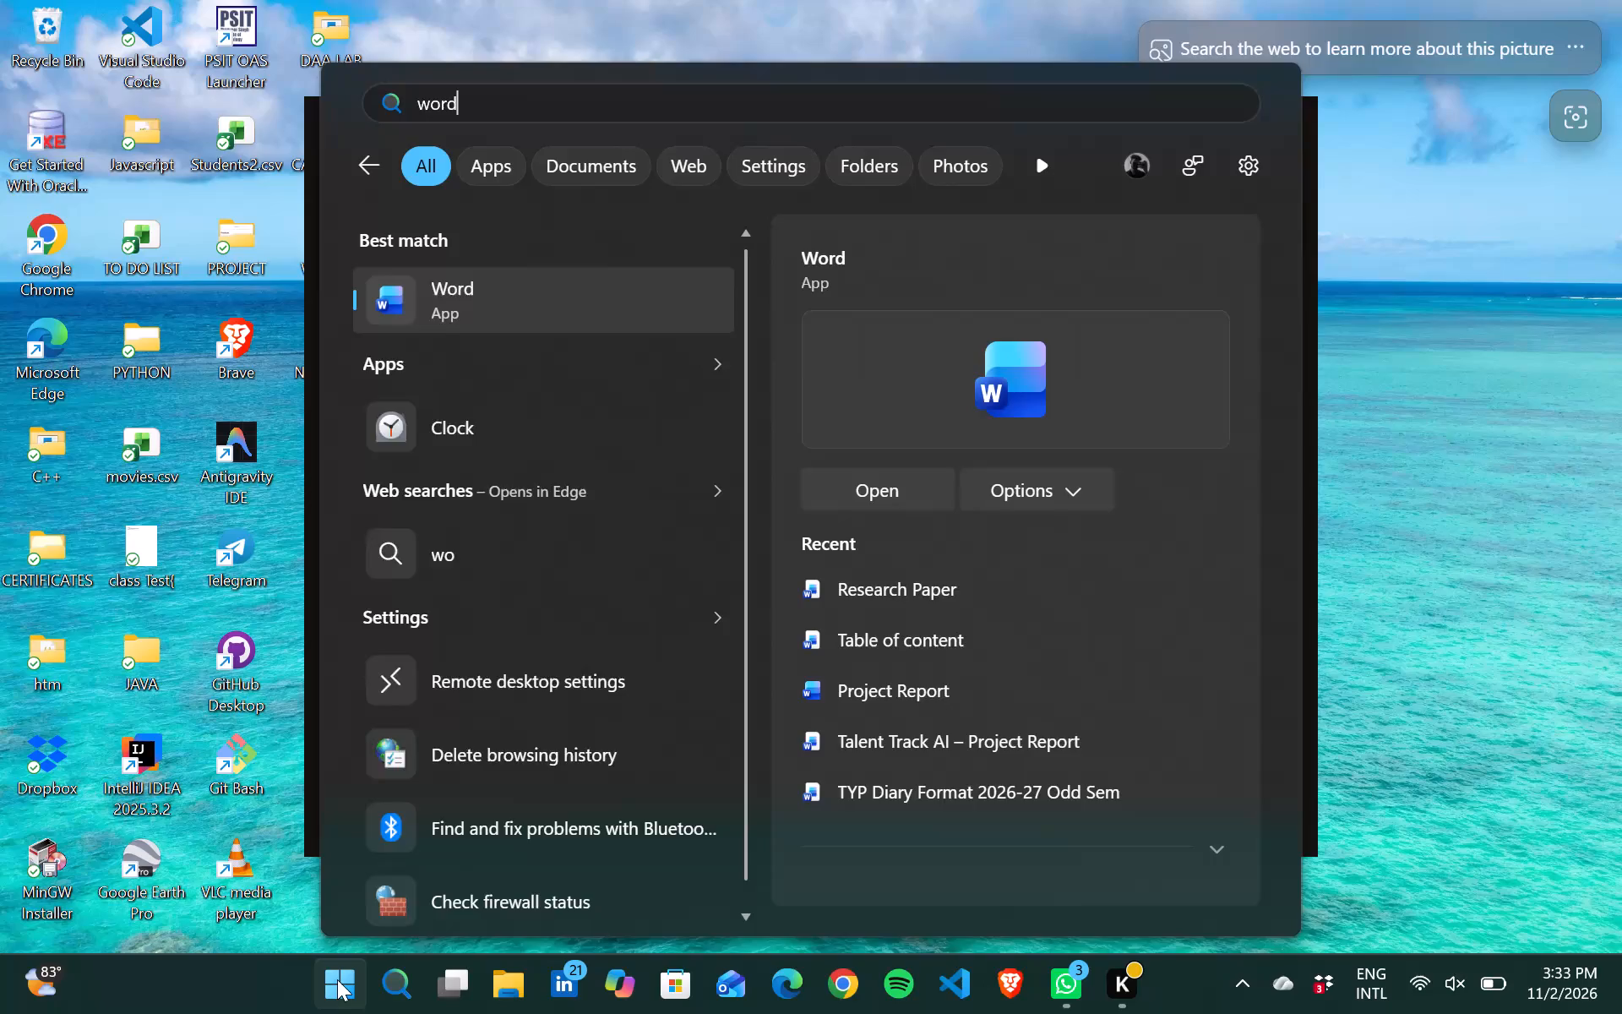
Launch Word and open the recent Project Report file from Downloads.
key(Return)
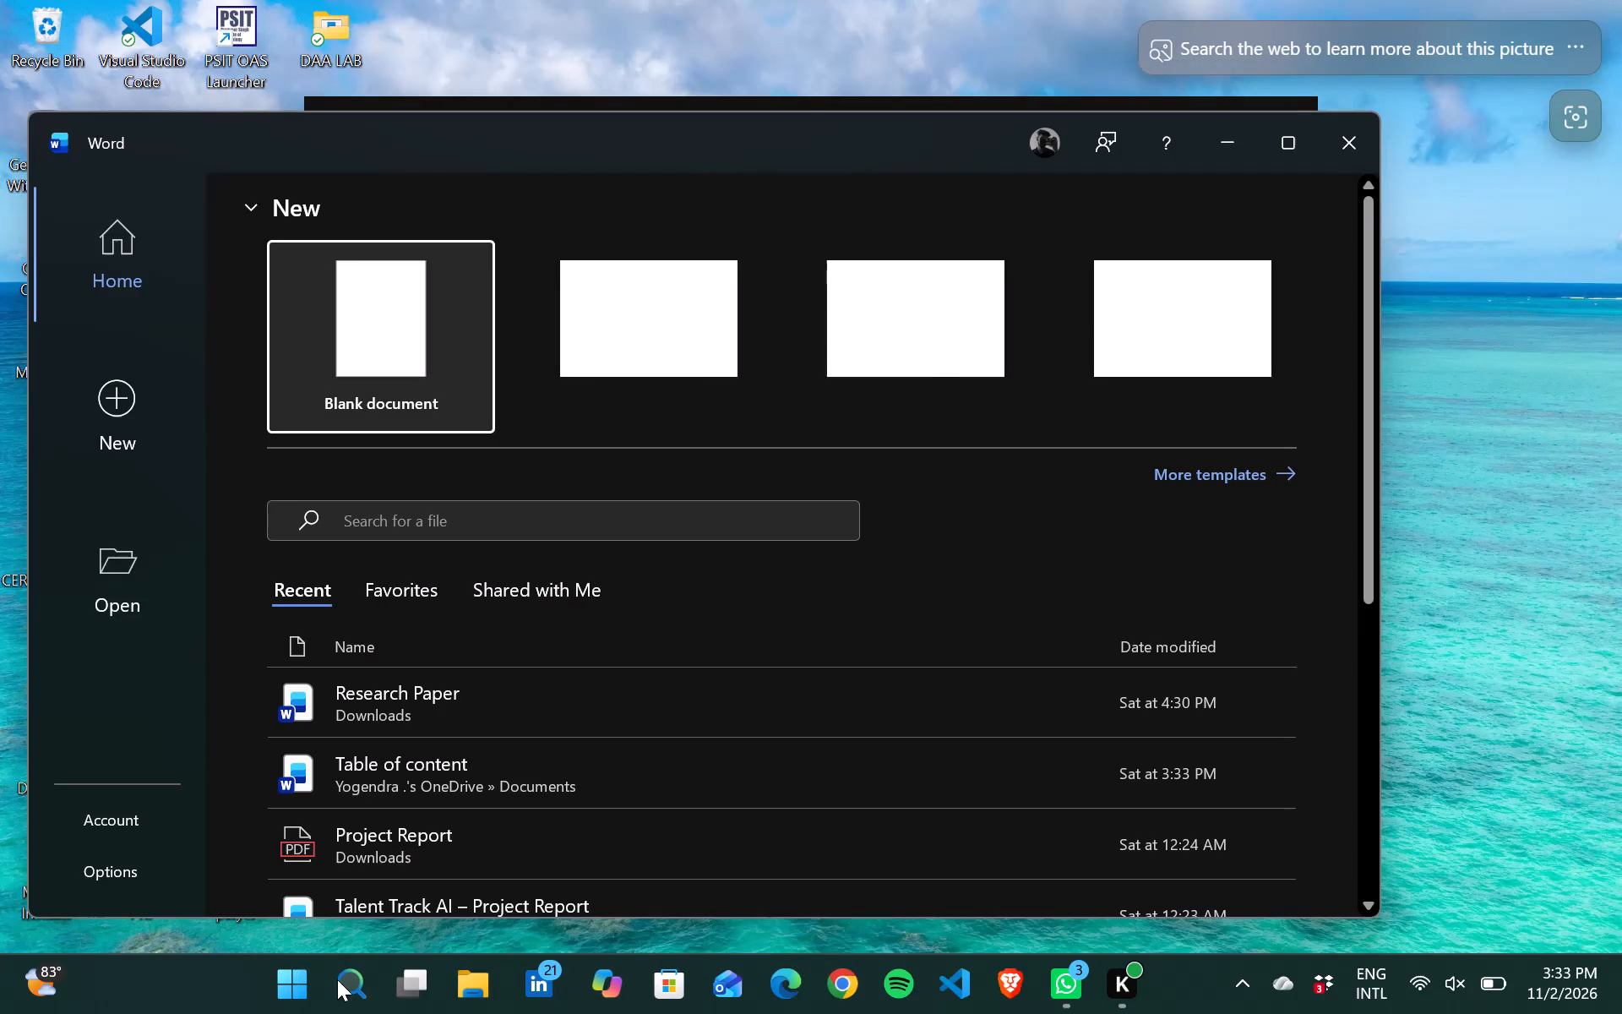
scroll(672, 656, down, 1)
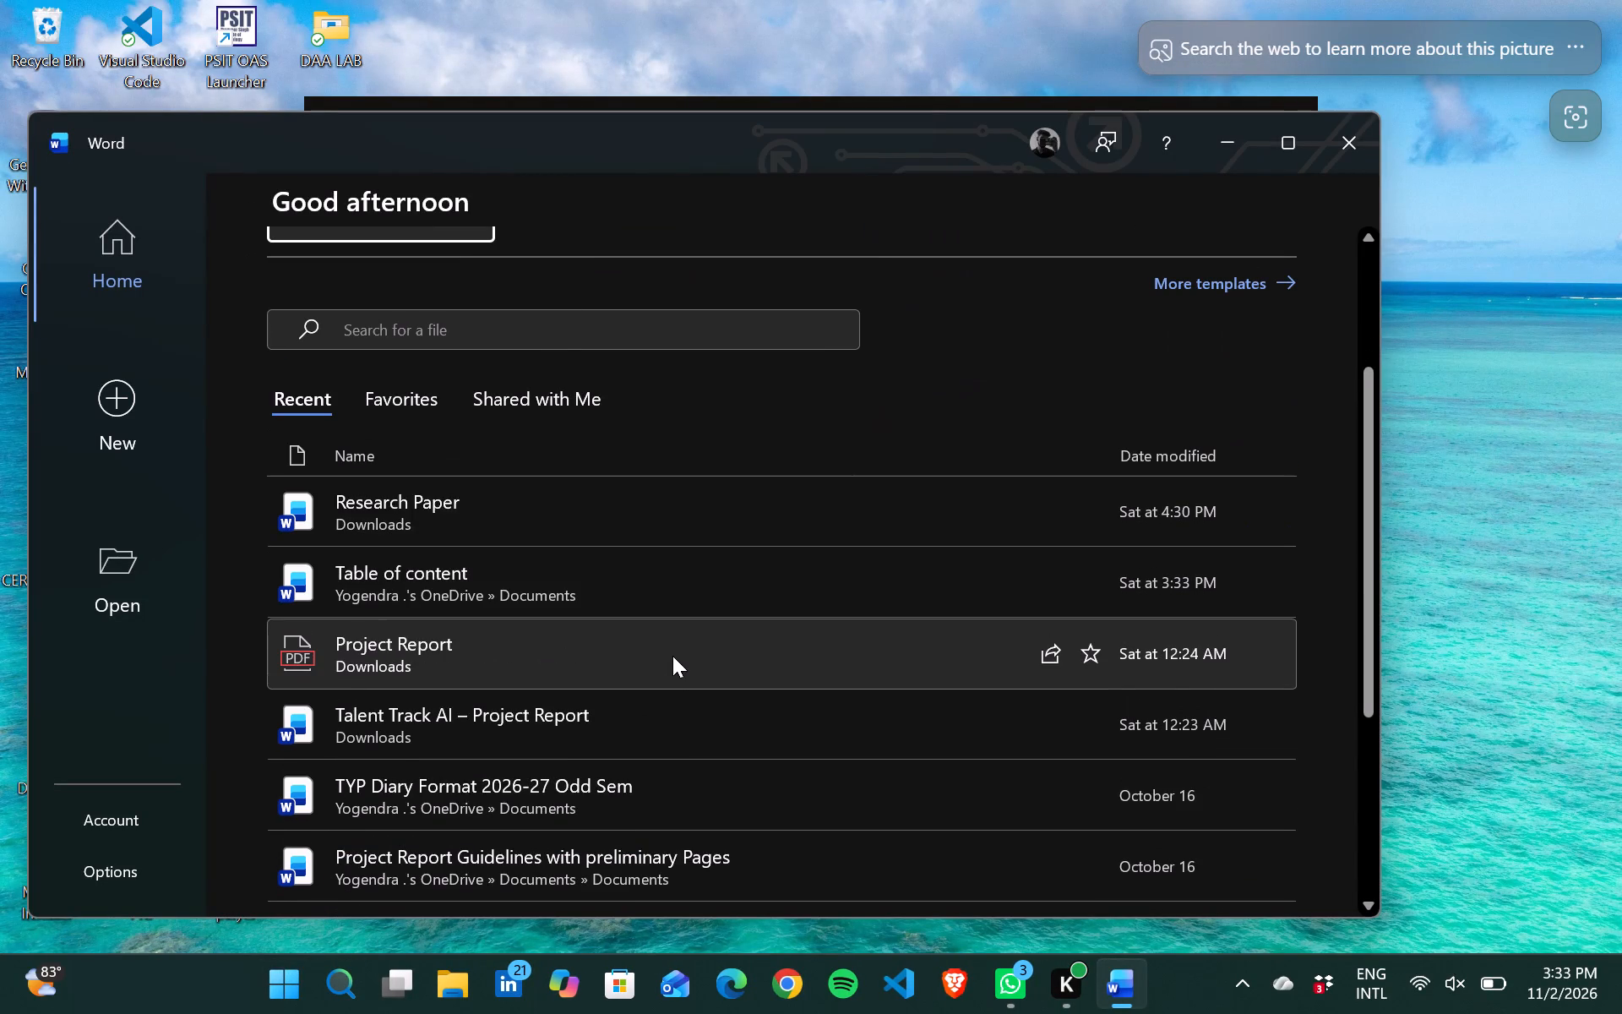
scroll(672, 656, down, 1)
scroll(575, 712, down, 1)
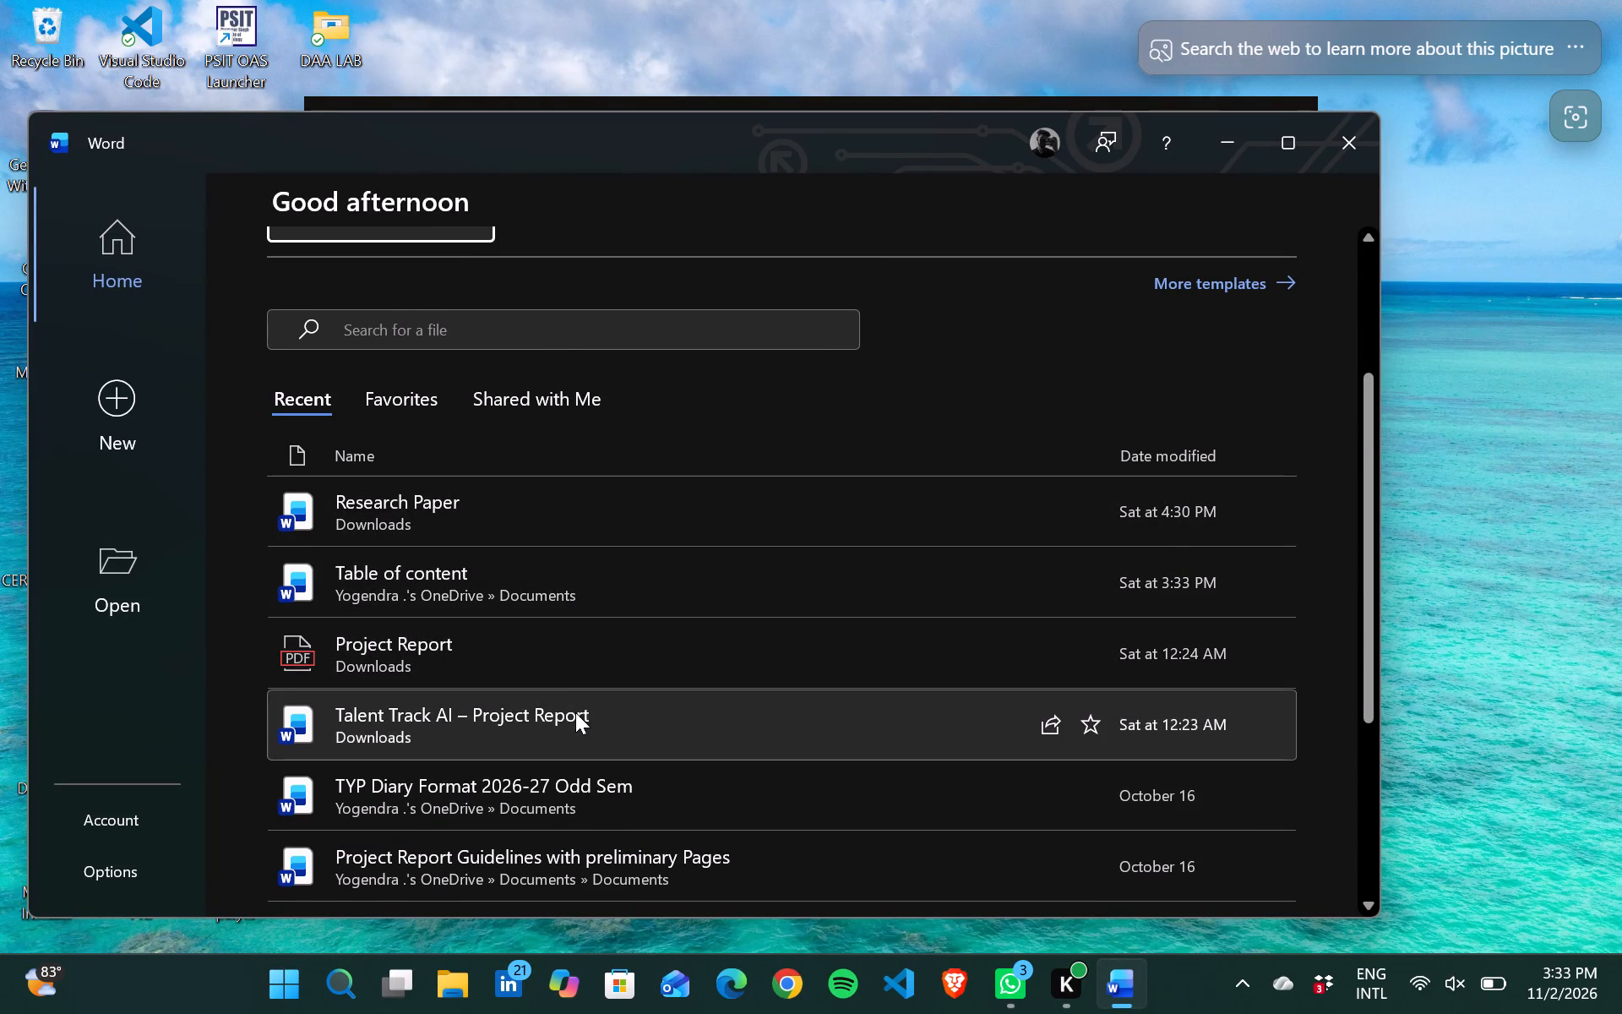
scroll(575, 712, down, 1)
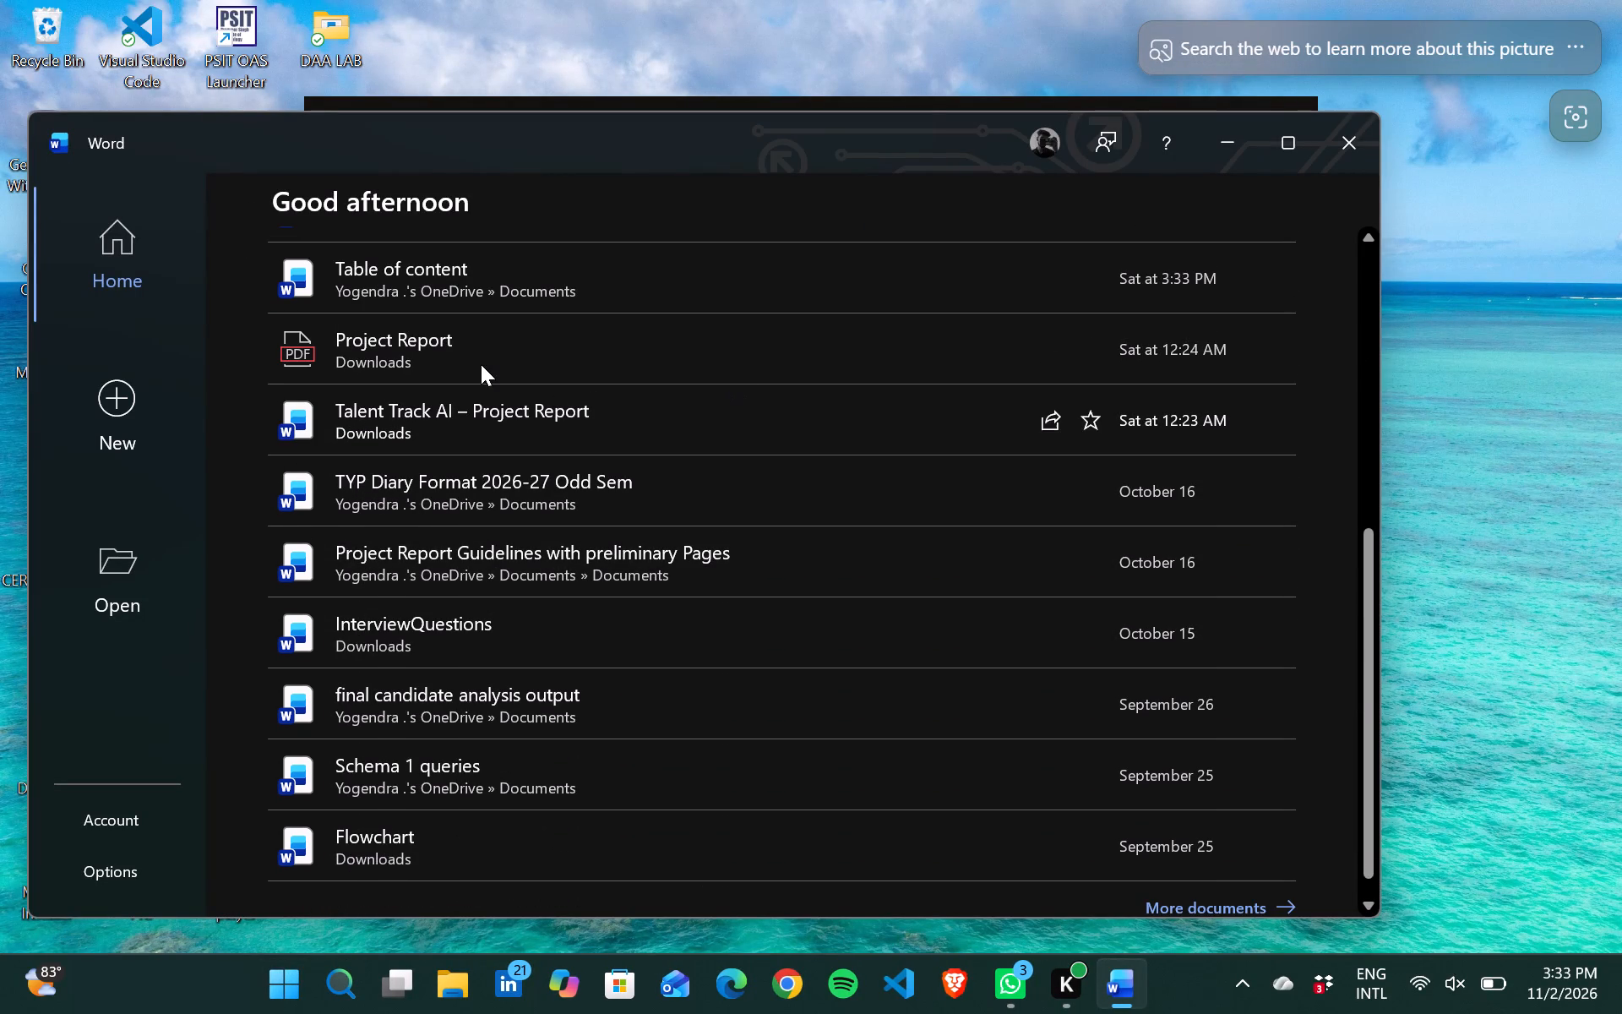
click(534, 345)
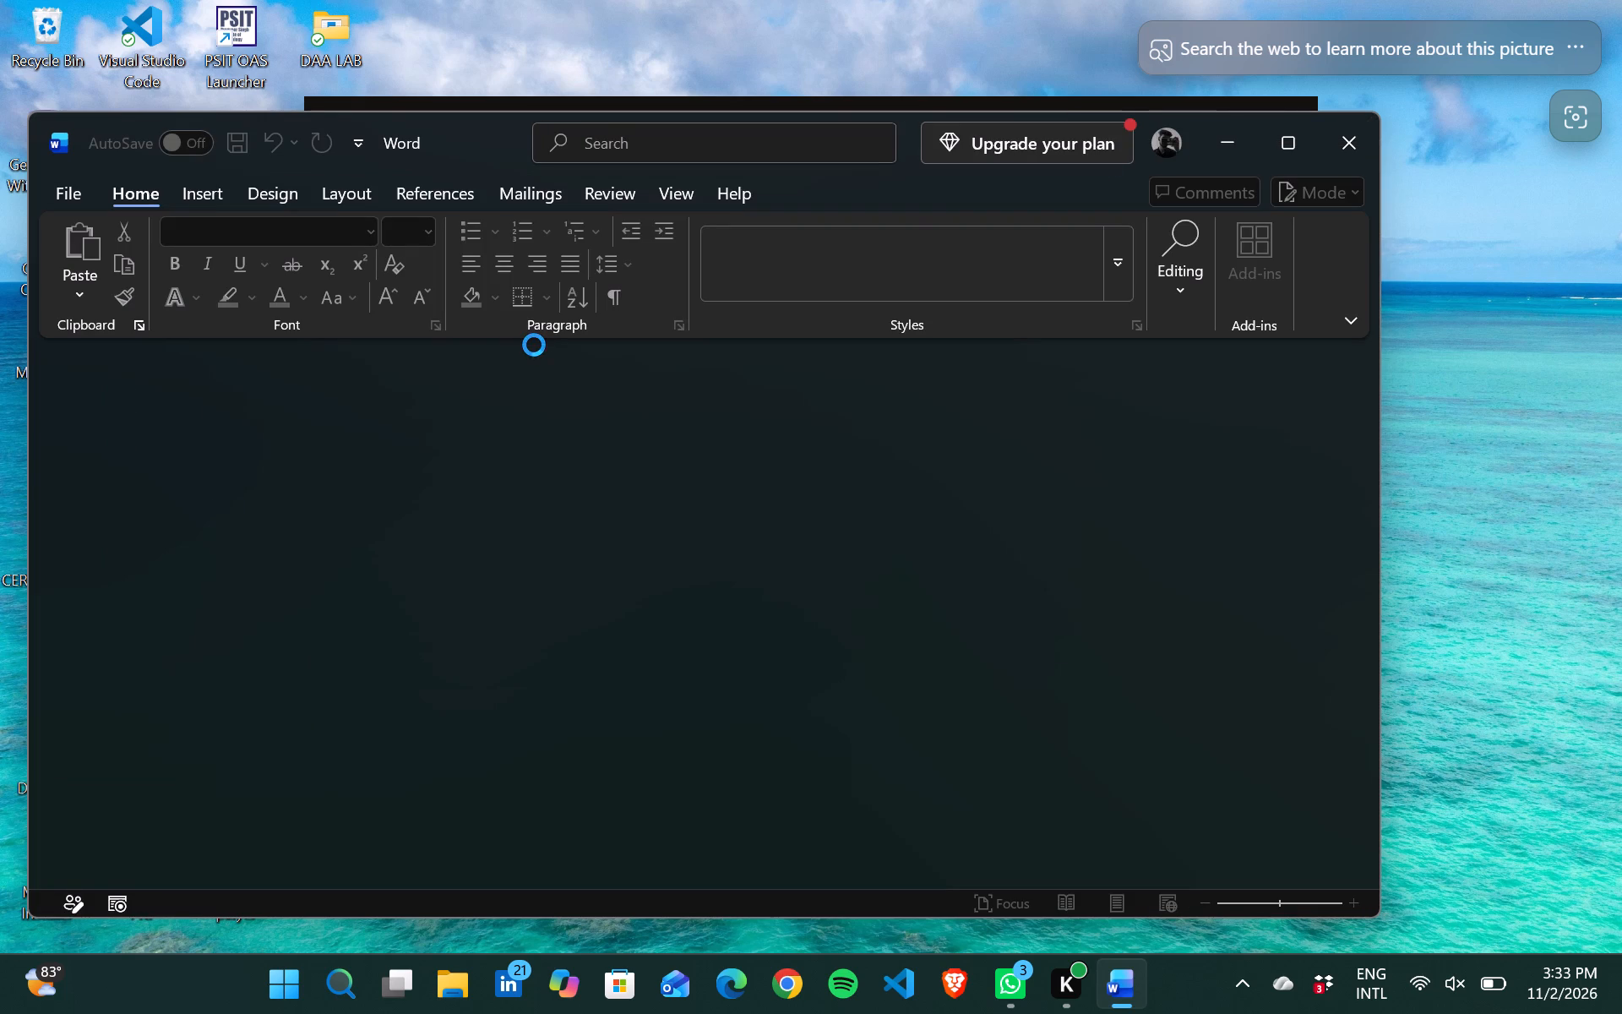
Maximize the Project Report document window.
click(1287, 150)
click(1287, 150)
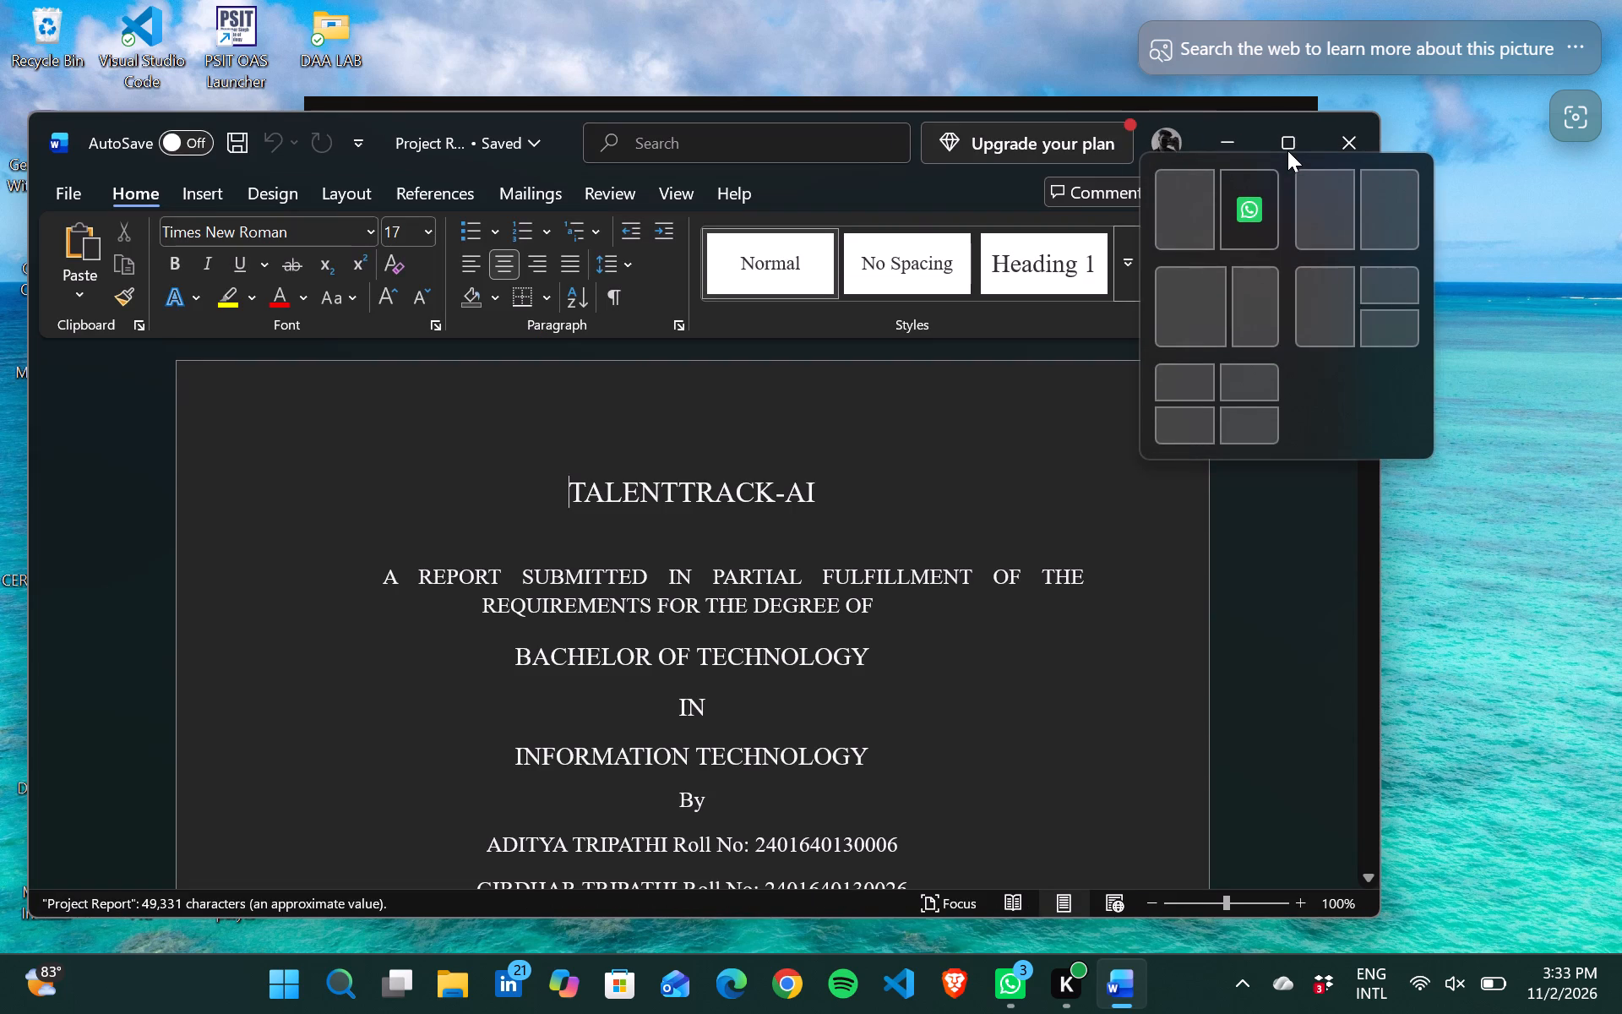
click(1293, 135)
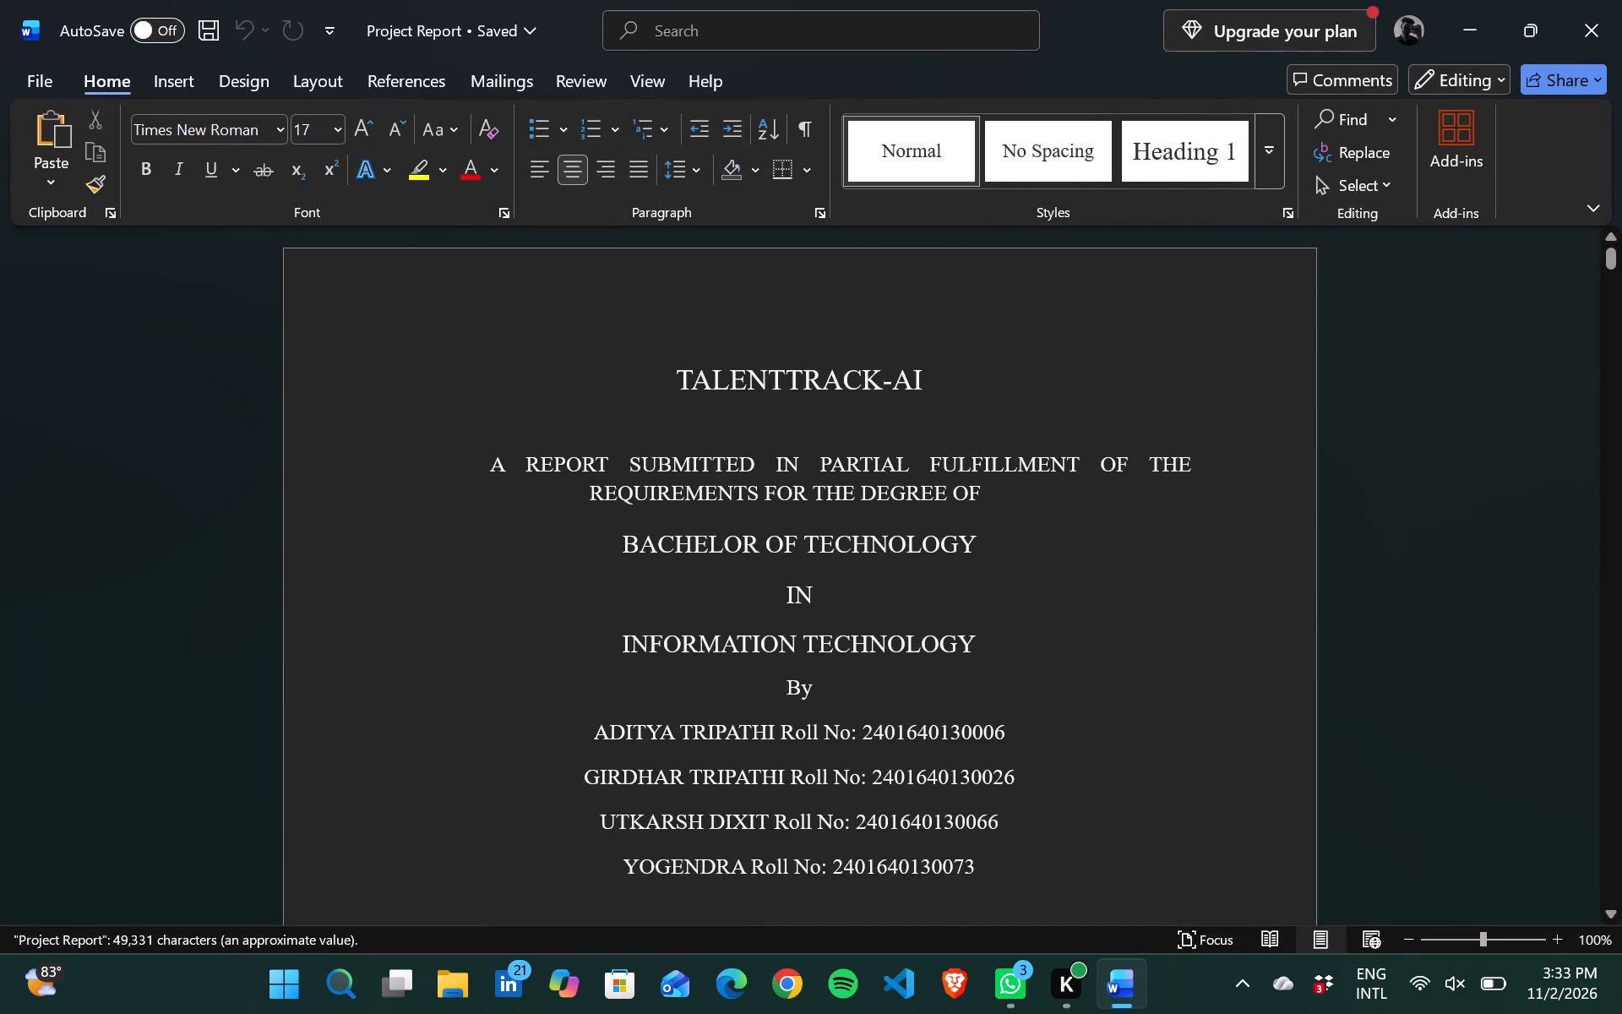
Skim the report from its cover page through the opening chapter pages, dismissing the WhatsApp notification.
scroll(1140, 684, down, 3)
scroll(1140, 684, up, 2)
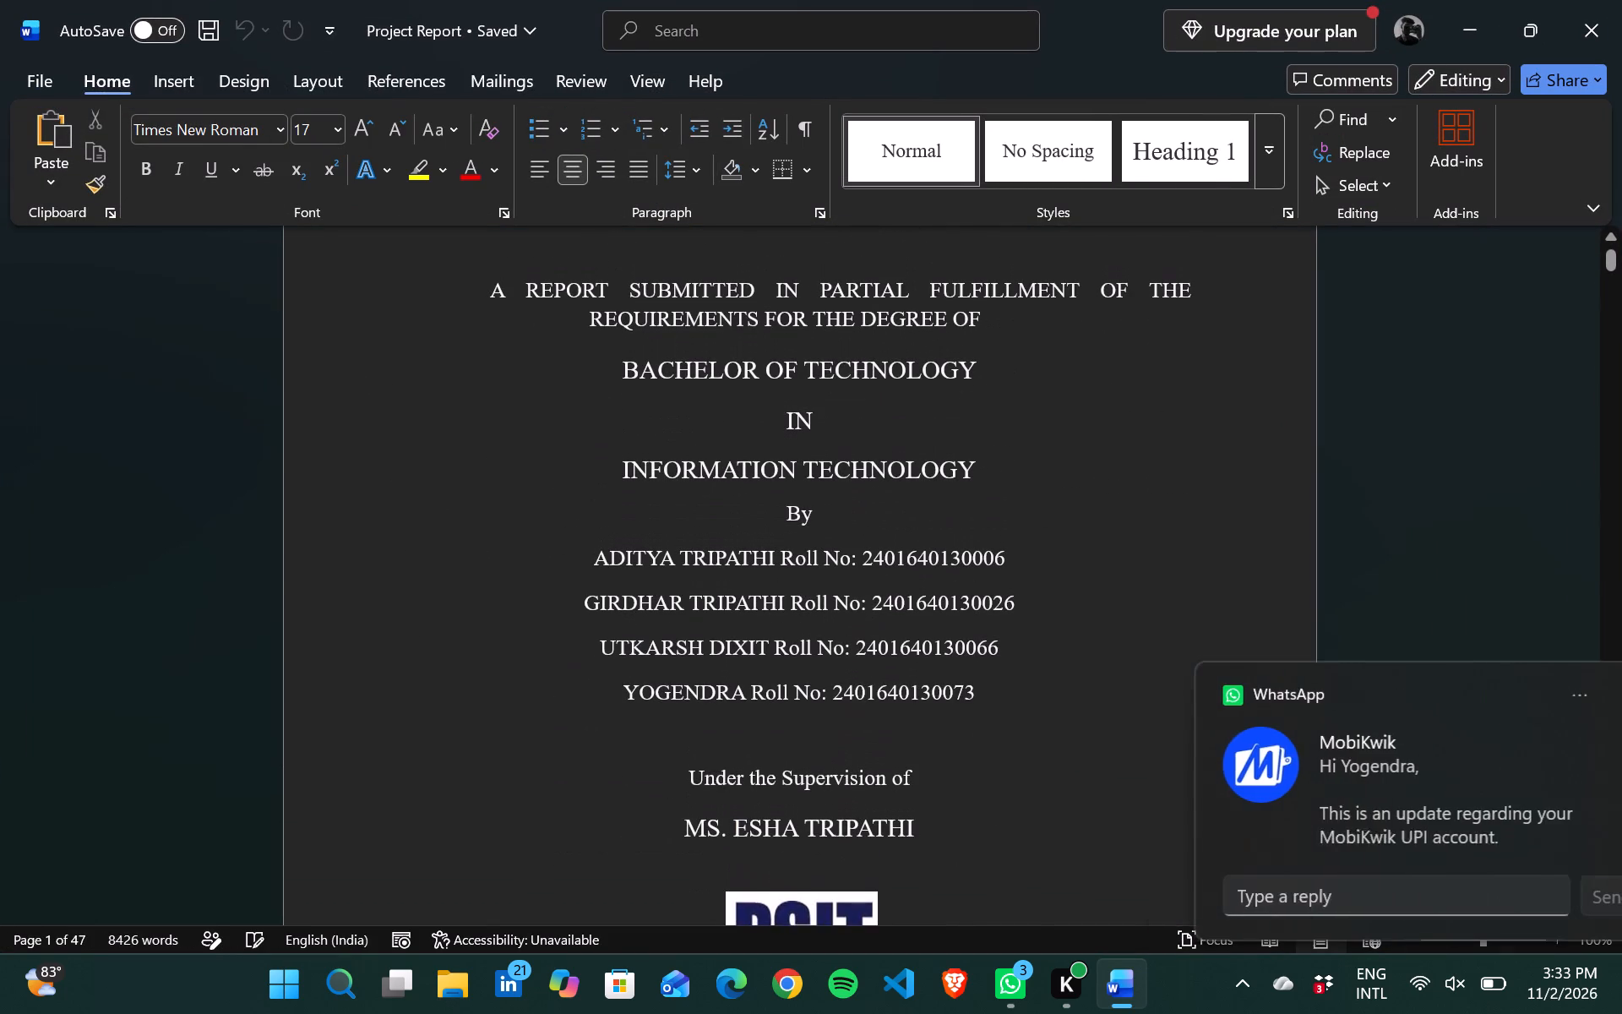
scroll(754, 835, down, 1)
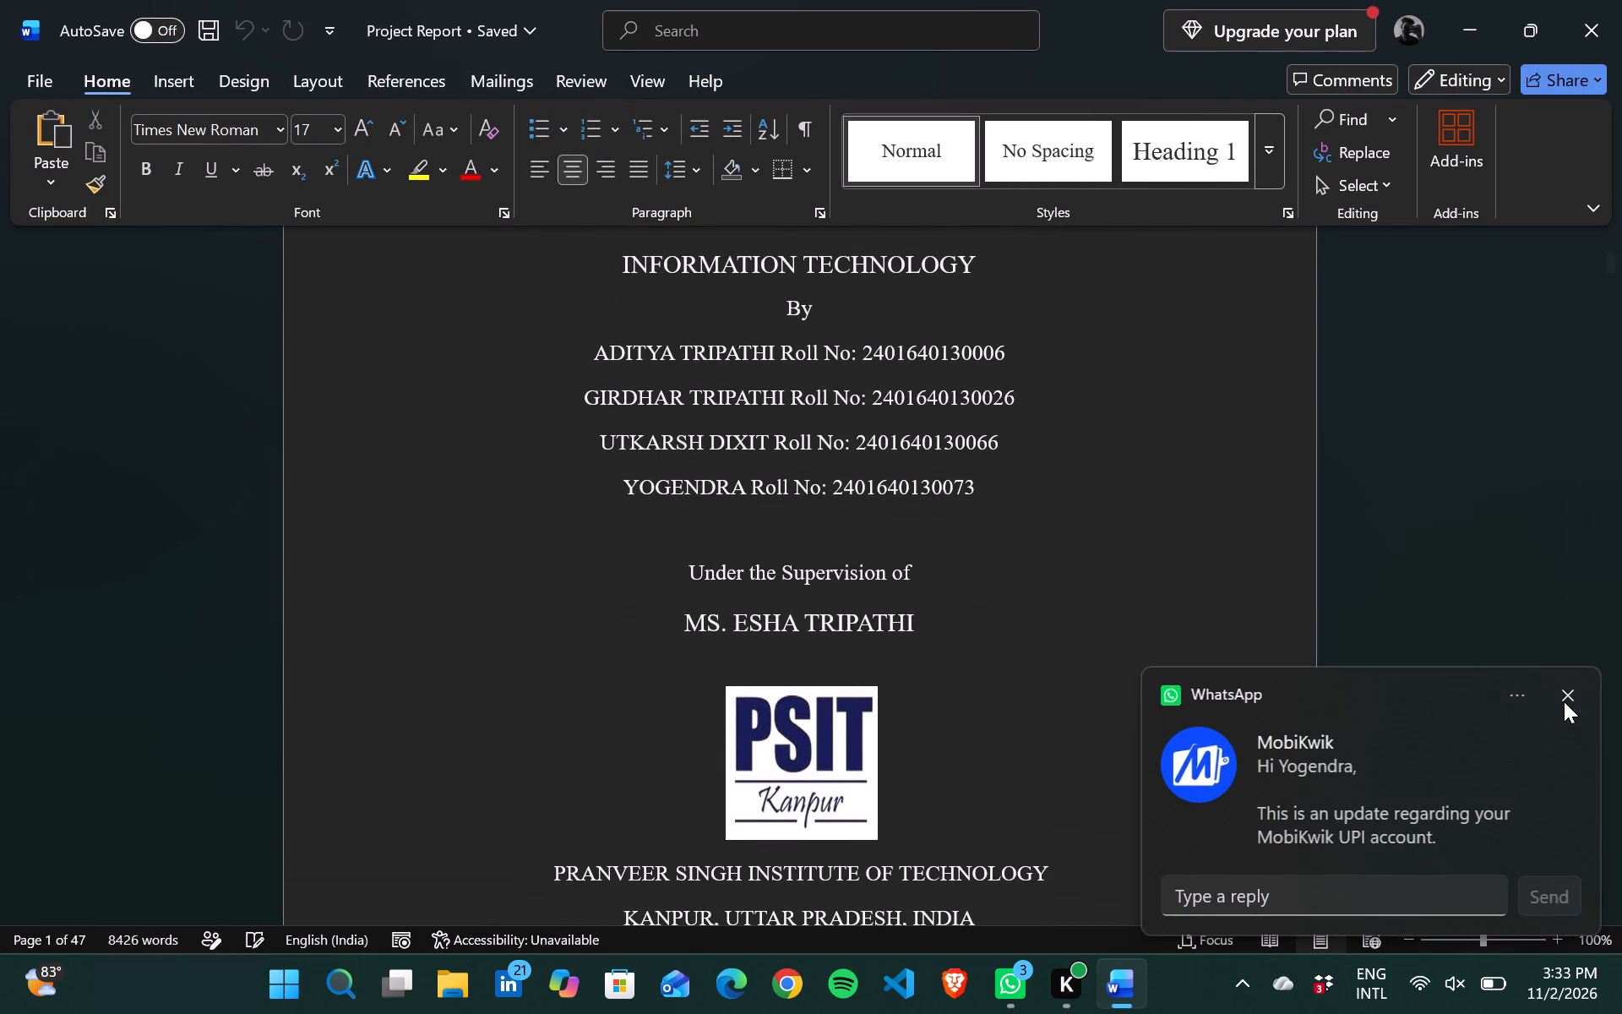
click(1564, 701)
scroll(1059, 778, down, 10)
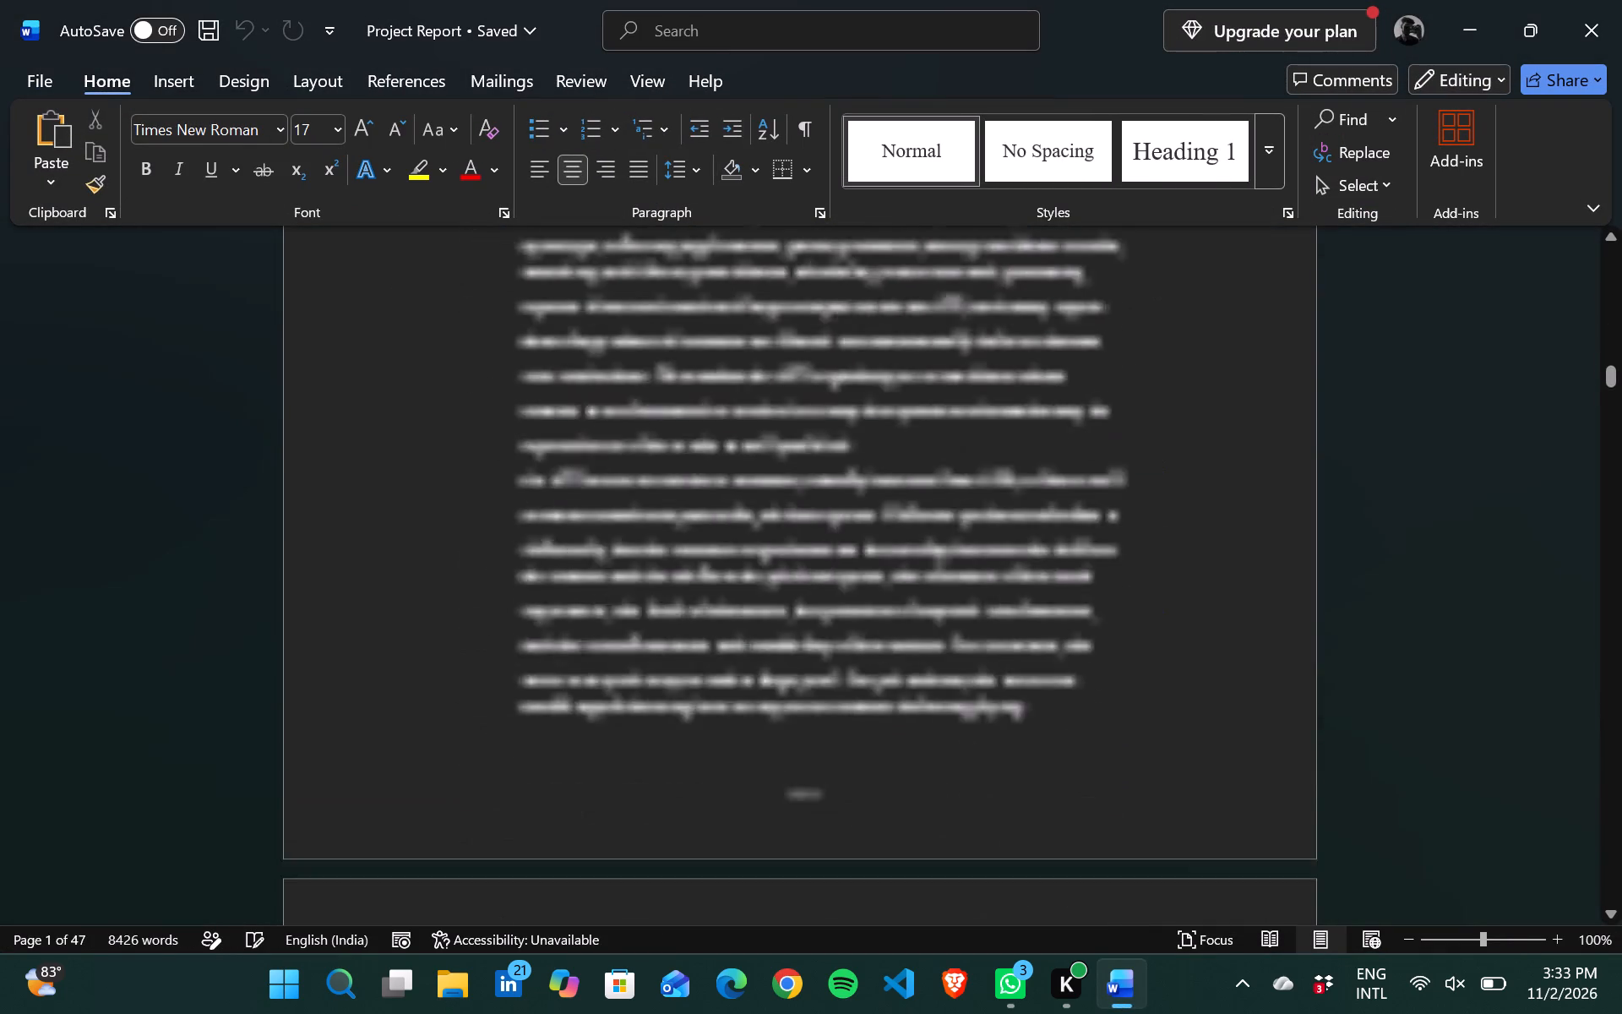
scroll(1059, 778, down, 2)
scroll(1059, 778, up, 9)
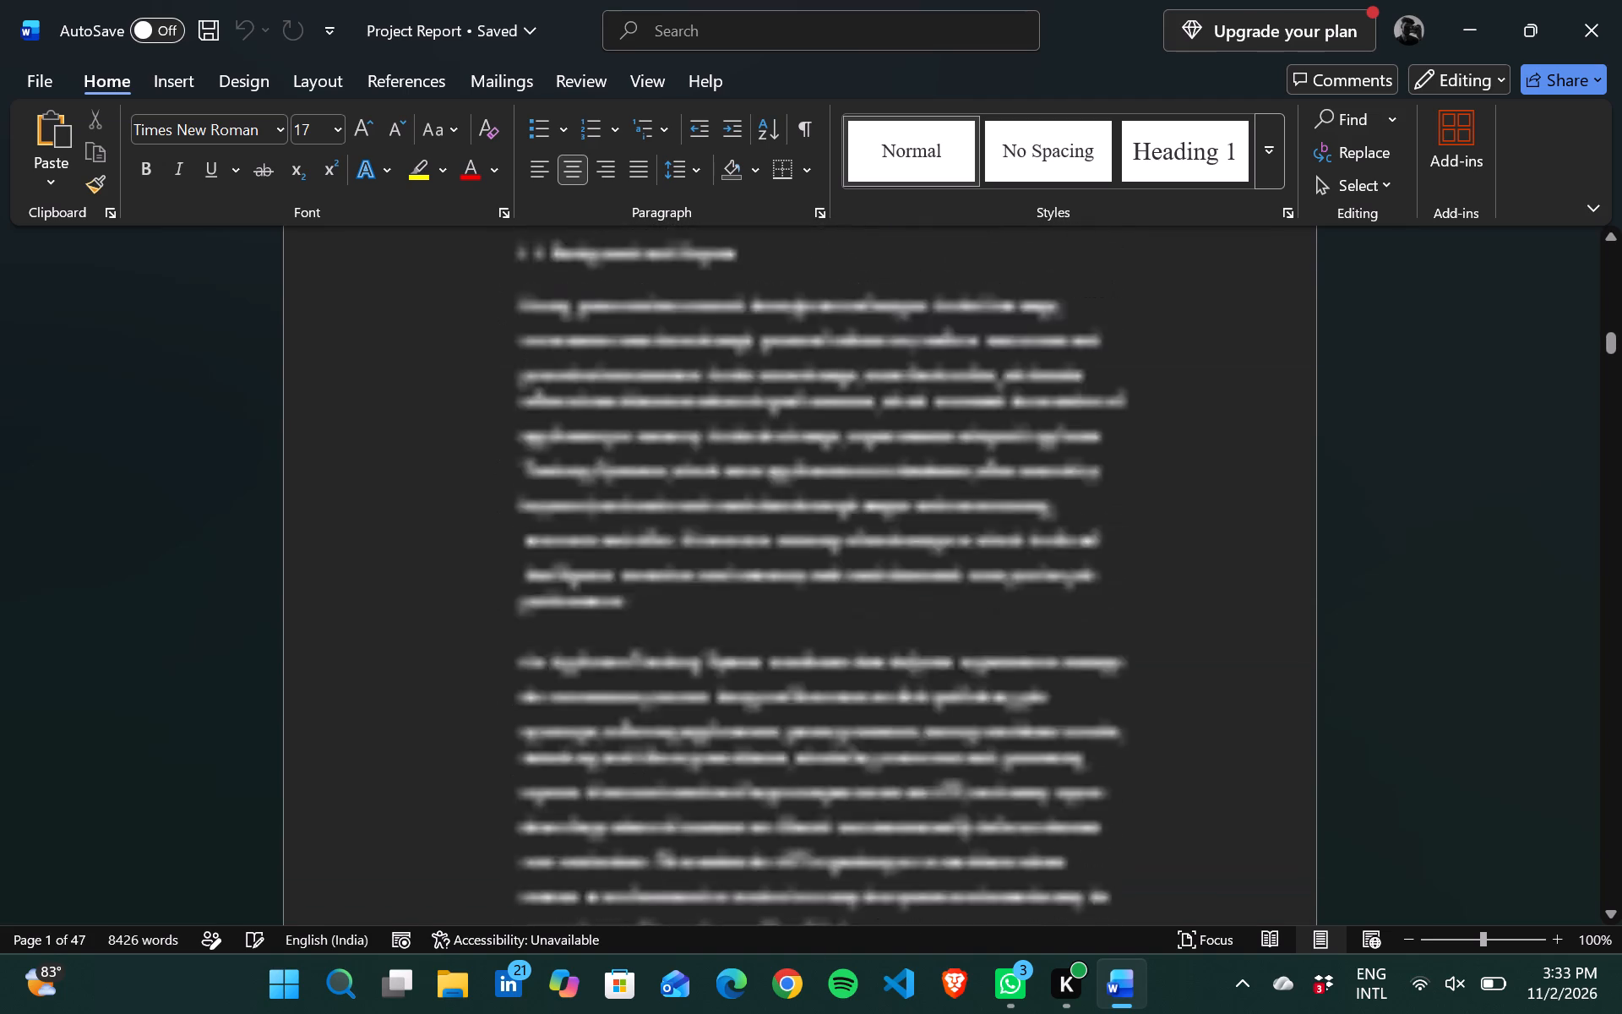
scroll(1059, 778, up, 1)
Review the report's acknowledgement, abstract, table of contents, formatting requirements and margin rules, and the start of the Introduction.
scroll(1059, 778, down, 5)
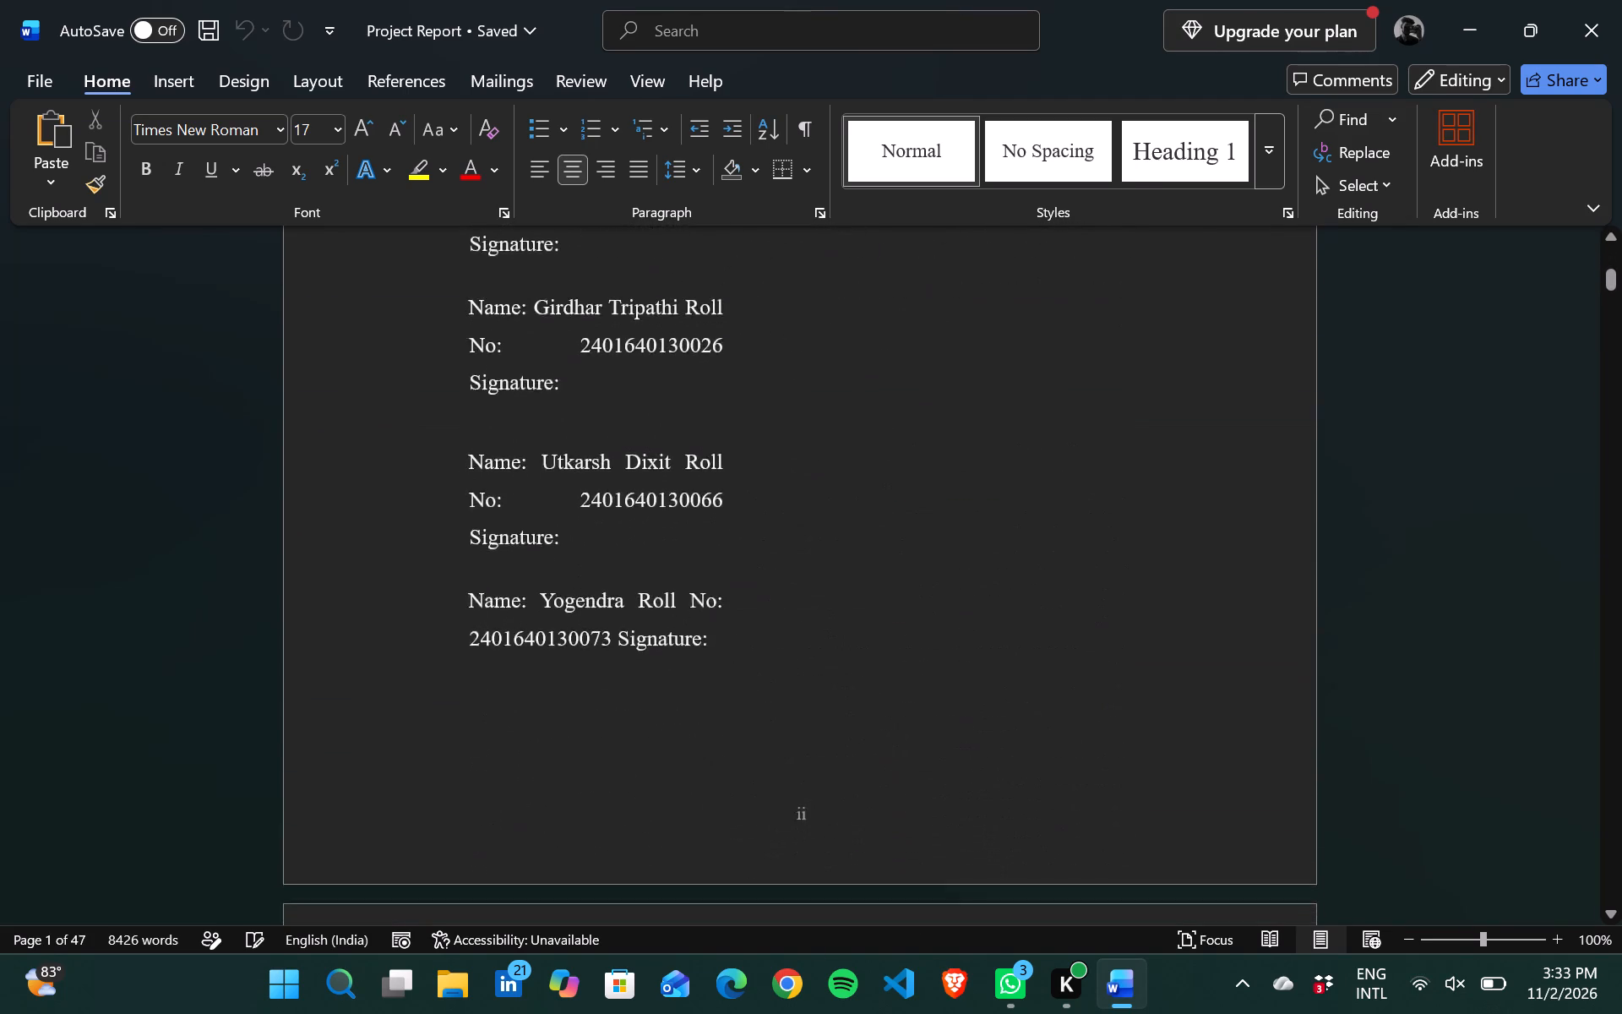
scroll(1059, 778, down, 5)
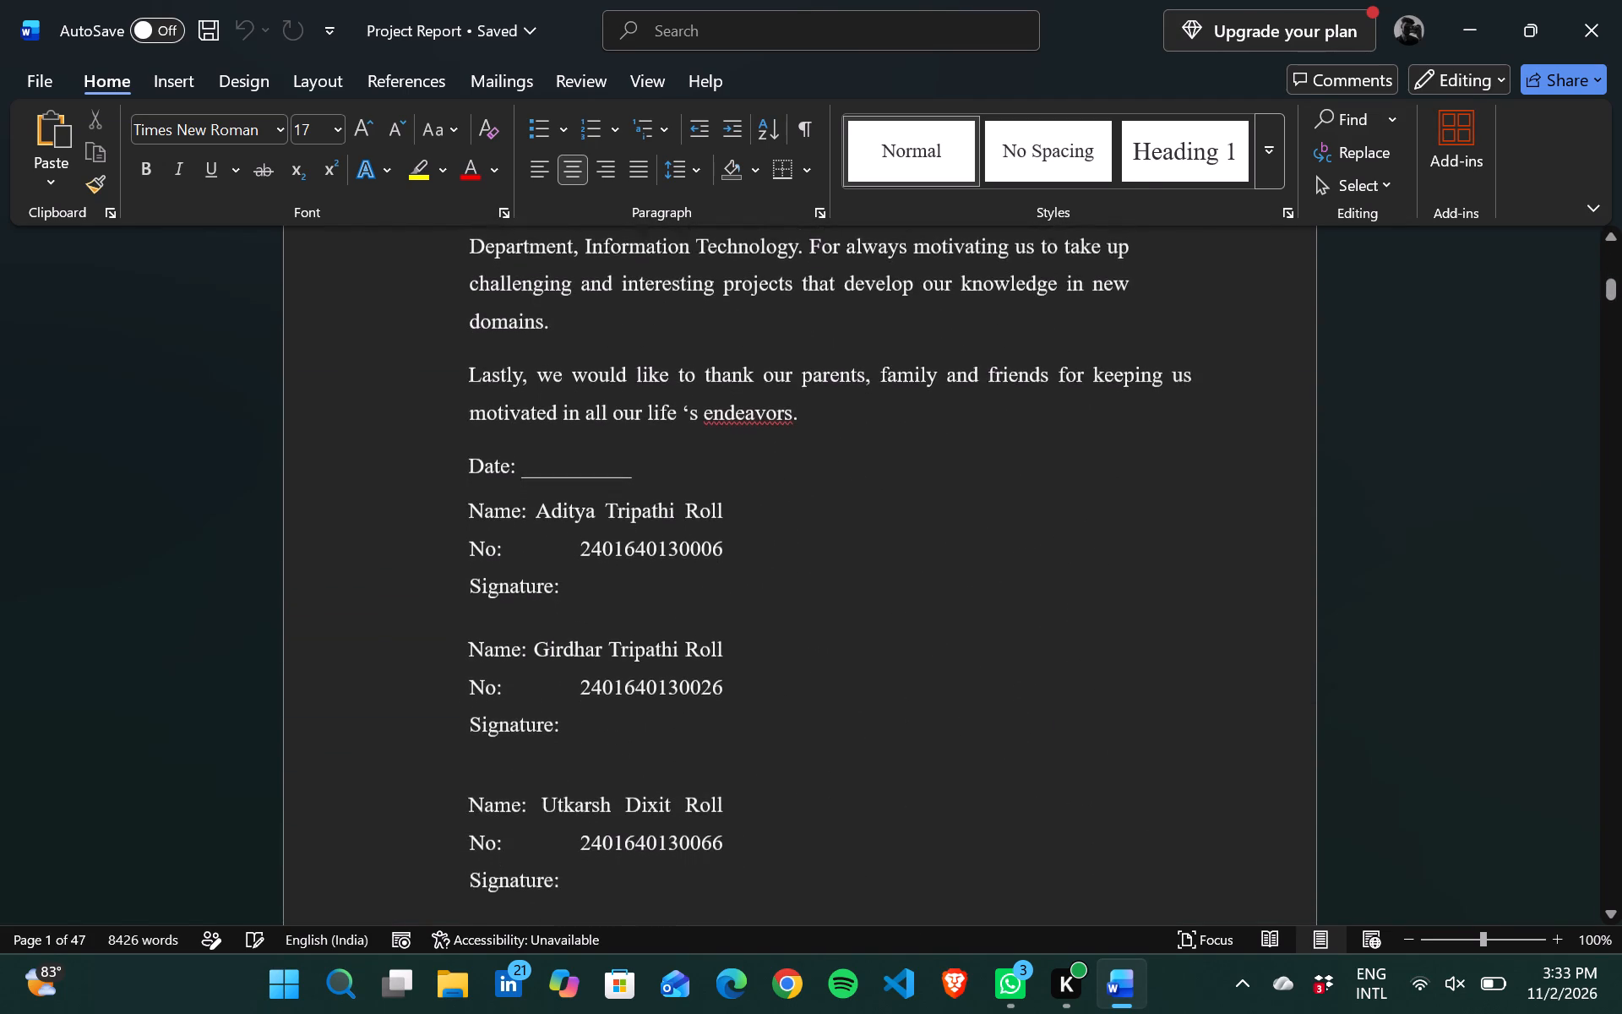
scroll(1059, 778, down, 2)
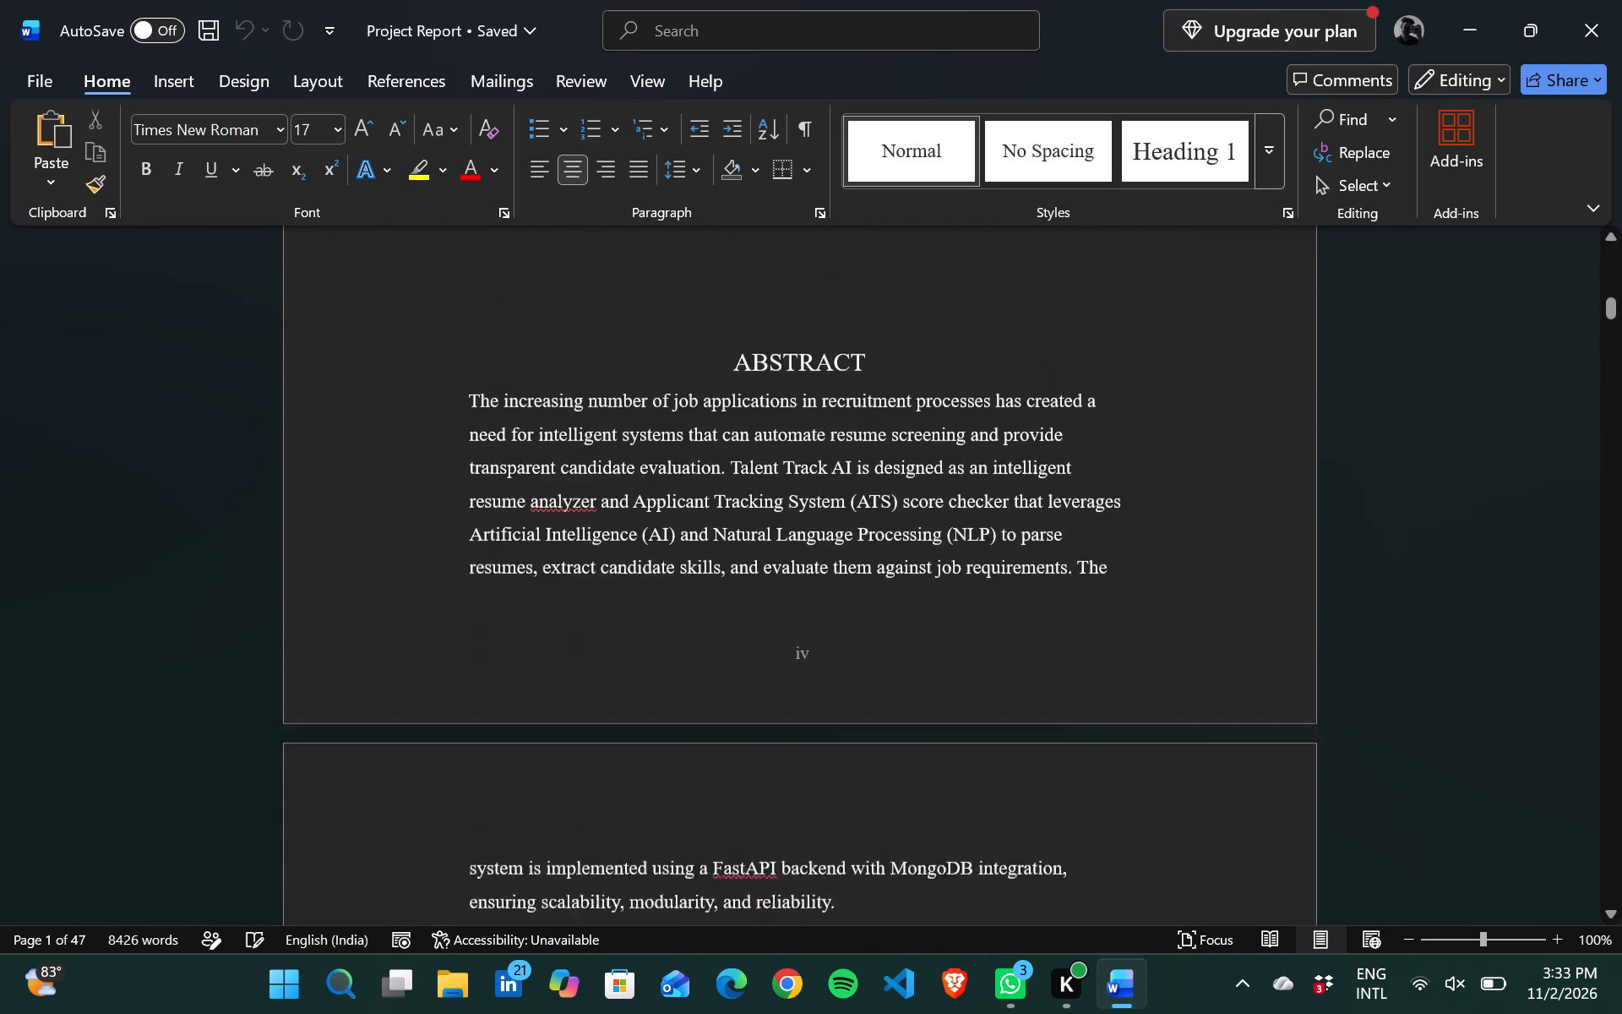
scroll(1059, 778, down, 4)
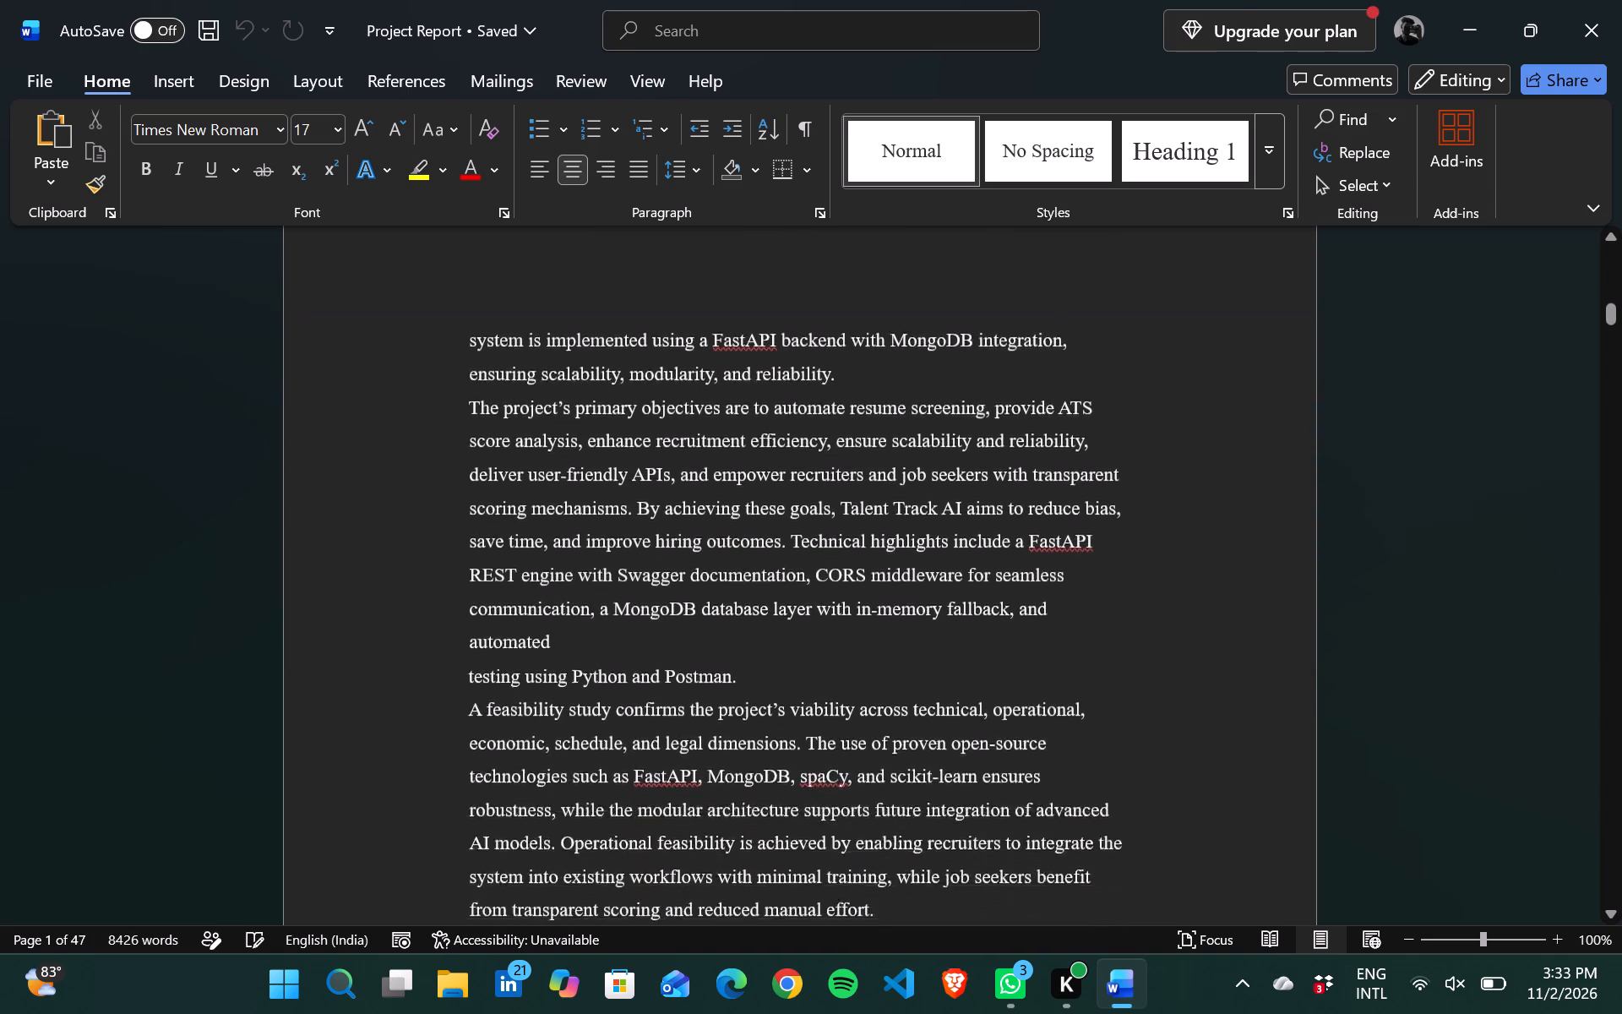
scroll(1059, 778, down, 4)
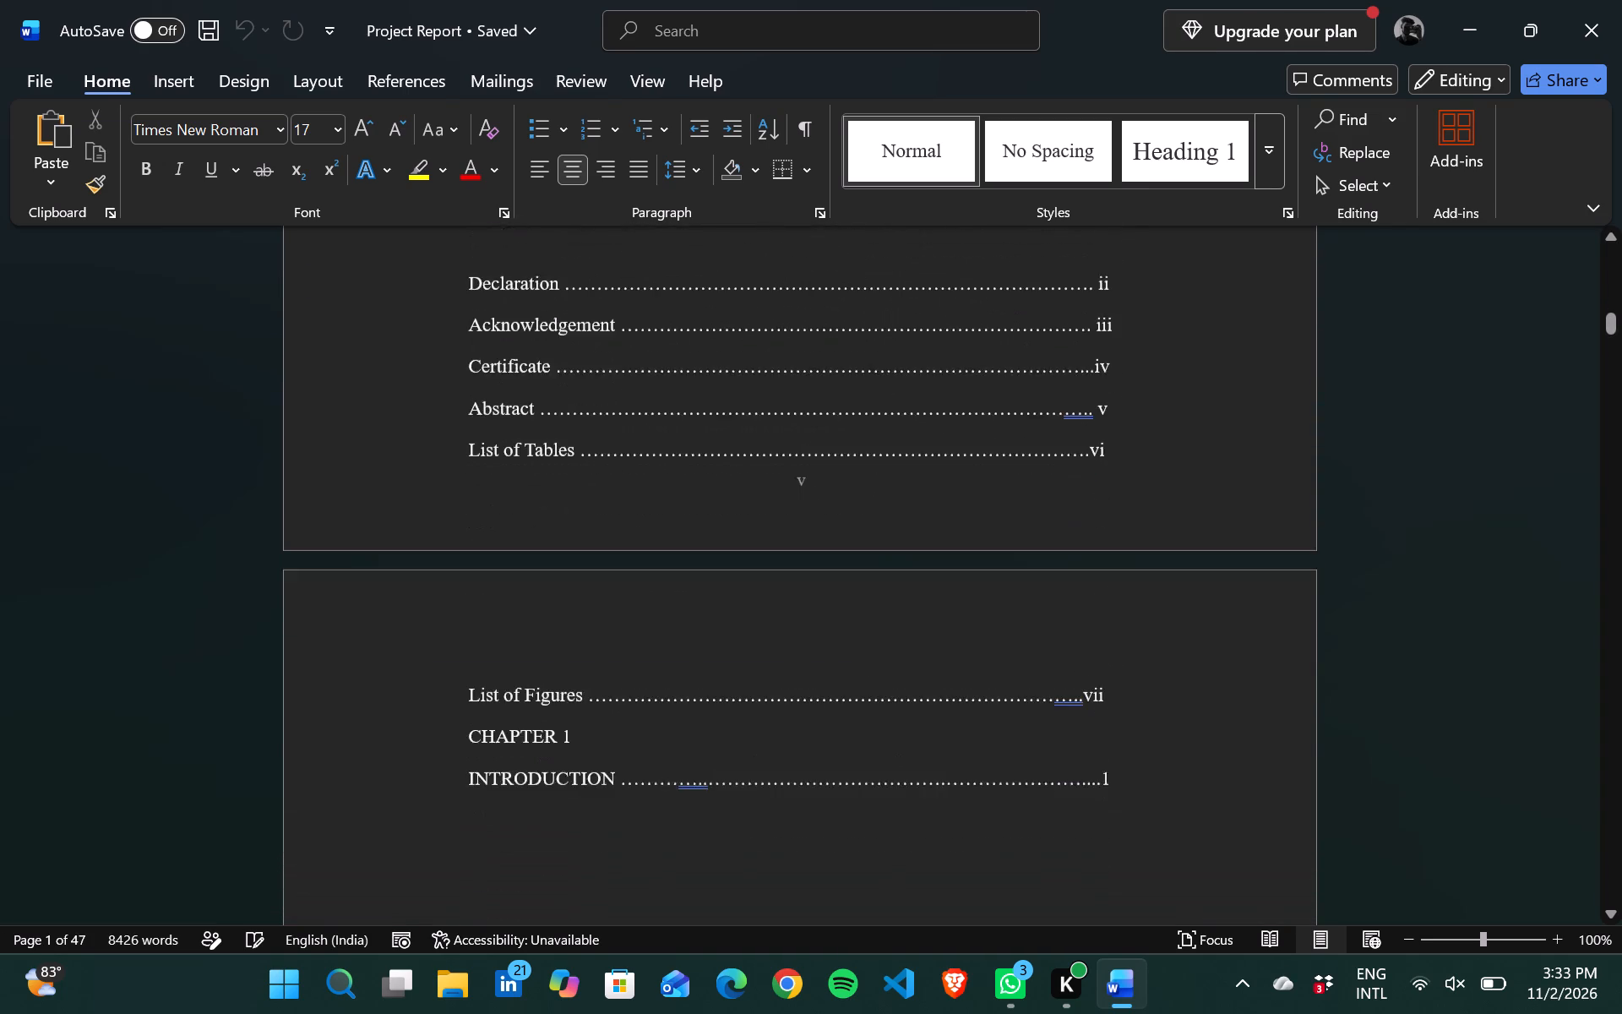
scroll(1059, 778, down, 5)
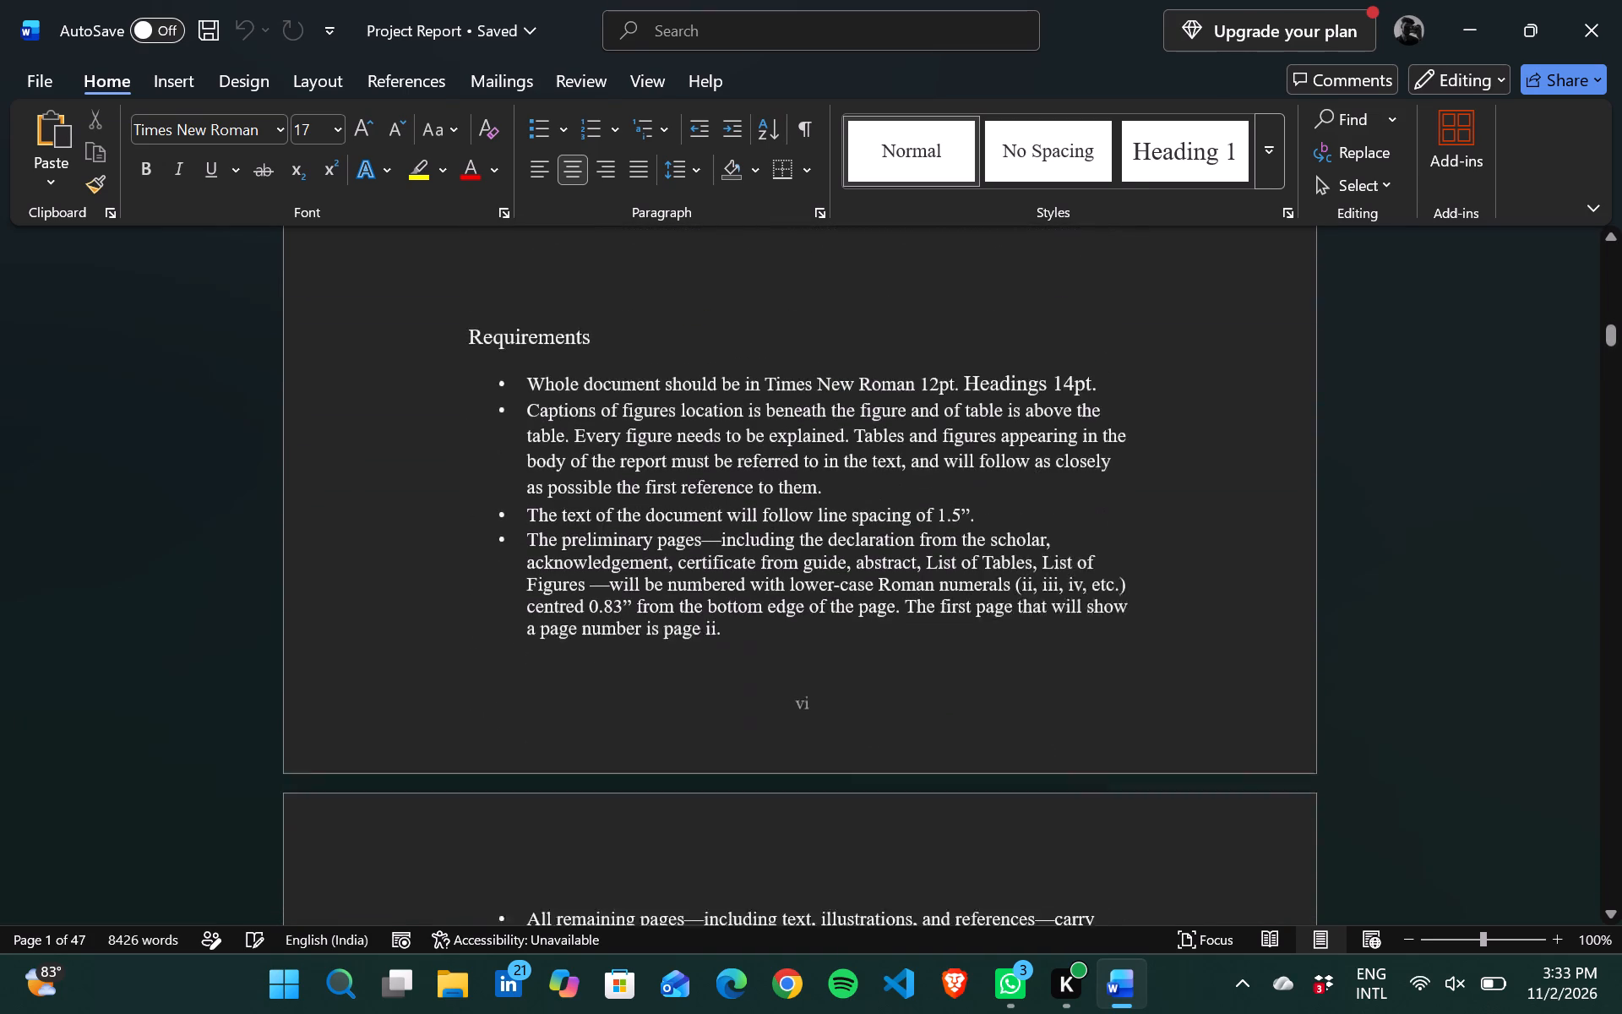
scroll(1059, 778, down, 4)
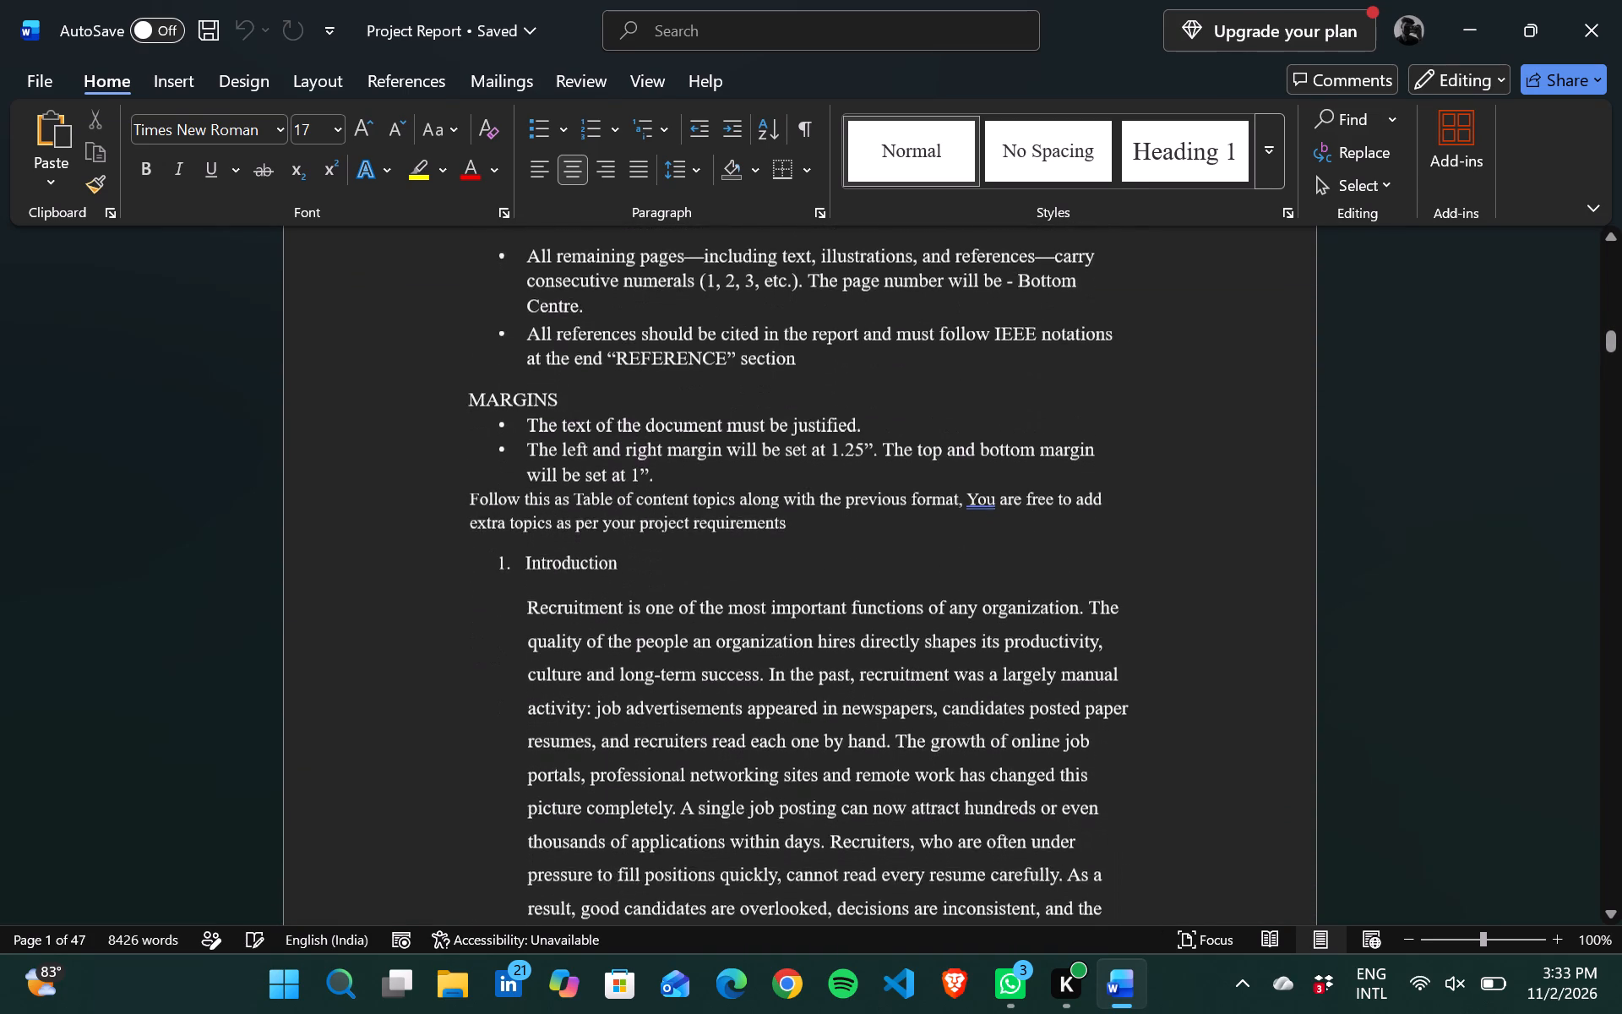
scroll(1059, 778, down, 4)
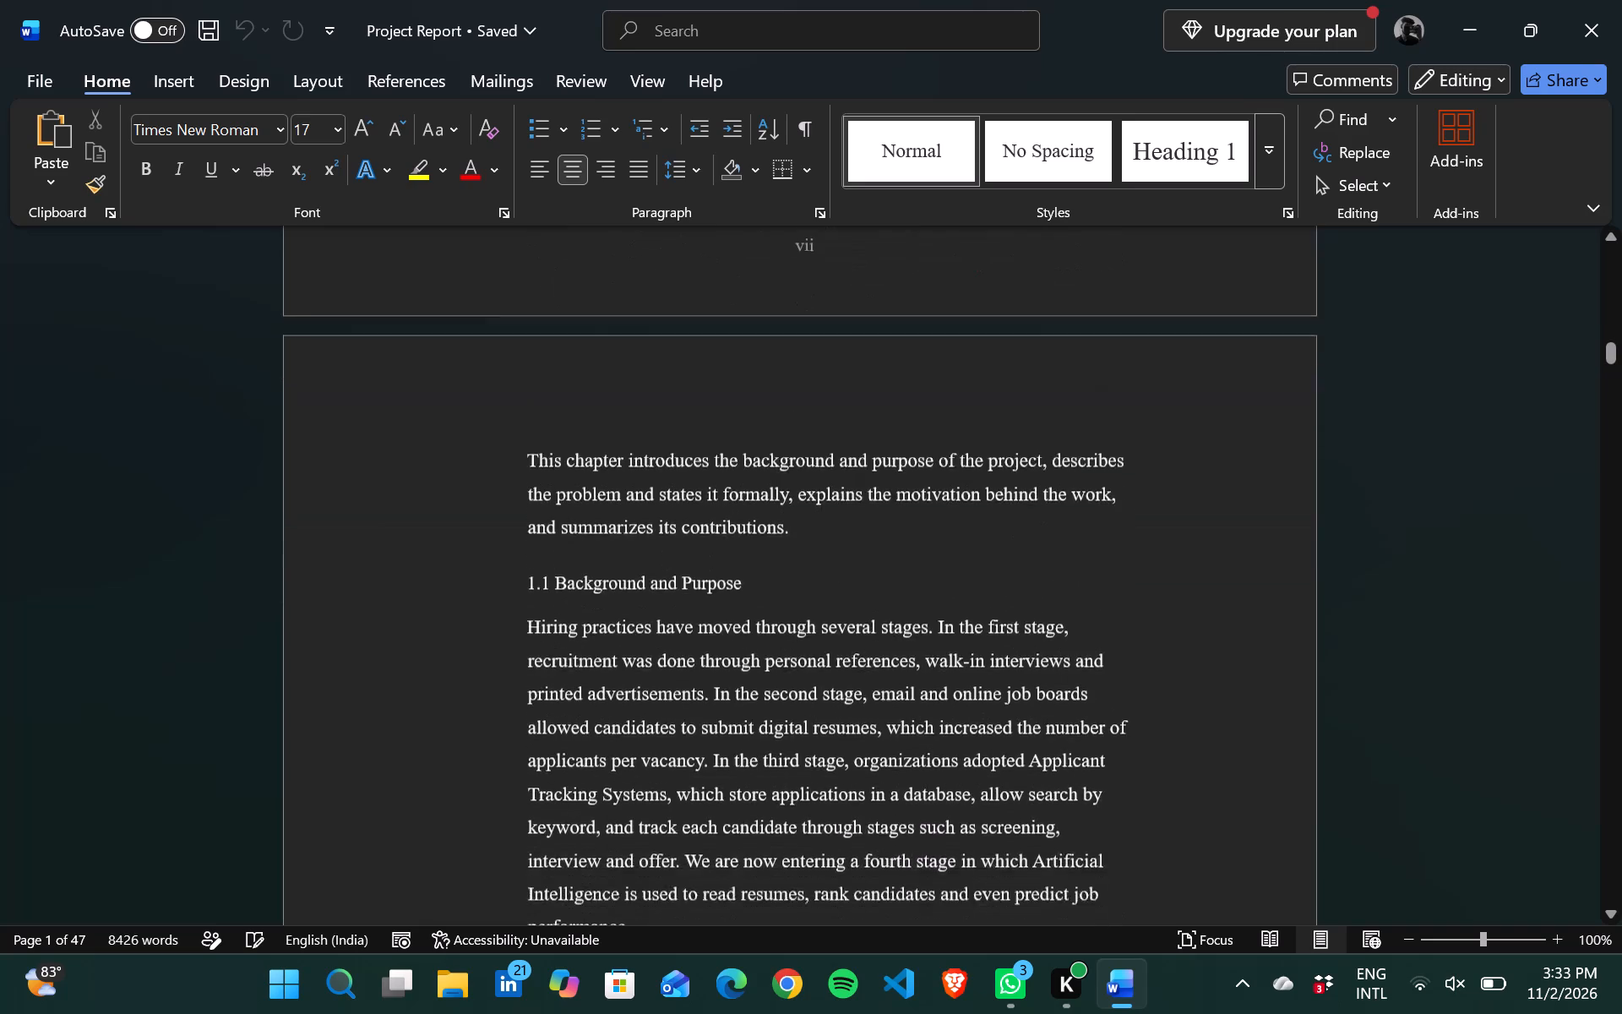
scroll(1059, 778, down, 1)
scroll(1059, 778, up, 6)
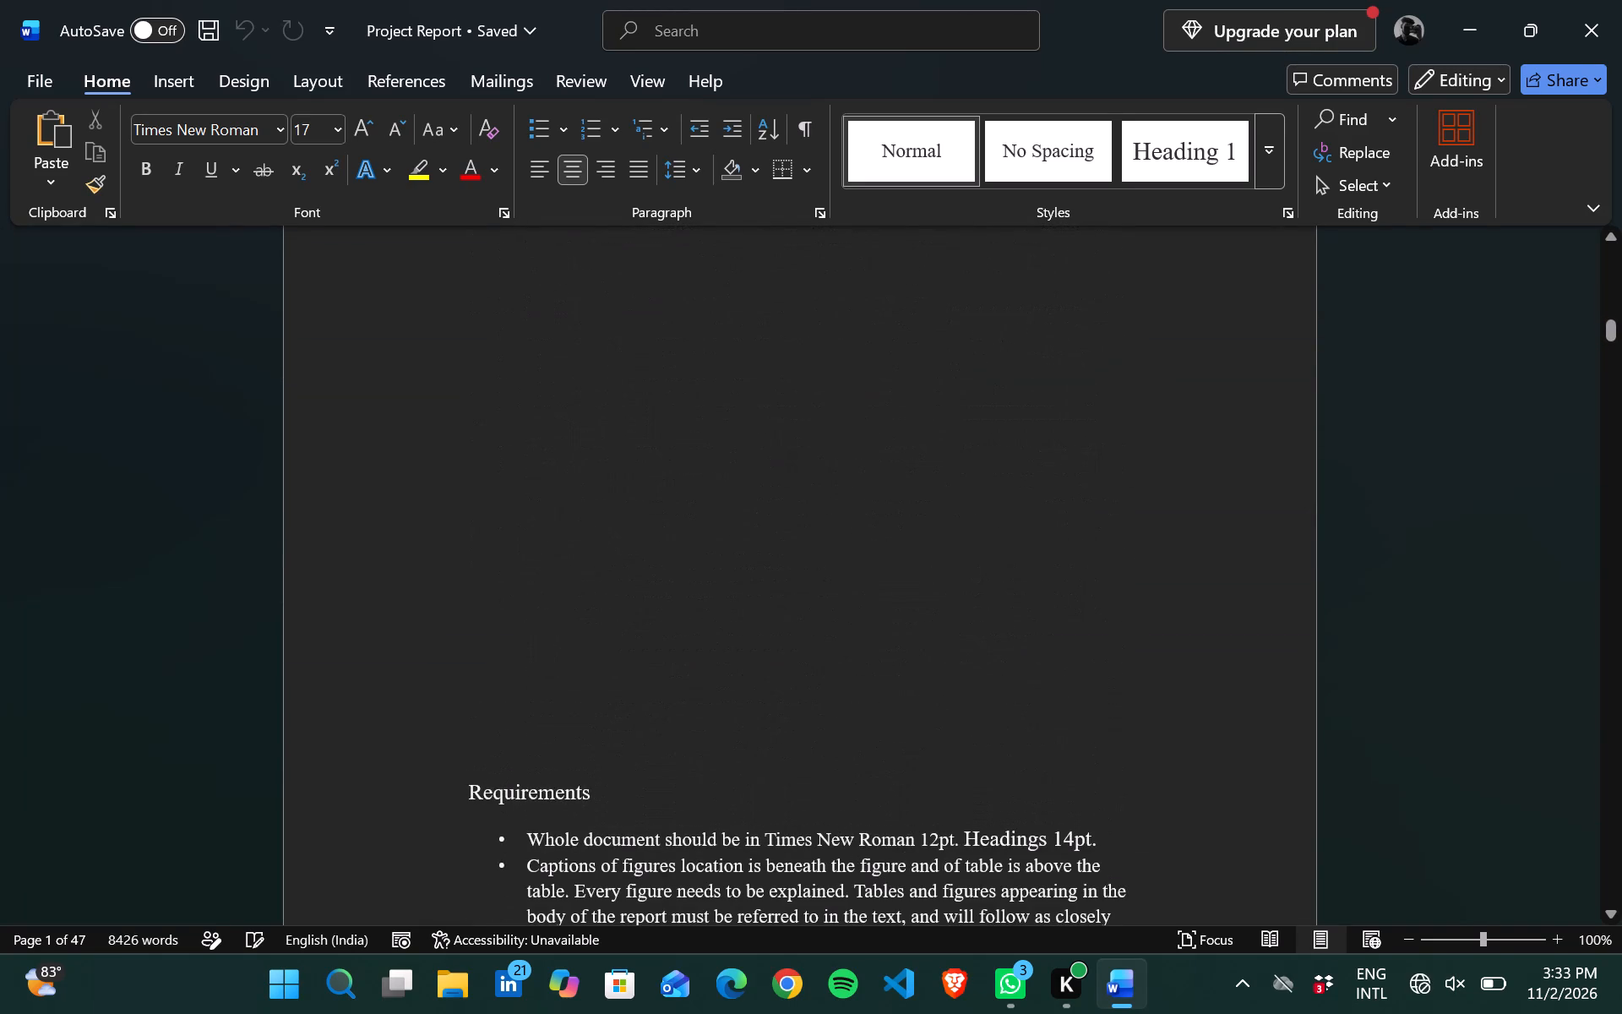
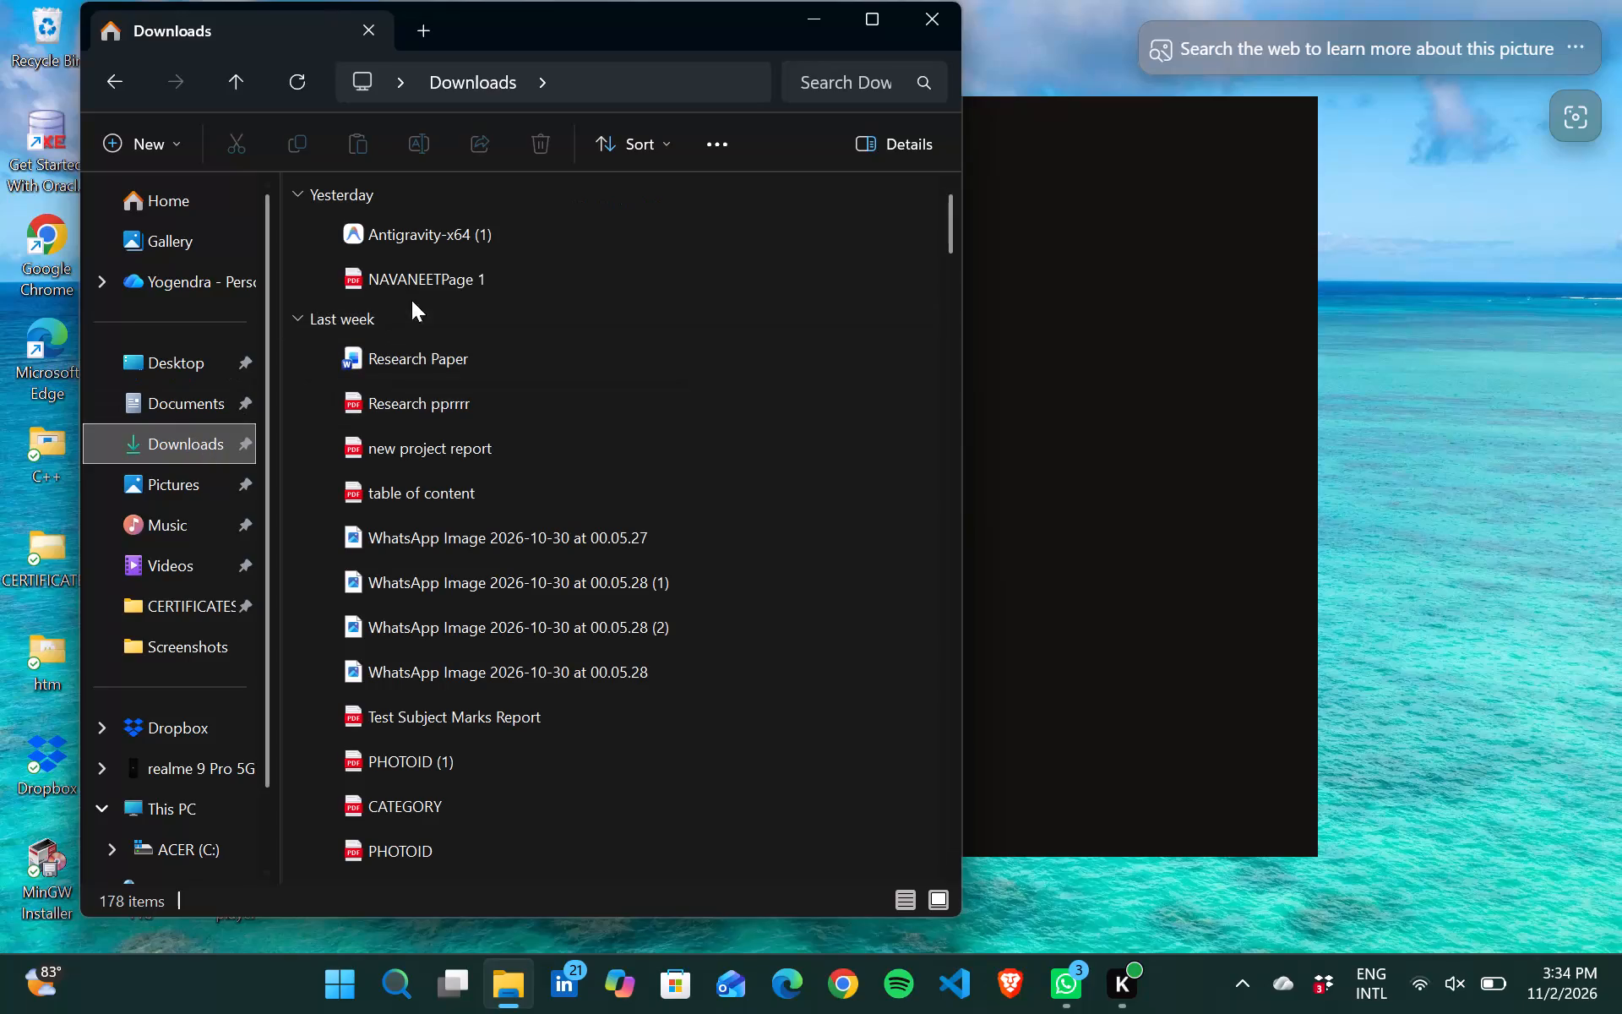
Open the "new project report" PDF from Downloads with Word.
right_click(446, 443)
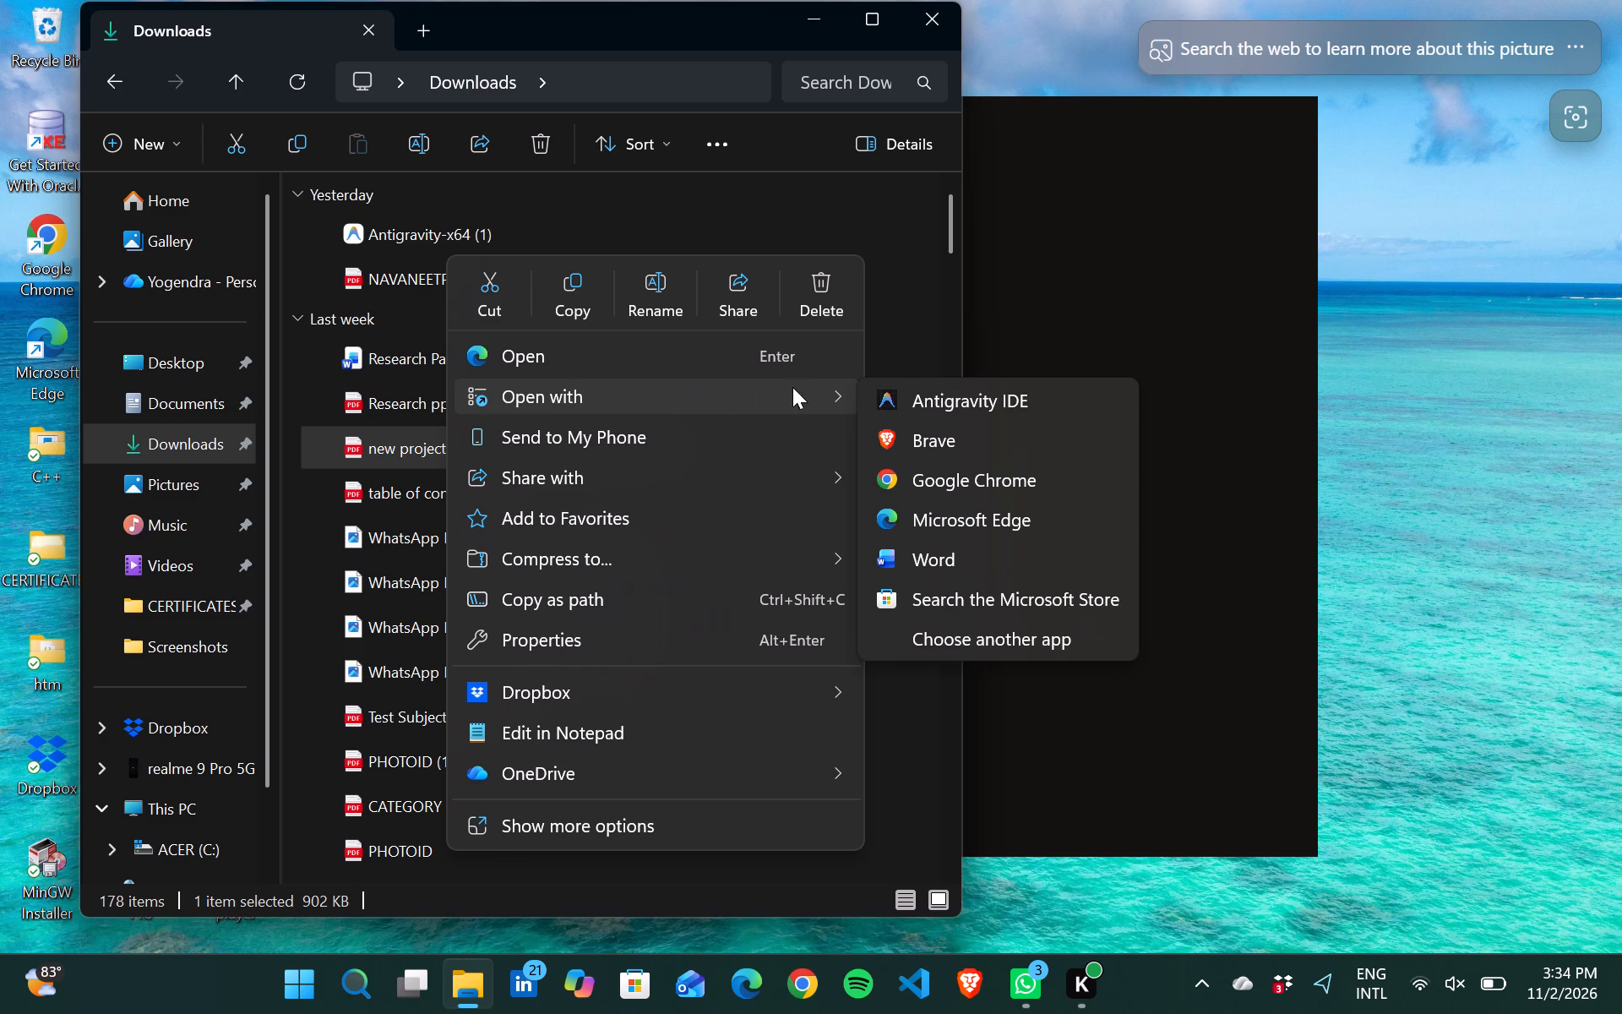
click(937, 556)
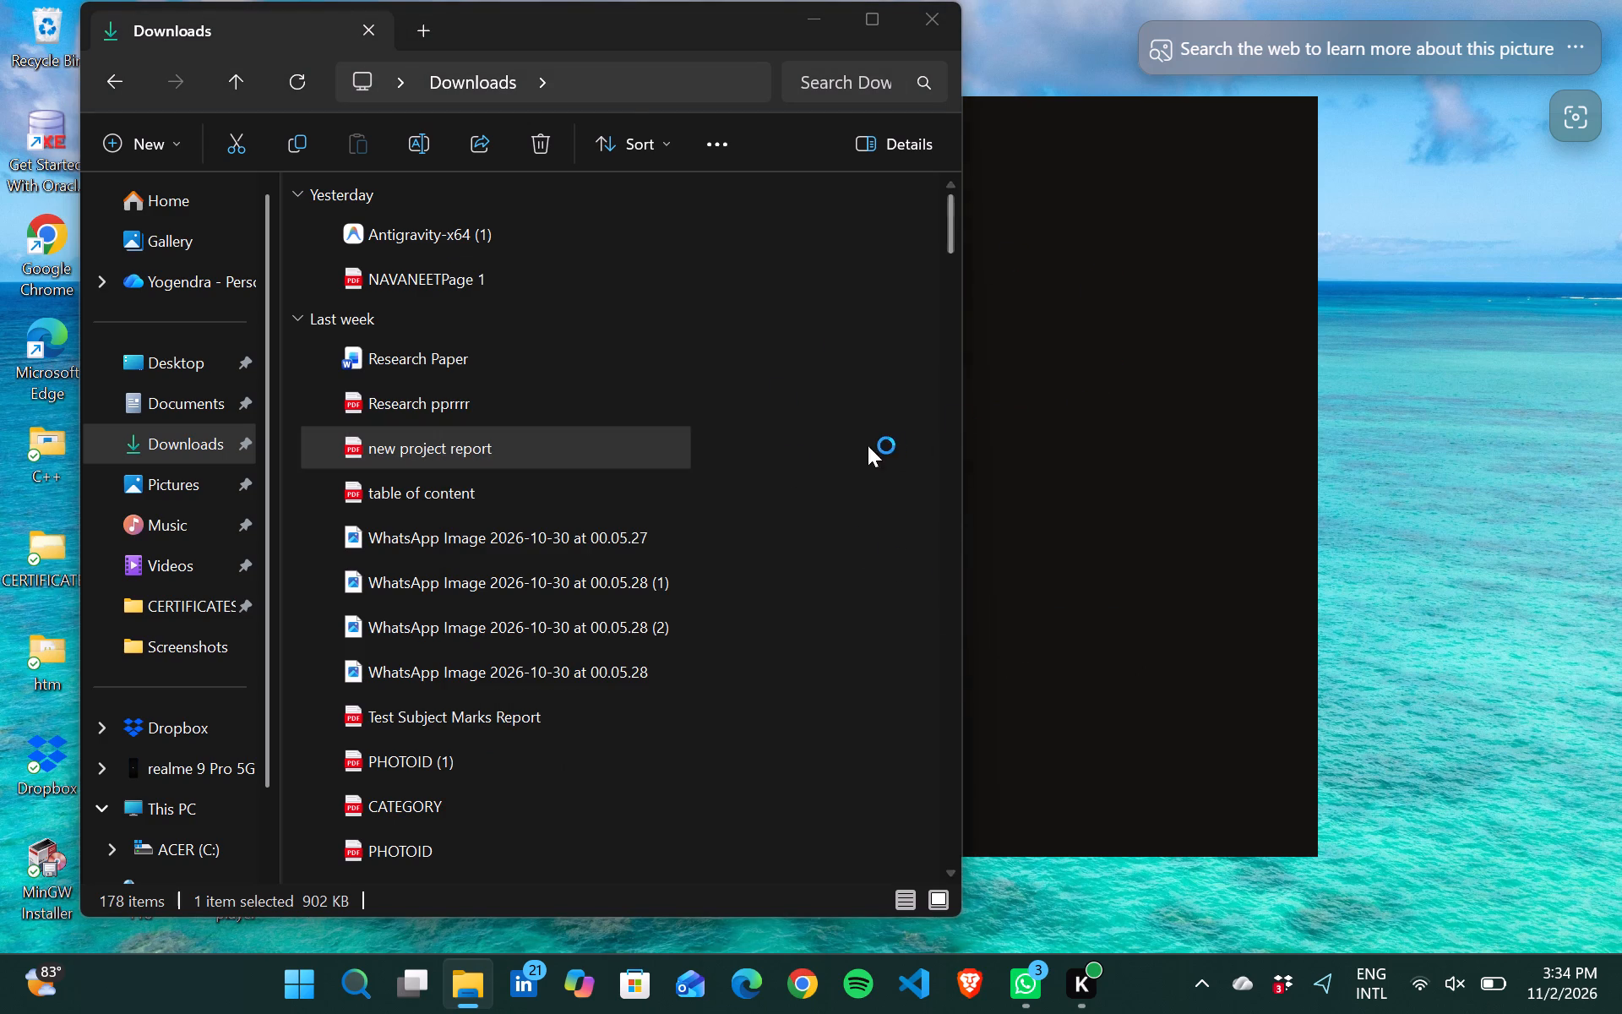
Change the supervisor's title to "DR" under "Under the Supervision of" on the cover page.
scroll(1057, 602, down, 1)
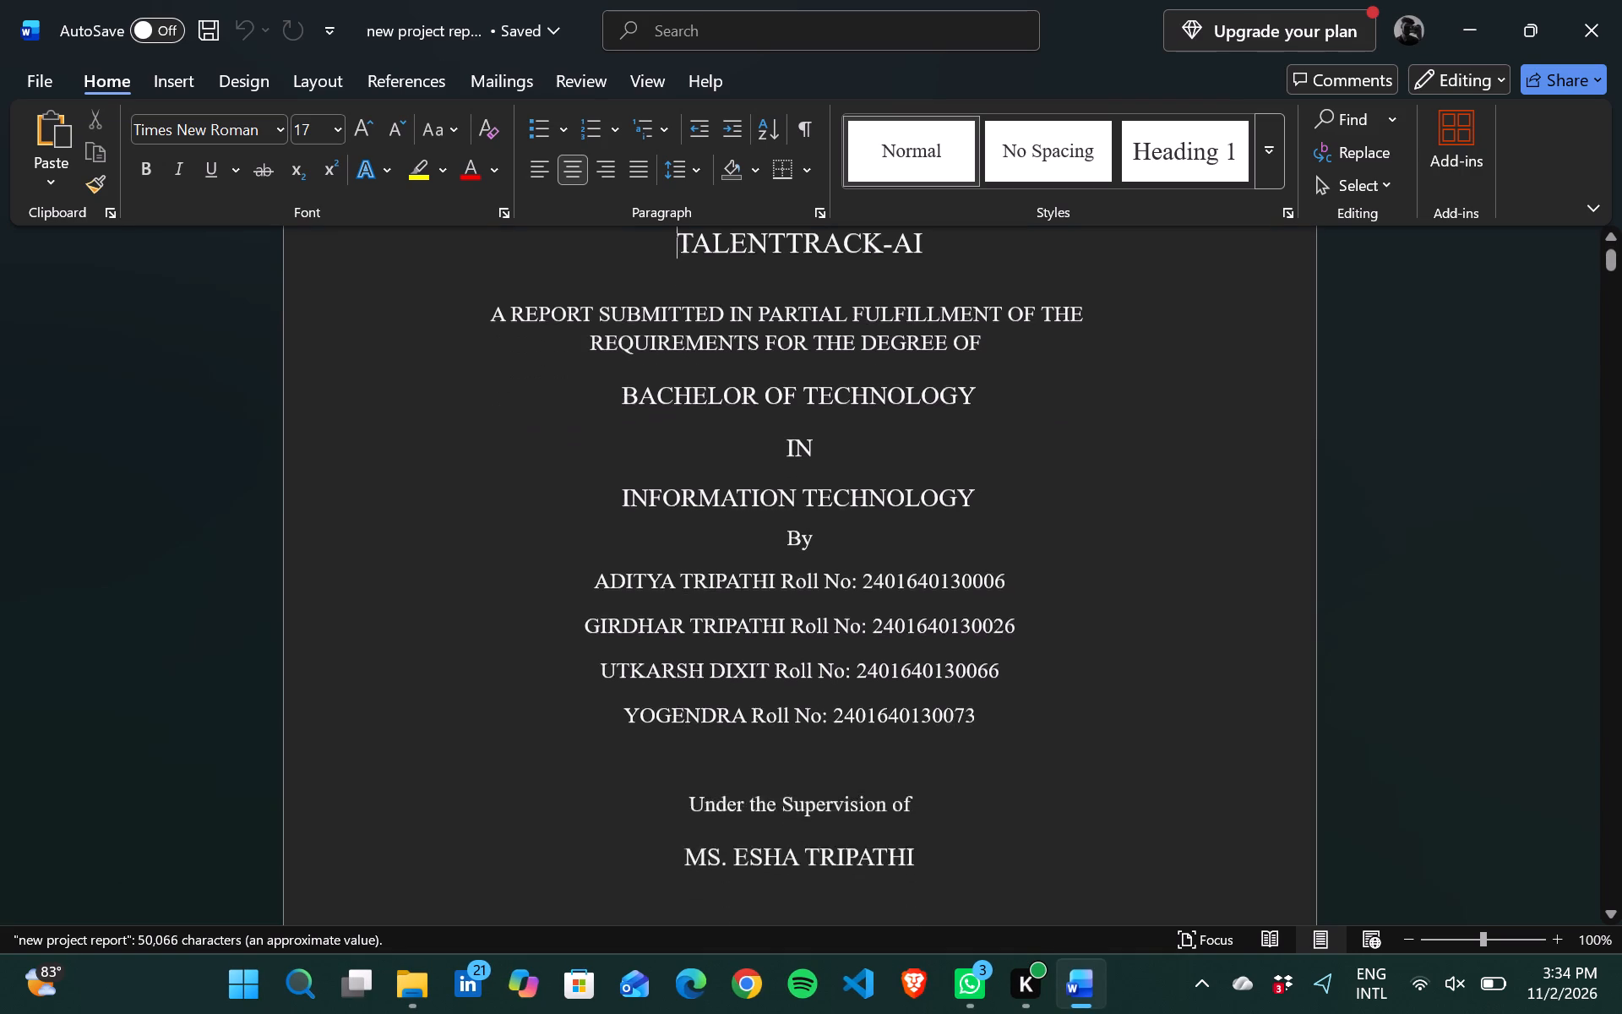
scroll(1057, 602, down, 2)
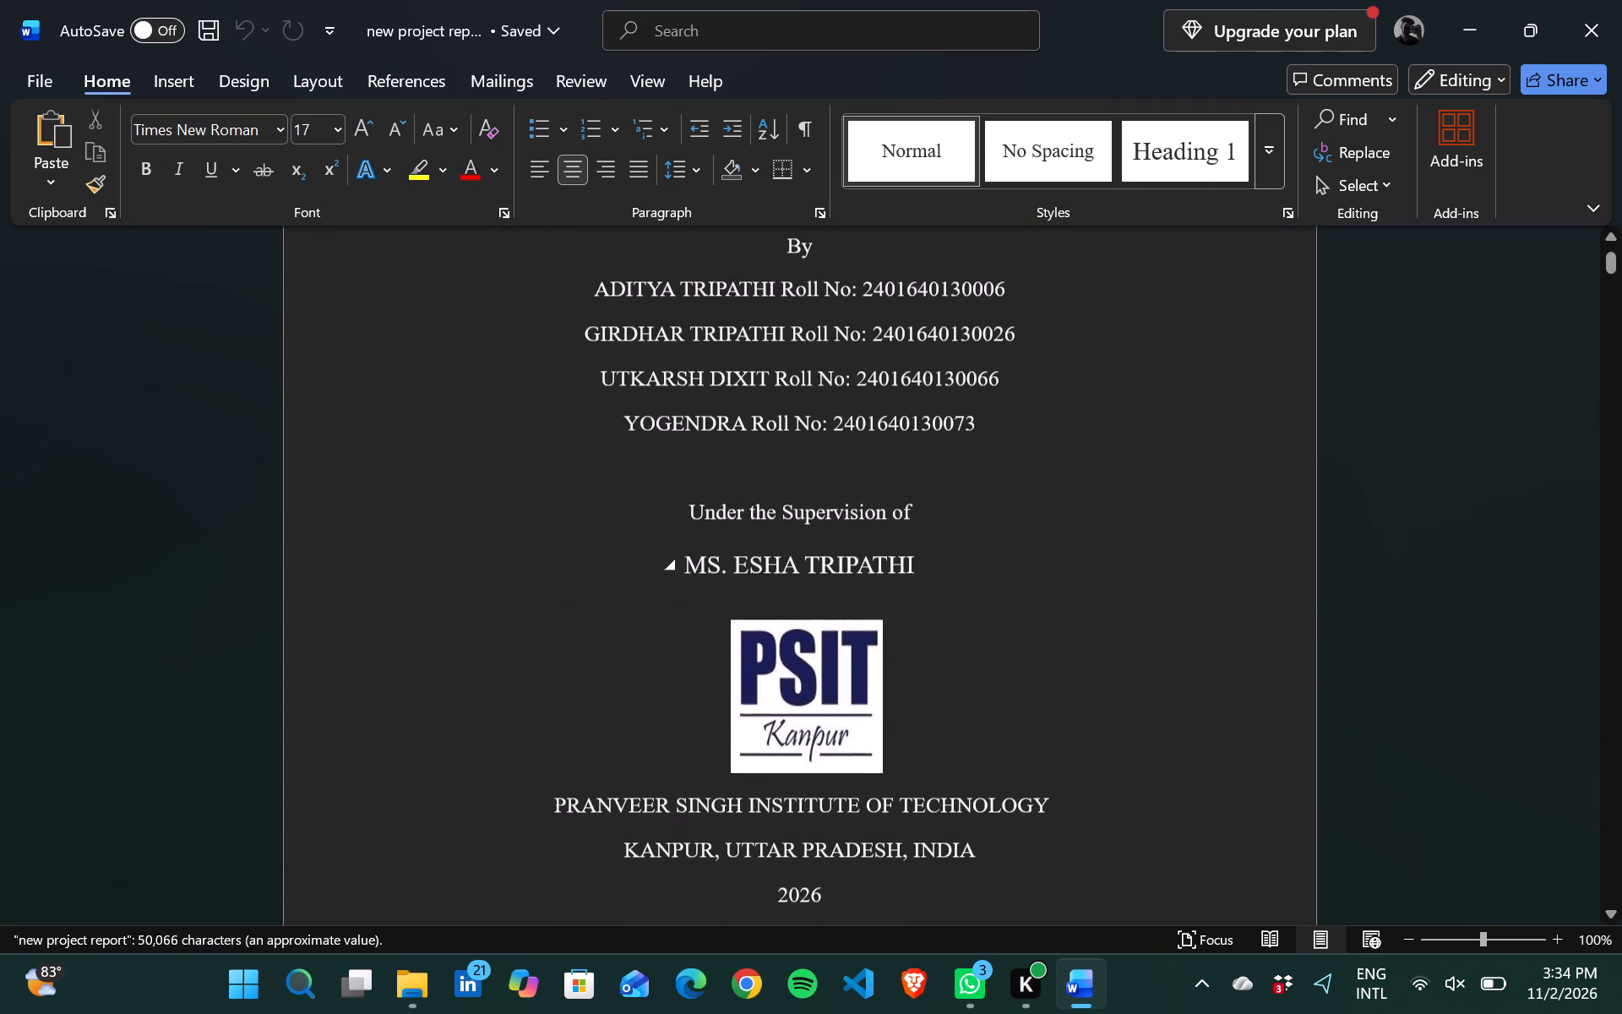
click(727, 570)
key(Left)
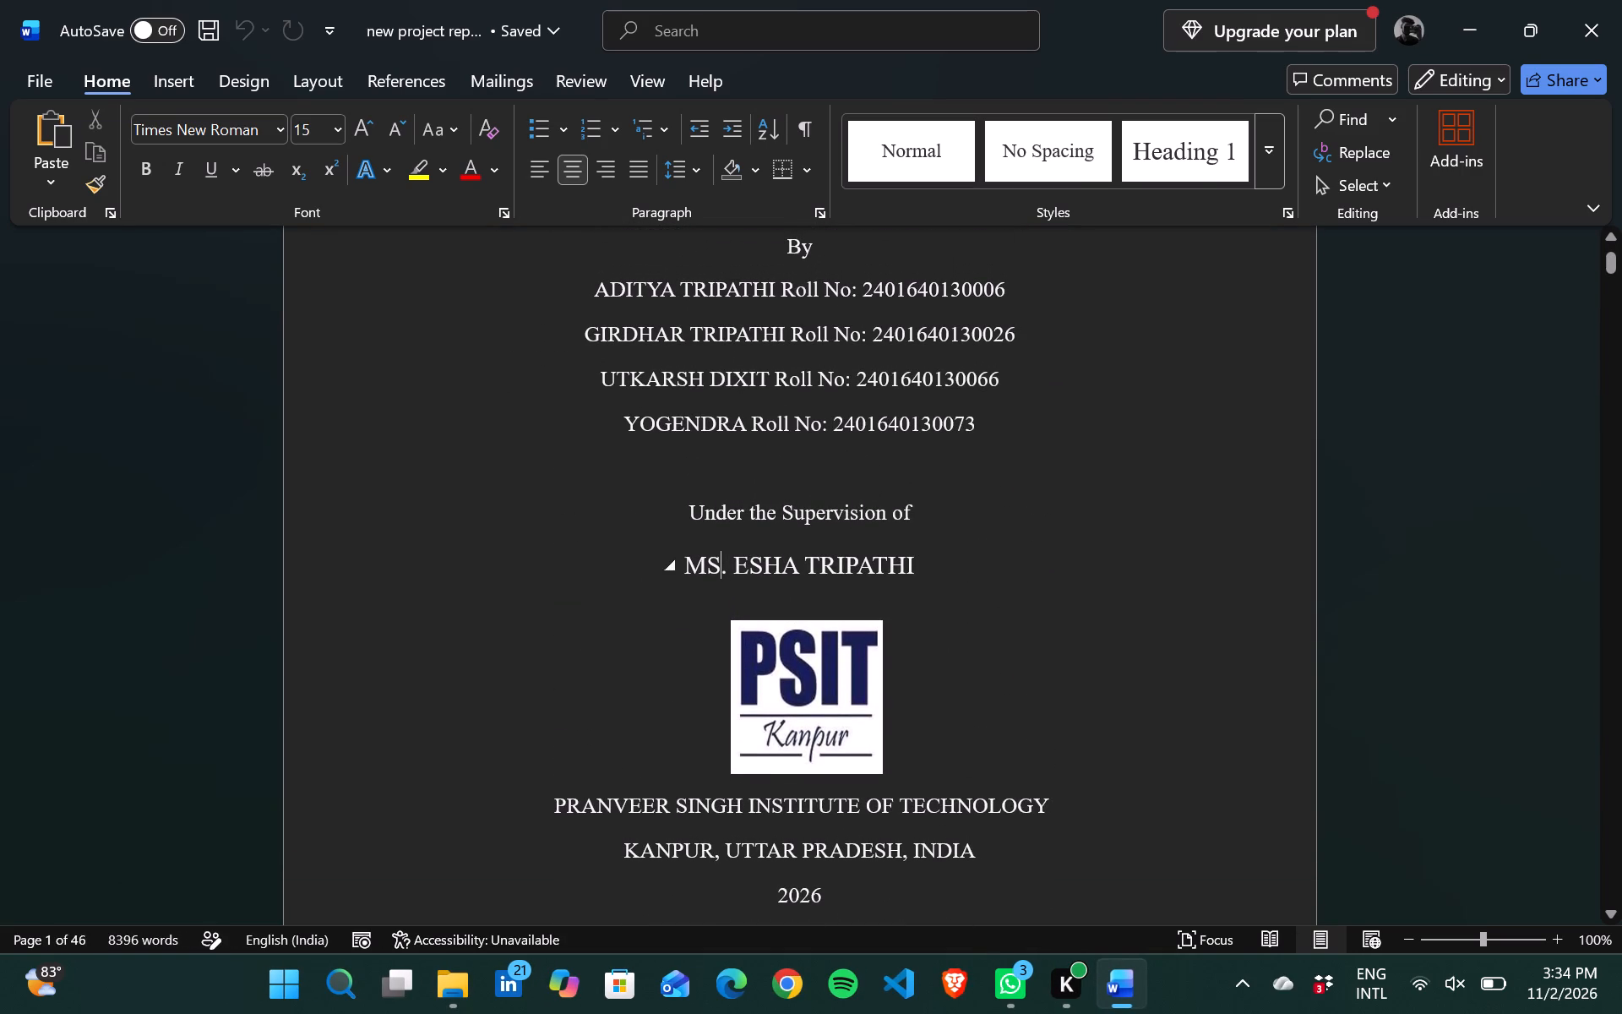
key(BackSpace)
key(BackSpace)
text(Dr)
key(BackSpace)
key(shift+r)
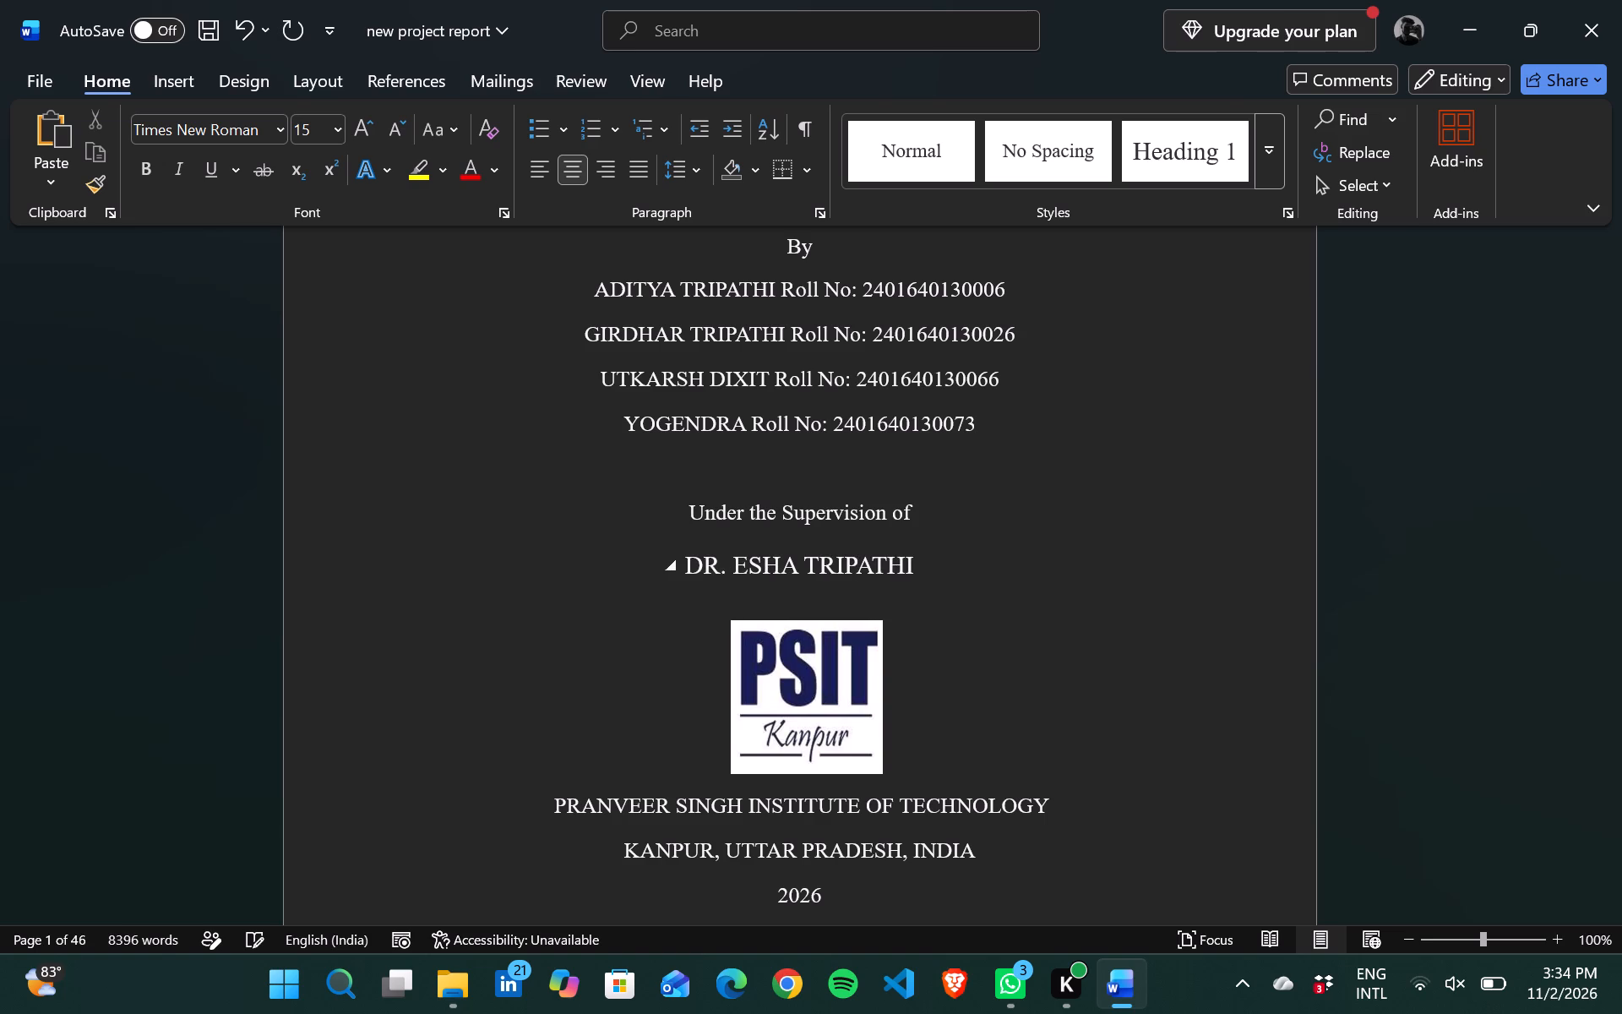
Change the project mentor's title to "Dr" in the first paragraph of the Acknowledgement.
scroll(1070, 684, down, 1)
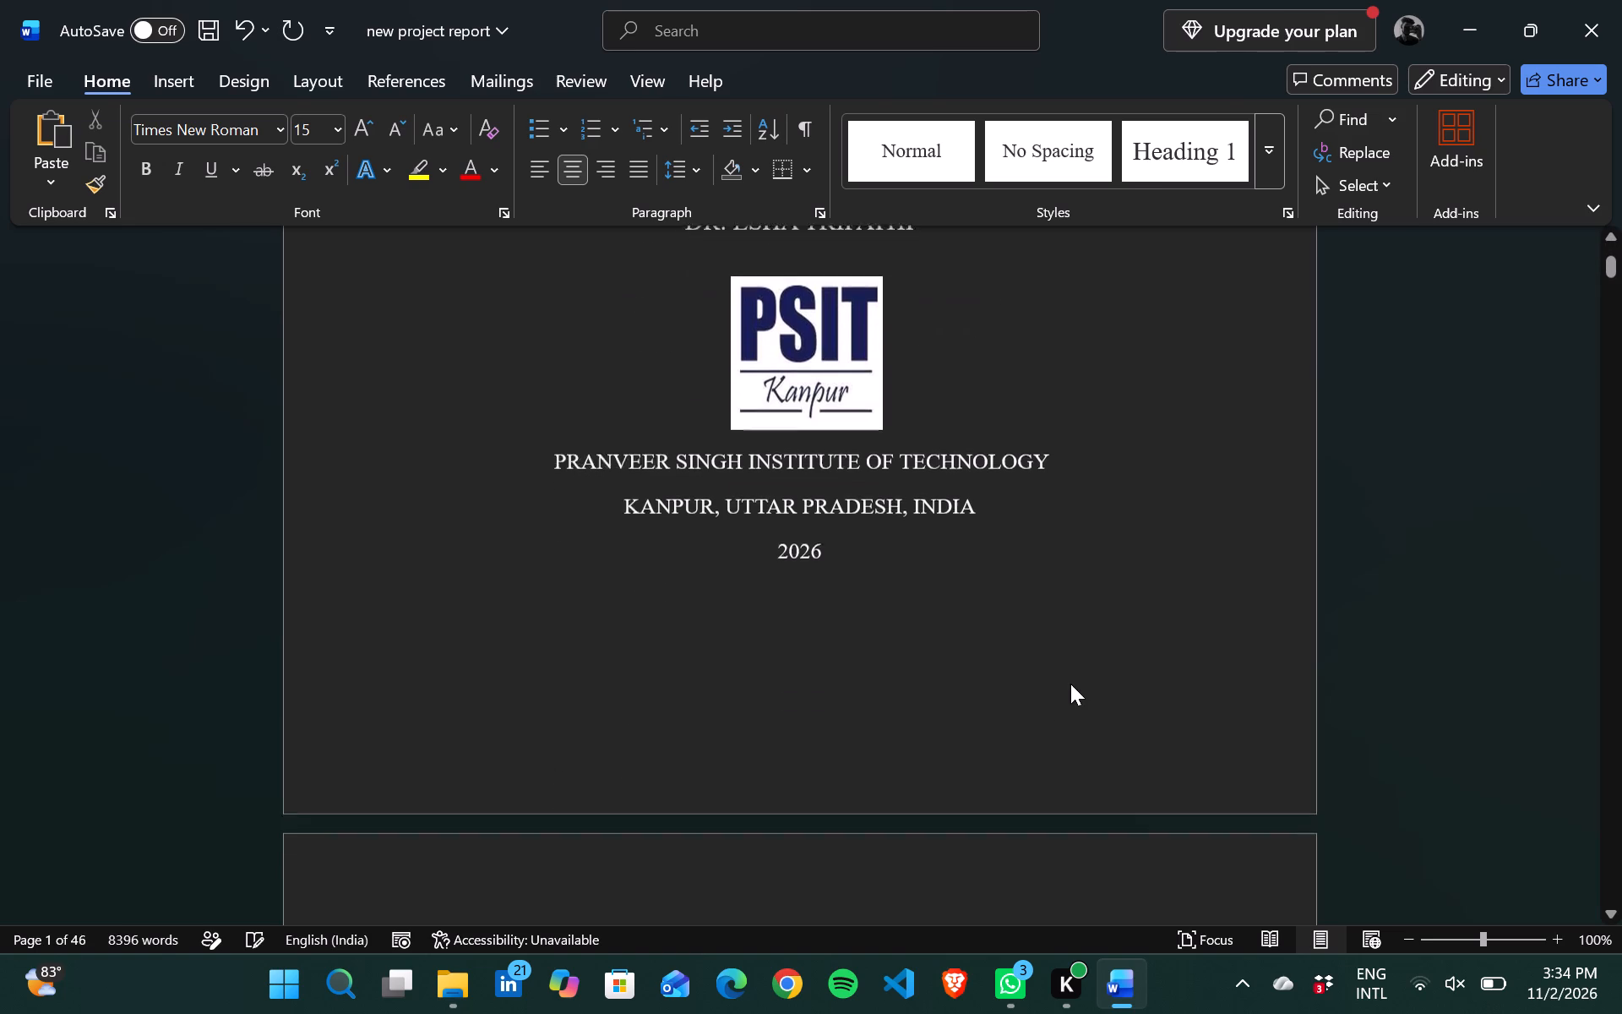
scroll(1070, 684, down, 5)
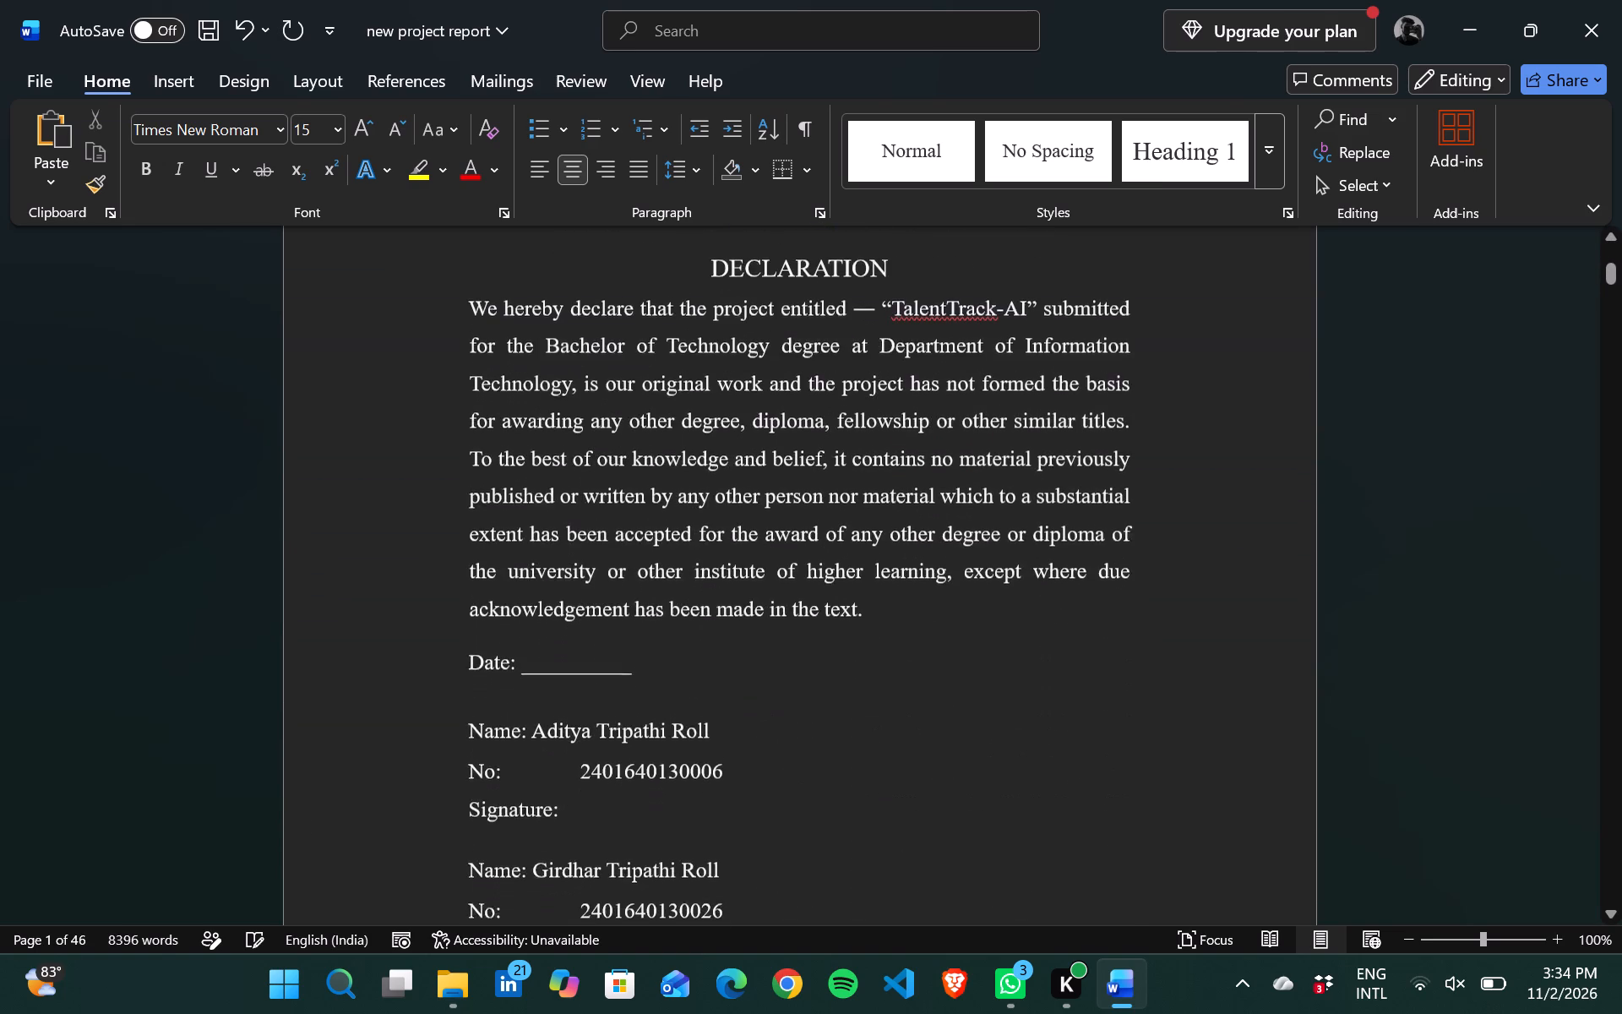
scroll(1070, 684, down, 3)
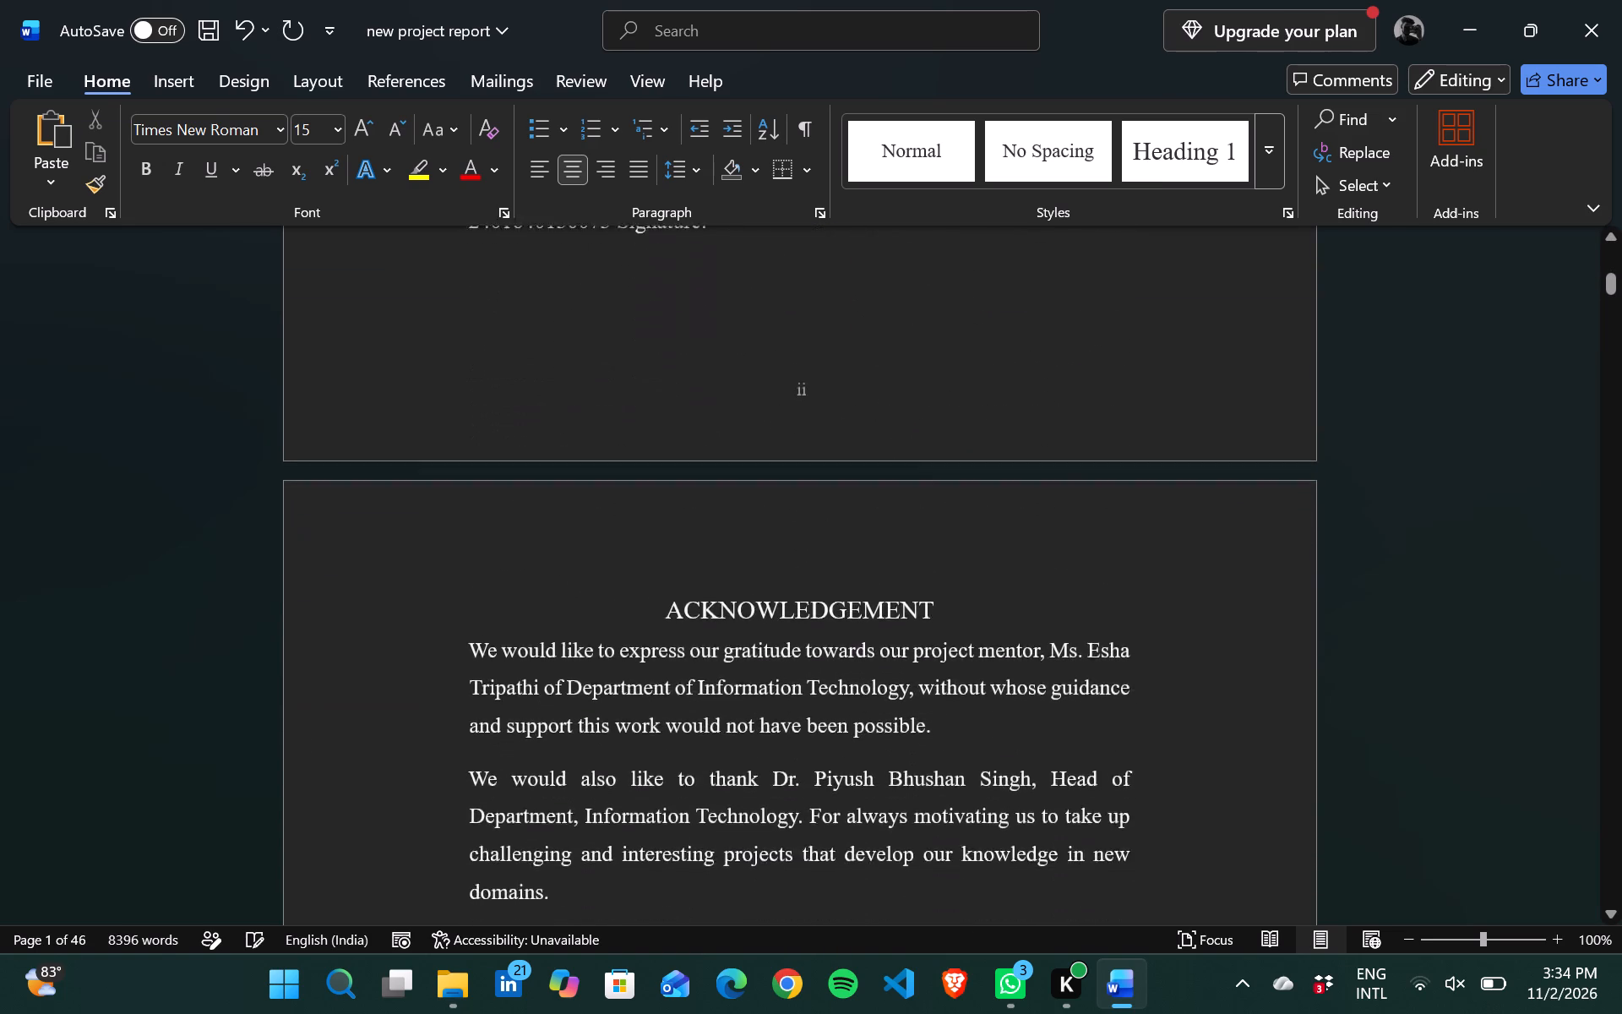
scroll(1070, 684, down, 2)
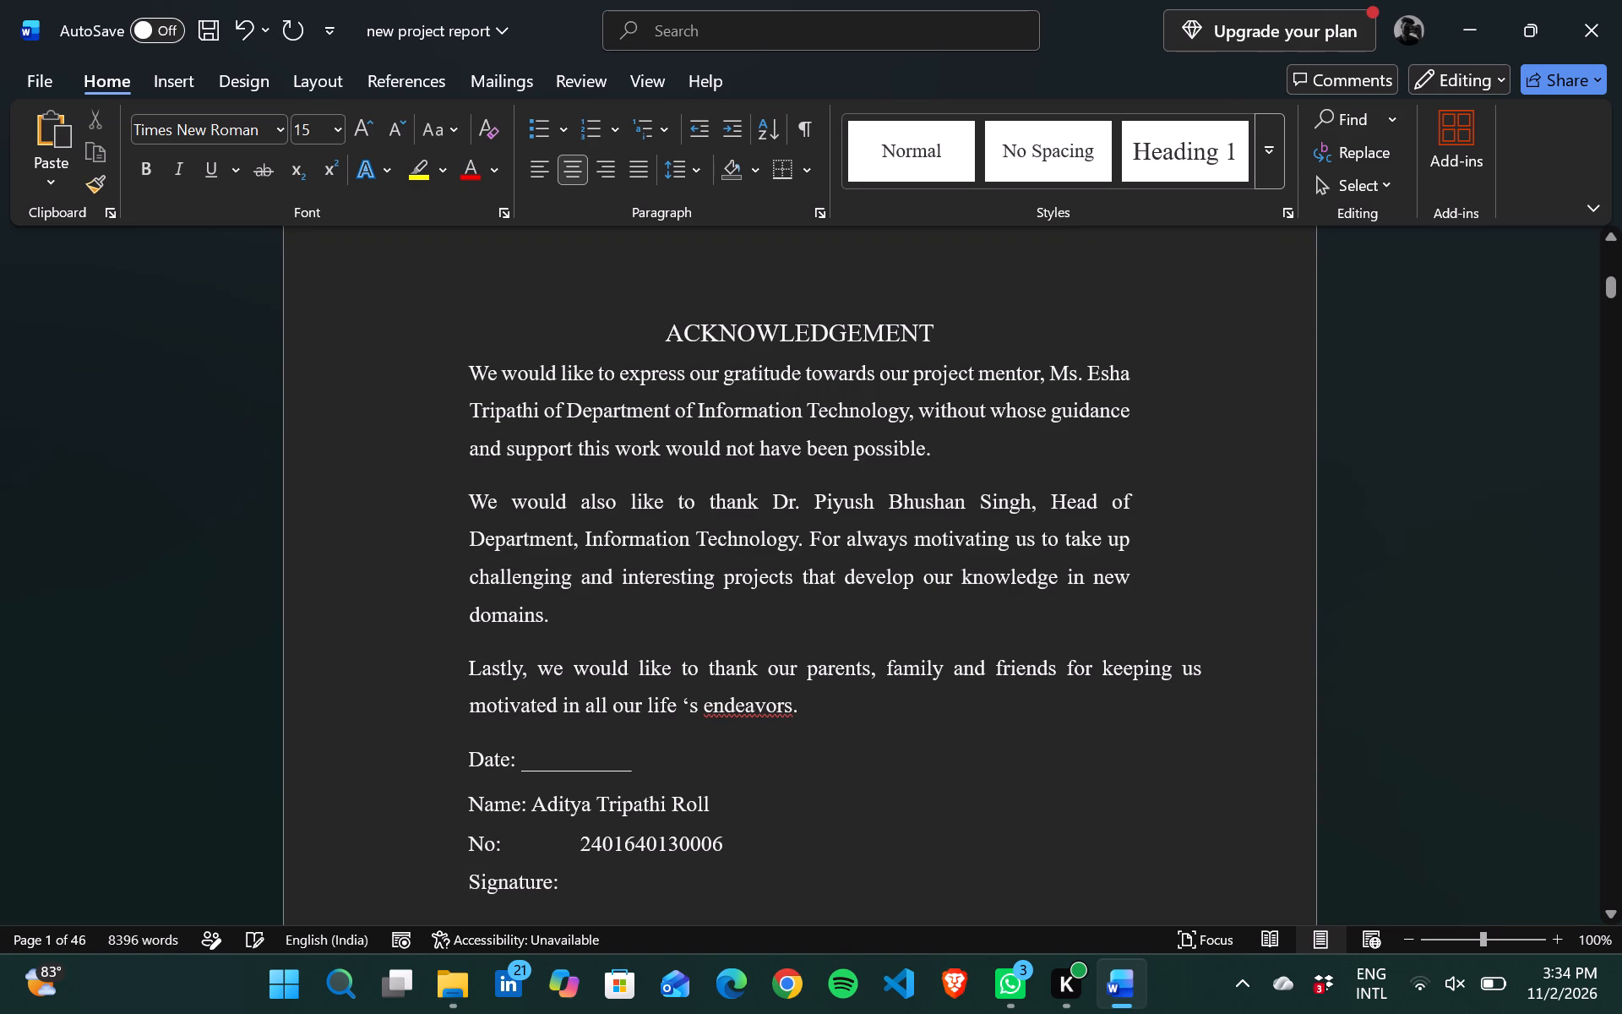
click(1074, 381)
key(BackSpace)
key(BackSpace)
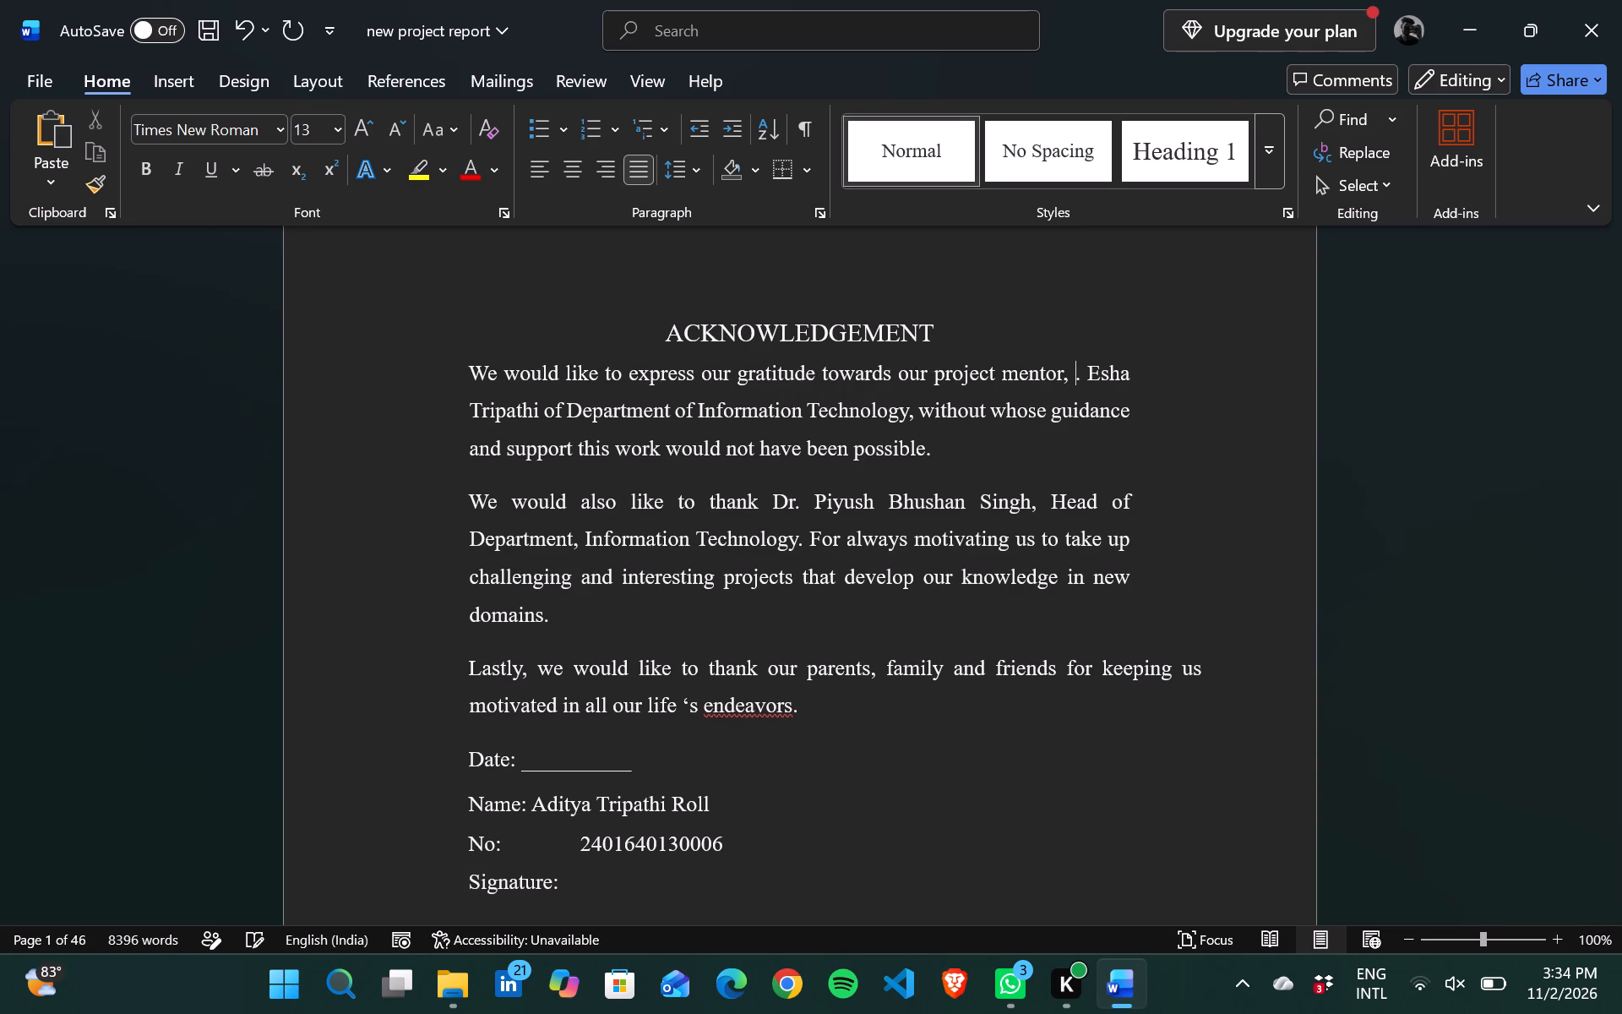
text(Dr)
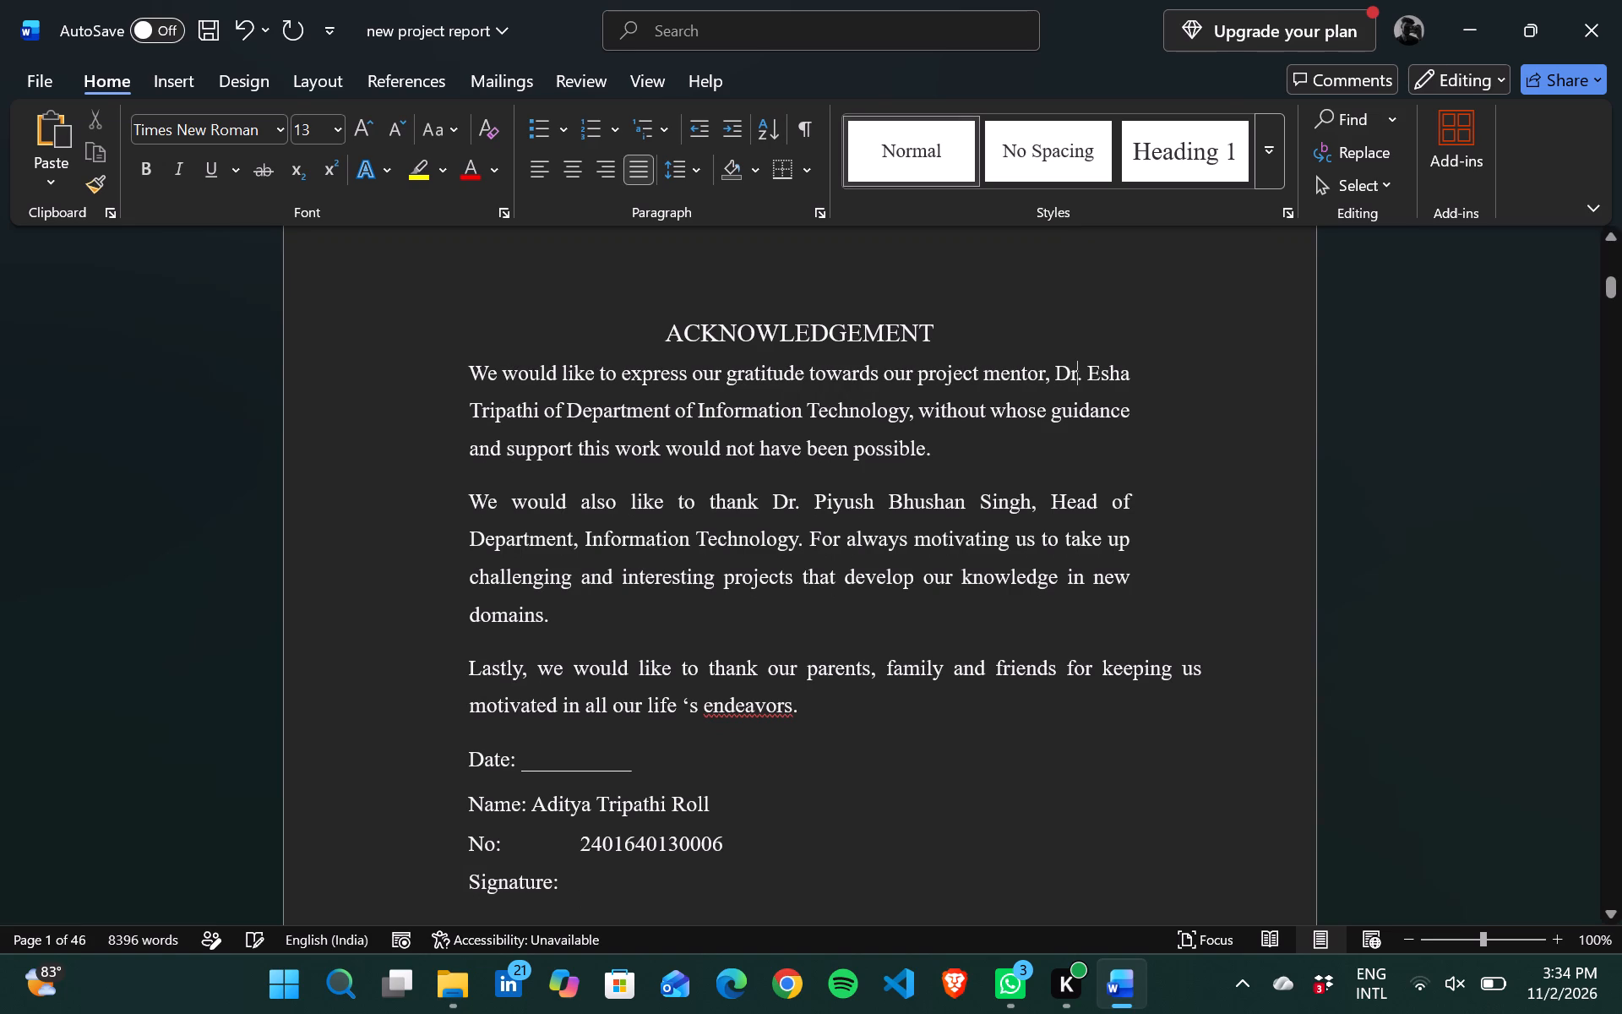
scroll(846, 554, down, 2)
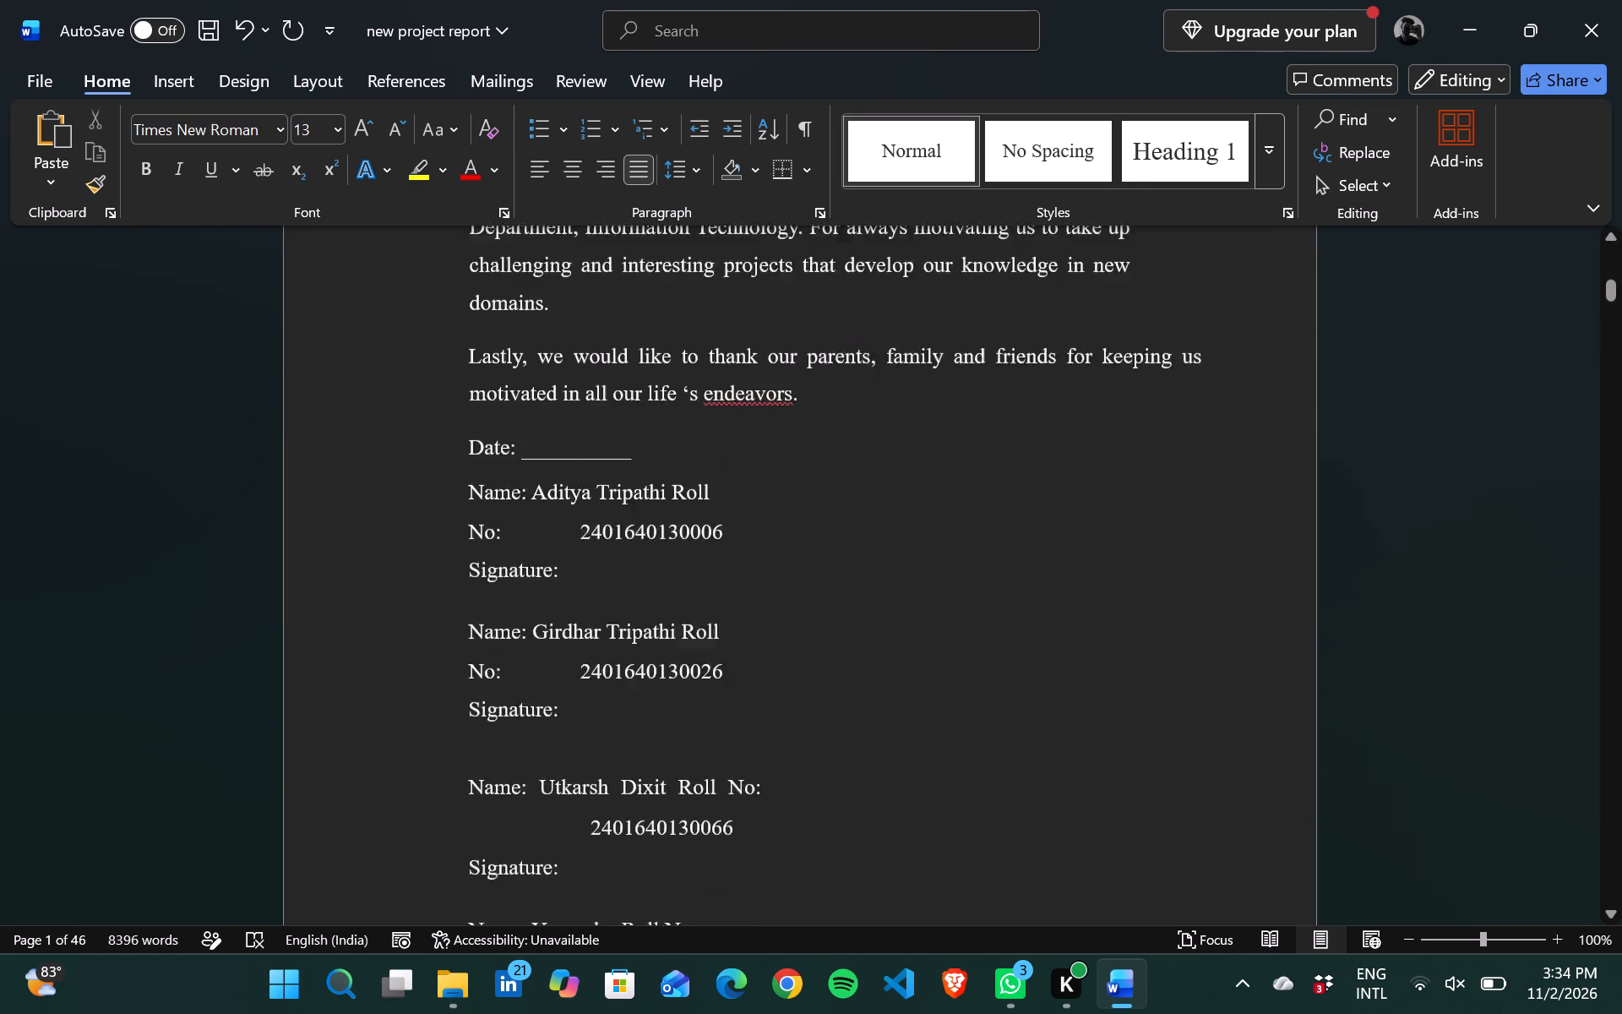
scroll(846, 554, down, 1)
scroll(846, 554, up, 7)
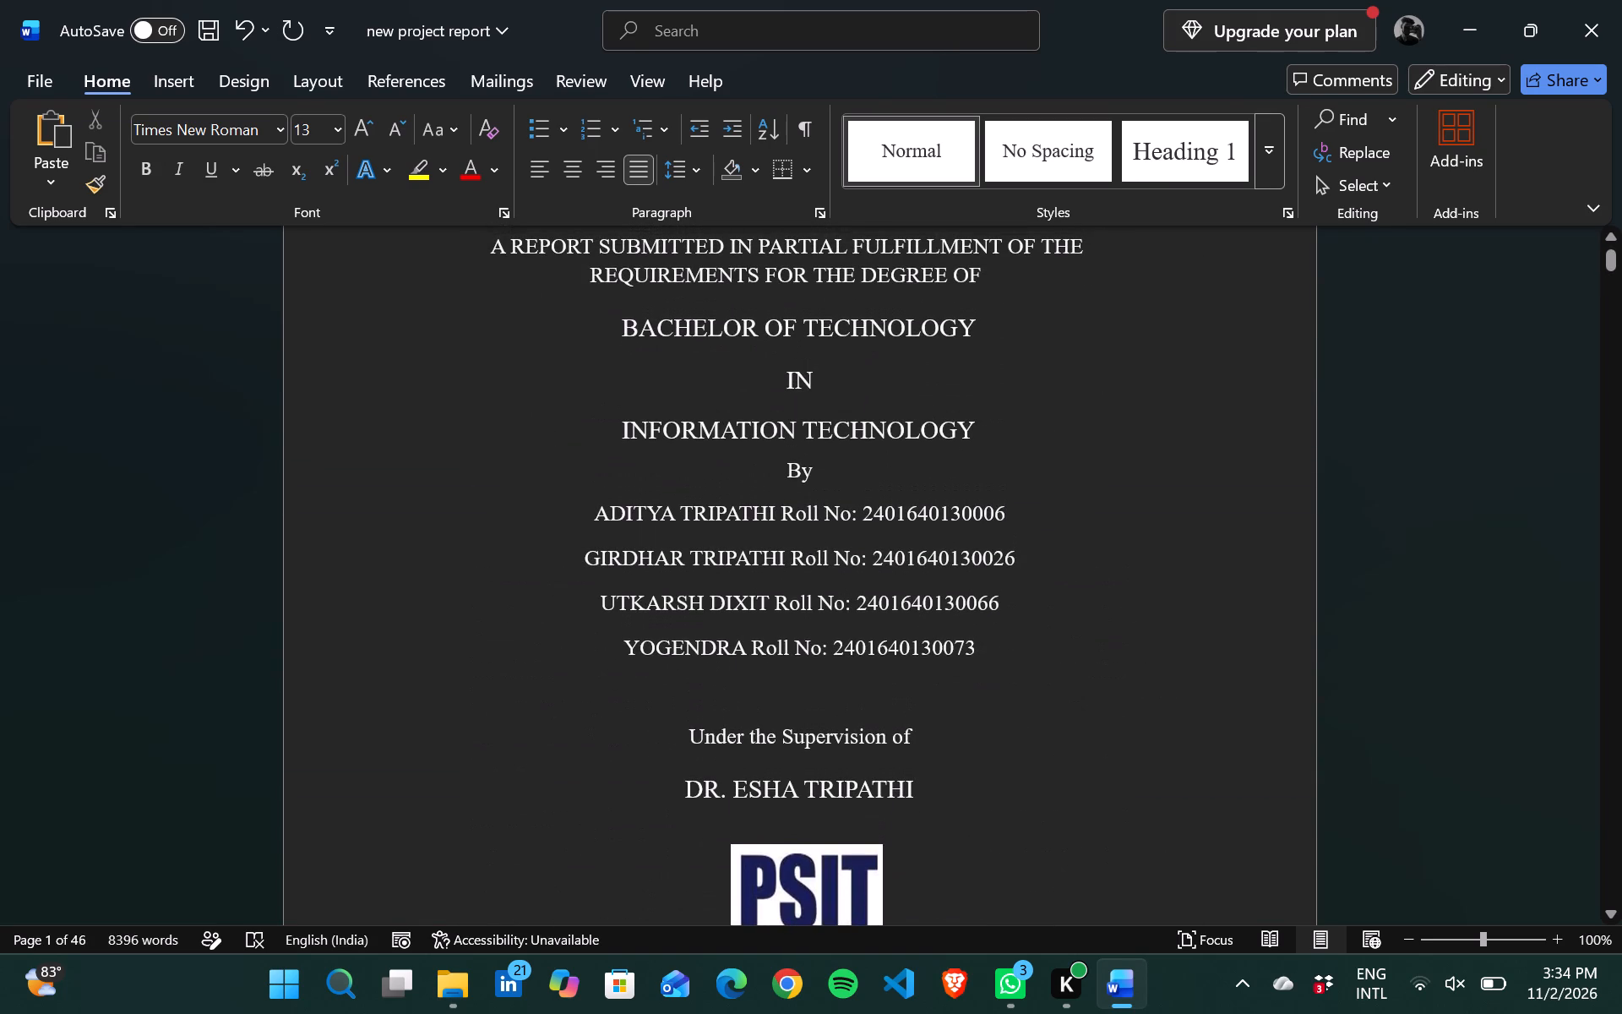
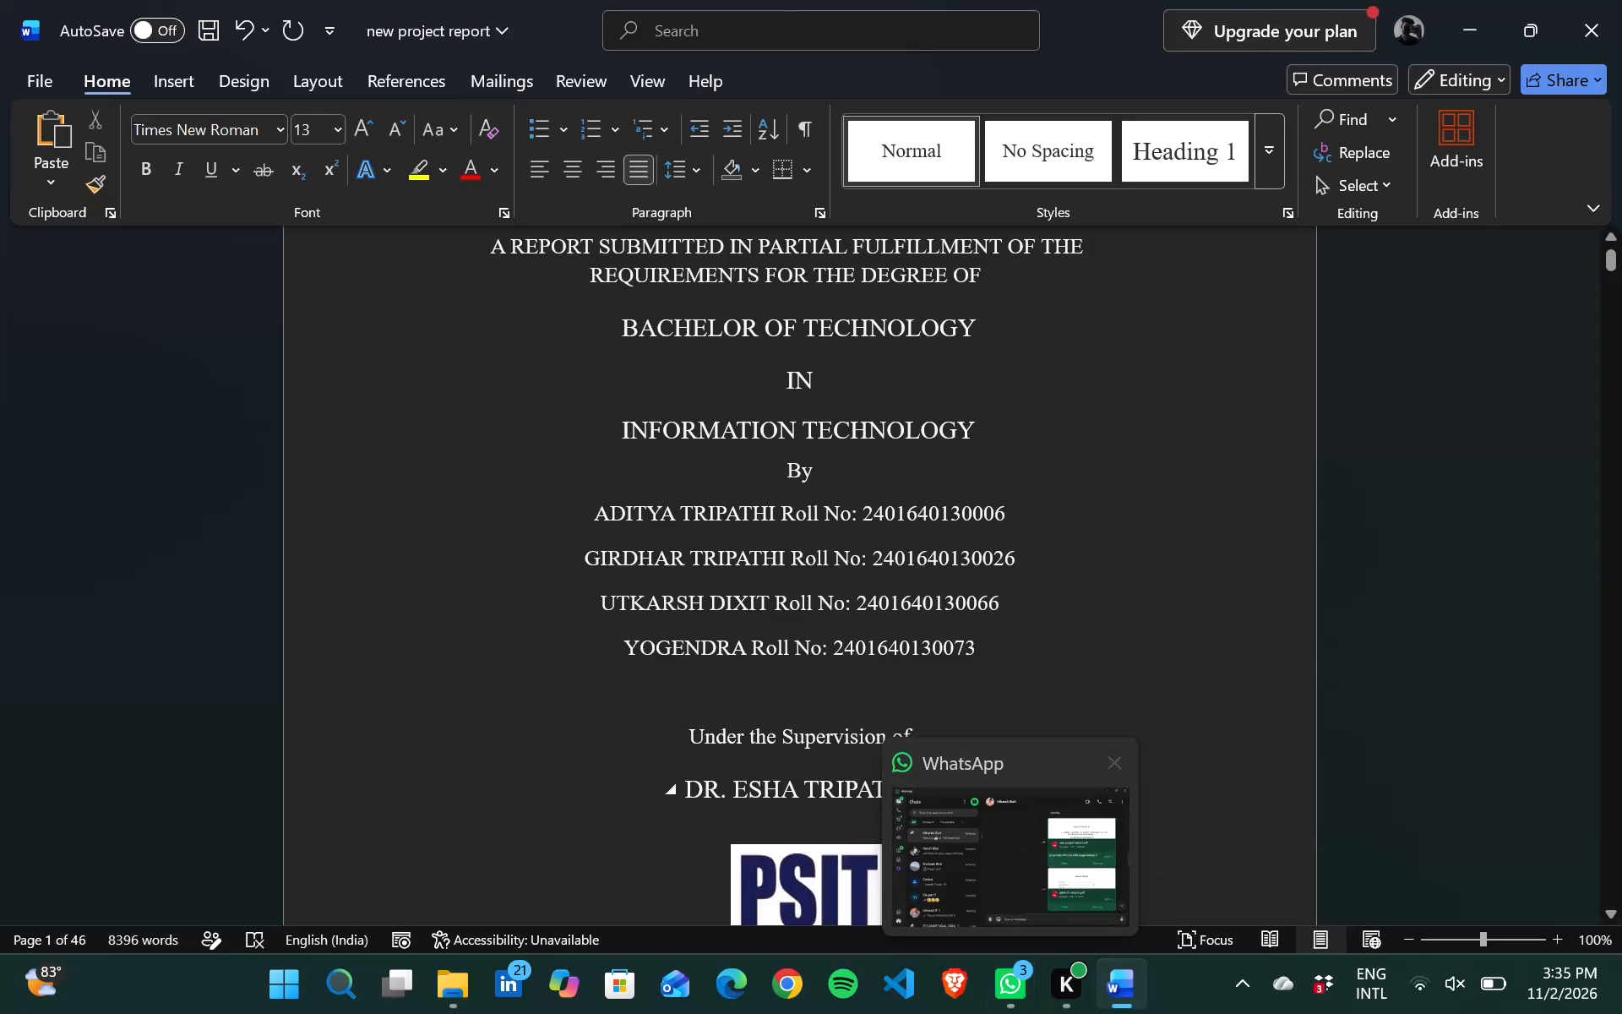
Review the rest of the cover page and the Declaration page with its student name, roll number and signature entries.
scroll(876, 471, right, 2)
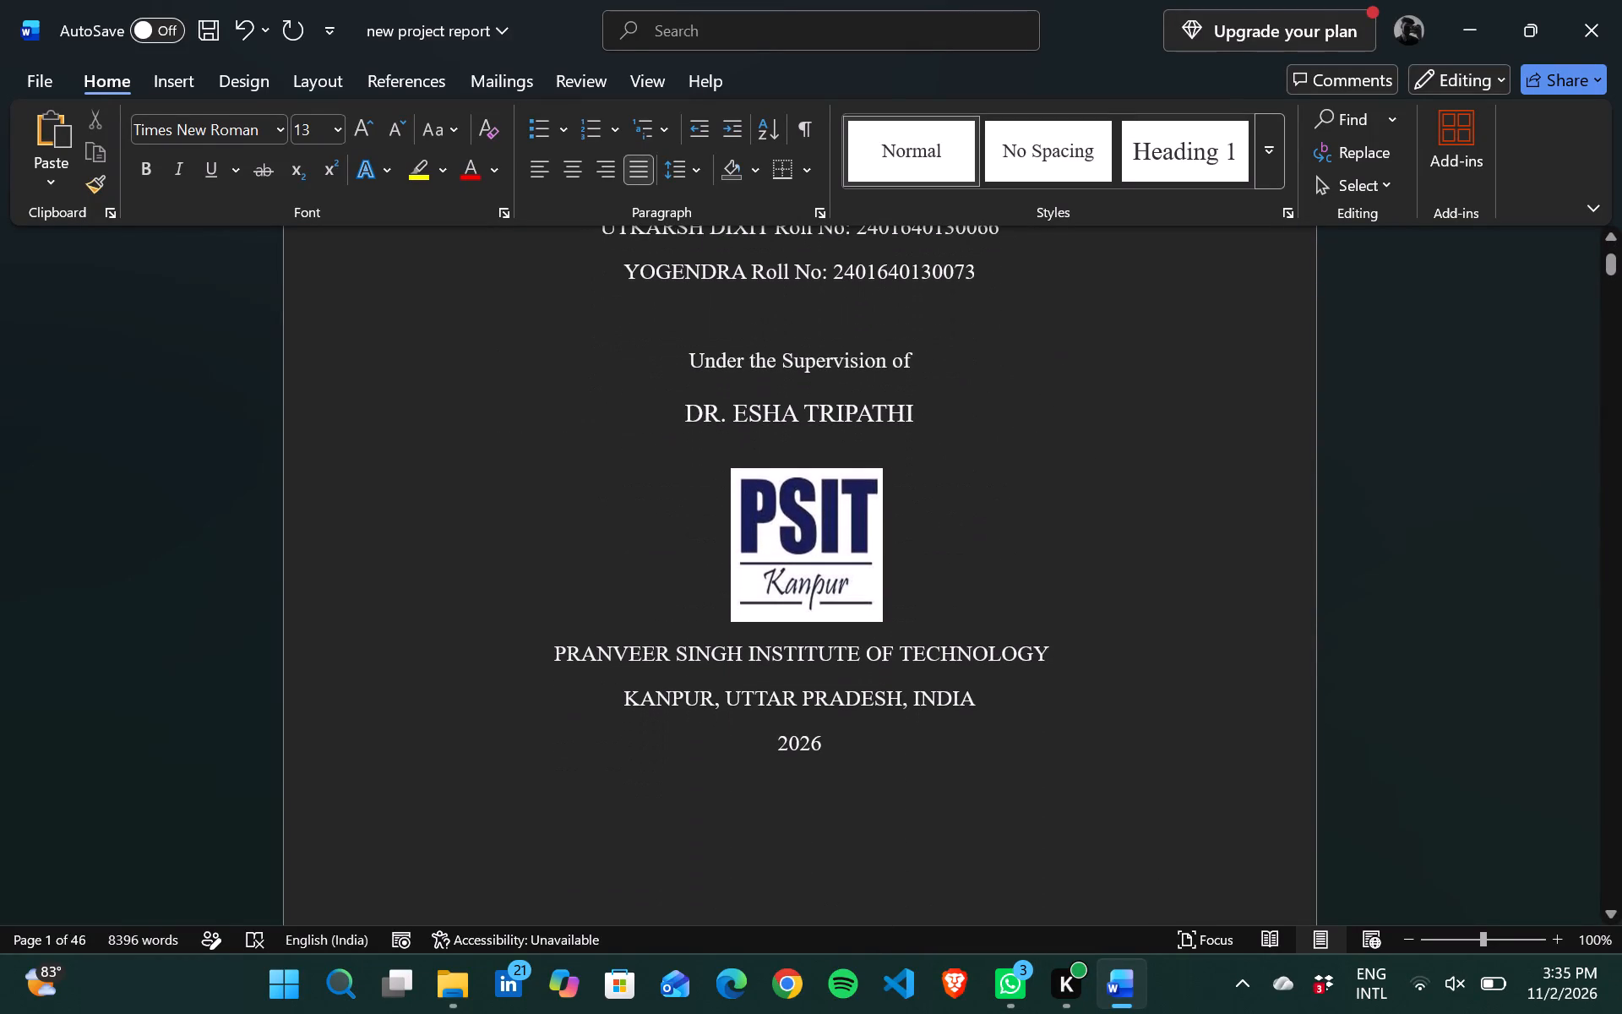
scroll(876, 471, down, 2)
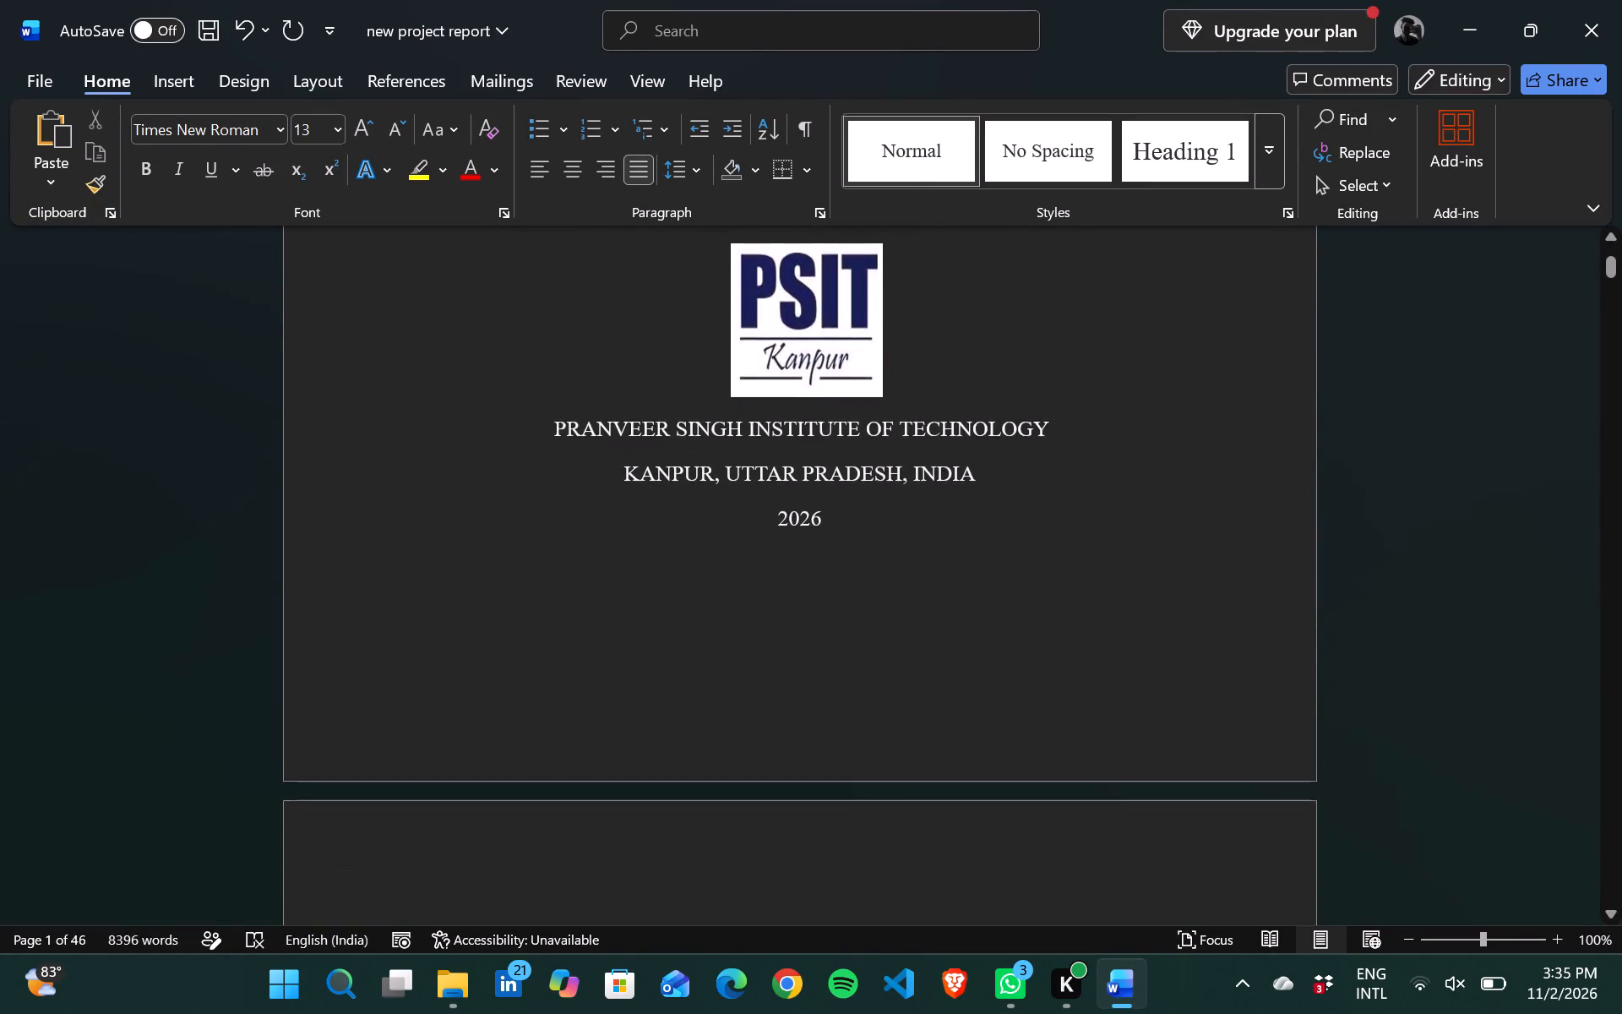
scroll(876, 471, down, 4)
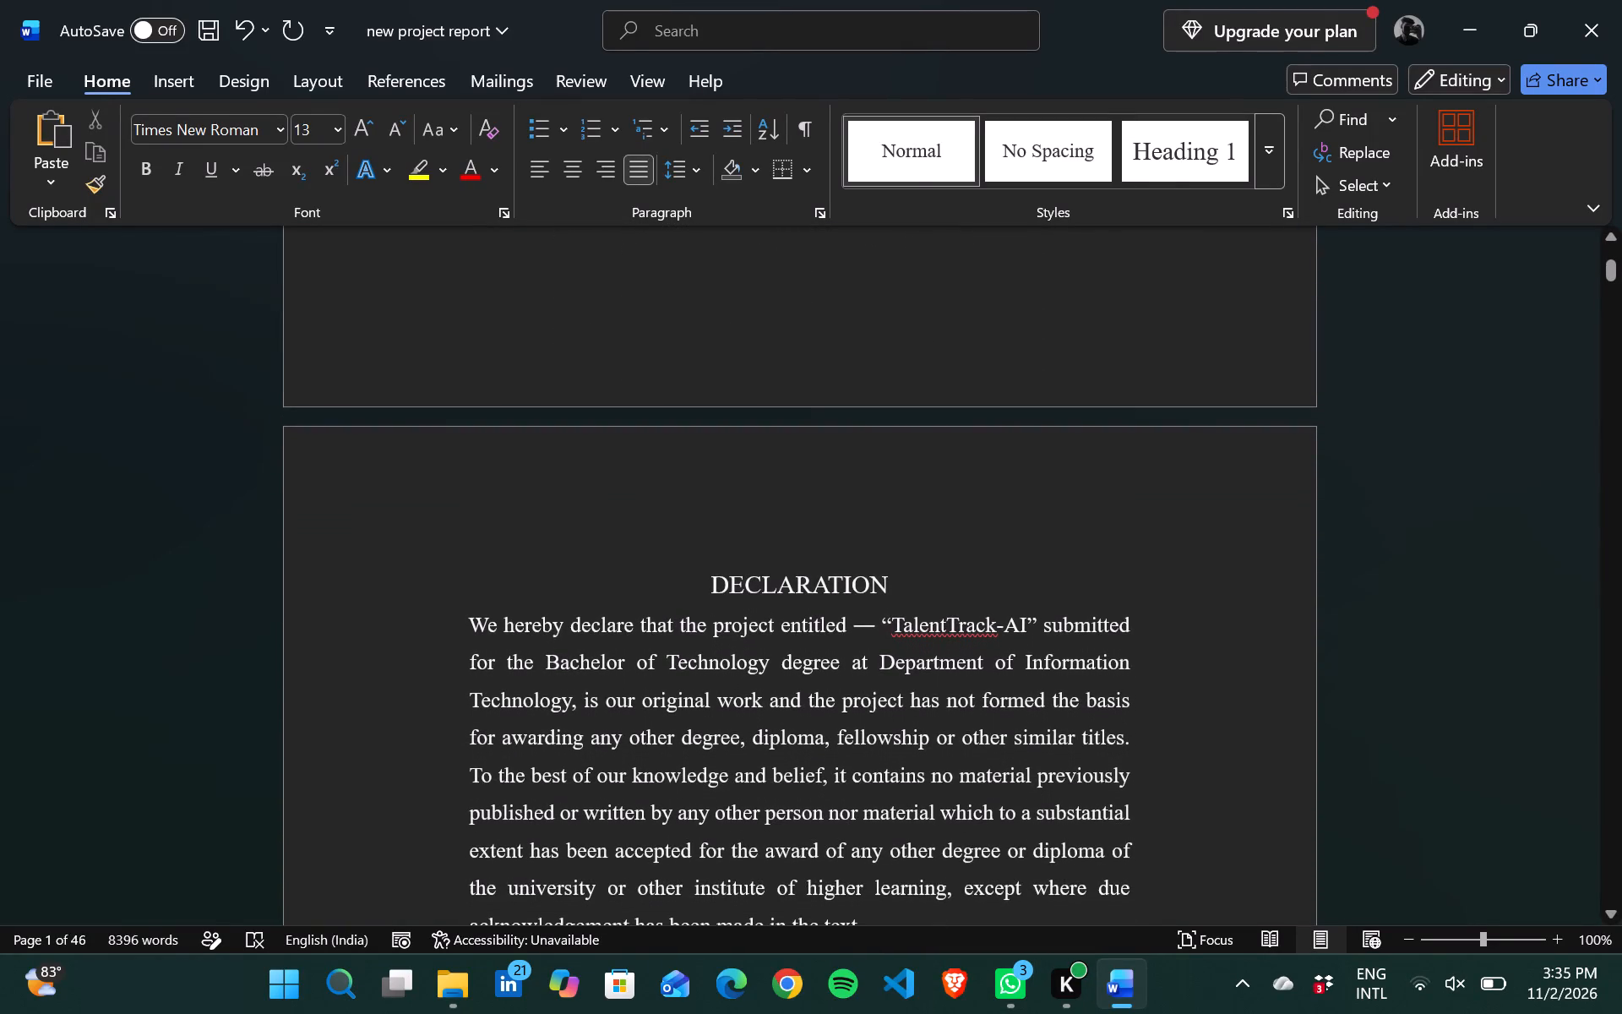
scroll(876, 471, down, 2)
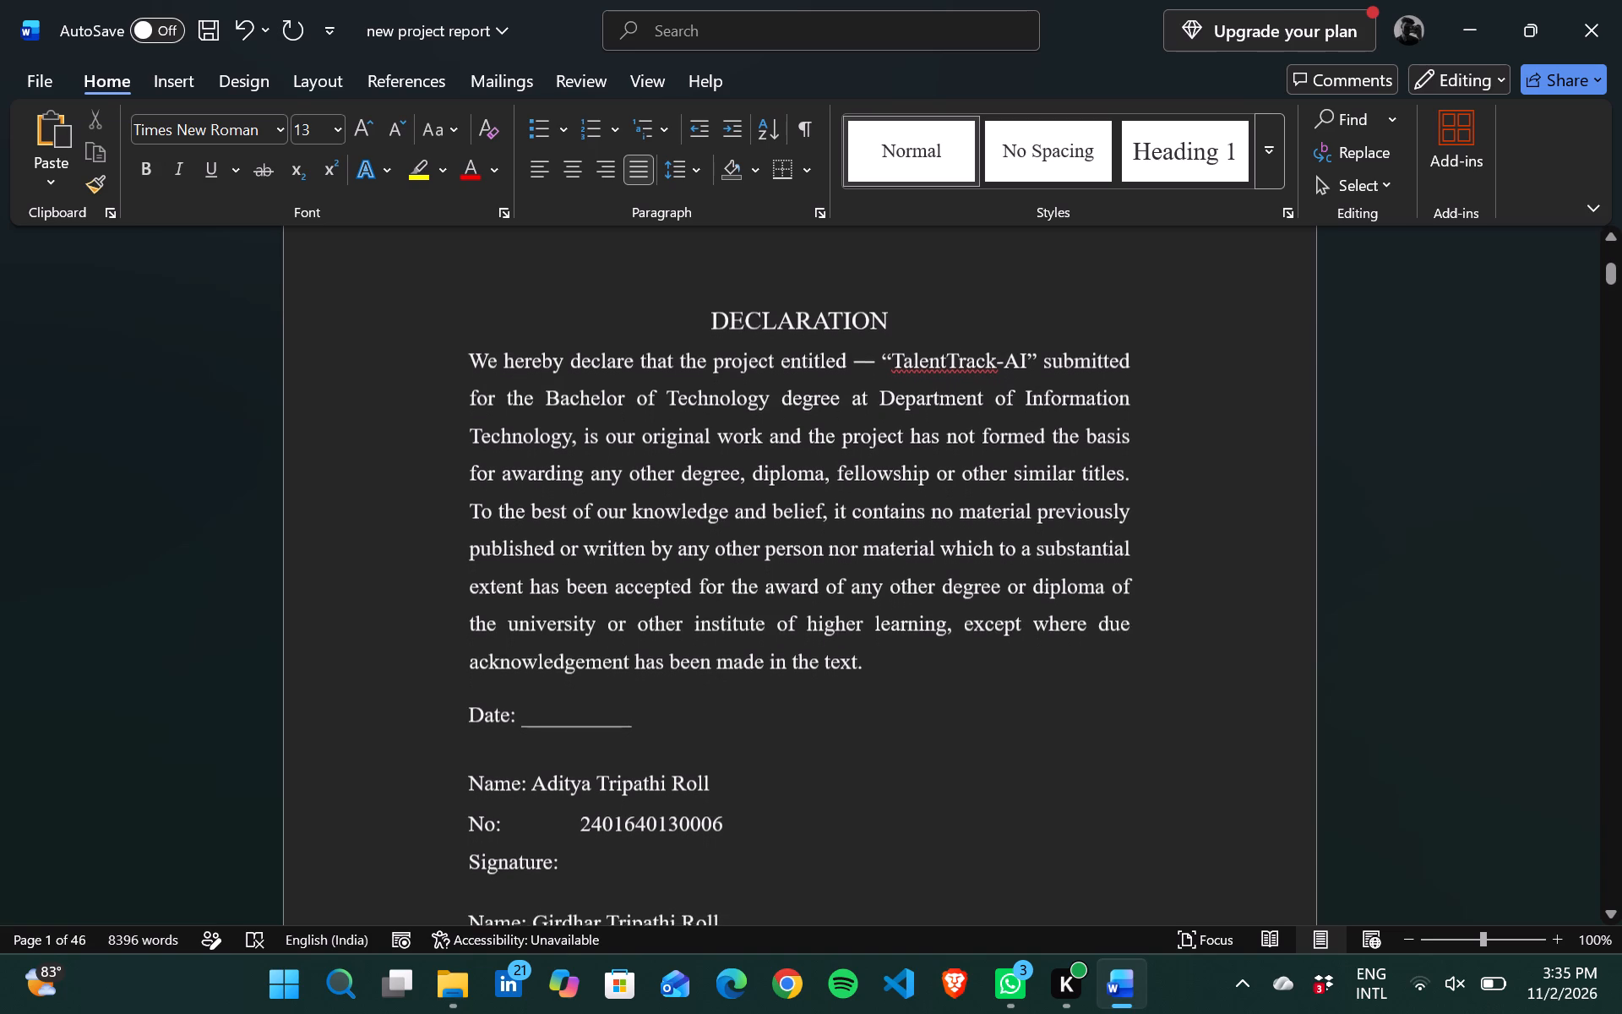
scroll(876, 471, down, 3)
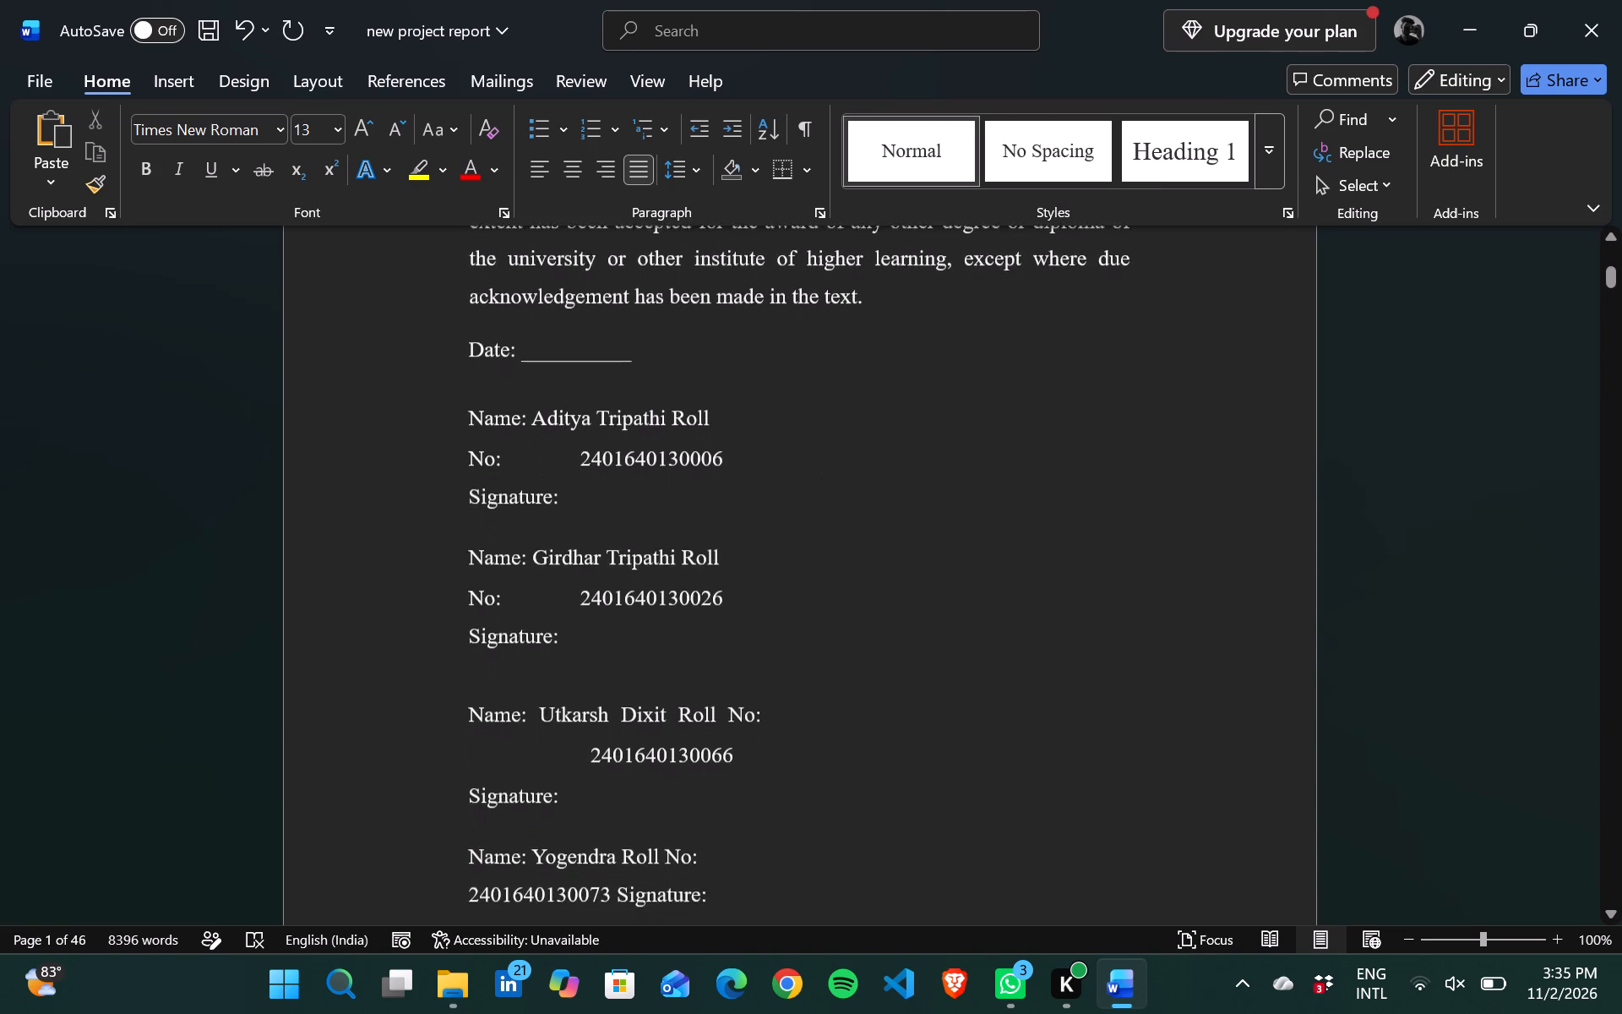
scroll(876, 471, down, 2)
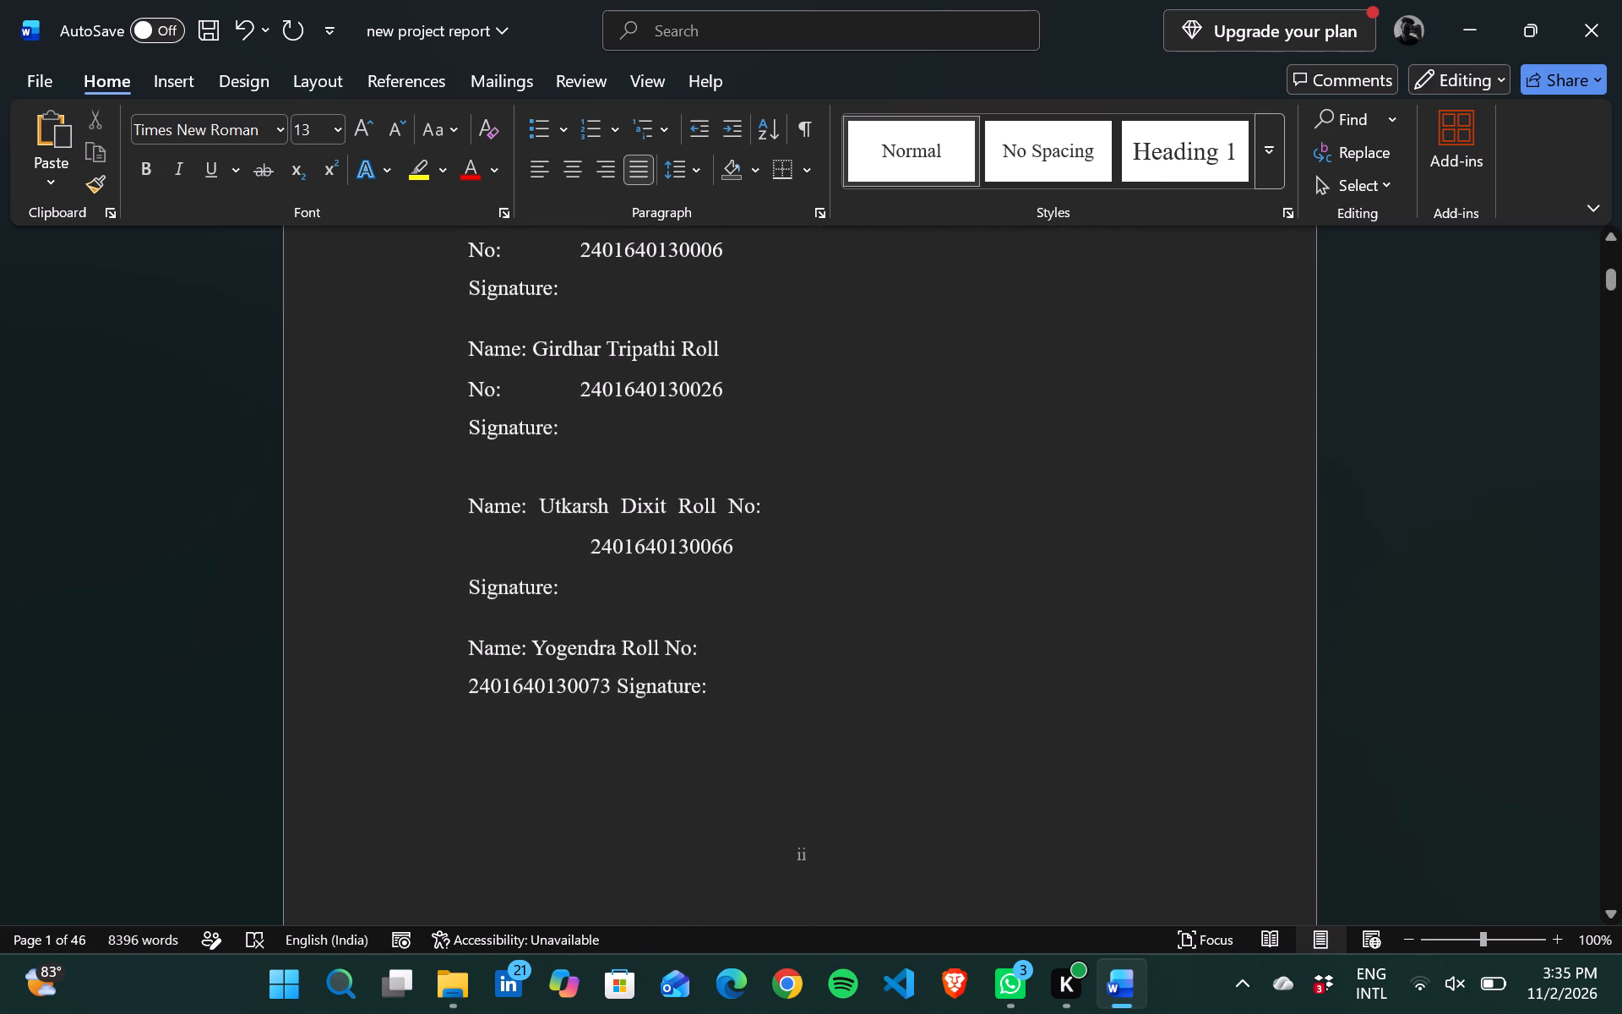
scroll(876, 471, down, 1)
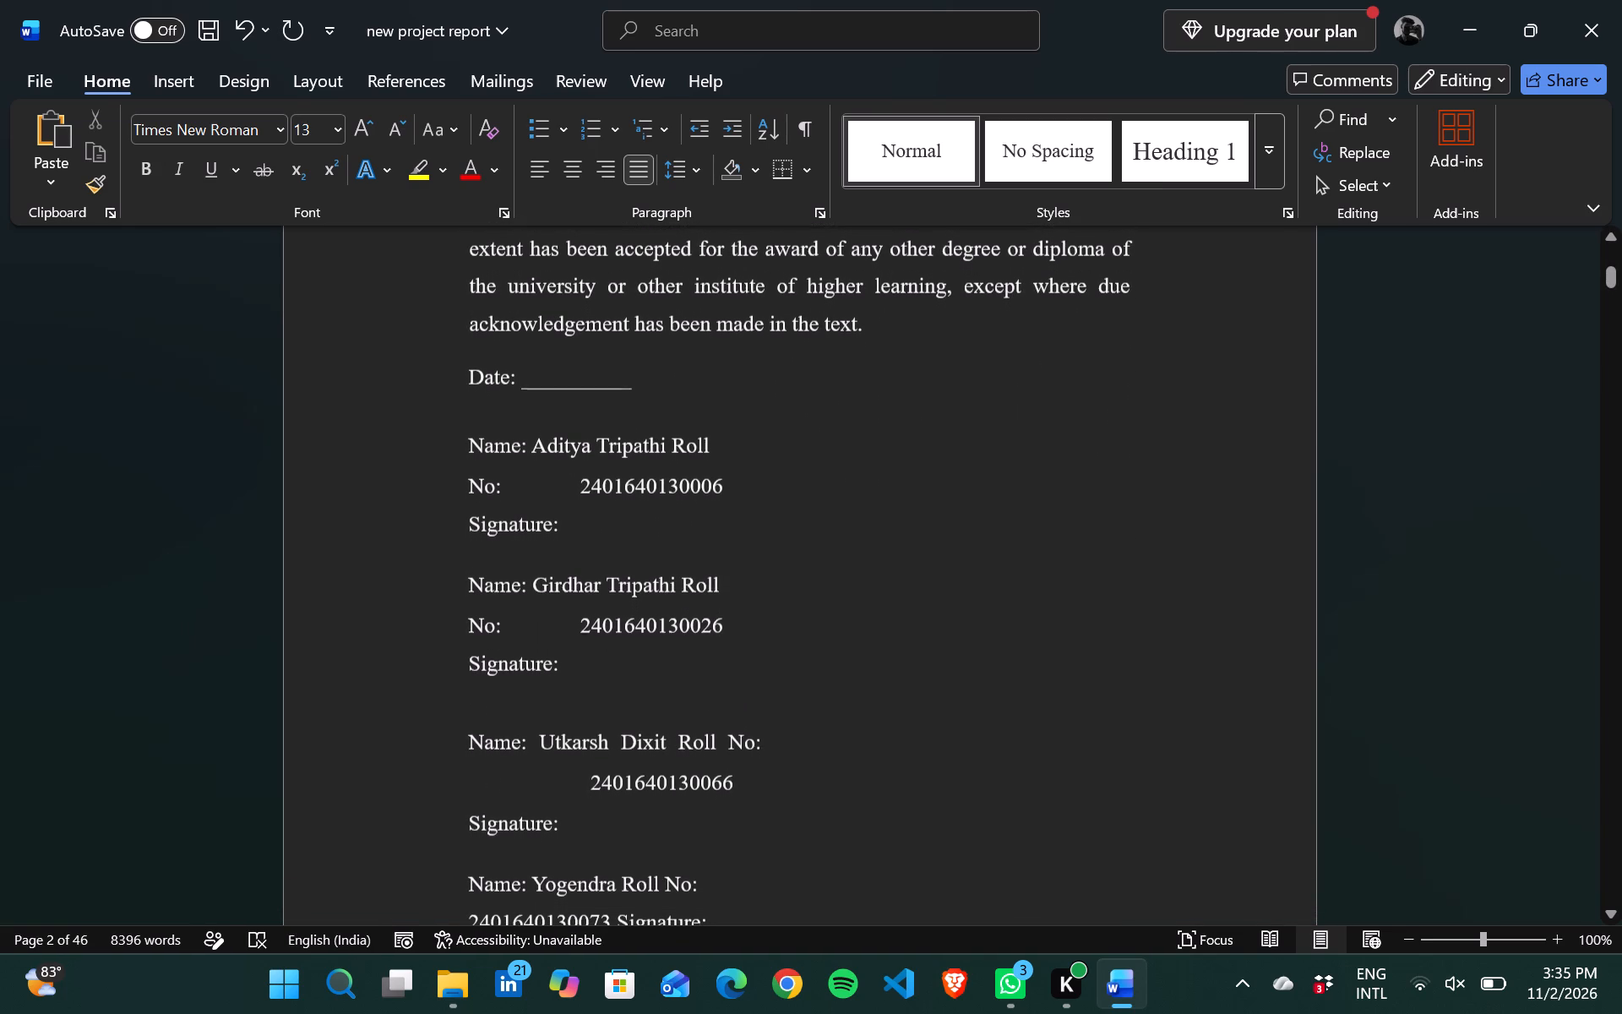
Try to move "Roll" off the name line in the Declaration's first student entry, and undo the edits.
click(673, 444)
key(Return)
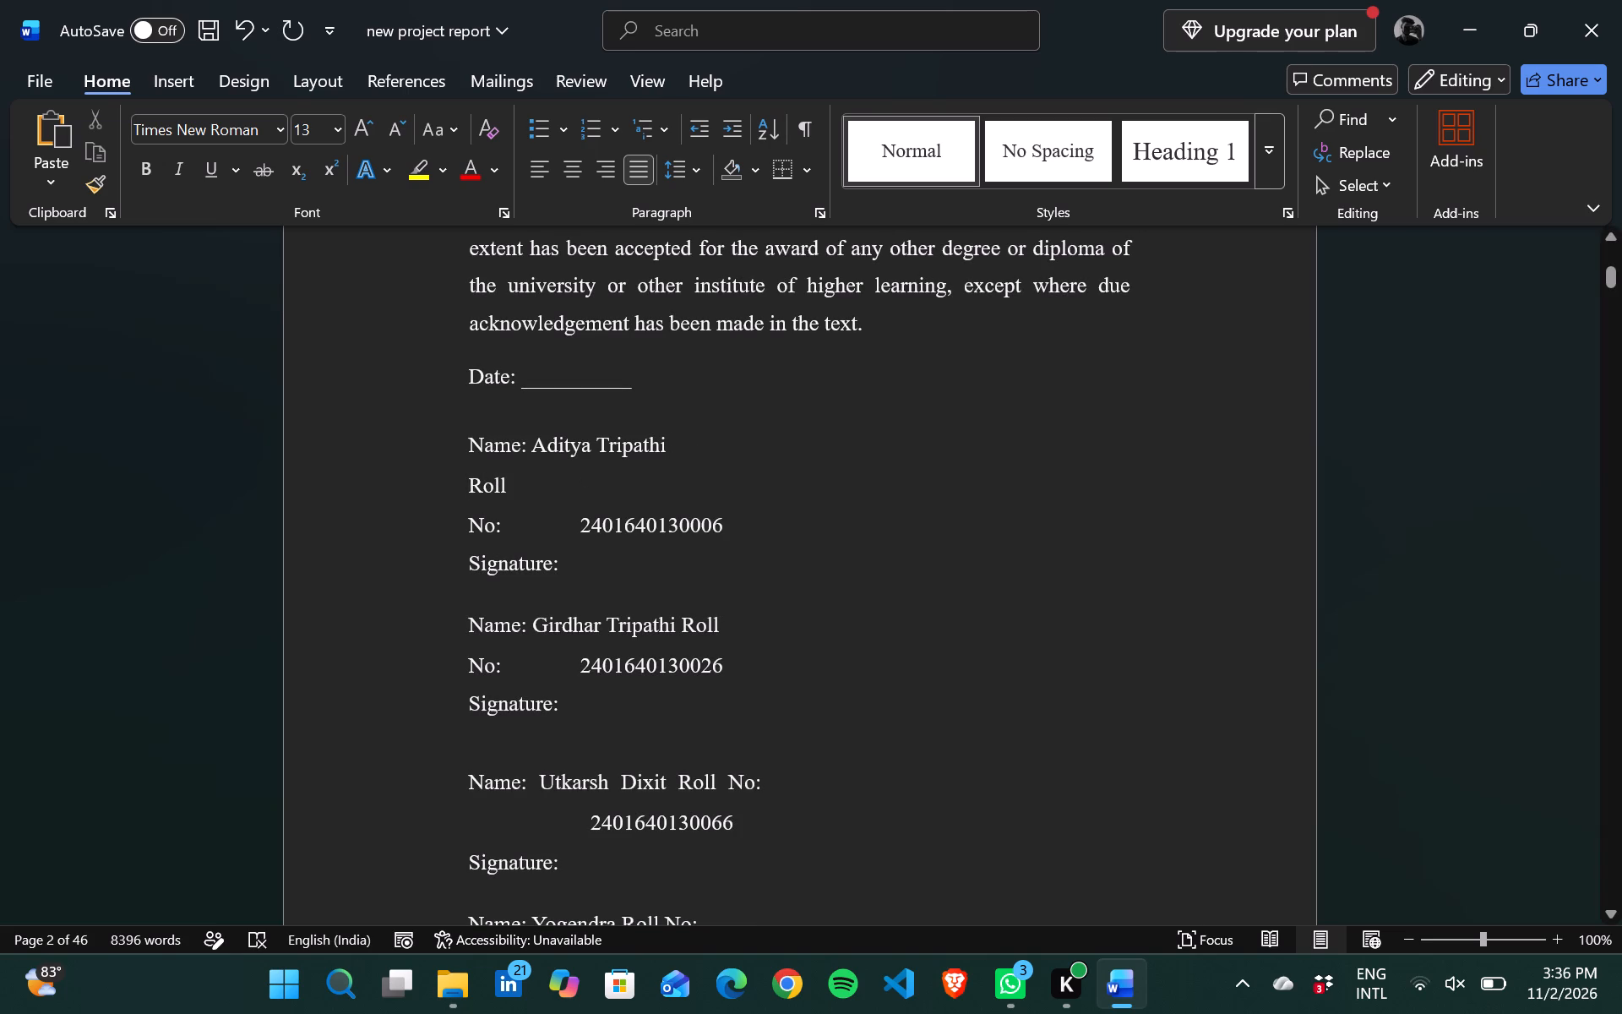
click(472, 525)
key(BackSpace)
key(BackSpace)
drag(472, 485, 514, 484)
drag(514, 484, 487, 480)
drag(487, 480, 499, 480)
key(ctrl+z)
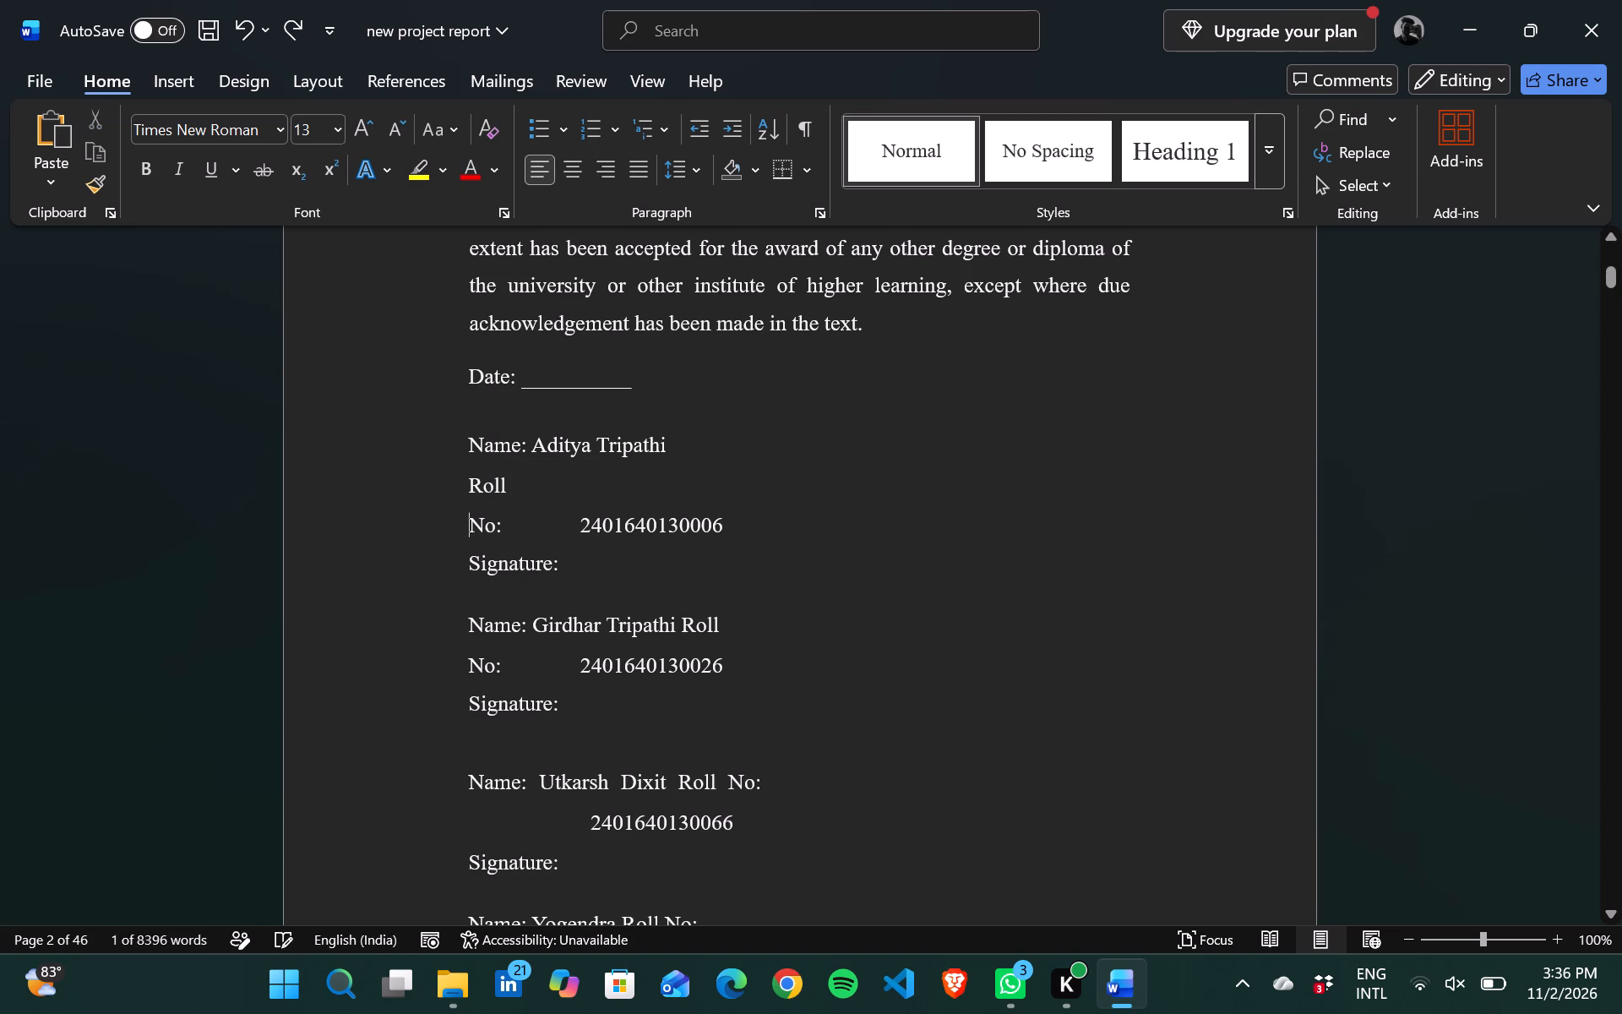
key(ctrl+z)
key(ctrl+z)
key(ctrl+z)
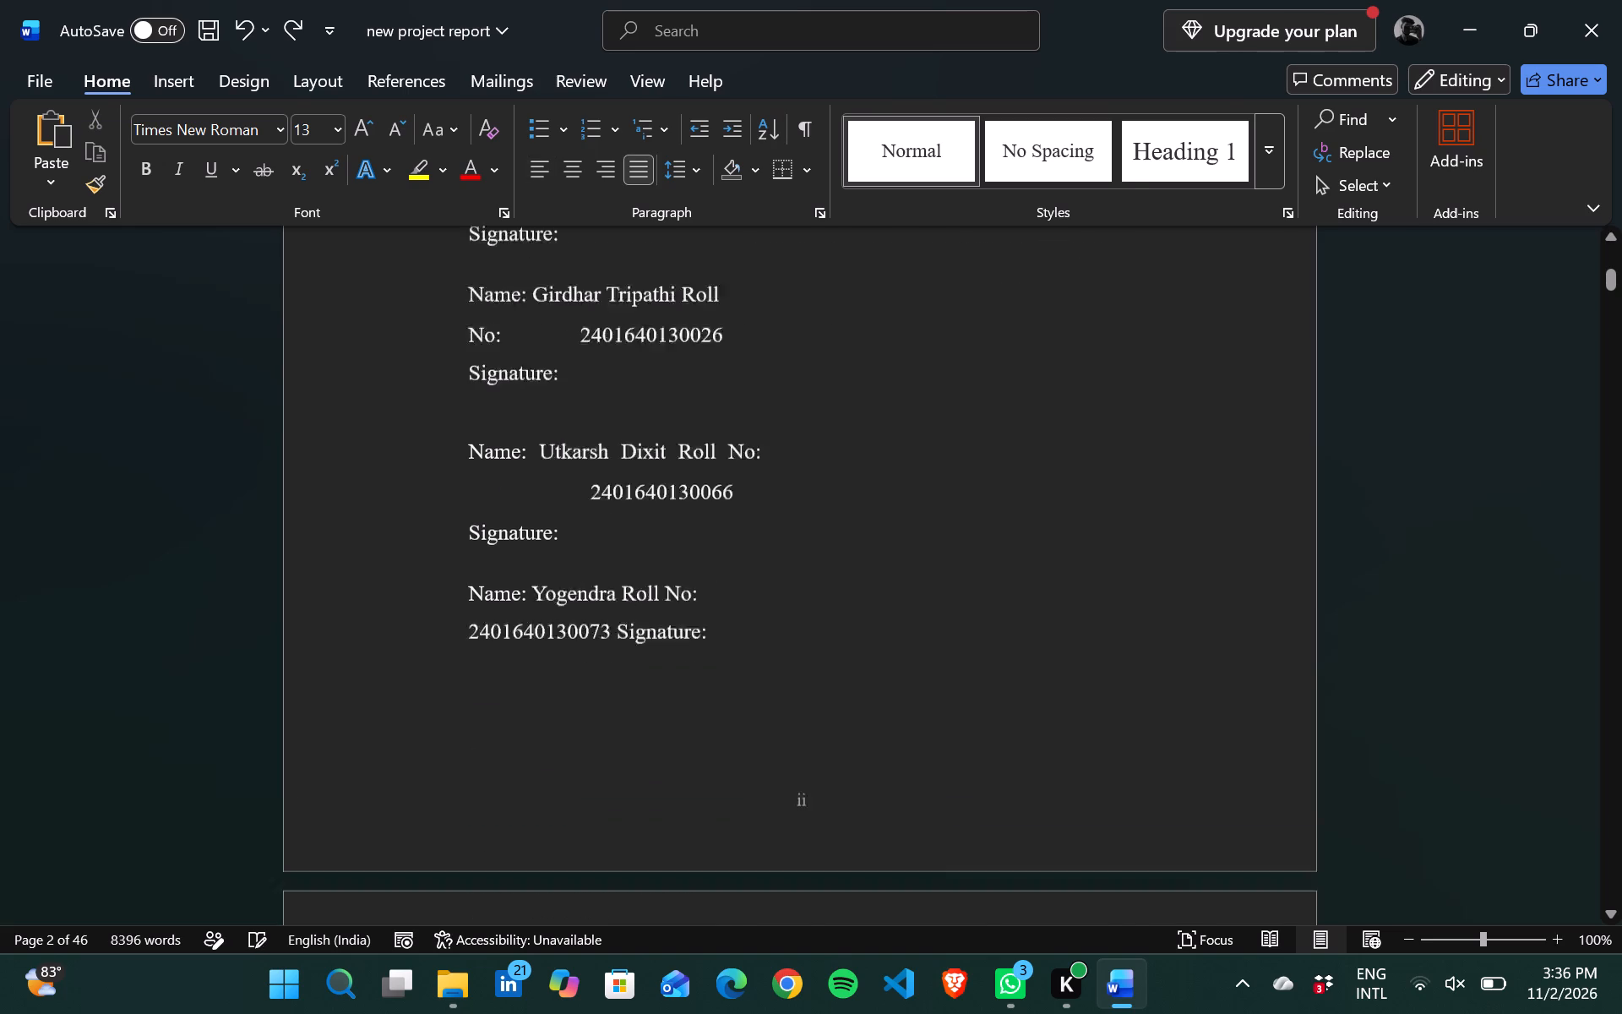
Re-enter the project mentor's title as "Dr" in the first paragraph of the Acknowledgement.
scroll(721, 469, right, 1)
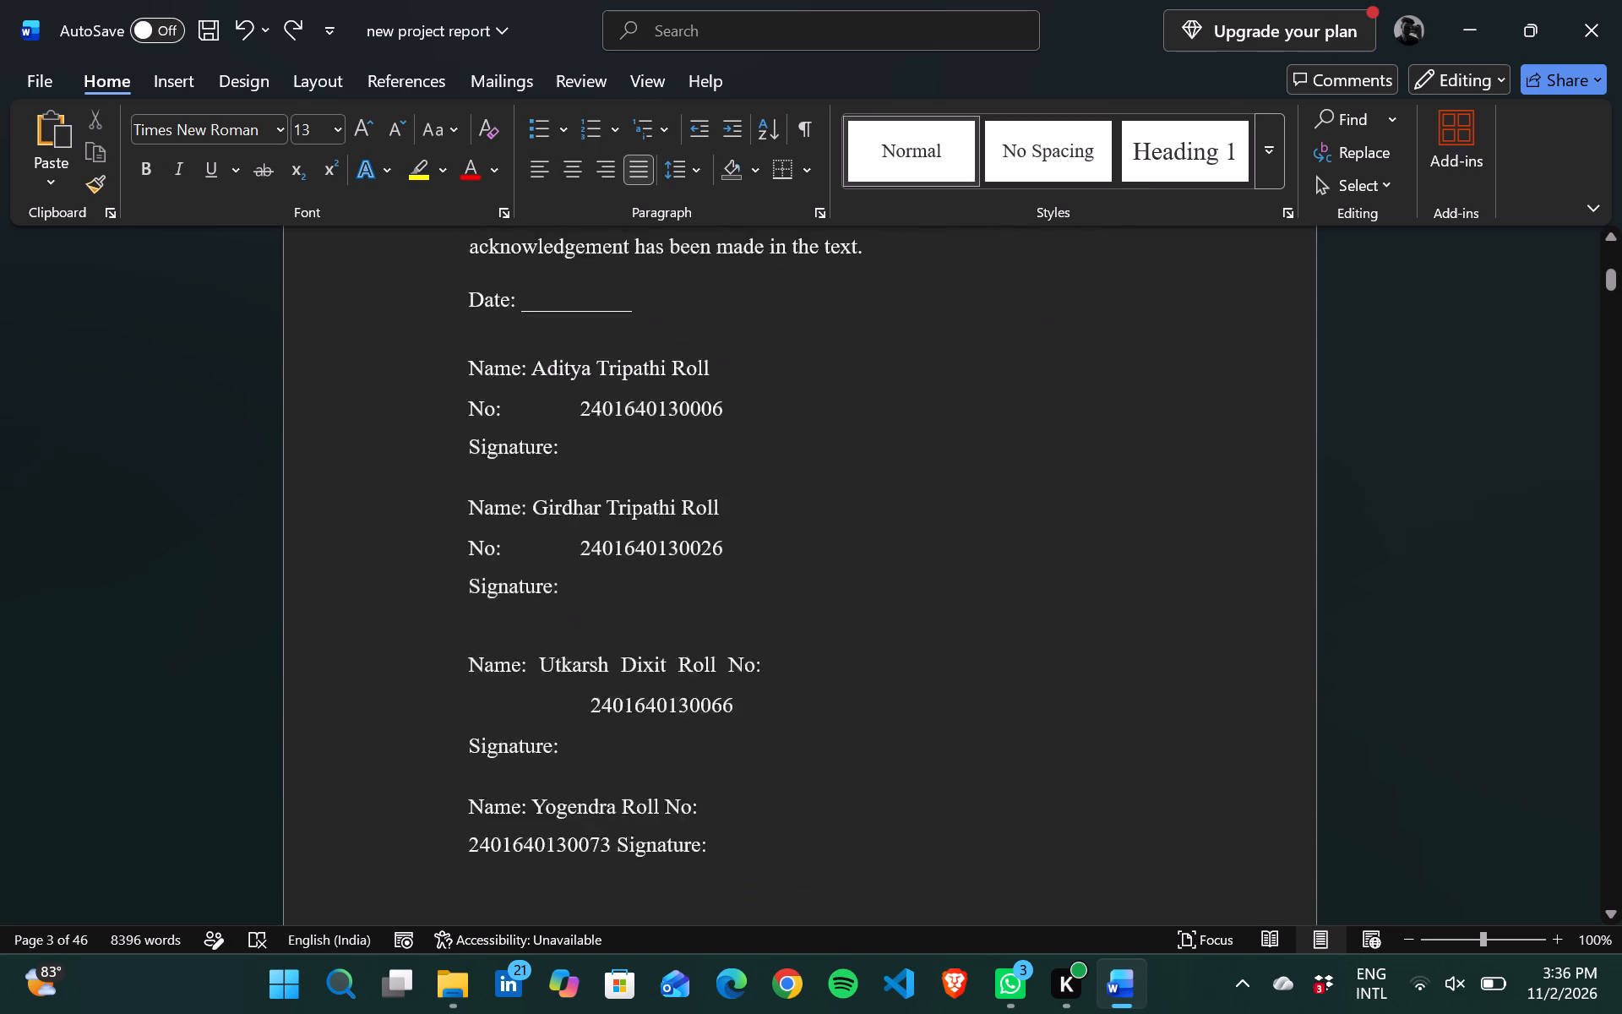
scroll(721, 469, right, 1)
scroll(721, 469, down, 1)
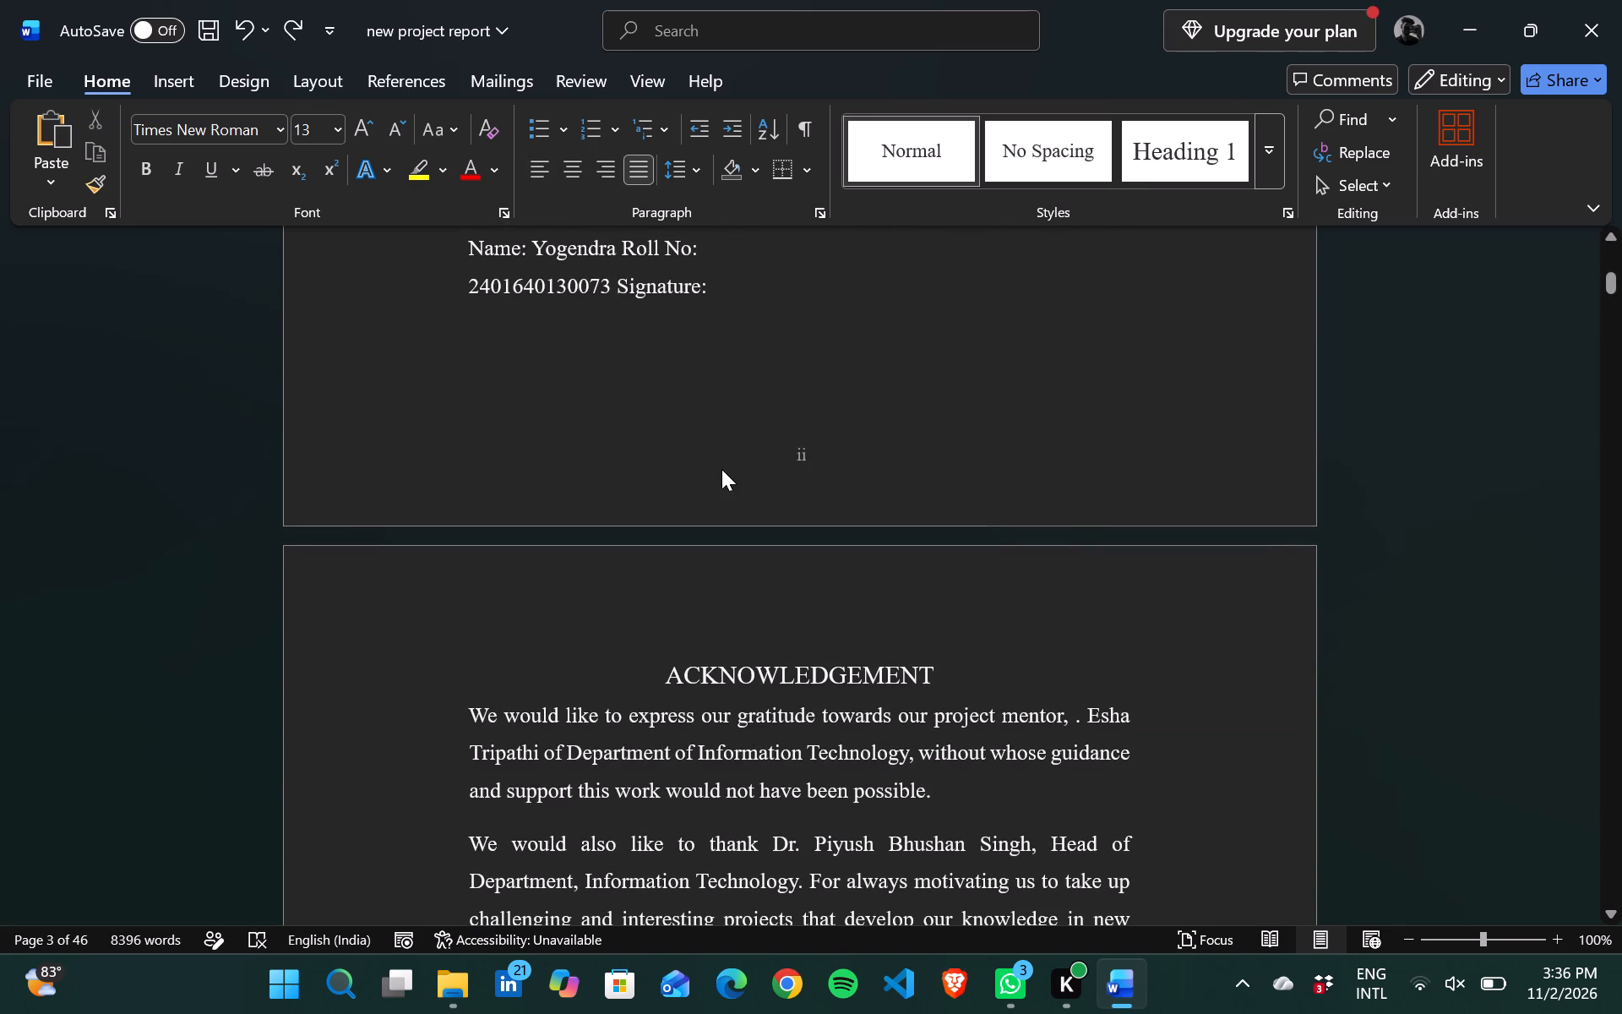
text(Dr)
Rearrange the Declaration's fourth student entry so the name, "Roll No:" with its number, and "Signature:" each have their own line.
scroll(844, 484, up, 1)
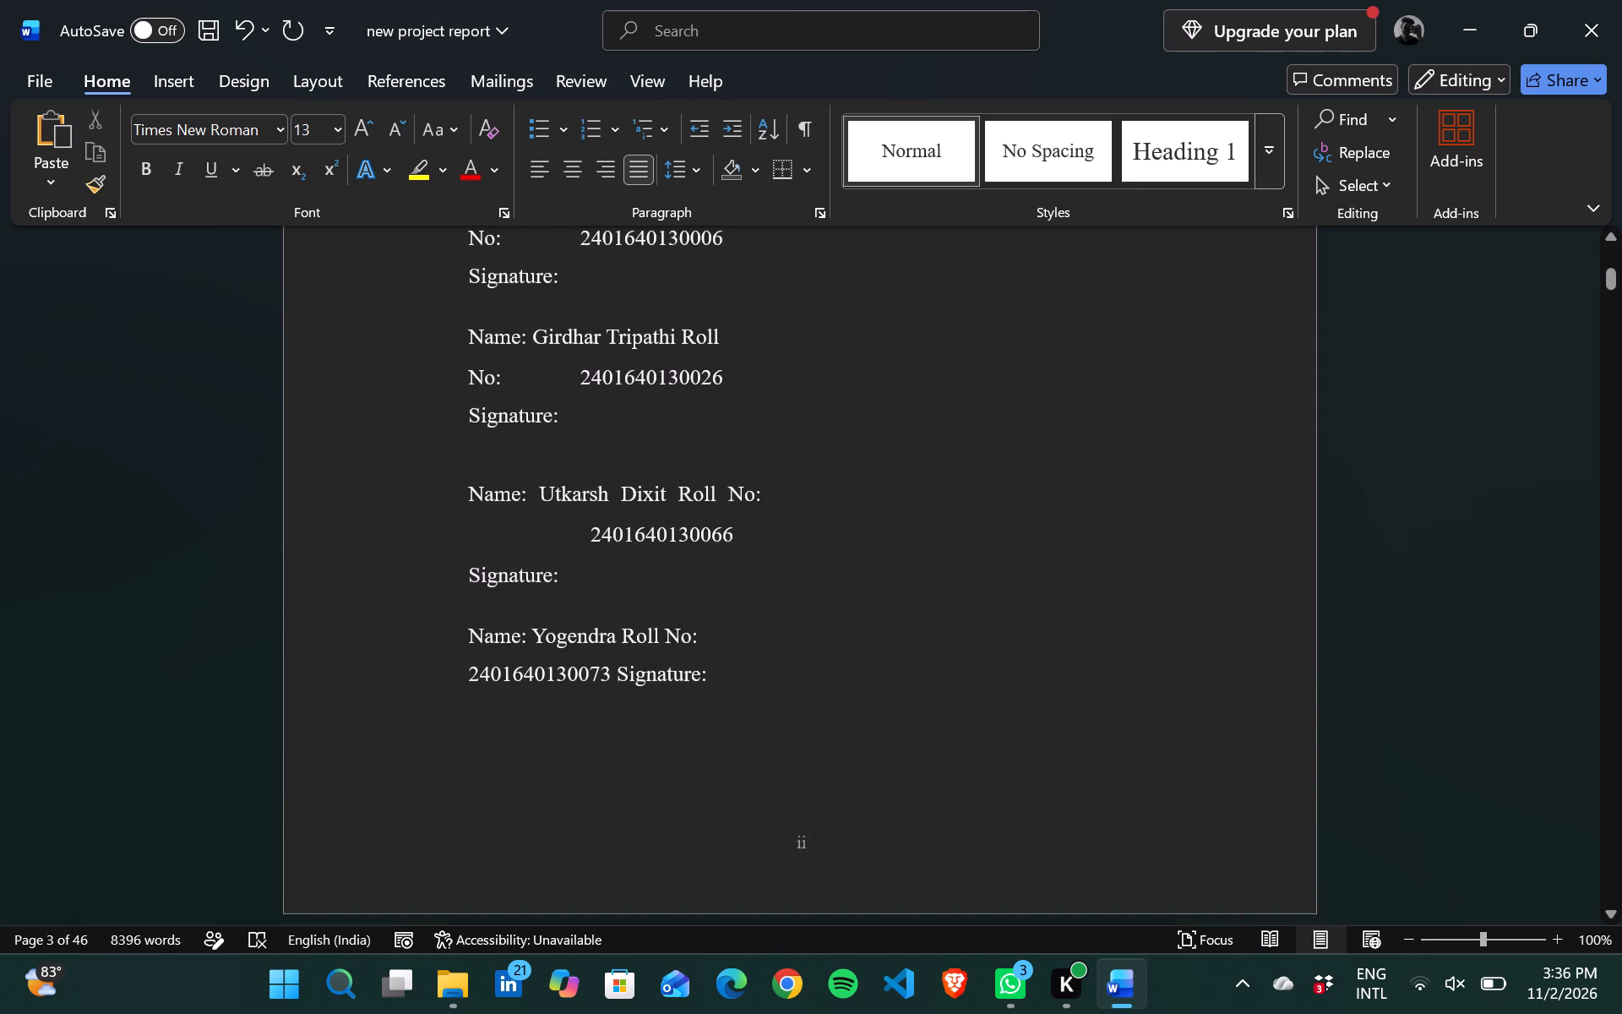
scroll(844, 484, up, 1)
click(619, 651)
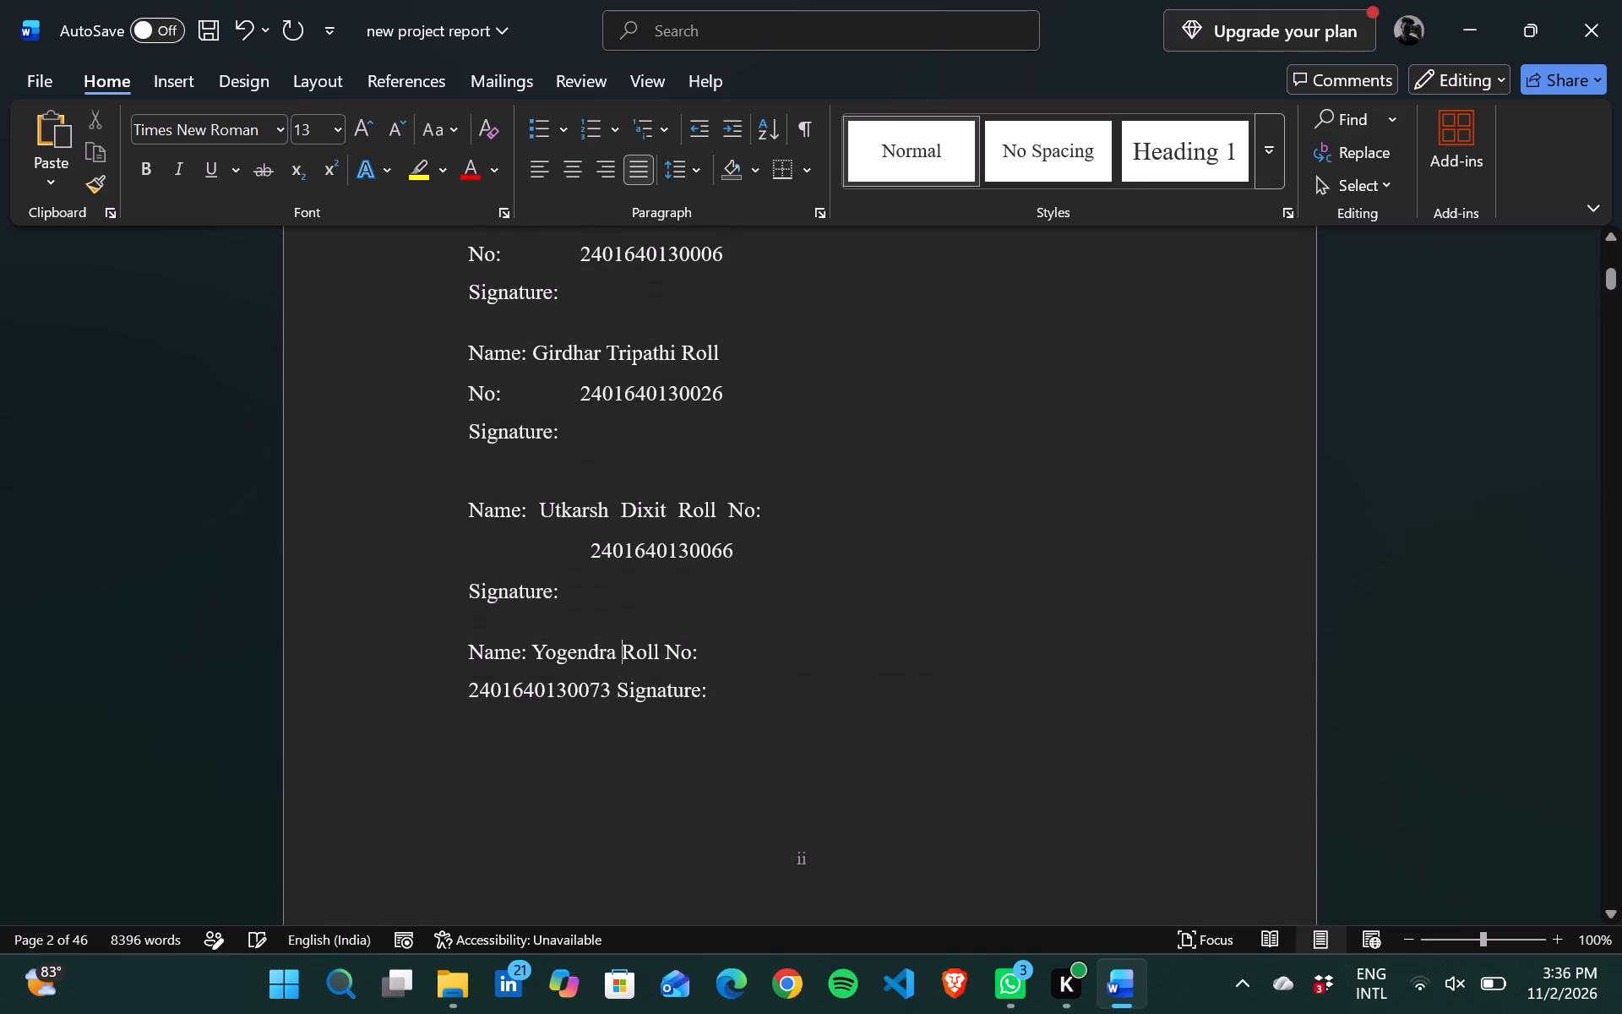
key(Return)
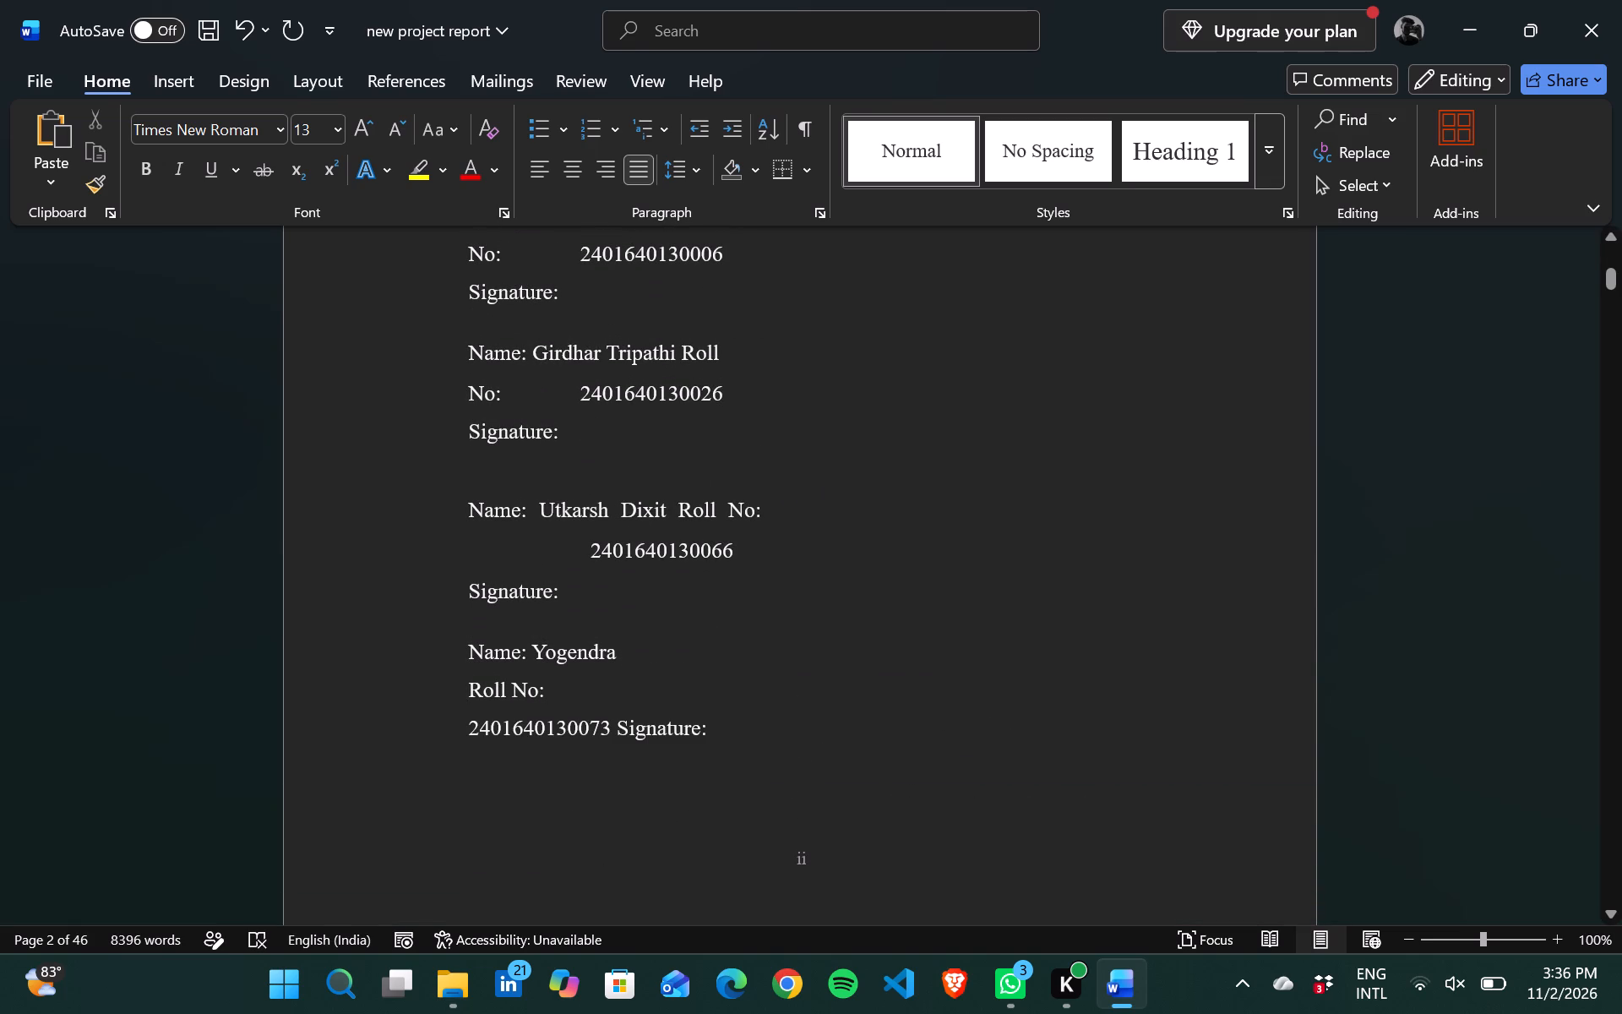
click(612, 726)
drag(466, 728, 604, 721)
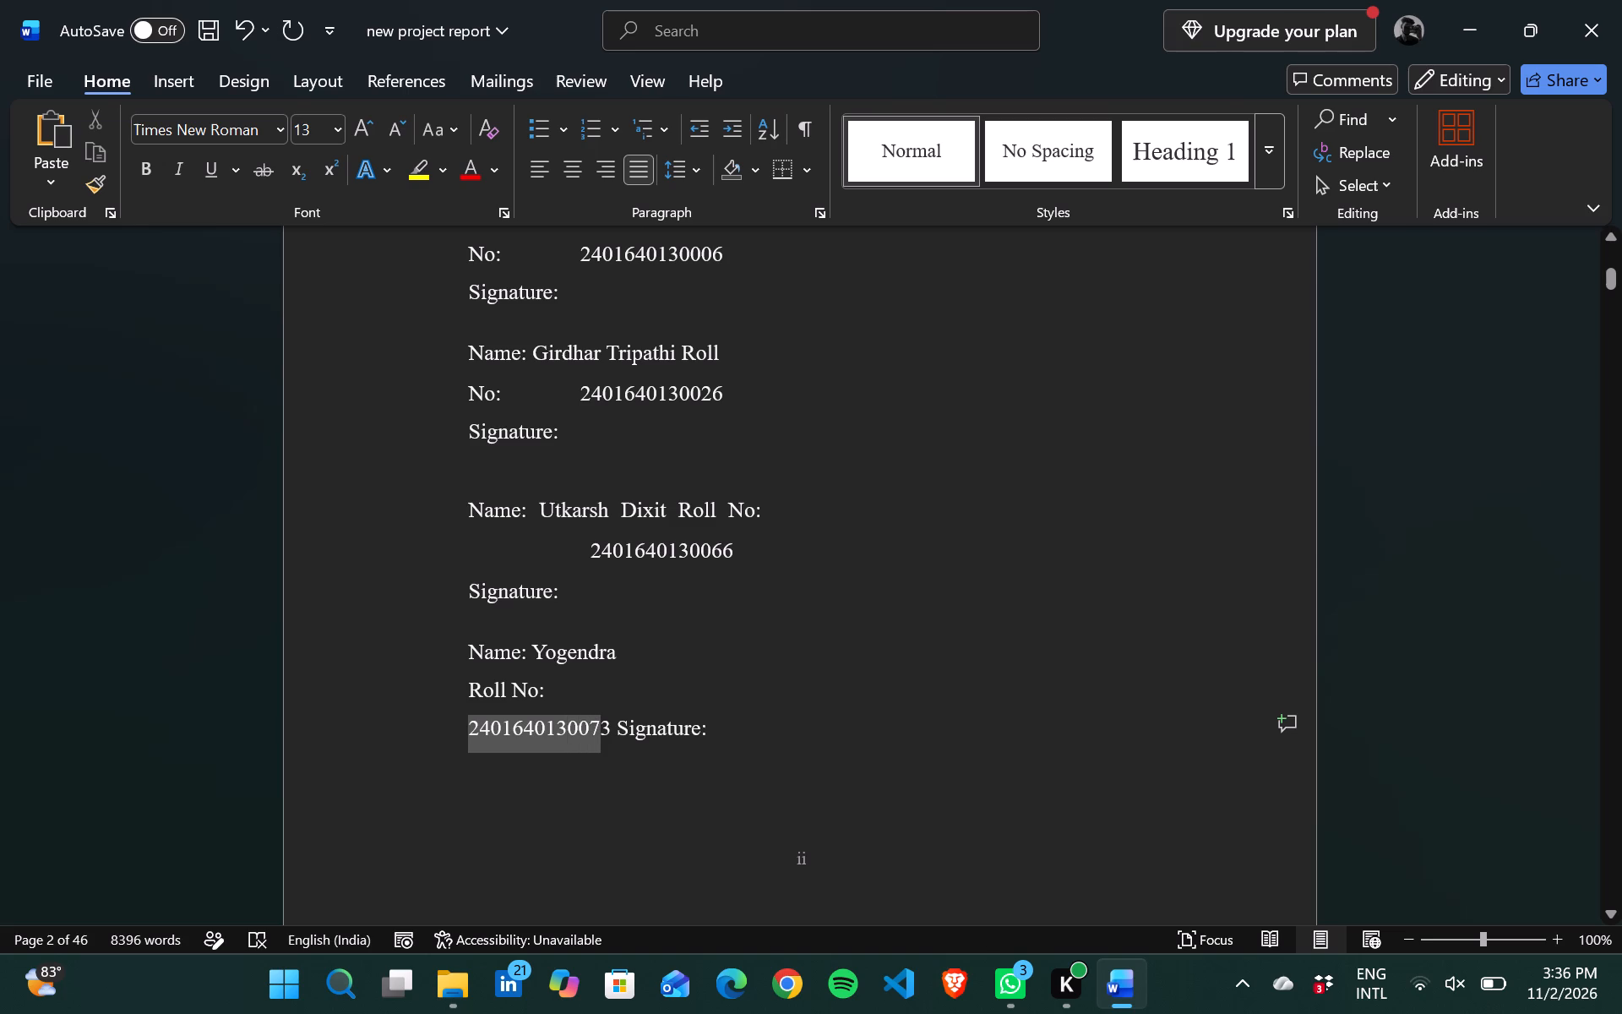
drag(604, 721, 612, 720)
key(ctrl+c)
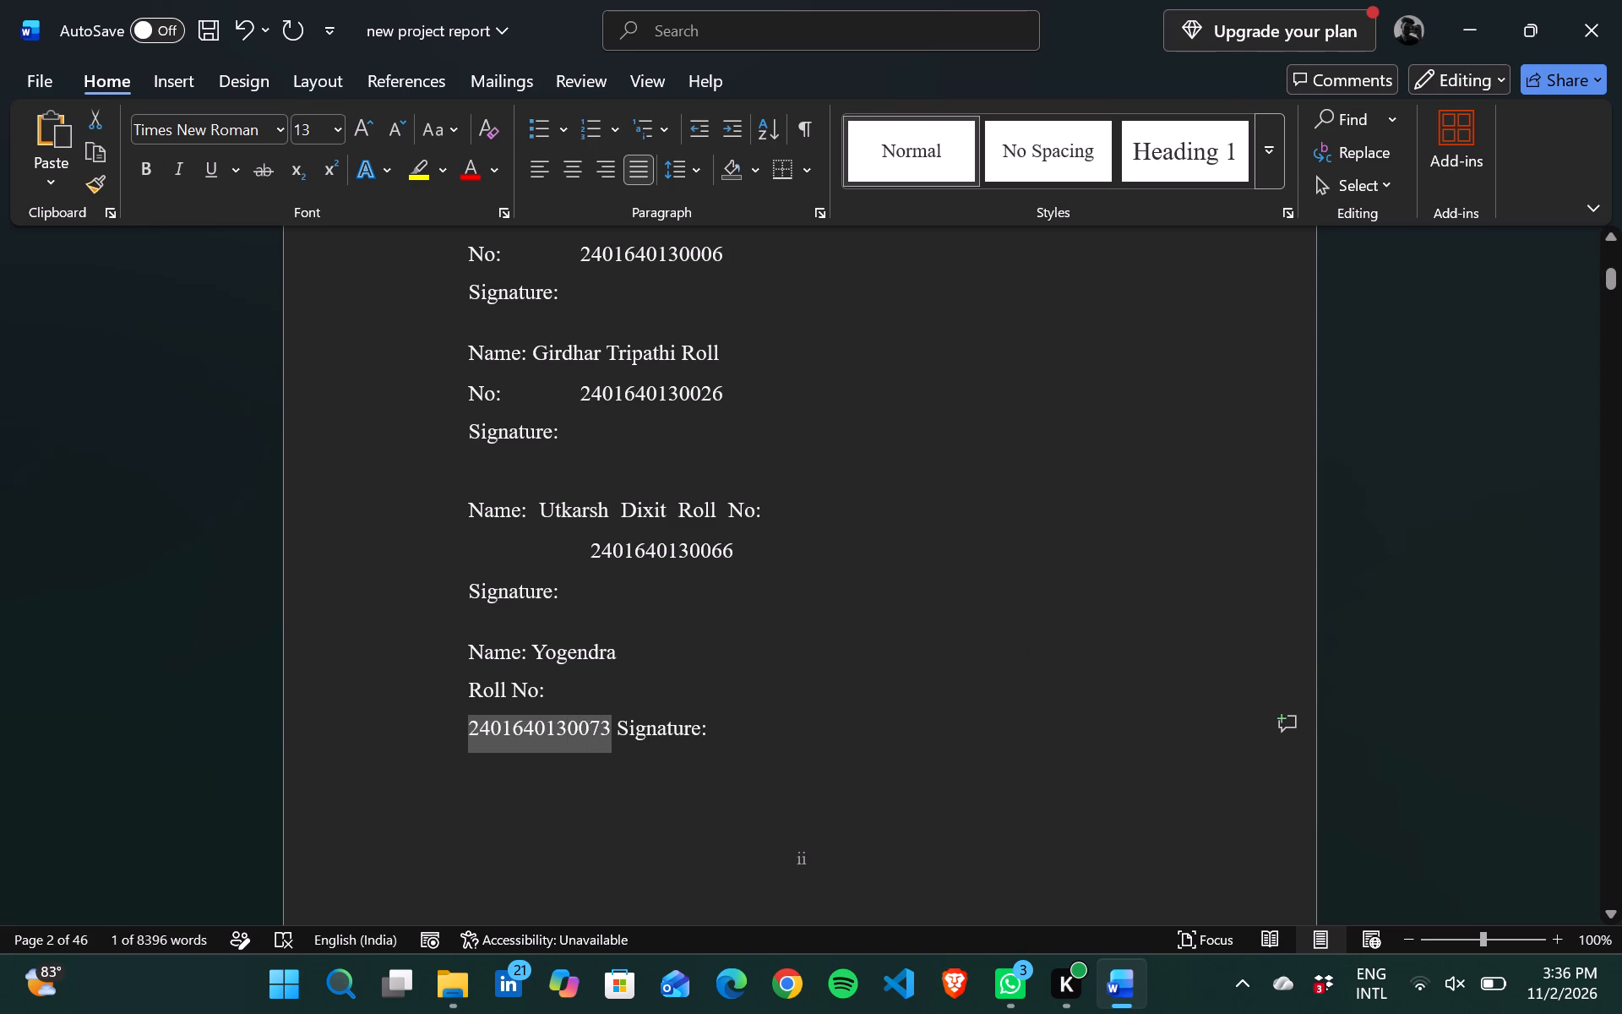
key(space)
key(Right)
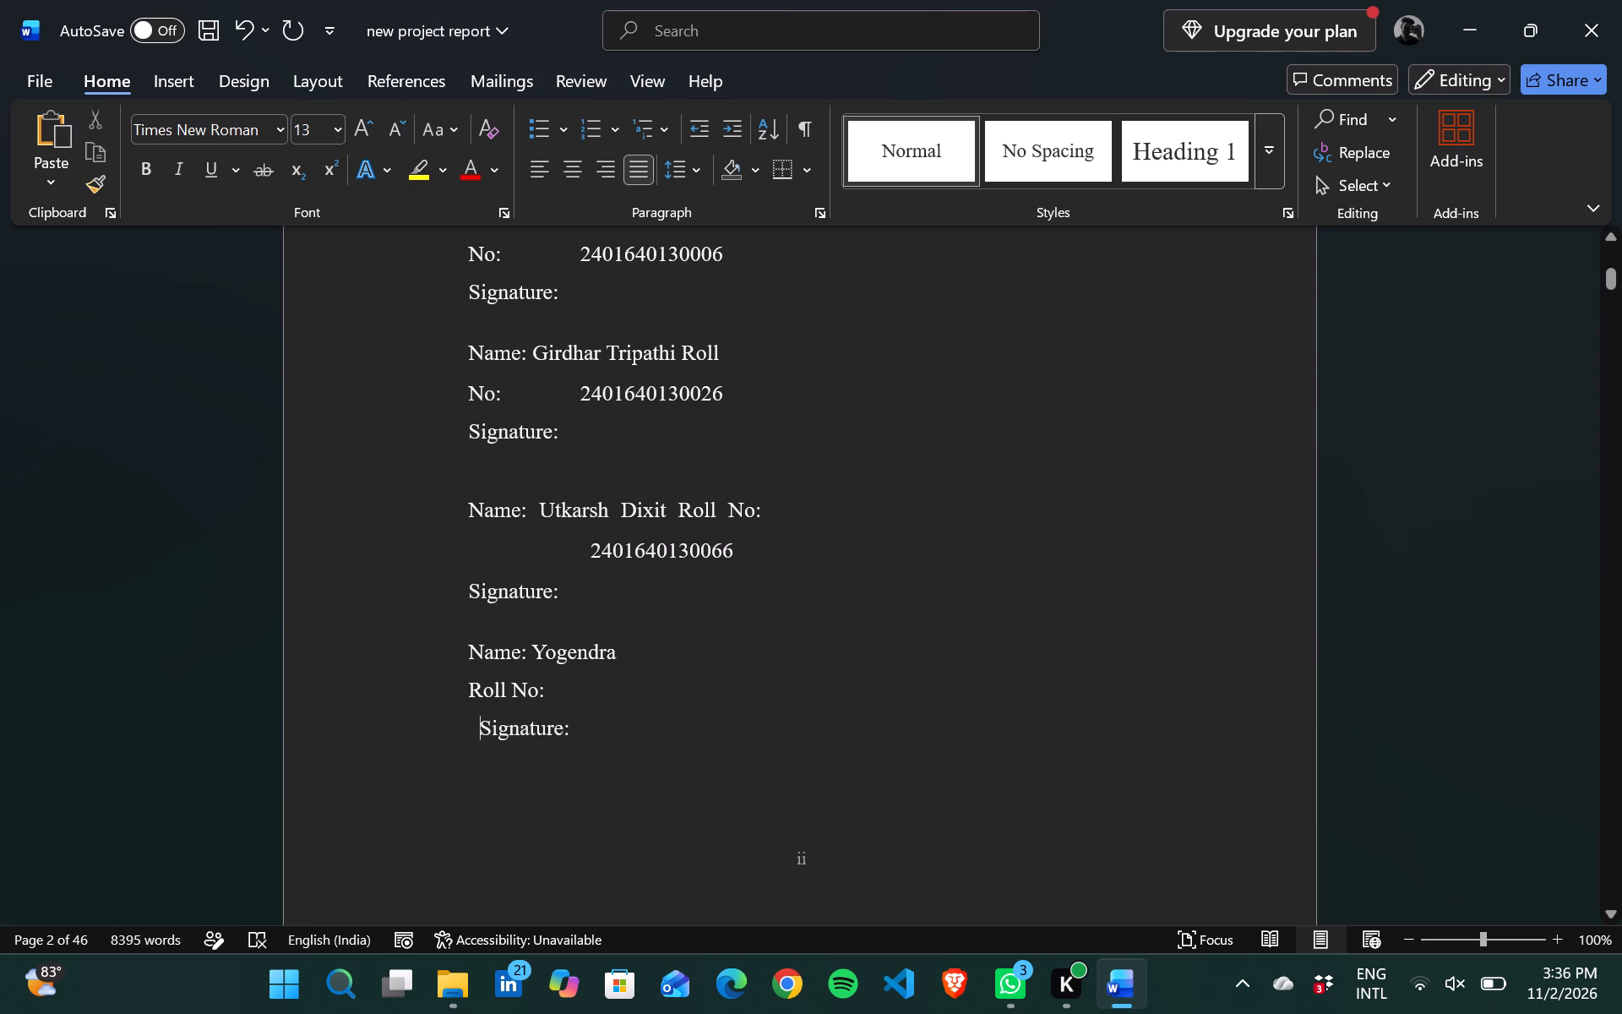
key(BackSpace)
key(BackSpace)
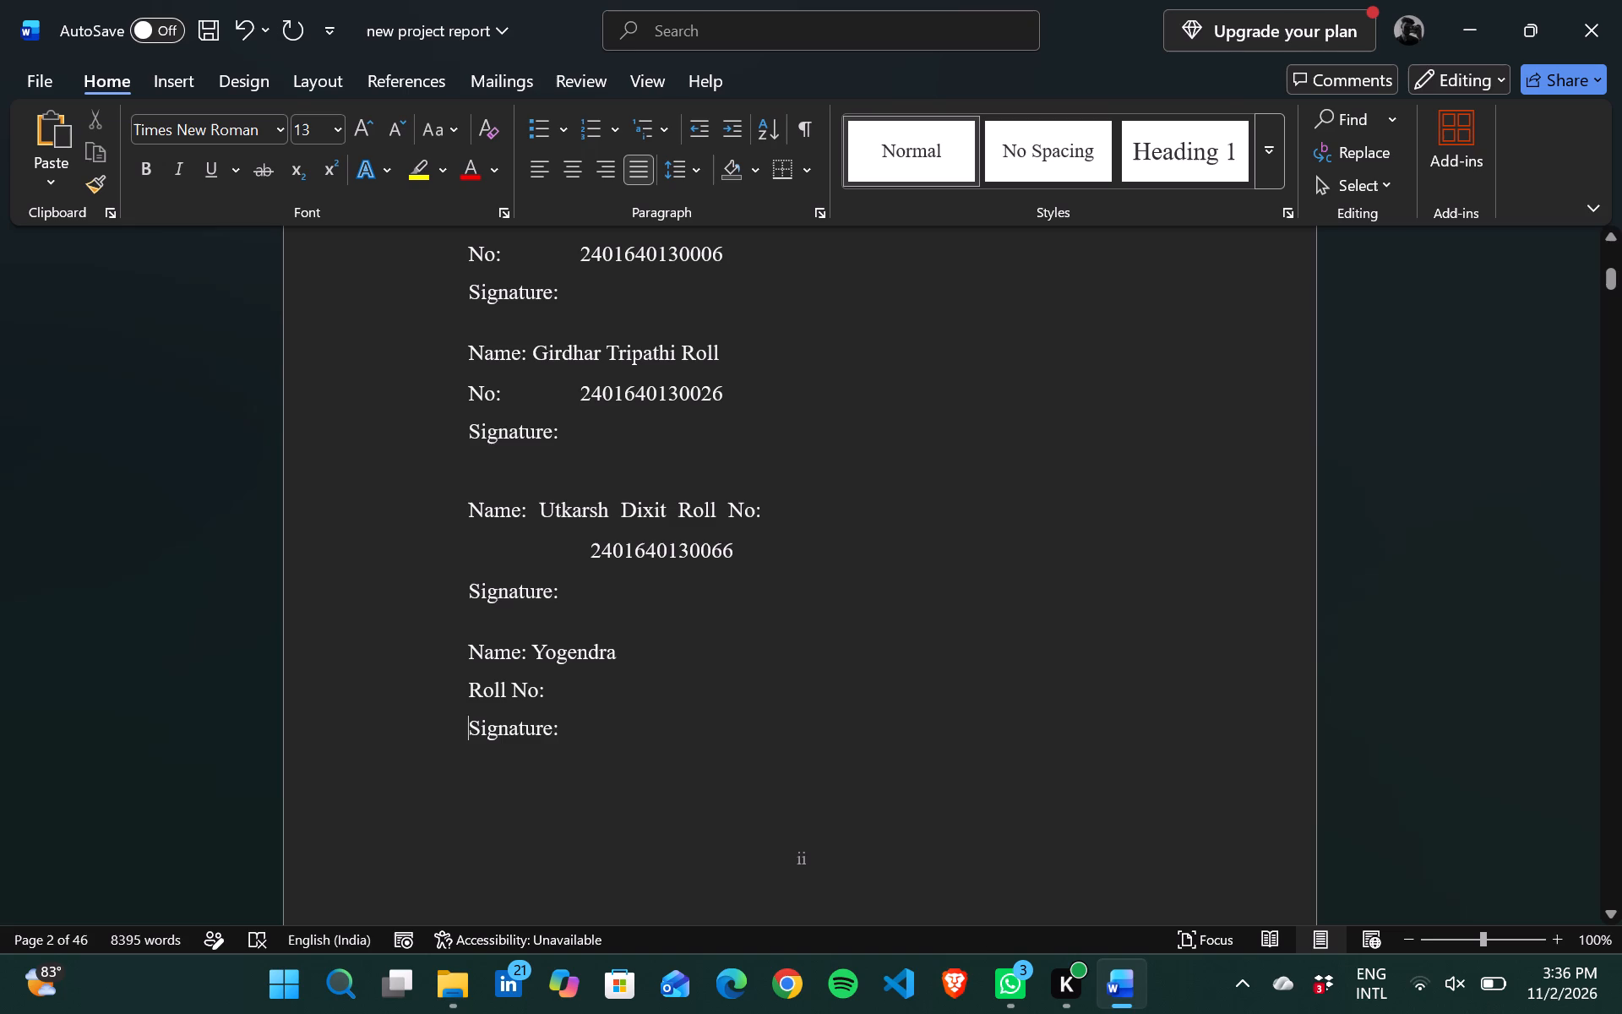
click(588, 688)
key(ctrl+v)
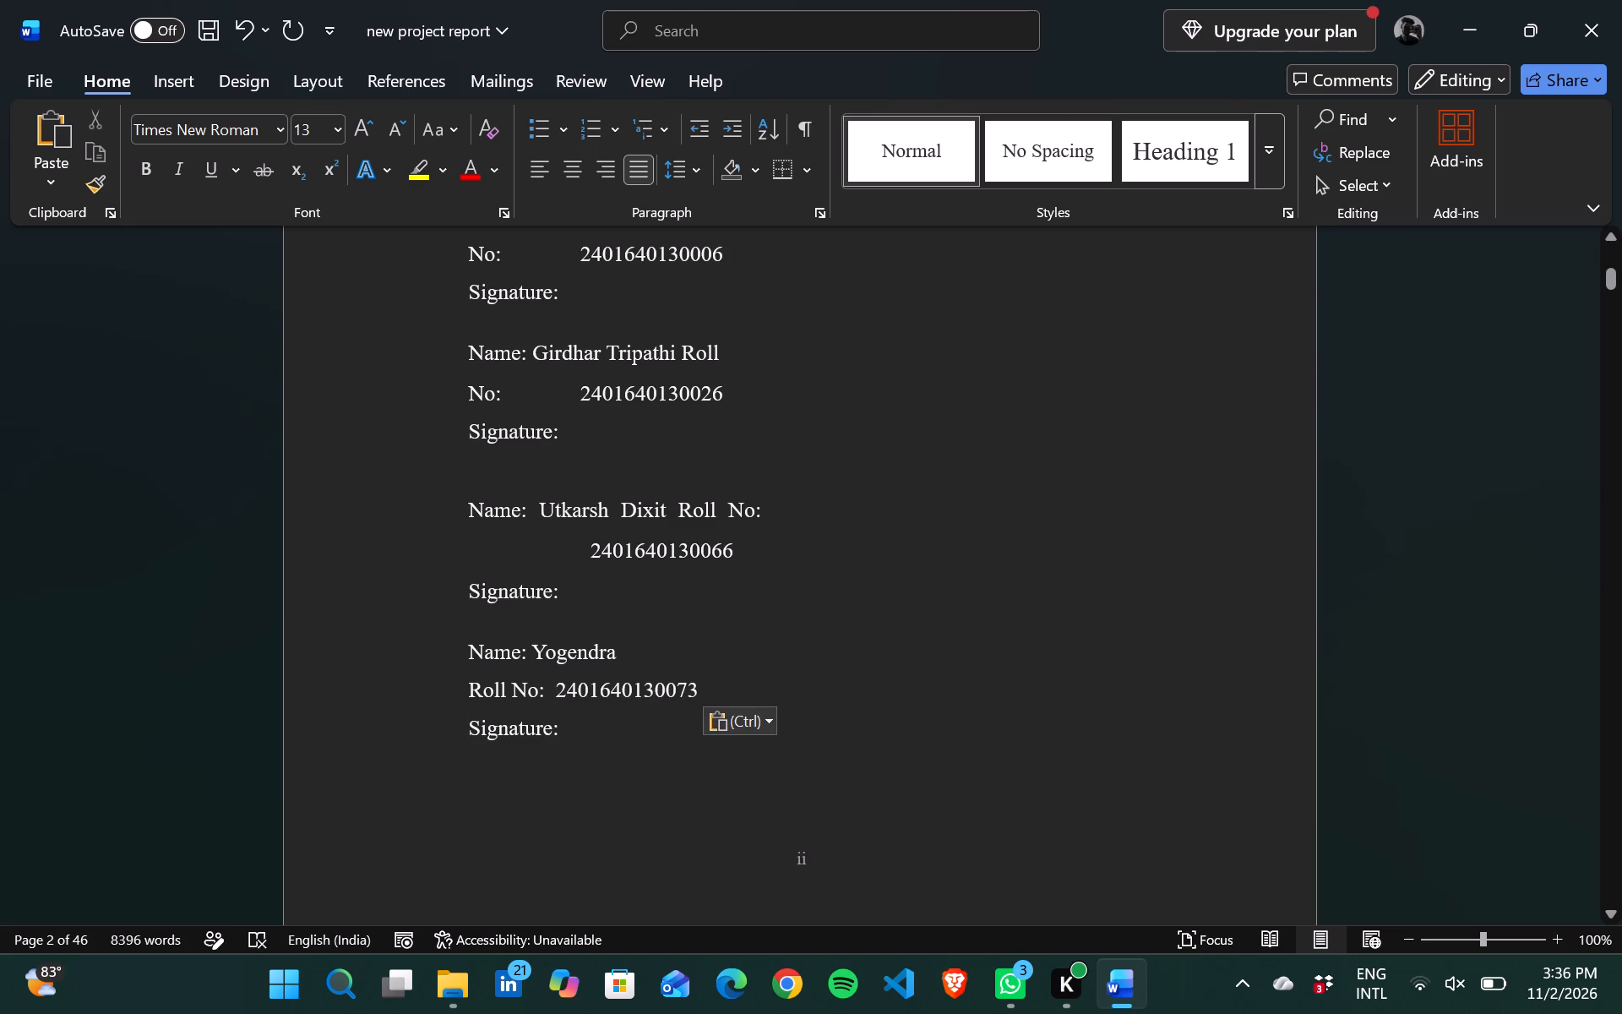
Rearrange the Declaration's third student entry so "Roll No:" and its number share one line below the name.
drag(595, 552, 755, 558)
key(ctrl+c)
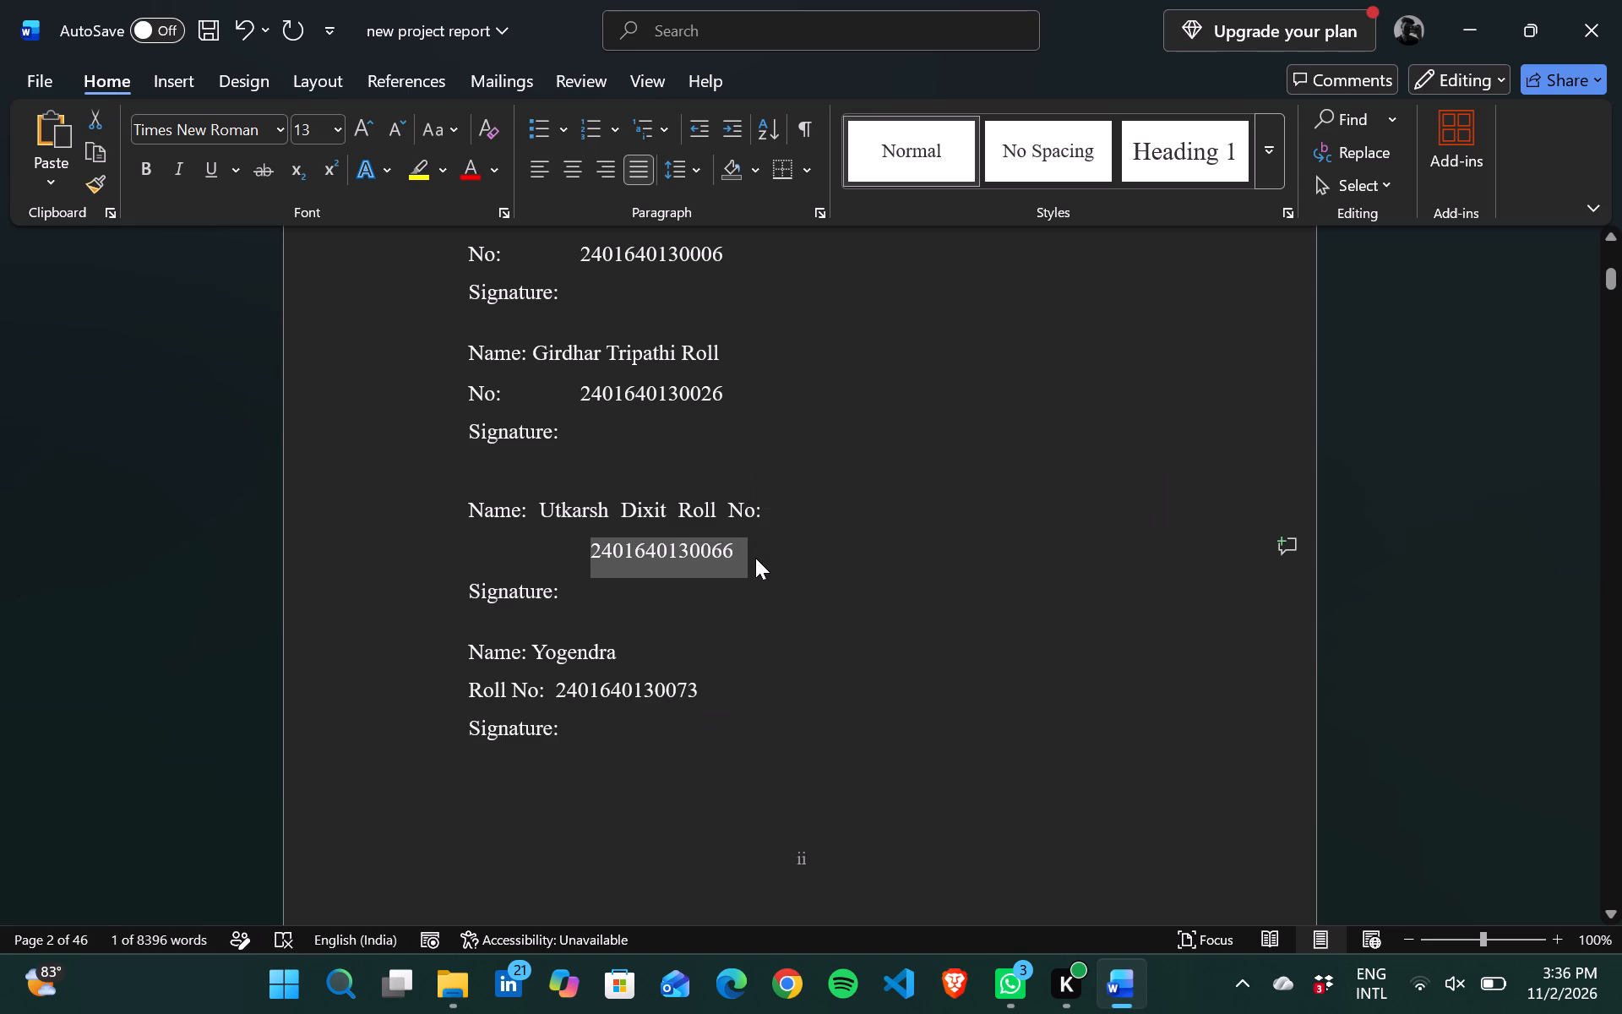
key(space)
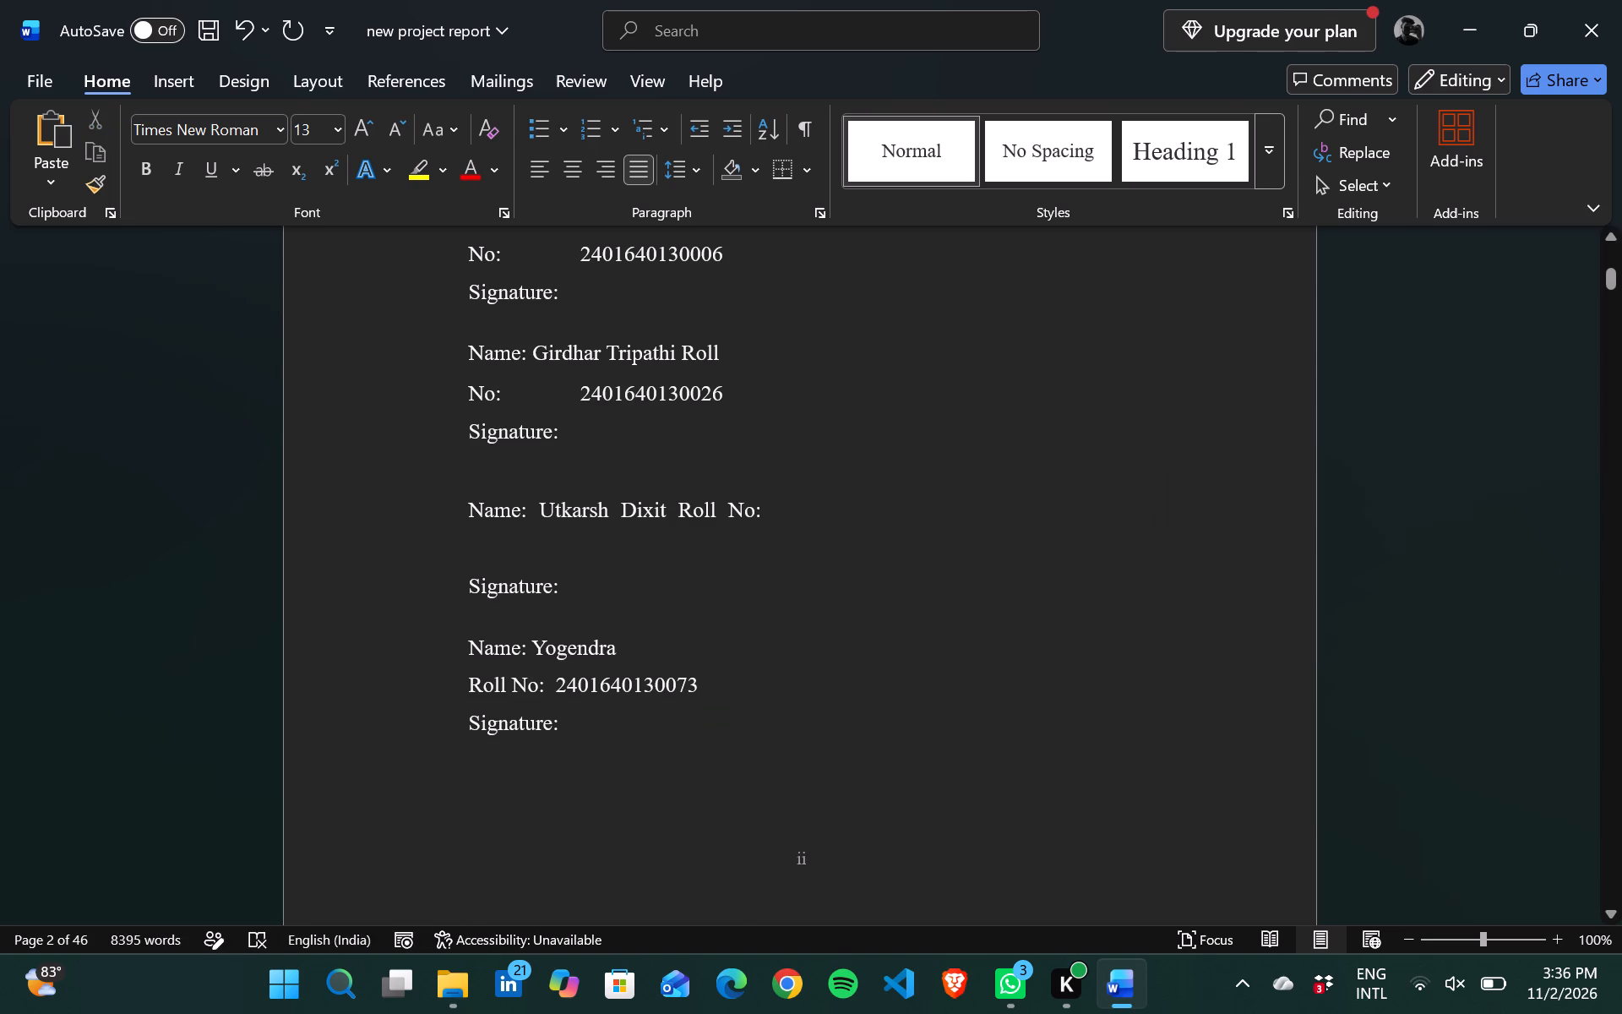
click(670, 512)
key(Return)
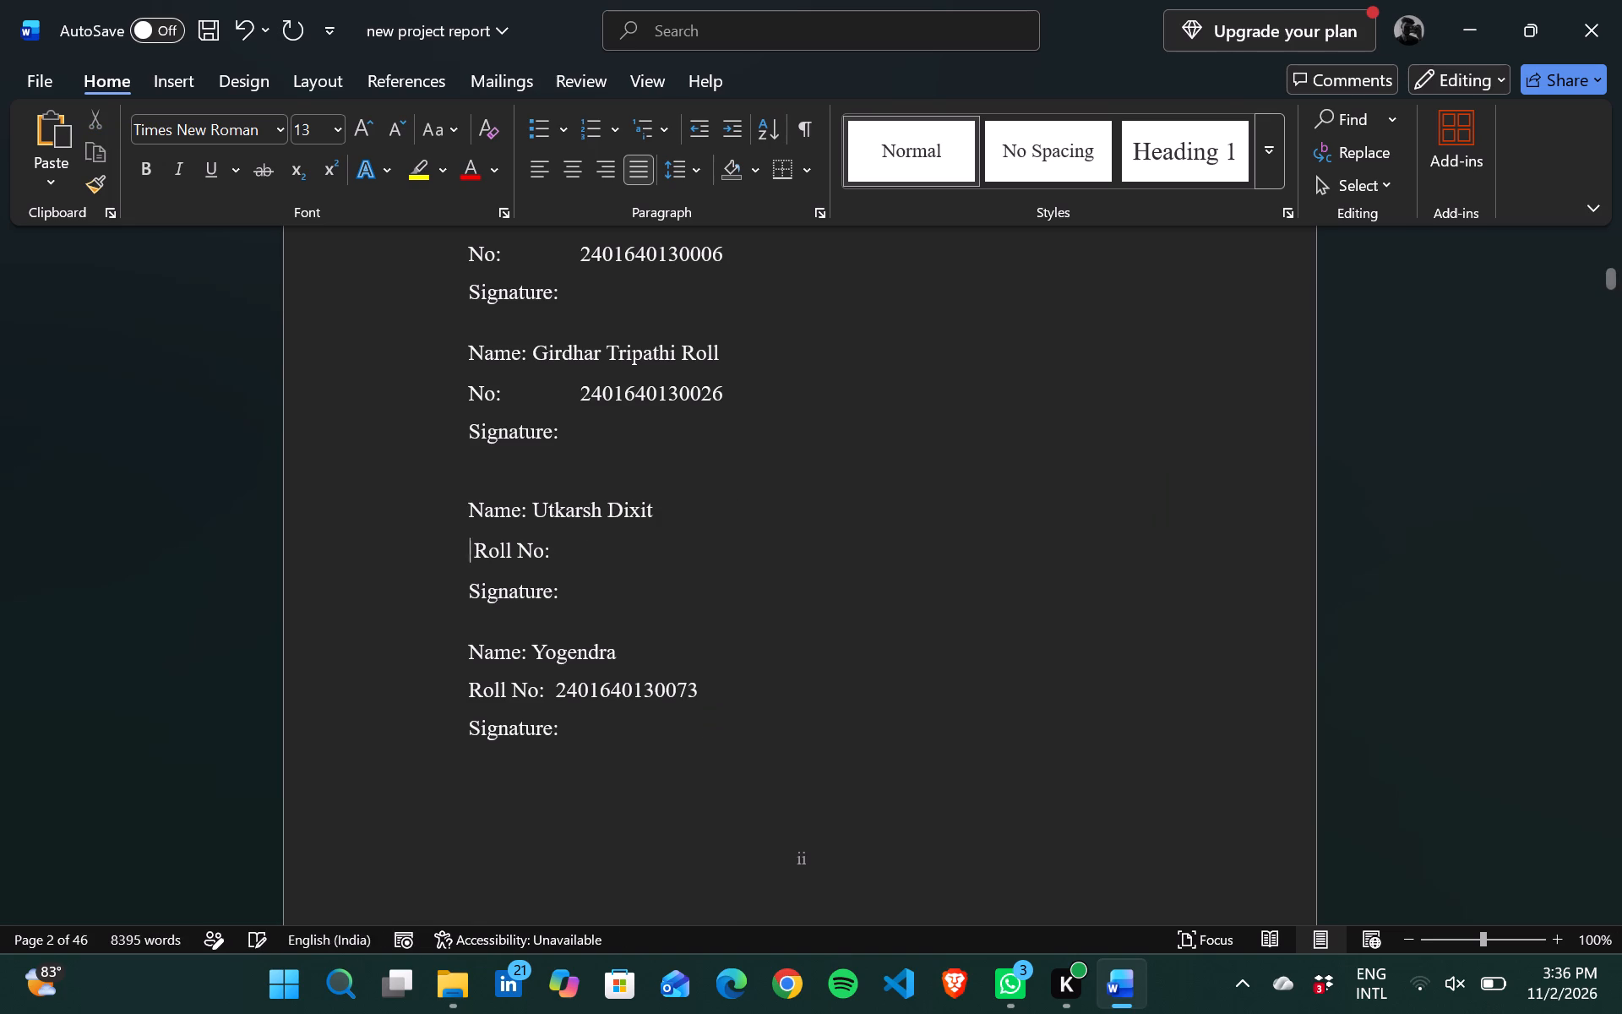
key(Right)
key(BackSpace)
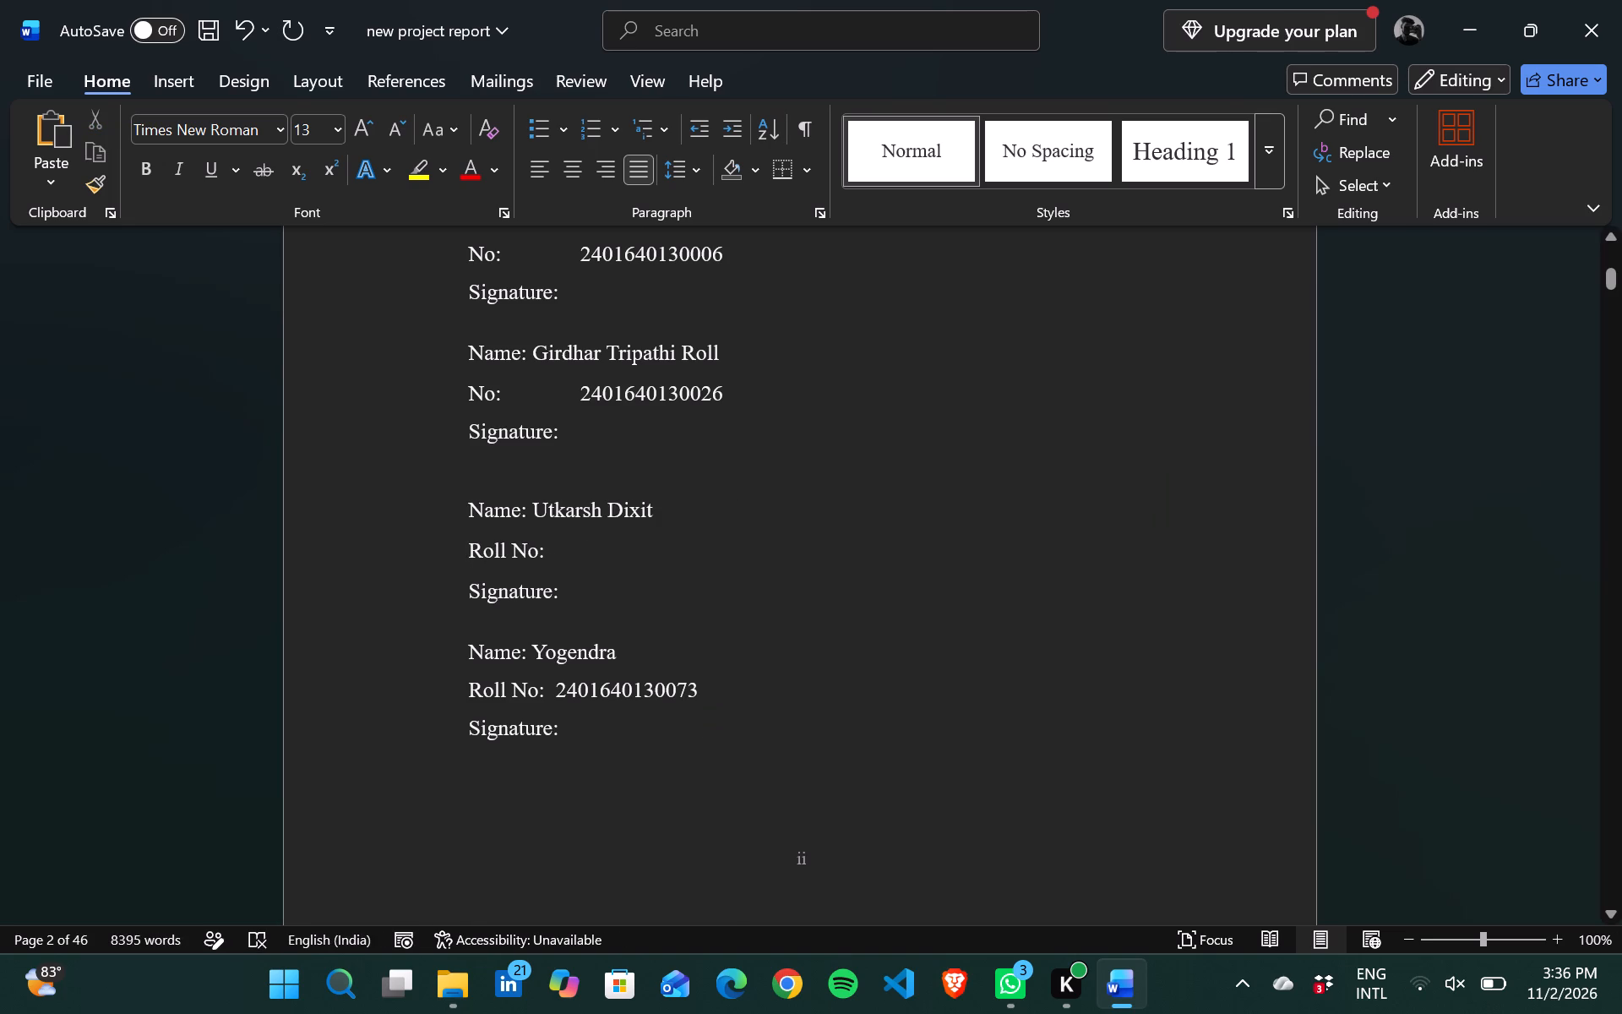
click(653, 551)
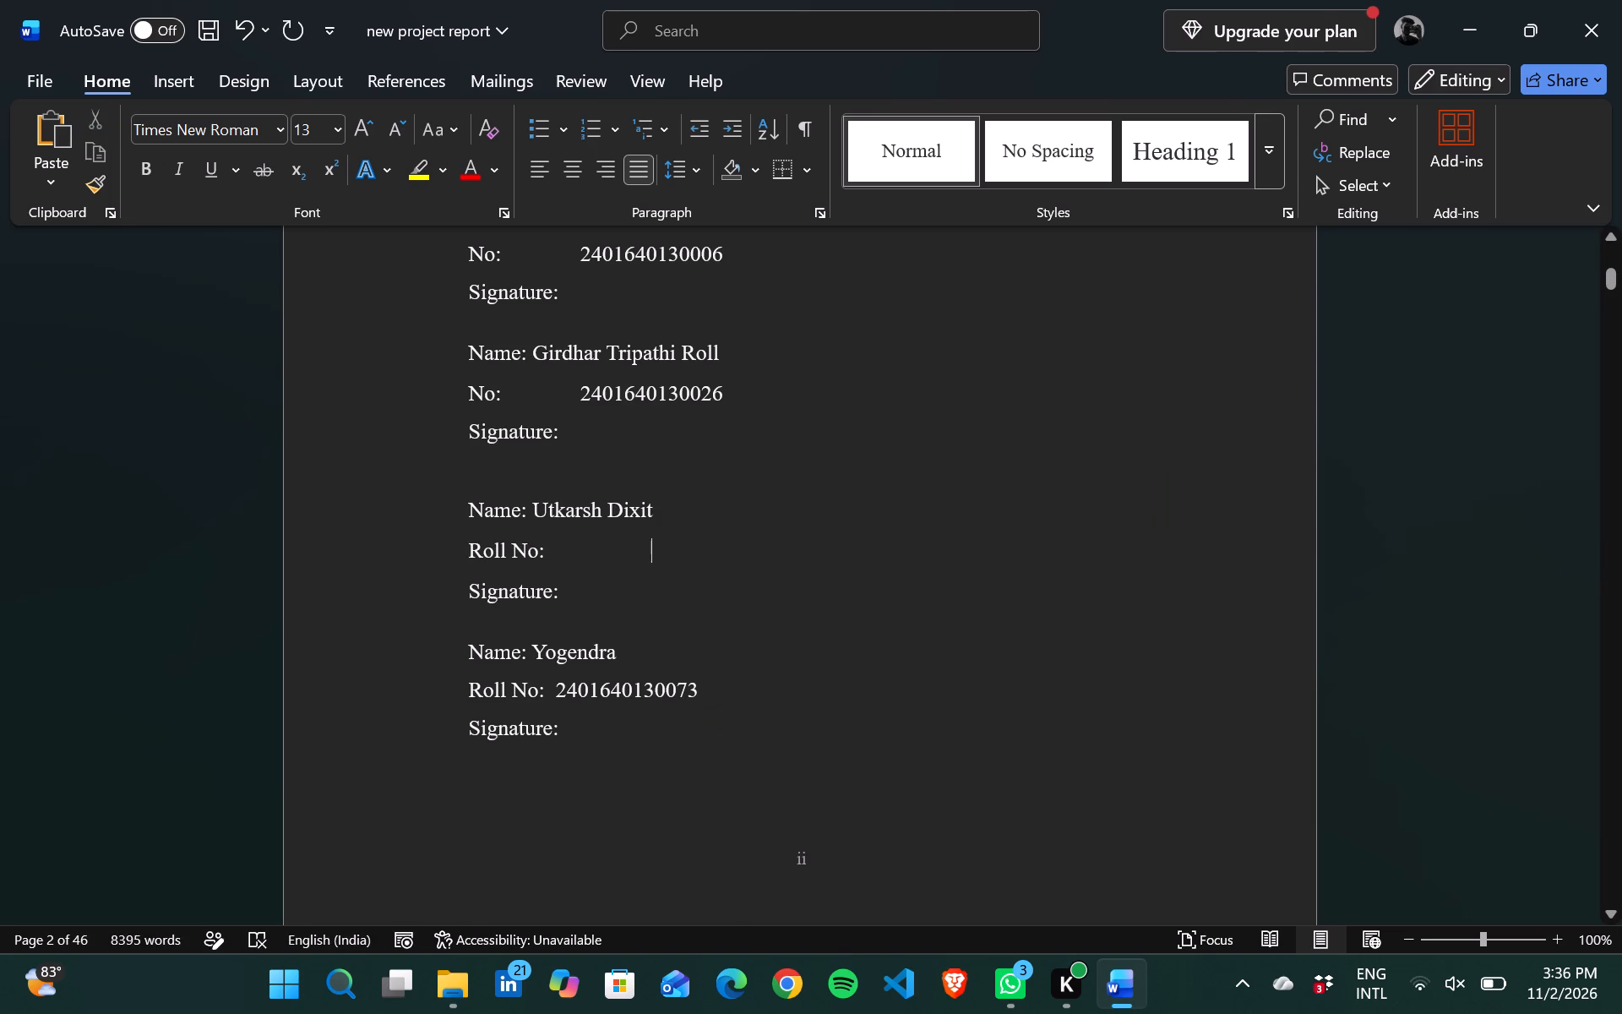
click(566, 554)
key(ctrl+v)
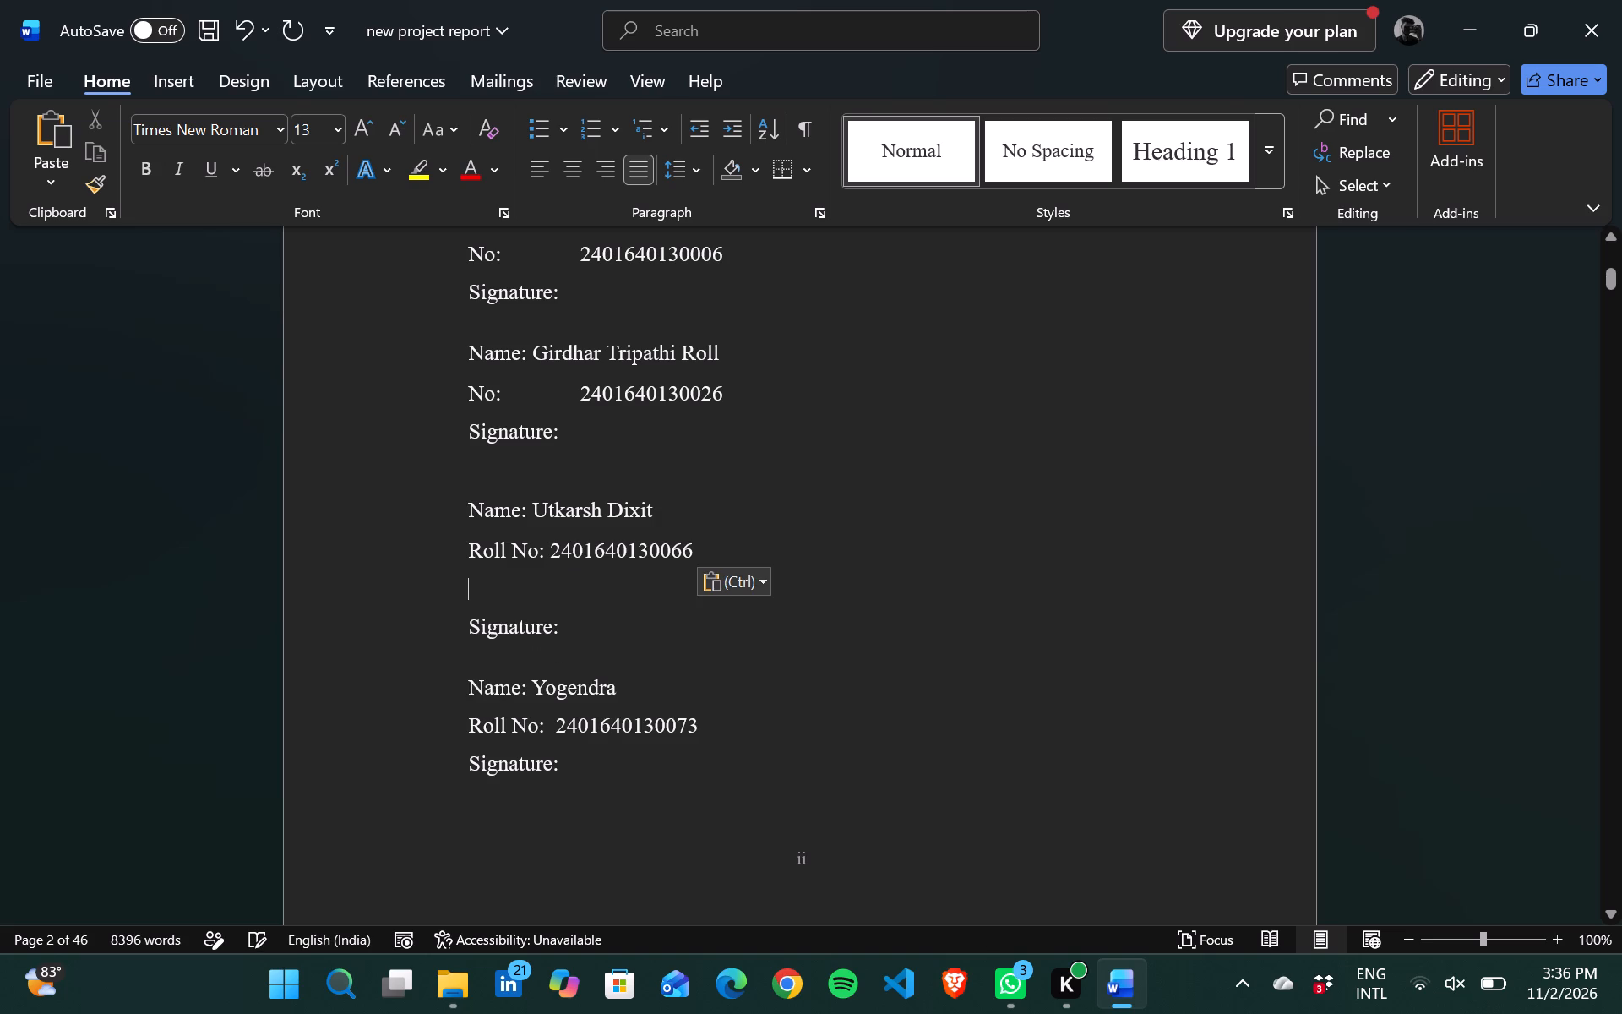
key(BackSpace)
key(BackSpace)
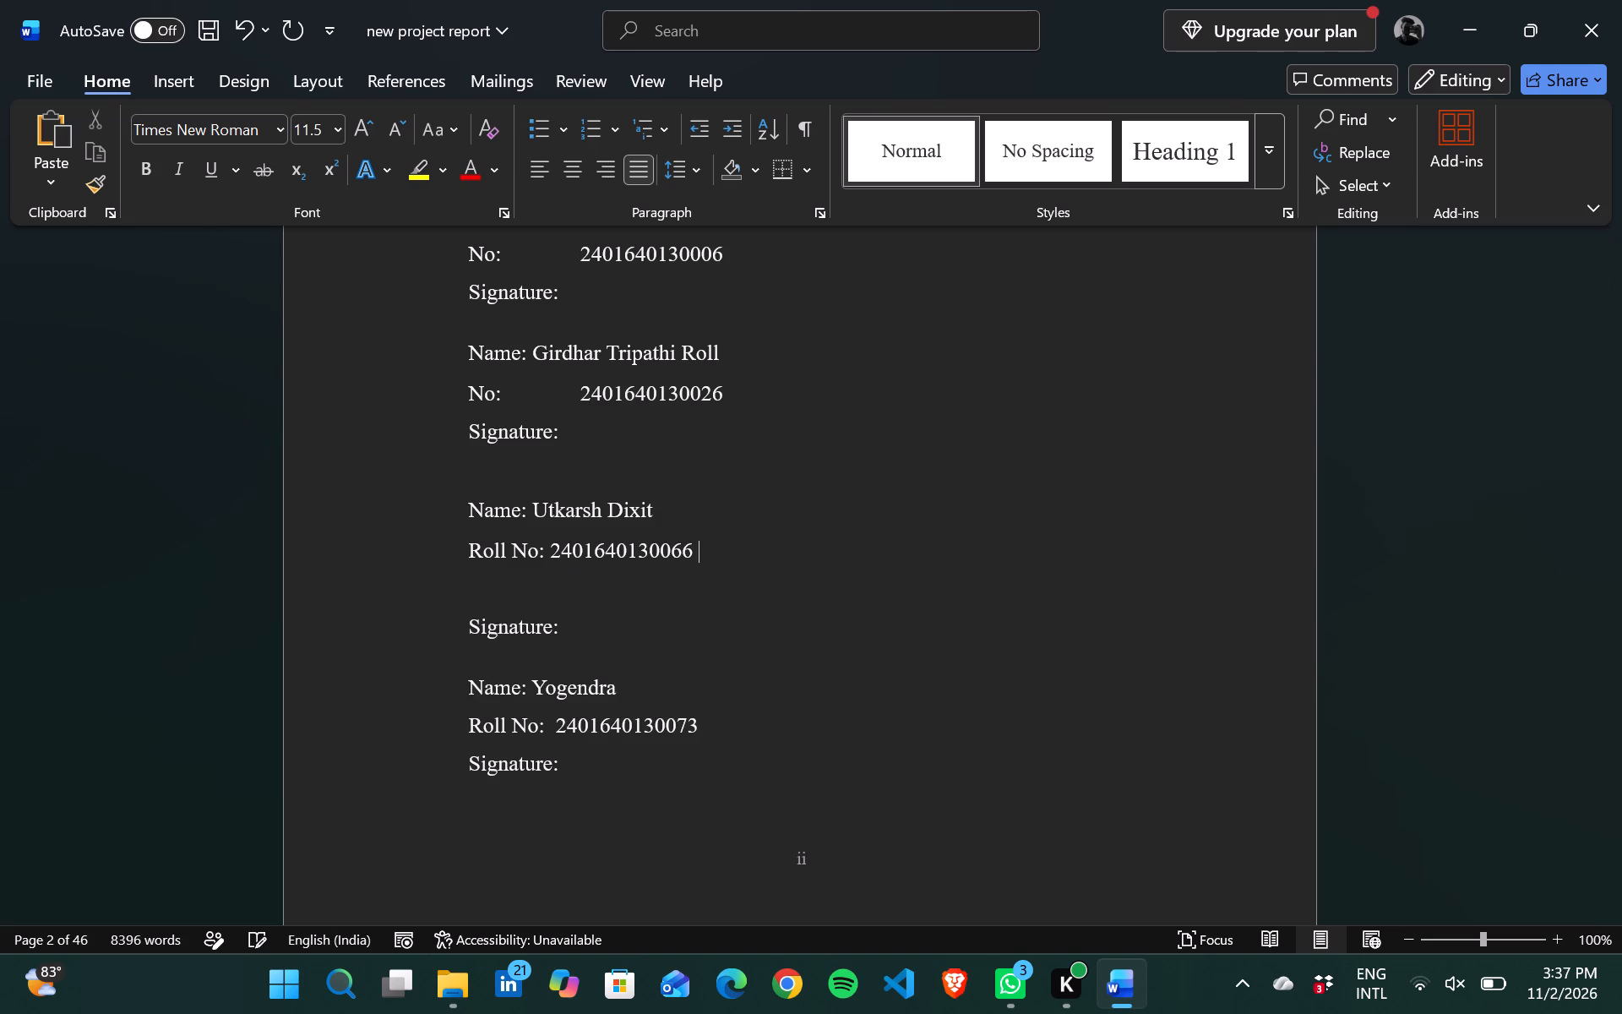
Move "Signature:" in the Declaration's third student entry up from its detached line to follow the roll number.
click(472, 623)
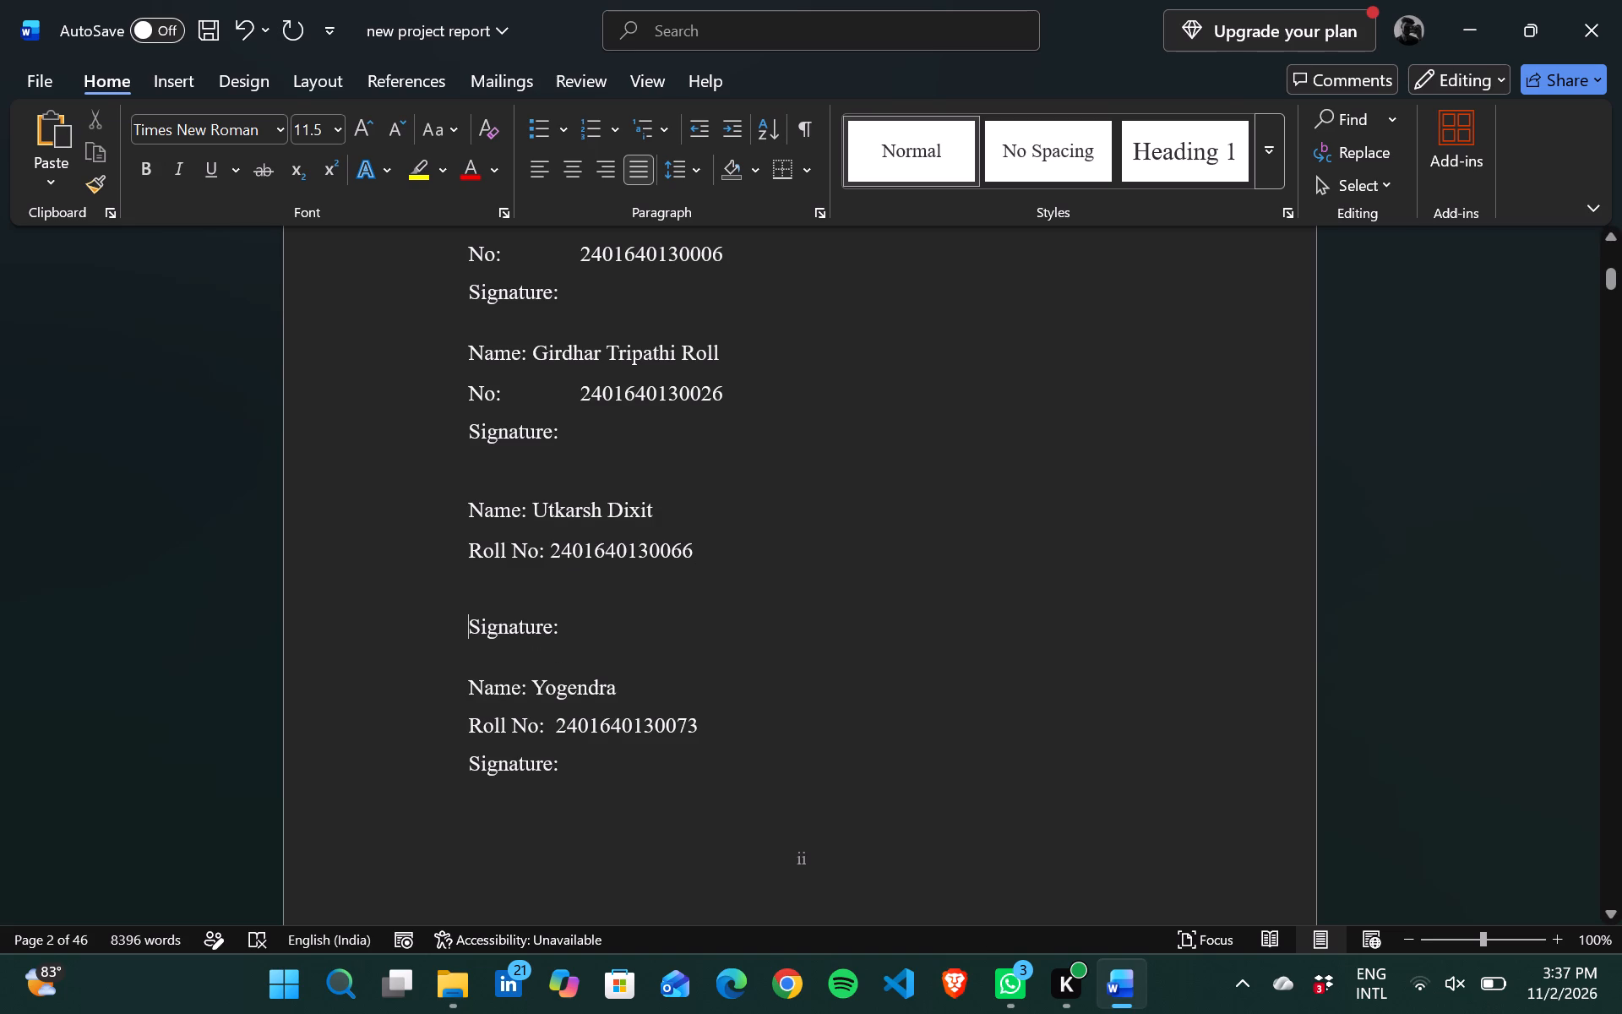
key(BackSpace)
click(472, 623)
drag(472, 623, 500, 623)
drag(500, 623, 569, 623)
click(569, 623)
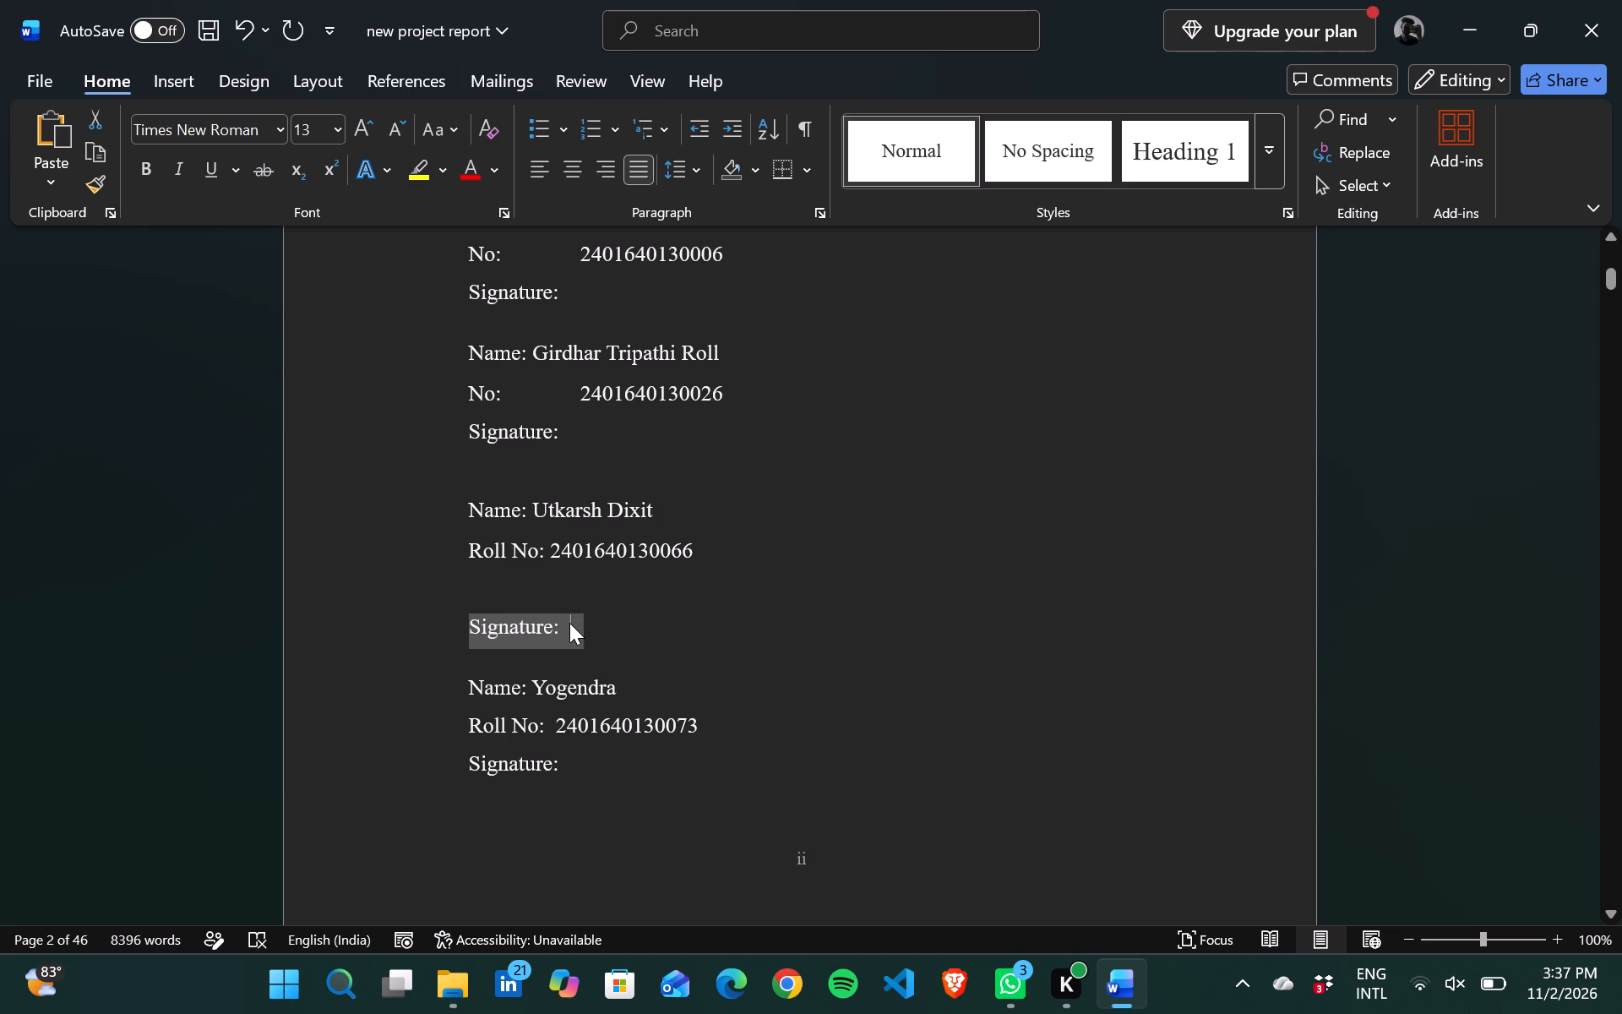
key(ctrl+c)
triple_click(569, 623)
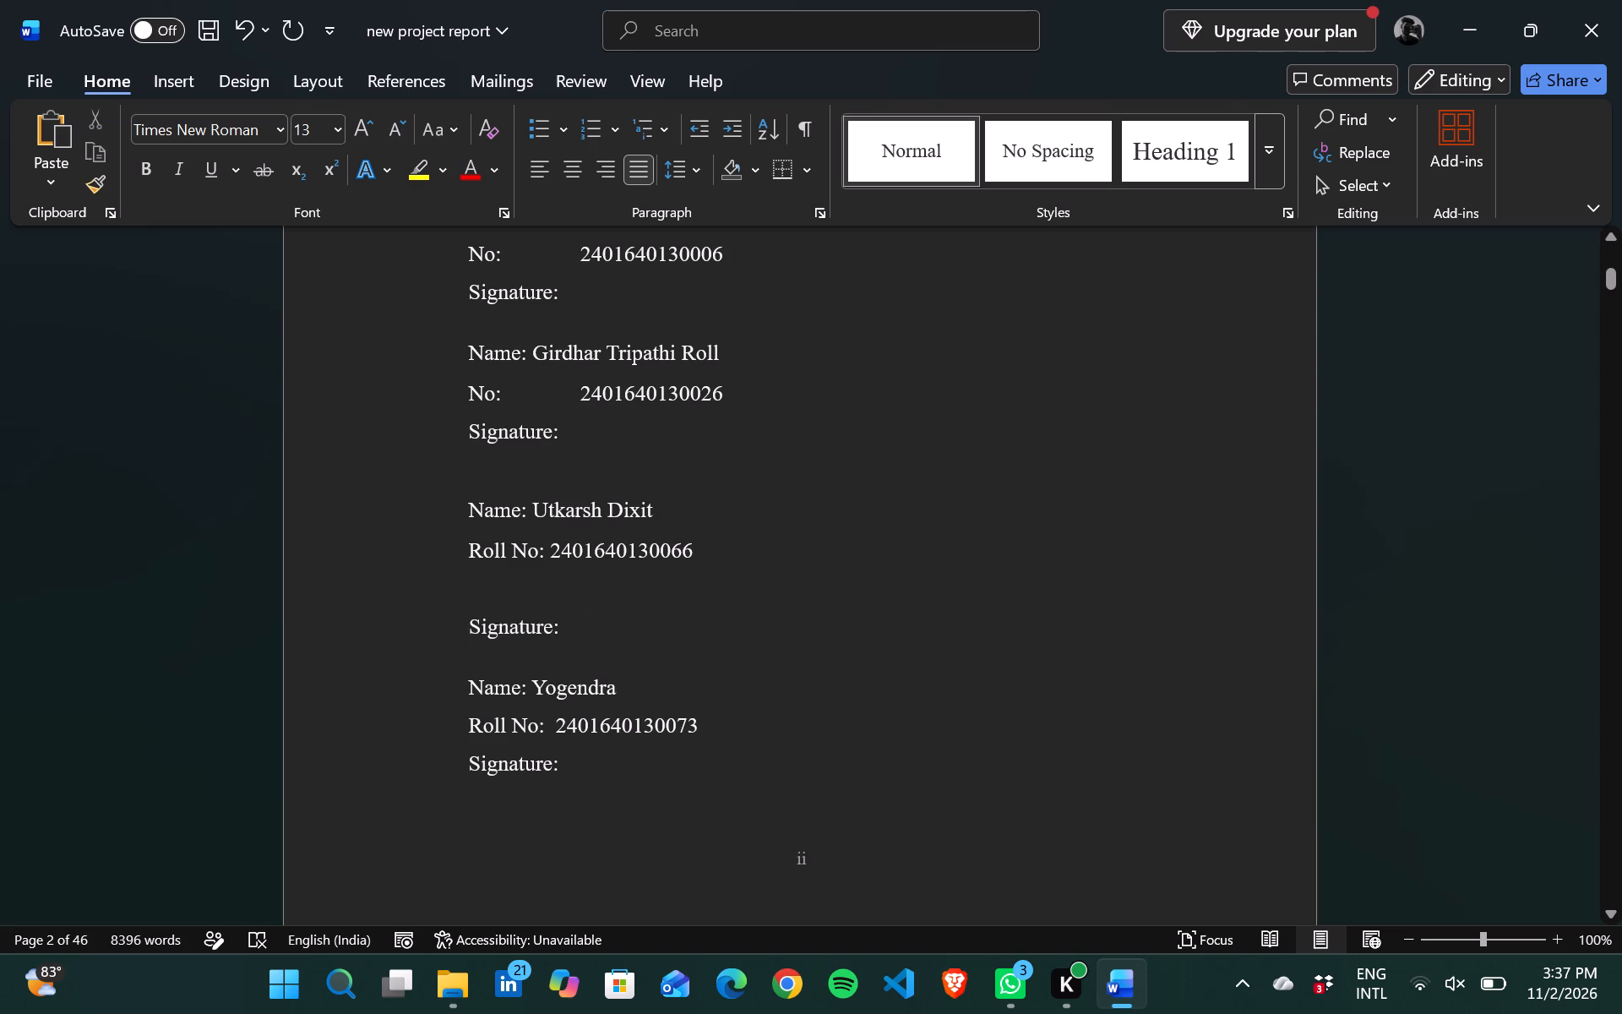
key(ctrl+c)
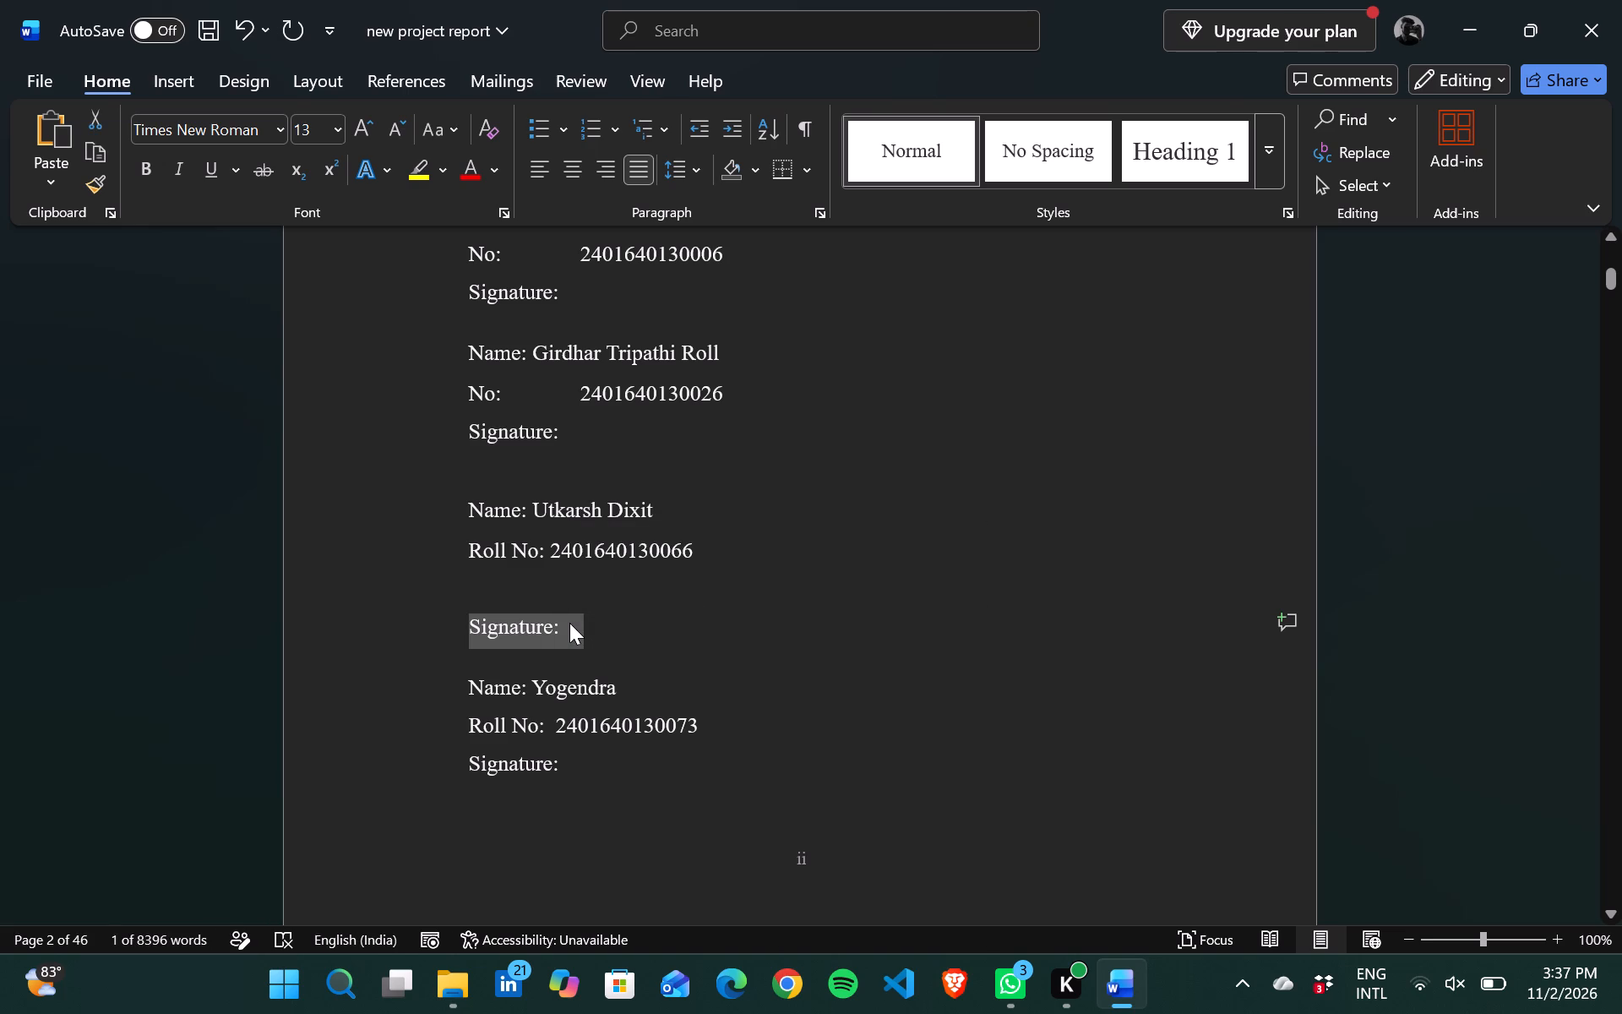
key(space)
key(BackSpace)
key(BackSpace)
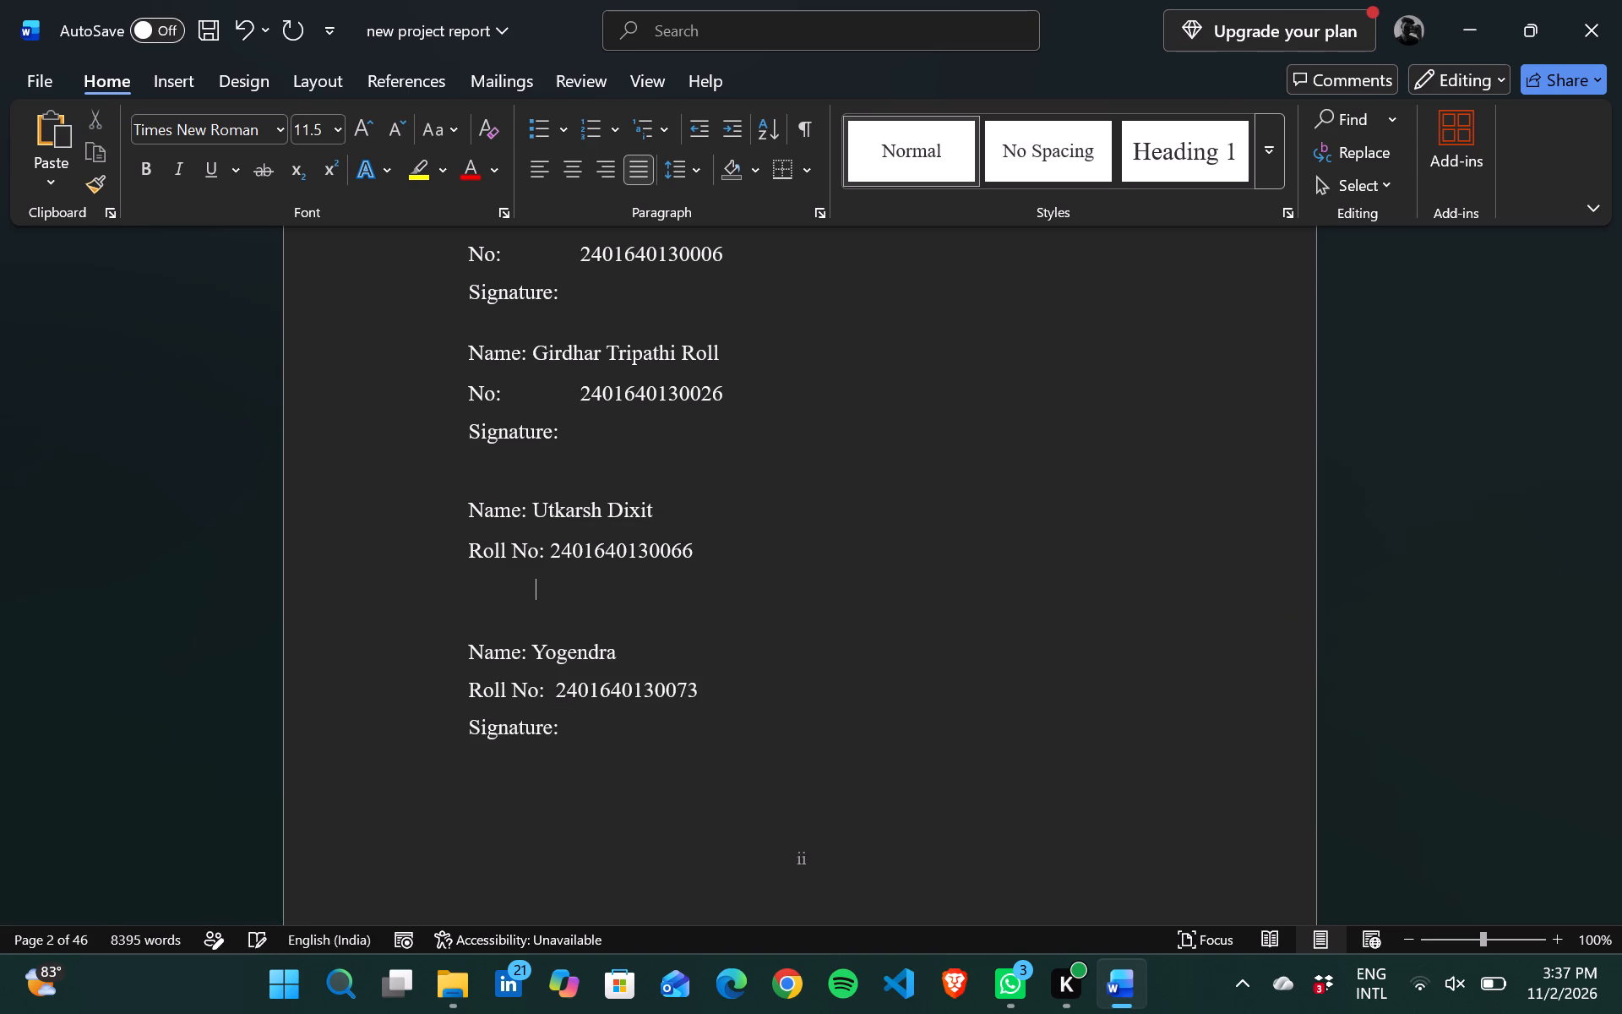
key(Left)
key(Left)
key(Left)
key(Right)
key(ctrl+v)
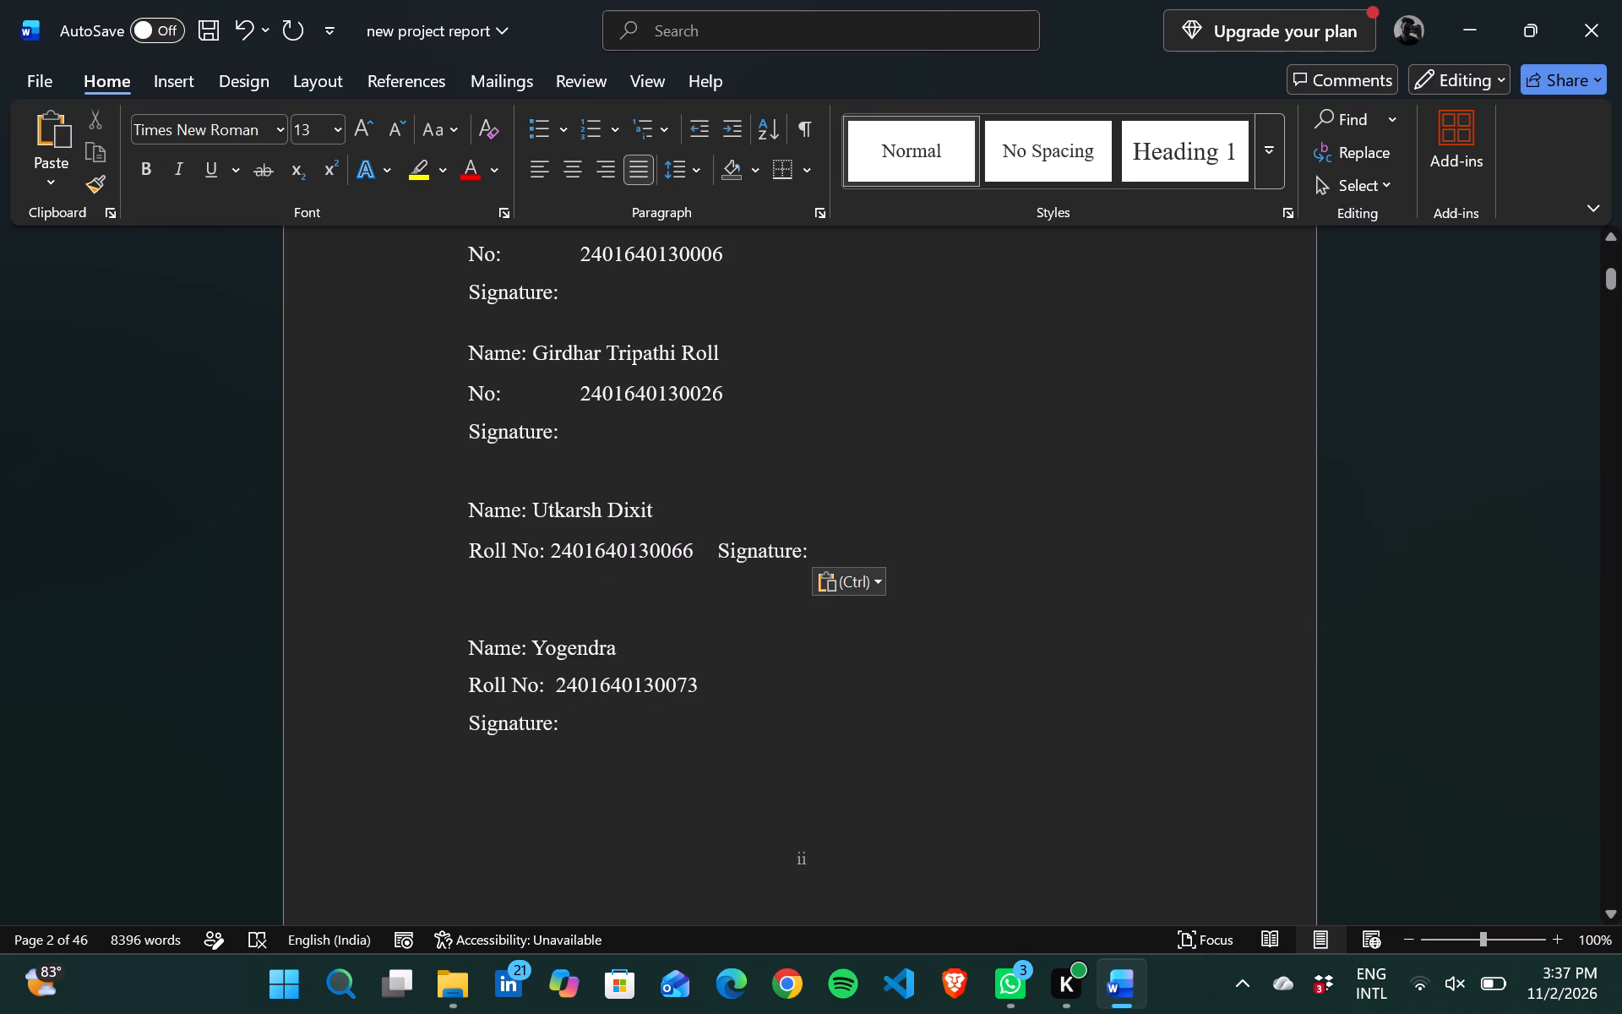
Shift the third student entry's "Signature:" onto its own line directly below the "Roll No:" line.
drag(714, 551, 801, 539)
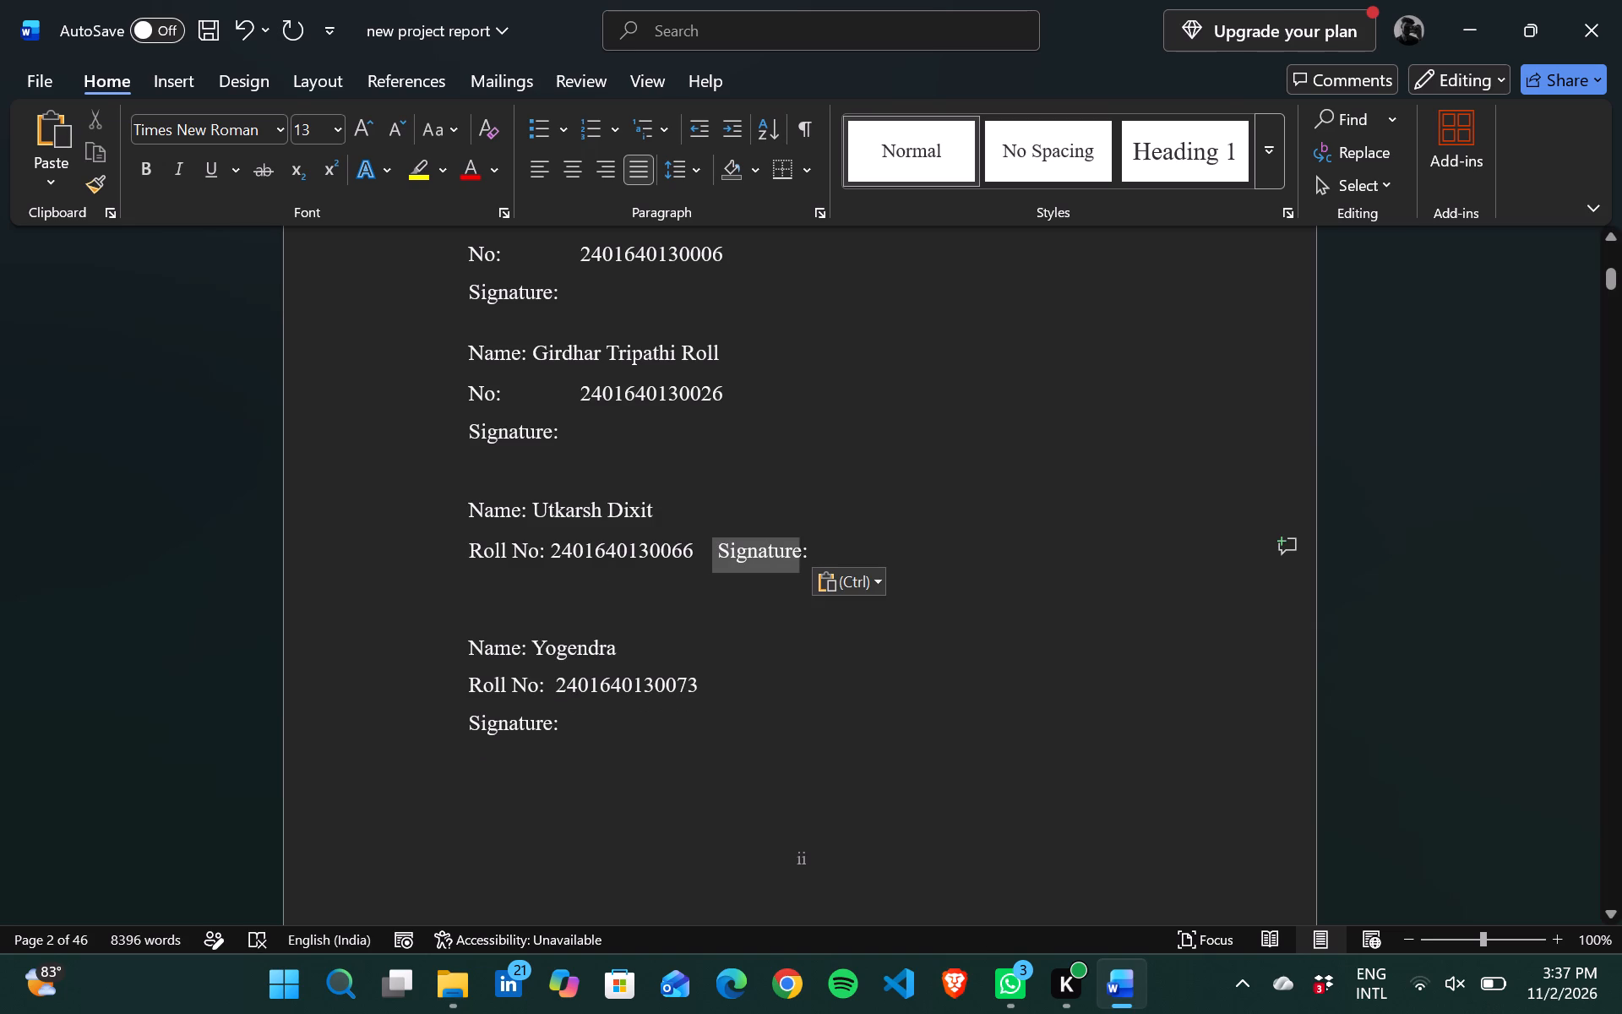
drag(801, 539, 812, 546)
key(ctrl+c)
key(space)
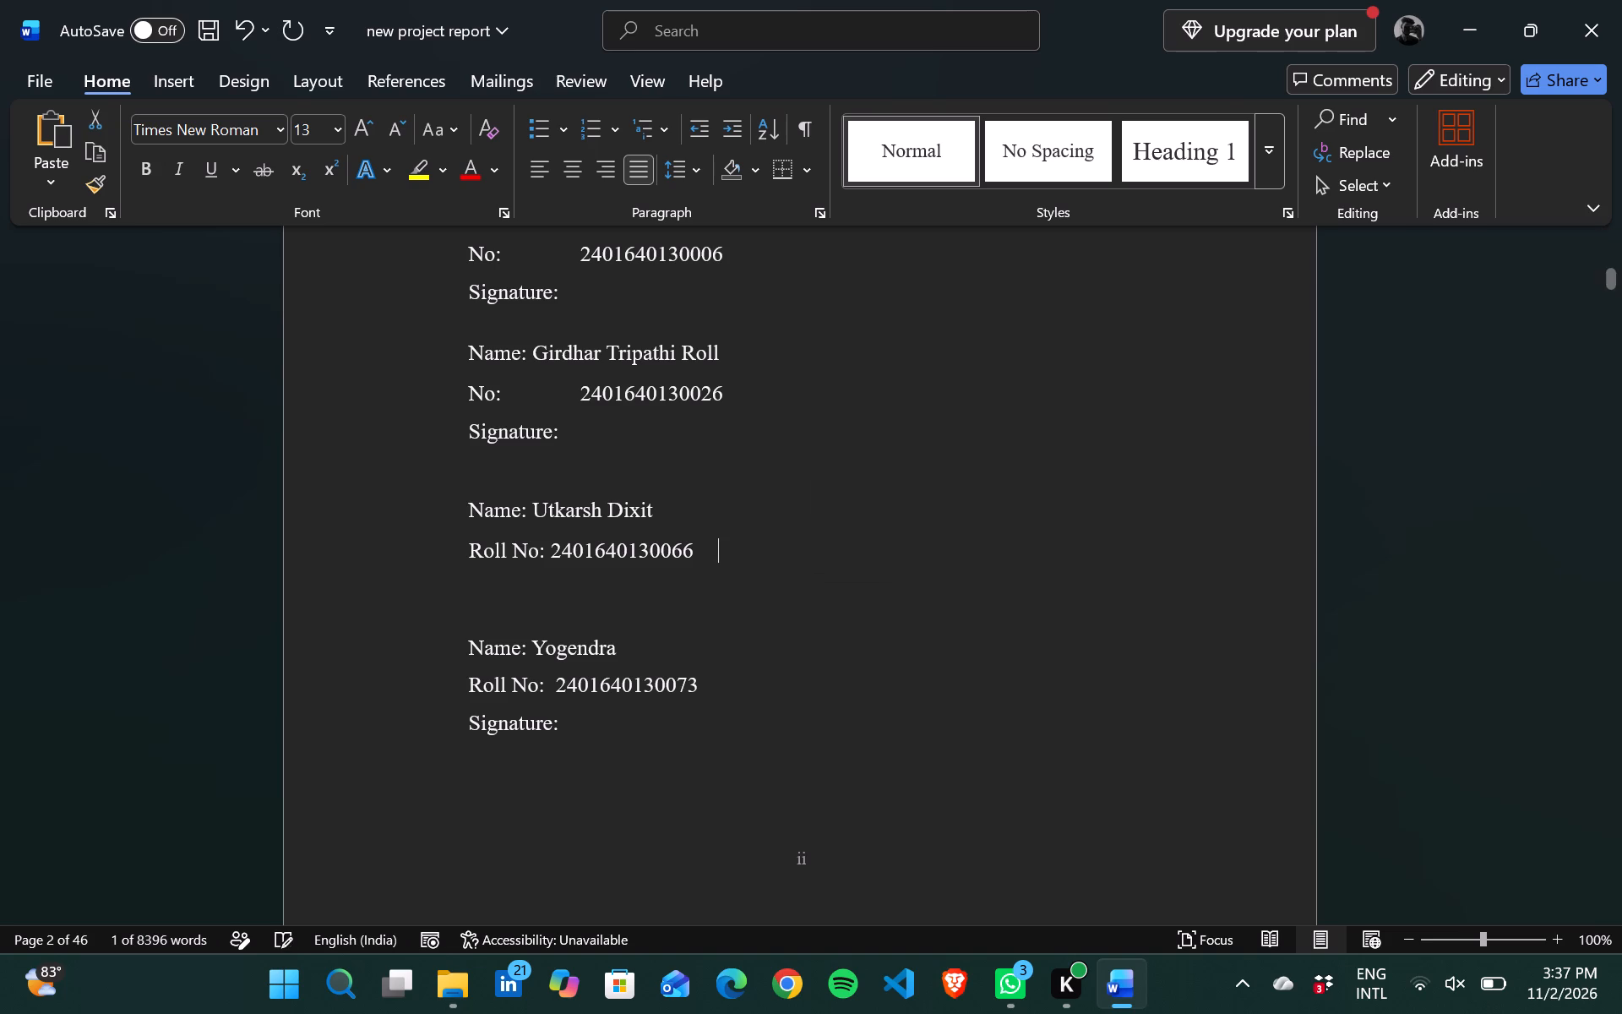
key(Right)
key(Return)
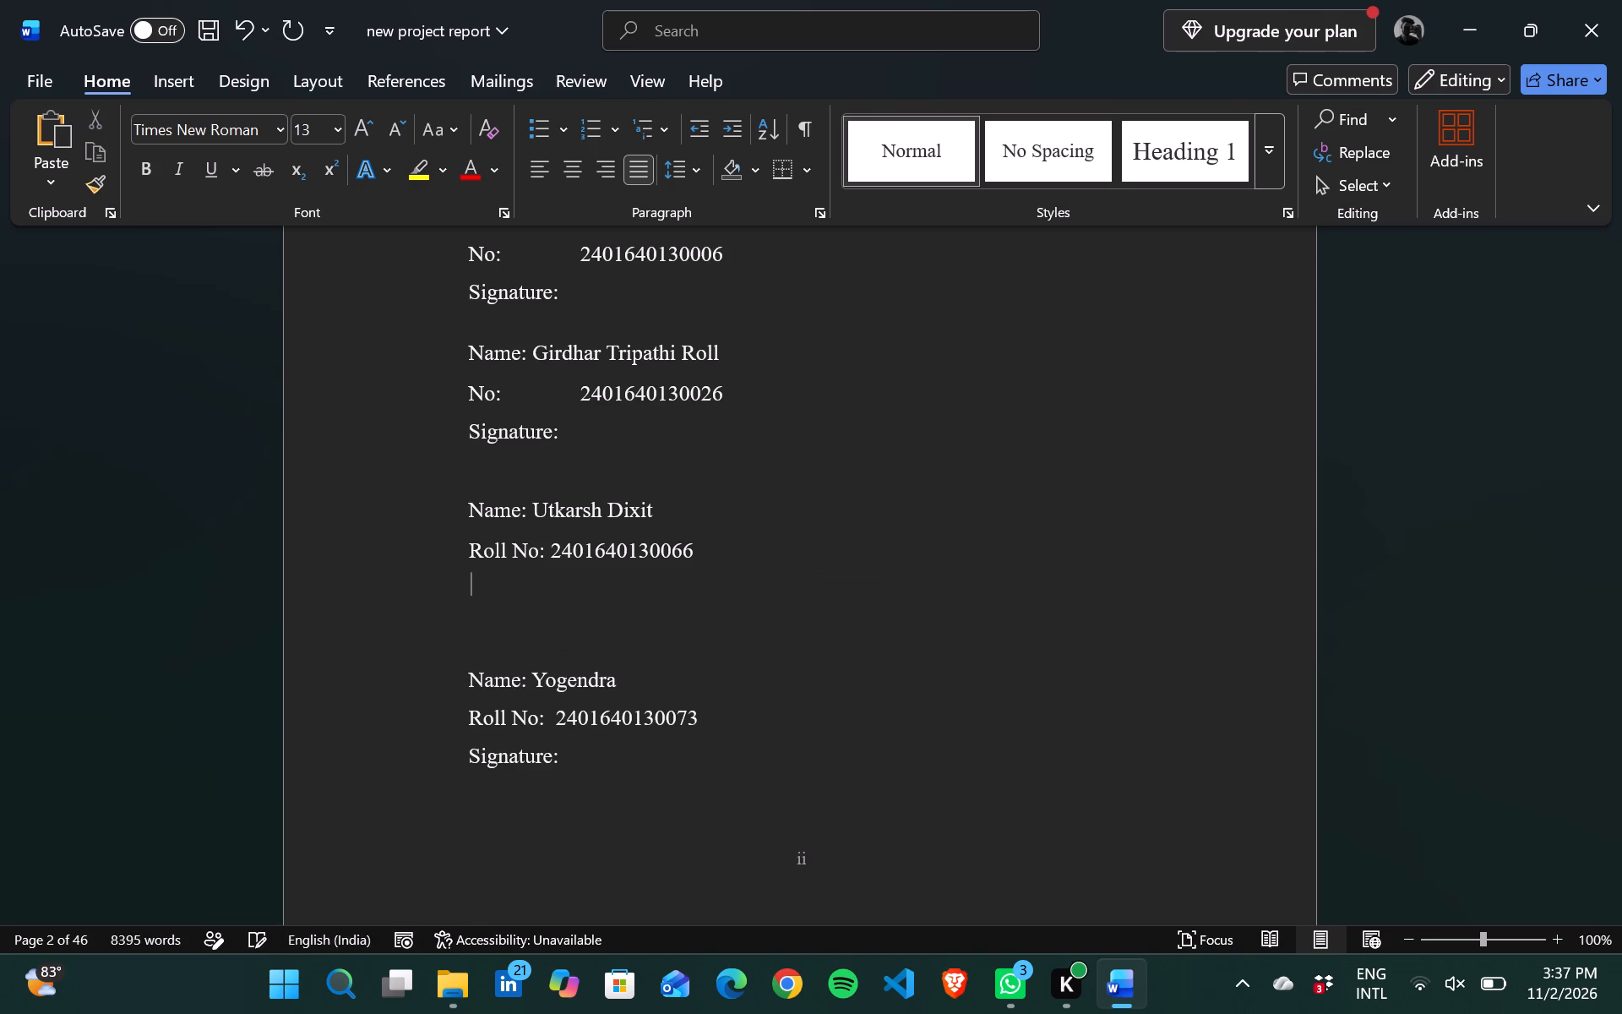
key(ctrl+v)
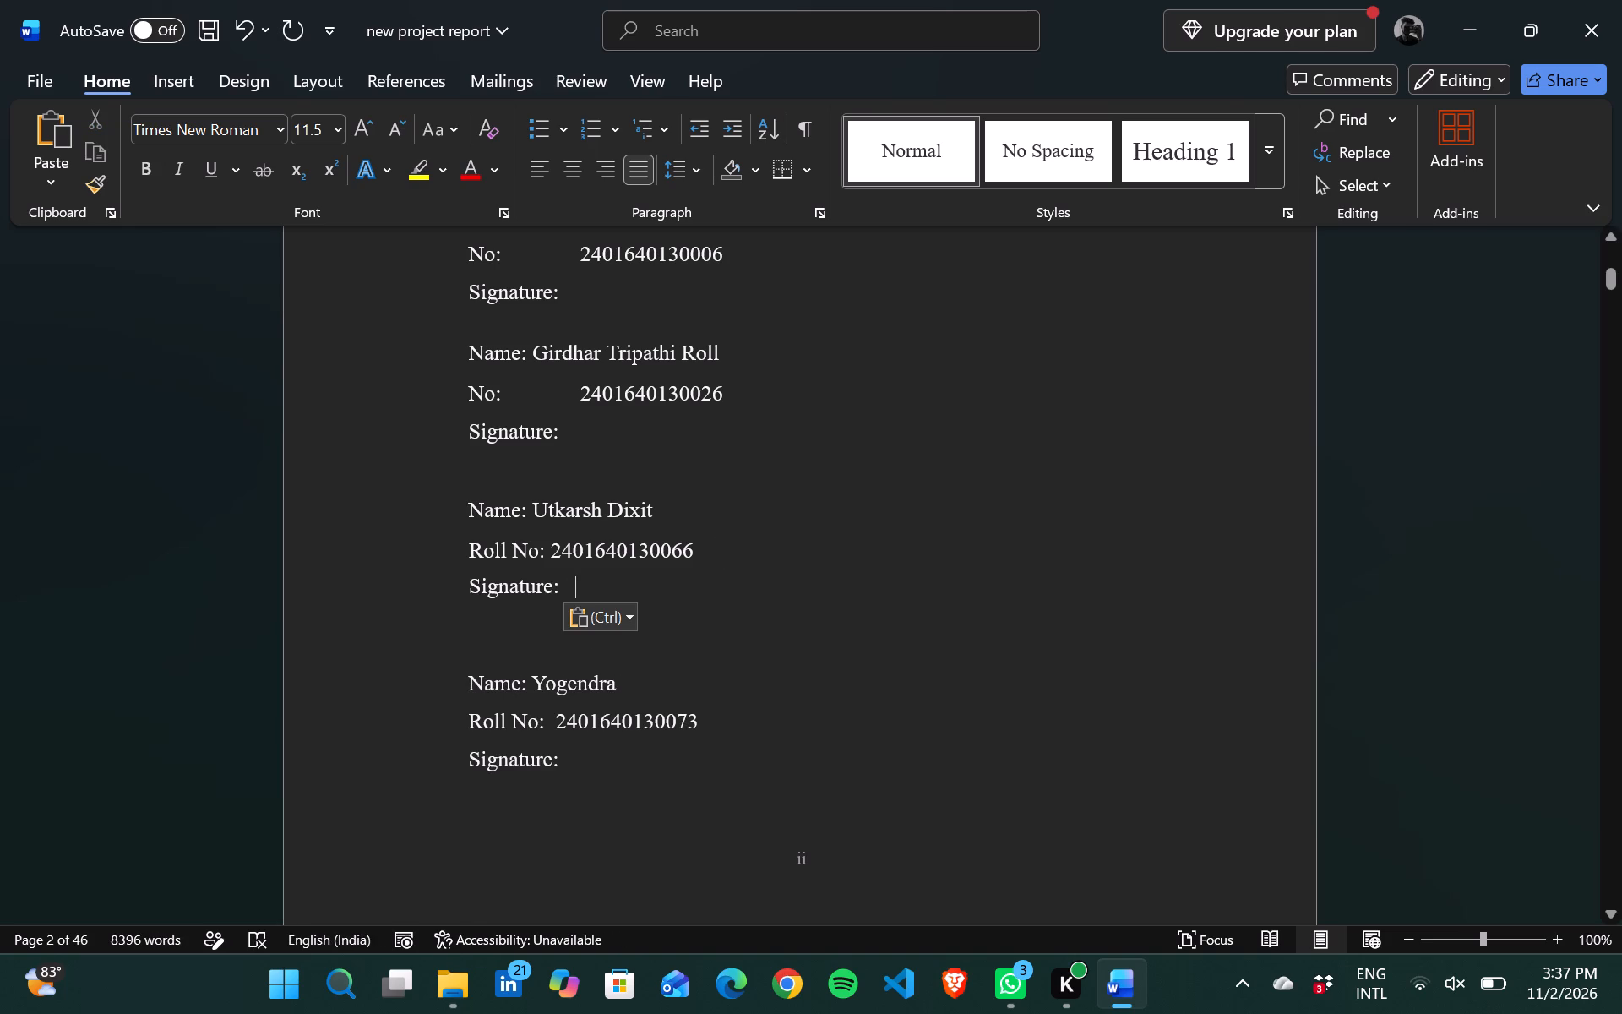
Remove the surplus blank space between the Declaration's third and fourth student entries.
click(503, 658)
key(BackSpace)
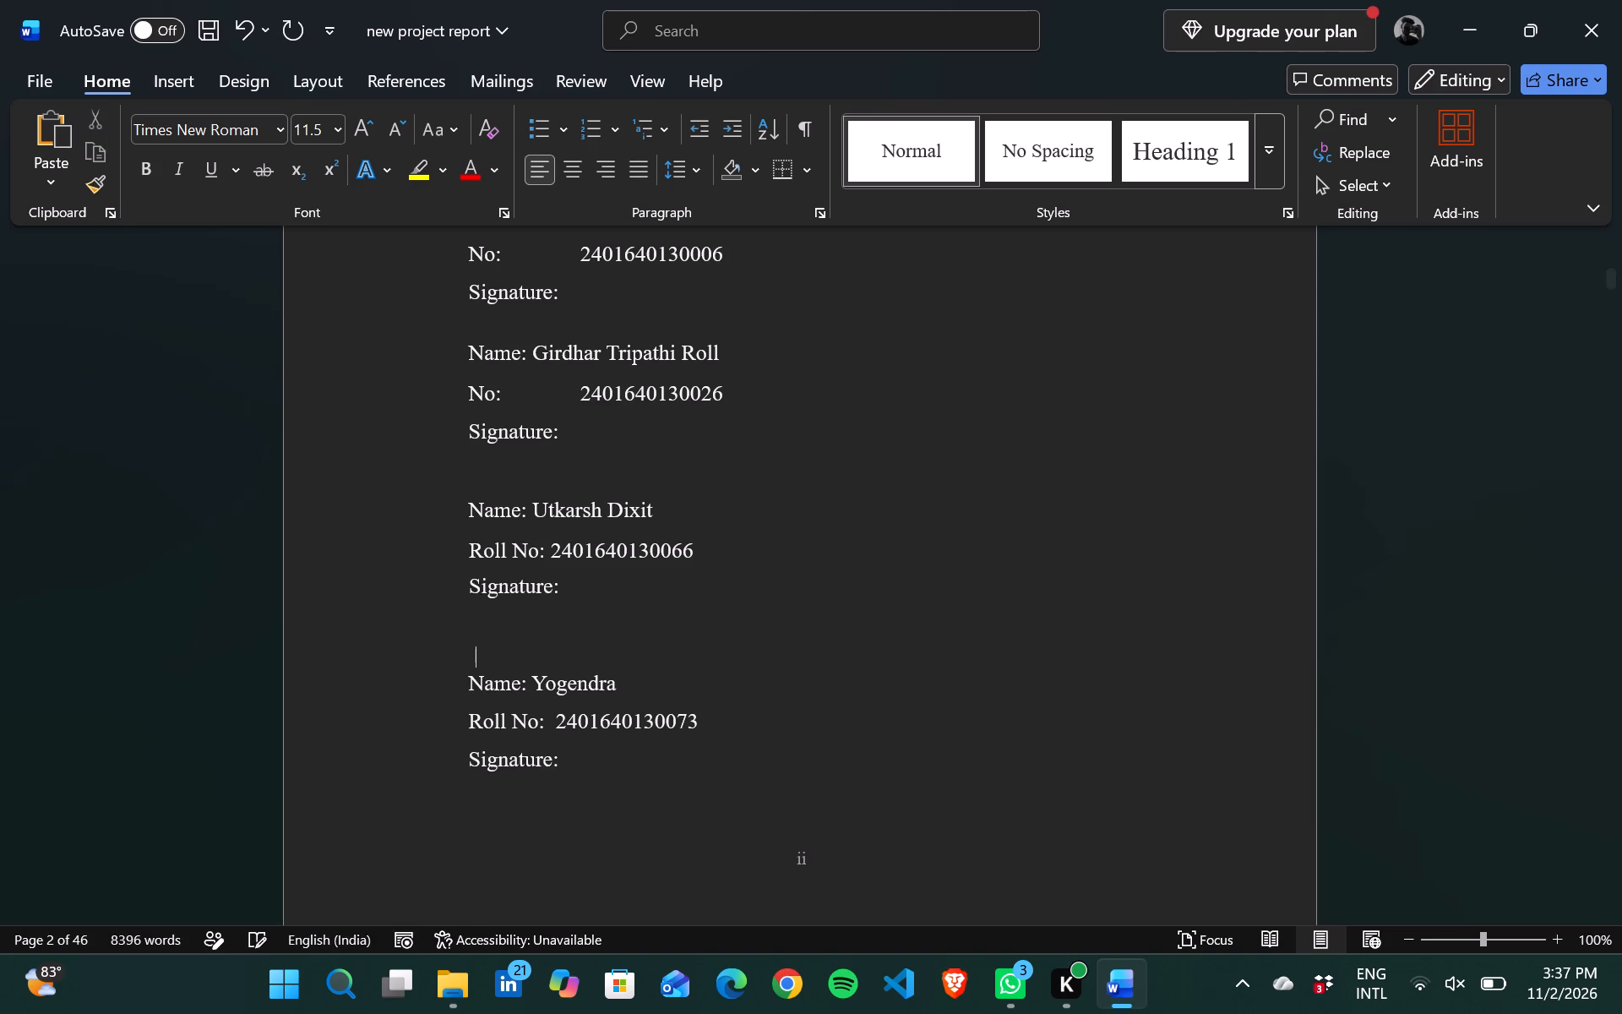
key(BackSpace)
key(BackSpace)
key(BackSpace)
key(BackSpace)
key(BackSpace)
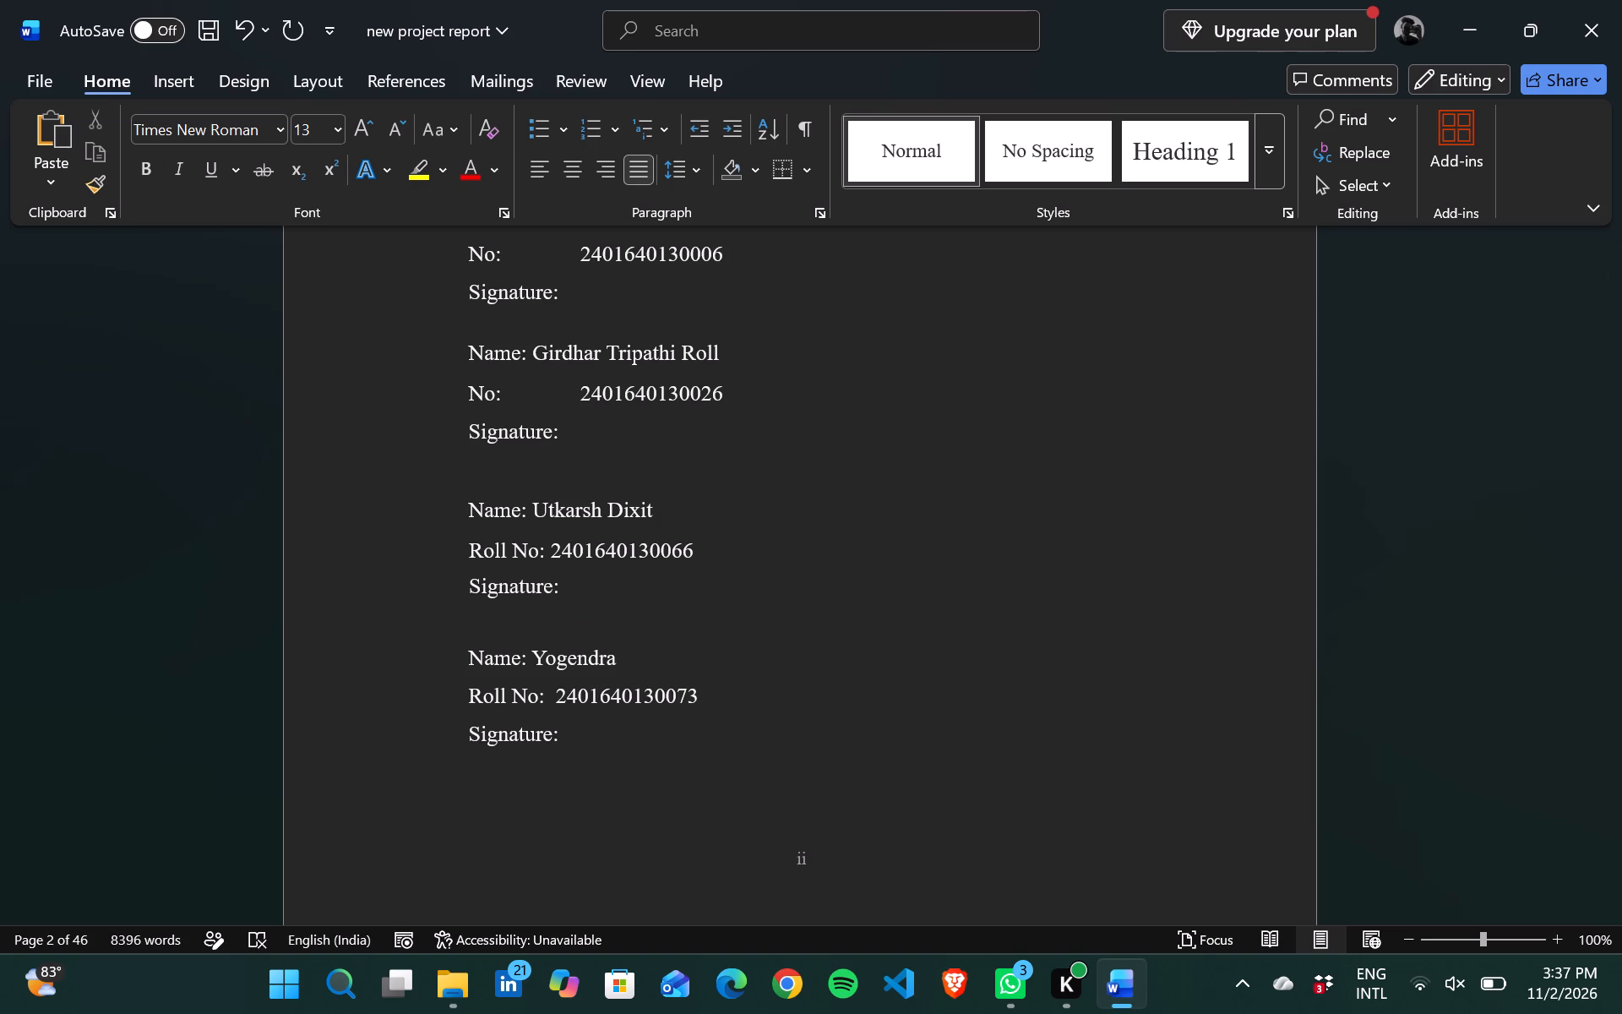
Copy and clear the roll number in the Declaration's second student entry, and put "Roll" on its own line below the name.
scroll(631, 553, up, 2)
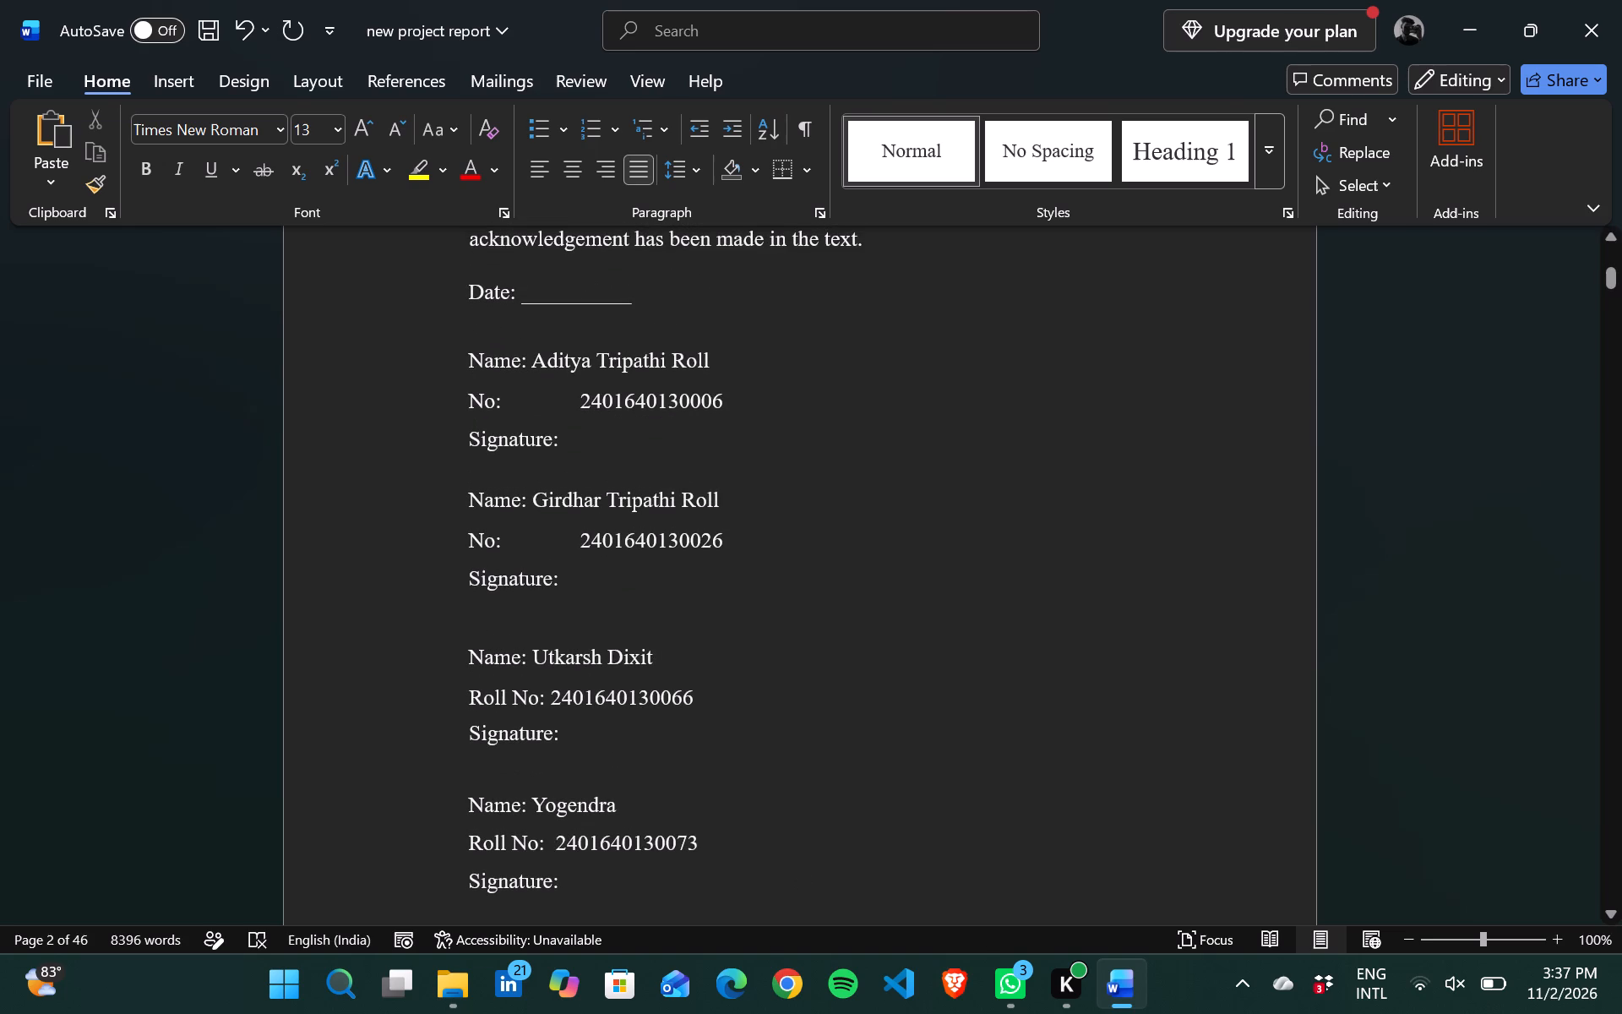
click(682, 504)
drag(579, 540, 725, 543)
key(ctrl+c)
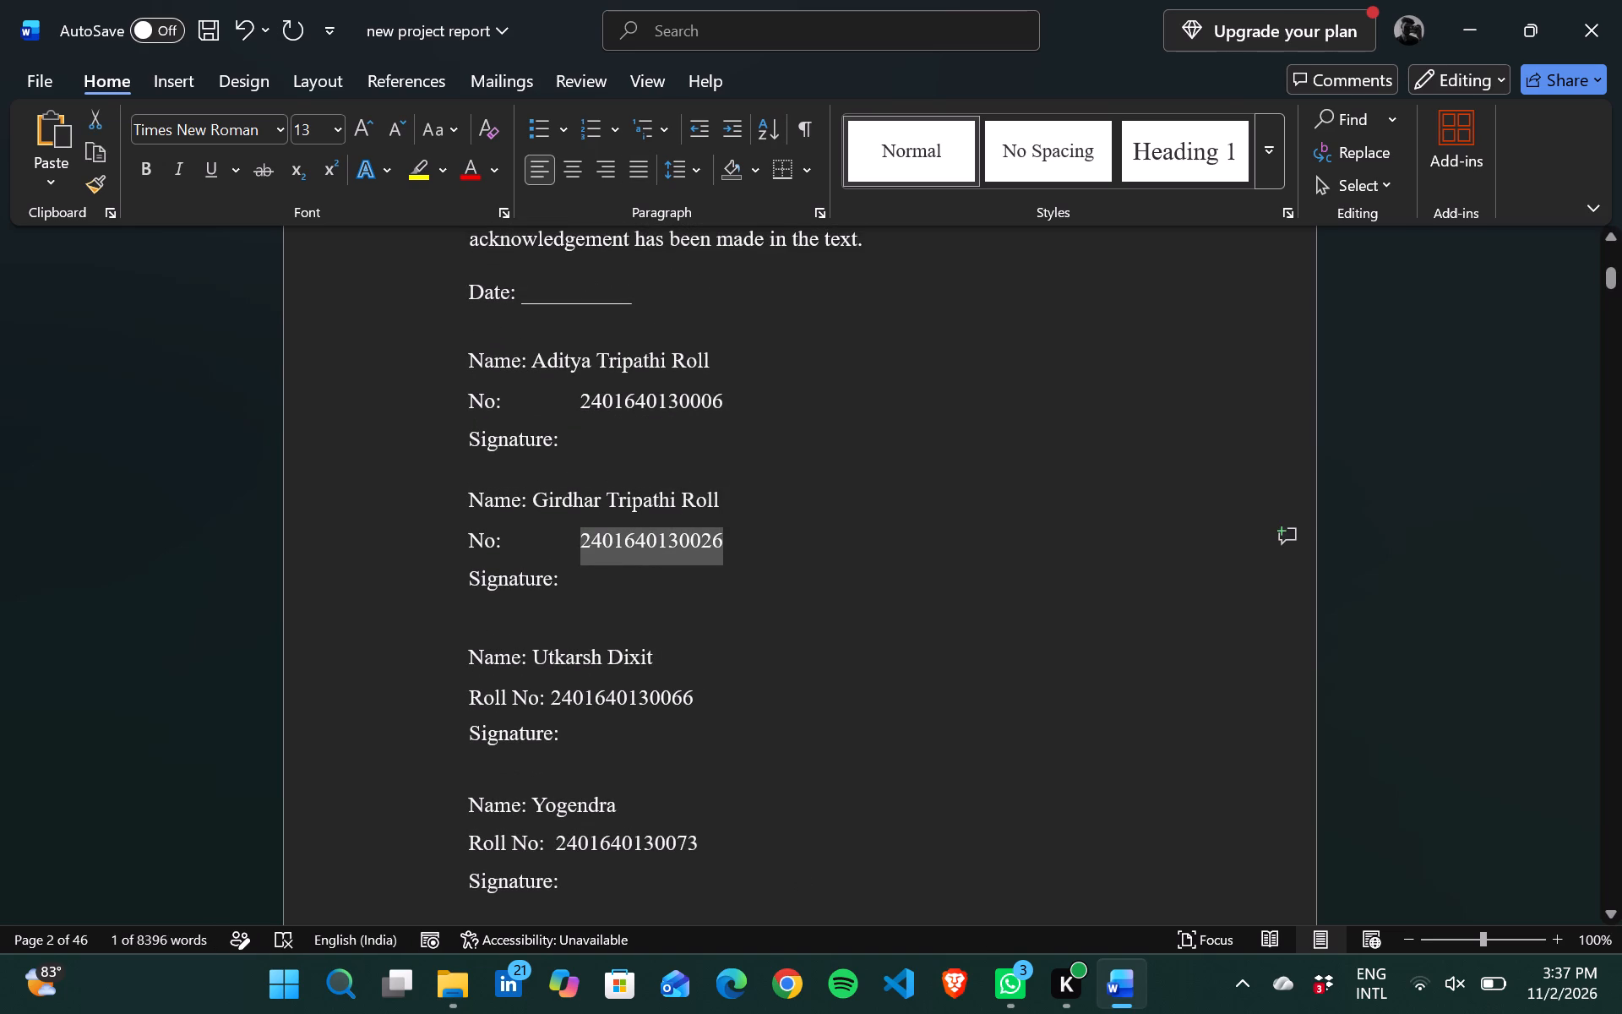
key(space)
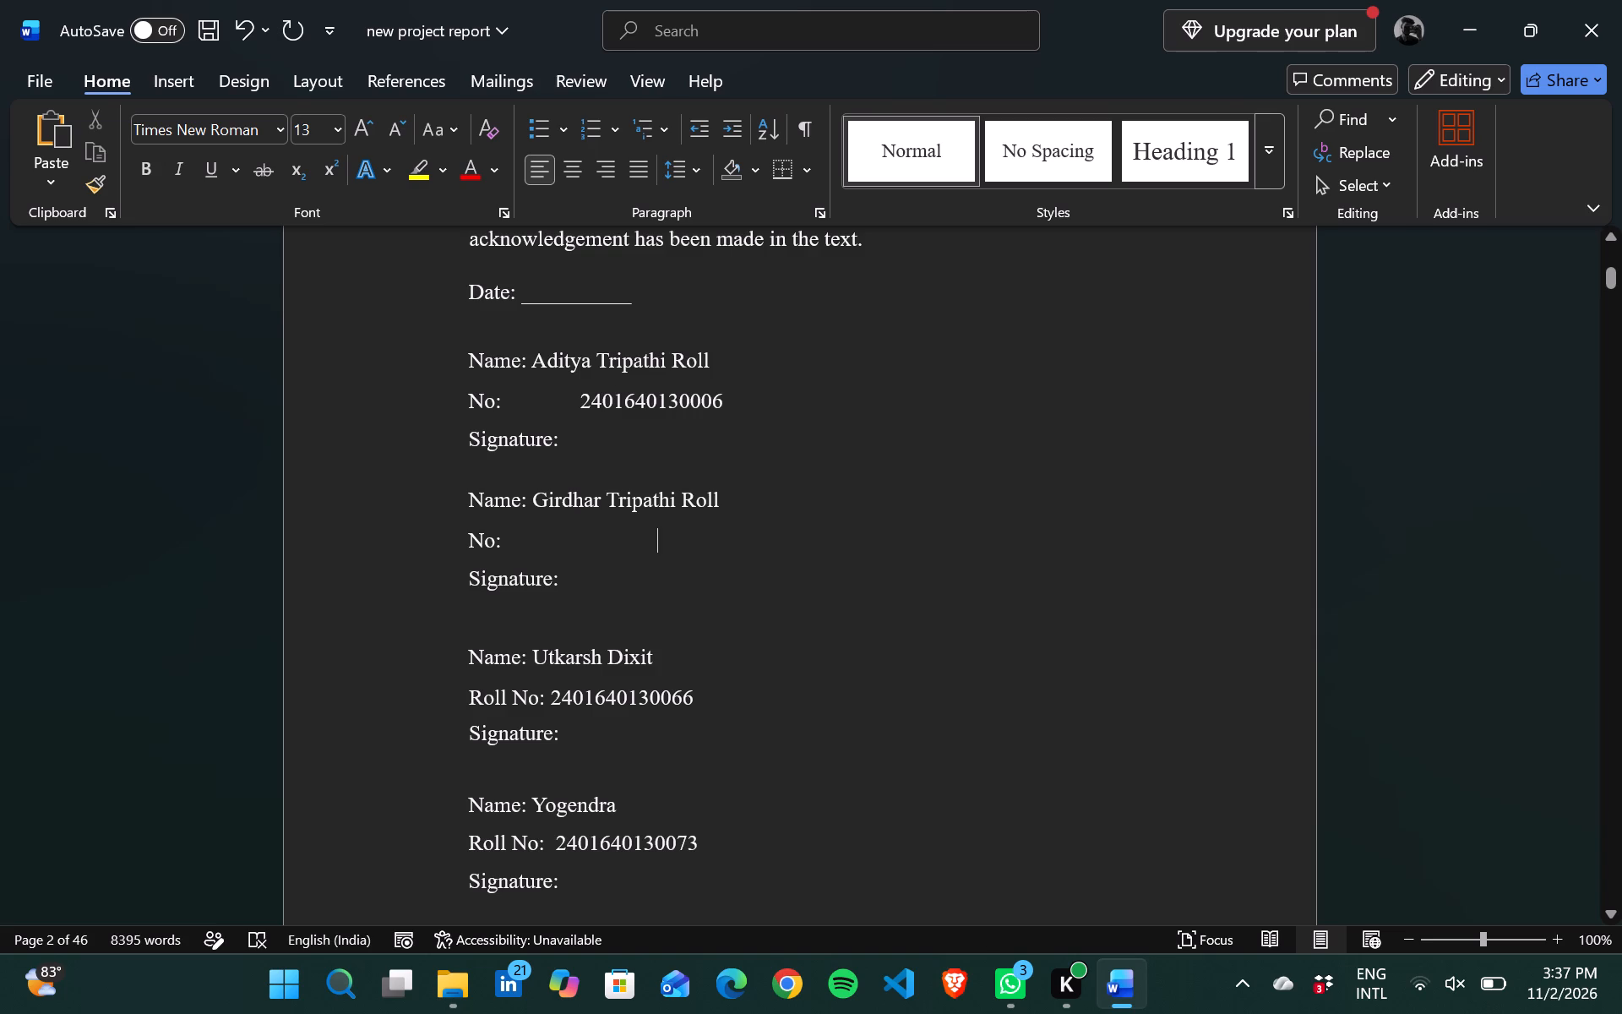
click(684, 499)
key(Return)
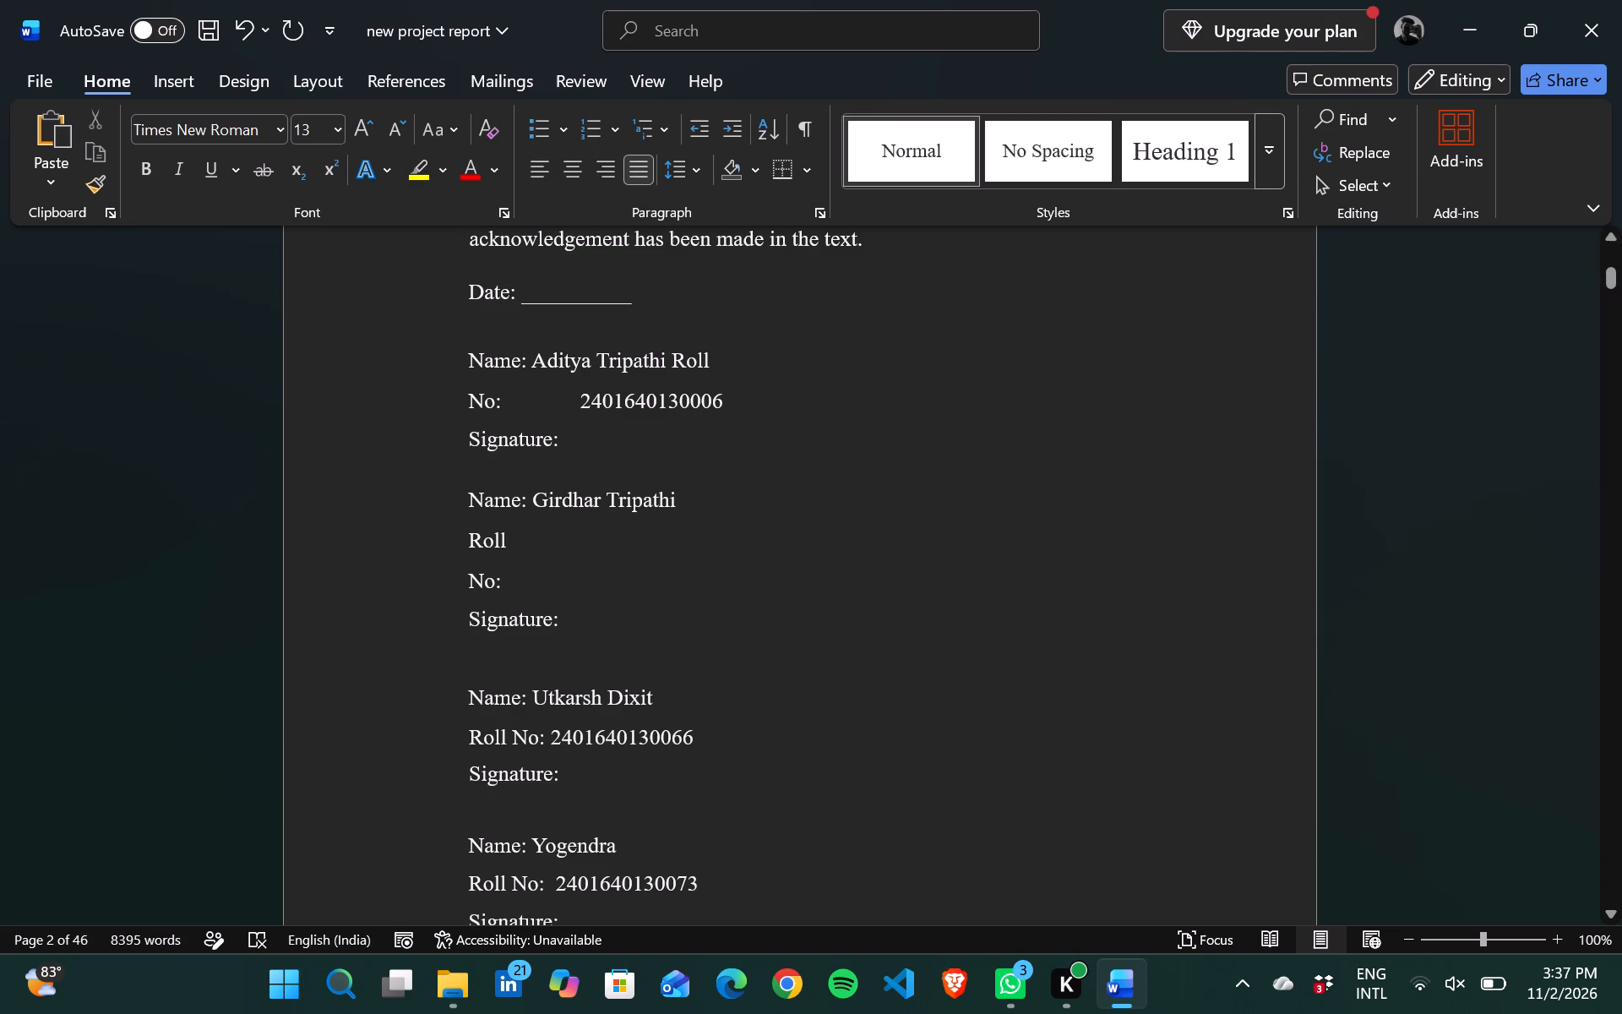
drag(466, 581, 514, 581)
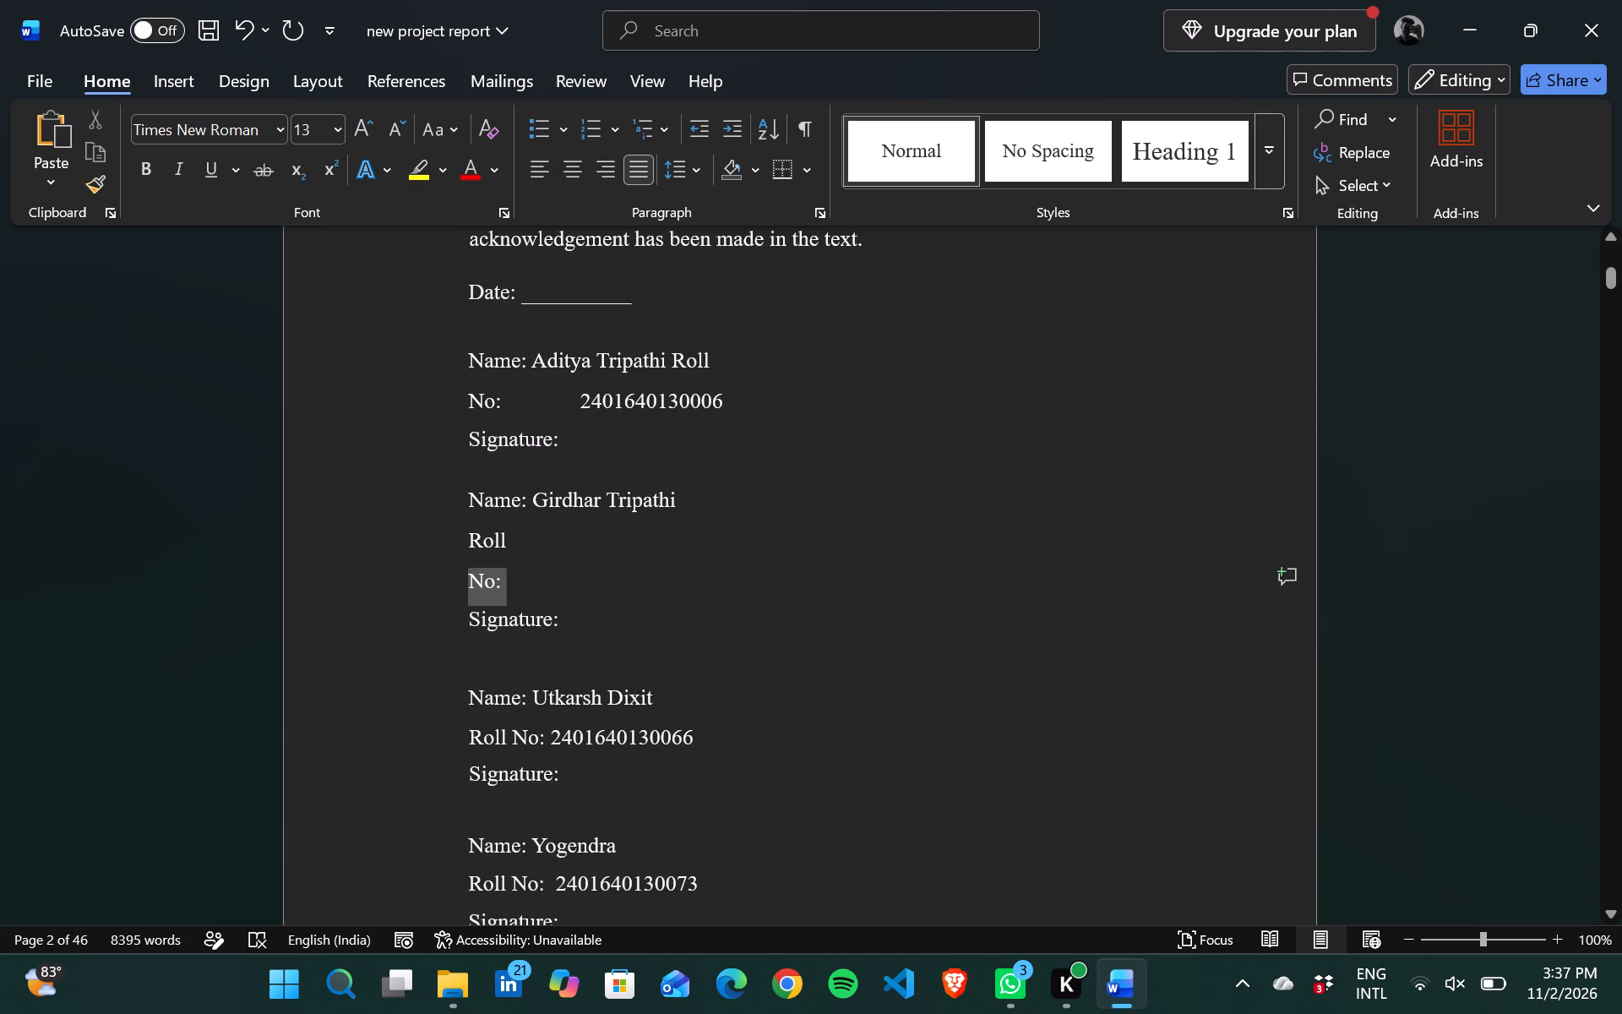
drag(514, 581, 515, 546)
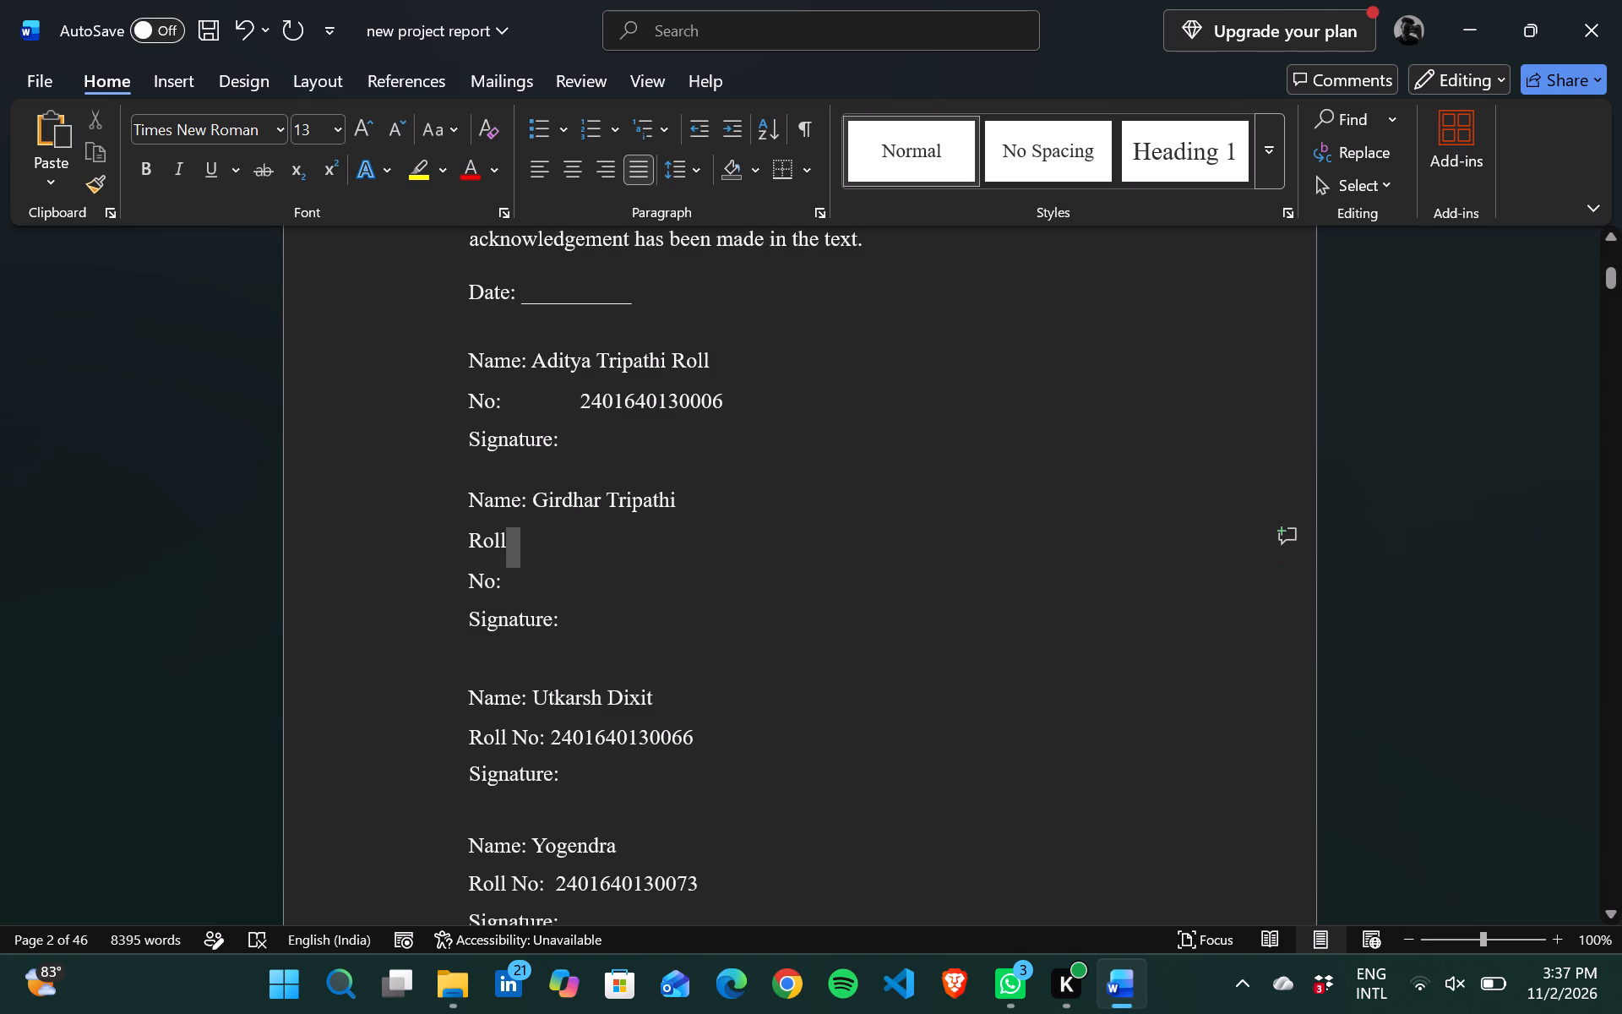
drag(515, 546, 546, 538)
click(546, 538)
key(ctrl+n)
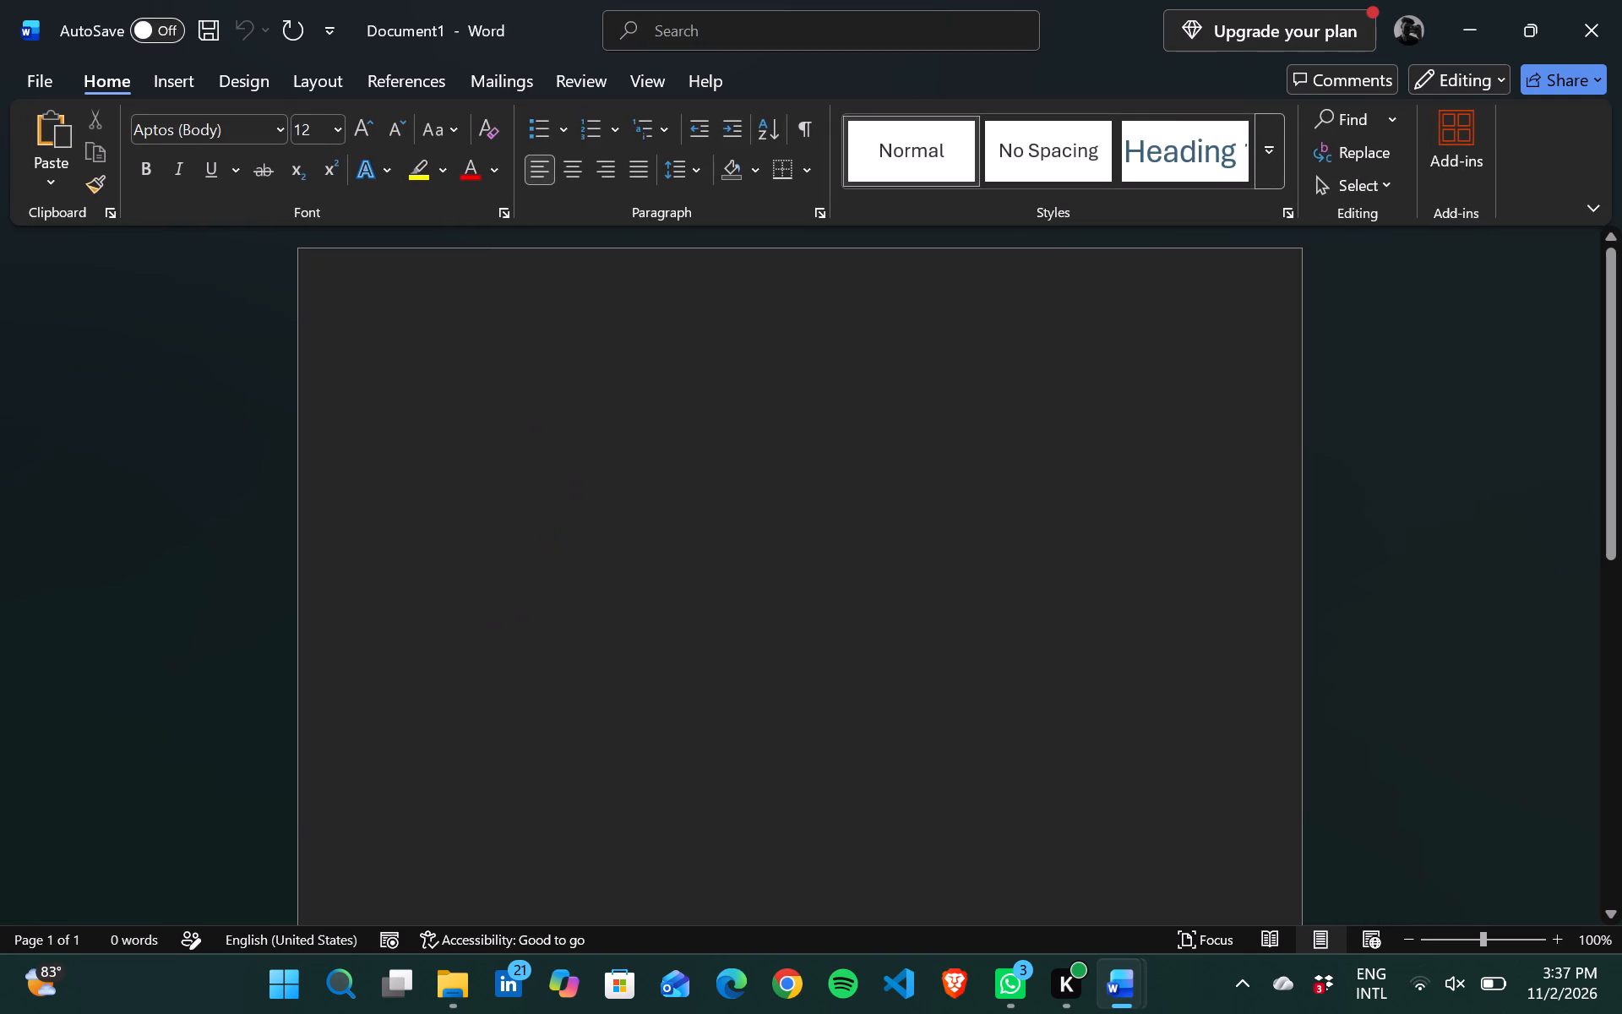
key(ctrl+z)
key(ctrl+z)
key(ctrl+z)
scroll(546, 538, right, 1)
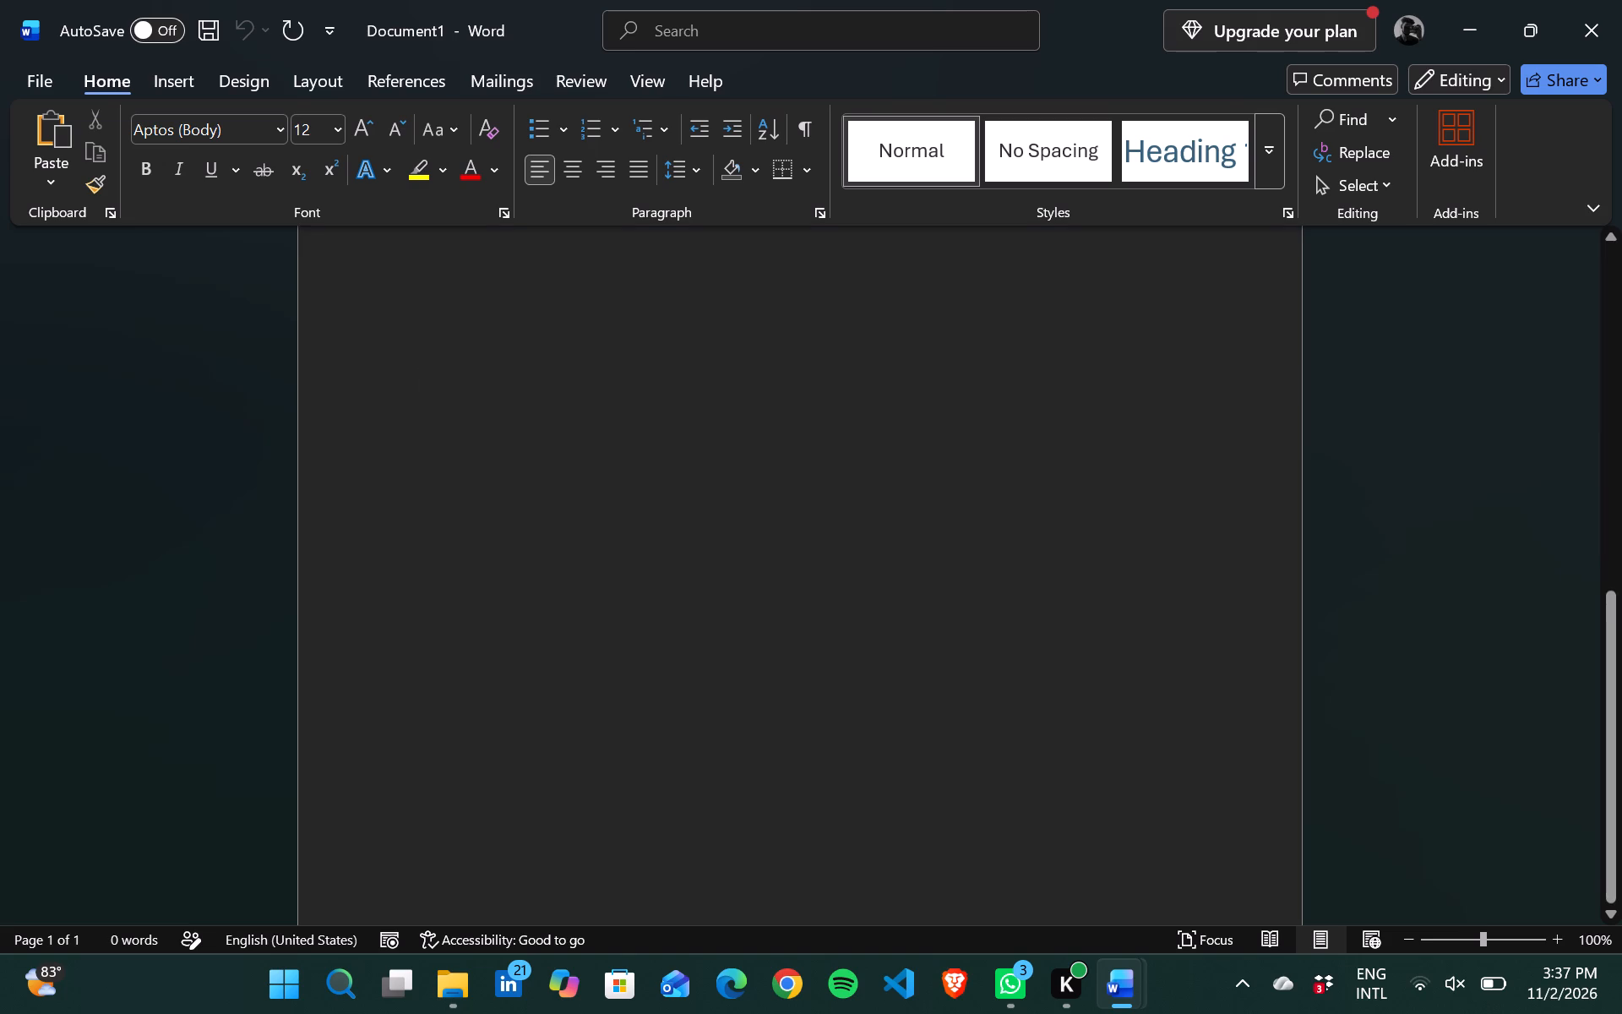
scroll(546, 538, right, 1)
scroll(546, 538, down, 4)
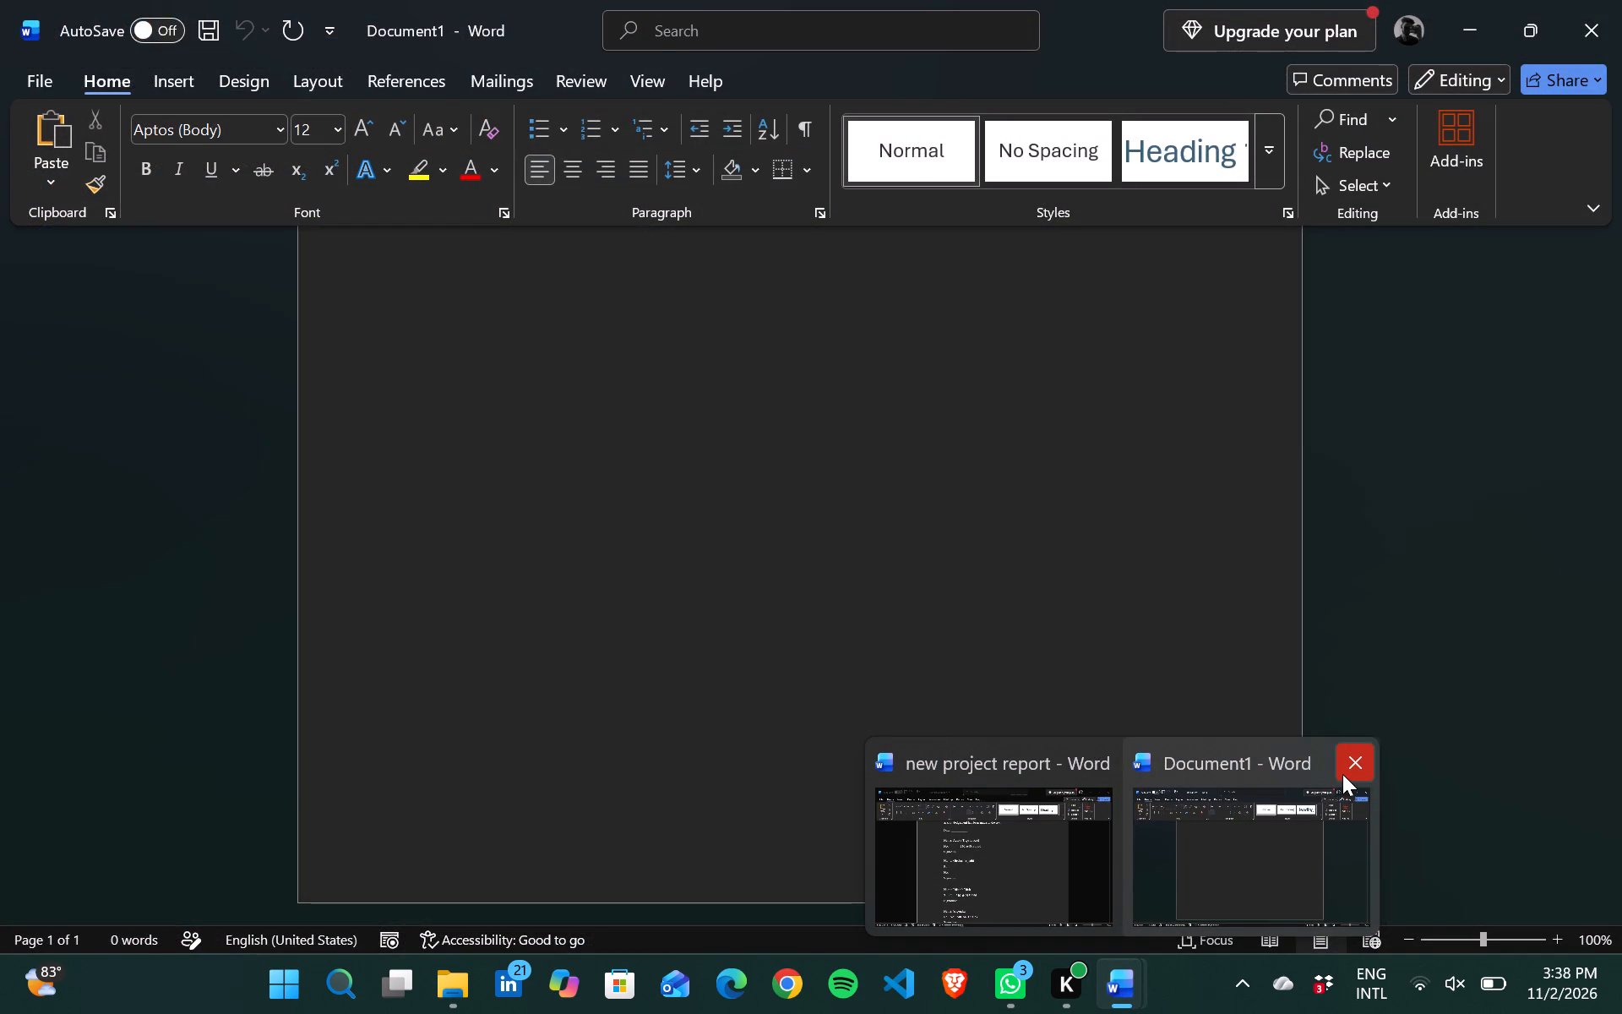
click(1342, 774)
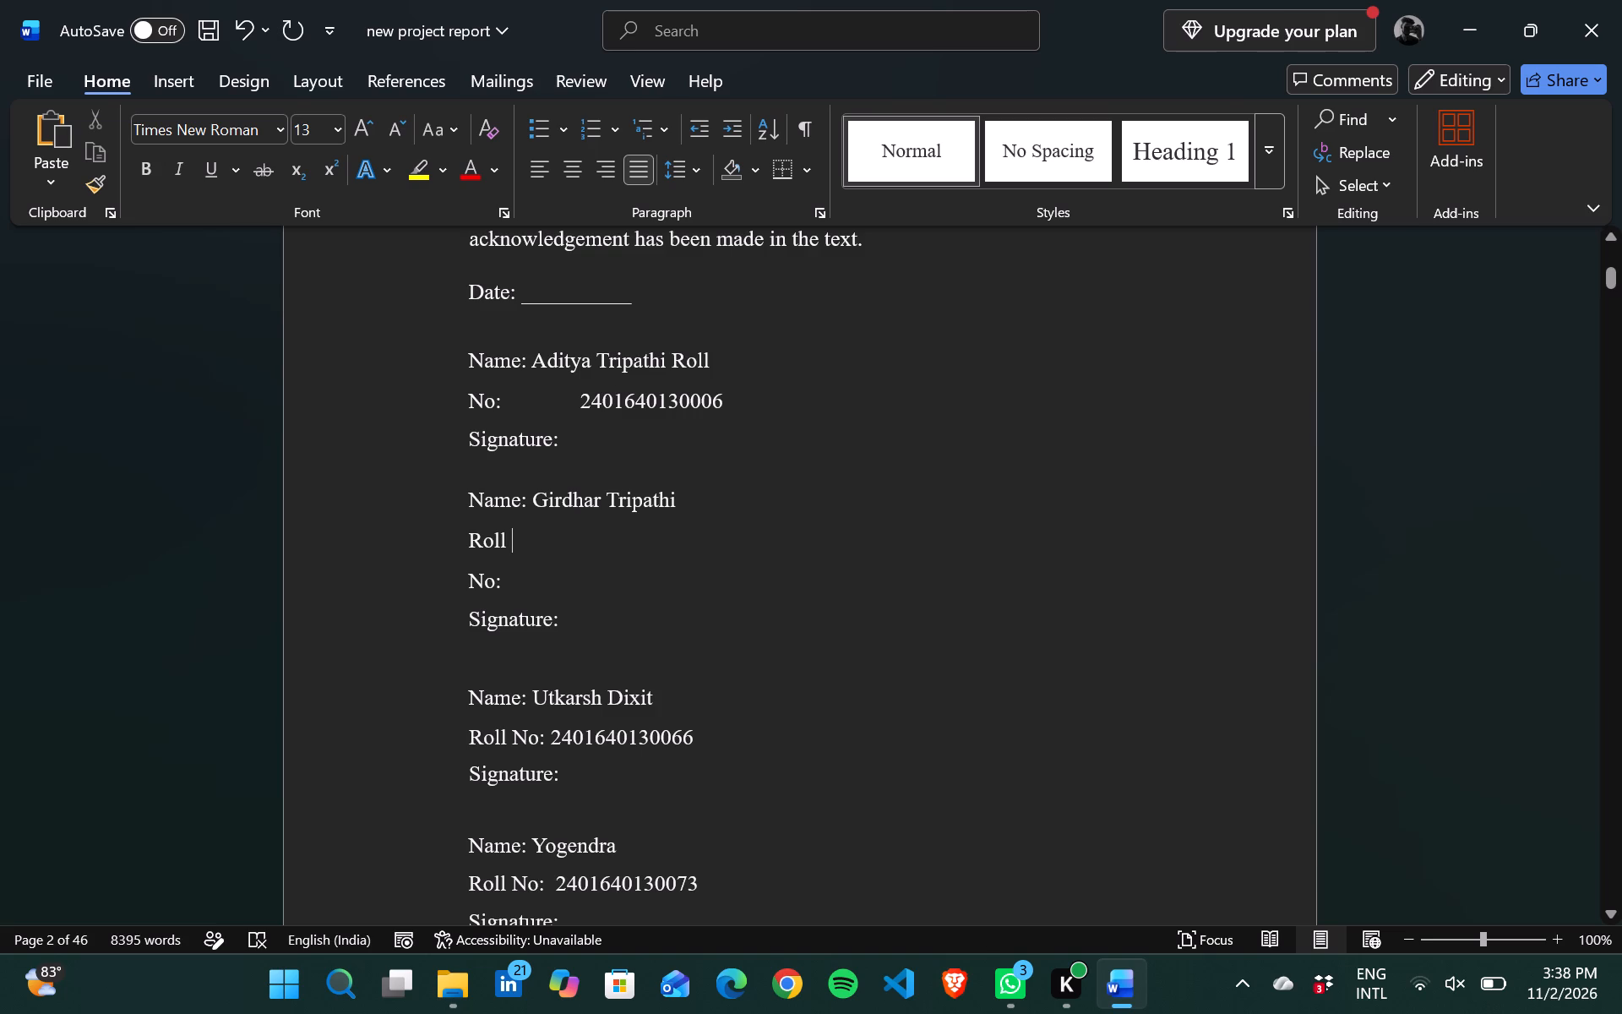
Combine "Roll No:" and the copied number on one line in the second student entry, removing the leftover "No:" line.
key(shift+n)
key(o)
key(shift+colon)
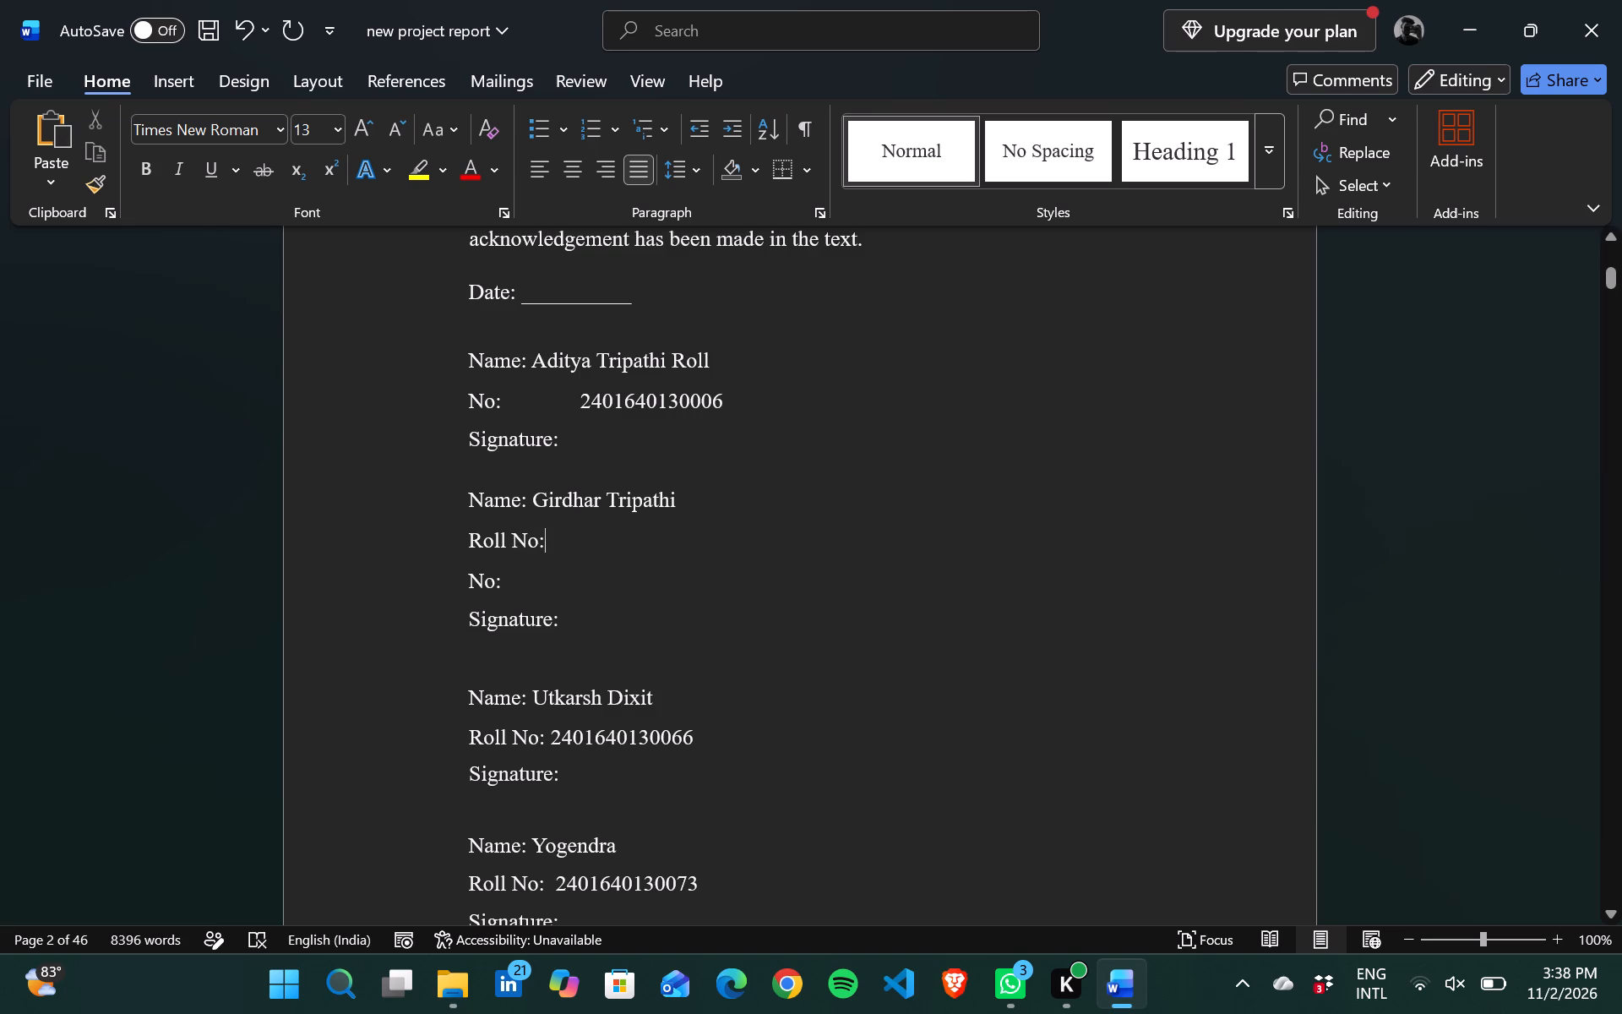
click(509, 588)
key(BackSpace)
key(BackSpace)
key(BackSpace)
key(BackSpace)
key(BackSpace)
key(BackSpace)
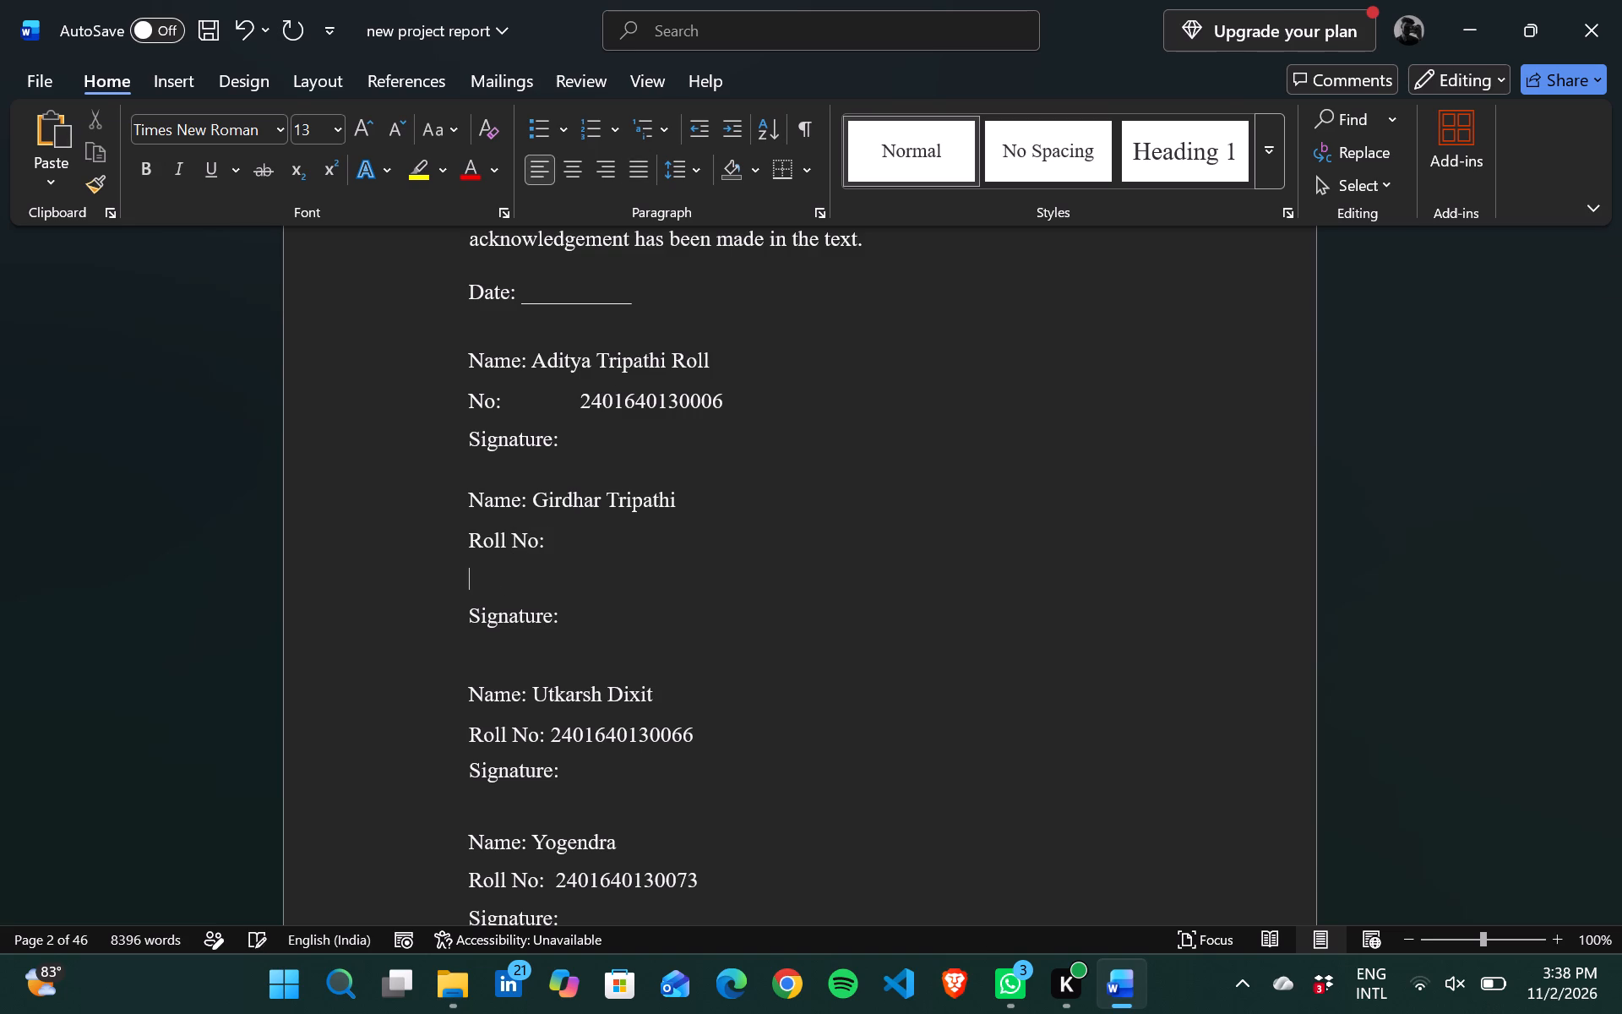
key(BackSpace)
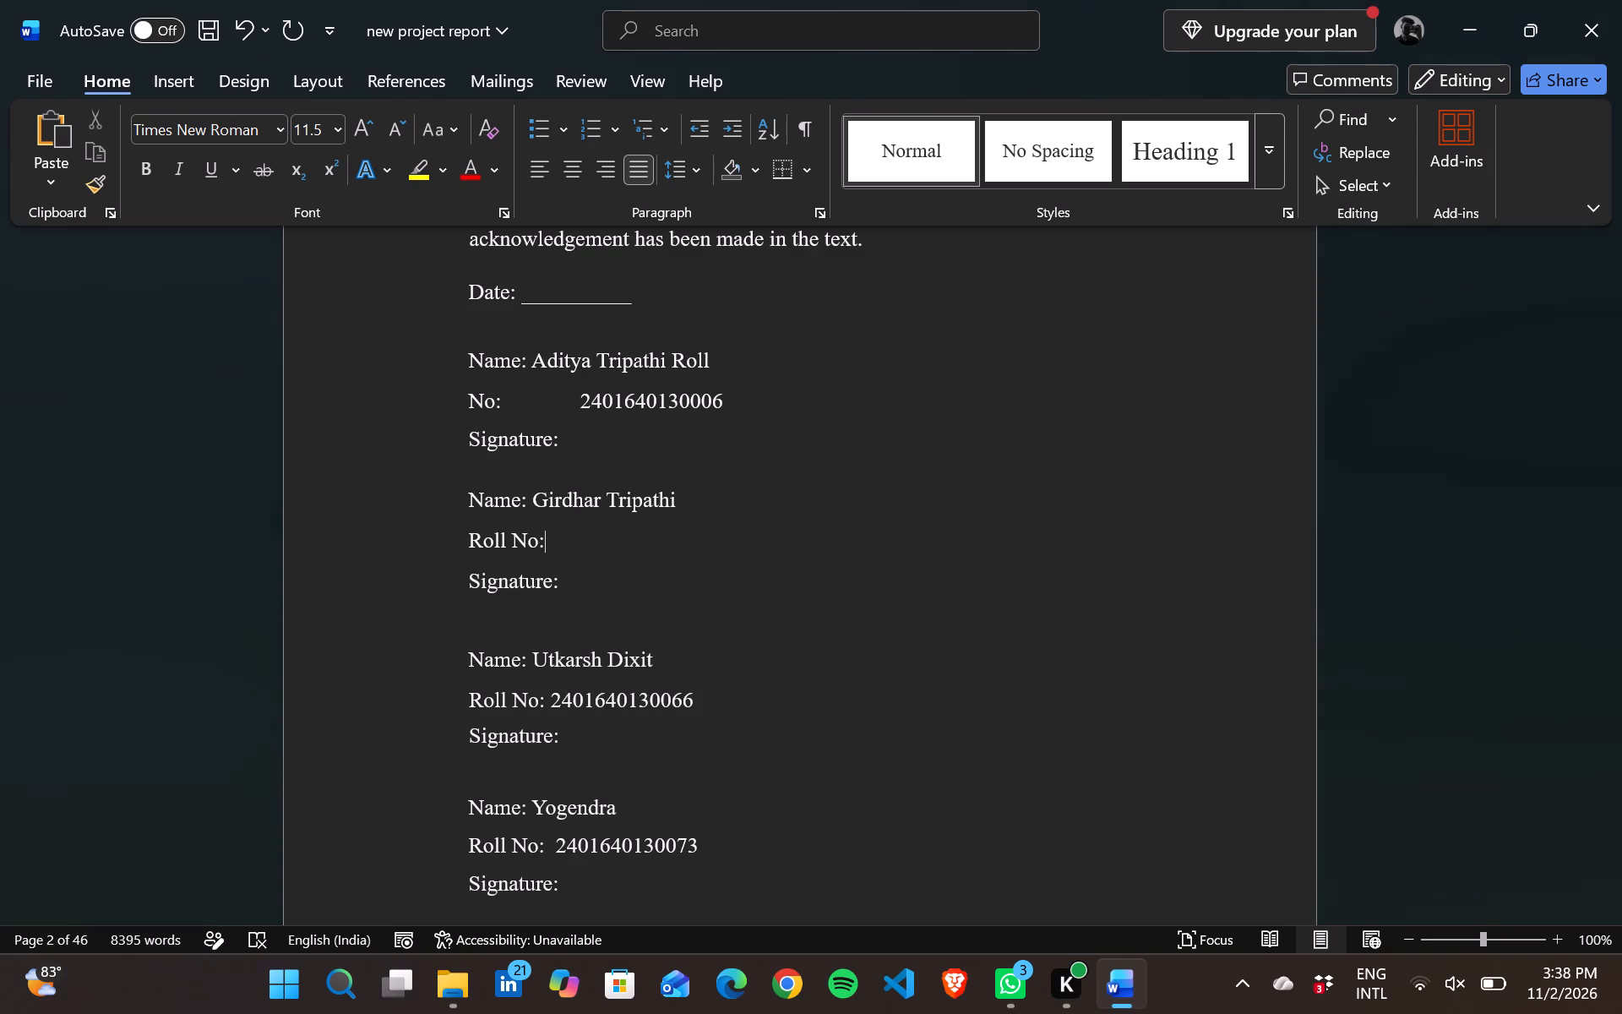
key(space)
key(ctrl+v)
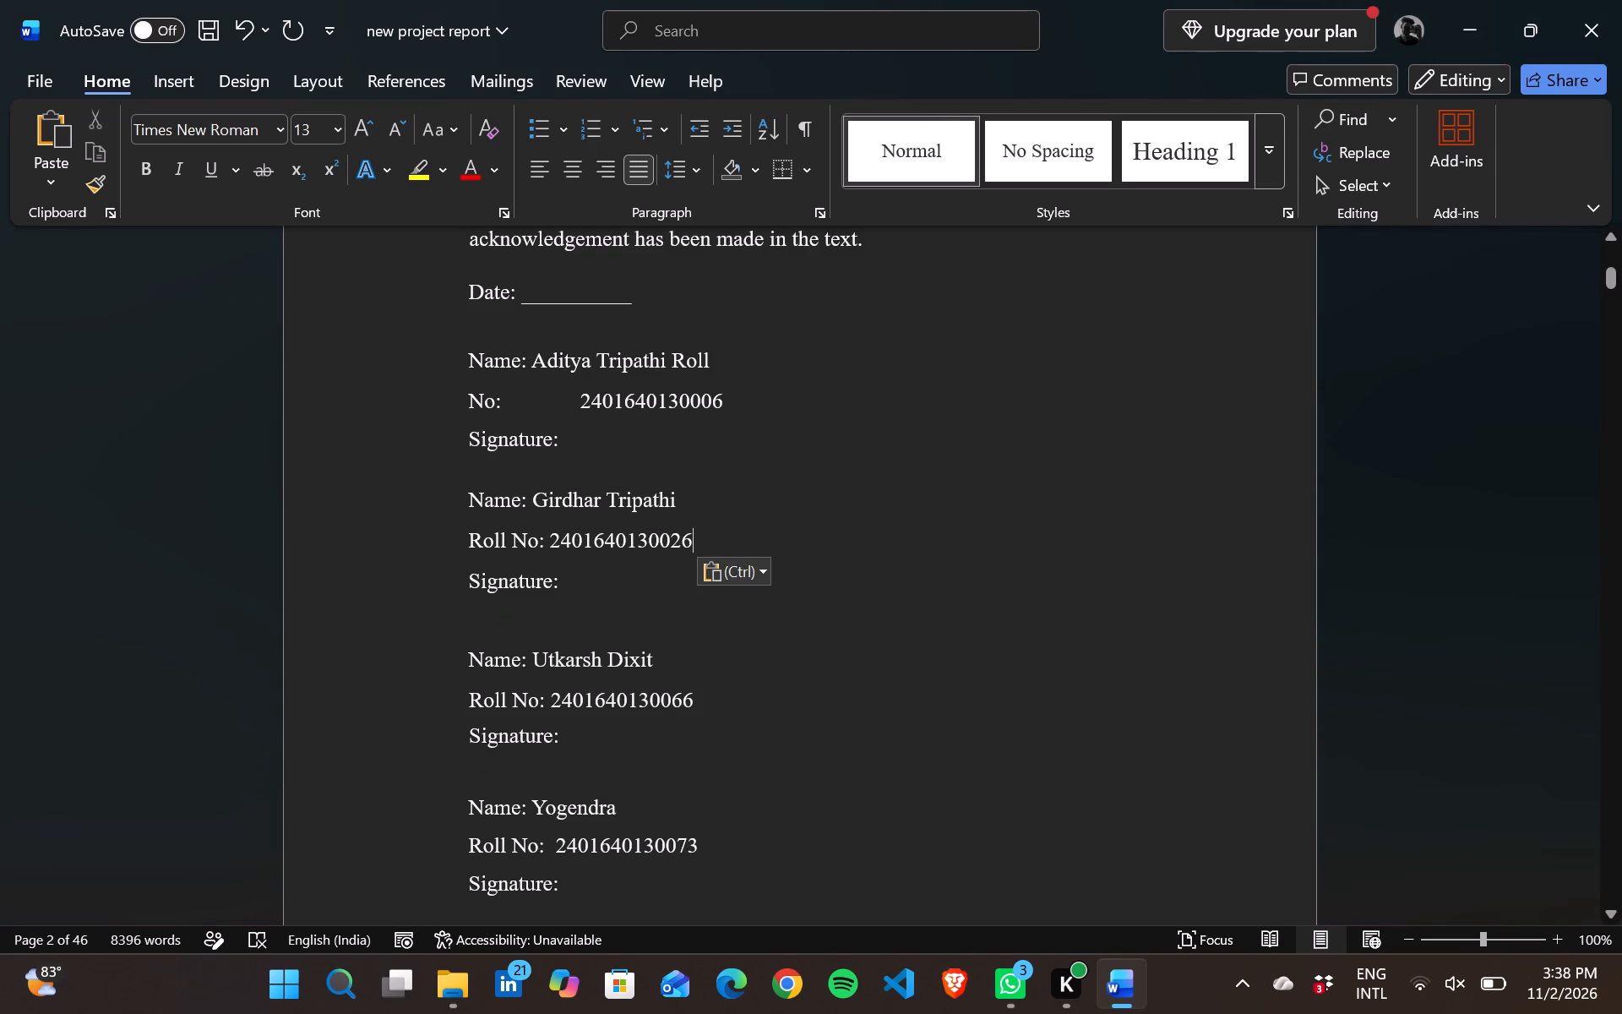
Copy and clear the roll number in the Declaration's first student entry, and put "Roll" on its own line below the name.
drag(580, 403, 753, 408)
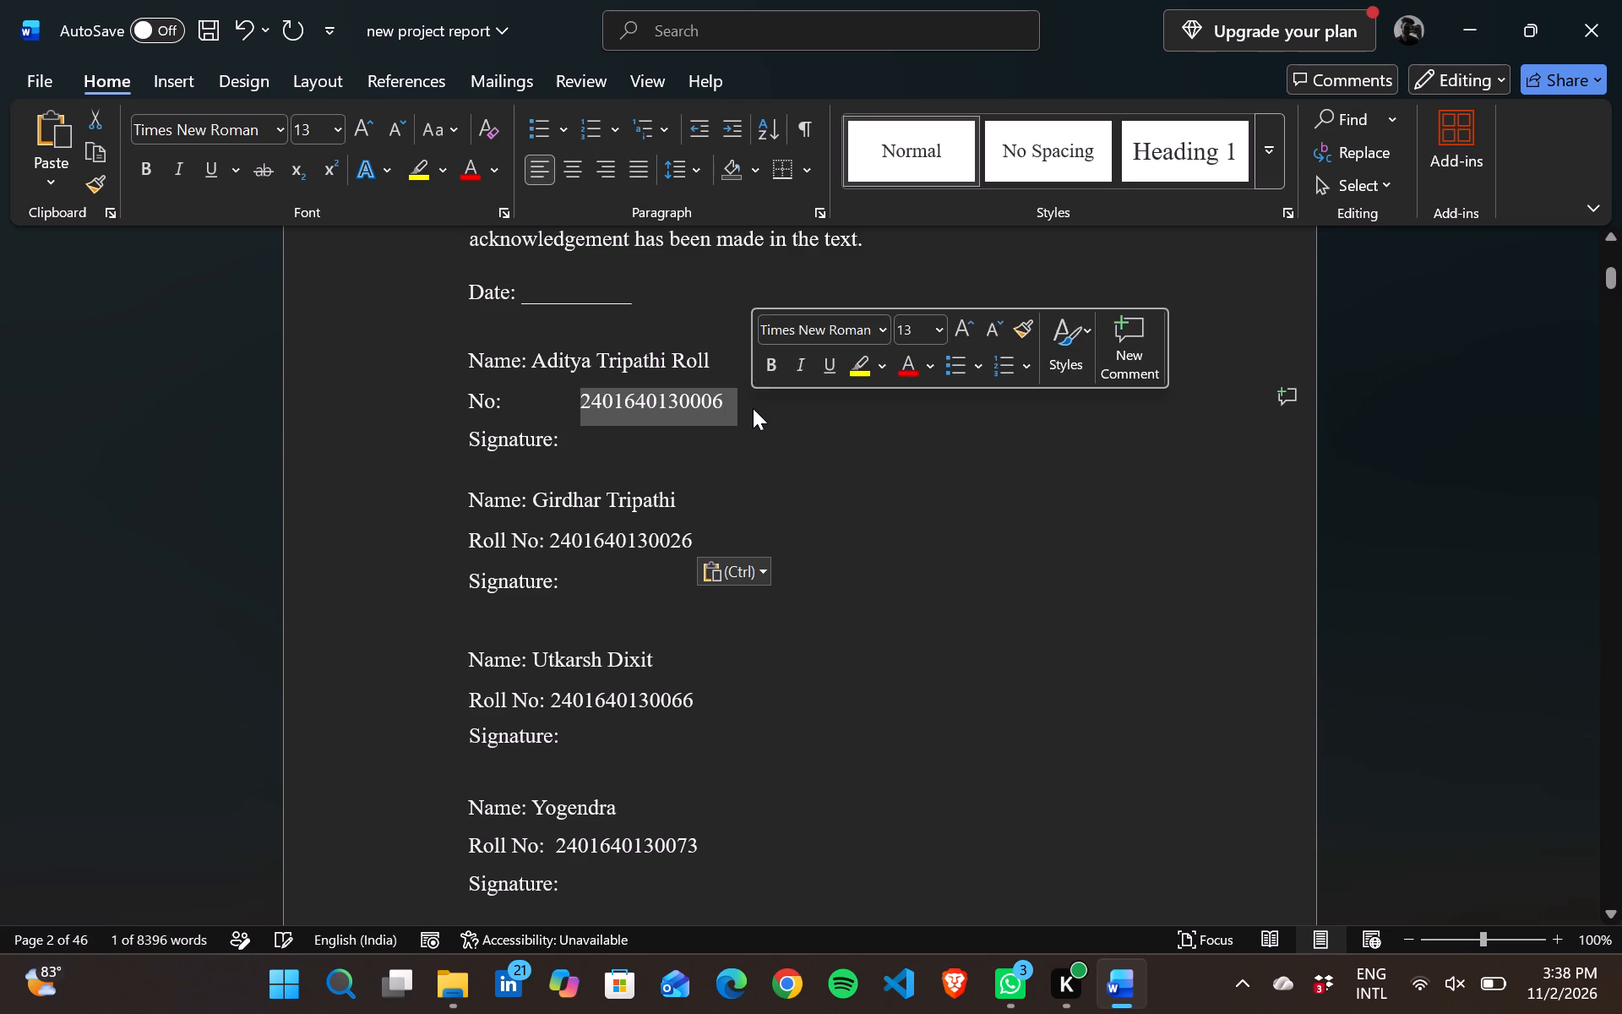
key(ctrl+c)
key(space)
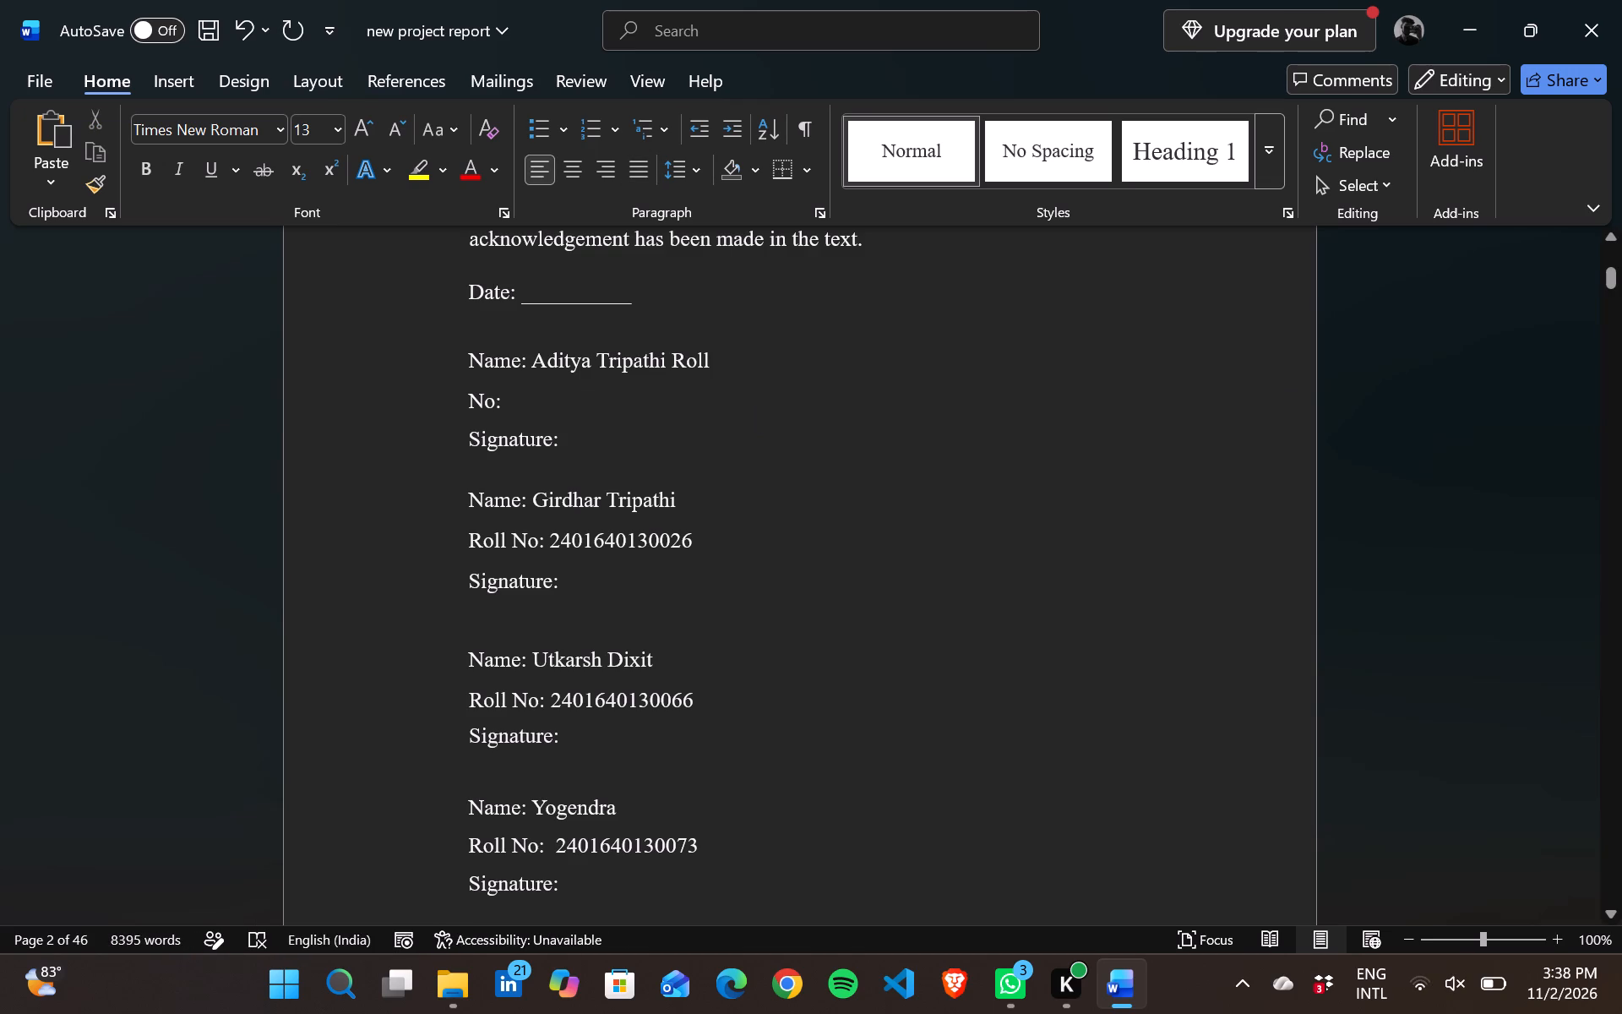
click(669, 360)
key(Return)
Combine "Roll No:" and the copied number on one line in the first student entry, removing the leftover "No:" and blank lines.
click(527, 439)
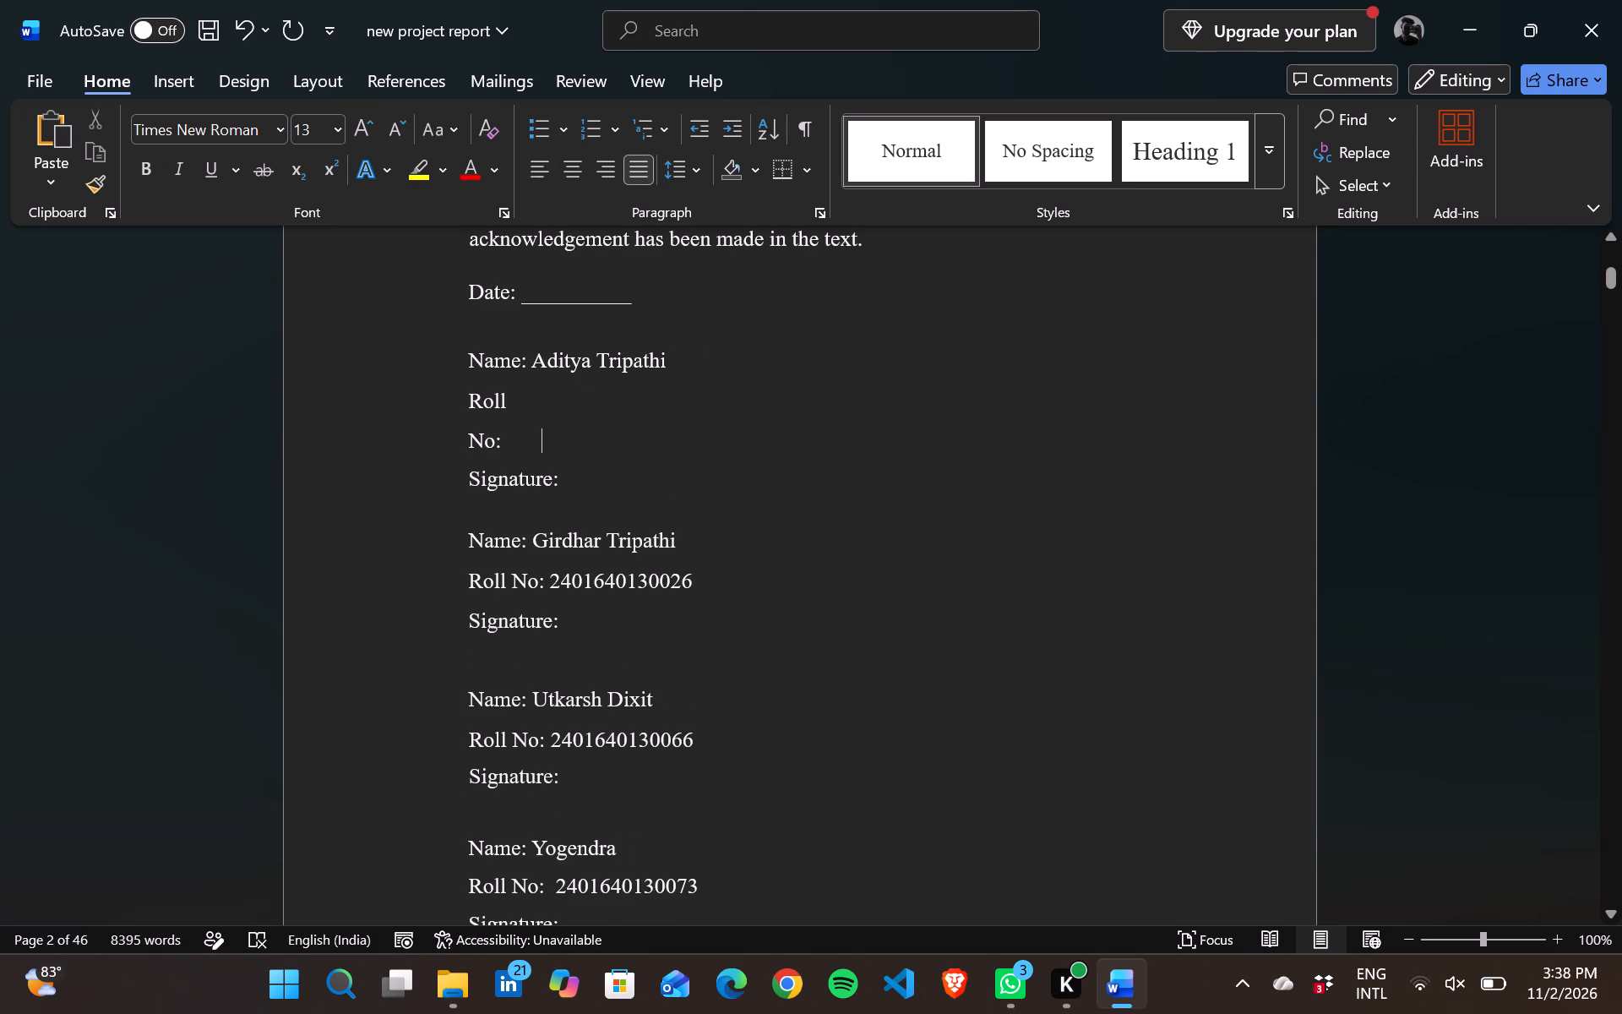
key(BackSpace)
key(BackSpace)
key(BackSpace)
key(BackSpace)
key(BackSpace)
key(BackSpace)
key(BackSpace)
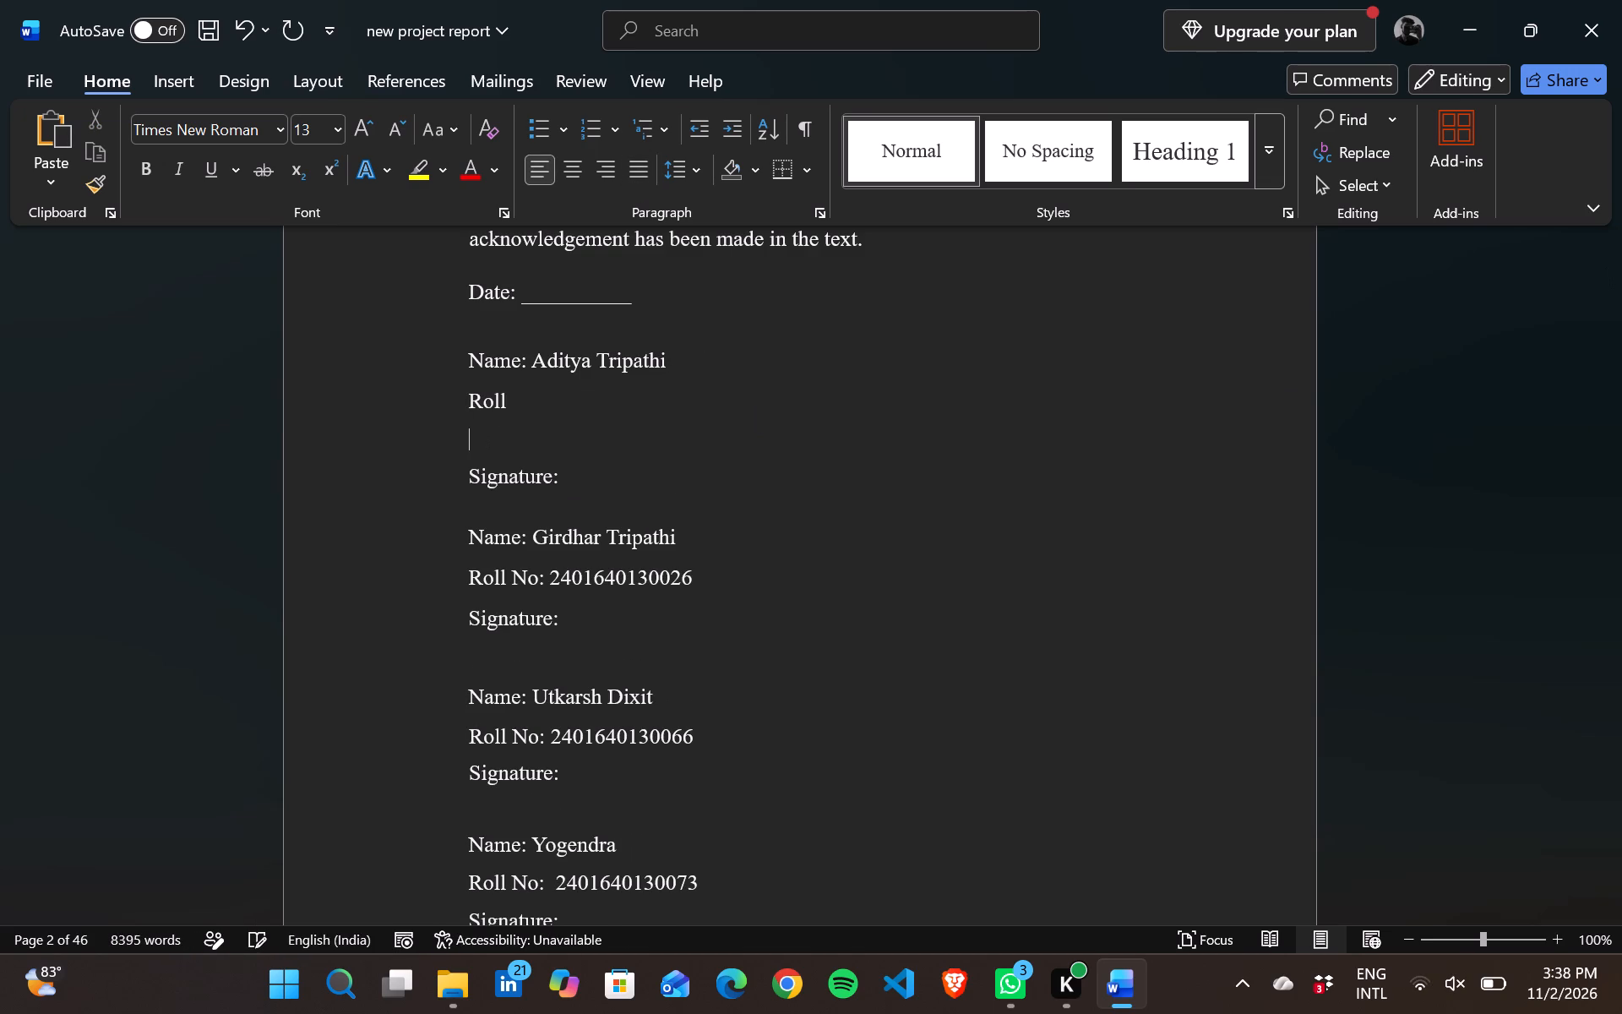
key(BackSpace)
text(No)
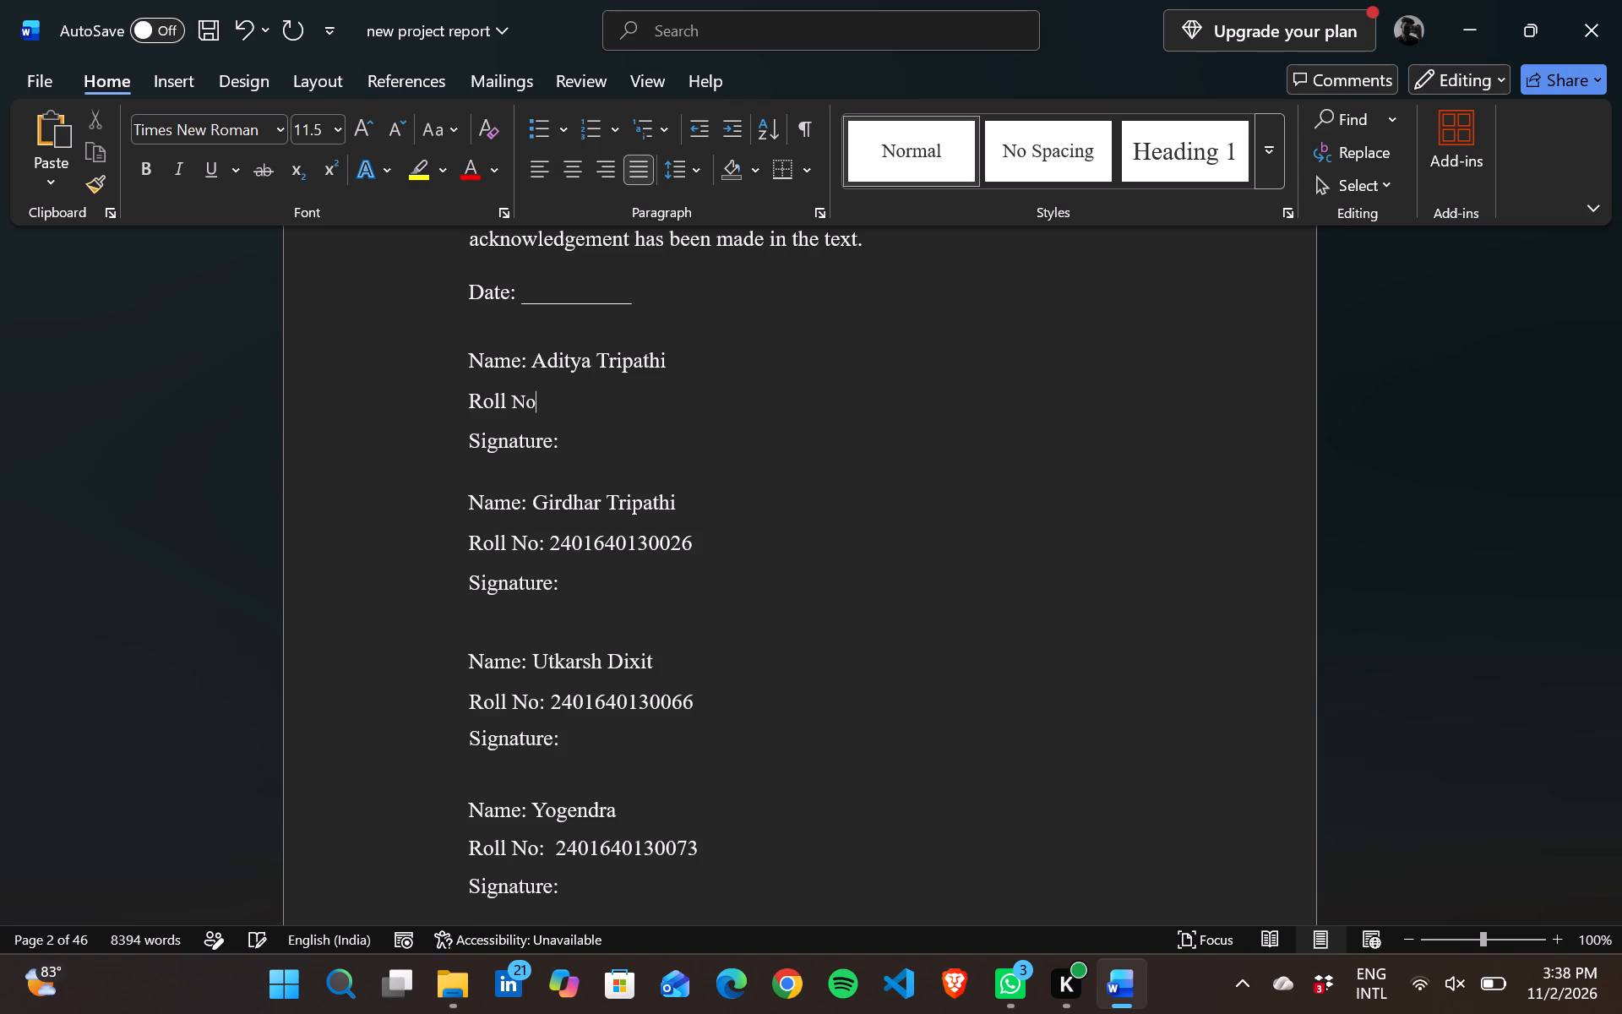
key(shift+colon)
key(space)
key(ctrl+v)
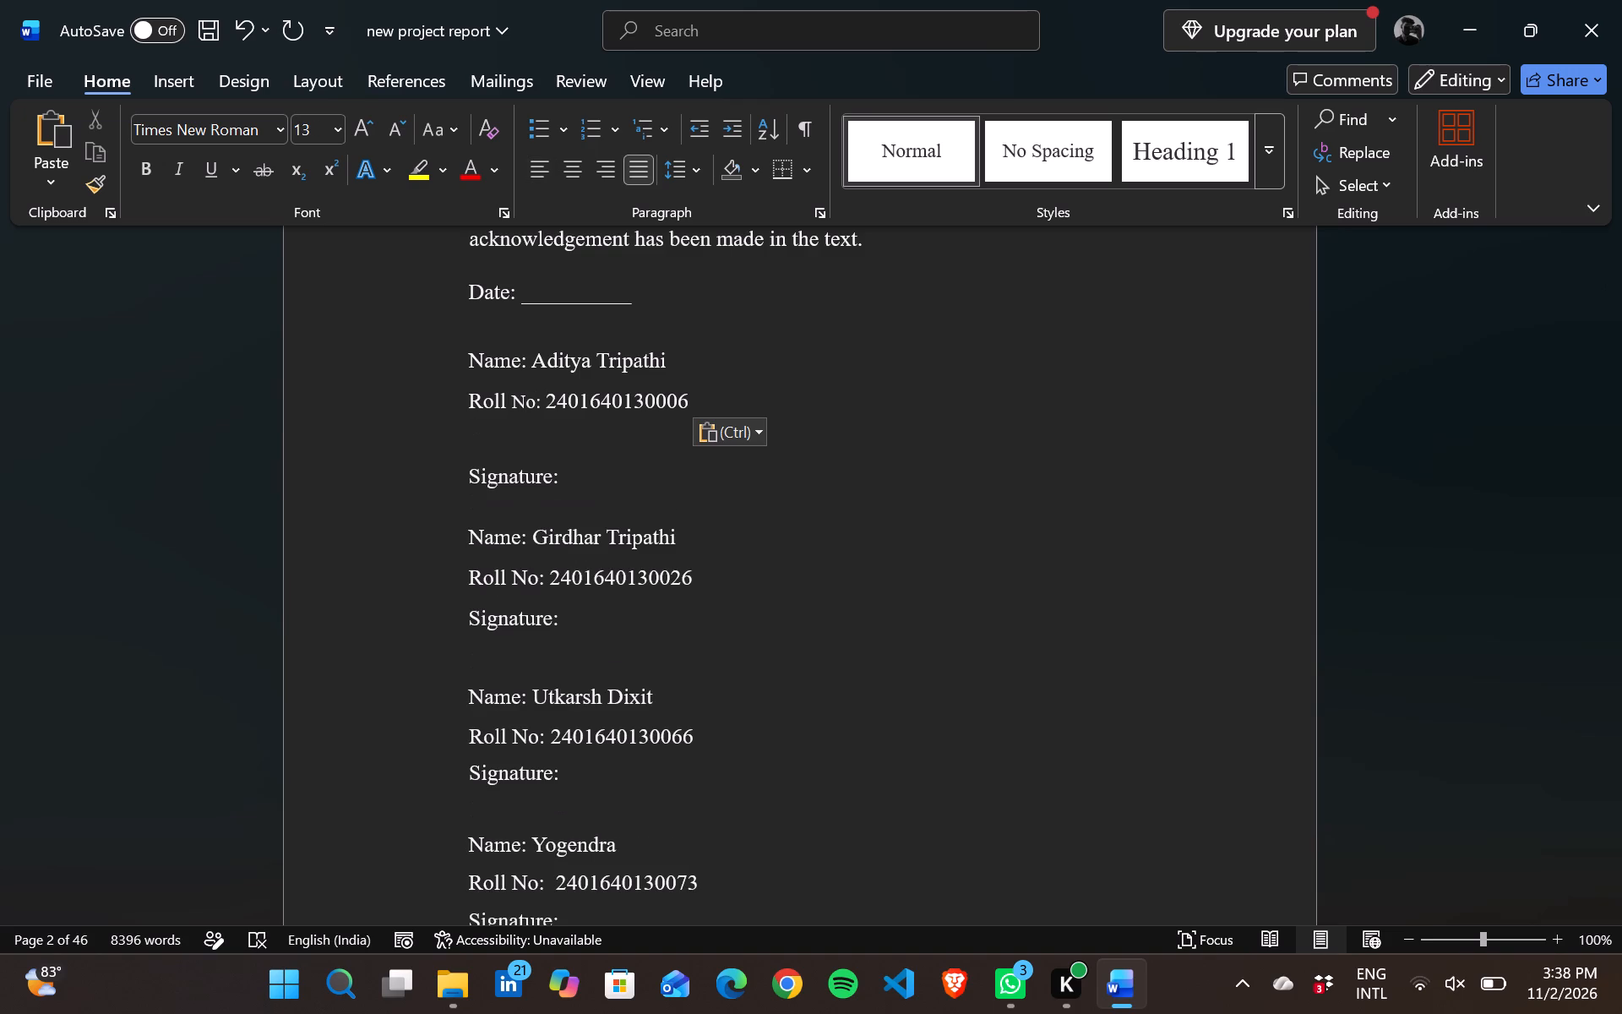
key(BackSpace)
key(BackSpace)
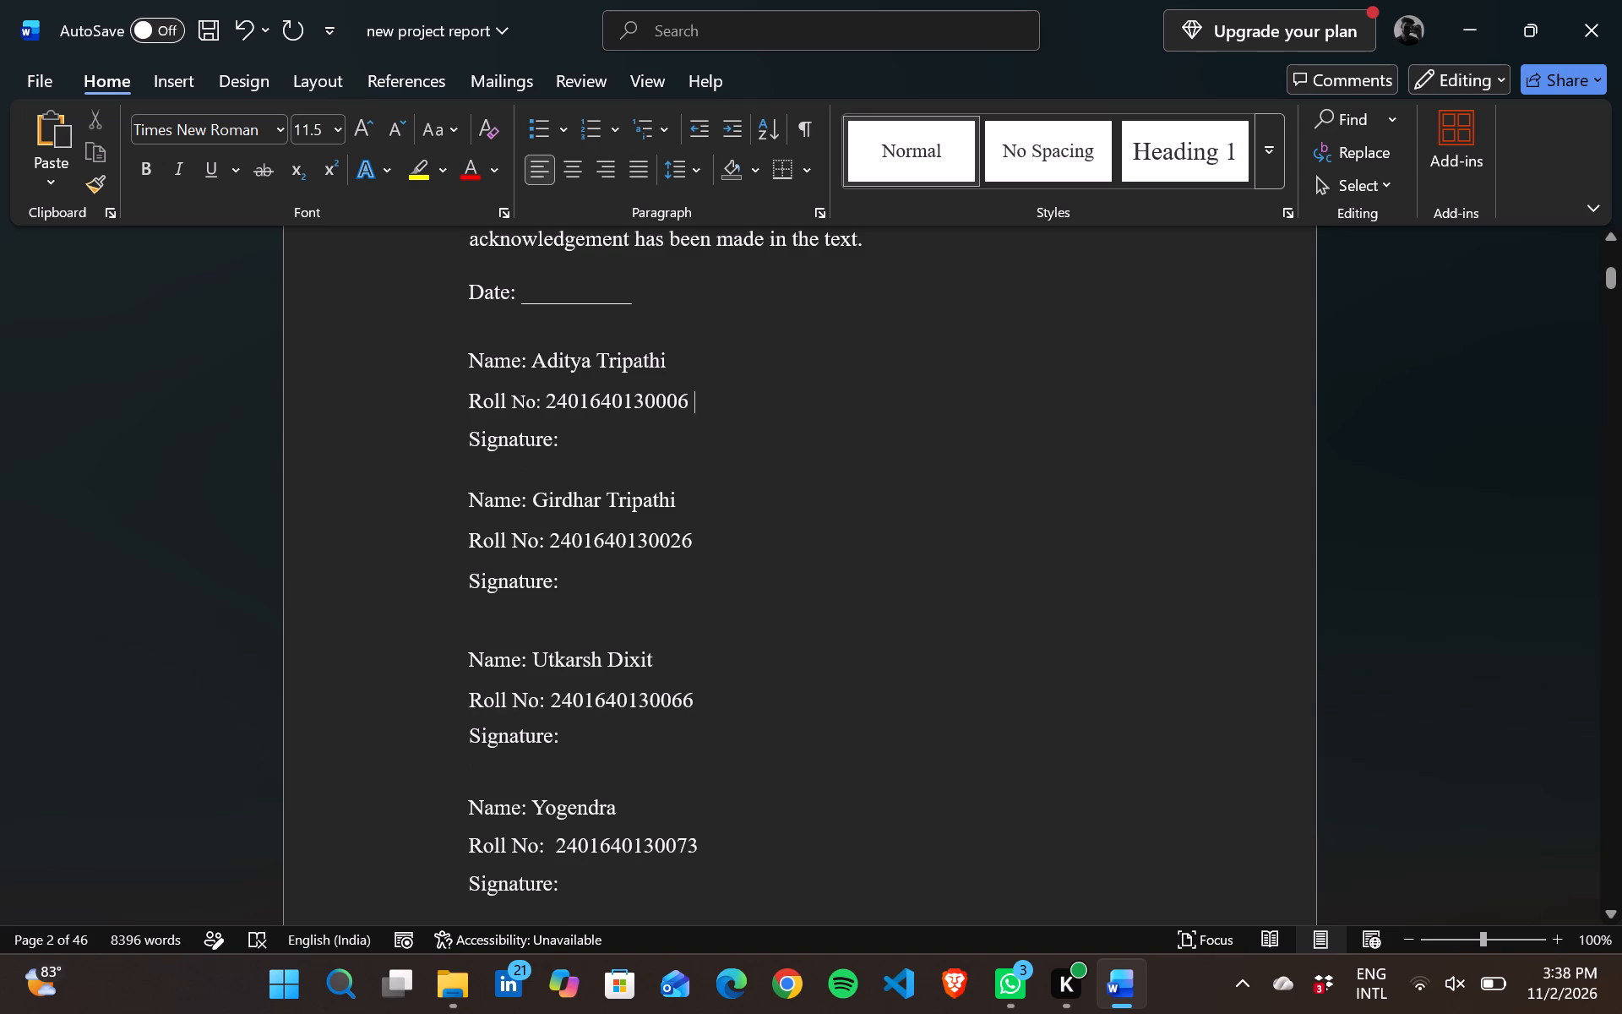
Review the Declaration's student entries and the Acknowledgement page's text and student entries.
scroll(777, 490, up, 1)
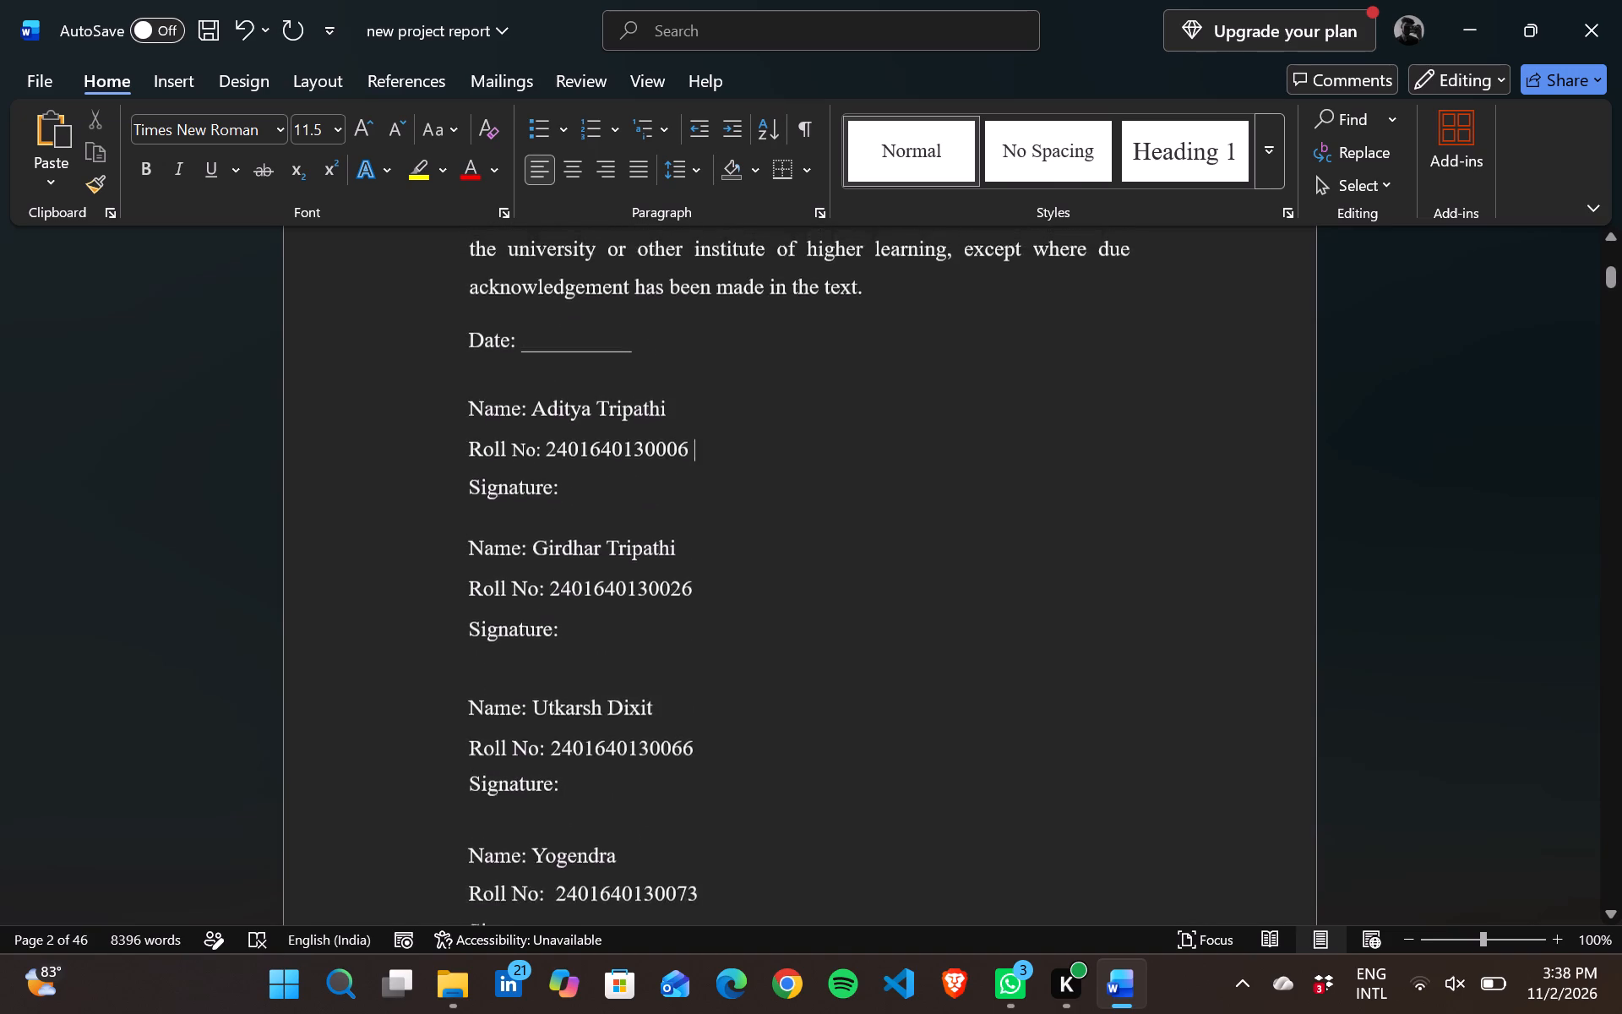
scroll(777, 490, up, 3)
scroll(777, 490, down, 3)
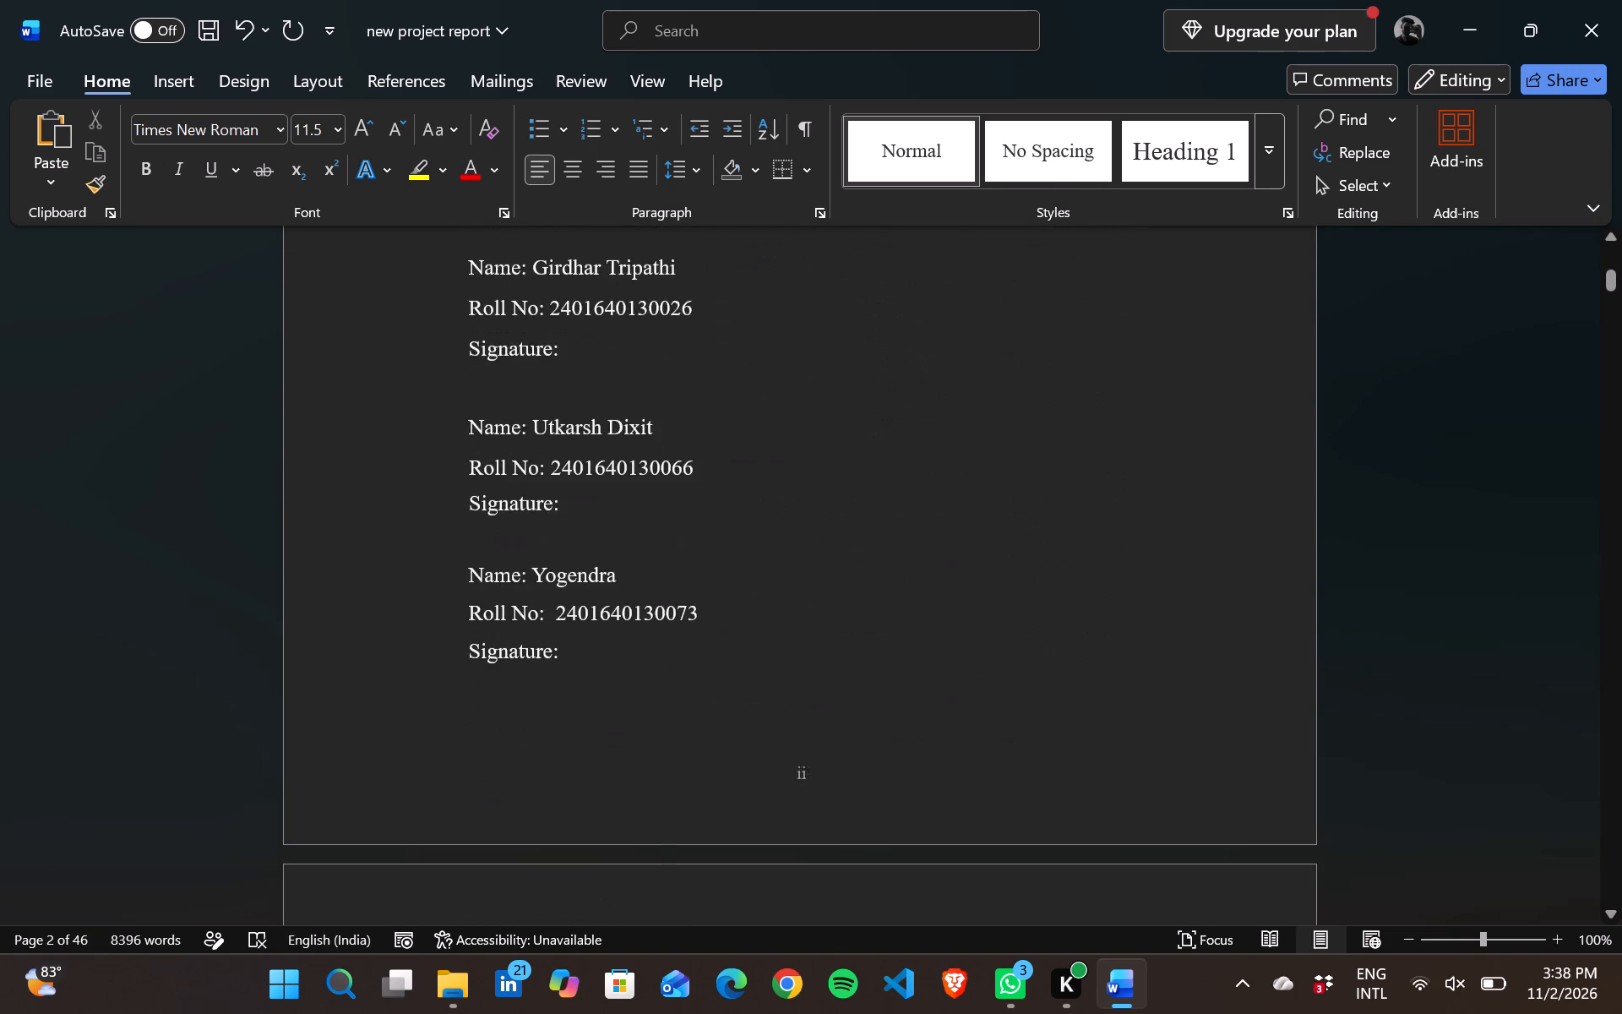
scroll(777, 490, down, 4)
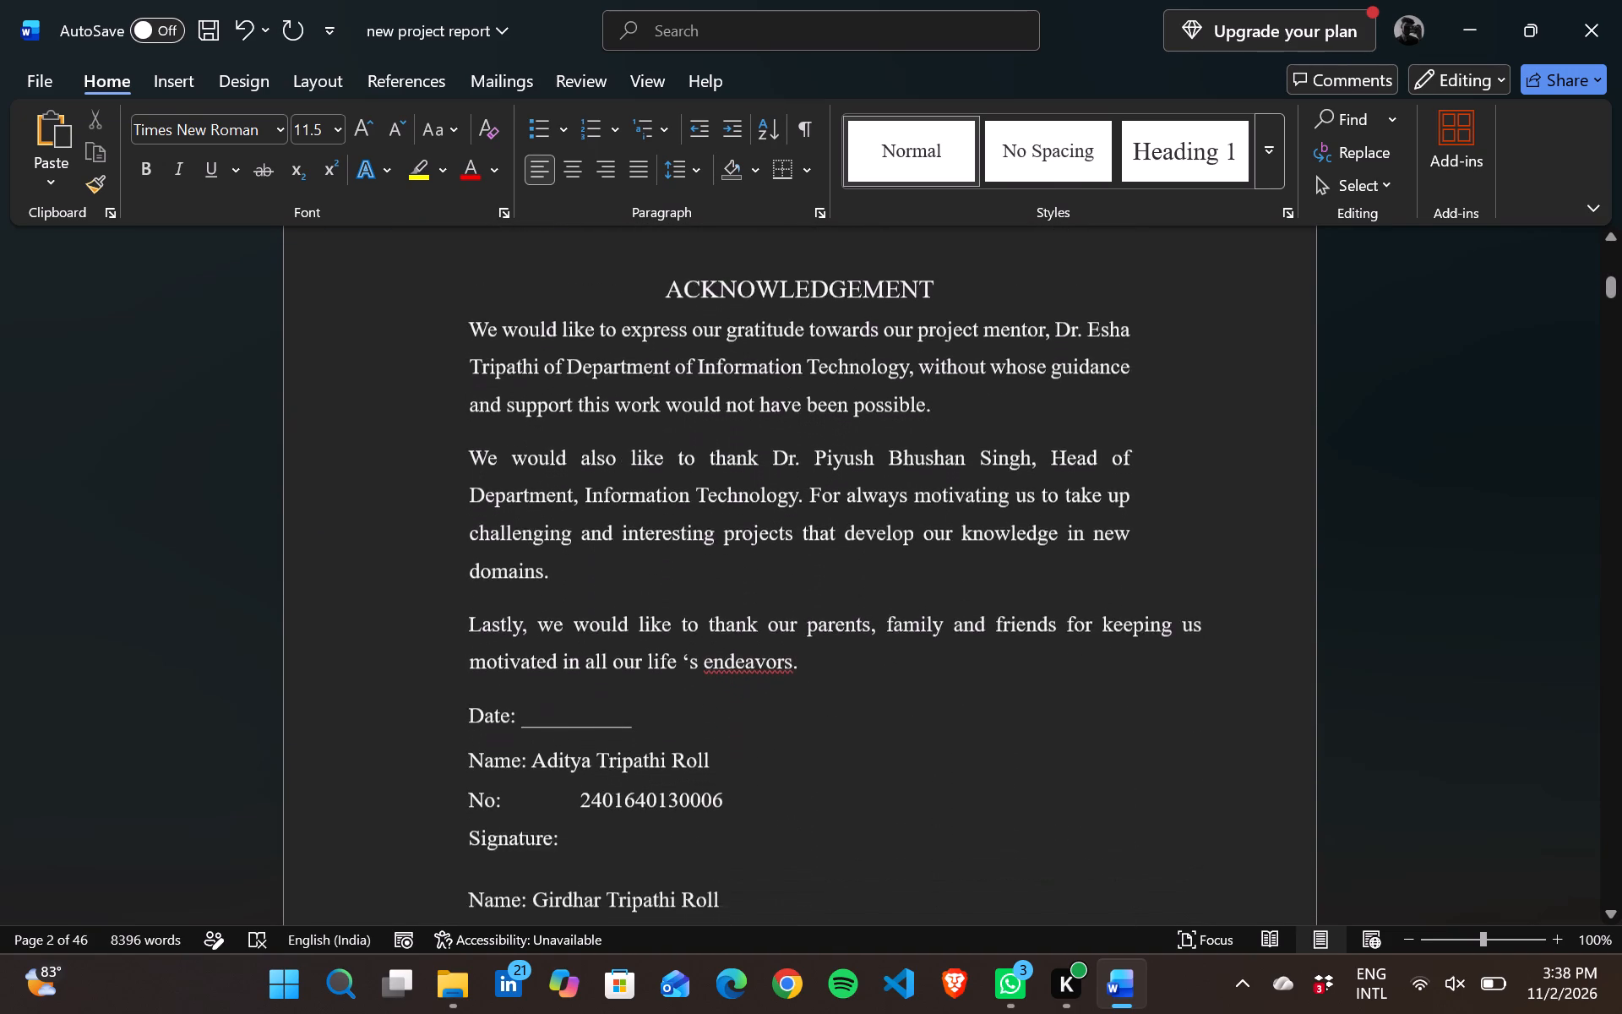
scroll(777, 490, down, 3)
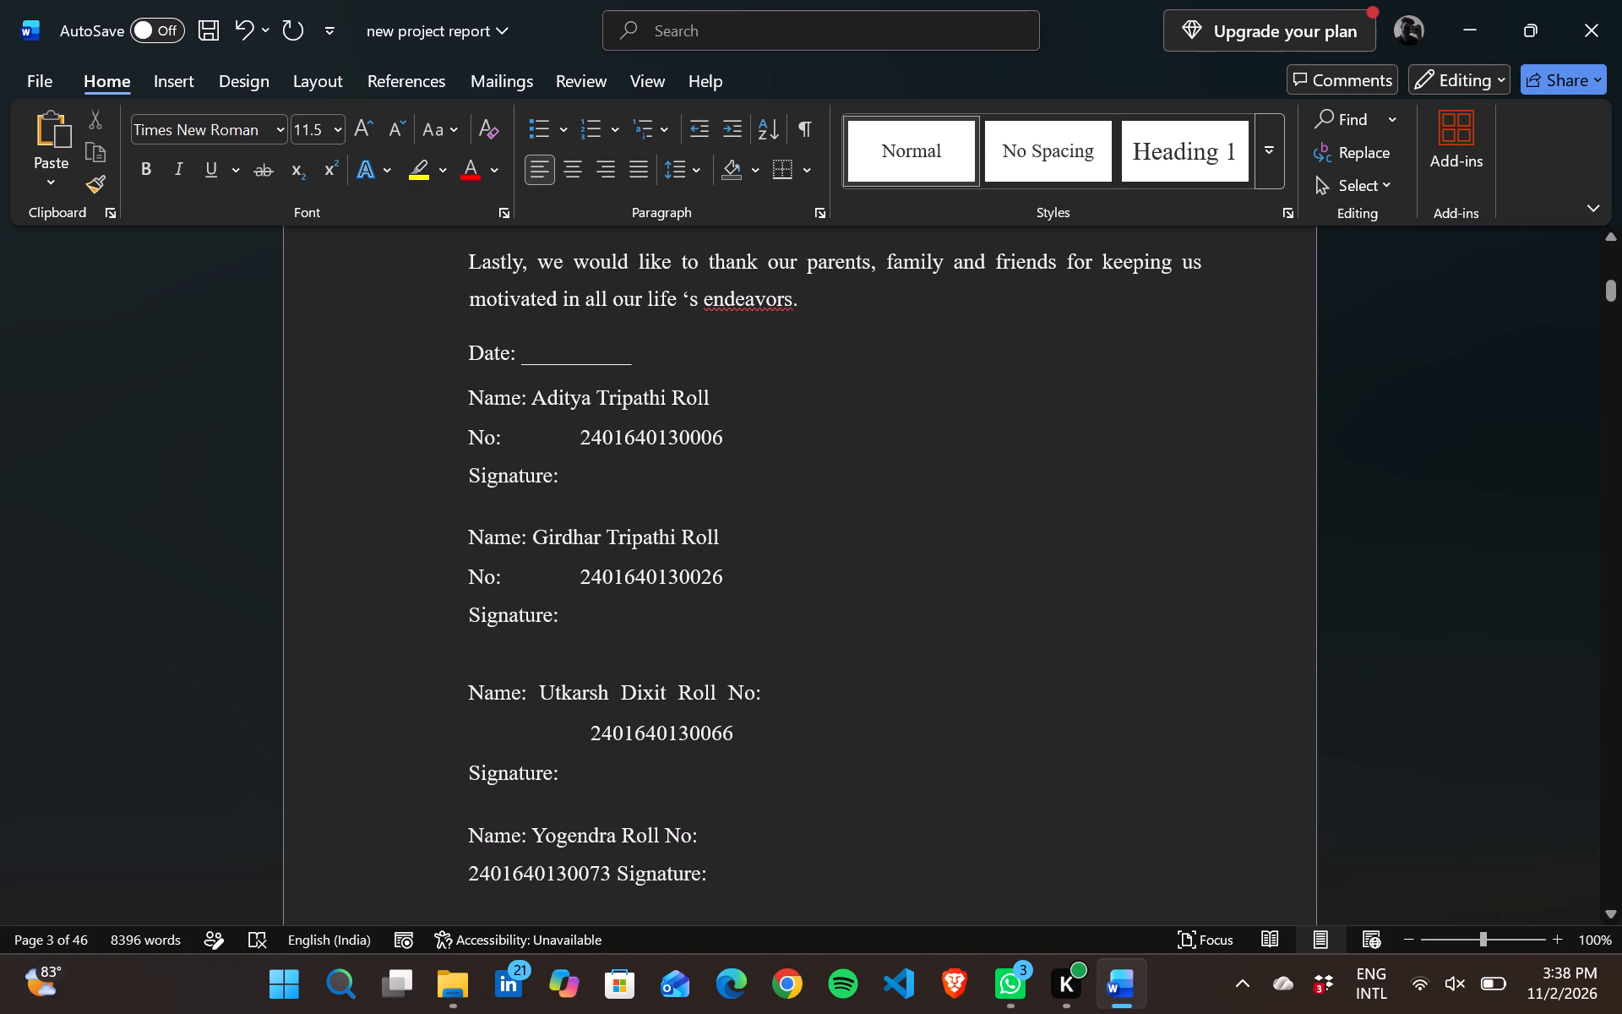
scroll(811, 427, down, 1)
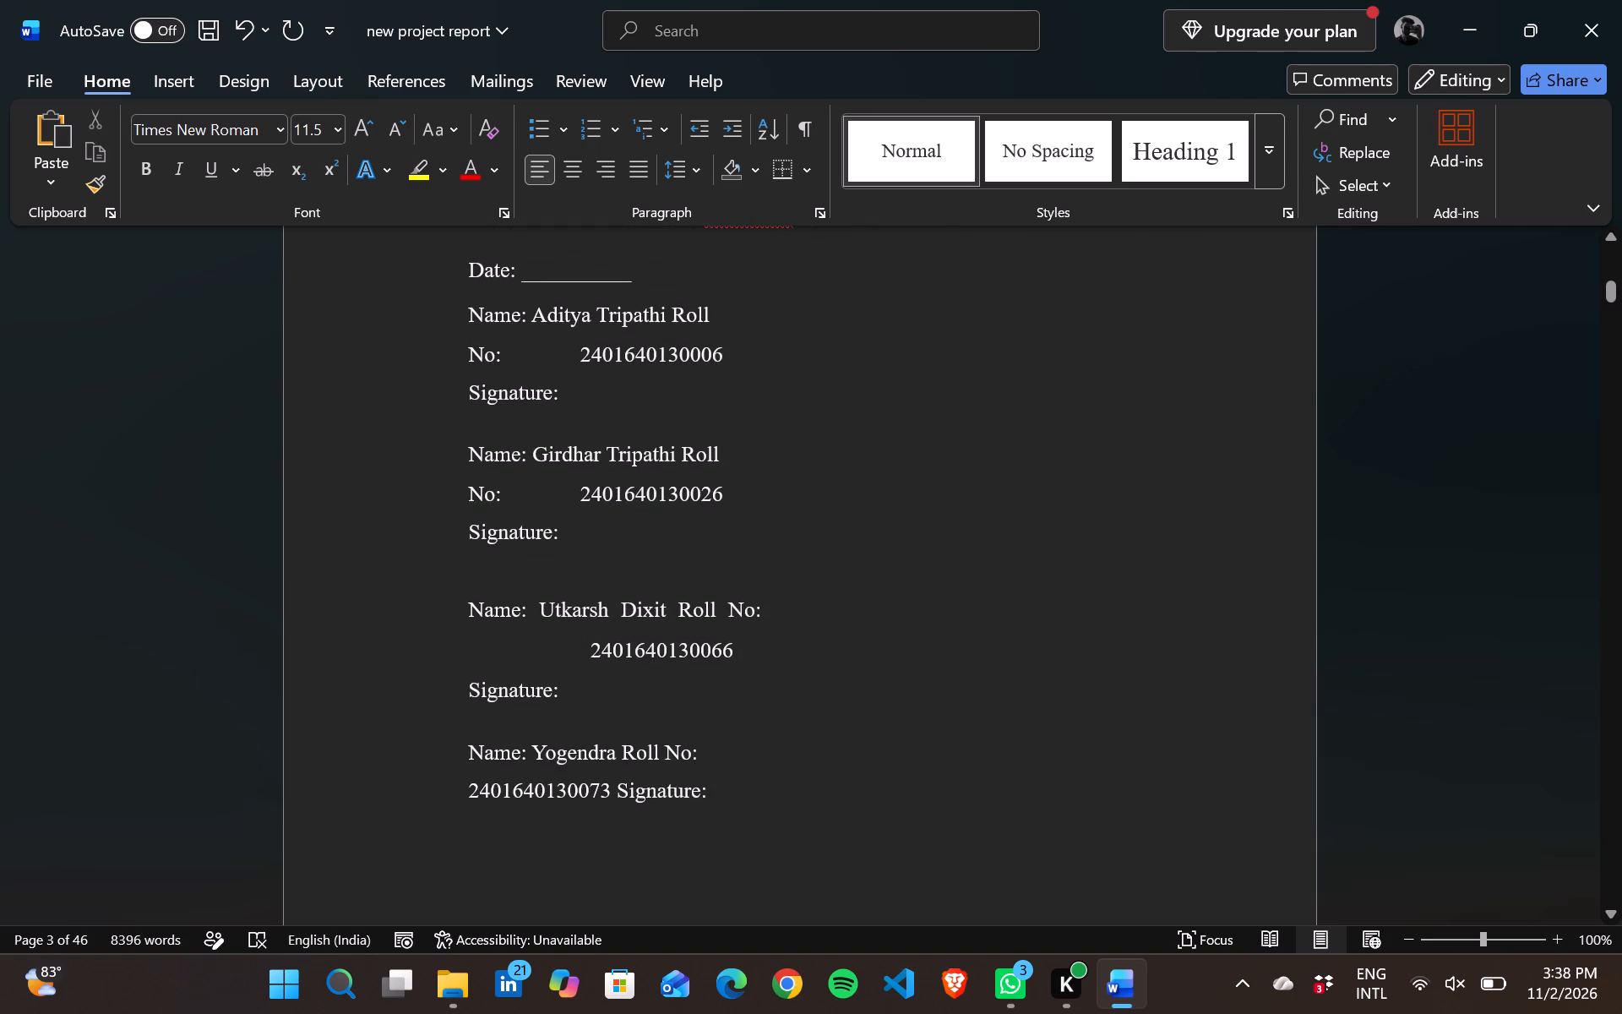
scroll(797, 459, right, 1)
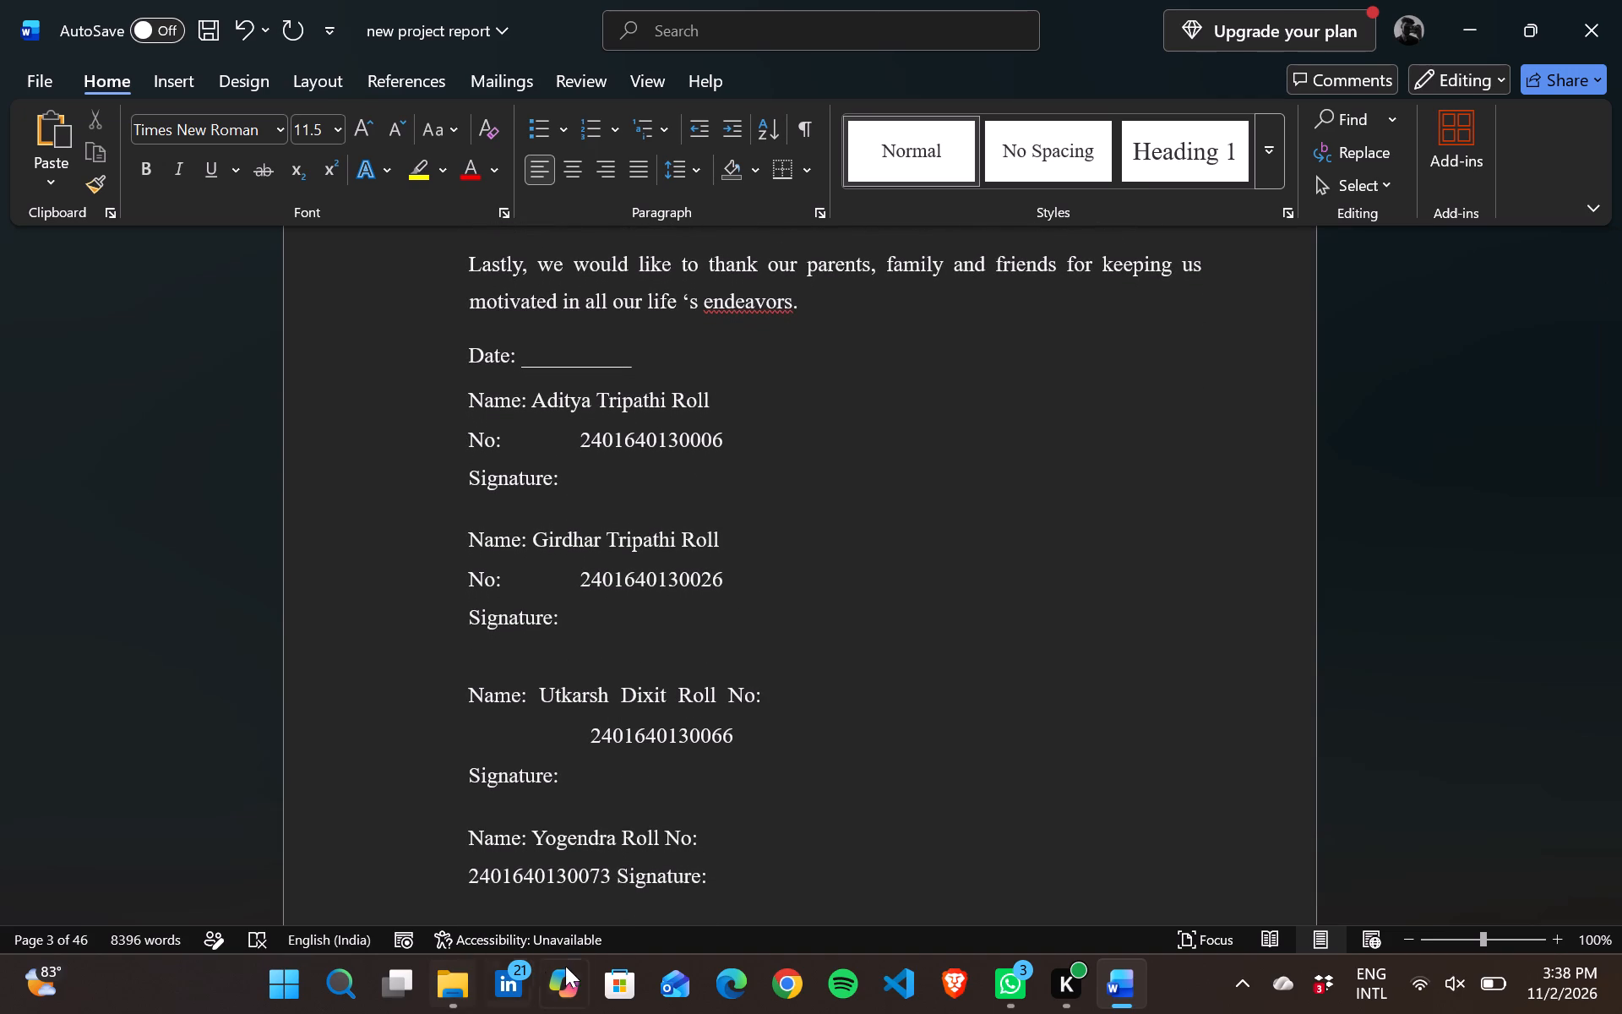
Switch to File Explorer, look up "project" from Downloads, and open PROJECT DAIRY.pdf to check its cover page before closing it.
click(455, 981)
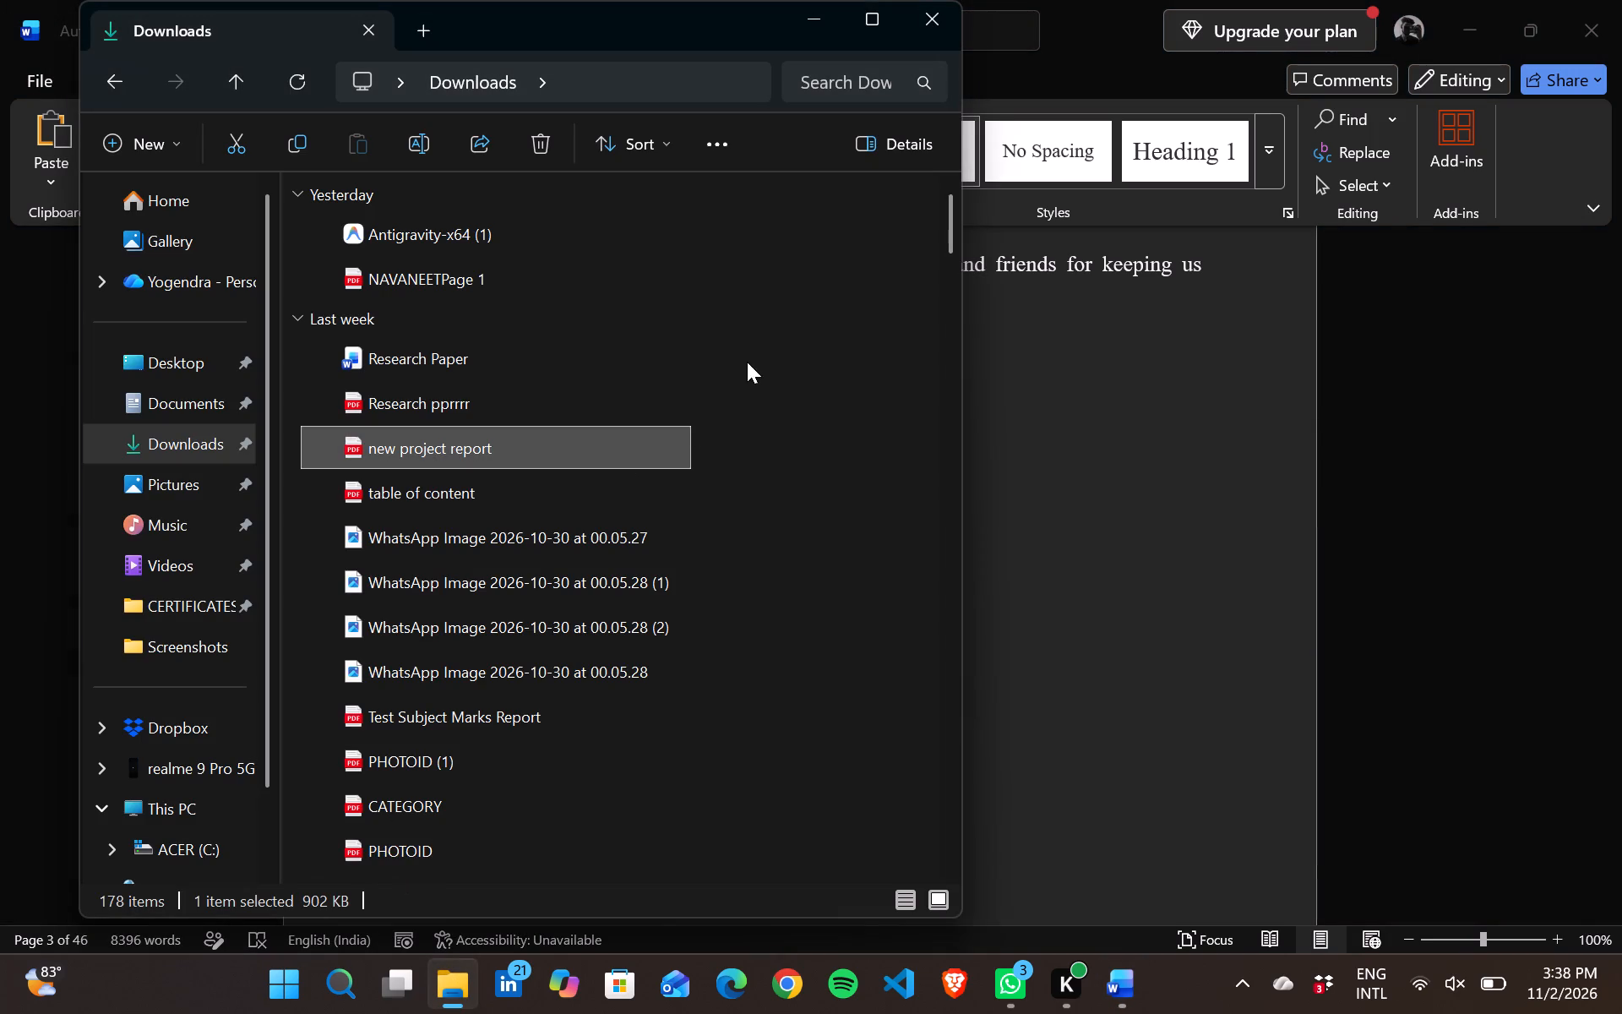
scroll(630, 352, right, 1)
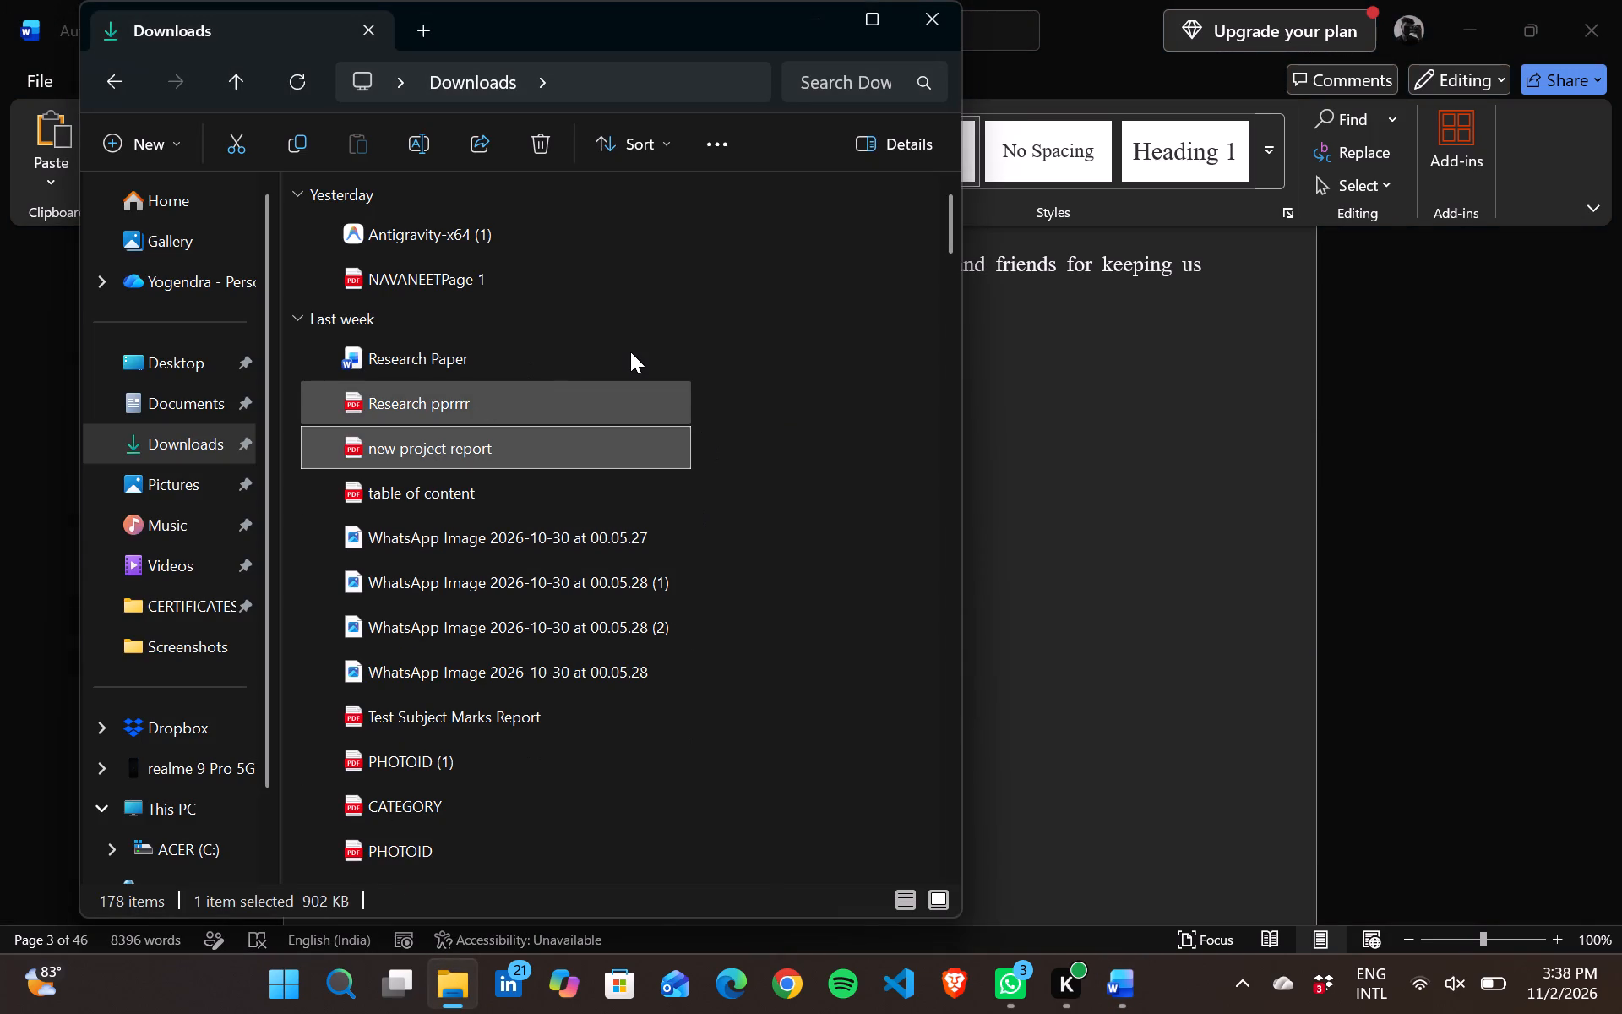
scroll(630, 352, right, 1)
scroll(630, 352, down, 4)
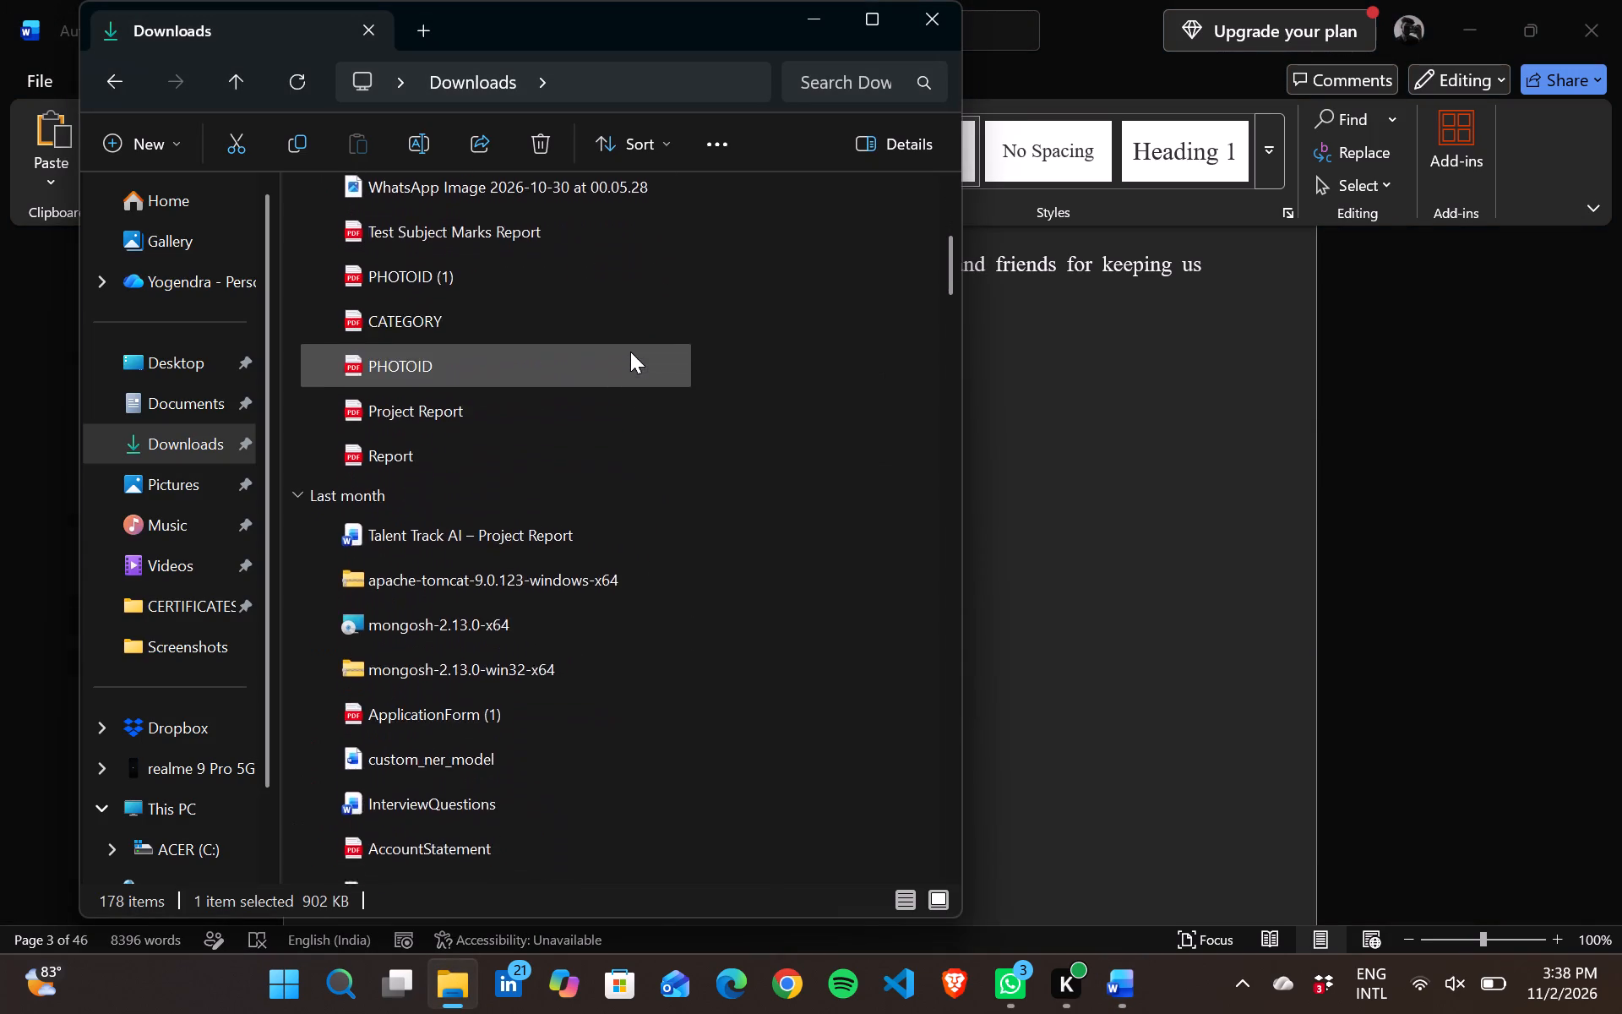
scroll(630, 352, down, 1)
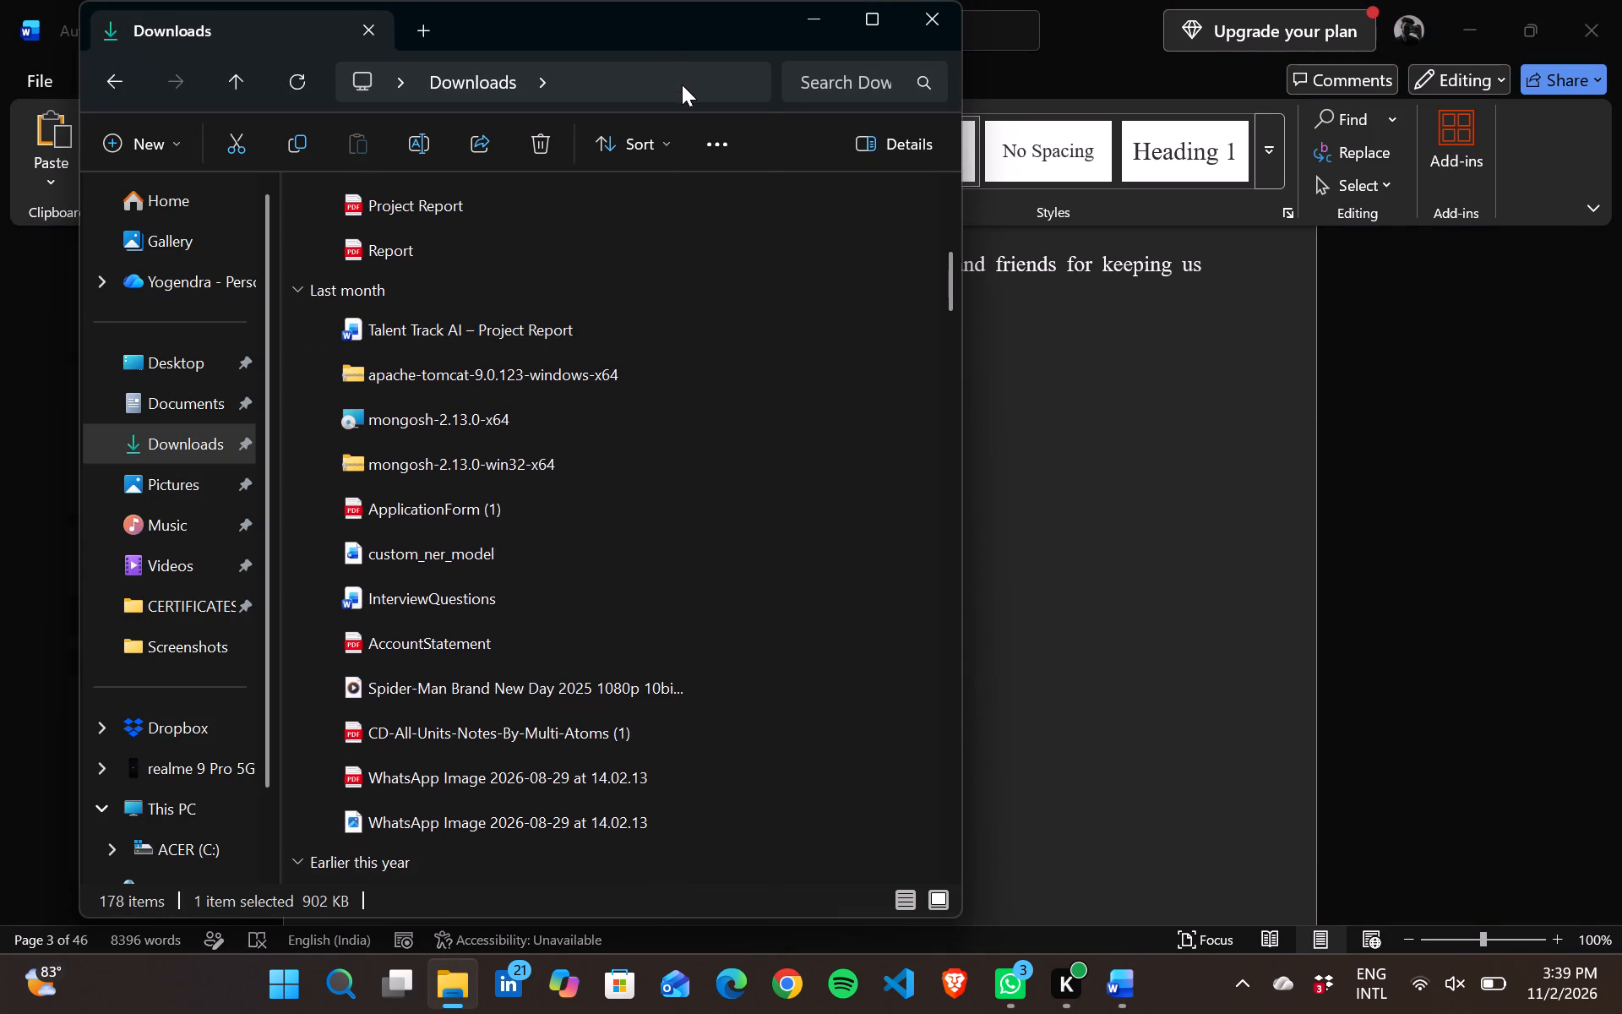
click(682, 84)
text(project)
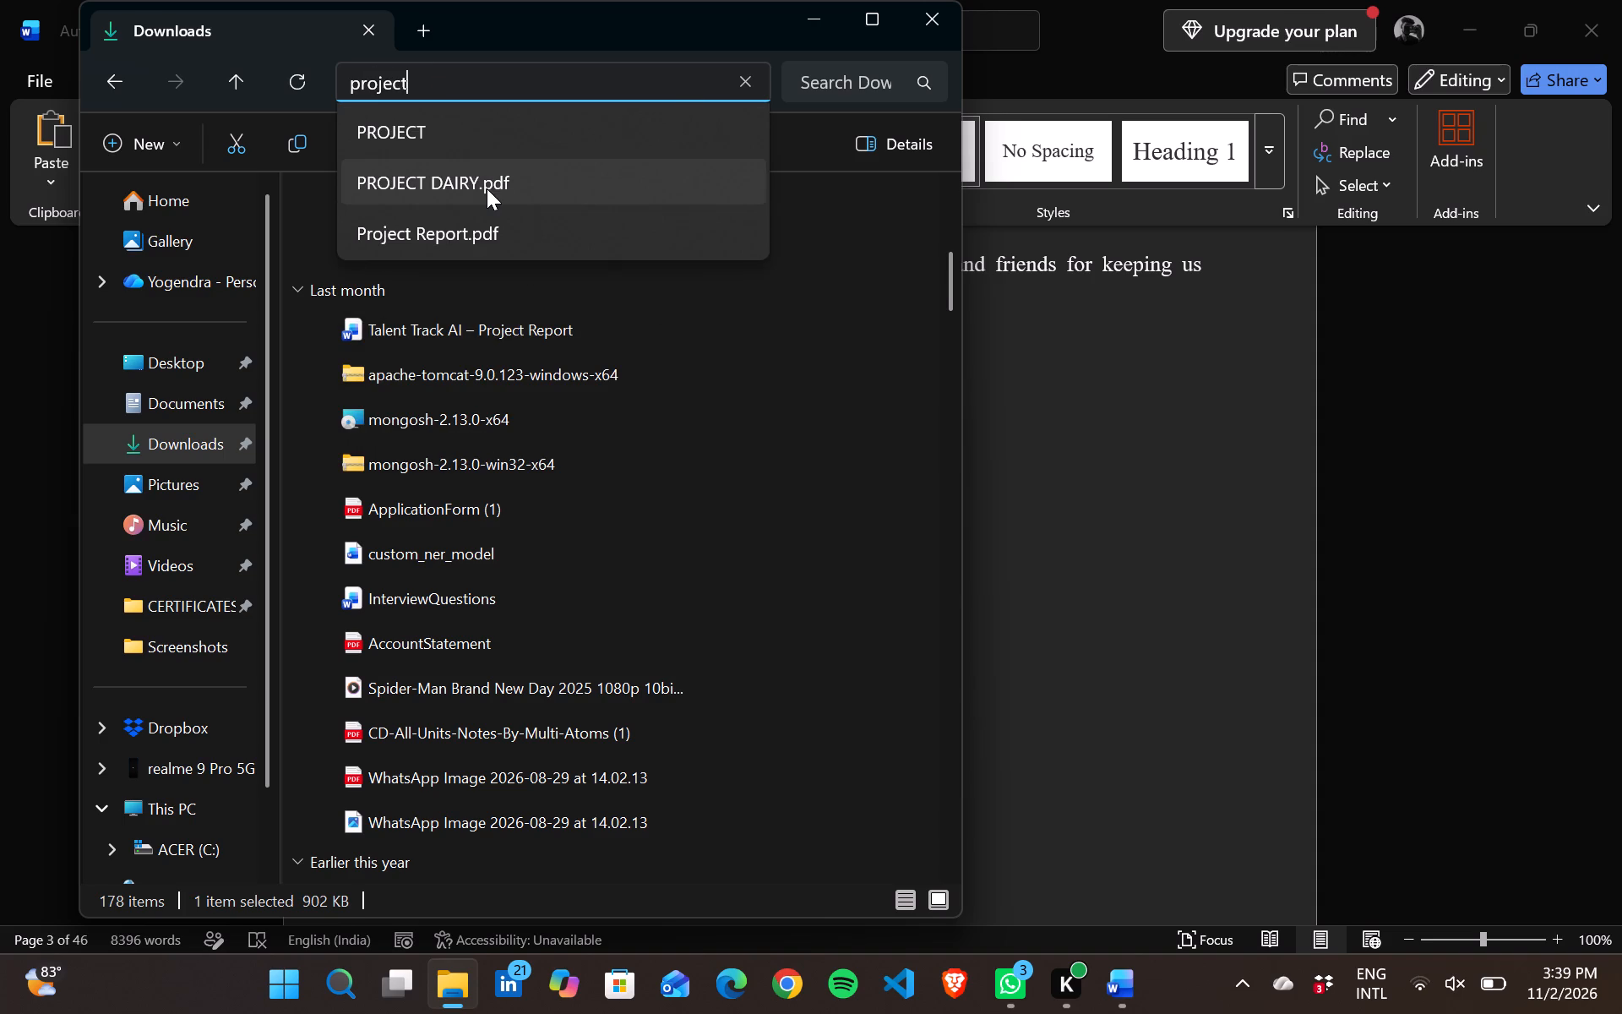
click(487, 188)
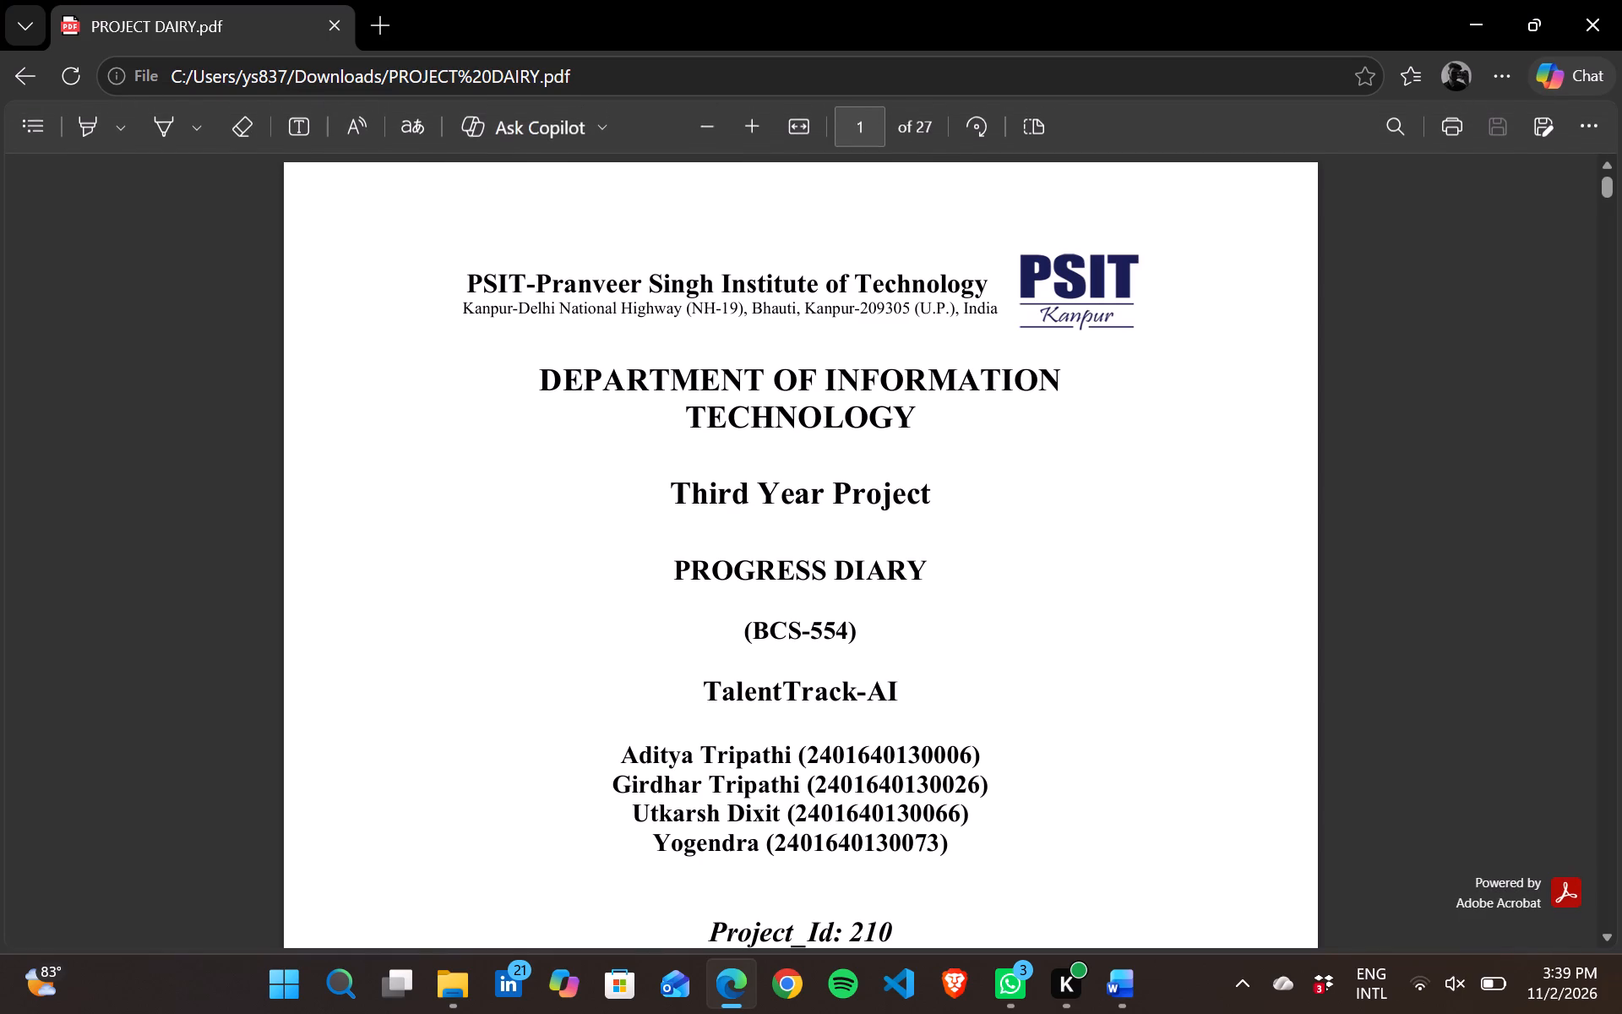
scroll(872, 591, down, 4)
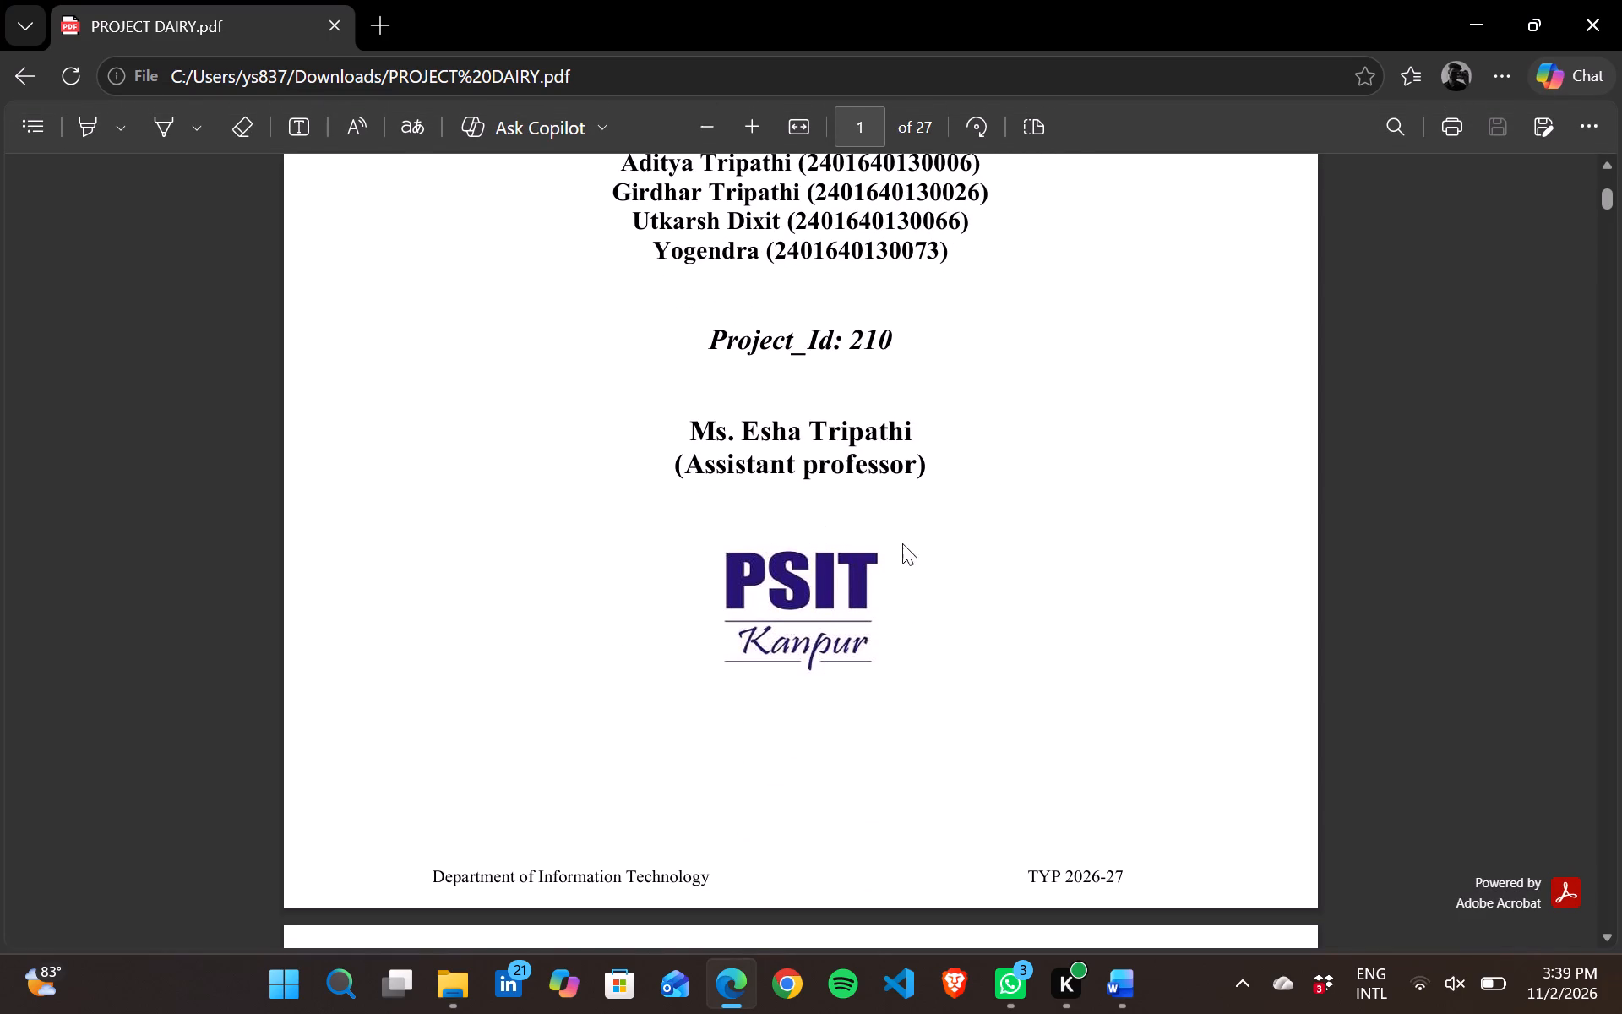
scroll(1026, 548, up, 4)
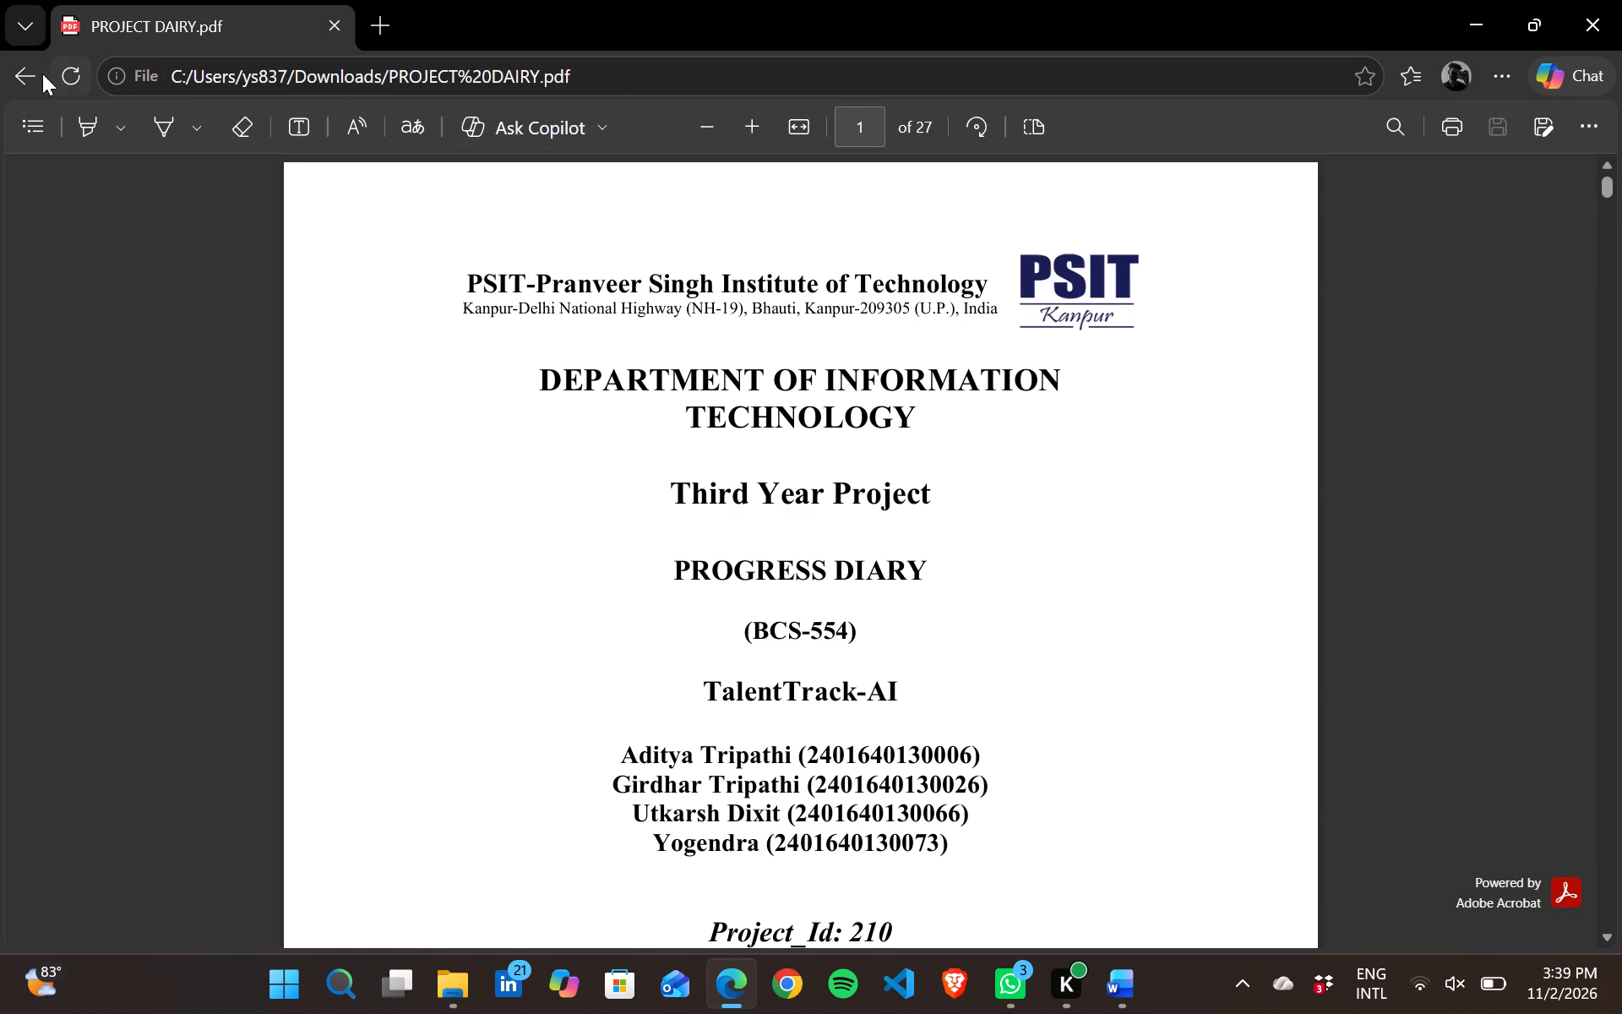
click(20, 74)
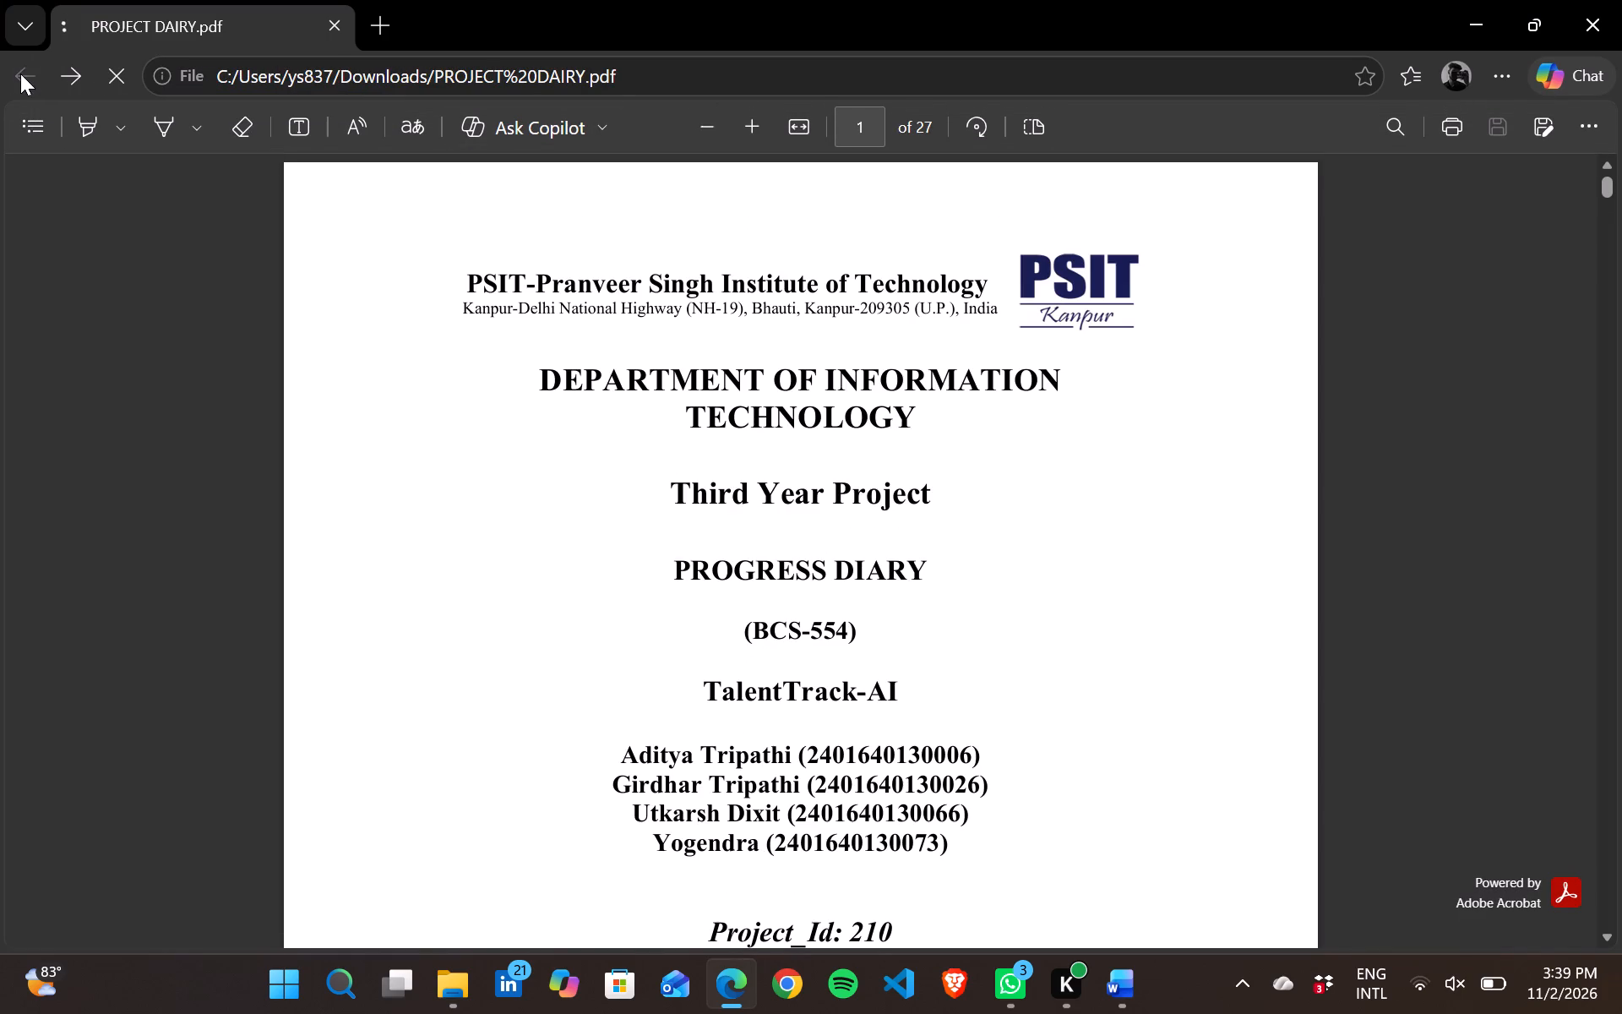
click(331, 30)
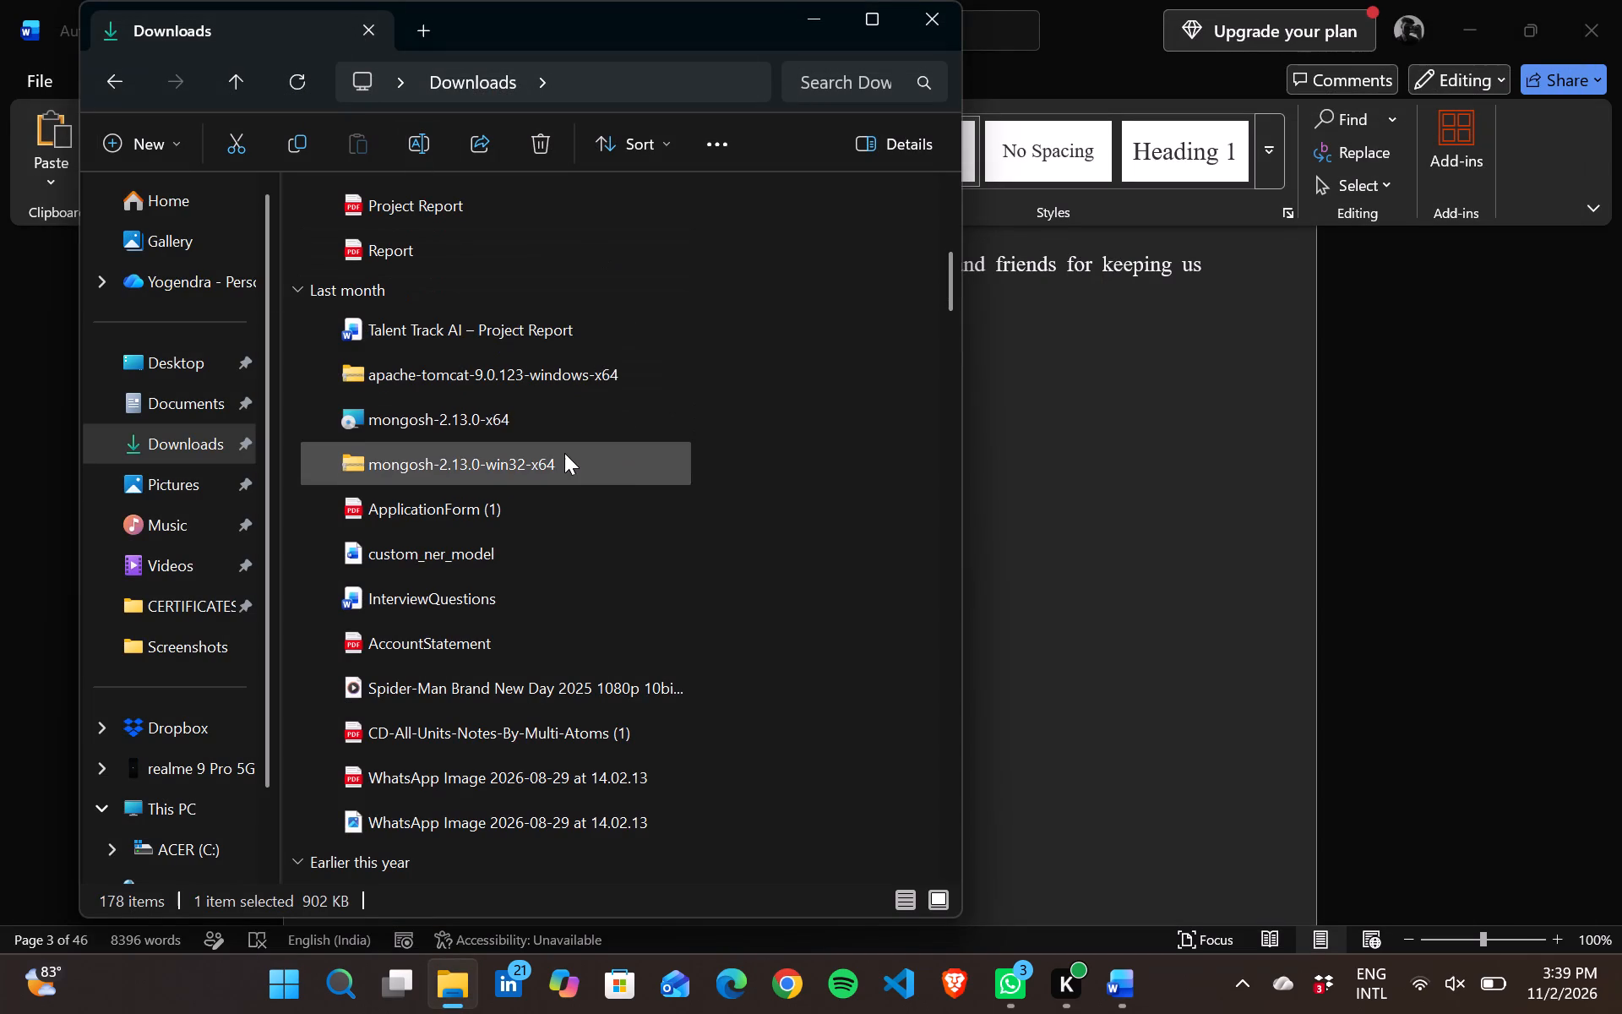
Locate the PROJECT DAIRY PDF in the Downloads folder and copy the file.
scroll(564, 453, down, 6)
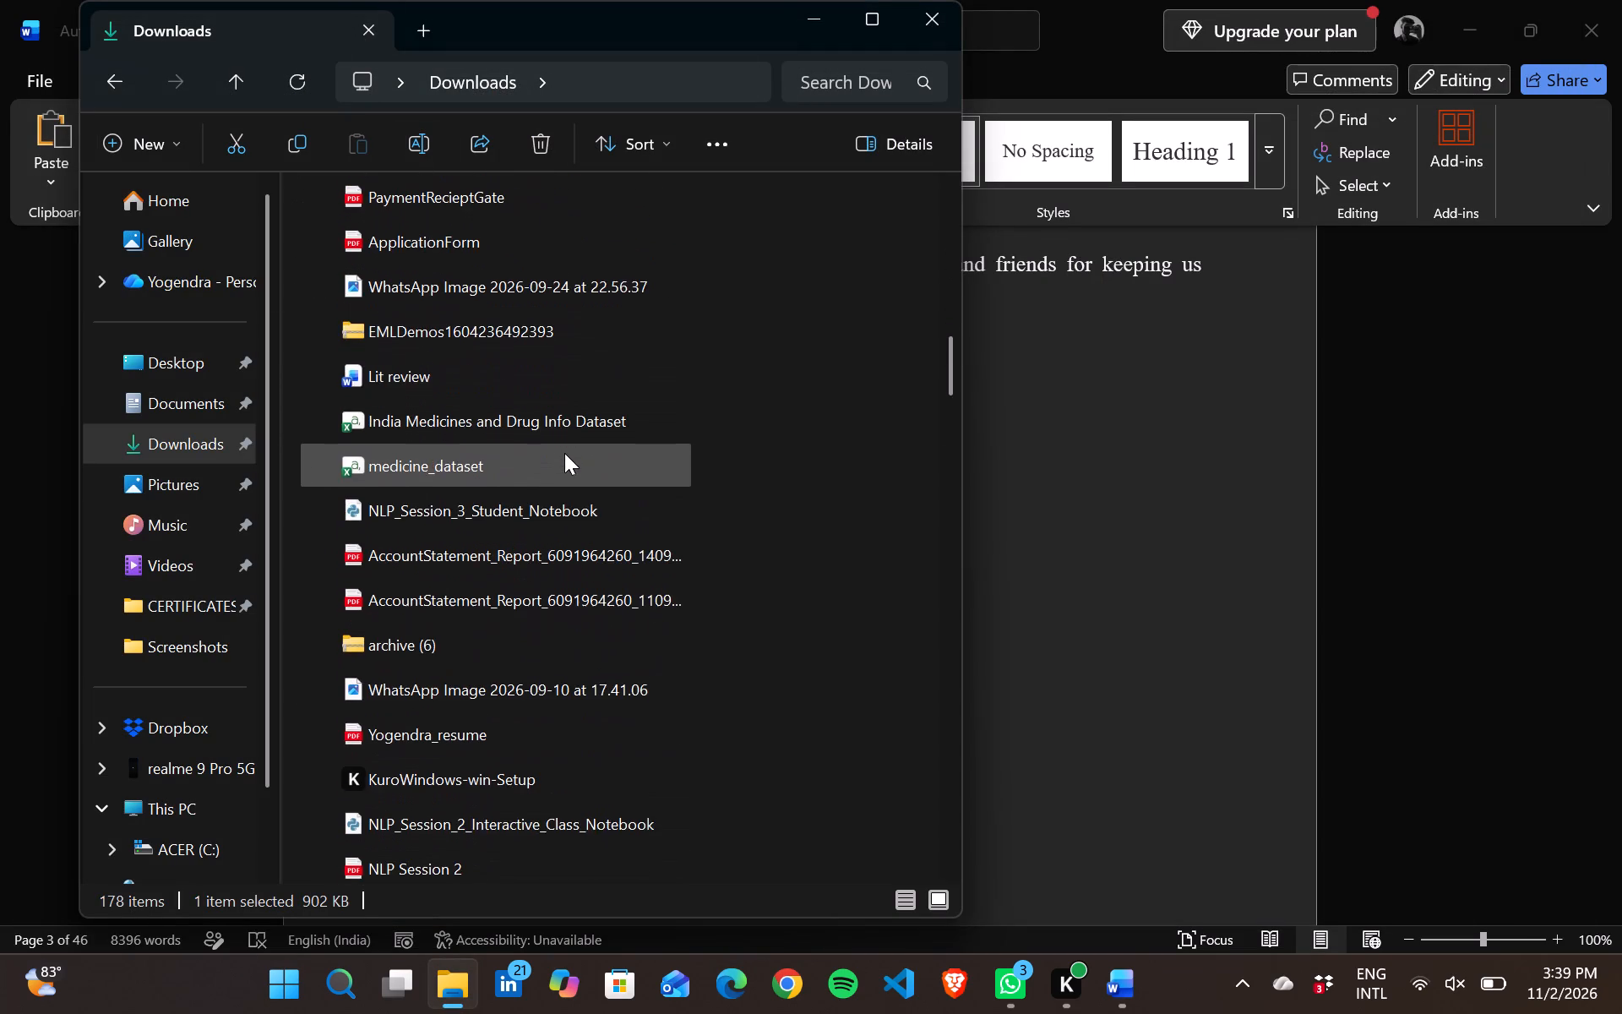
scroll(564, 453, down, 3)
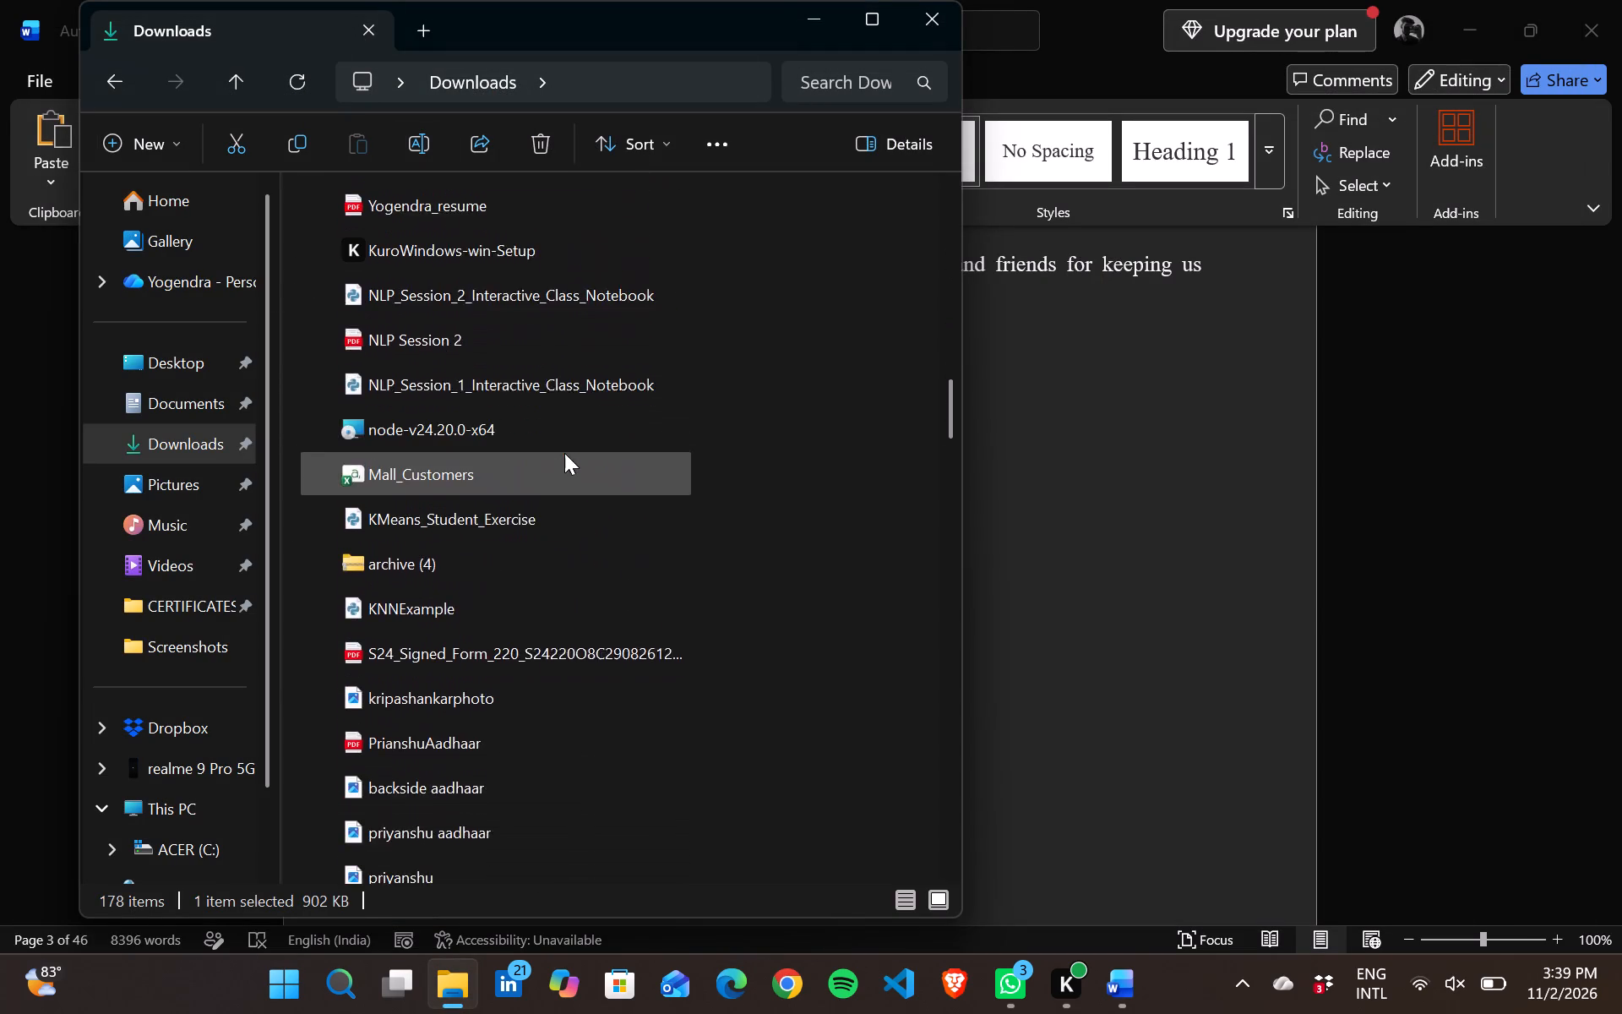
scroll(564, 453, down, 6)
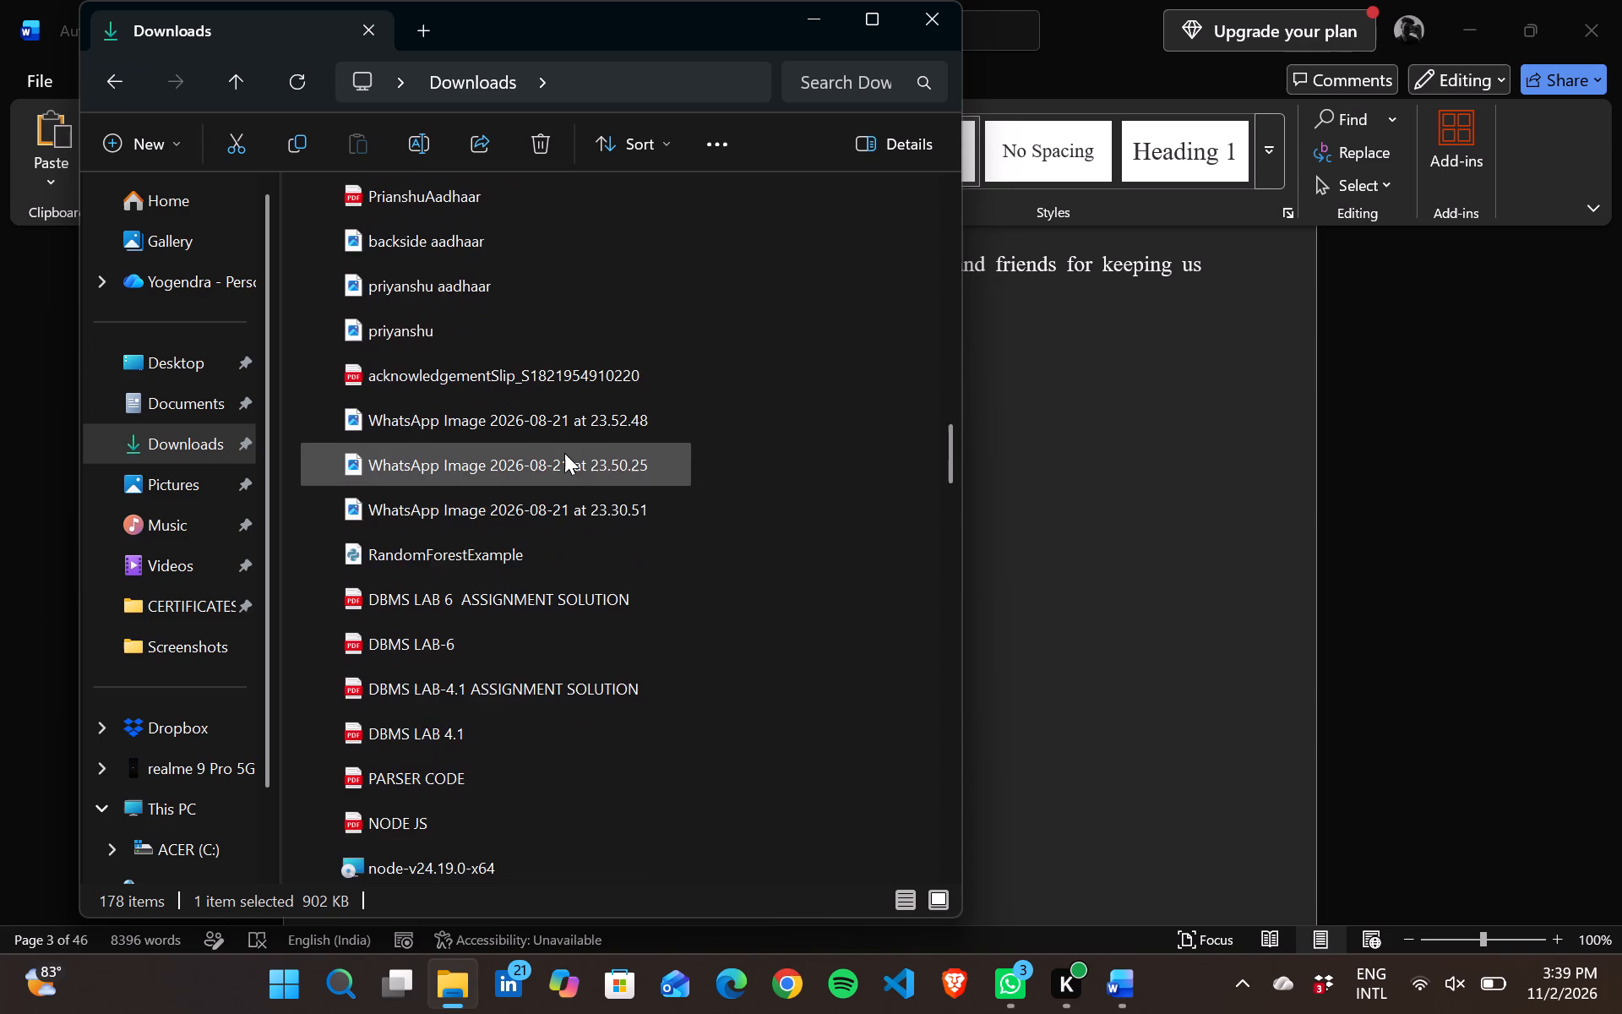
scroll(564, 453, down, 3)
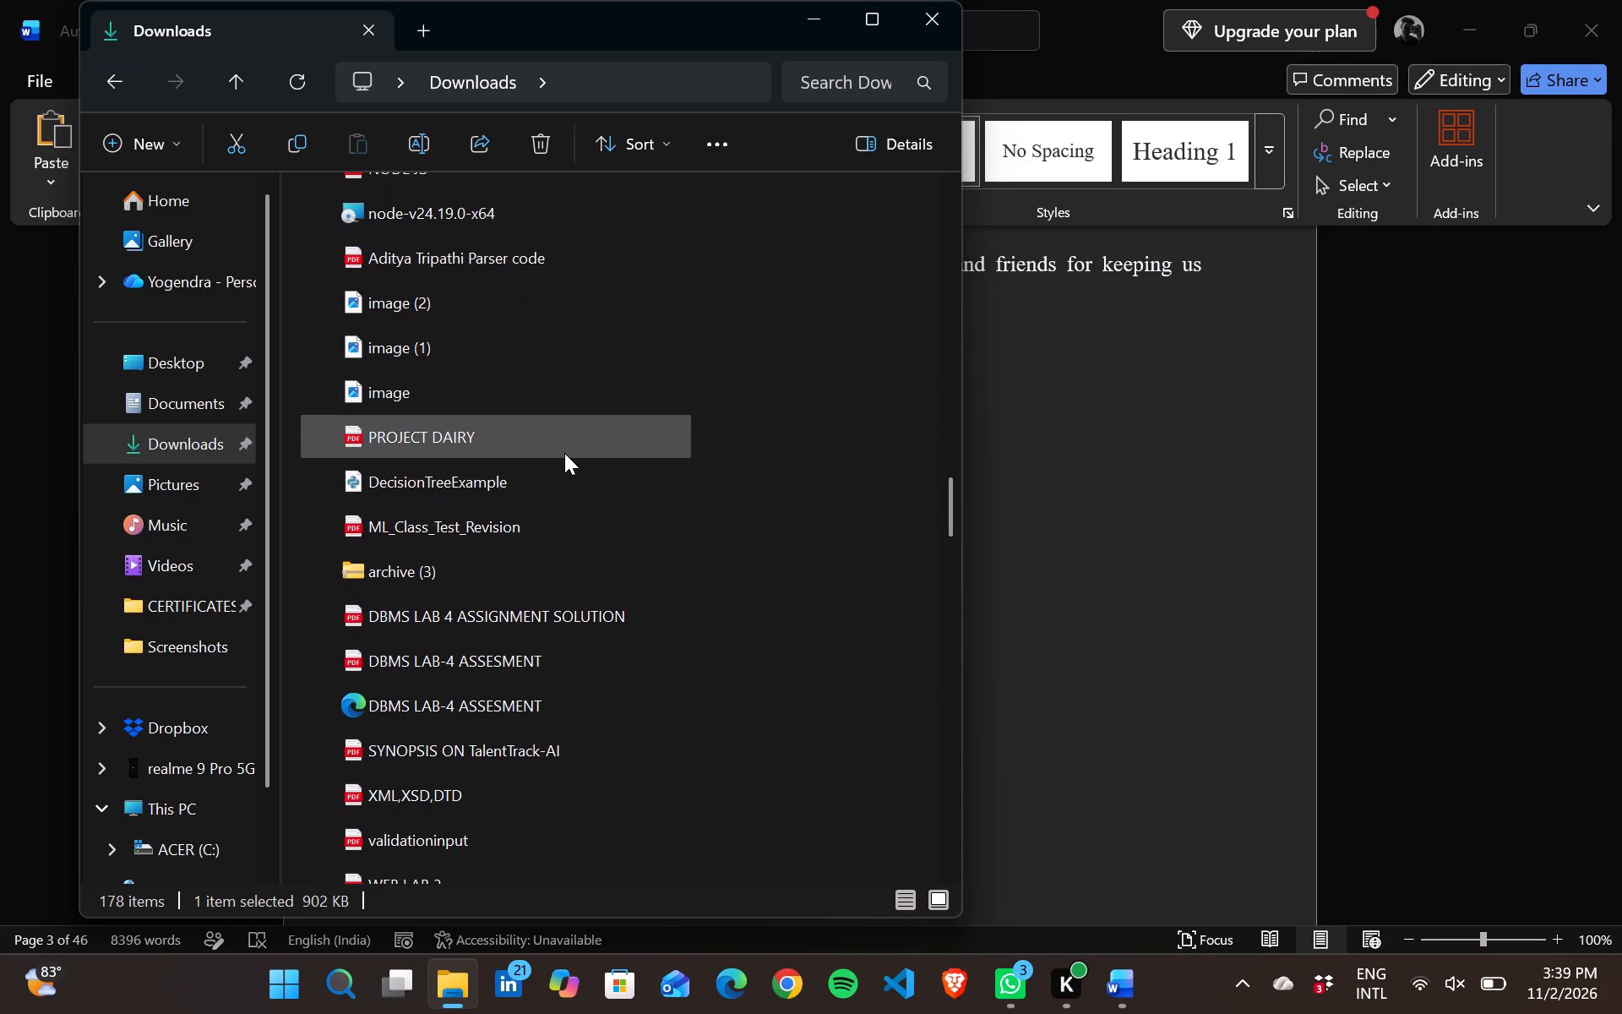
scroll(564, 453, down, 1)
right_click(564, 453)
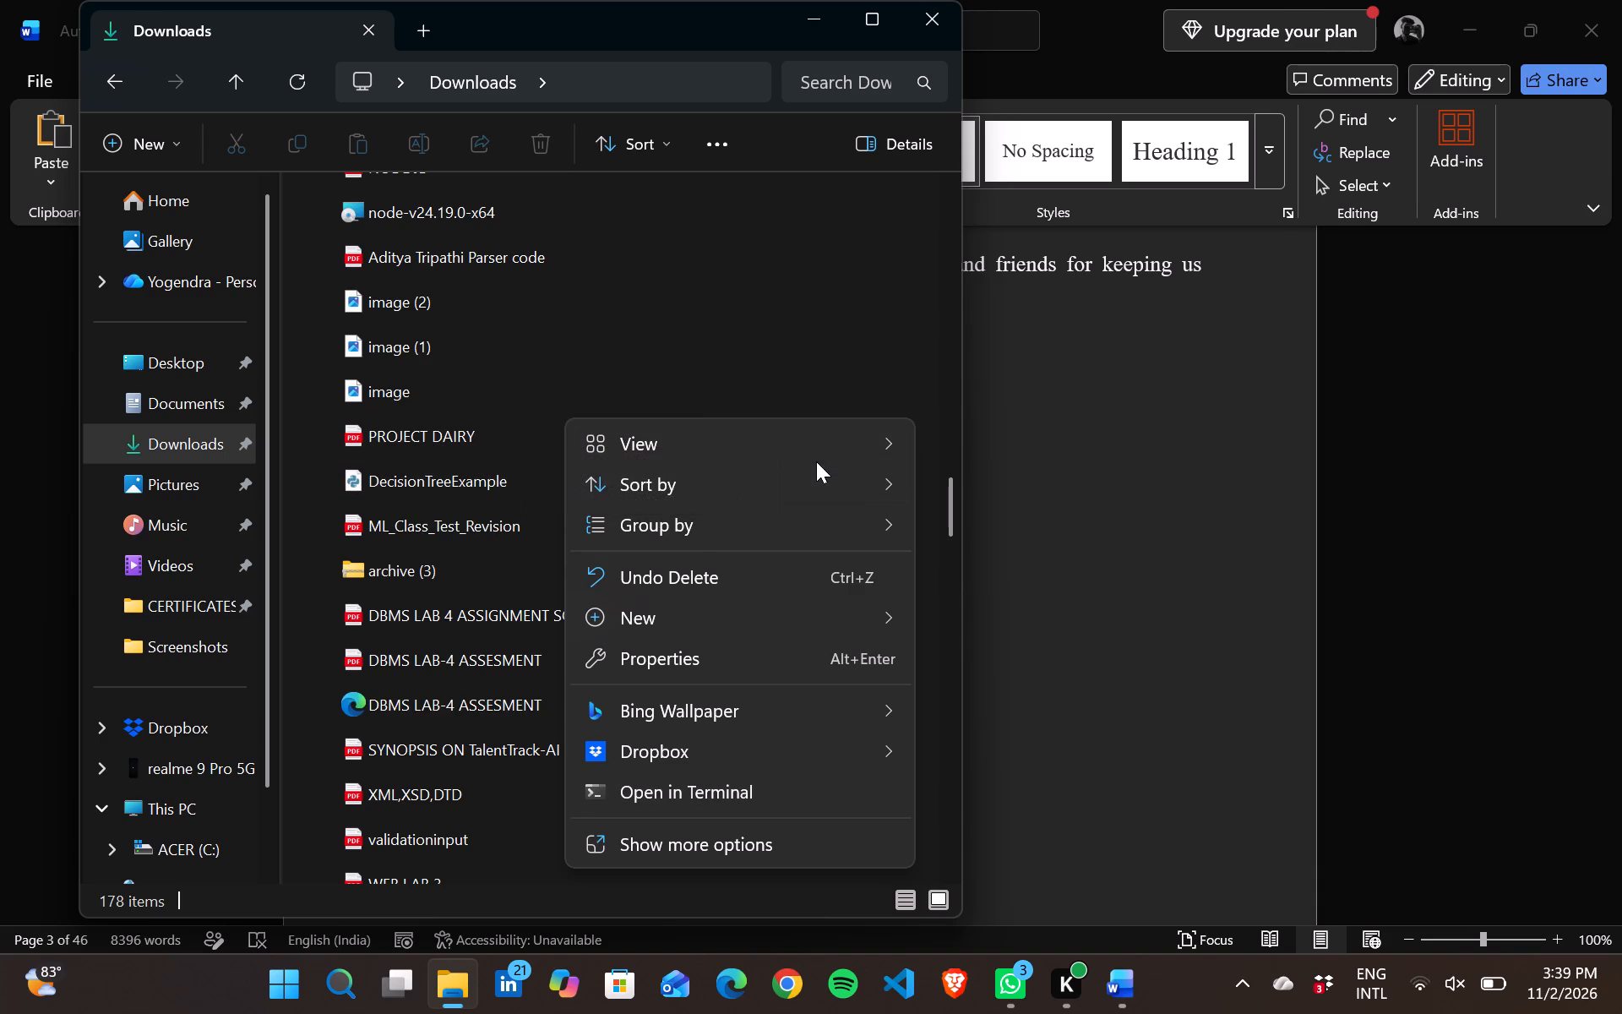
scroll(819, 457, left, 1)
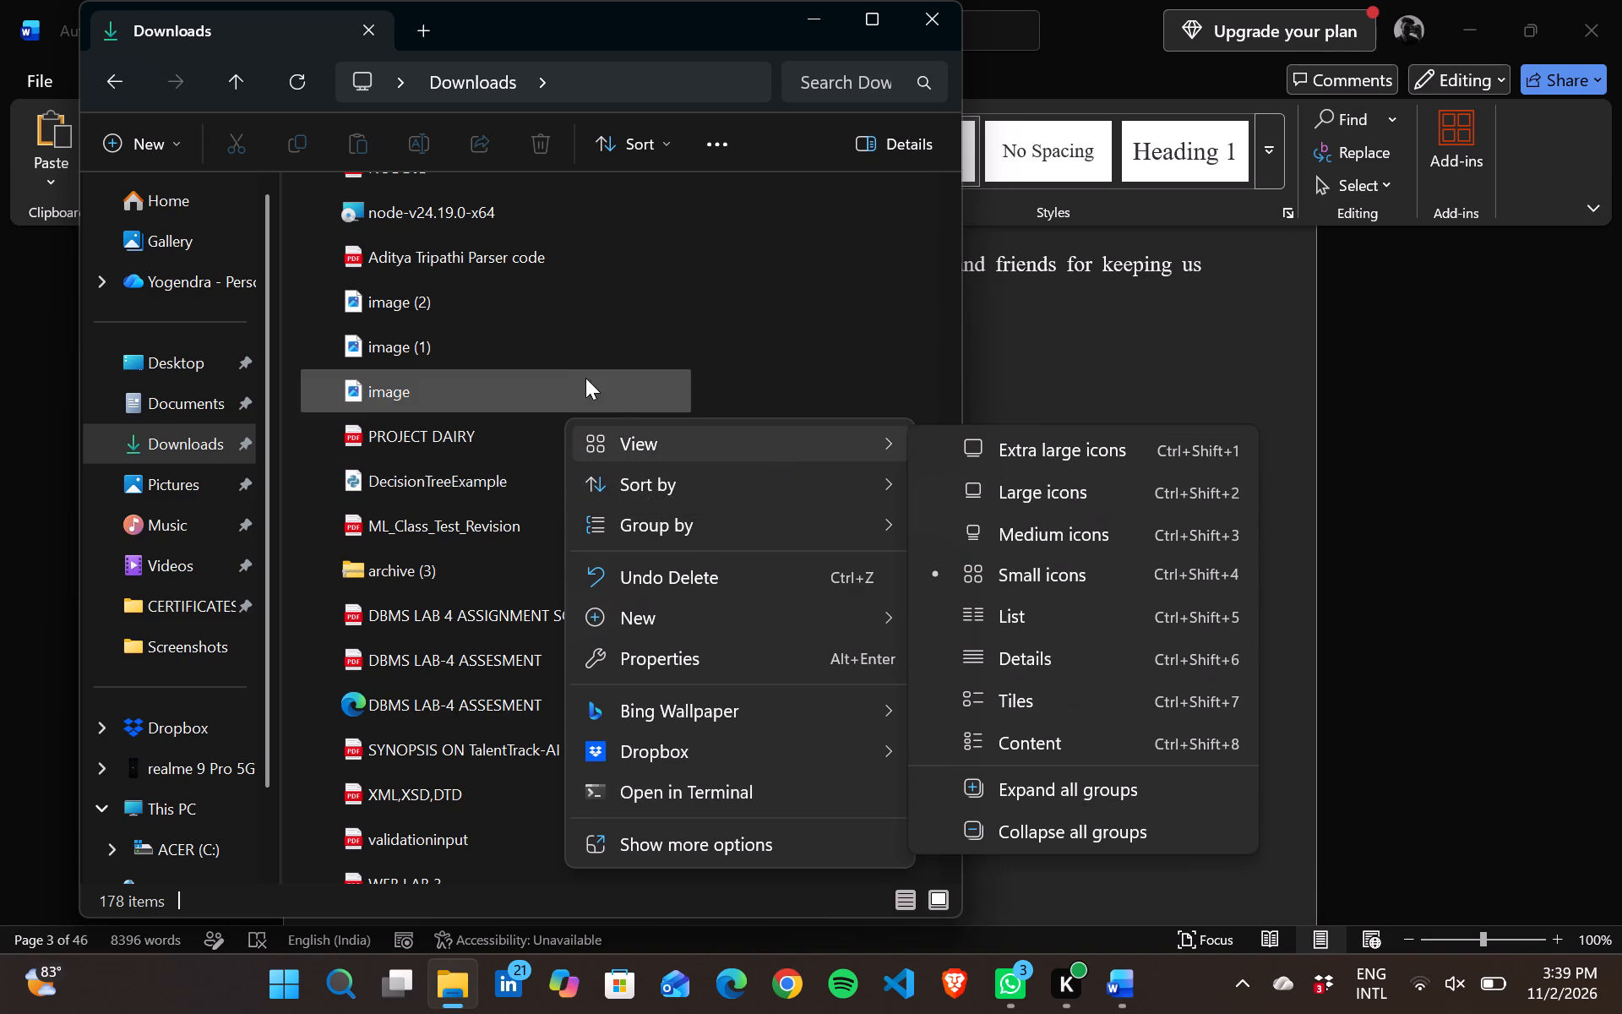
click(520, 458)
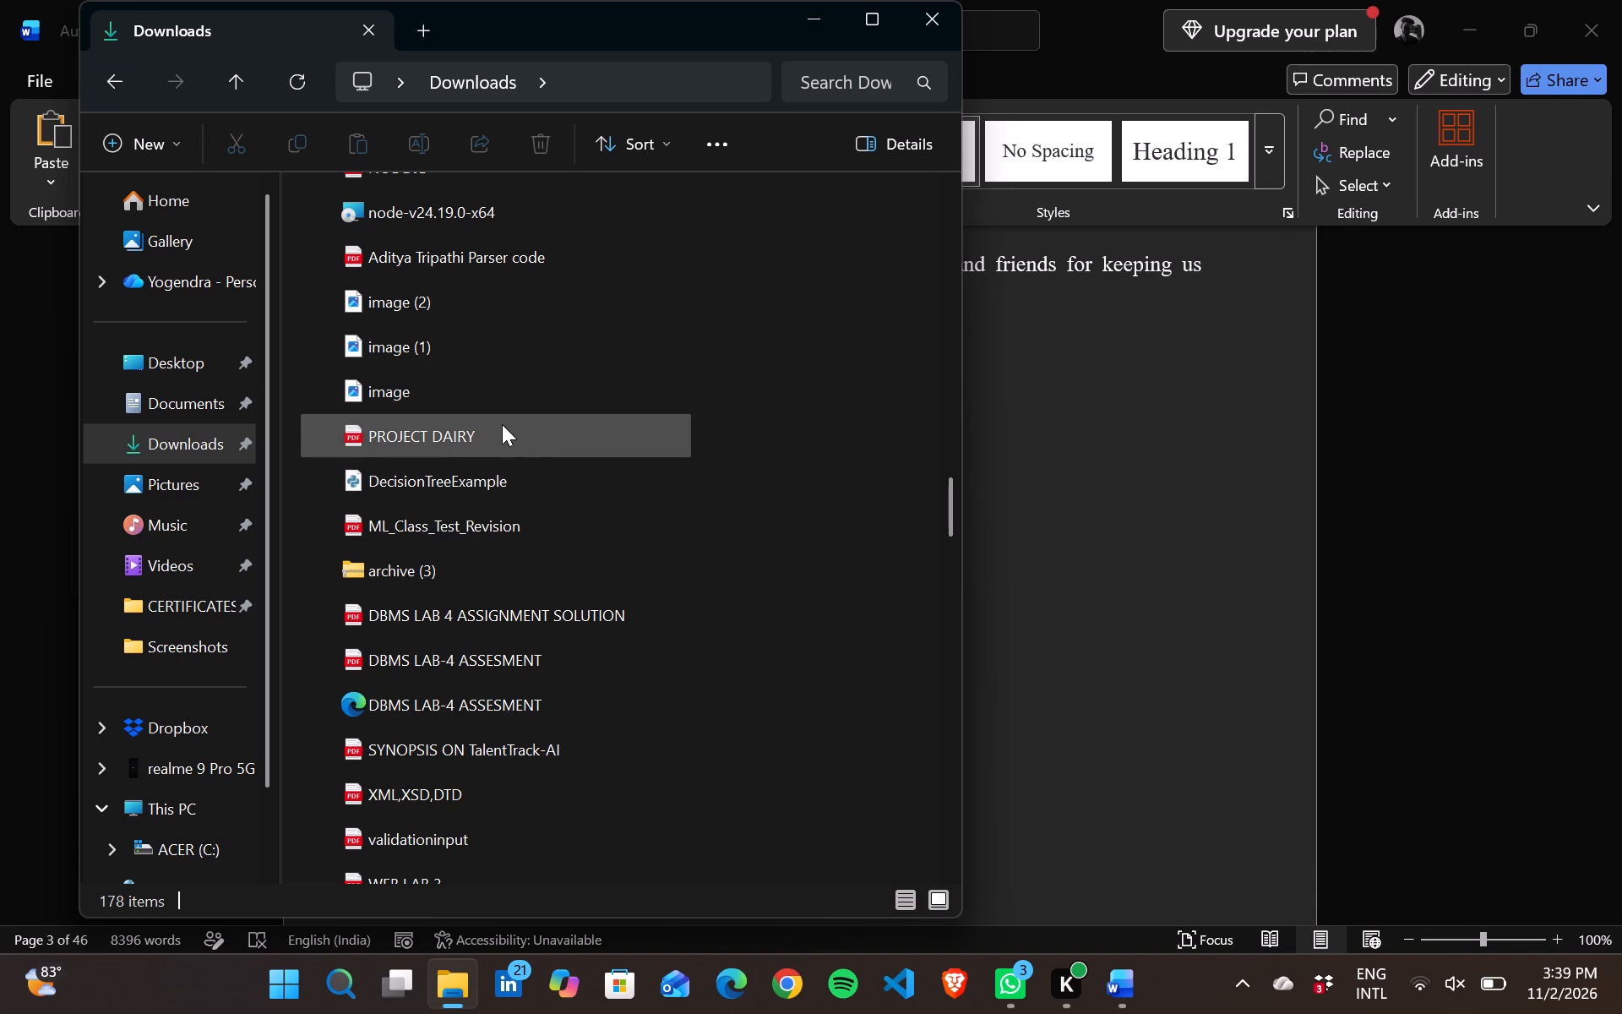
click(502, 424)
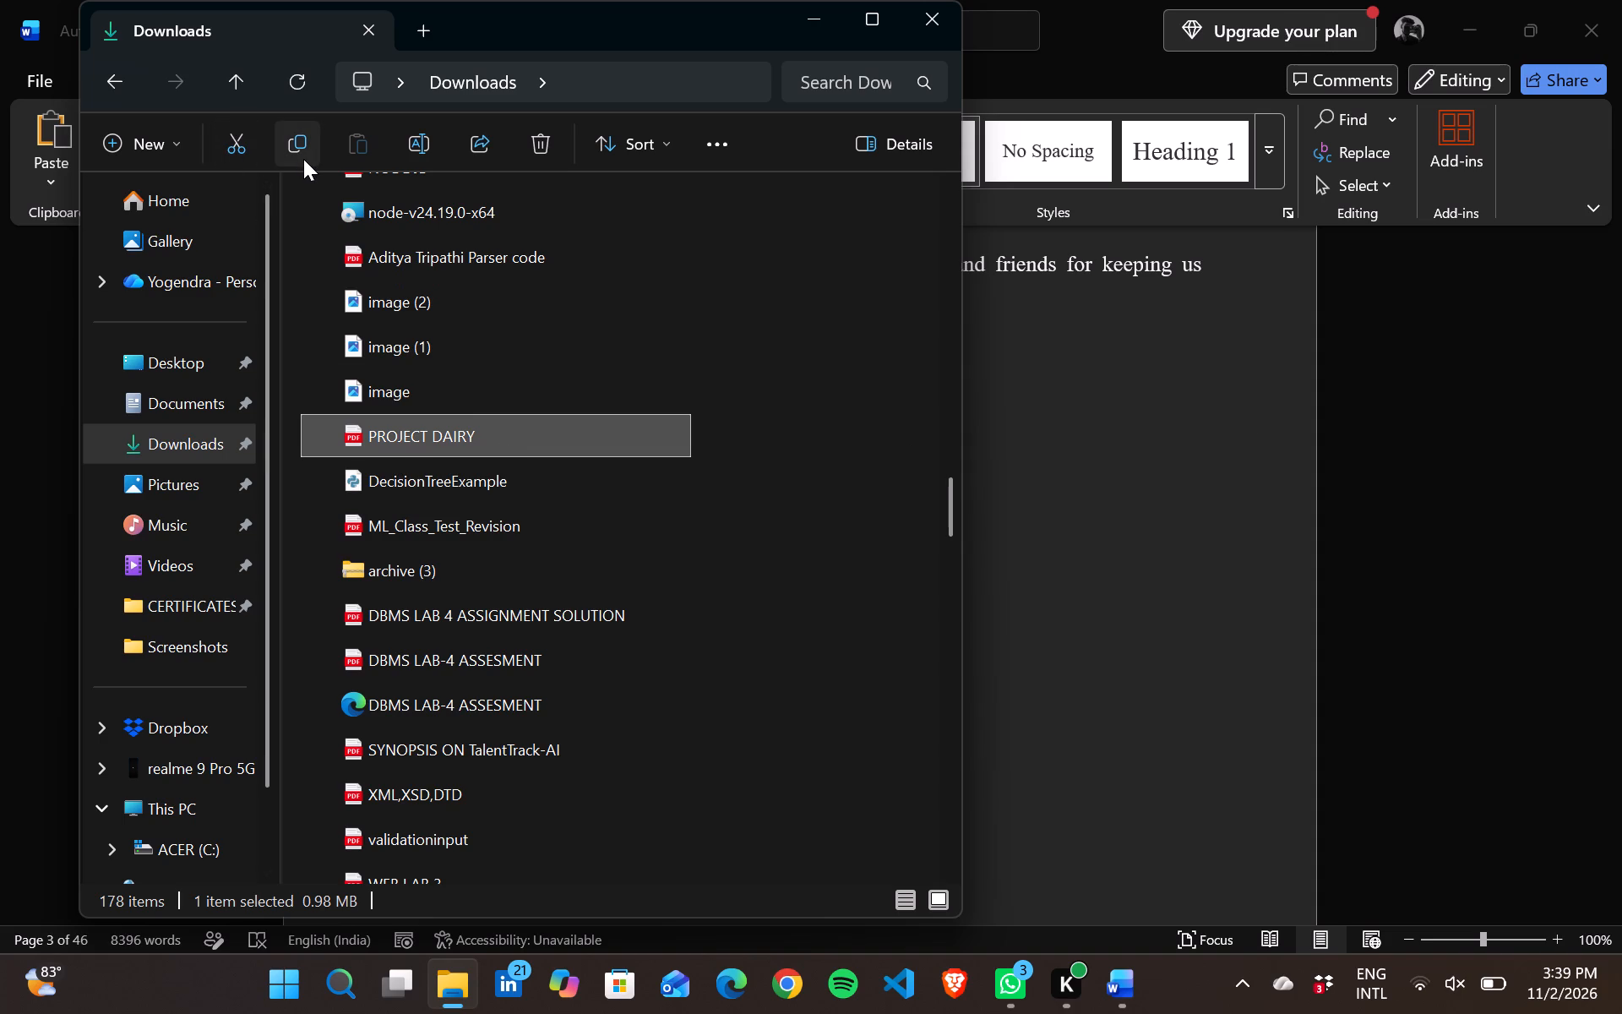
click(303, 159)
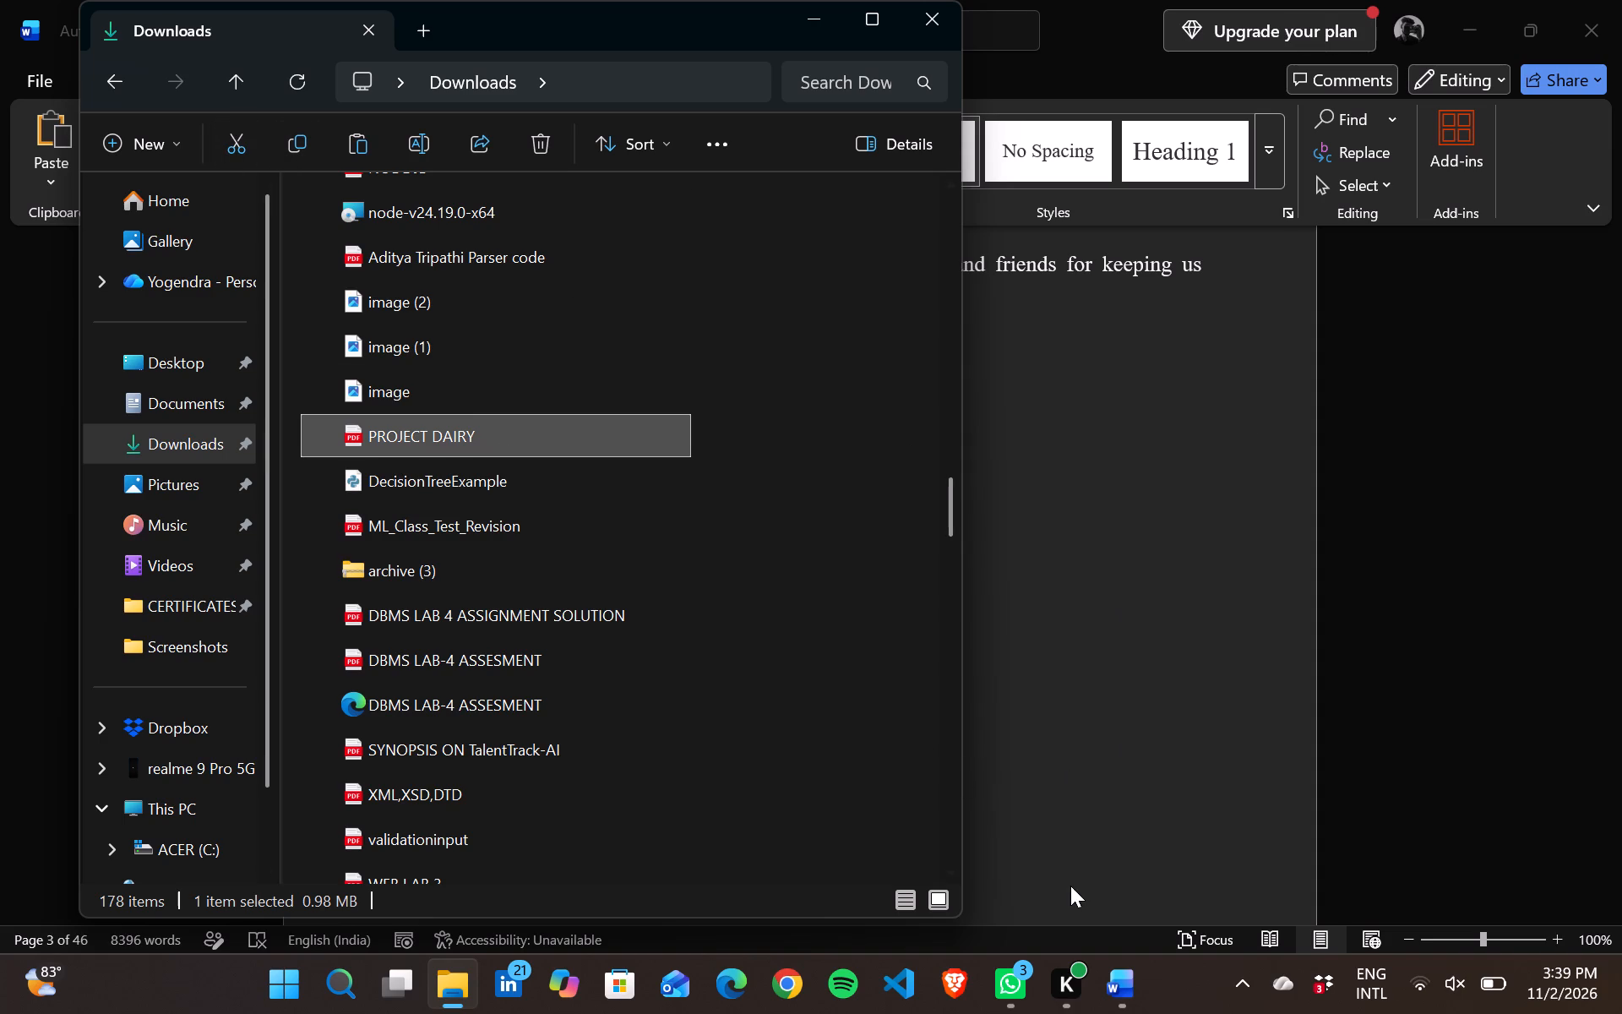
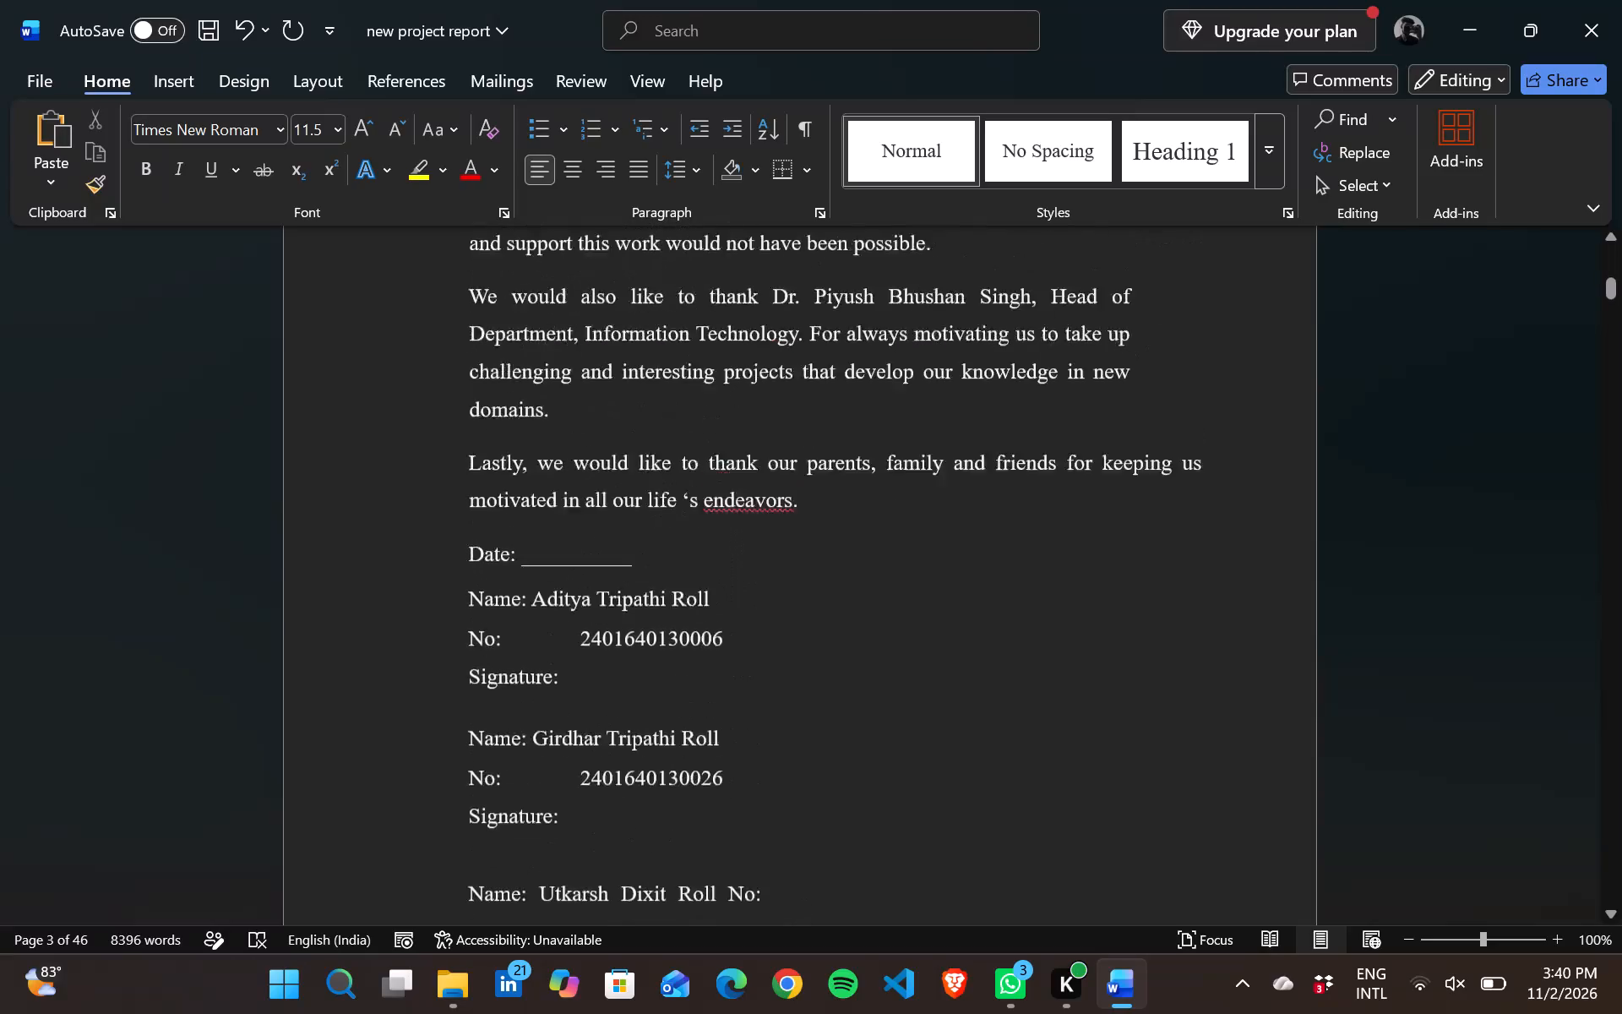
Copy the Declaration's Date line together with all four student entries of name, roll number and signature.
scroll(827, 500, down, 1)
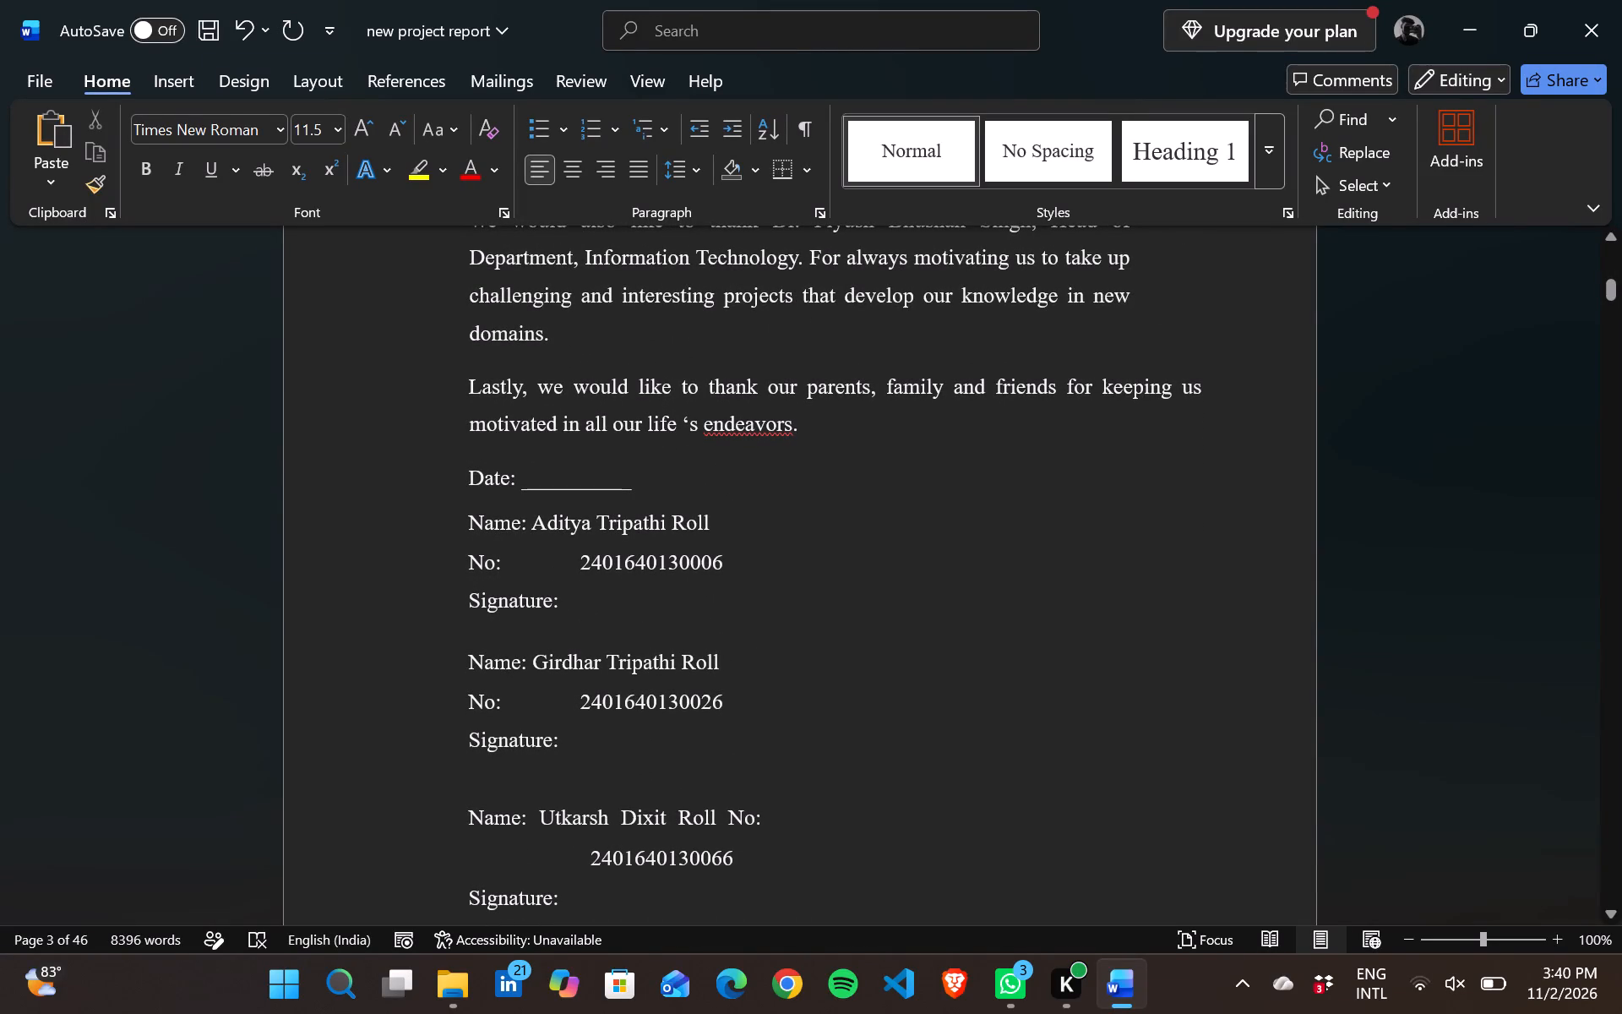
scroll(727, 383, up, 5)
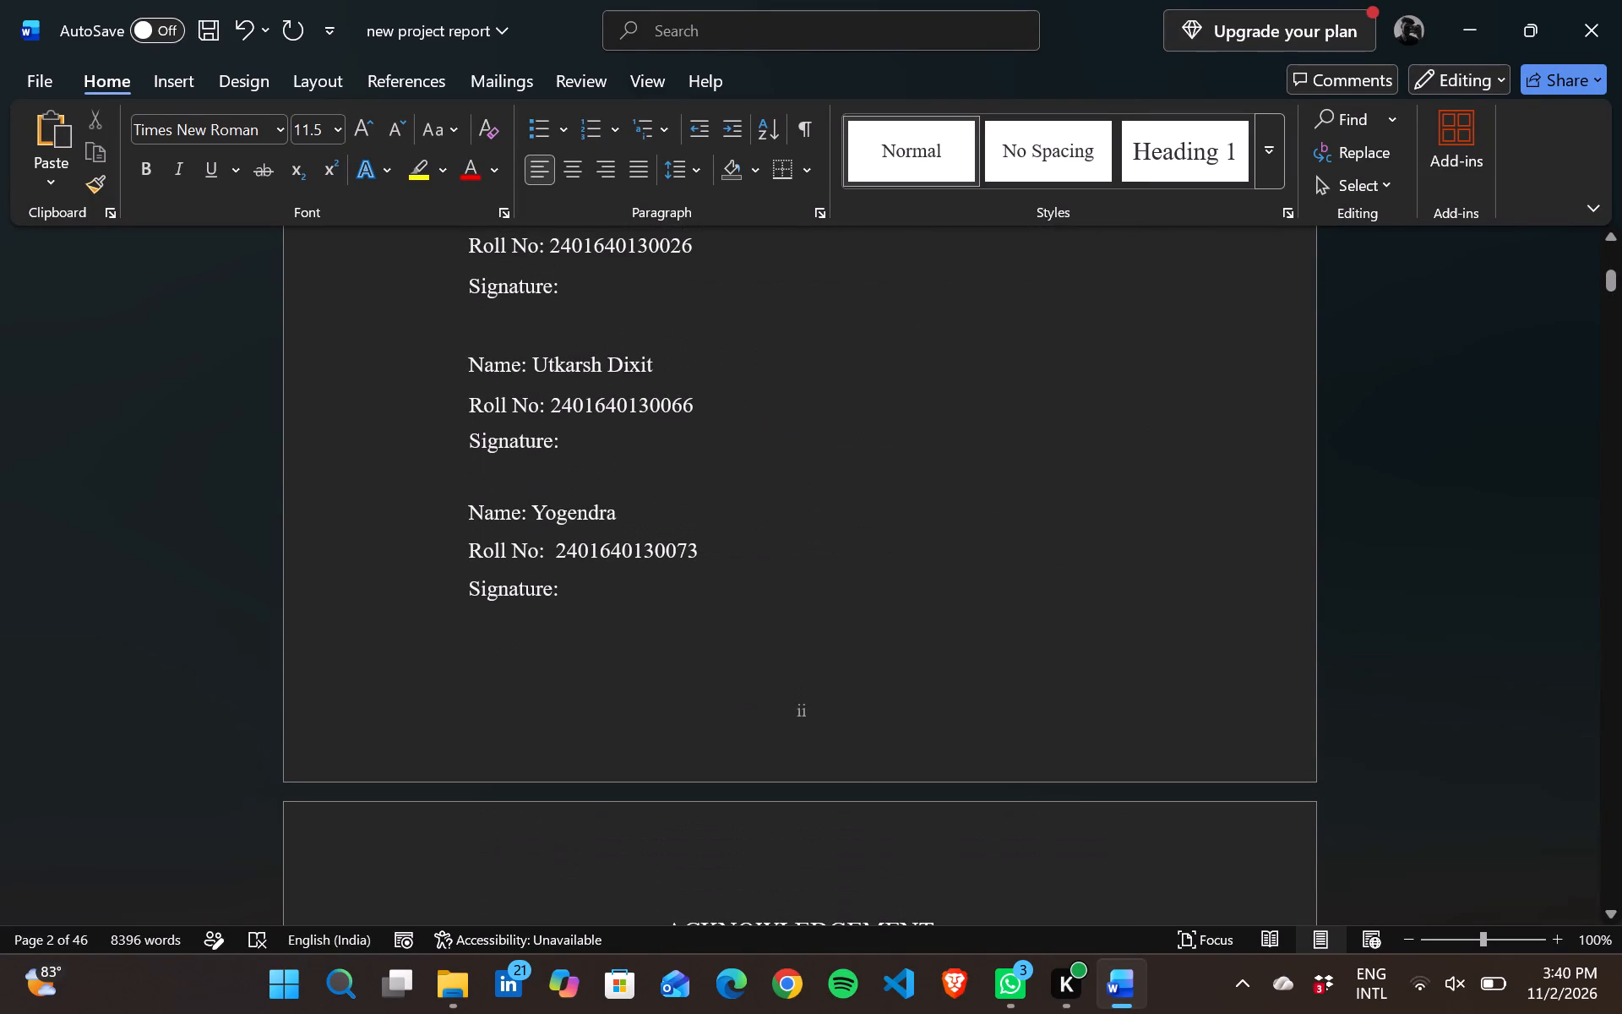
scroll(727, 383, up, 2)
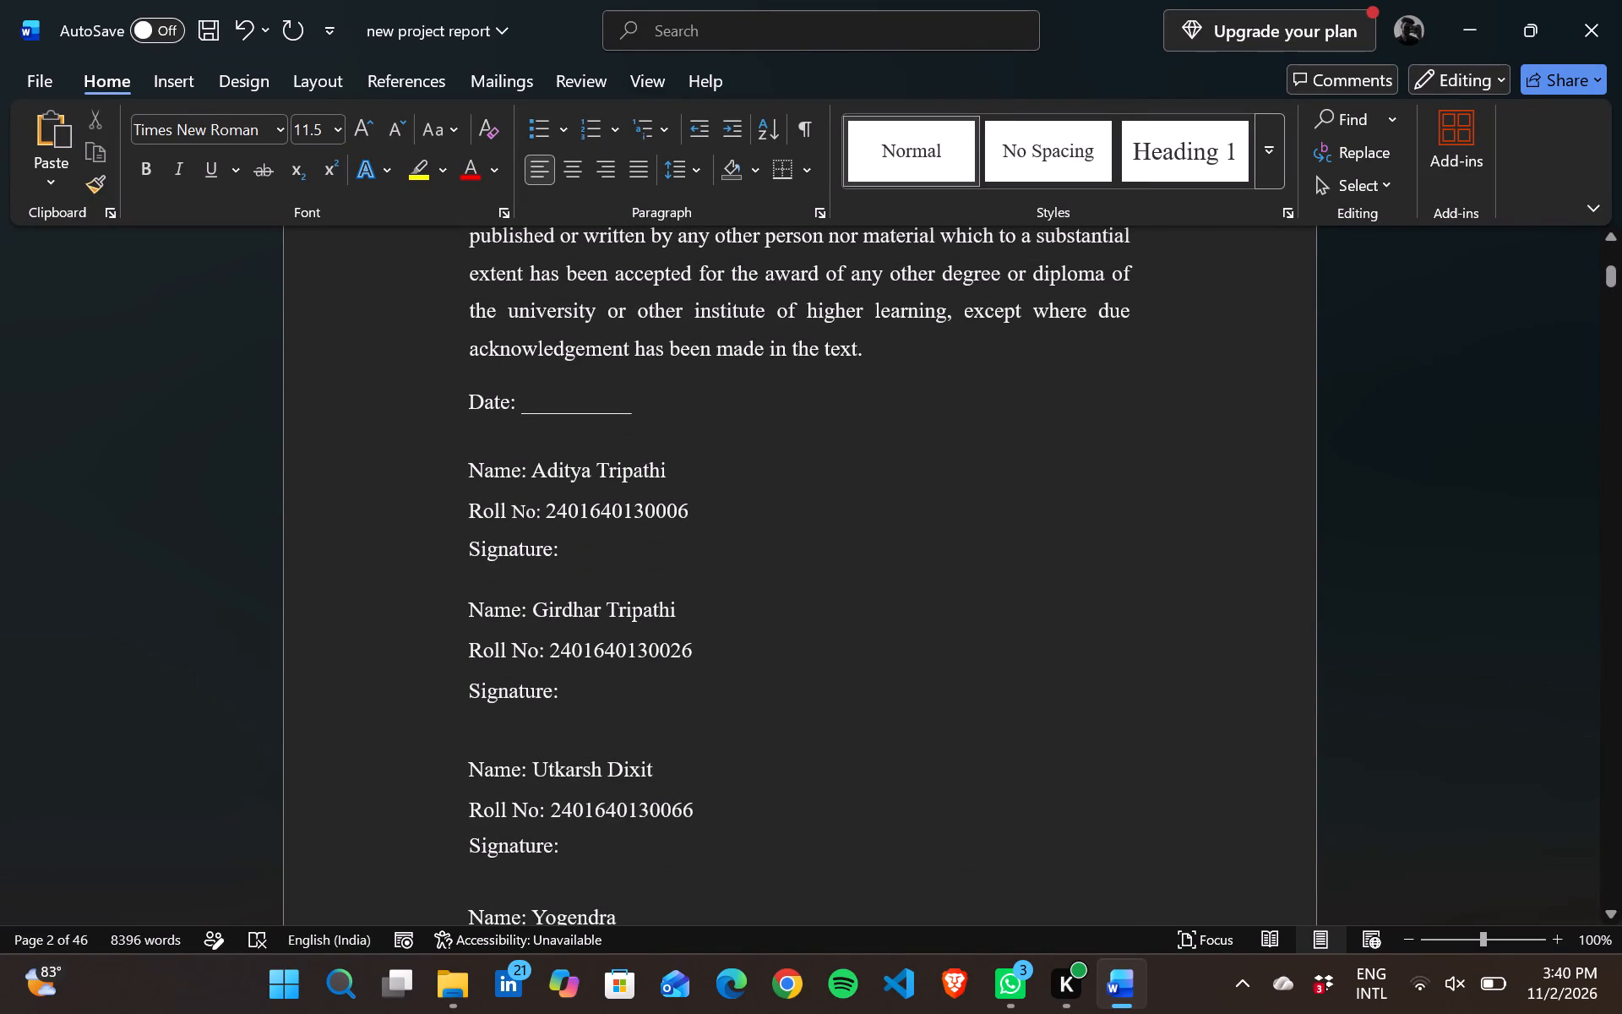
scroll(779, 672, down, 3)
scroll(779, 672, right, 1)
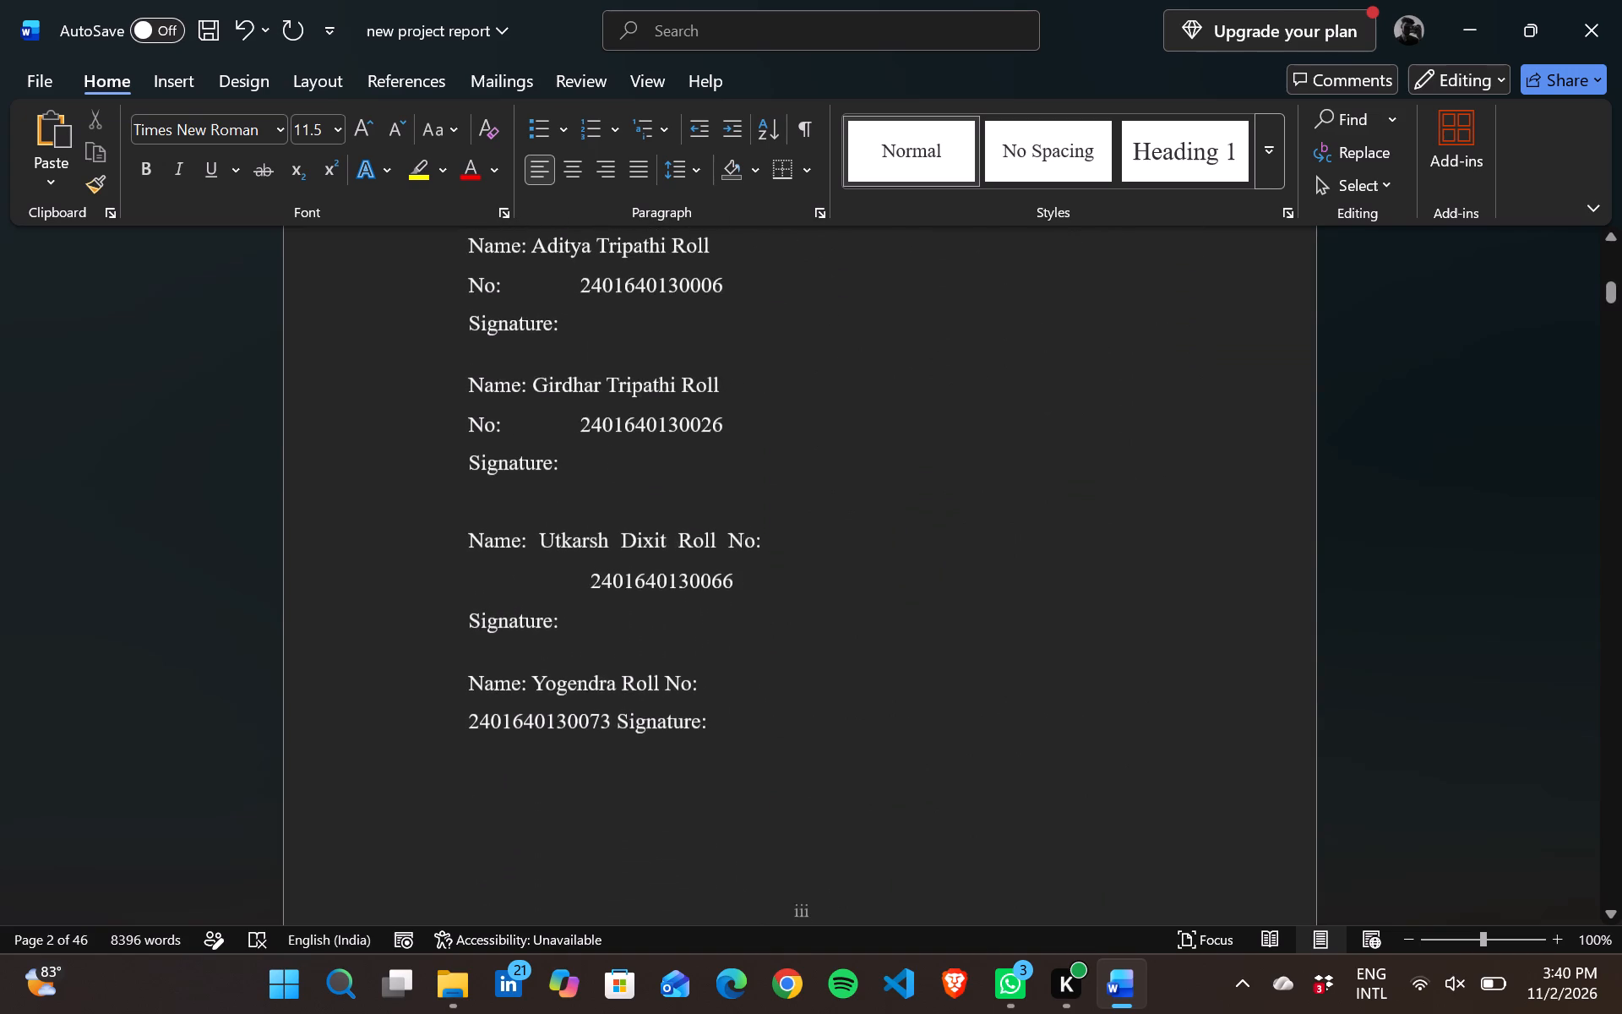
scroll(779, 672, right, 1)
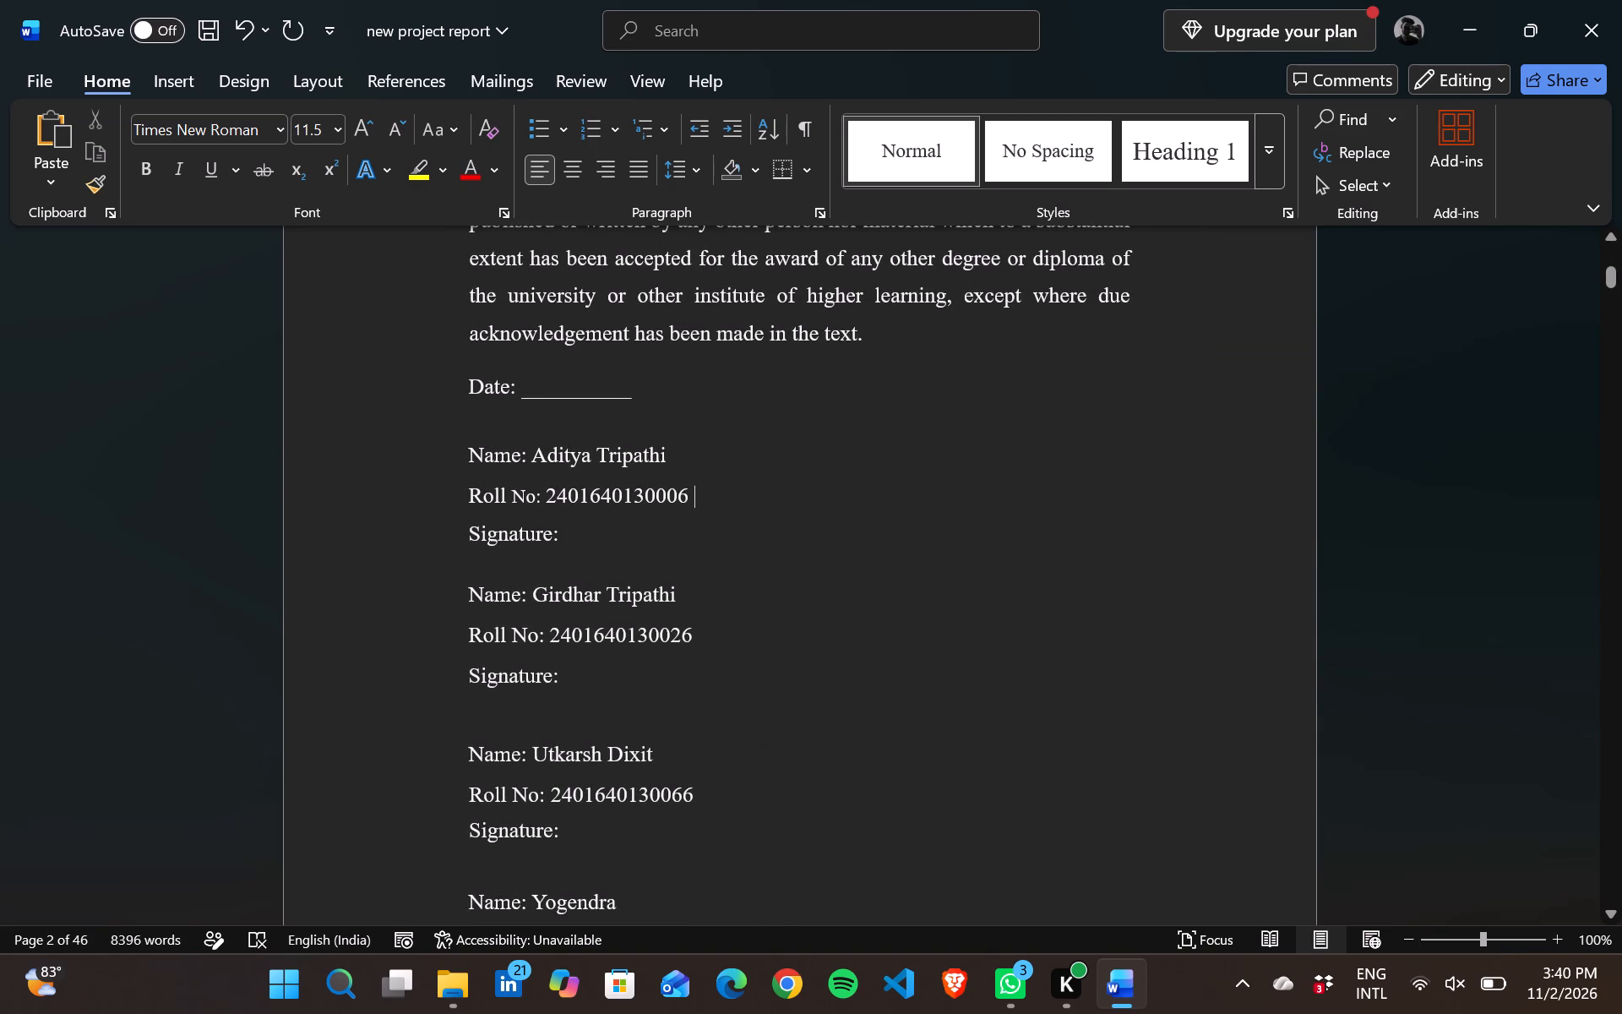
drag(469, 381, 640, 722)
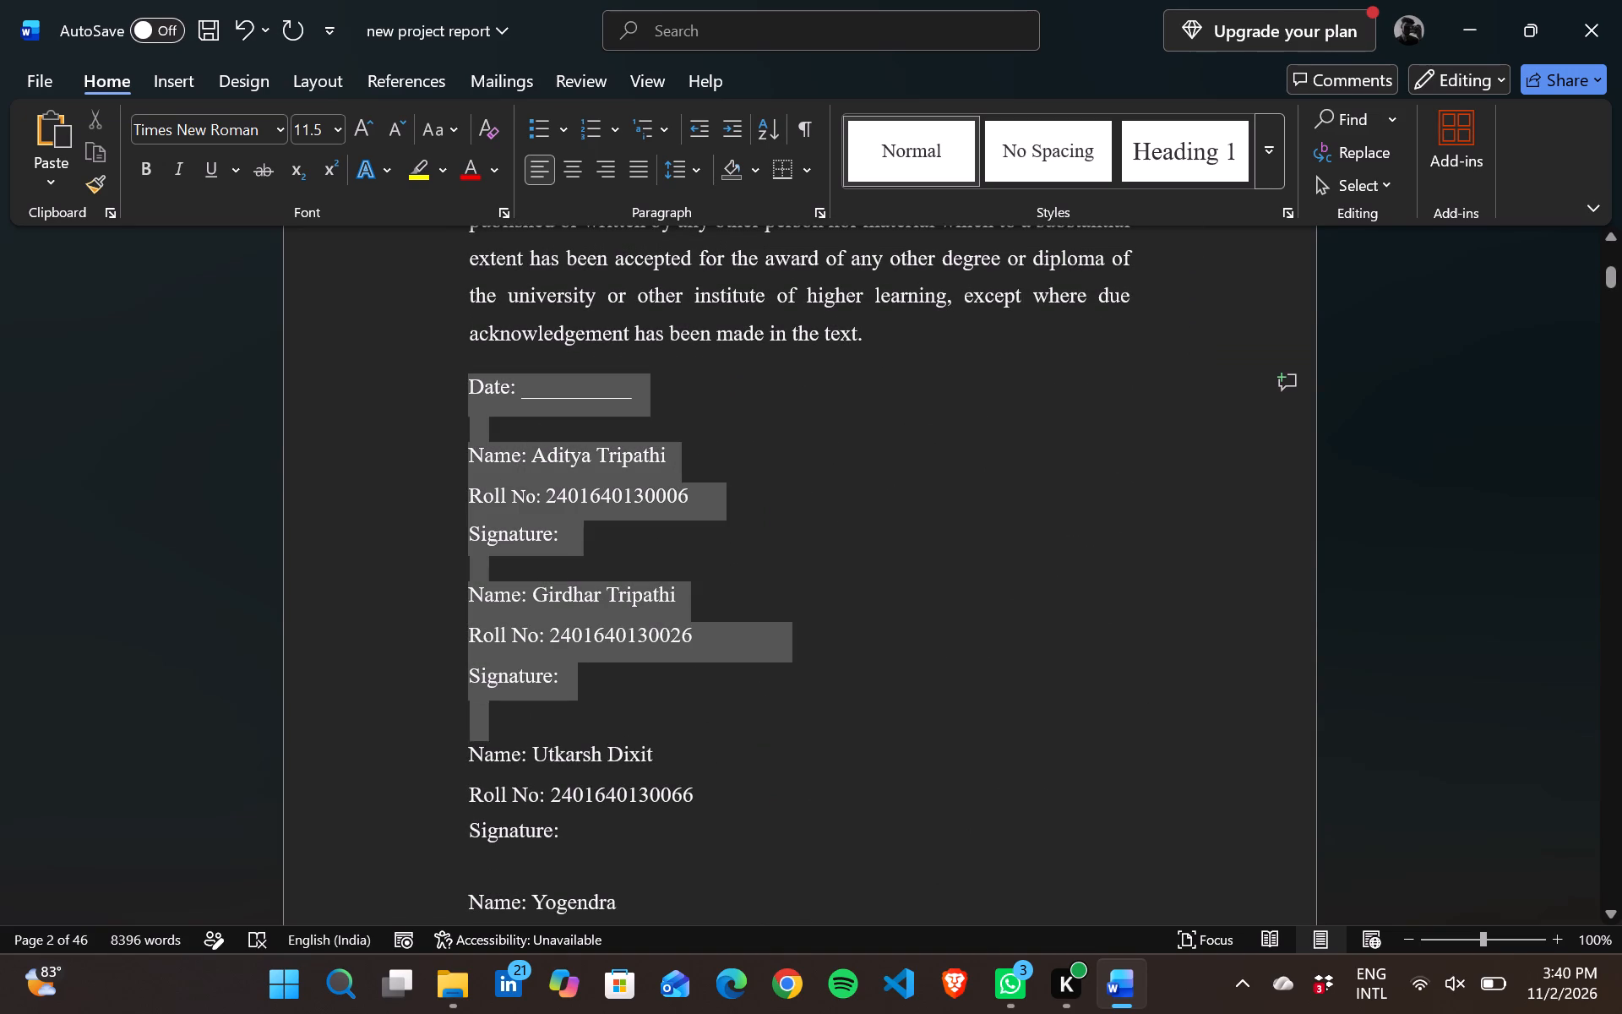
drag(640, 722, 623, 221)
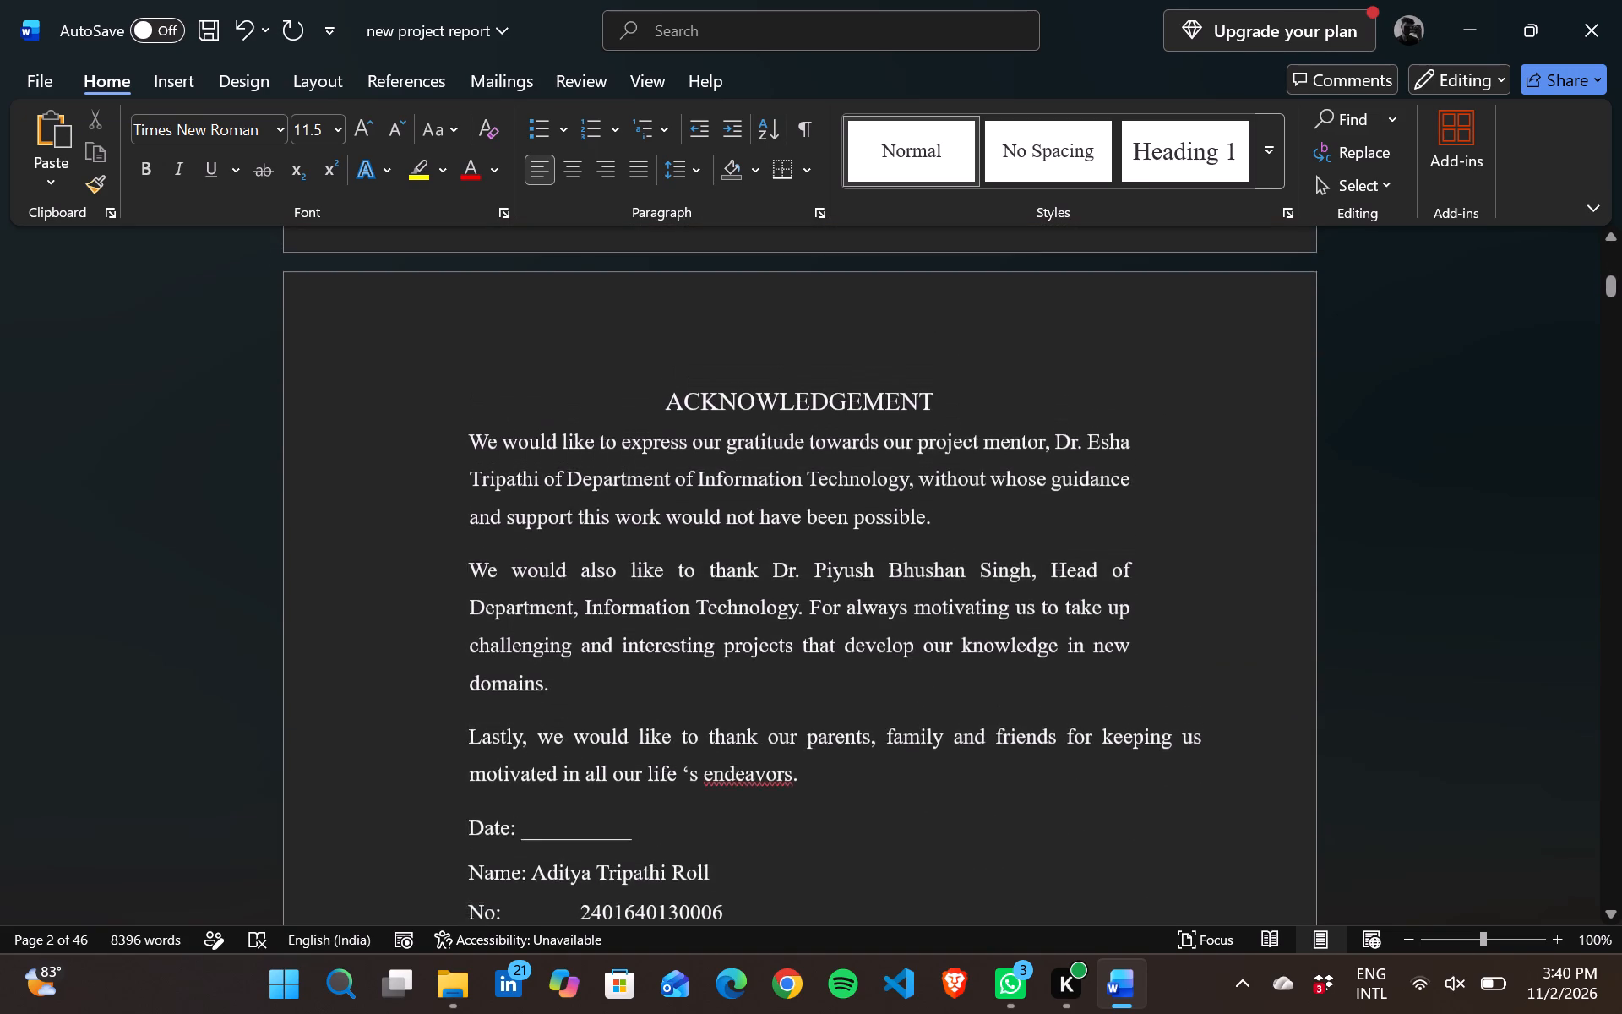
drag(623, 221, 630, 297)
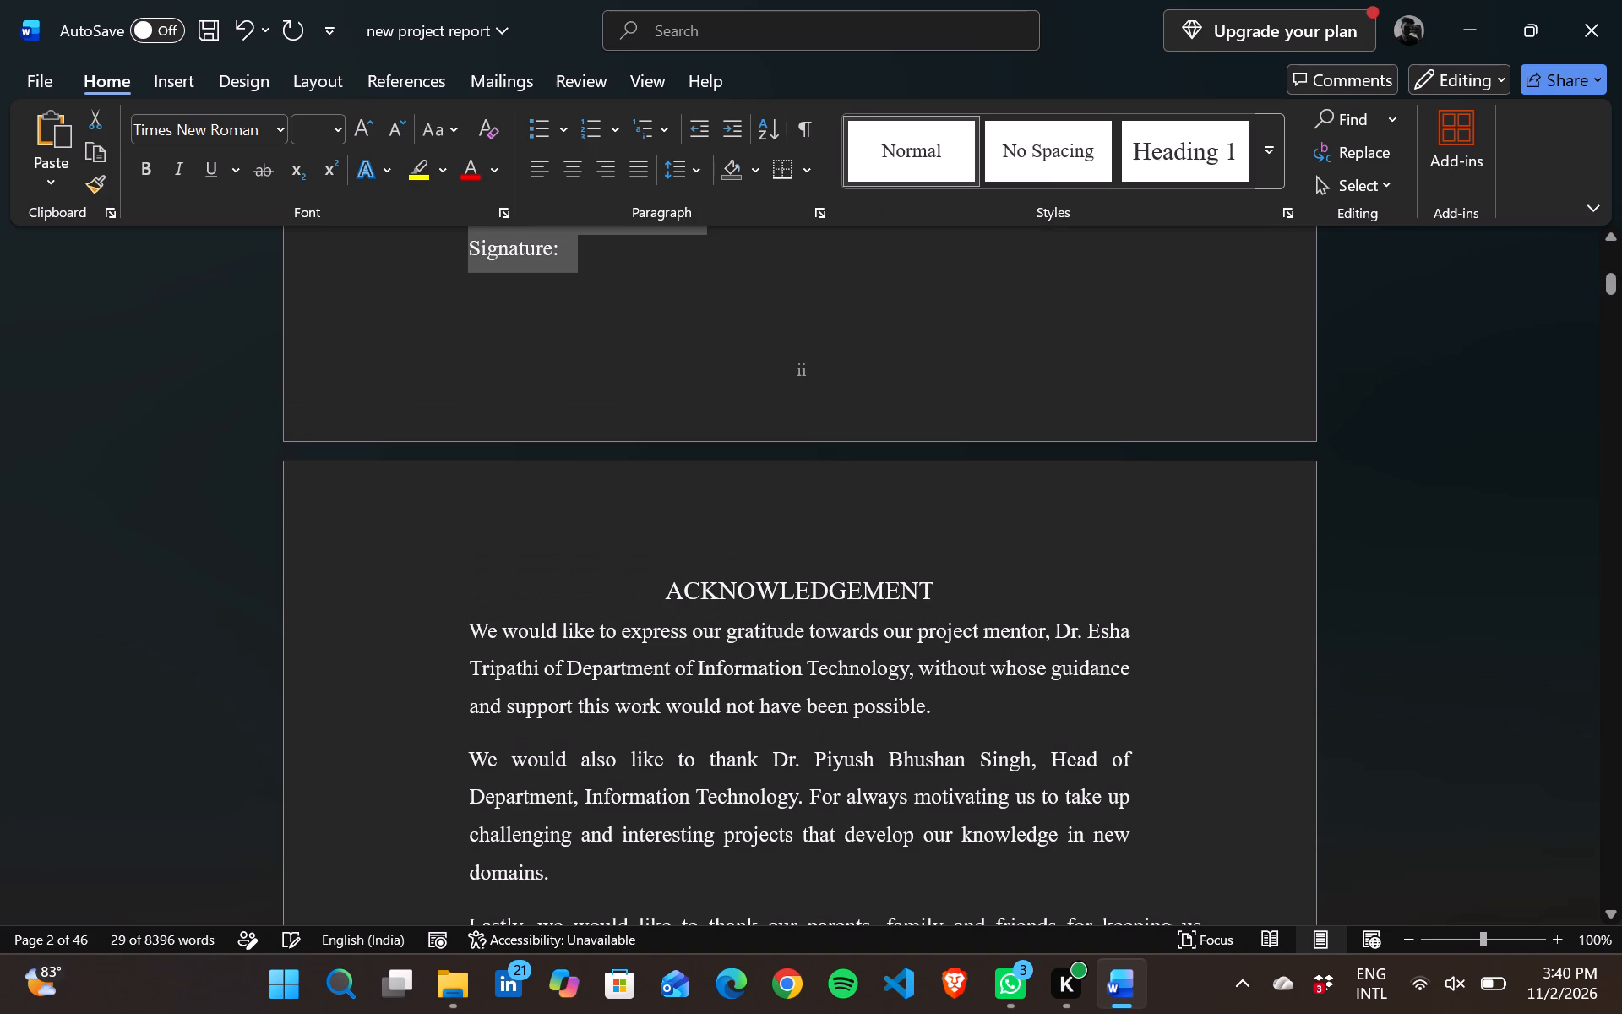
key(ctrl+c)
Replace the Acknowledgement page's Date line and student entries with the block copied from the Declaration.
scroll(689, 501, down, 3)
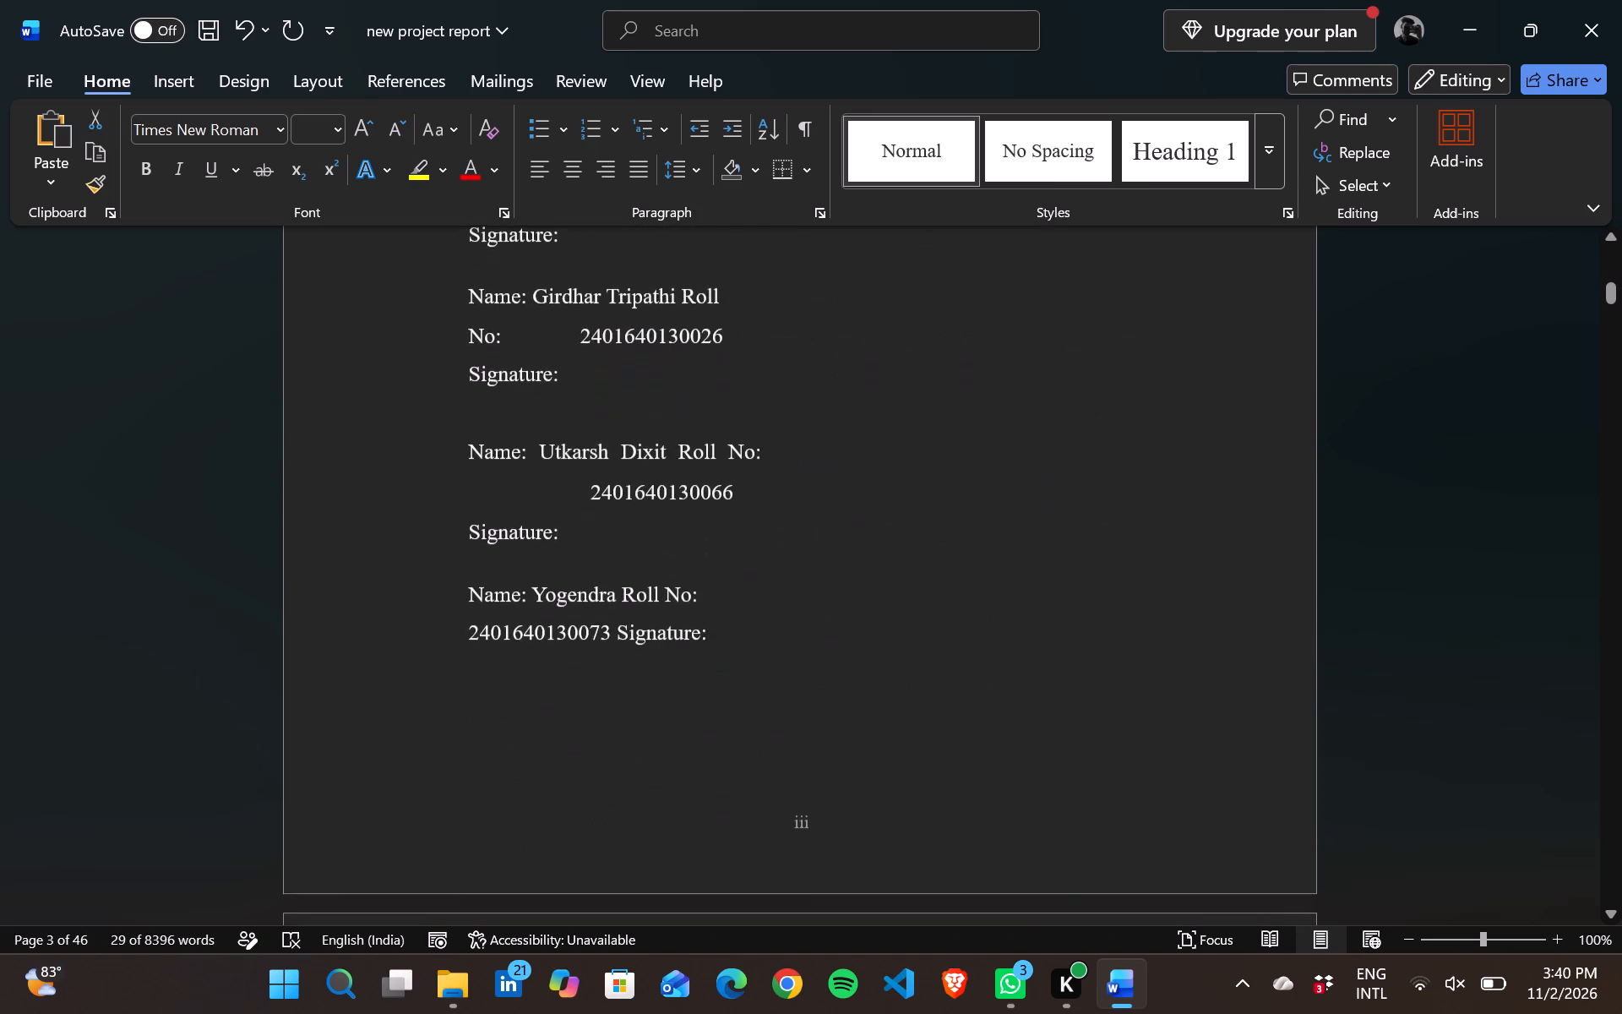
scroll(694, 486, up, 1)
drag(469, 430, 531, 511)
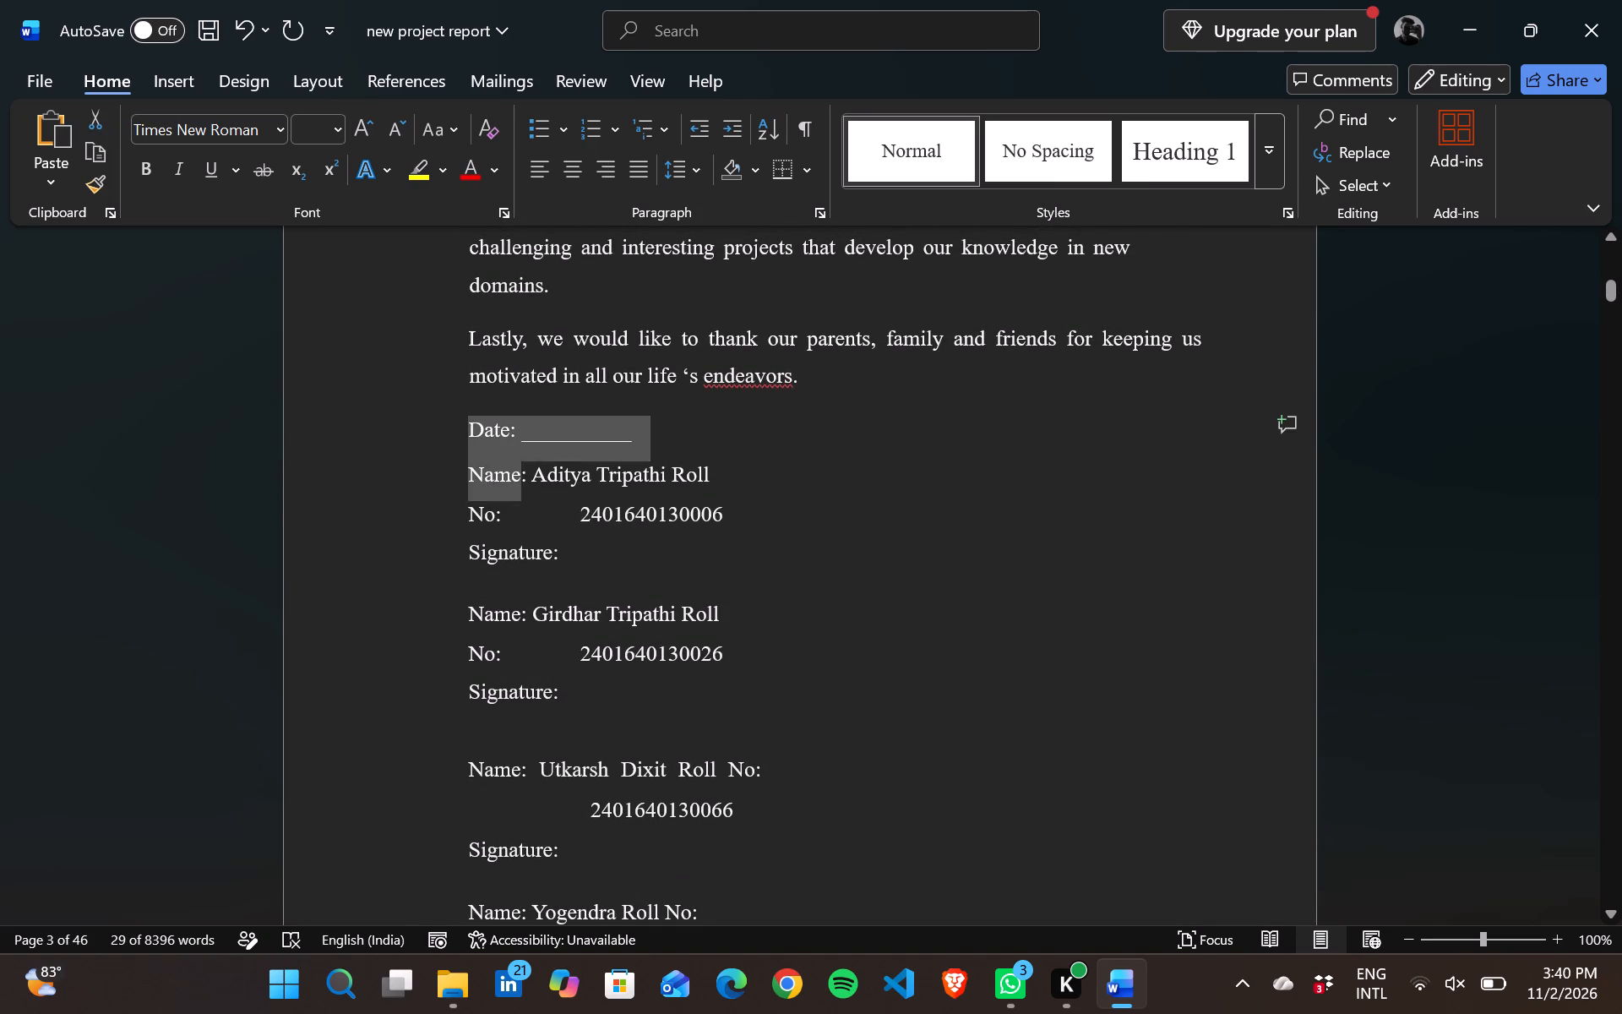
drag(531, 511, 682, 634)
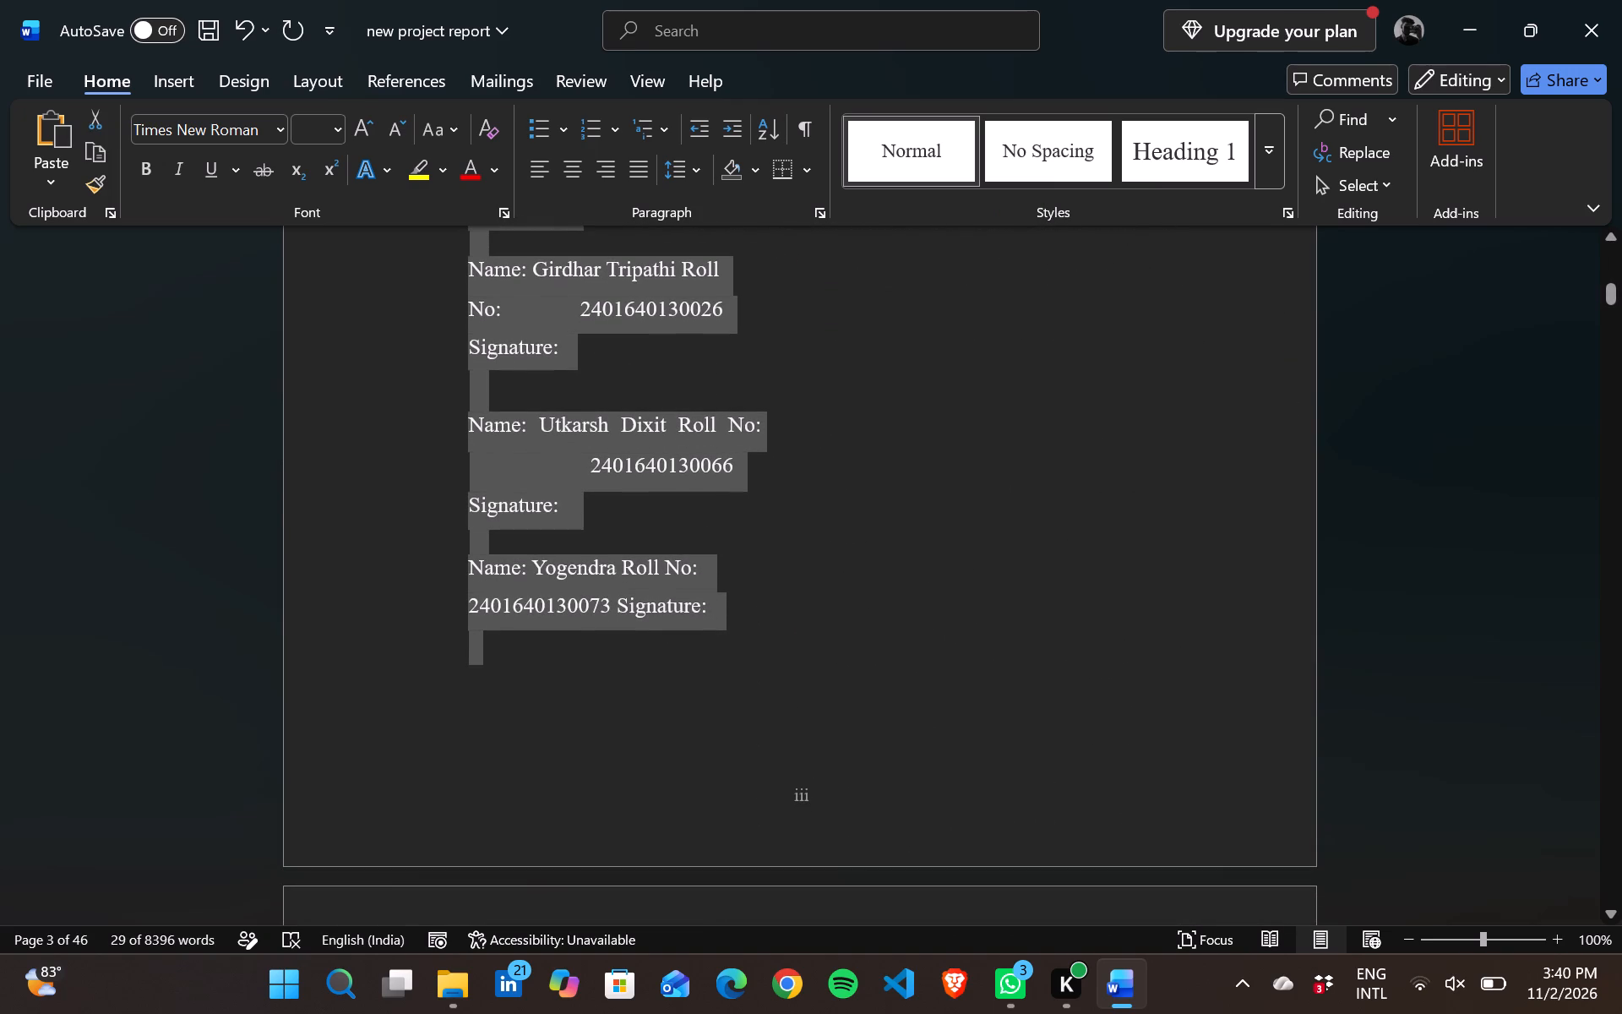
drag(682, 634, 761, 619)
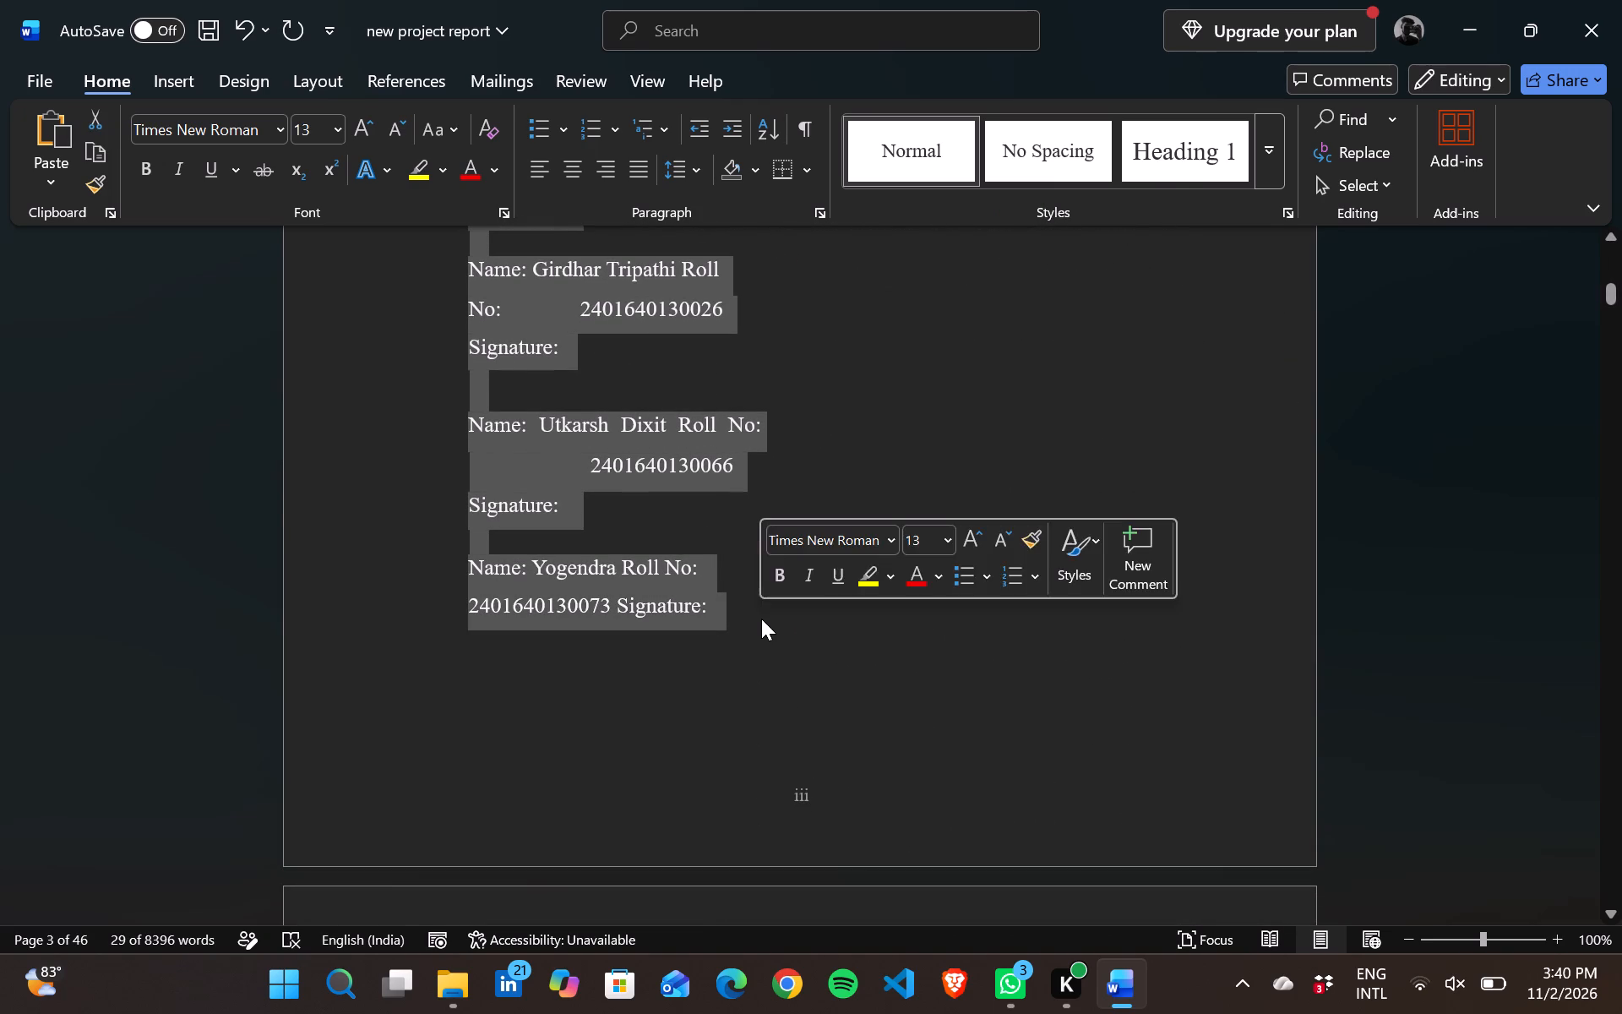
key(ctrl+v)
Ignore all spelling flags for "endeavors" in the Acknowledgement's last paragraph.
scroll(714, 524, up, 1)
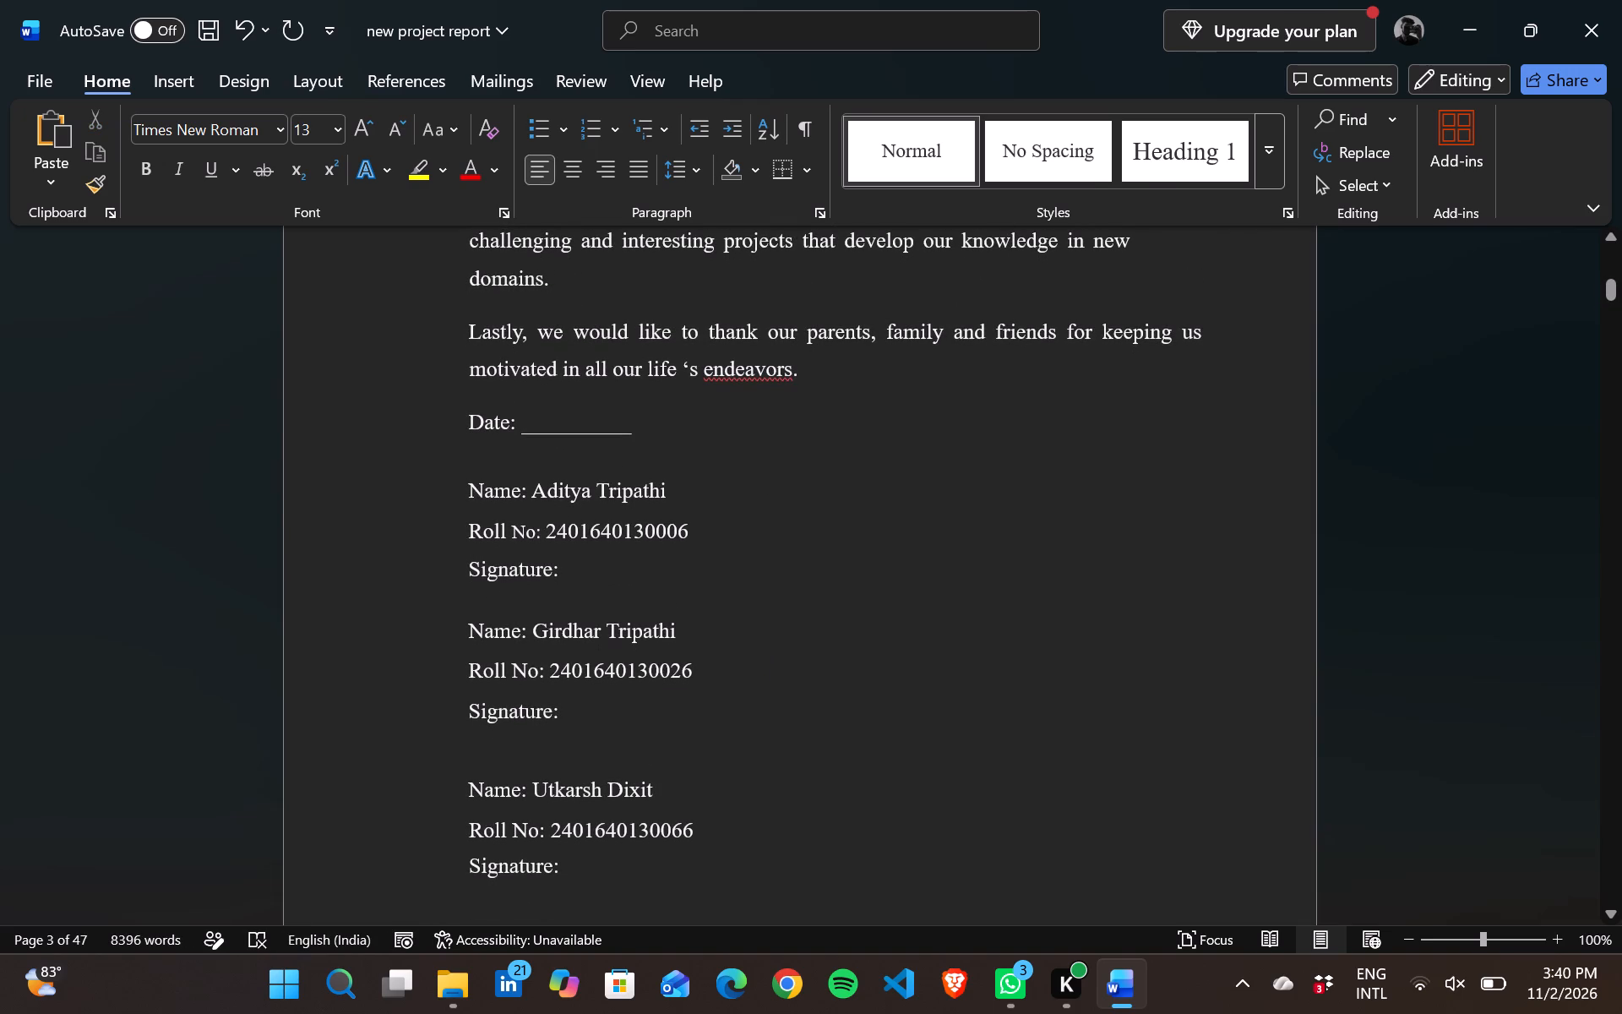
right_click(770, 373)
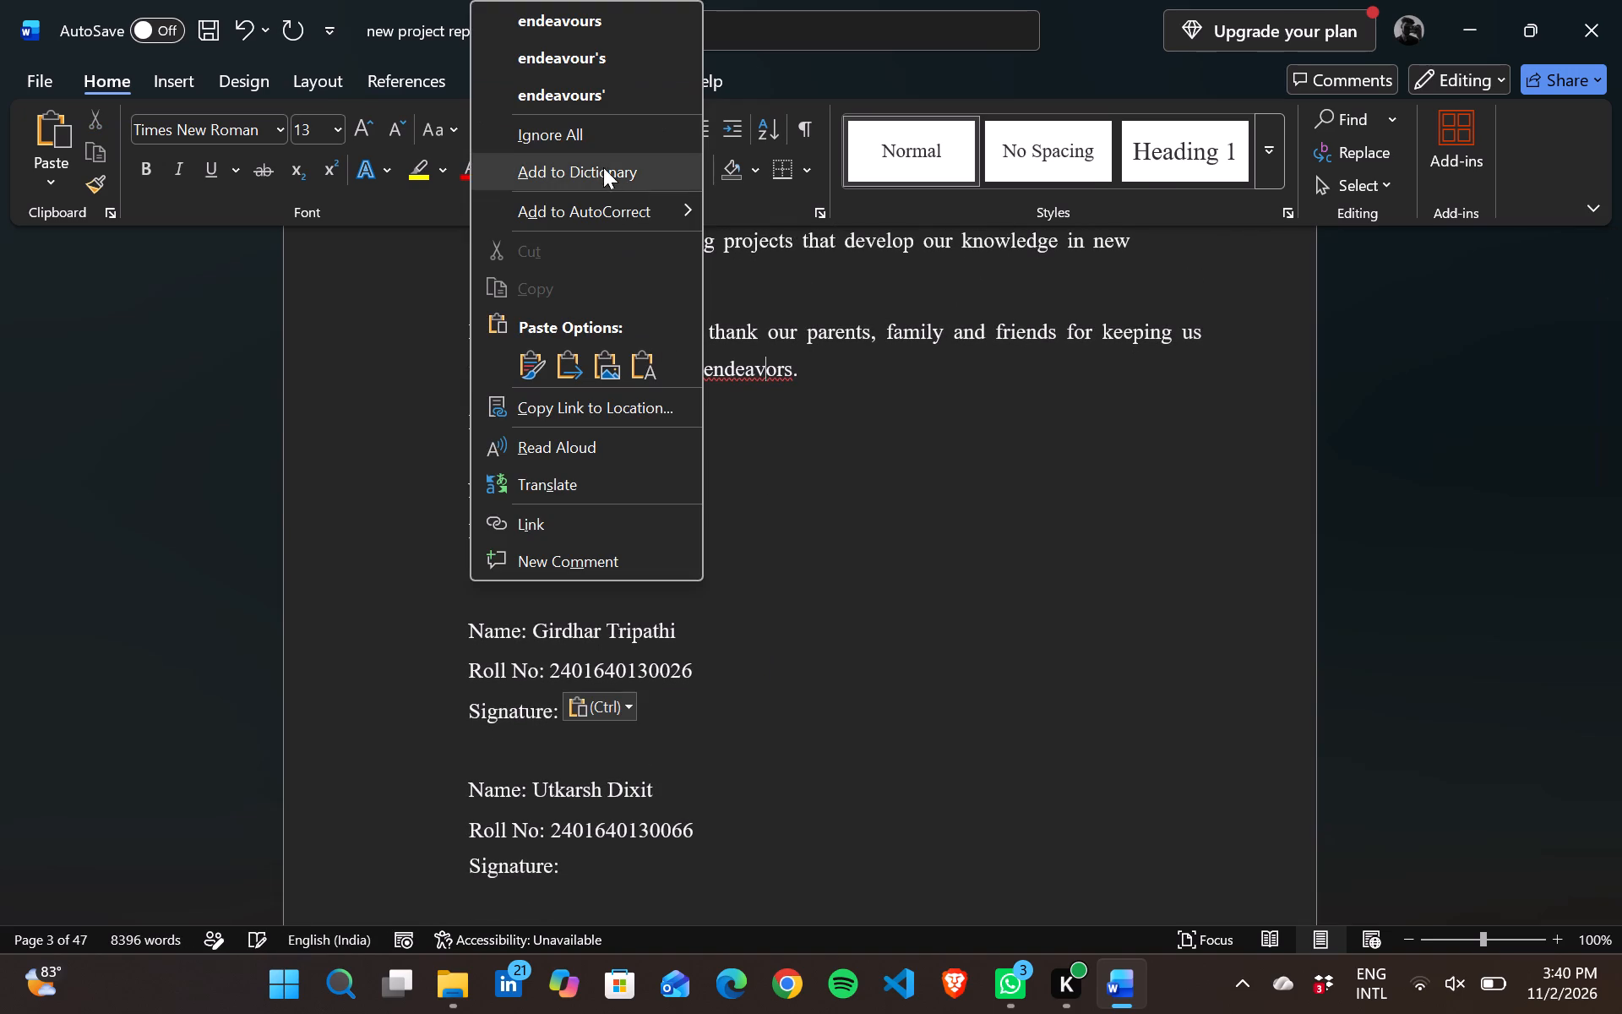
click(572, 134)
Ignore all spelling flags for "TalentTrack" and "bonafide" in the Certificate's opening sentence.
scroll(827, 537, down, 1)
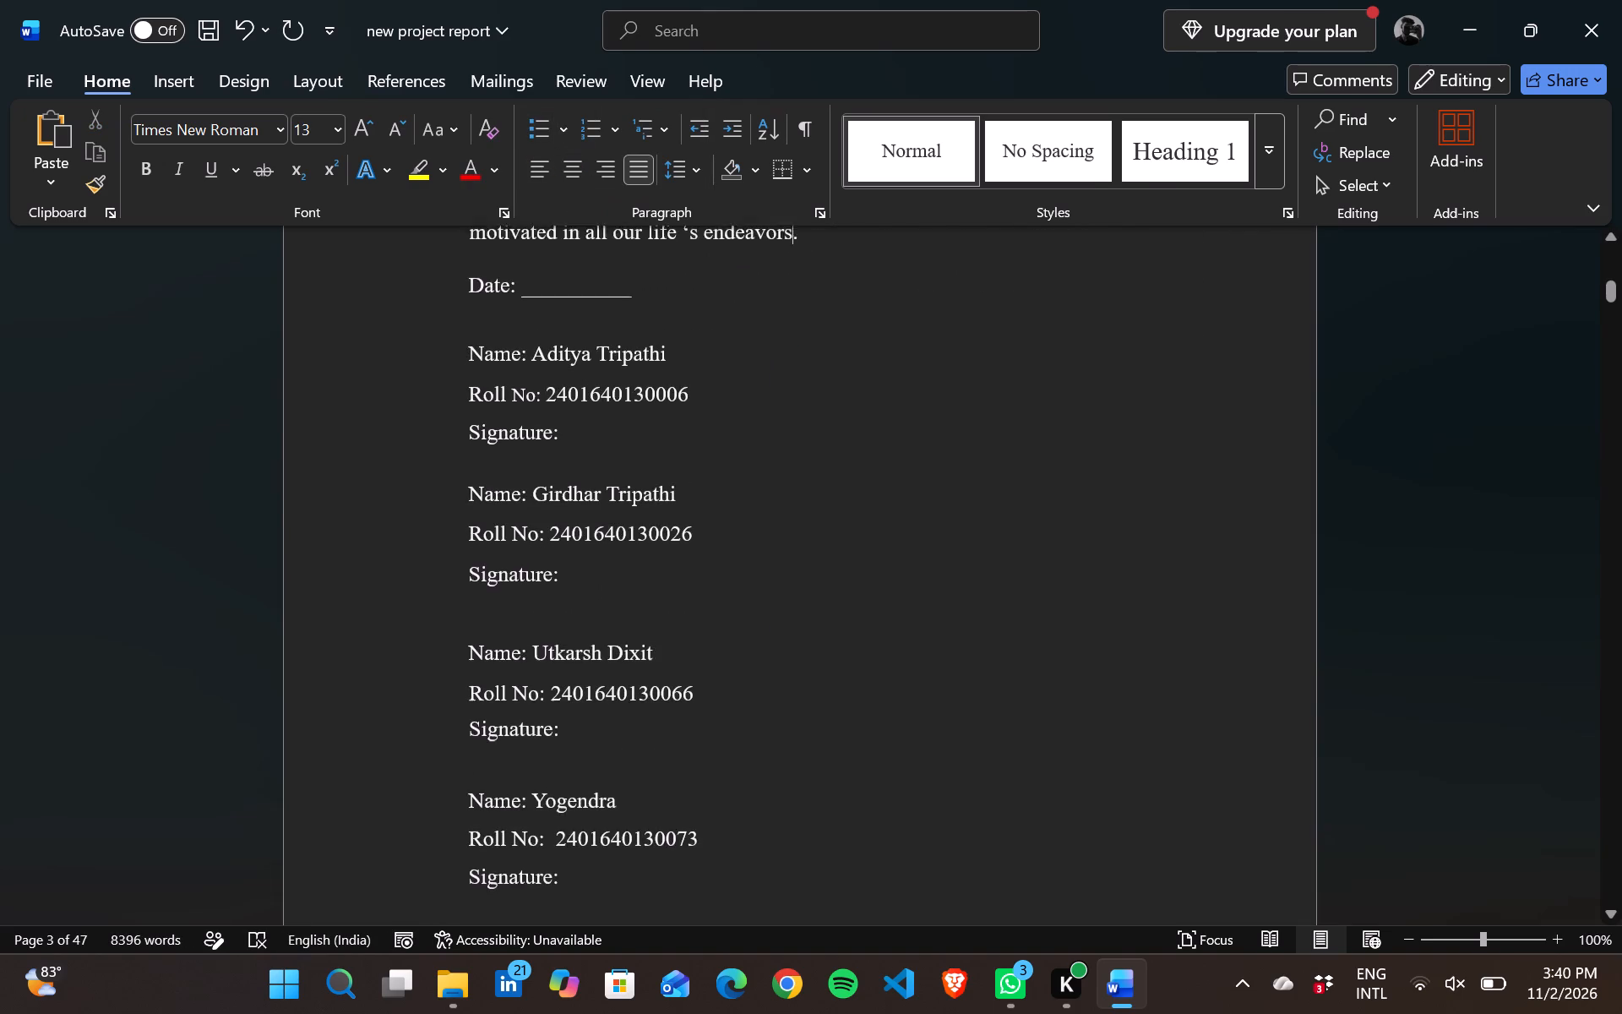
scroll(827, 537, down, 1)
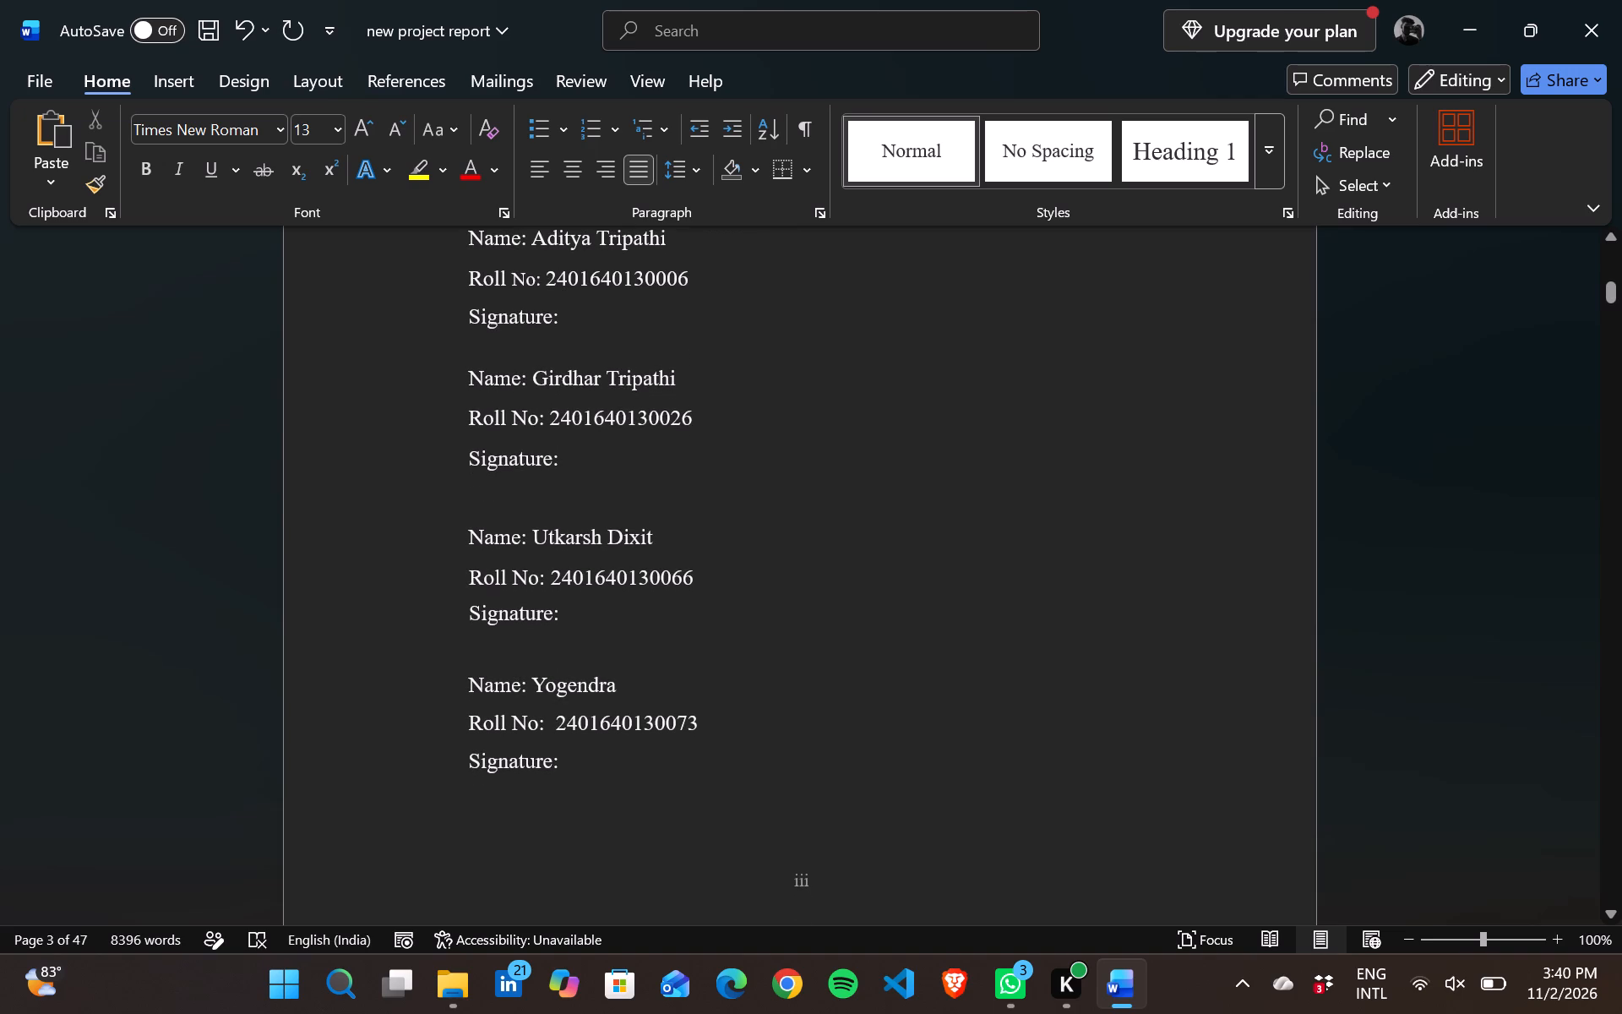
scroll(827, 537, down, 4)
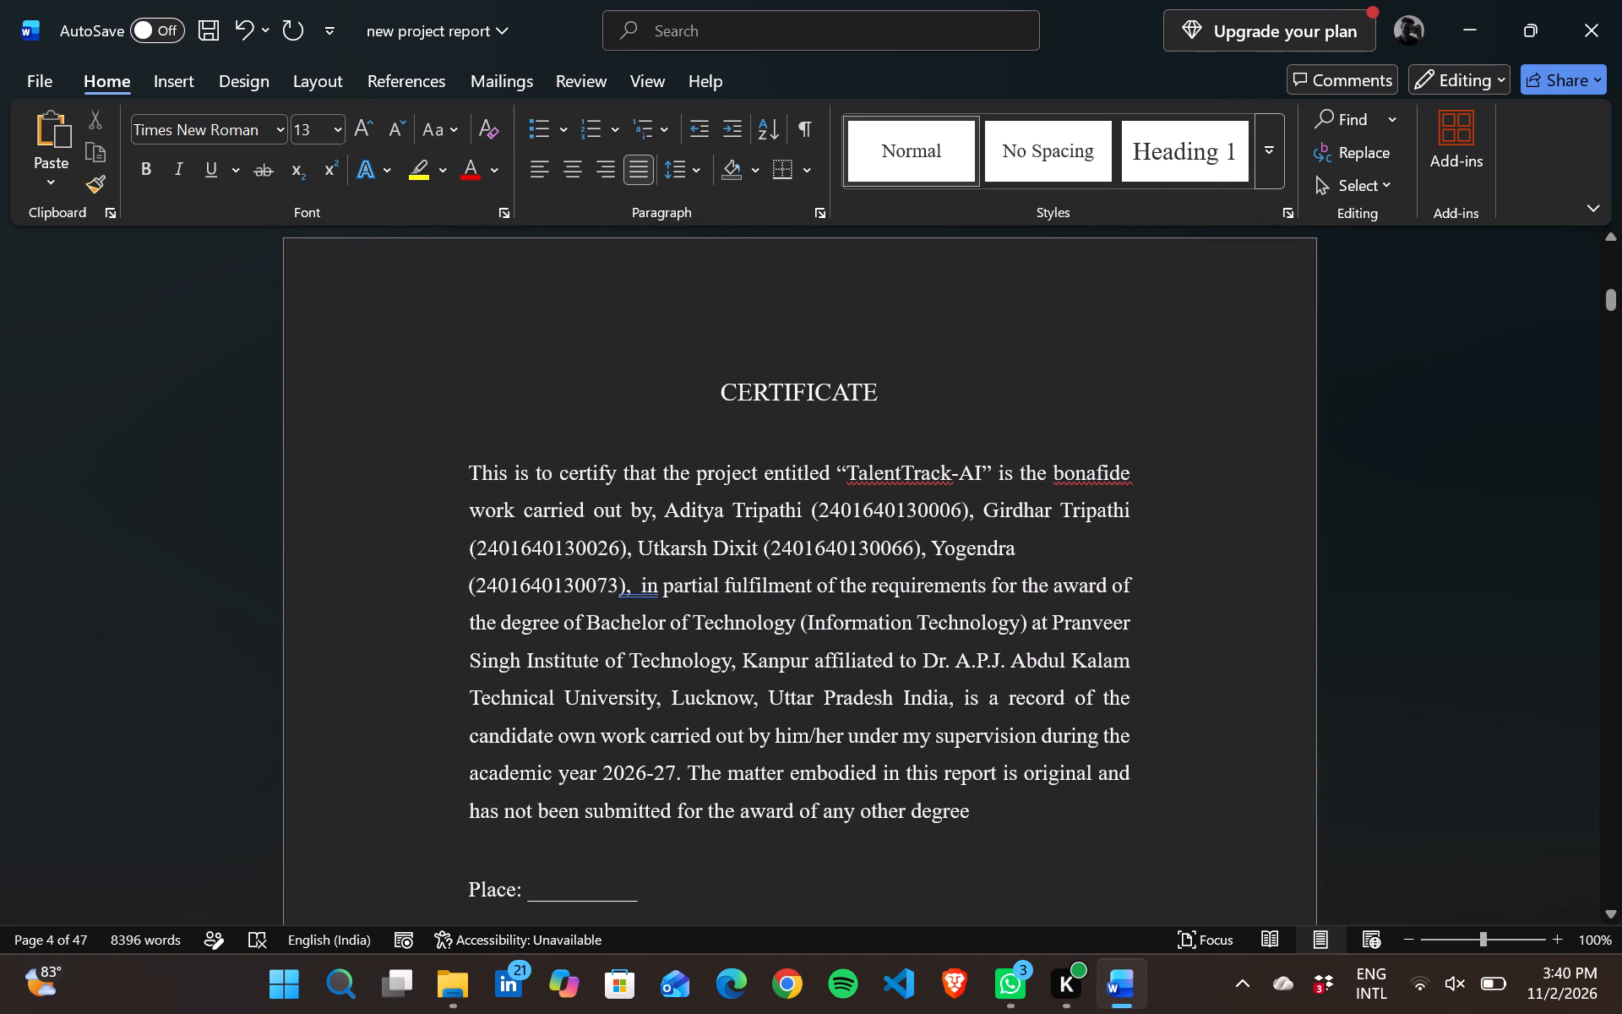
right_click(910, 464)
click(833, 536)
right_click(1076, 475)
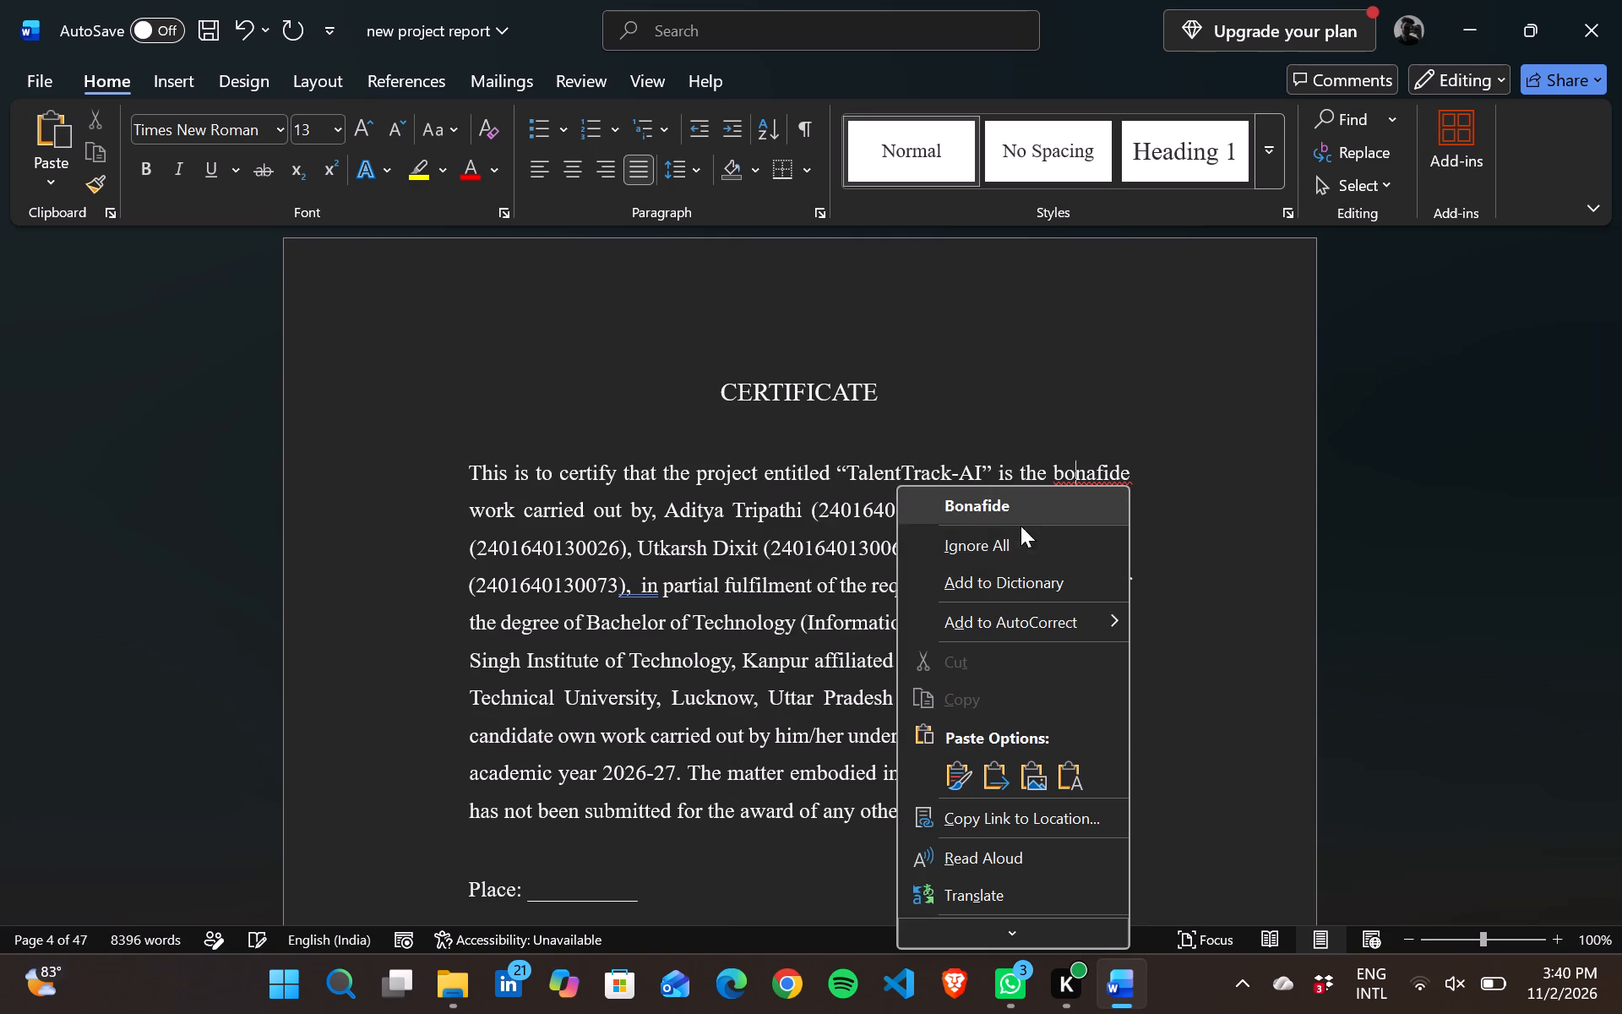
click(997, 547)
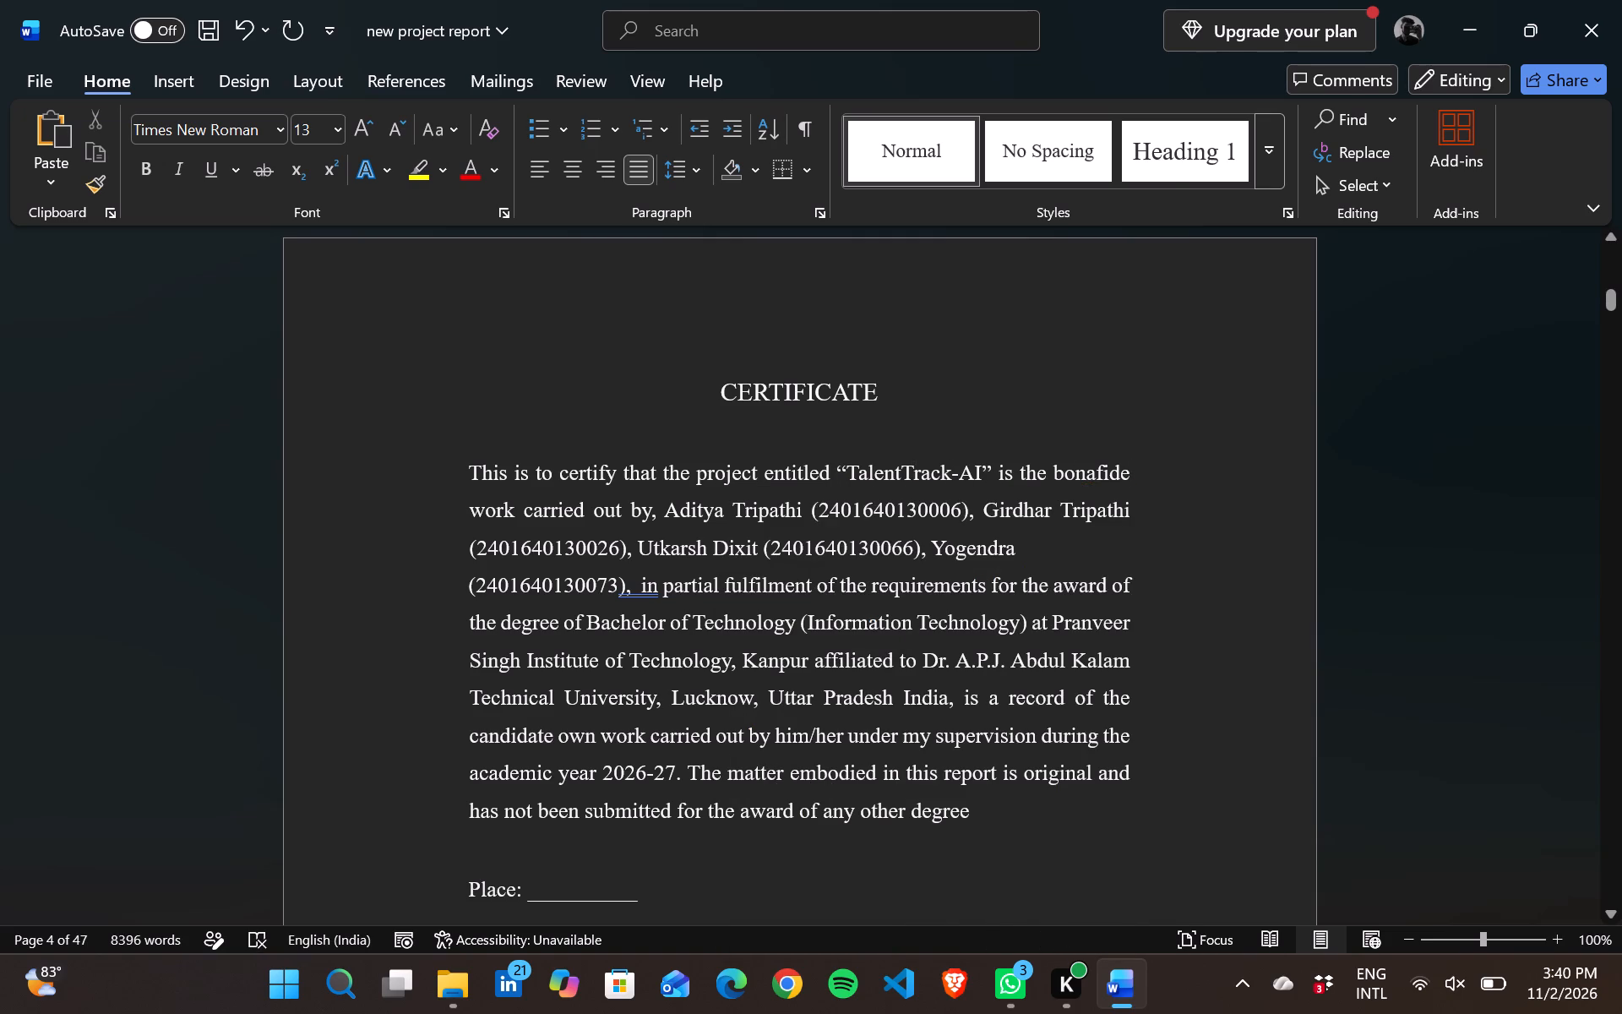
Start a new line before "Pranveer" in the Certificate's guide signature block, putting the full institute name on one line.
scroll(863, 594, down, 2)
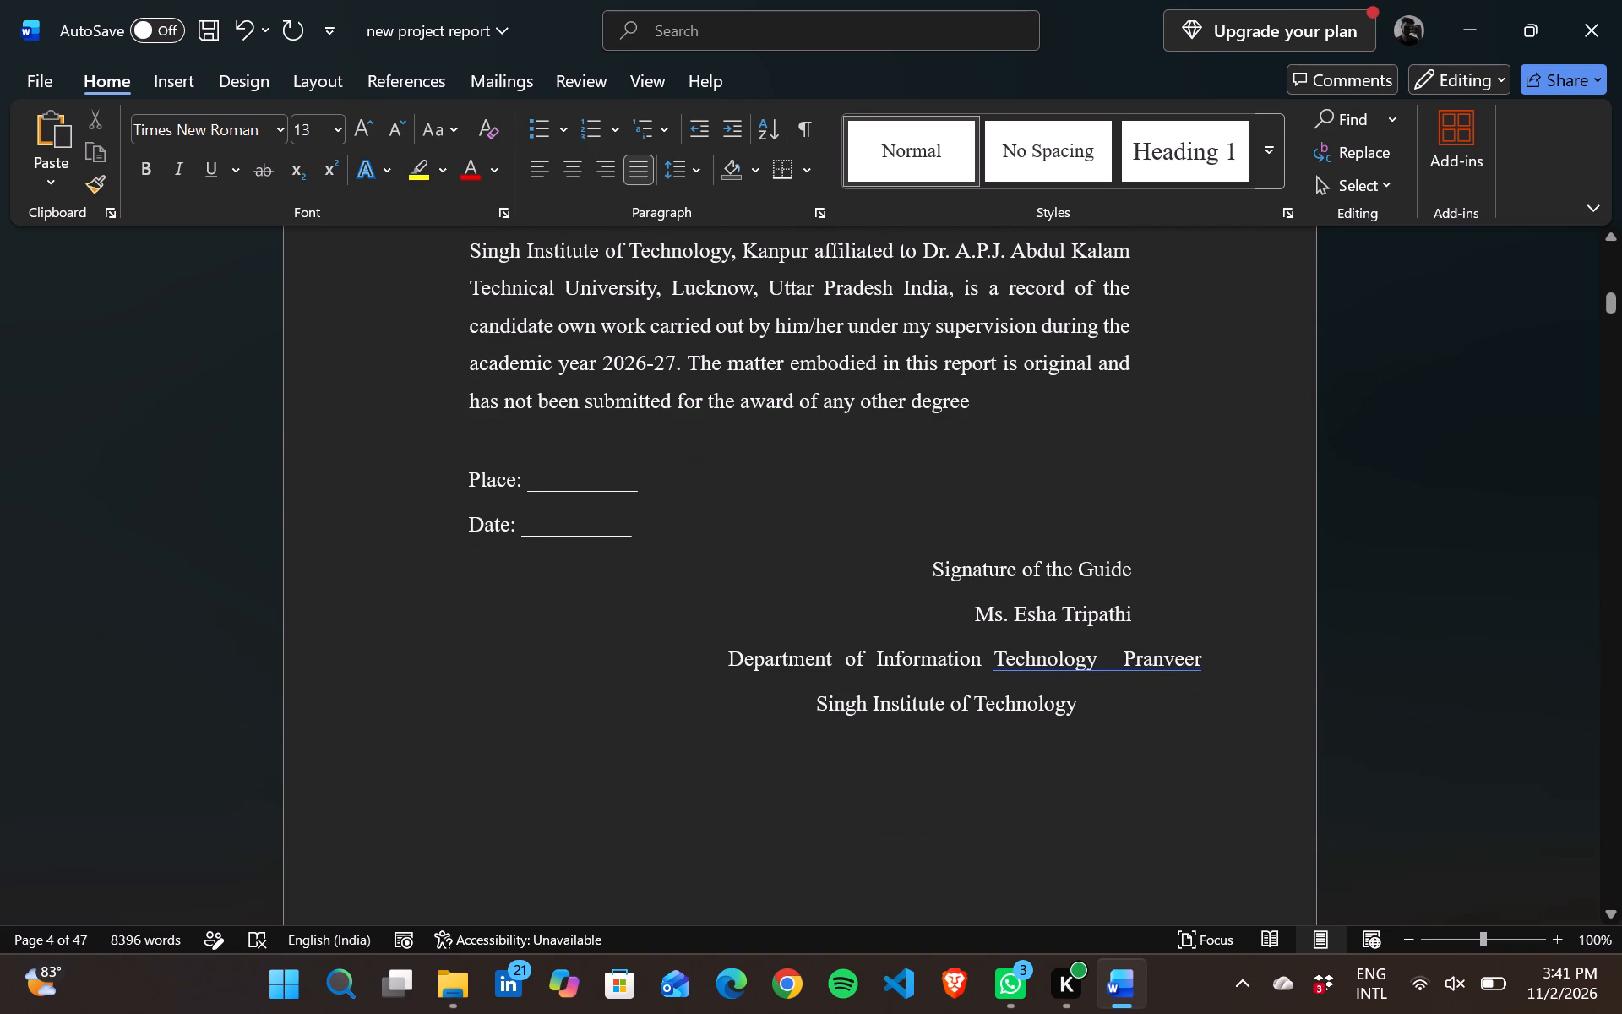
click(991, 658)
click(1117, 660)
key(Return)
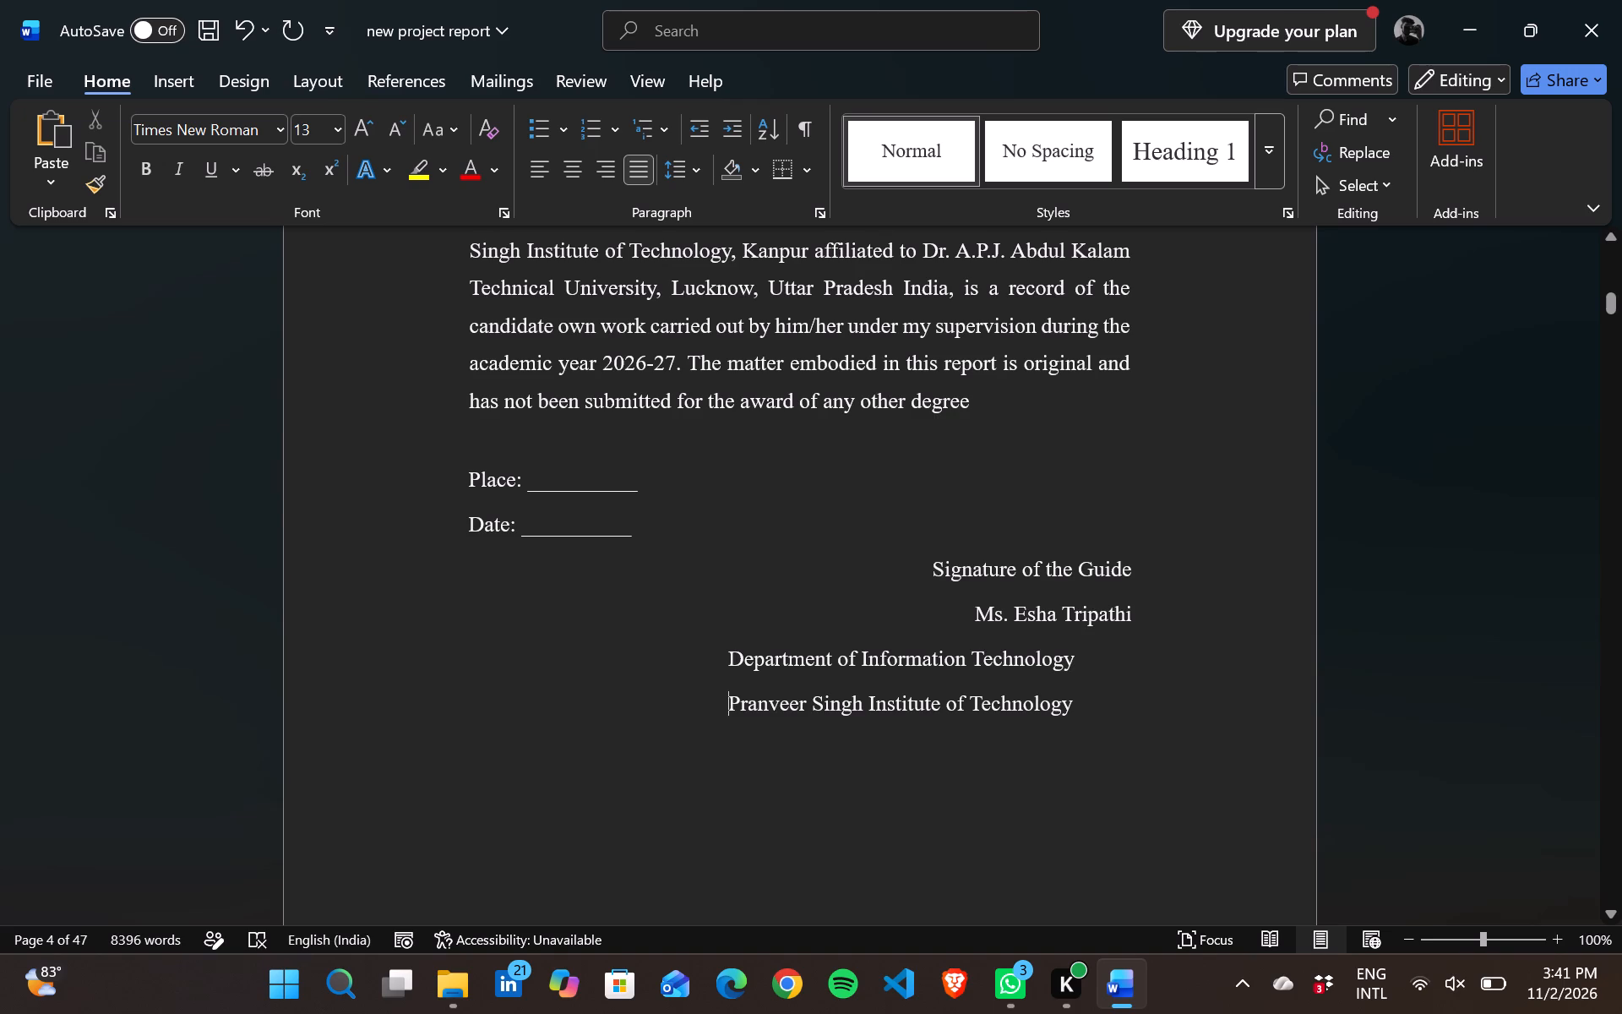
Remove one trailing character after "Department of Information Technology" in the signature block and add three spaces there.
click(1139, 662)
key(BackSpace)
key(space)
key(space)
key(space)
Look through the pages between the Certificate and the Introduction, including the Table of Content, and return to the signature block.
scroll(1058, 684, down, 4)
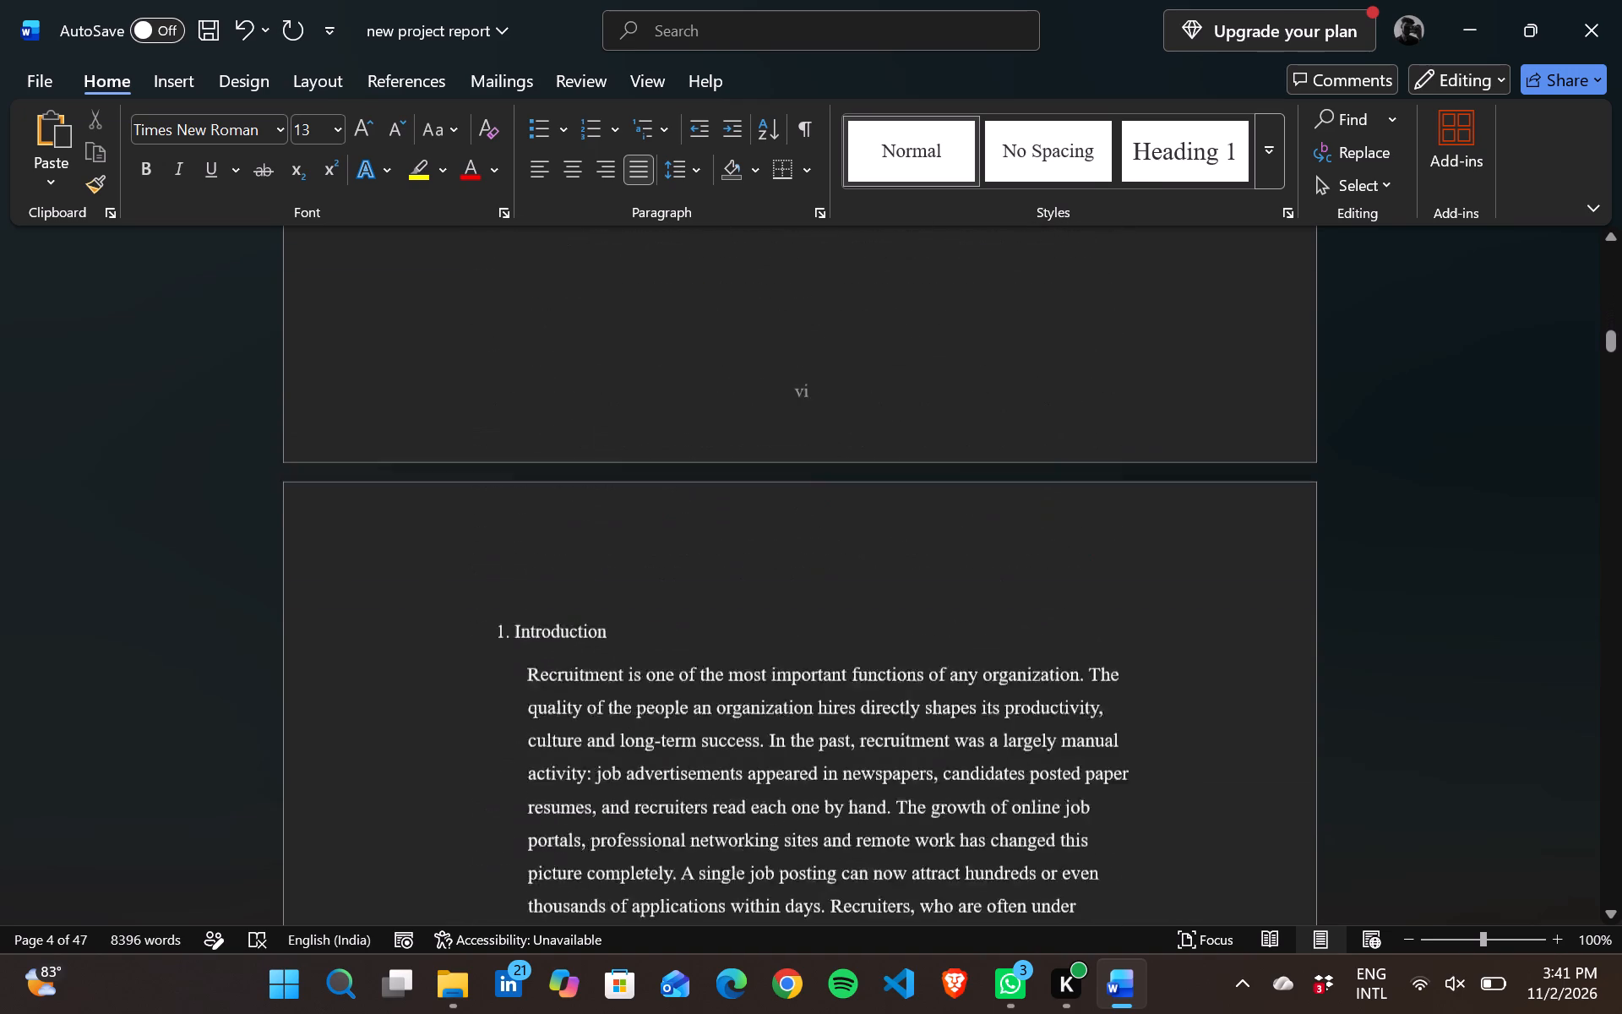
scroll(1058, 684, up, 3)
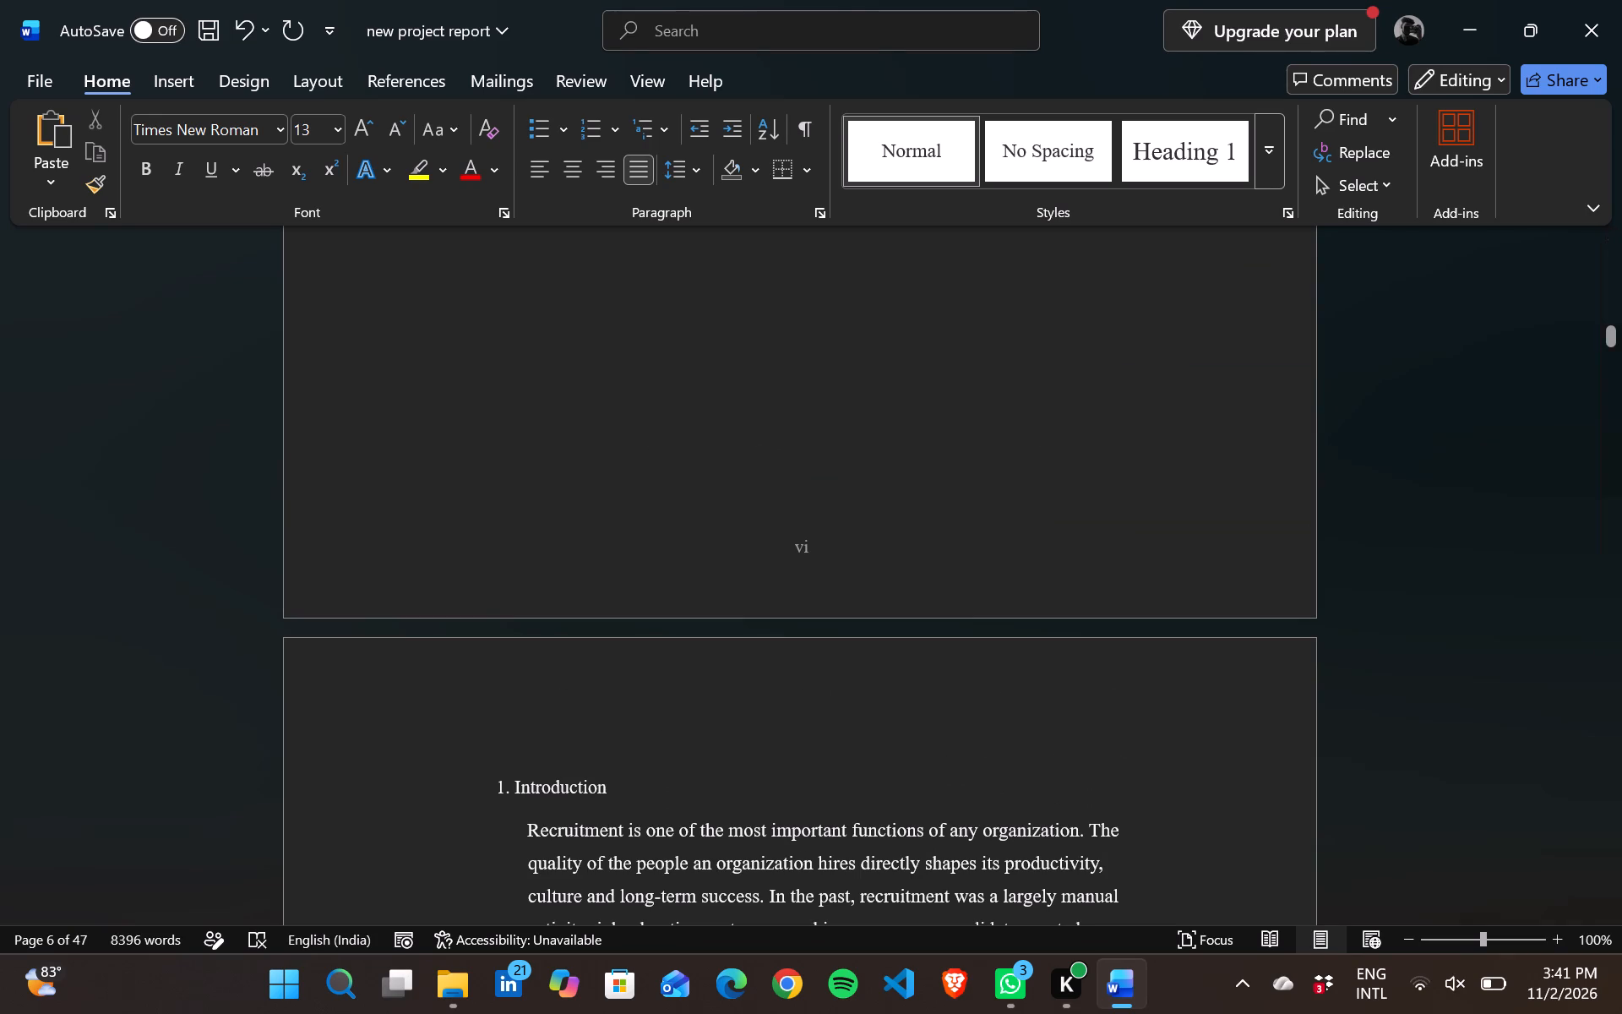
scroll(1058, 684, up, 6)
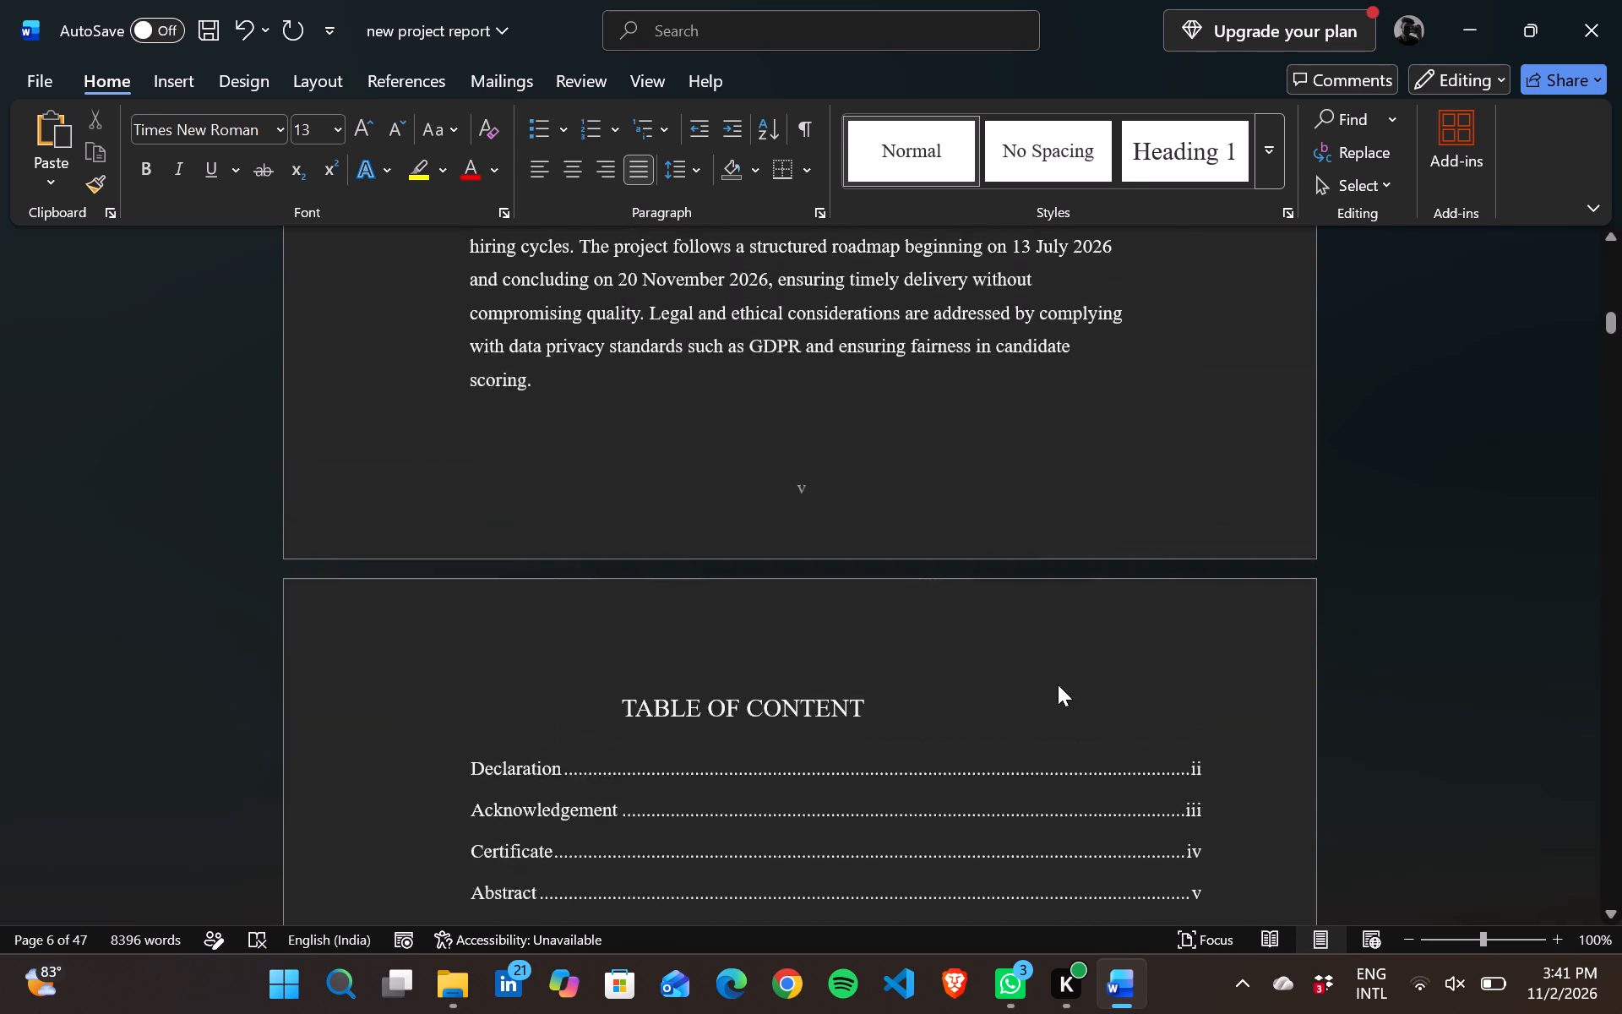
scroll(1058, 684, up, 5)
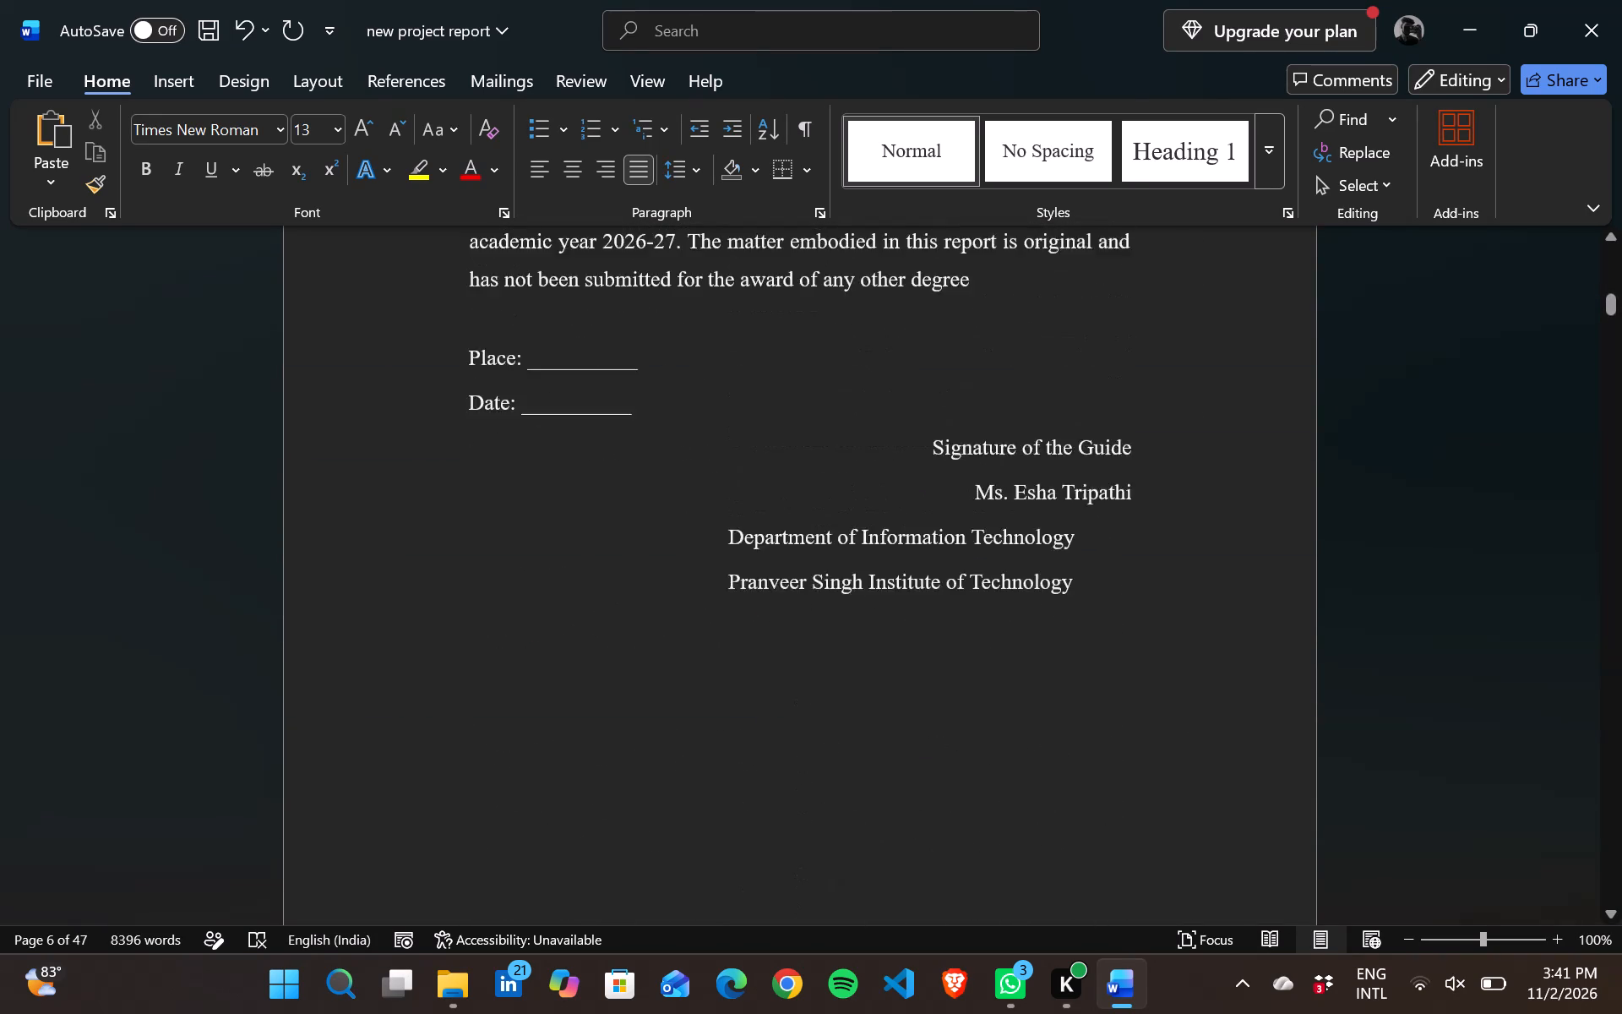
scroll(1058, 684, up, 1)
scroll(1058, 684, right, 1)
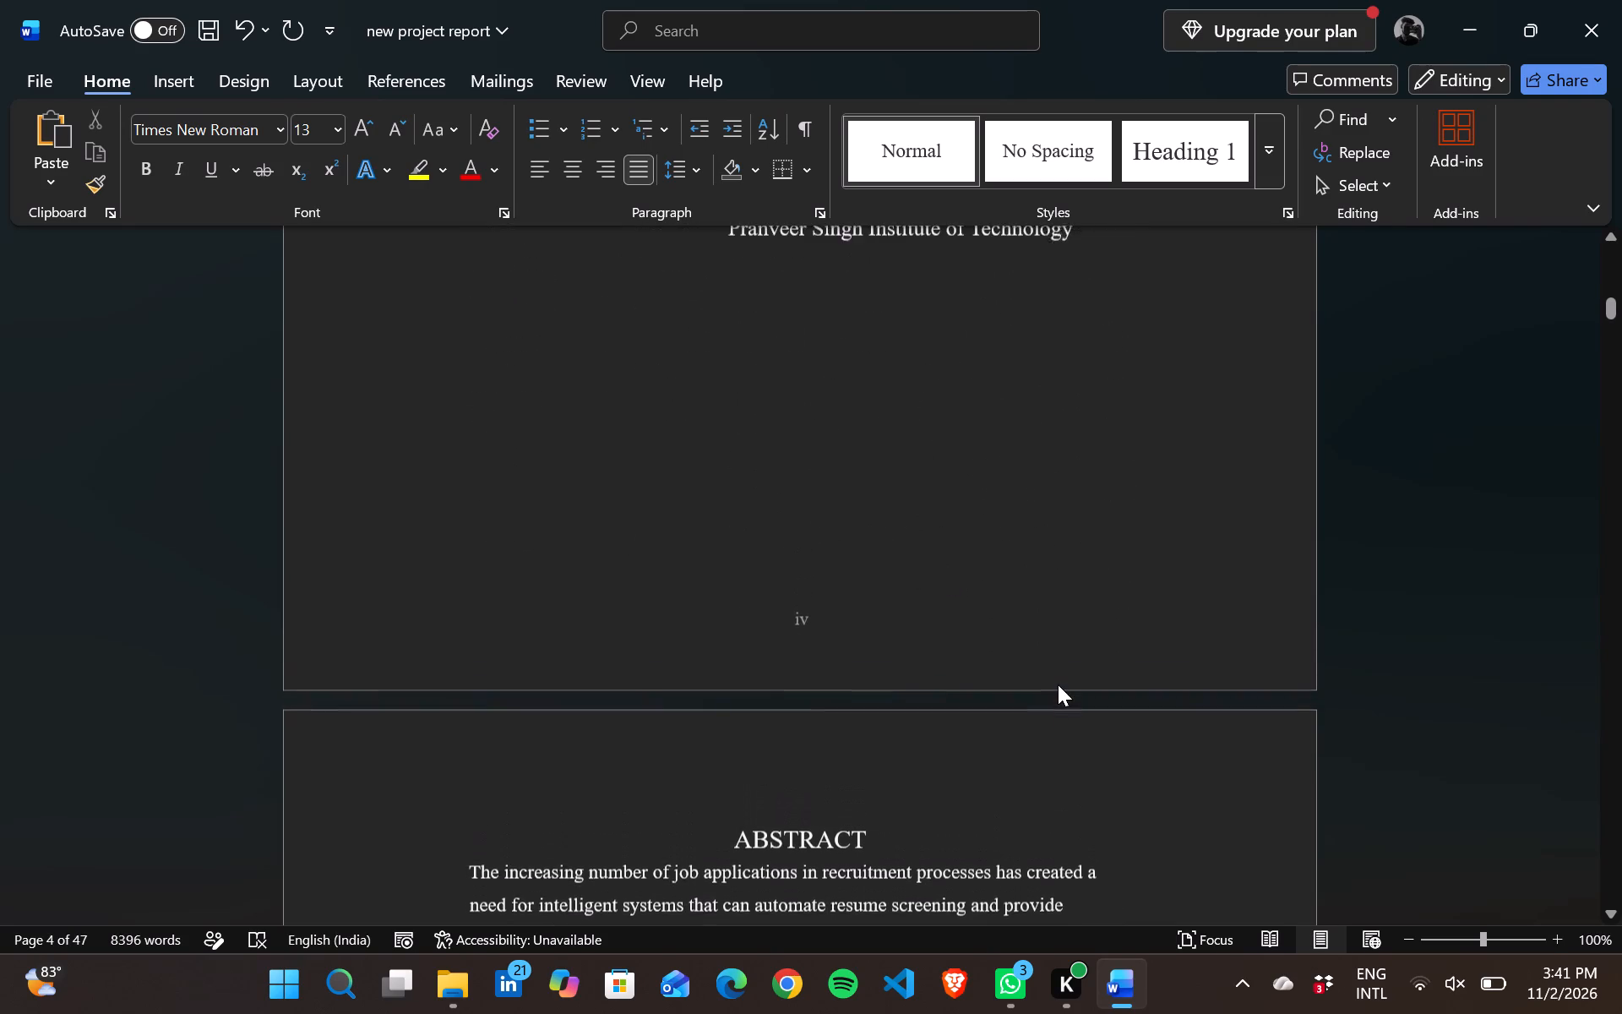
scroll(1058, 684, right, 1)
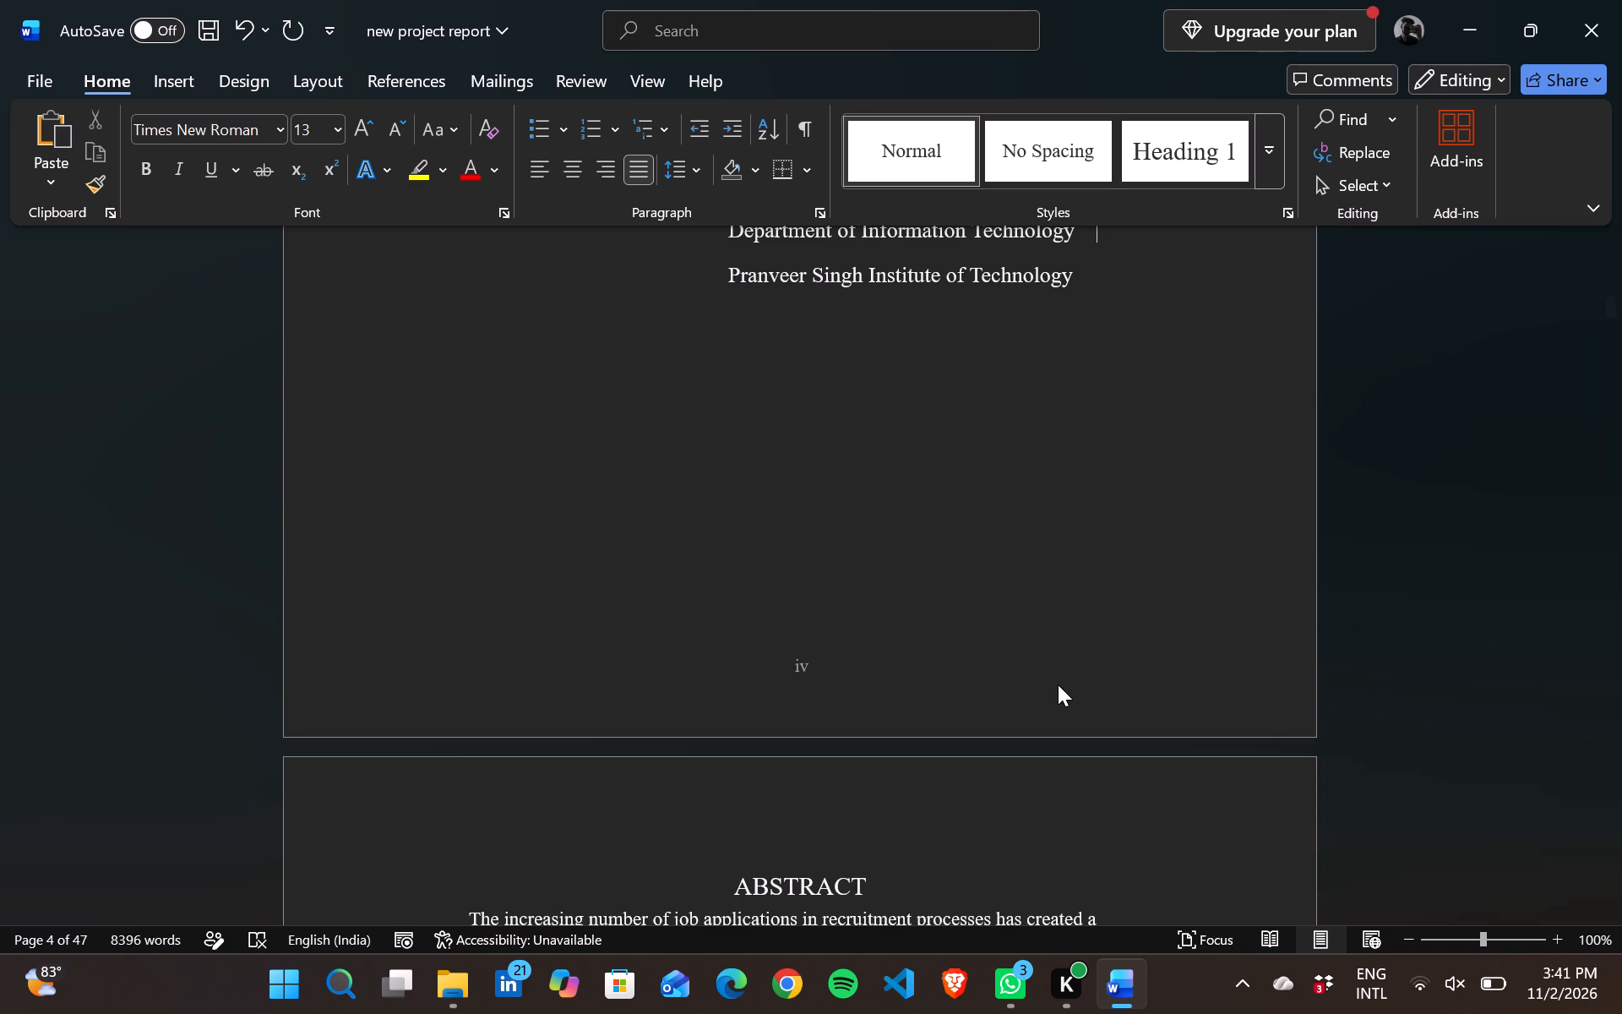
scroll(1016, 497, up, 1)
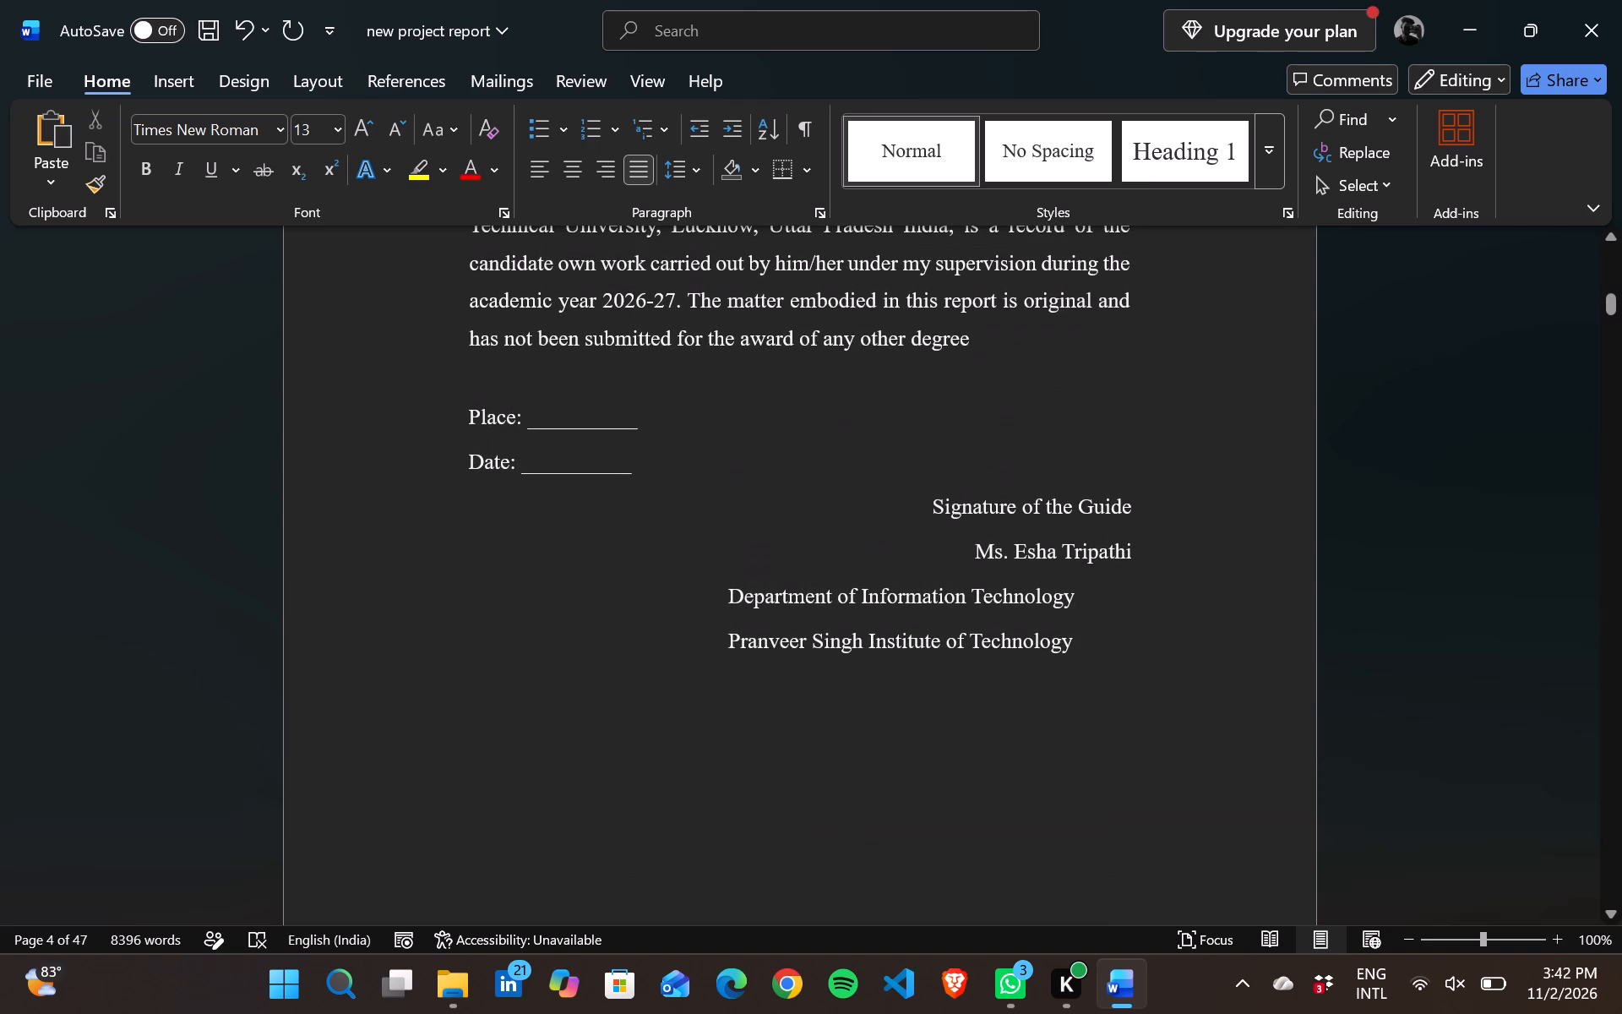
scroll(1016, 497, up, 1)
Align the "Department of Information Technology" line with the right end of the lines above in the signature block.
drag(1079, 596, 1167, 587)
click(1167, 587)
Change the guide's title from "Ms" to "Dr" in the Certificate's signature block.
click(998, 550)
key(Right)
key(BackSpace)
key(BackSpace)
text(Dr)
Copy the "Department of Information Technology" line, clear the original text, and paste it on a new line below the guide's name.
drag(729, 598, 1104, 594)
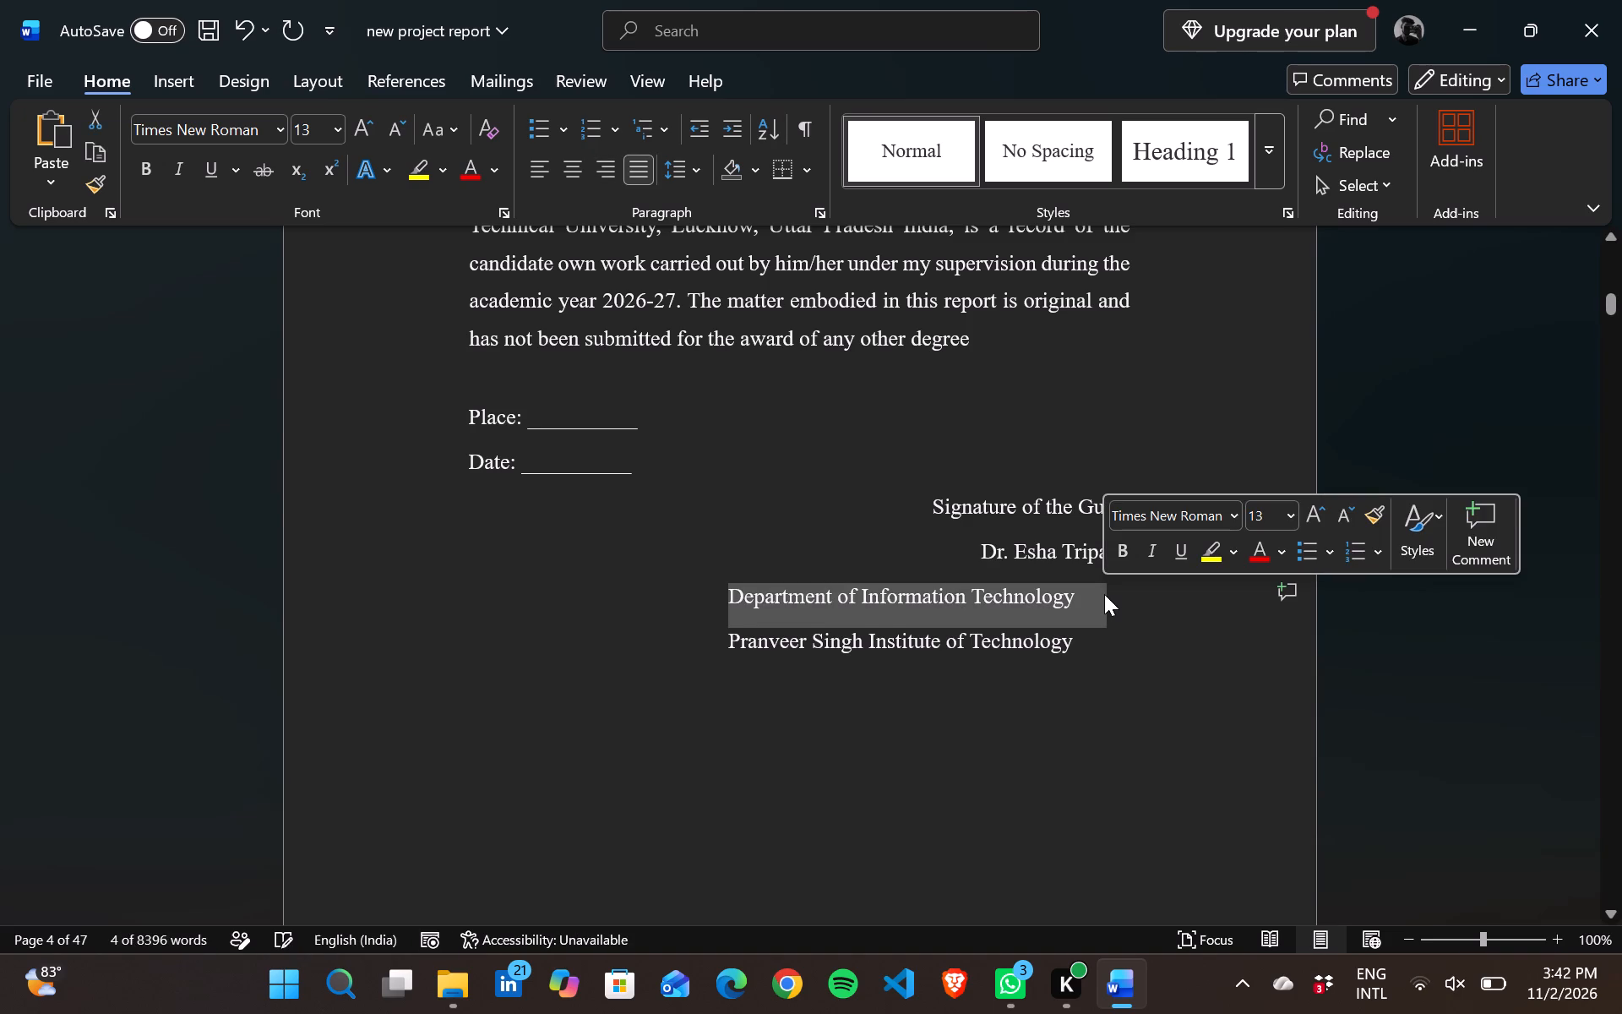
click(730, 599)
drag(730, 599, 1042, 591)
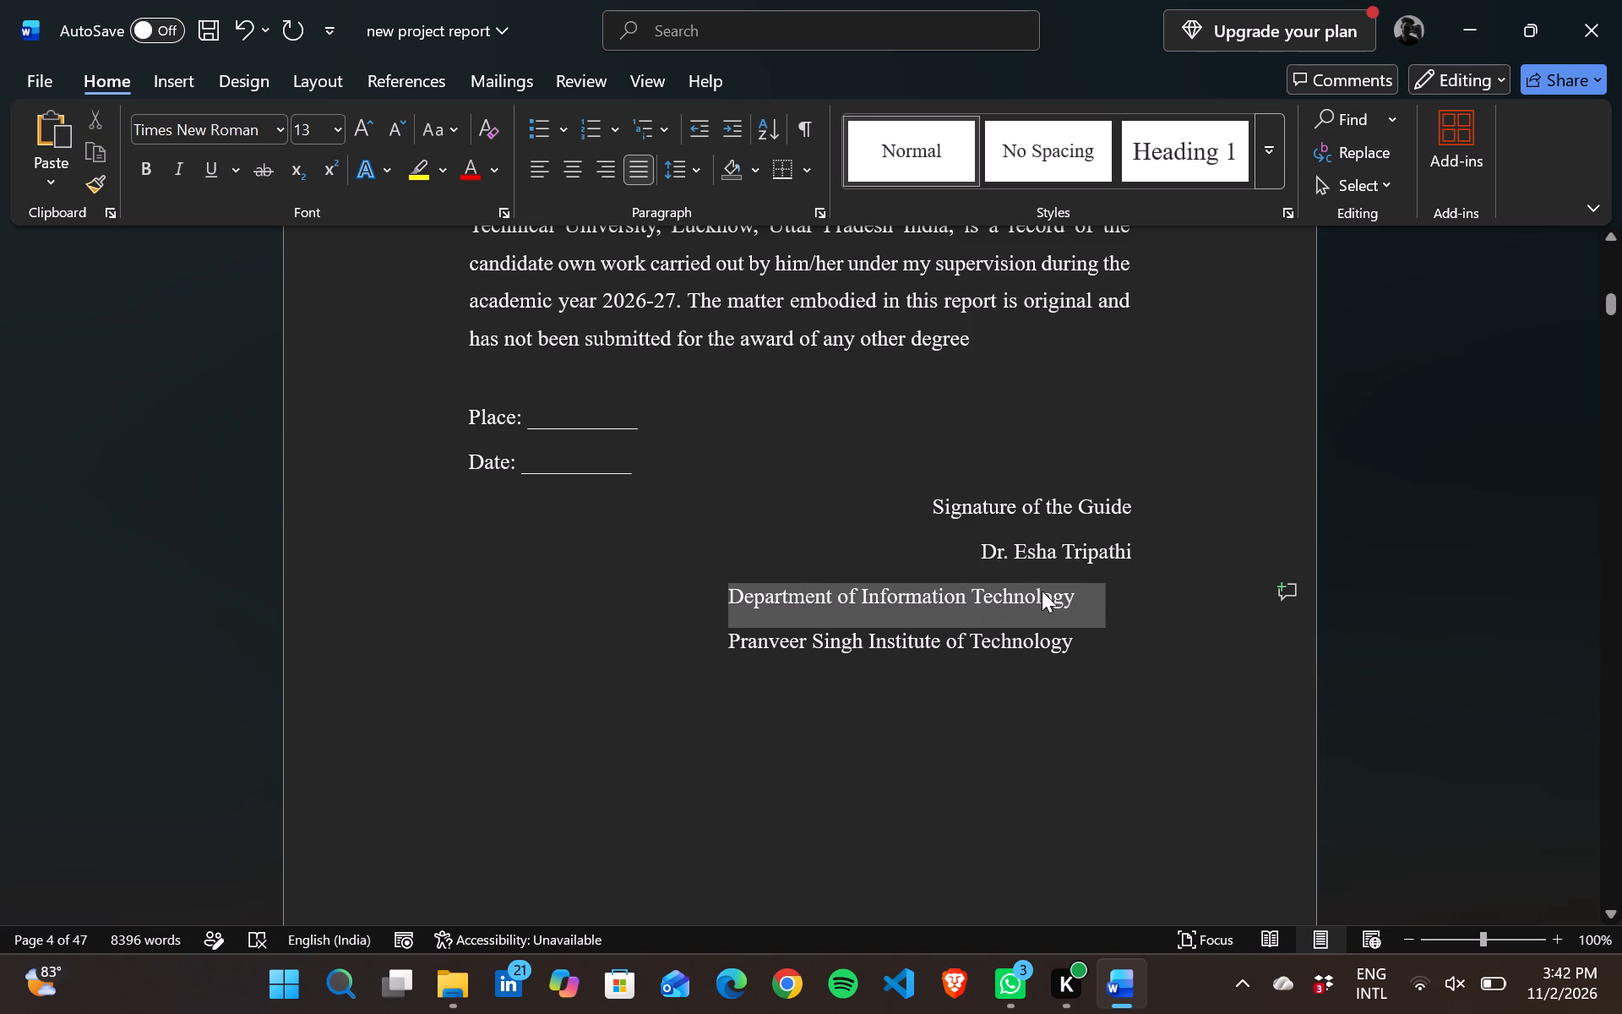
drag(1042, 591, 1070, 593)
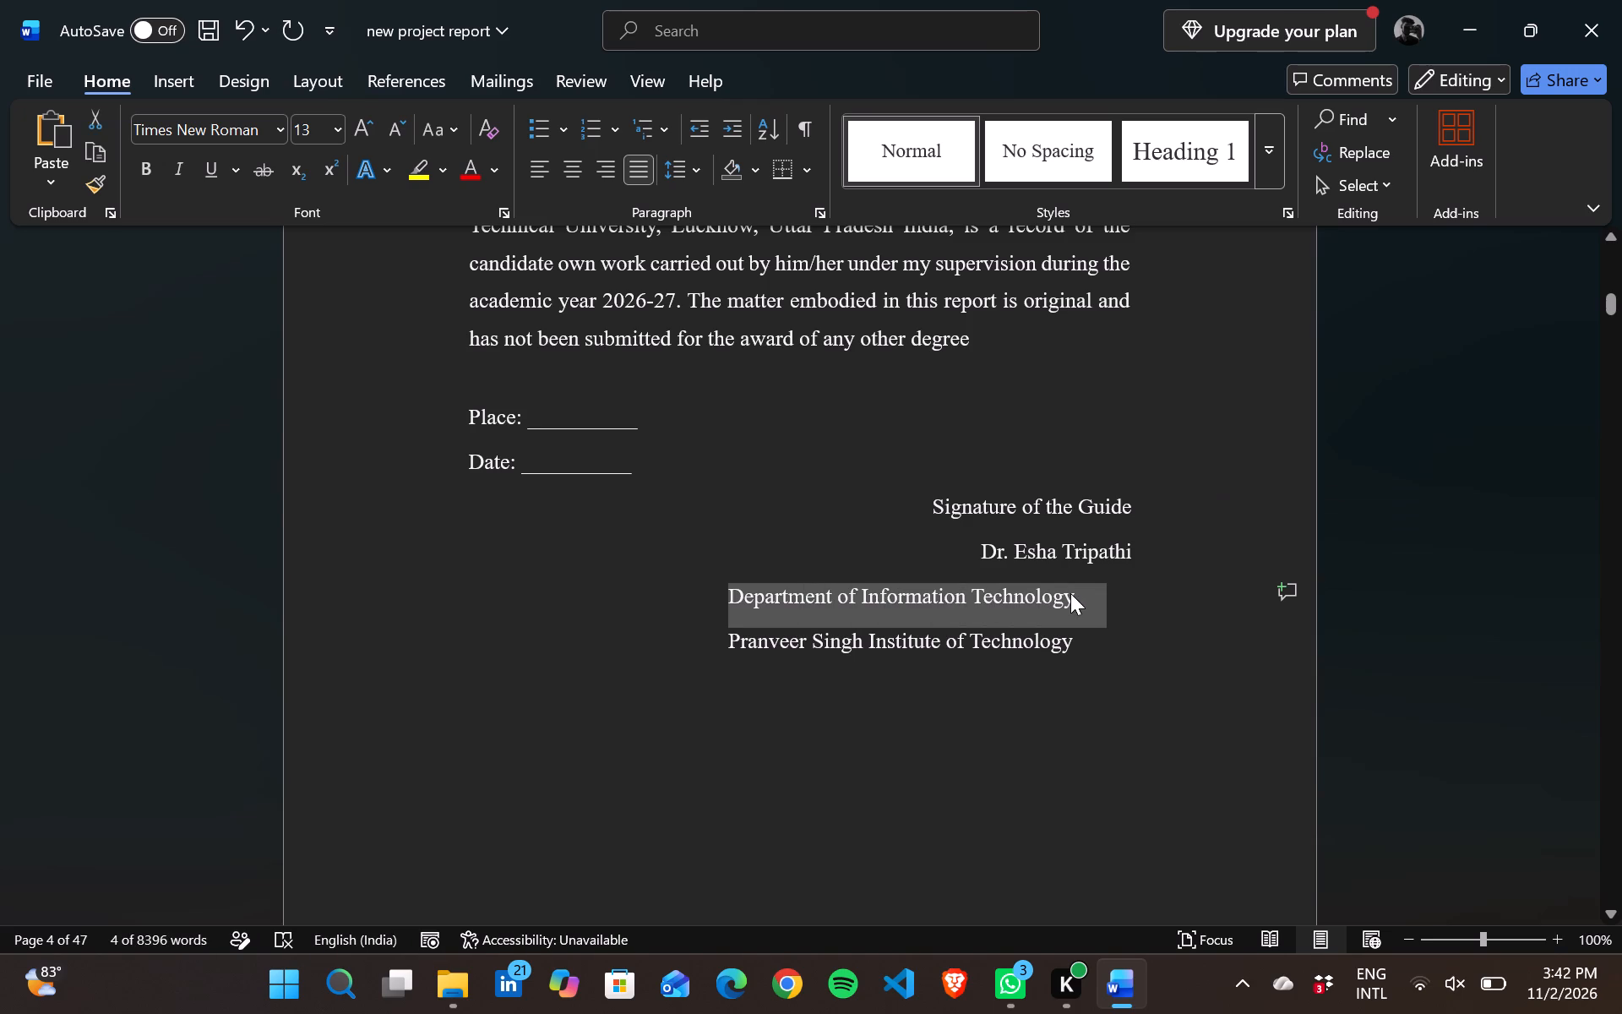
key(ctrl+c)
ctrl+click(1070, 593)
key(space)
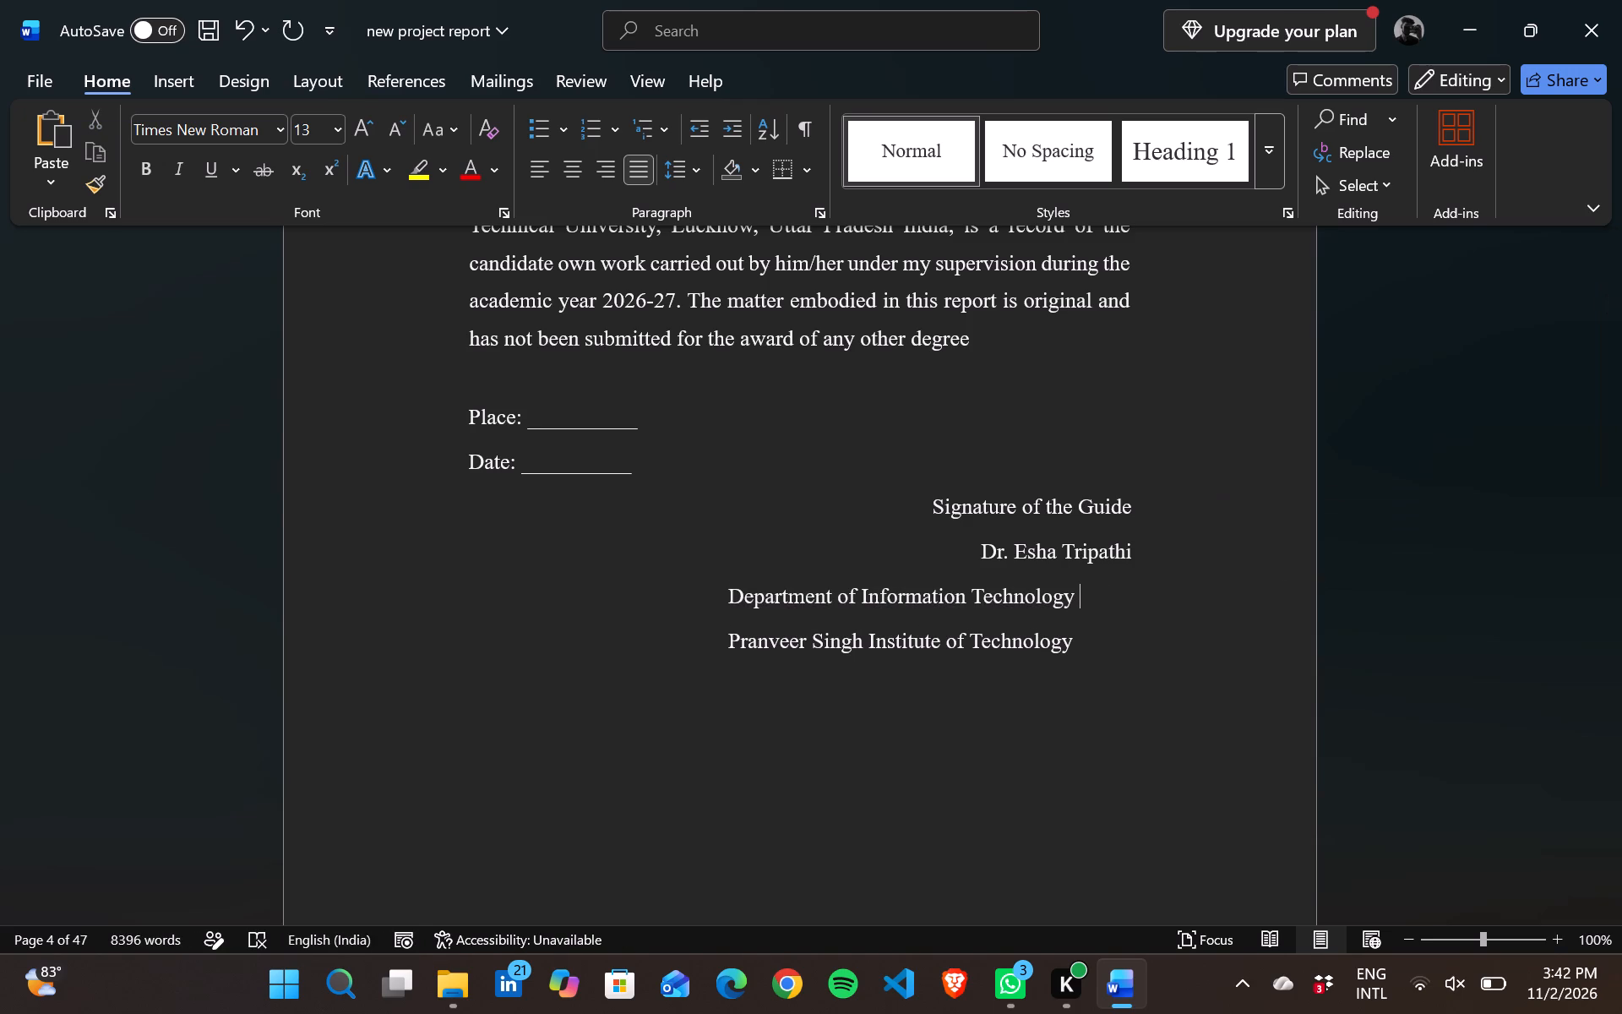
drag(1075, 597, 985, 602)
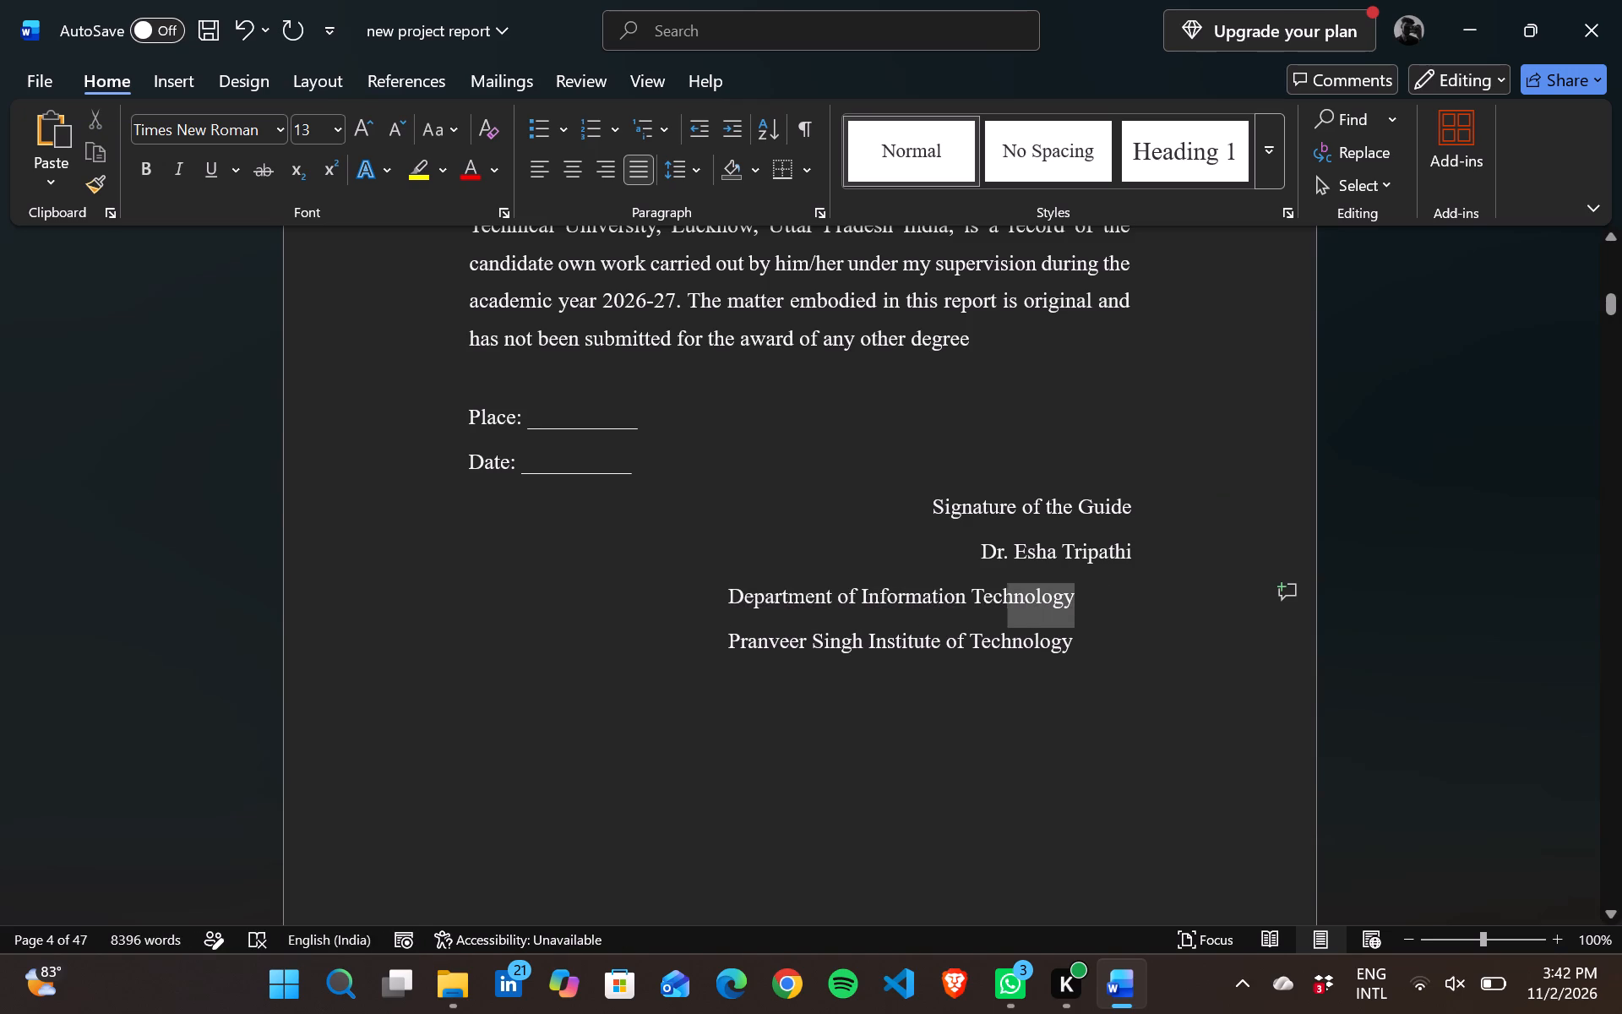
drag(985, 602, 762, 600)
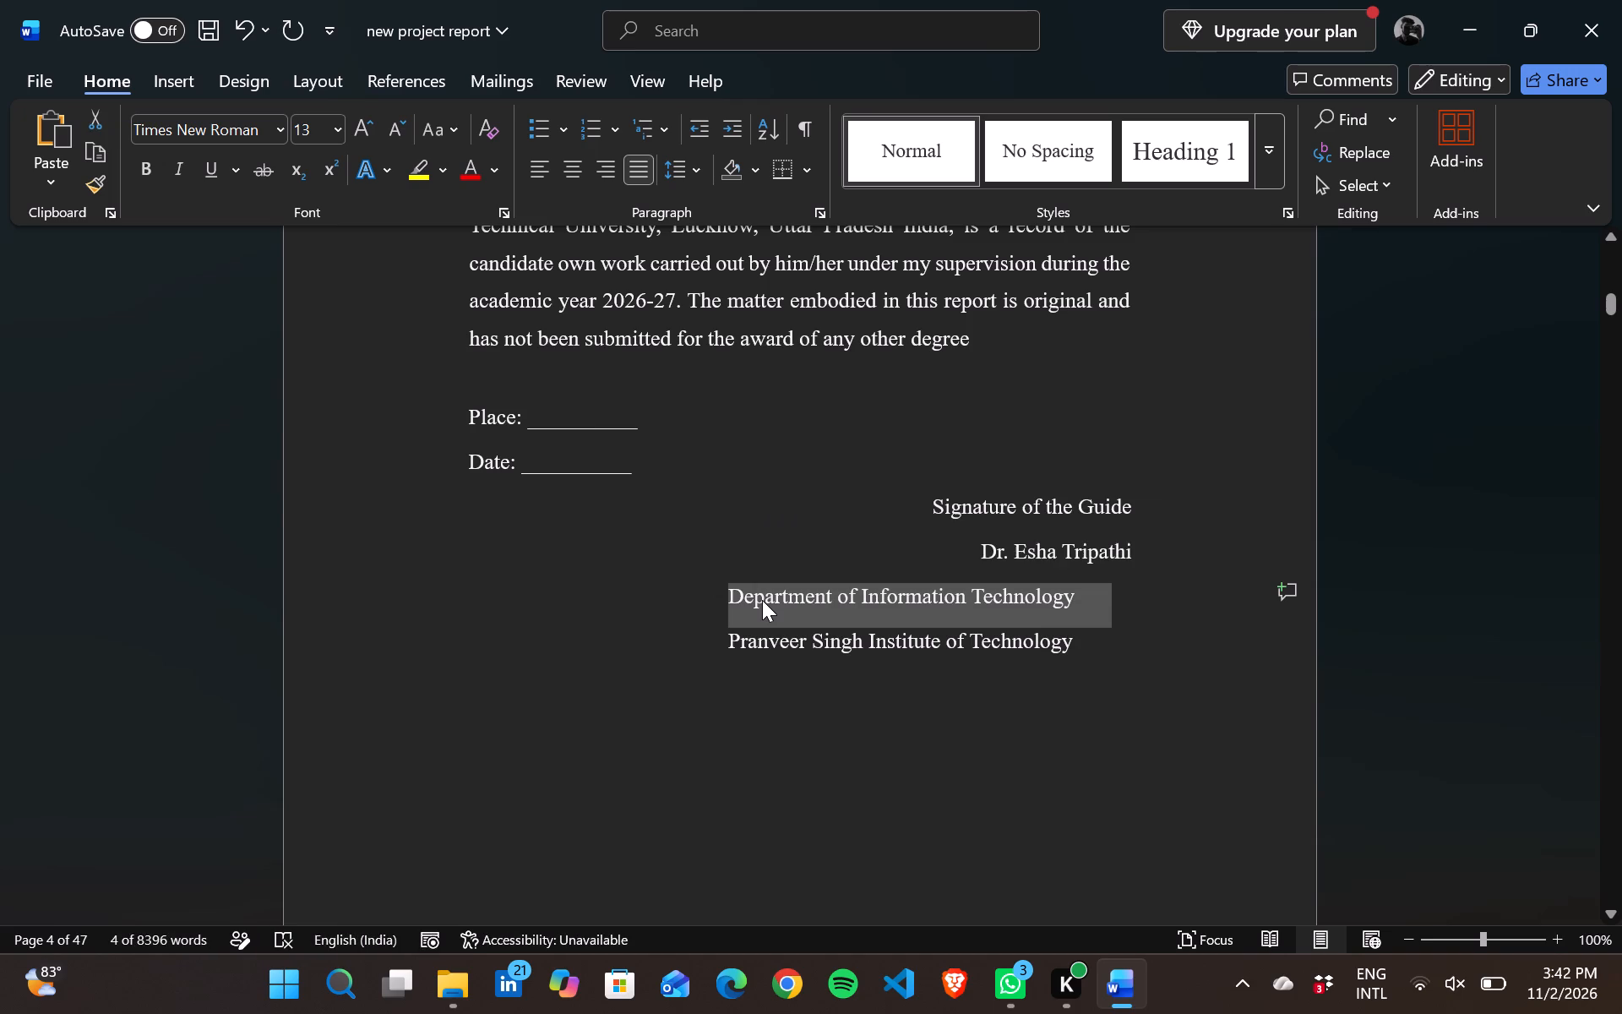
key(ctrl+c)
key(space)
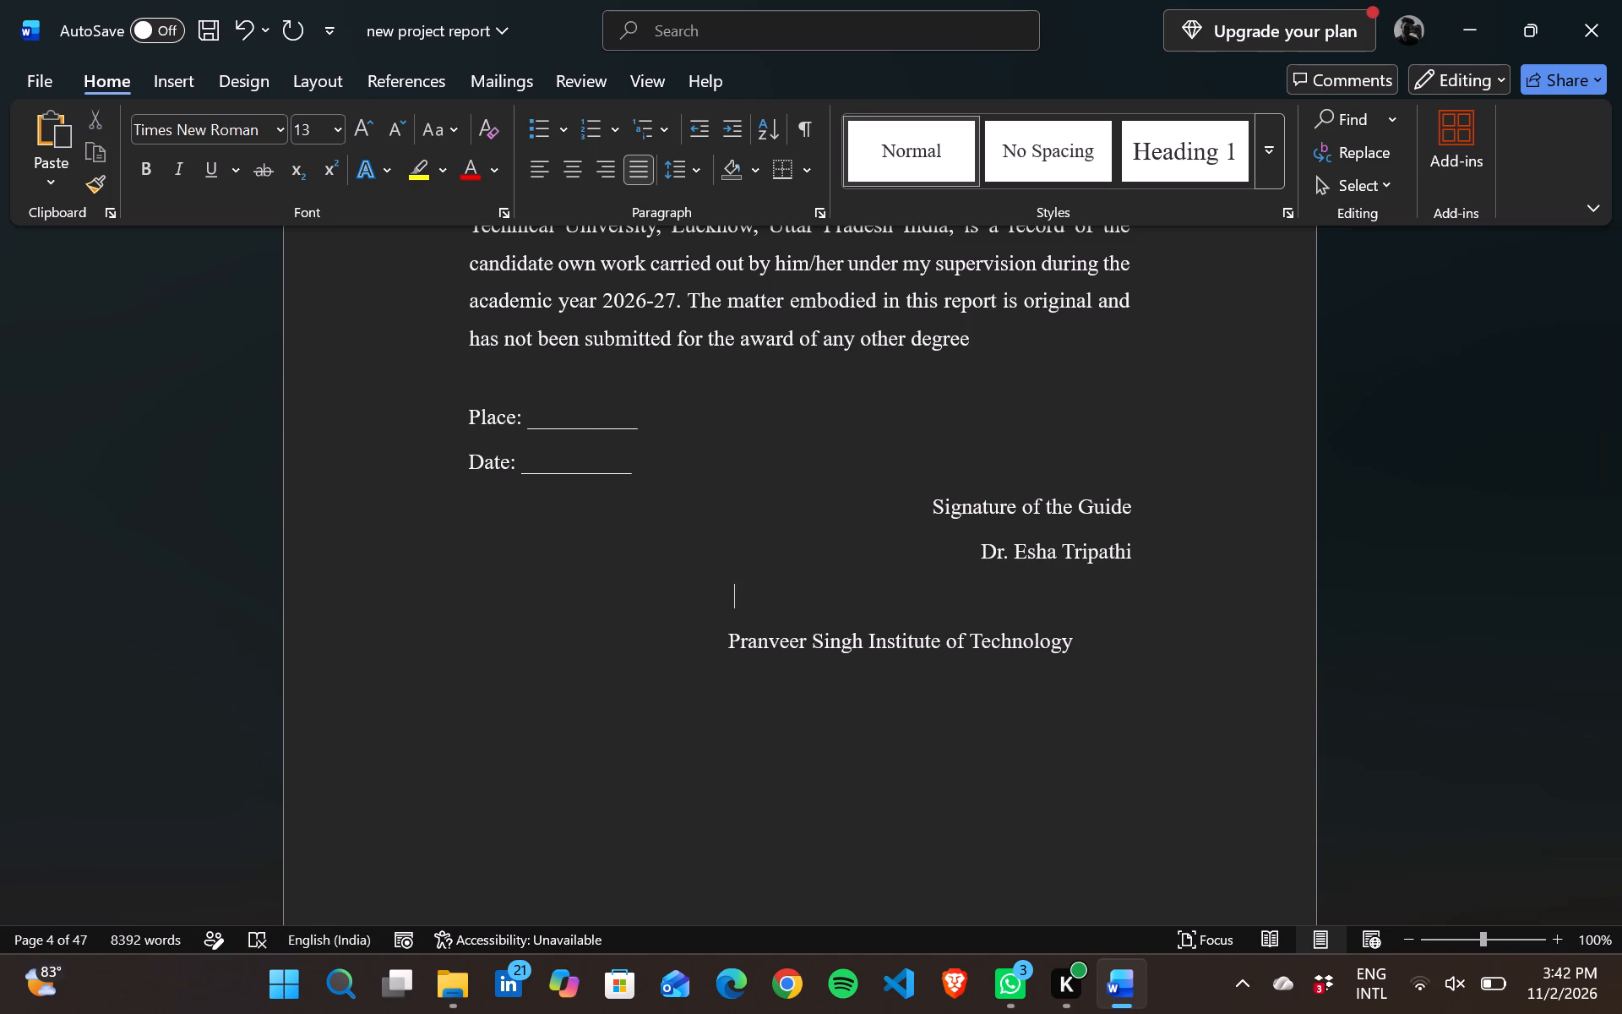
click(1162, 551)
key(Return)
key(ctrl+v)
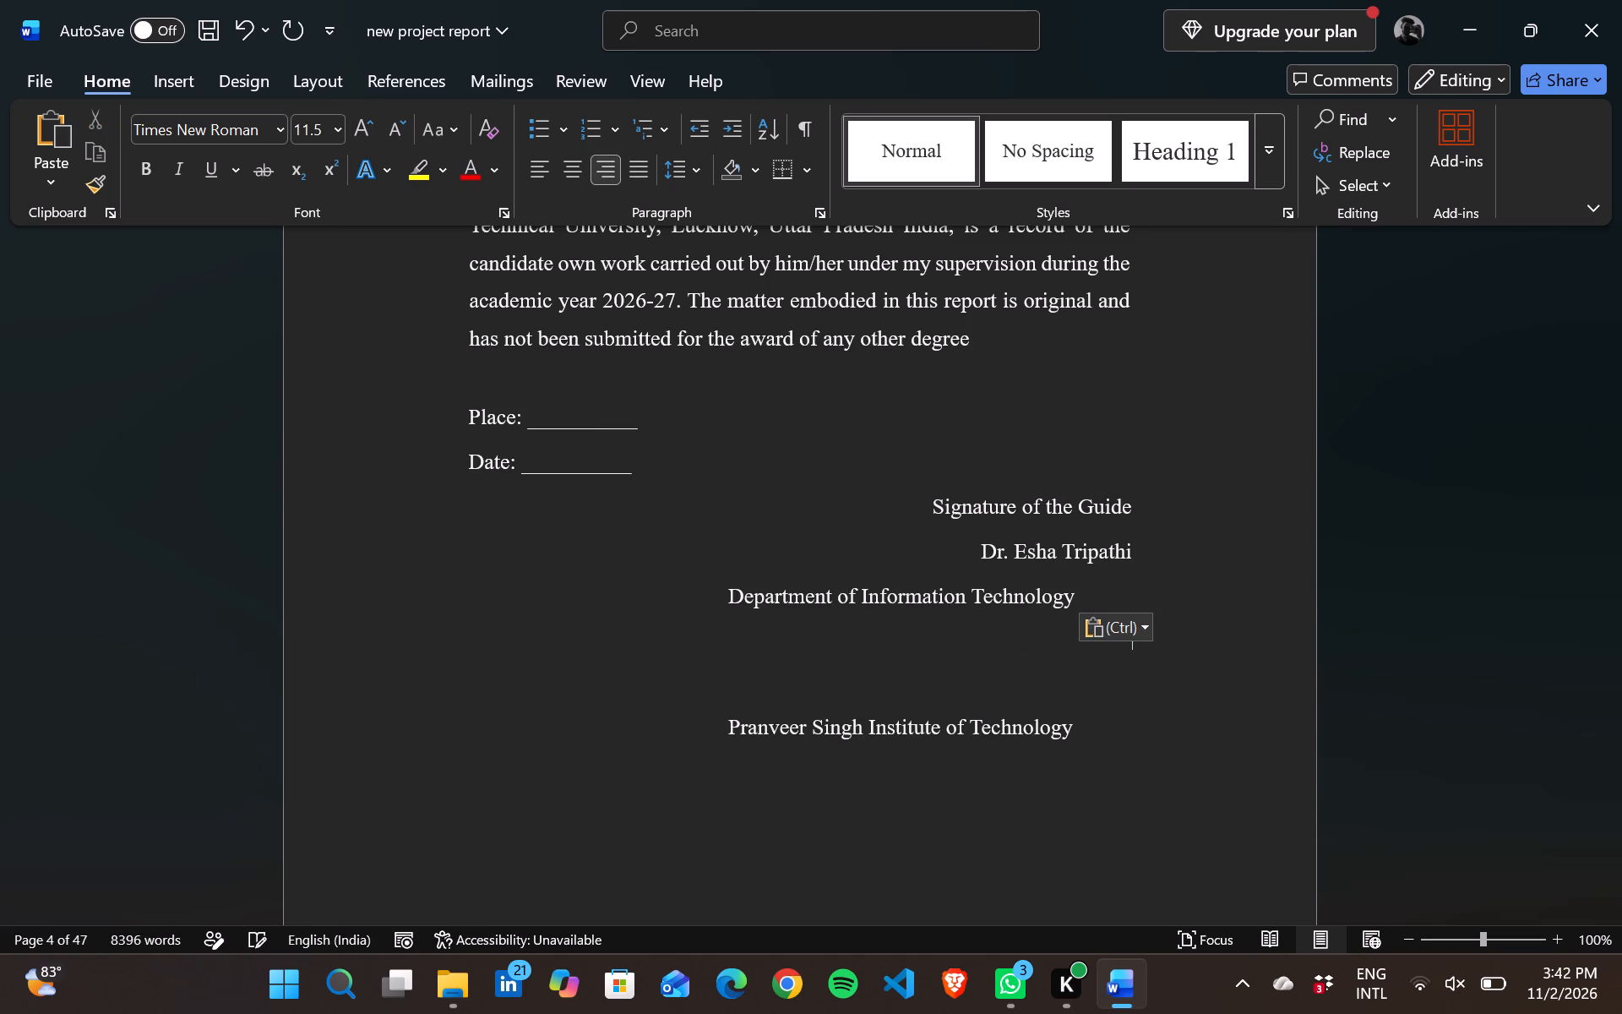
Trim the extra blank lines and trailing spaces after the pasted "Department of Information Technology" line.
key(BackSpace)
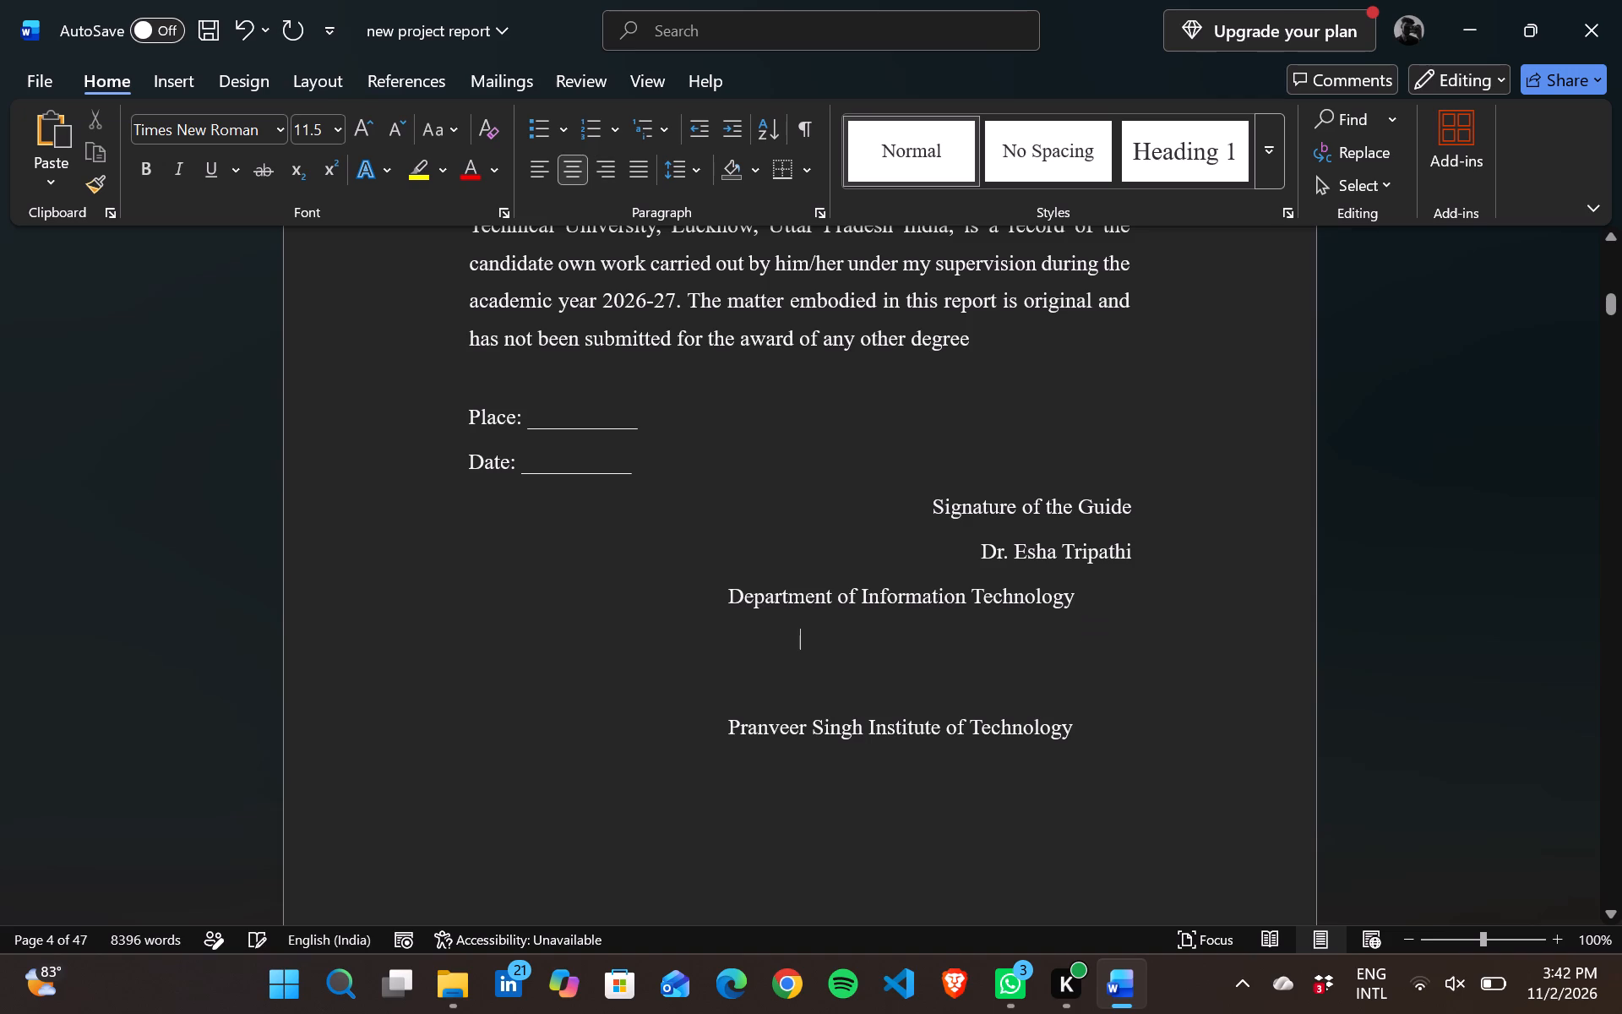
key(BackSpace)
key(Return)
key(Return)
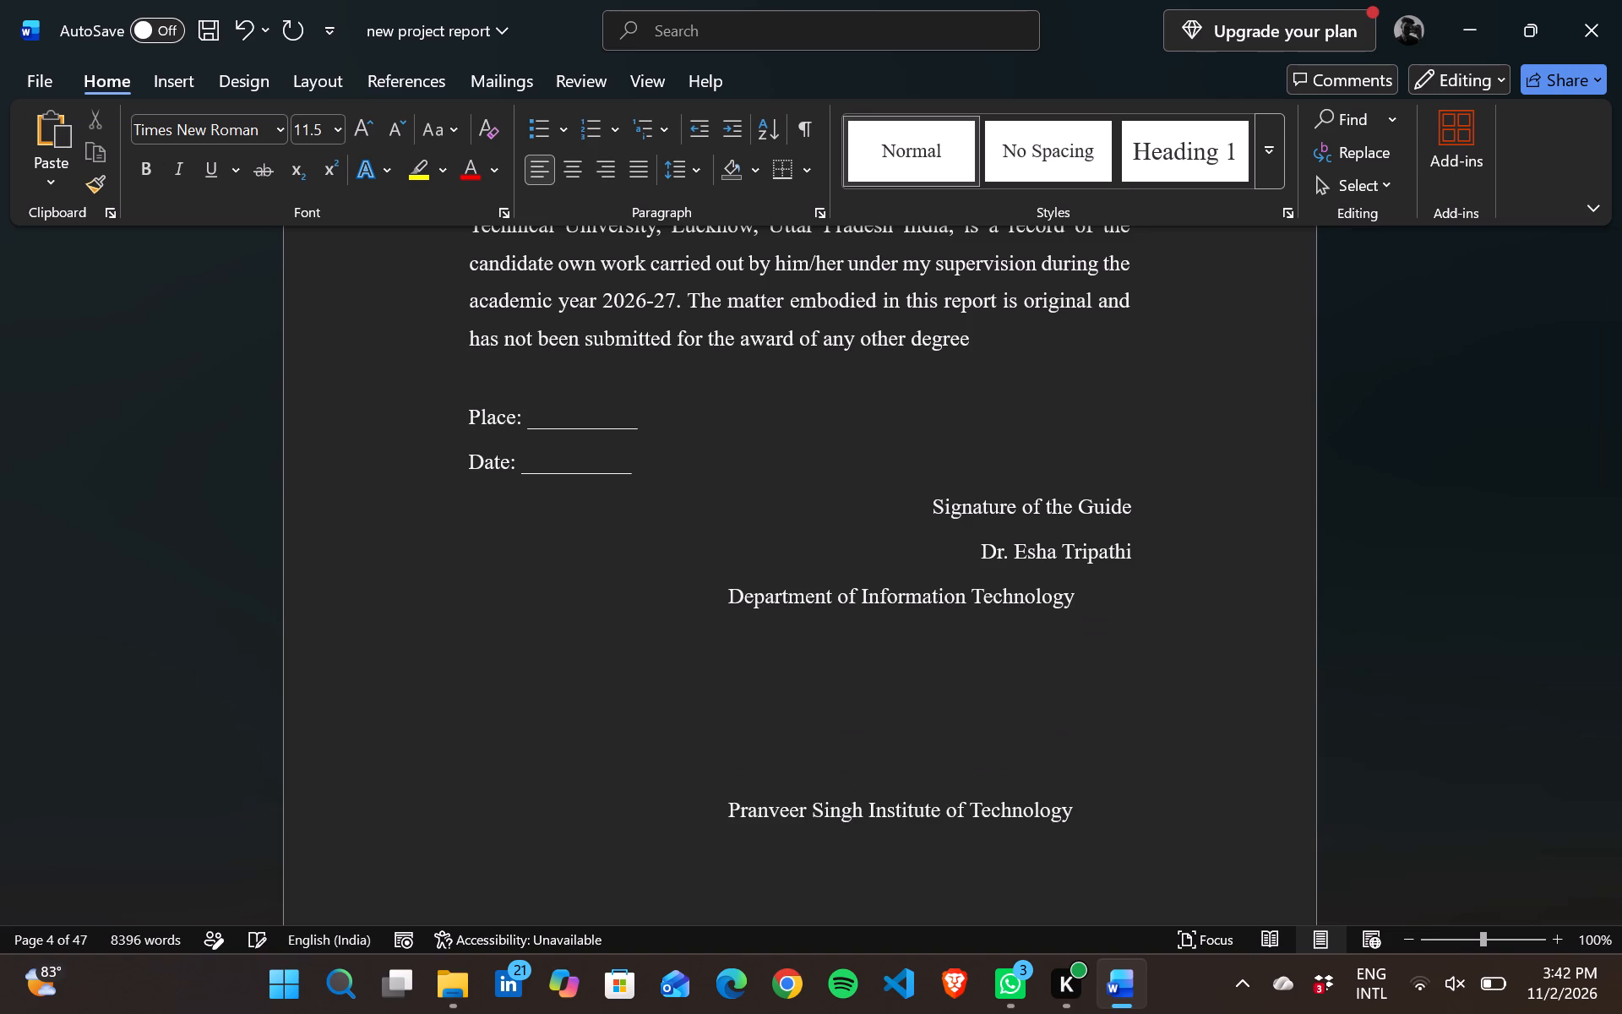
key(BackSpace)
key(BackSpace)
key(BackSpace)
key(BackSpace)
key(BackSpace)
key(BackSpace)
key(BackSpace)
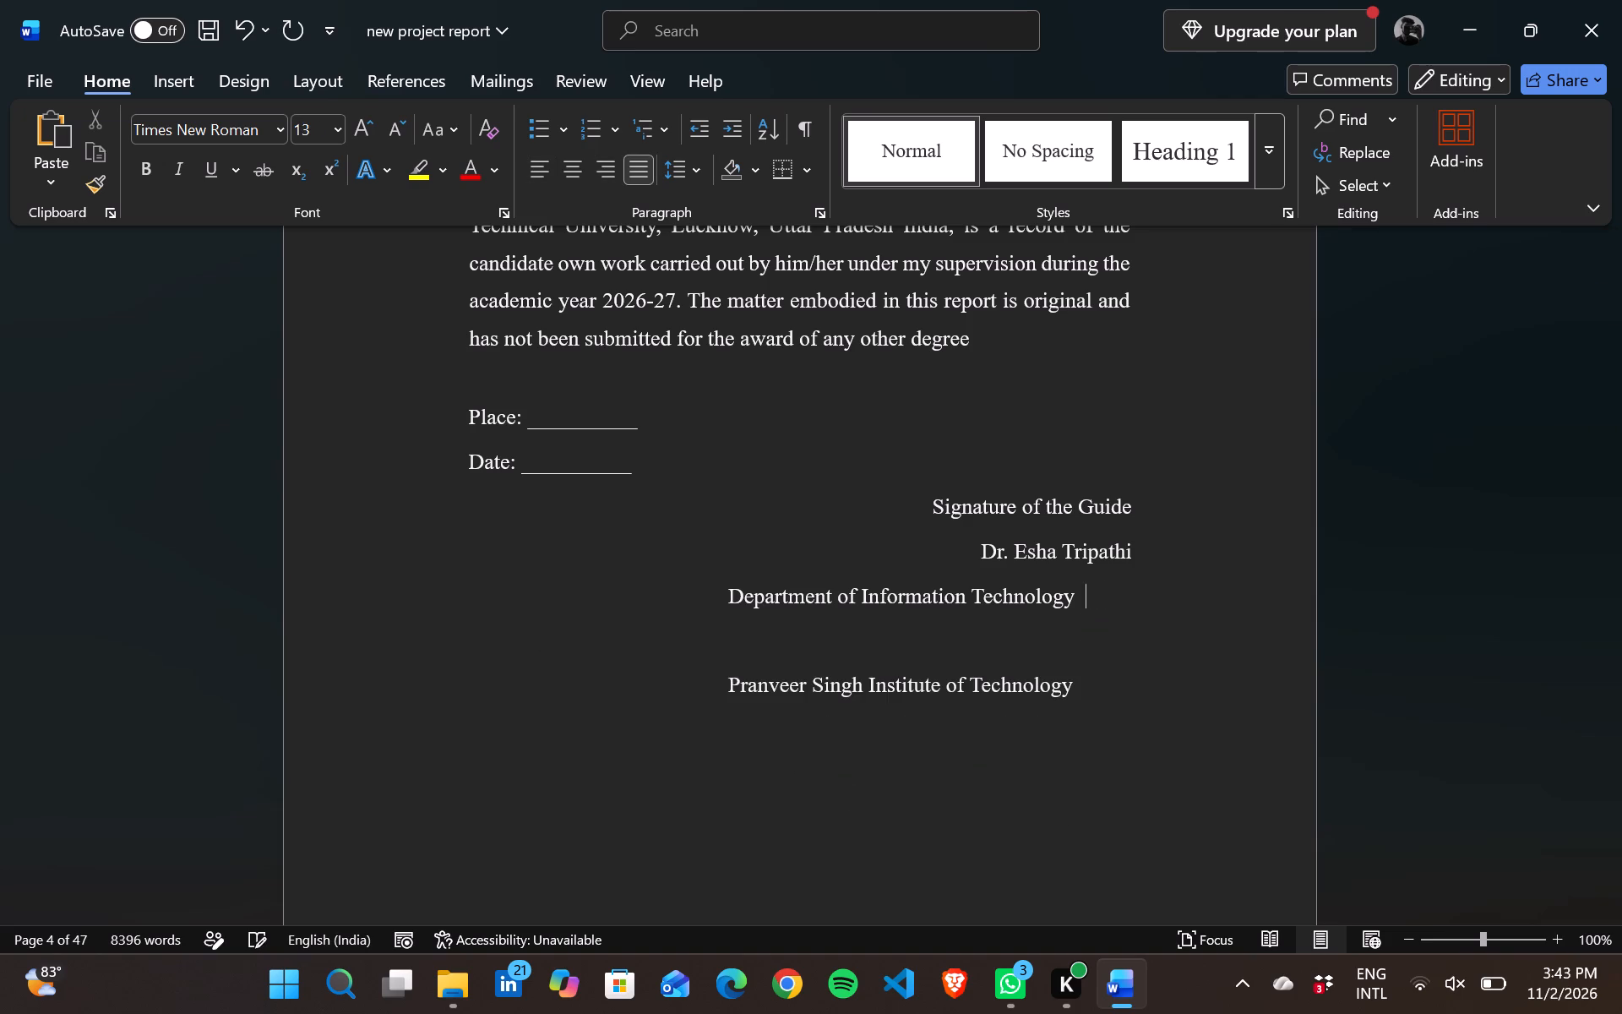
key(BackSpace)
Insert 11 spaces before "Department of Information Technology" to bring its end in line with the guide's name above.
click(727, 599)
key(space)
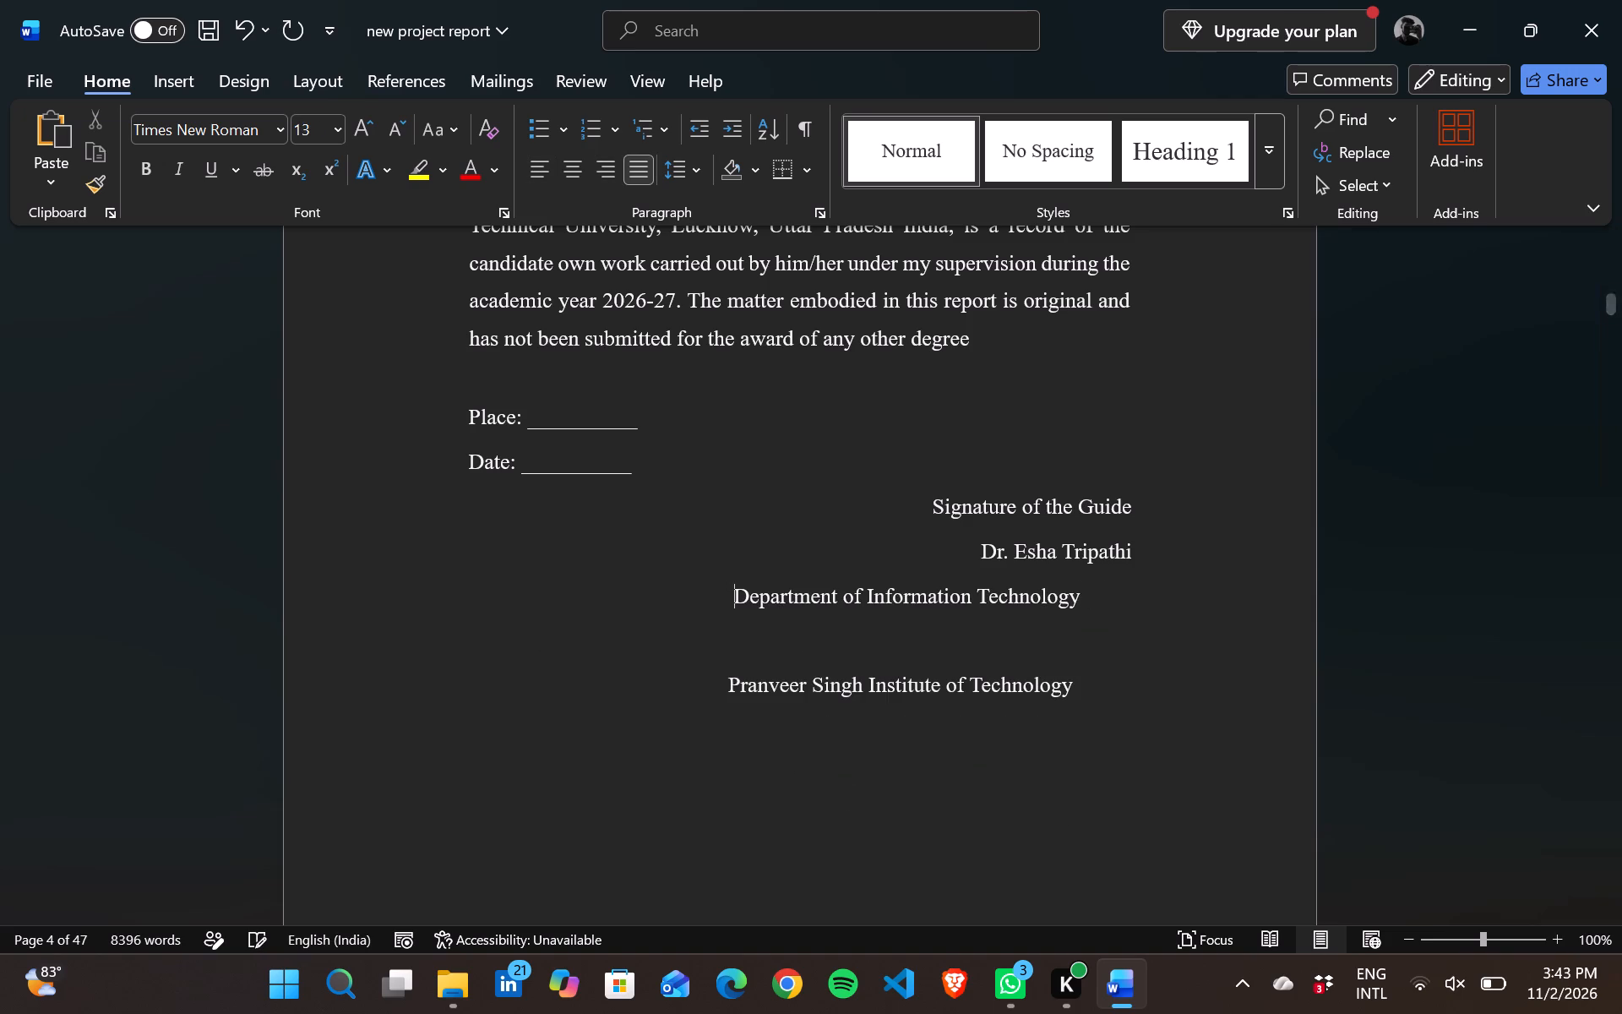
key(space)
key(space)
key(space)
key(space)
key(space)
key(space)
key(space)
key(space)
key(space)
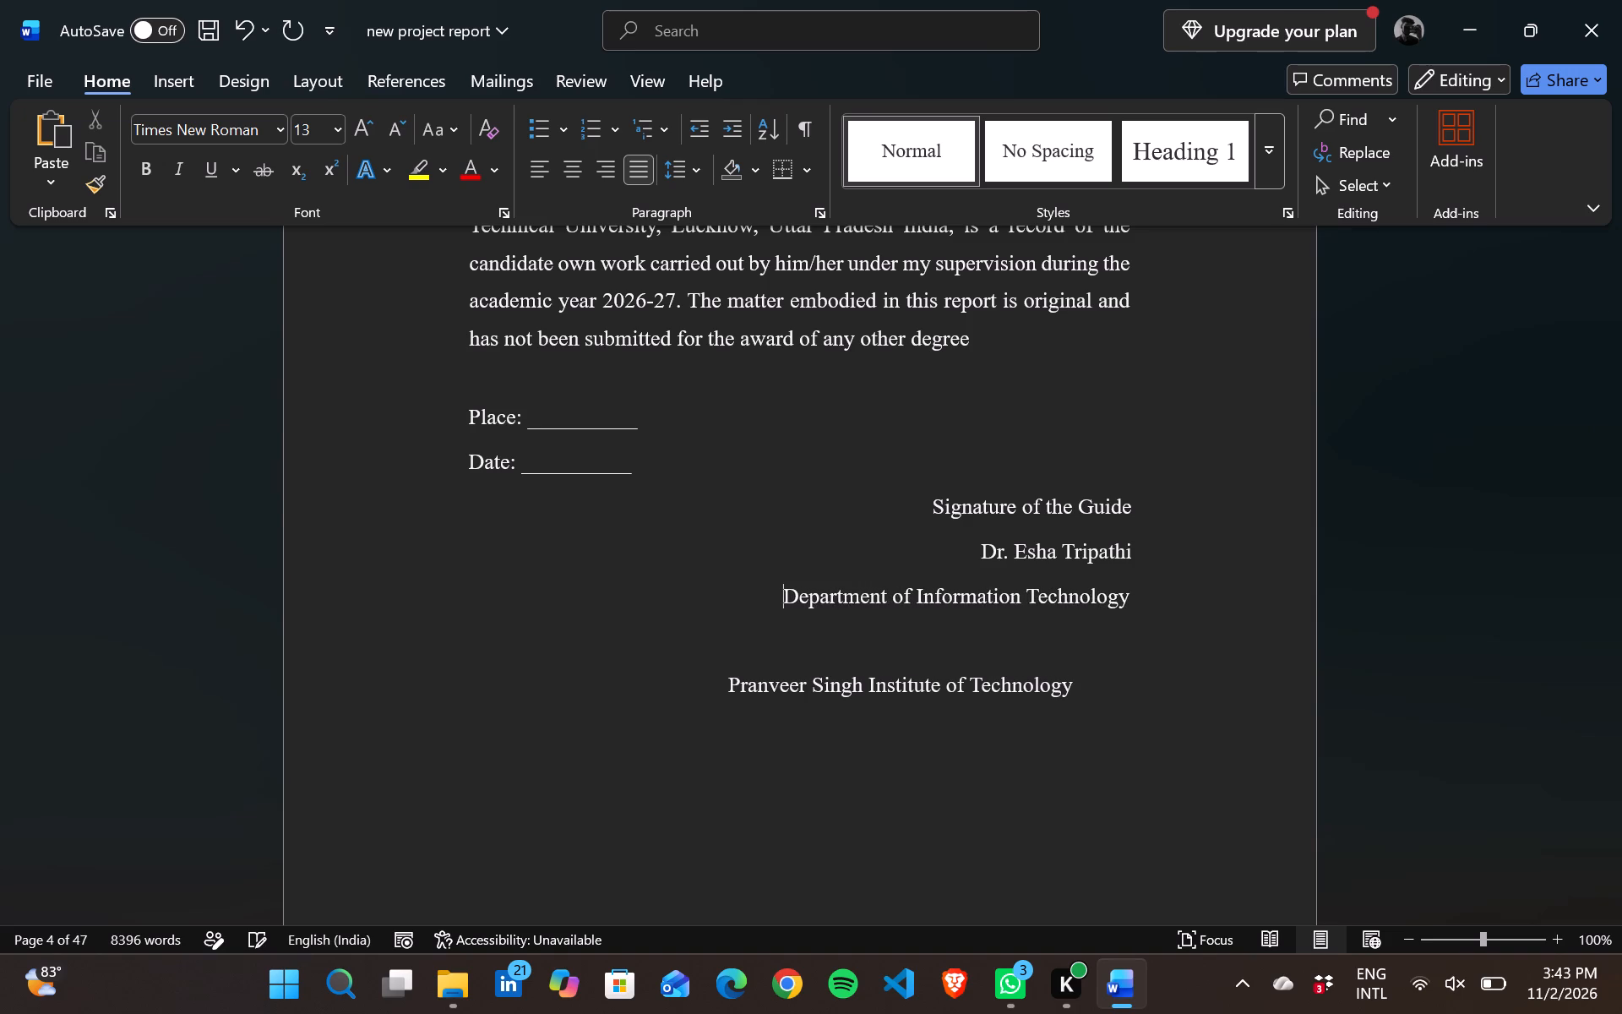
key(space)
Remove the empty line between "Department of Information Technology" and "Pranveer Singh Institute of Technology".
click(773, 643)
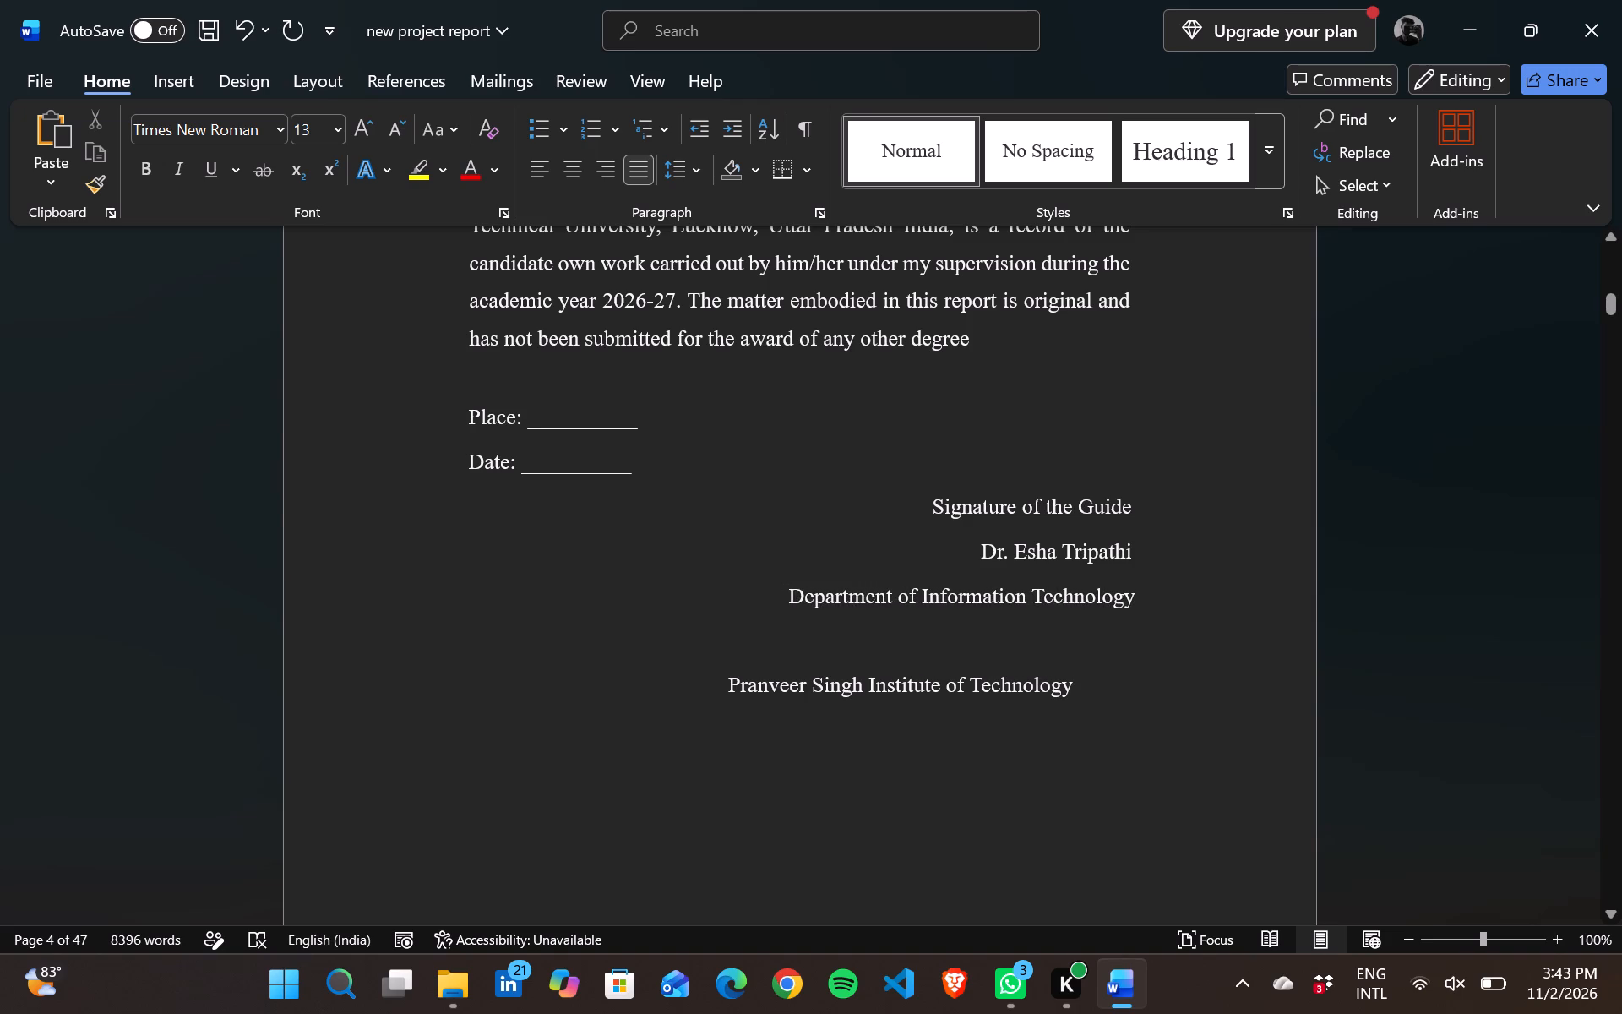
key(BackSpace)
key(BackSpace)
key(BackSpace)
key(BackSpace)
key(BackSpace)
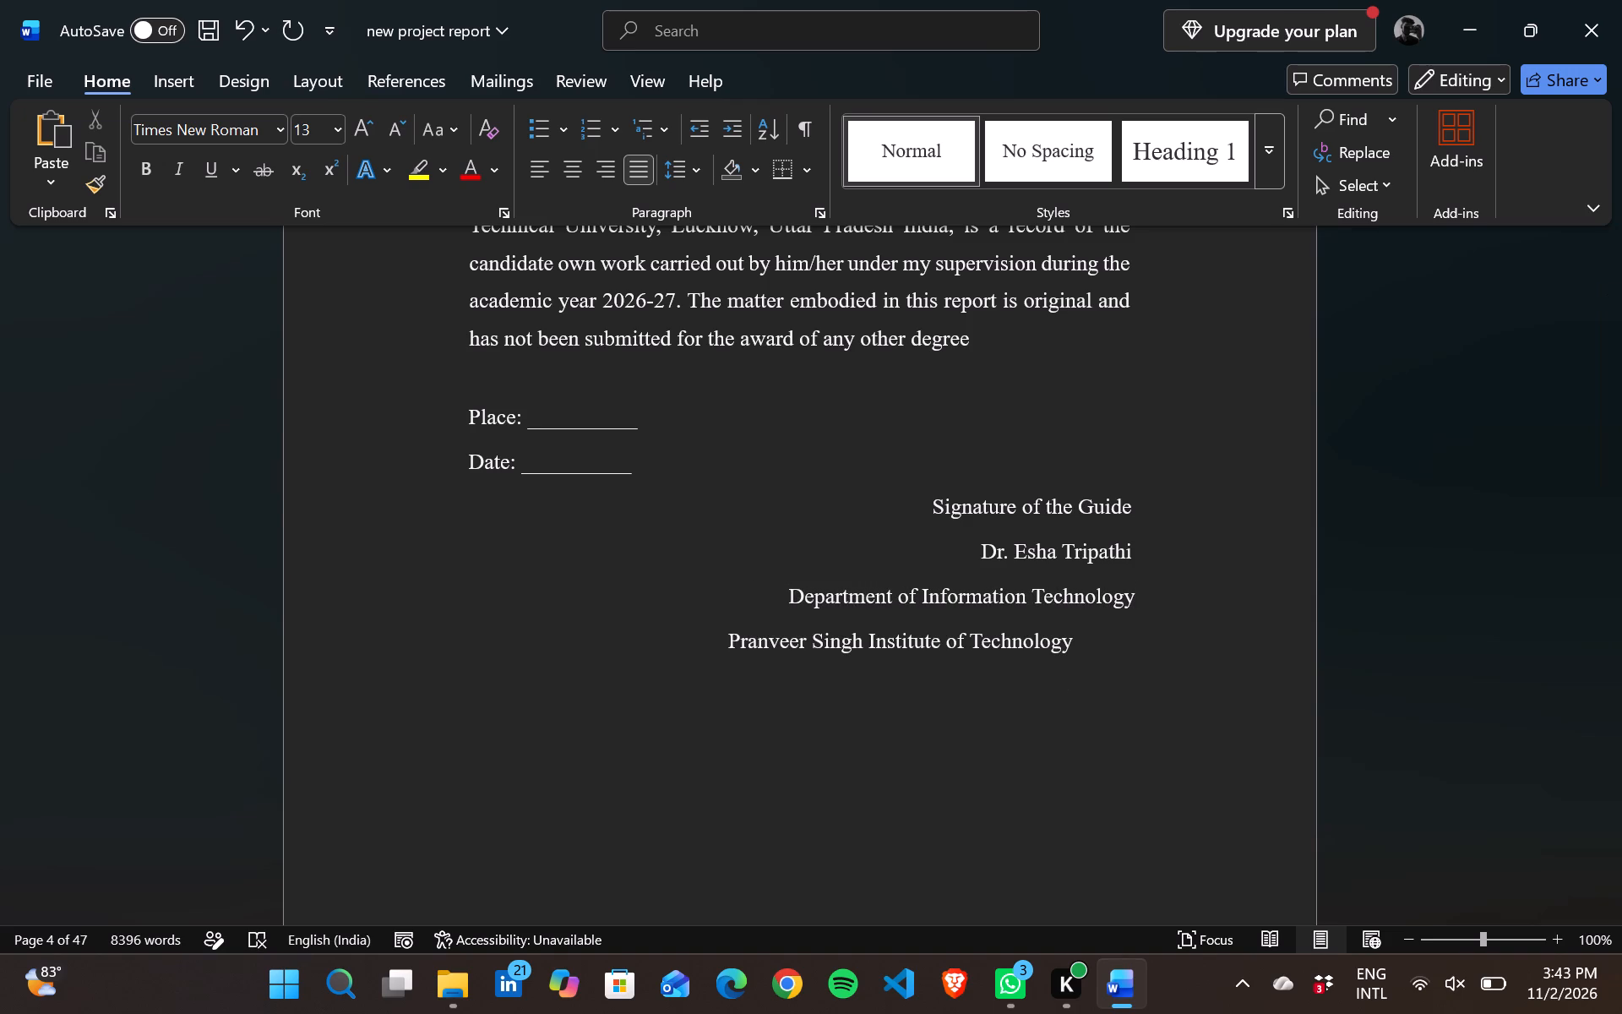
Add eleven spaces before "Pranveer Singh Institute of Technology" in the Certificate's signature block, aligning its right end with the lines above.
key(Left)
key(Down)
key(Left)
key(Left)
key(Left)
key(Left)
key(Left)
key(Left)
key(Left)
key(Left)
key(Left)
key(Left)
key(Left)
key(Left)
key(Left)
key(Left)
key(Left)
key(Left)
key(Left)
key(Left)
key(Left)
key(Left)
key(Left)
key(Left)
key(Left)
key(Left)
key(Left)
key(Left)
key(Left)
key(Left)
key(Left)
key(Left)
key(Left)
key(Left)
key(Left)
key(Left)
key(space)
key(space)
key(space)
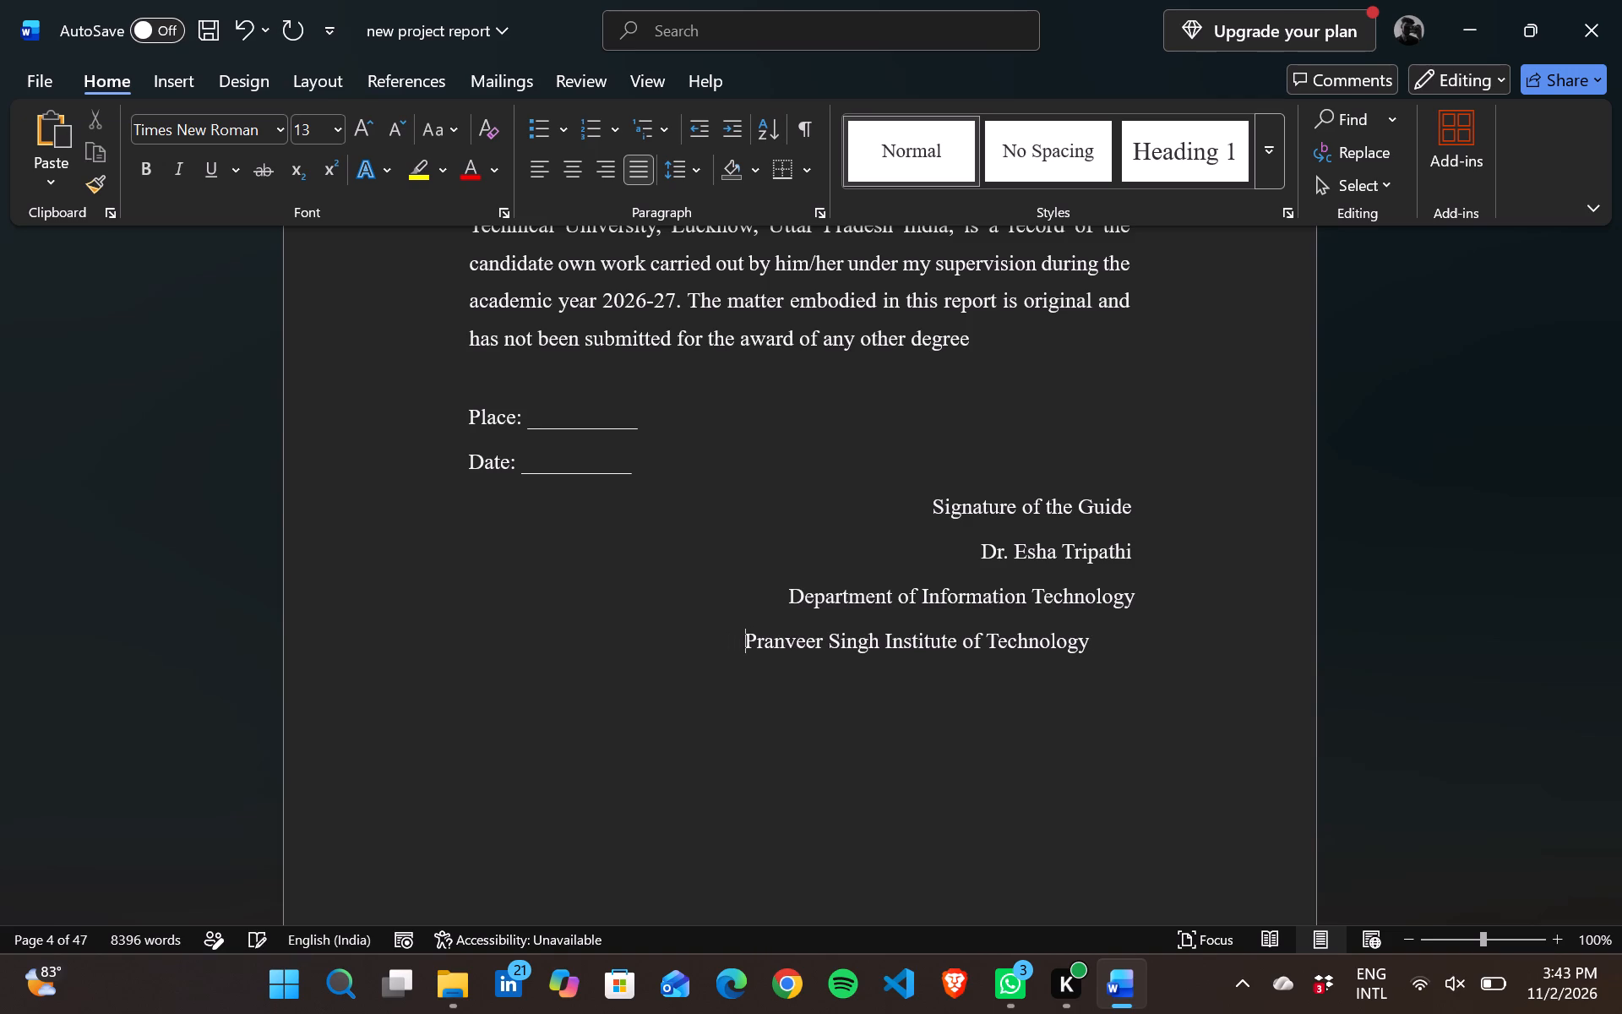
key(space)
key(space)
key(space)
key(space)
key(space)
key(space)
key(space)
key(space)
key(space)
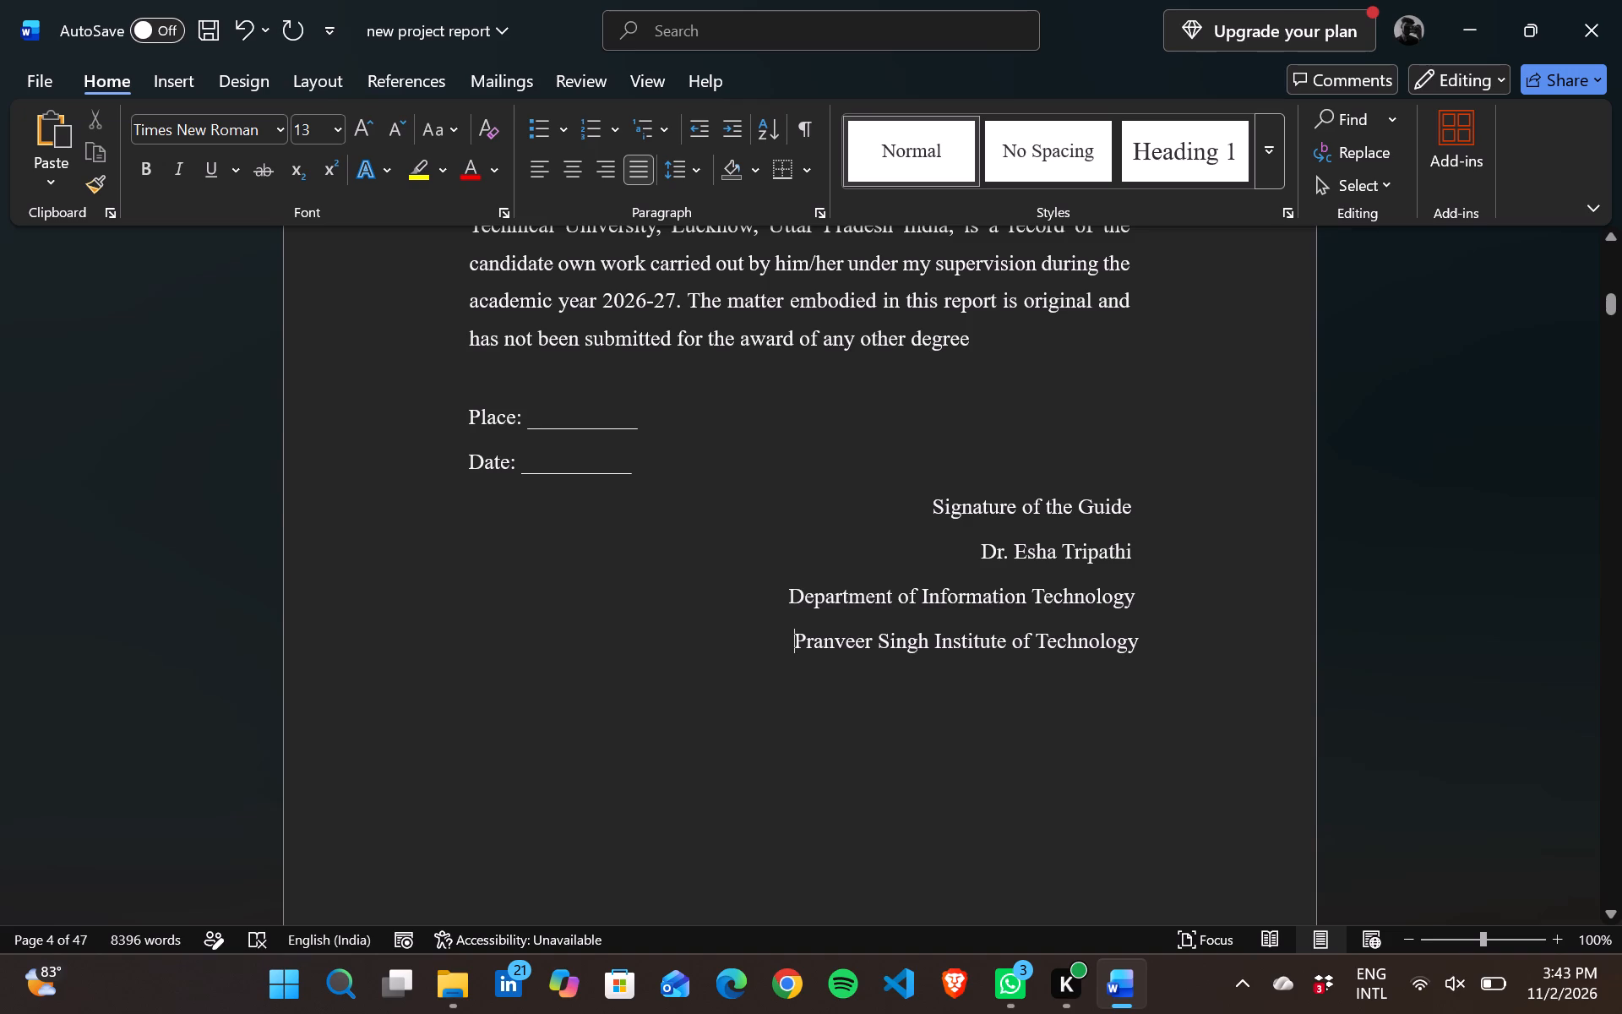
key(BackSpace)
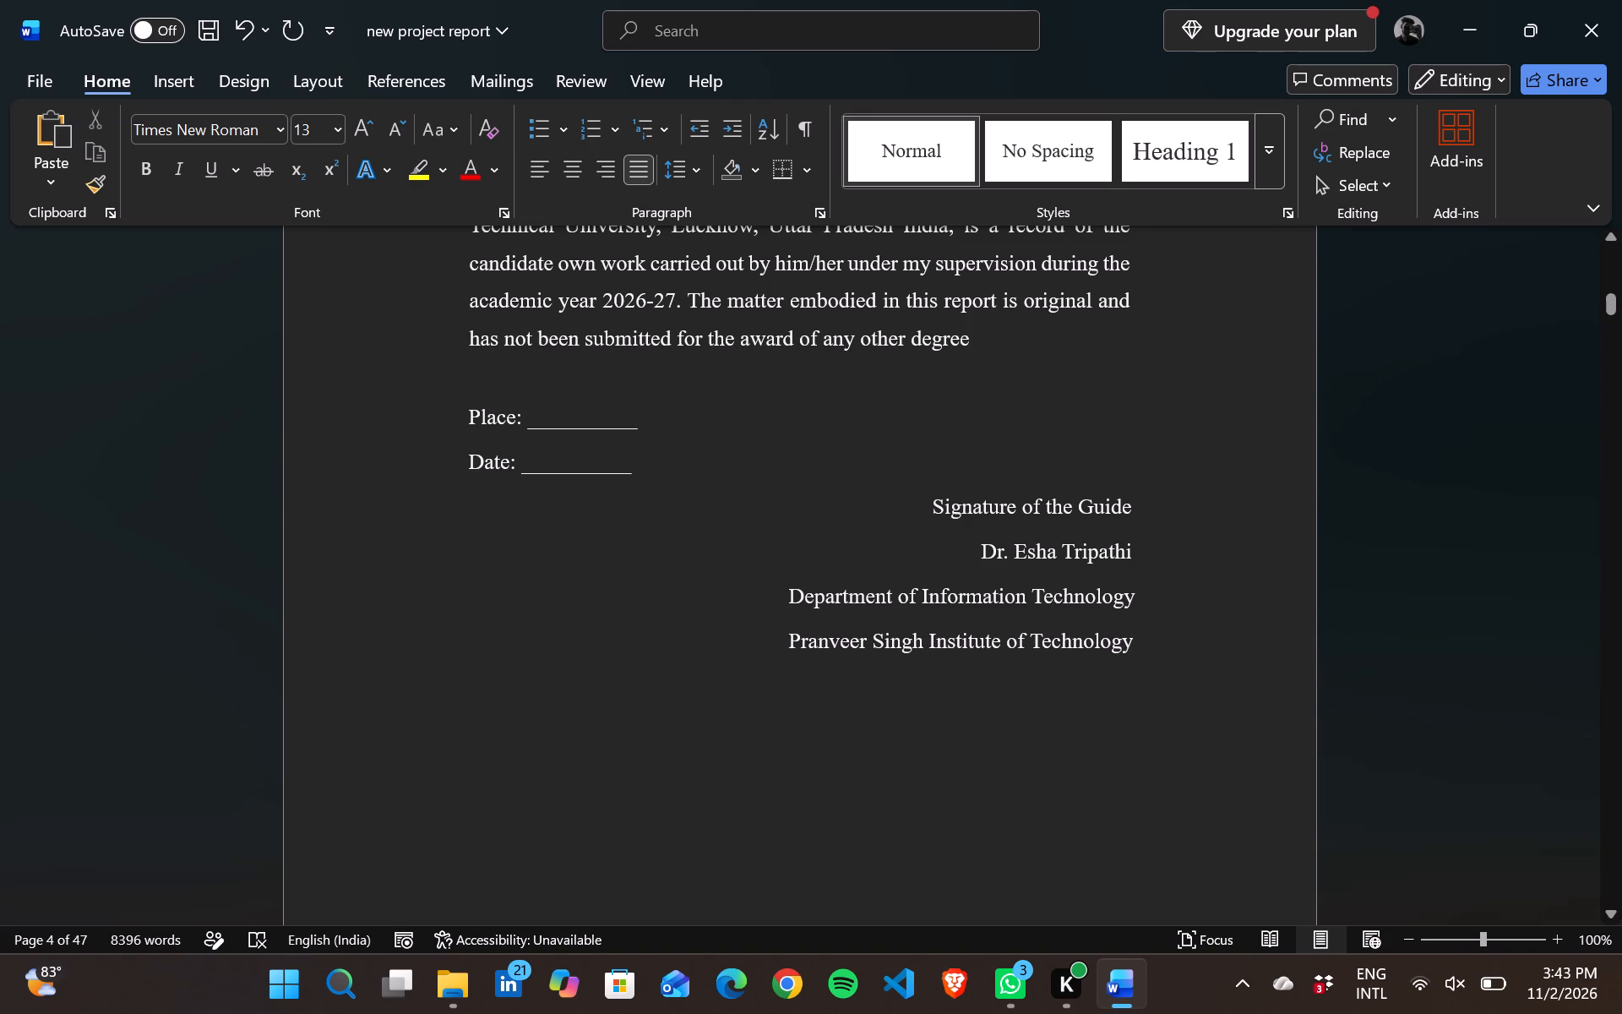
click(1172, 643)
Set the paragraph alignment of the whole Abstract body text to Justified.
scroll(1021, 795, down, 1)
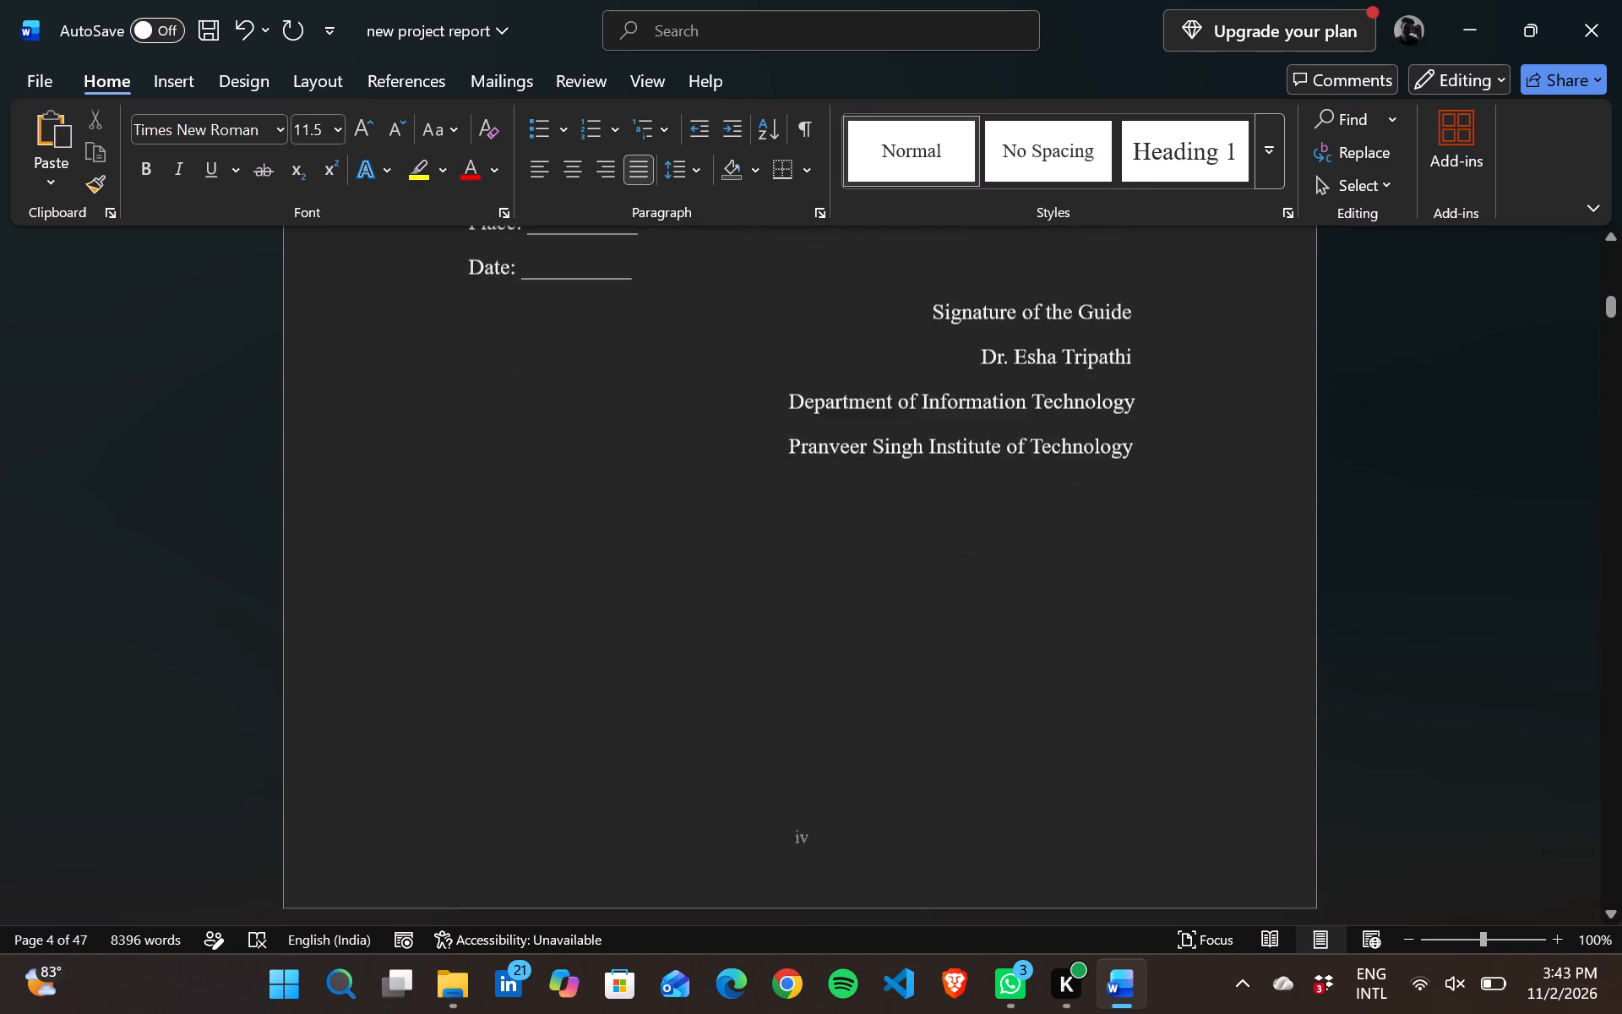
scroll(1021, 795, down, 3)
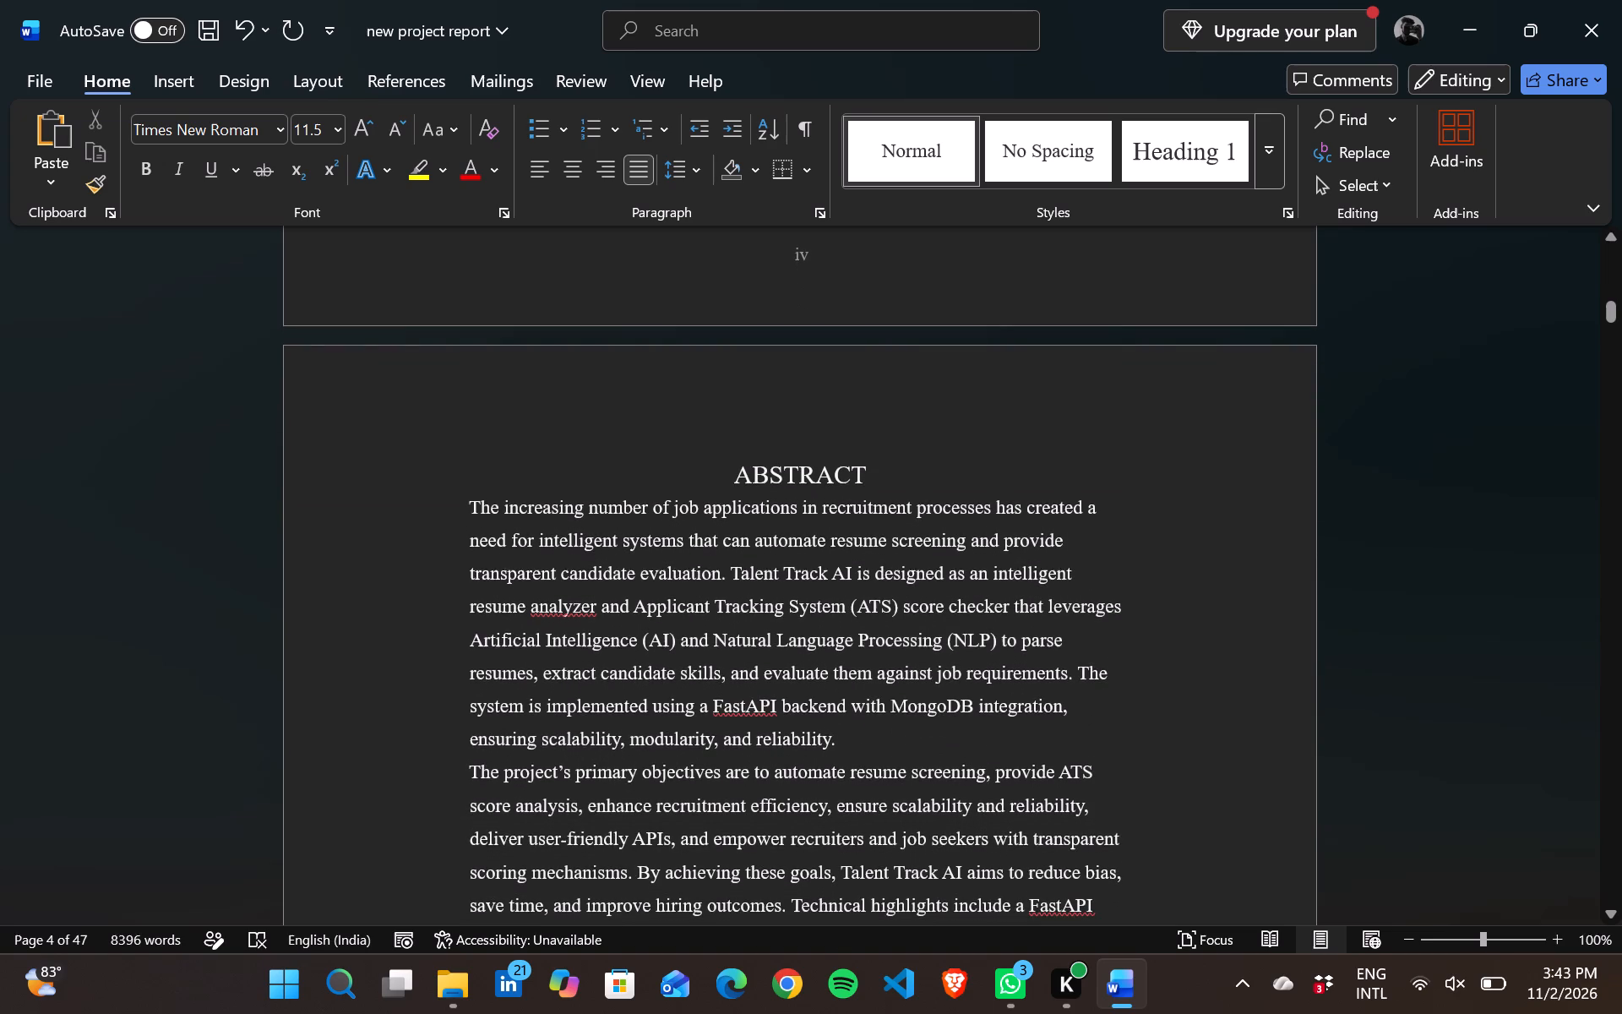
scroll(951, 765, down, 4)
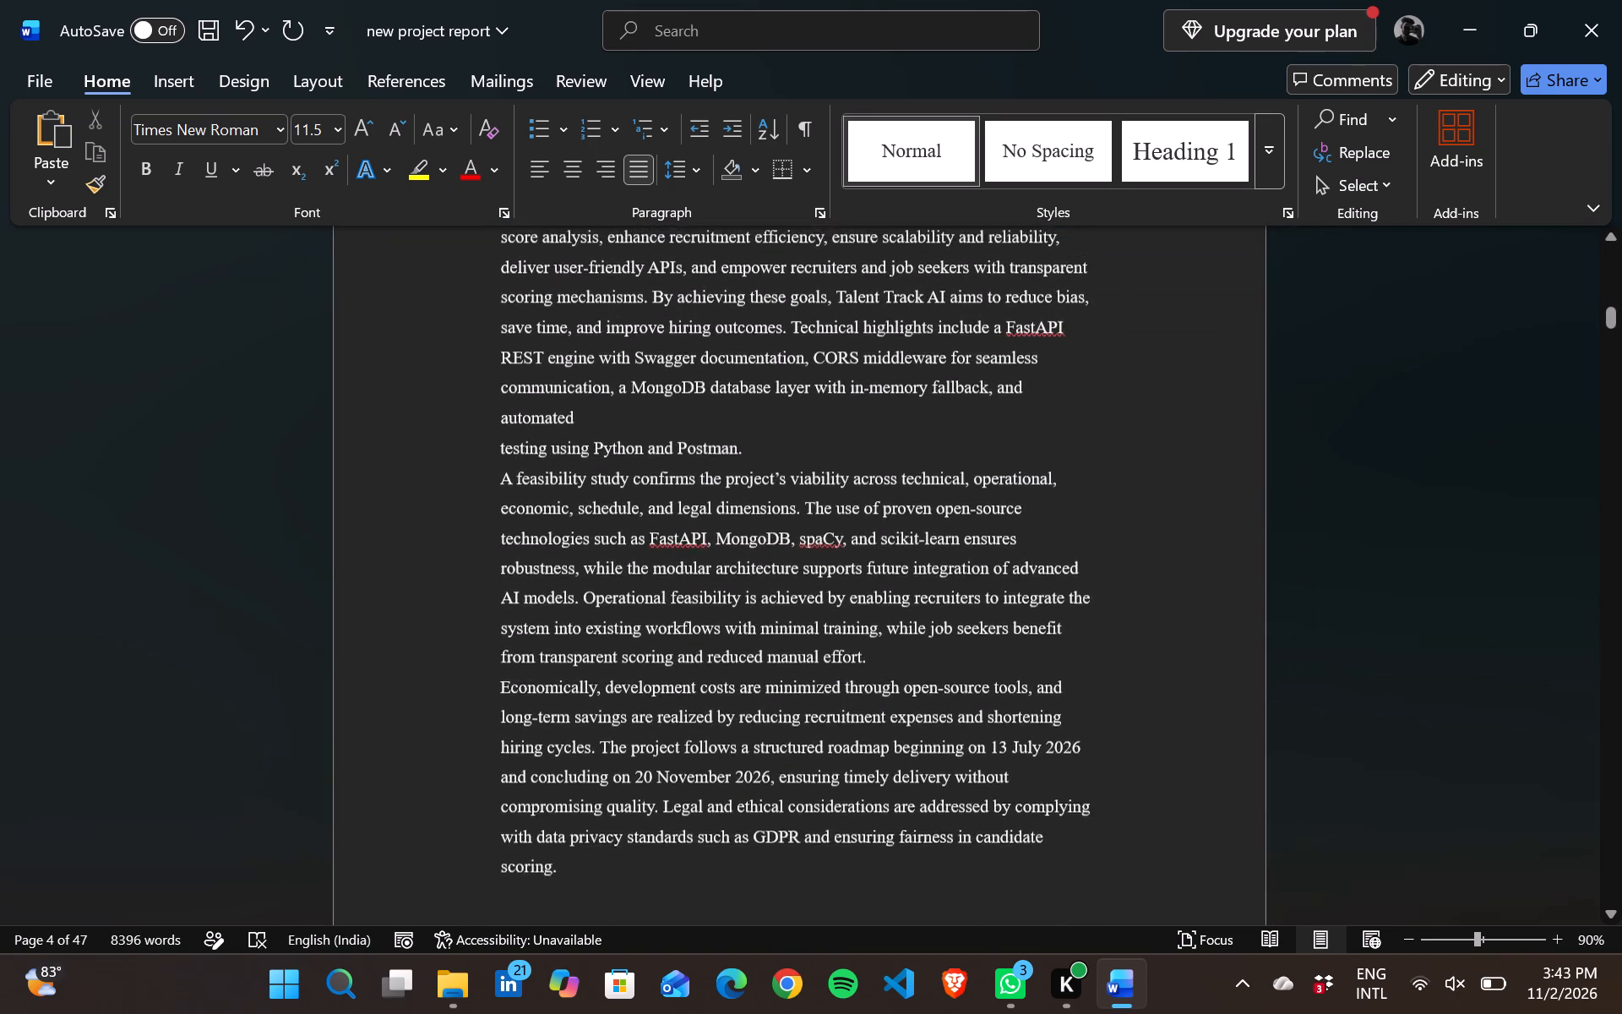
scroll(951, 765, down, 1)
scroll(623, 361, up, 1)
scroll(568, 264, up, 1)
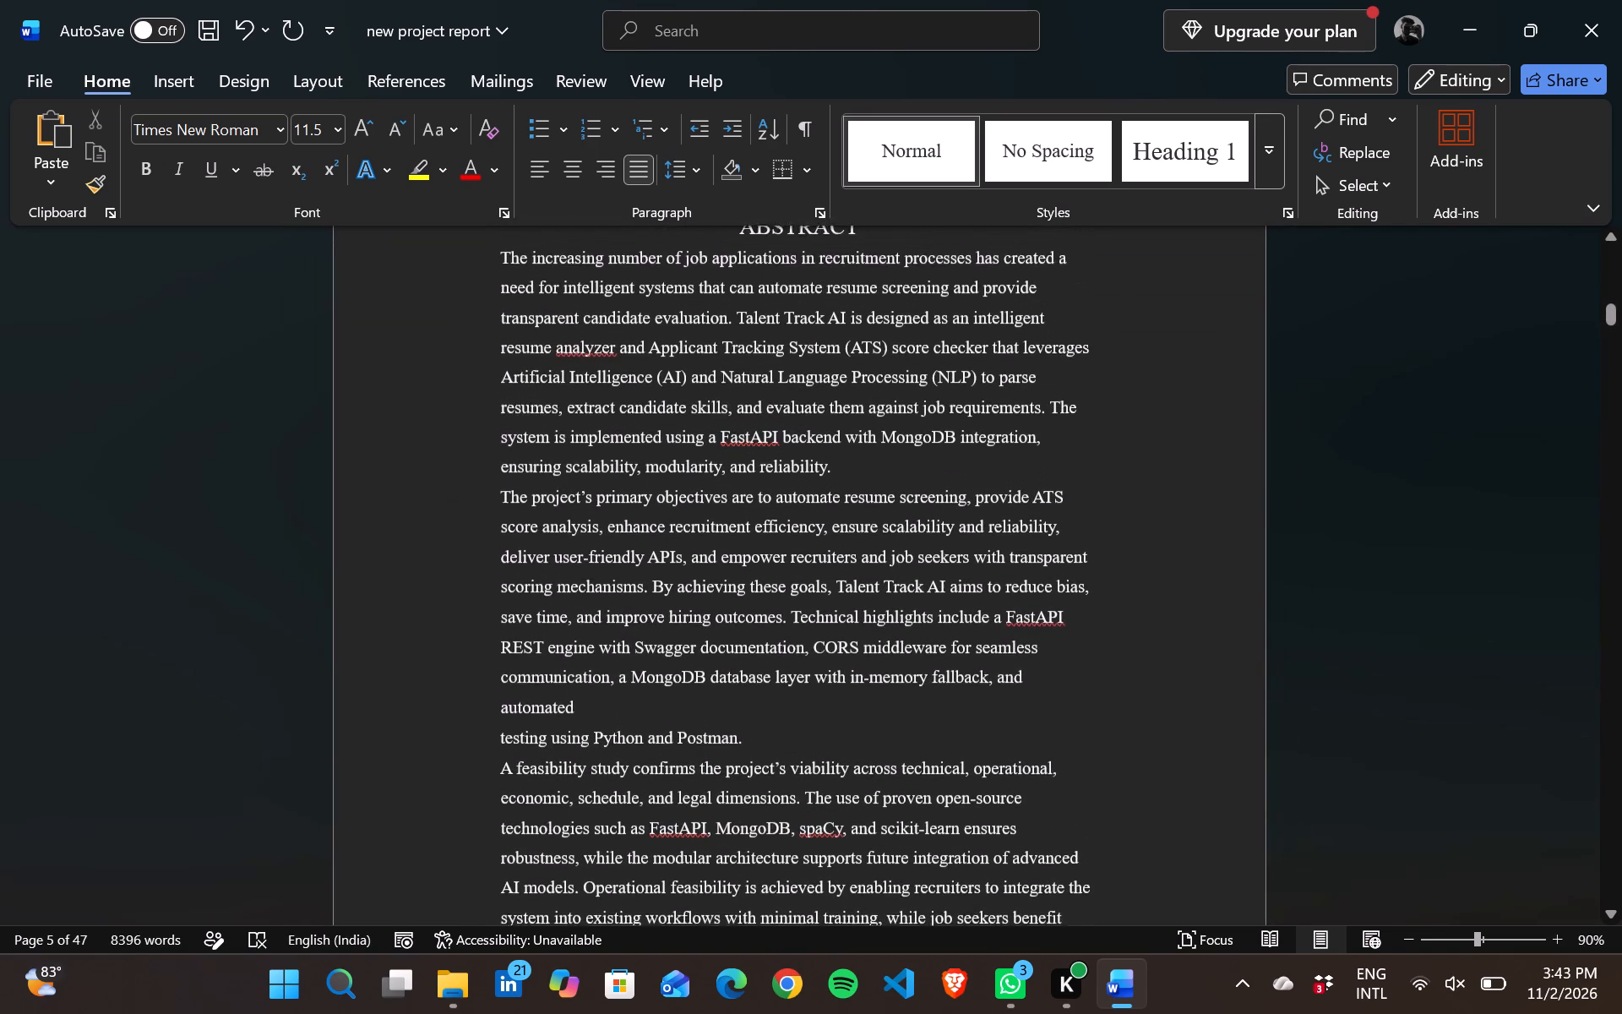
scroll(568, 264, up, 1)
drag(499, 282, 828, 553)
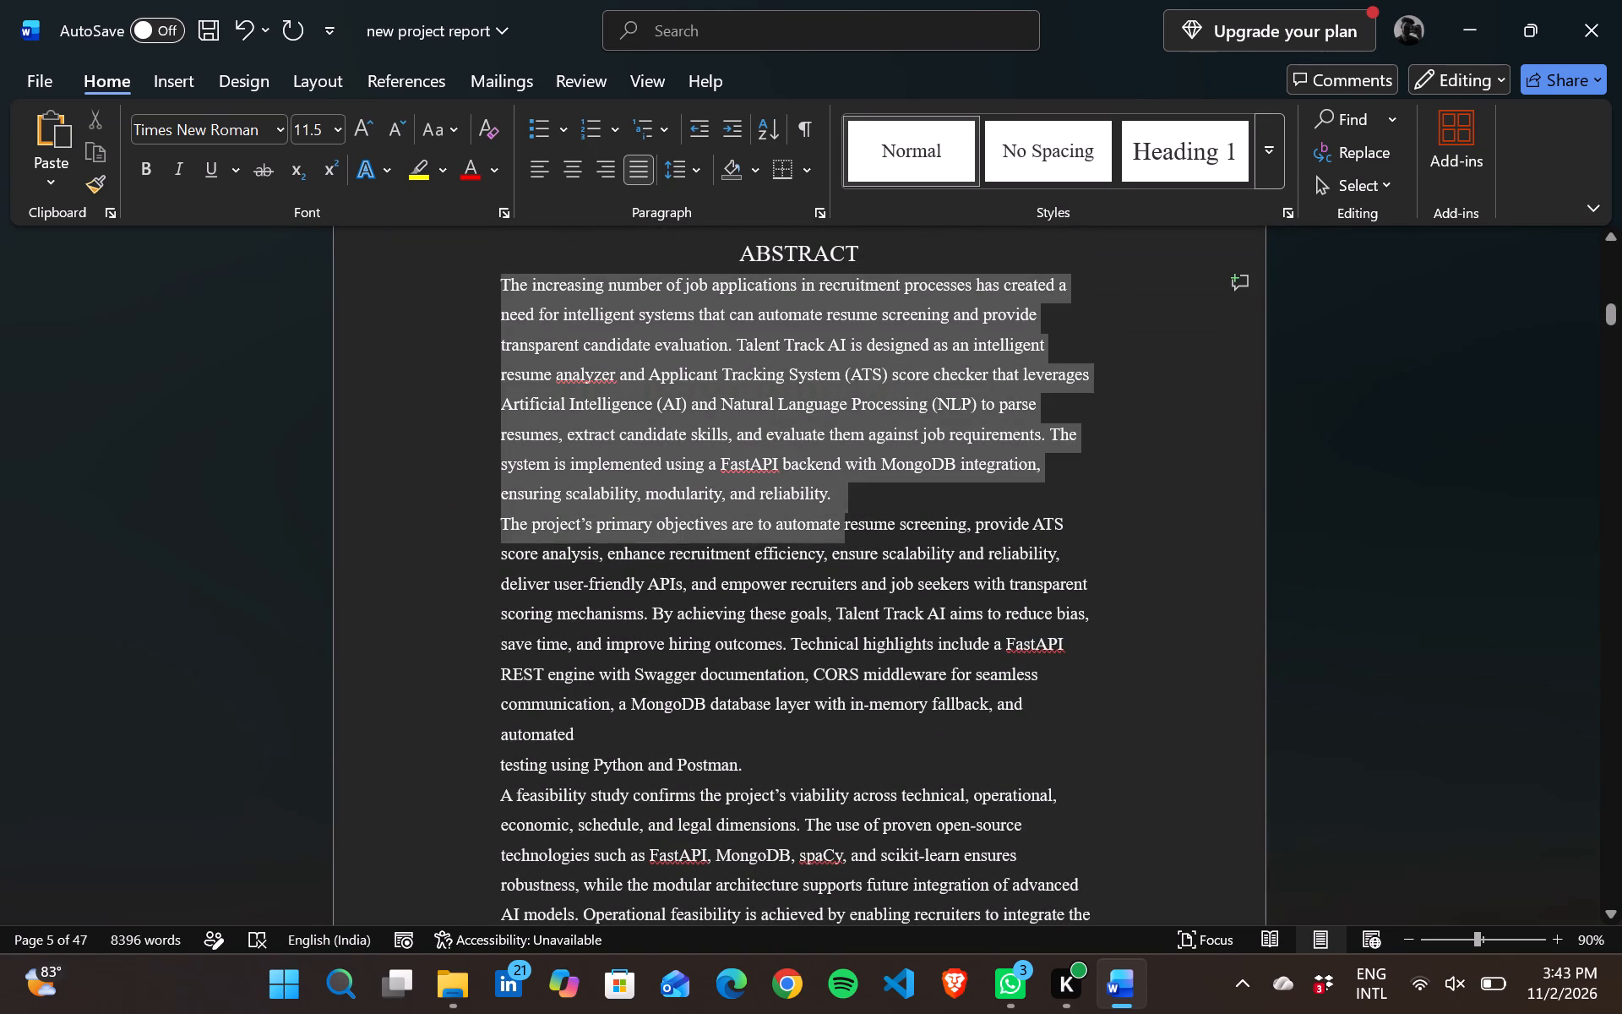
drag(828, 553, 993, 755)
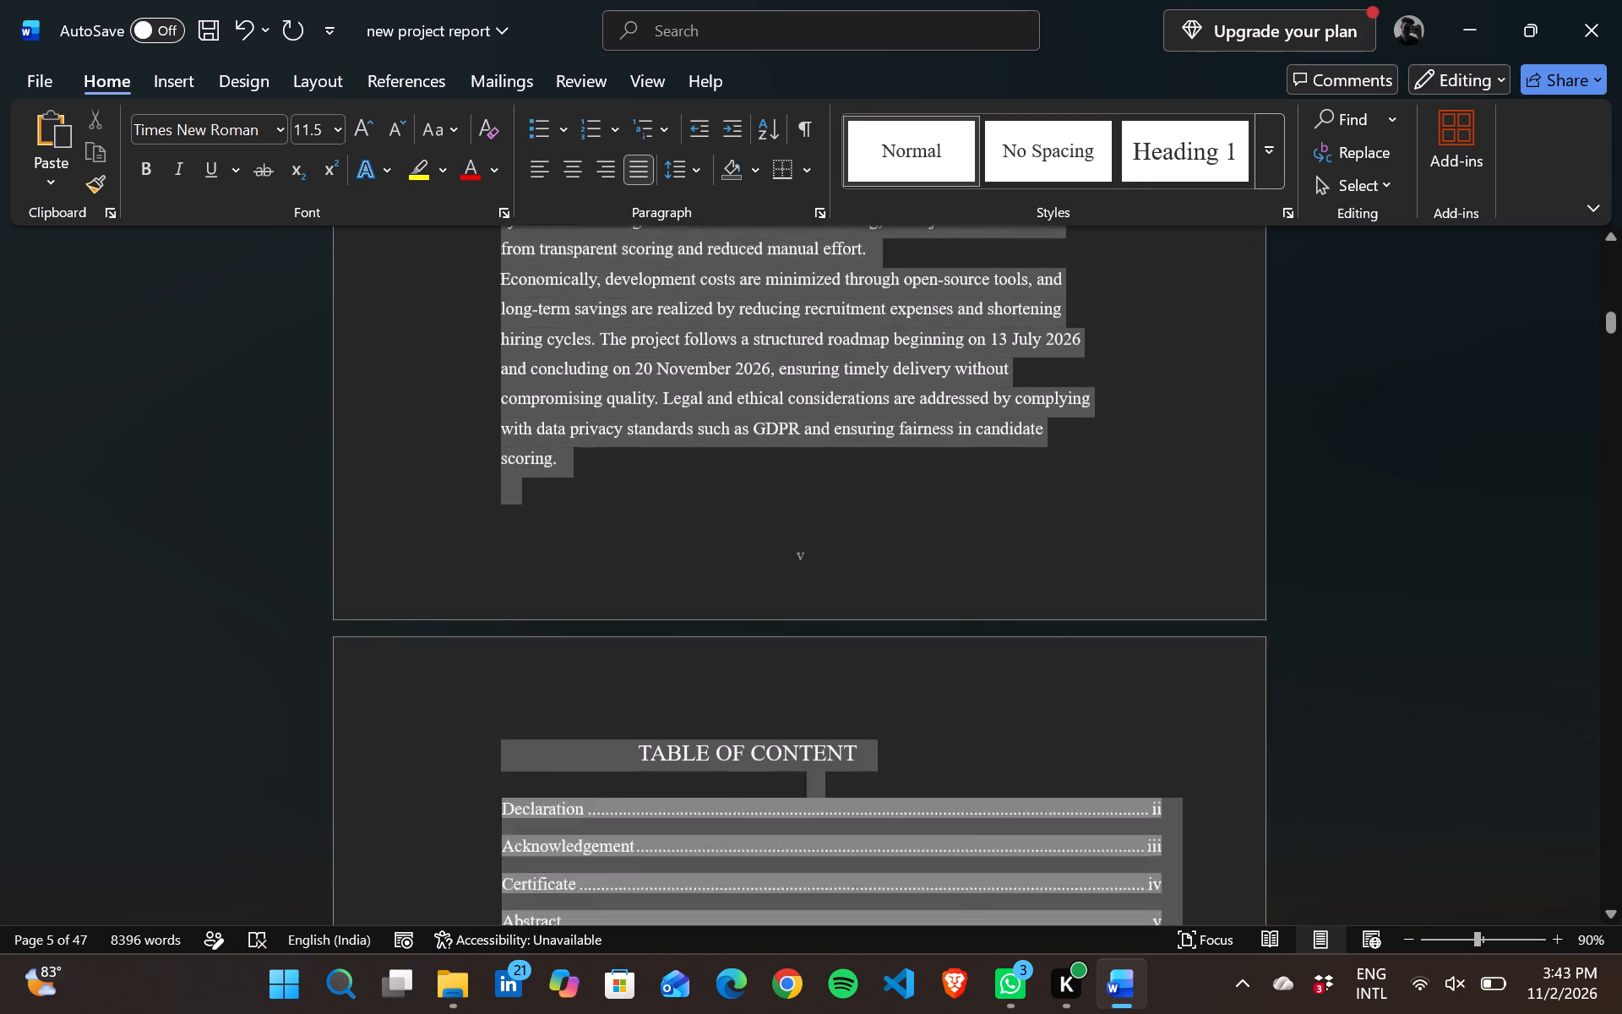
drag(993, 755, 640, 428)
right_click(640, 428)
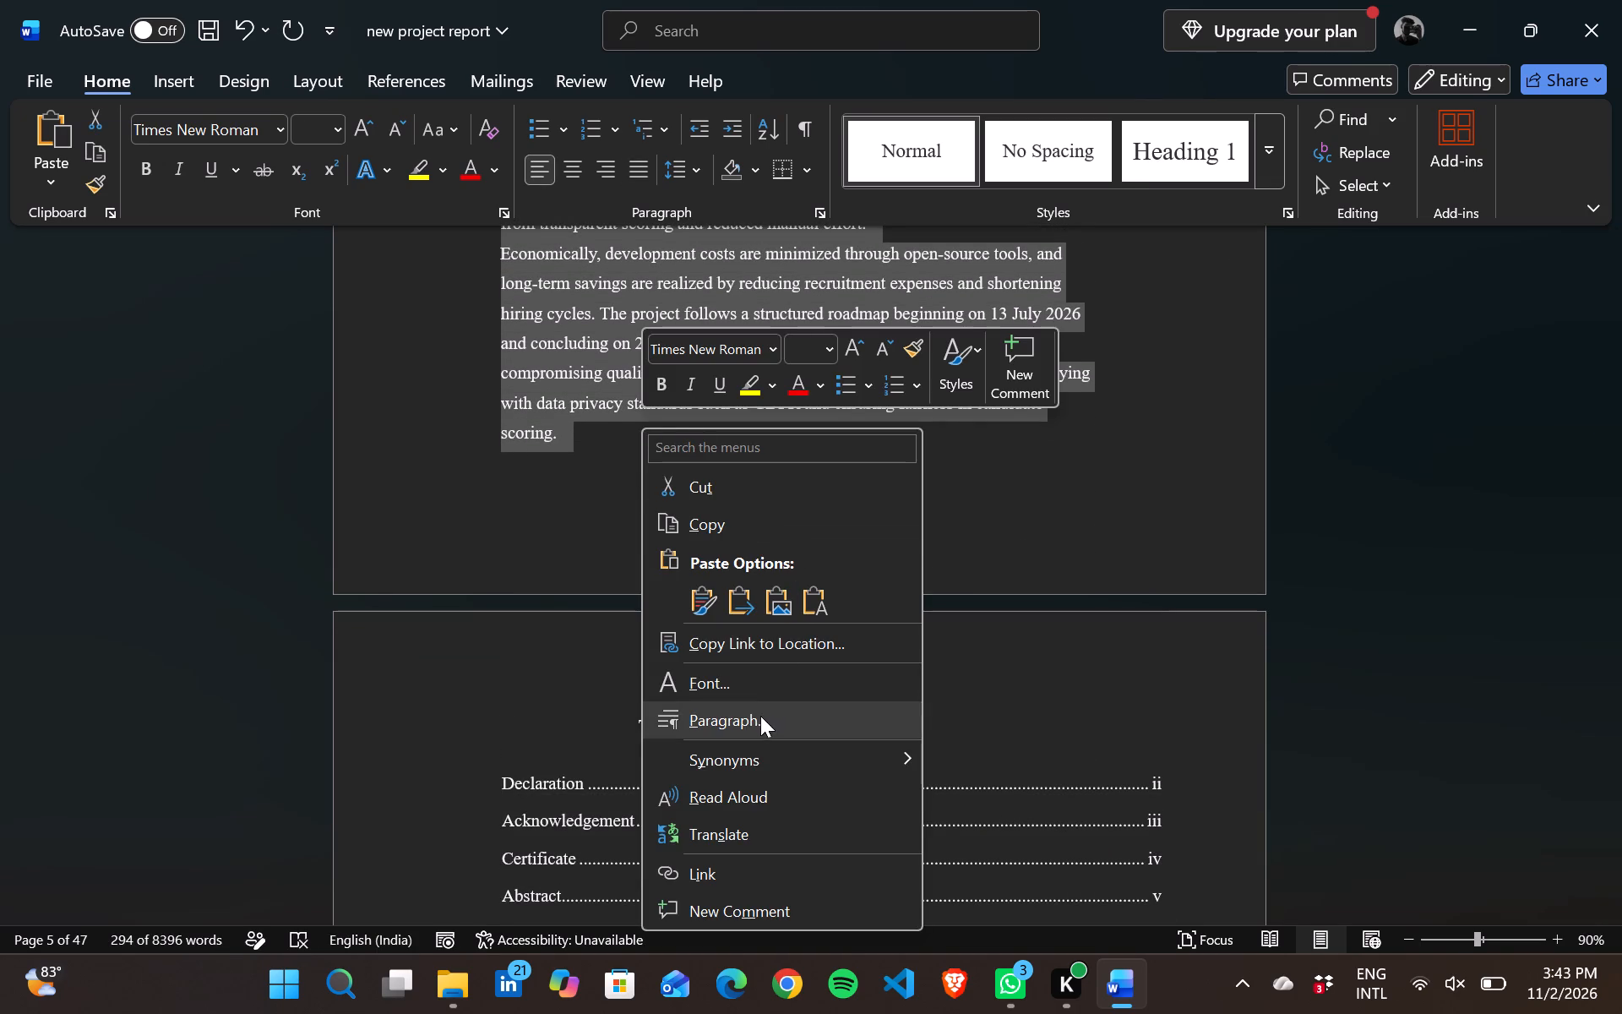
click(759, 717)
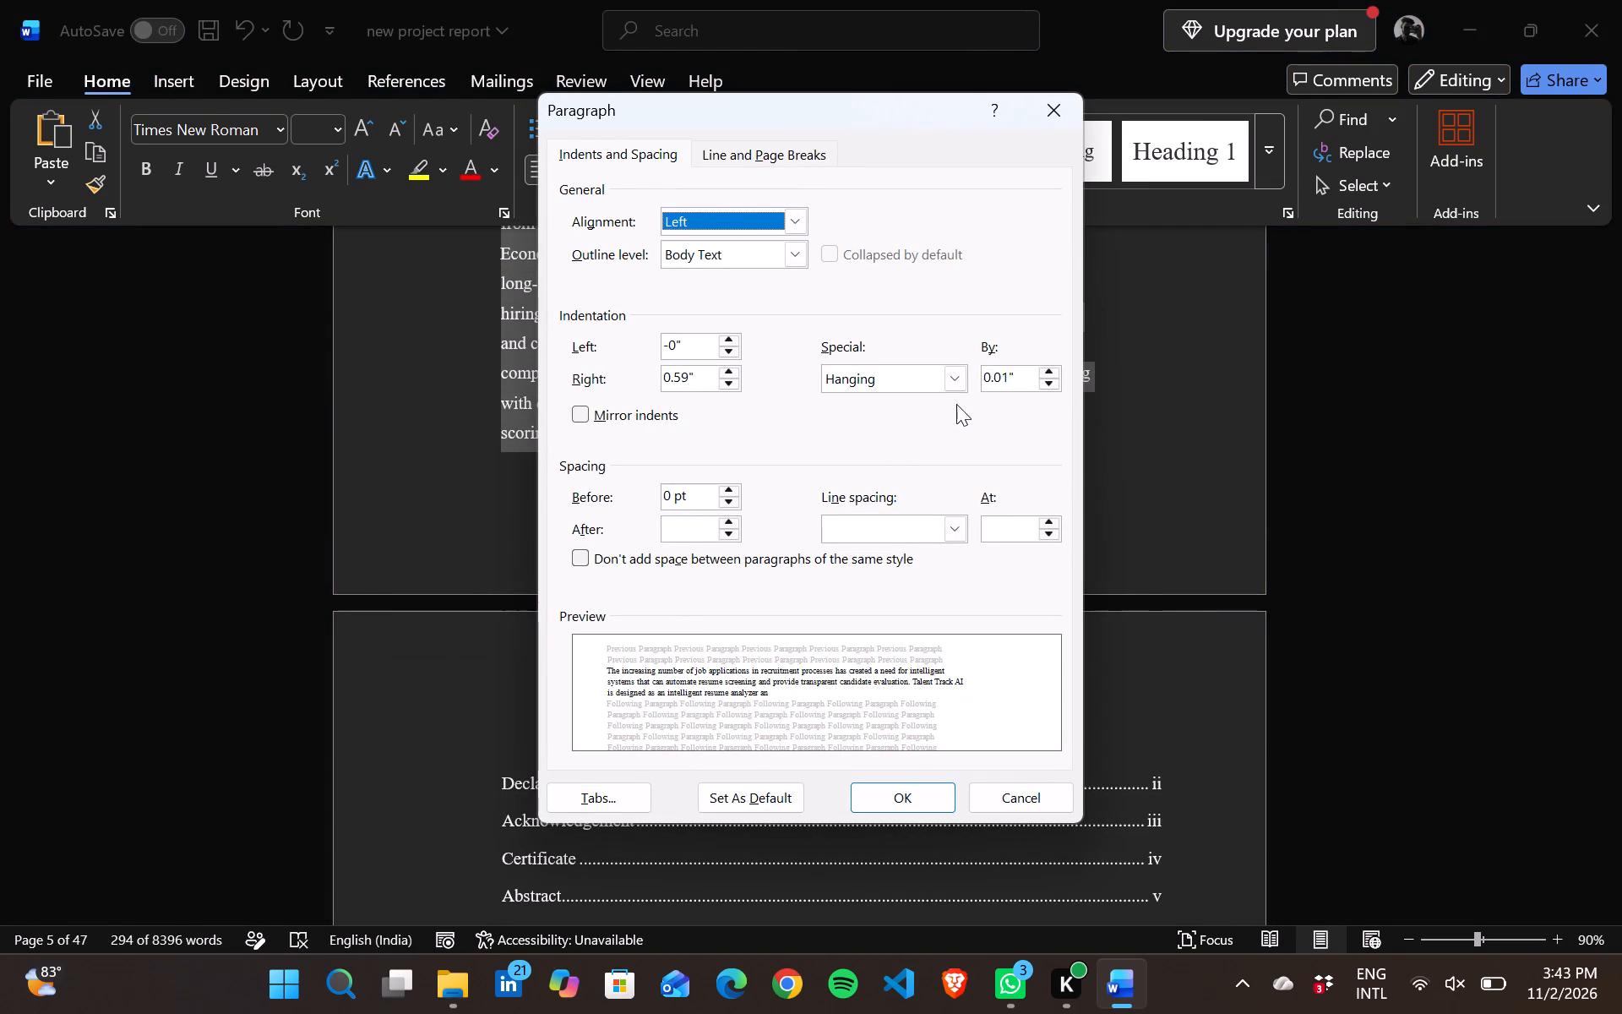
click(797, 231)
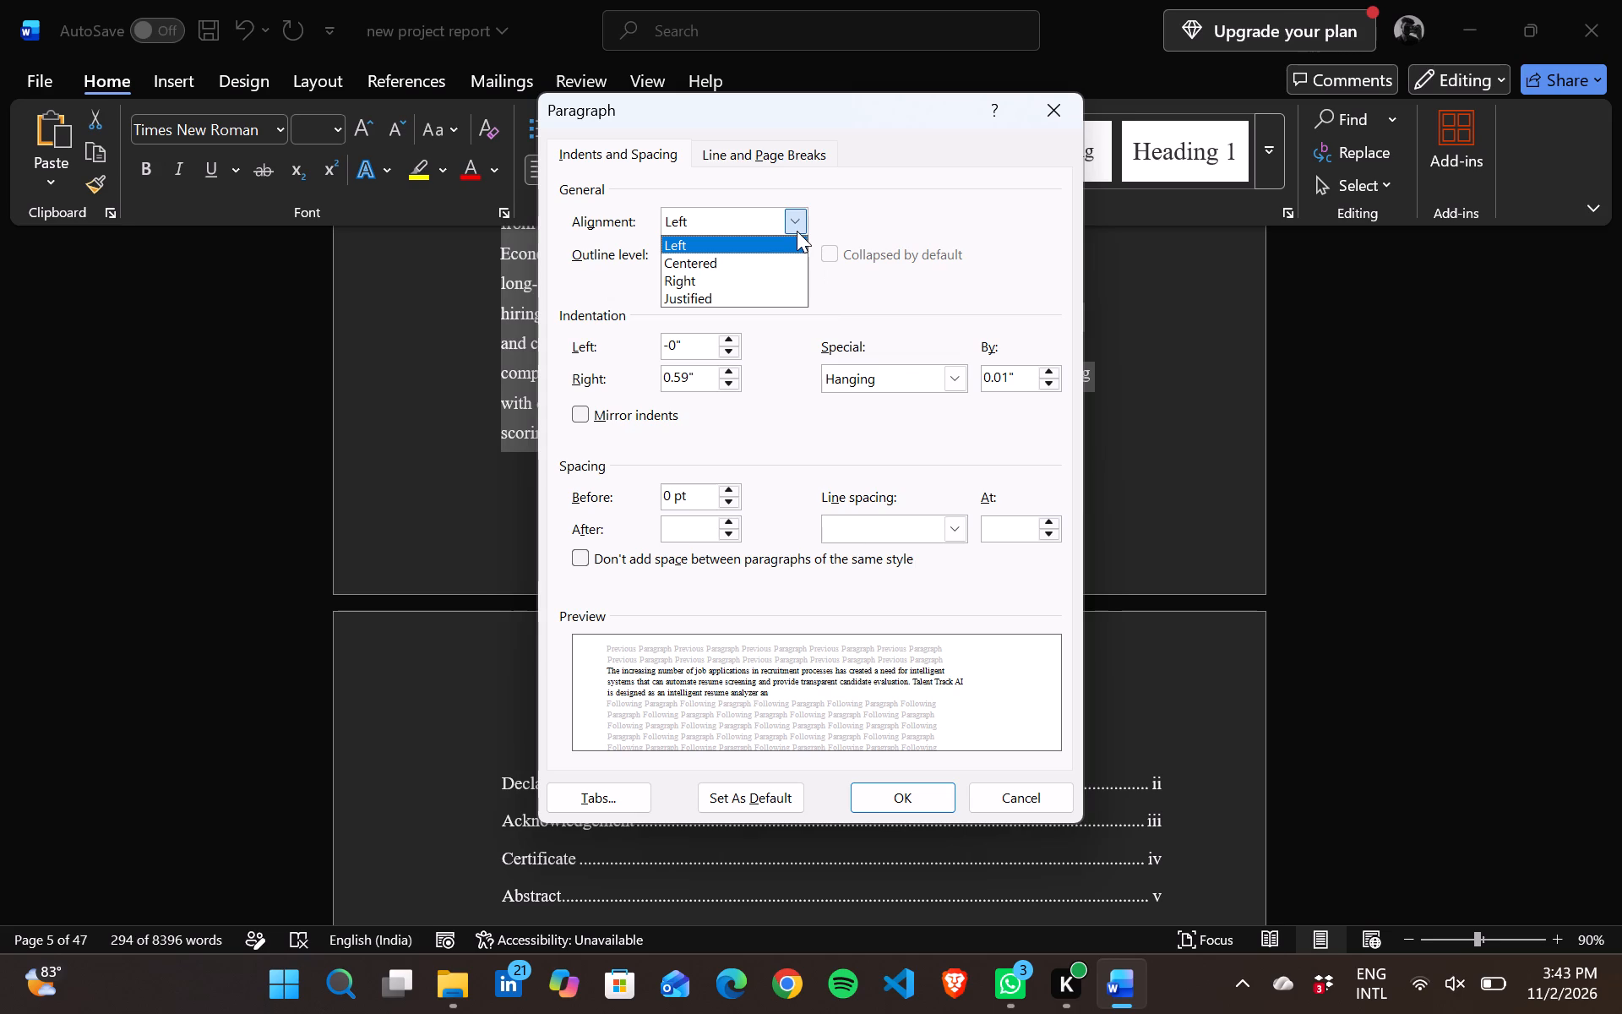
click(797, 231)
click(797, 231)
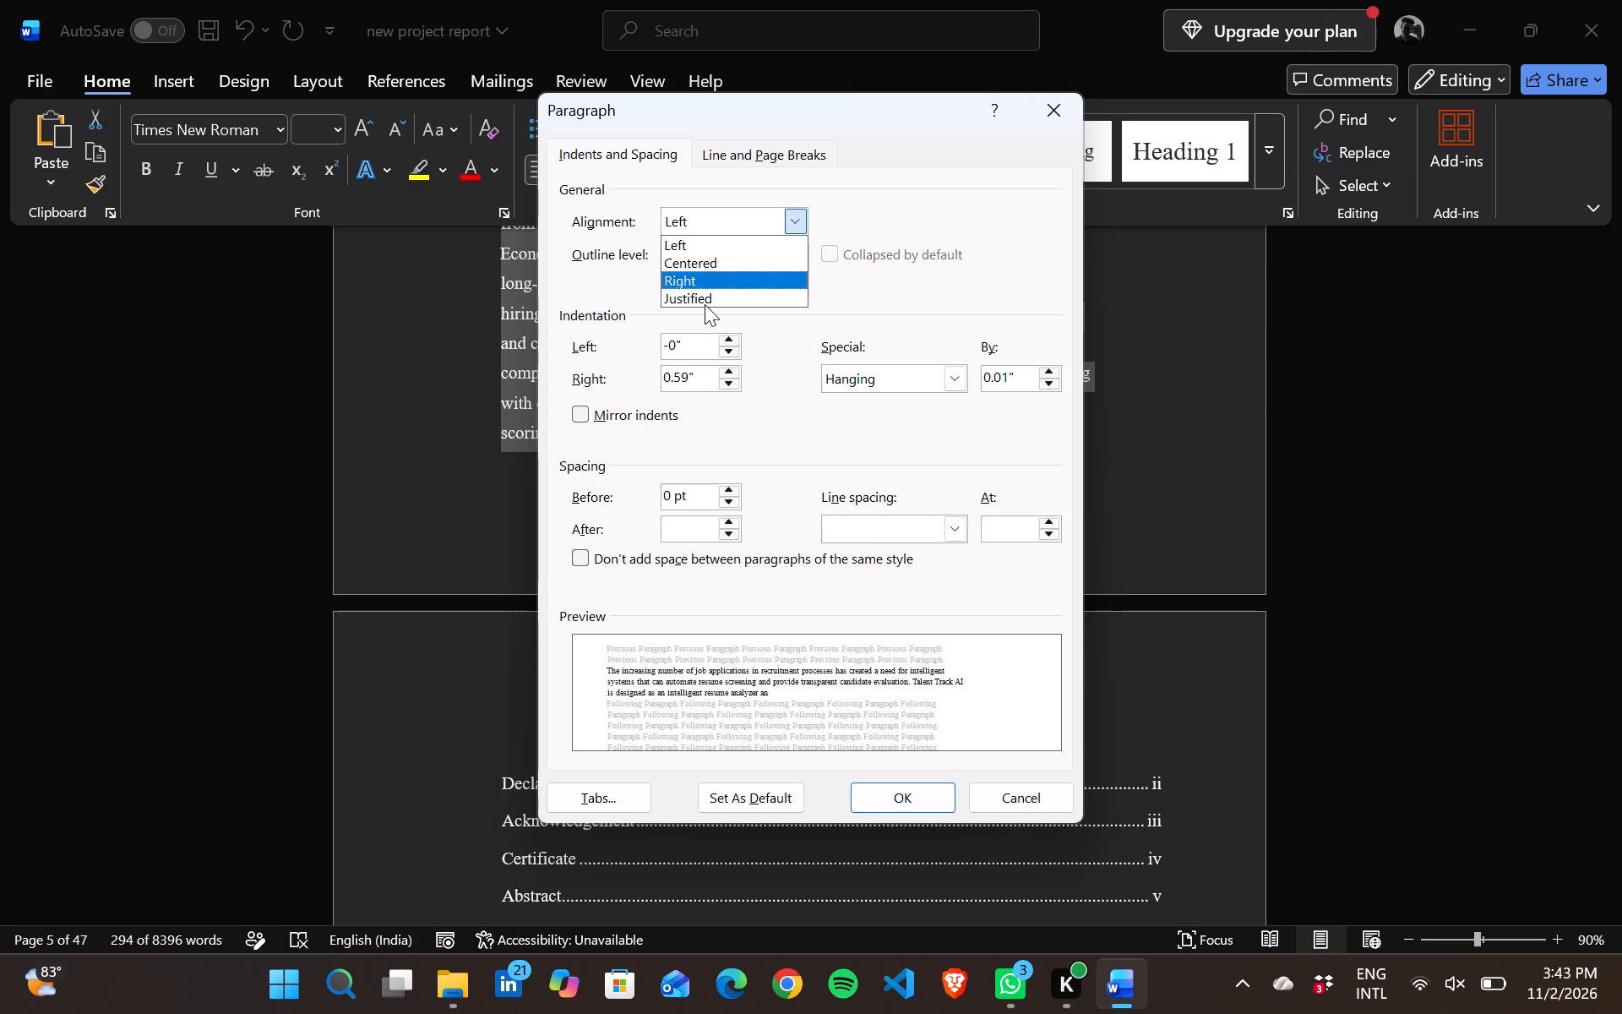
click(705, 304)
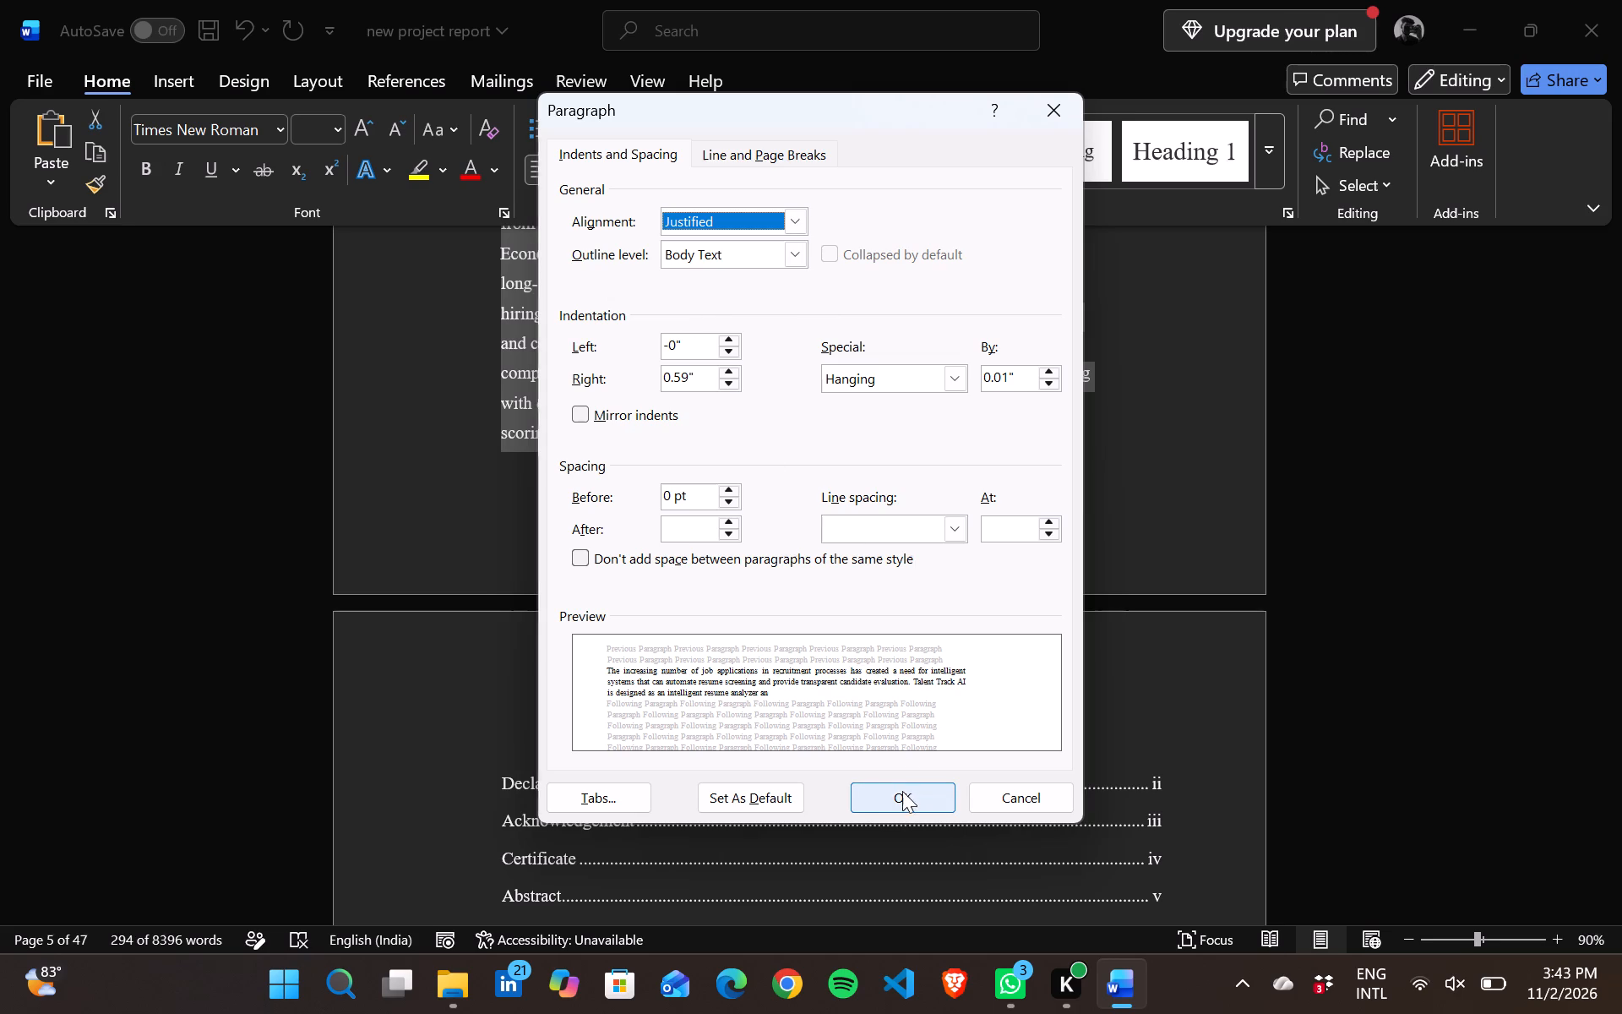
click(902, 793)
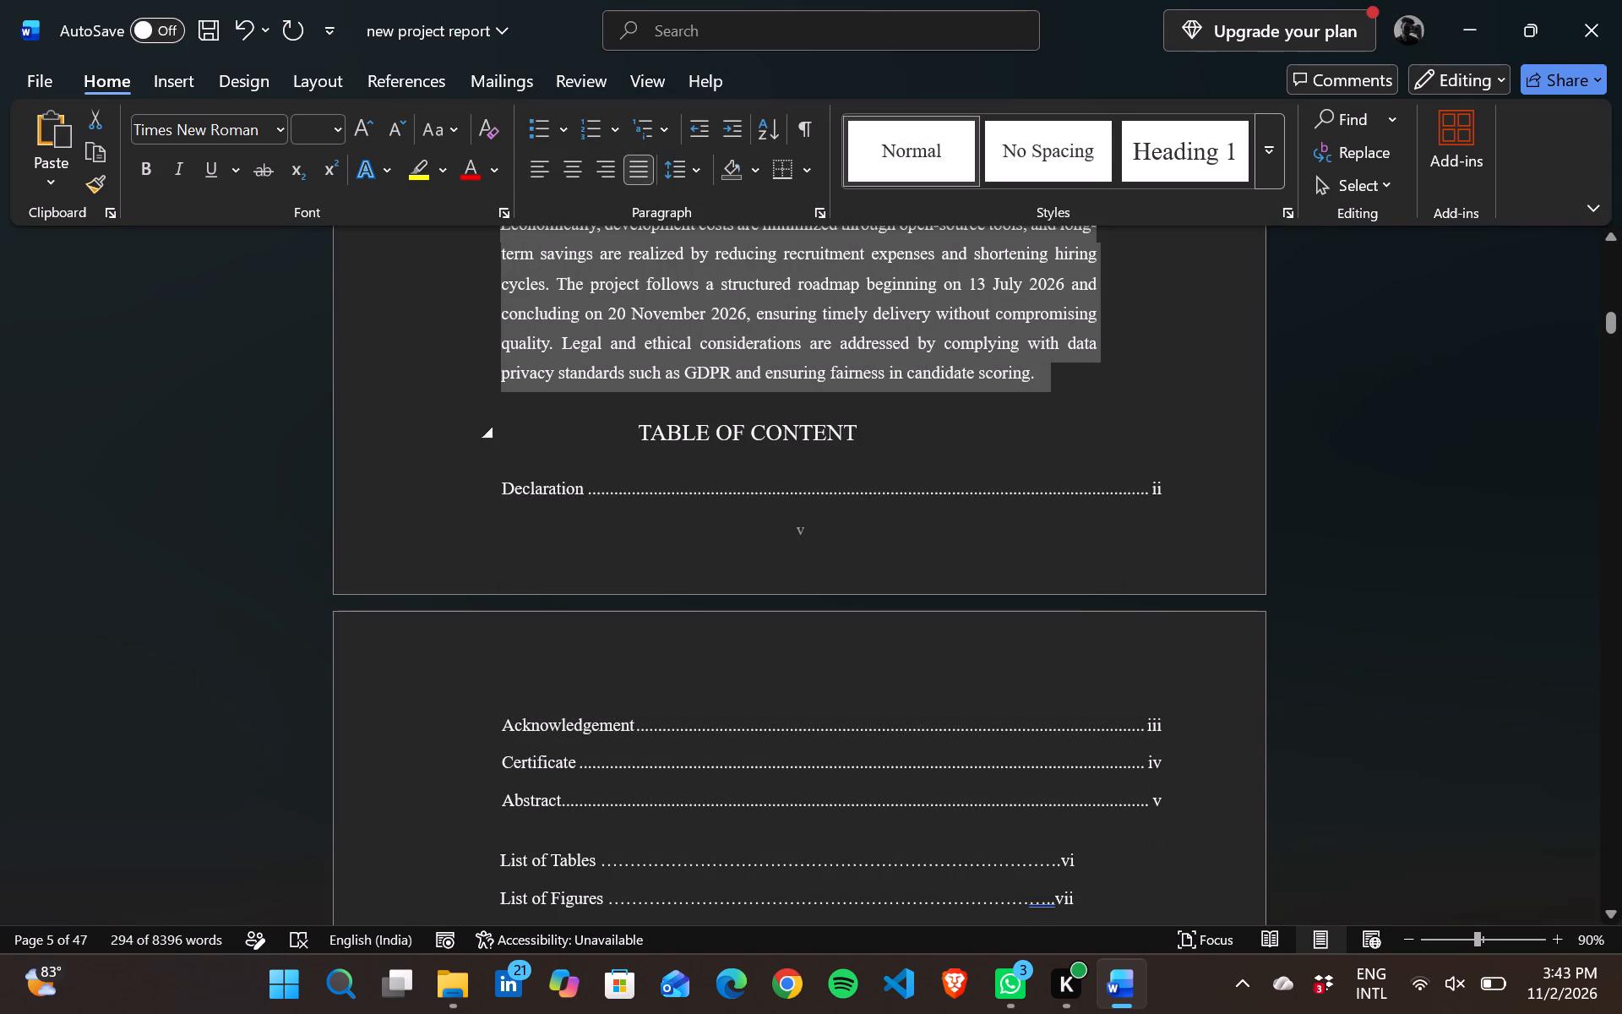
Insert two line breaks after the Abstract's last paragraph, moving the Table of Content heading onto its own page.
click(1080, 384)
key(Return)
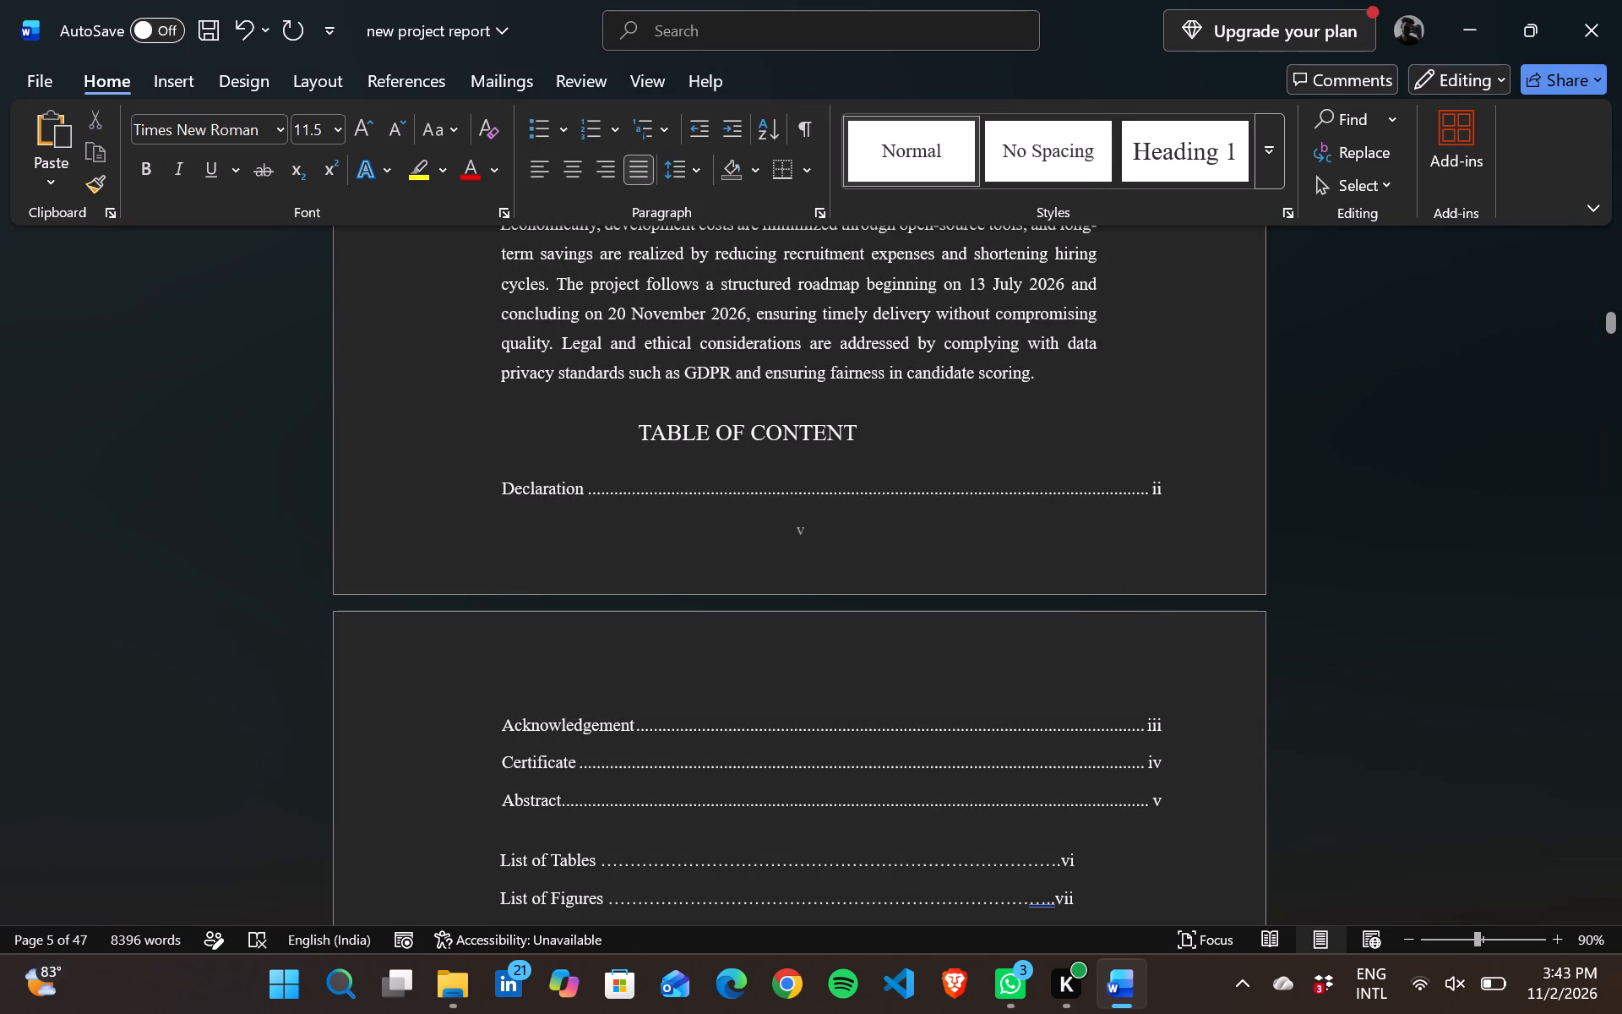
key(Return)
Justify the Introduction's opening paragraphs, from "Recruitment is one of" to the one ending with "machine learning".
scroll(1080, 384, up, 3)
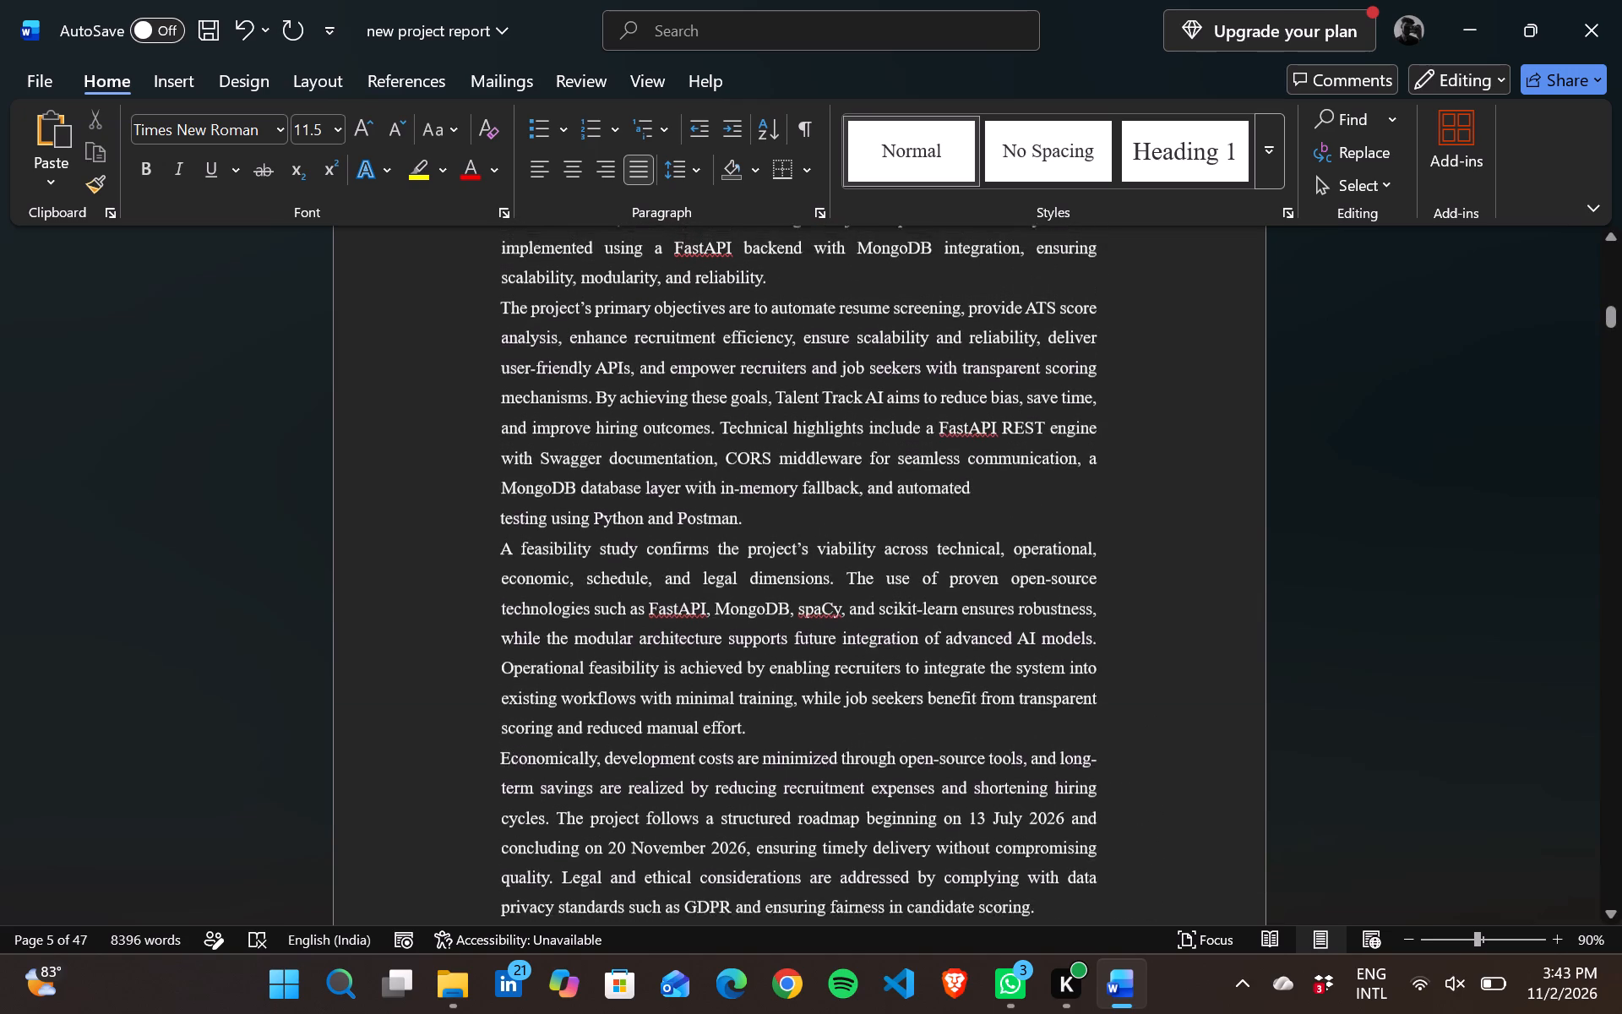
scroll(1080, 384, up, 2)
scroll(1080, 384, down, 1)
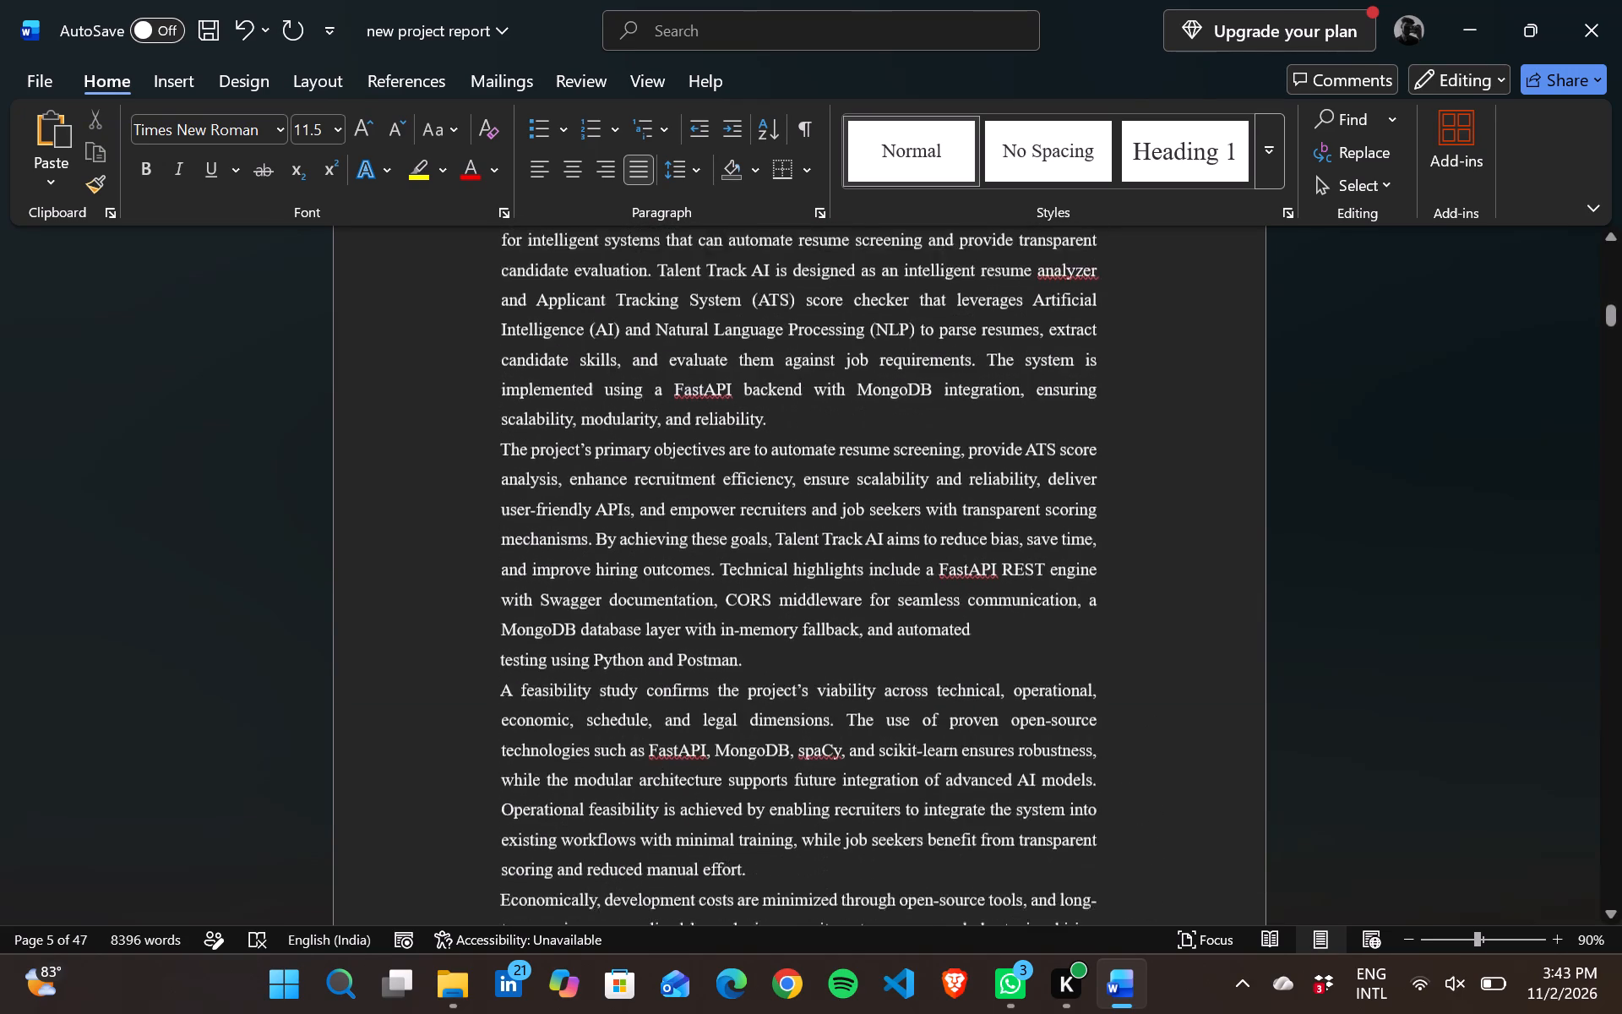
scroll(1080, 384, down, 3)
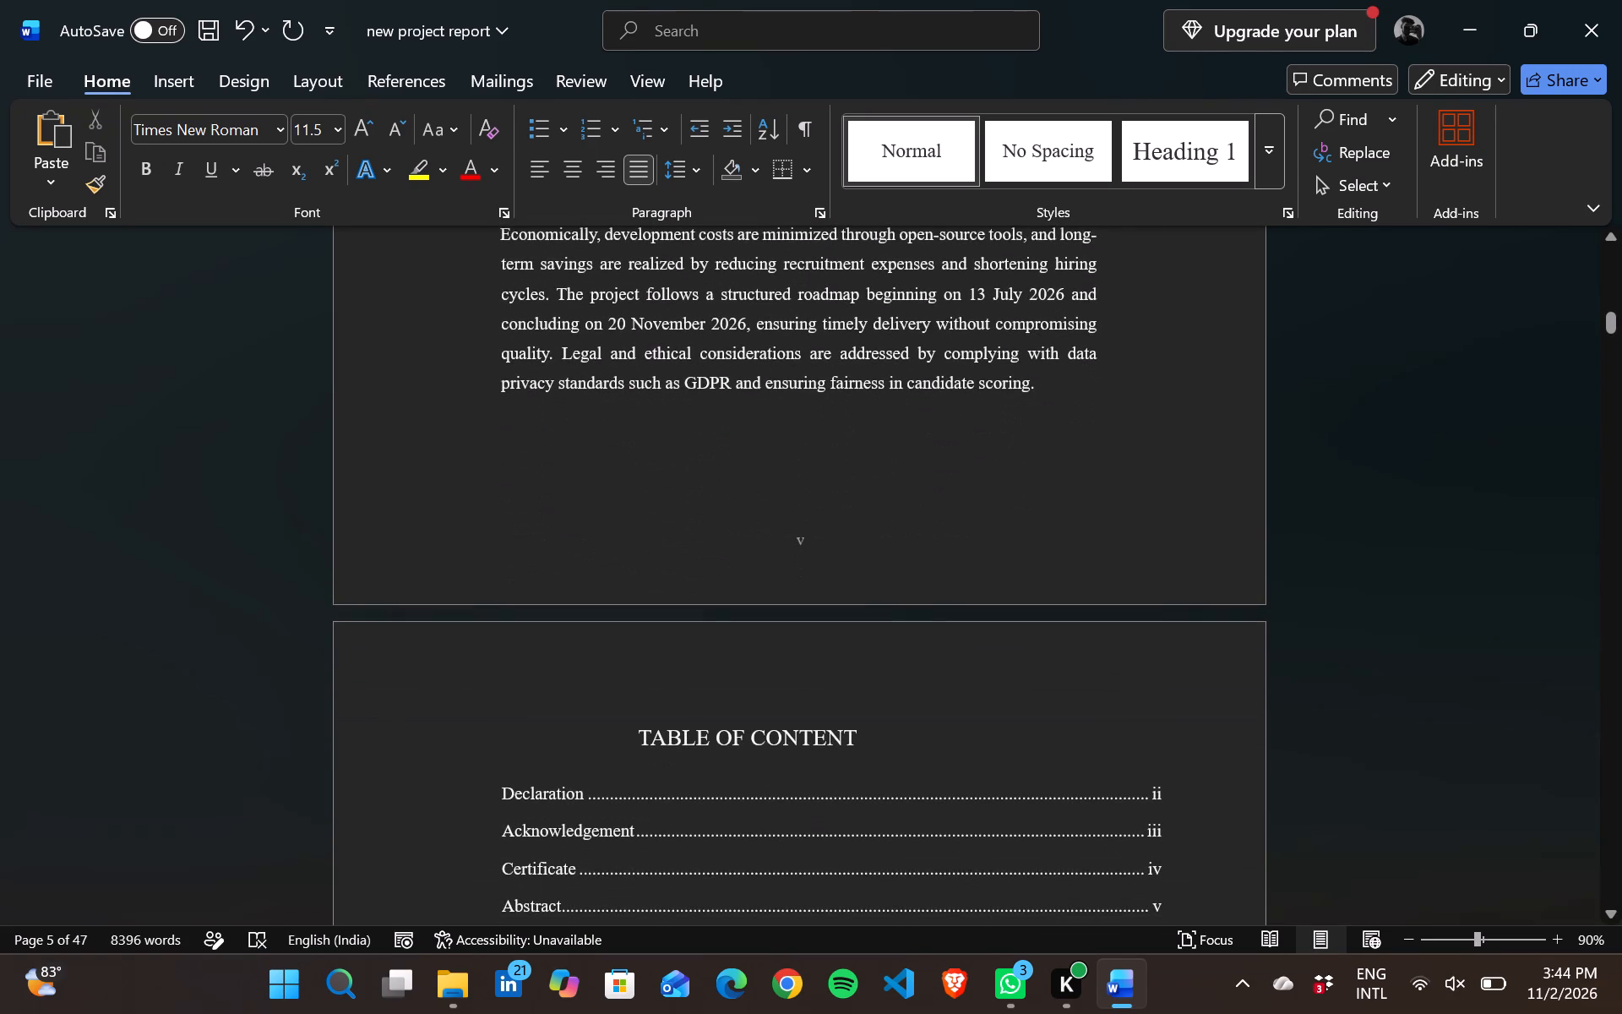
scroll(1080, 384, down, 4)
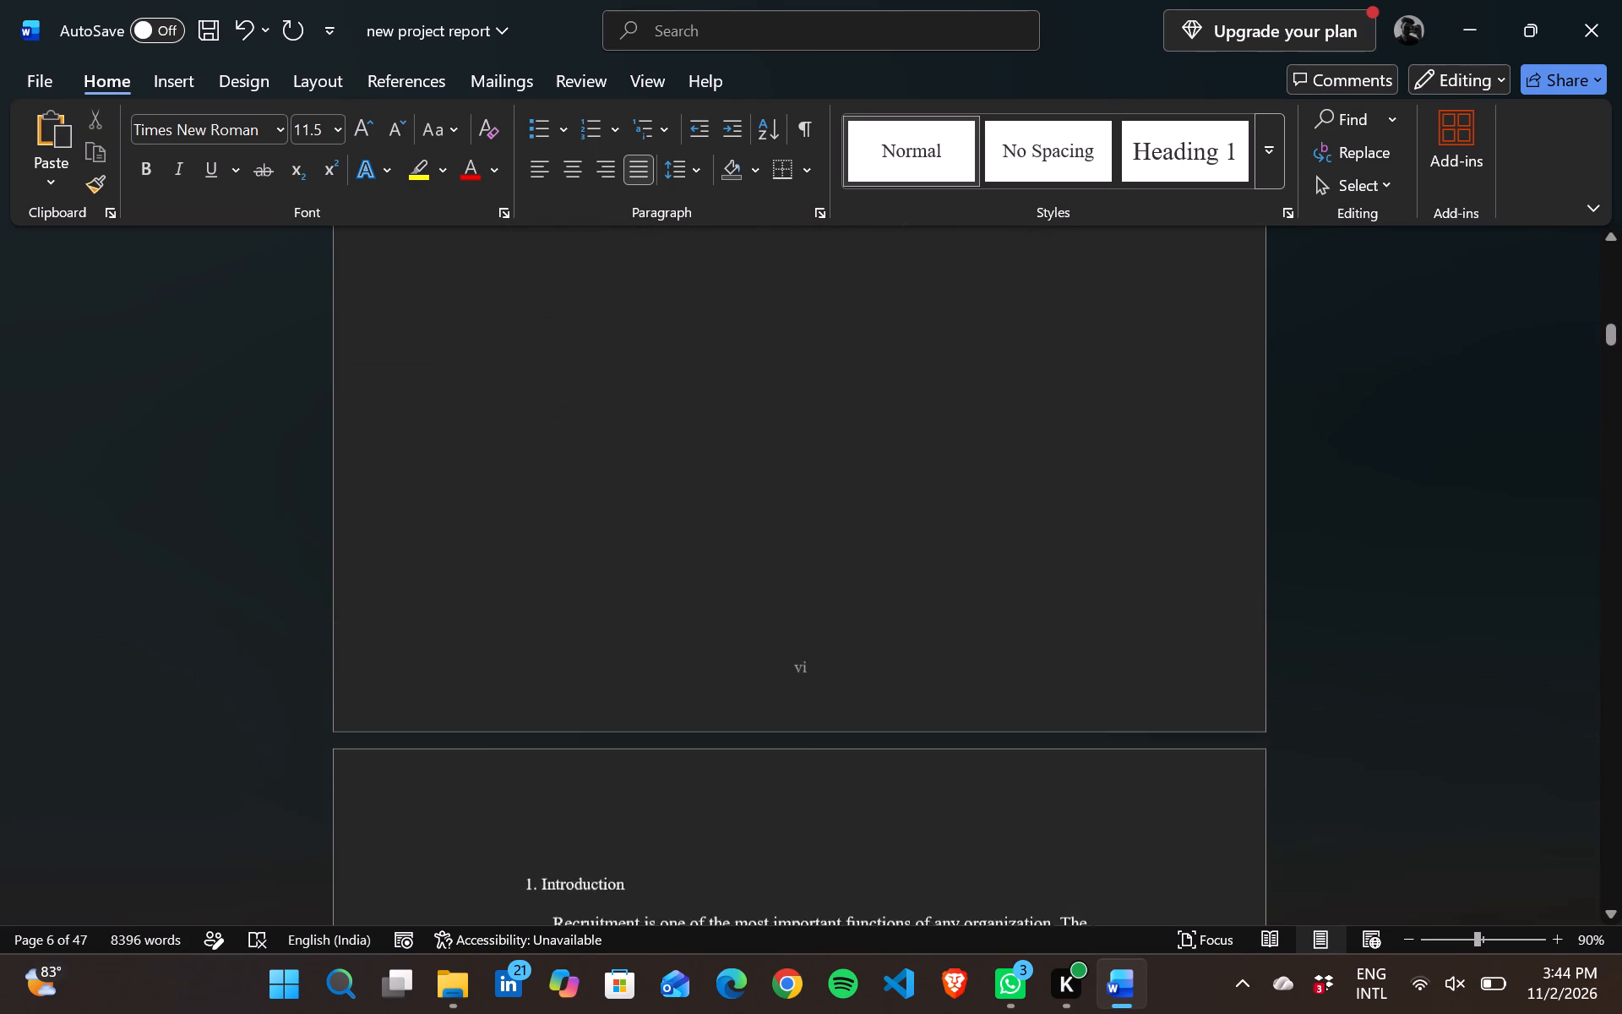
scroll(1080, 384, down, 3)
scroll(1080, 384, up, 1)
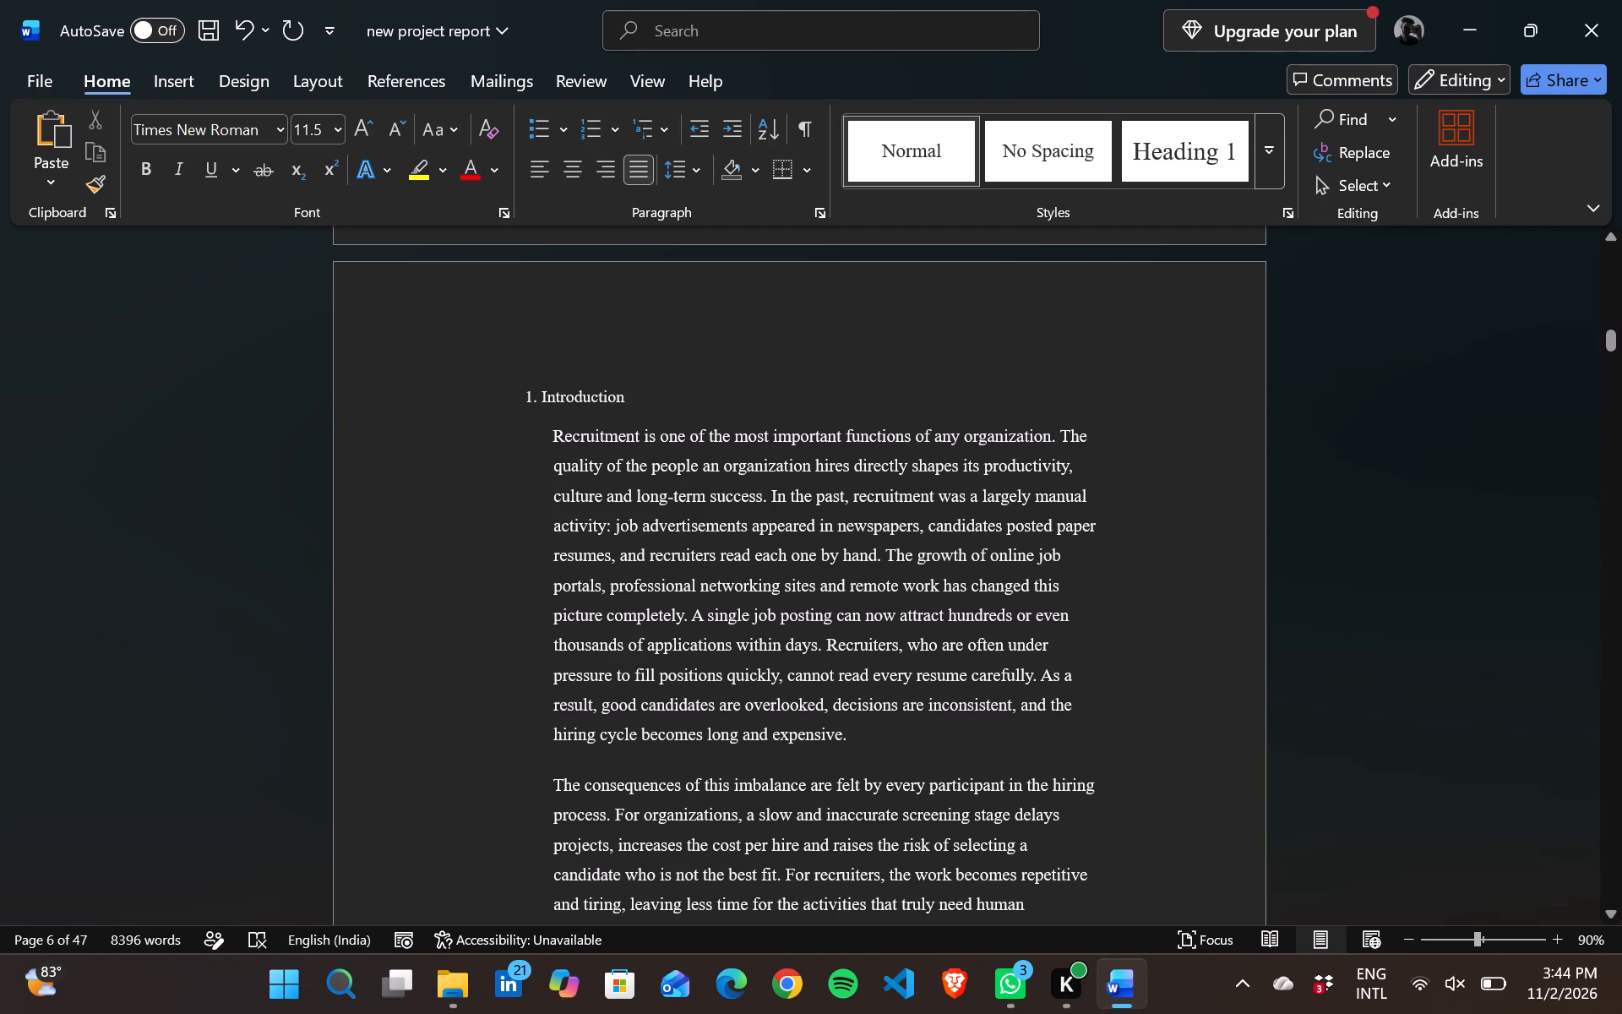
drag(554, 437, 726, 690)
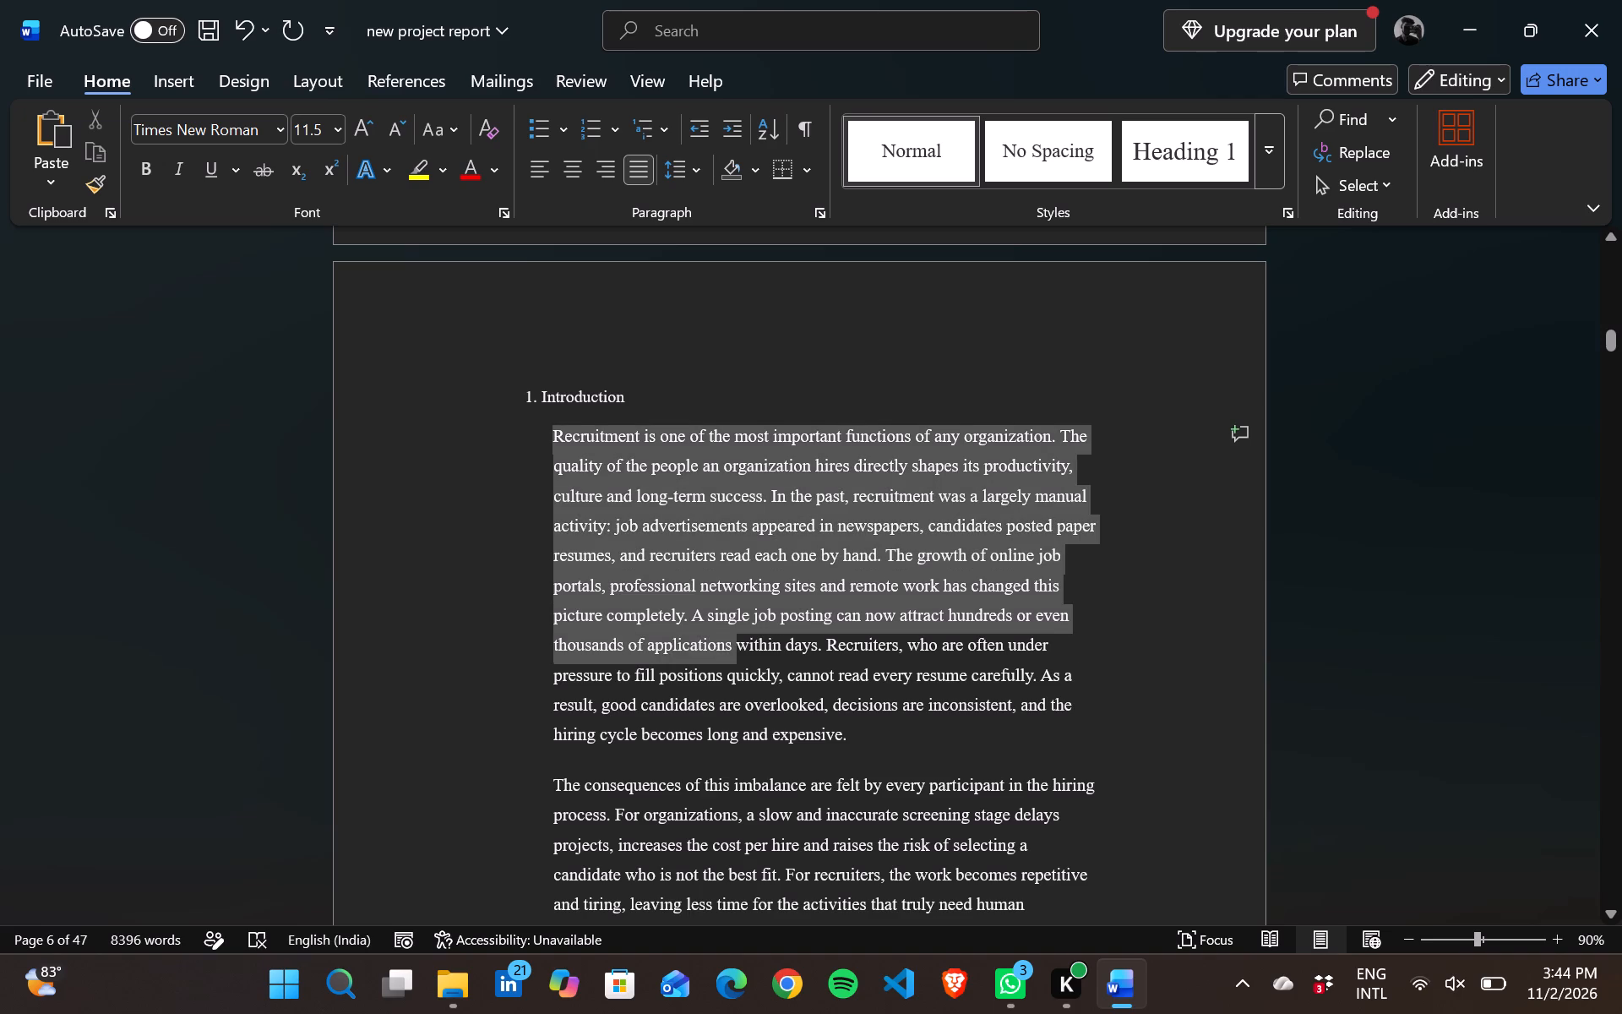
drag(726, 690, 945, 352)
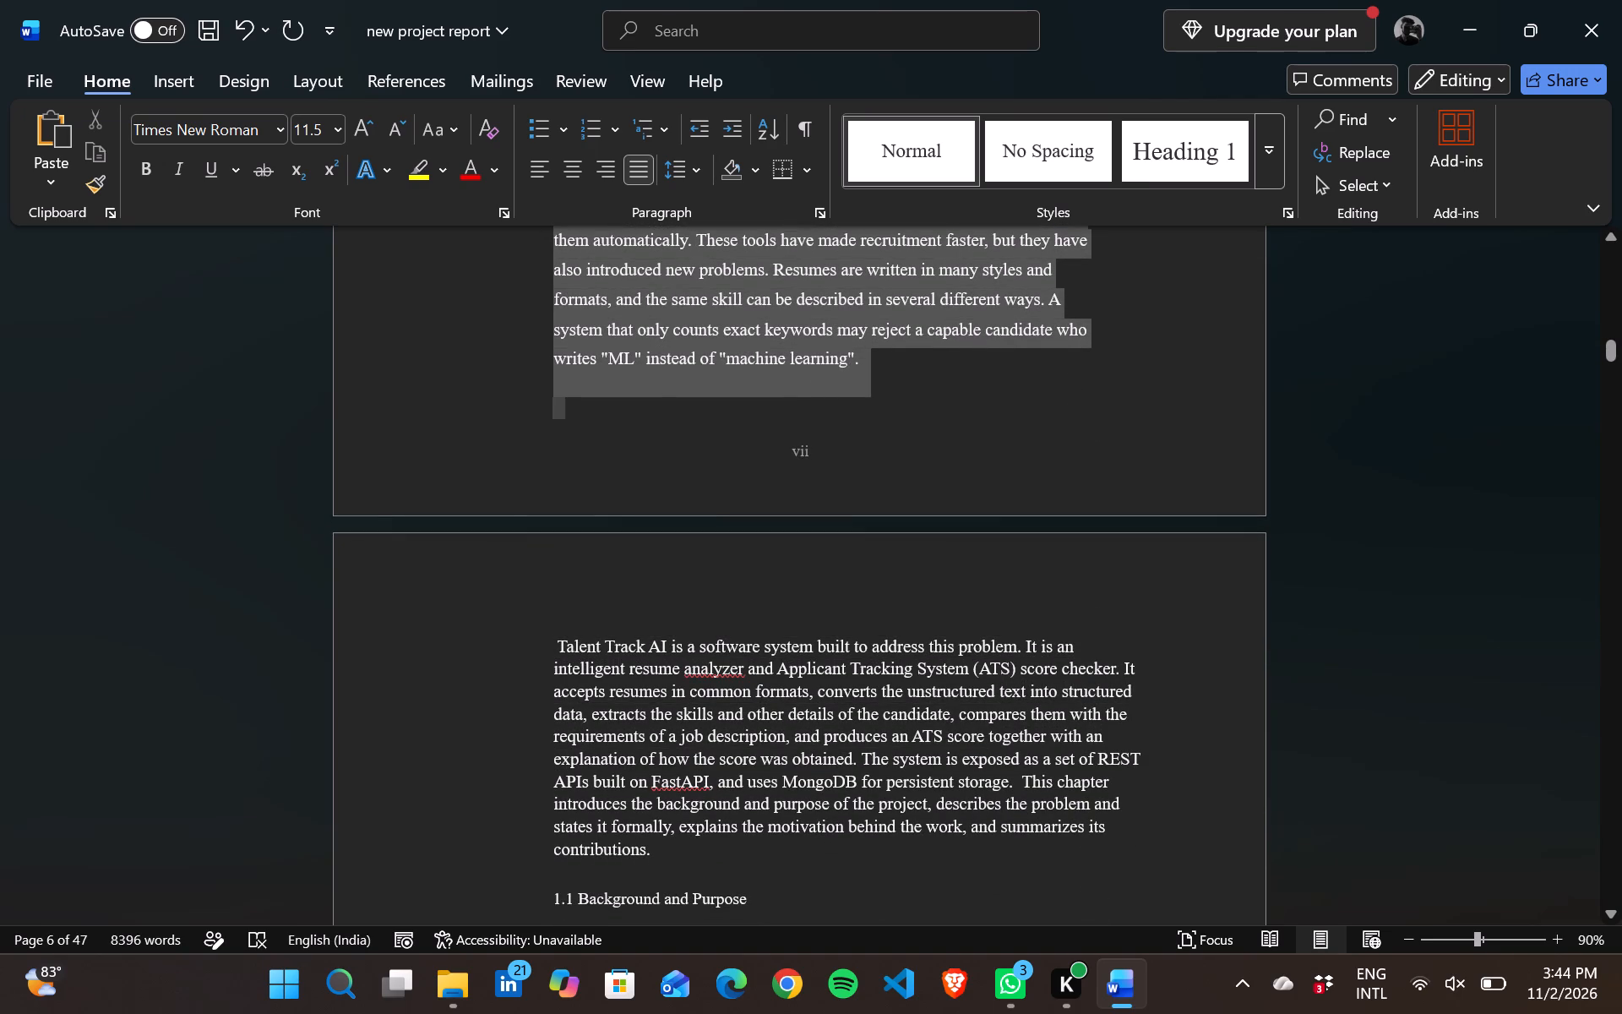
drag(945, 352, 920, 376)
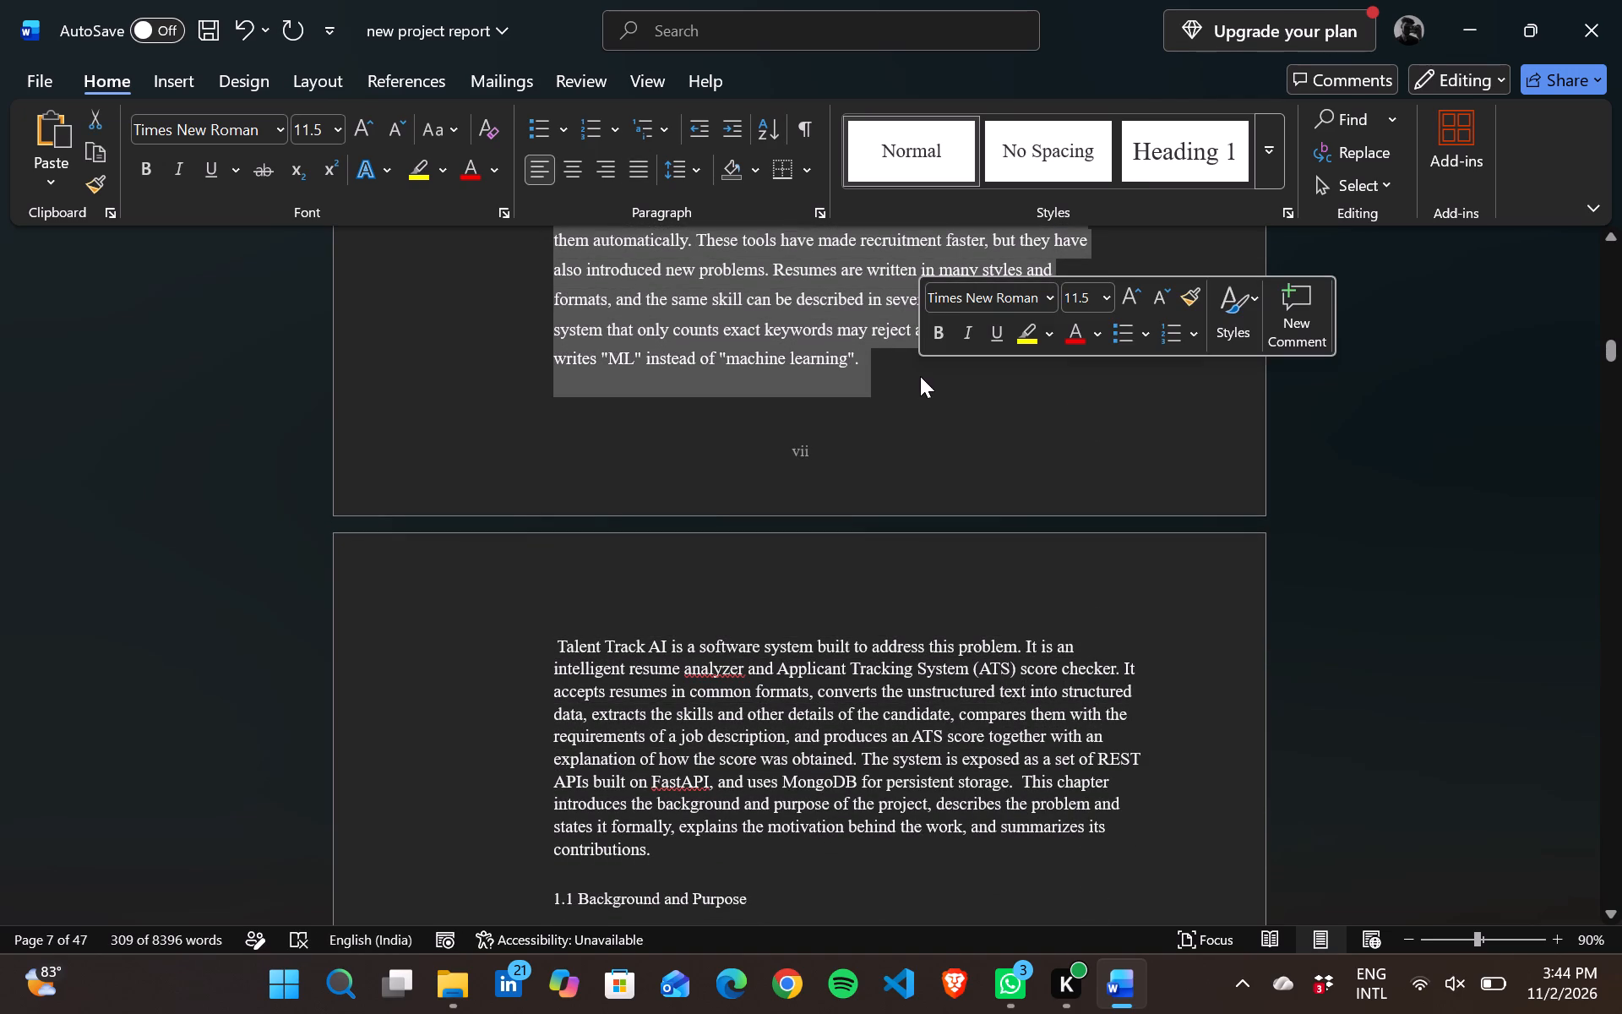
key(ctrl+j)
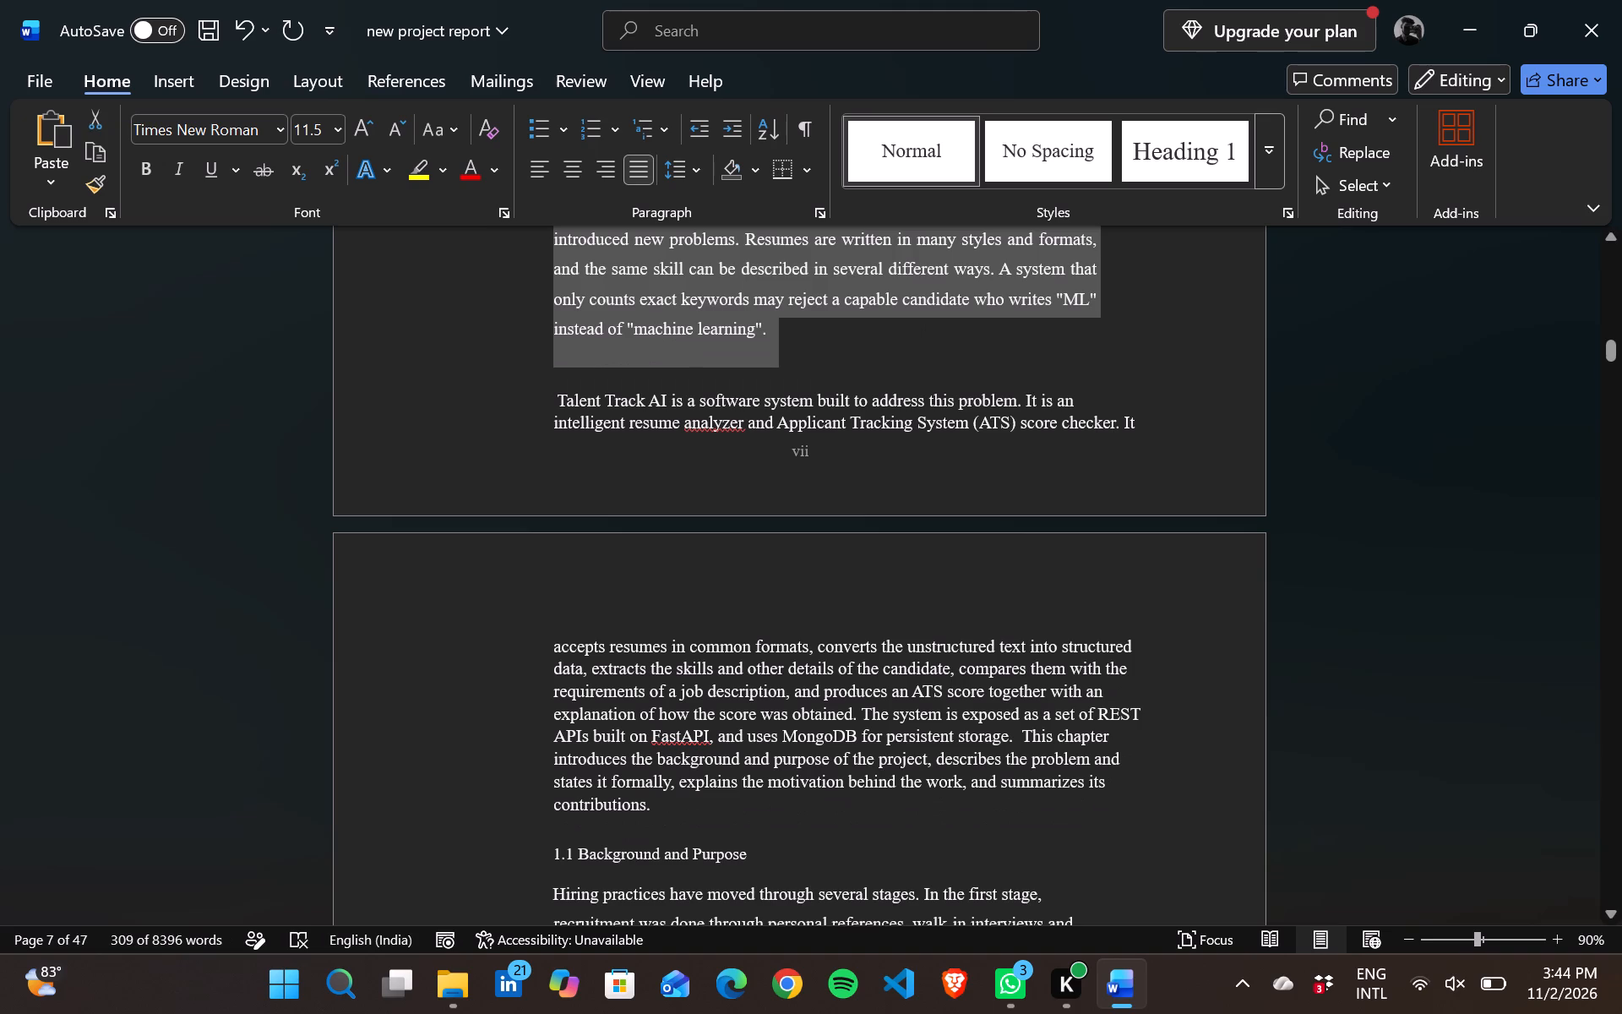
Insert a line break before the "Talent Track AI is a software system" paragraph, moving the whole paragraph onto page viii.
click(920, 376)
scroll(920, 376, up, 3)
scroll(920, 376, down, 2)
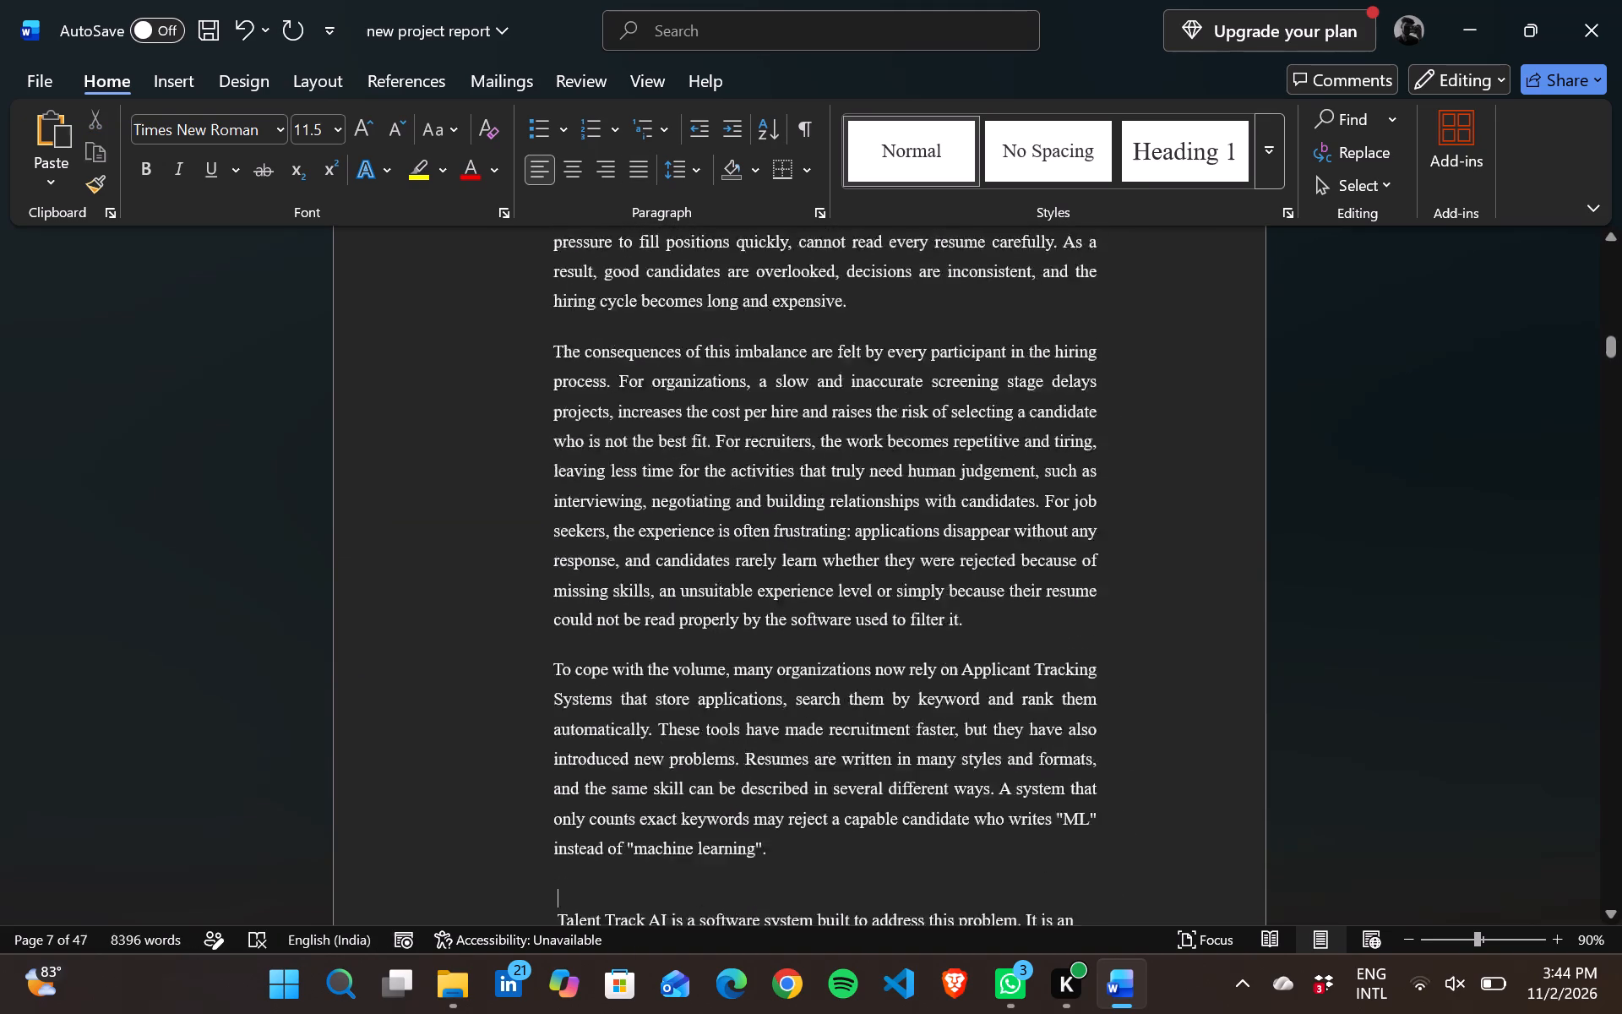
scroll(920, 376, down, 1)
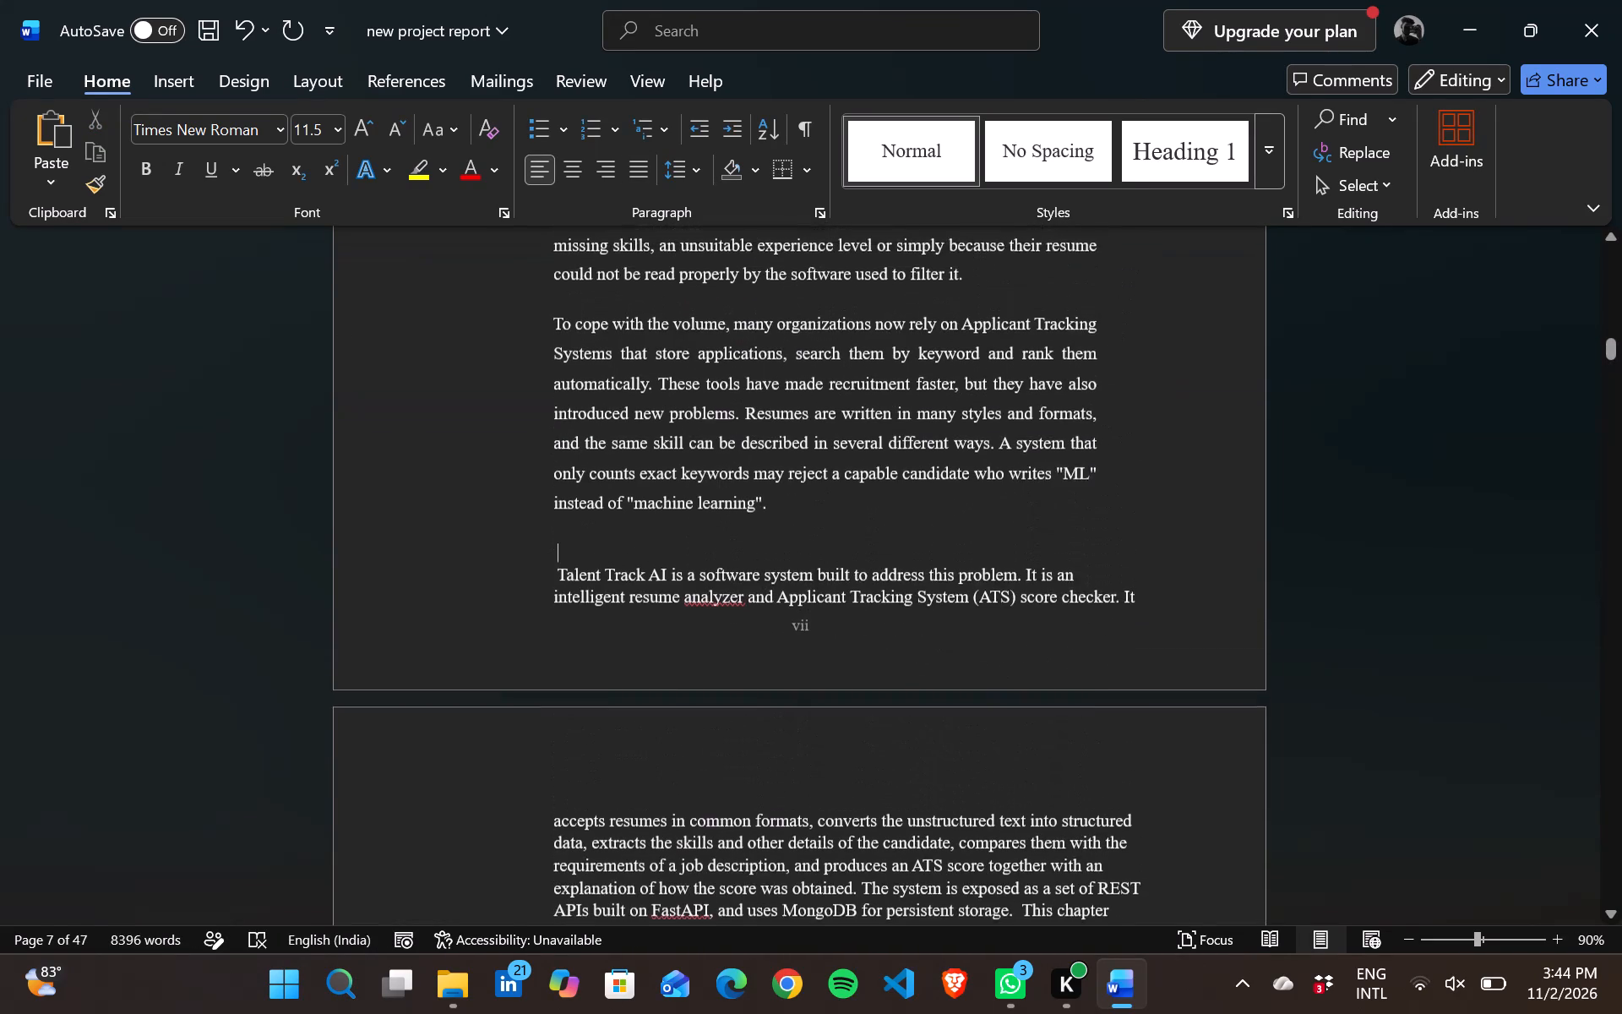
key(Return)
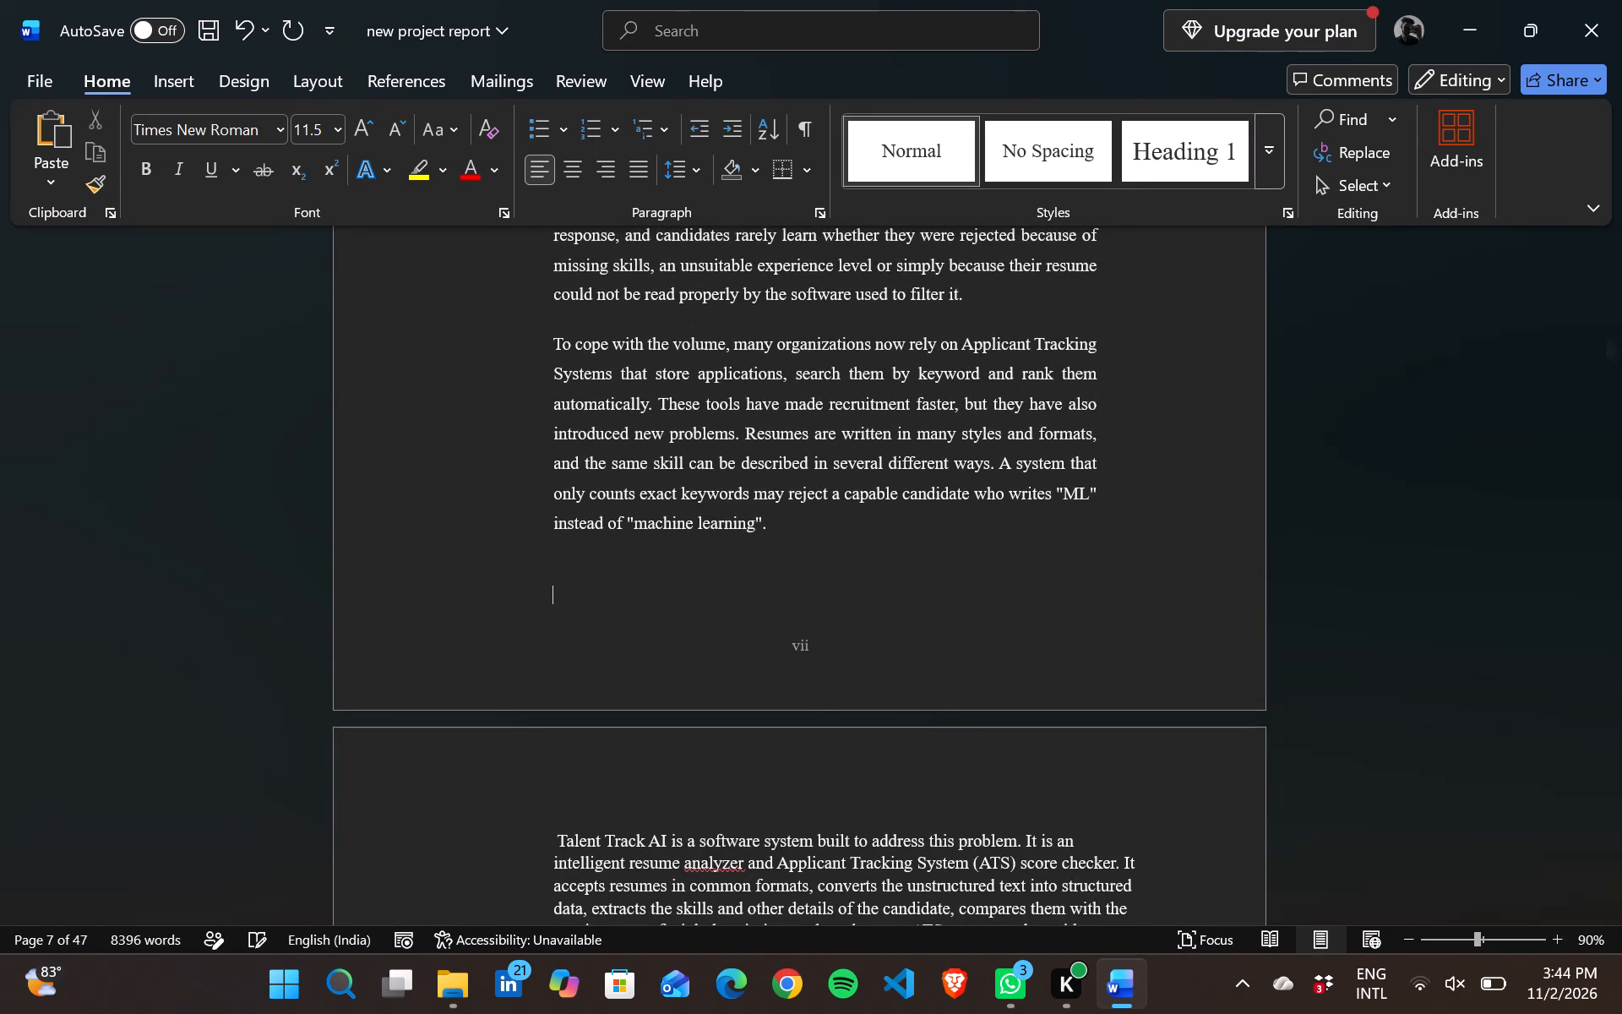
Delete the leading space before "Talent Track AI is a software system" at the start of page viii.
scroll(920, 376, down, 2)
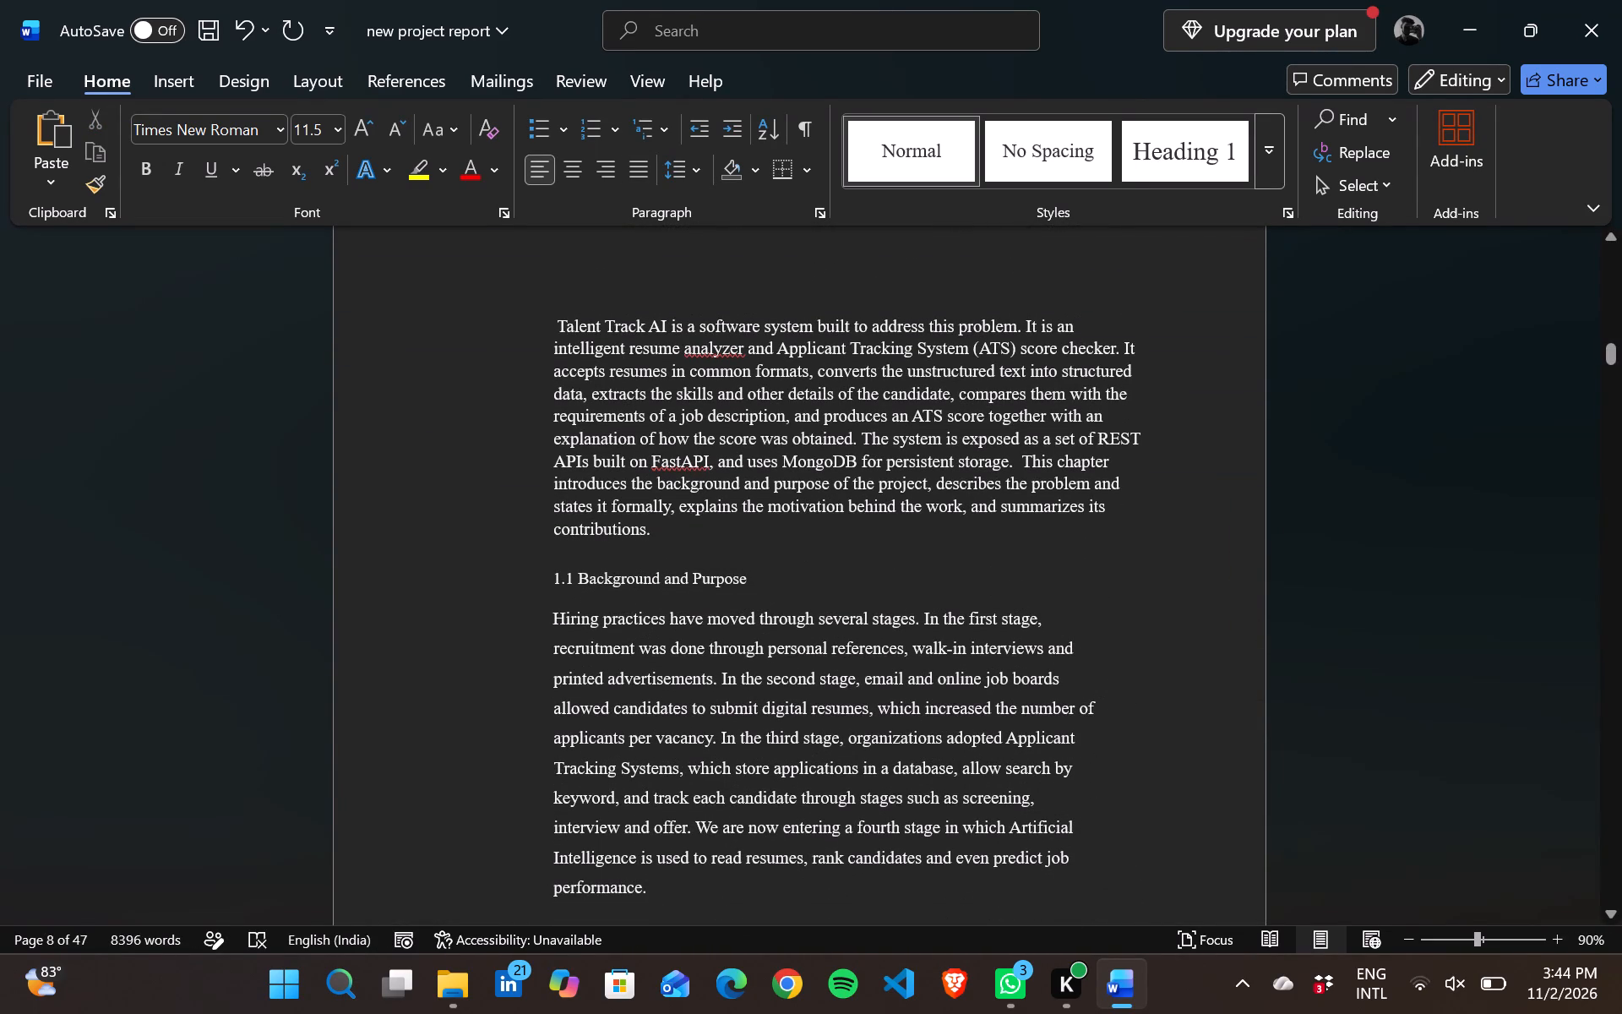
click(561, 326)
key(BackSpace)
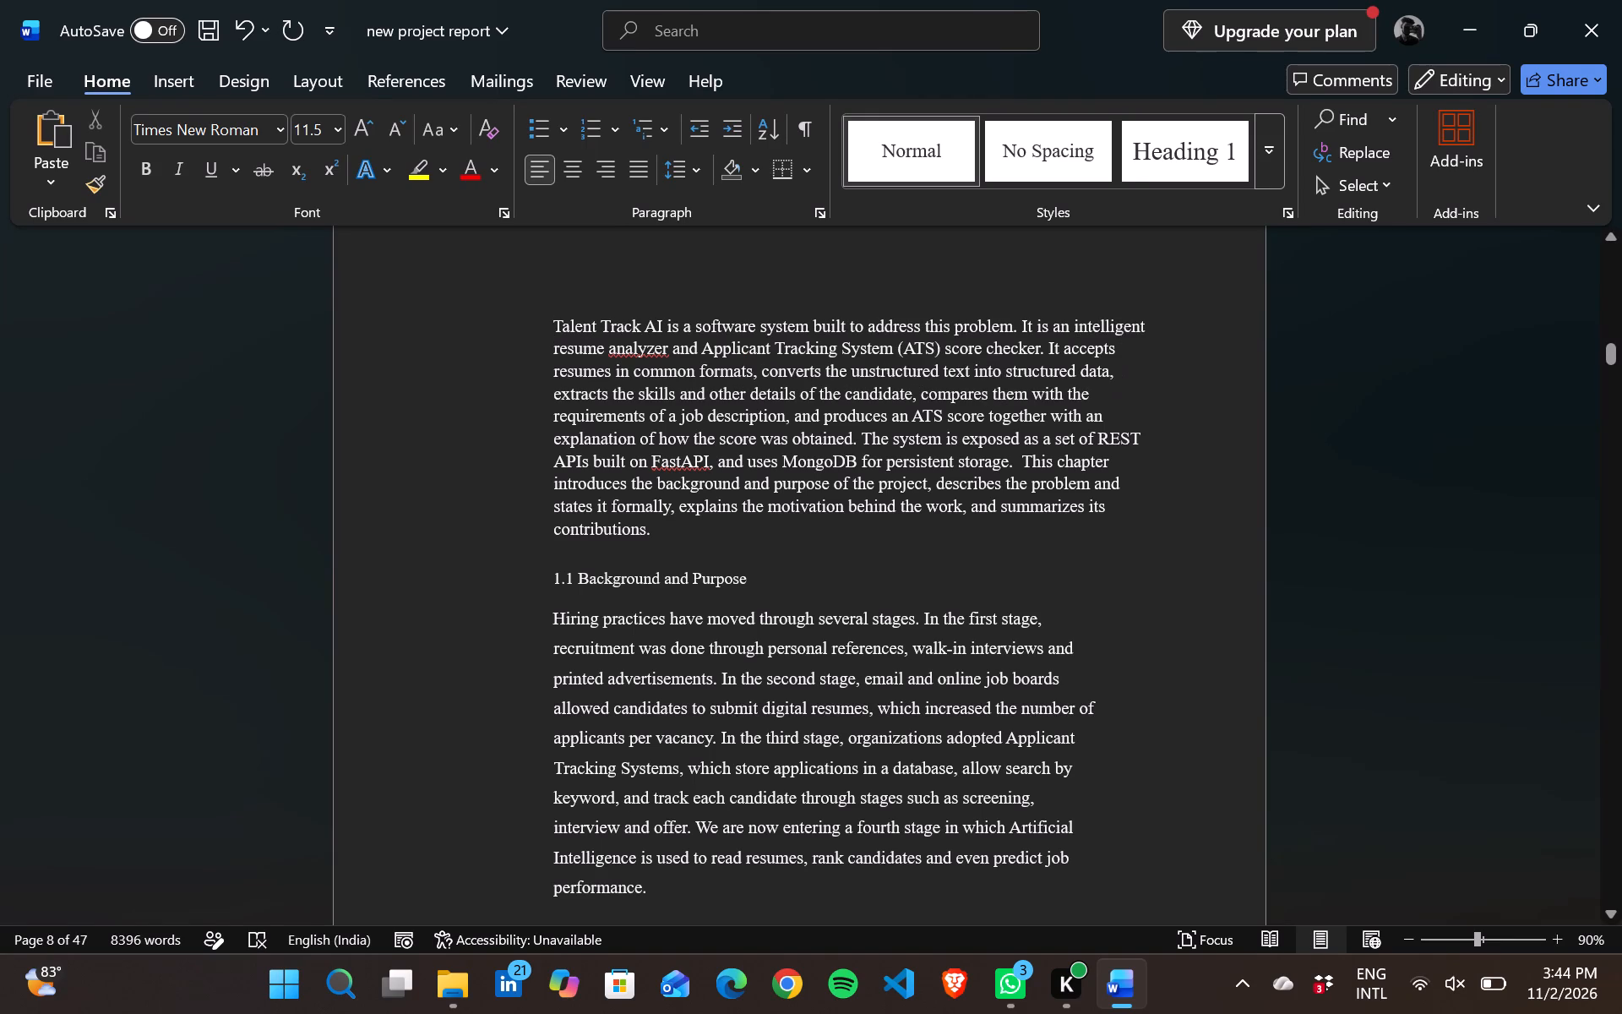
Justify the text from "Talent Track AI is a software system" through the ATS score paragraph in section 1.1.
drag(554, 324, 846, 989)
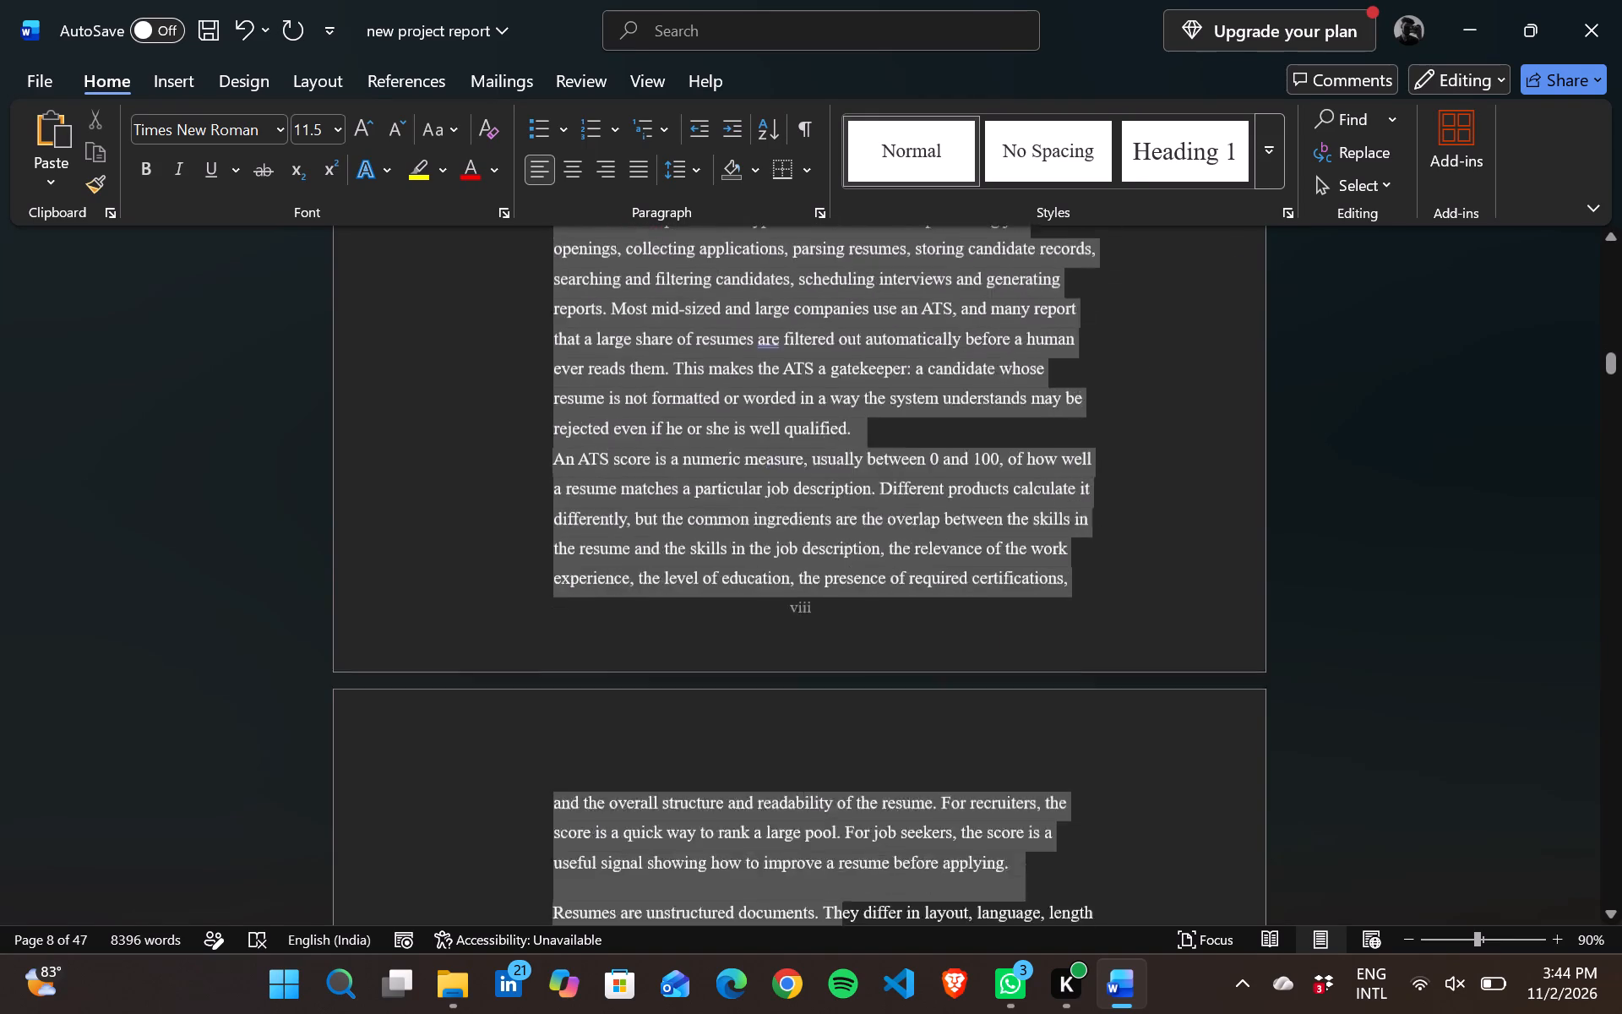
drag(846, 989, 1107, 313)
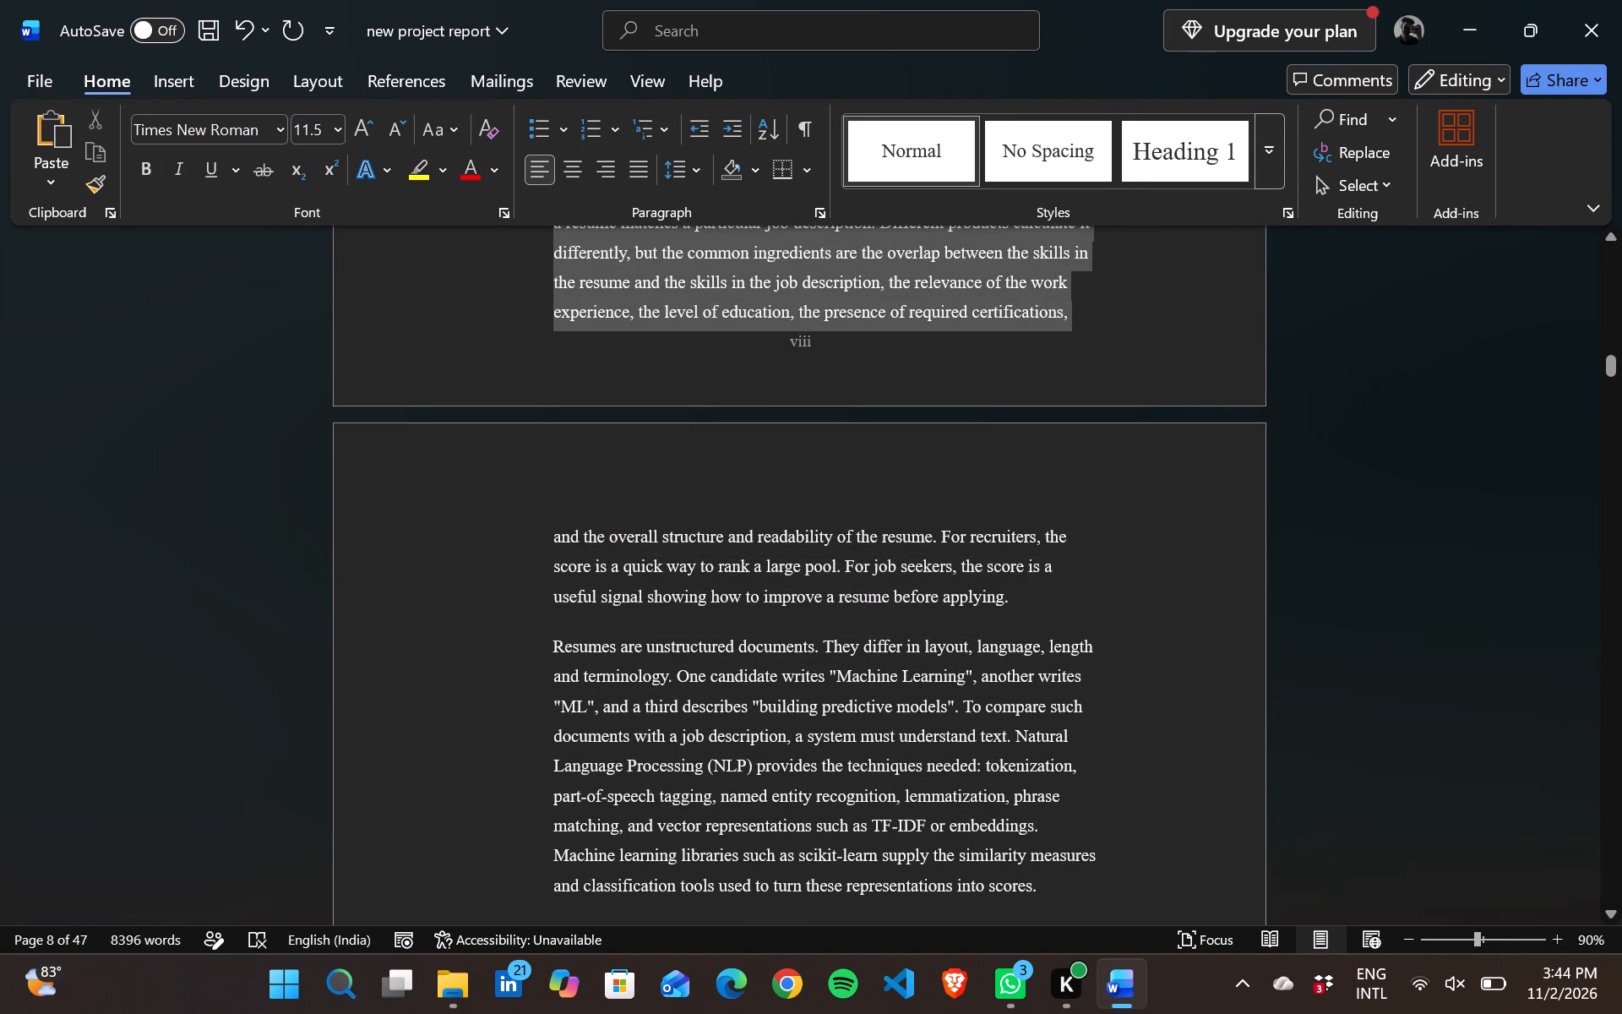
drag(1107, 313, 1093, 315)
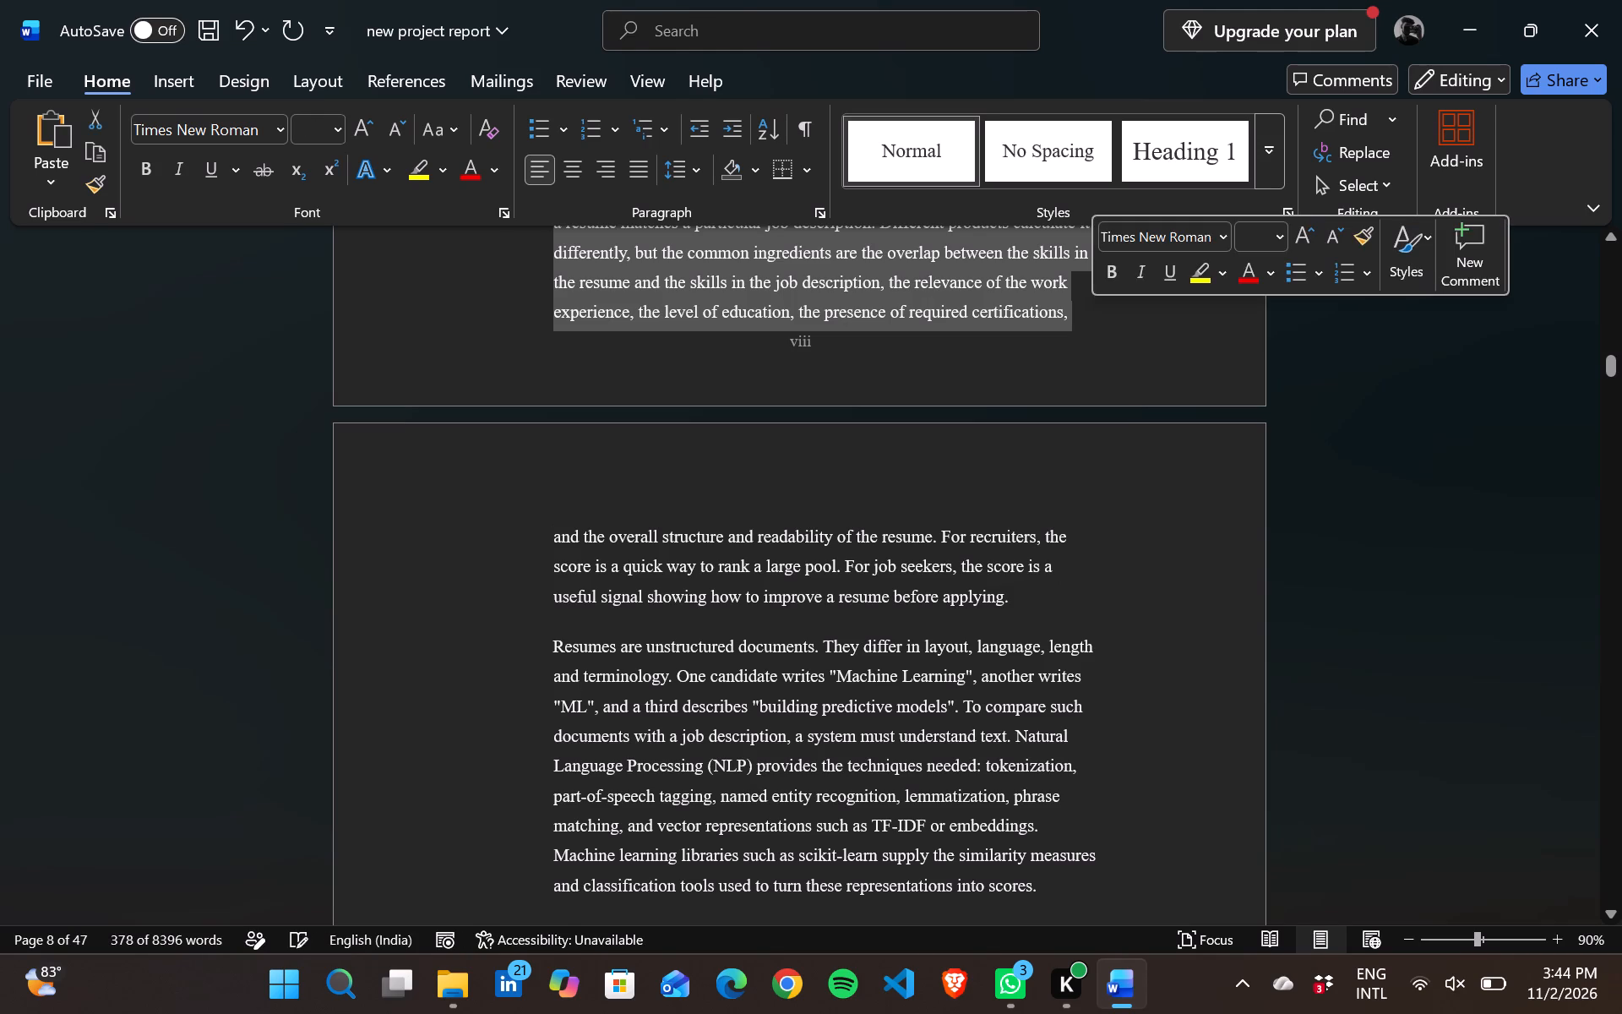
key(ctrl+j)
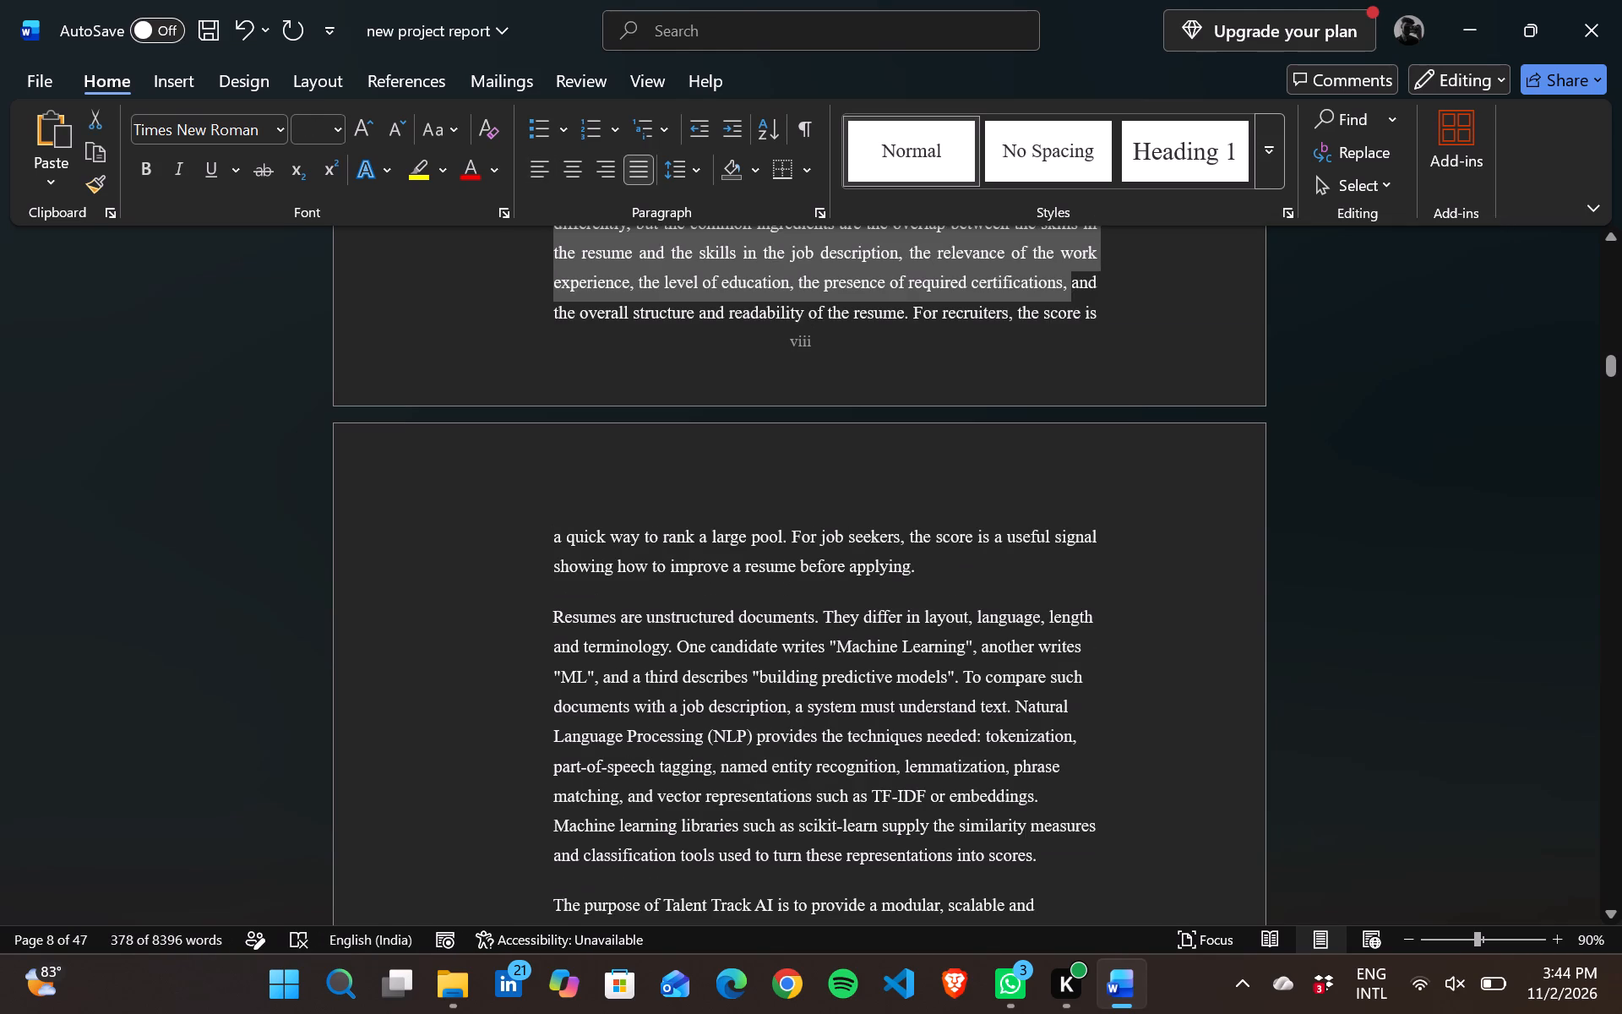
scroll(894, 441, up, 1)
ctrl+scroll(894, 441, down, 1)
ctrl+scroll(894, 441, up, 1)
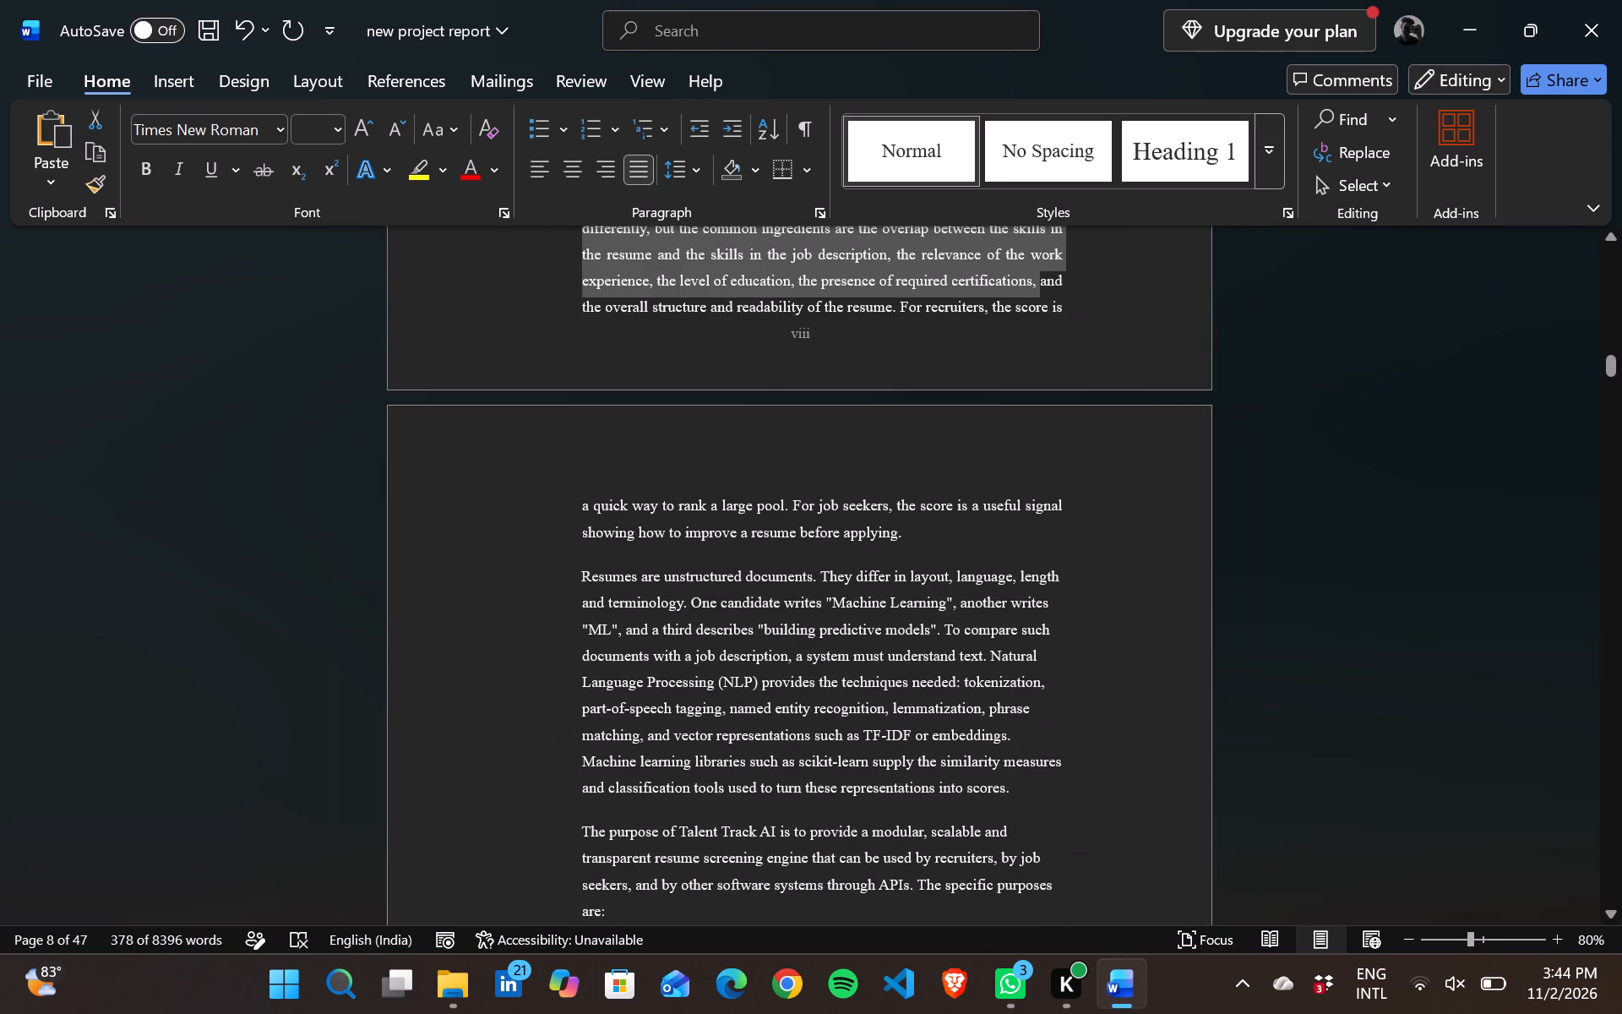
click(934, 442)
scroll(934, 442, up, 1)
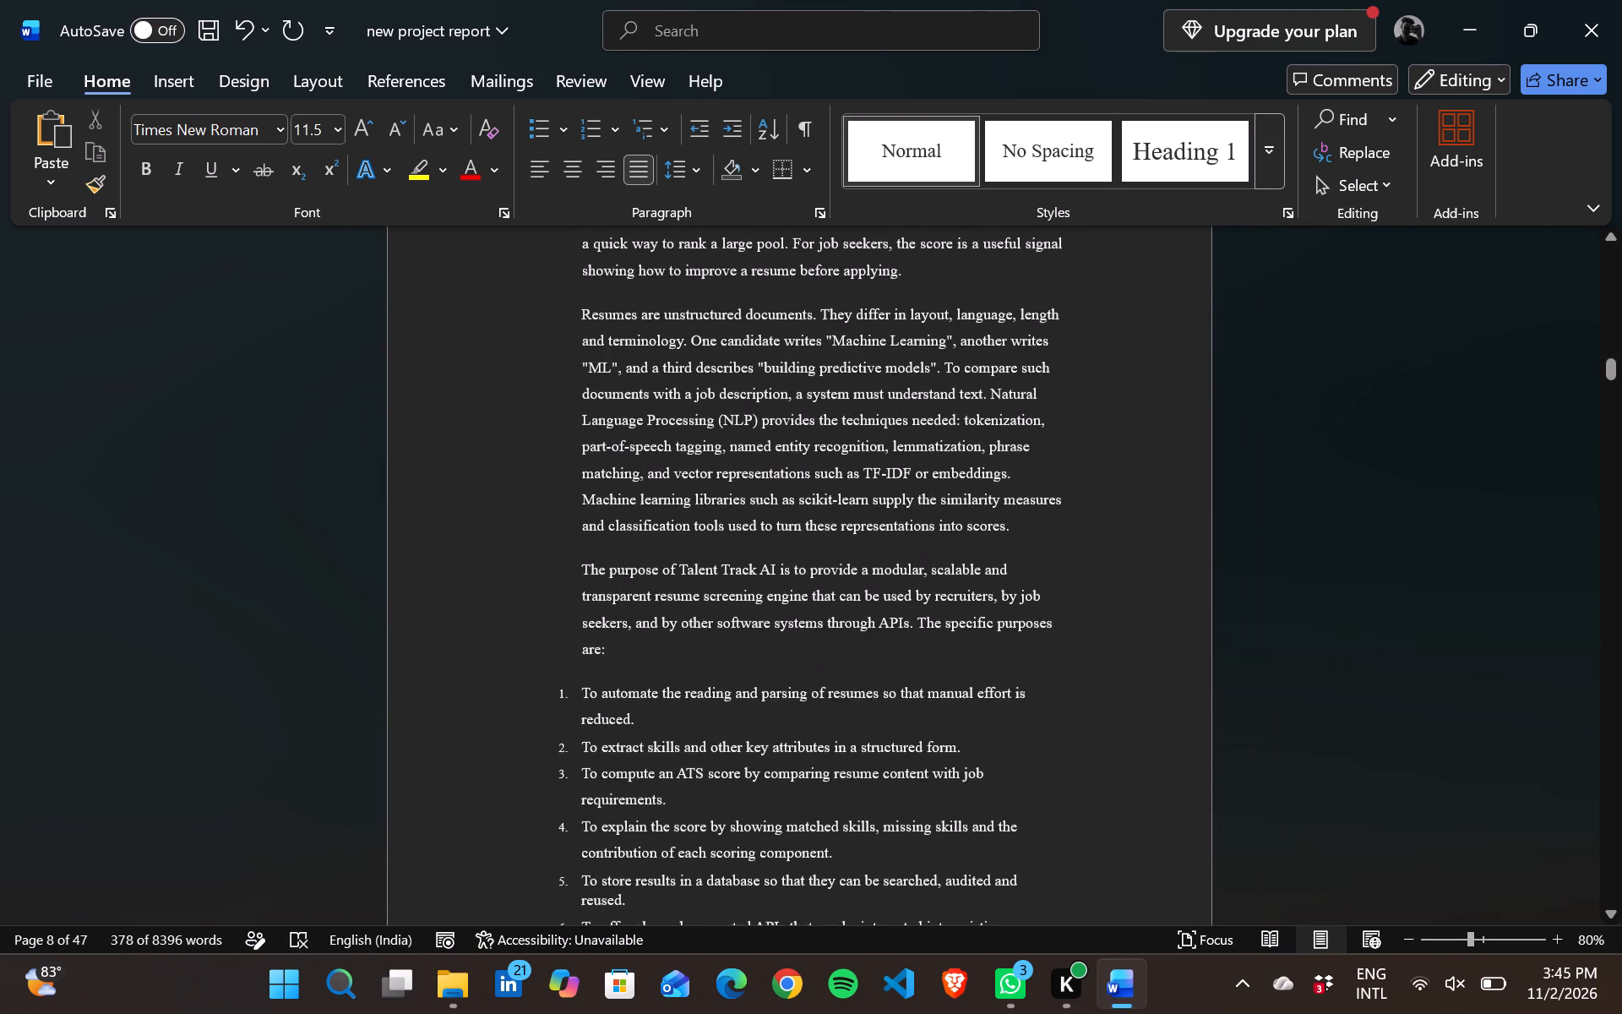
scroll(934, 442, up, 1)
scroll(934, 442, right, 1)
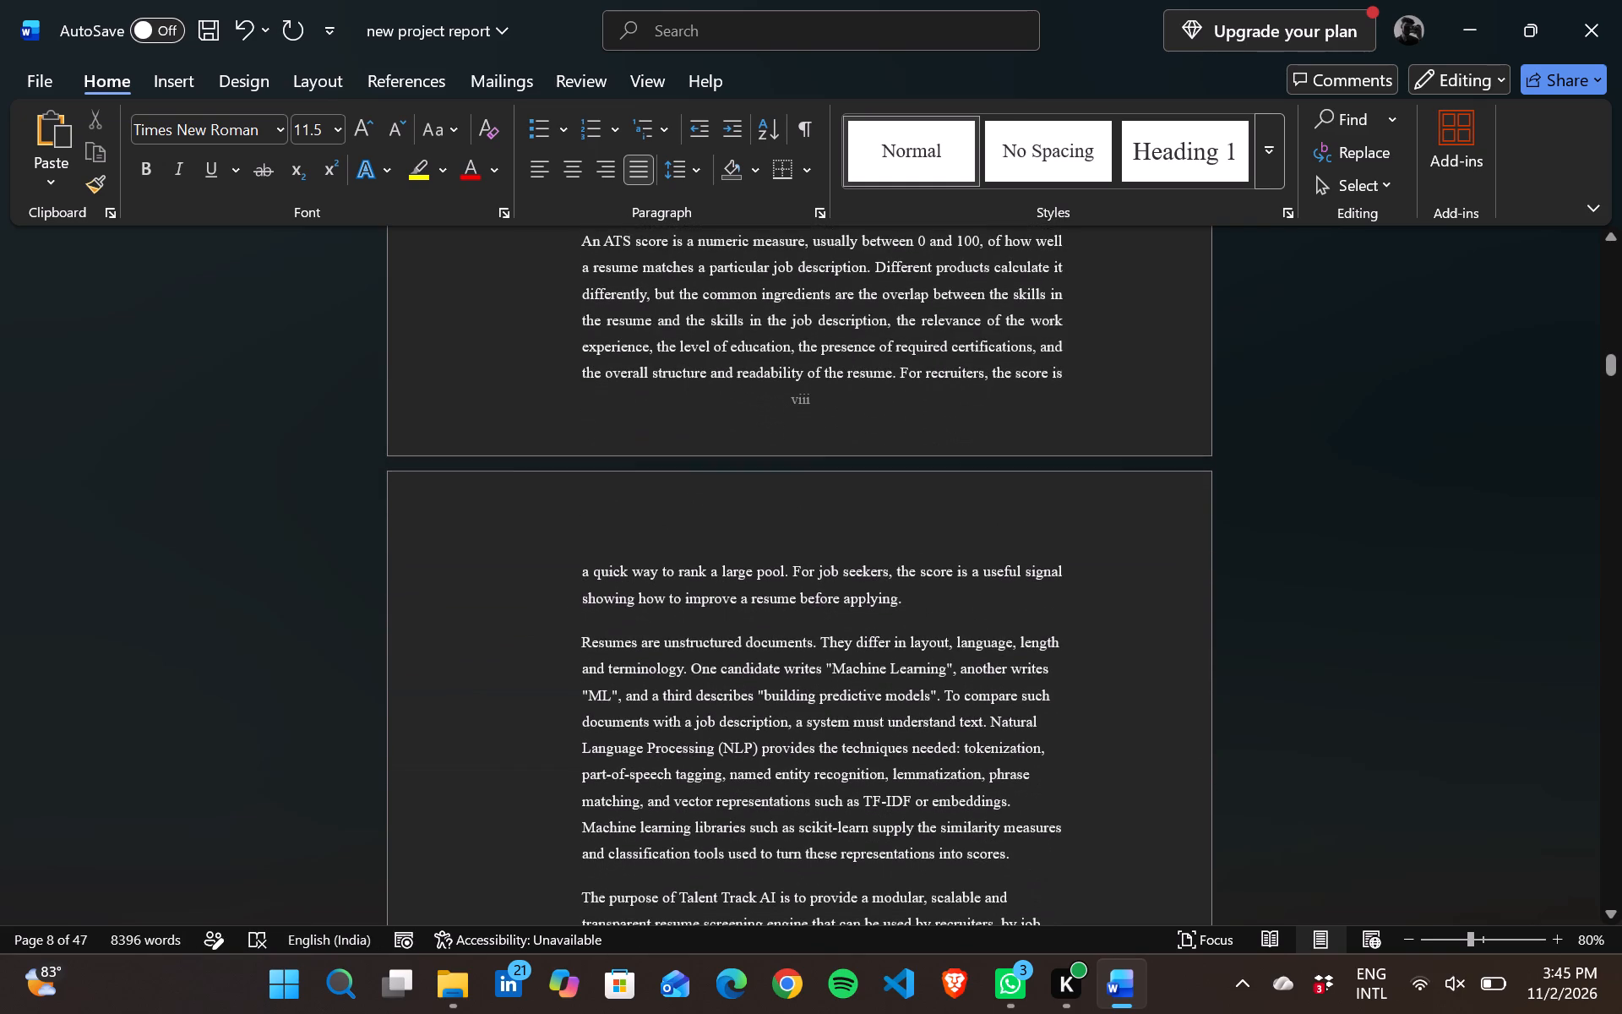
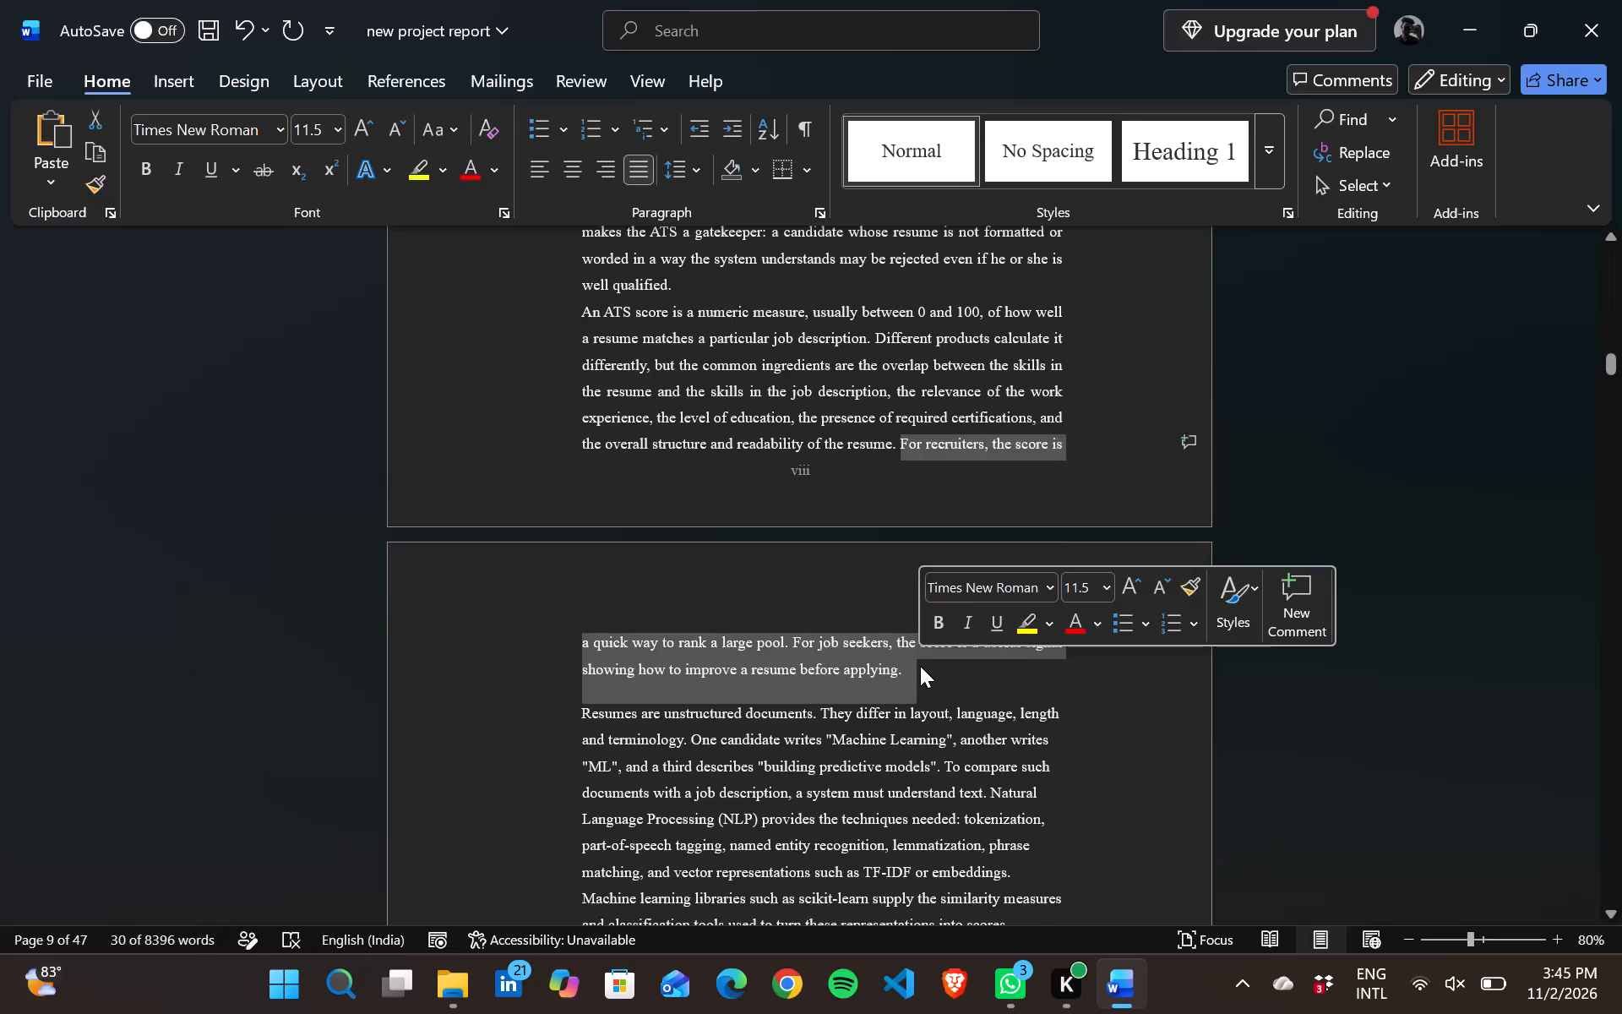
Replace the ATS score paragraph's closing text, from "For recruiters, the score is" to "before applying.", with a space.
key(space)
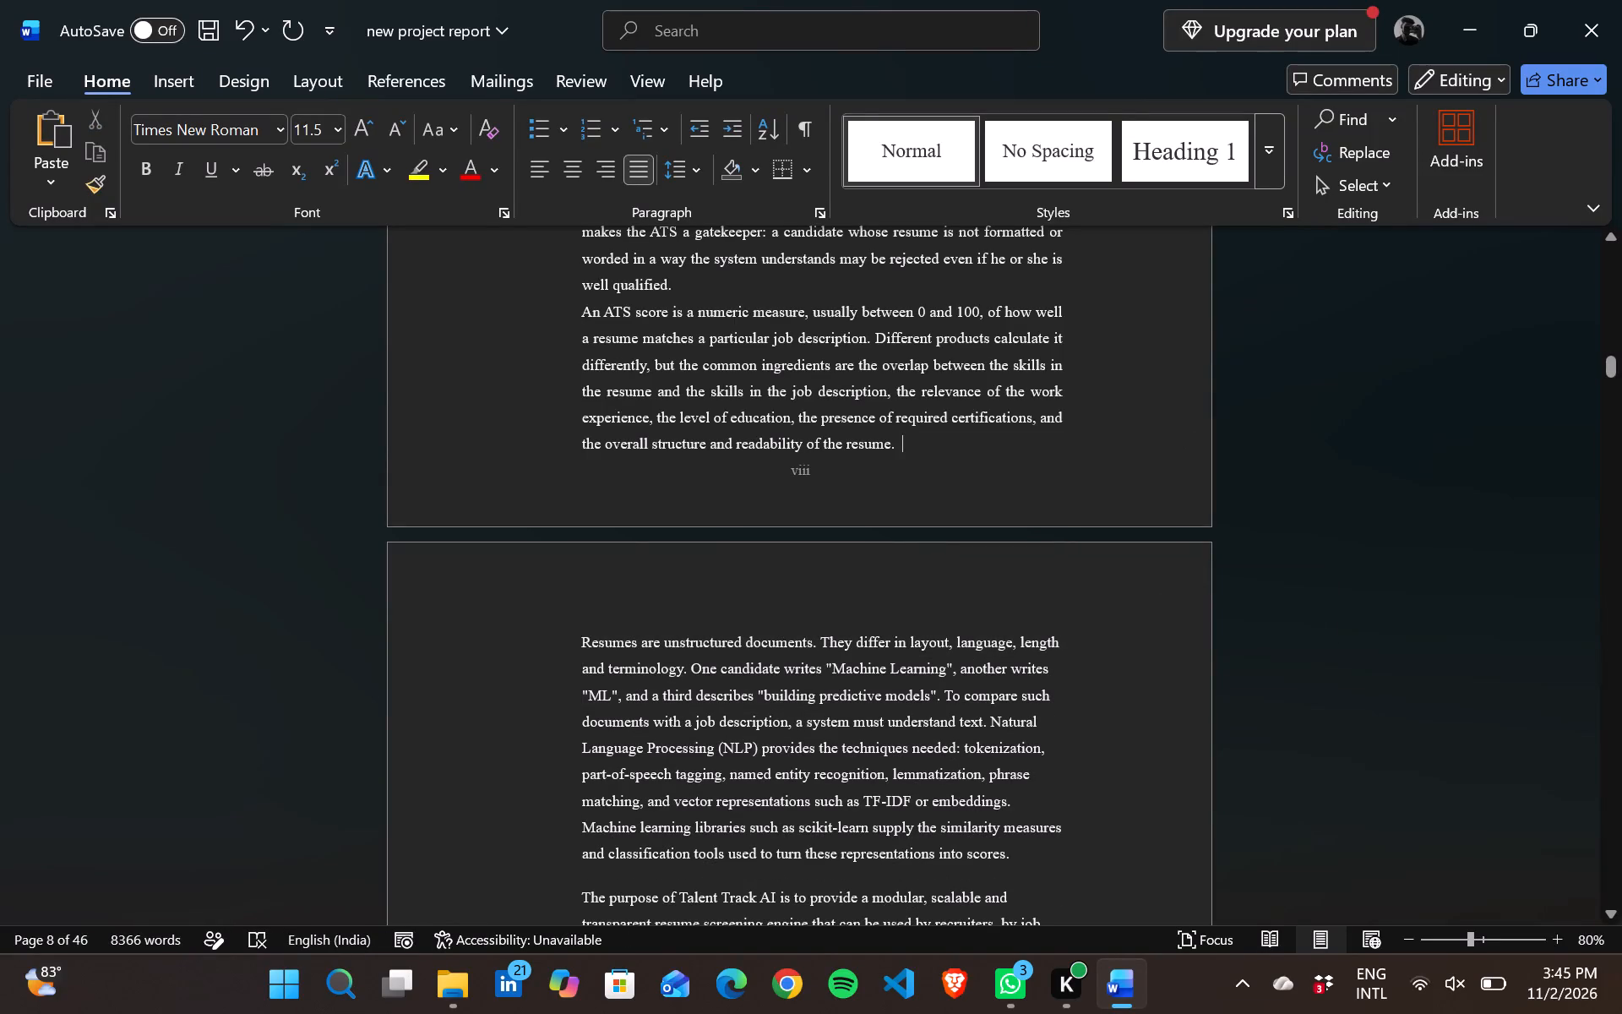
Justify the text from "Resumes are unstructured documents" through the first paragraph of section 1.2 Problem Overview, including the numbered list.
scroll(588, 640, down, 1)
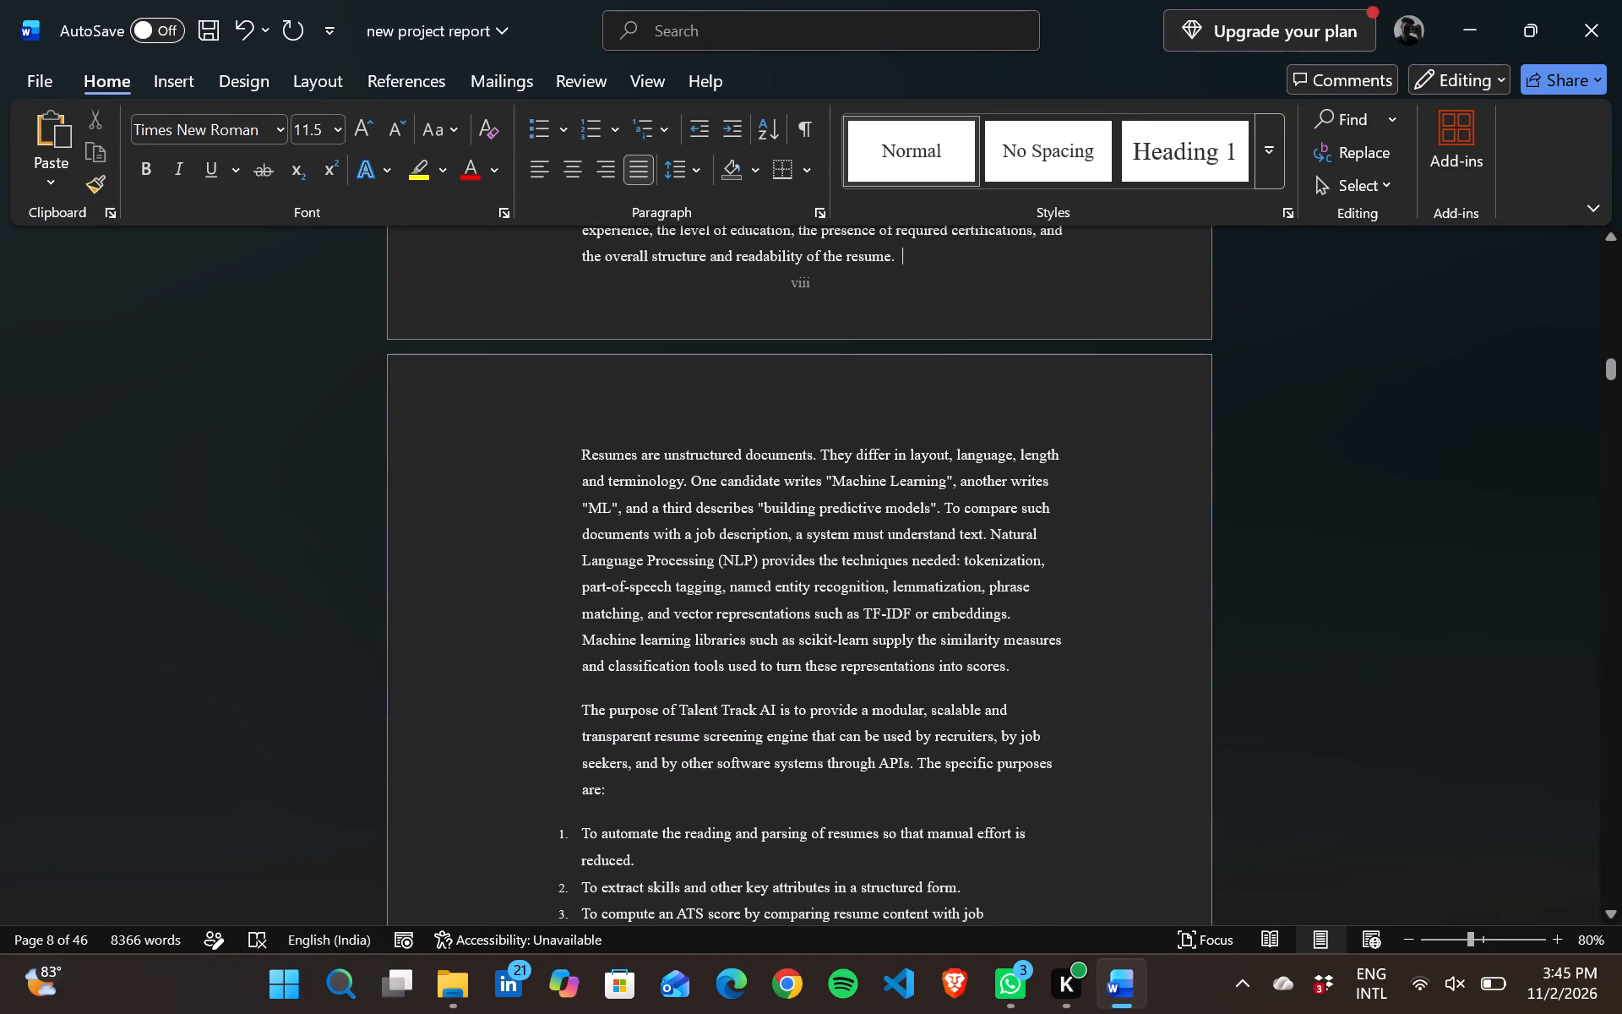
drag(581, 451, 799, 895)
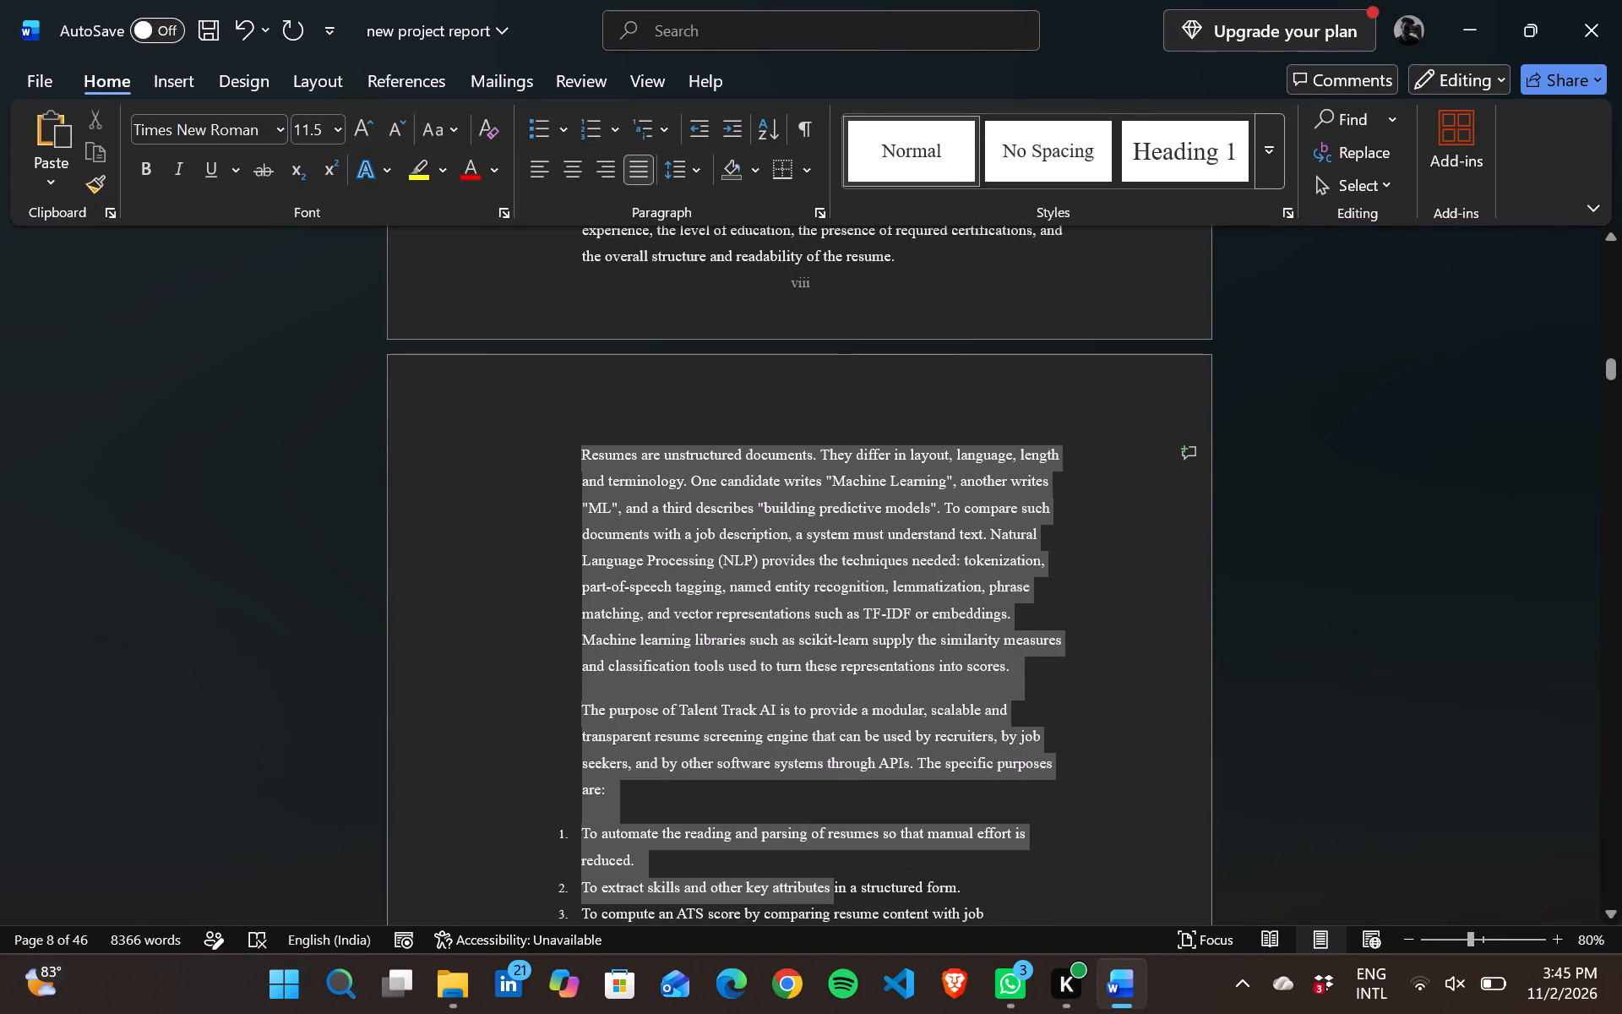
drag(799, 895, 812, 918)
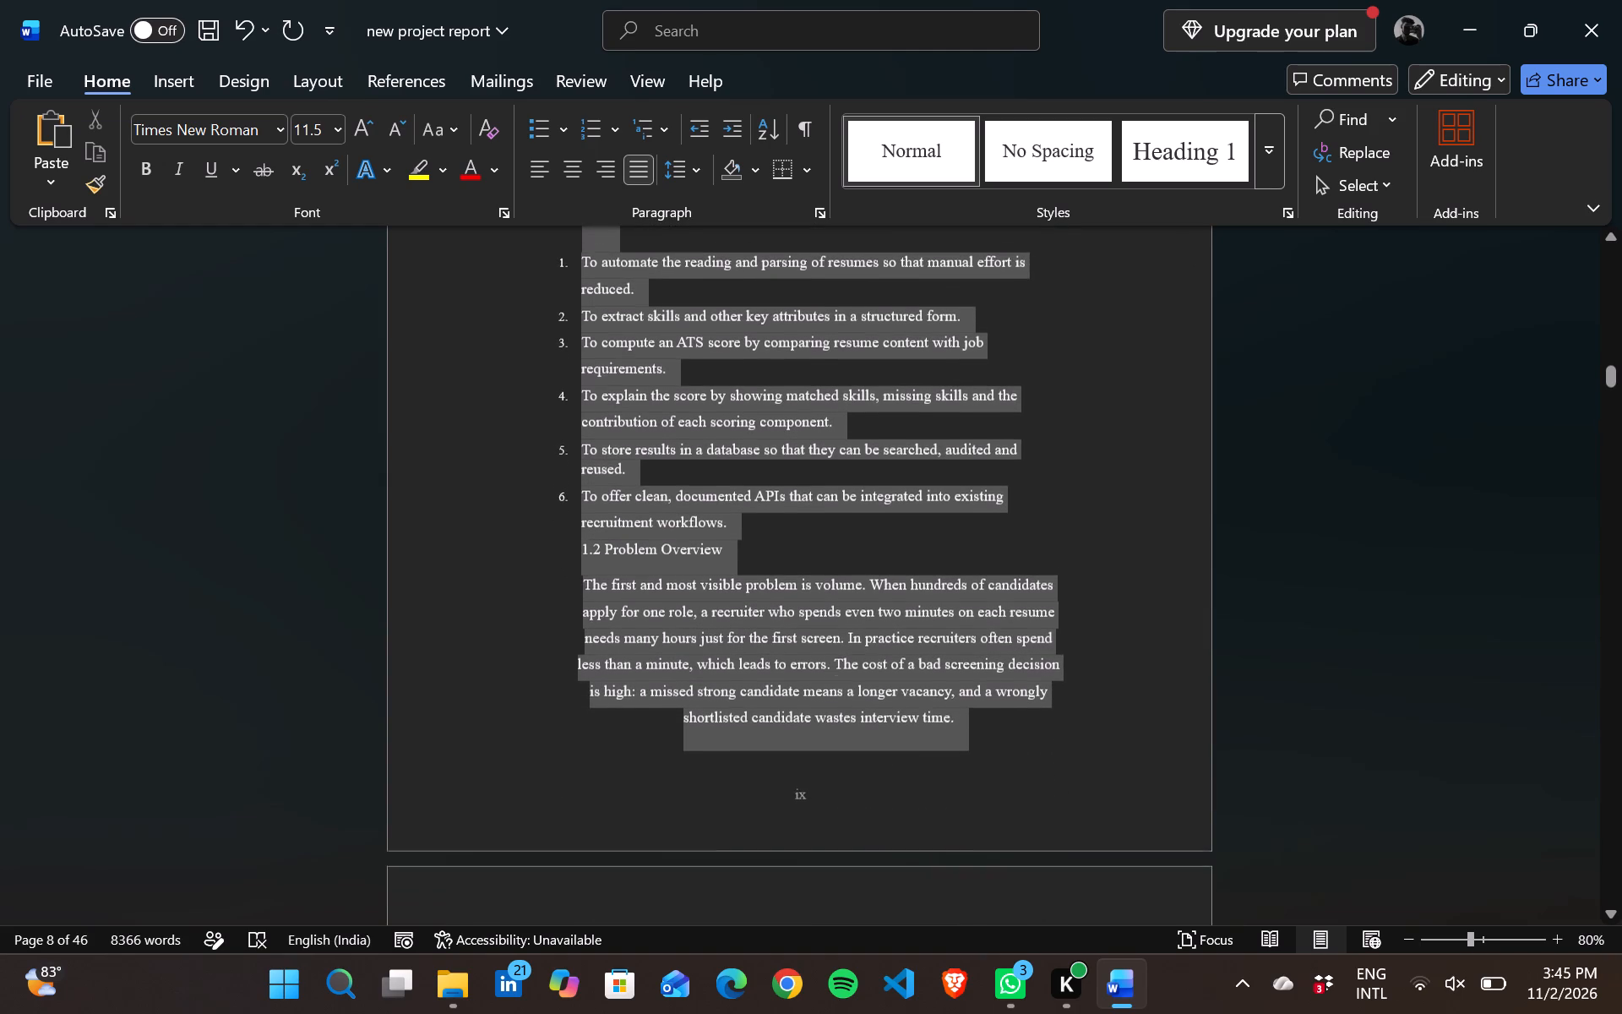
drag(812, 918, 1021, 699)
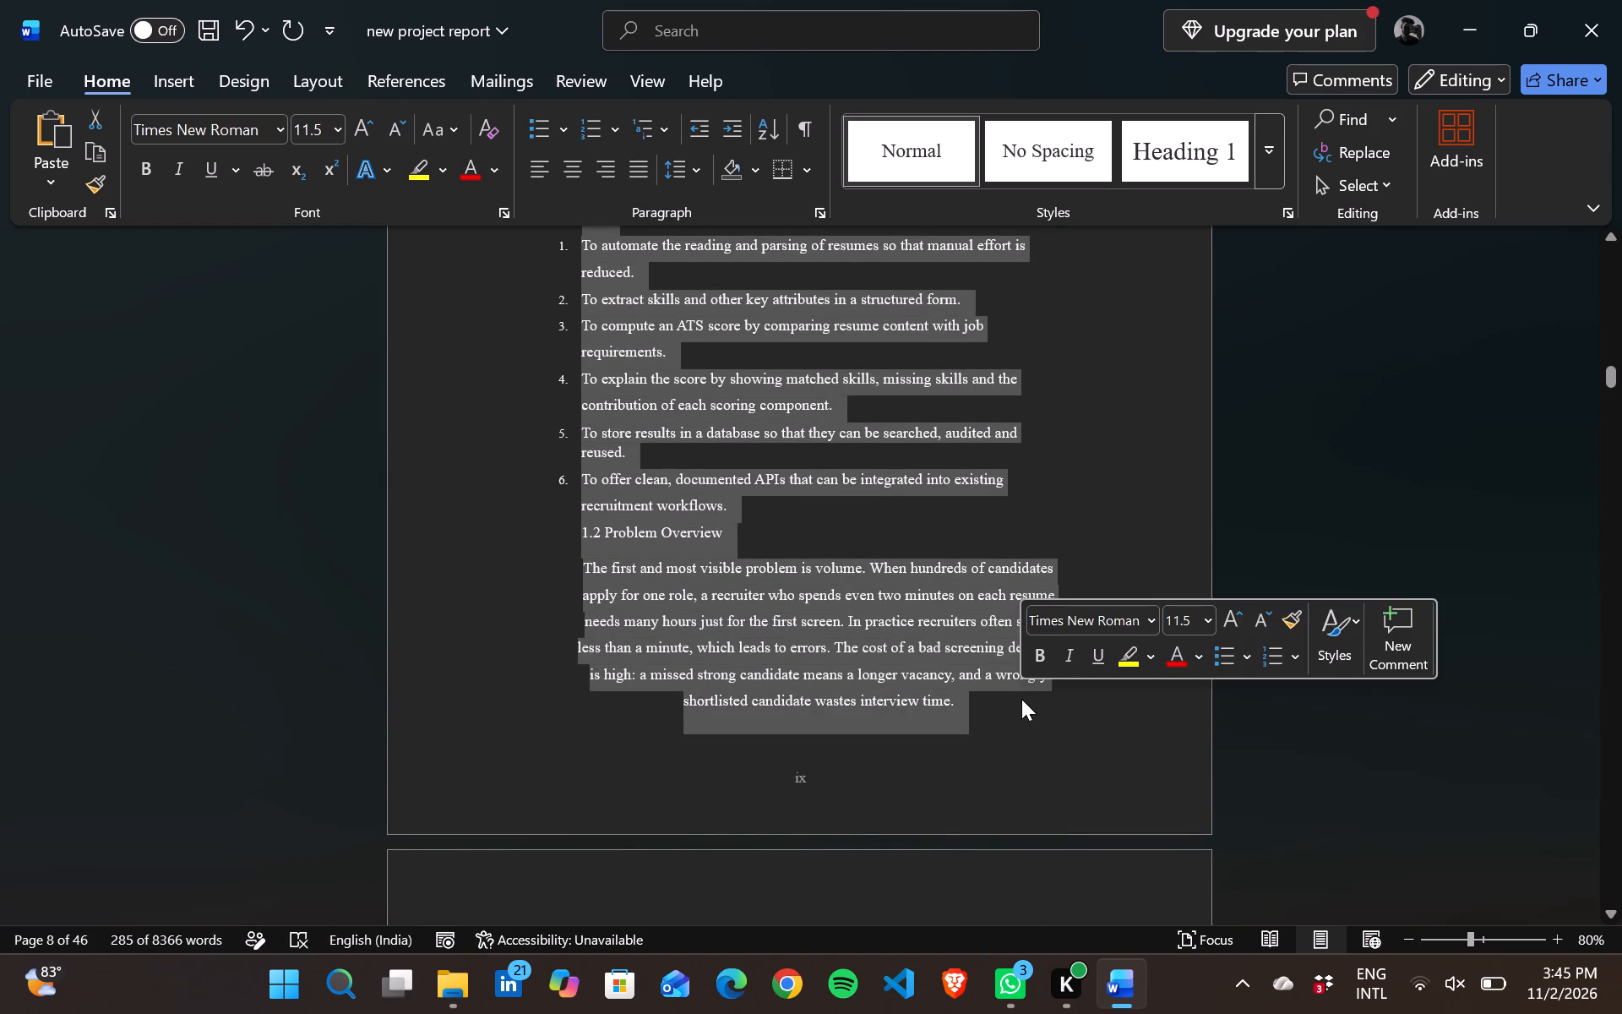
key(ctrl+j)
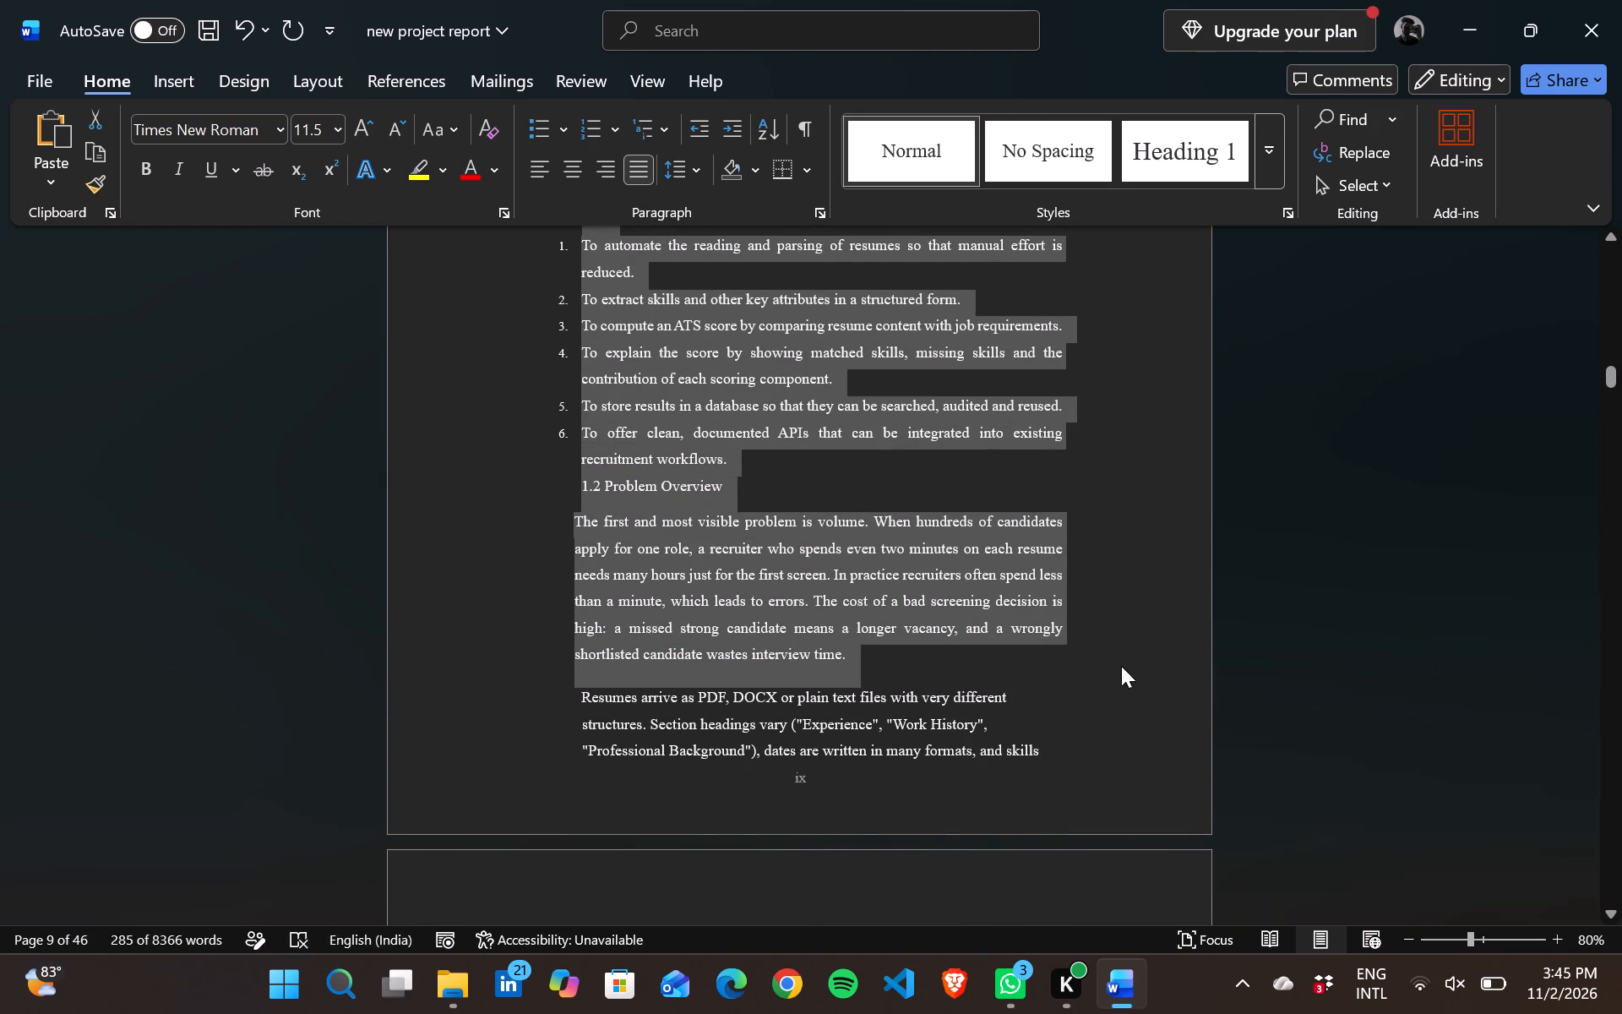
Insert a blank line after "candidate wastes interview time.", moving the whole "Resumes arrive as PDF" paragraph onto page x.
click(1130, 665)
scroll(996, 627, down, 1)
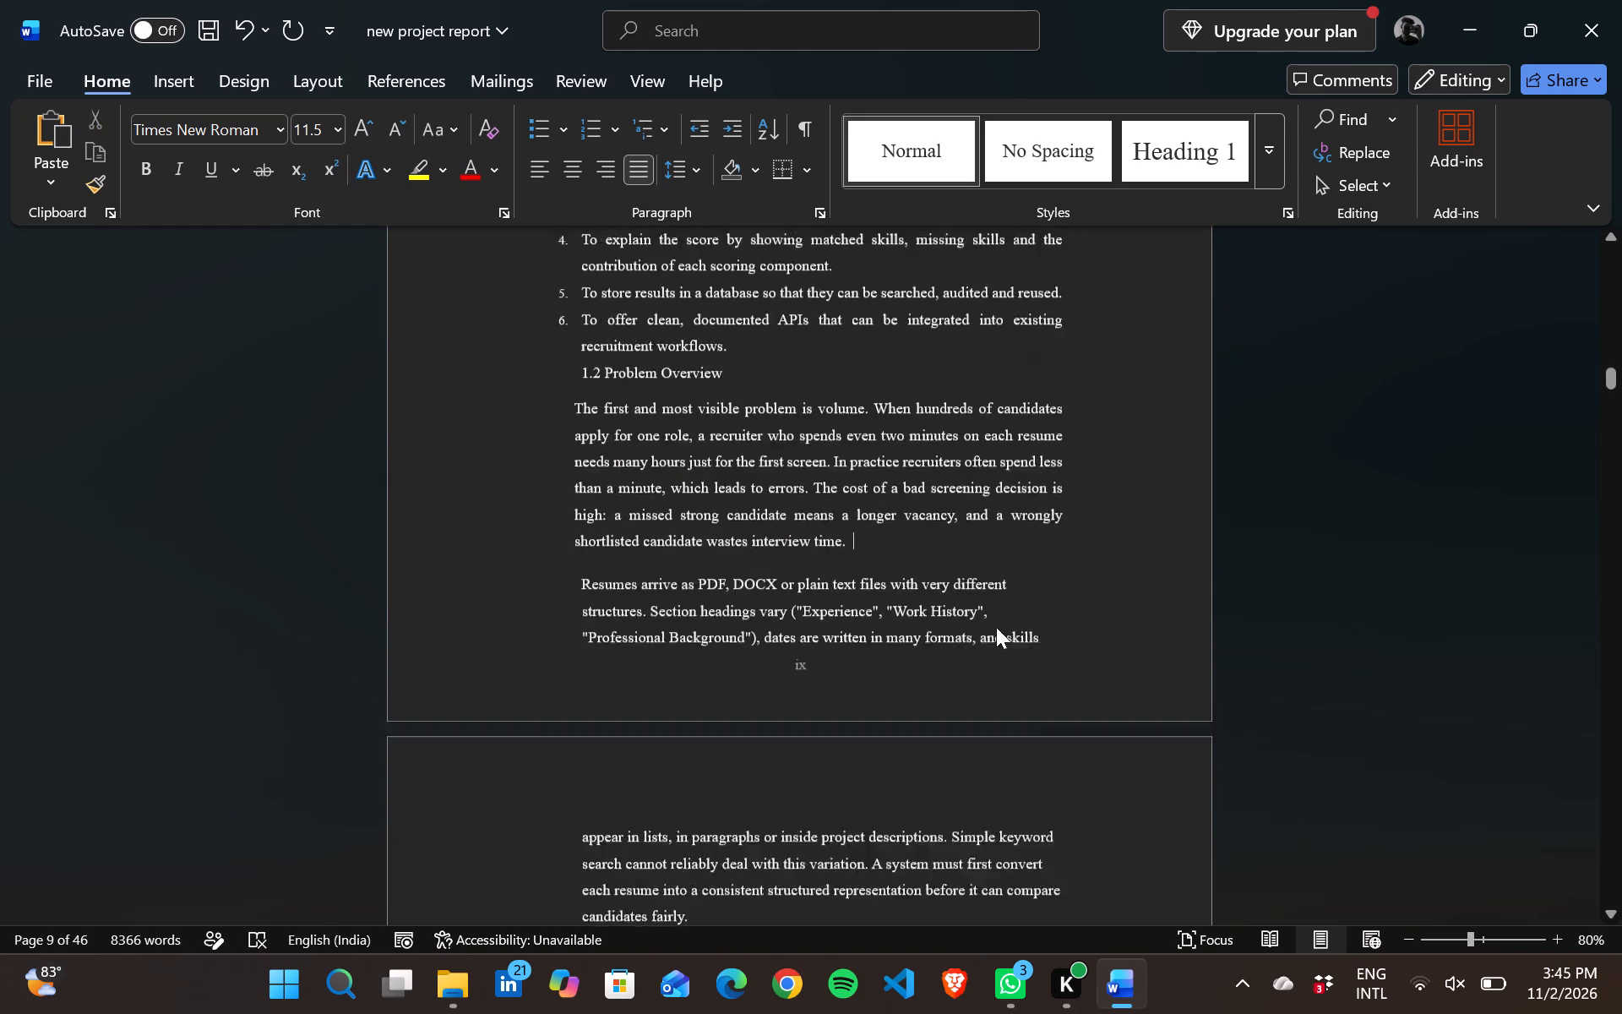
scroll(996, 627, down, 1)
key(Return)
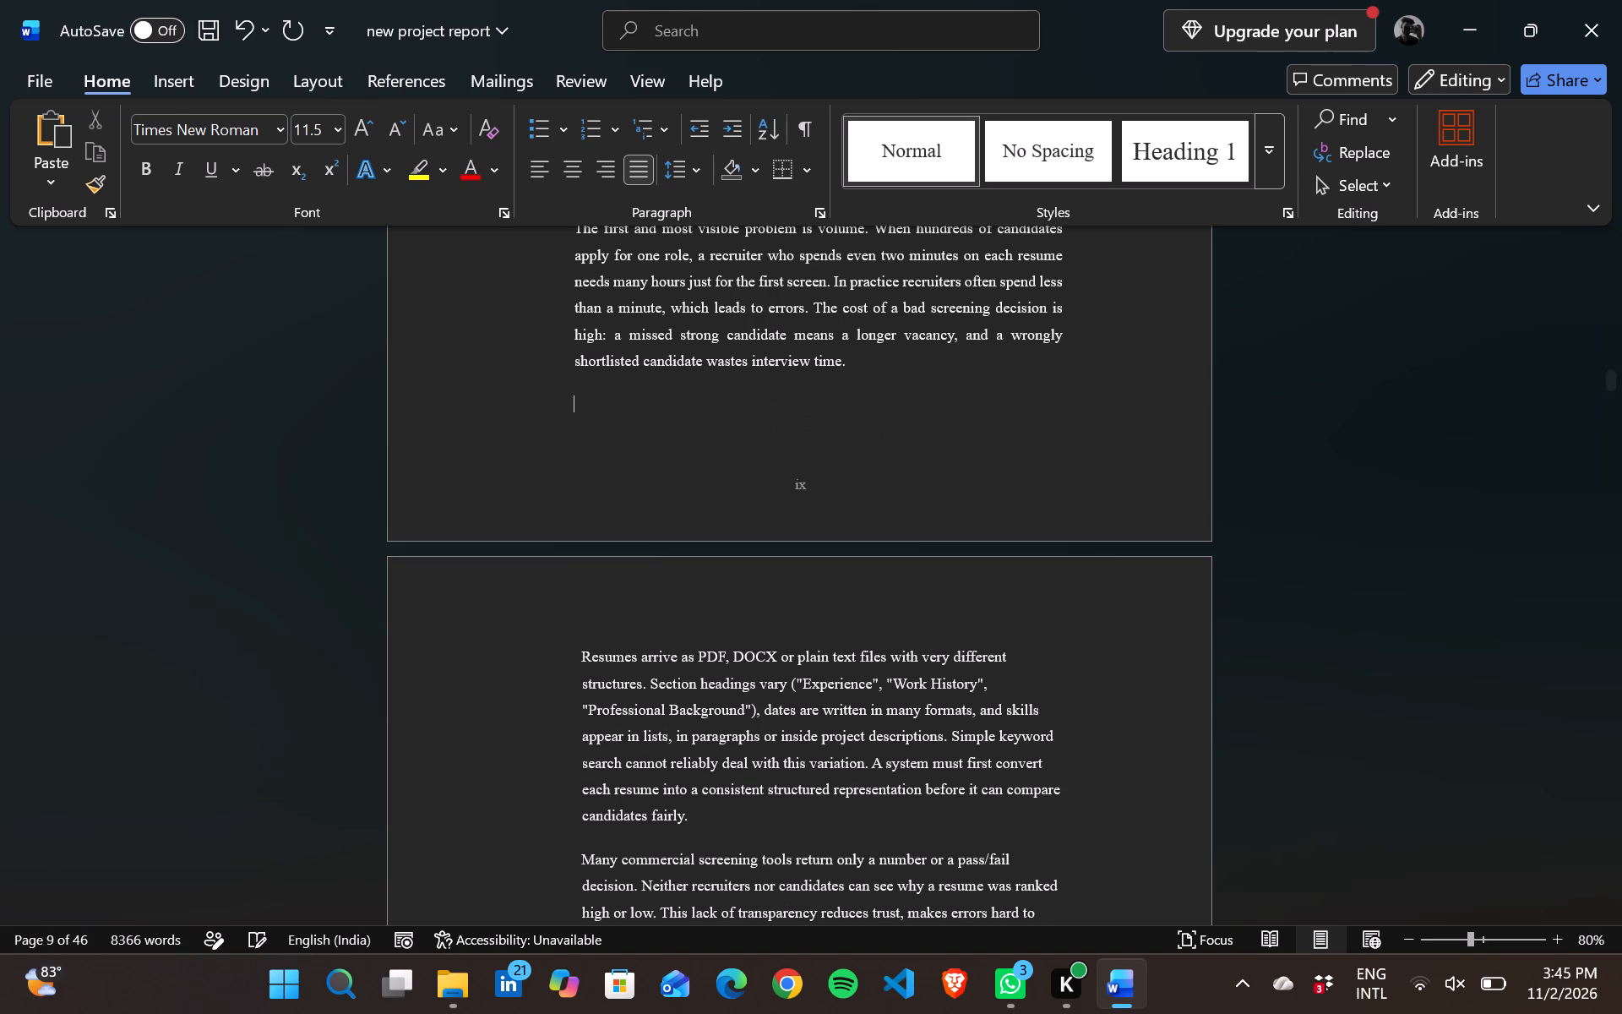
Justify the three paragraphs on page x from "Resumes arrive as PDF" to "fairness has to be considered explicitly.".
scroll(1027, 440, down, 1)
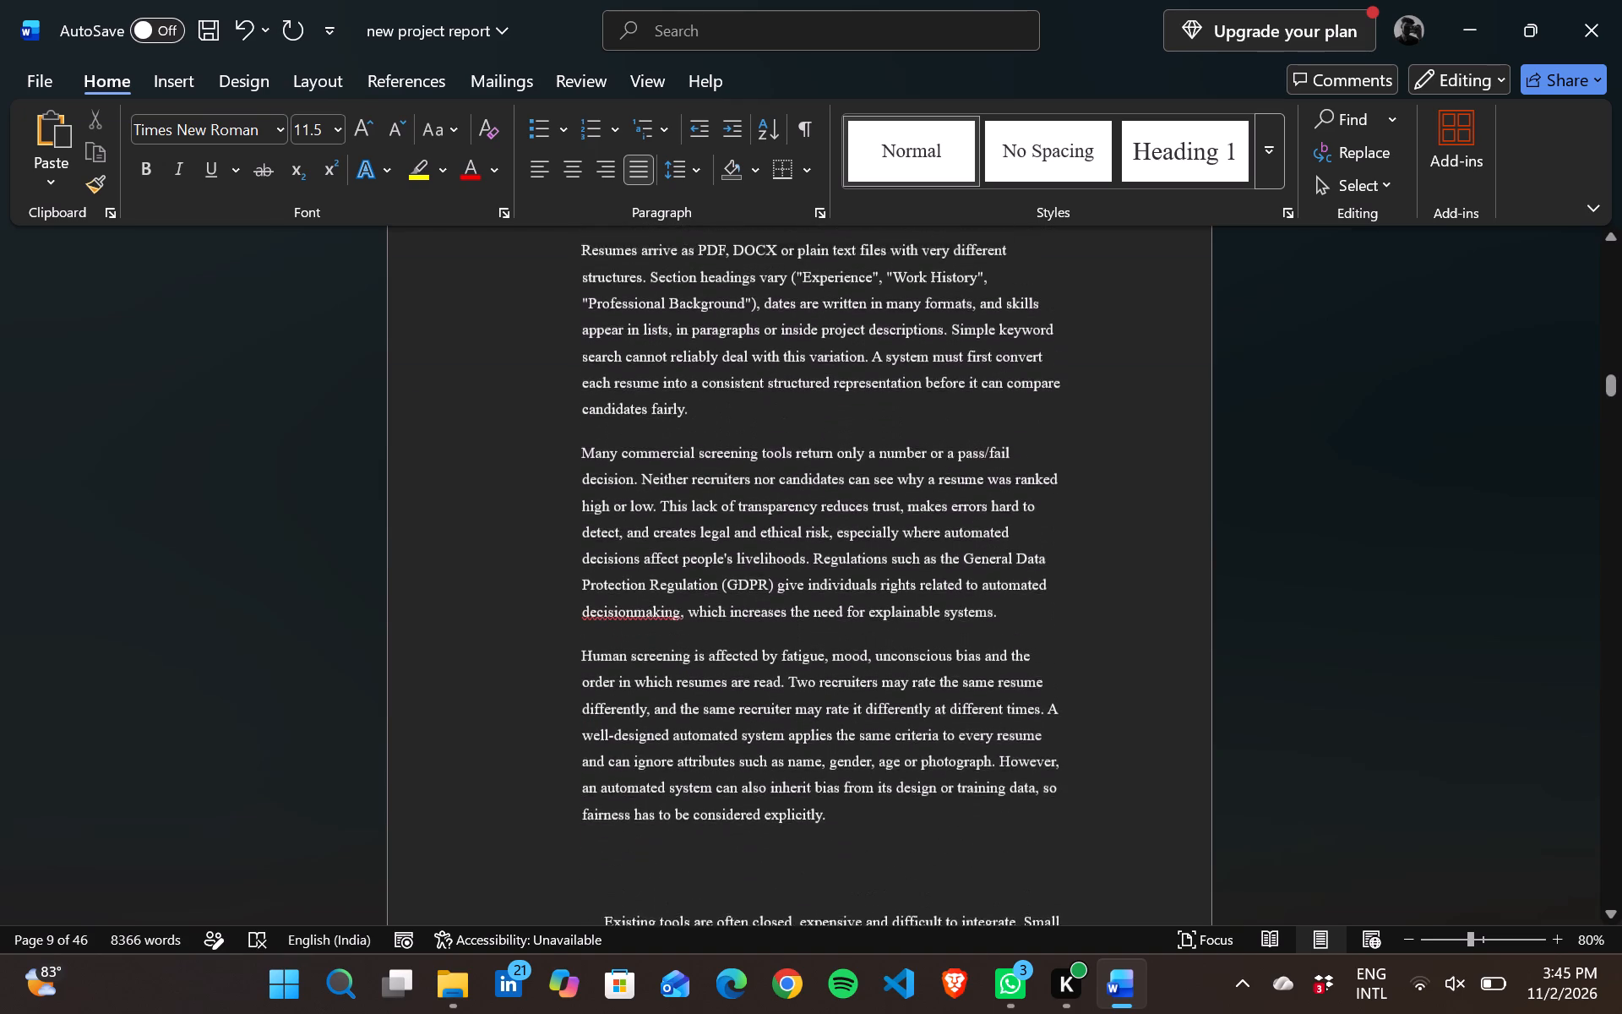
scroll(1027, 440, down, 1)
drag(583, 354, 590, 456)
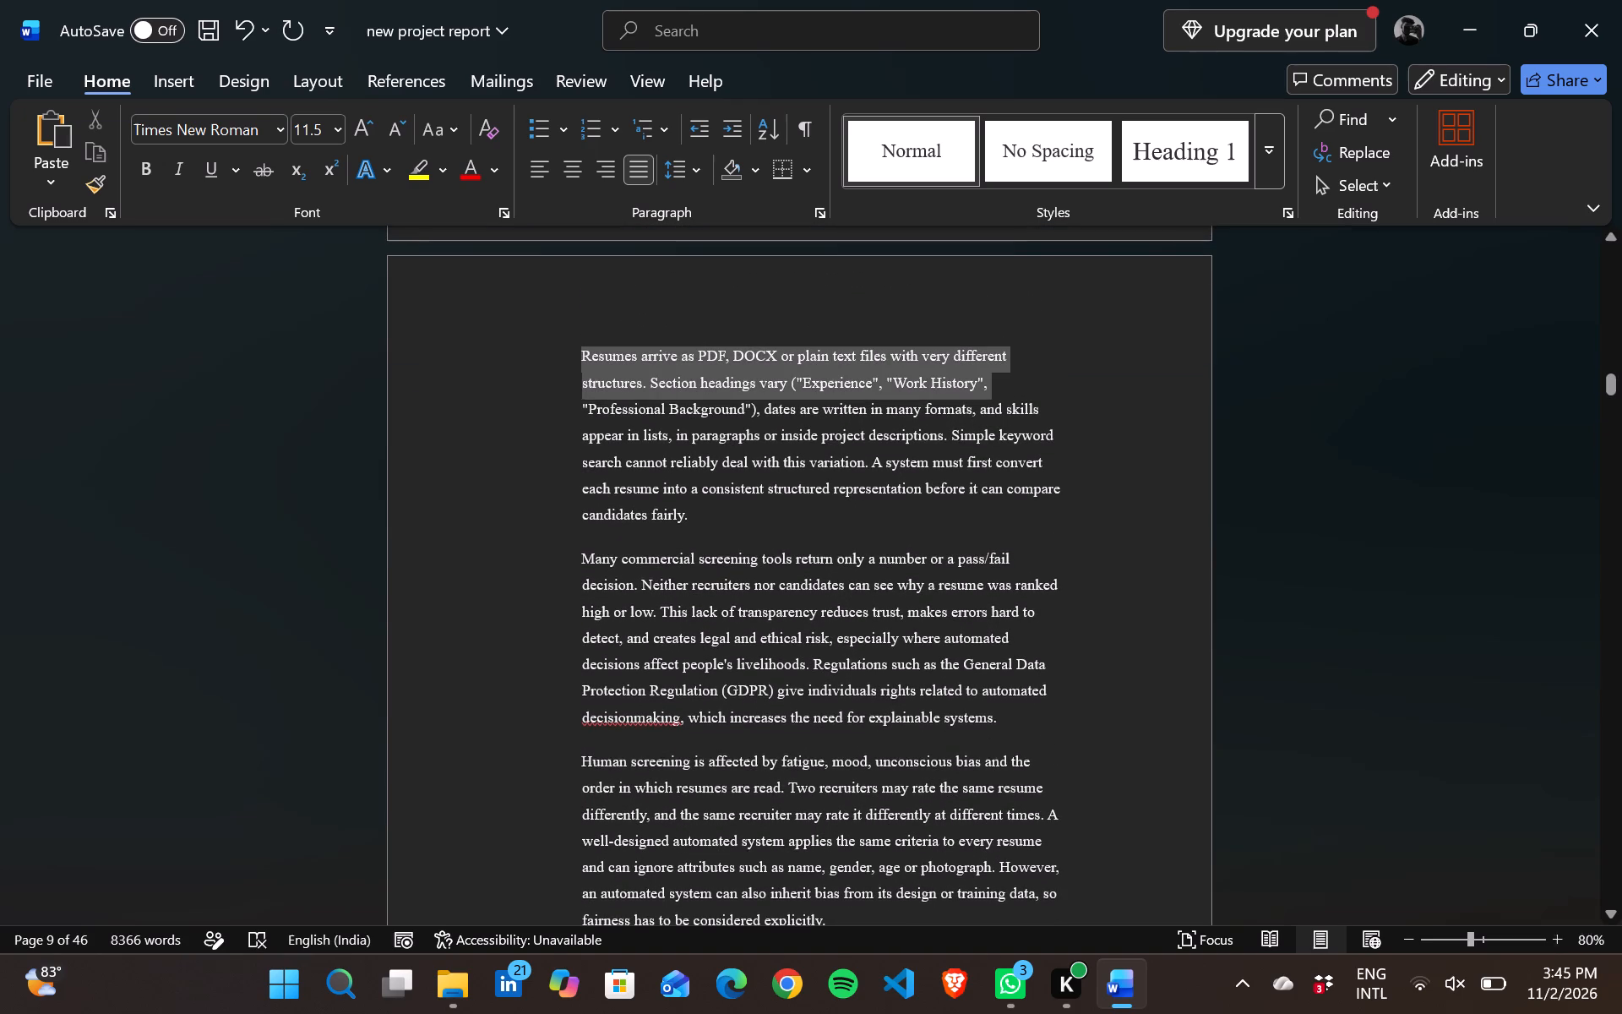
drag(590, 456, 860, 231)
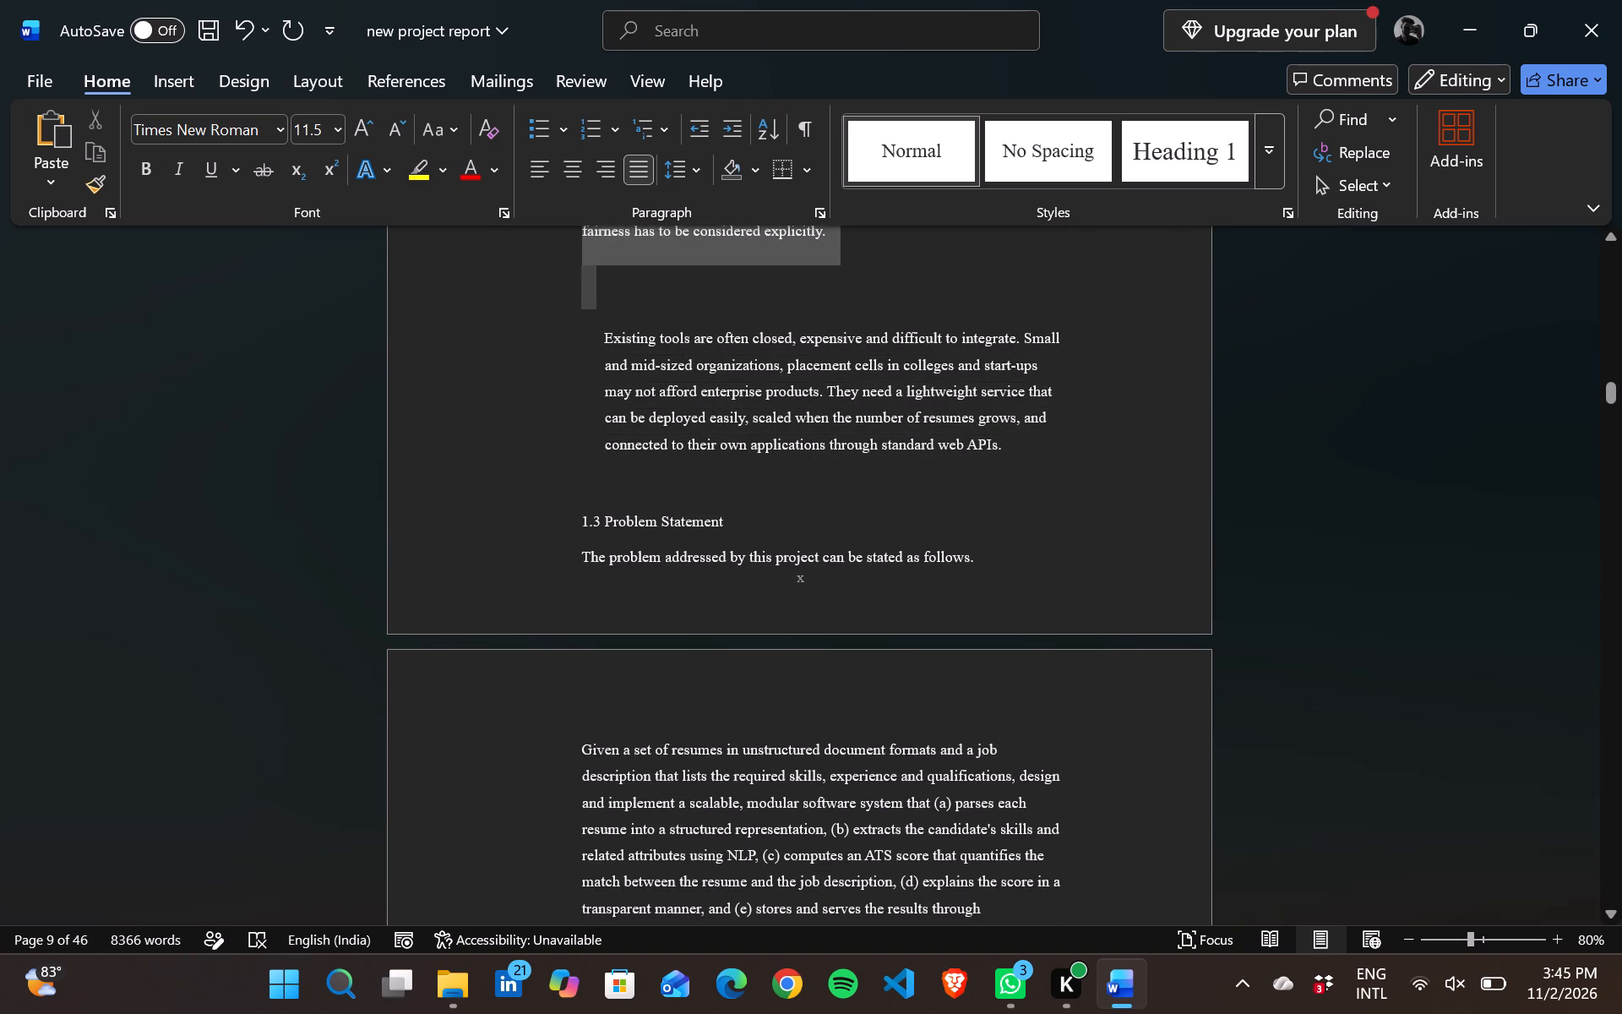
drag(860, 231, 860, 229)
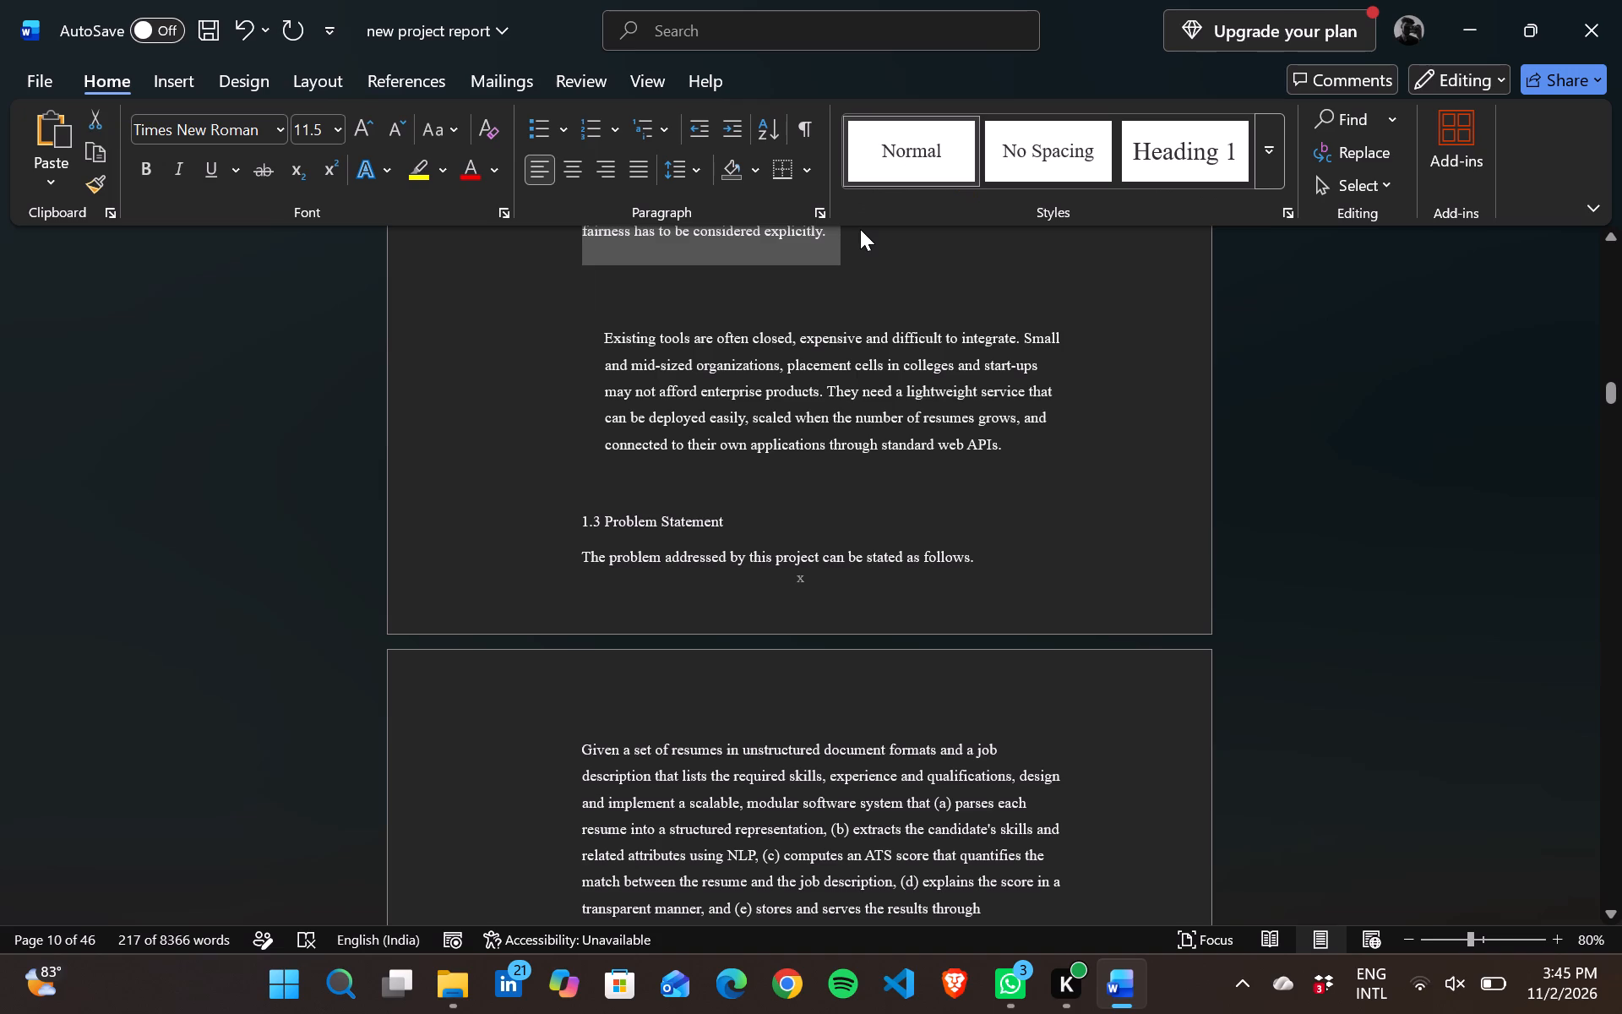
key(ctrl+j)
scroll(923, 346, up, 1)
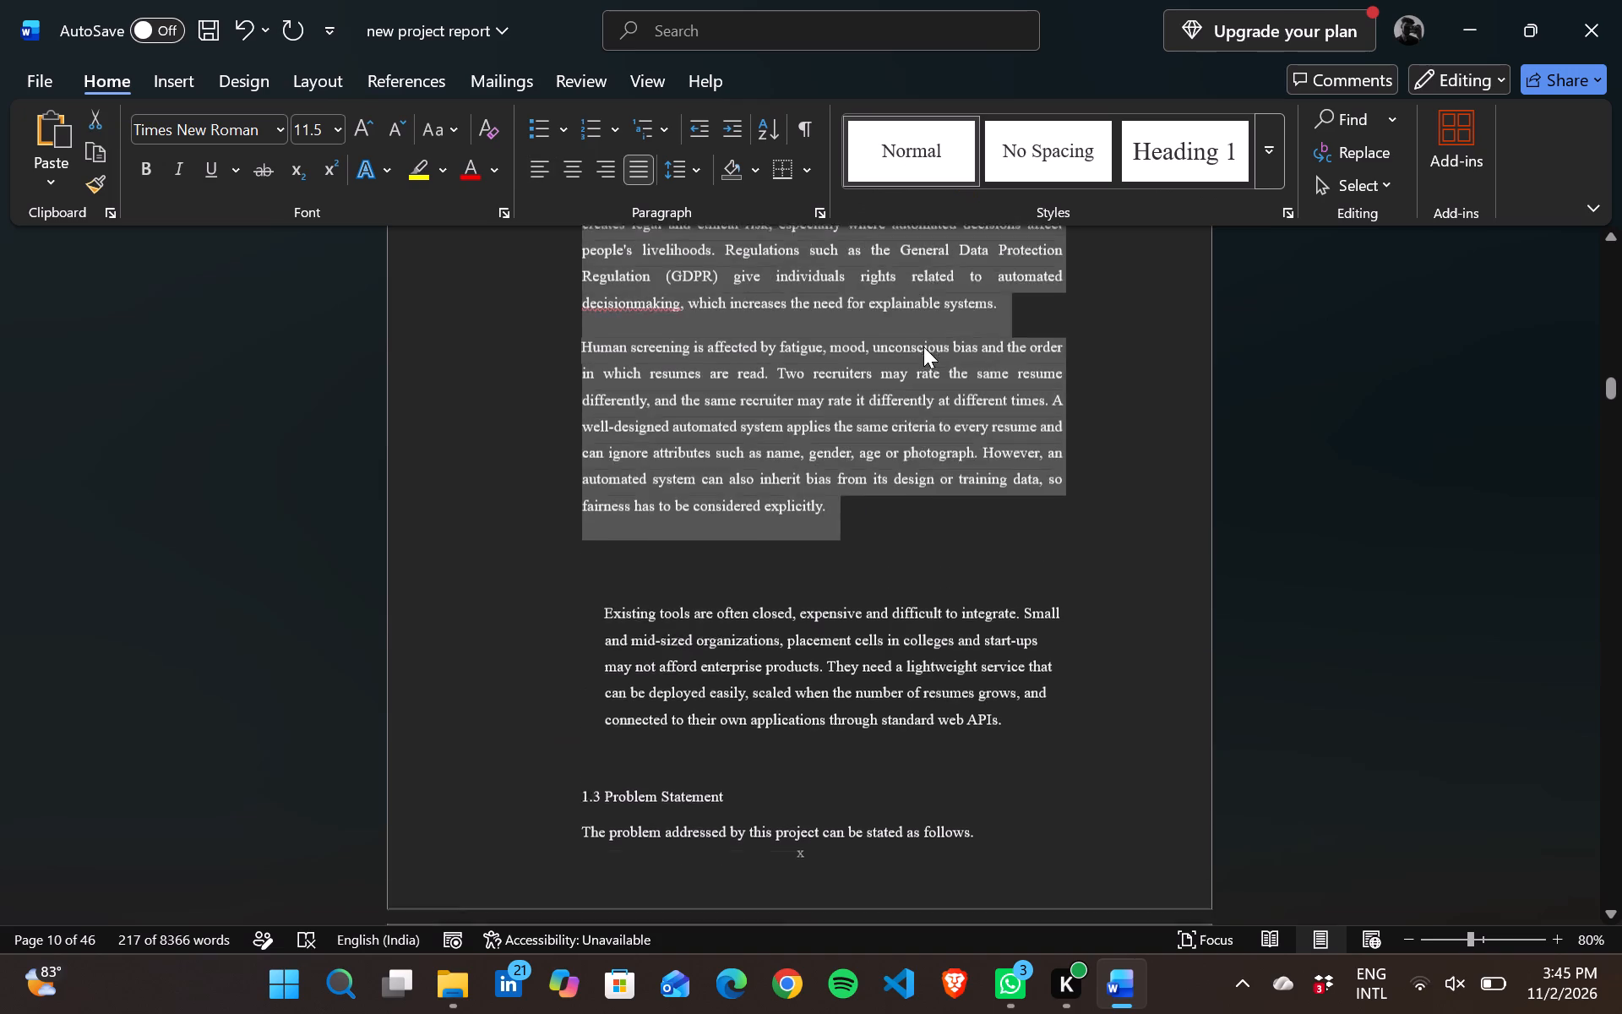
scroll(923, 346, up, 1)
click(923, 346)
scroll(909, 653, down, 1)
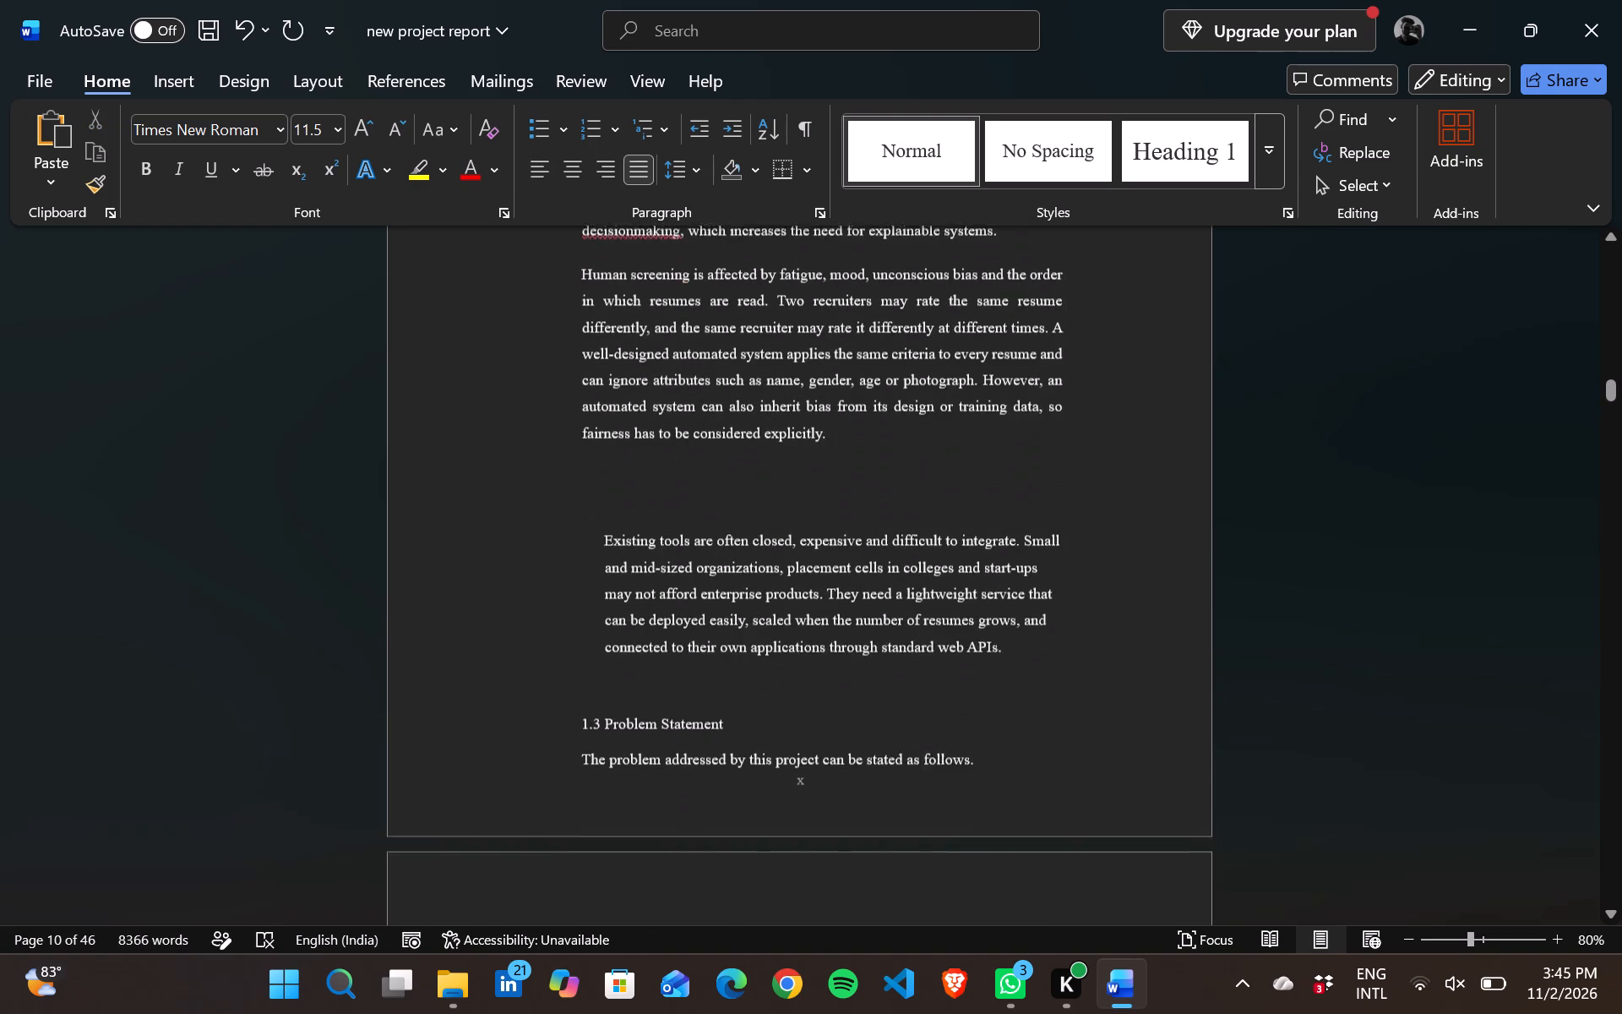
click(857, 401)
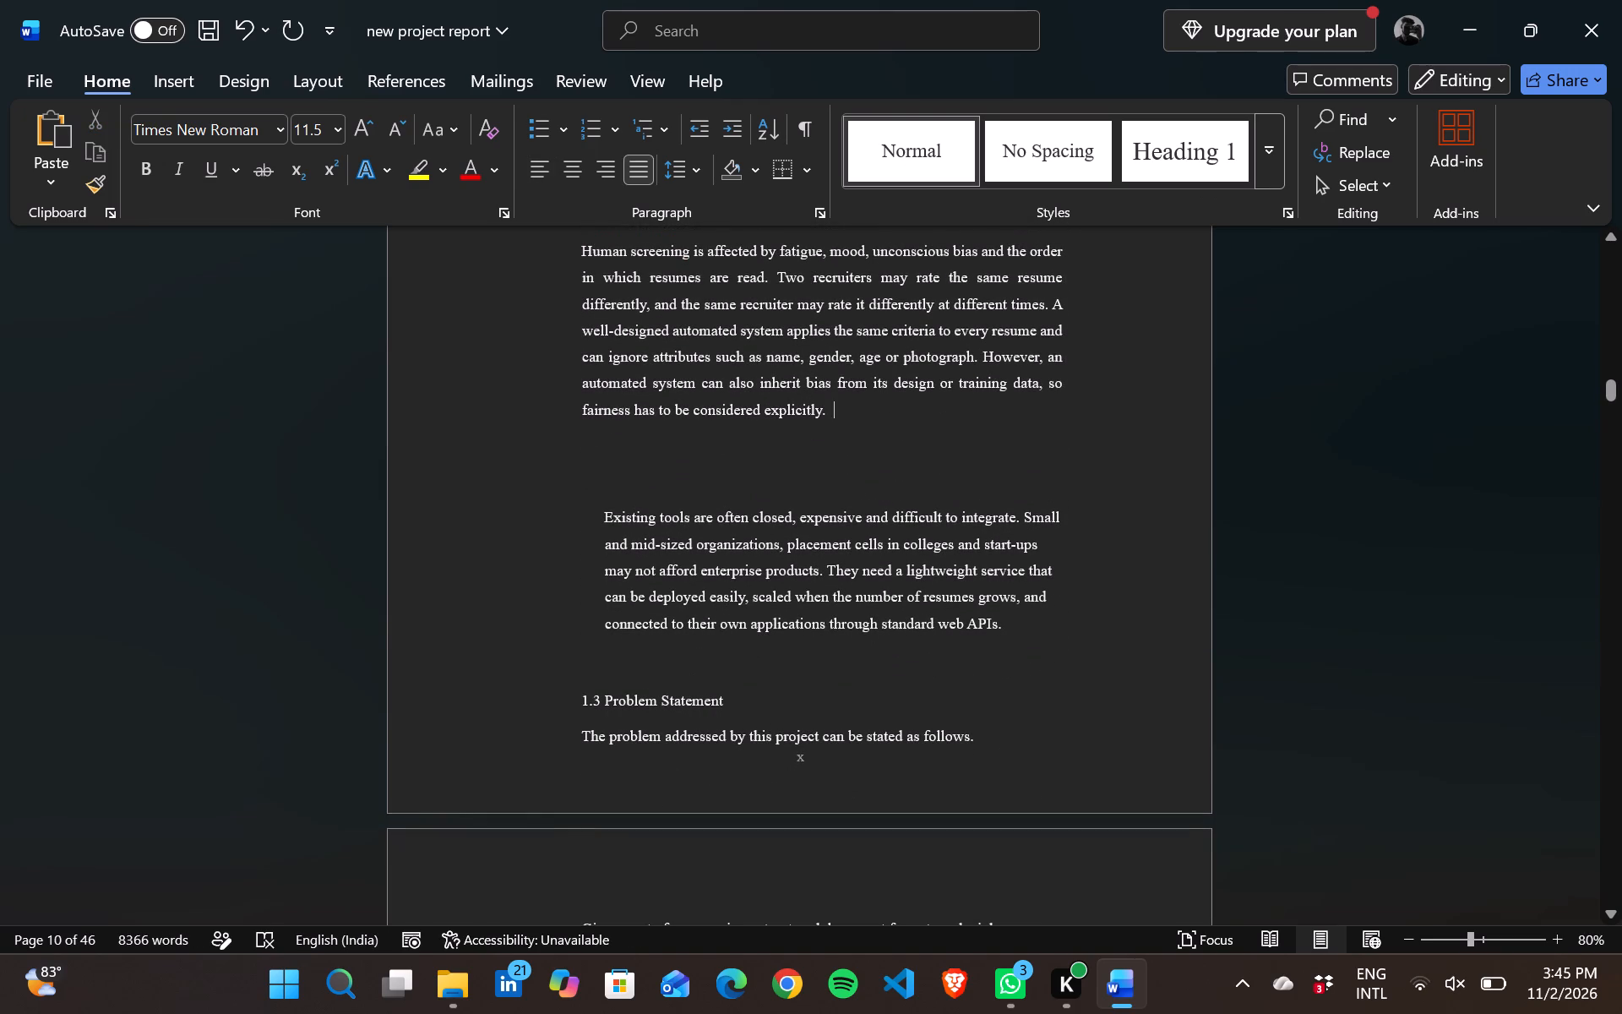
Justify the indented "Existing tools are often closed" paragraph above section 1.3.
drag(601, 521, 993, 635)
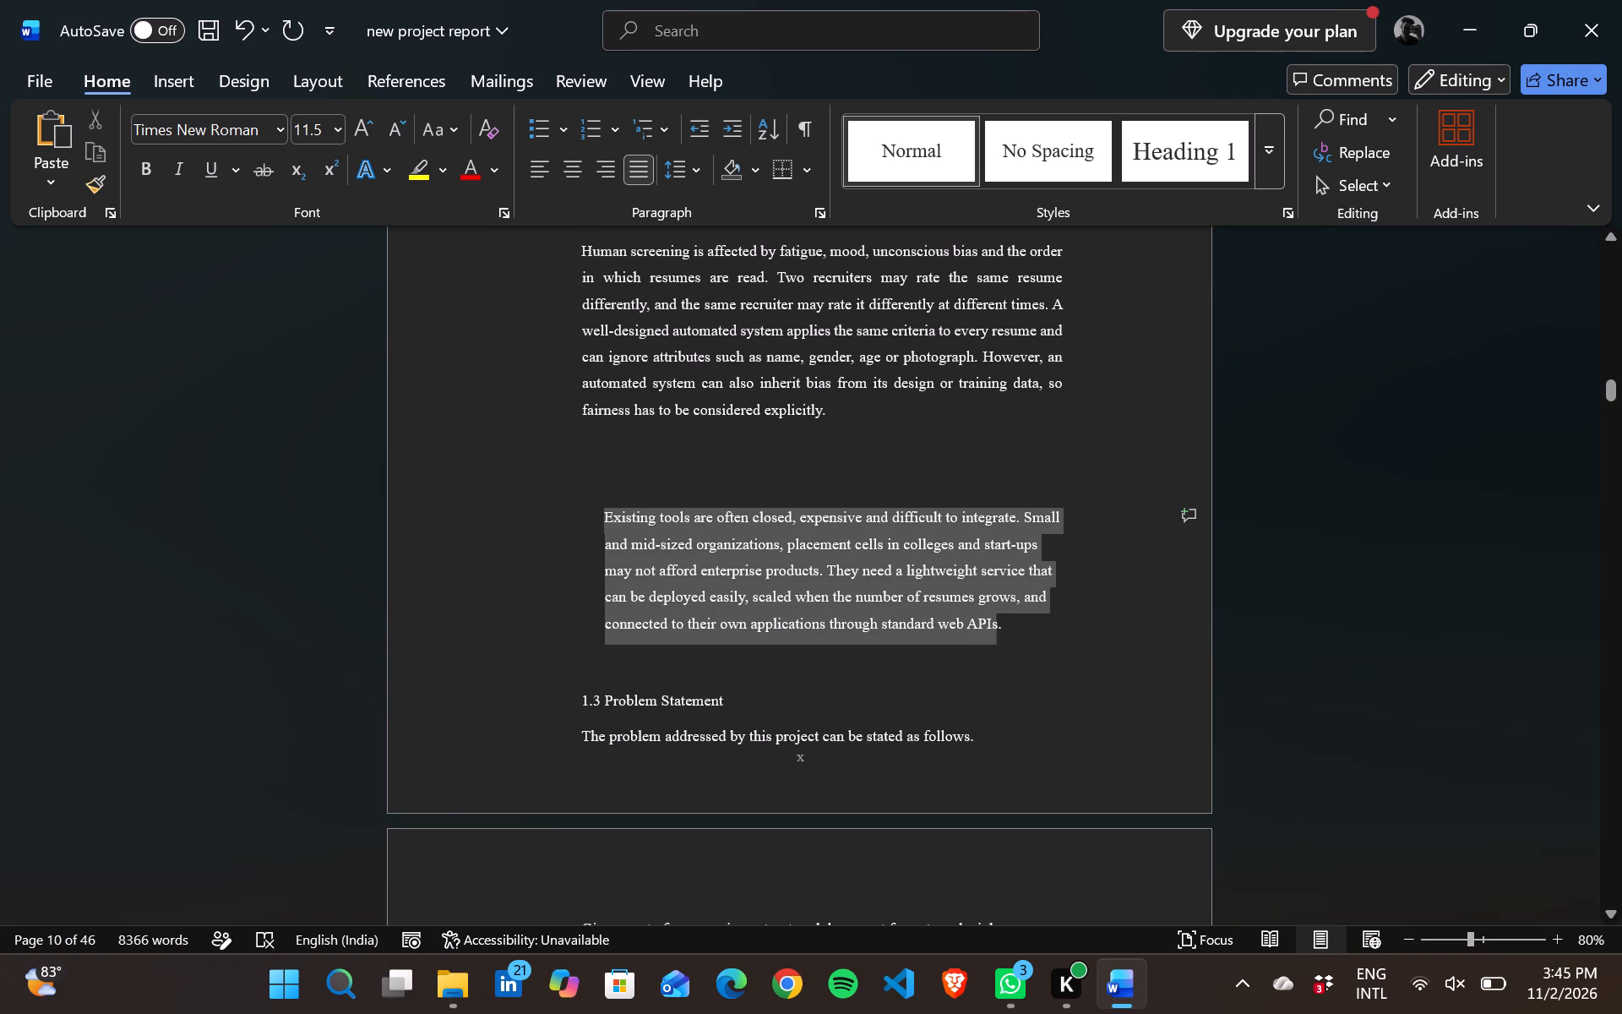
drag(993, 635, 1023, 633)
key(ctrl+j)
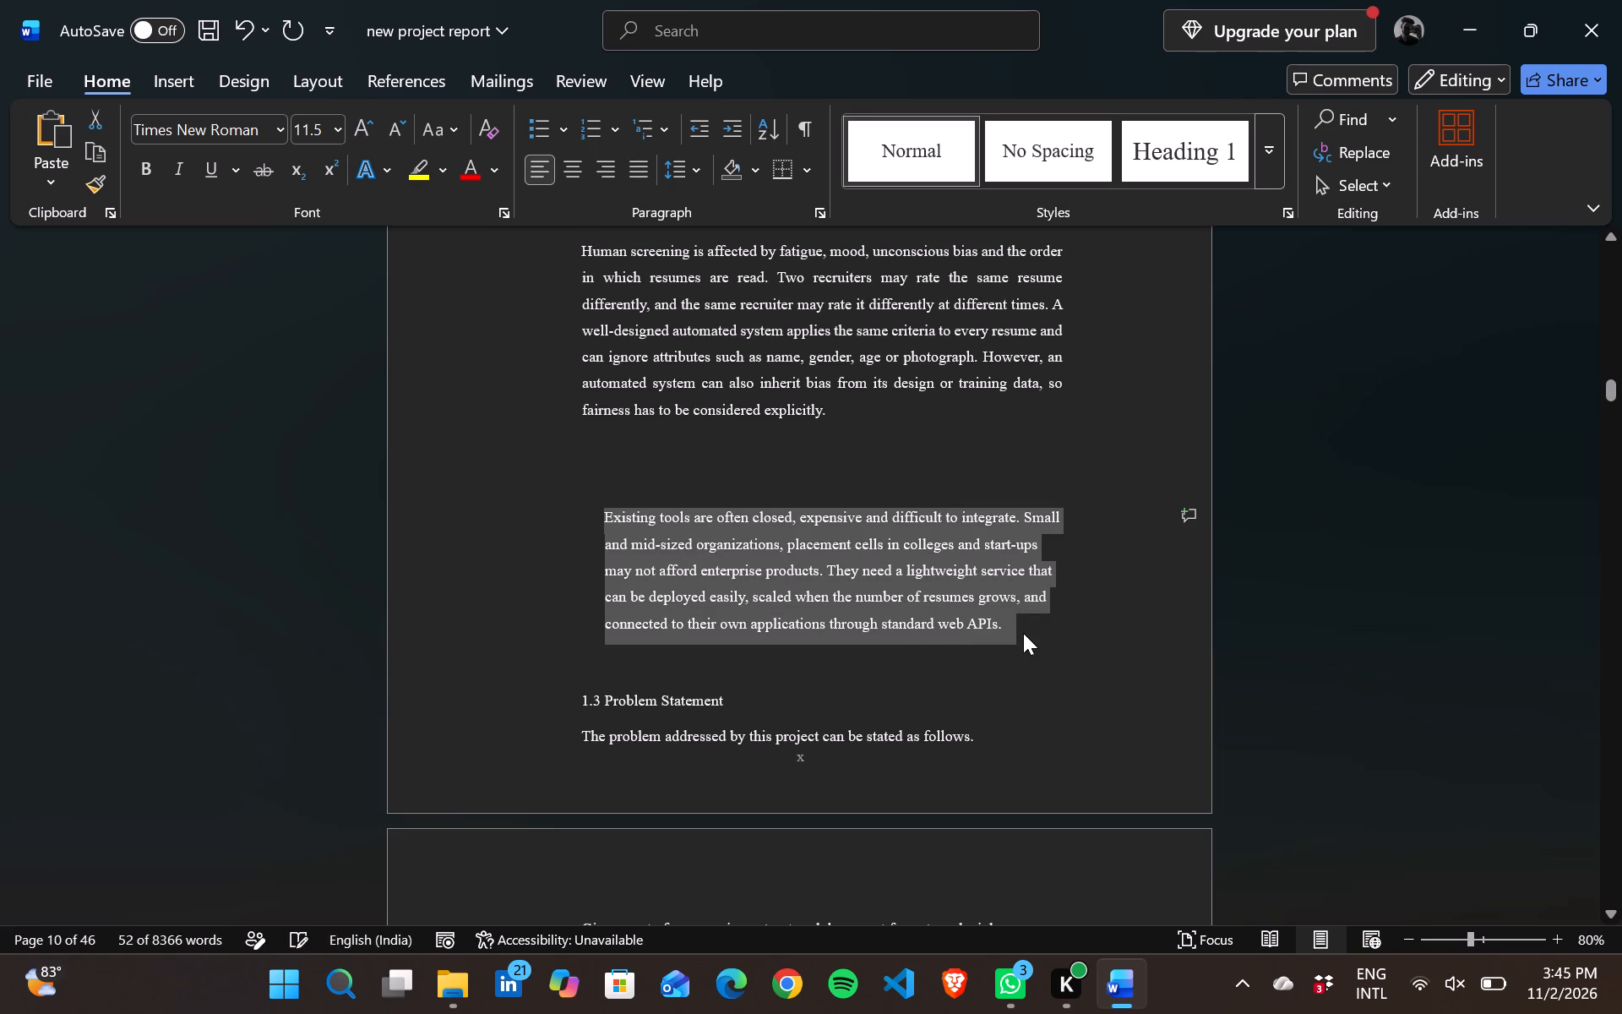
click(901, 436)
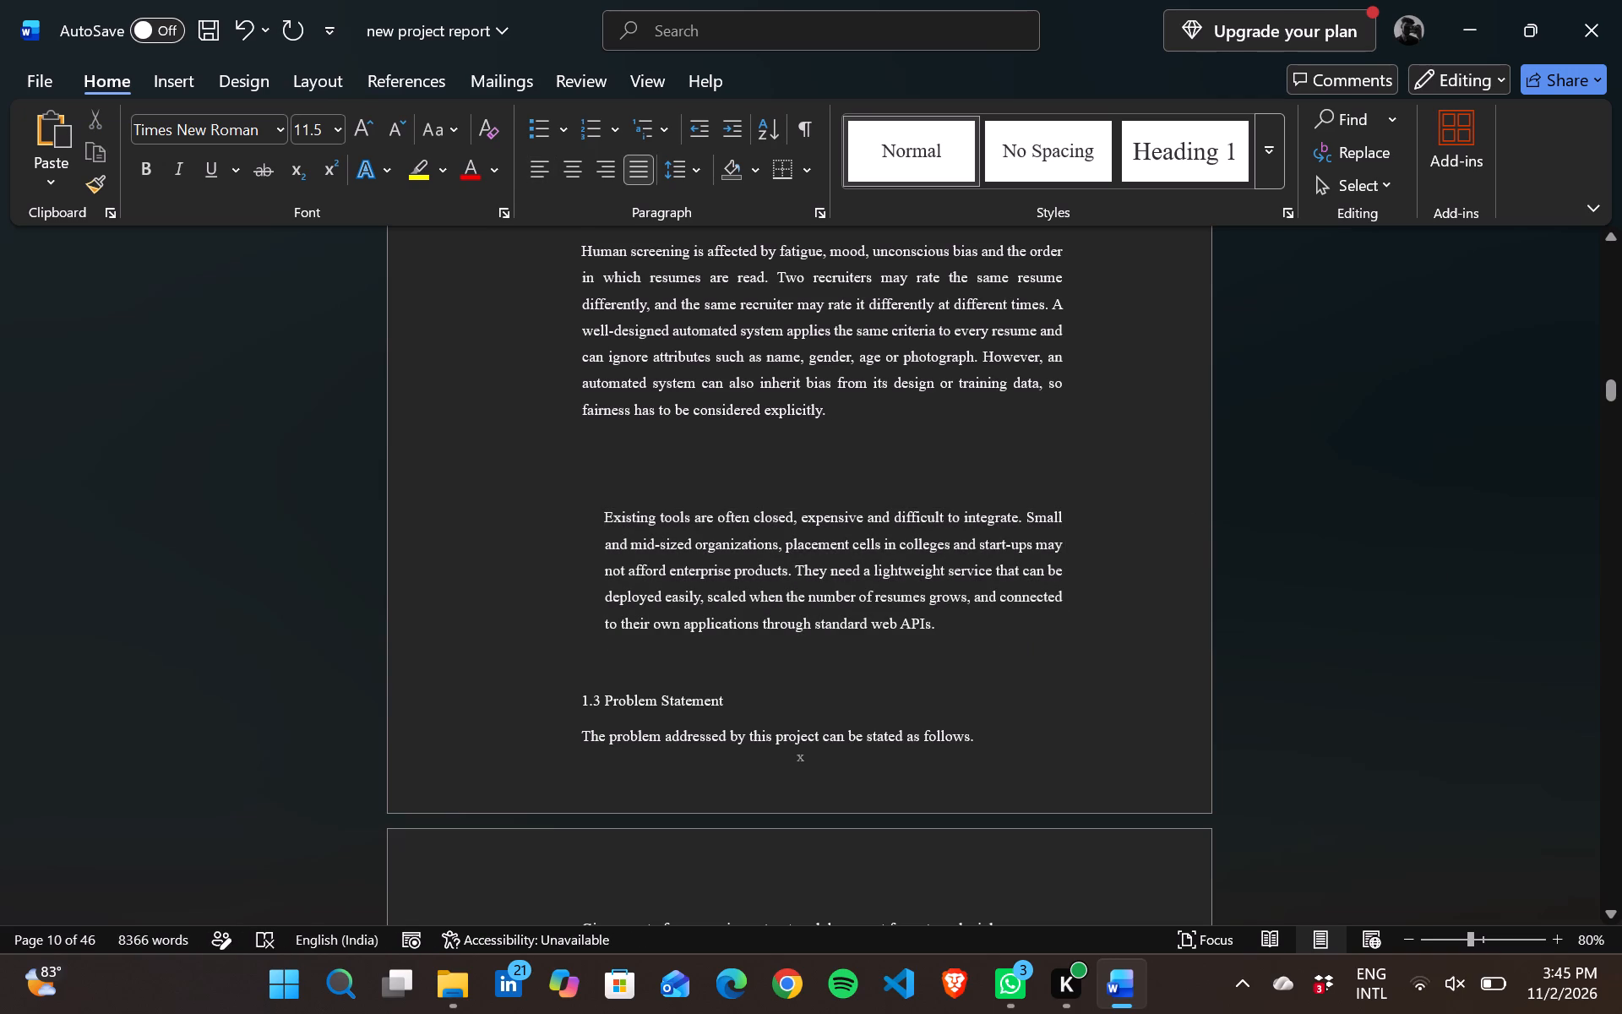
Remove the extra indent and blank lines before "Existing tools are often closed", placing it directly below the "Human screening" paragraph at the same left edge.
click(600, 519)
key(BackSpace)
key(BackSpace)
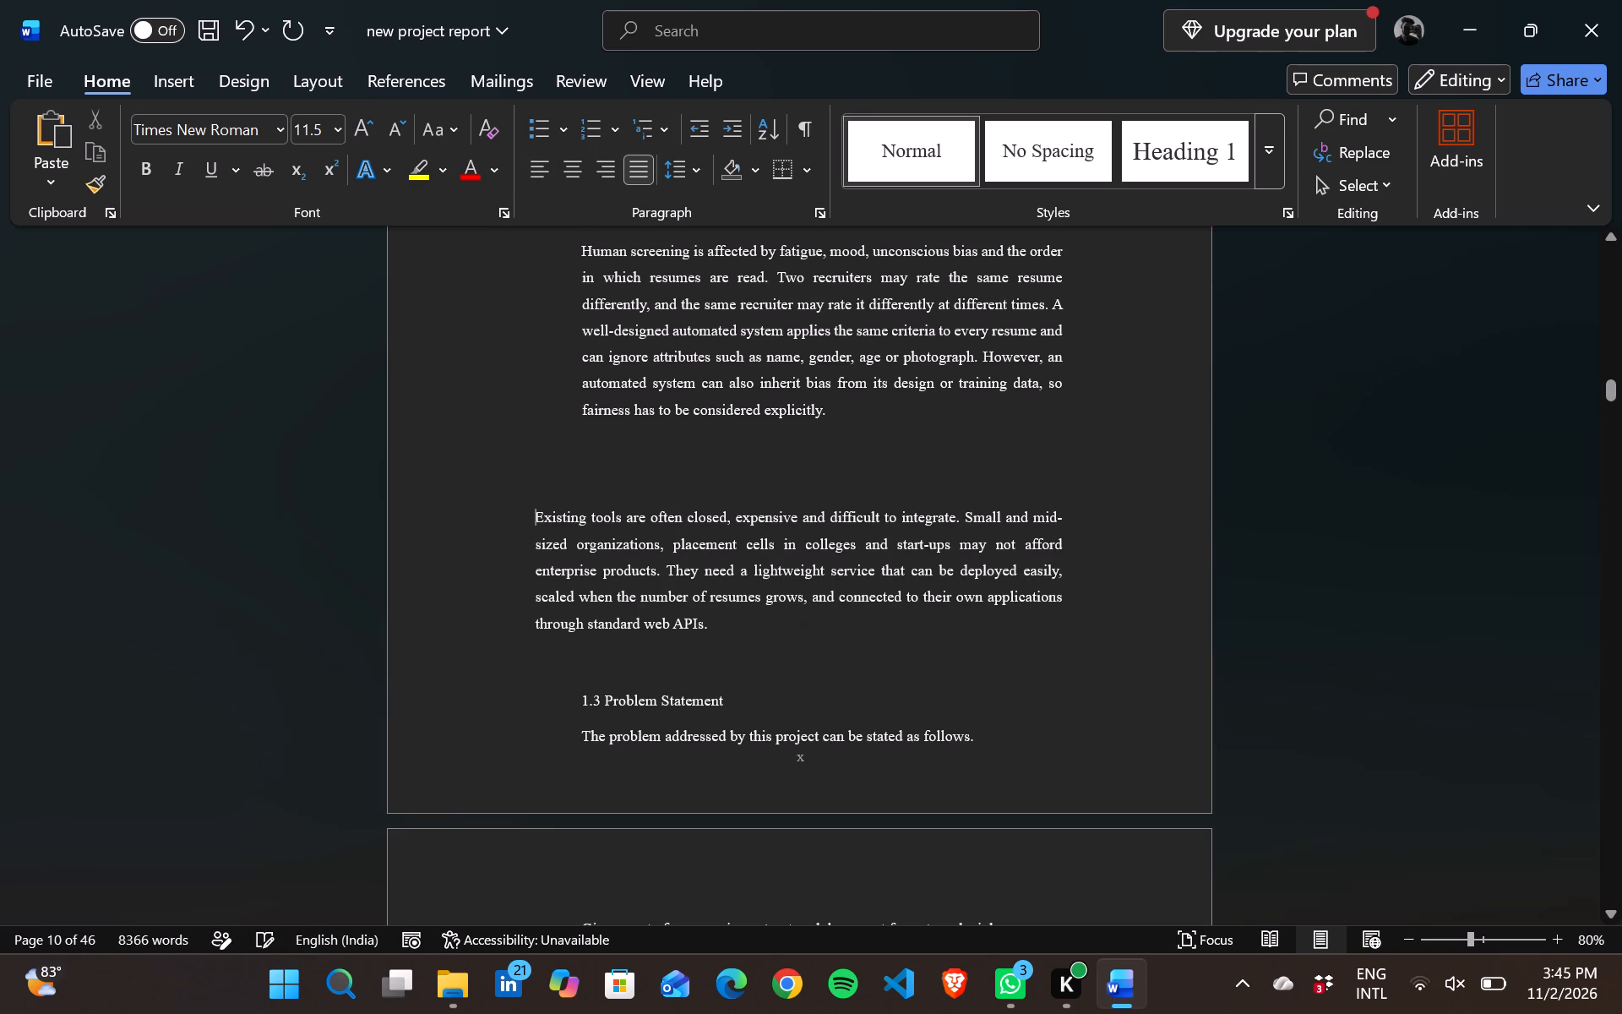
key(BackSpace)
key(BackSpace)
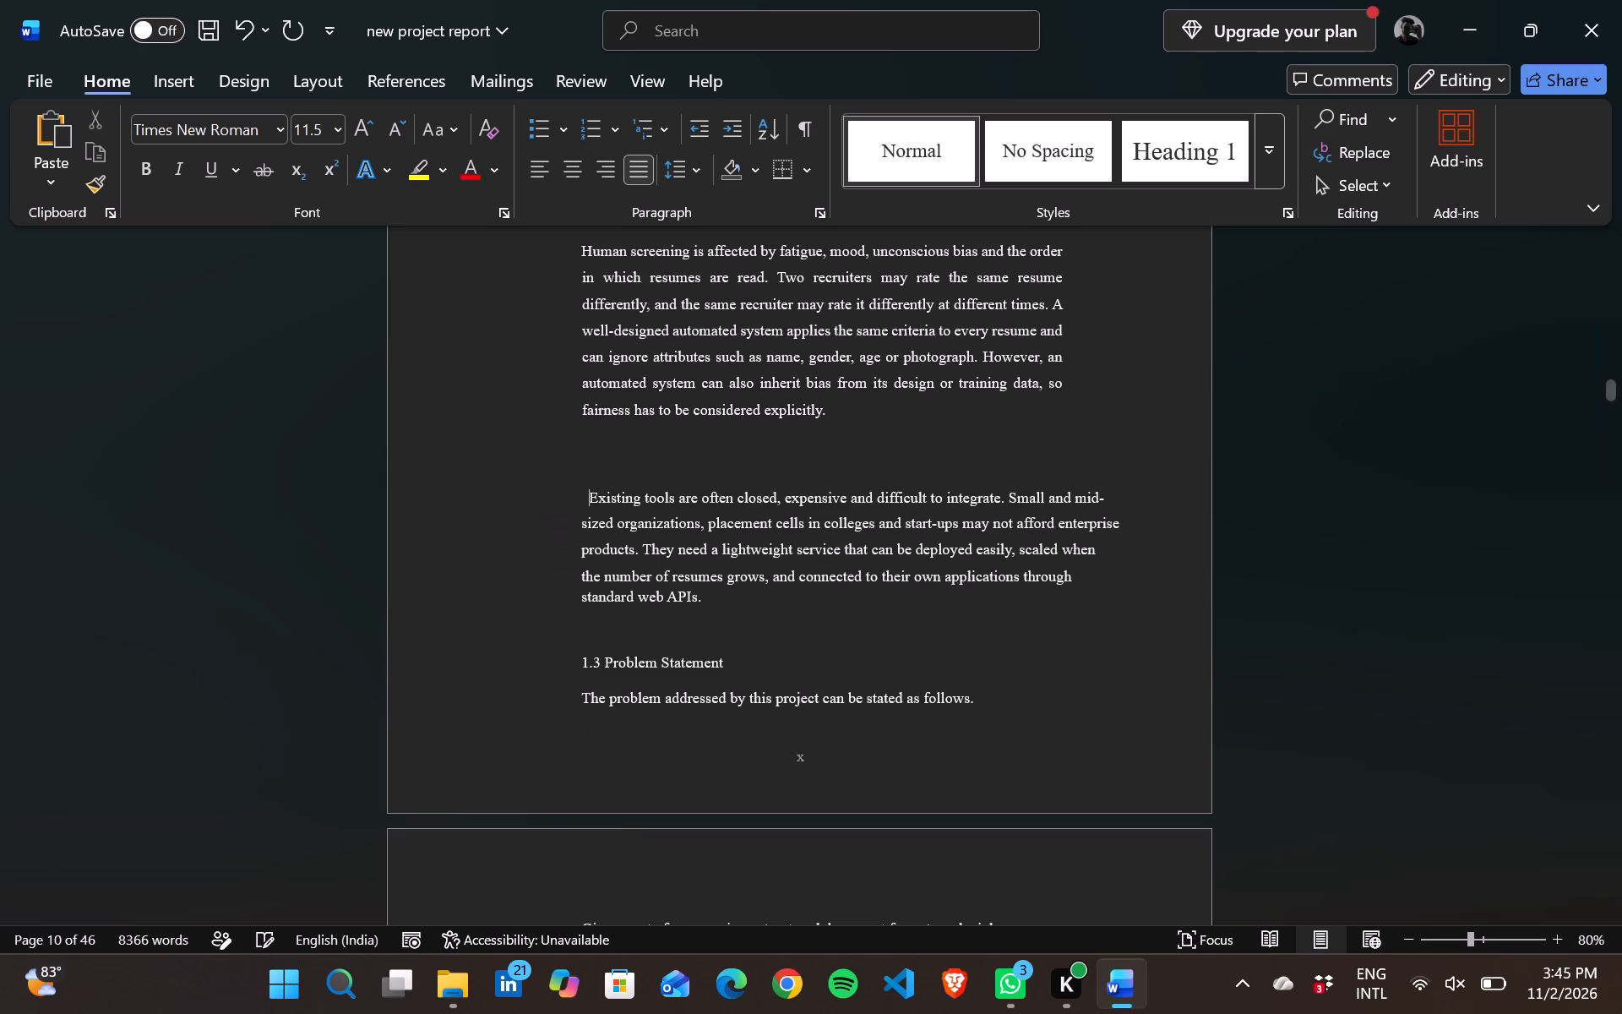
key(BackSpace)
key(BackSpace)
key(BackSpace)
key(BackSpace)
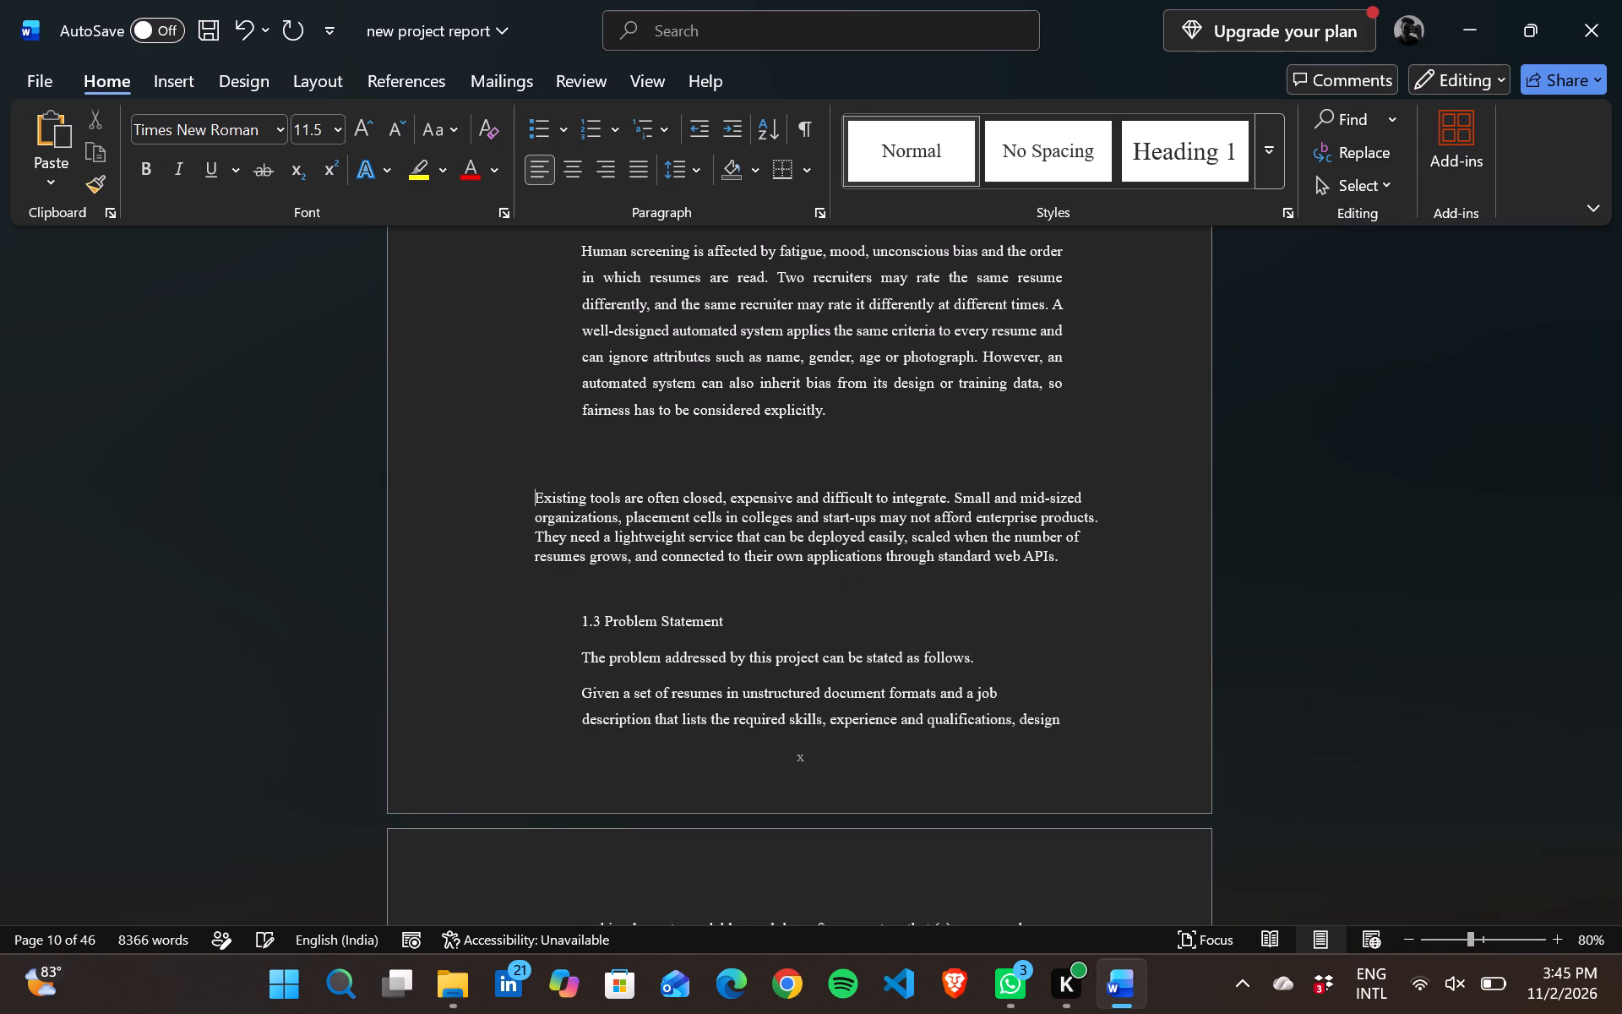
key(BackSpace)
key(BackSpace)
key(BackSpace)
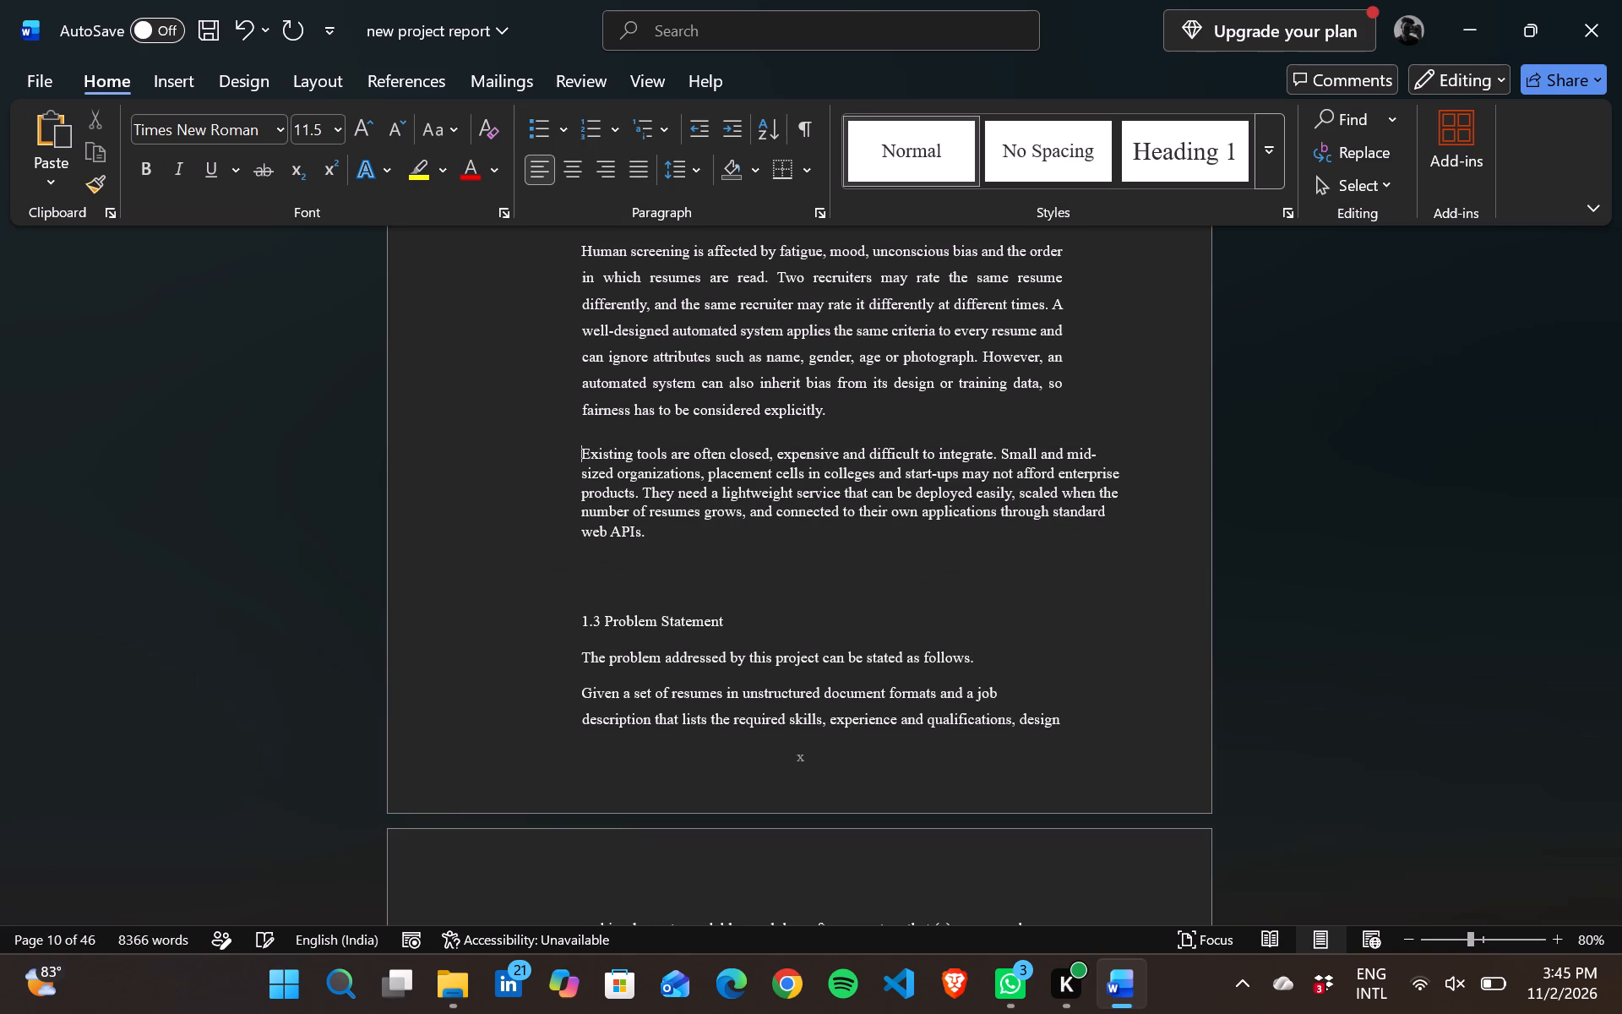
Insert three blank lines after the "Existing tools" paragraph, moving the 1.3 Problem Statement heading onto page xi.
click(689, 535)
key(Return)
key(Return)
key(Return)
Justify the "Existing tools are often closed" paragraph at the end of section 1.2.
scroll(839, 460, up, 1)
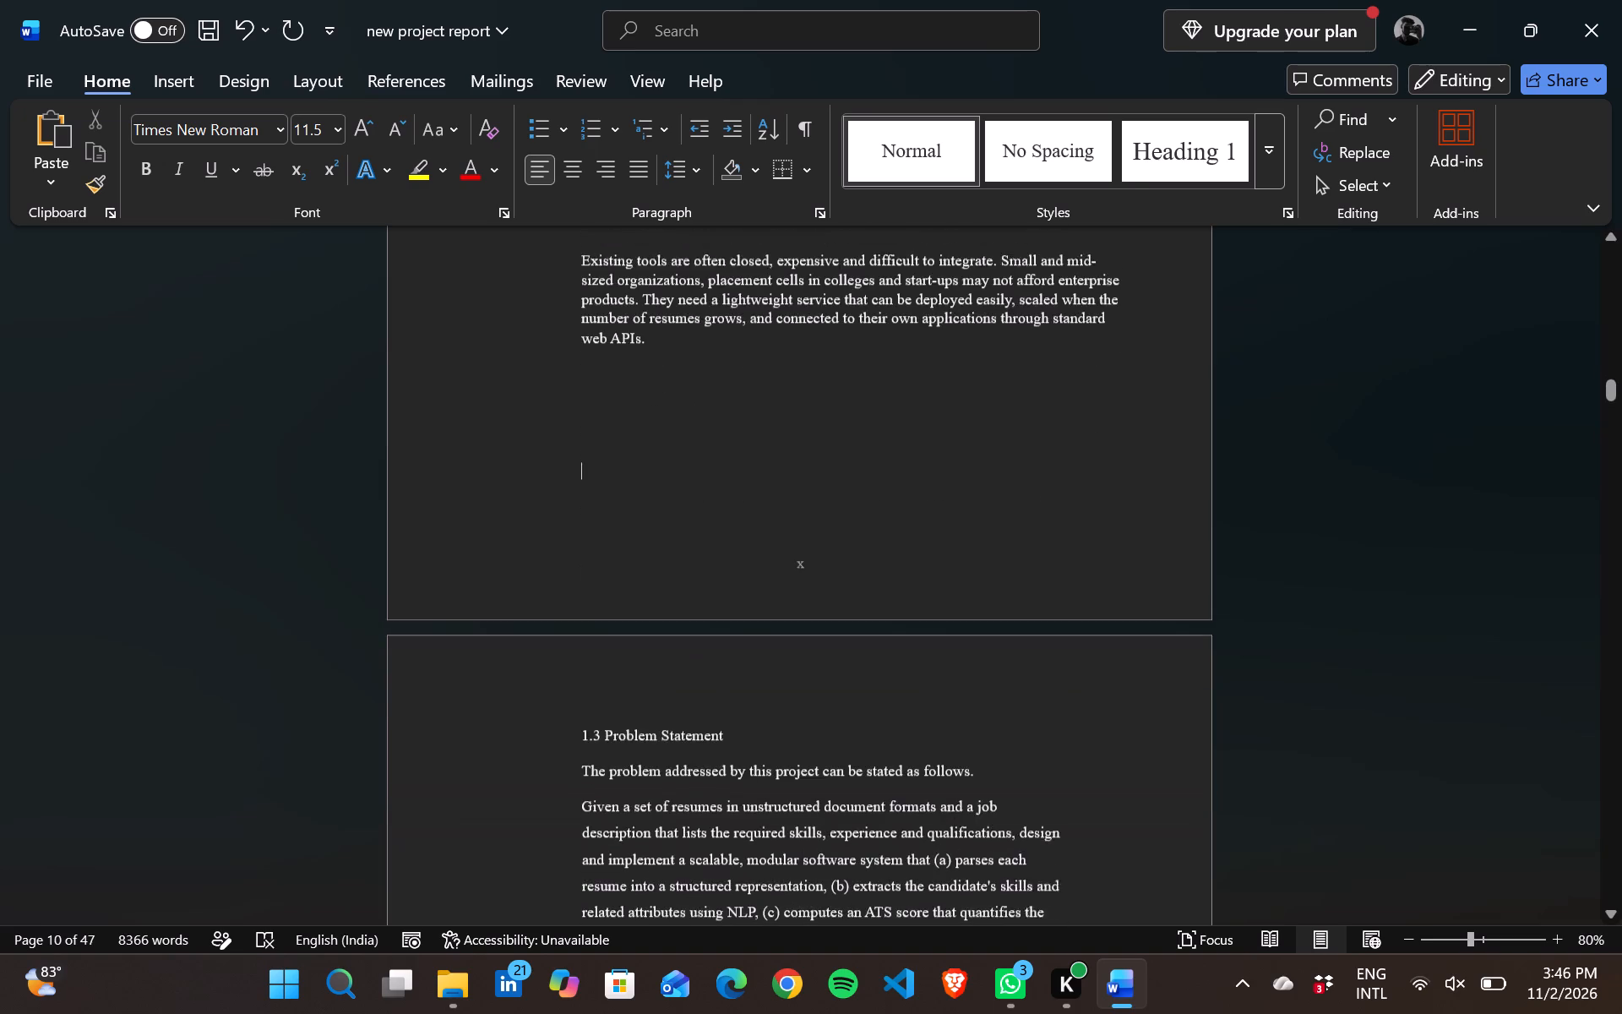
scroll(839, 460, up, 1)
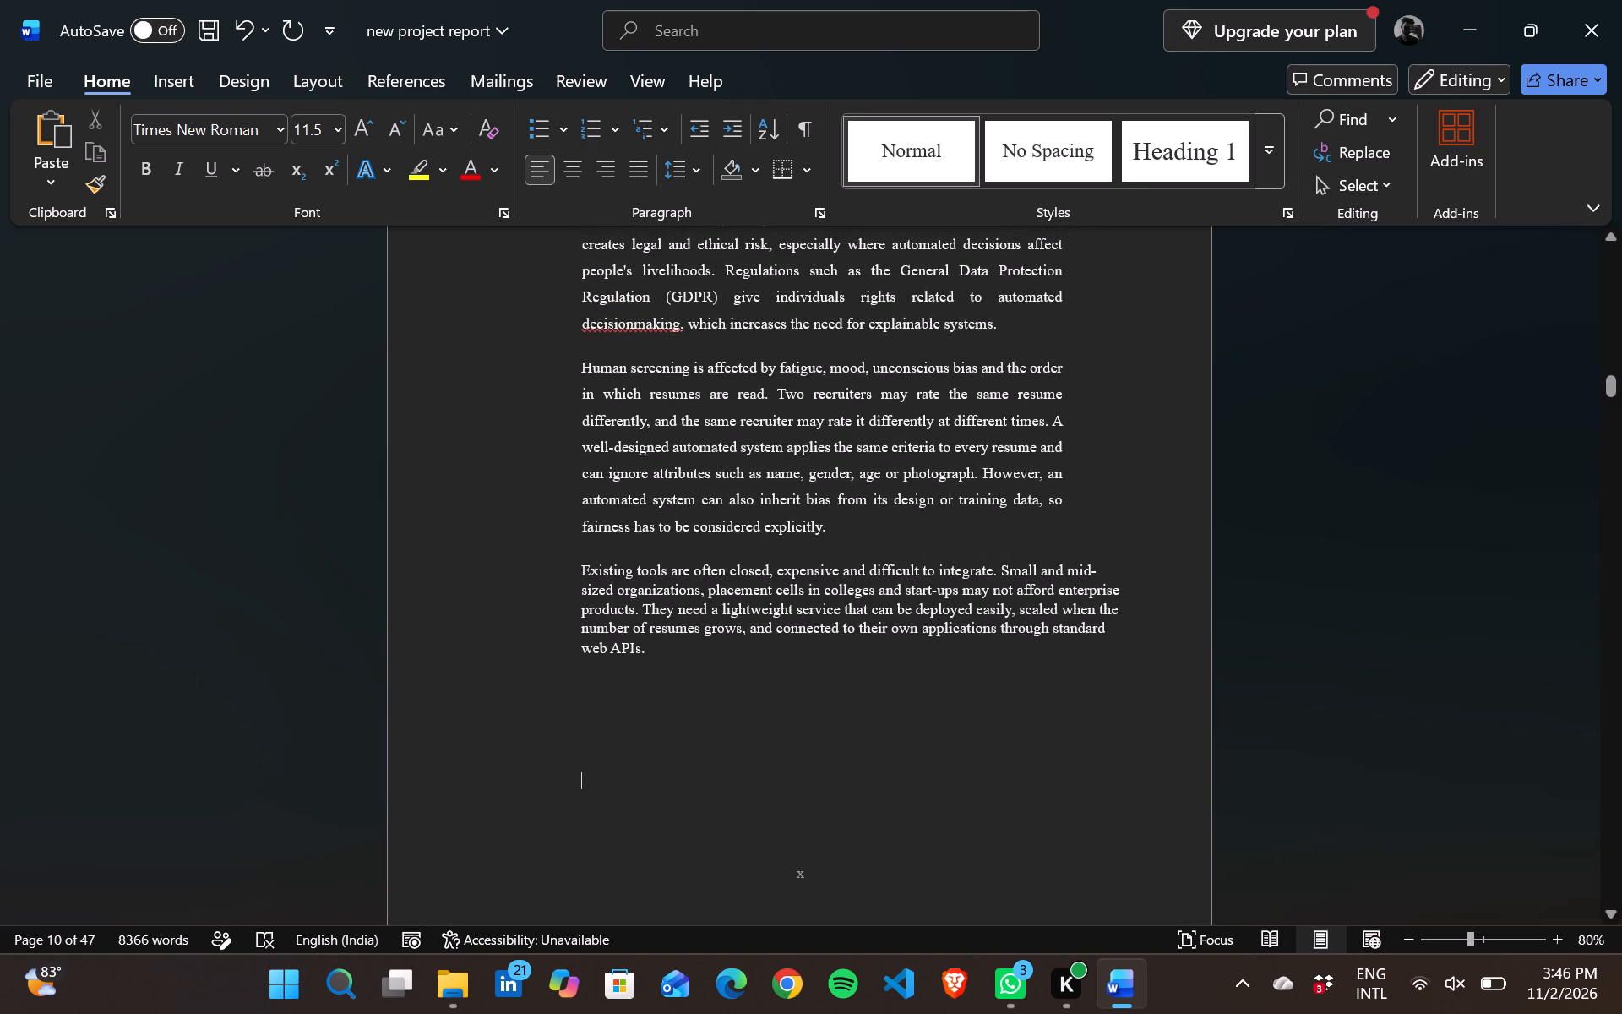
drag(581, 576, 646, 646)
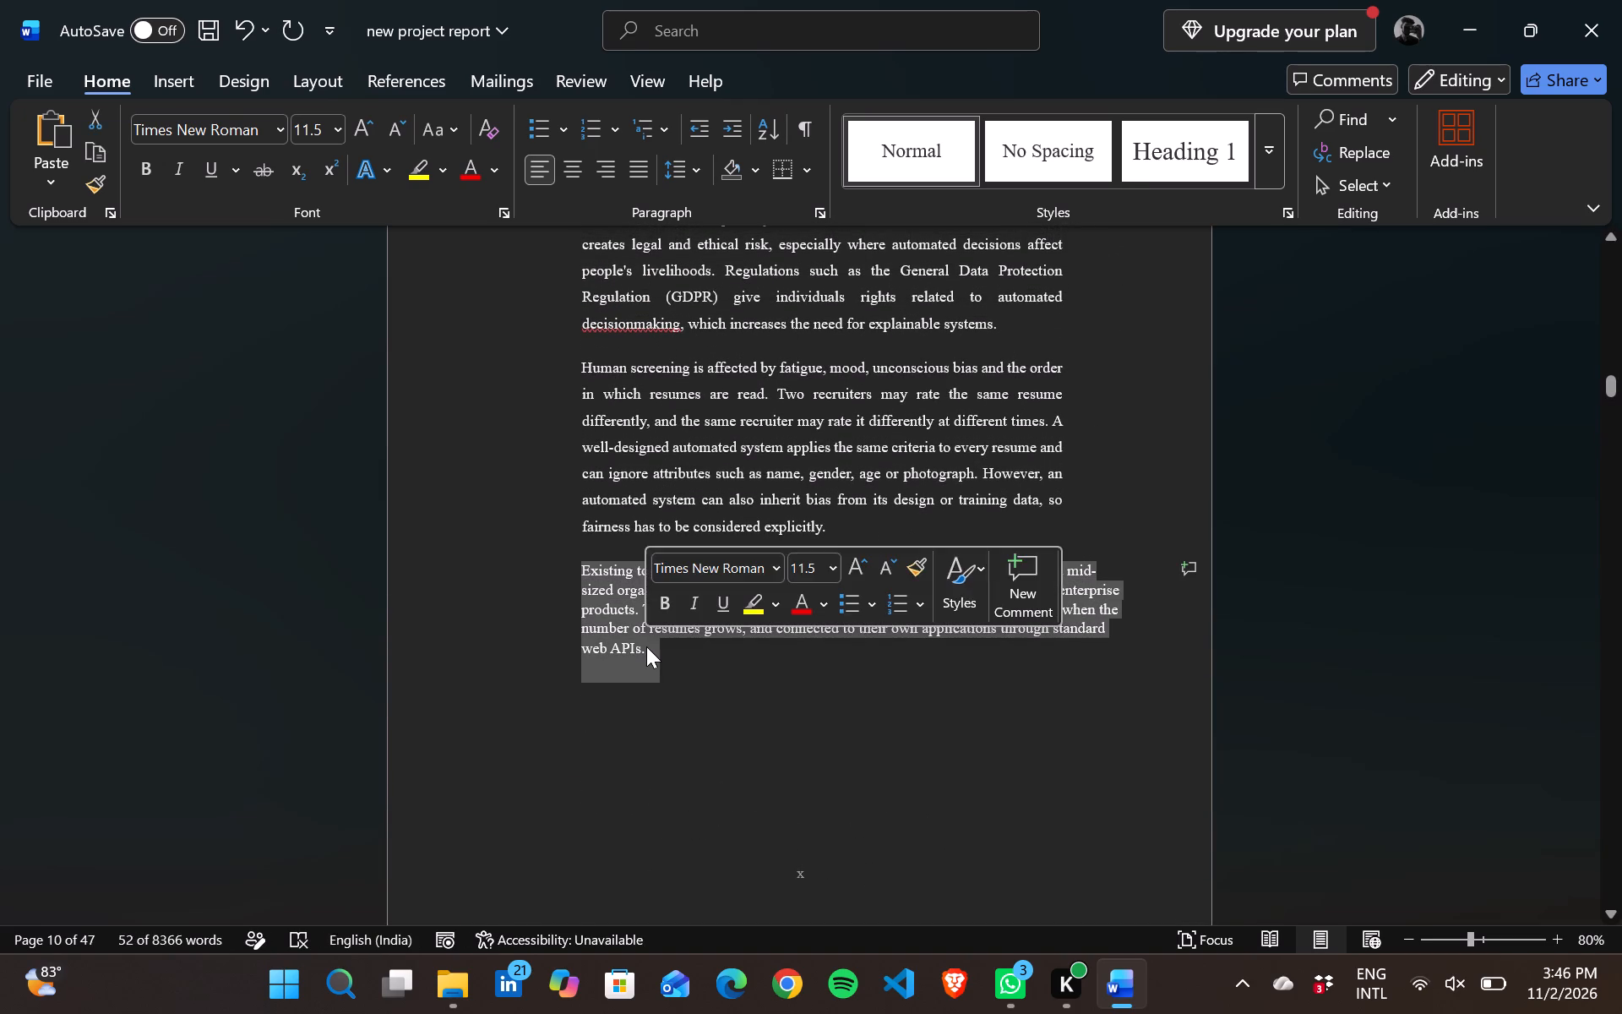
key(ctrl+j)
click(718, 673)
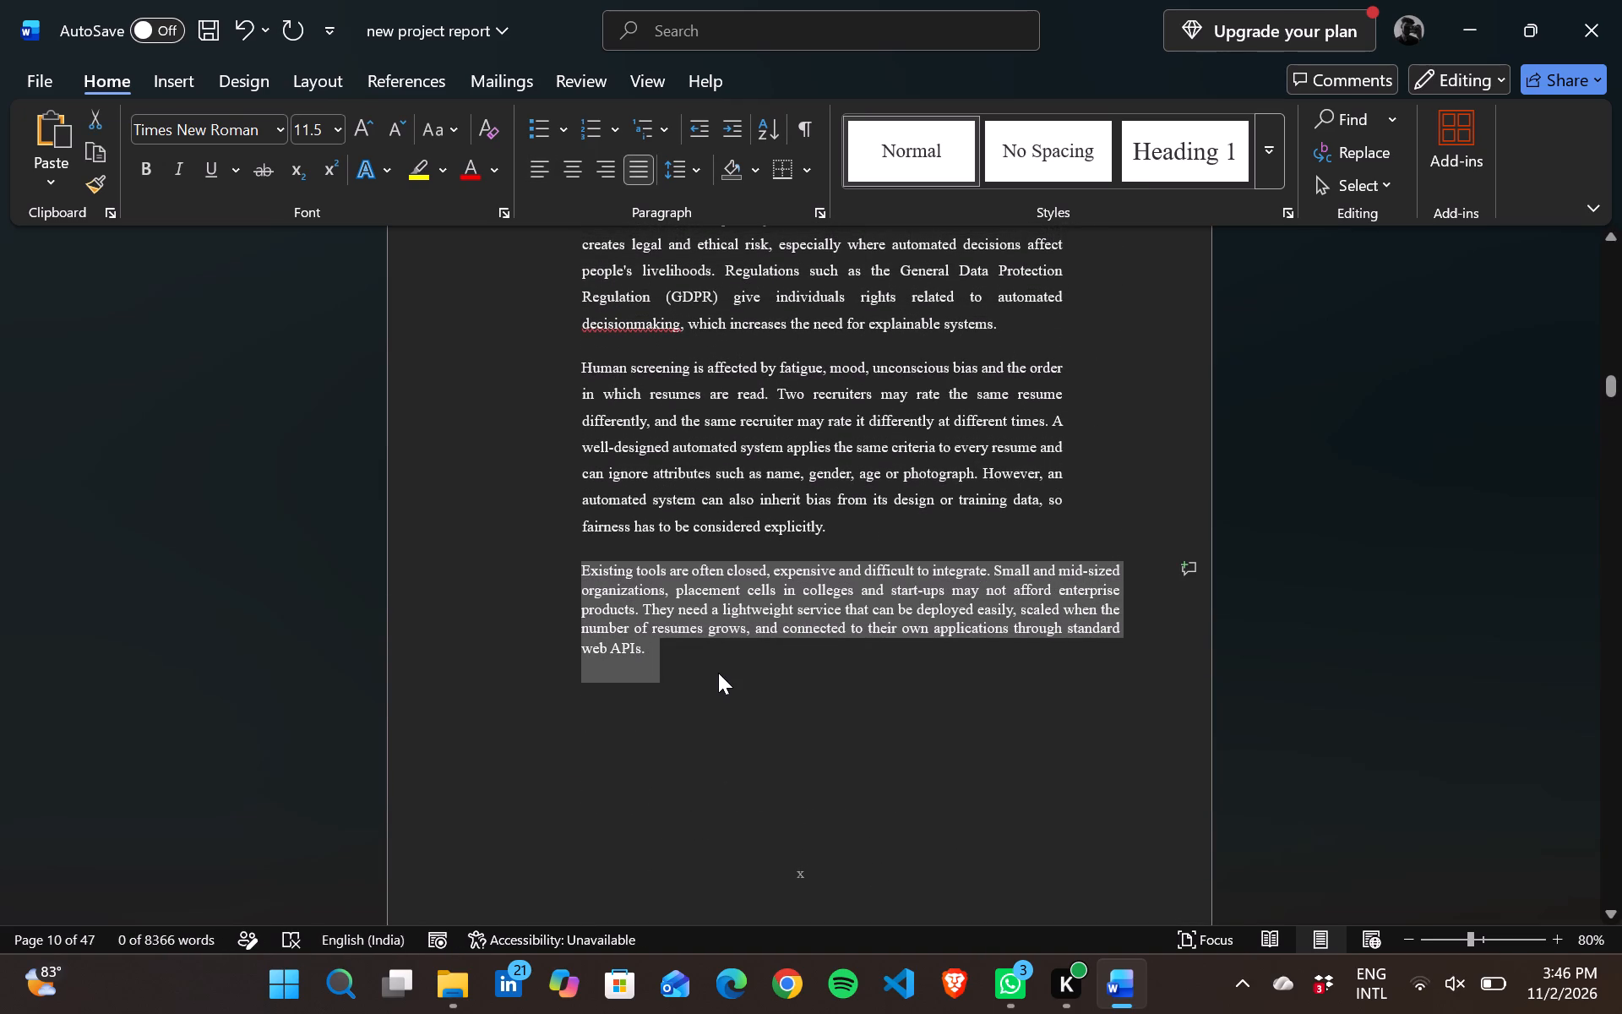
Review the alignment, margins and page layout of section 1.2 up to the start of section 1.3.
scroll(857, 718, up, 2)
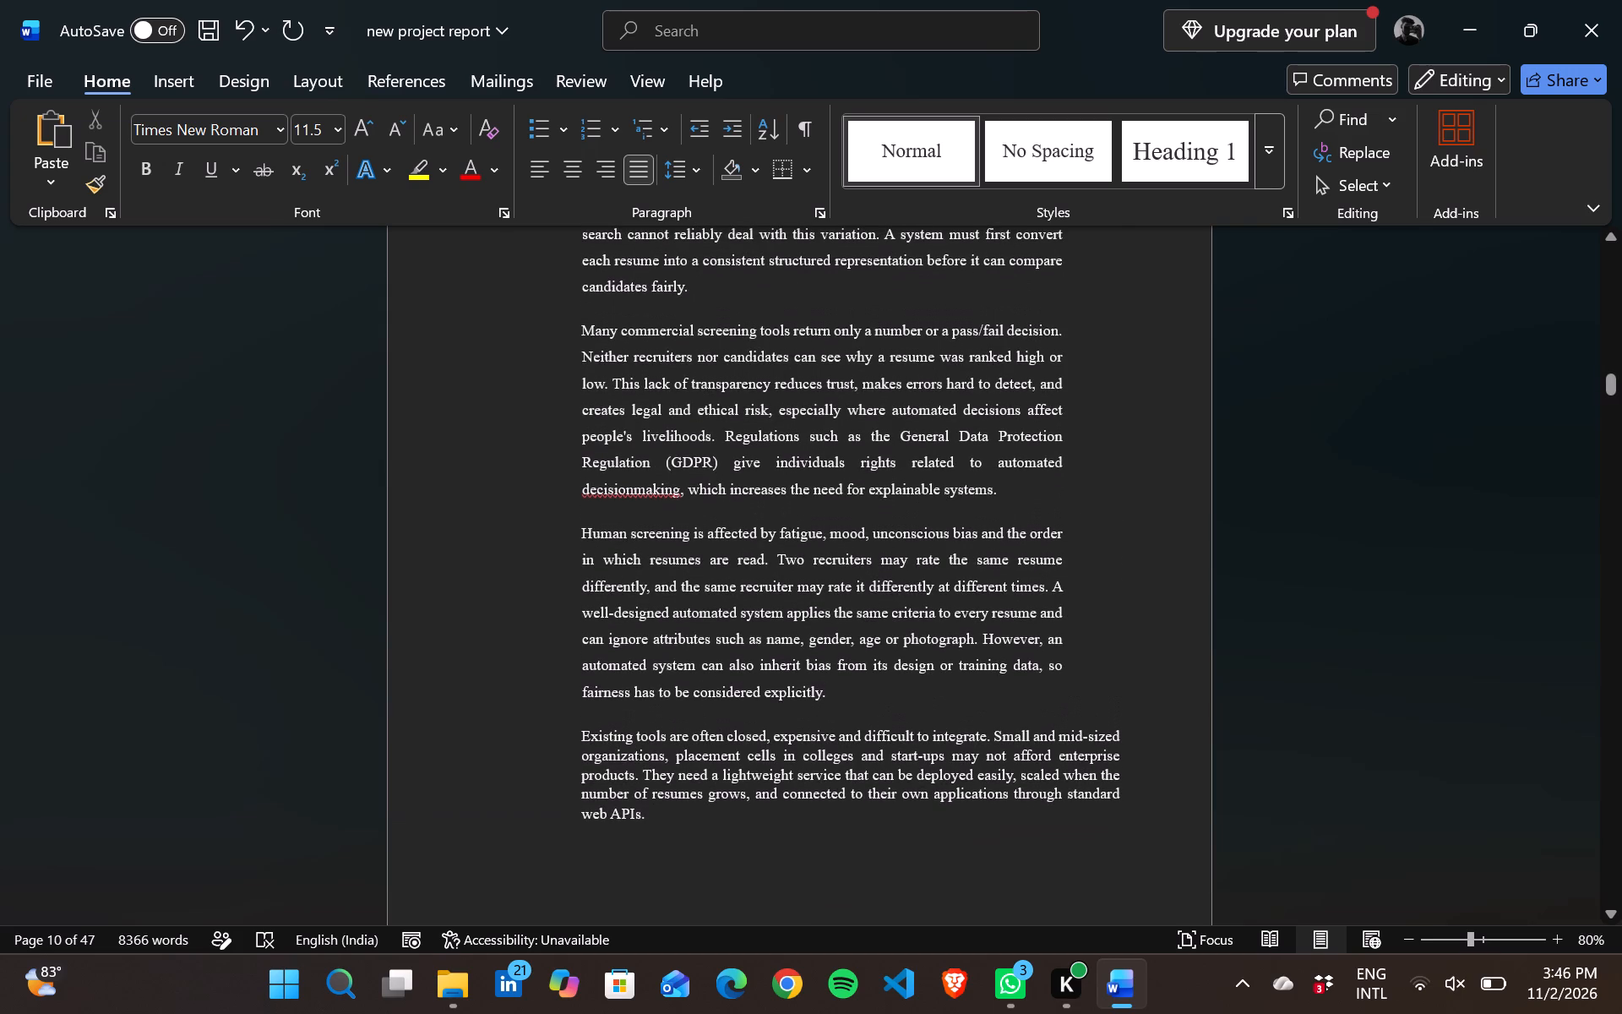
scroll(857, 718, up, 1)
ctrl+scroll(858, 718, down, 1)
ctrl+scroll(858, 718, up, 1)
scroll(858, 718, up, 1)
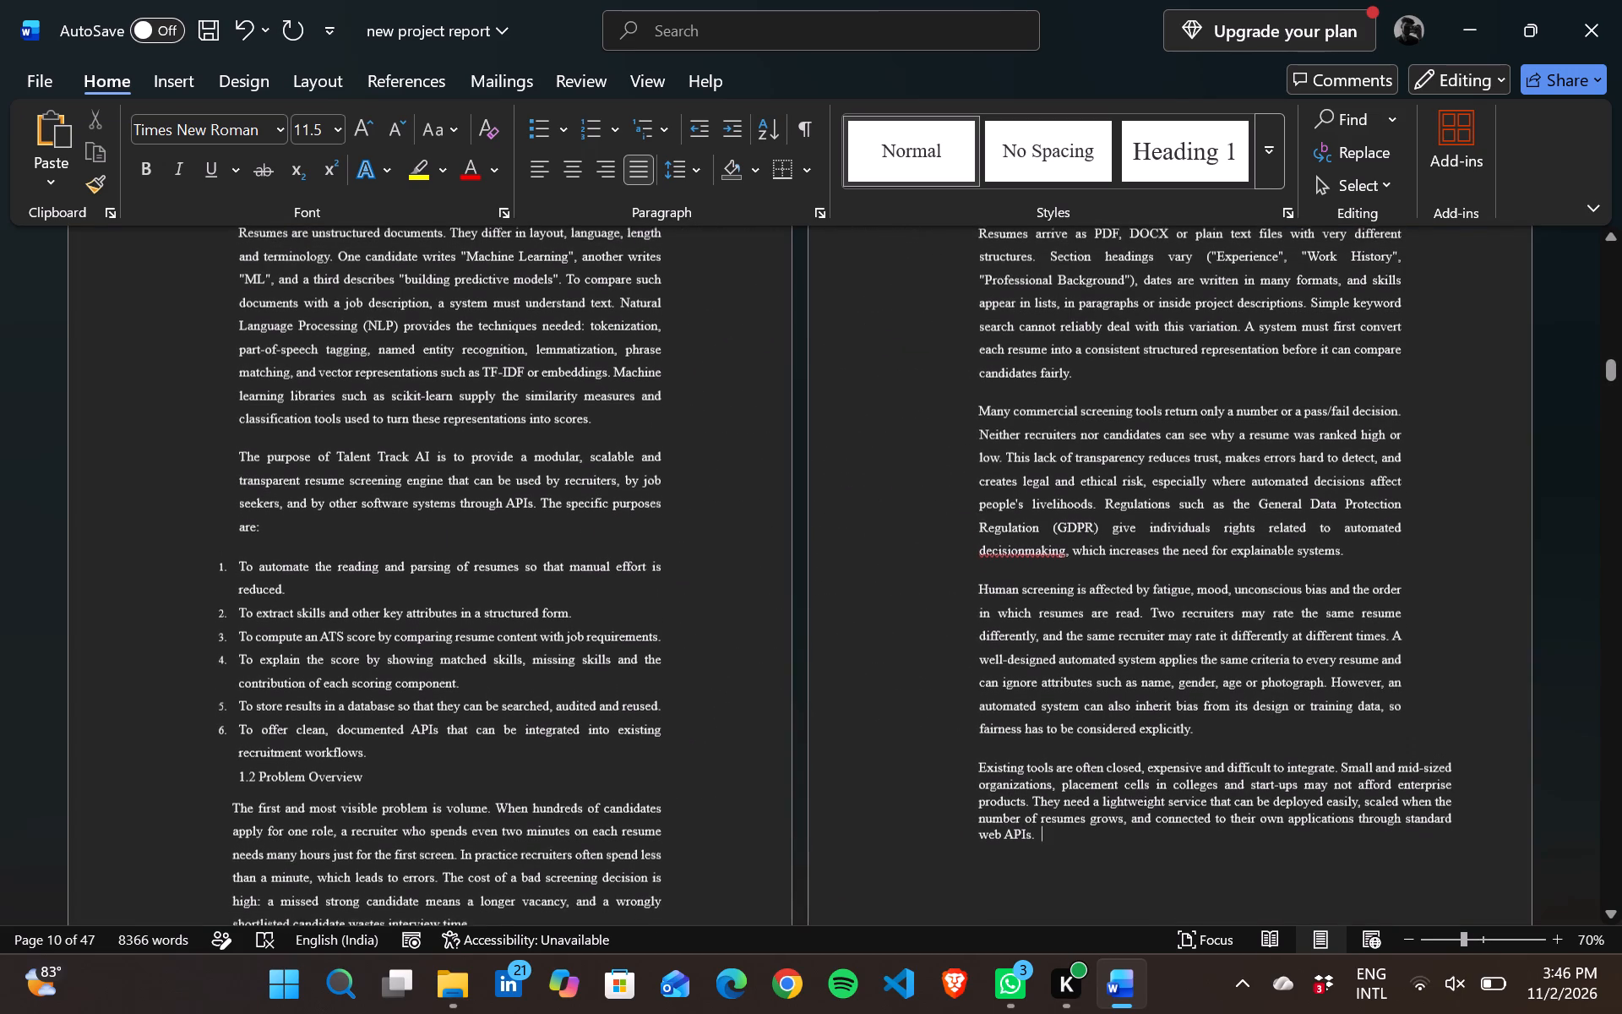
ctrl+scroll(858, 718, up, 1)
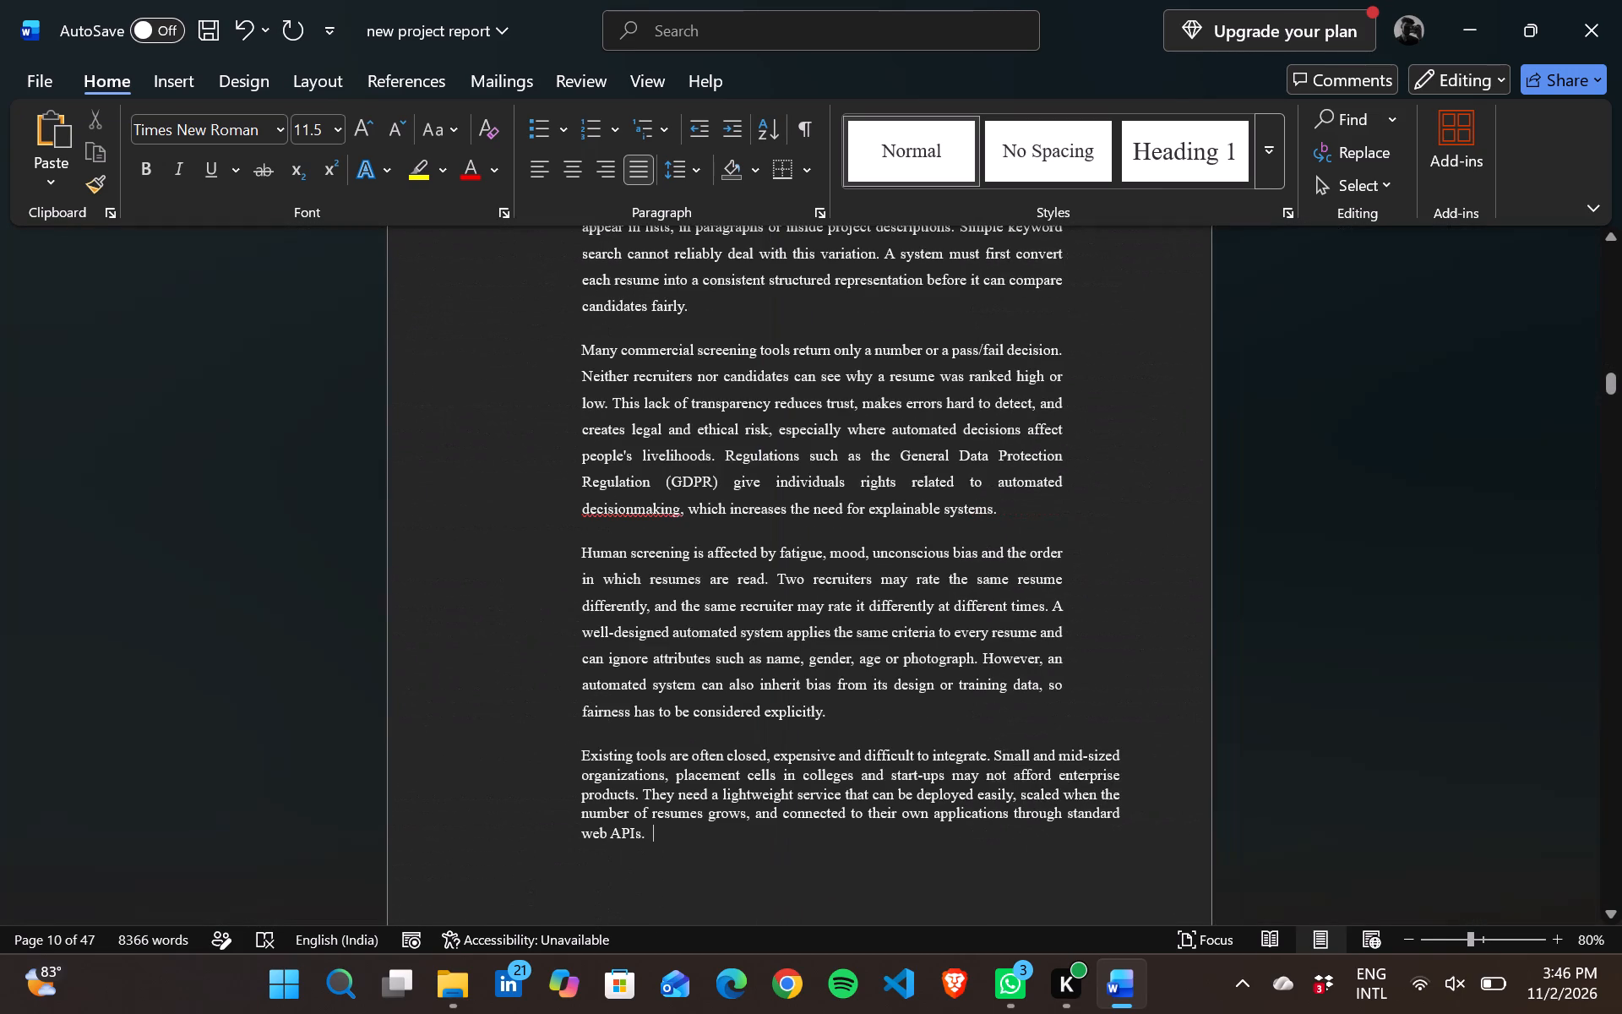
scroll(1044, 791, down, 3)
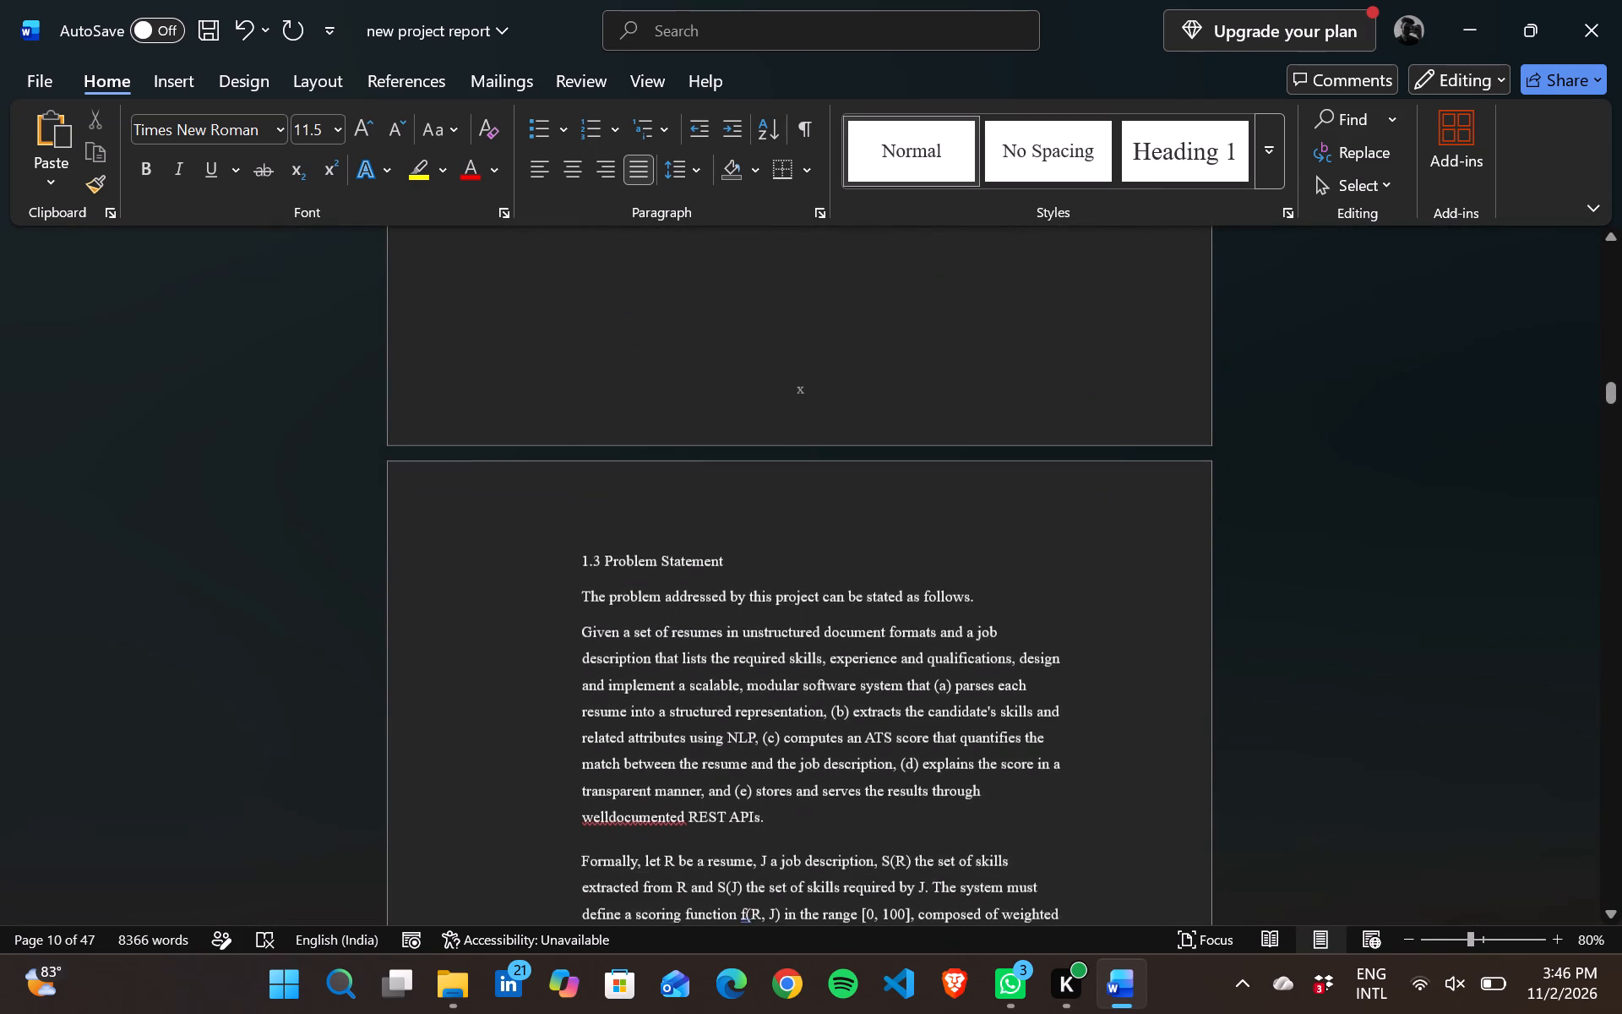
scroll(1044, 791, up, 2)
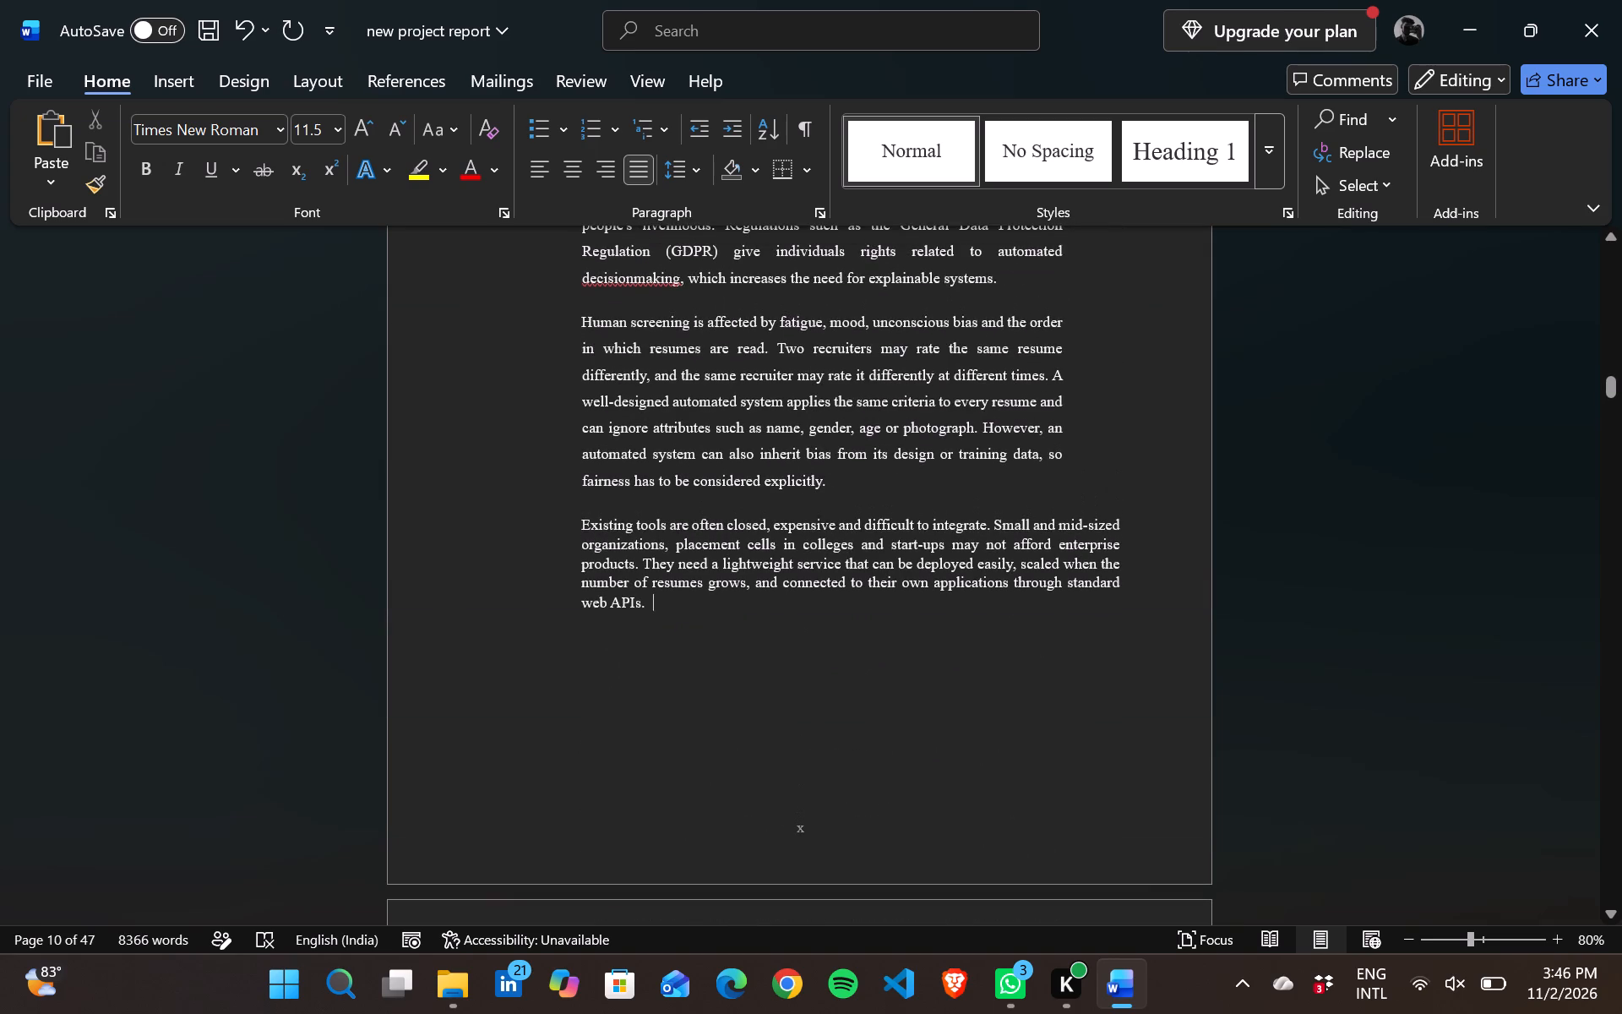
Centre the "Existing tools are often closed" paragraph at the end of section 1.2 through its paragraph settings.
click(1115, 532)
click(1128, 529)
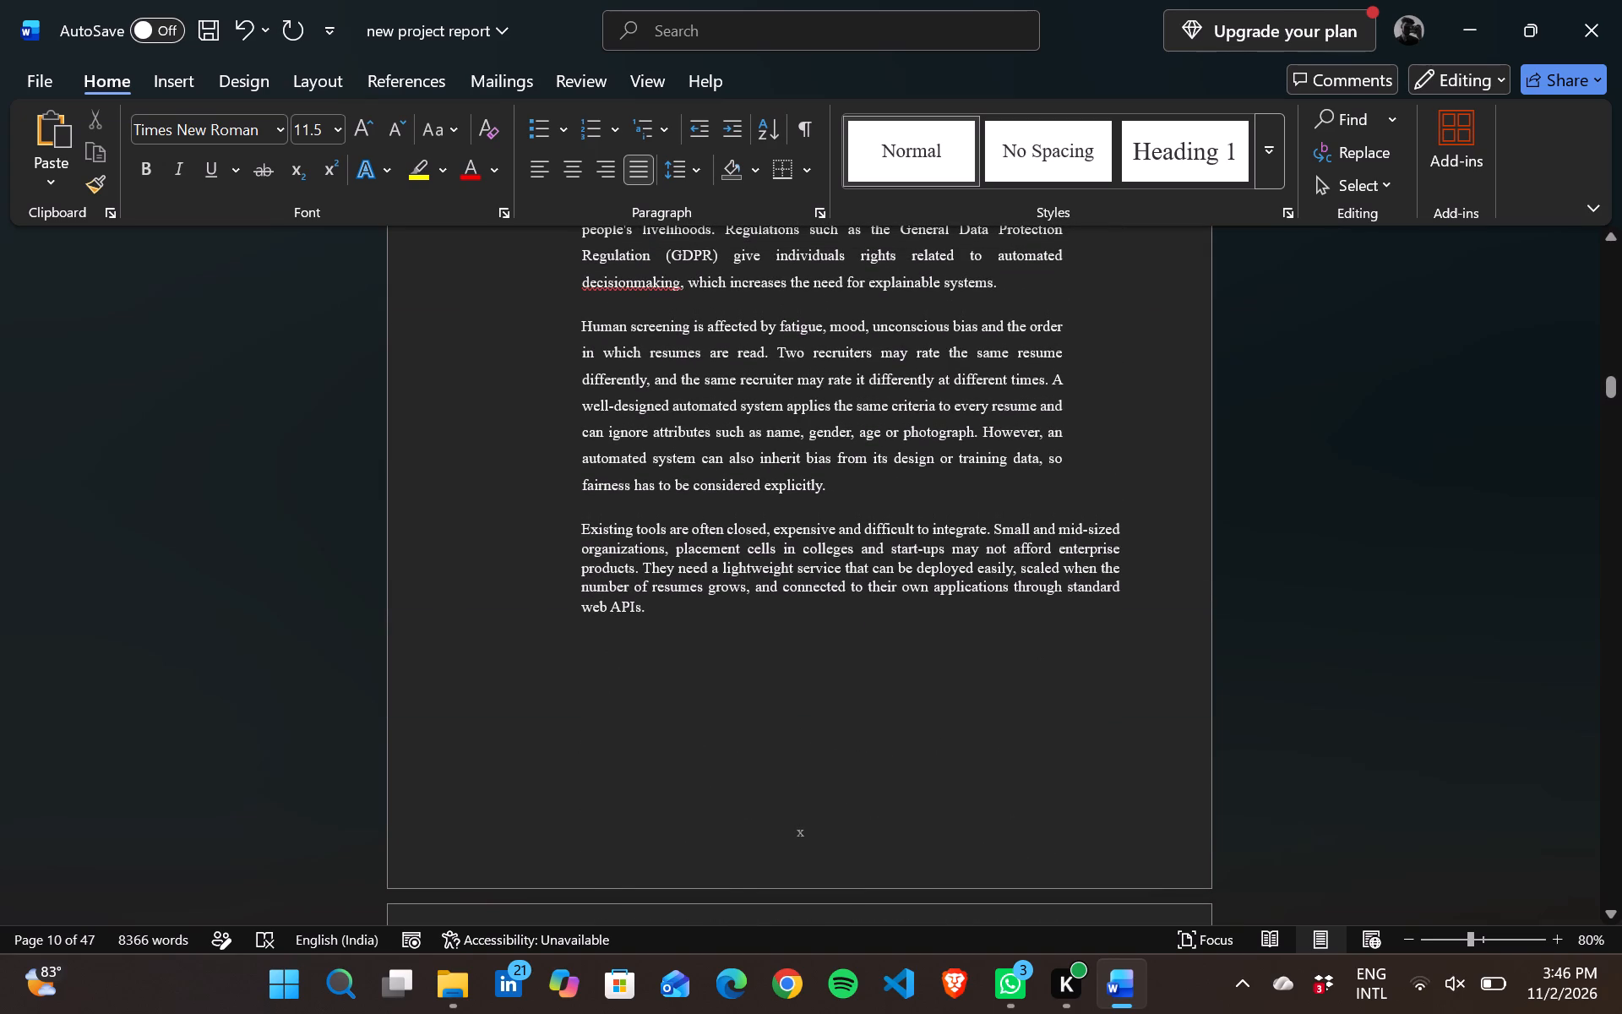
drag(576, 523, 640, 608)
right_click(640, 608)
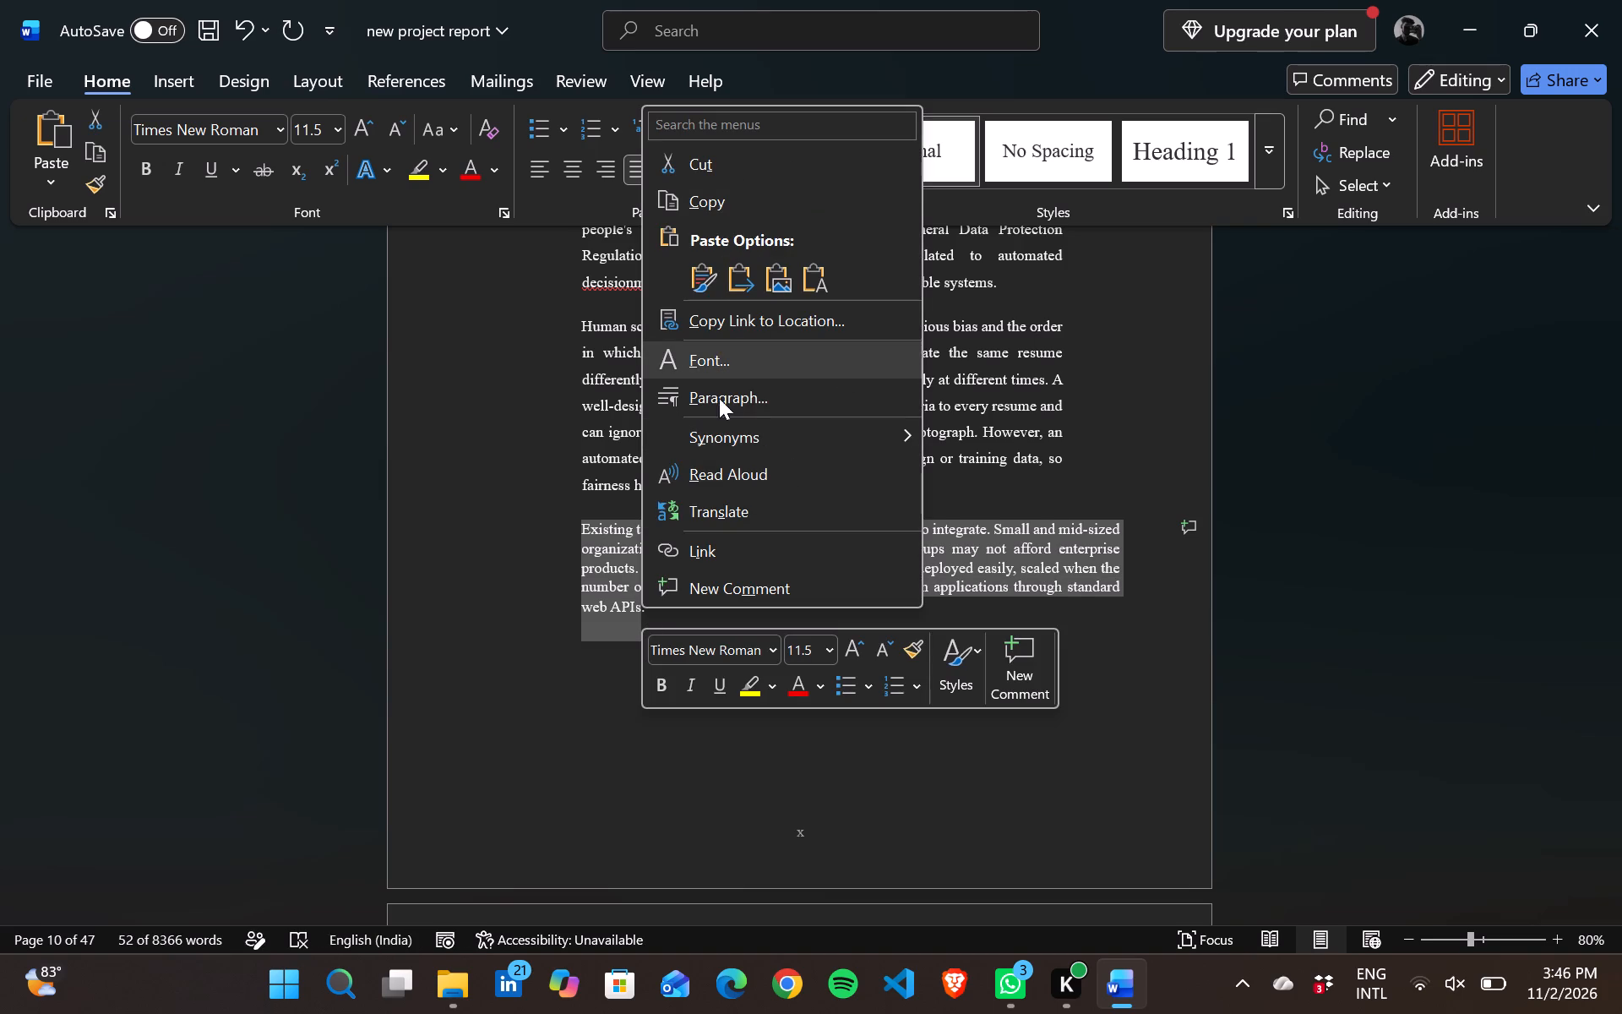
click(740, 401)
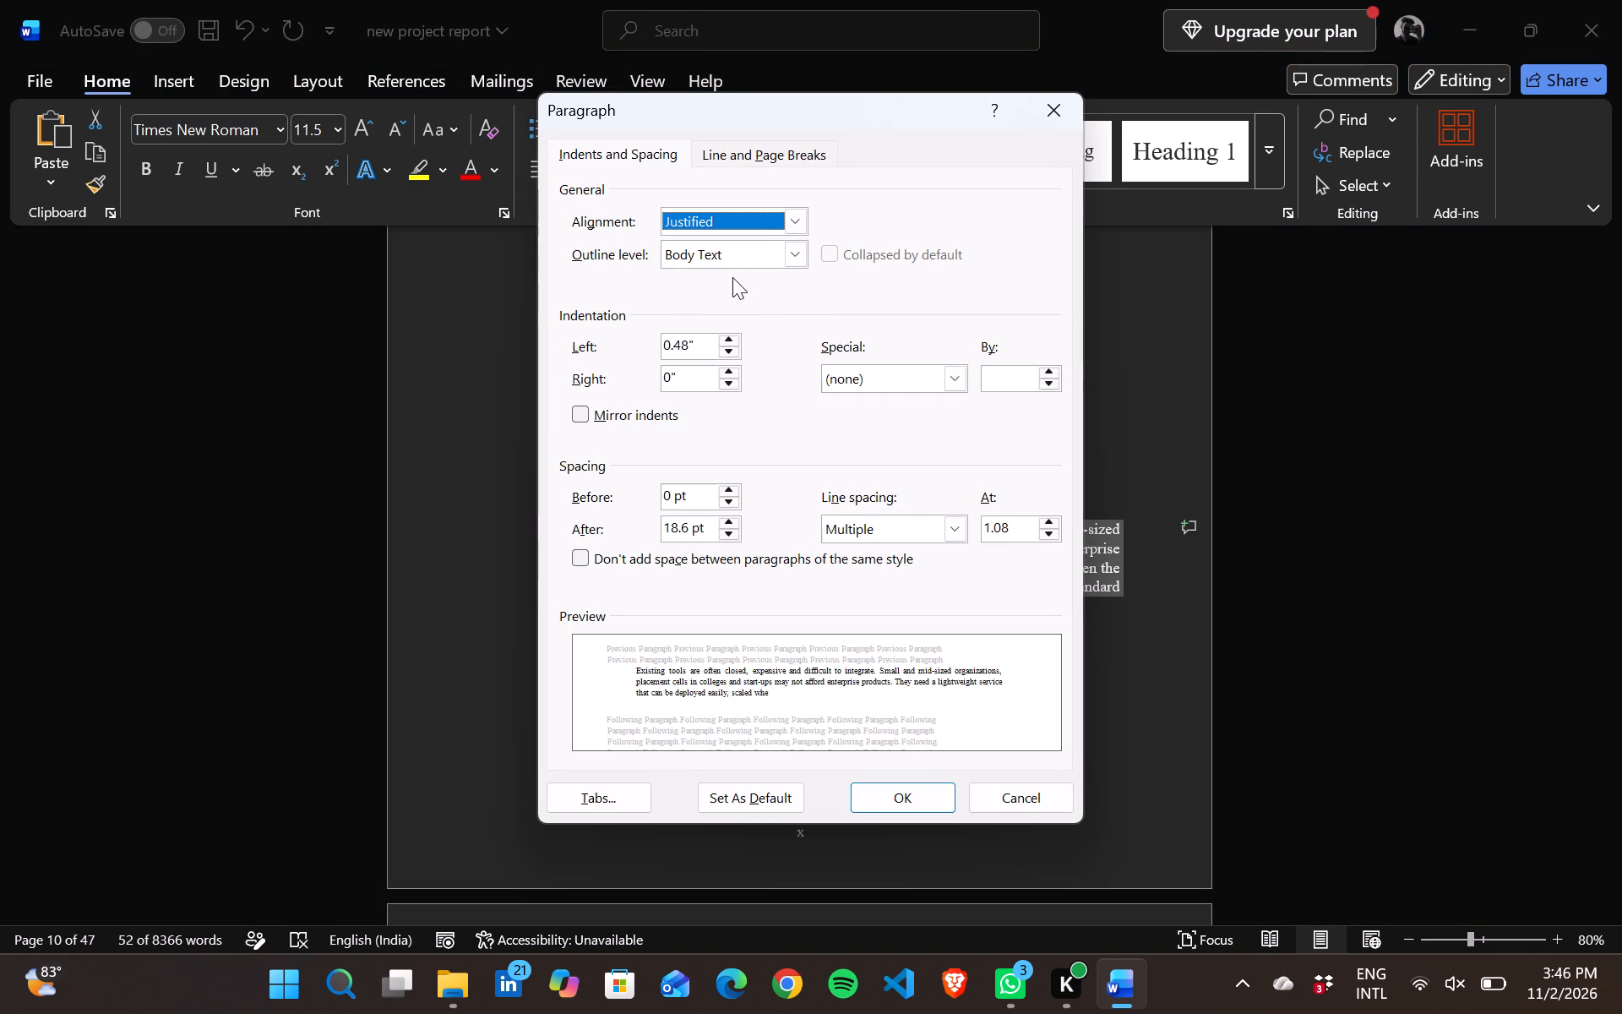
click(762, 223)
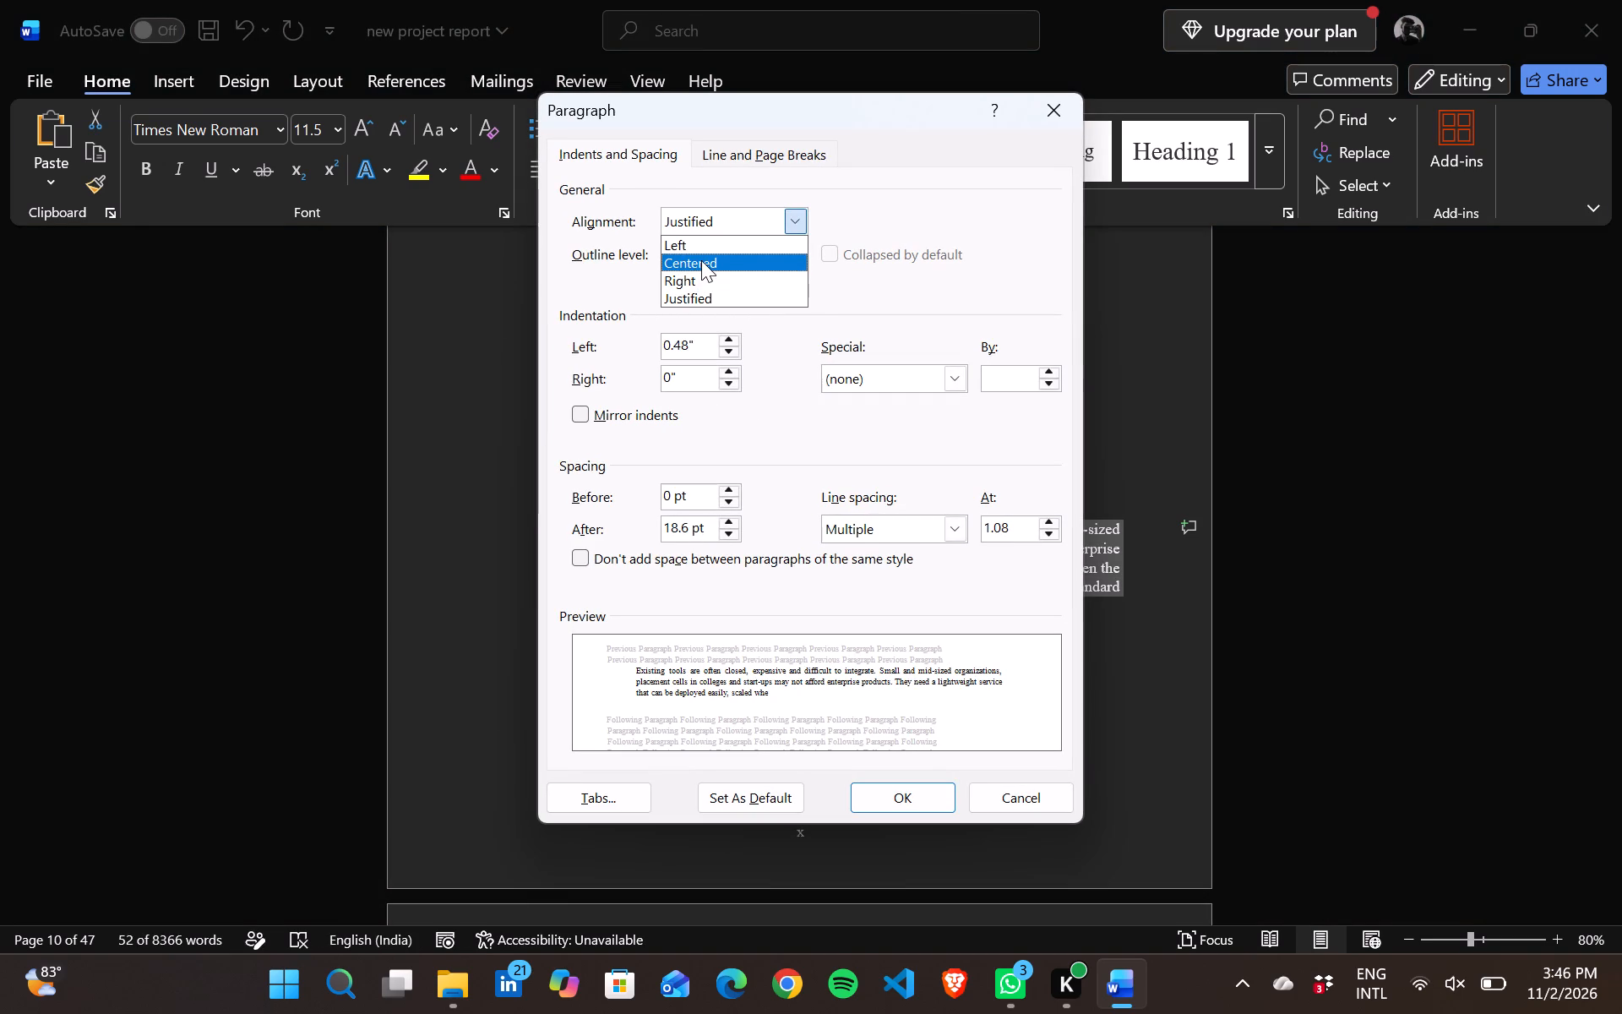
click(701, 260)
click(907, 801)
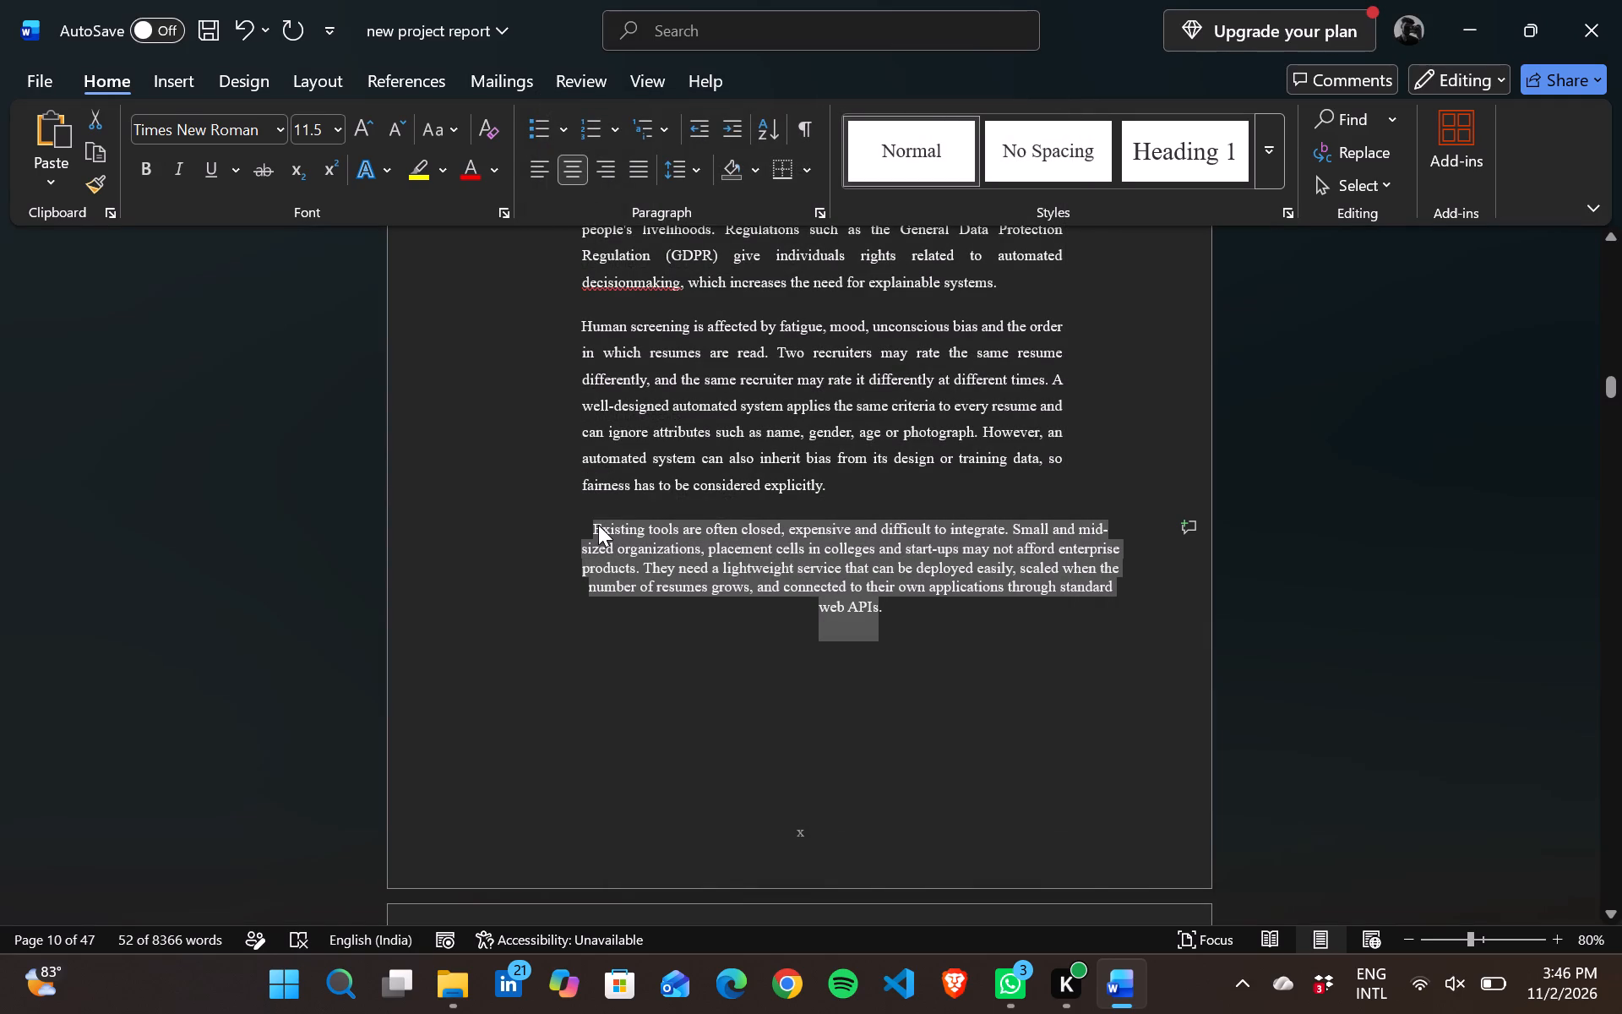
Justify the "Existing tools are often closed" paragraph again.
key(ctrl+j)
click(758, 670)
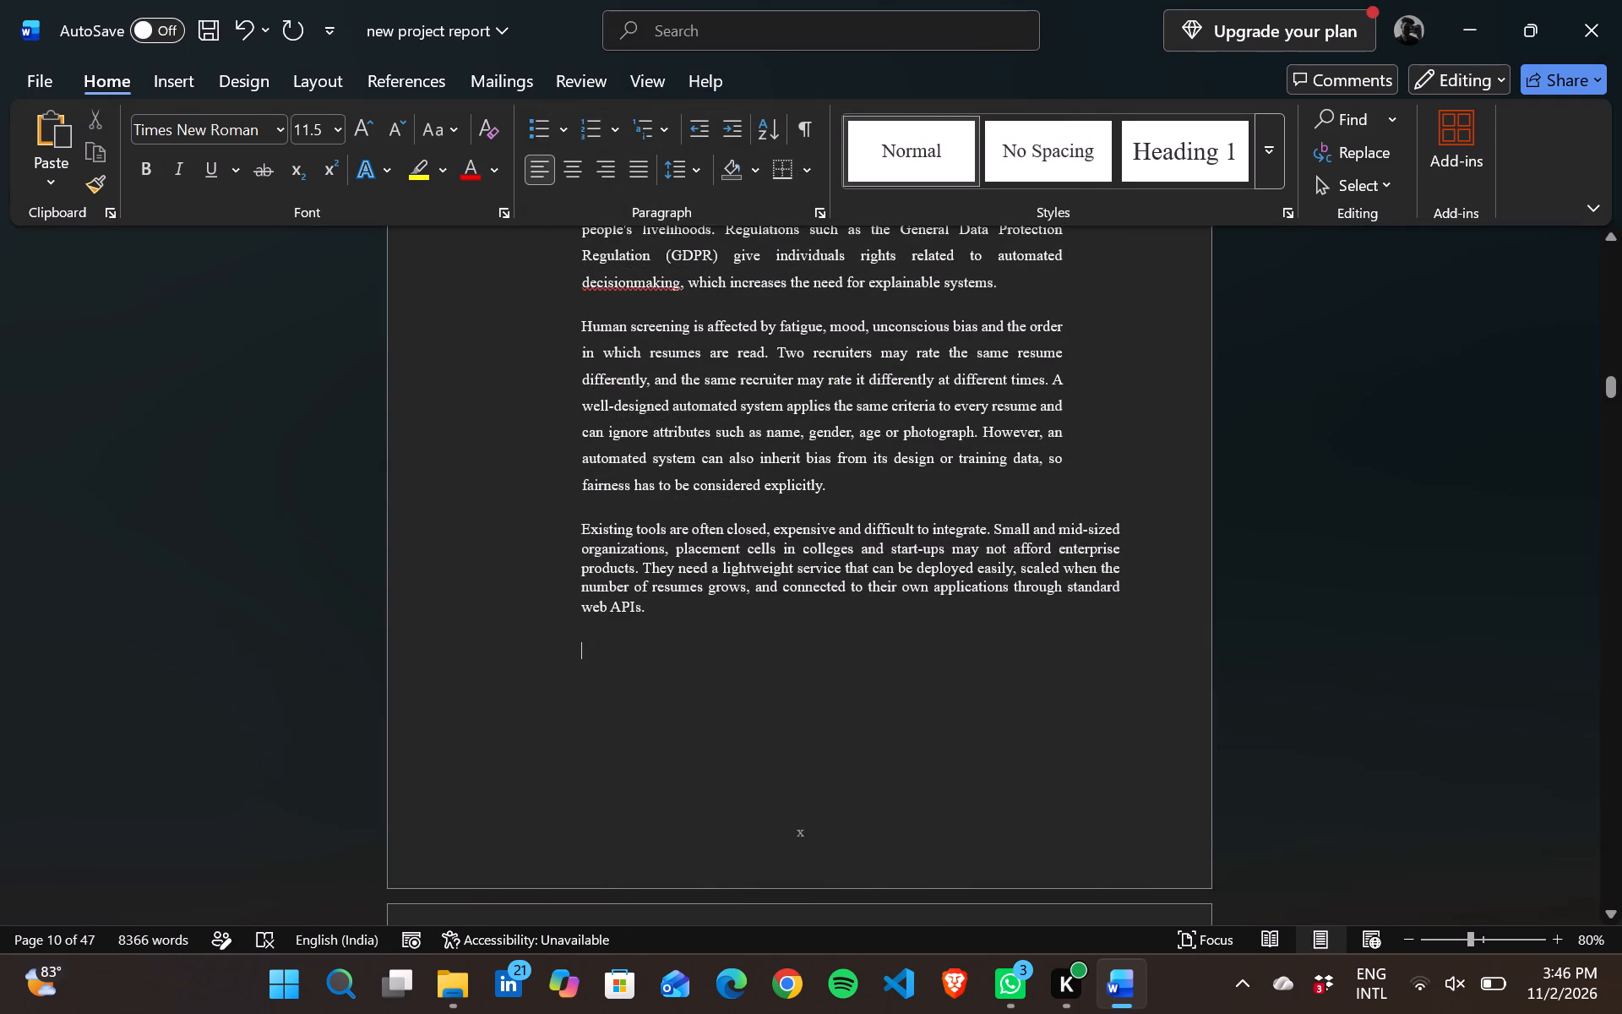
Left-align the "Existing tools are often closed" paragraph at the end of section 1.2.
drag(654, 607, 638, 602)
drag(638, 602, 465, 537)
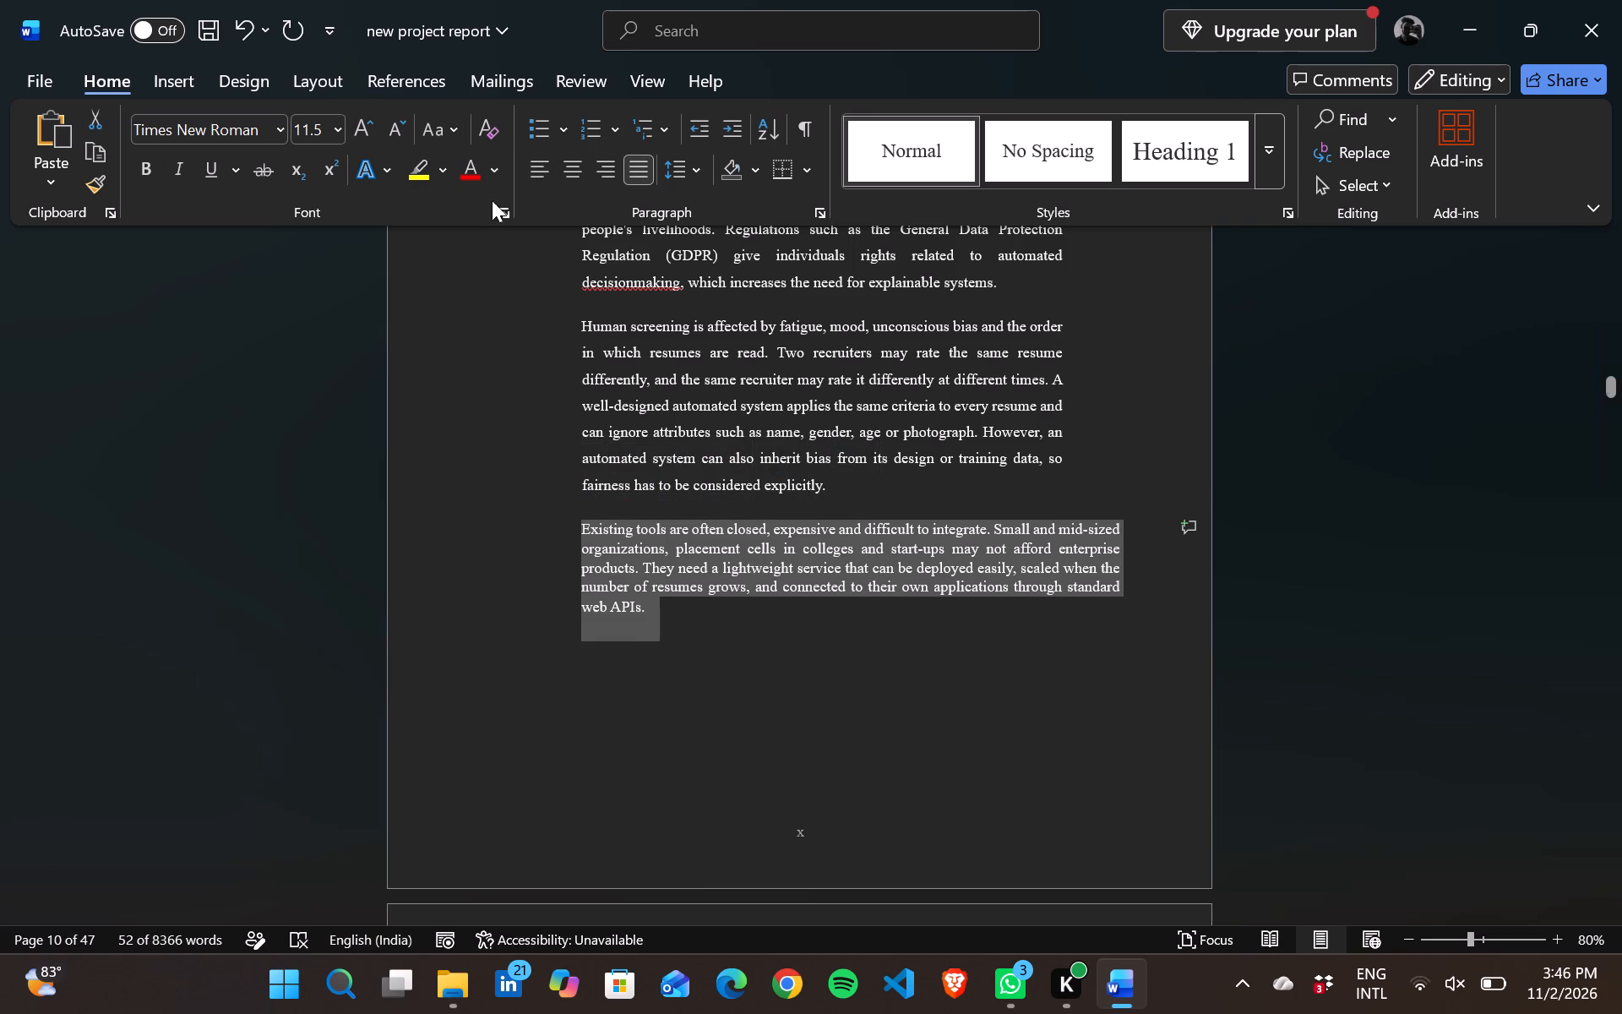
click(536, 172)
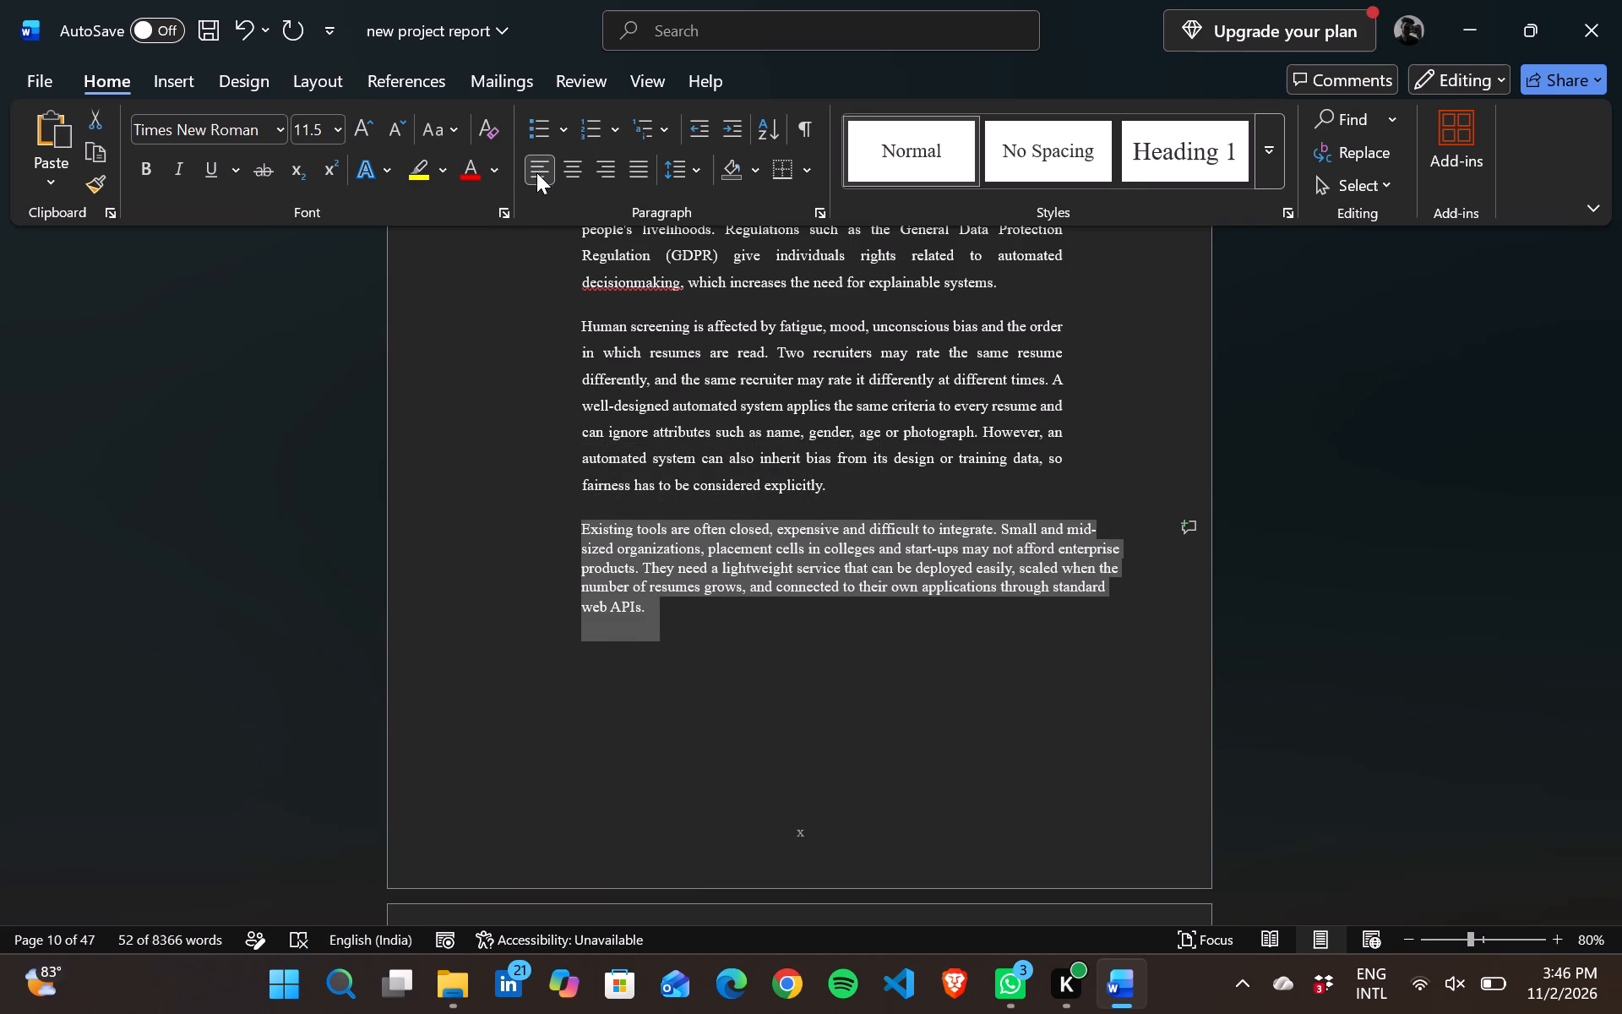
click(1131, 506)
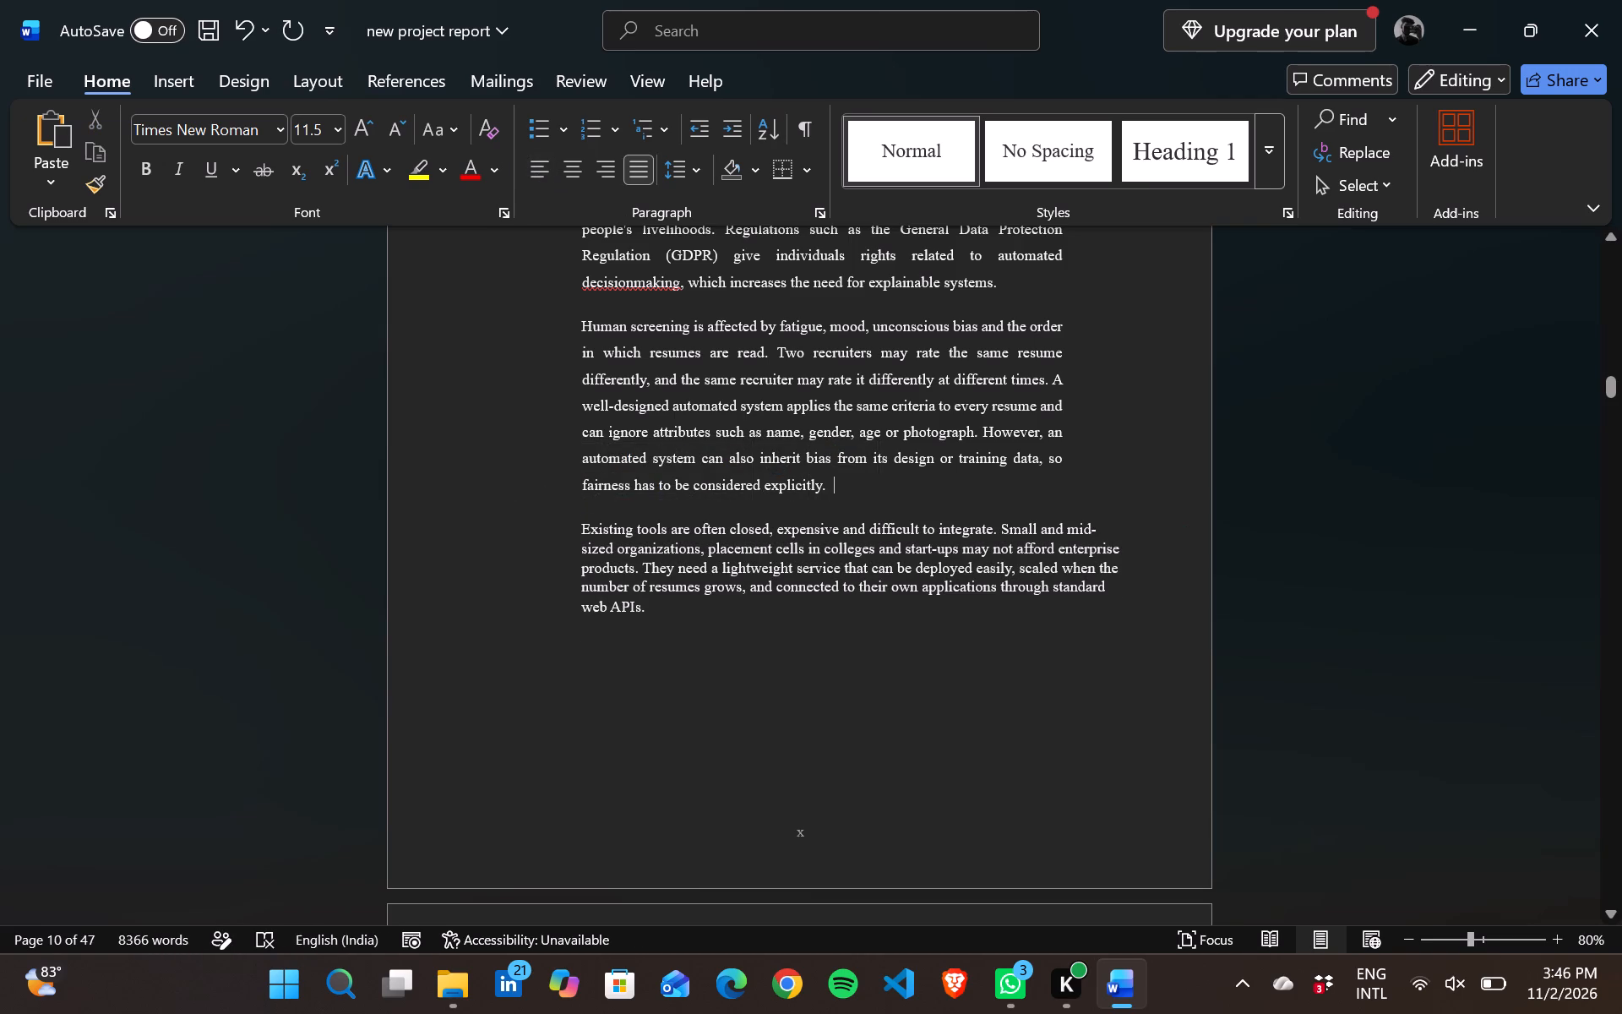
Compare the width, margins and line spacing of the "Existing tools" paragraph with the other paragraphs of section 1.2 on page x.
ctrl+scroll(1130, 454, down, 1)
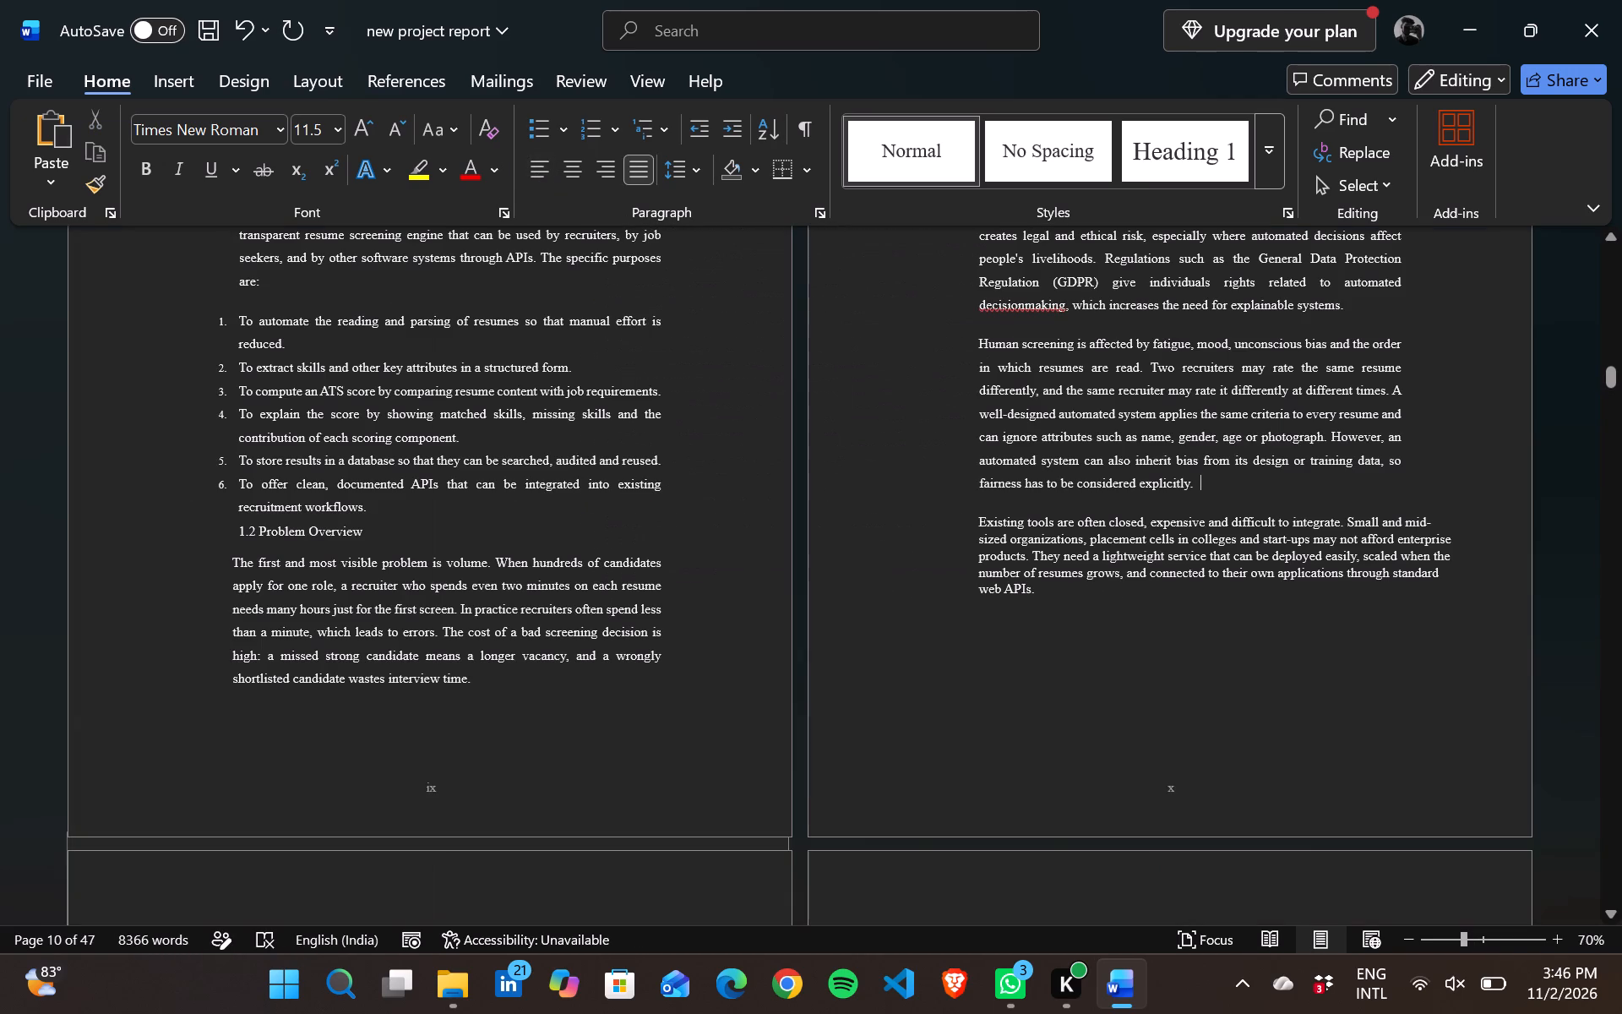
ctrl+scroll(1130, 454, up, 3)
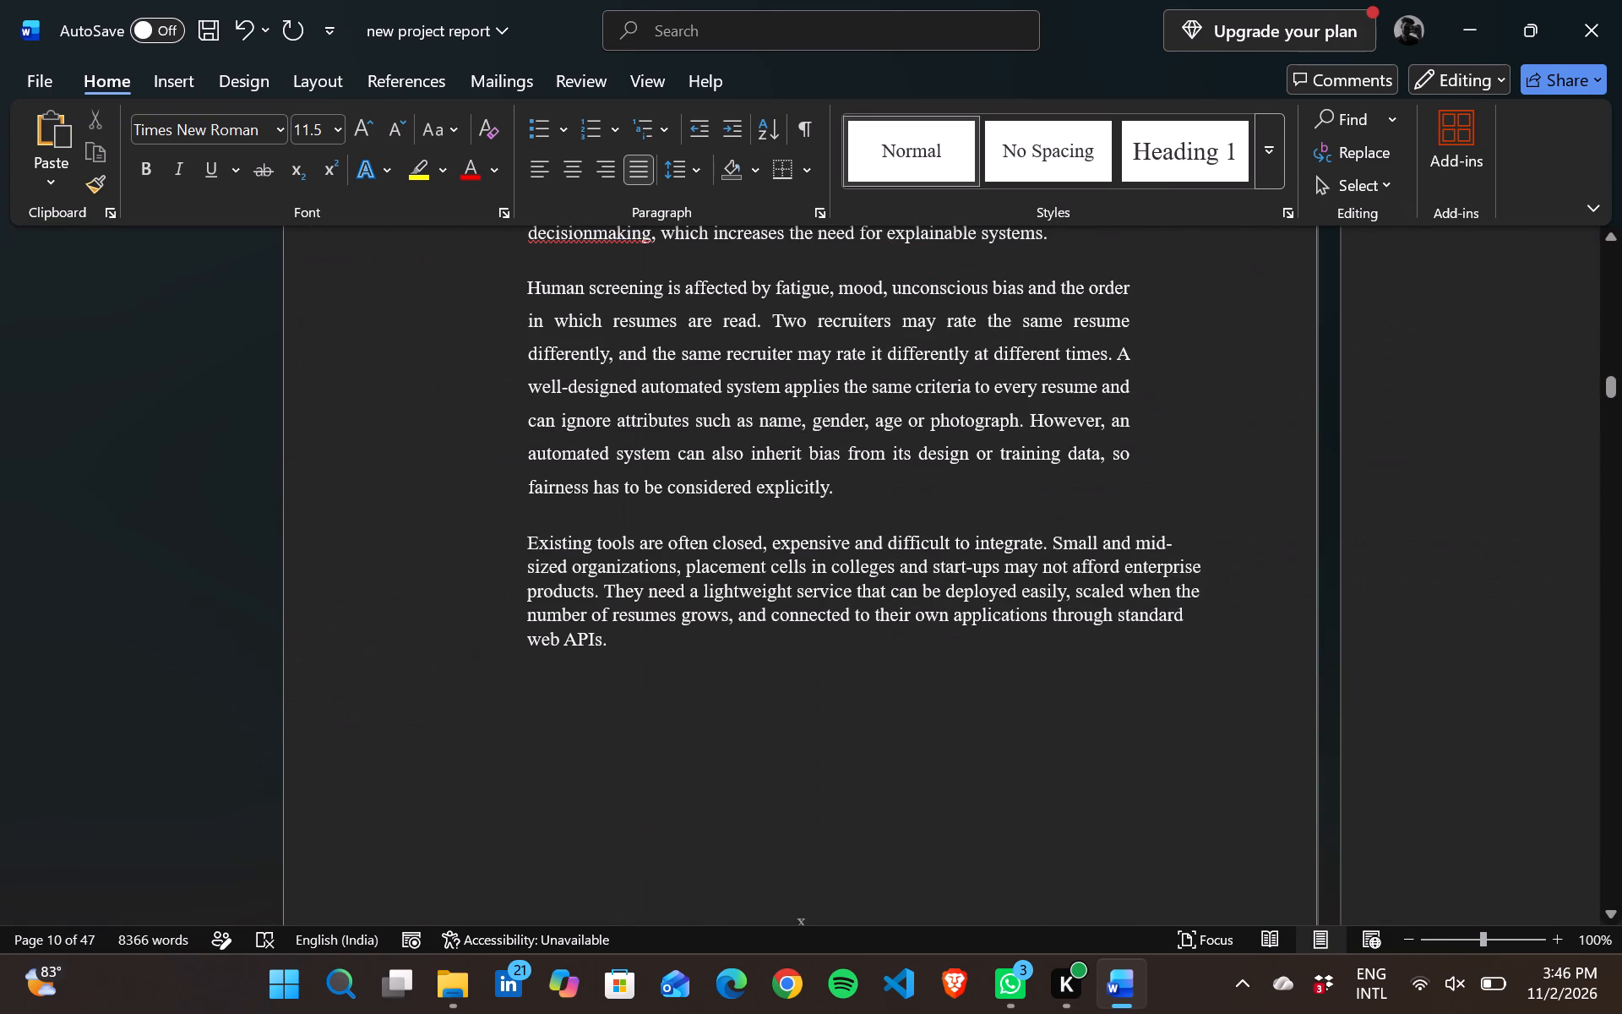
scroll(1130, 454, up, 2)
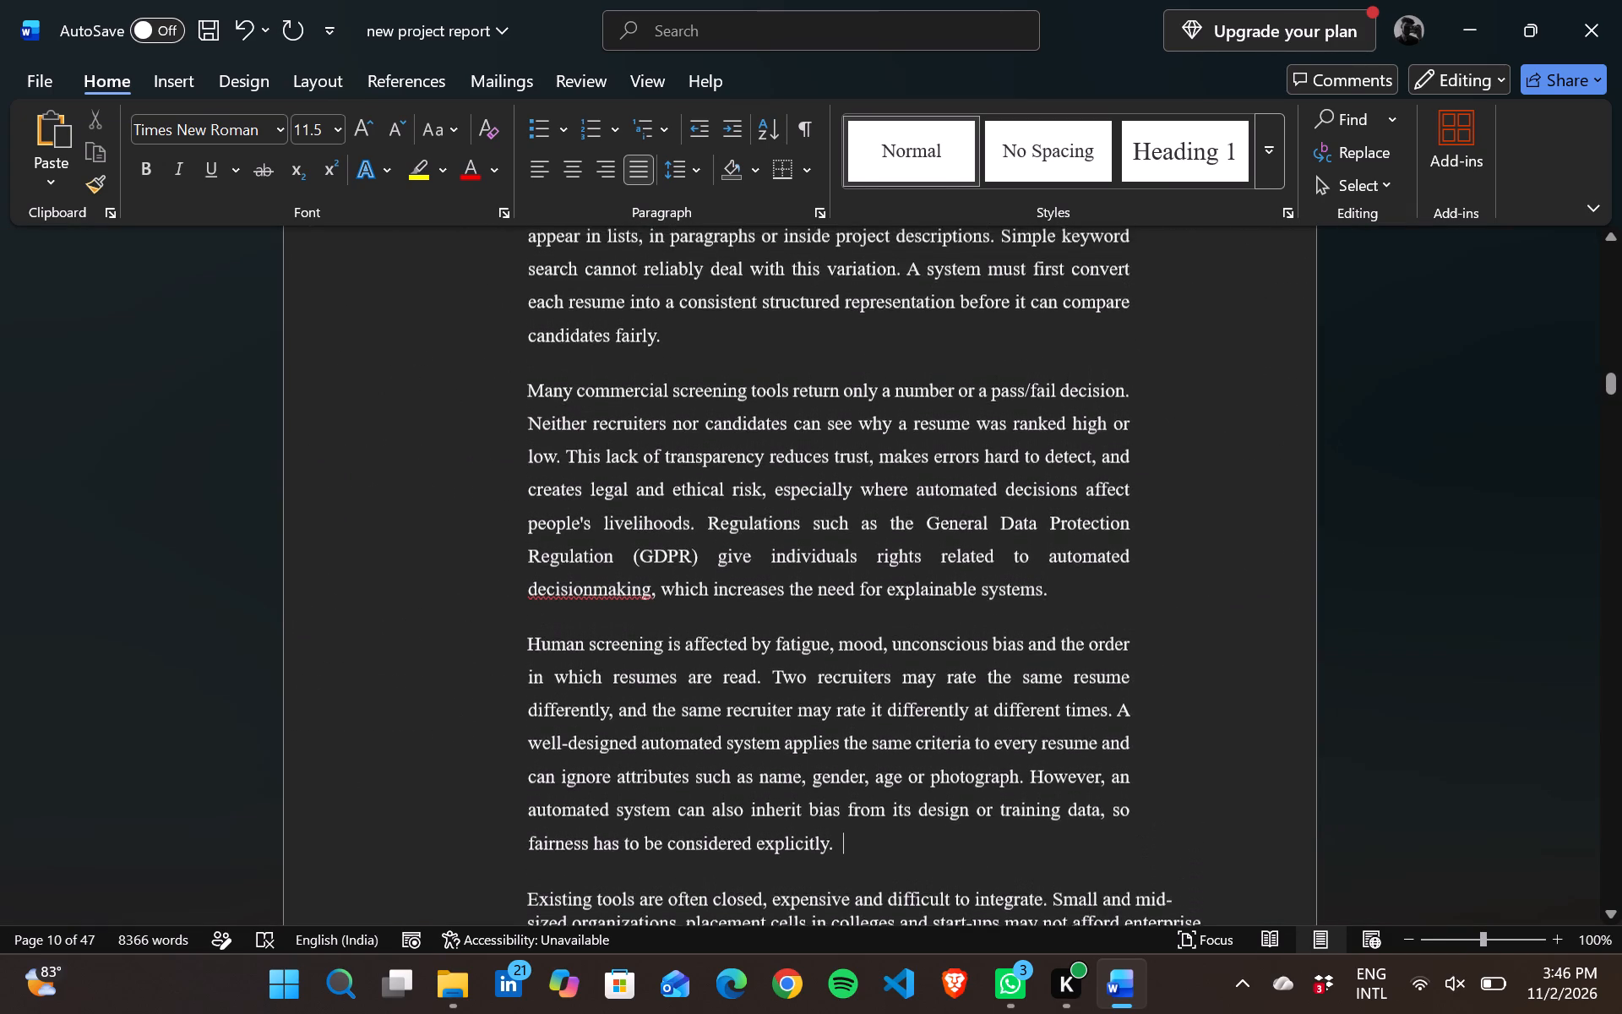
scroll(1130, 454, up, 1)
scroll(1130, 454, down, 1)
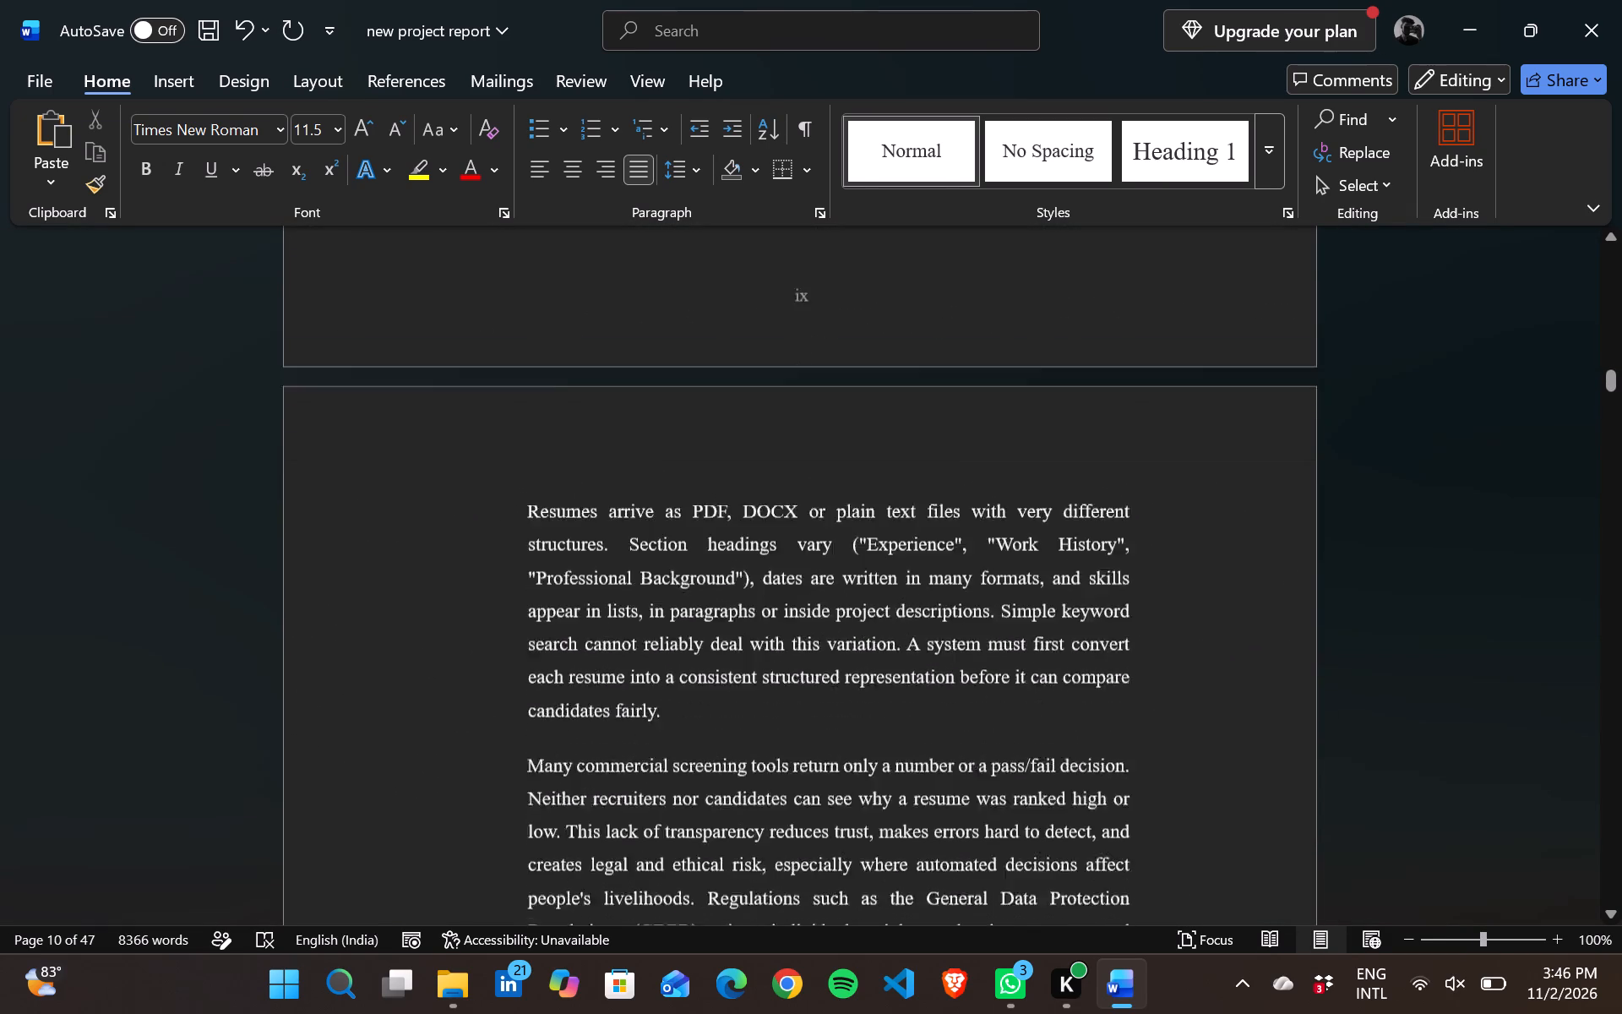
scroll(1130, 454, down, 3)
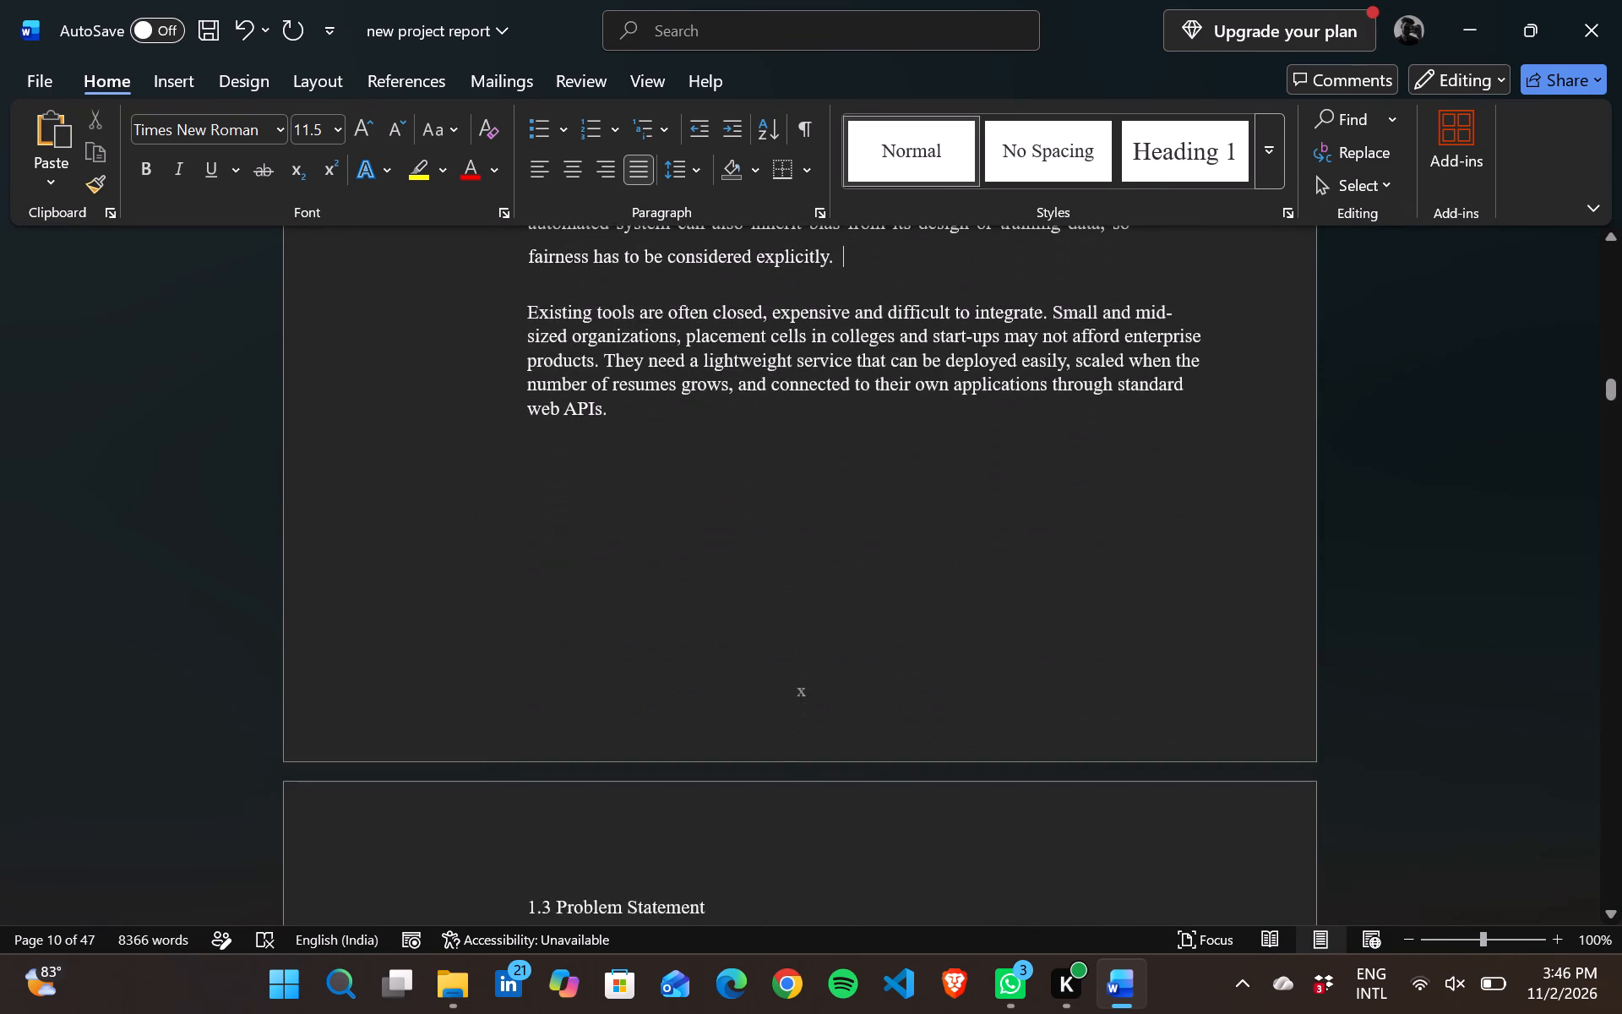
scroll(1130, 454, up, 2)
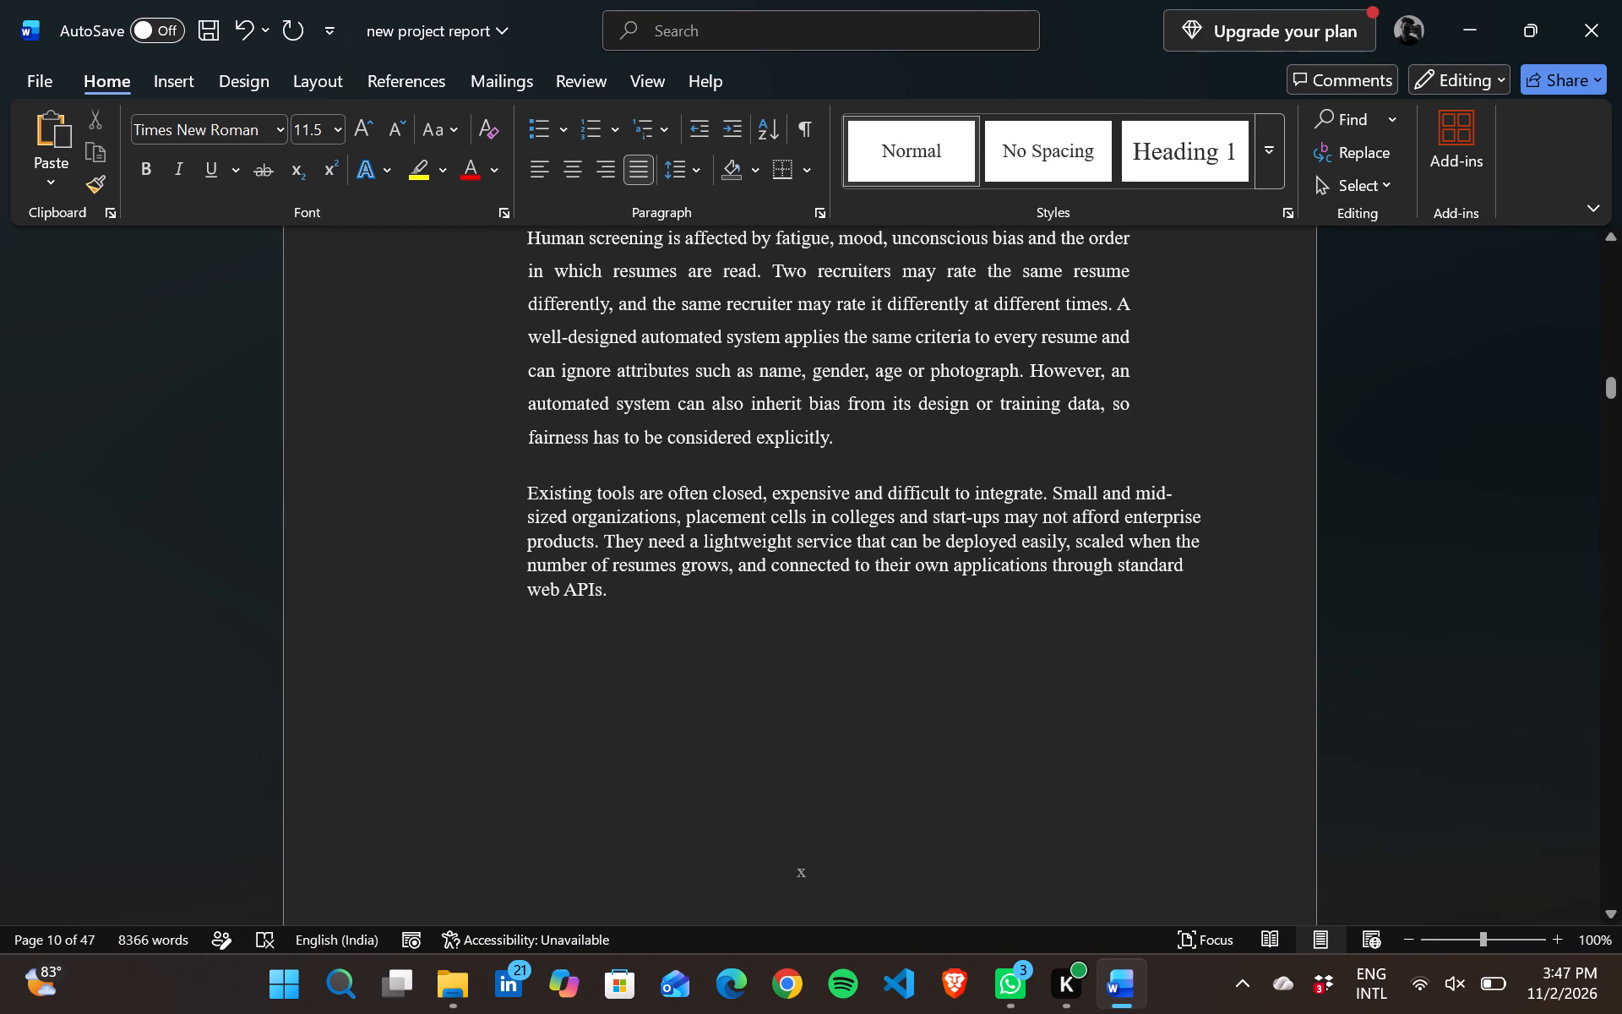
Set the left indent of the "Existing tools are often closed" paragraph to 0" in its paragraph settings.
drag(637, 600, 545, 496)
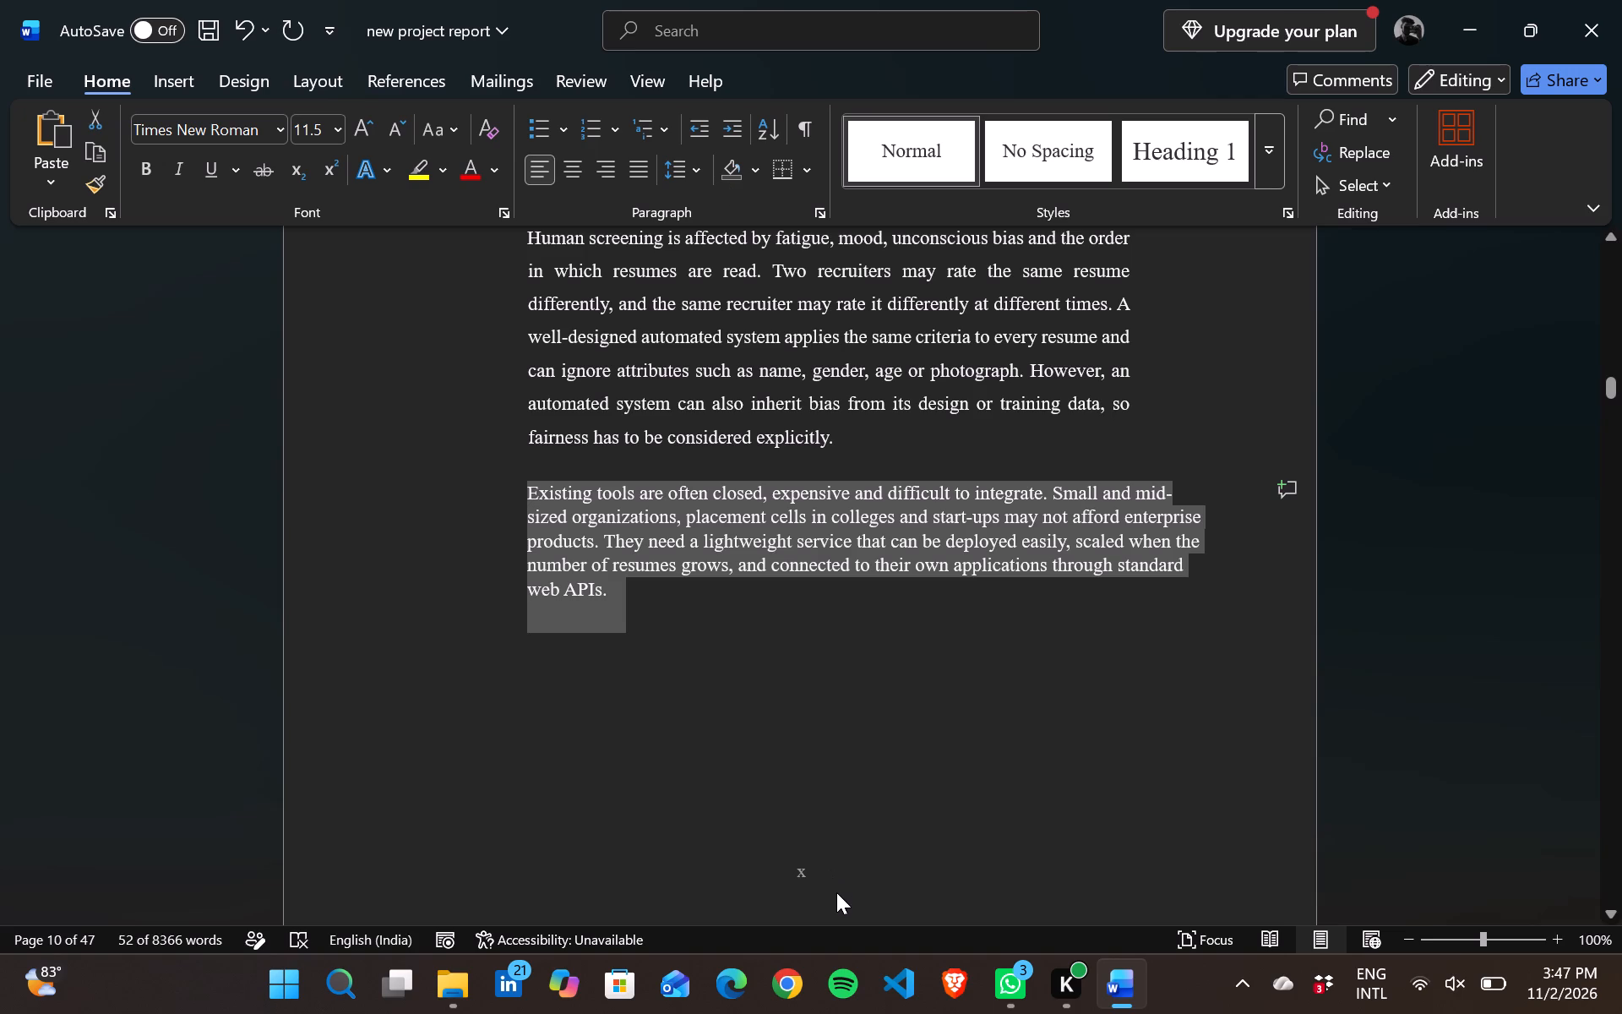
right_click(943, 657)
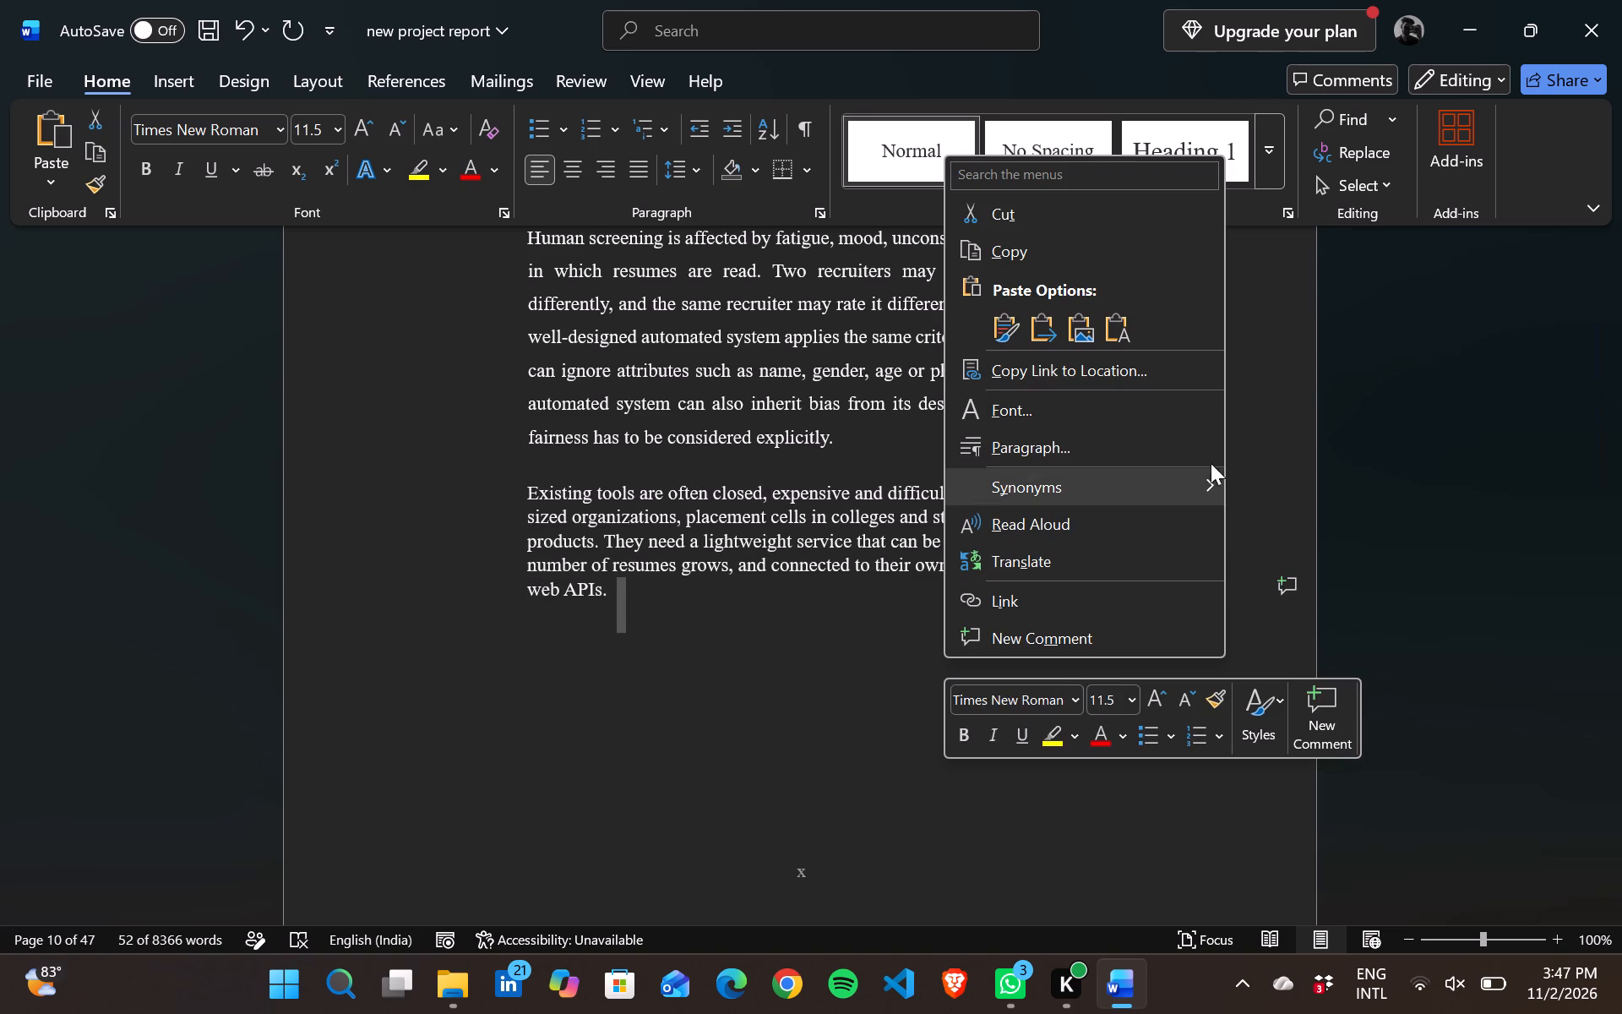
click(1057, 434)
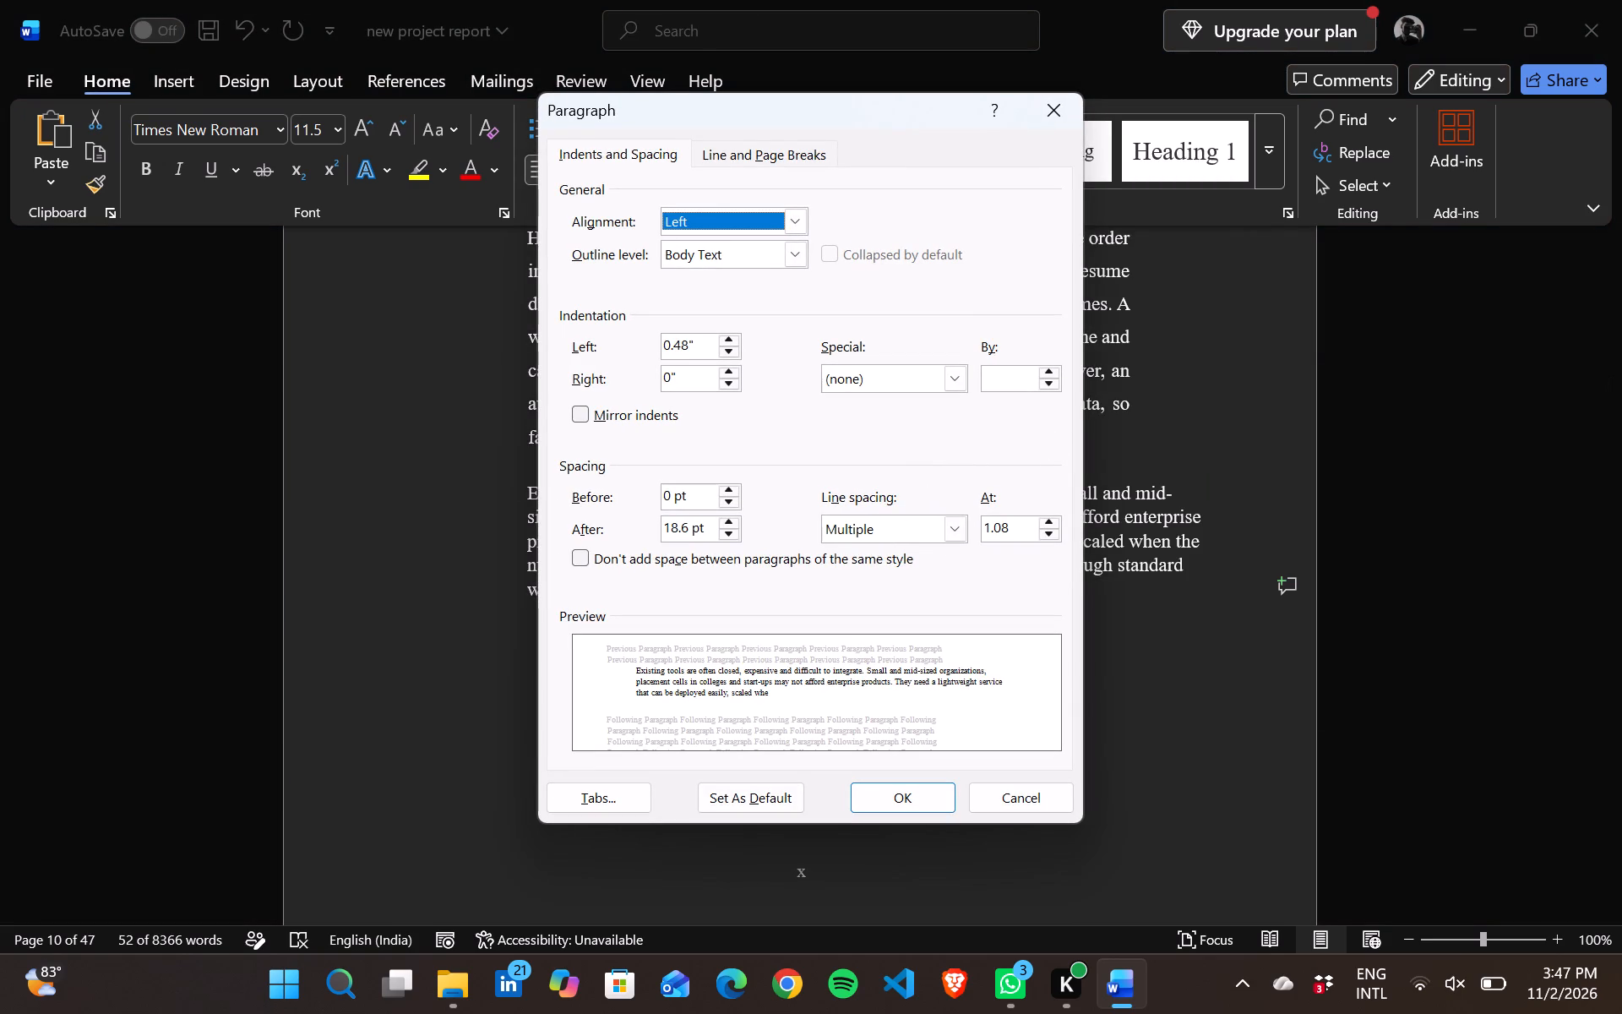
click(956, 384)
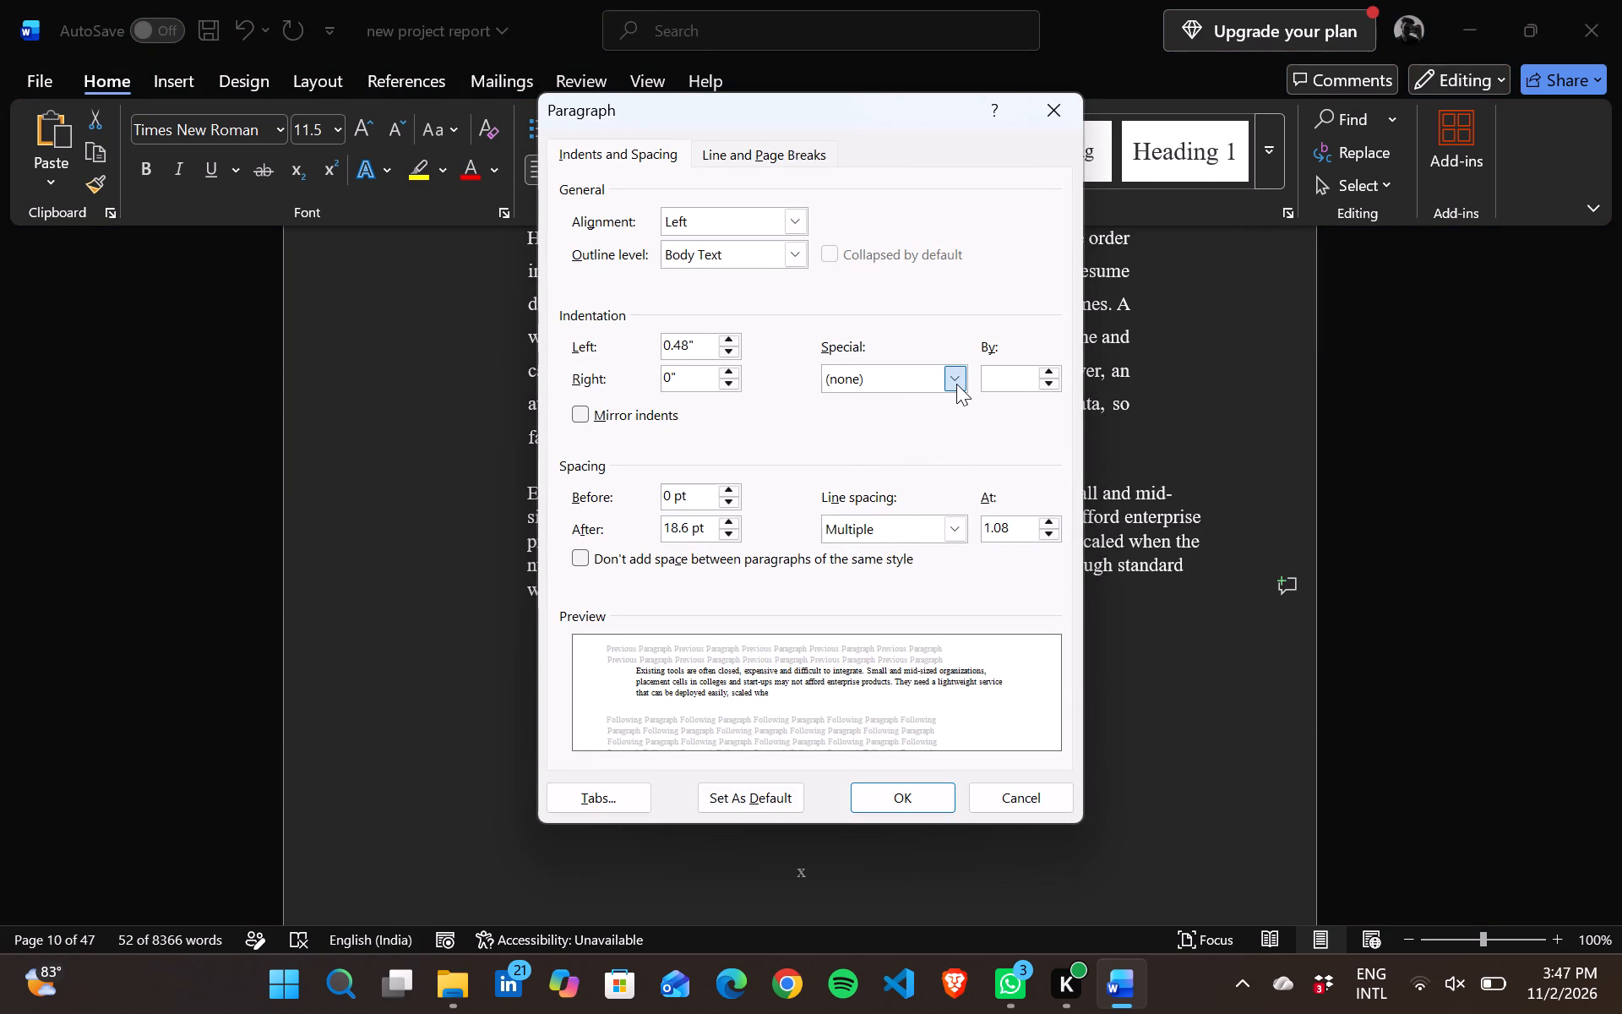
click(956, 384)
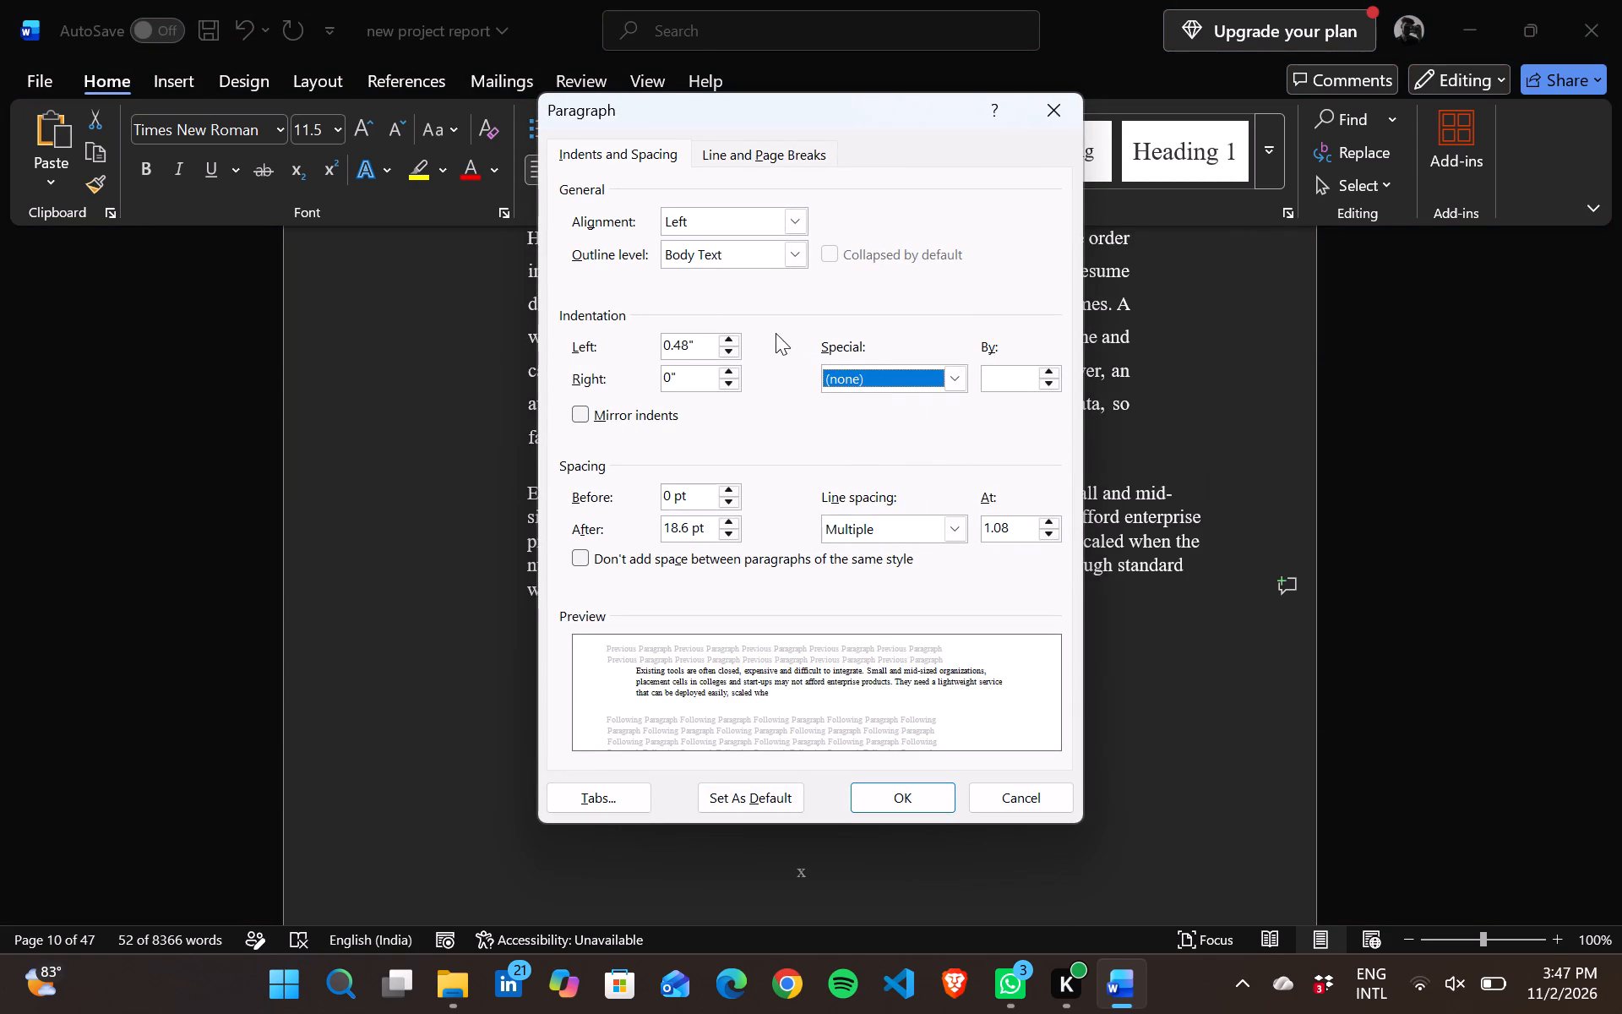
click(721, 335)
click(721, 335)
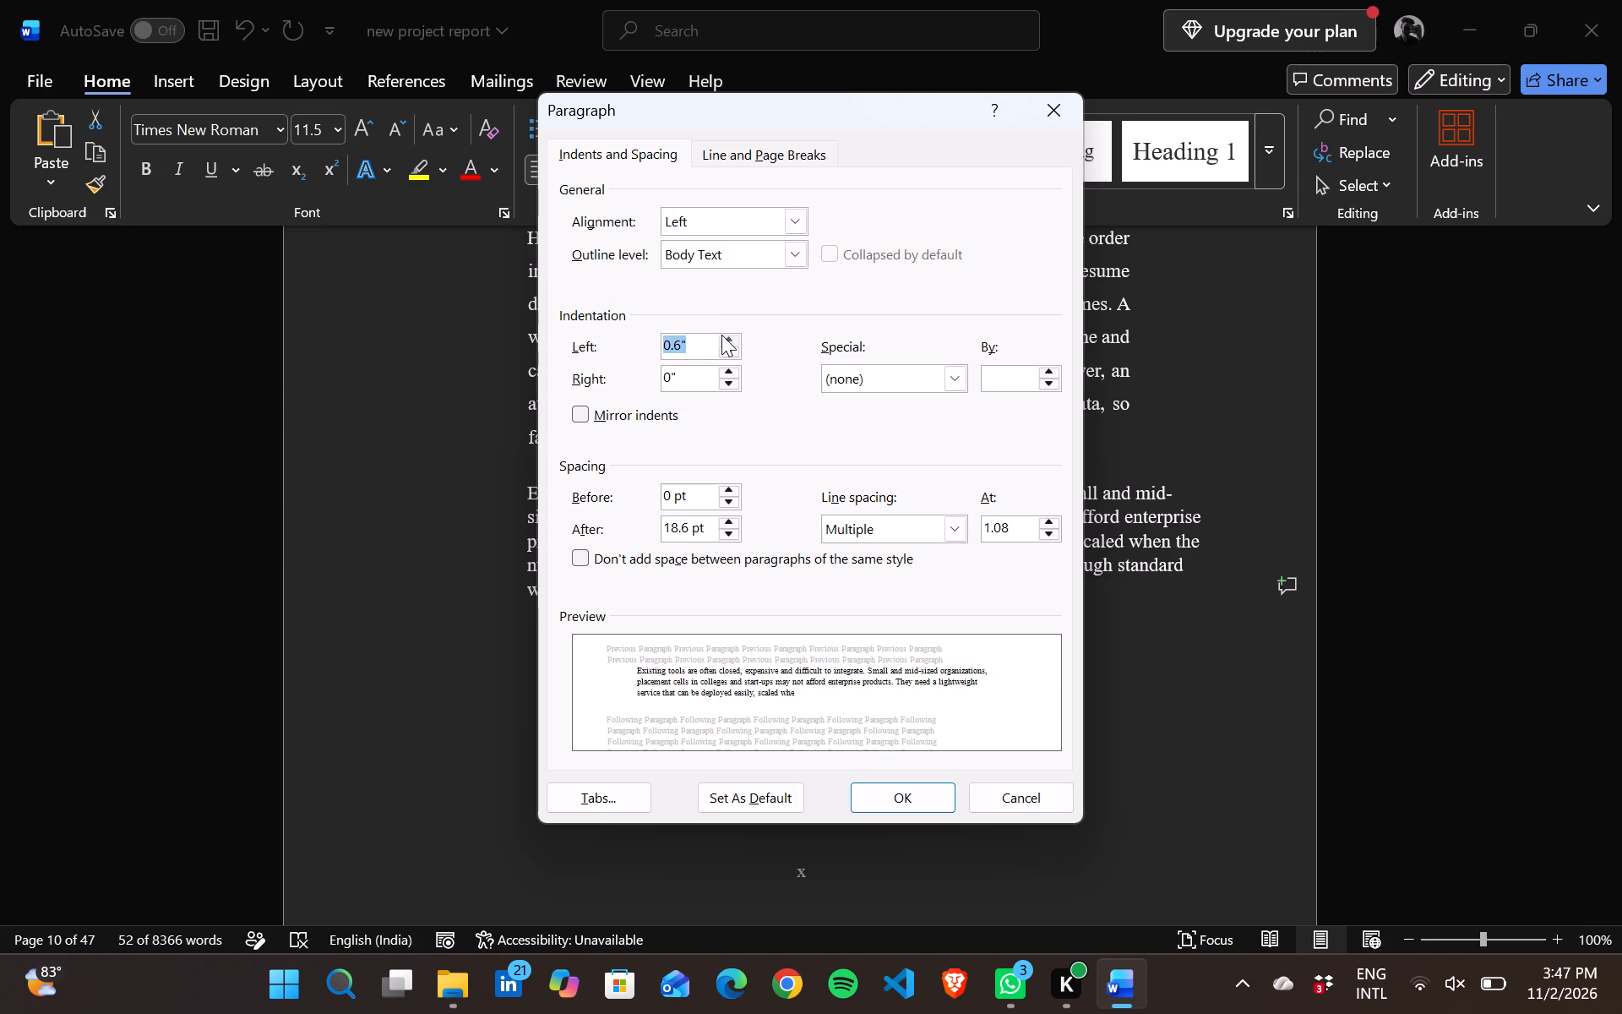
click(721, 335)
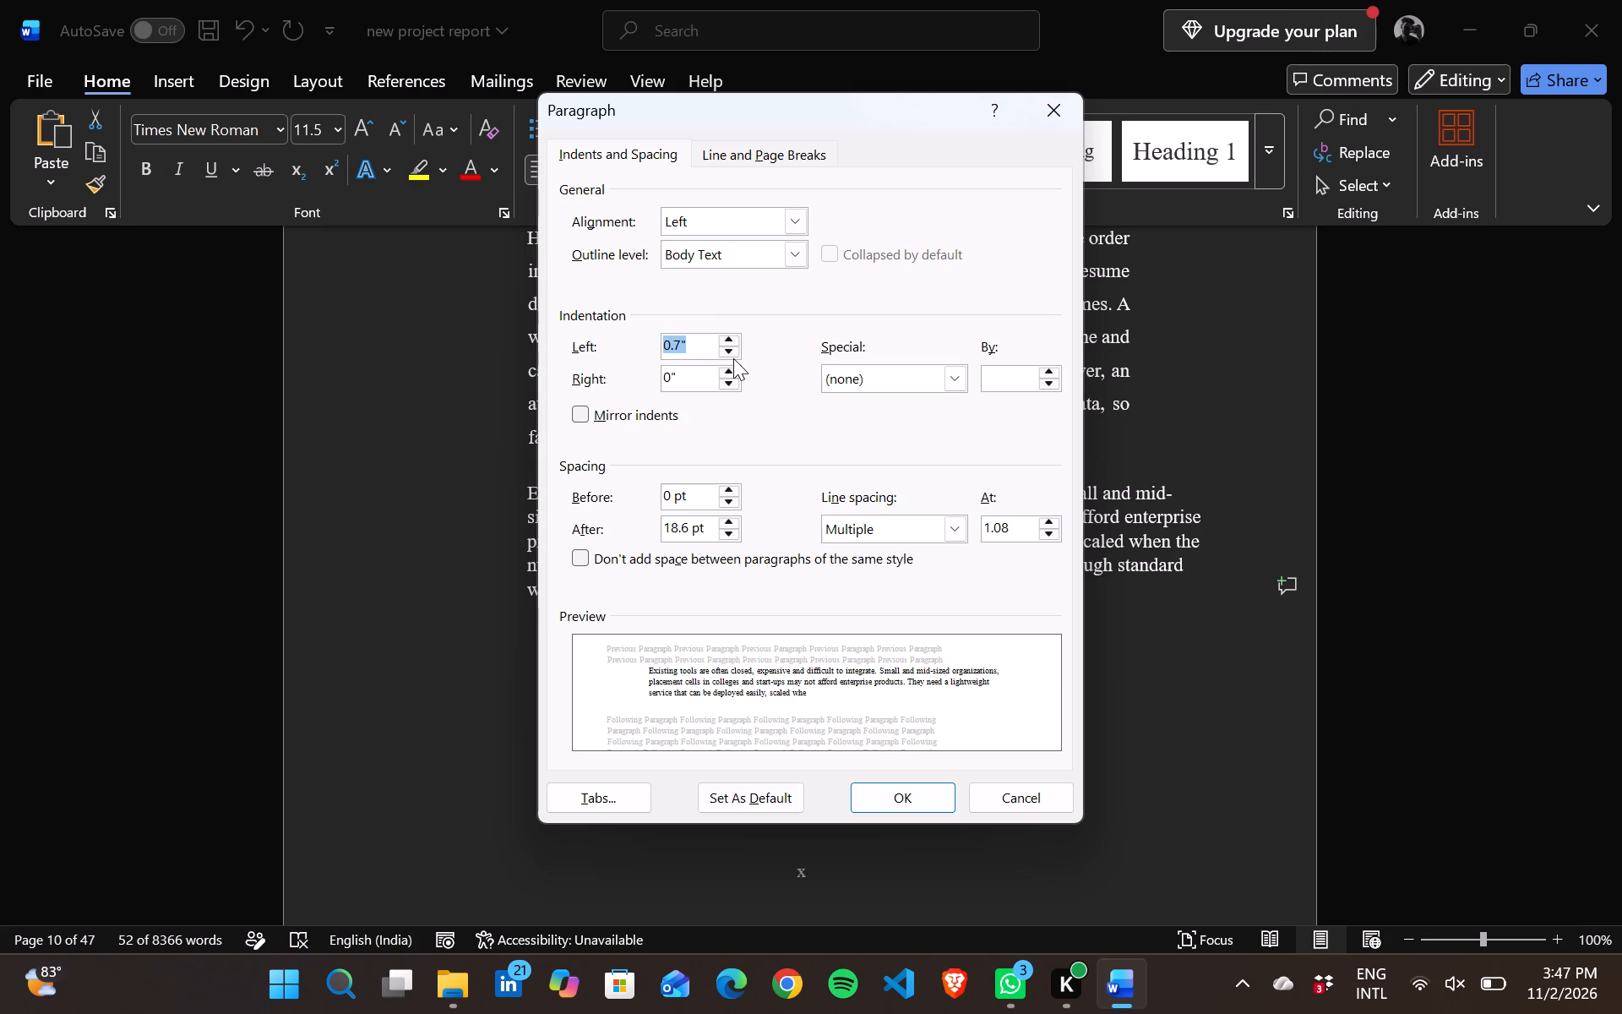
click(733, 349)
click(733, 349)
triple_click(733, 349)
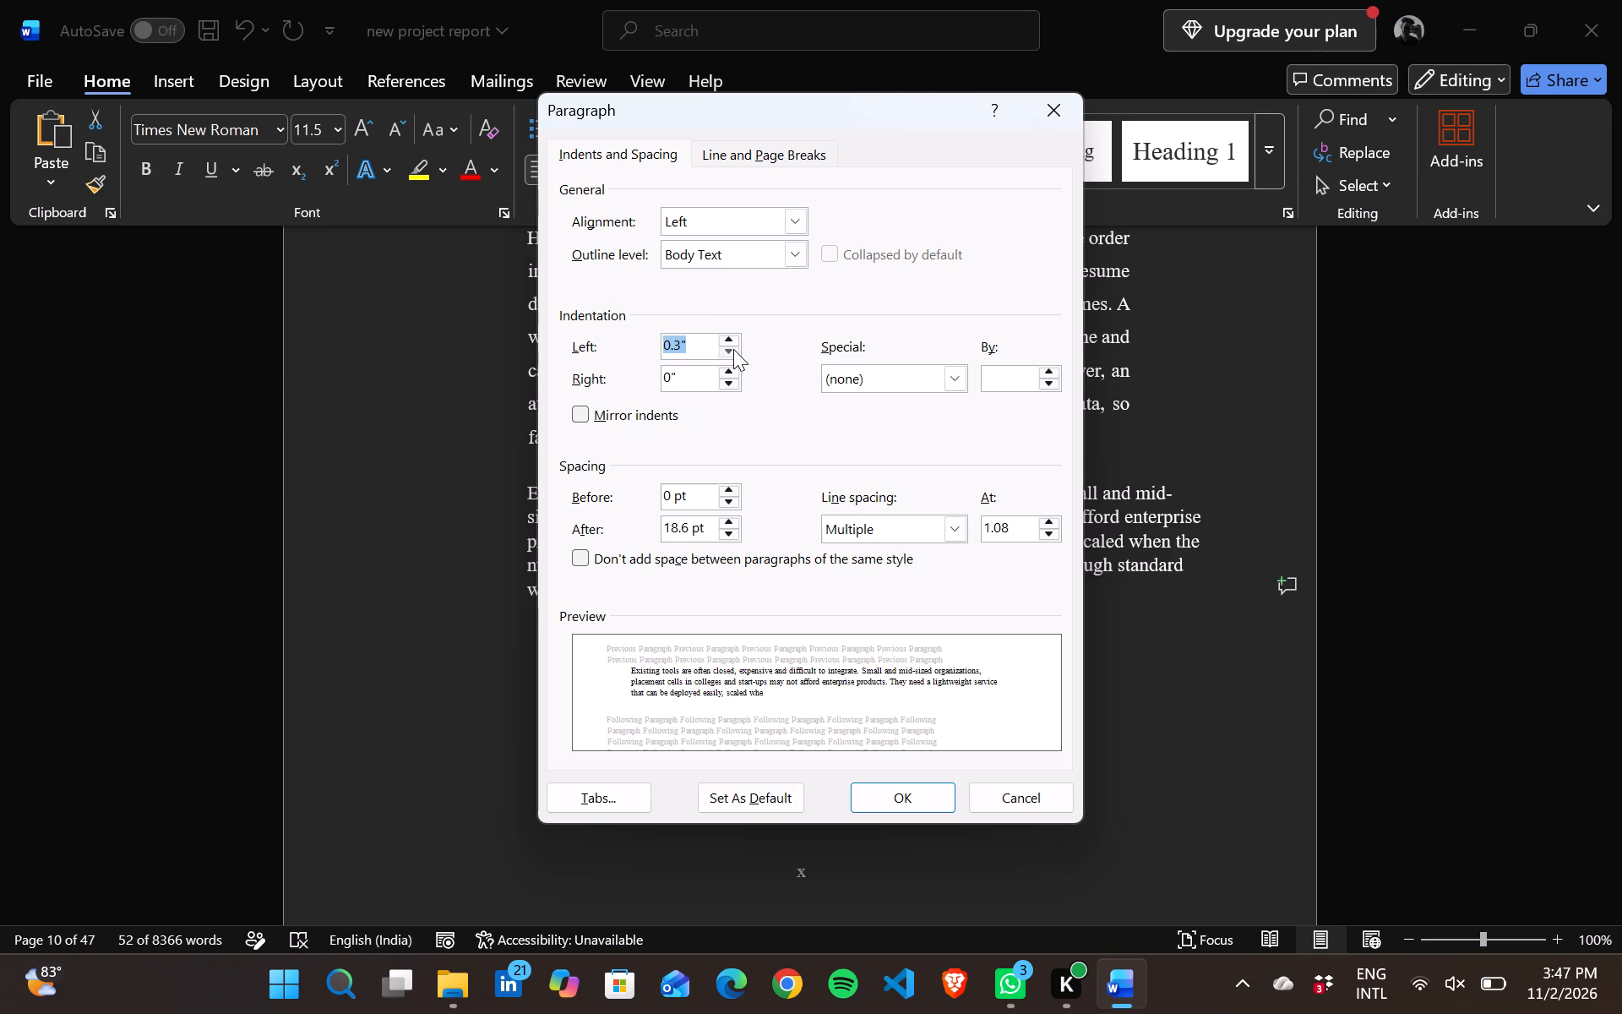
click(733, 349)
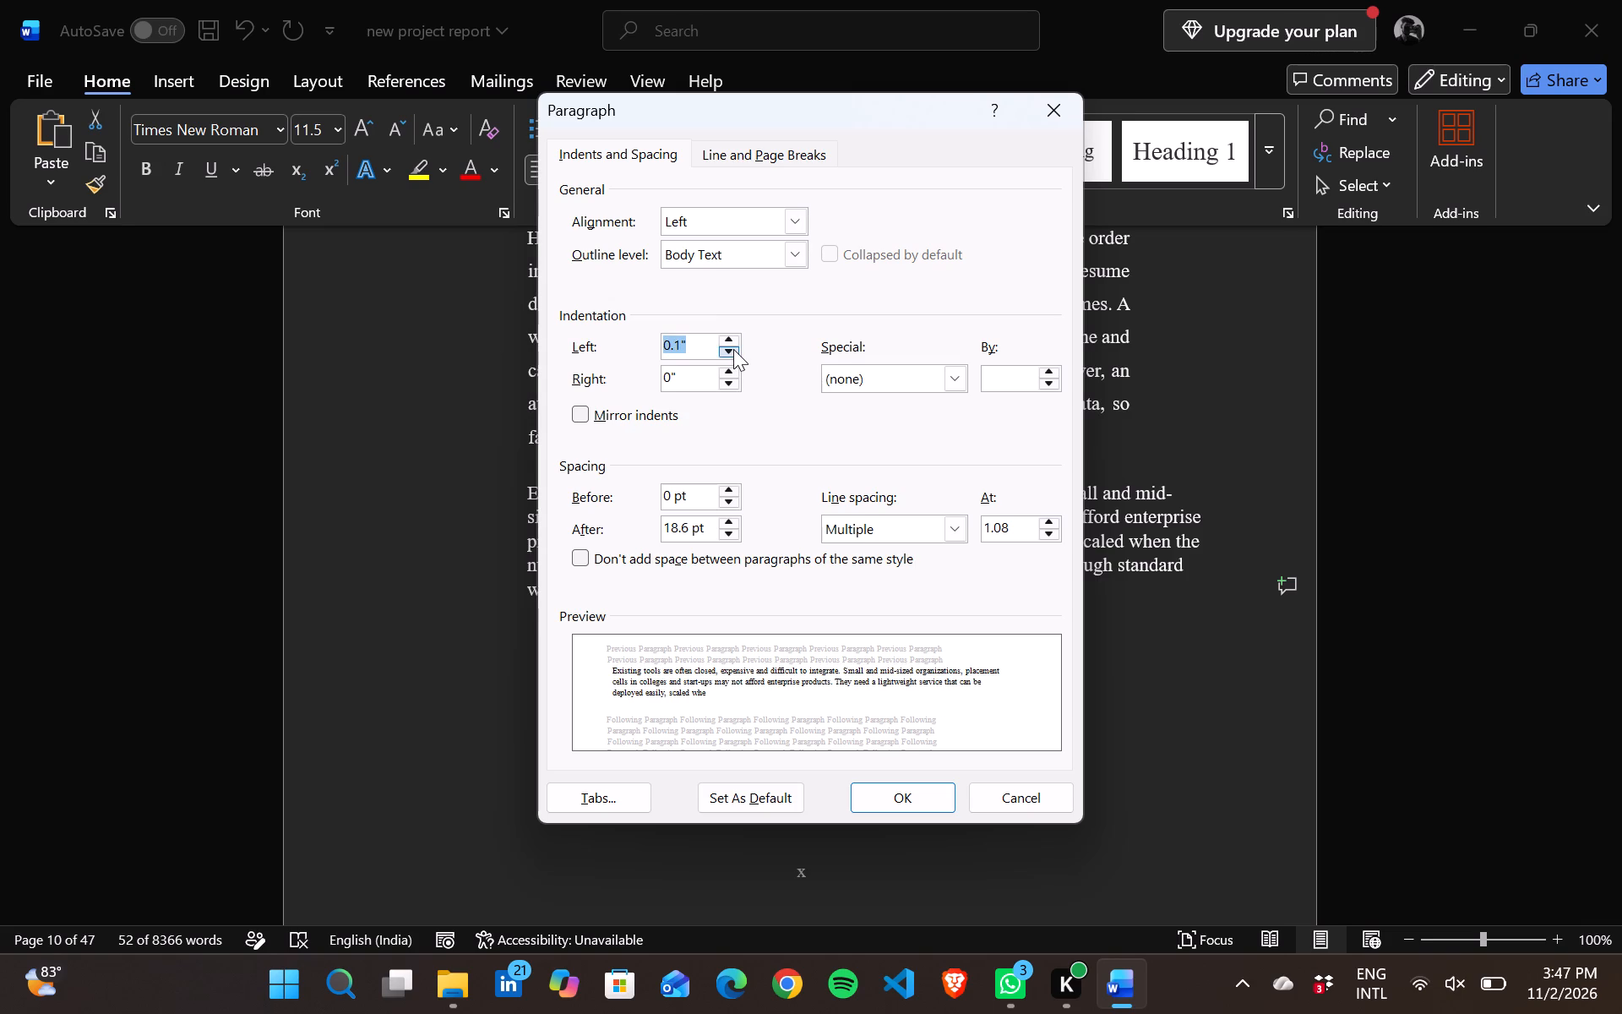
click(733, 349)
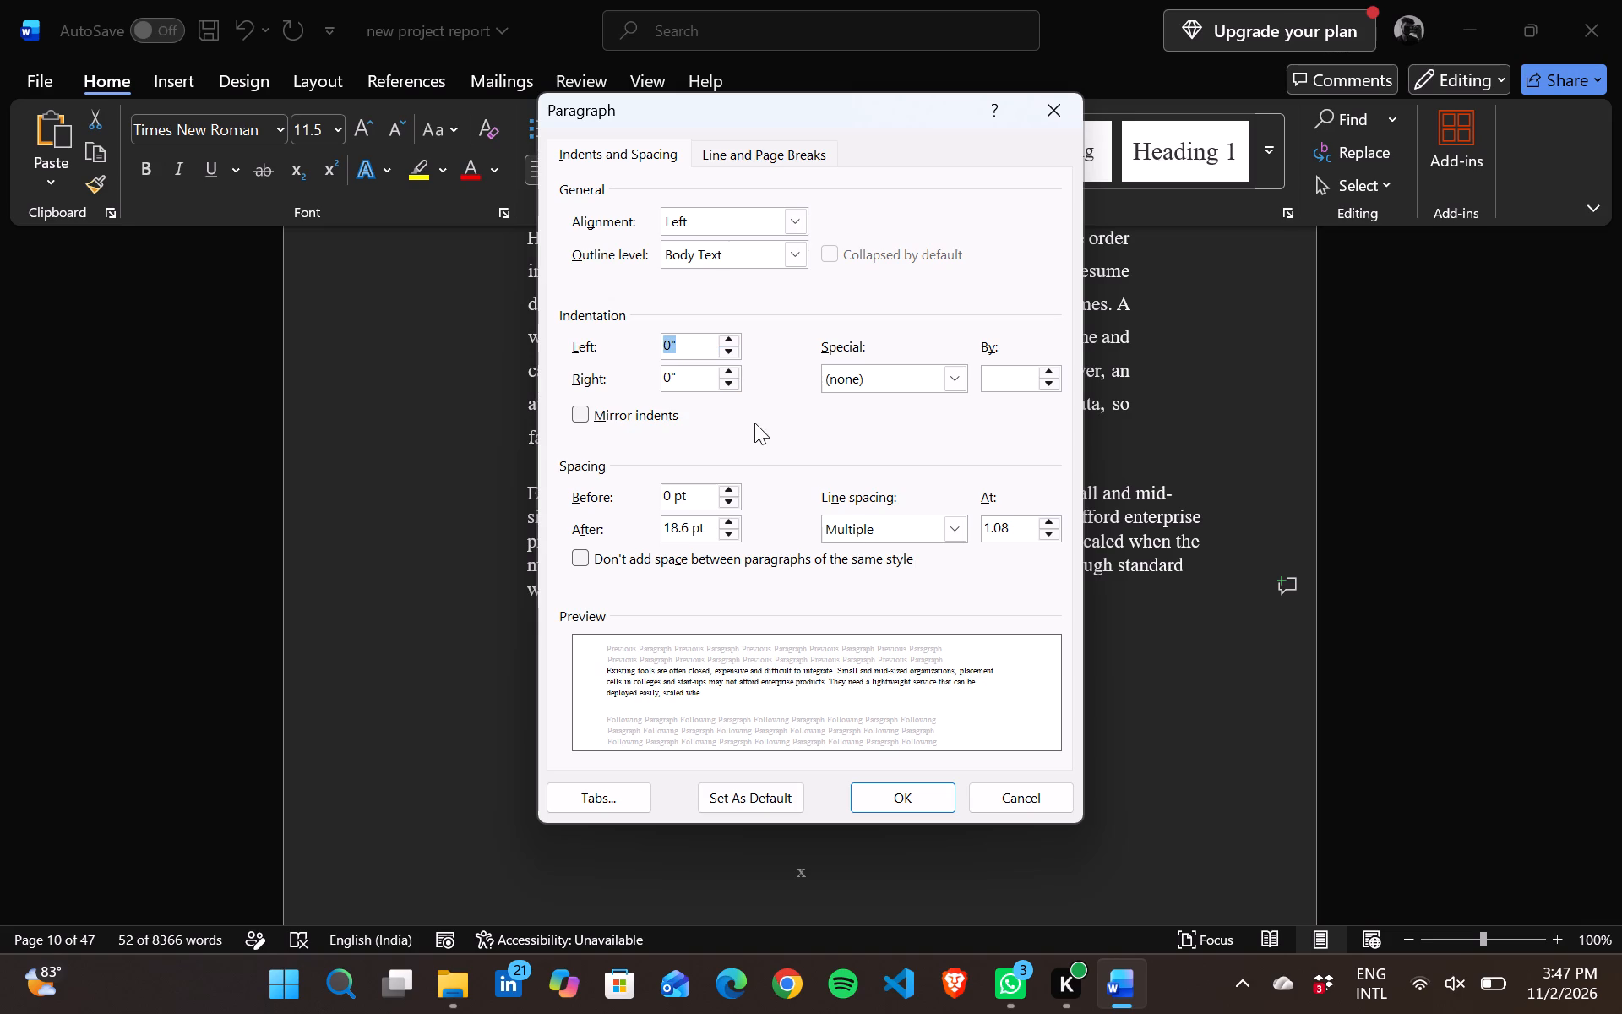
Set the right indent of the "Existing tools" paragraph to 0.8" and apply the paragraph settings.
click(735, 379)
click(735, 379)
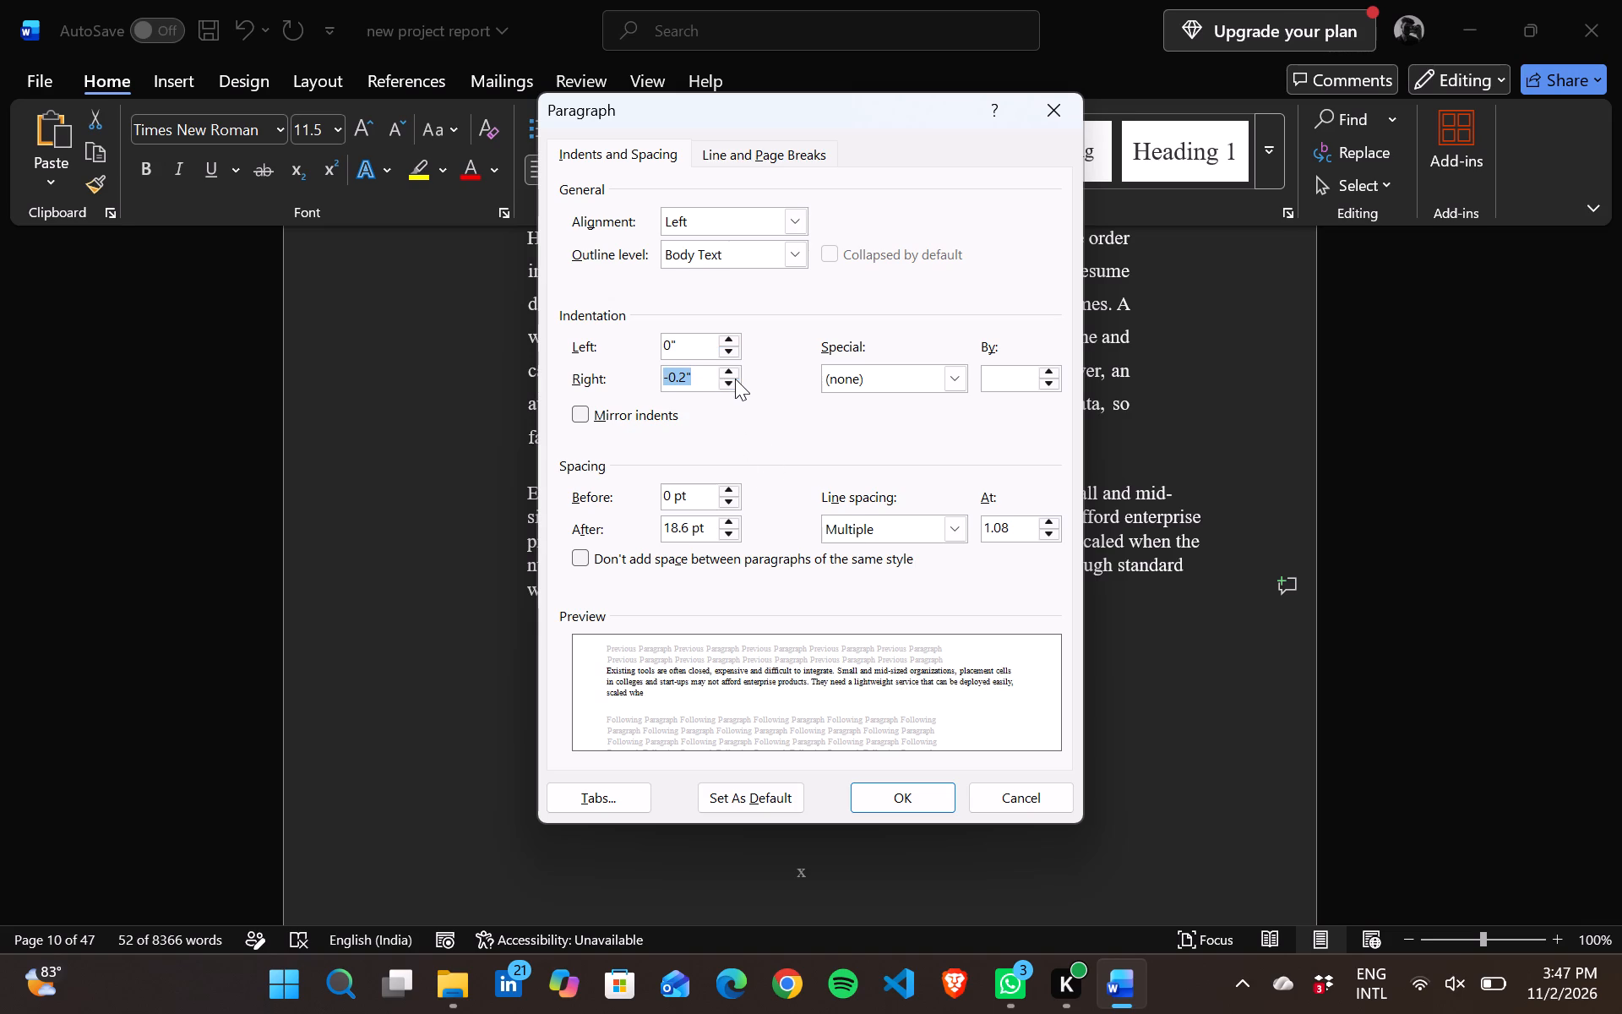
click(735, 379)
triple_click(732, 371)
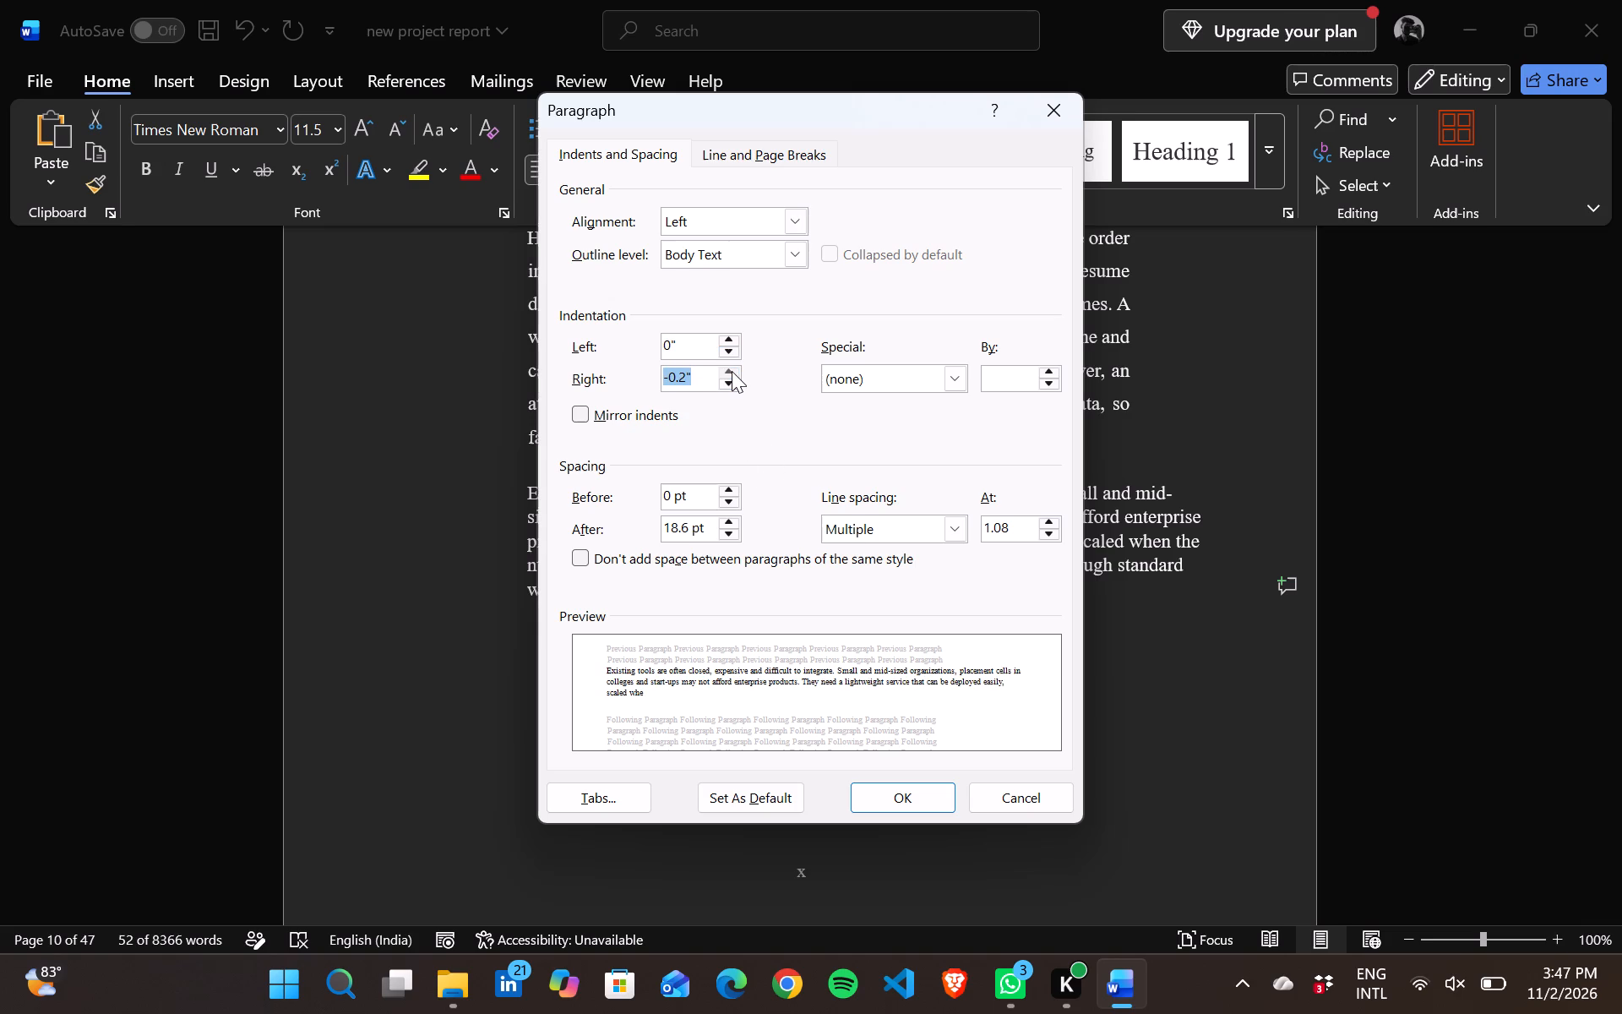
triple_click(732, 371)
click(732, 371)
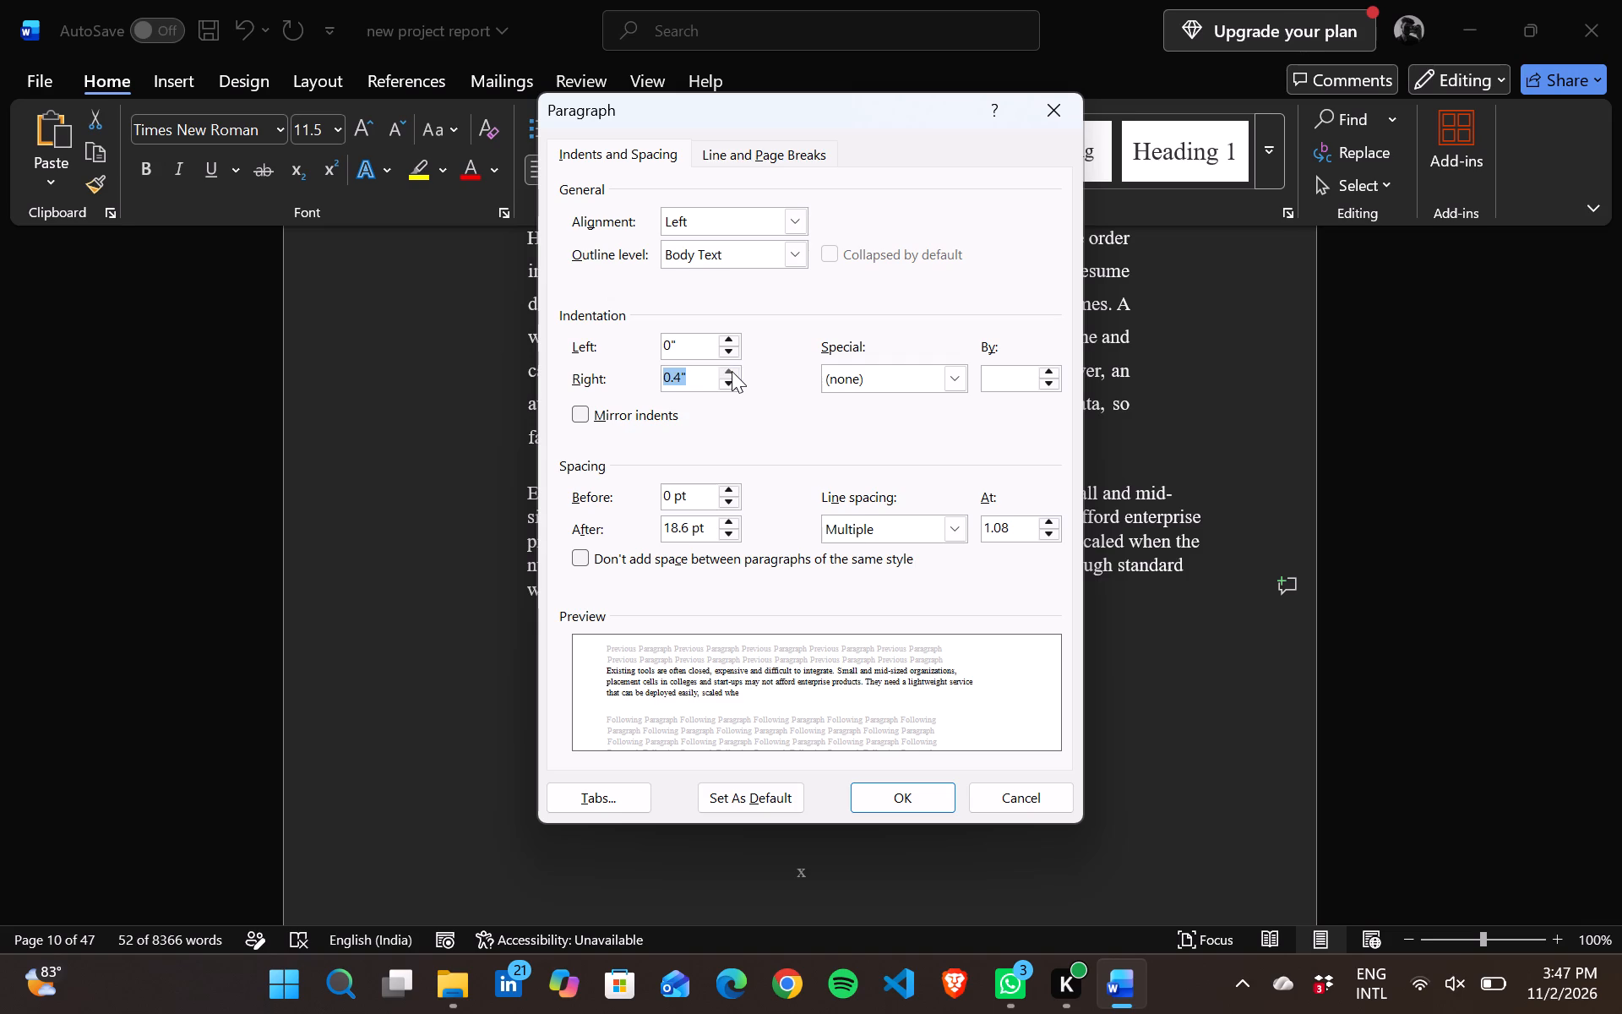
click(732, 371)
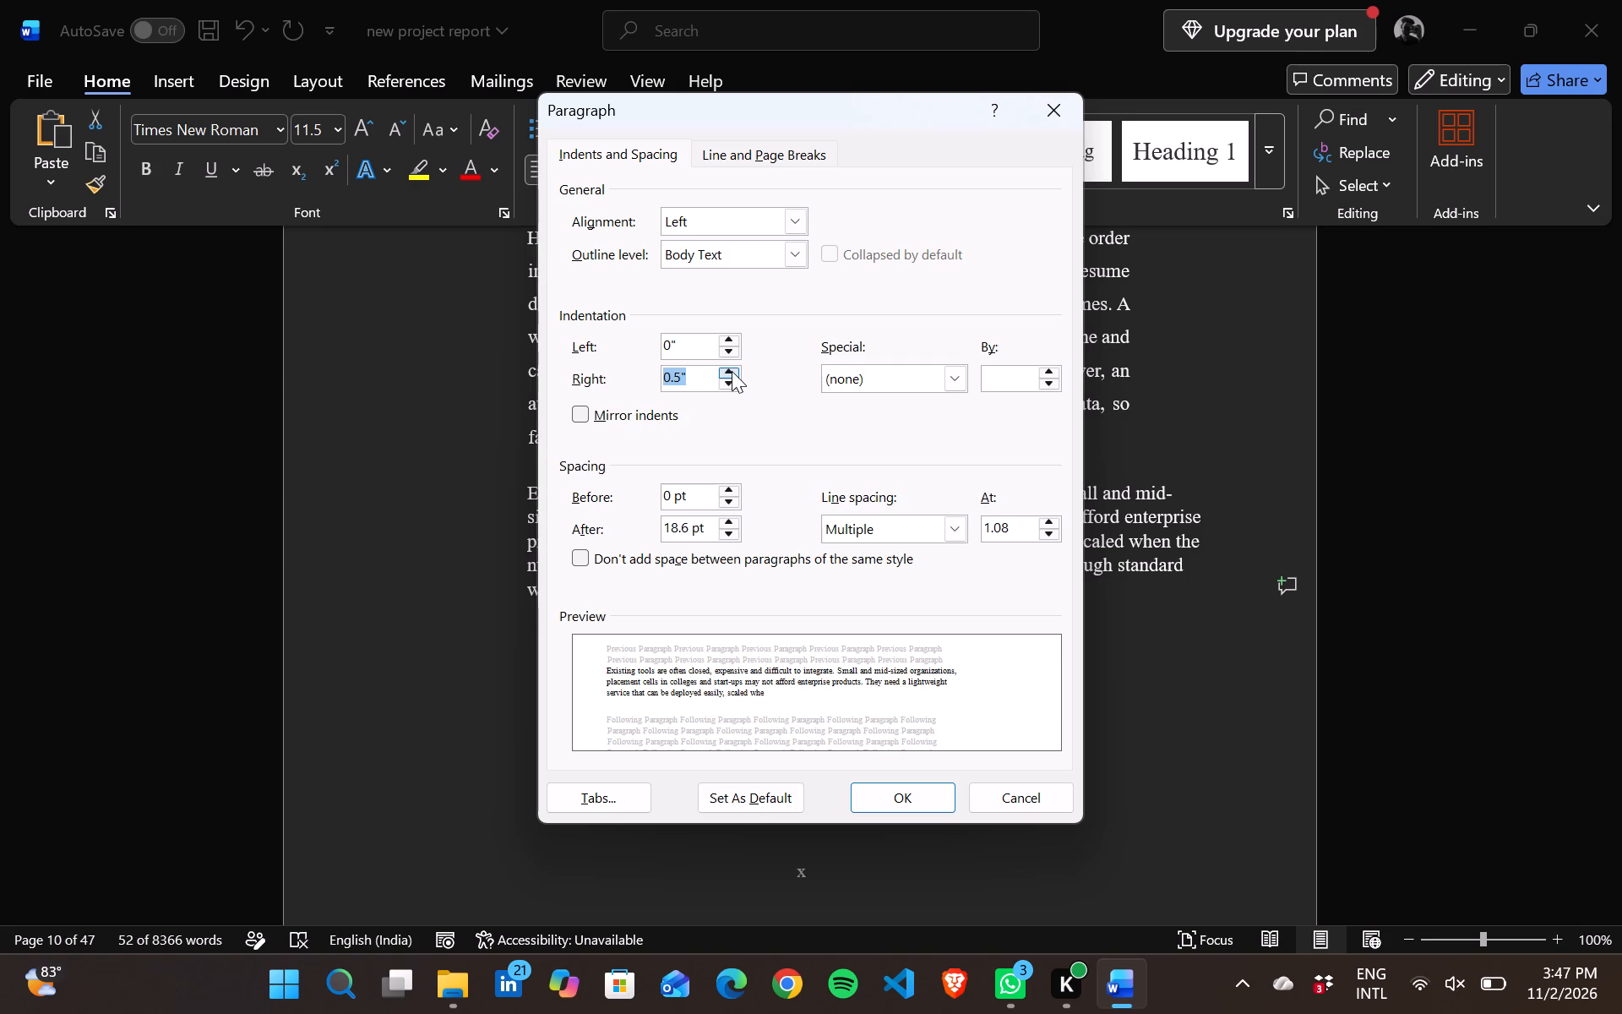
click(732, 371)
click(732, 371)
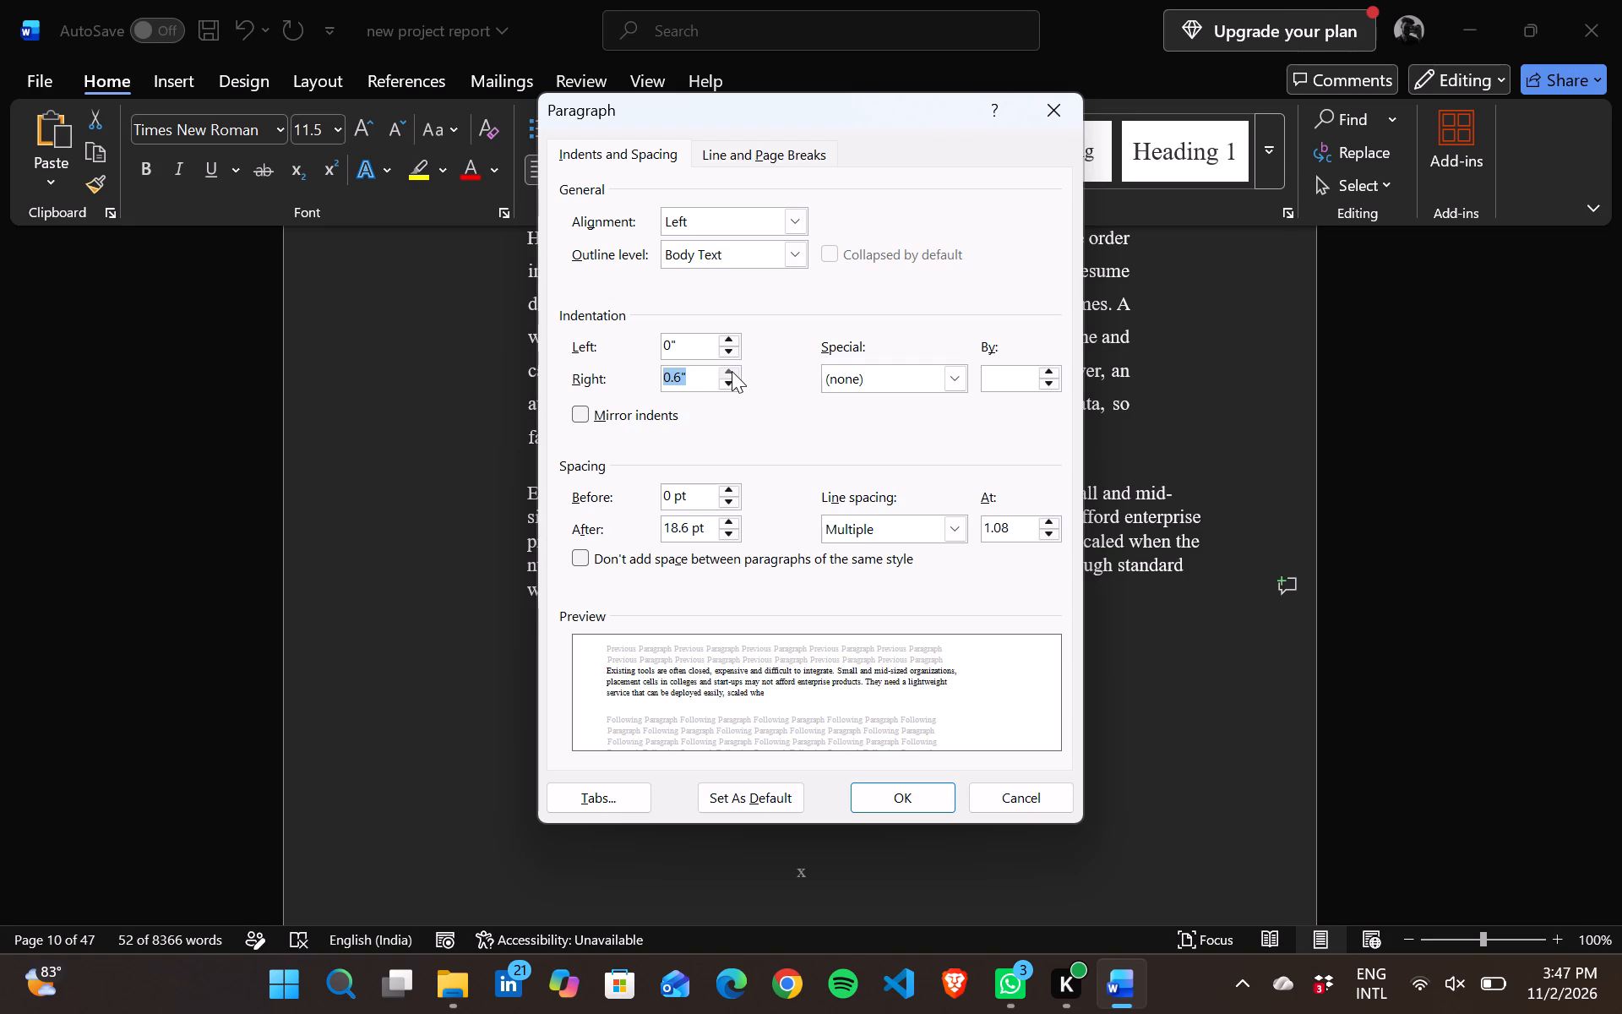
click(732, 371)
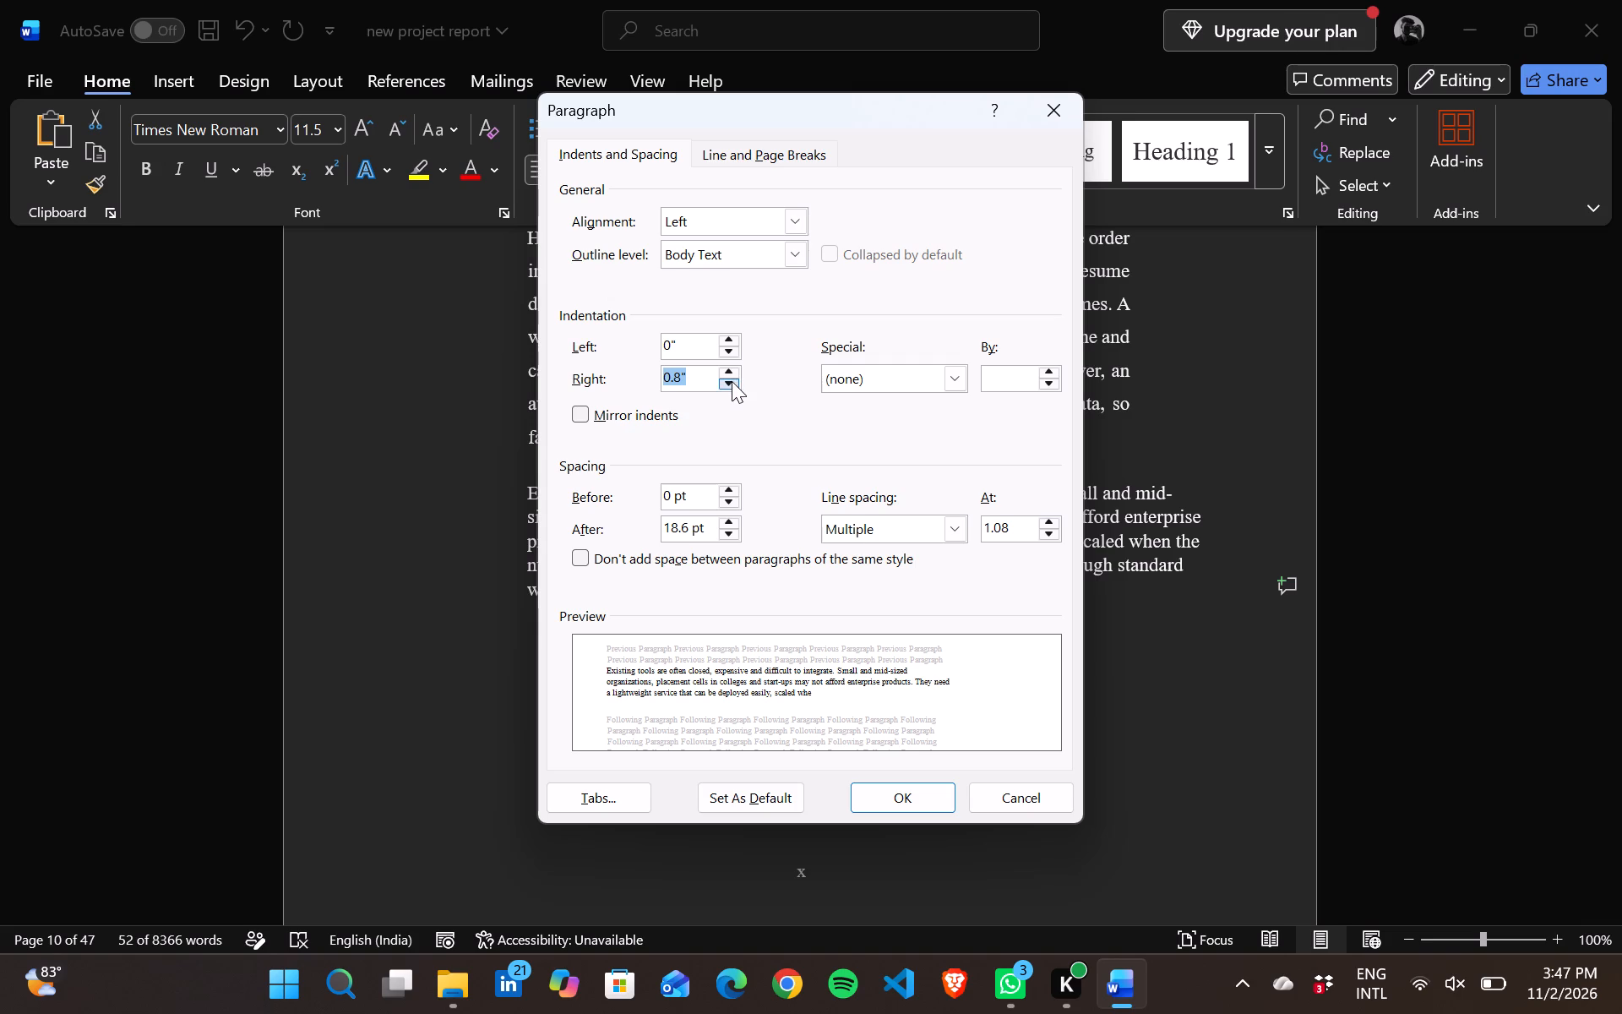
click(732, 381)
click(732, 374)
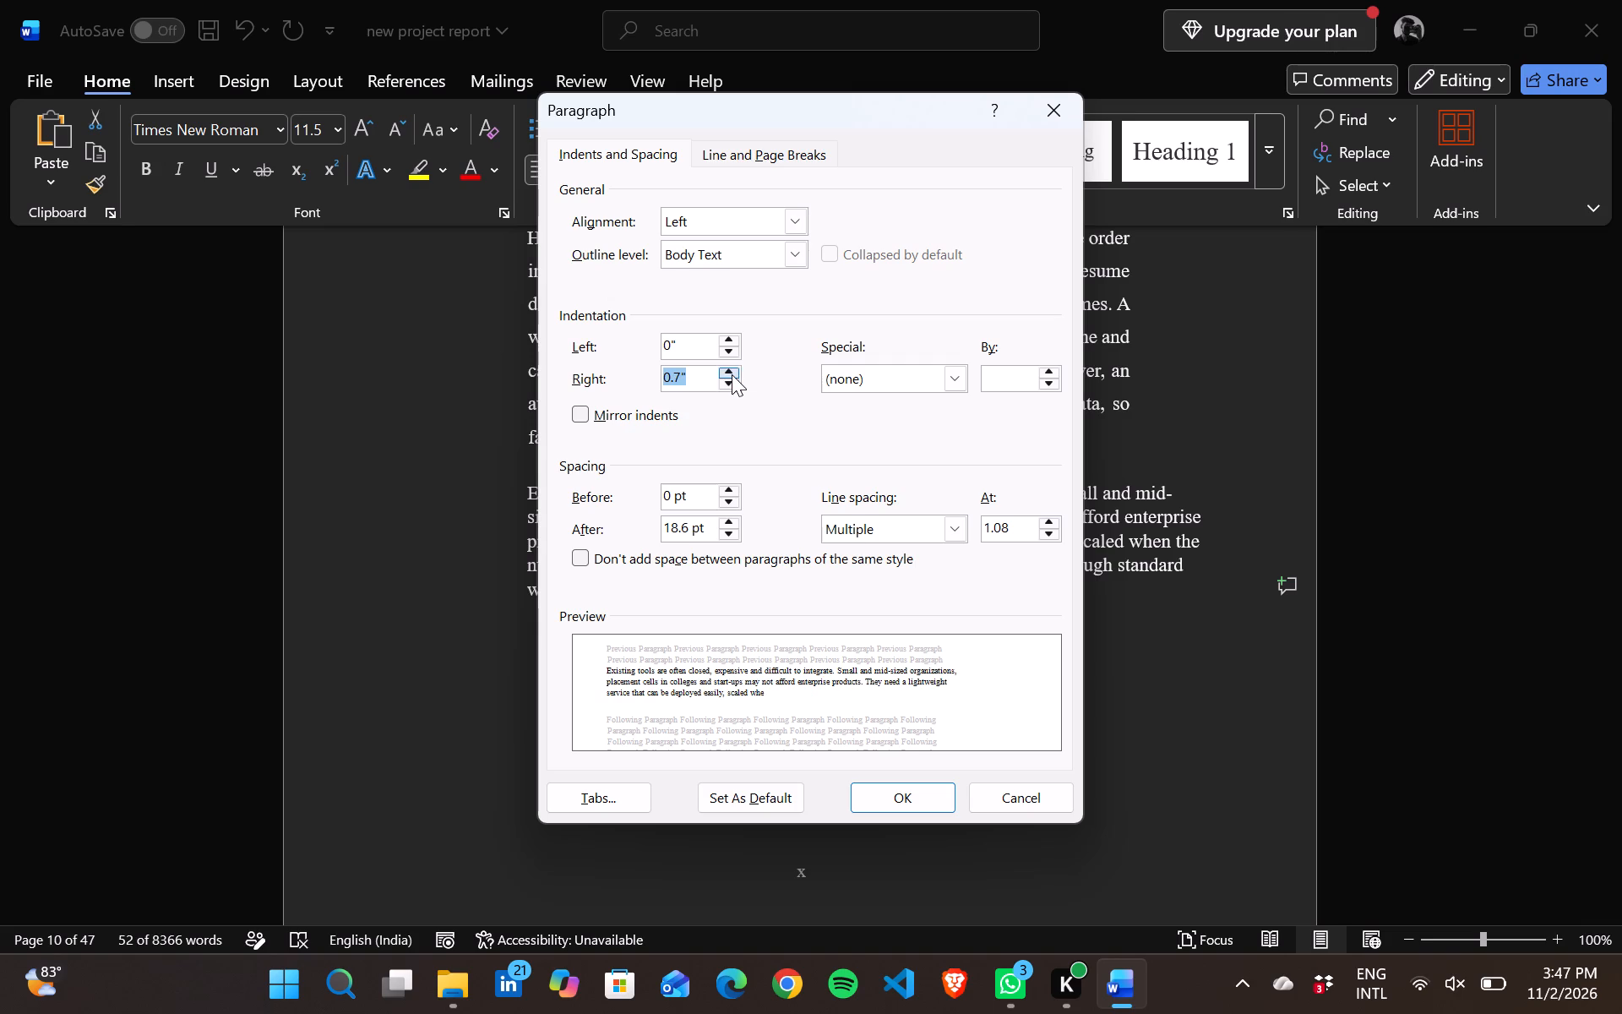
click(900, 791)
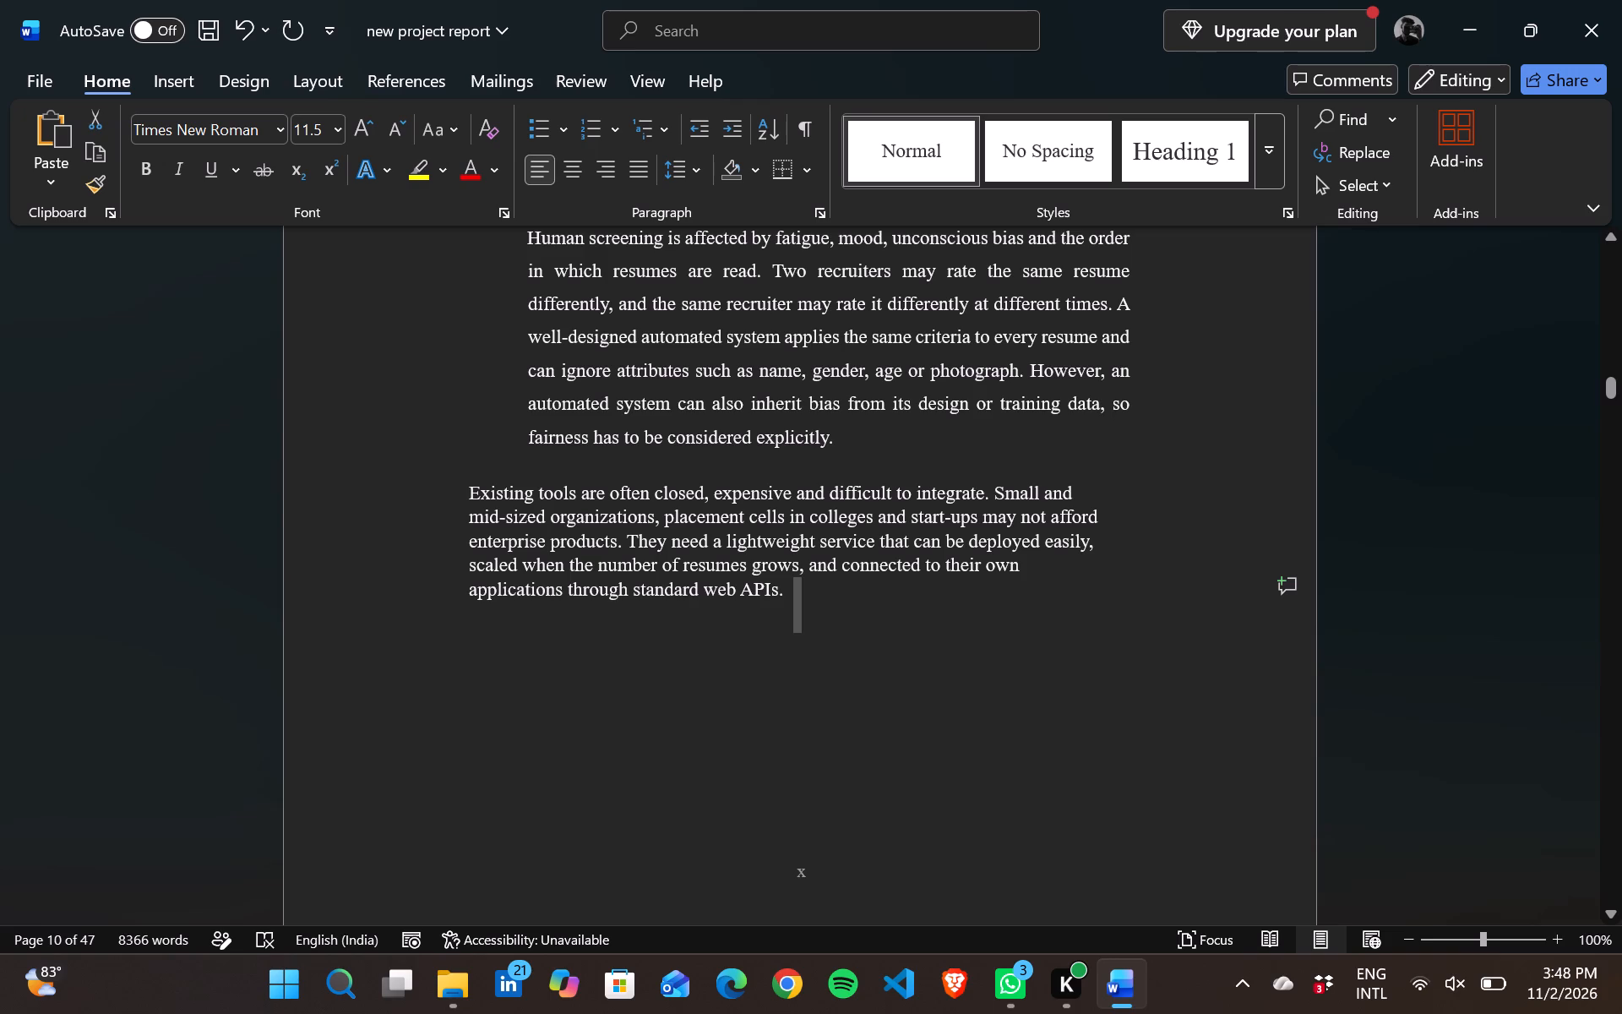
Justify the "Existing tools are often closed" paragraph at the end of section 1.2.
drag(472, 489, 805, 588)
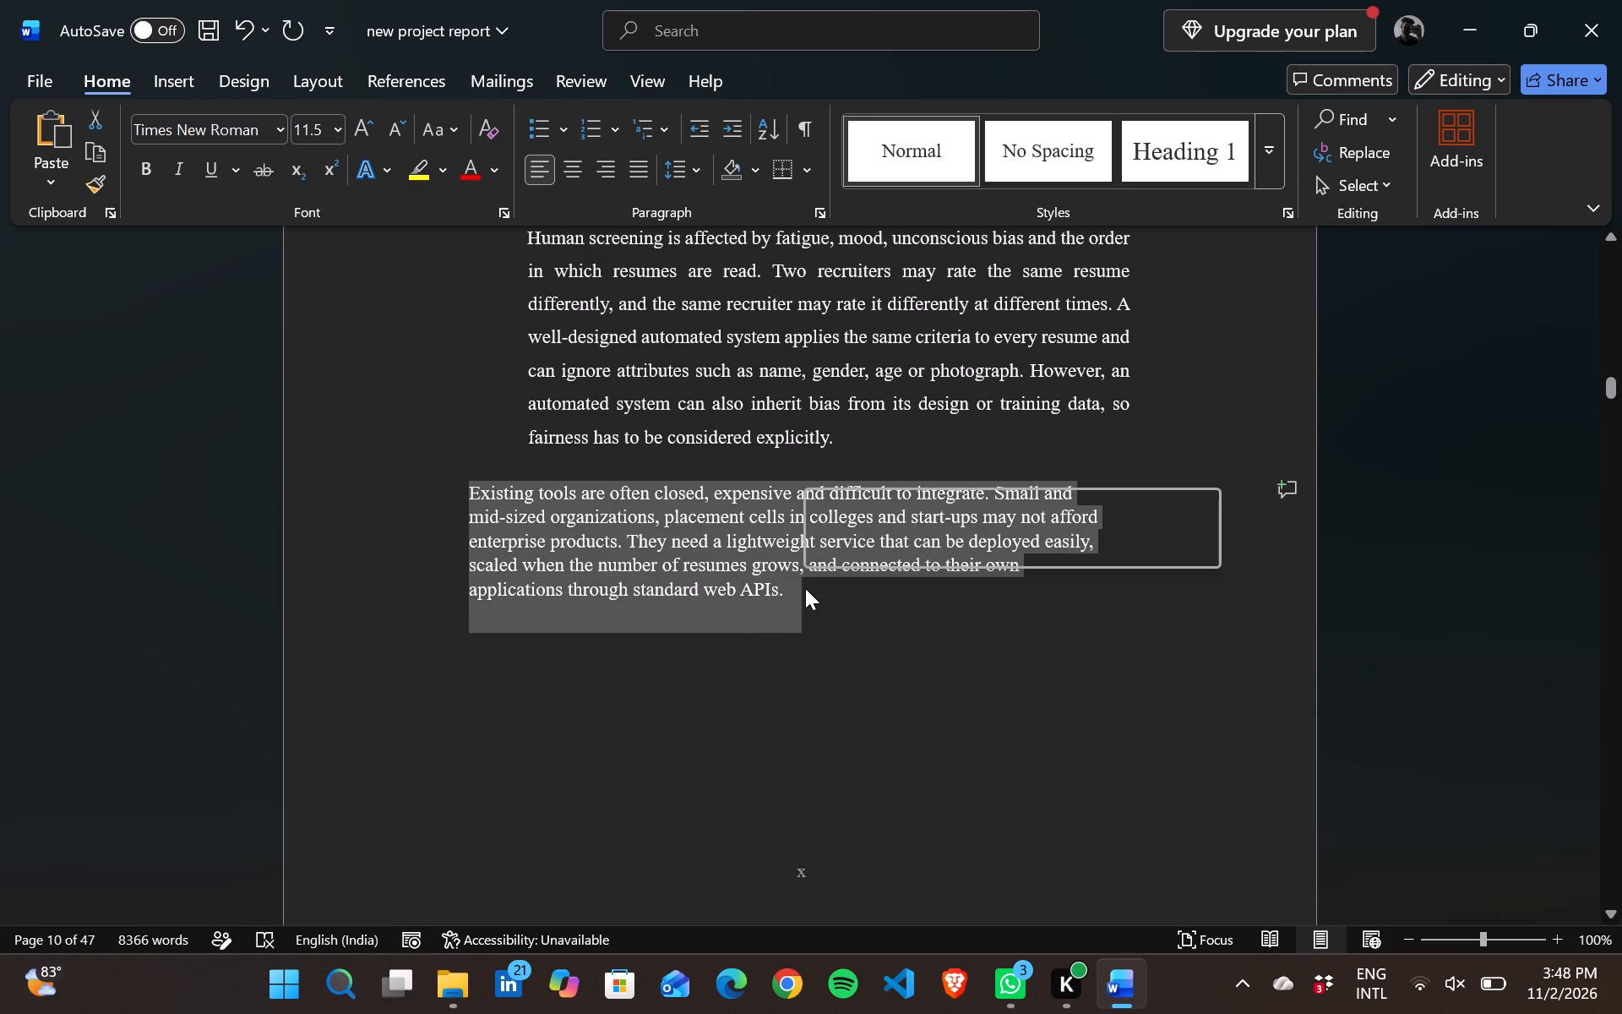
key(ctrl+j)
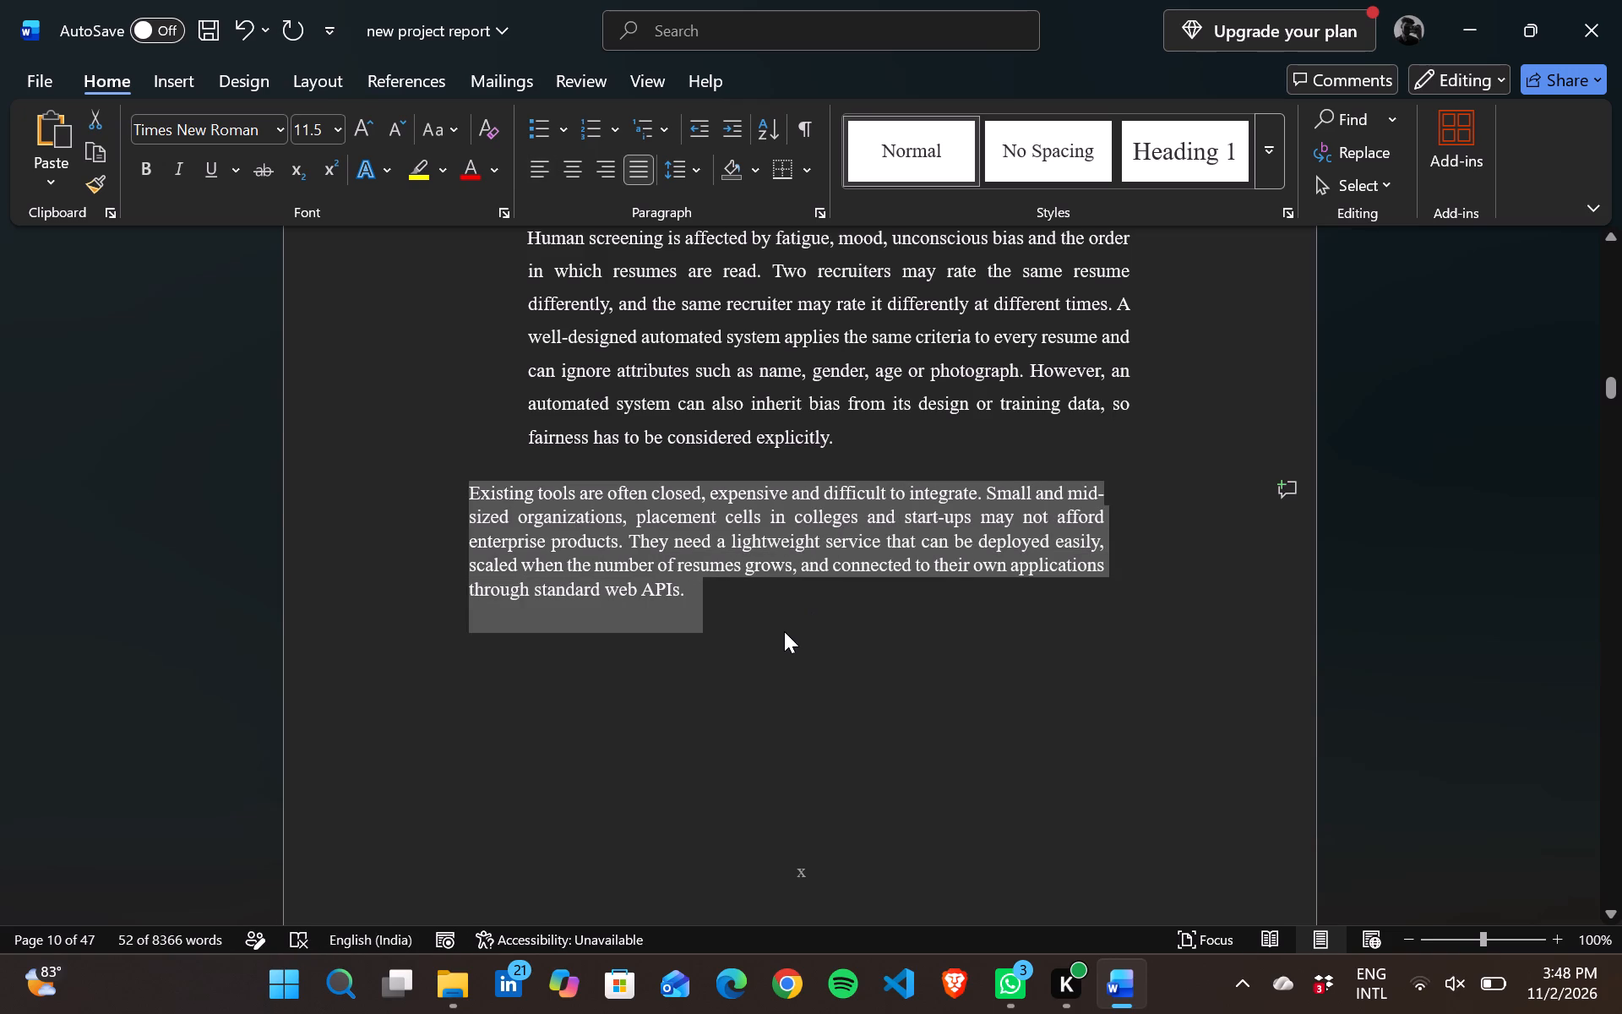
click(784, 631)
Set the left indent of the "Existing tools are often closed" paragraph to 0.4" and apply the paragraph settings.
drag(473, 490, 692, 602)
right_click(692, 602)
click(804, 390)
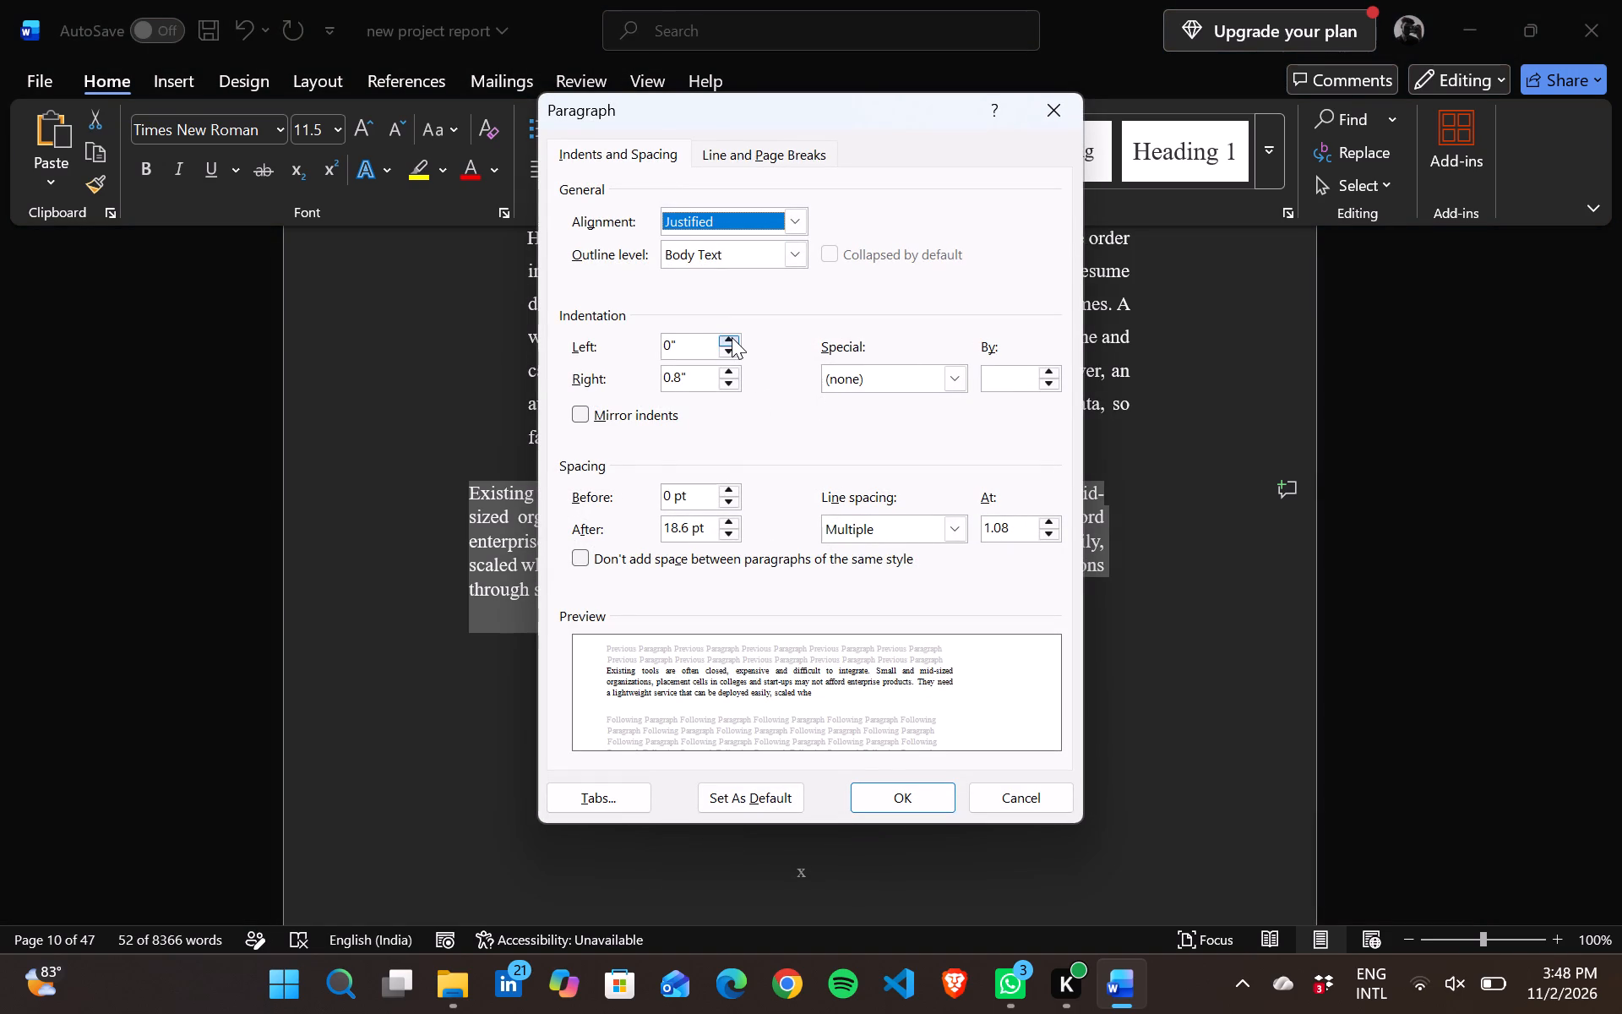
click(732, 337)
click(732, 337)
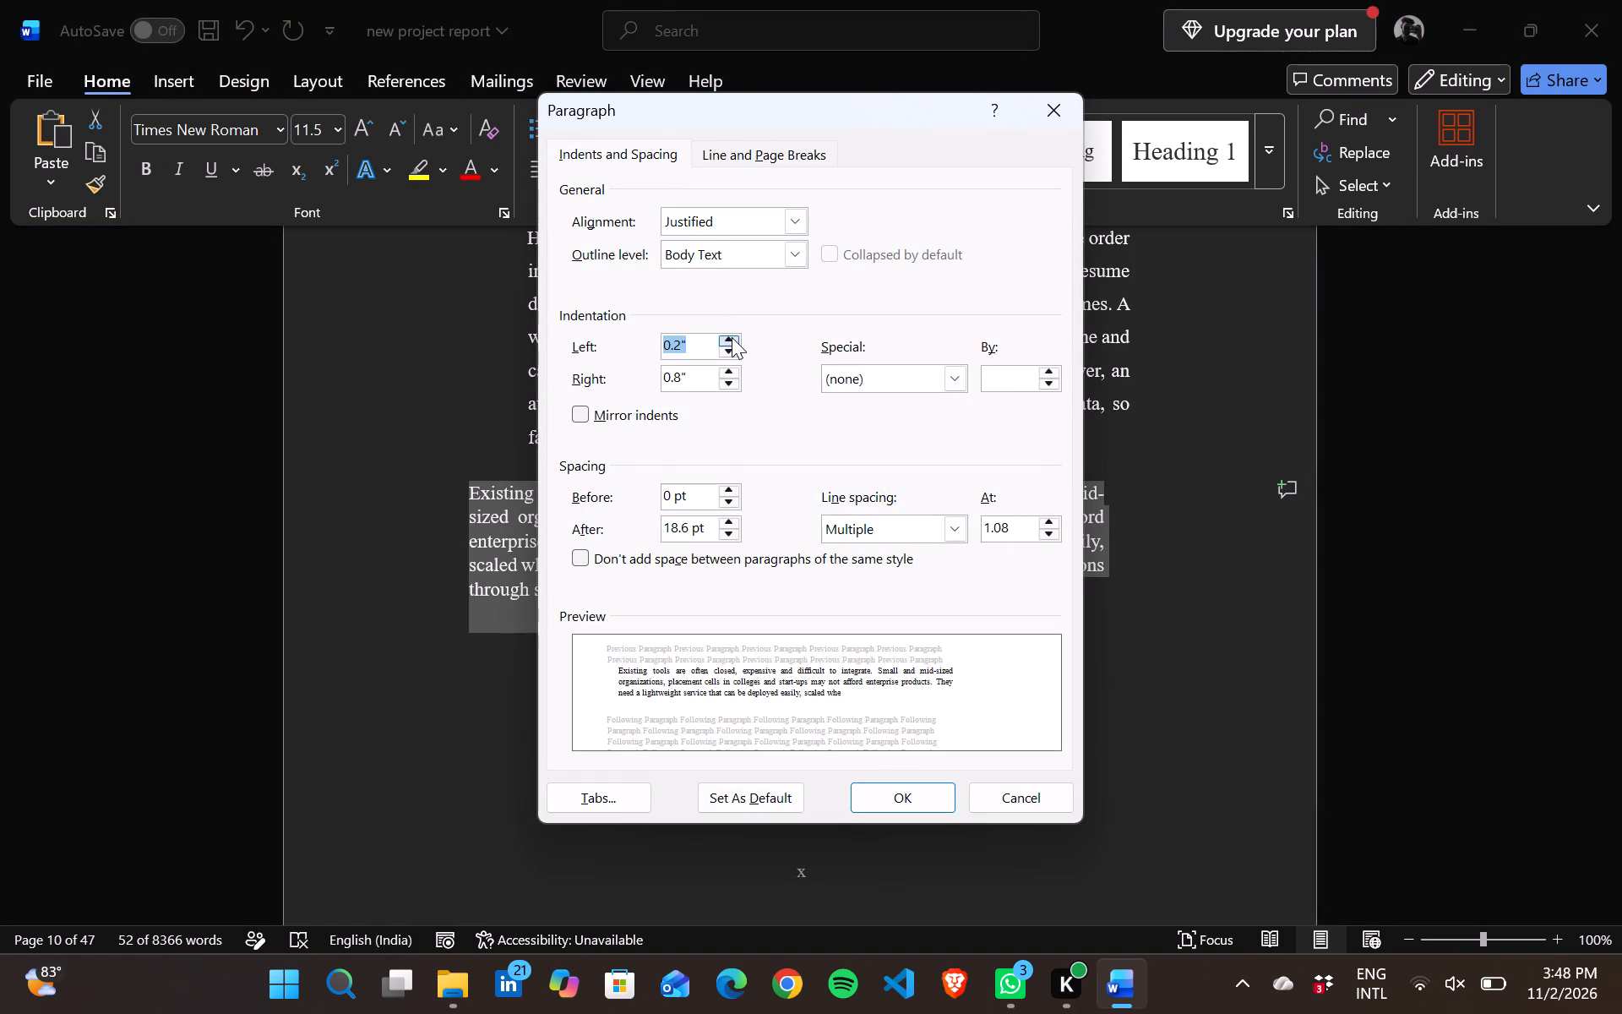
click(732, 337)
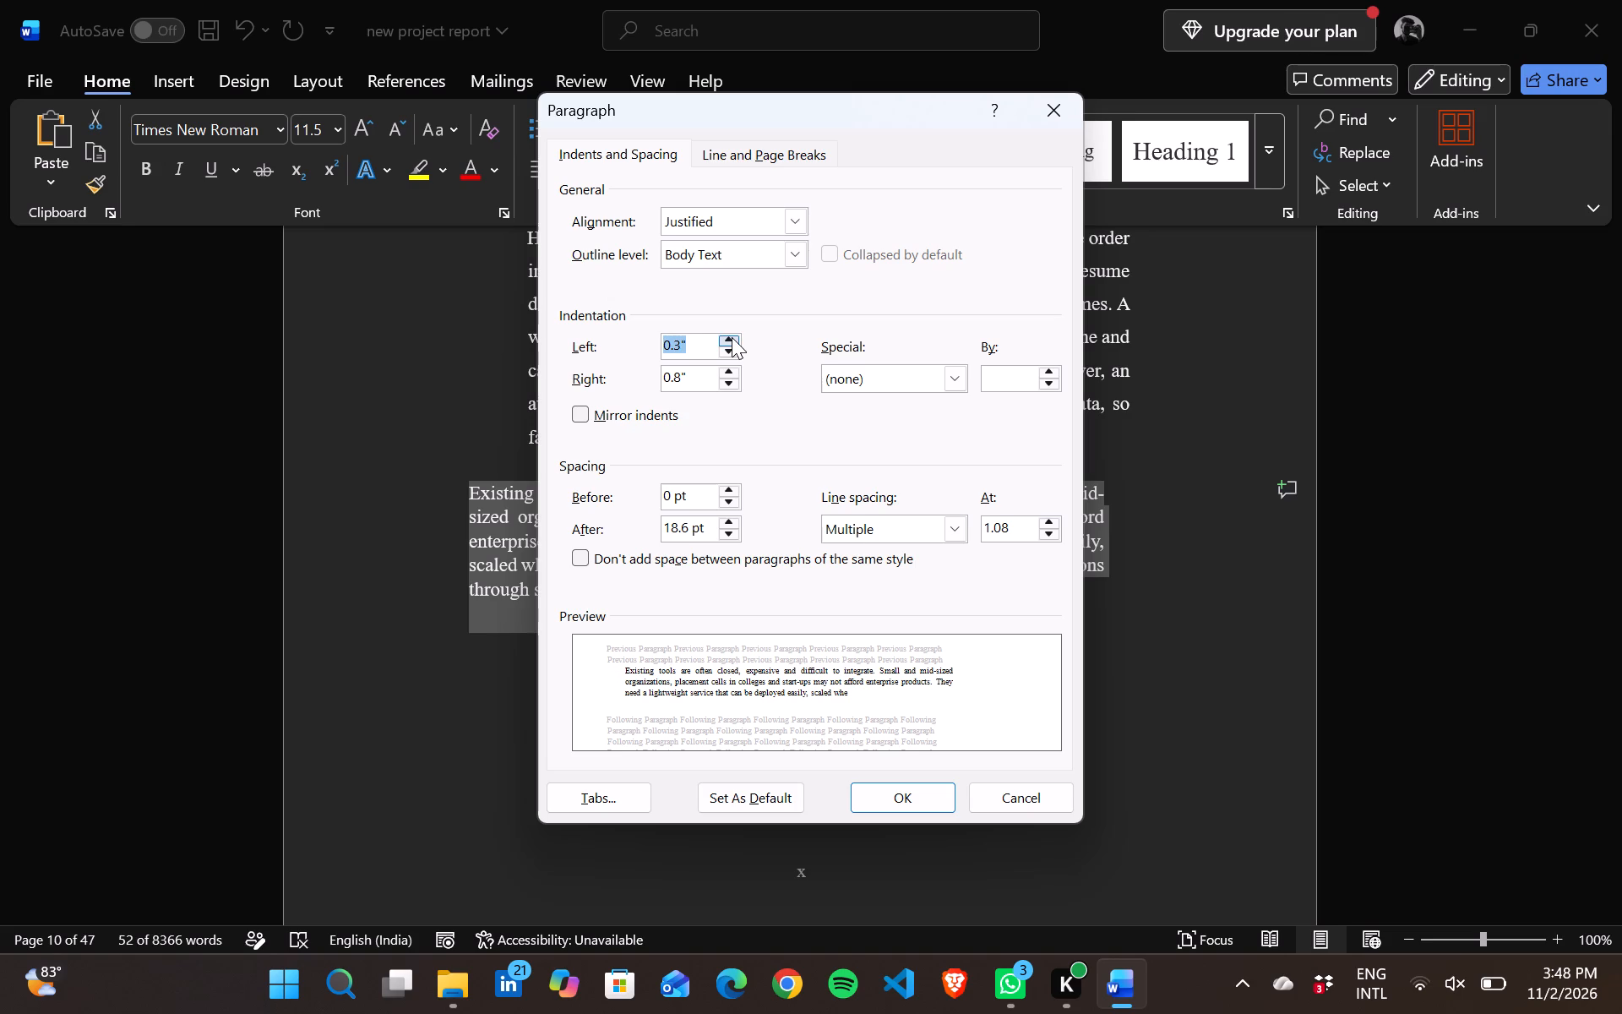
click(732, 337)
click(898, 789)
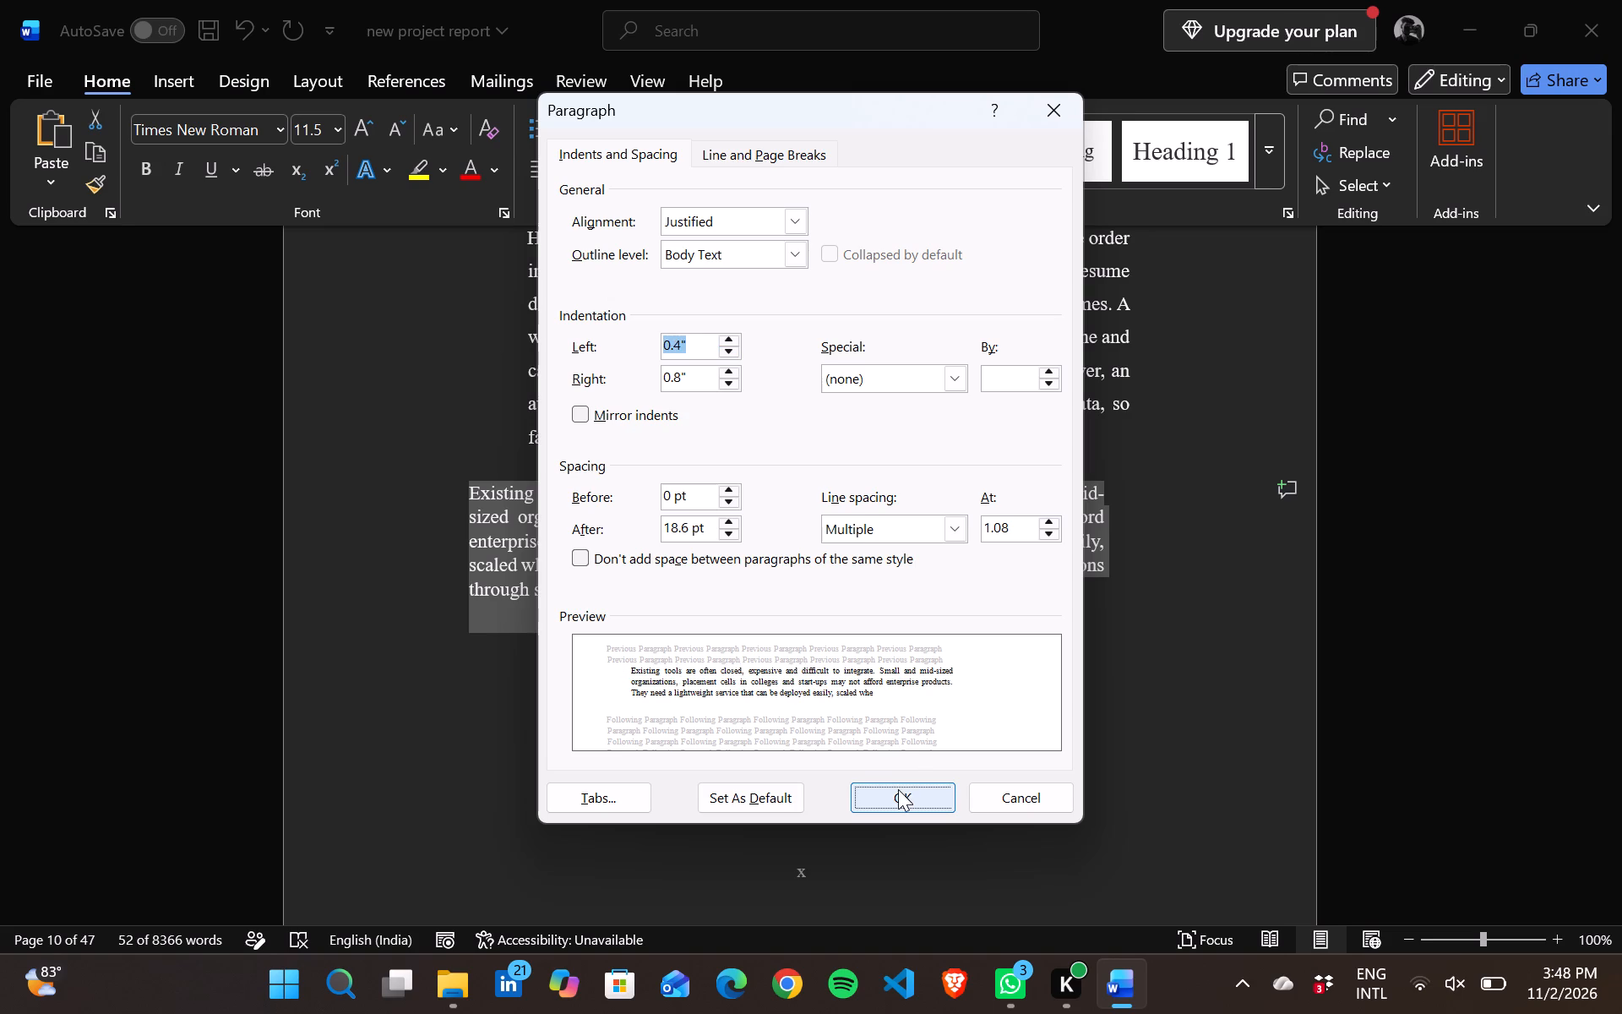
click(838, 782)
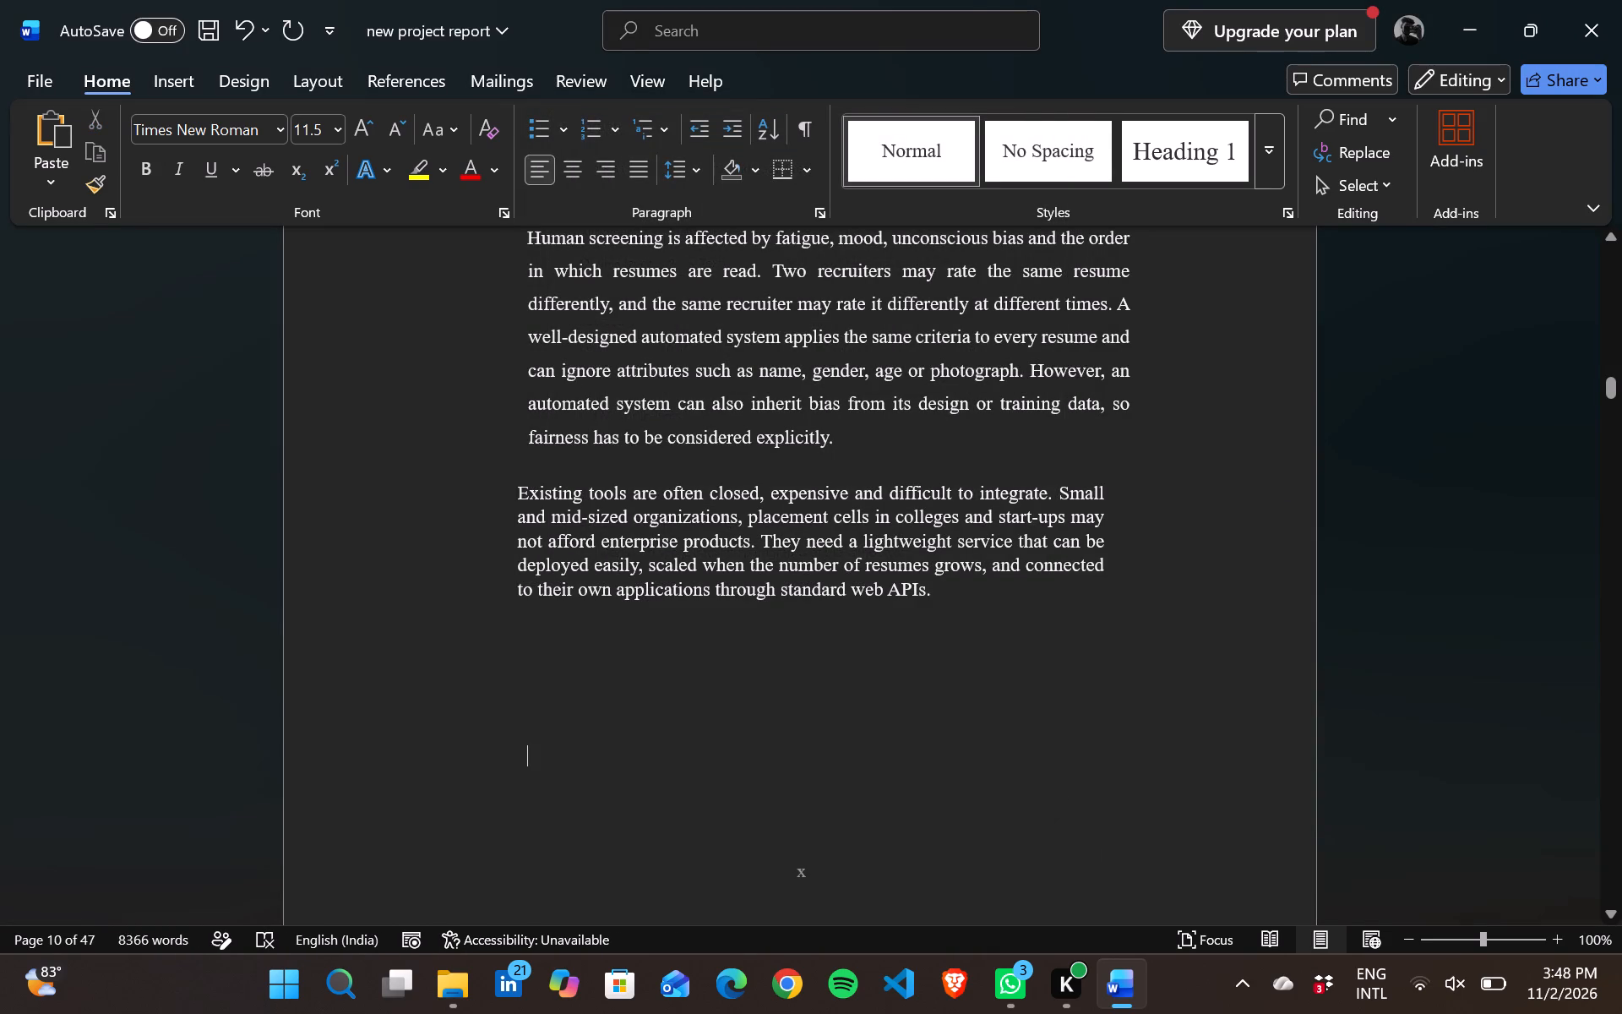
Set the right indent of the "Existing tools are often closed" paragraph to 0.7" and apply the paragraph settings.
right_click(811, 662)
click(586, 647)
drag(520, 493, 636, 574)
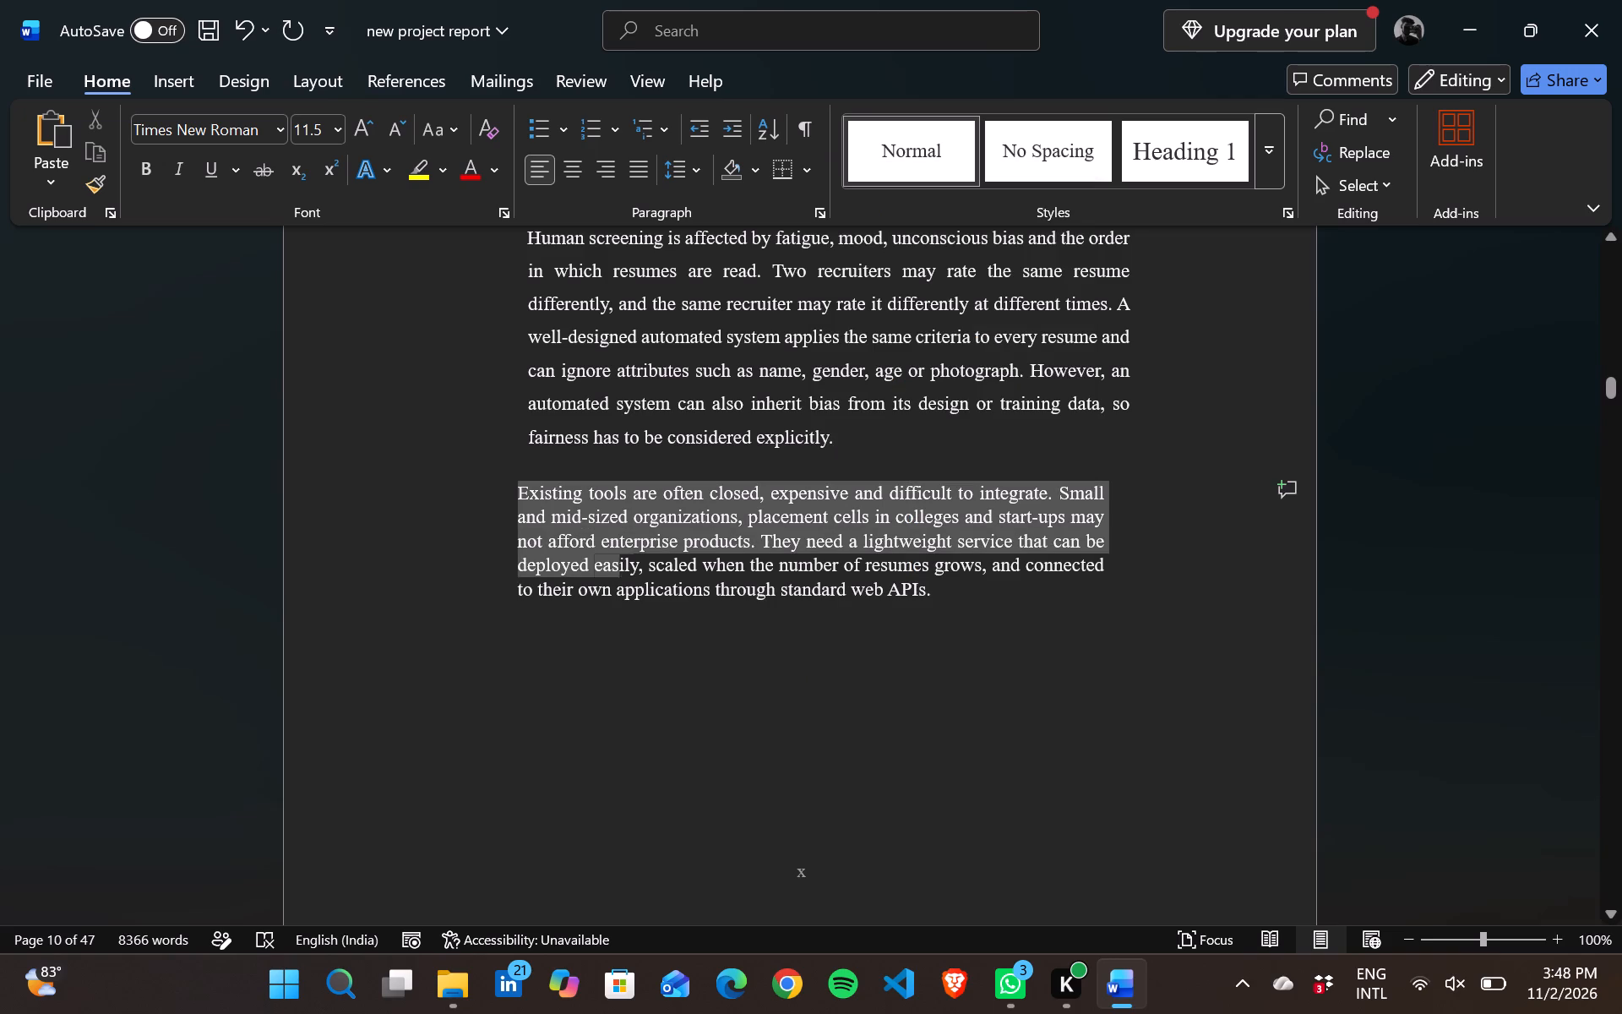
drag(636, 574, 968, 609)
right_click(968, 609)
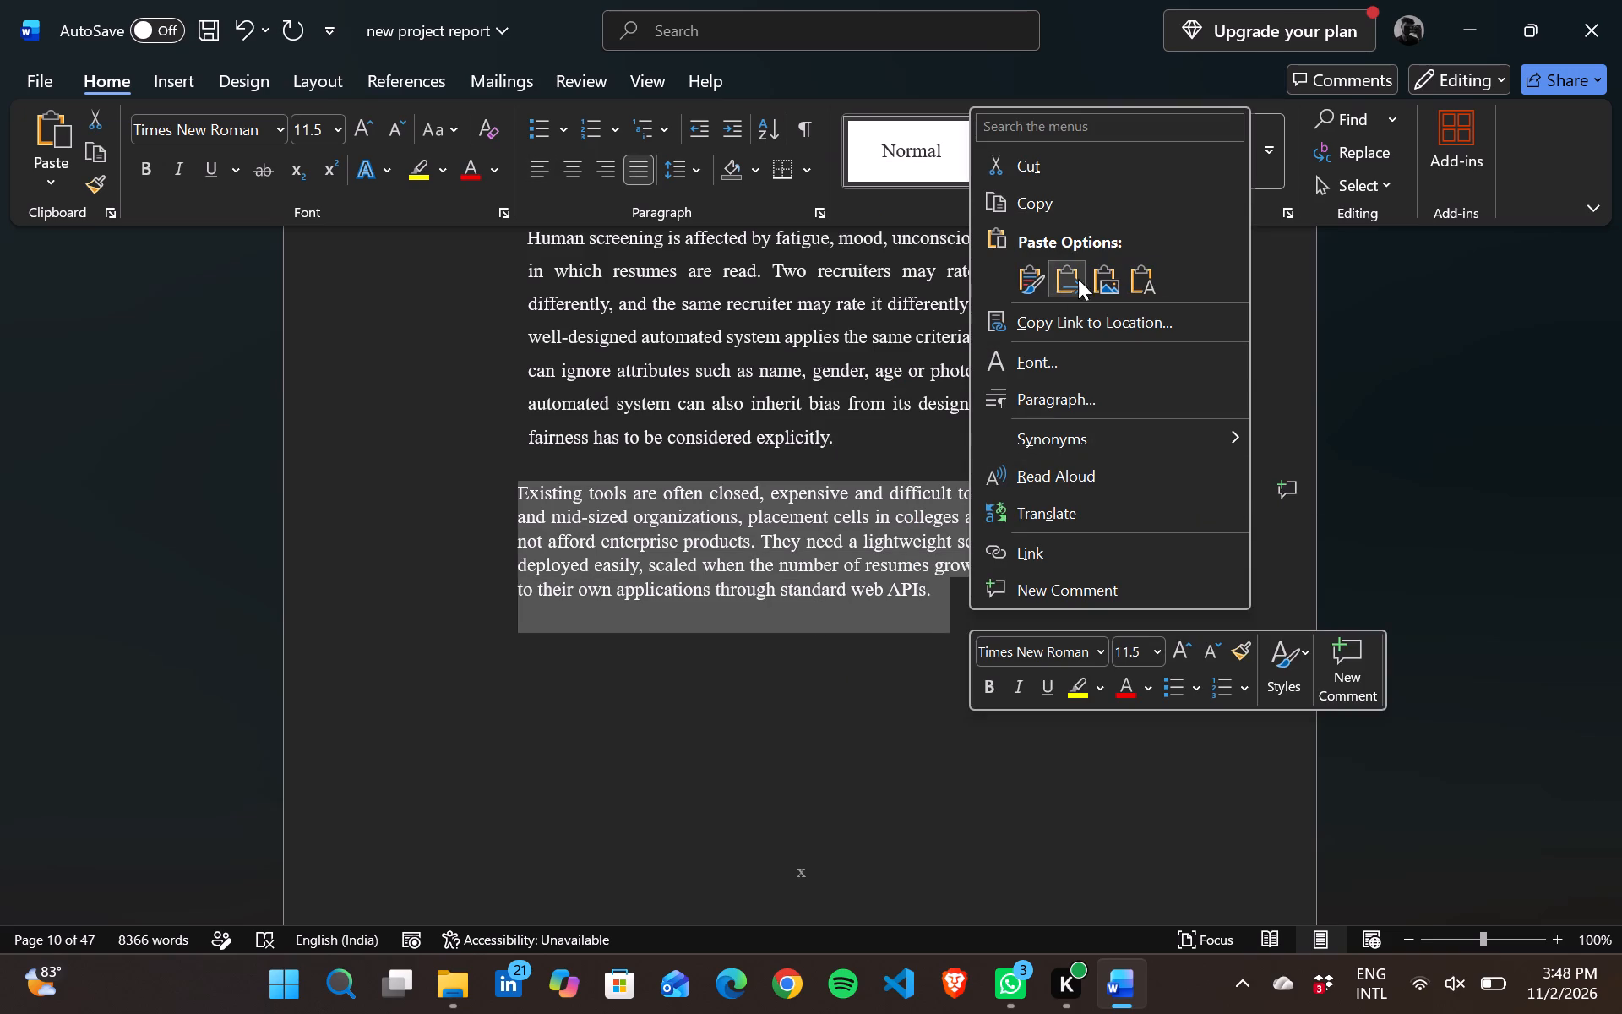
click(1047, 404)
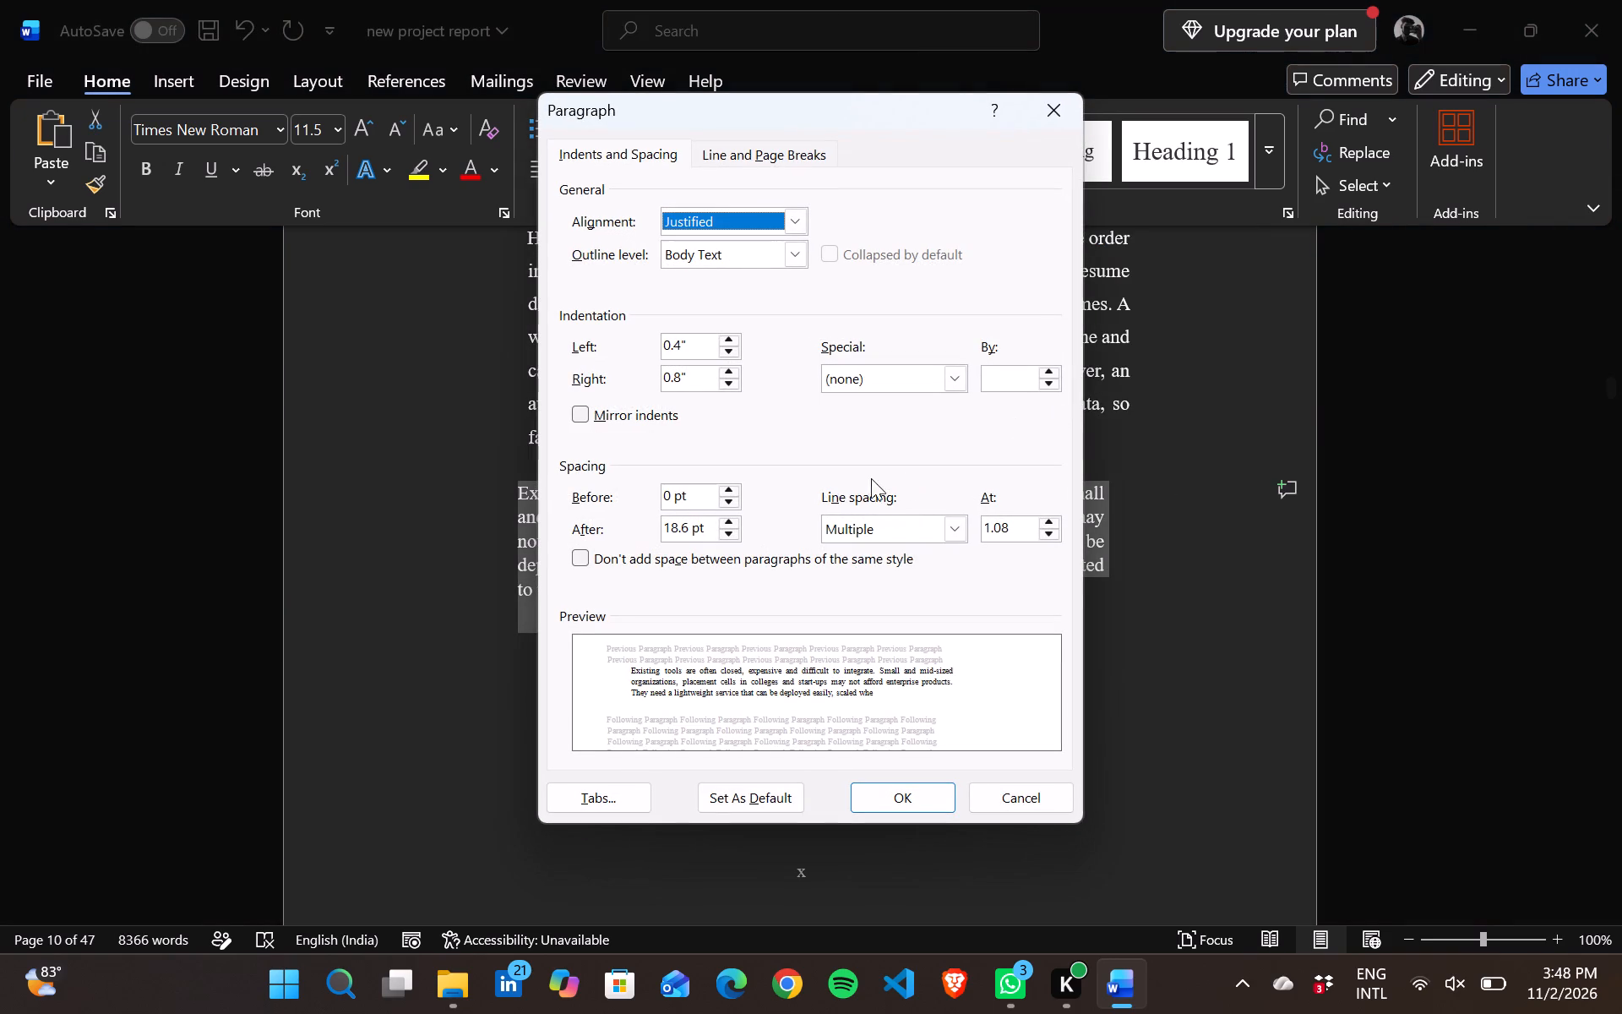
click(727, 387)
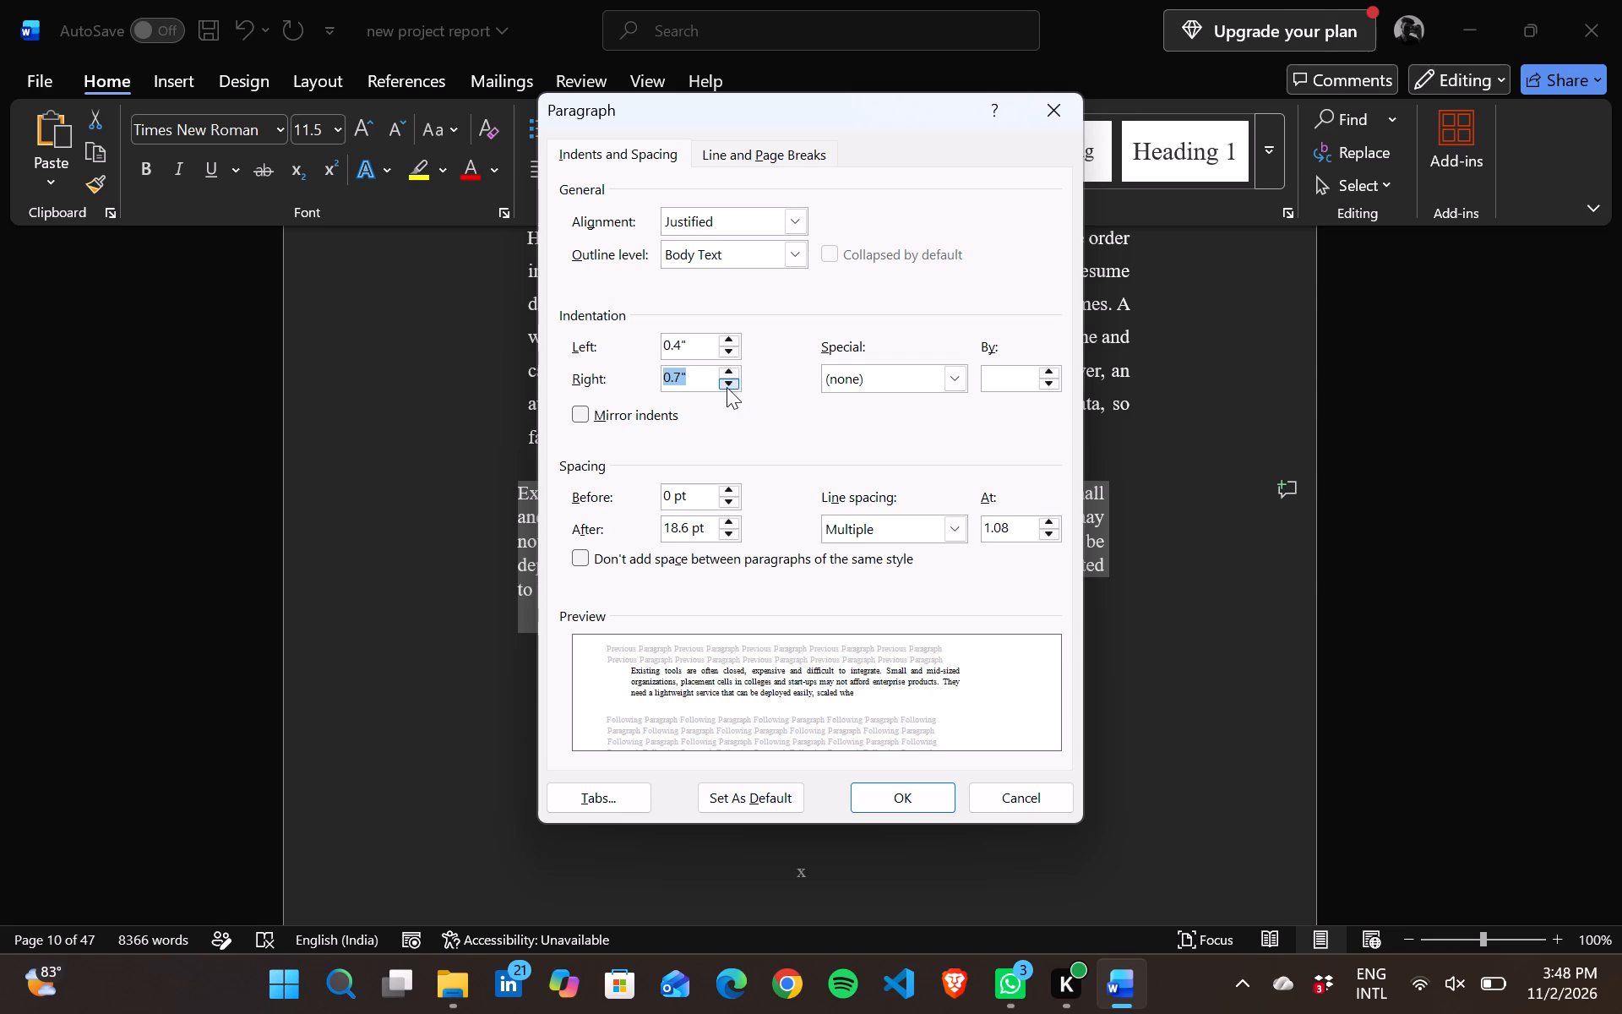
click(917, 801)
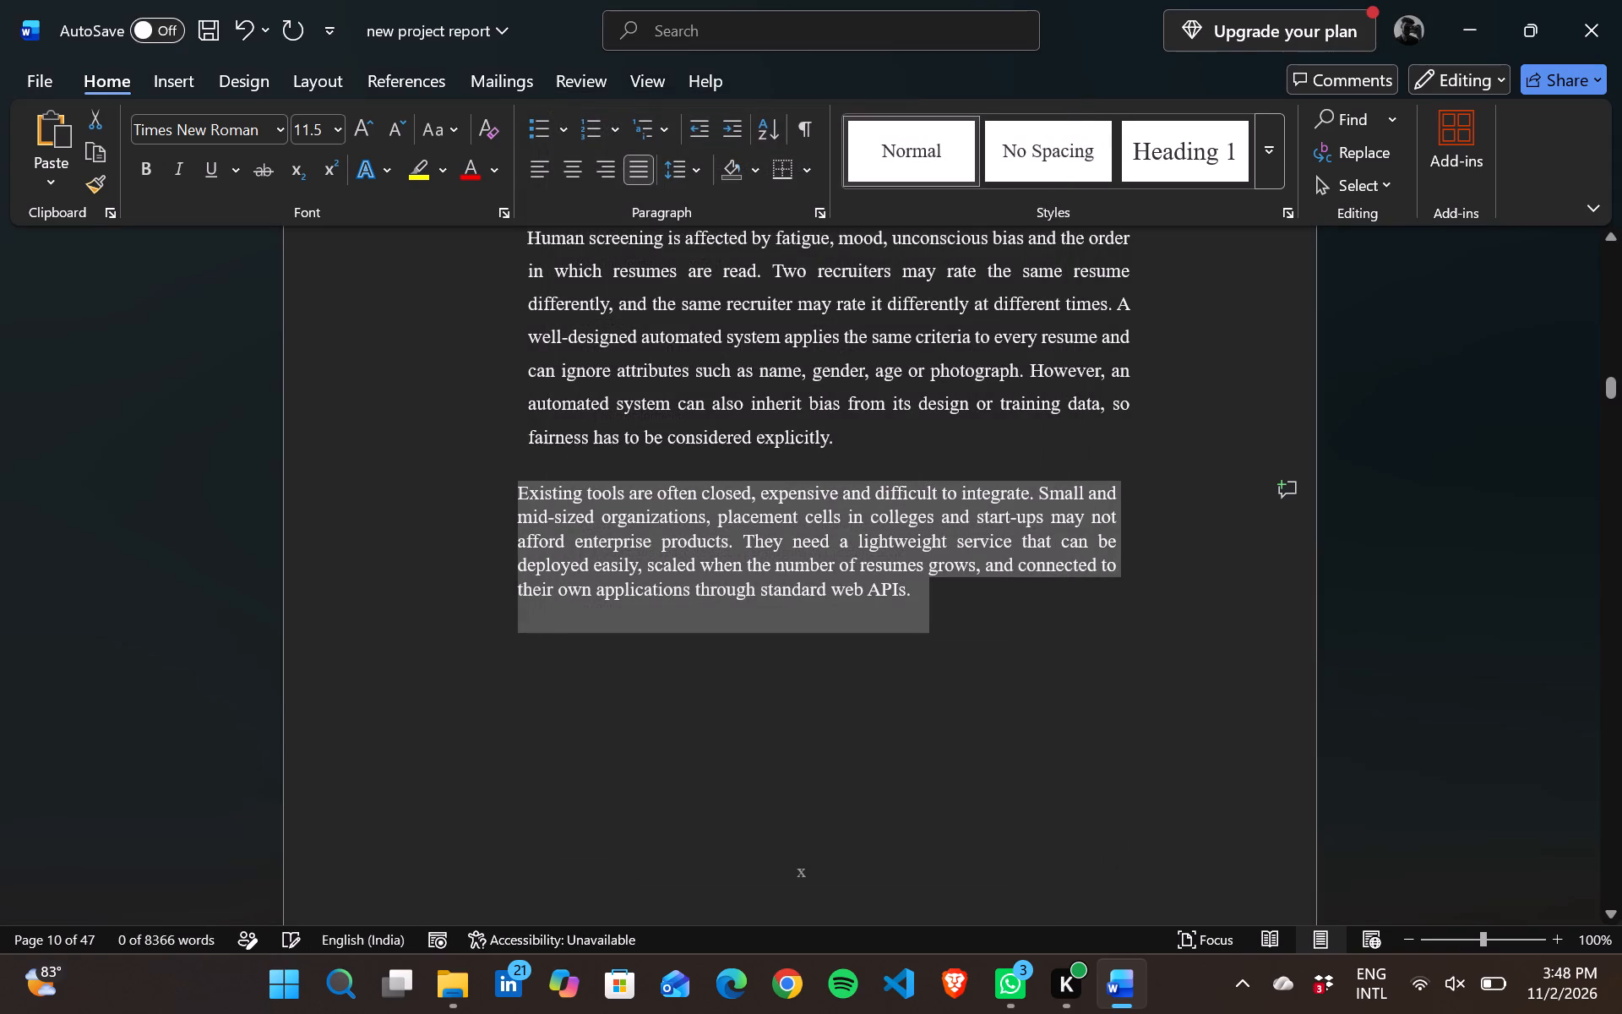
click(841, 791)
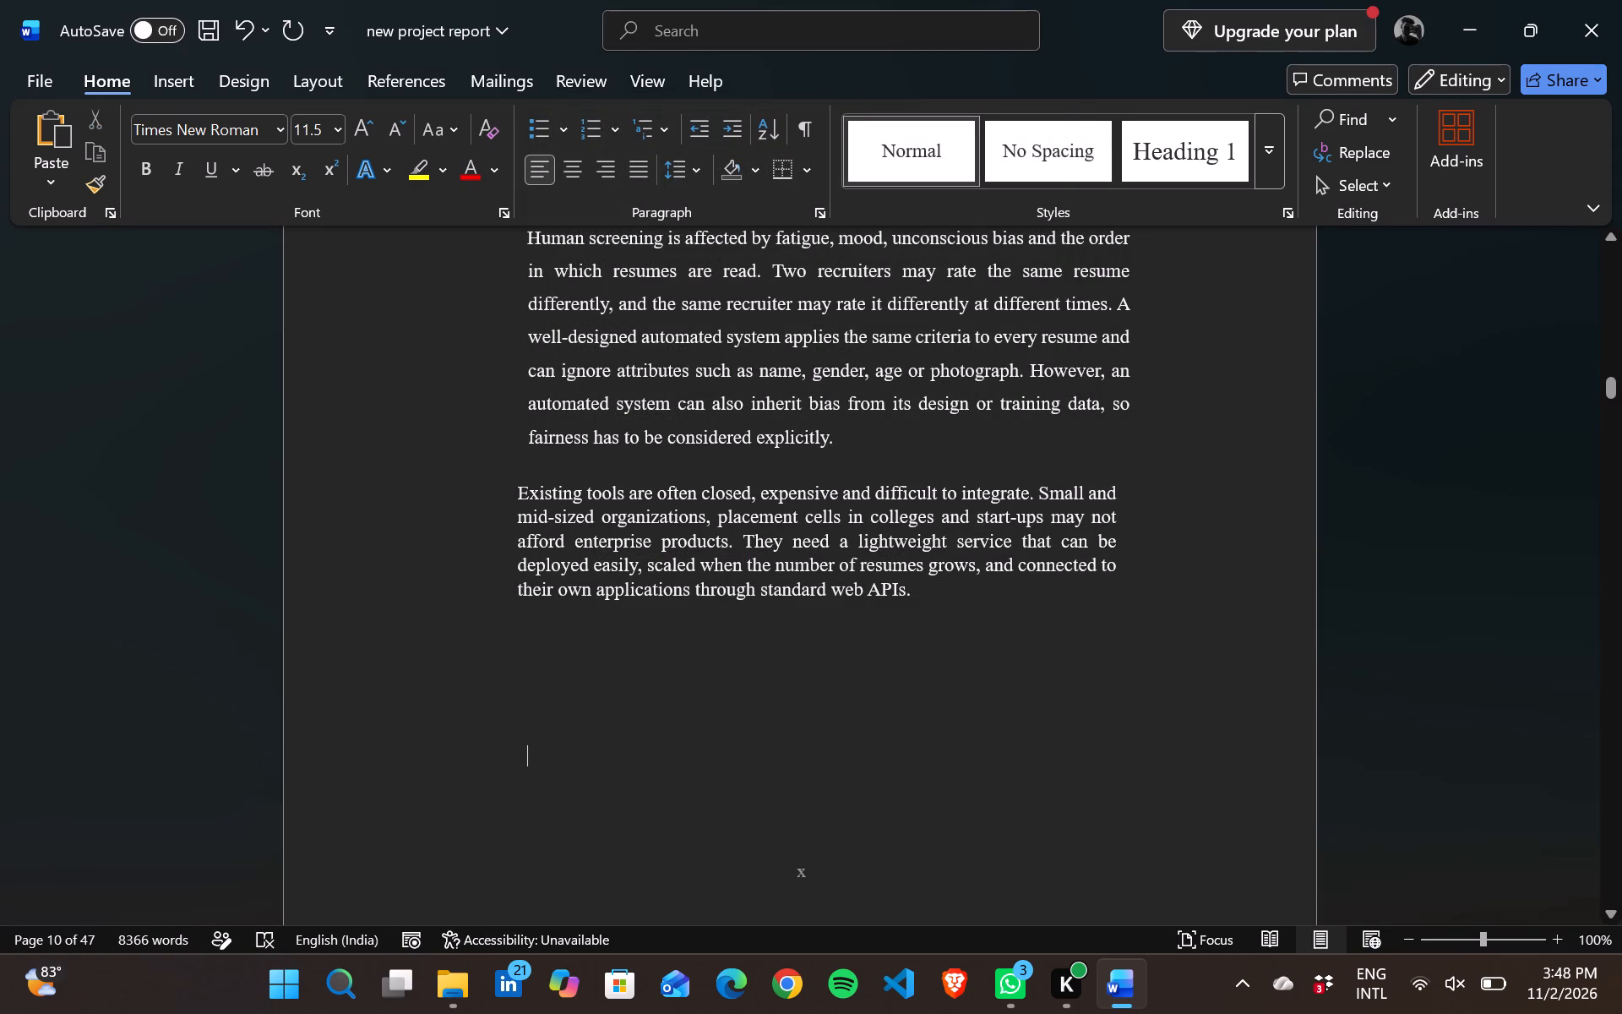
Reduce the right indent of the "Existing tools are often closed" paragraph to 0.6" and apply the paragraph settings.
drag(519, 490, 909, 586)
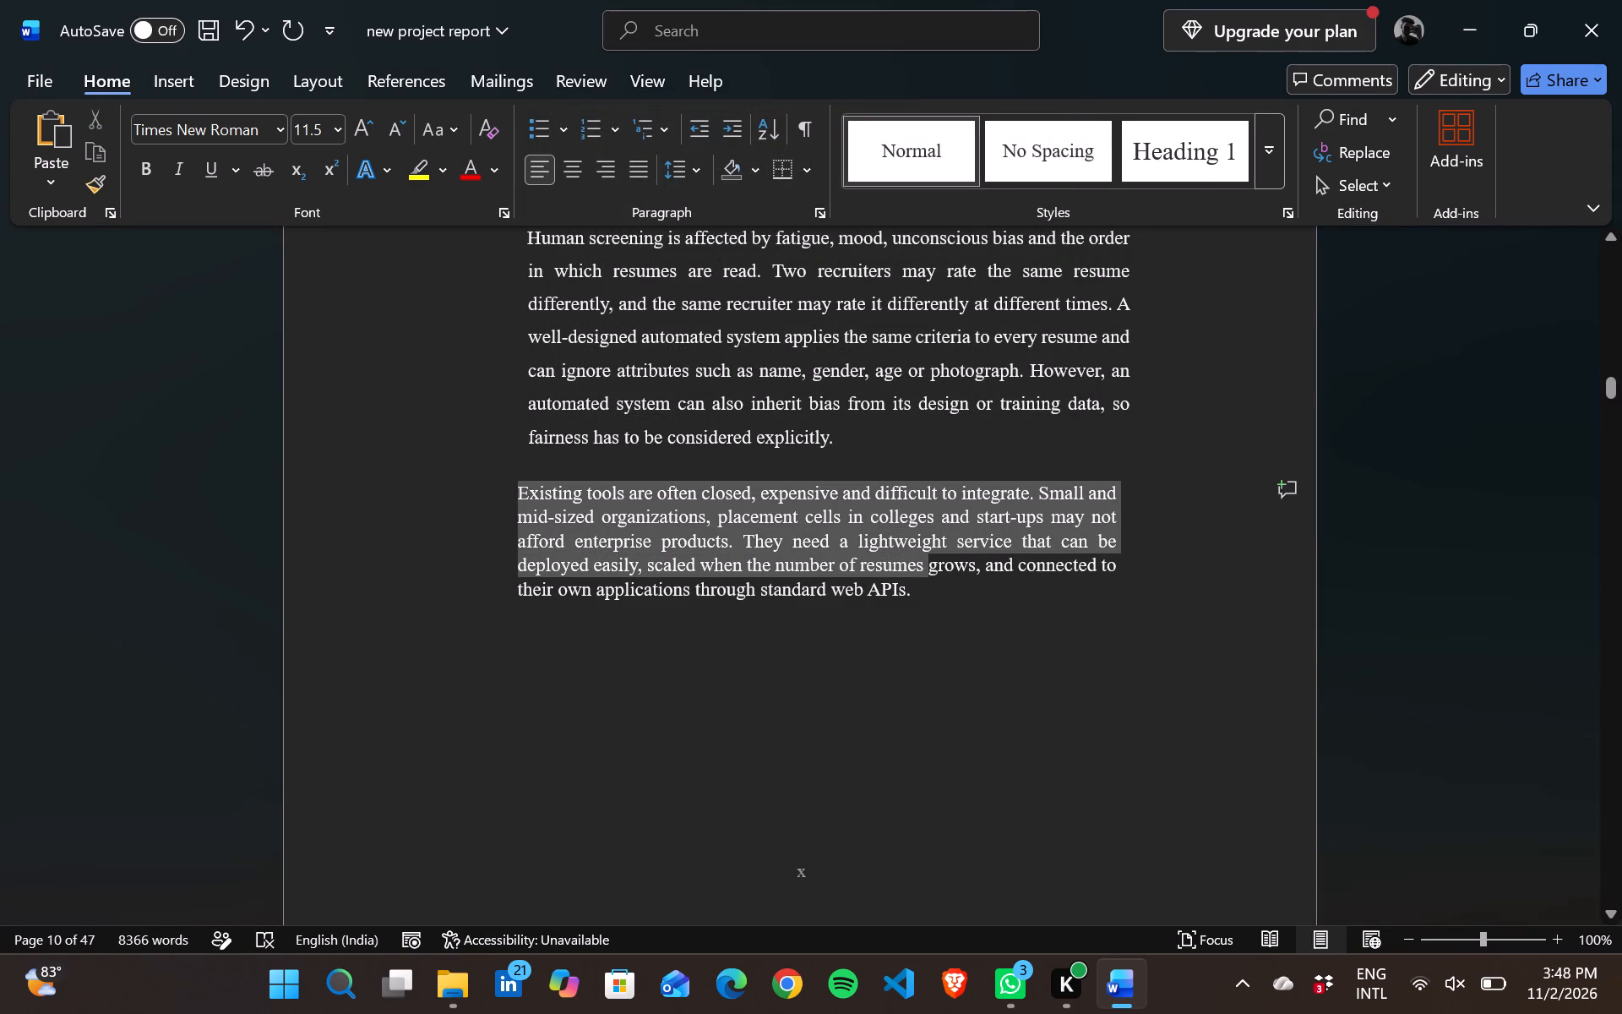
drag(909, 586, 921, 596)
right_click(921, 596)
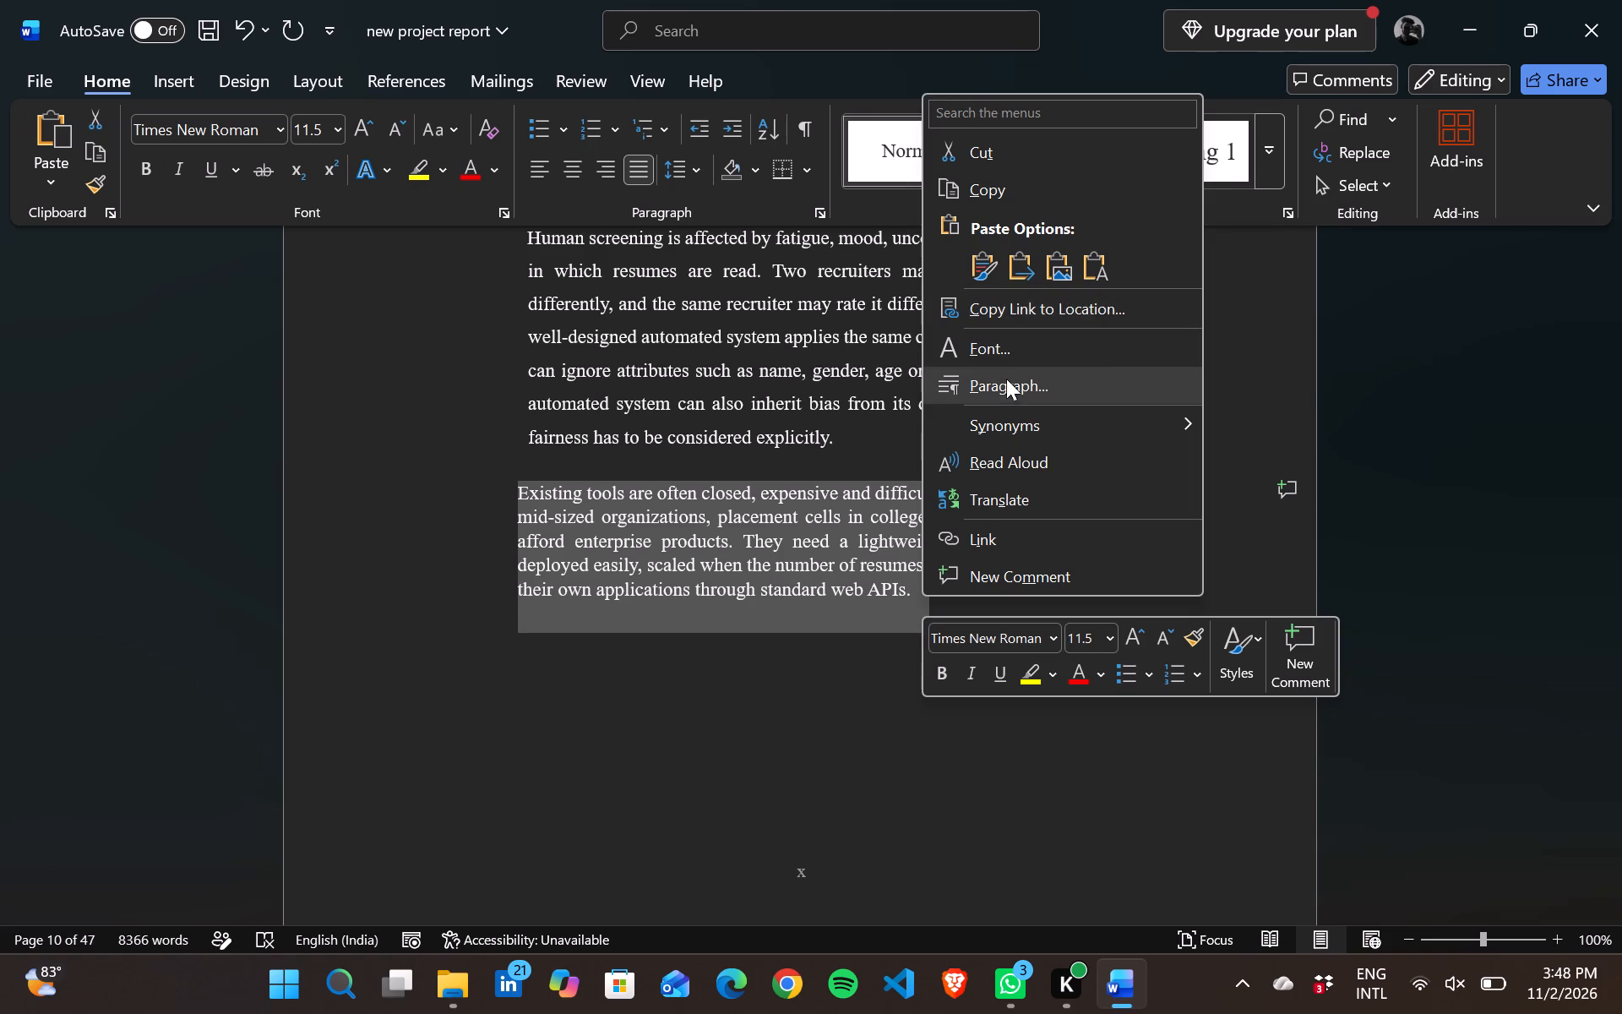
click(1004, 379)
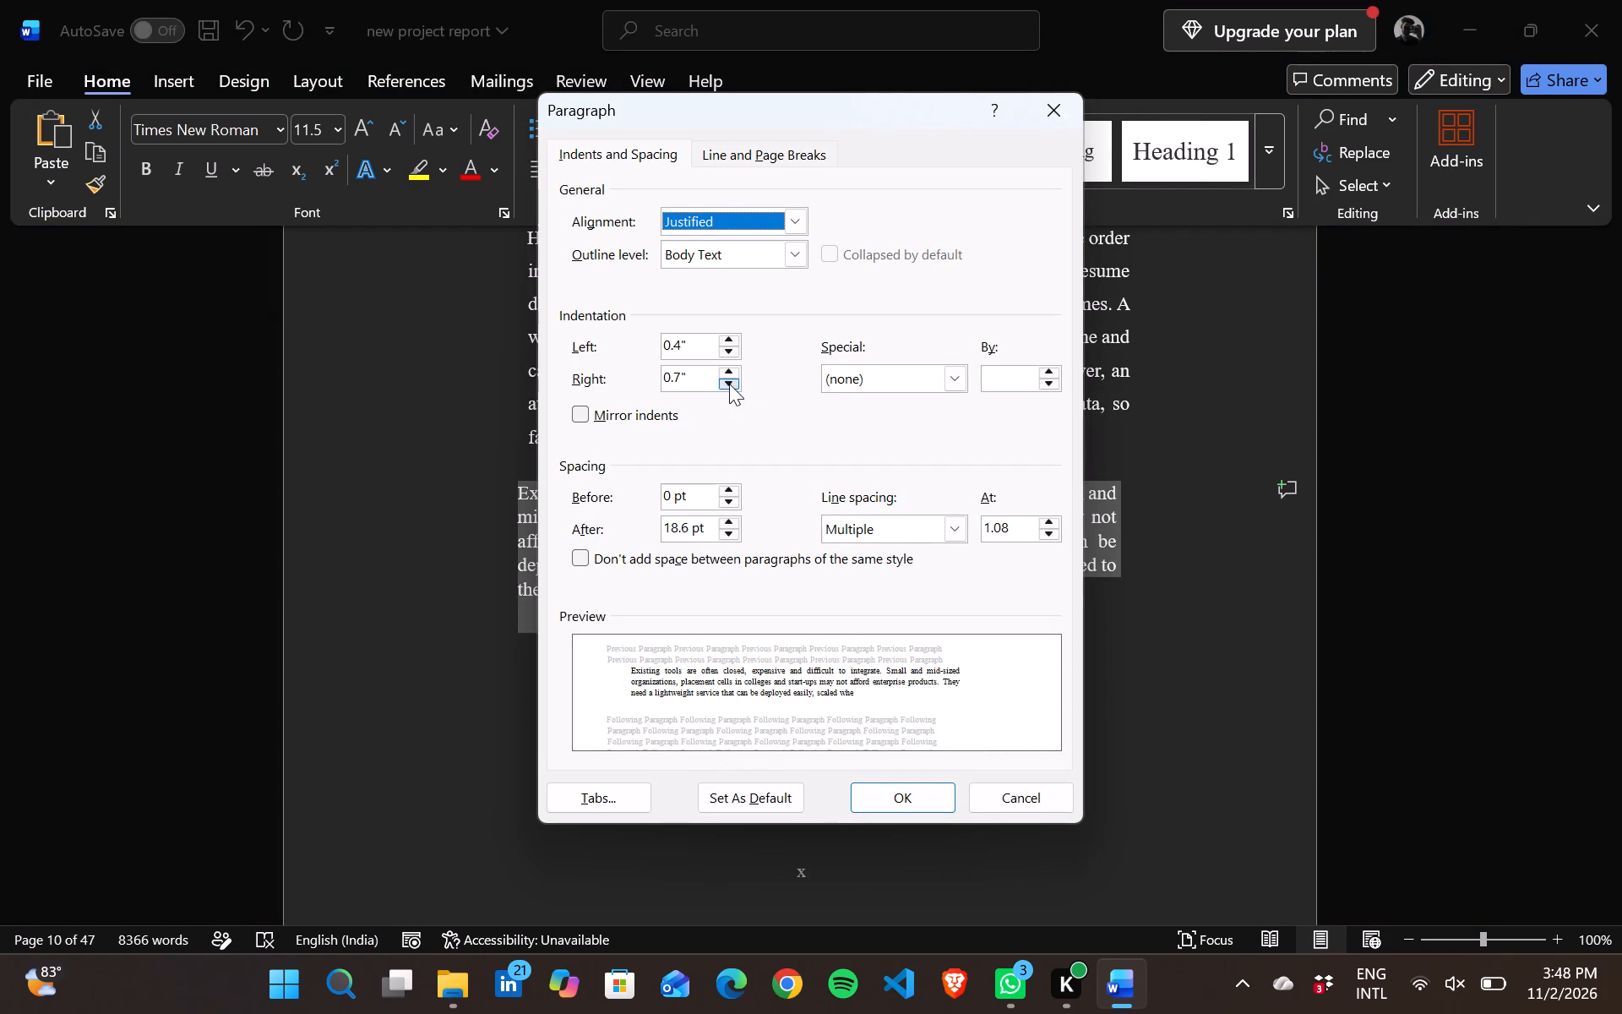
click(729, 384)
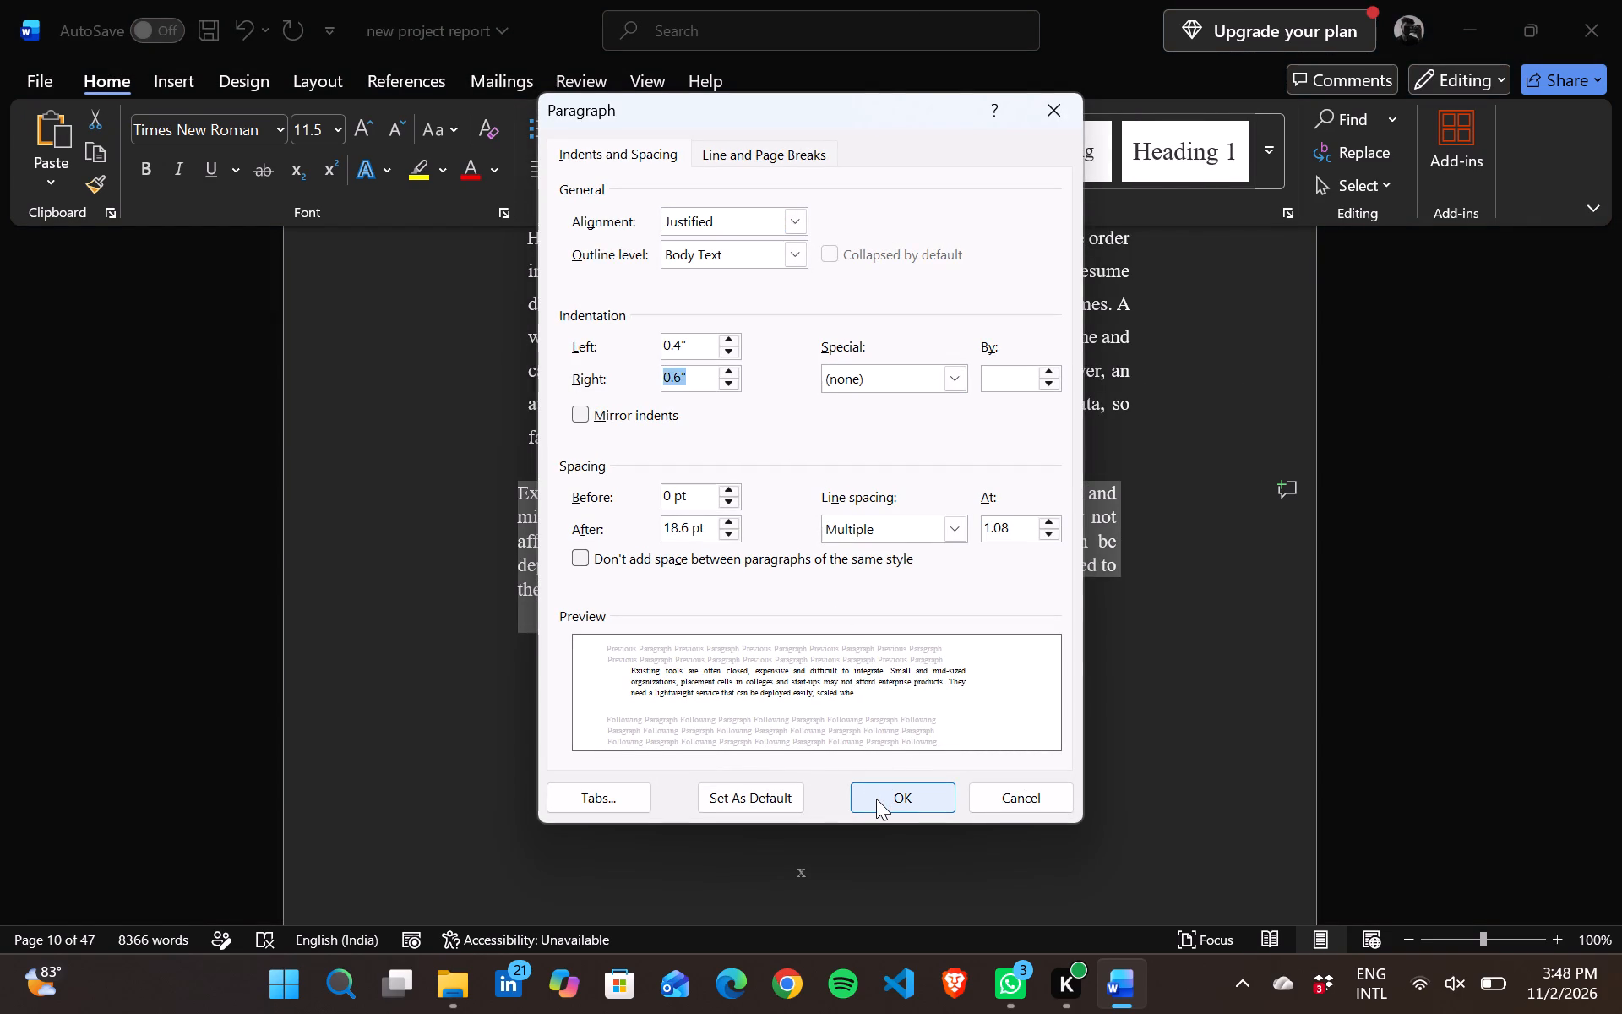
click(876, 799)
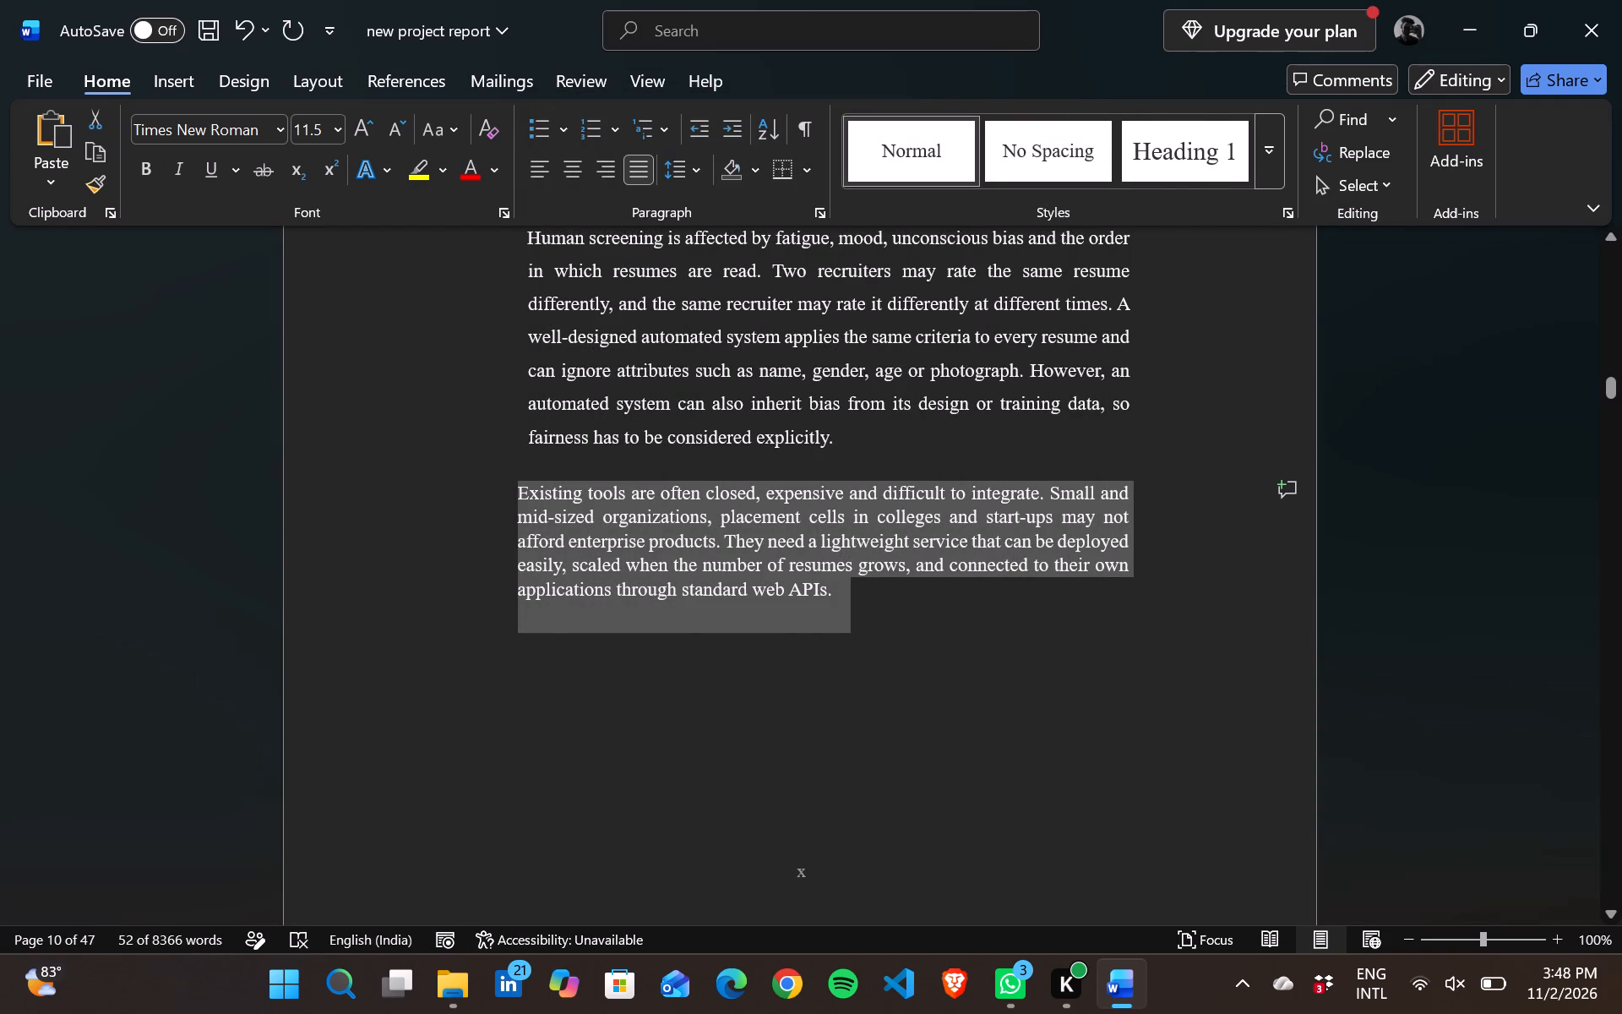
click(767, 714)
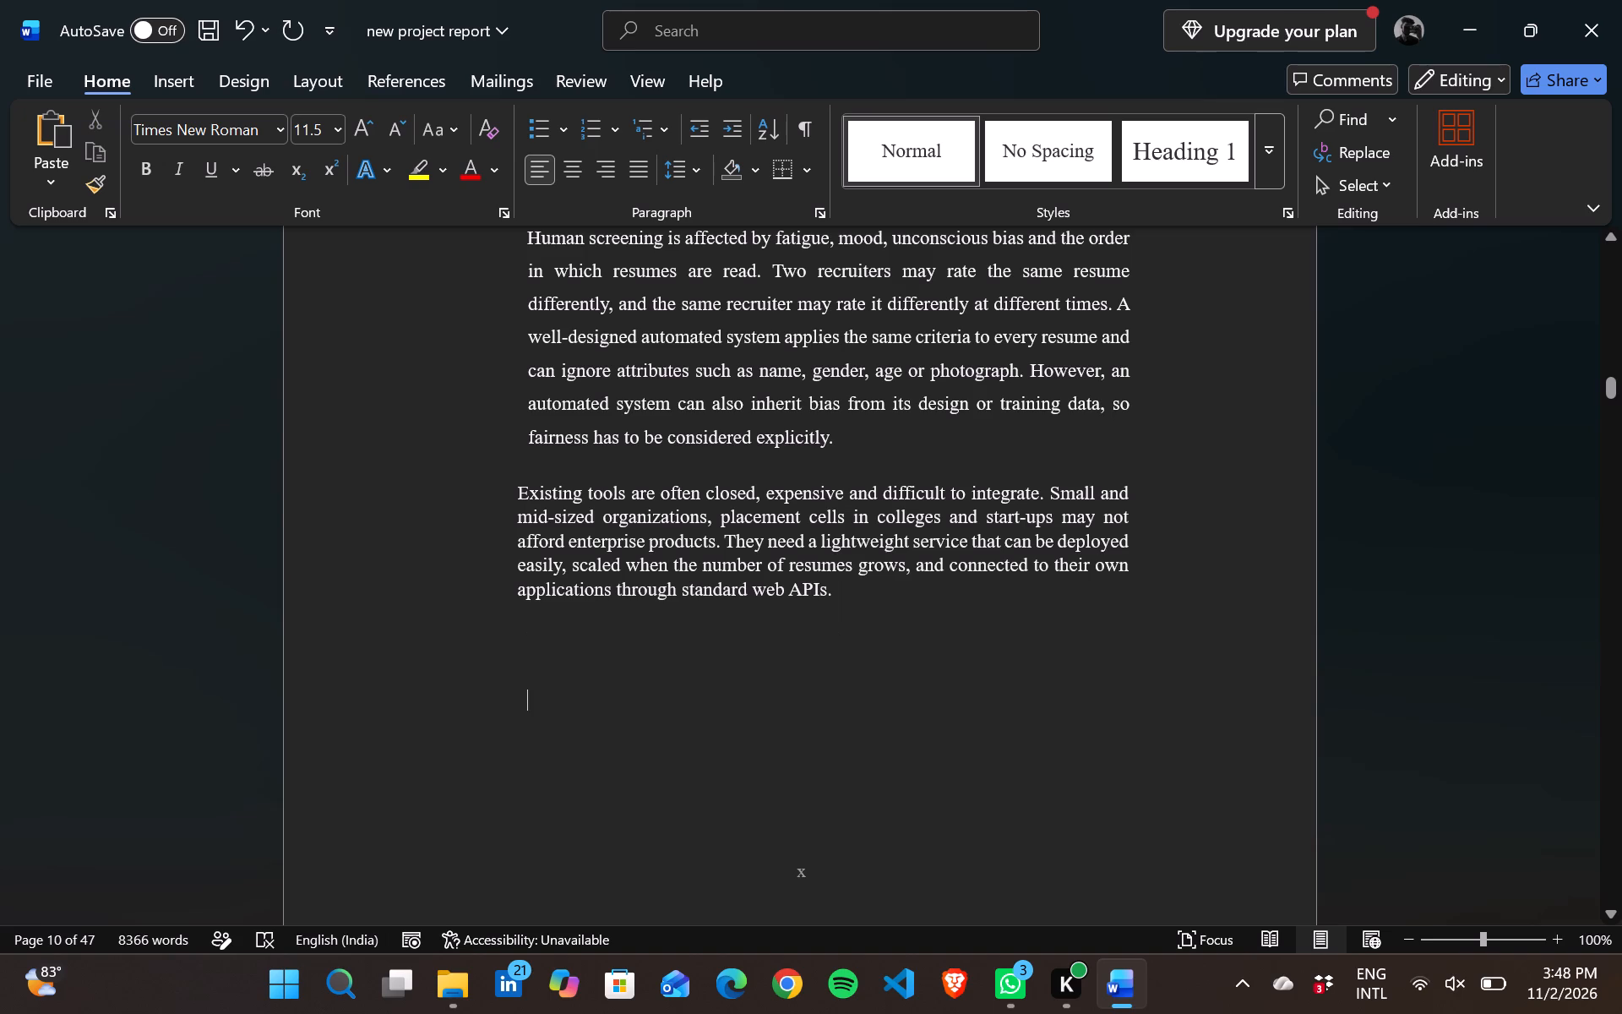
Give the "Existing tools are often closed" paragraph 1.5 line spacing and a 0.5" right indent in its paragraph settings.
scroll(727, 752, up, 1)
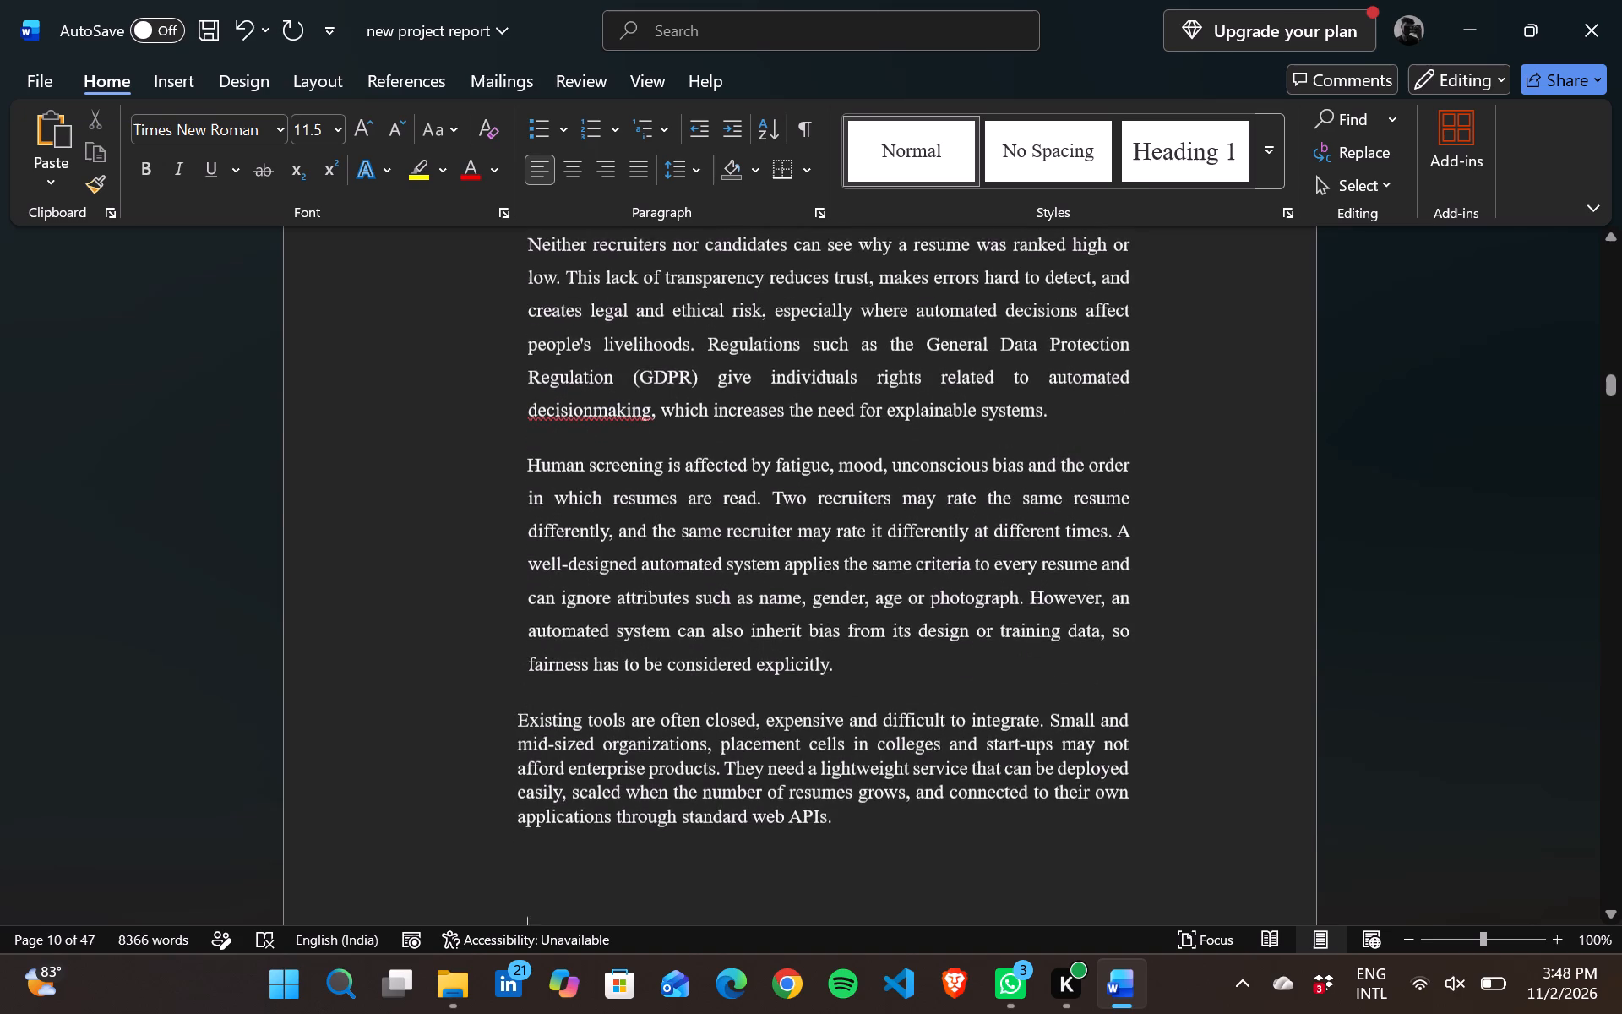
scroll(727, 752, up, 1)
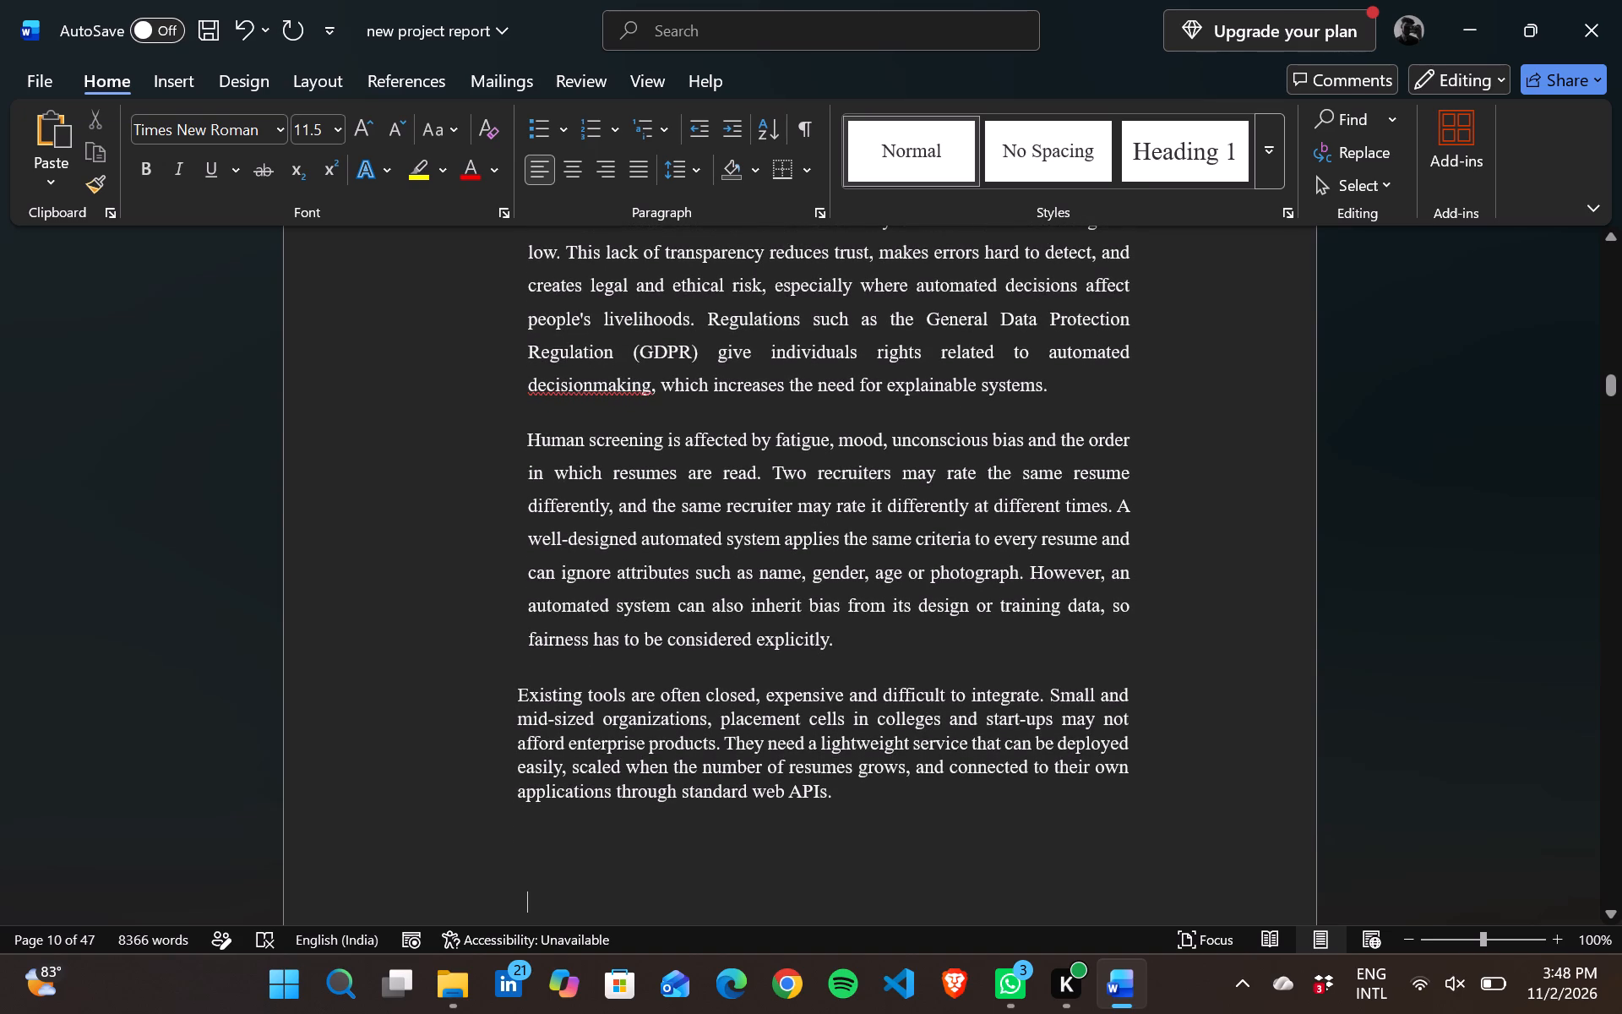
drag(520, 694, 849, 802)
right_click(849, 802)
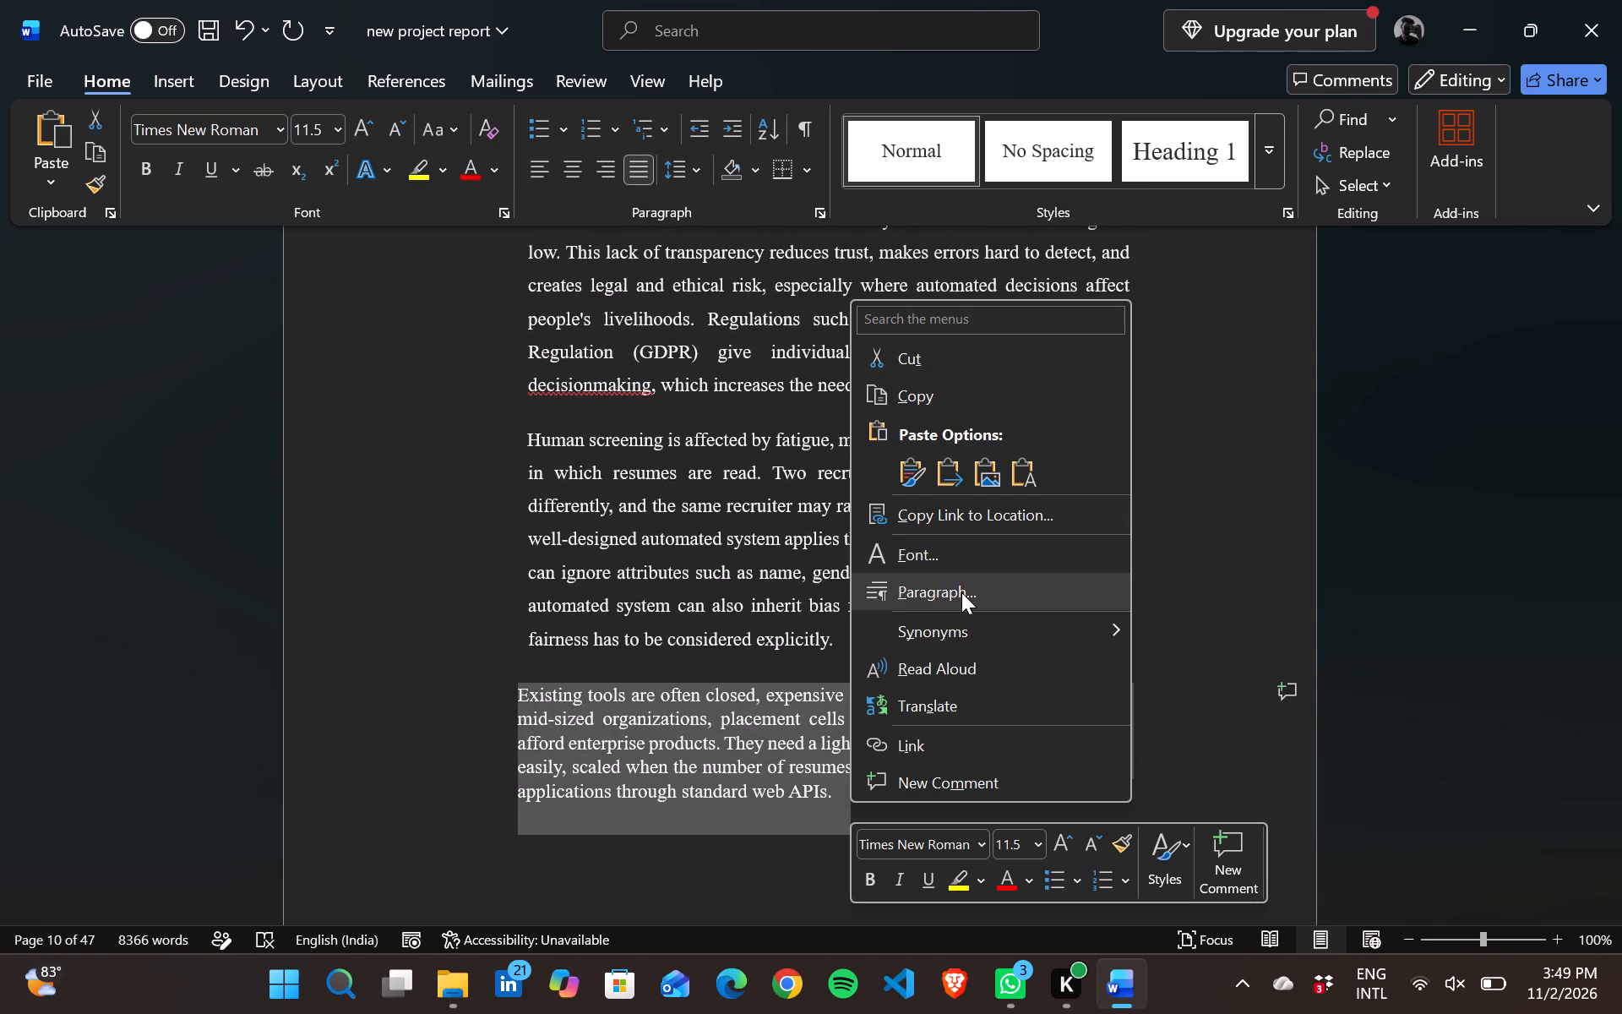
click(960, 594)
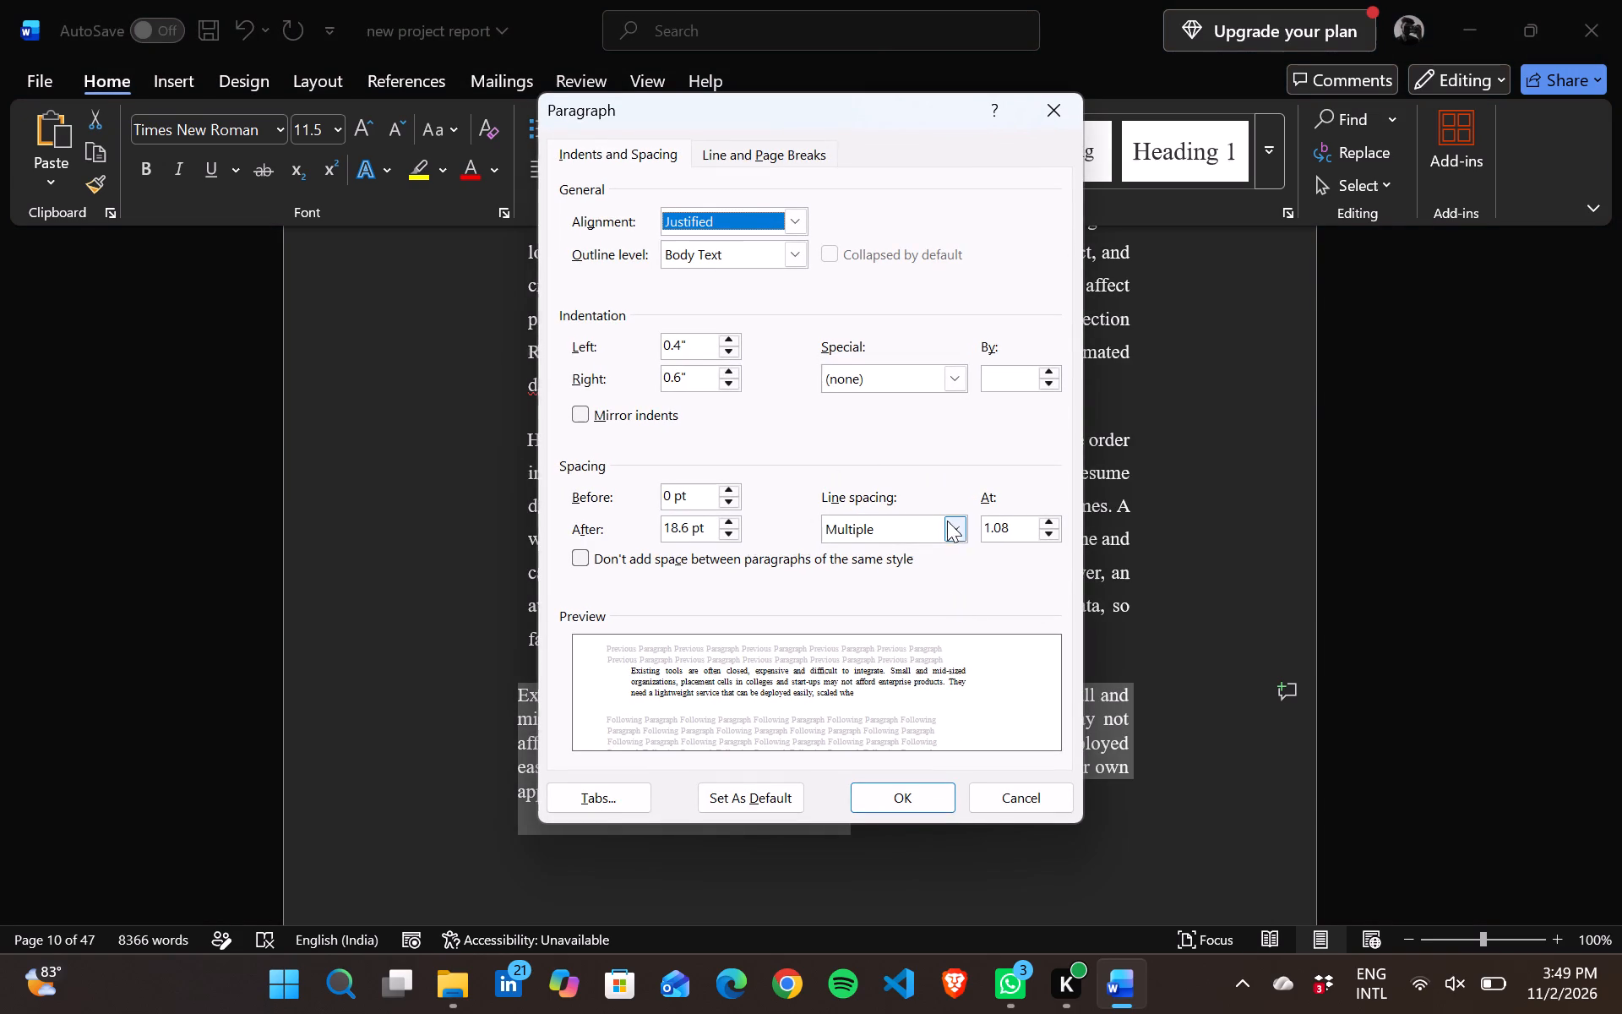
click(959, 532)
click(875, 561)
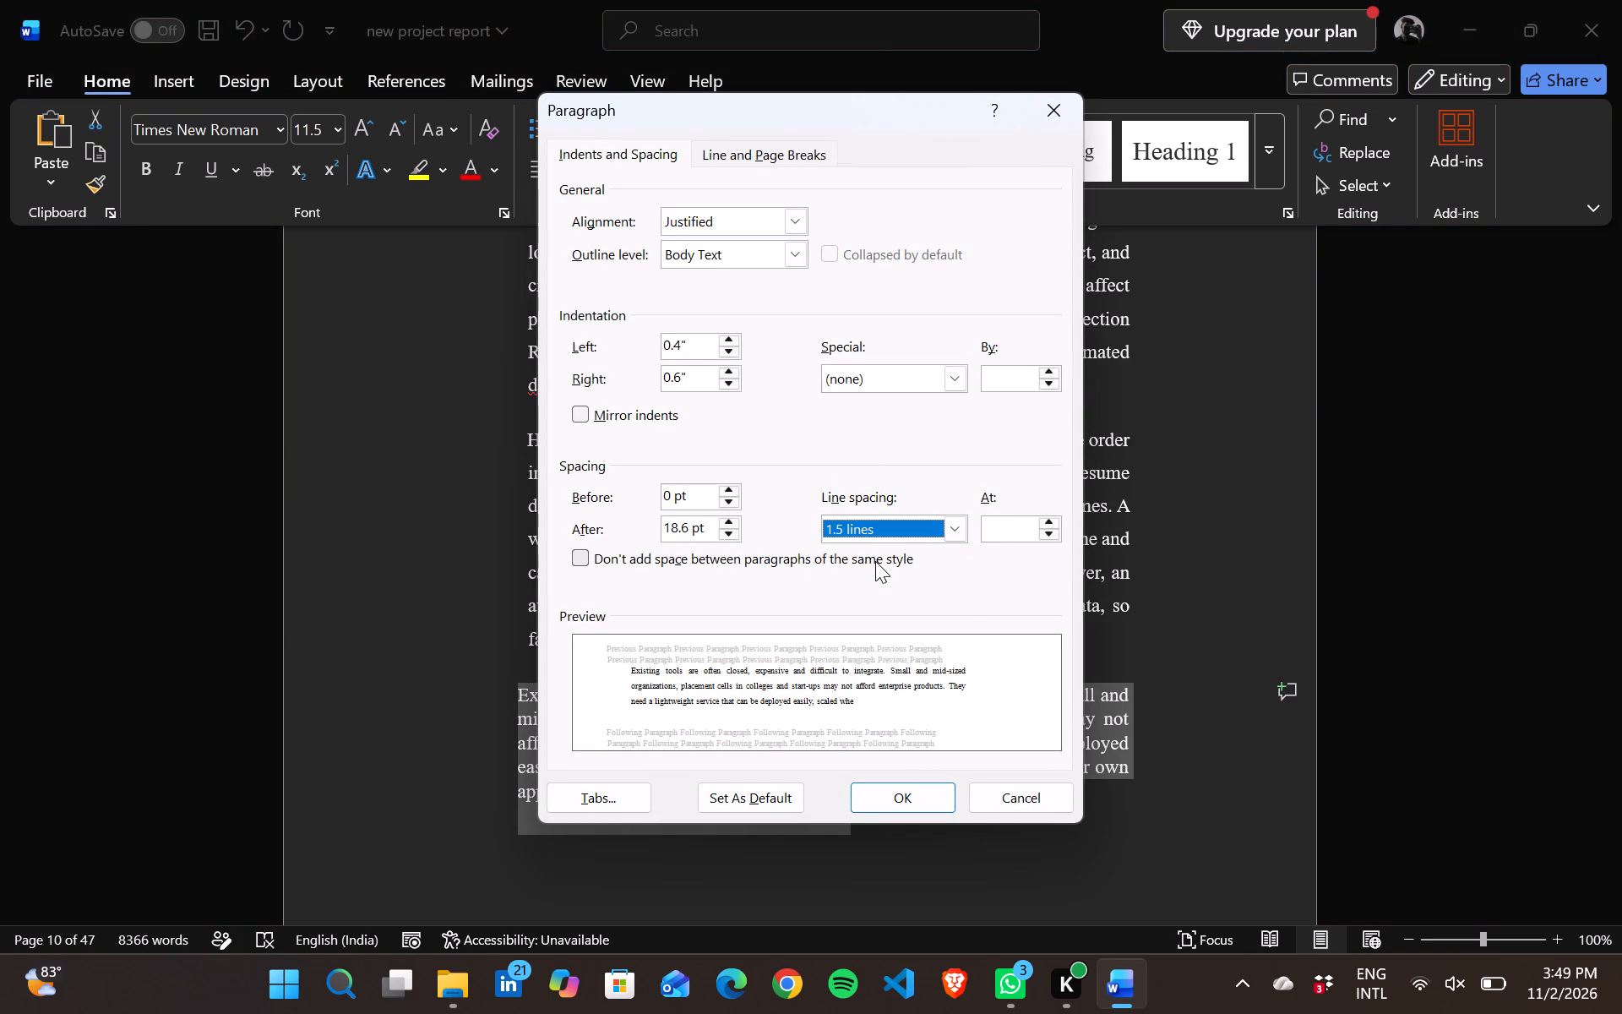
click(729, 384)
click(894, 803)
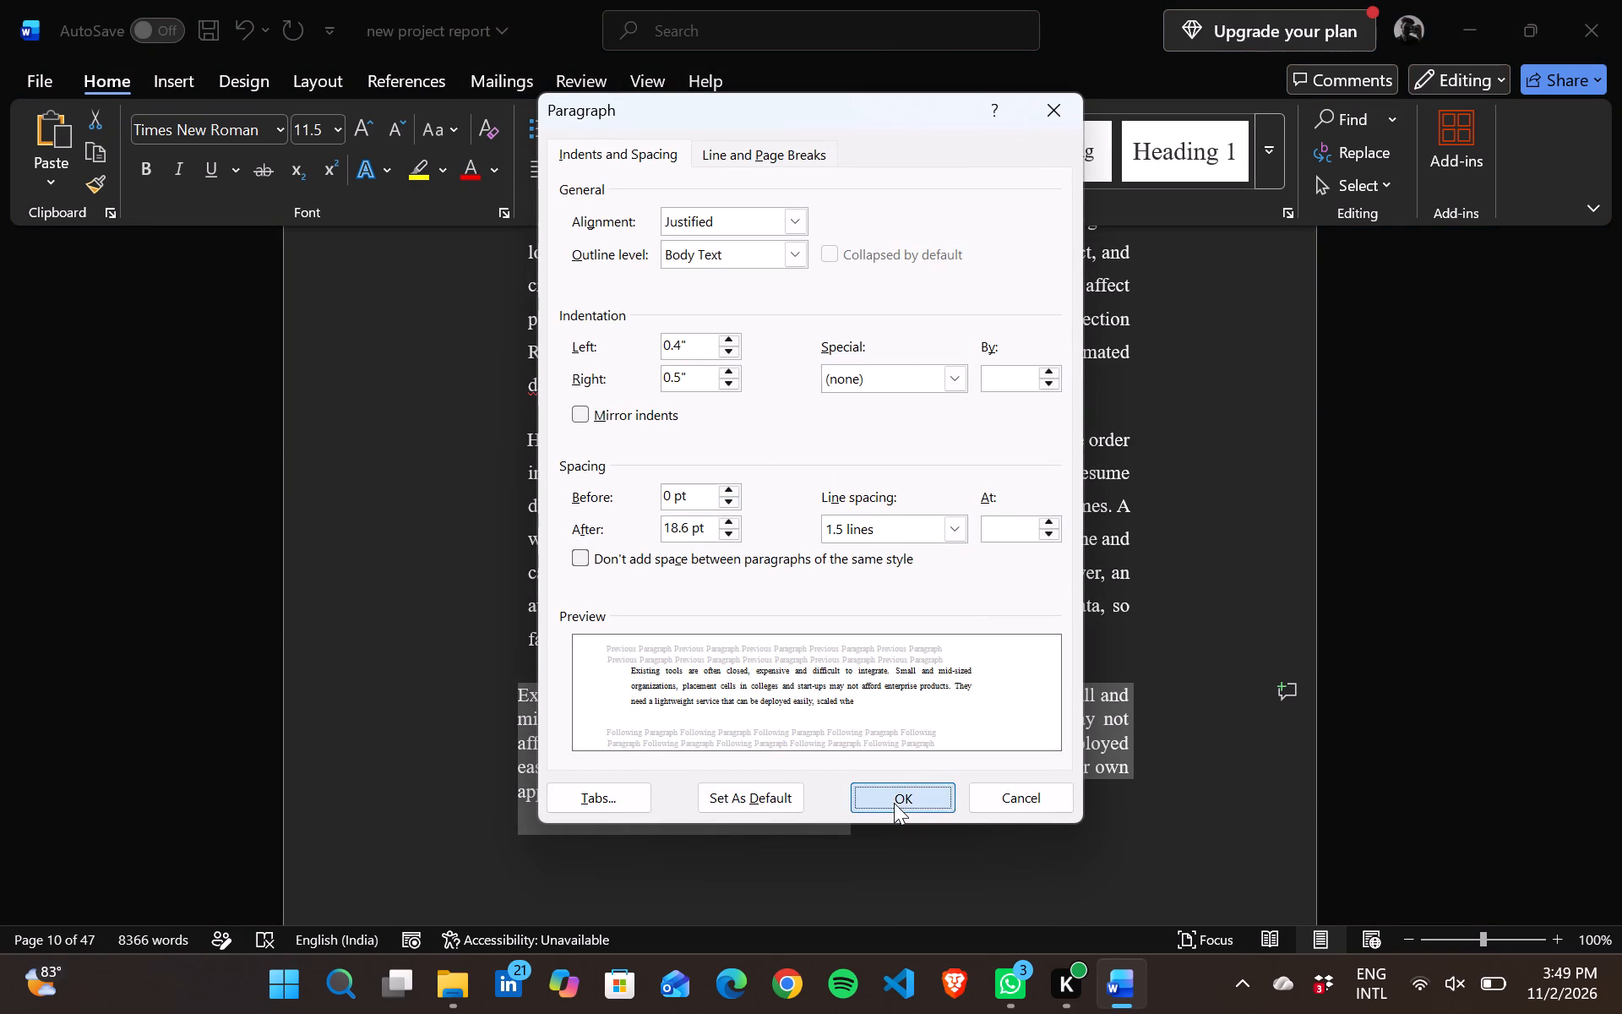
click(925, 856)
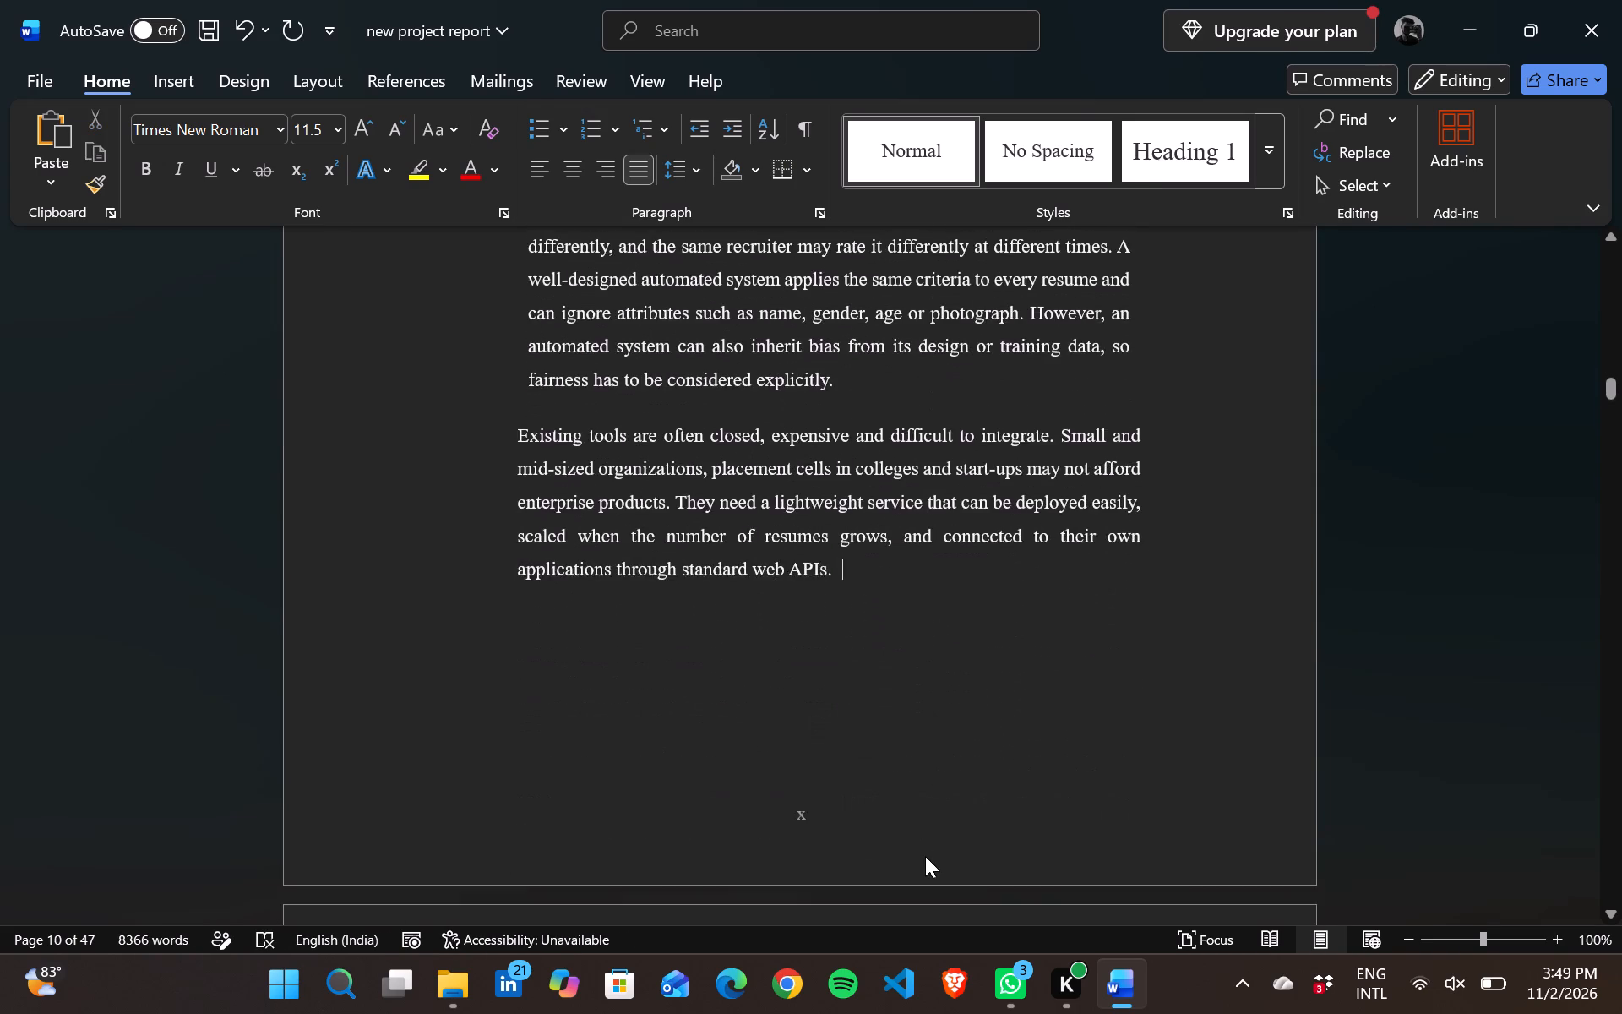
Set the font size of the "Existing tools are often closed" paragraph to 12.
scroll(925, 856, up, 1)
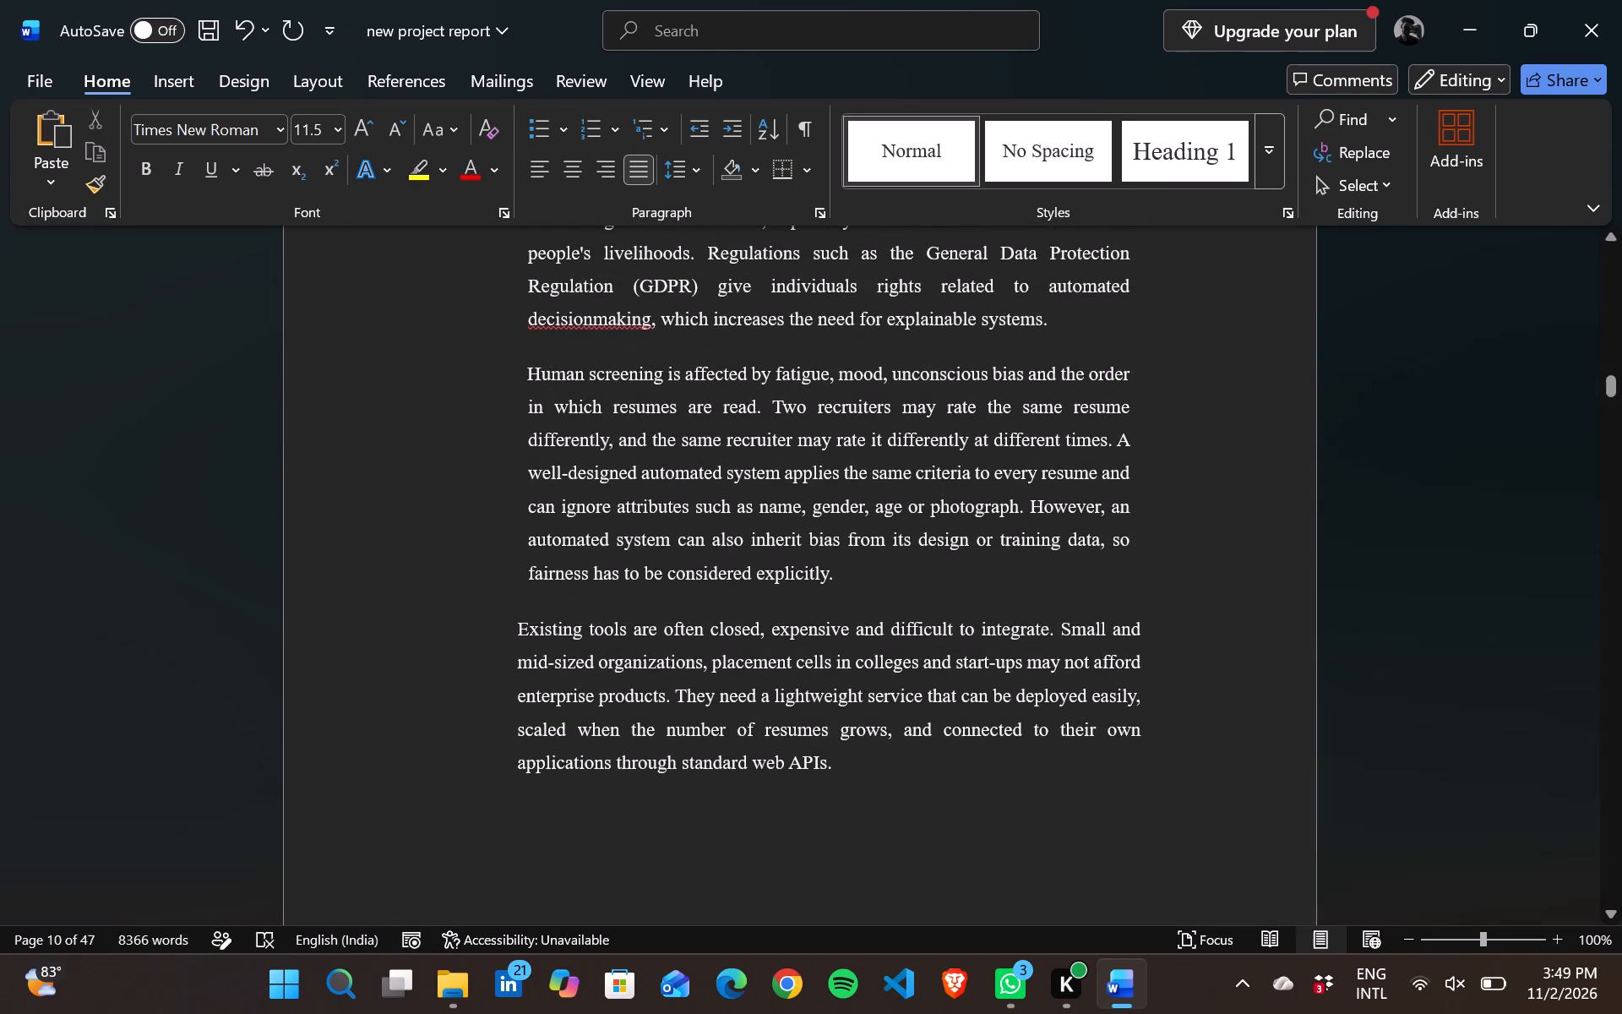
drag(508, 626, 835, 752)
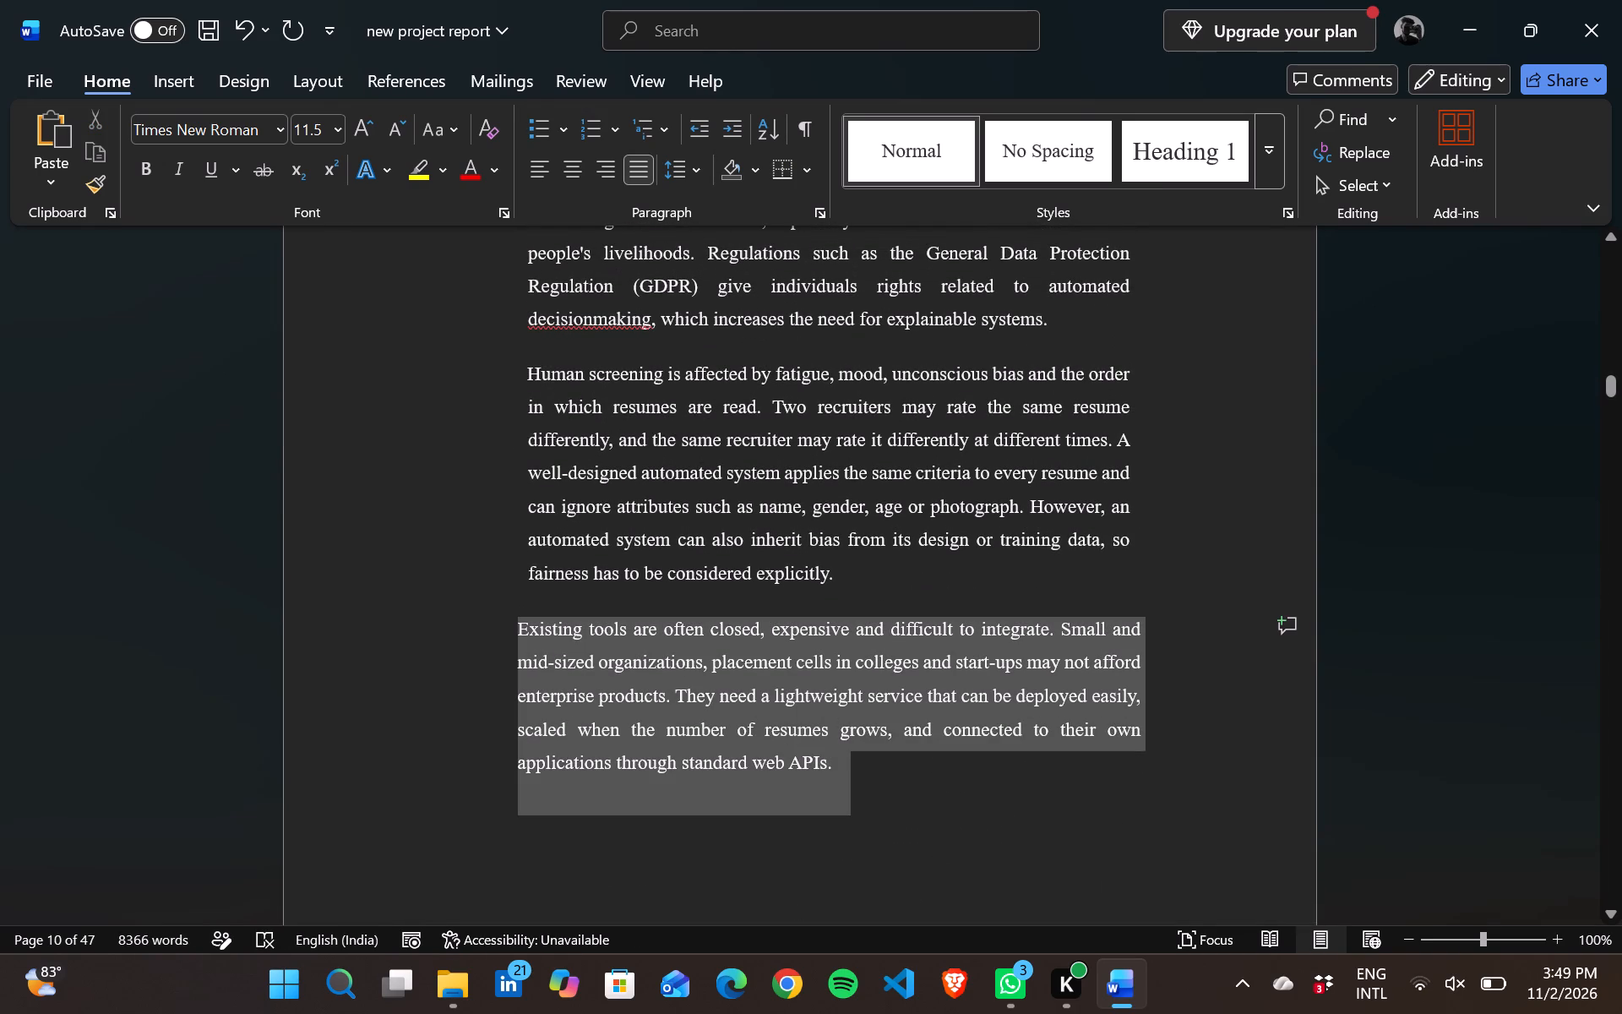
drag(835, 752, 868, 762)
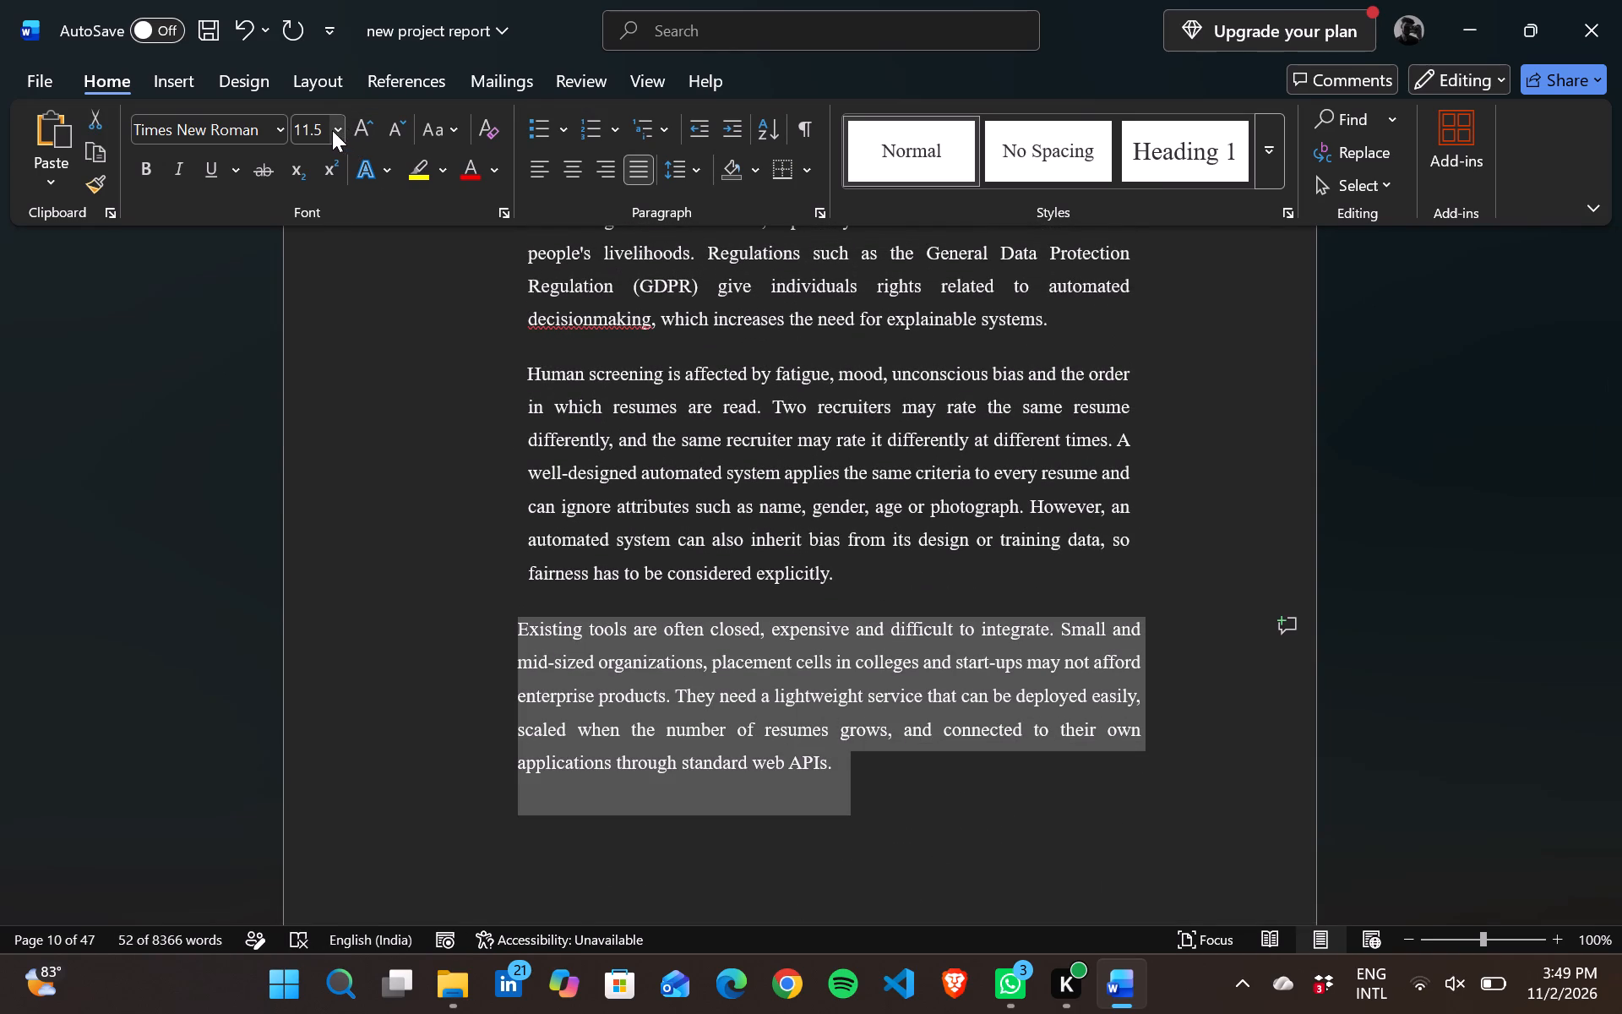
click(332, 130)
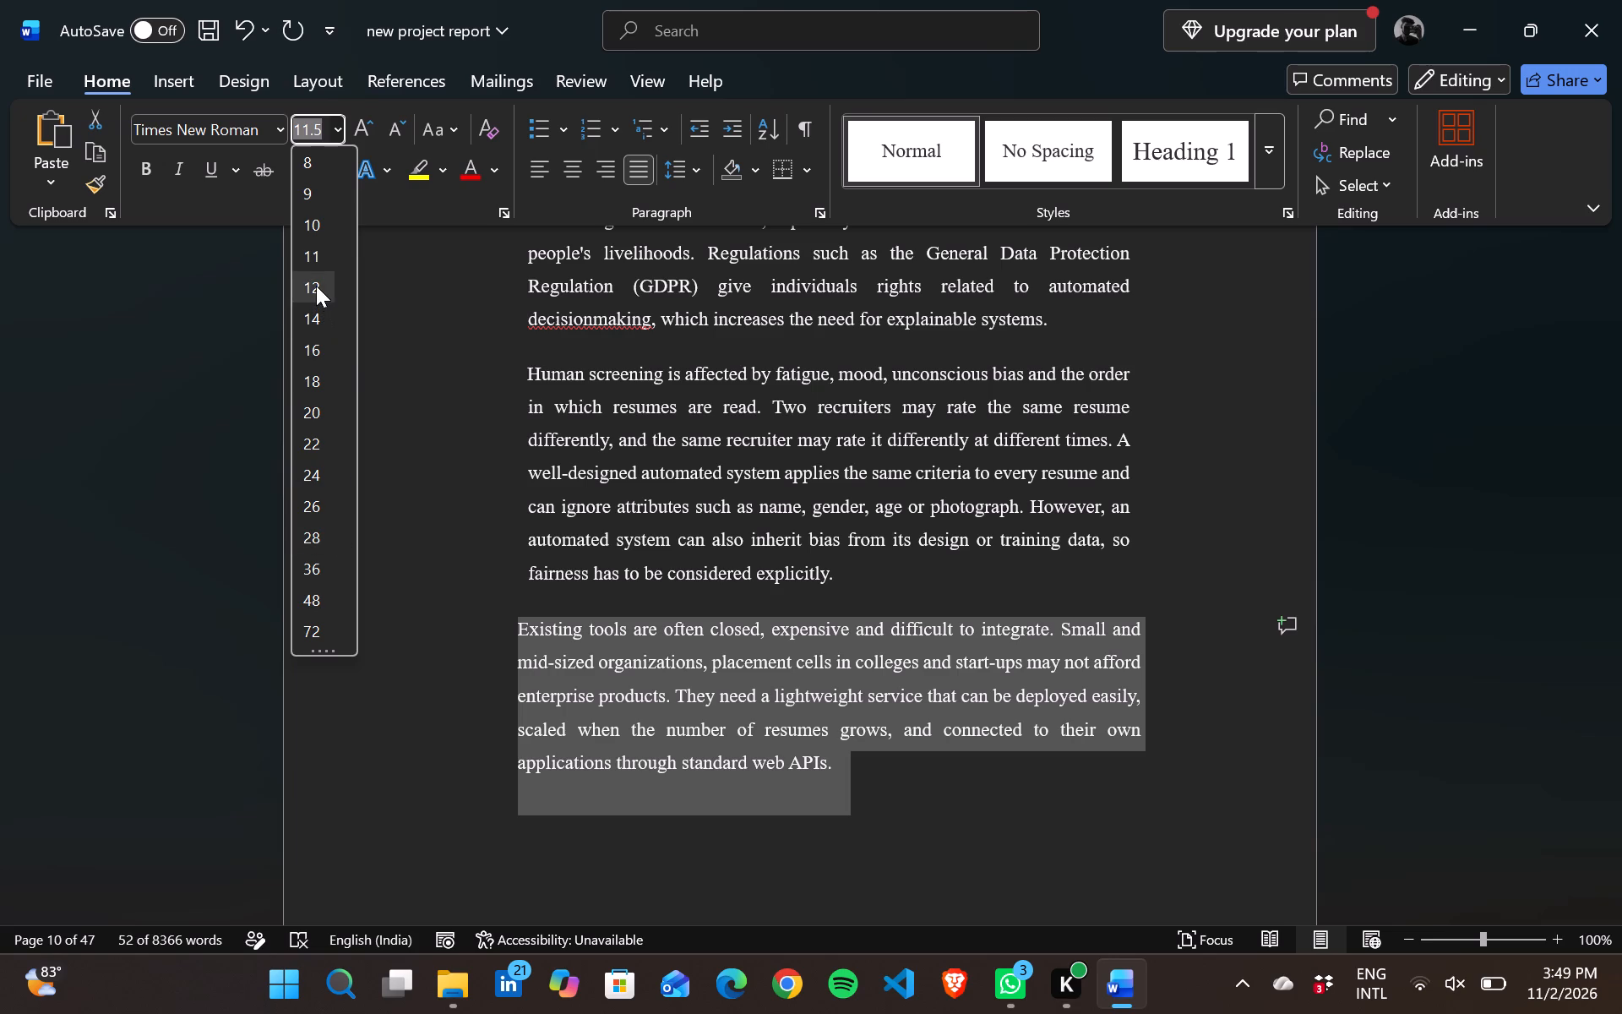
click(316, 286)
click(419, 602)
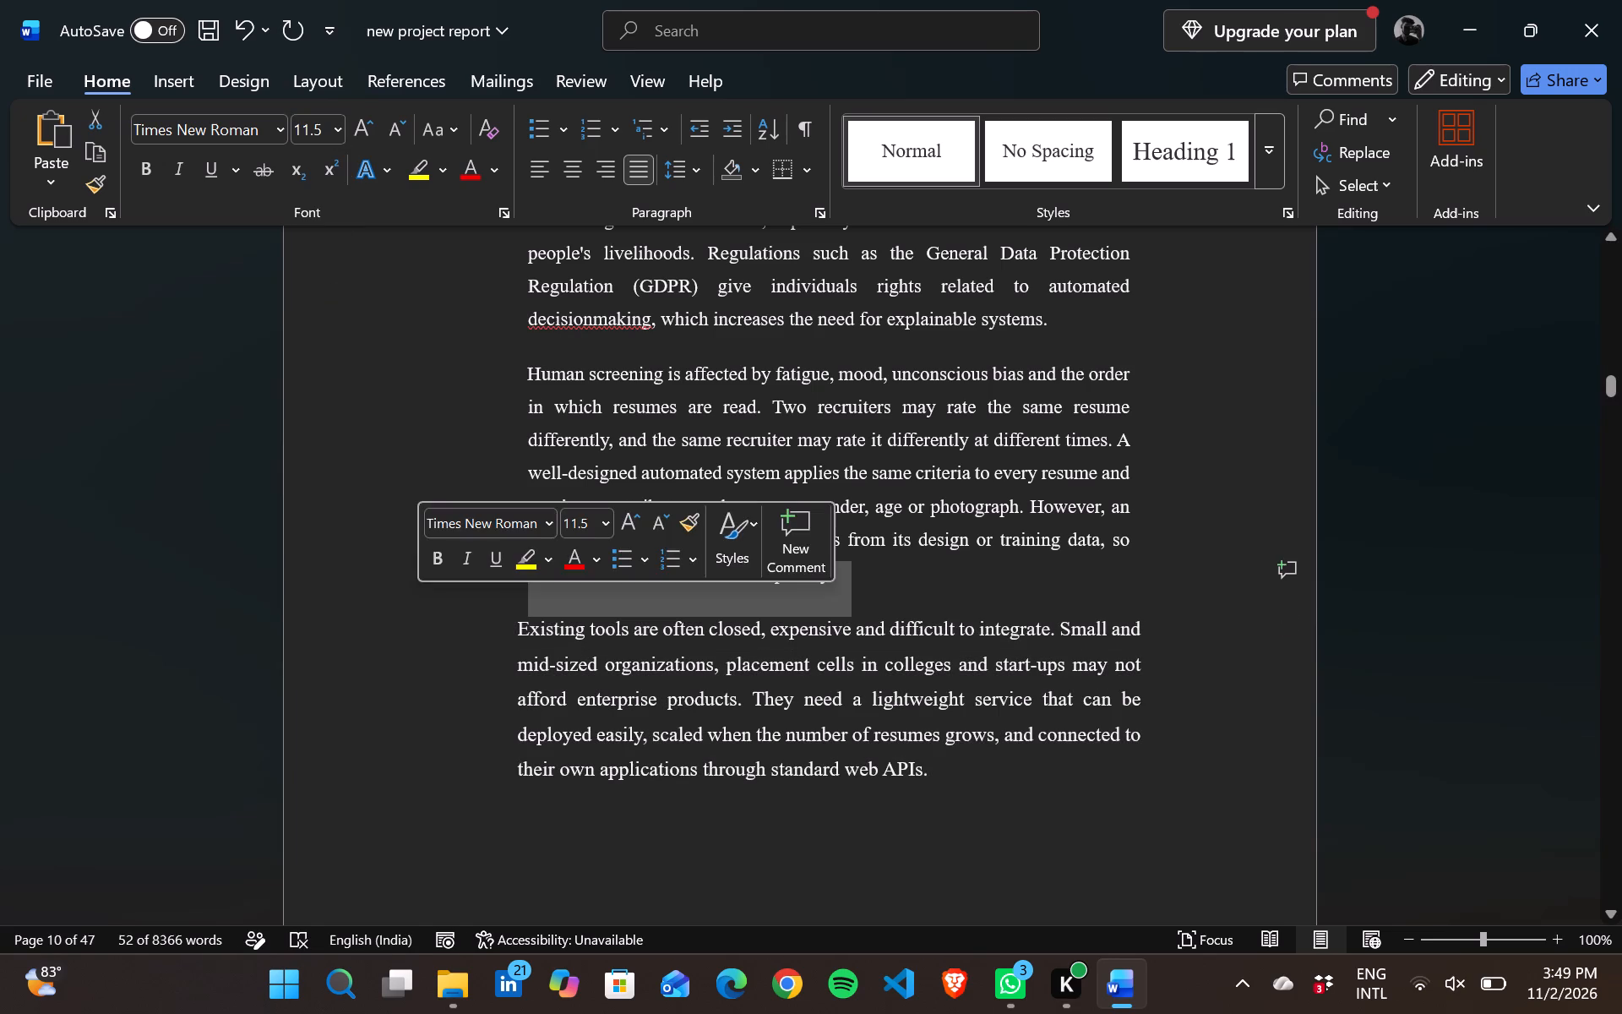
click(454, 768)
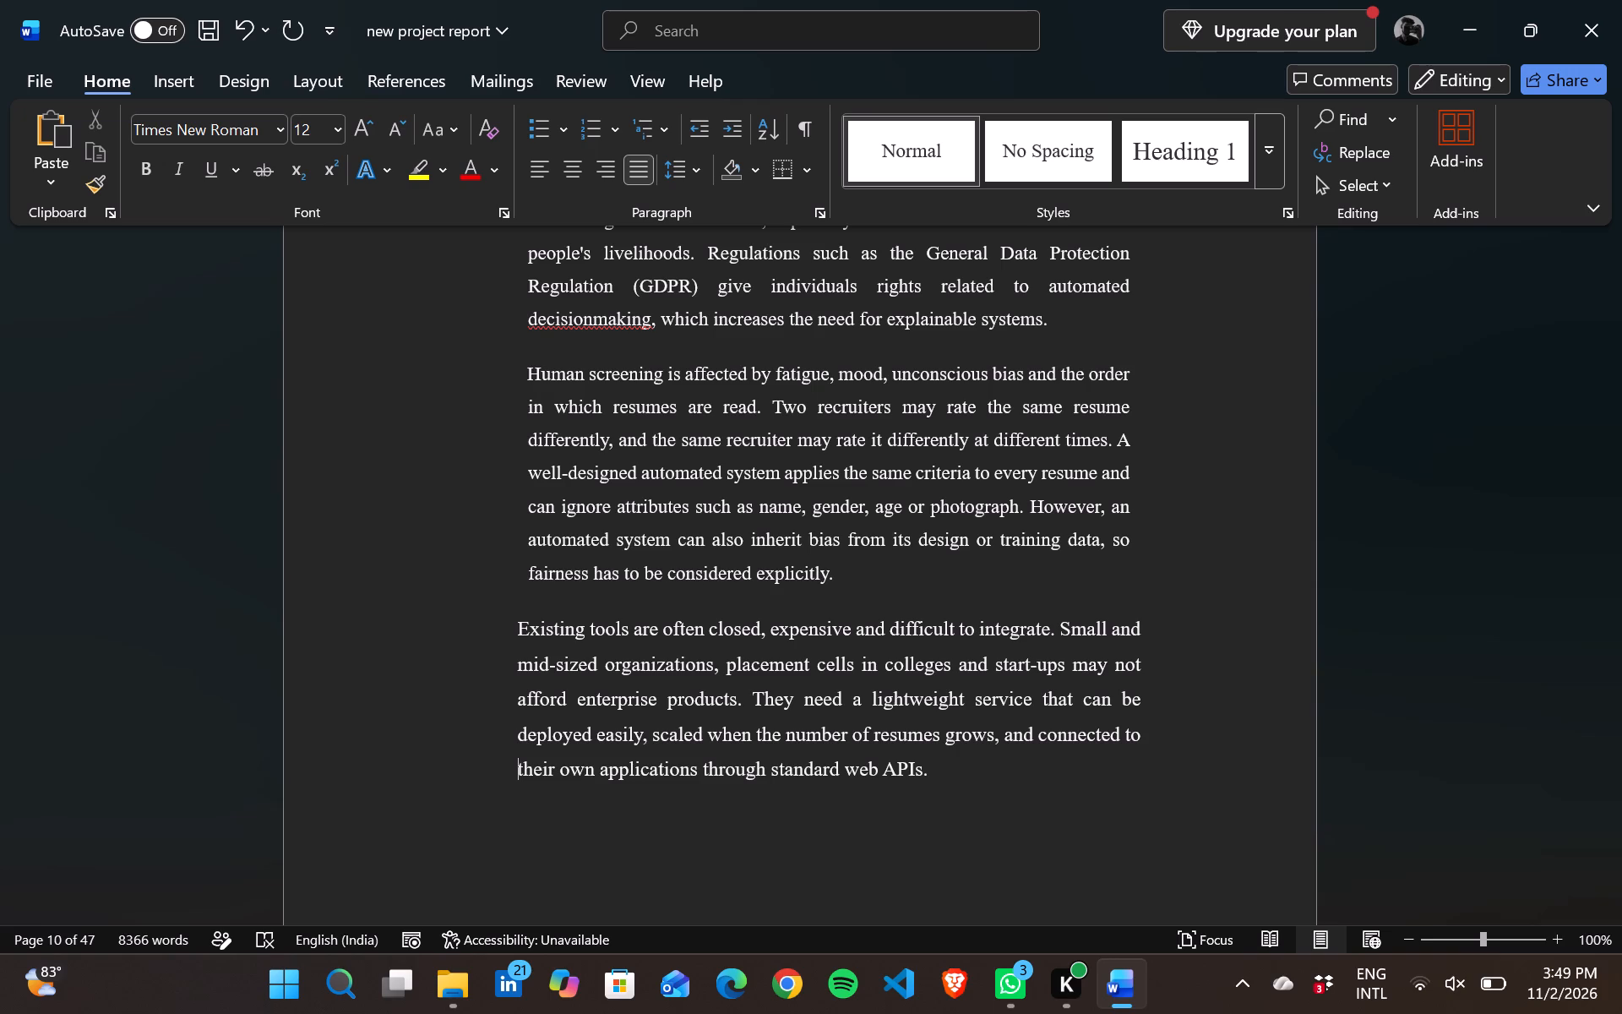
Go back to the report's title page and check the font formatting of the TALENTTRACK-AI title.
scroll(454, 768, up, 6)
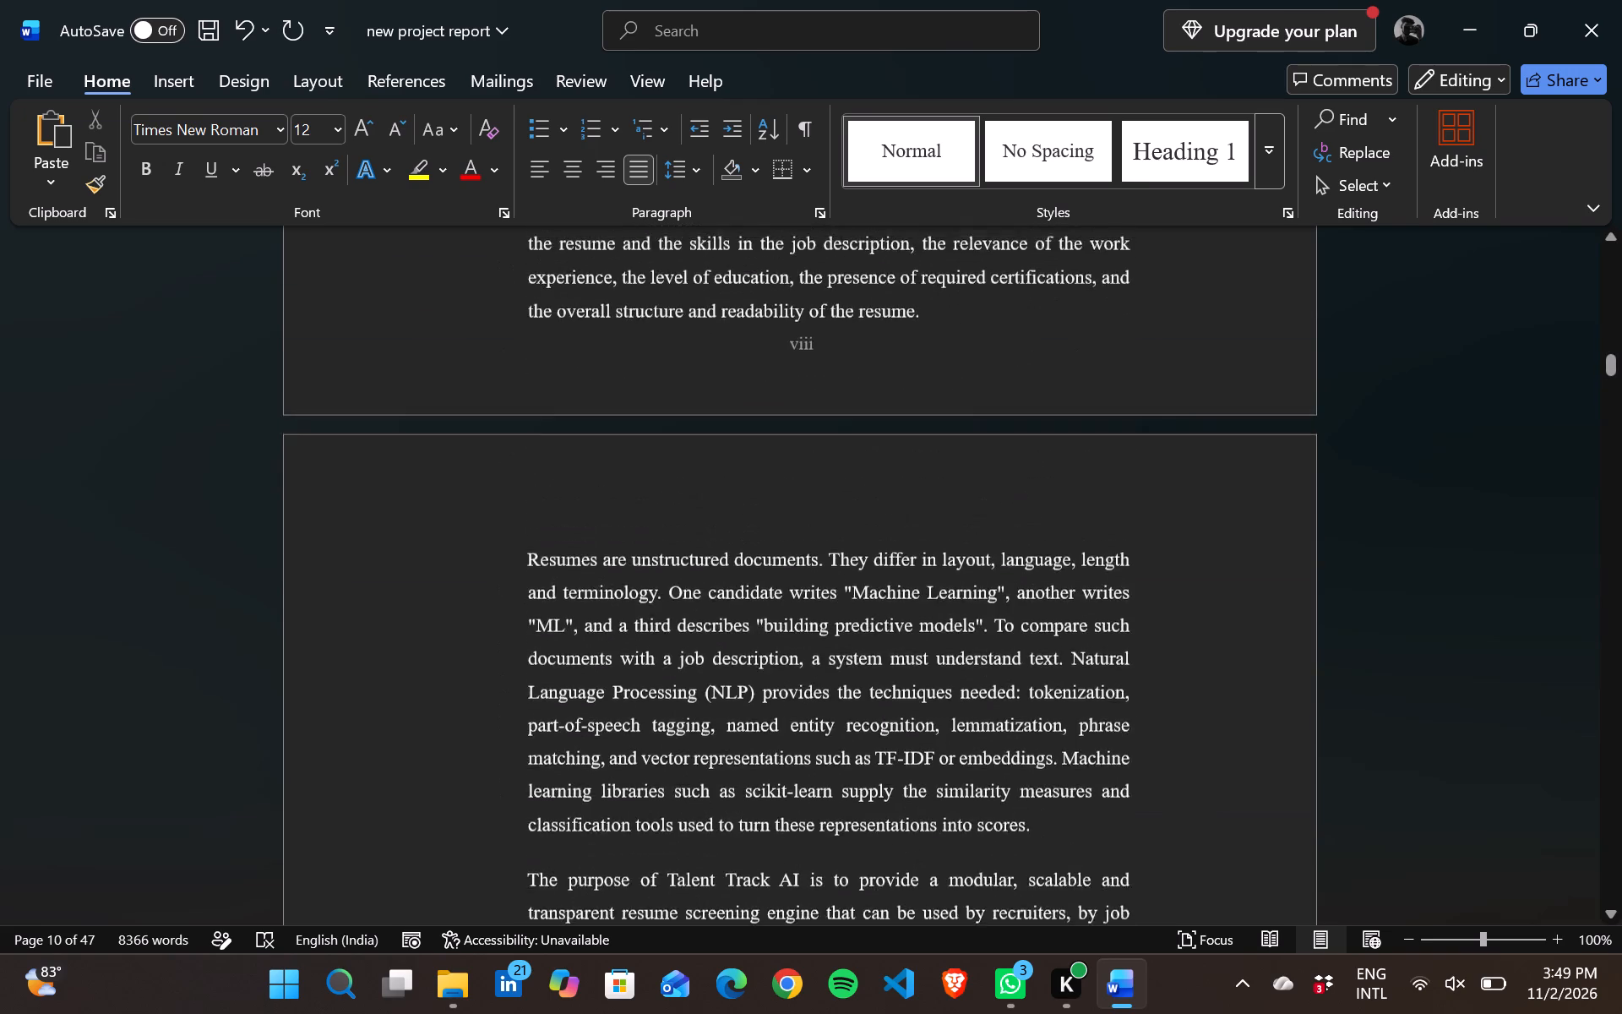
scroll(454, 768, up, 2)
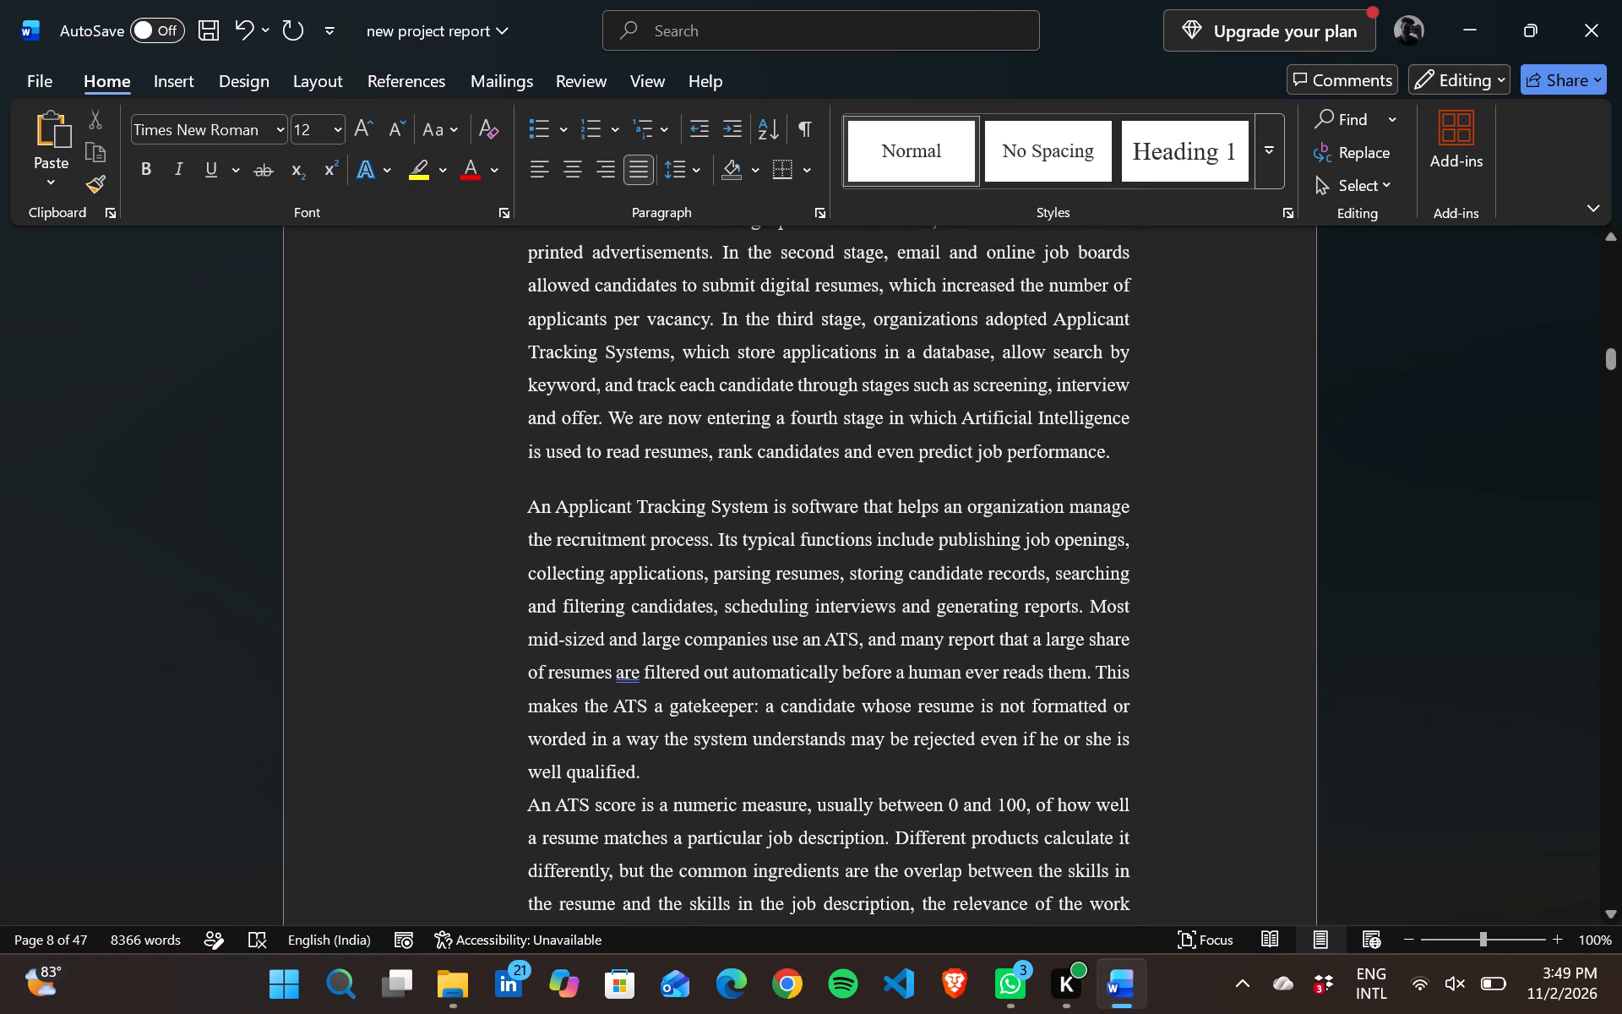
scroll(454, 768, up, 2)
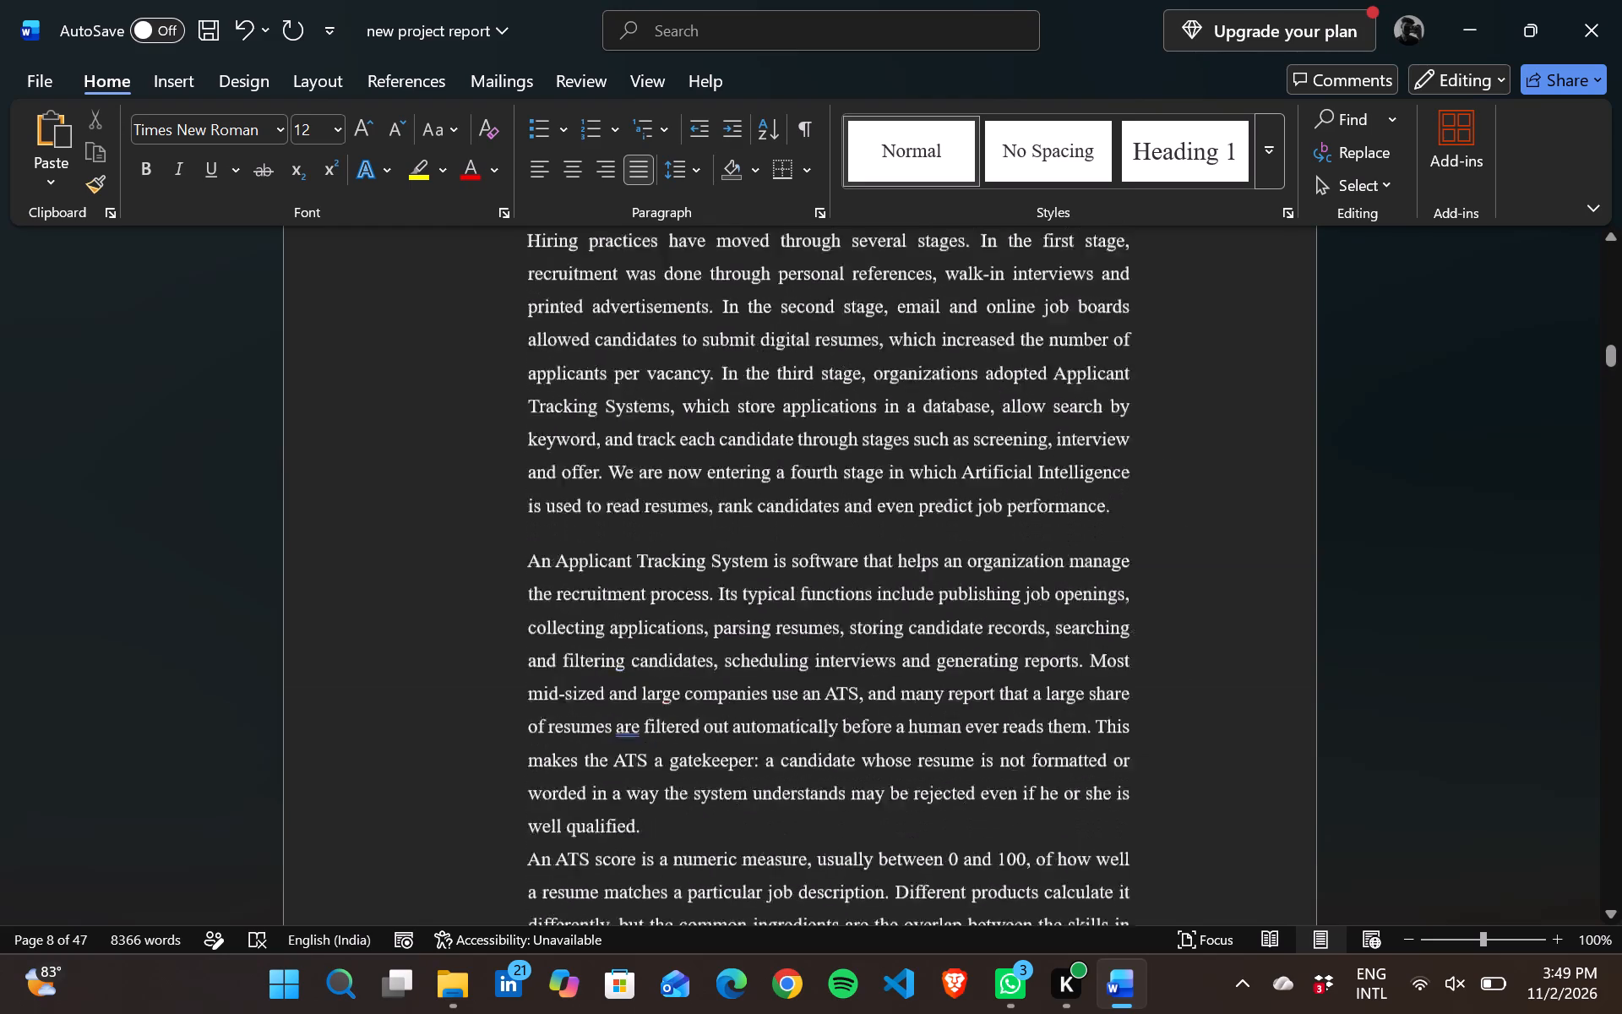
scroll(454, 768, up, 19)
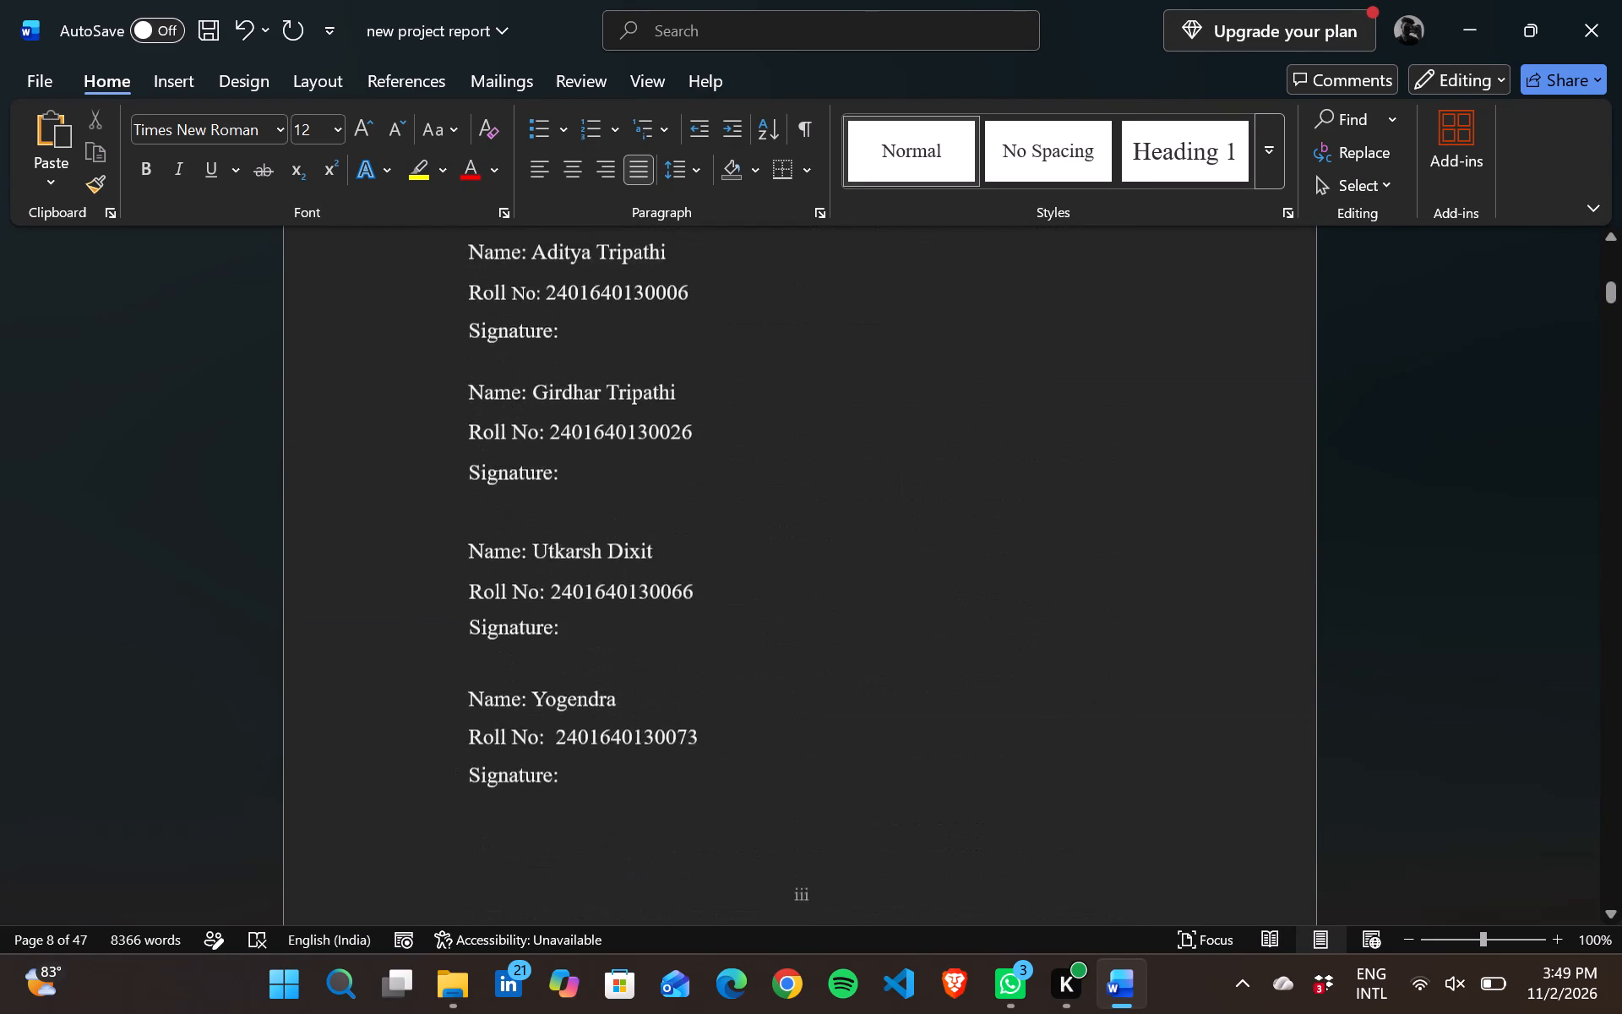
scroll(454, 768, up, 3)
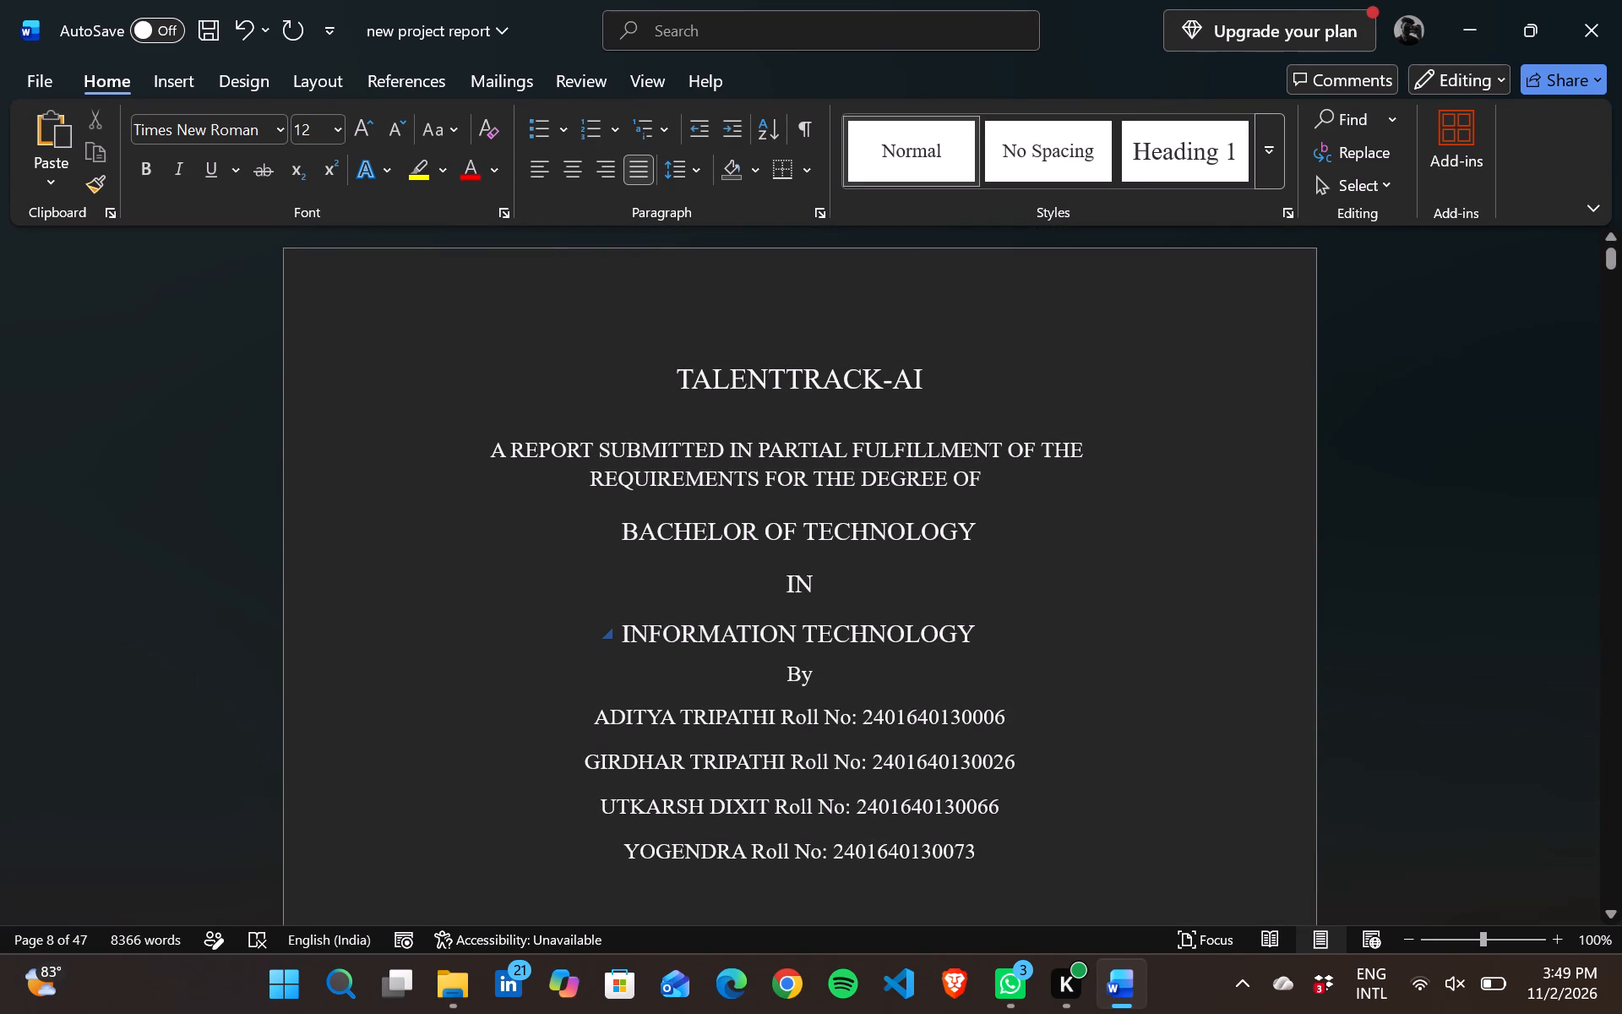
click(724, 371)
Review the Declaration, Acknowledgement and Certificate pages up to the Abstract, checking the font formatting of their headings.
scroll(827, 541, down, 4)
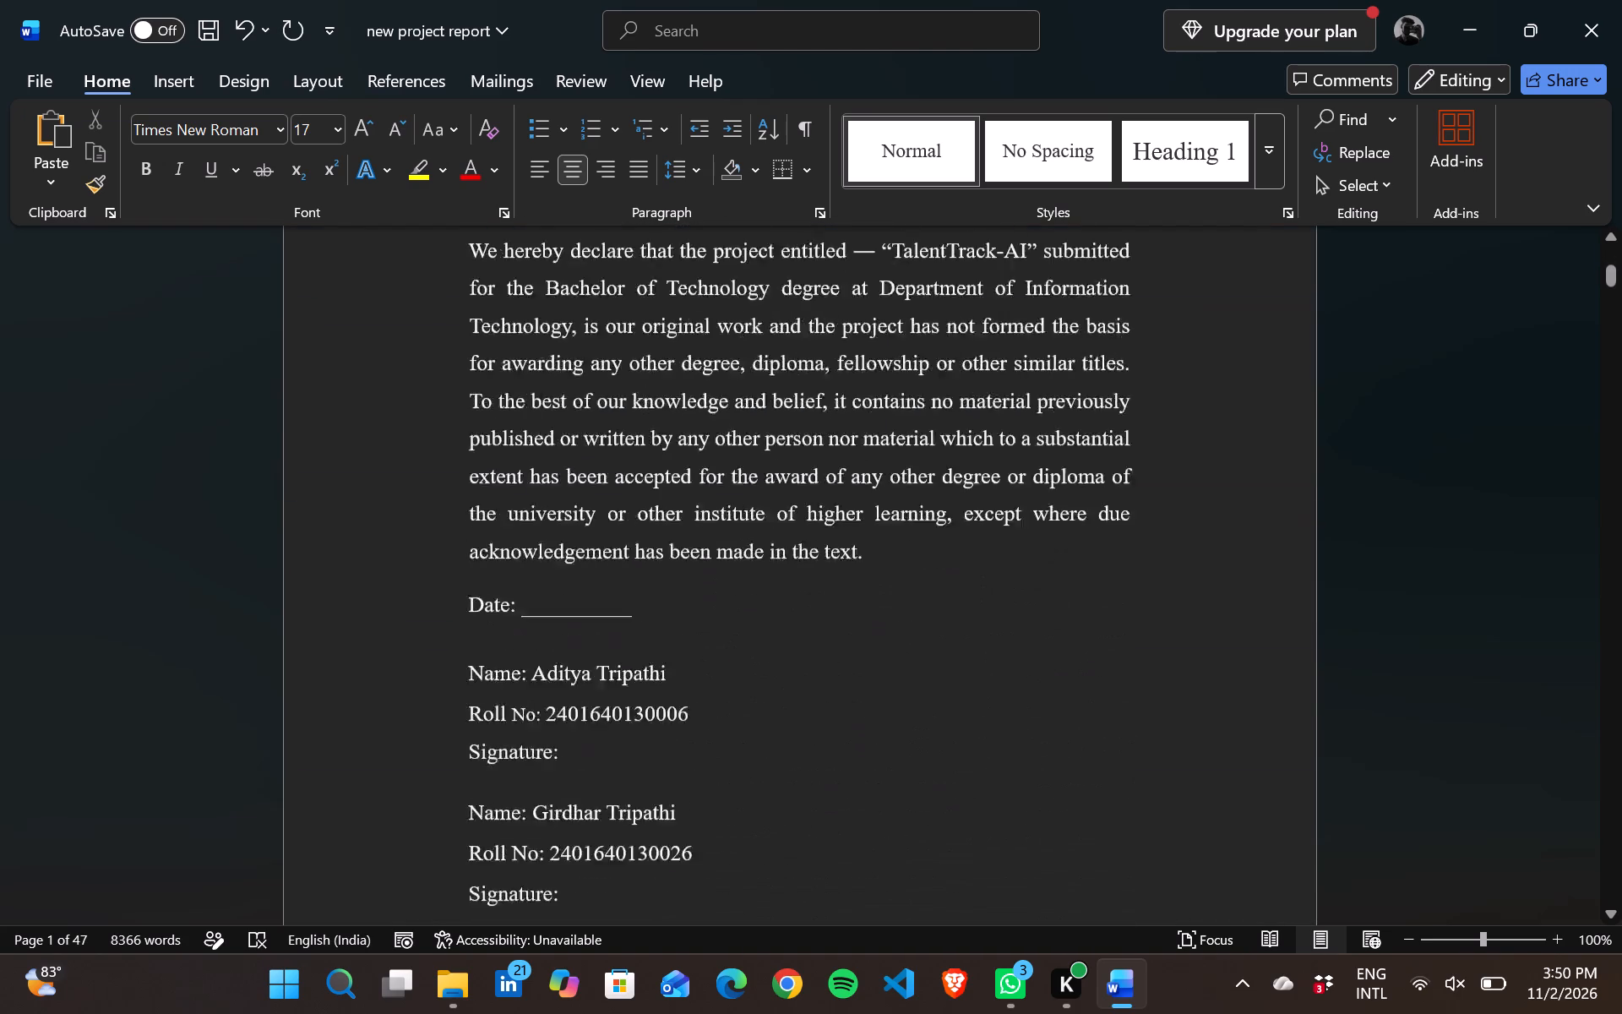
scroll(827, 541, down, 1)
scroll(827, 541, up, 1)
click(724, 303)
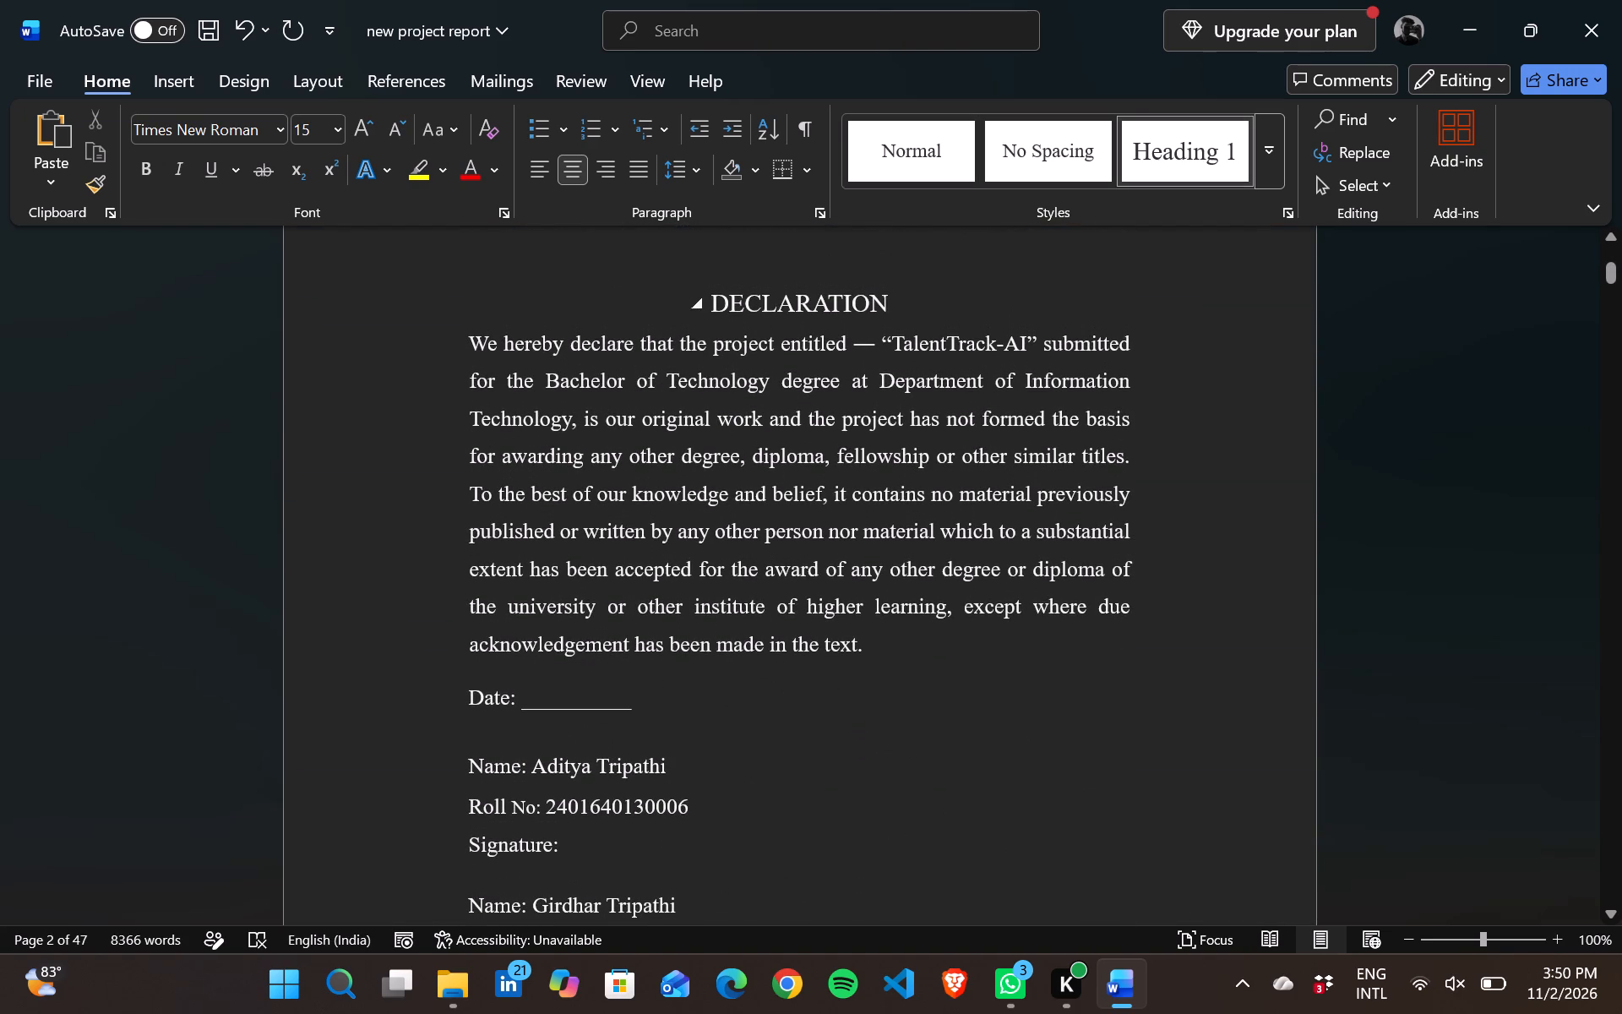
scroll(822, 444, down, 1)
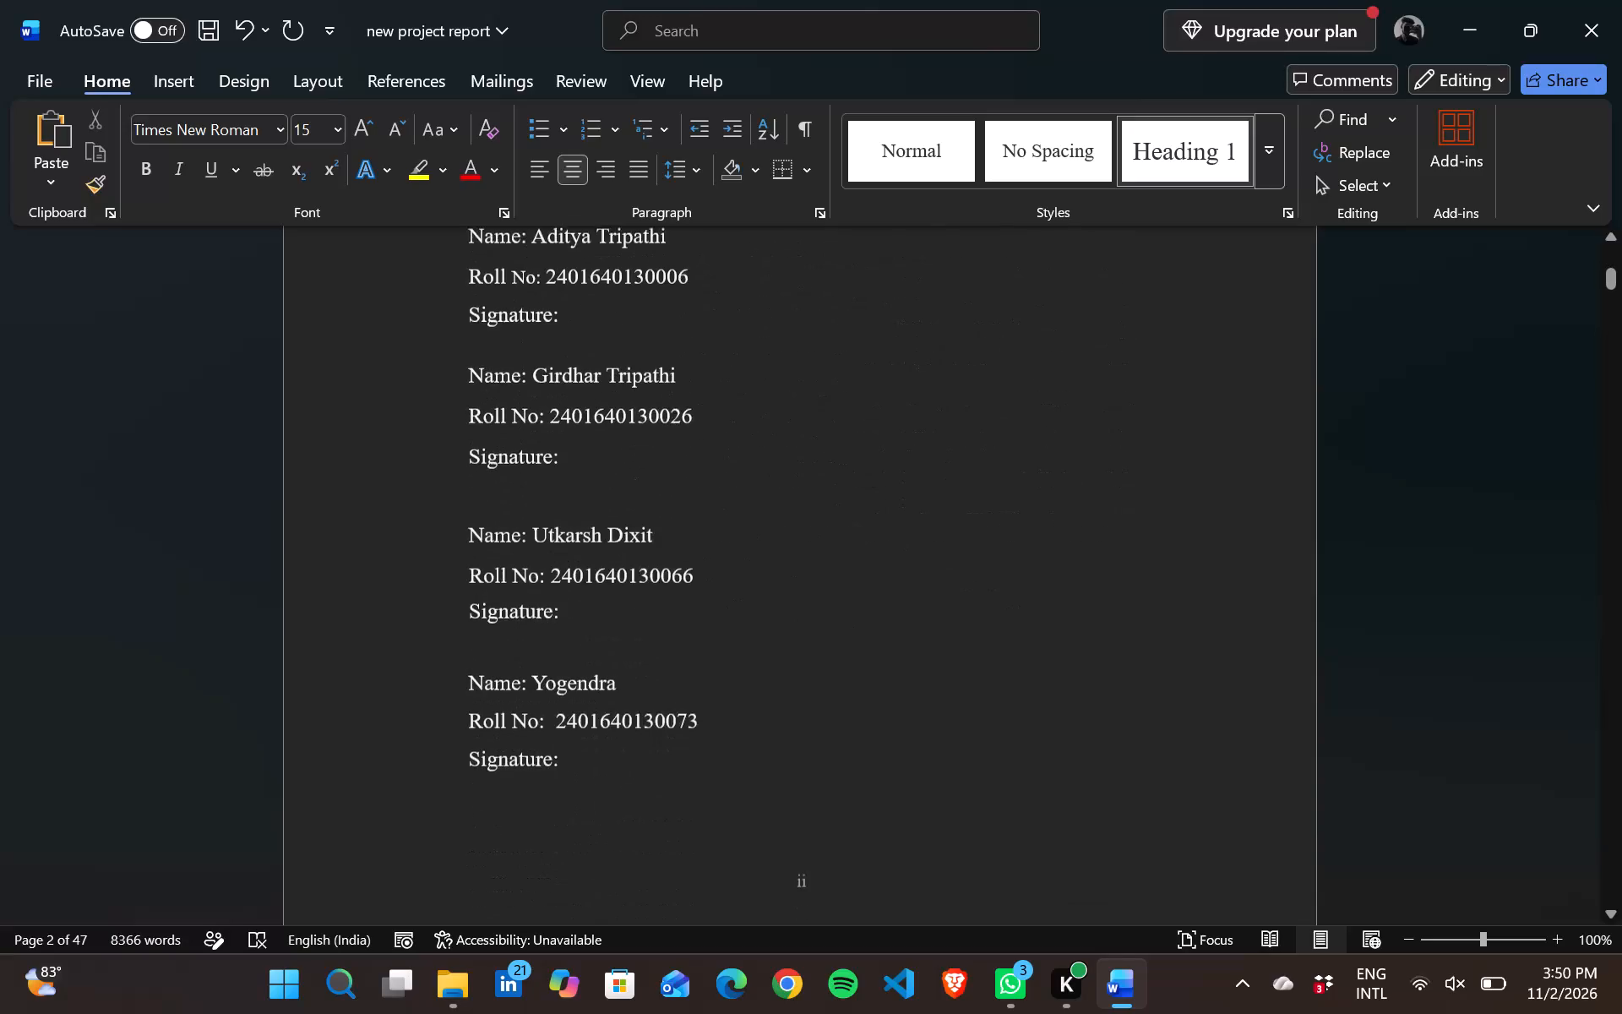
scroll(822, 444, down, 1)
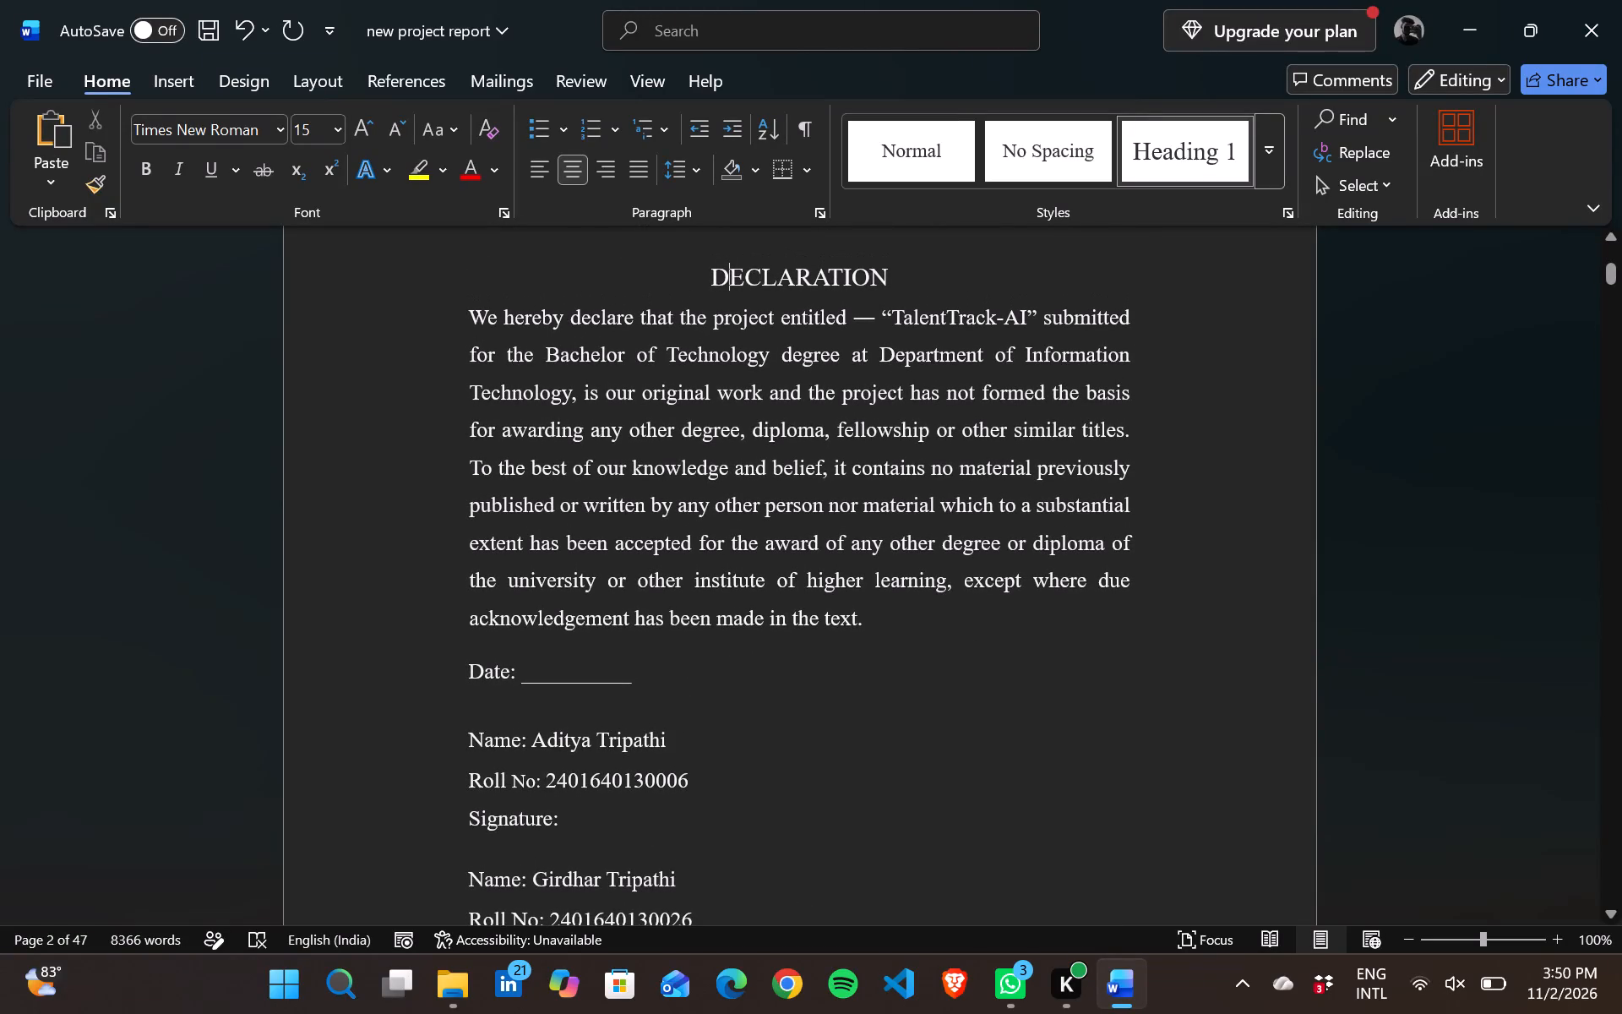
scroll(822, 444, down, 1)
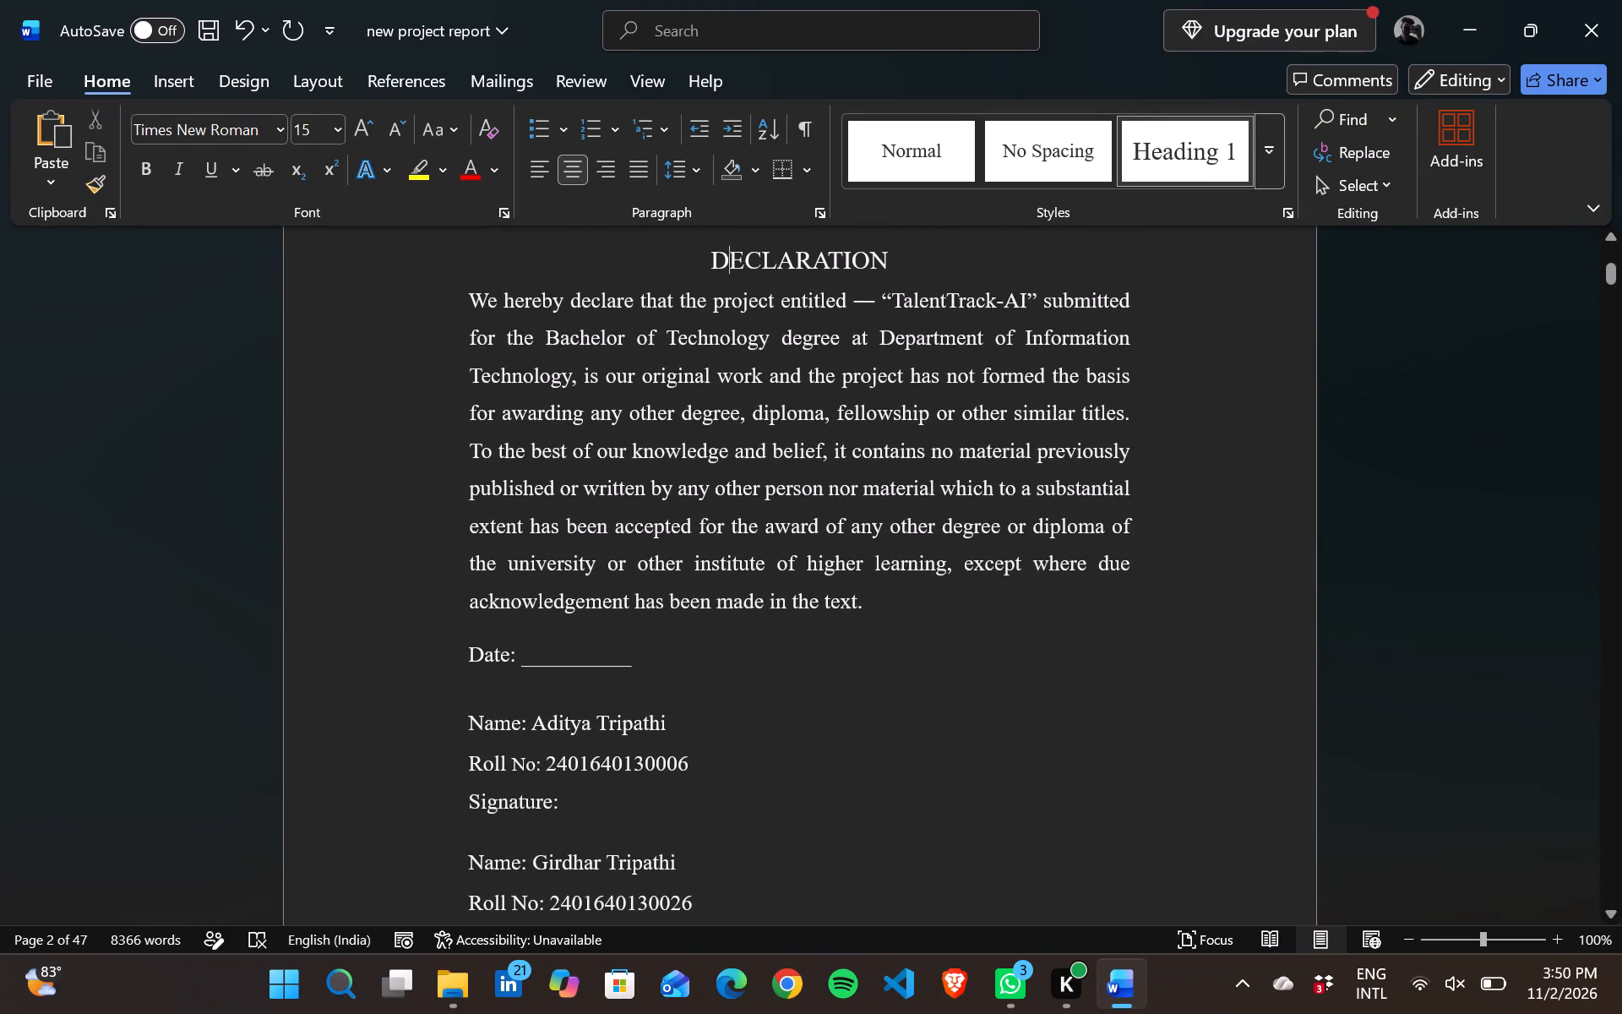
scroll(822, 444, down, 4)
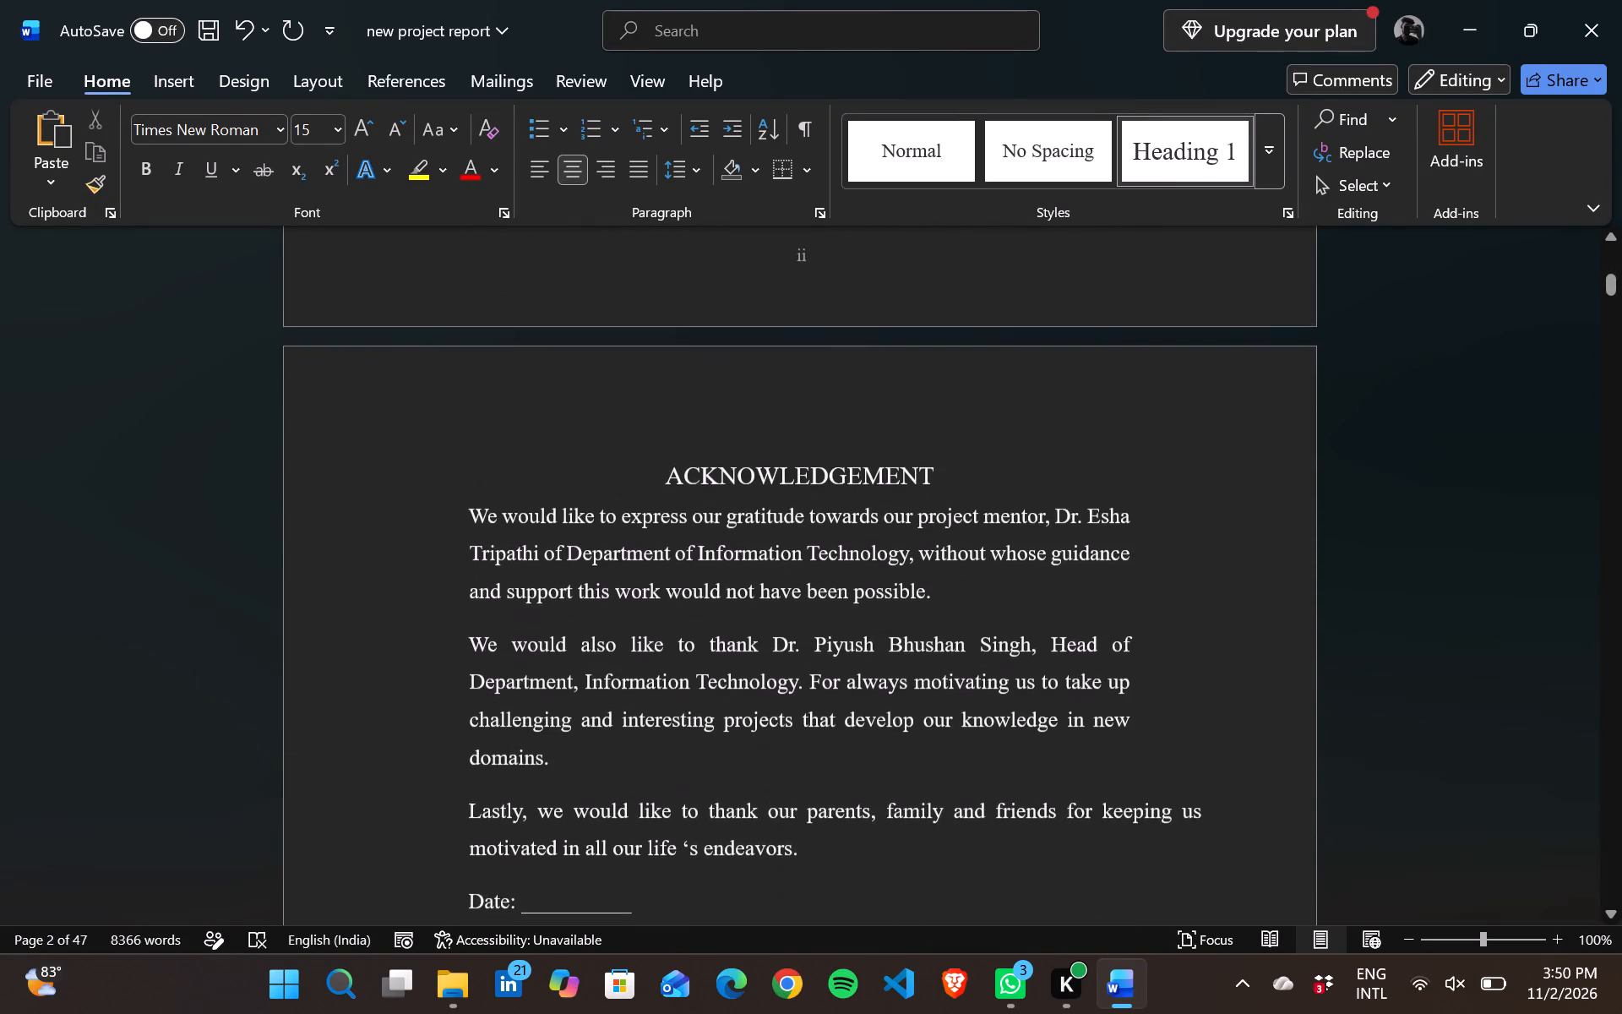
click(790, 459)
scroll(790, 459, down, 3)
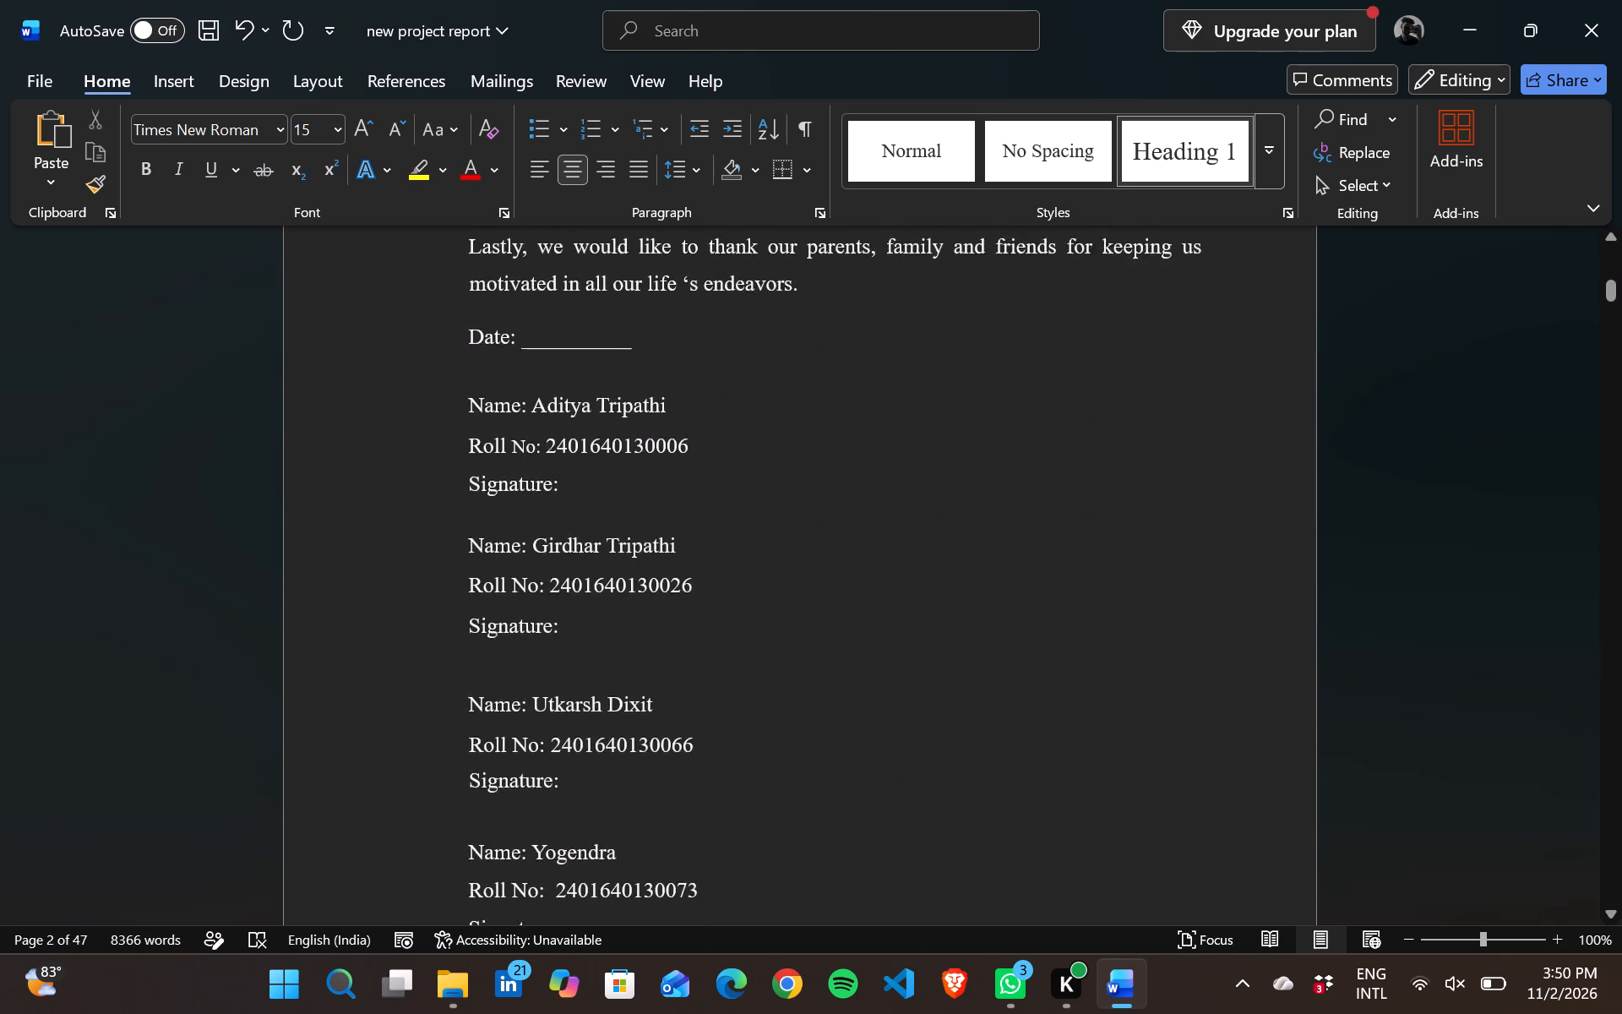
scroll(790, 459, down, 2)
scroll(795, 521, up, 1)
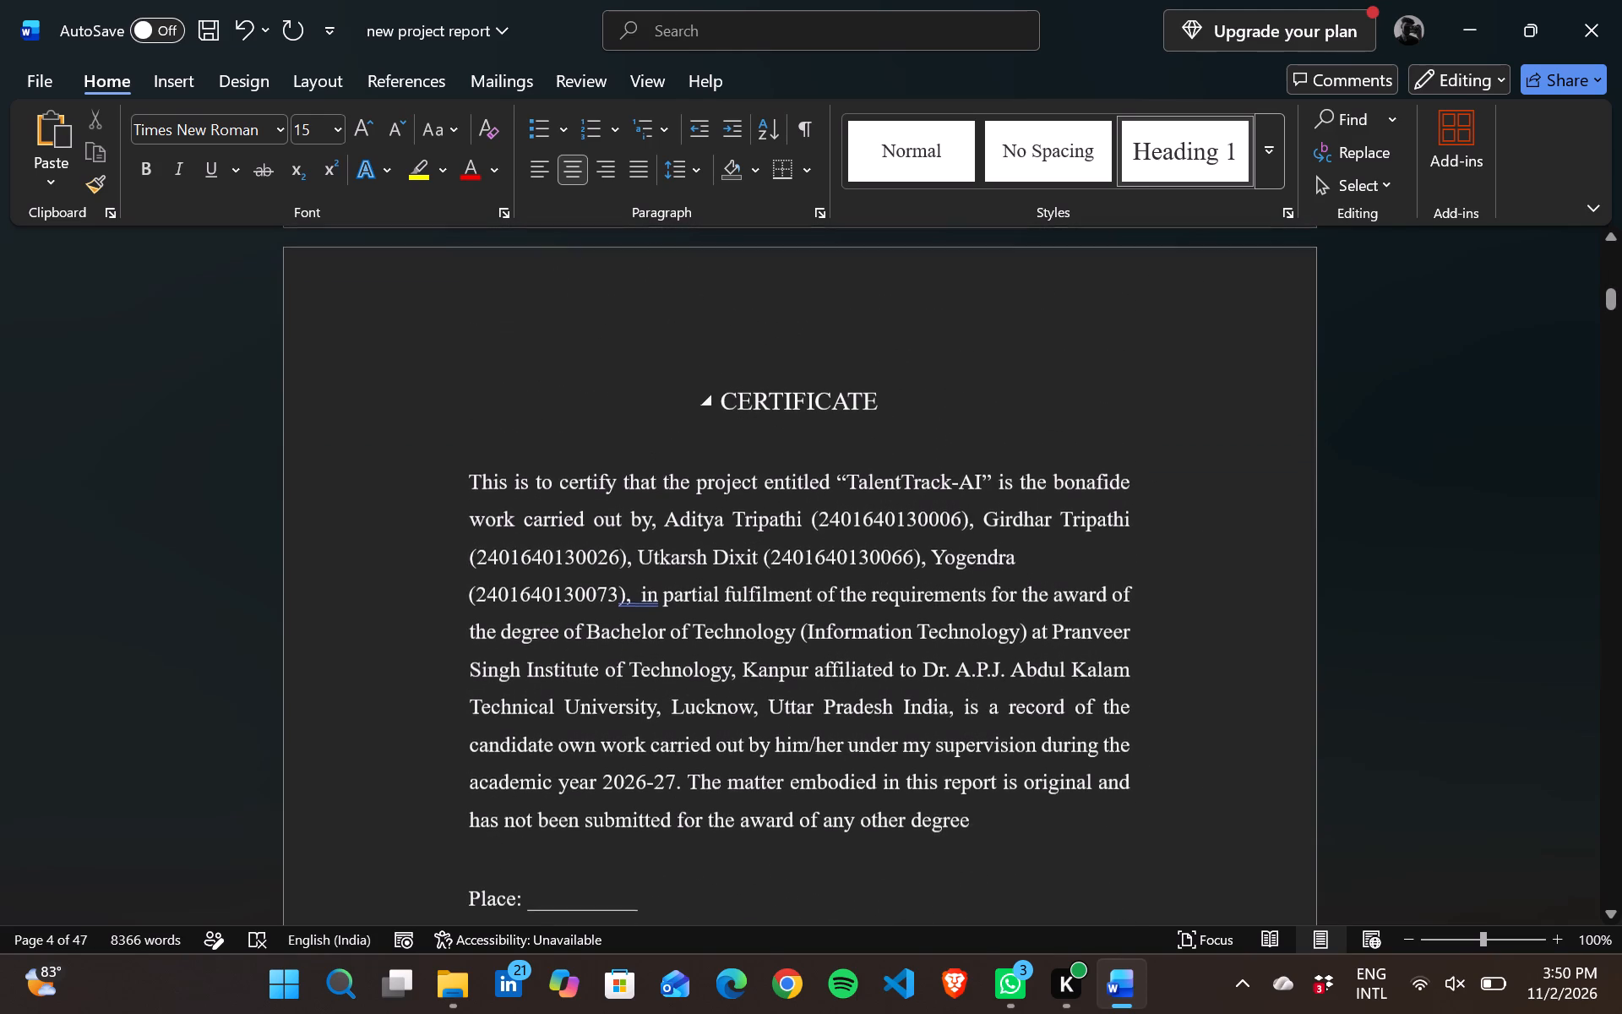
click(796, 391)
scroll(796, 391, down, 4)
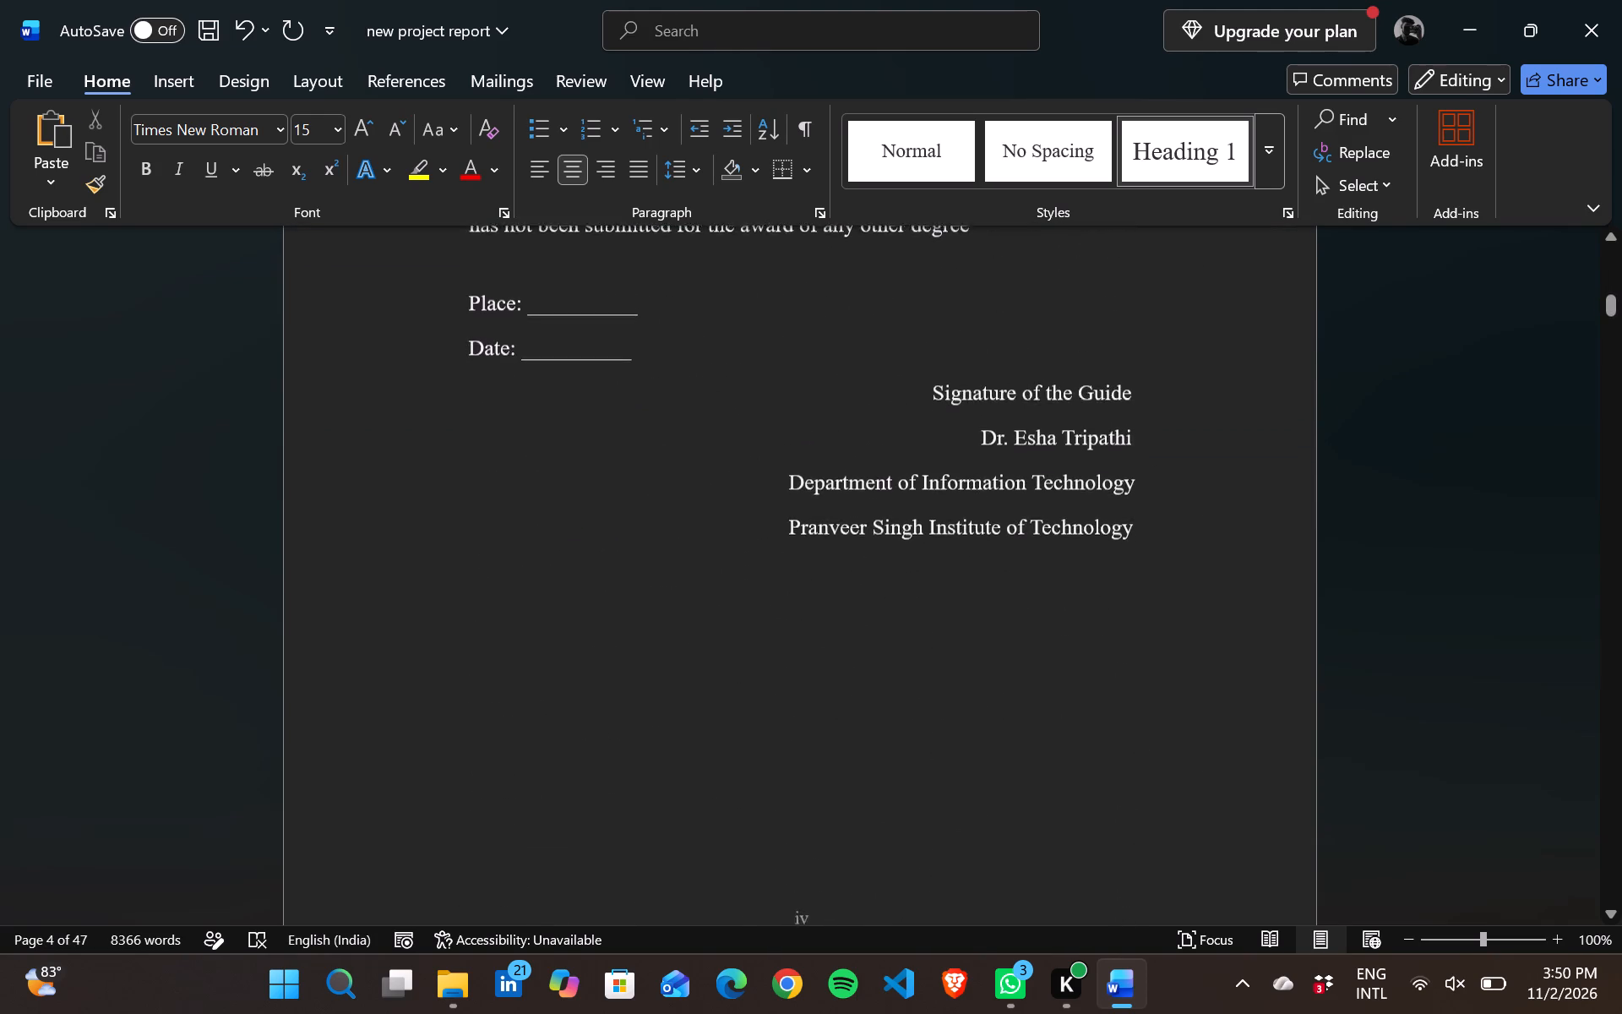
scroll(796, 391, down, 1)
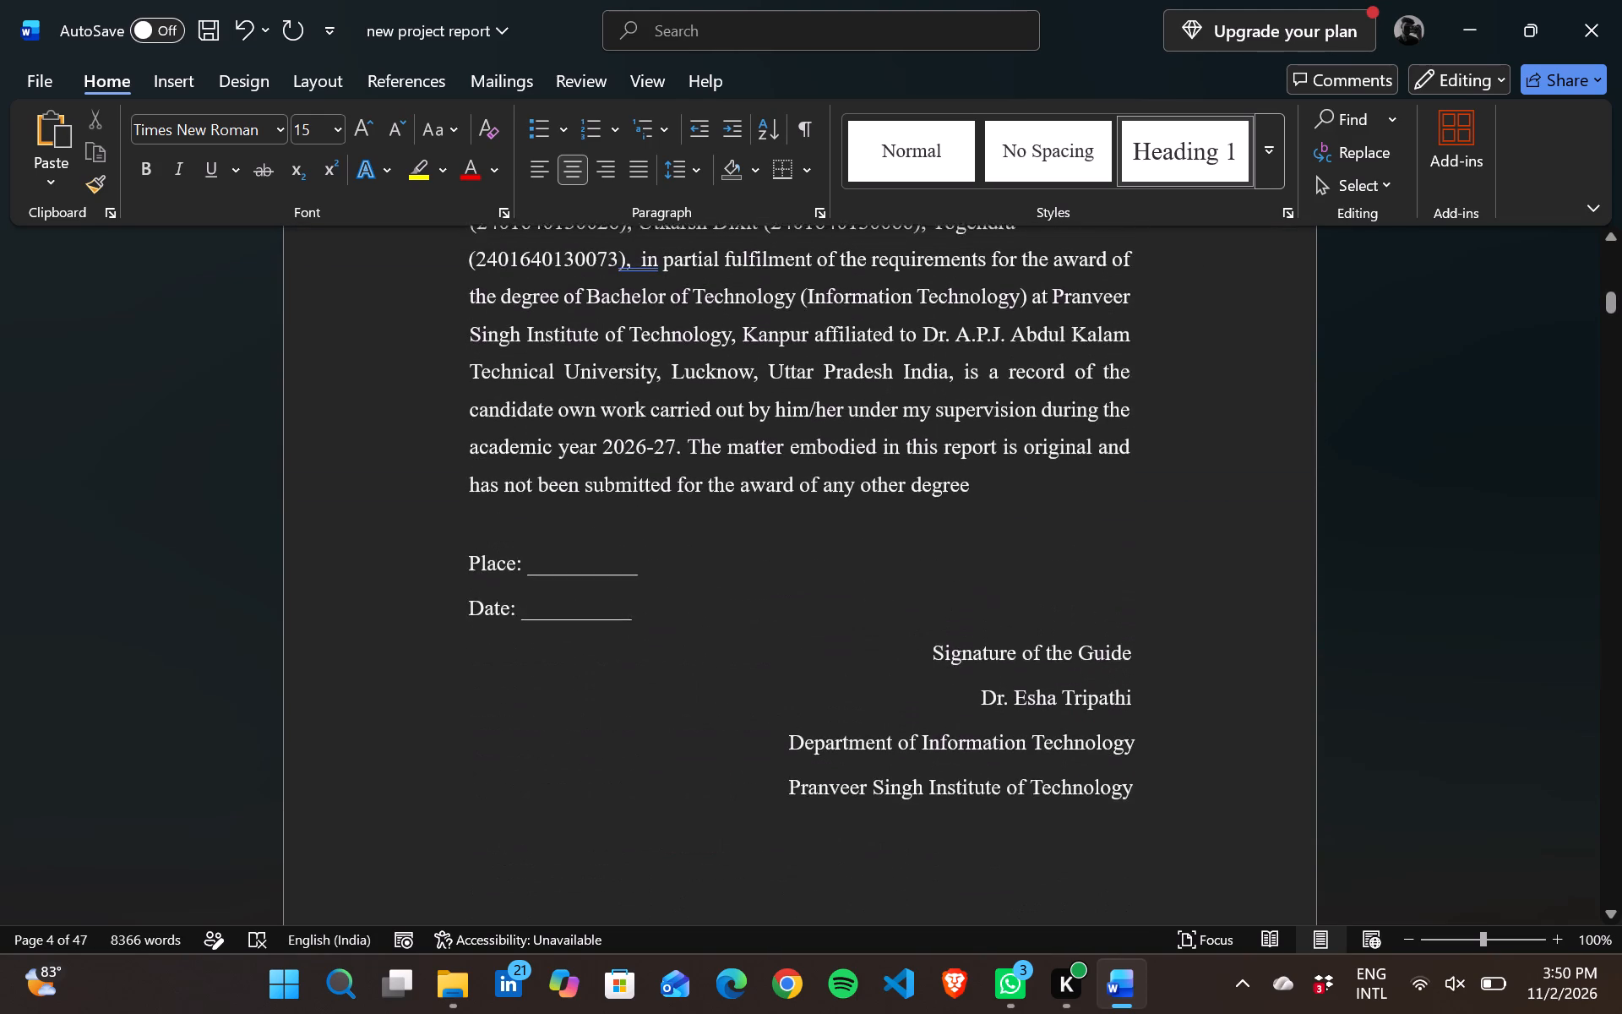
scroll(796, 391, down, 1)
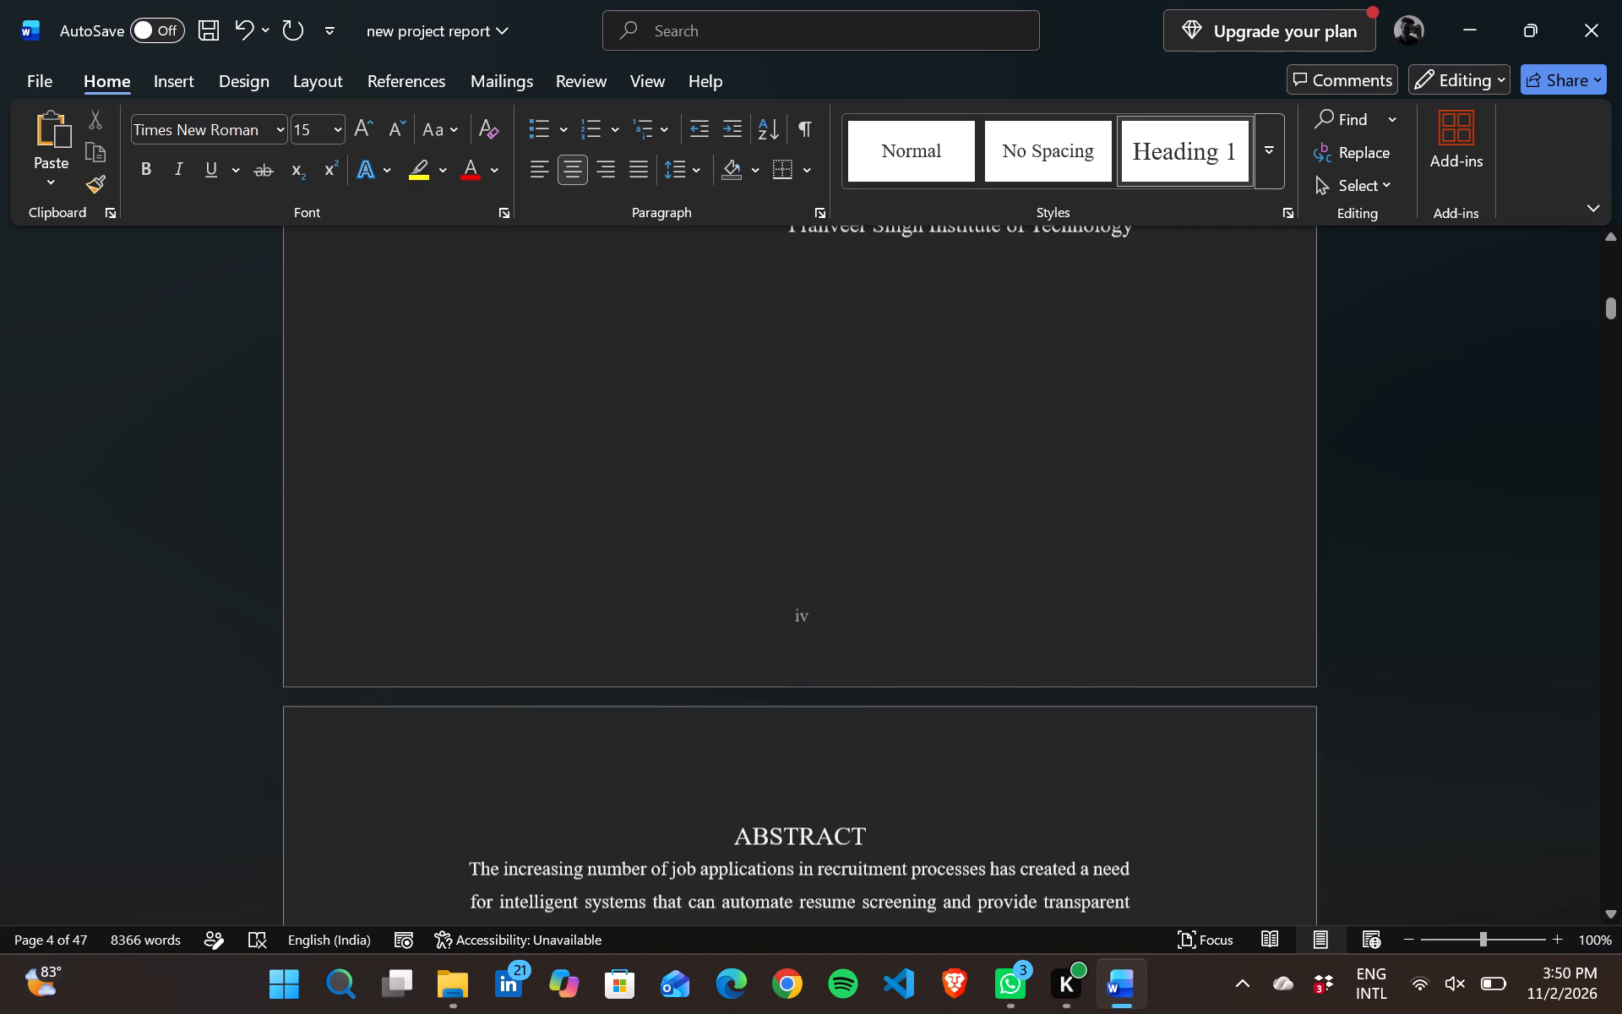
scroll(796, 391, down, 3)
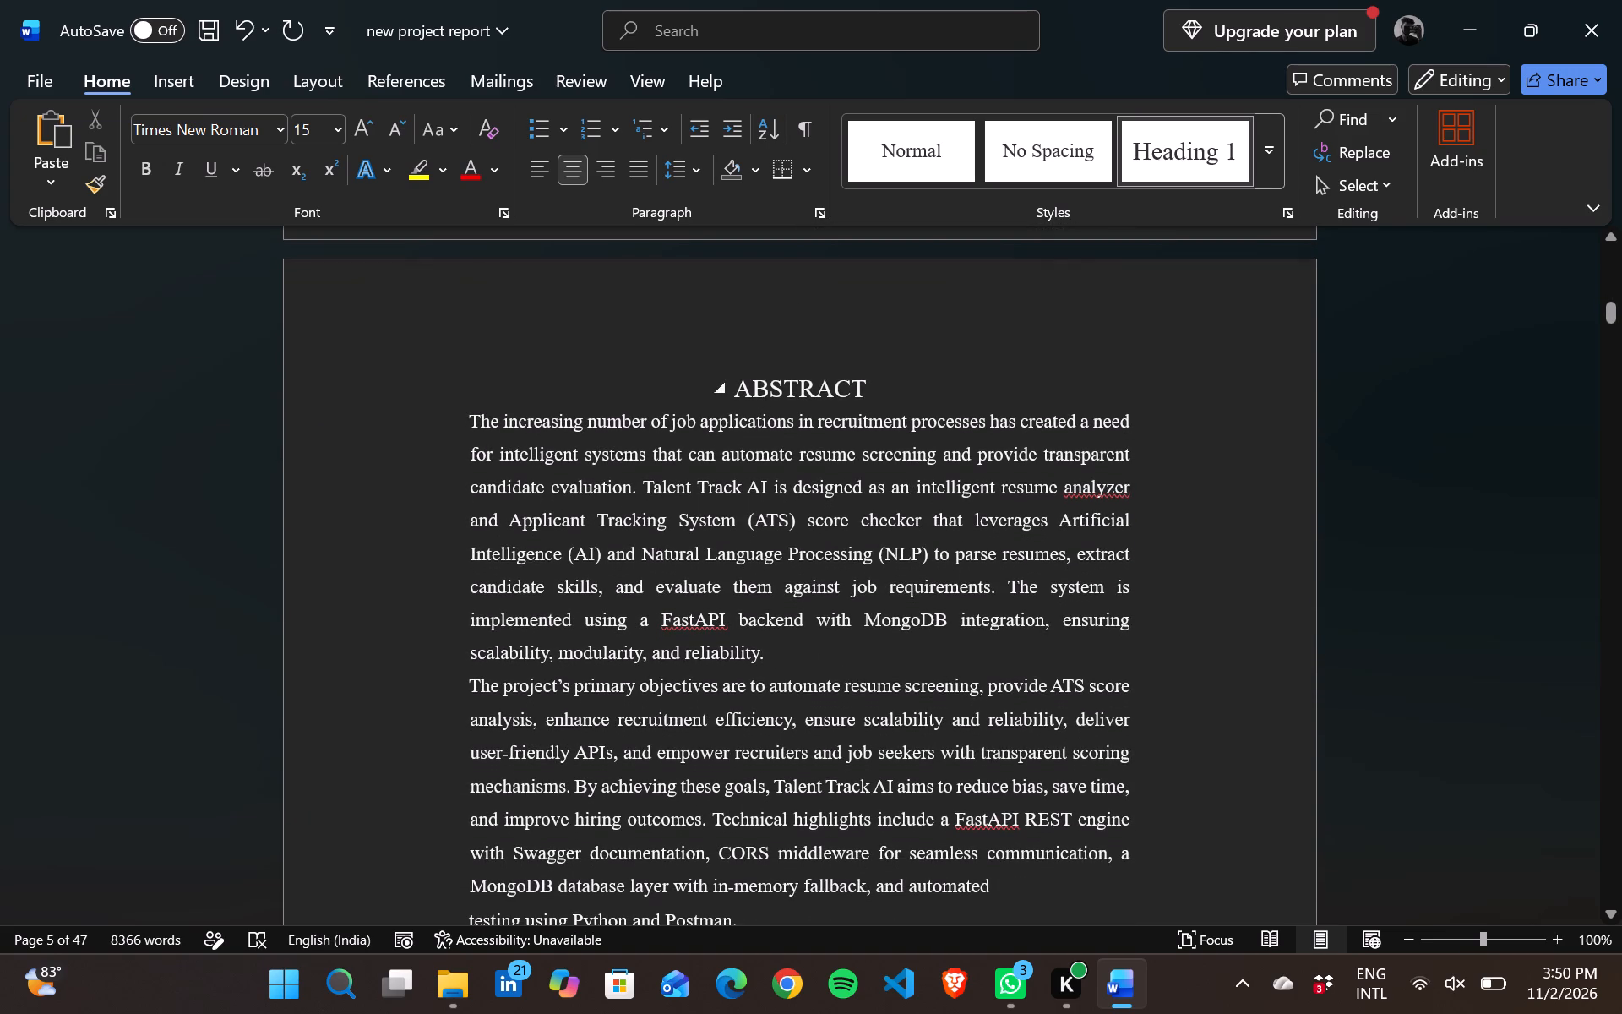
Insert a blank line between the ABSTRACT heading and its first paragraph.
click(882, 389)
scroll(882, 389, down, 2)
key(Return)
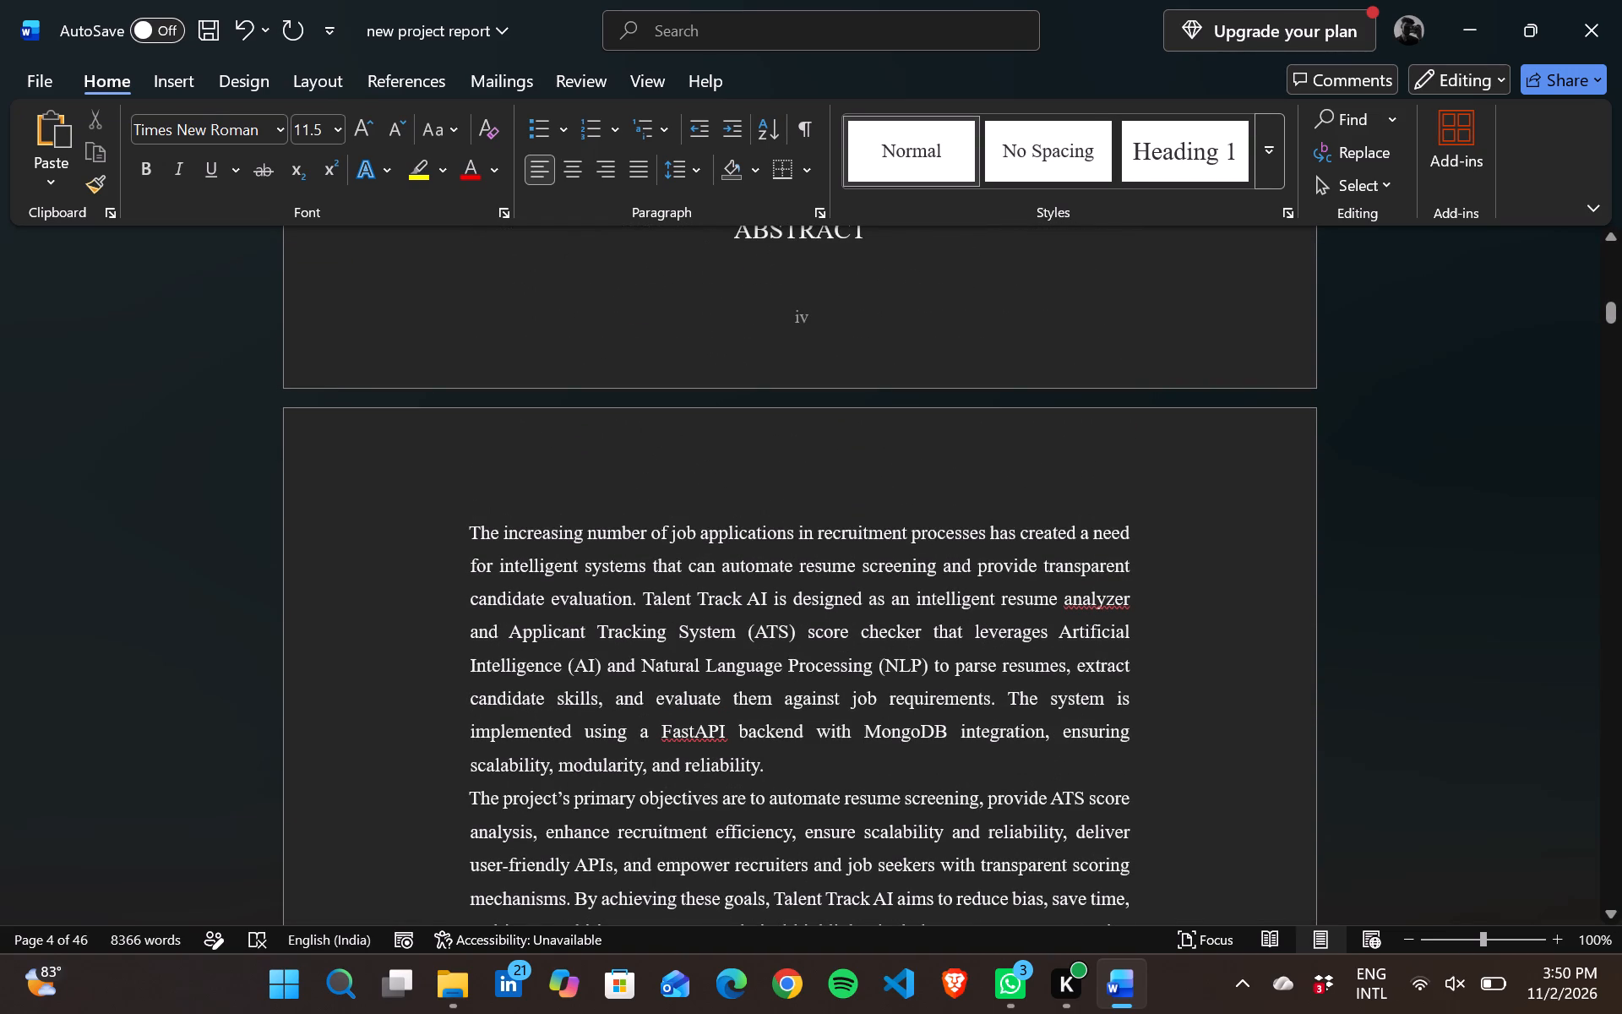
key(ctrl+z)
key(Return)
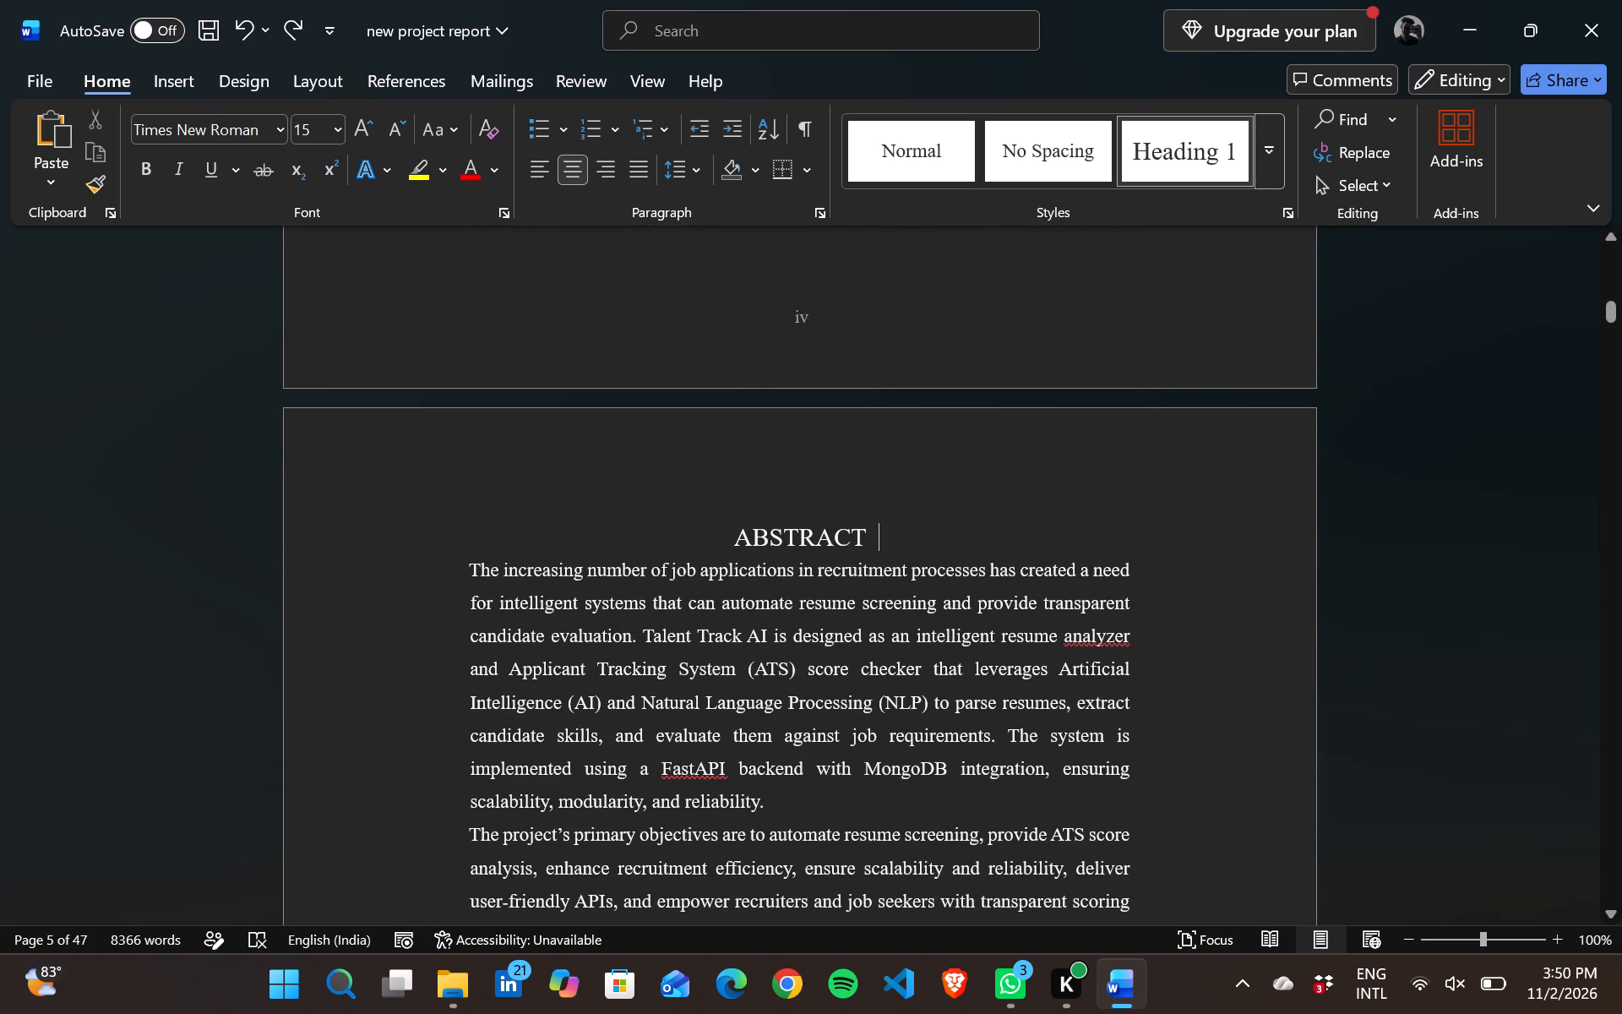
Add two blank lines above the ABSTRACT heading to push it onto the same page as its text.
scroll(953, 483, up, 1)
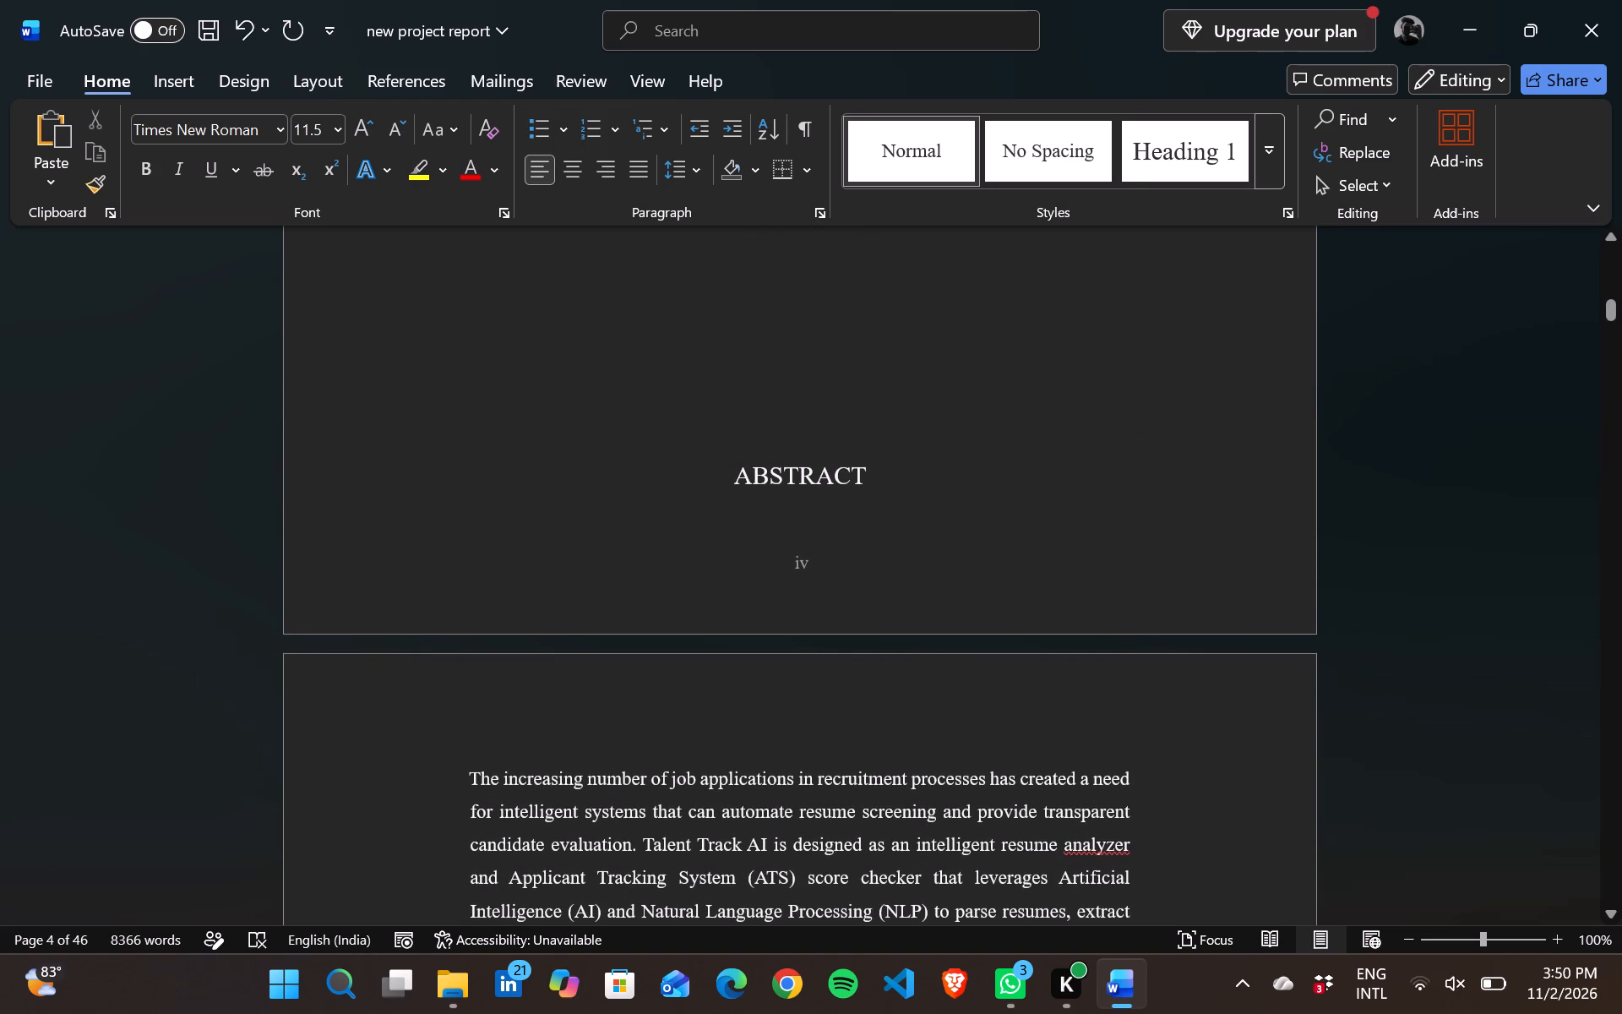
click(864, 429)
key(Return)
key(Return)
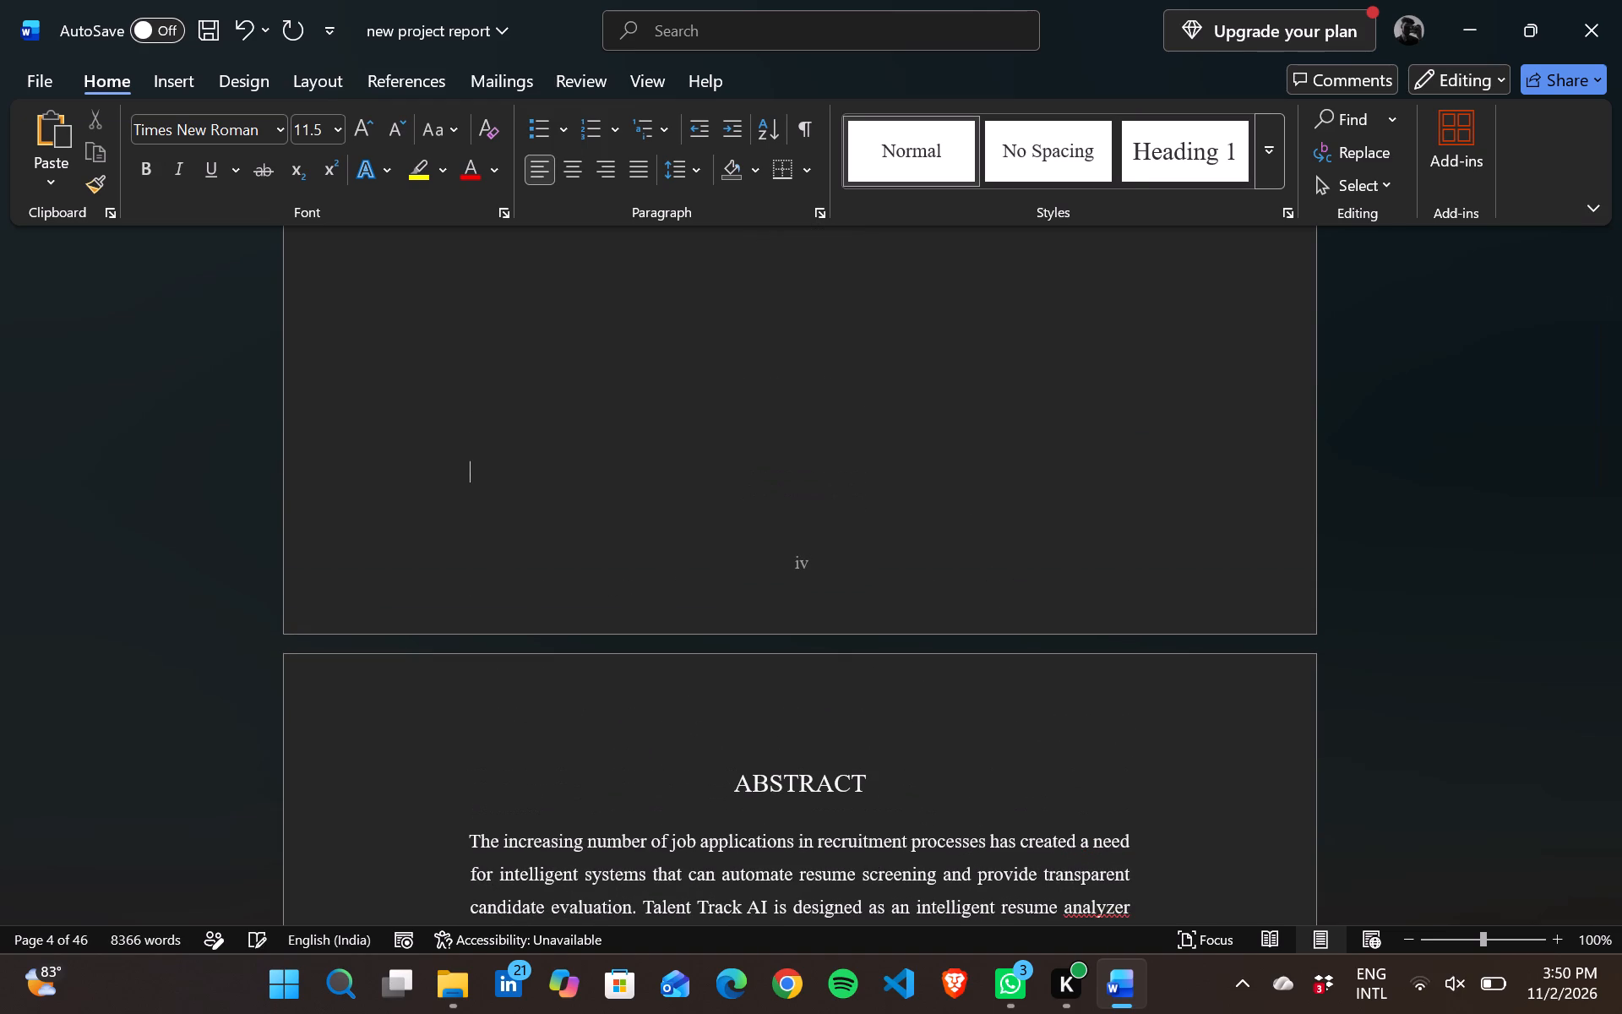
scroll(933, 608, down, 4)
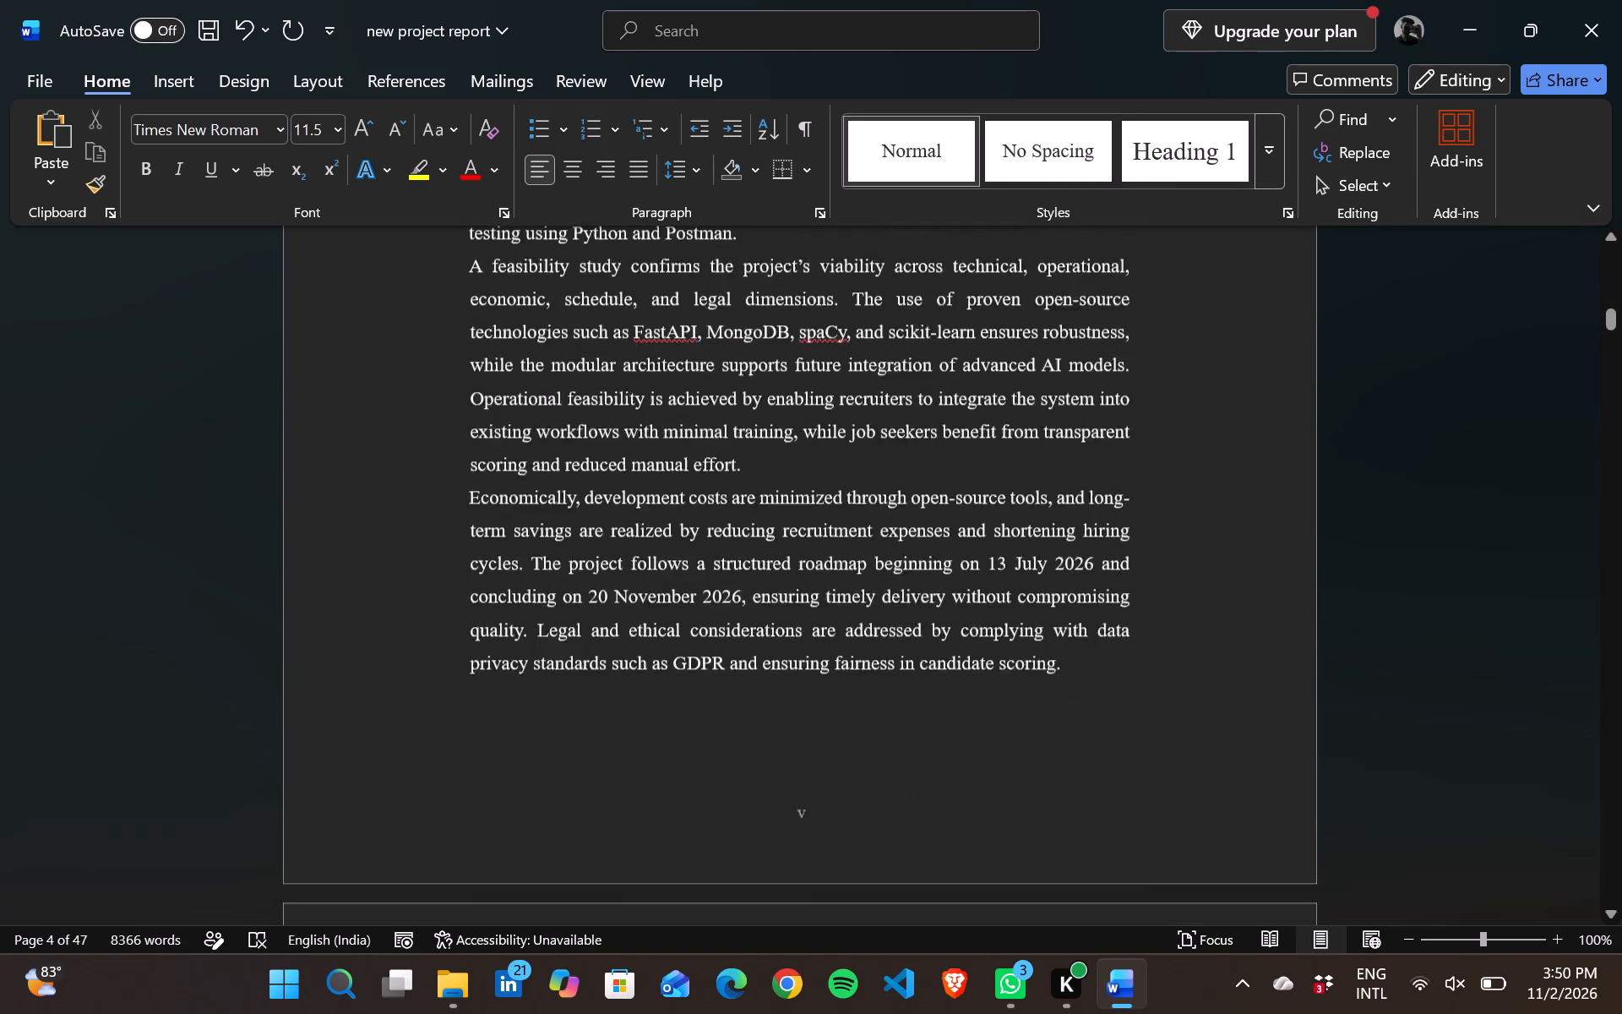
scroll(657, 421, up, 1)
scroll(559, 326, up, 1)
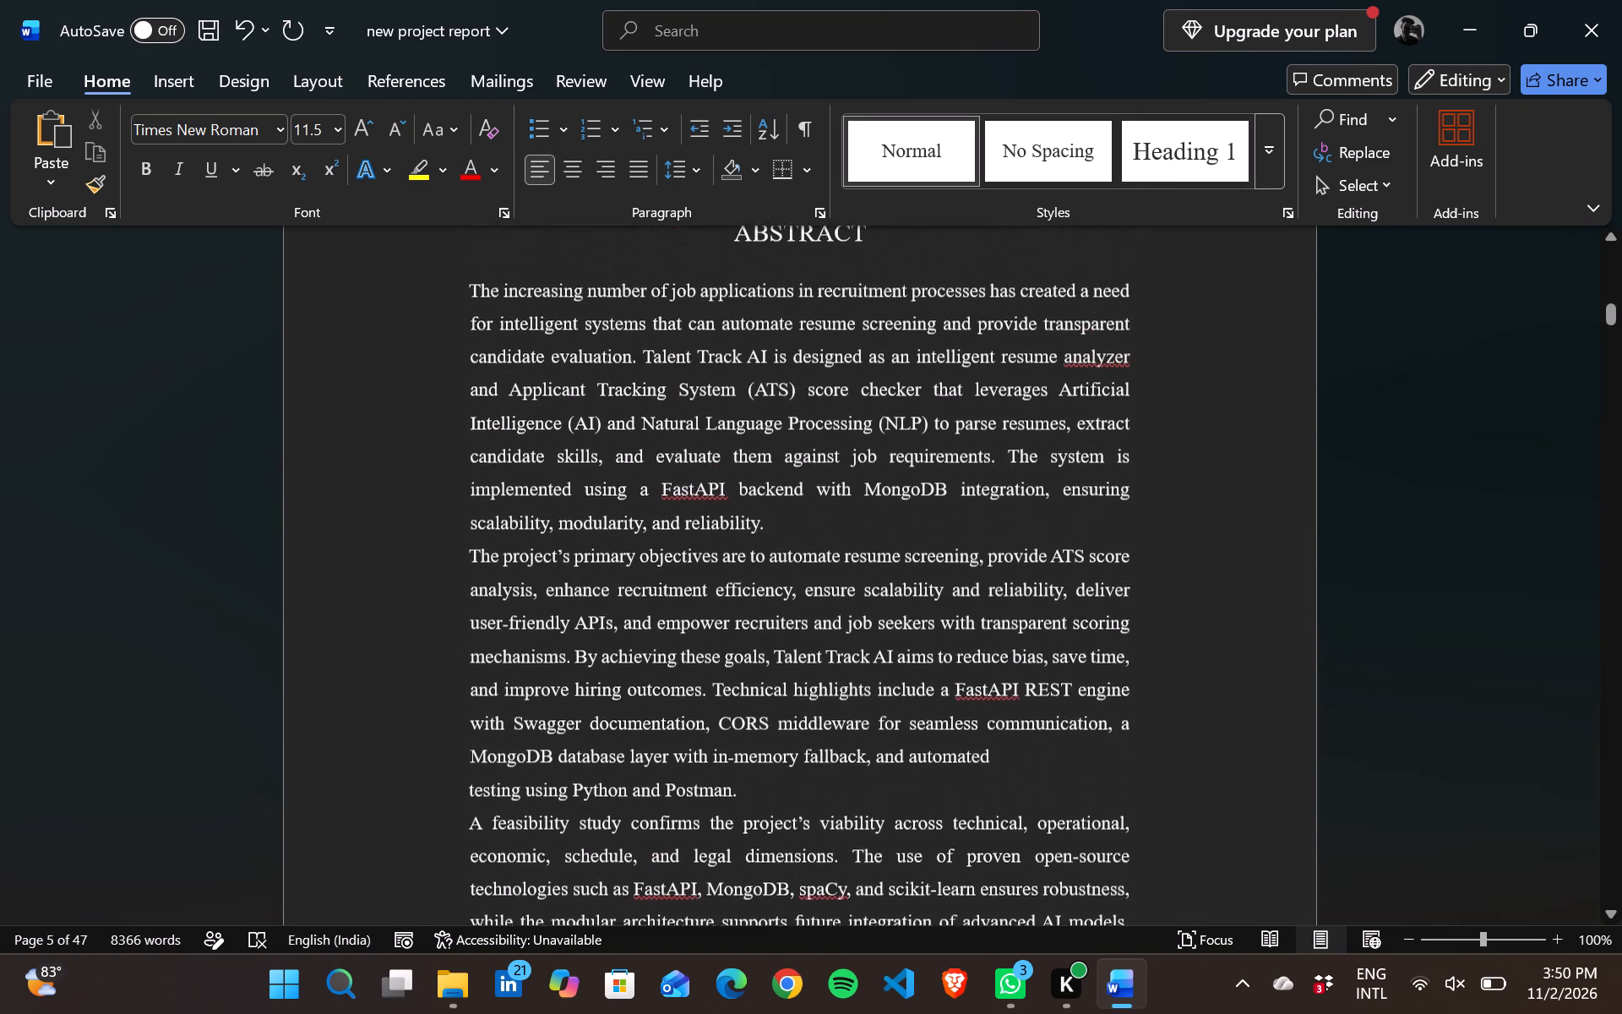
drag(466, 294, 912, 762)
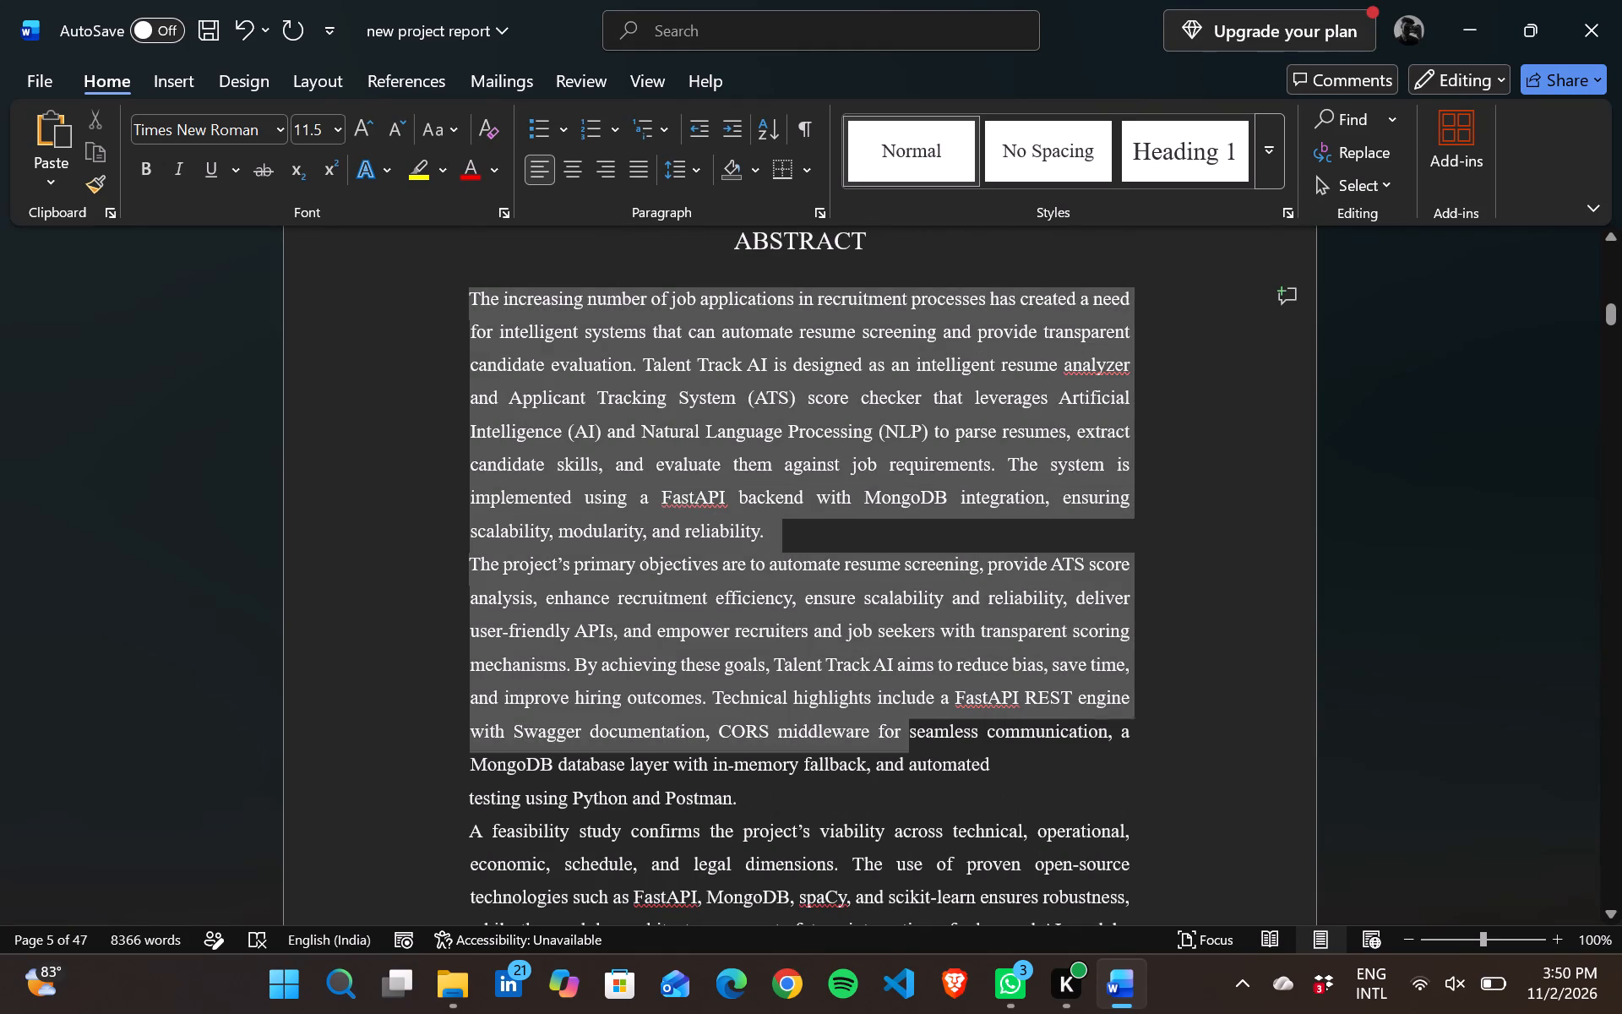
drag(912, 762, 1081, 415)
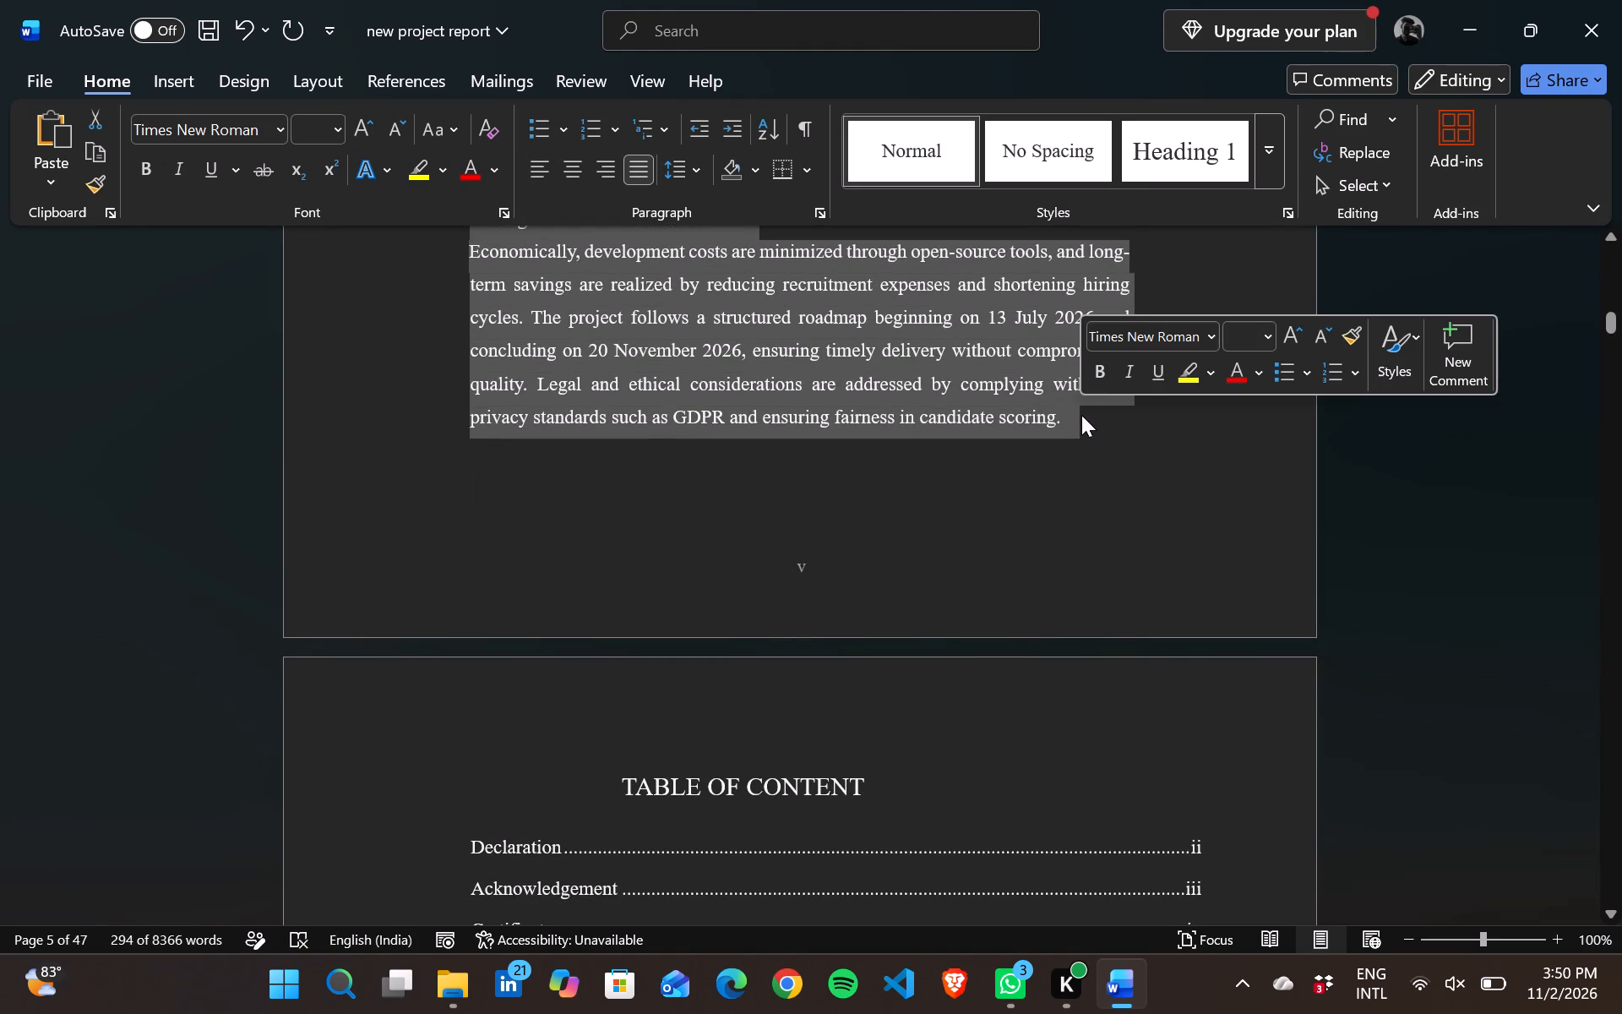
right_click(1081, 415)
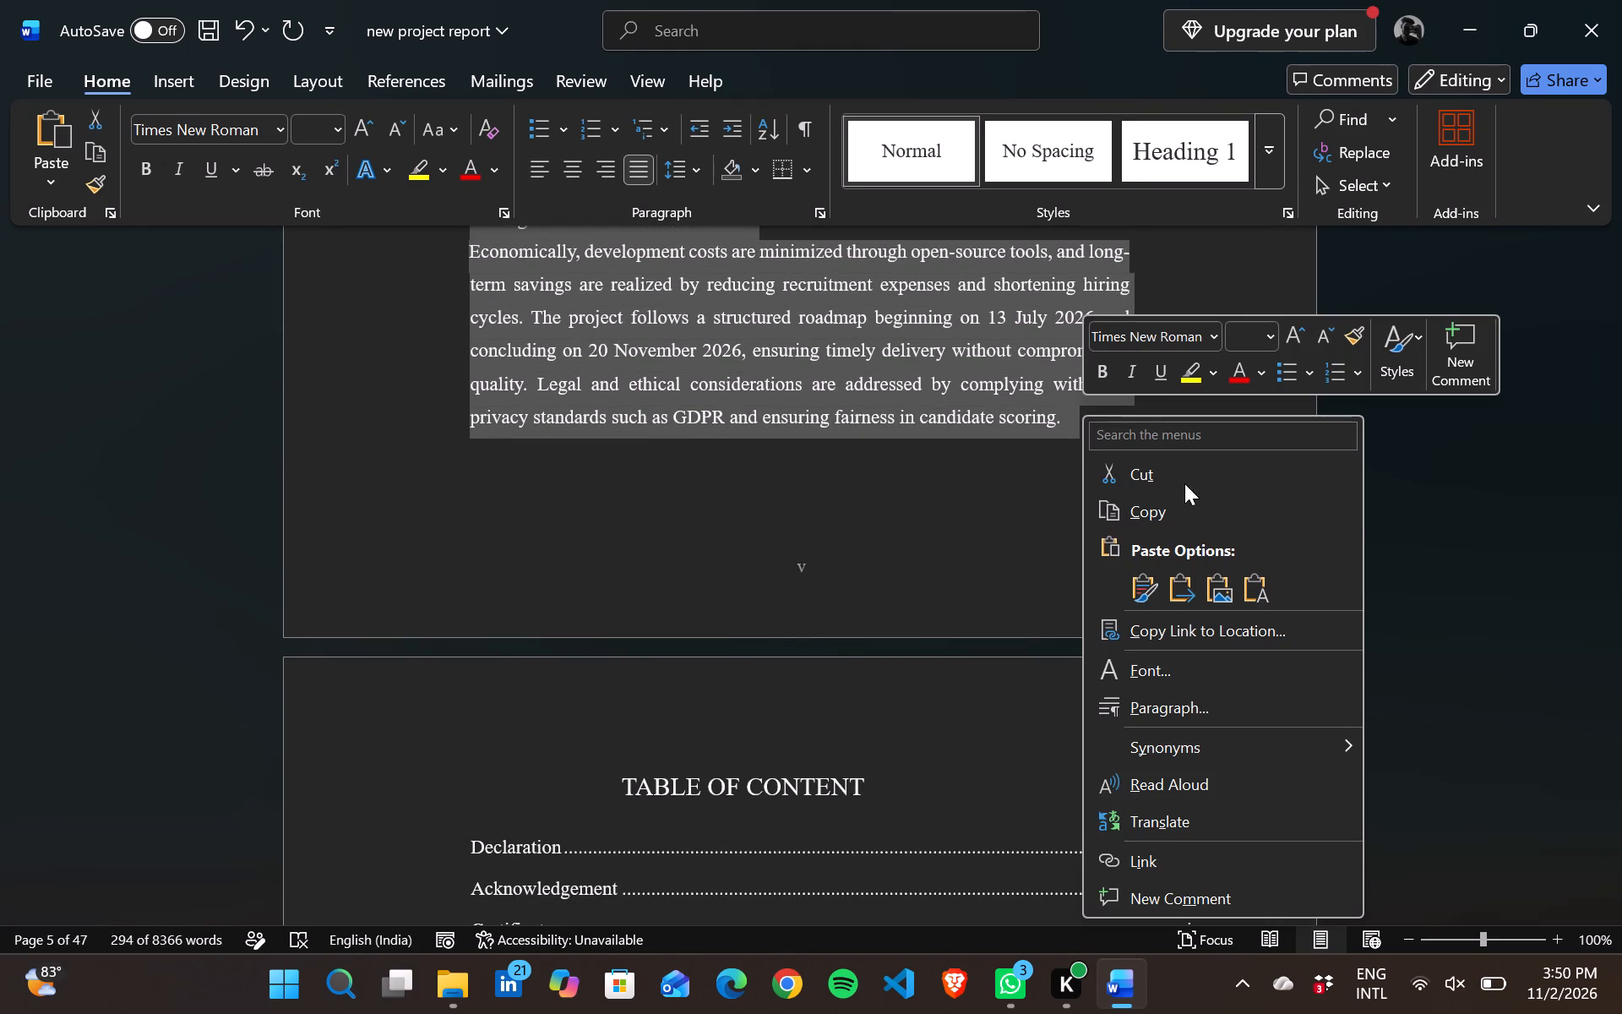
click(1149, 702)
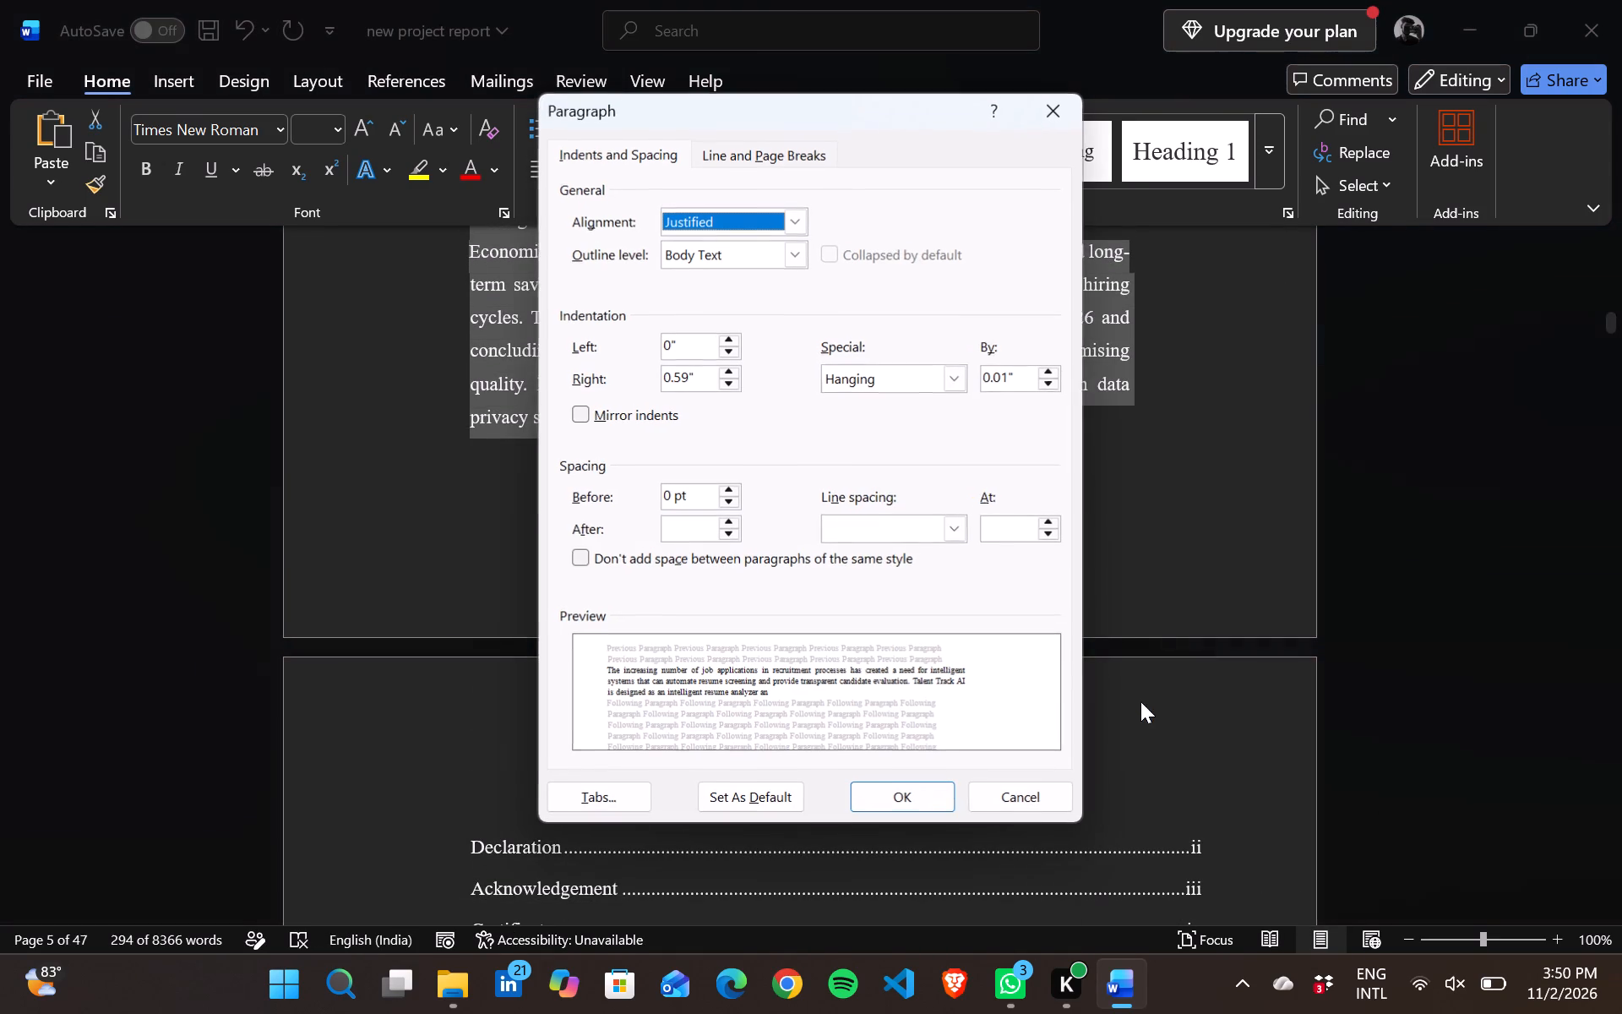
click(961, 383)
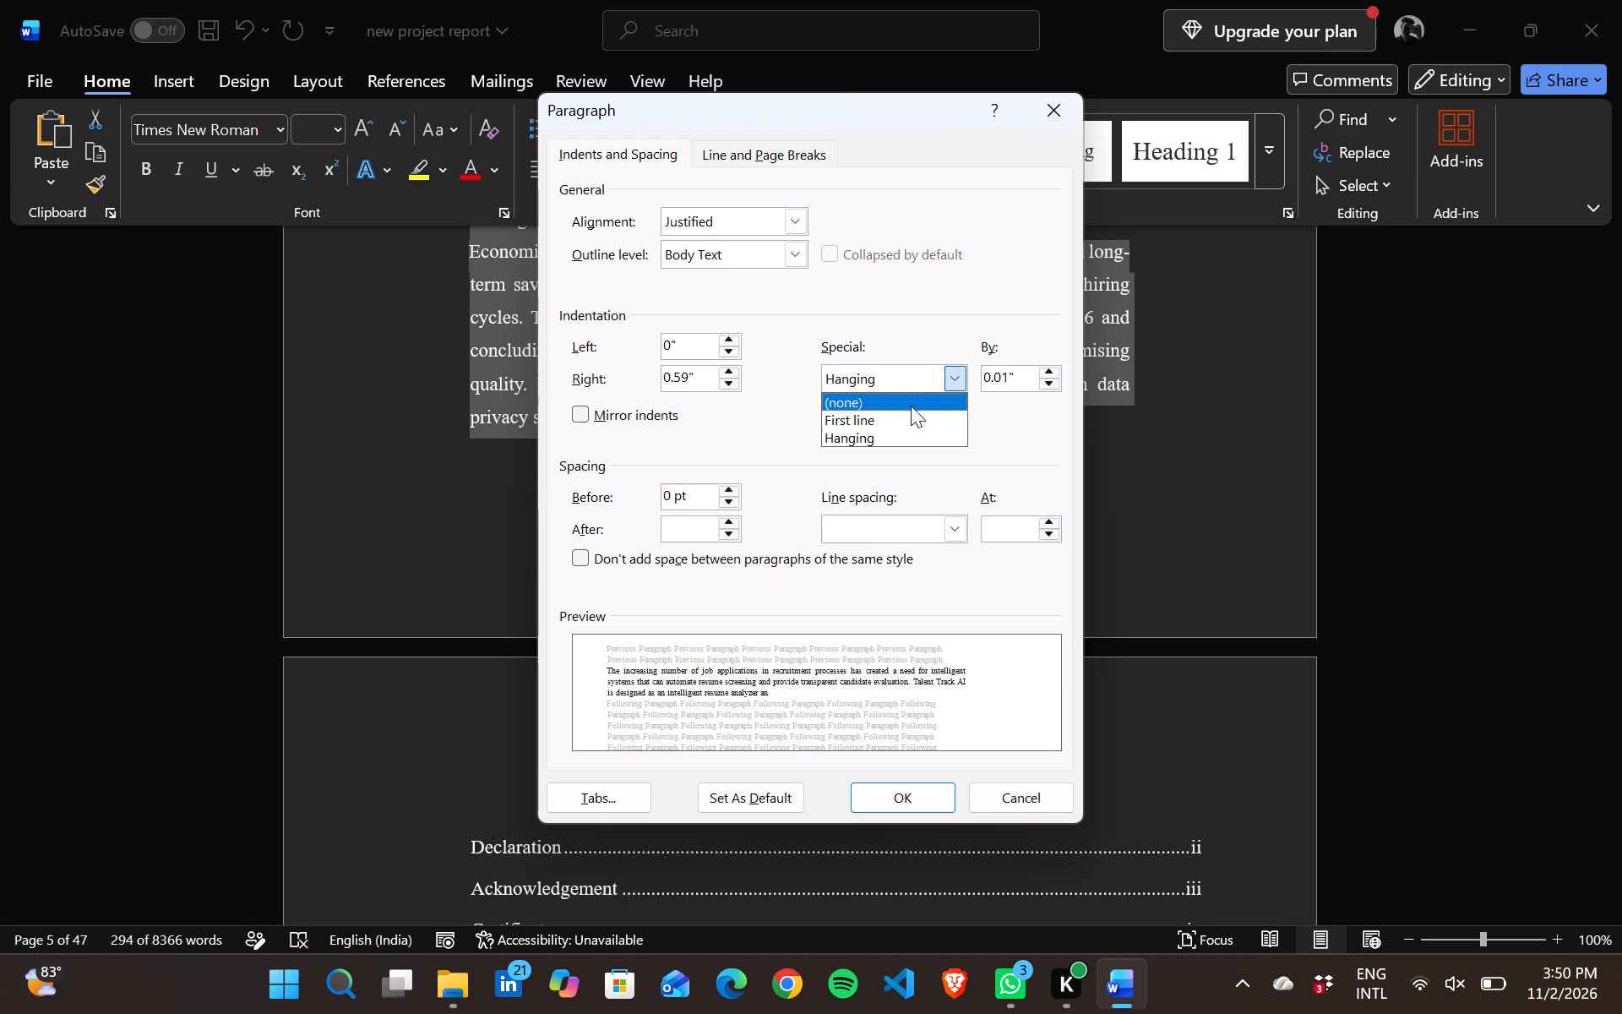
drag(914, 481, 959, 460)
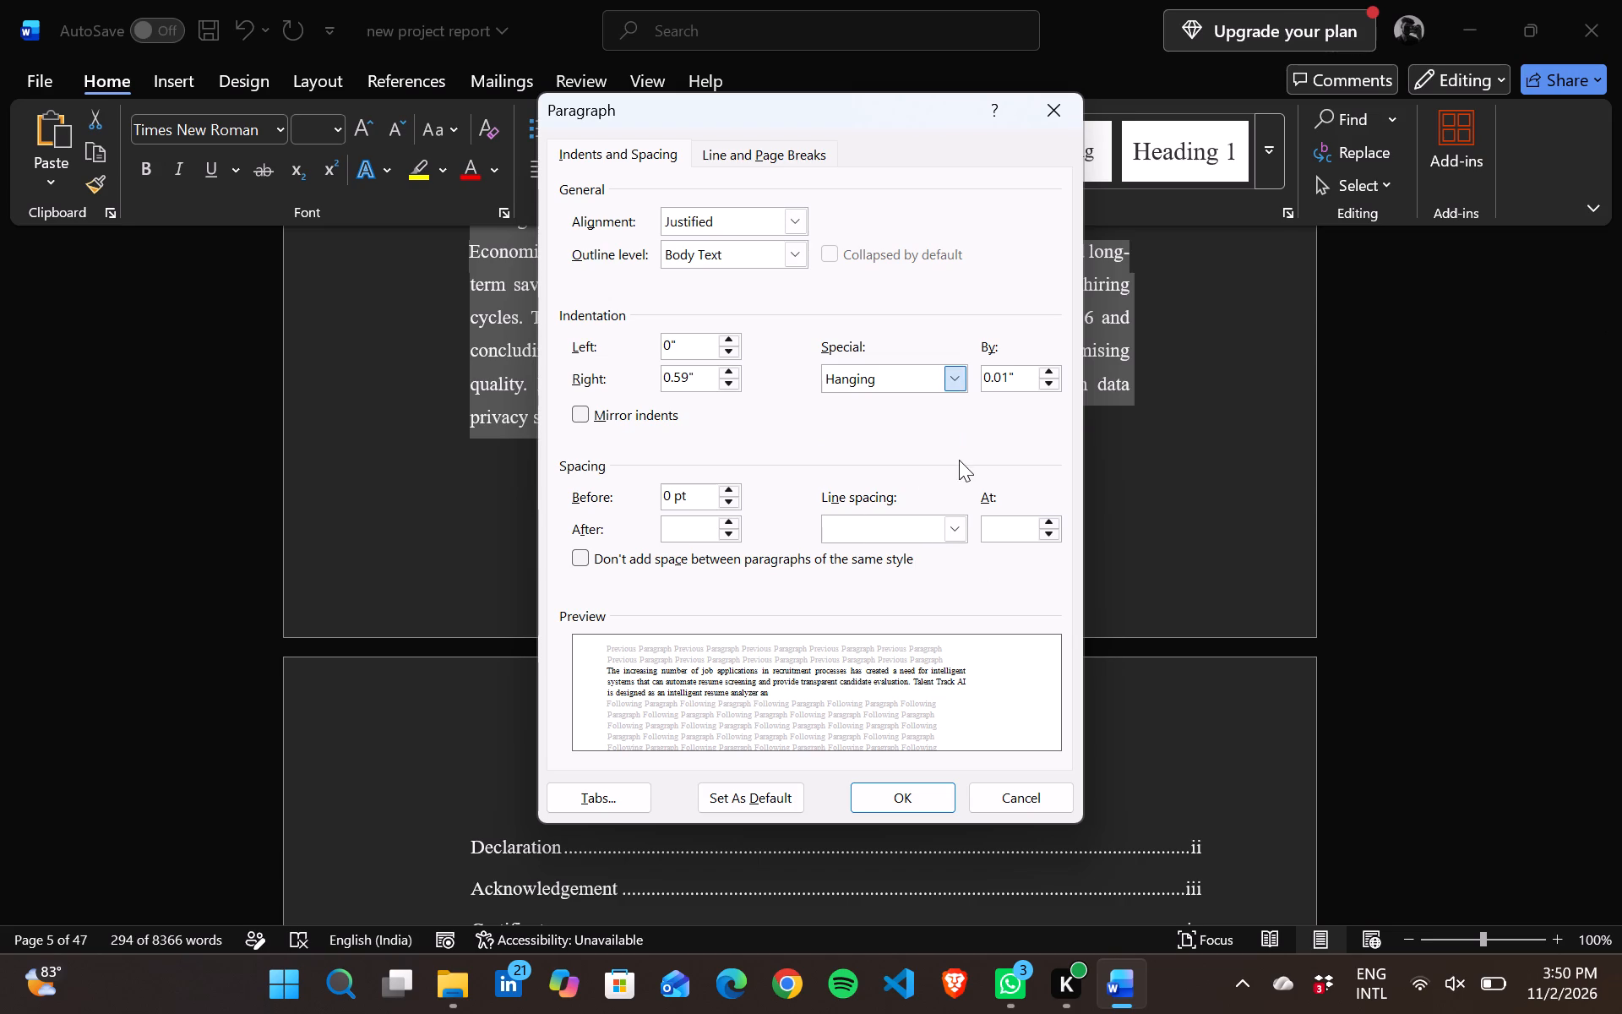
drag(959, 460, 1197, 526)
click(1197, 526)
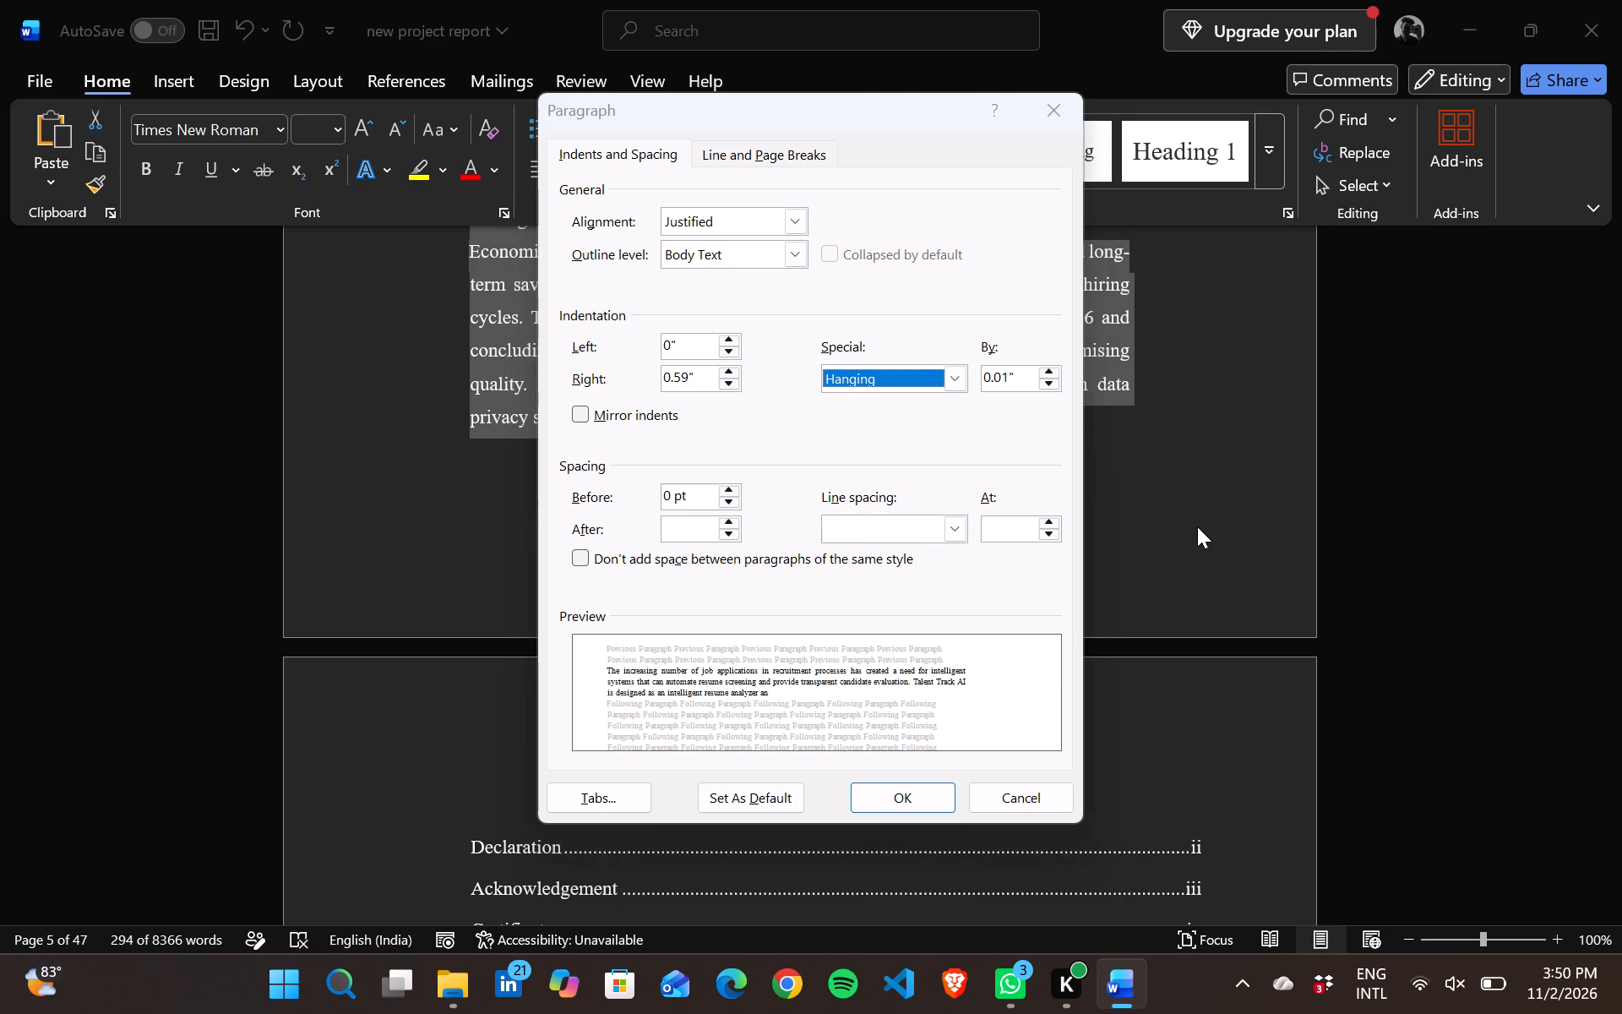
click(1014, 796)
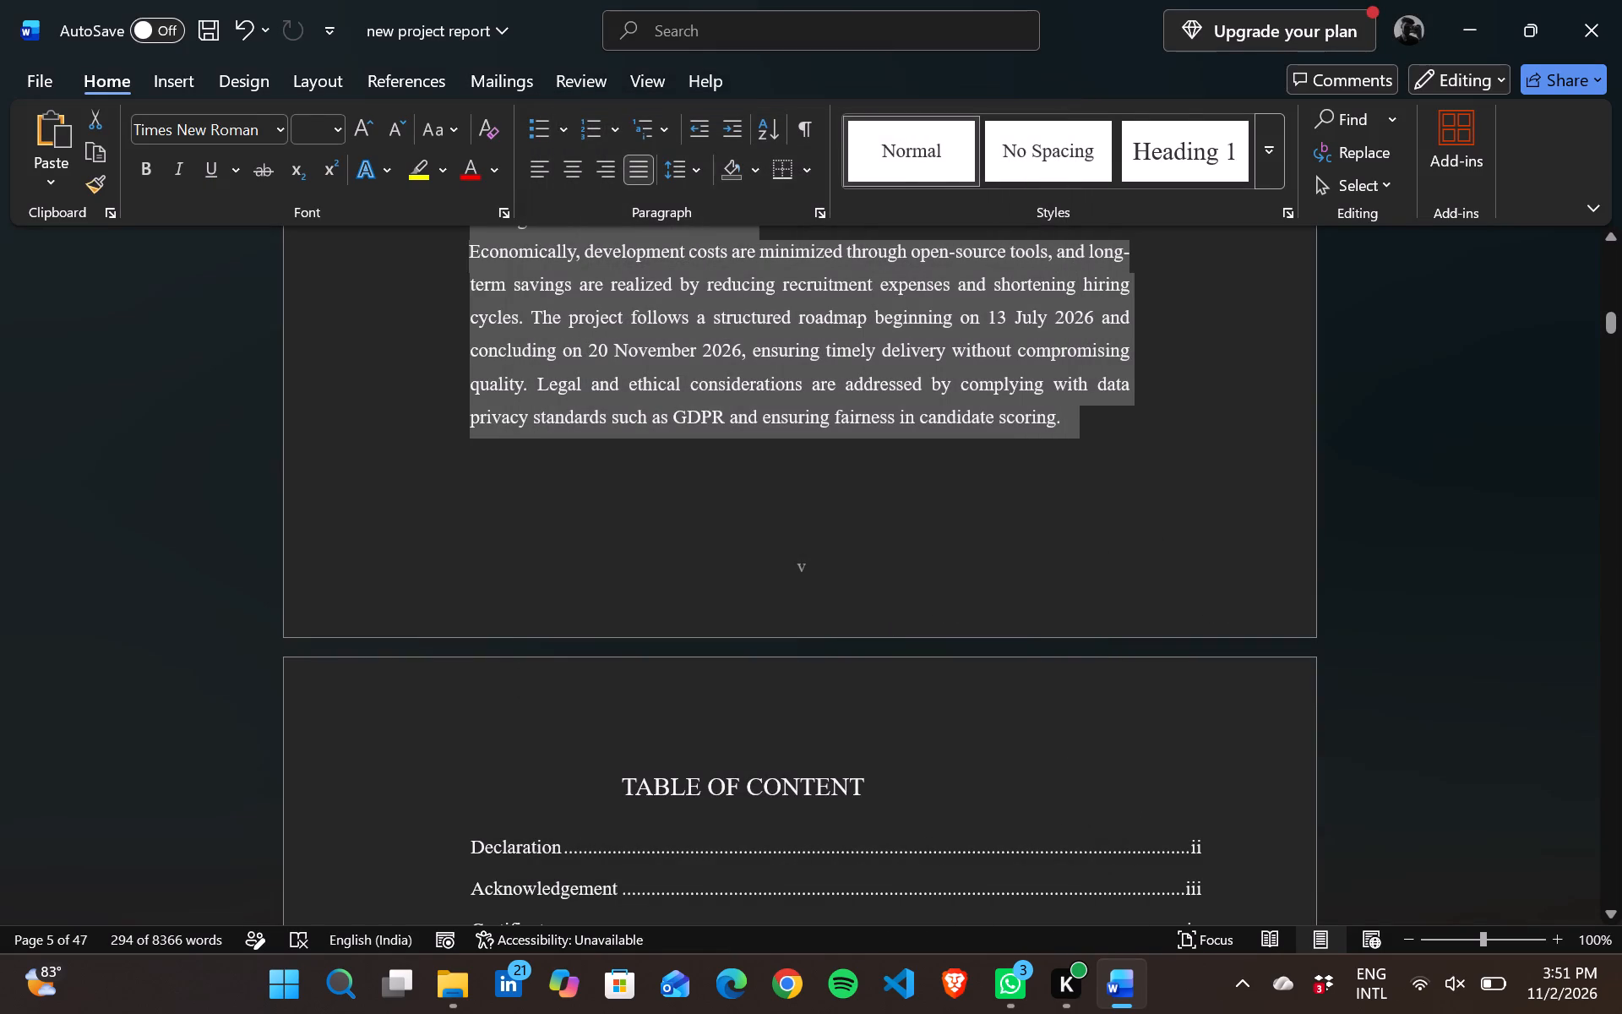
Set the line spacing of the blank paragraph below the Abstract text to 1.5 lines.
right_click(903, 513)
click(995, 305)
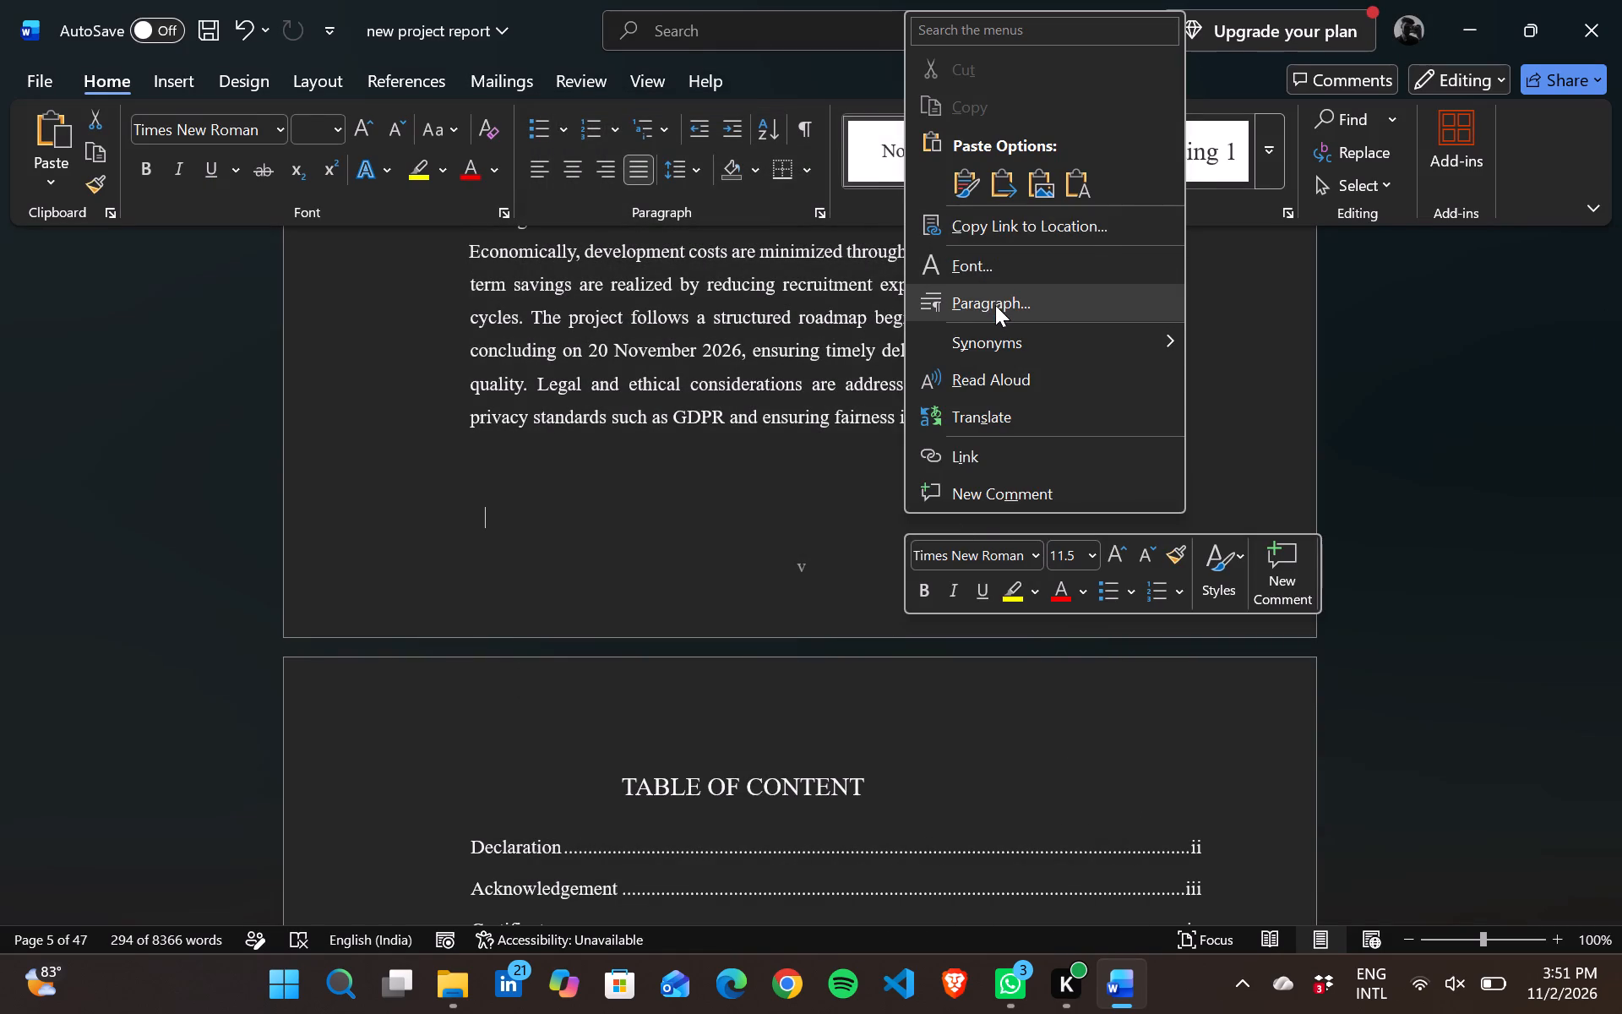
drag(957, 535, 860, 595)
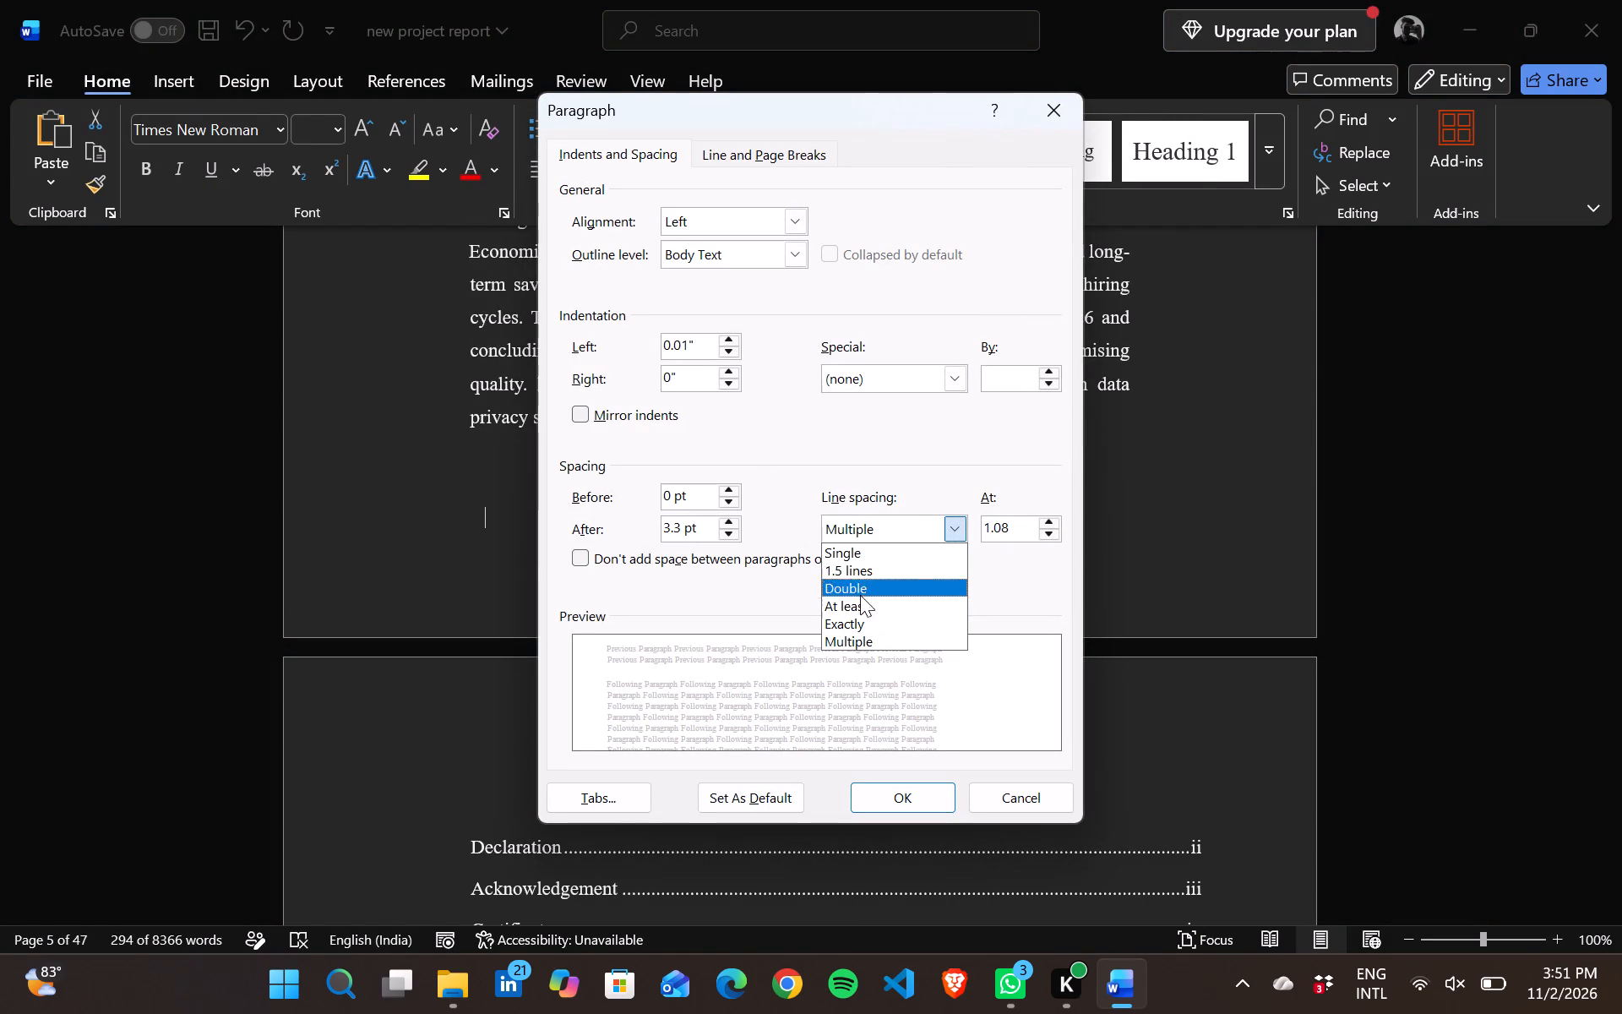
drag(860, 595, 852, 564)
click(852, 564)
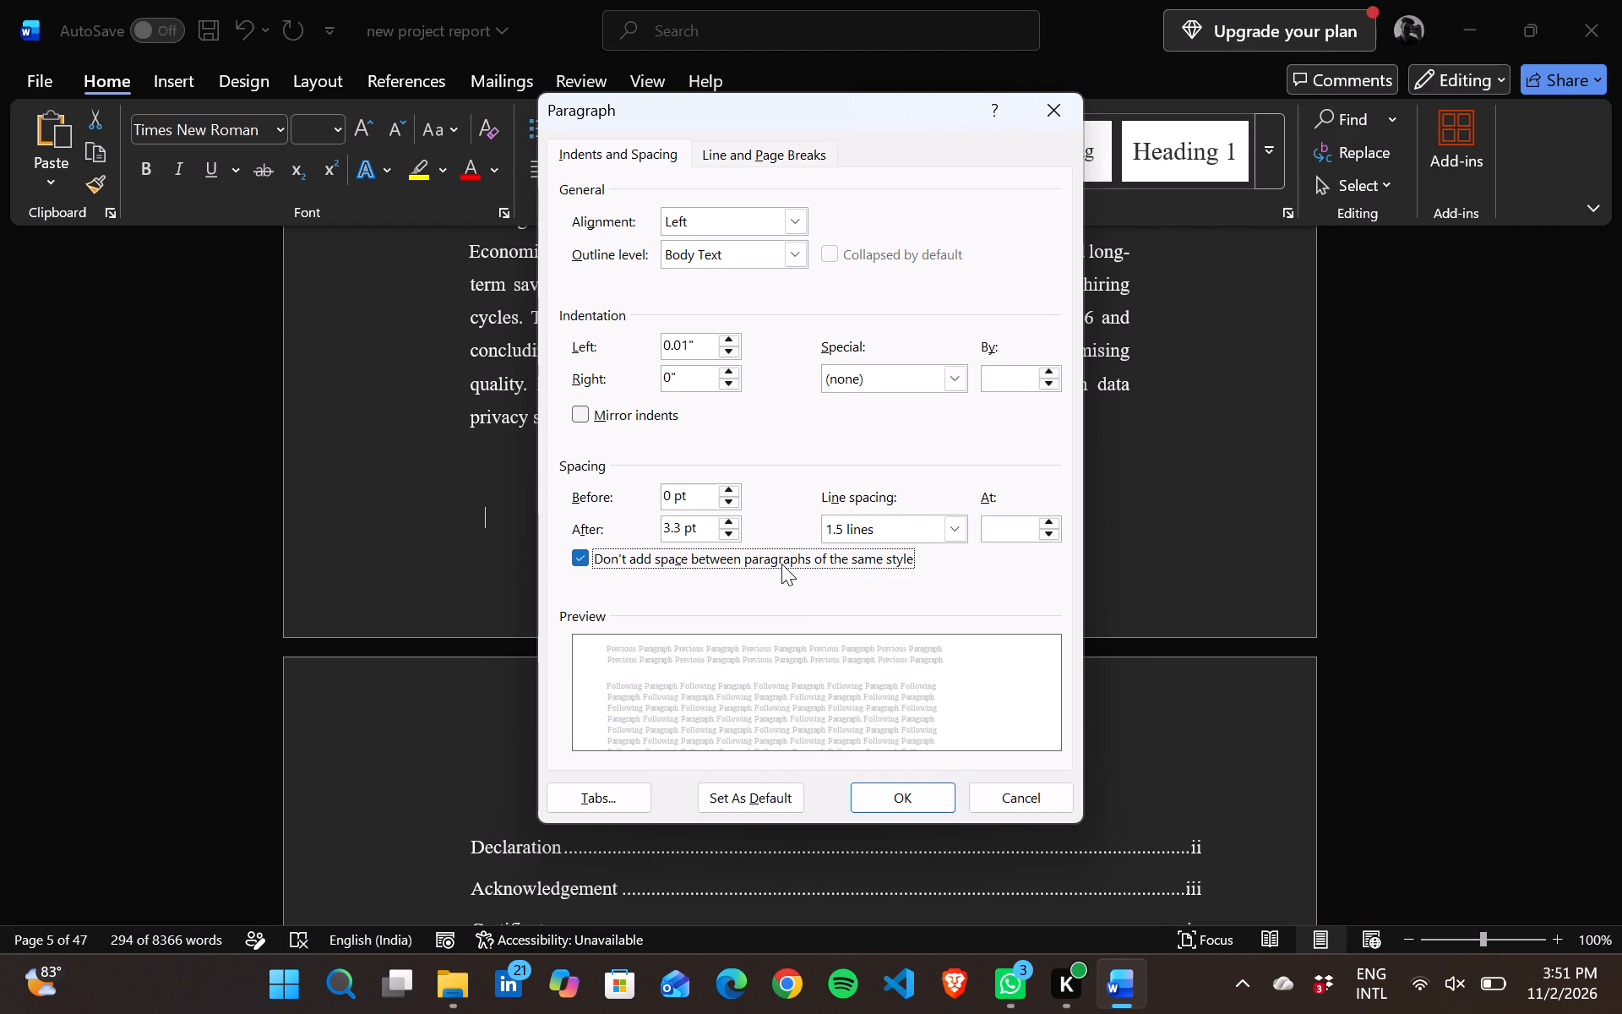
click(781, 562)
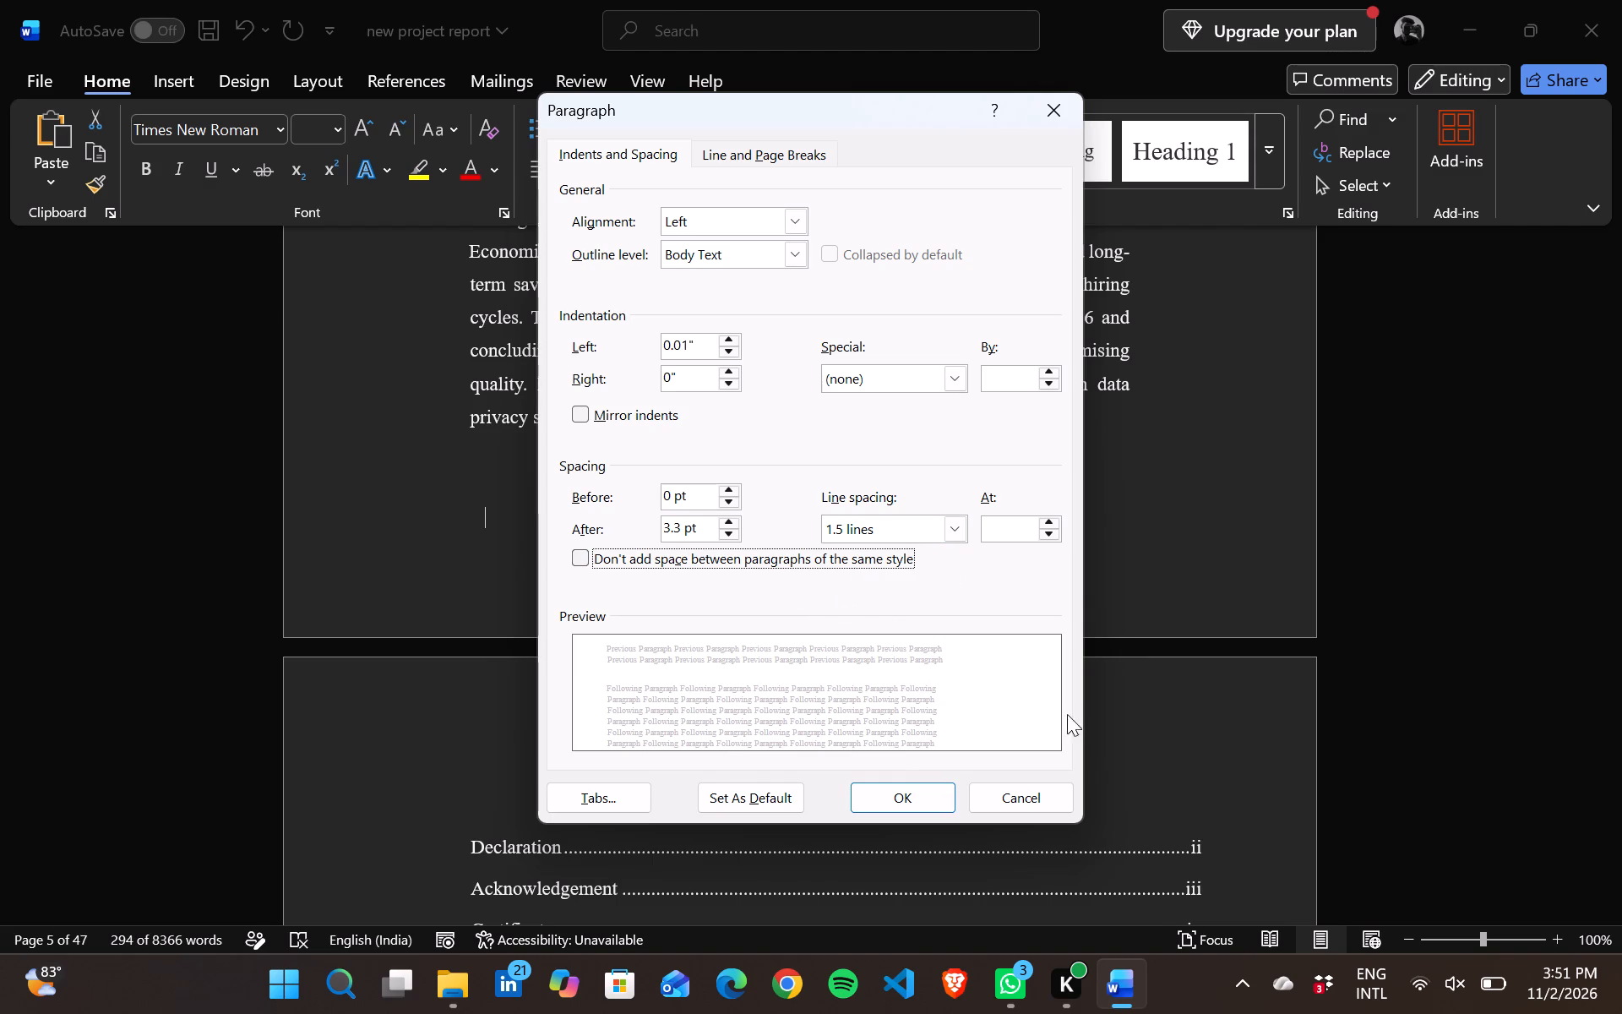
click(921, 800)
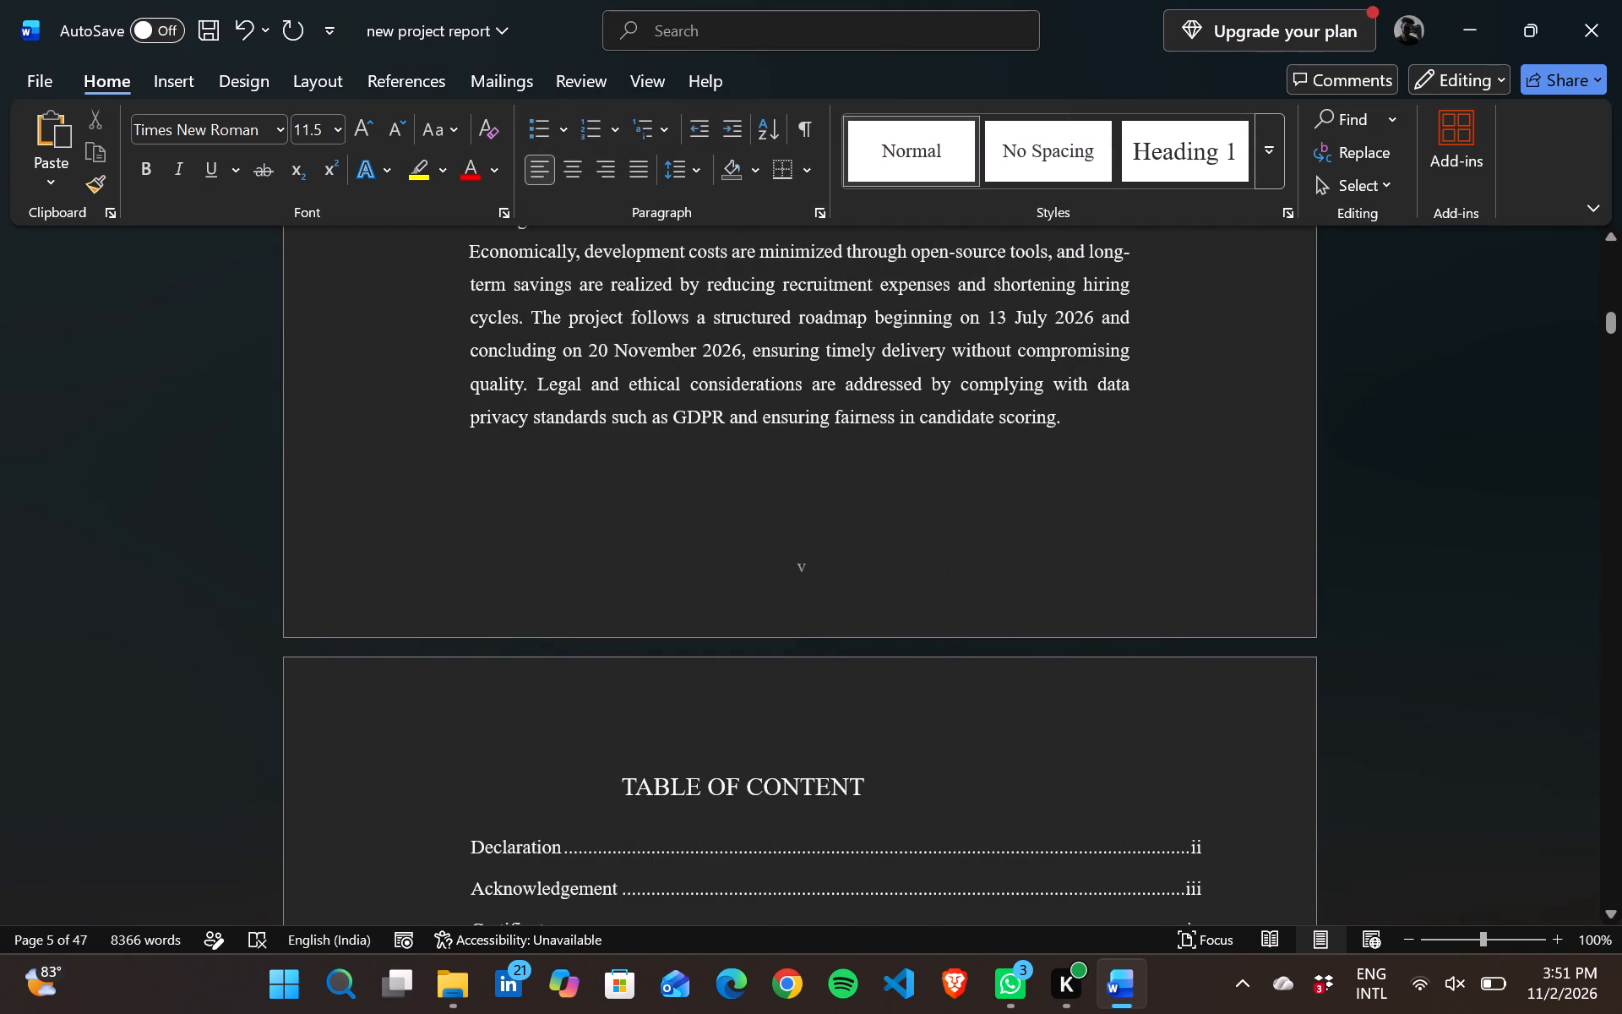
Set the font size of all the Abstract body paragraphs to 12.
scroll(563, 330, up, 2)
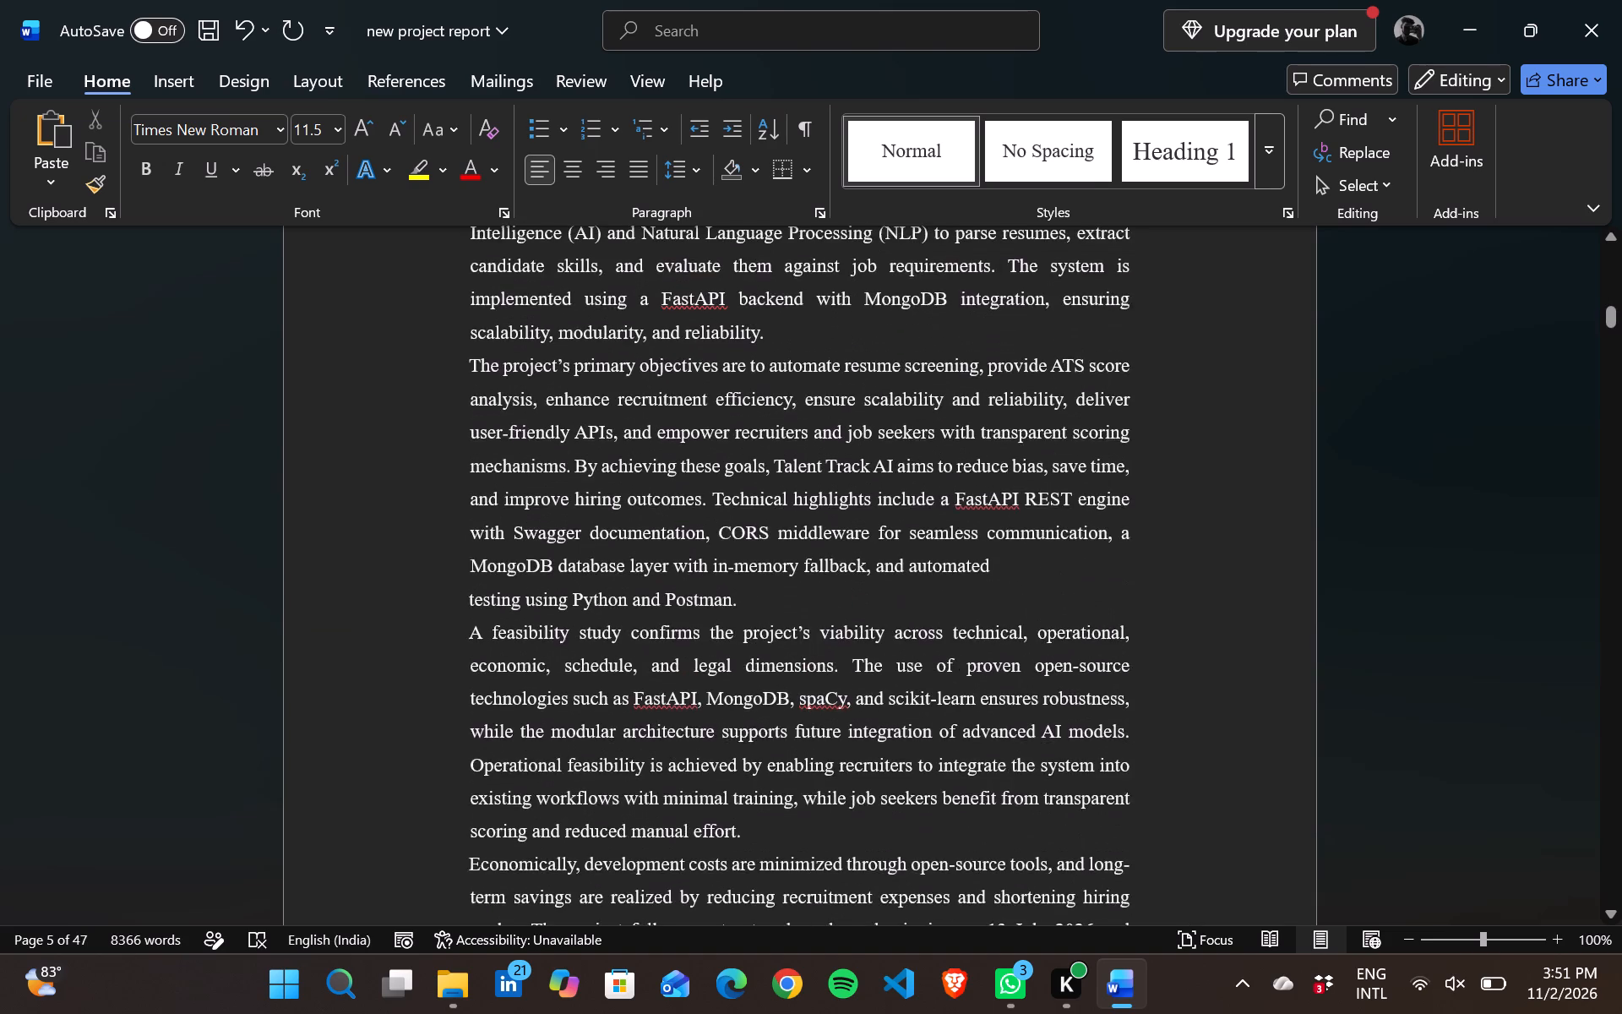
scroll(563, 330, up, 2)
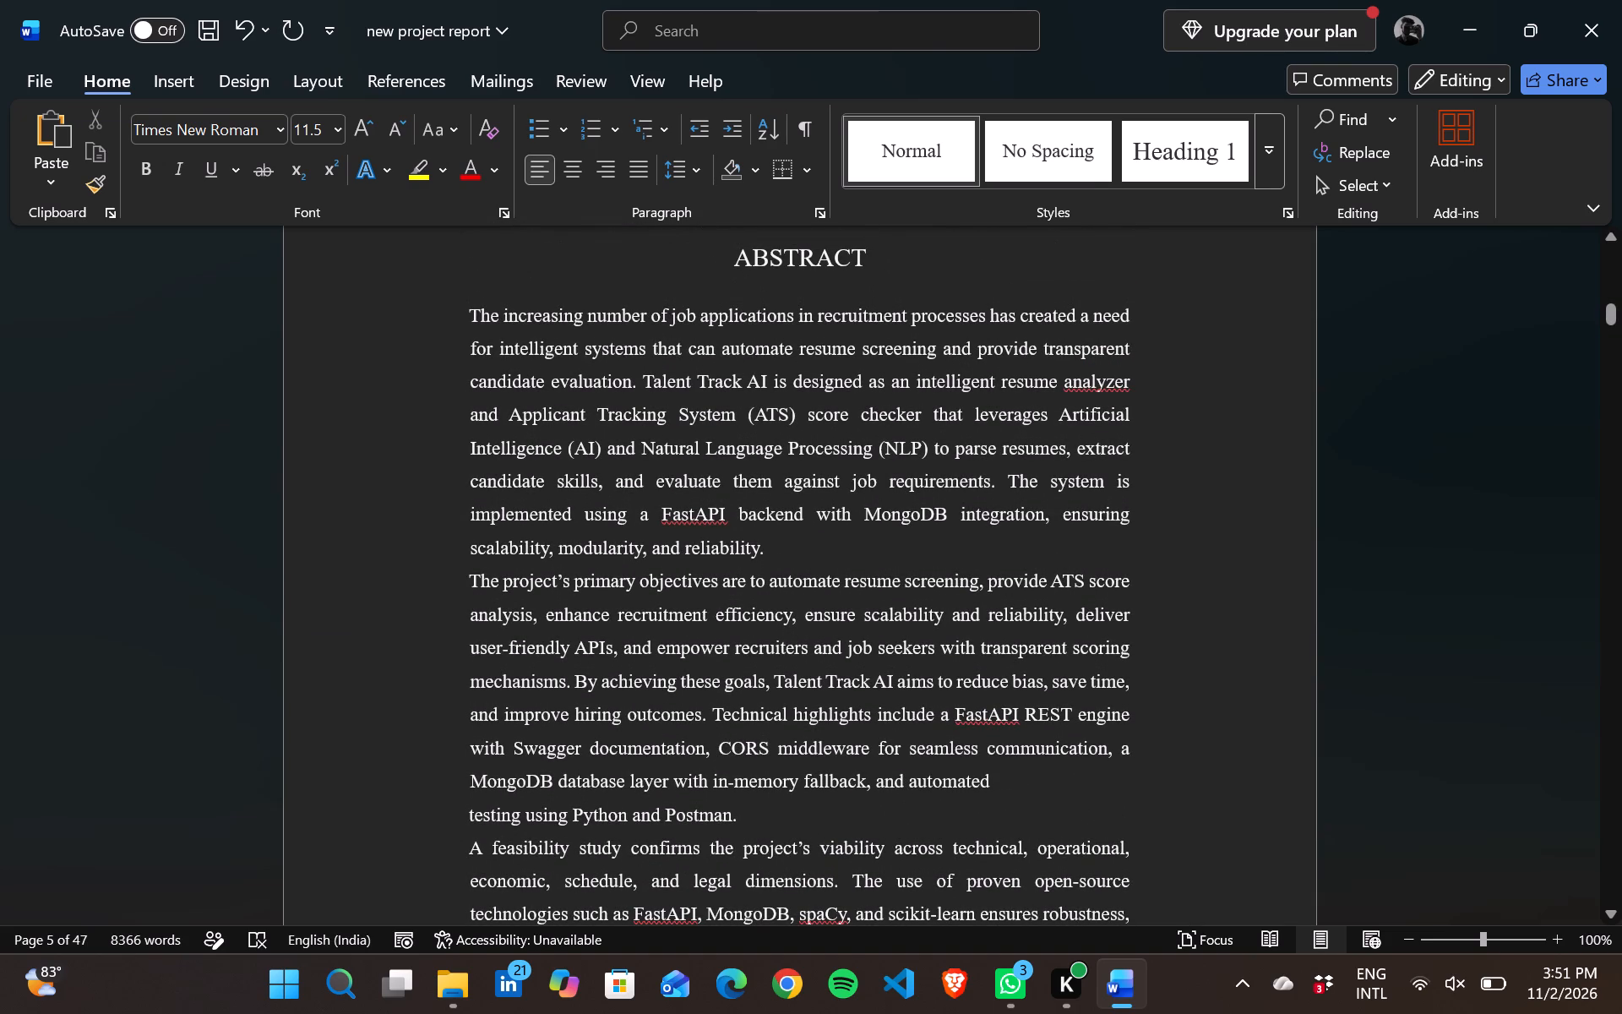
drag(468, 314, 1041, 613)
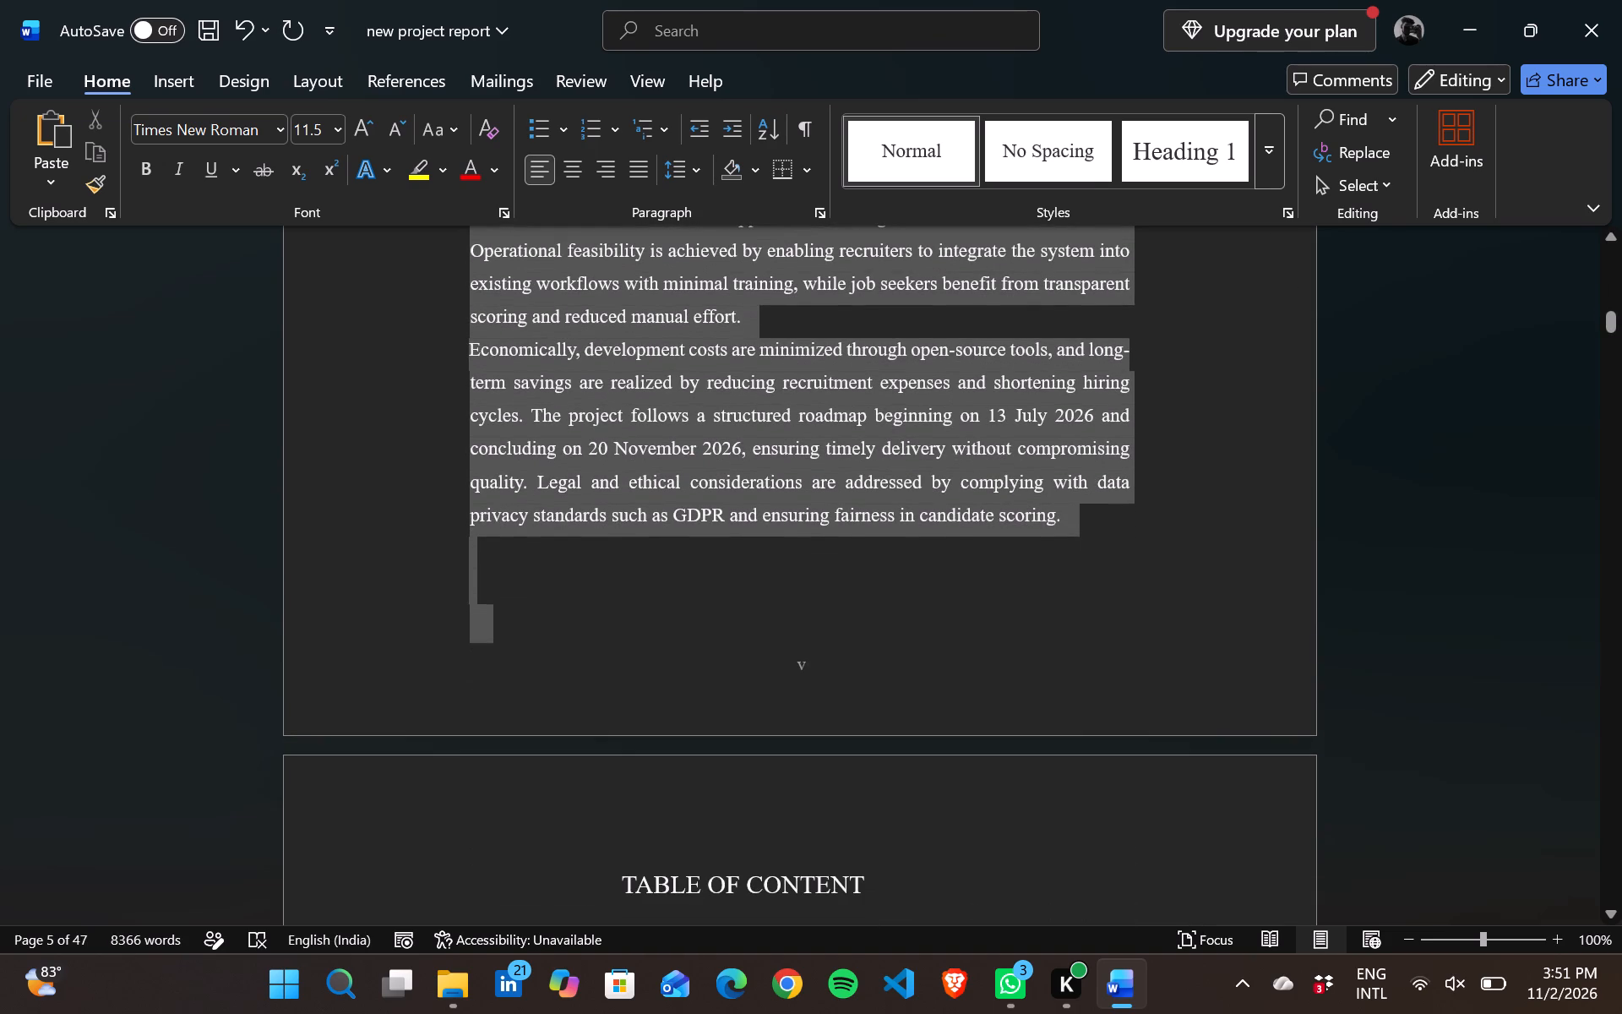
drag(1041, 613, 1145, 526)
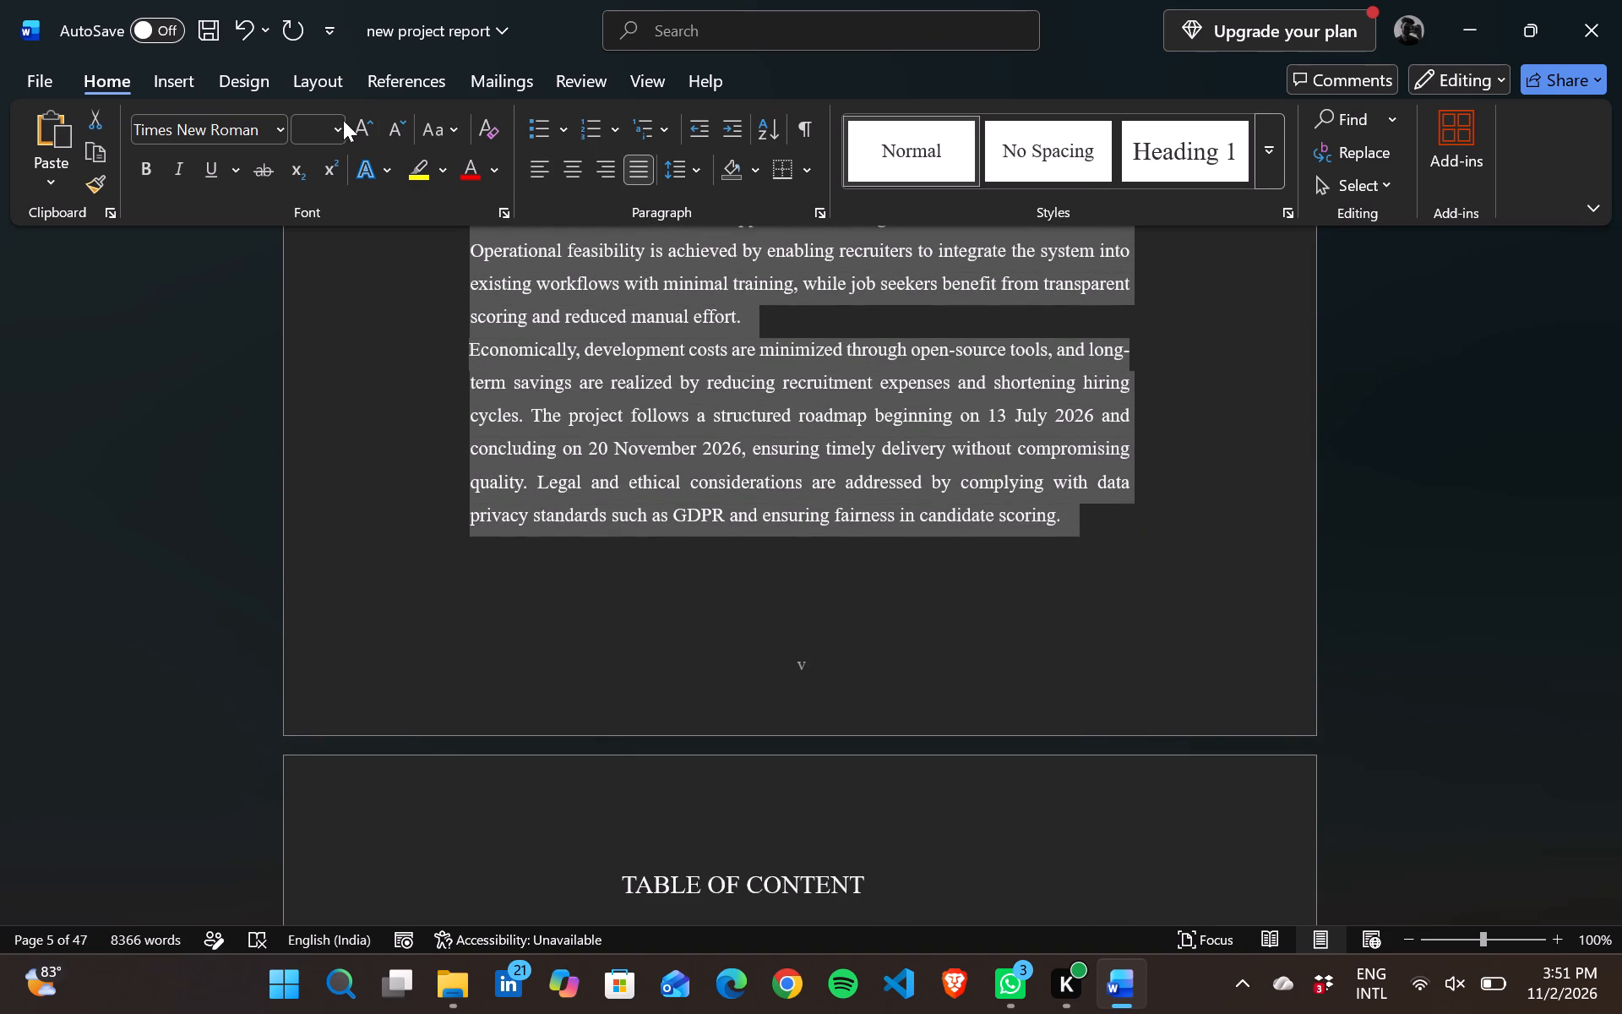
click(335, 127)
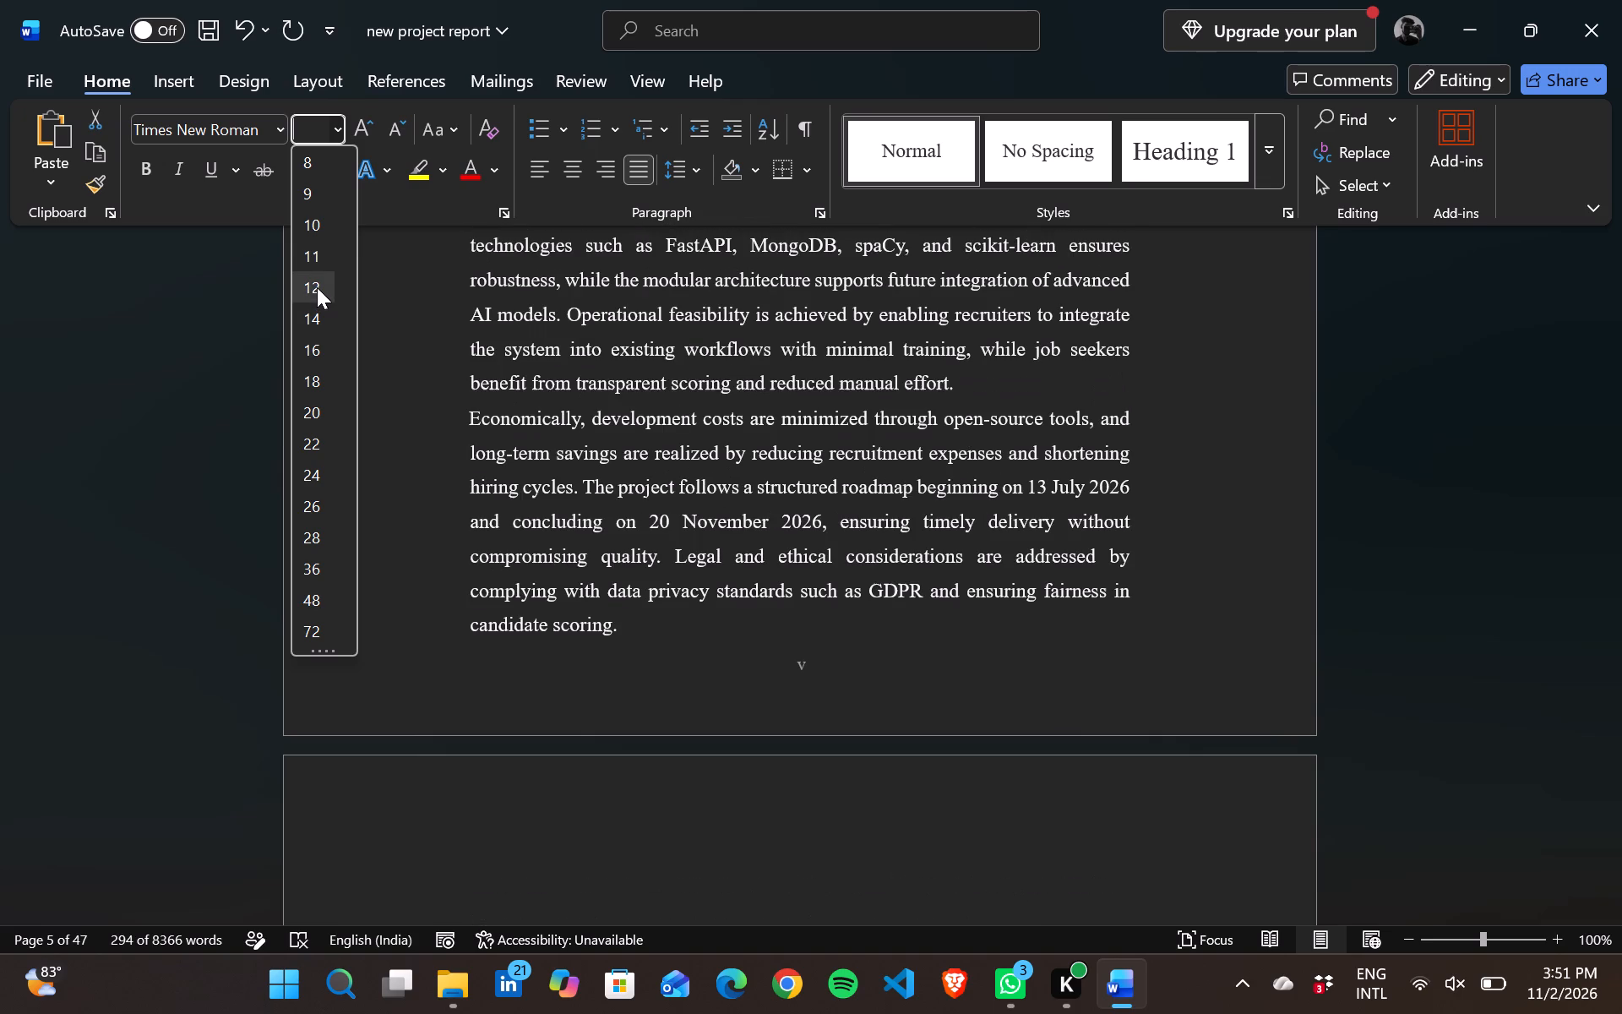
click(317, 287)
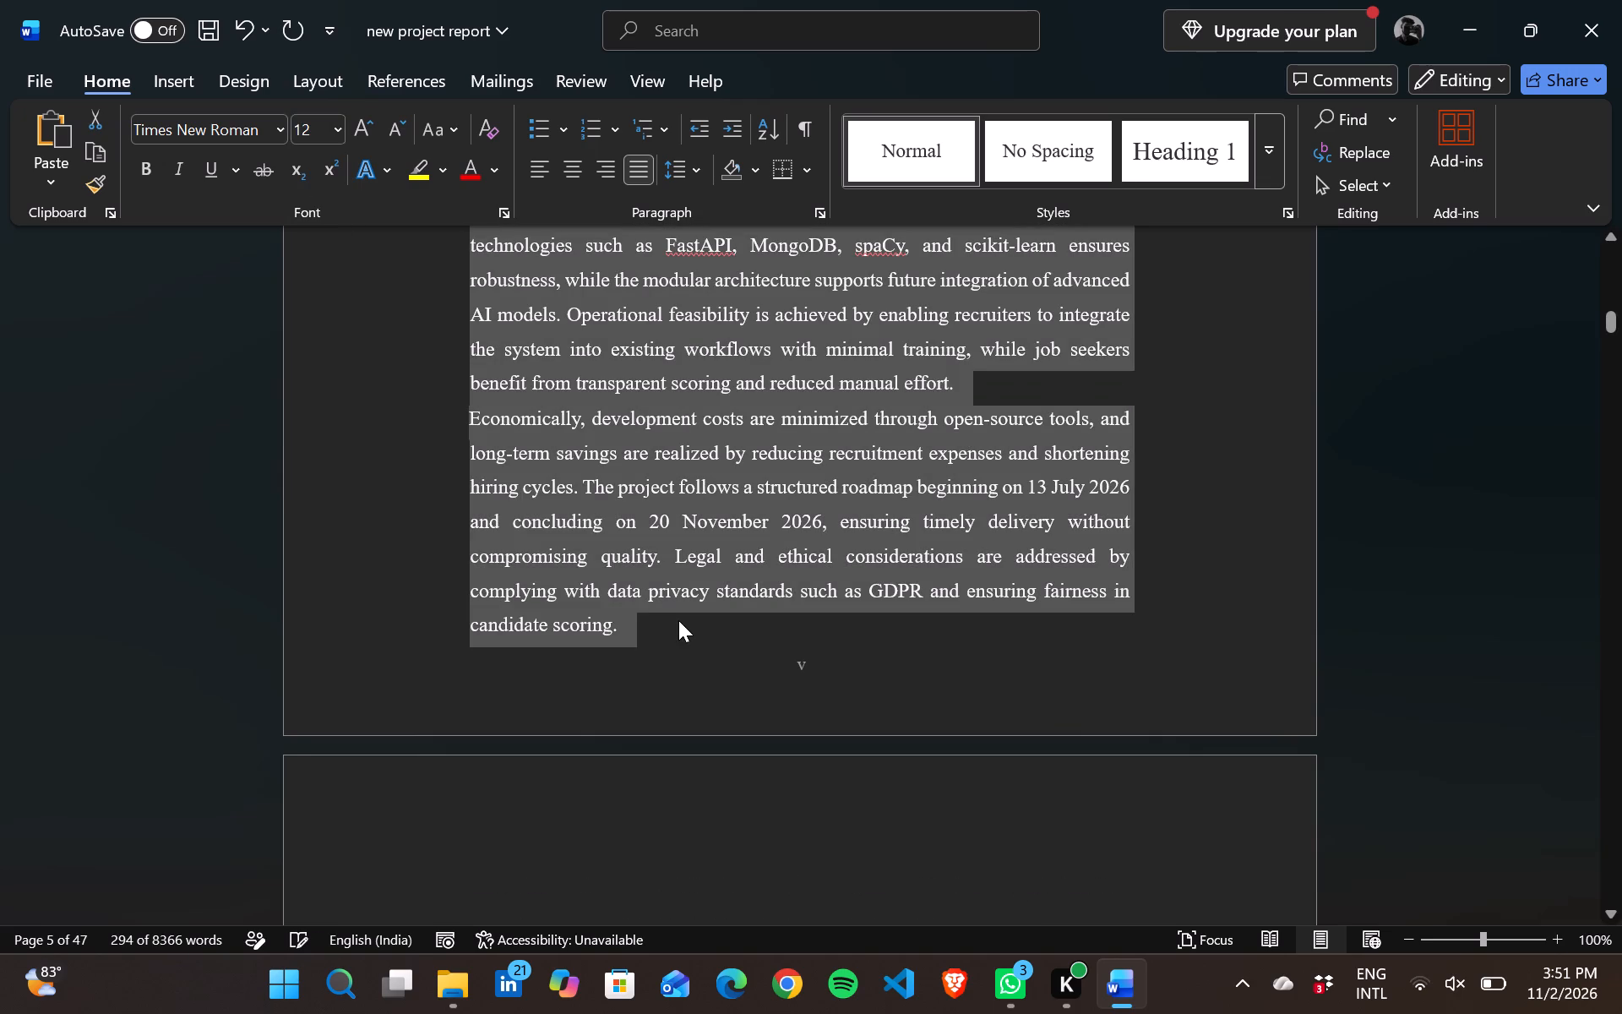
click(678, 620)
Turn on AutoSave for the report by uploading it to the personal OneDrive.
scroll(678, 620, down, 2)
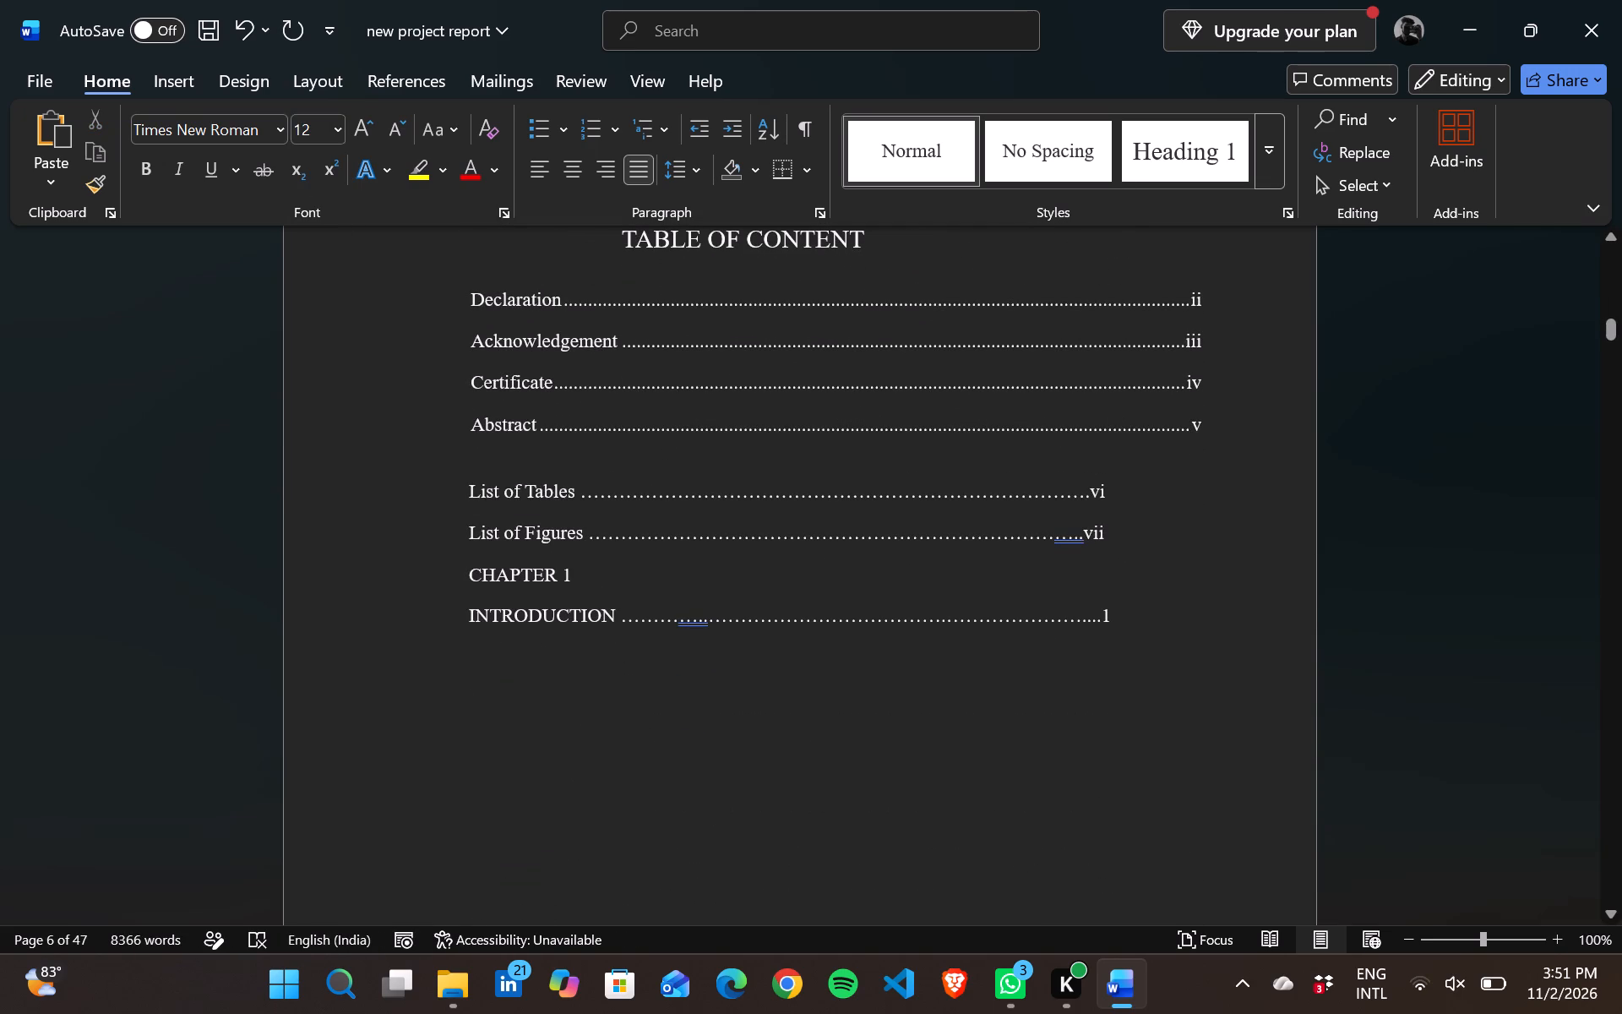
scroll(678, 620, down, 1)
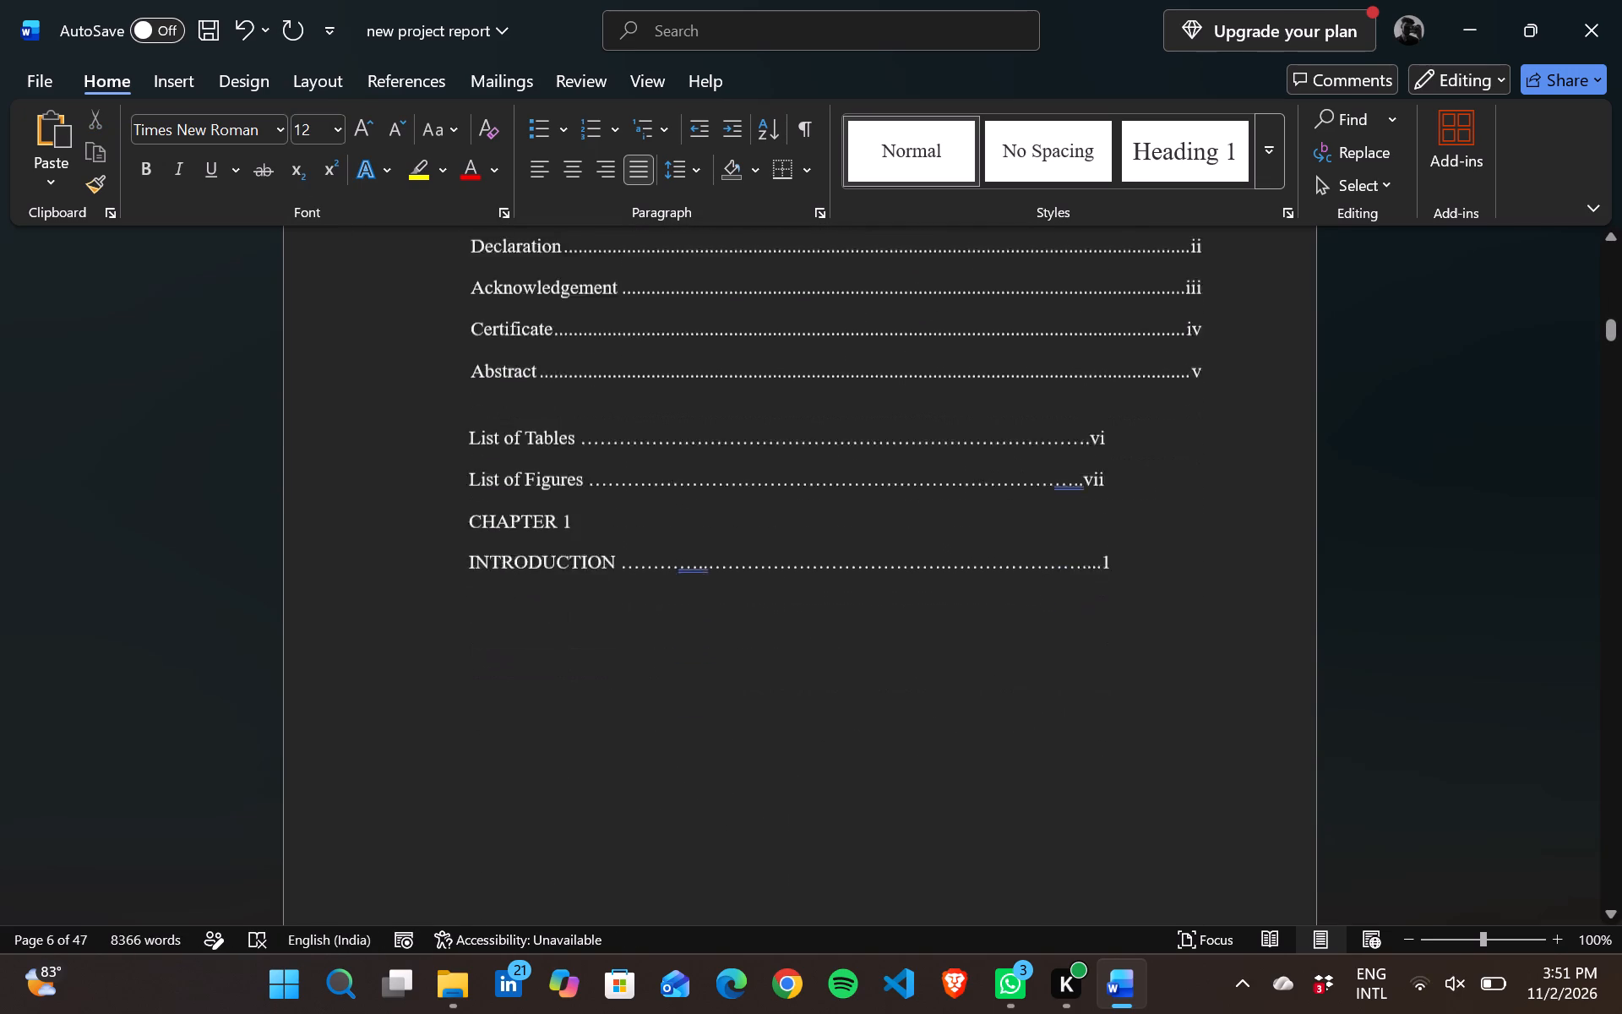
scroll(678, 620, down, 4)
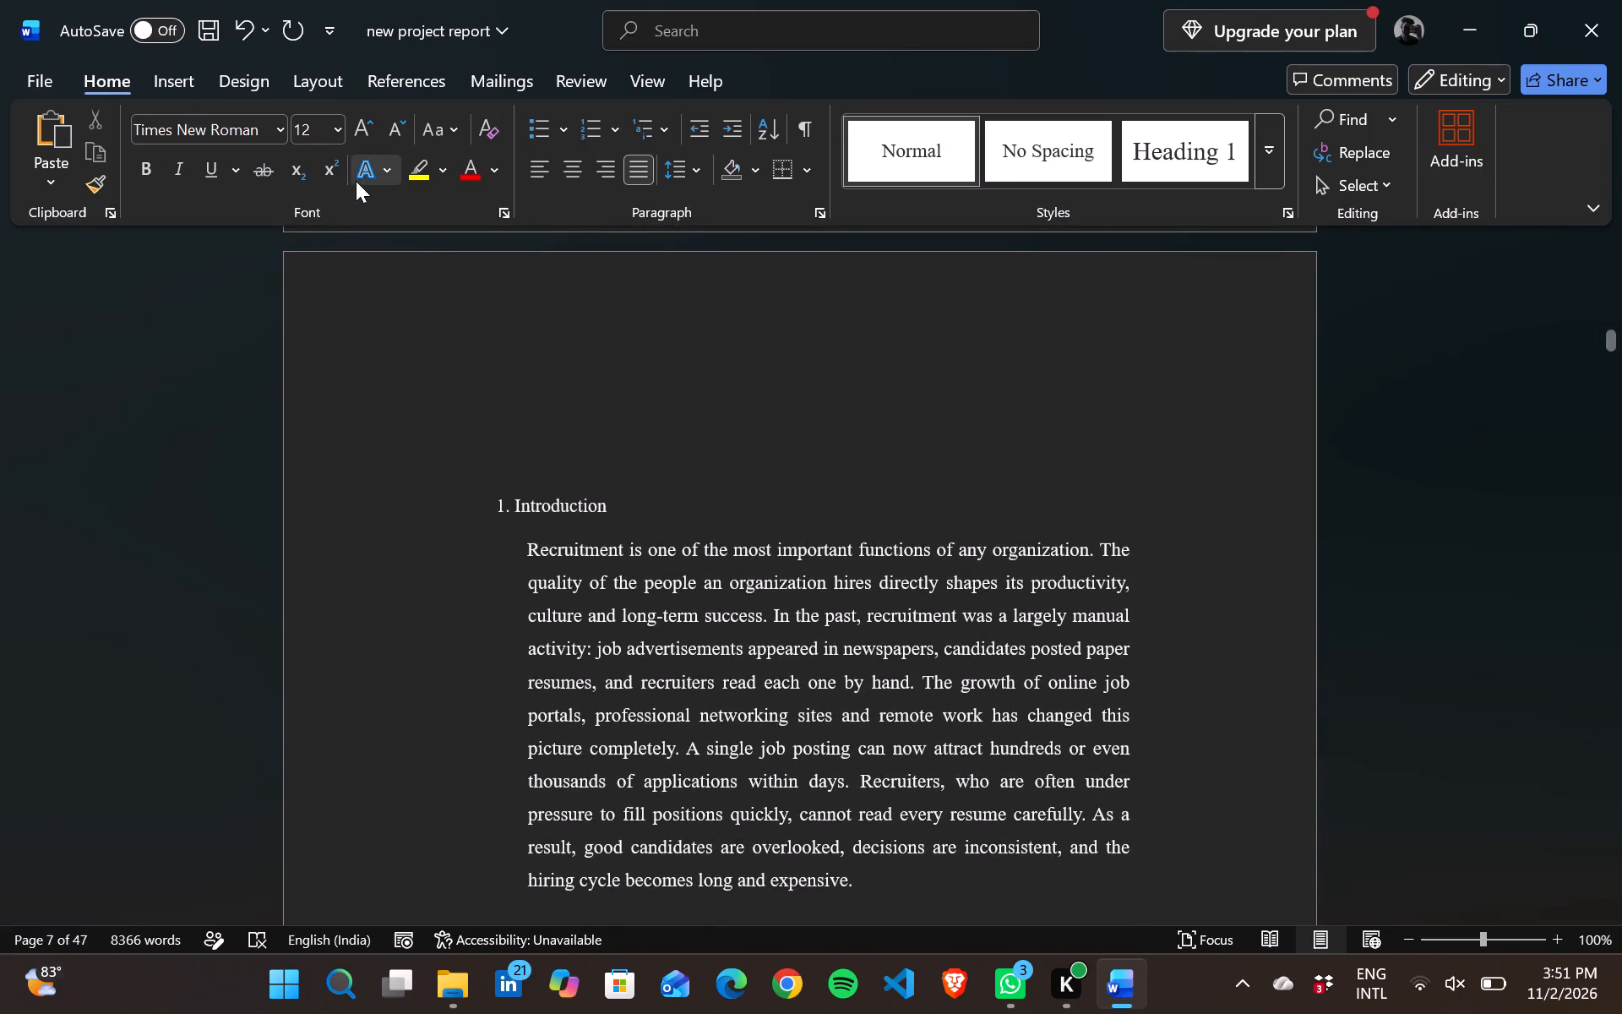
click(161, 25)
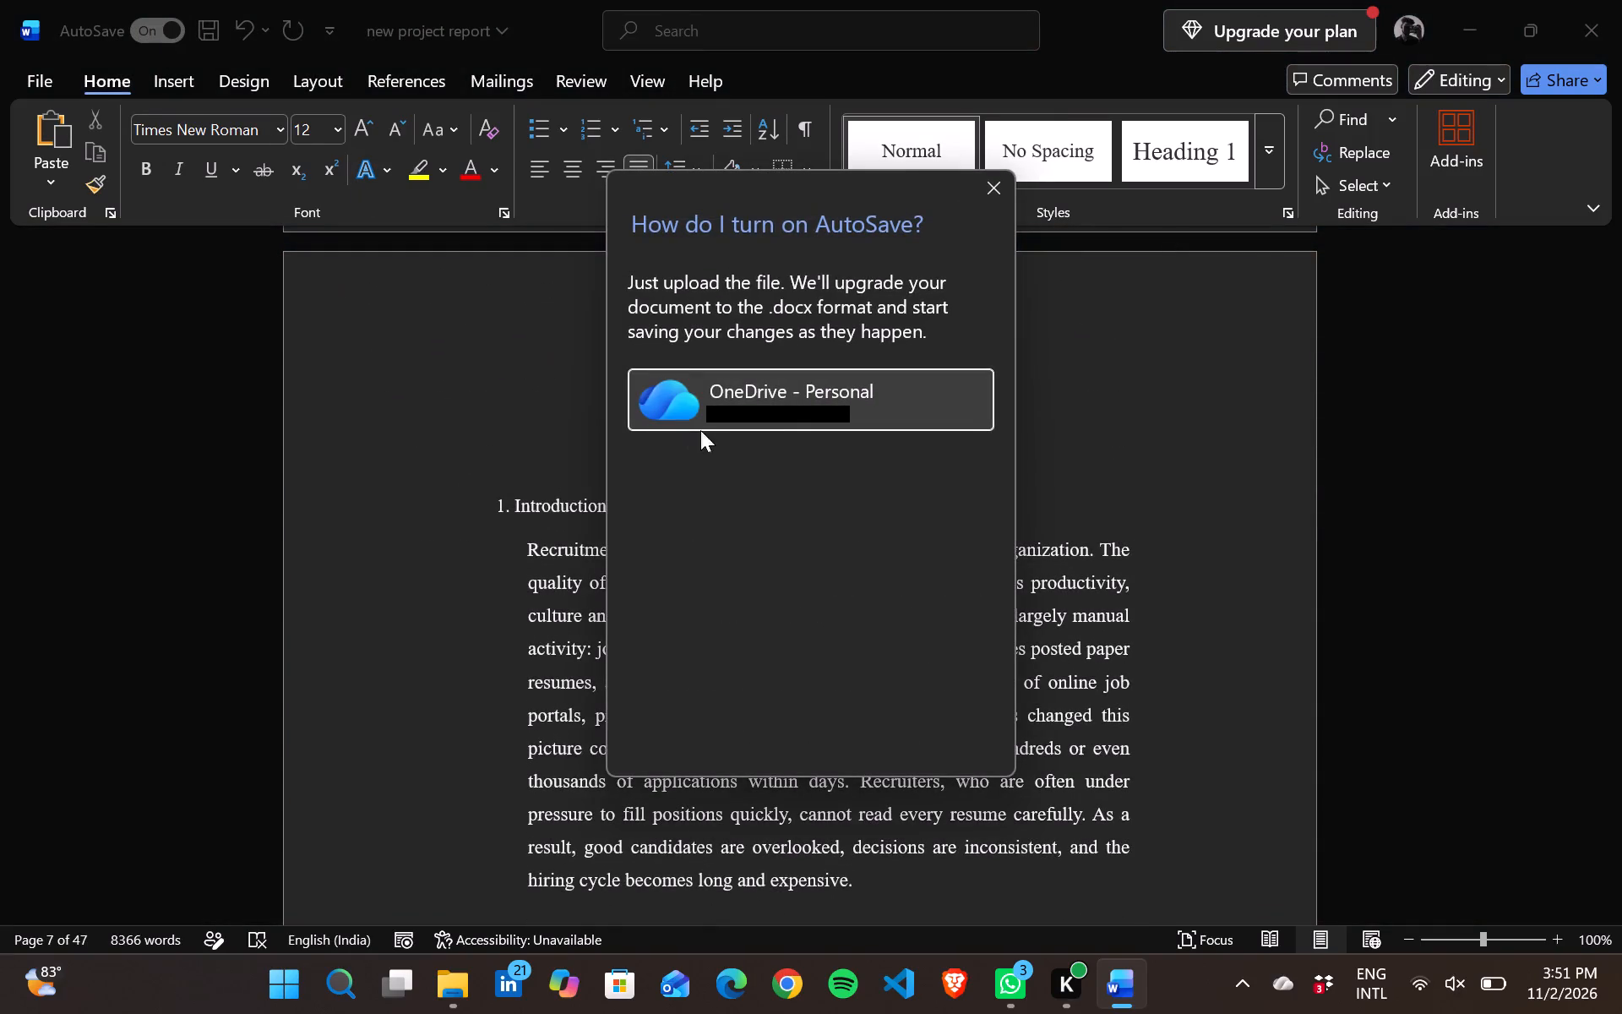
click(713, 412)
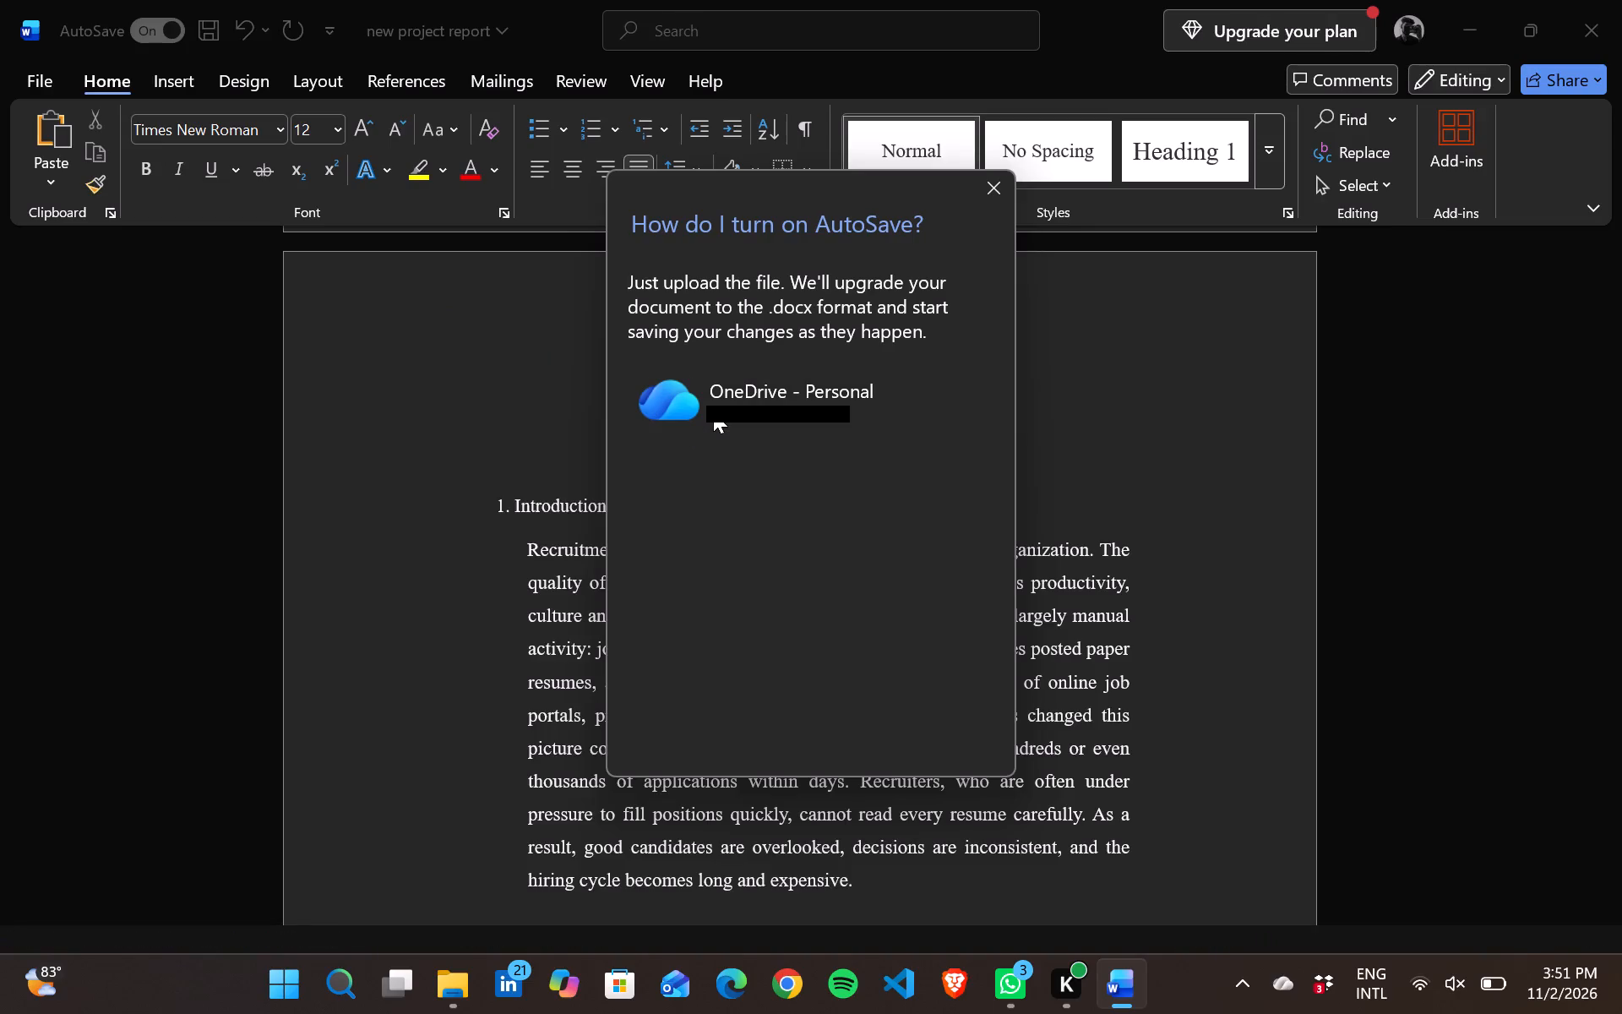
click(713, 412)
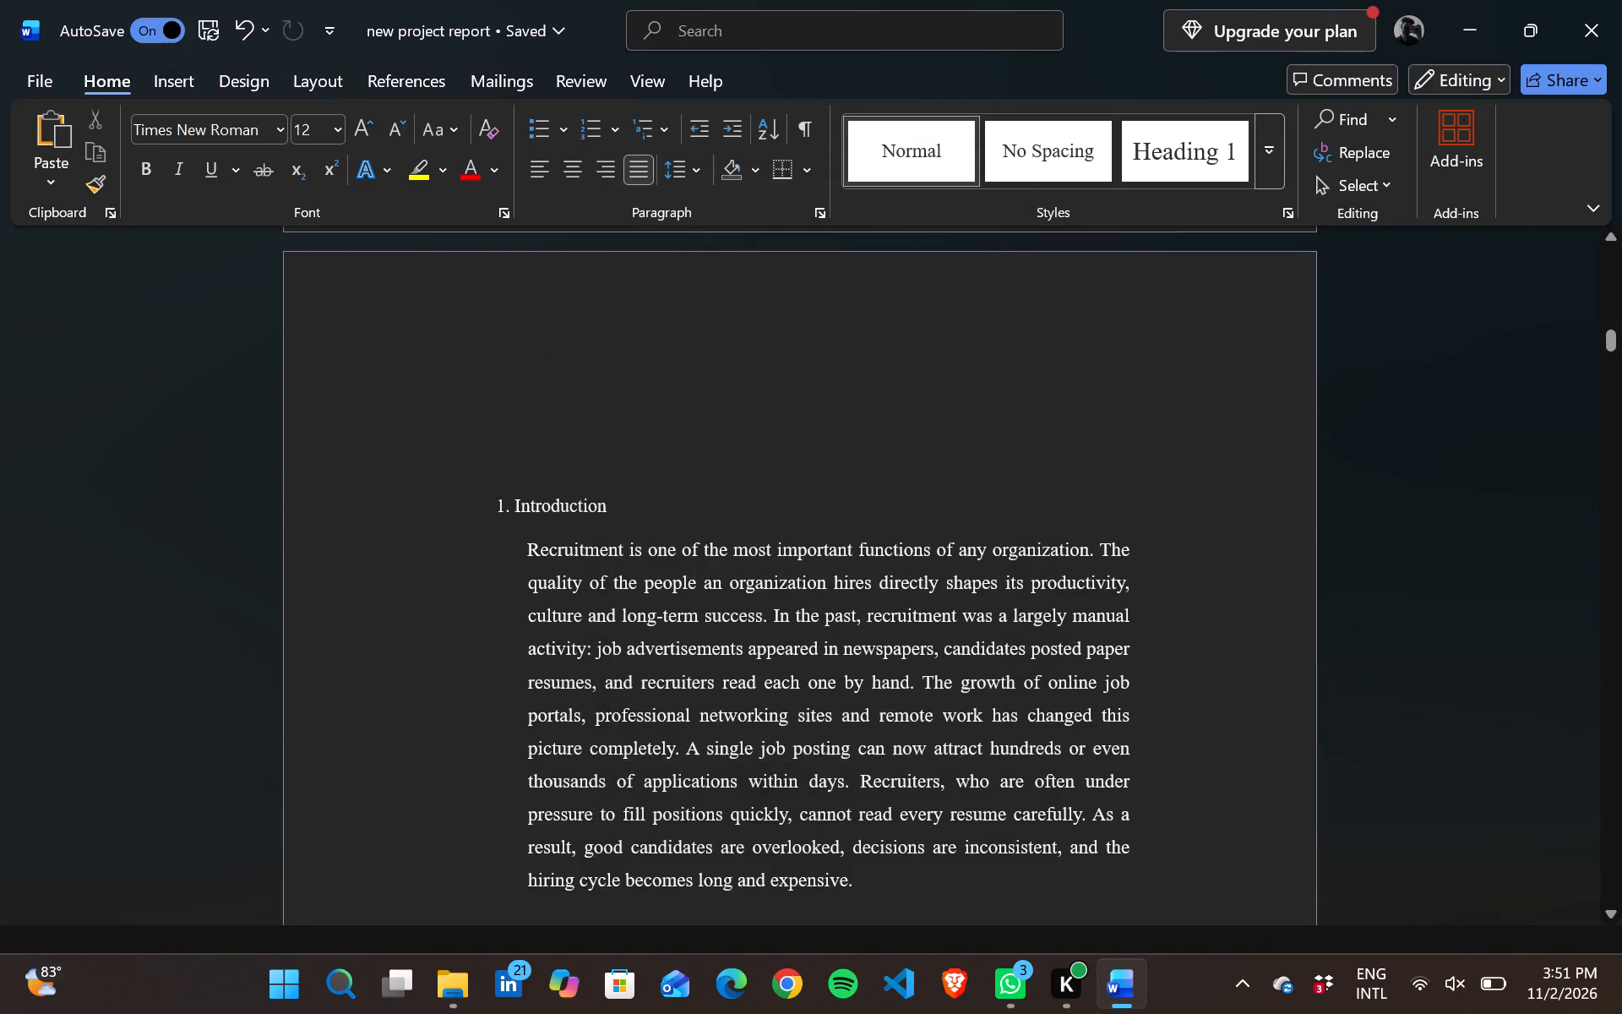
Delete the blank lines above the "1. Introduction" heading so it sits at the top of its page.
scroll(754, 429, up, 1)
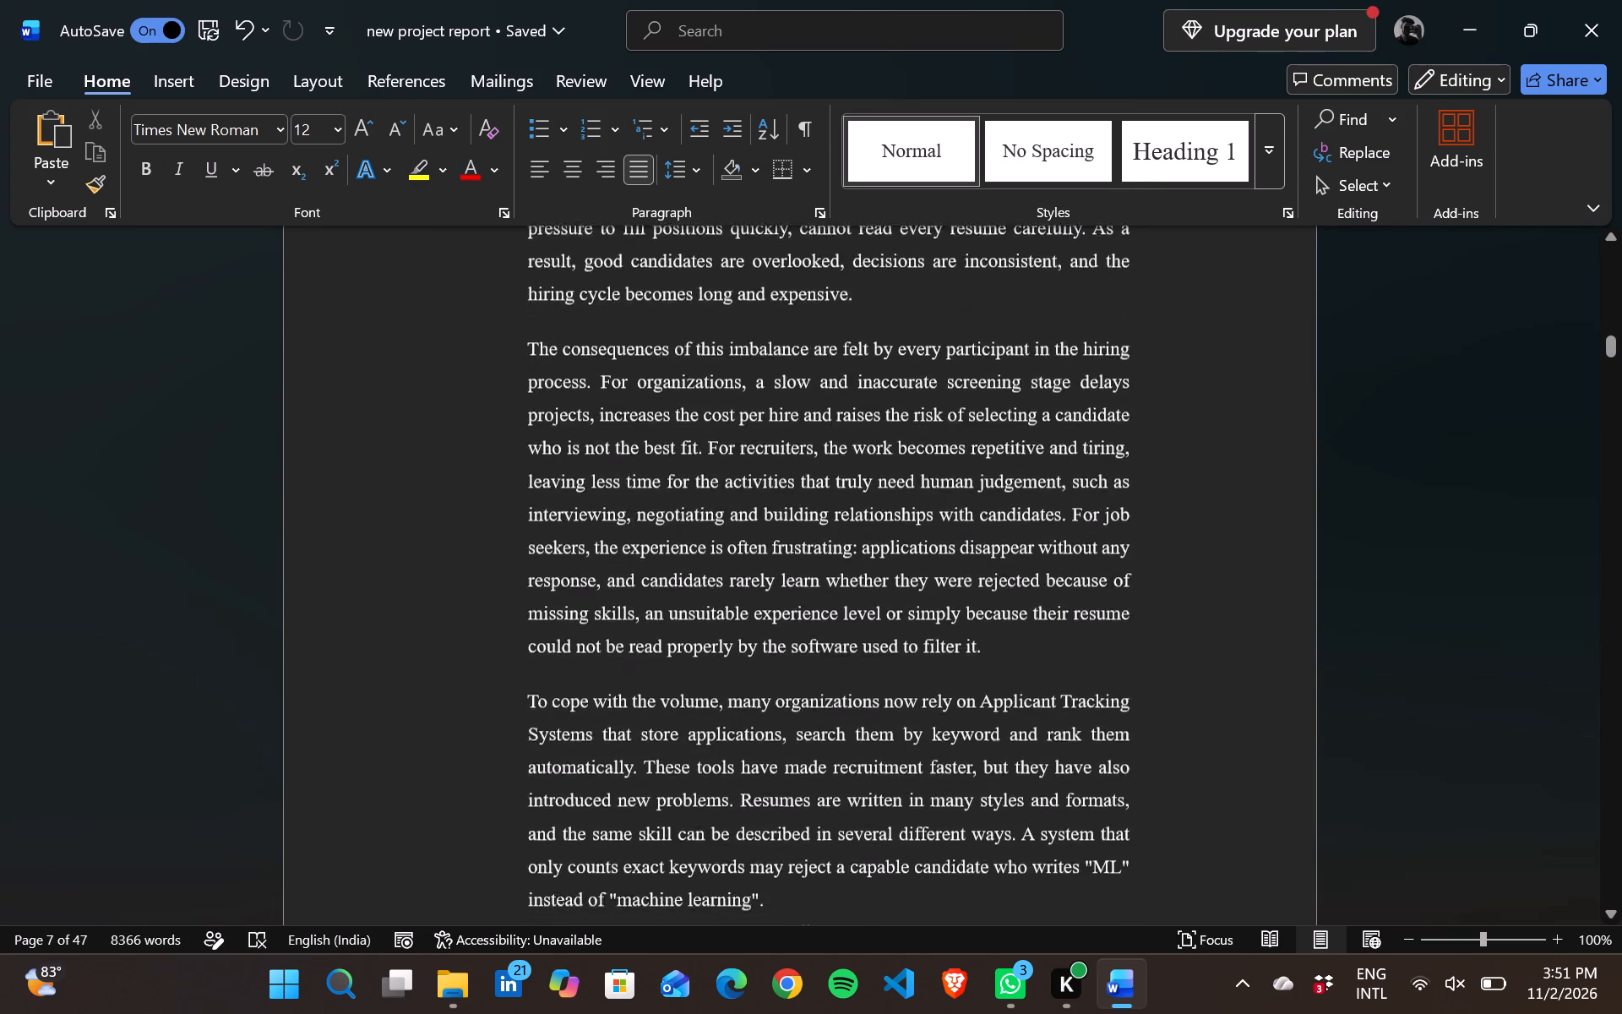
scroll(754, 429, up, 1)
click(510, 744)
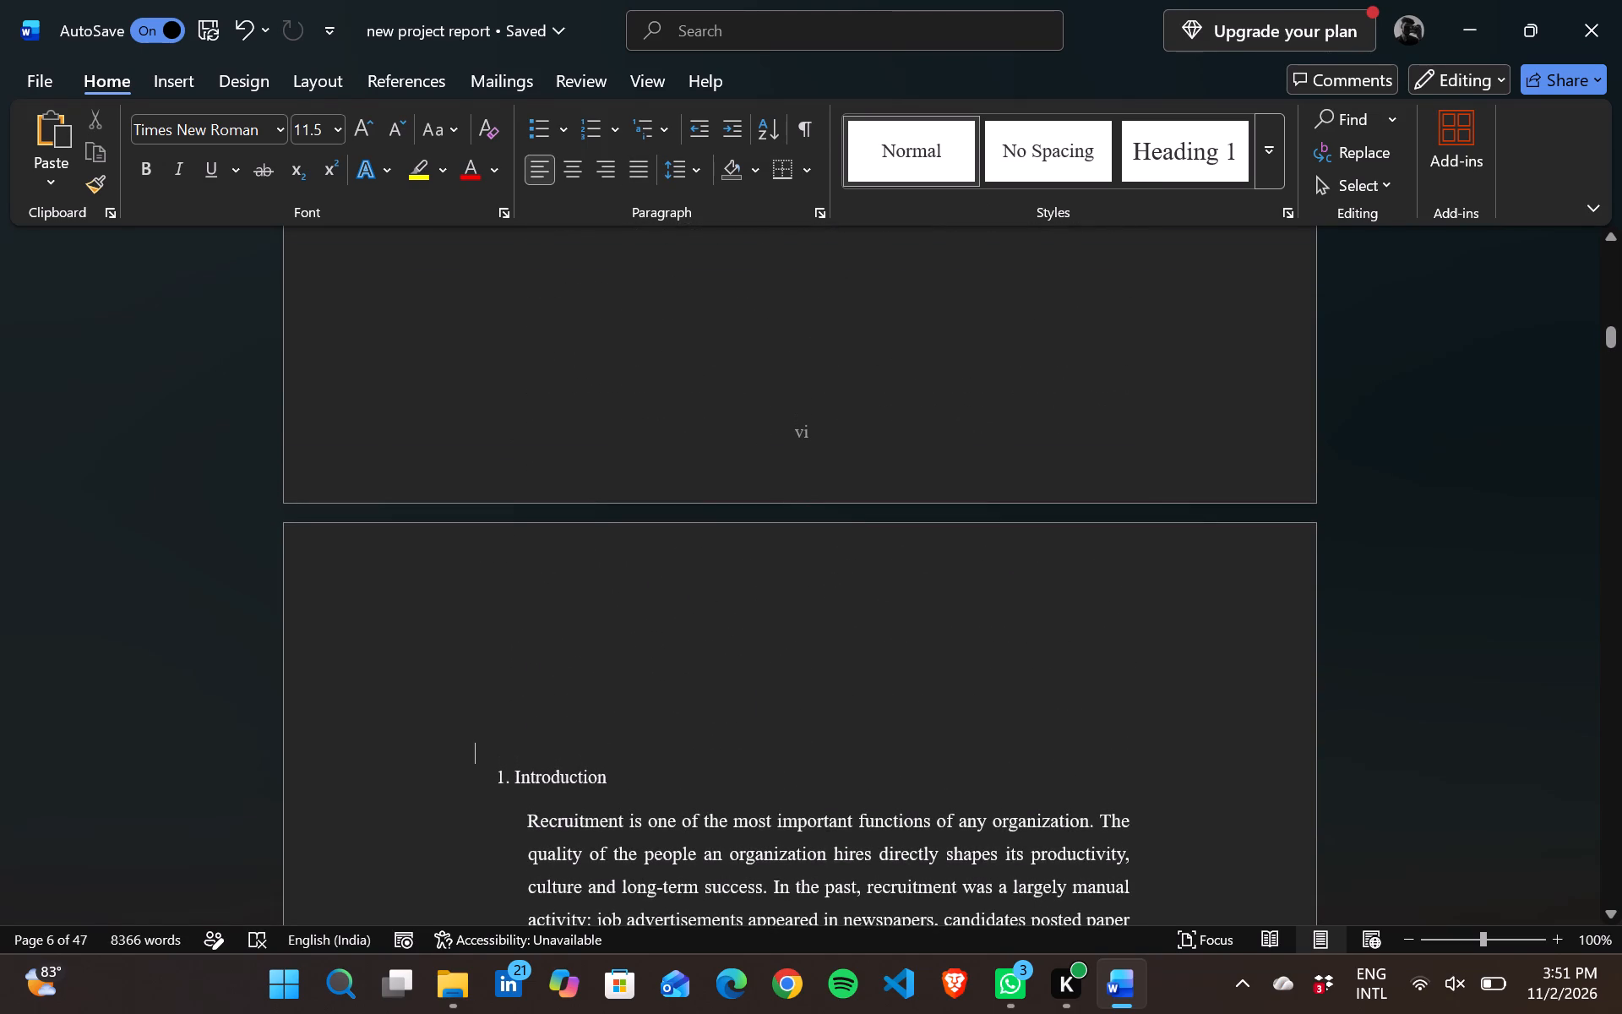
key(BackSpace)
key(BackSpace)
key(BackSpace)
key(BackSpace)
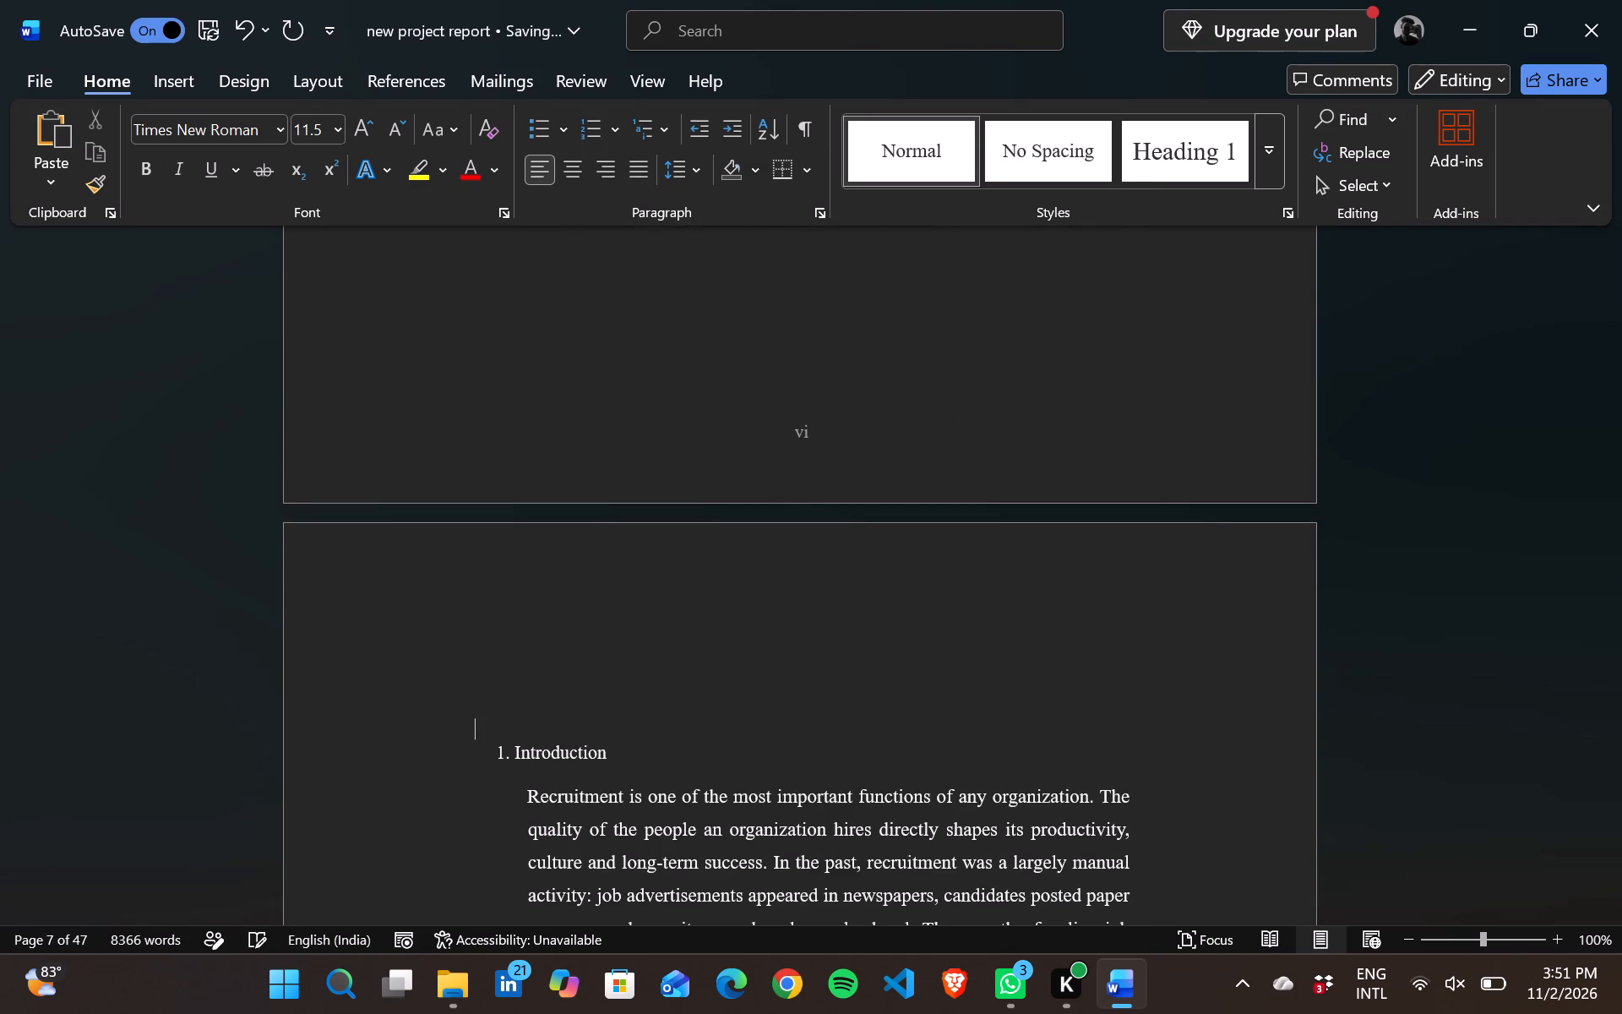
key(BackSpace)
key(BackSpace)
key(BackSpace)
key(BackSpace)
key(BackSpace)
key(BackSpace)
key(BackSpace)
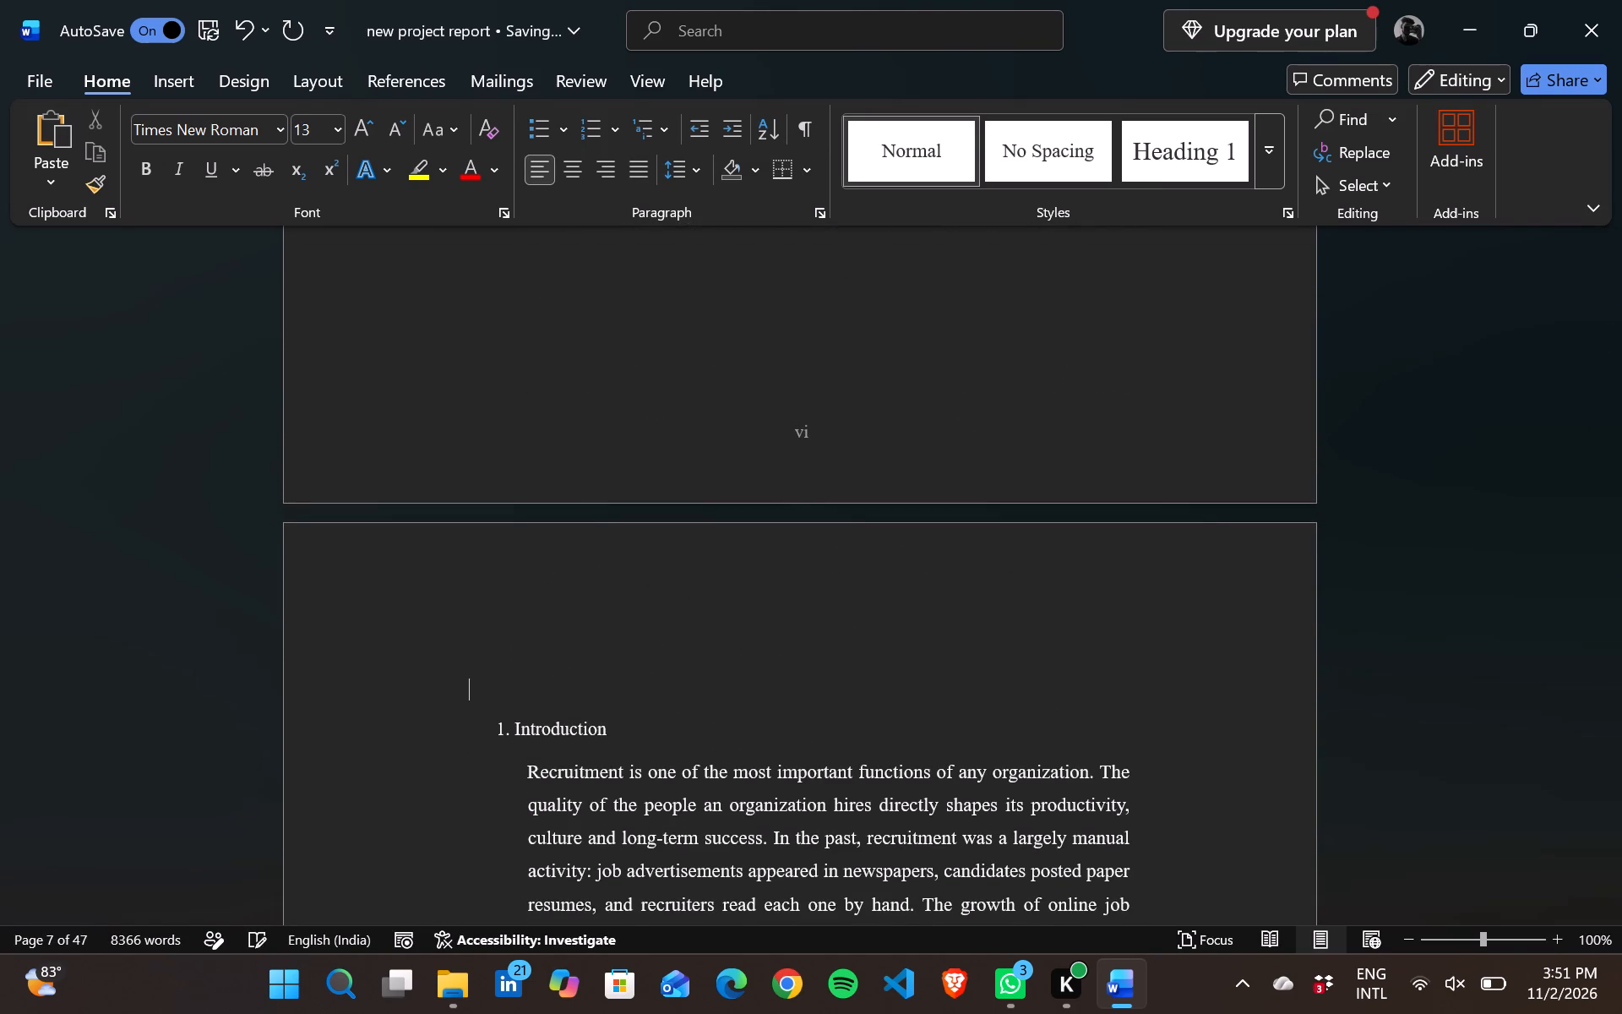
key(BackSpace)
key(BackSpace)
key(BackSpace)
key(BackSpace)
key(BackSpace)
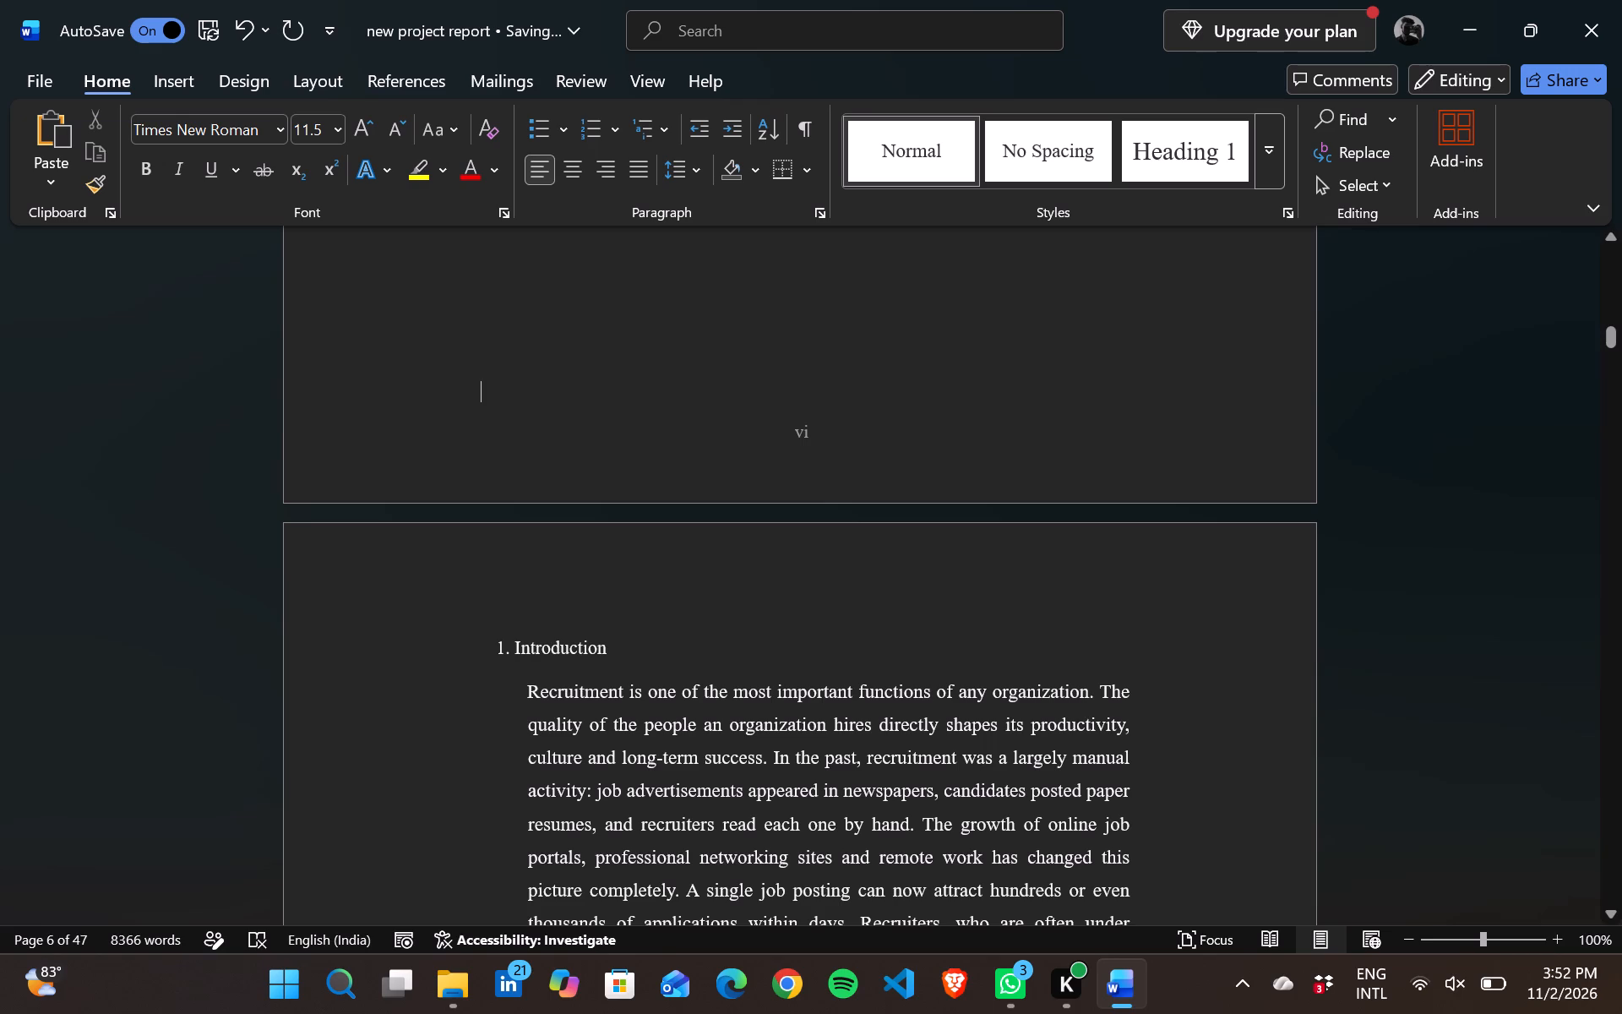
Format the "1. Introduction" heading as 14 pt bold.
click(599, 653)
drag(612, 653, 492, 642)
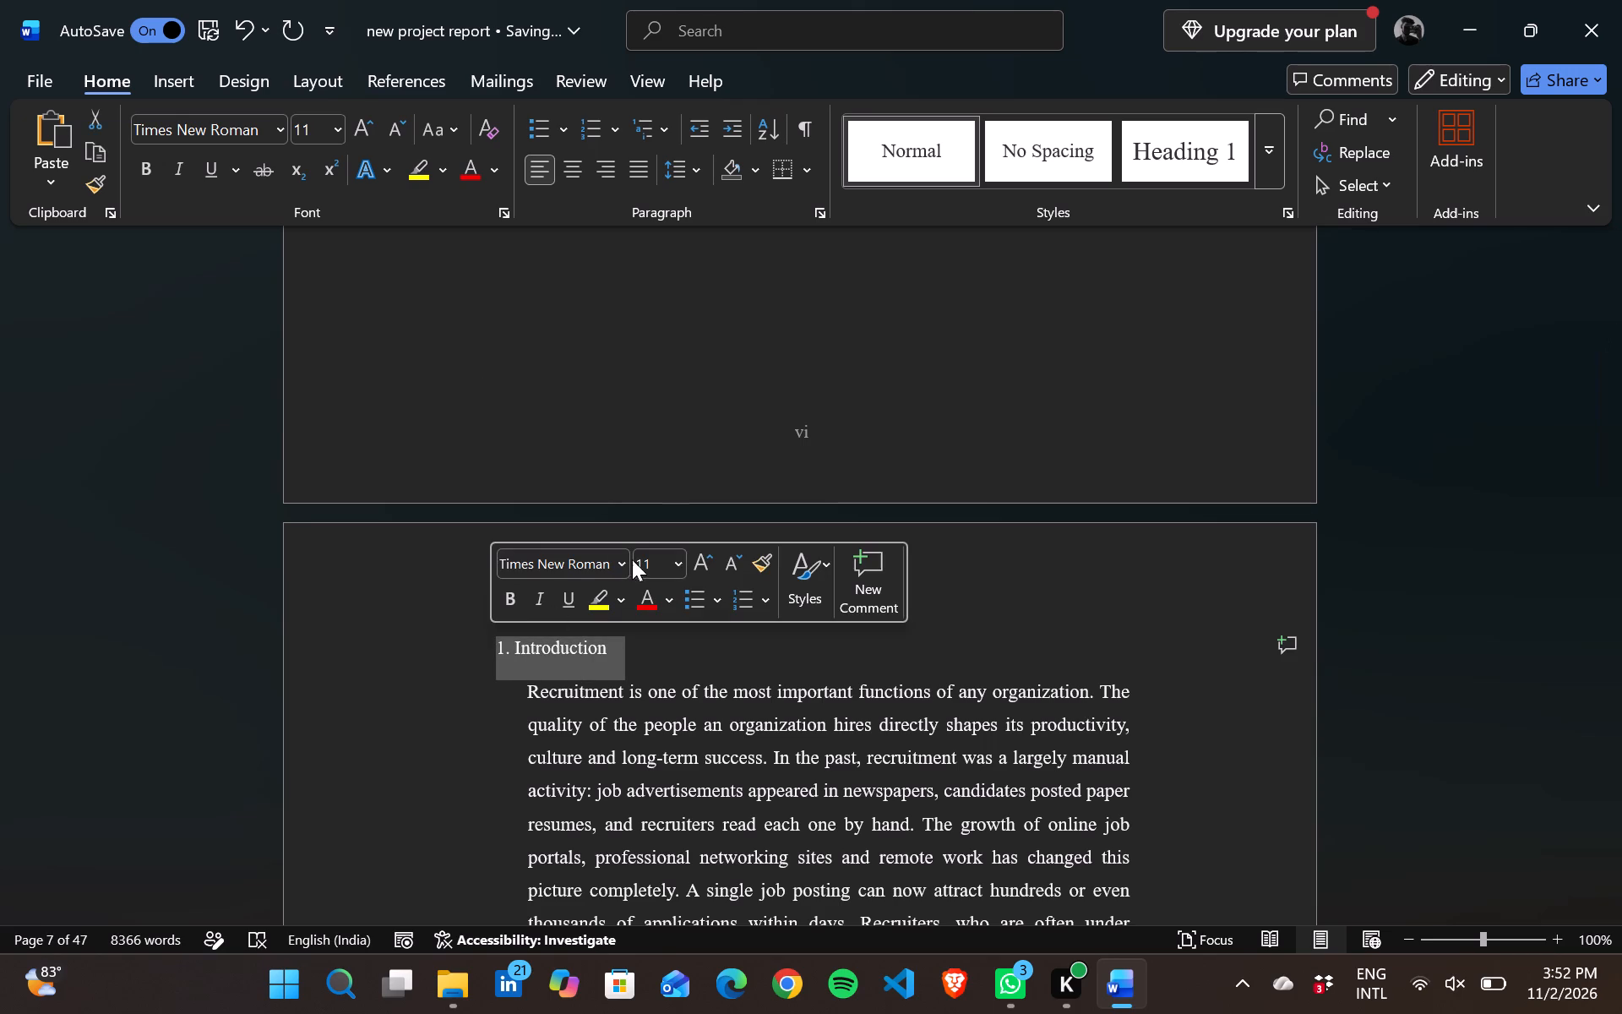
click(678, 568)
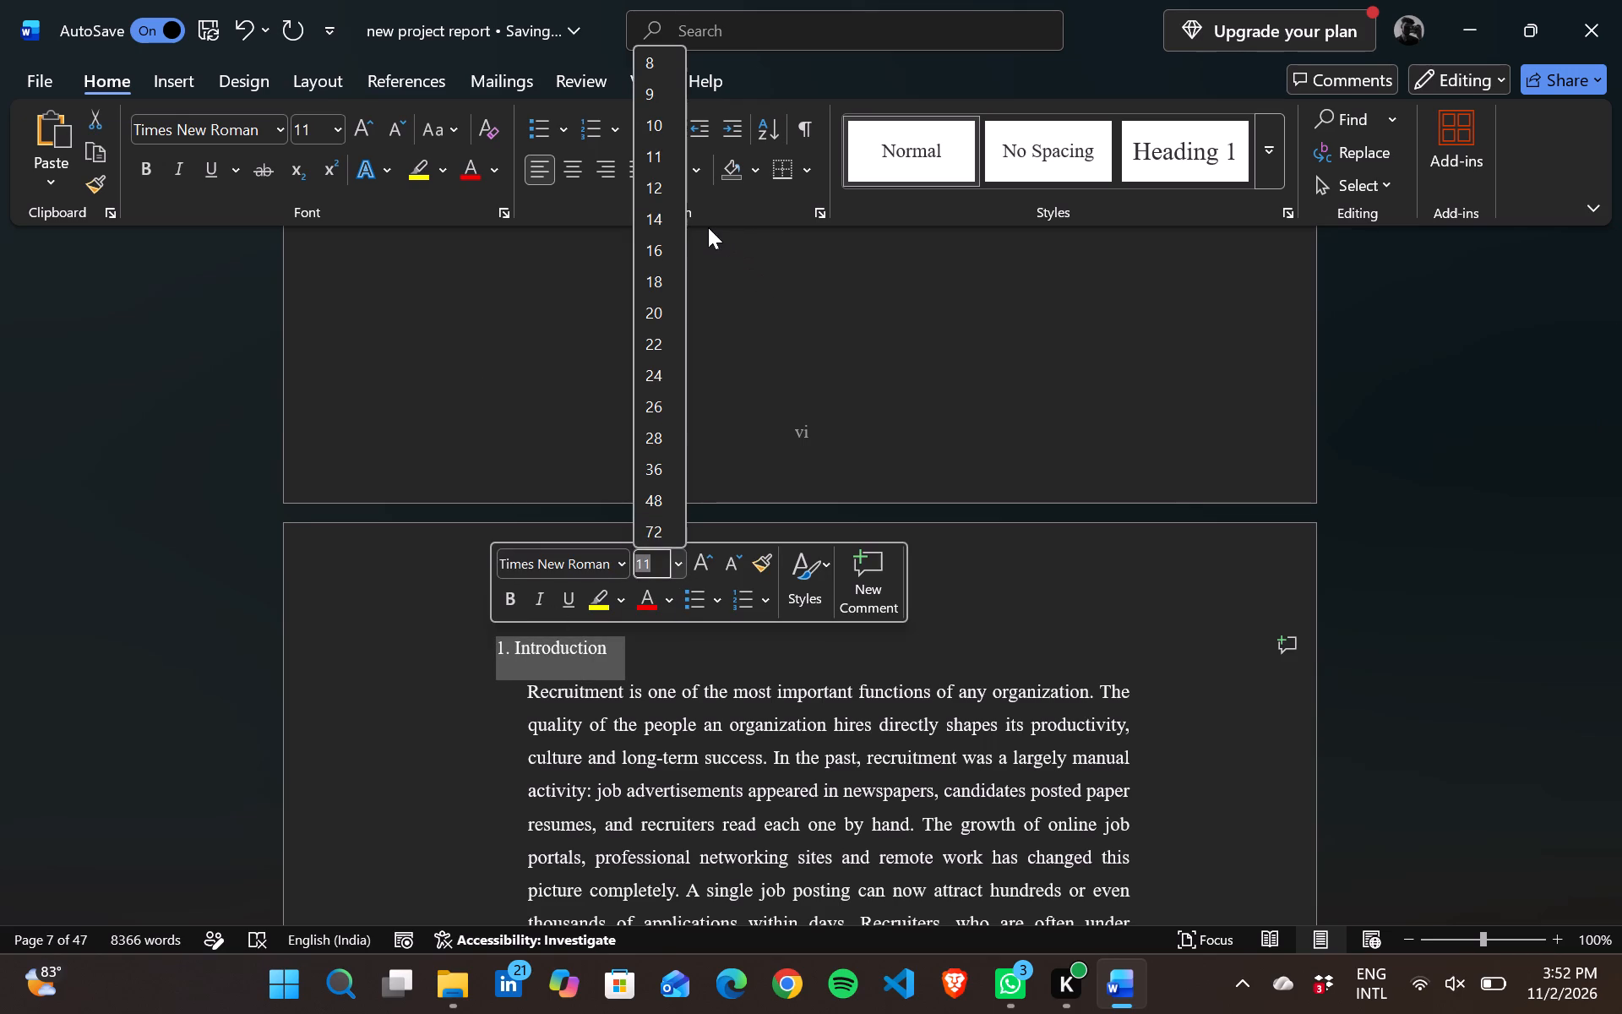
click(663, 220)
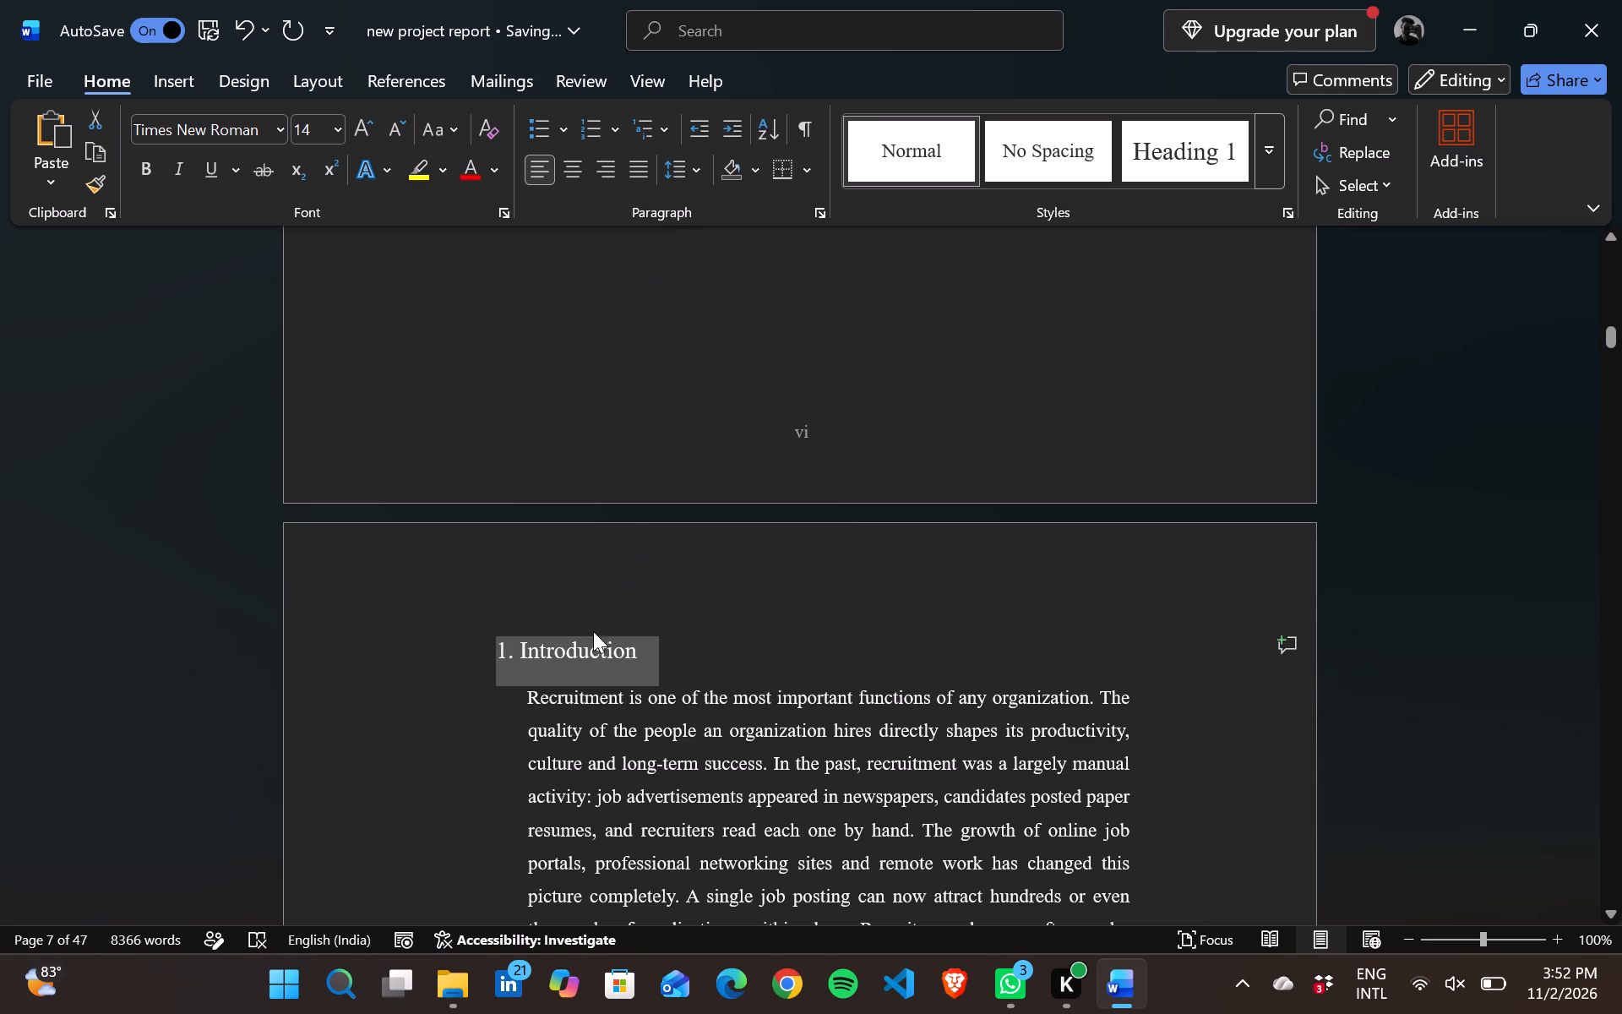
click(147, 164)
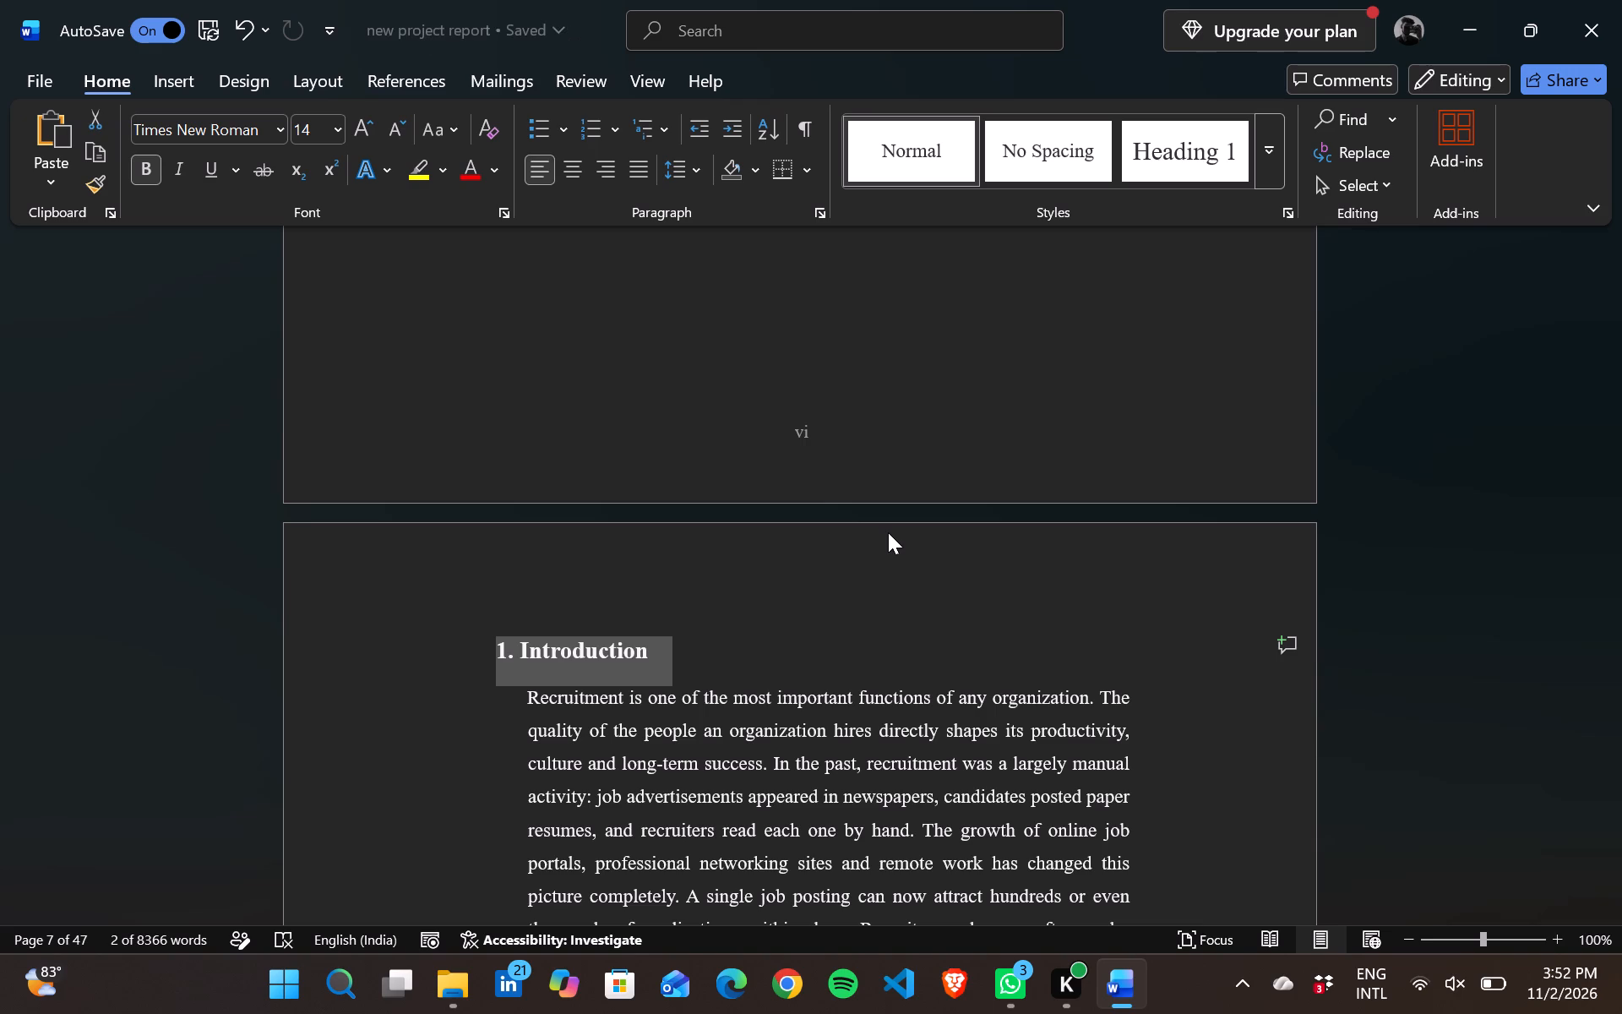
click(888, 532)
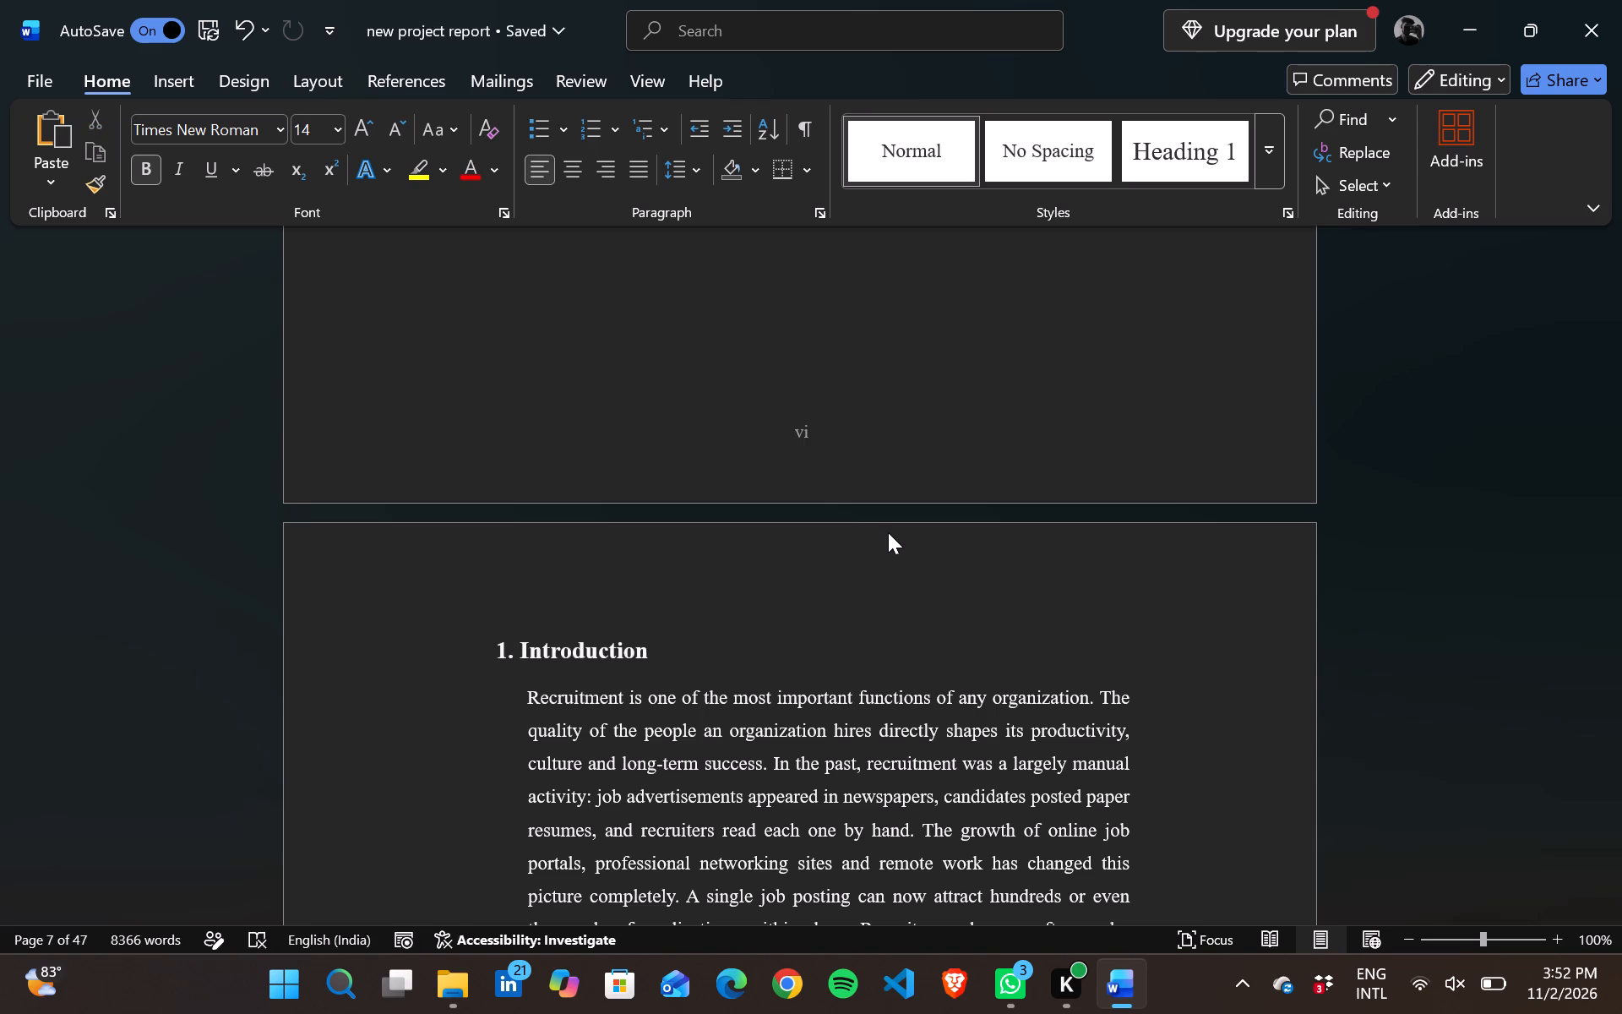
Insert a blank line after the paragraph ending "machine learning" to push the Talent Track AI paragraph onto the following page.
scroll(830, 722, down, 3)
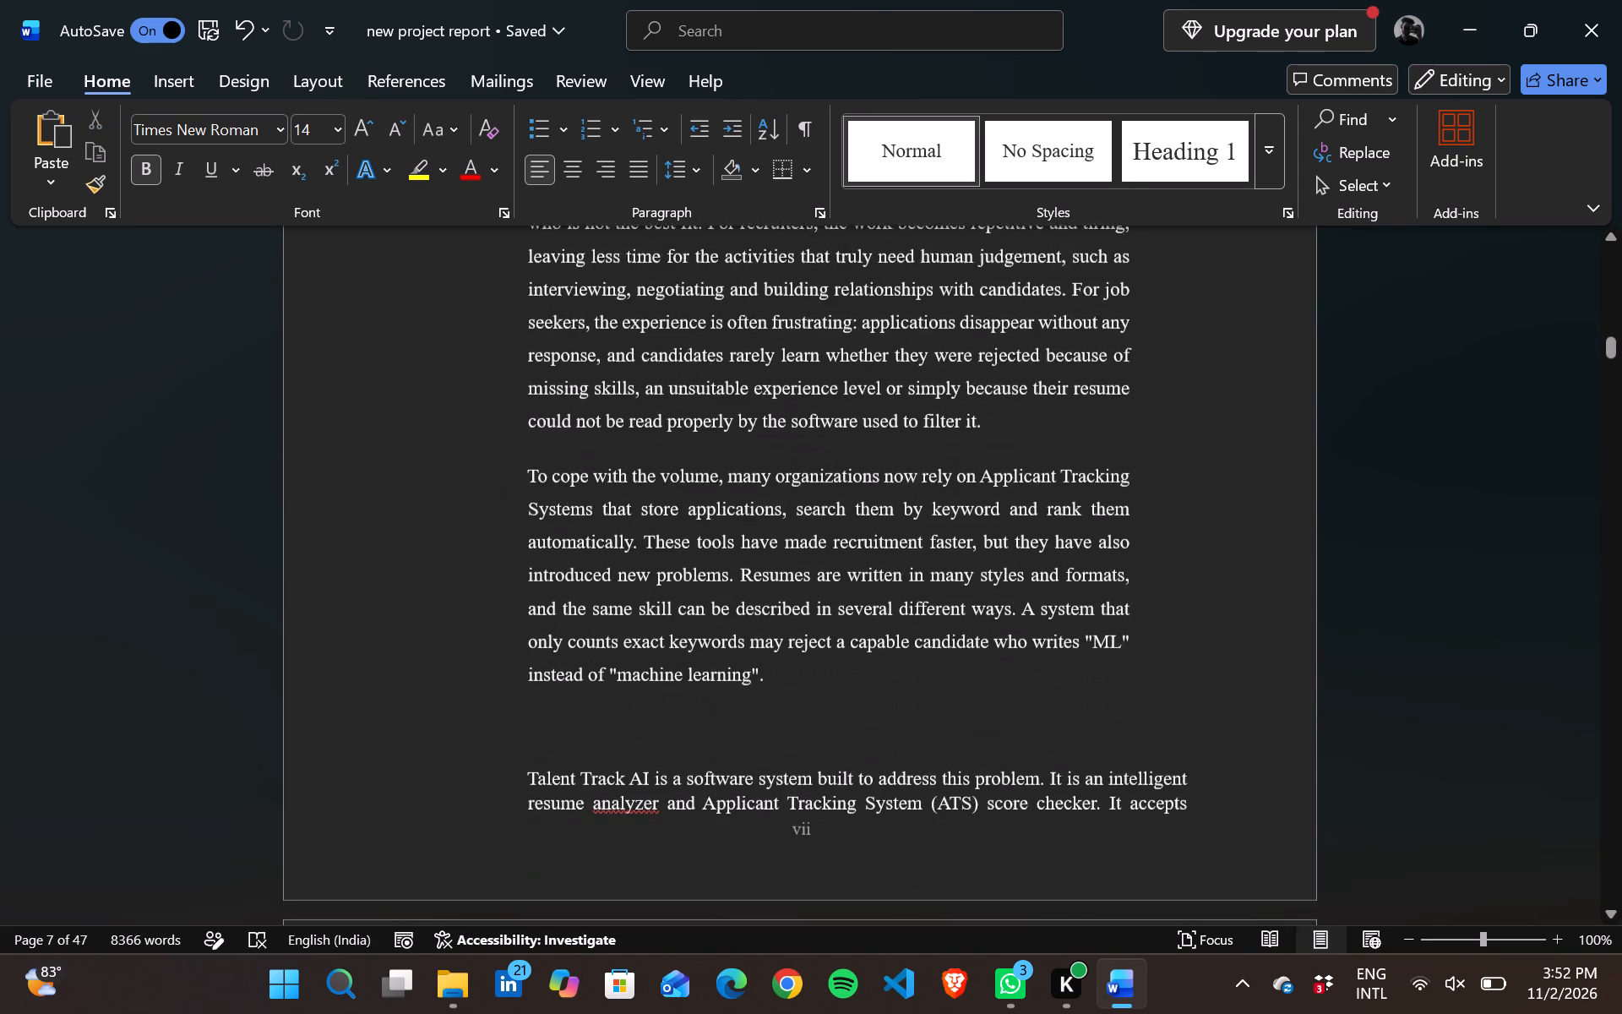
scroll(830, 722, down, 3)
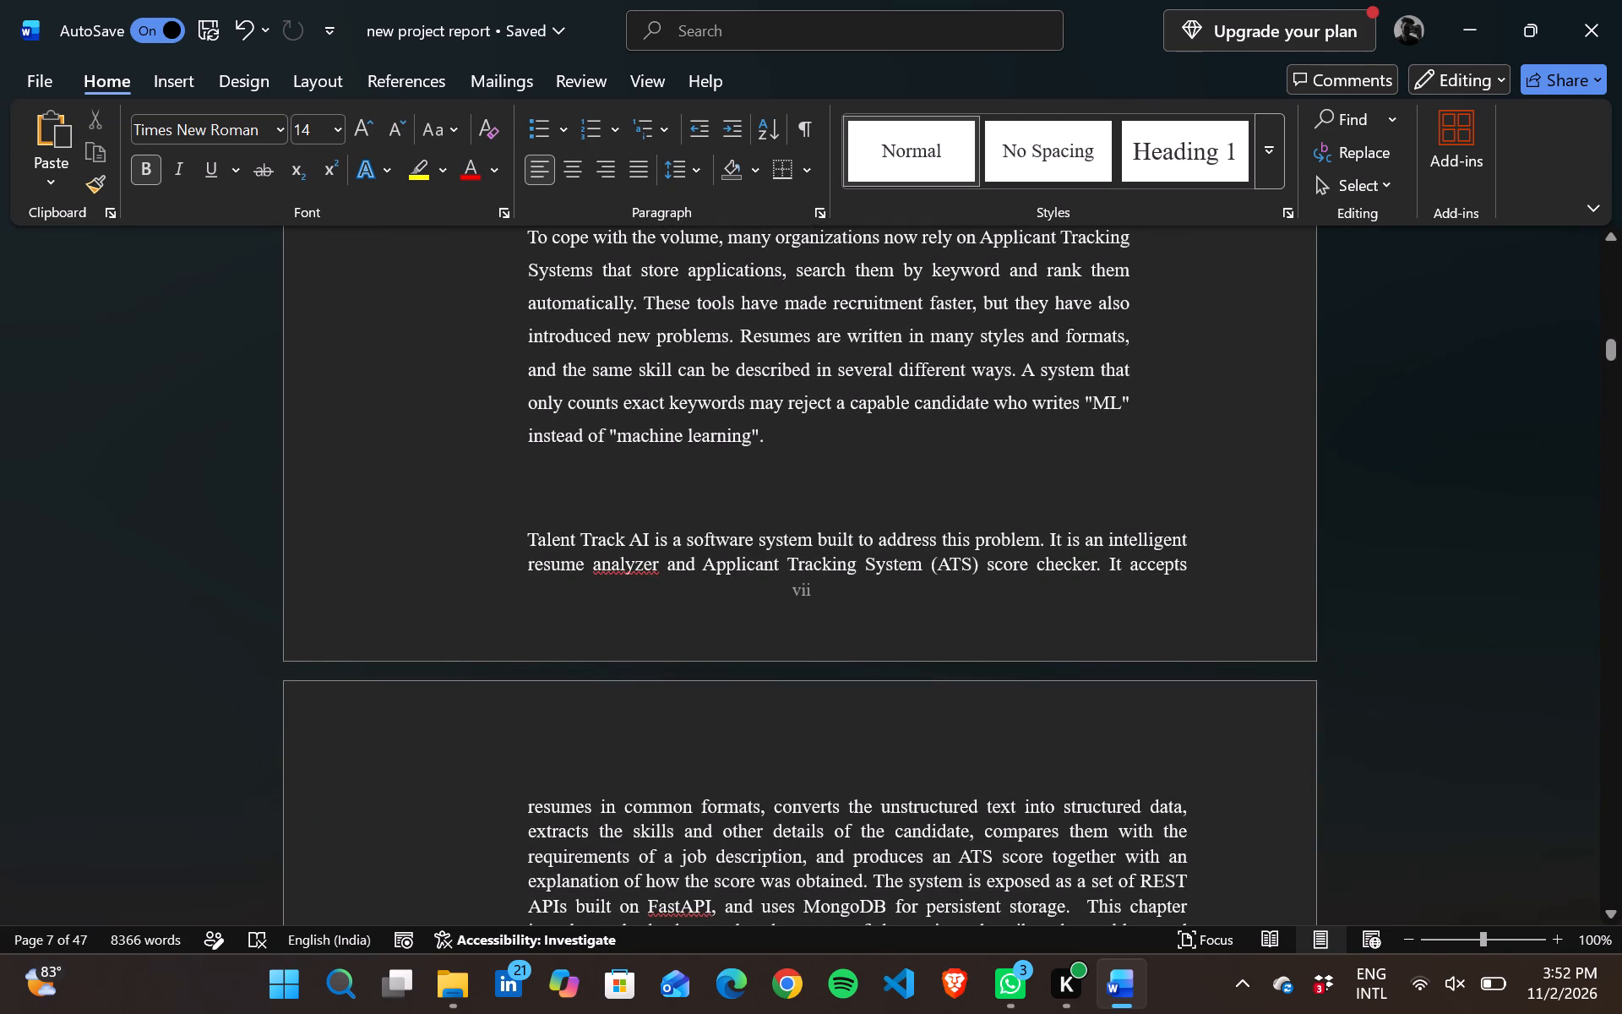
click(791, 443)
key(Return)
Set the font size of the paragraph beginning "Talent Track AI is a software system" to 12.
scroll(791, 443, down, 1)
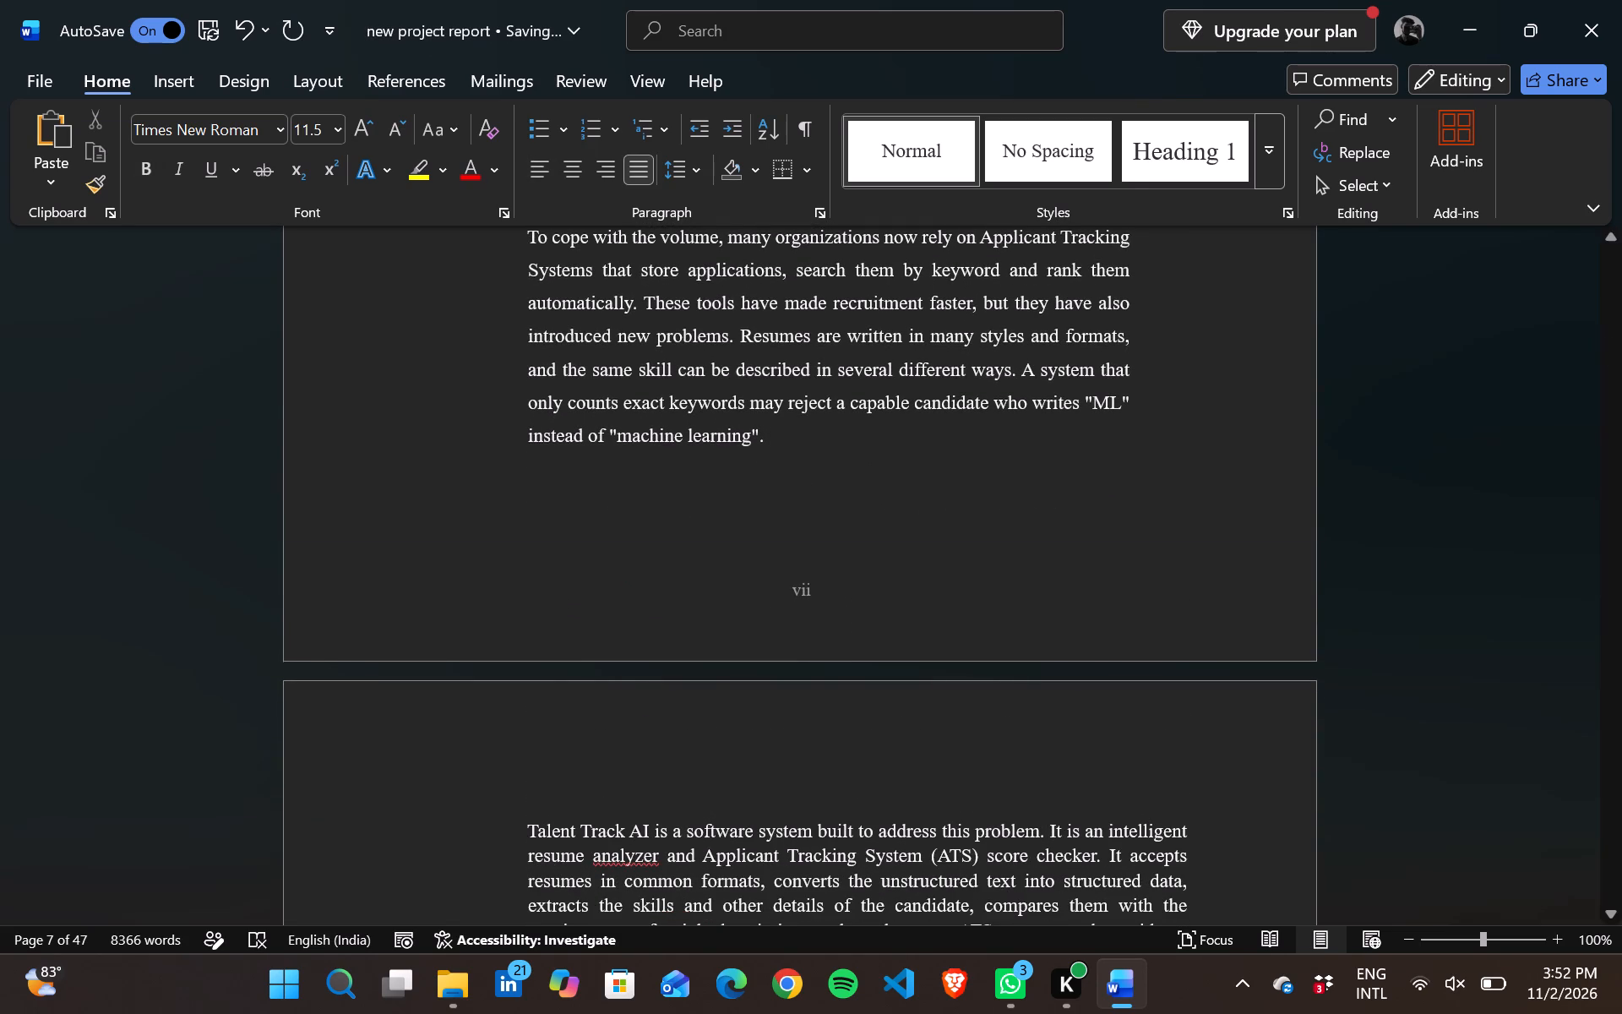
scroll(791, 443, down, 1)
drag(524, 499, 661, 717)
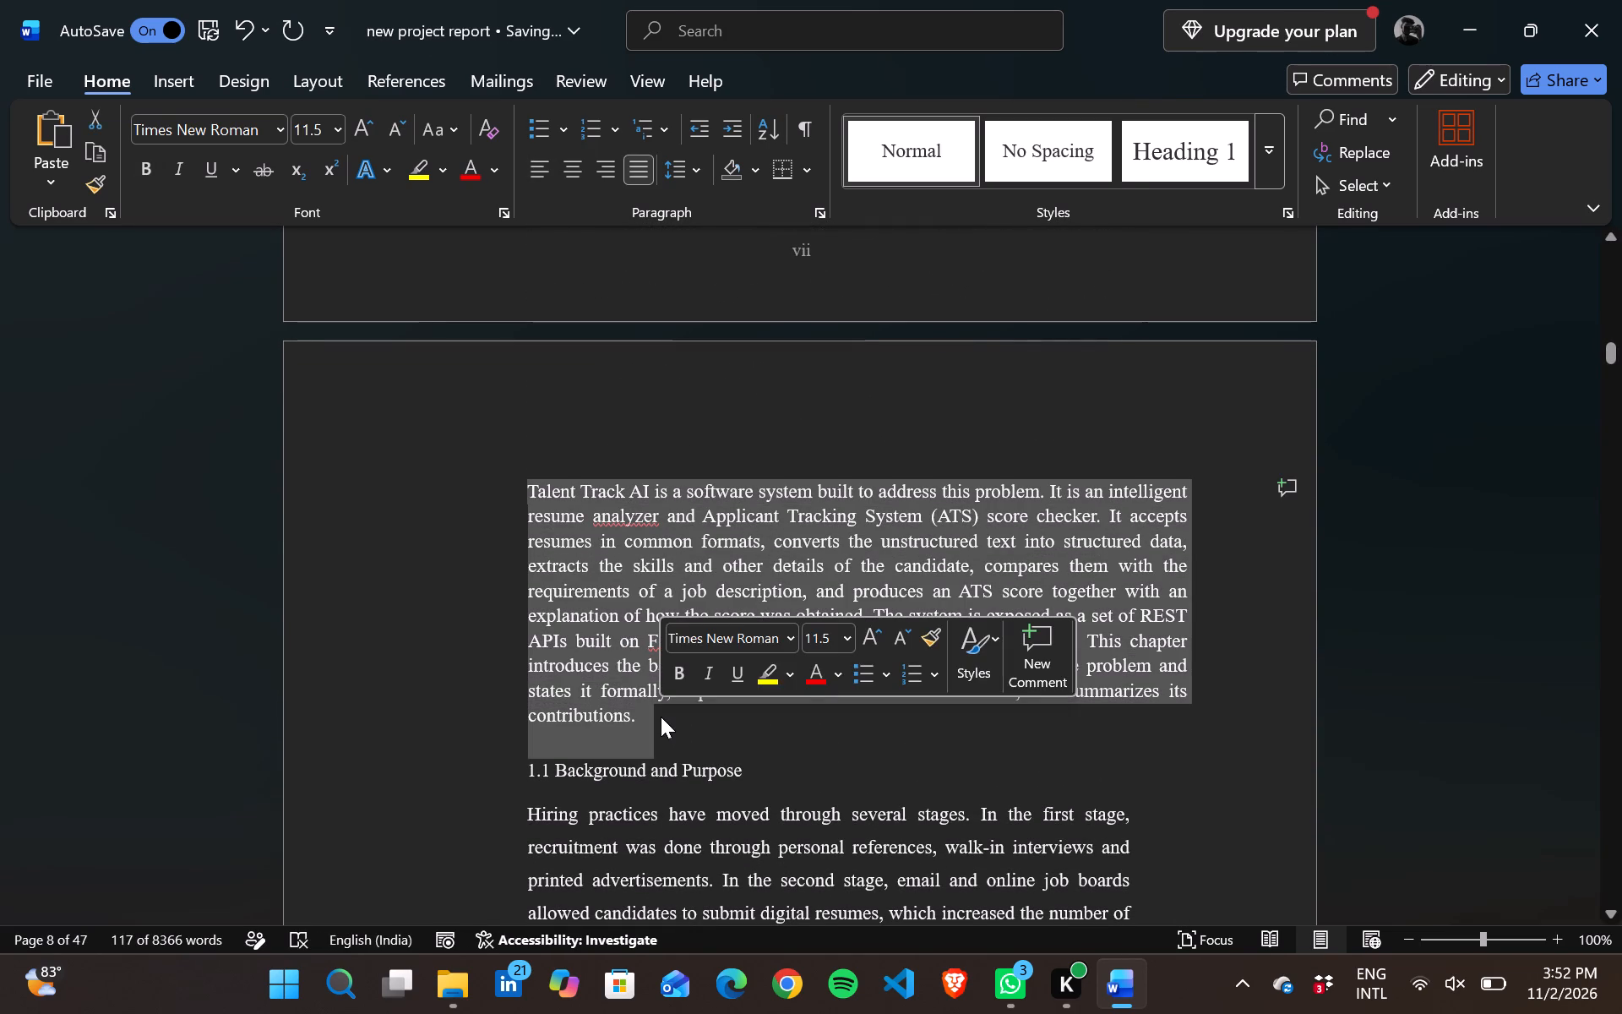
click(329, 137)
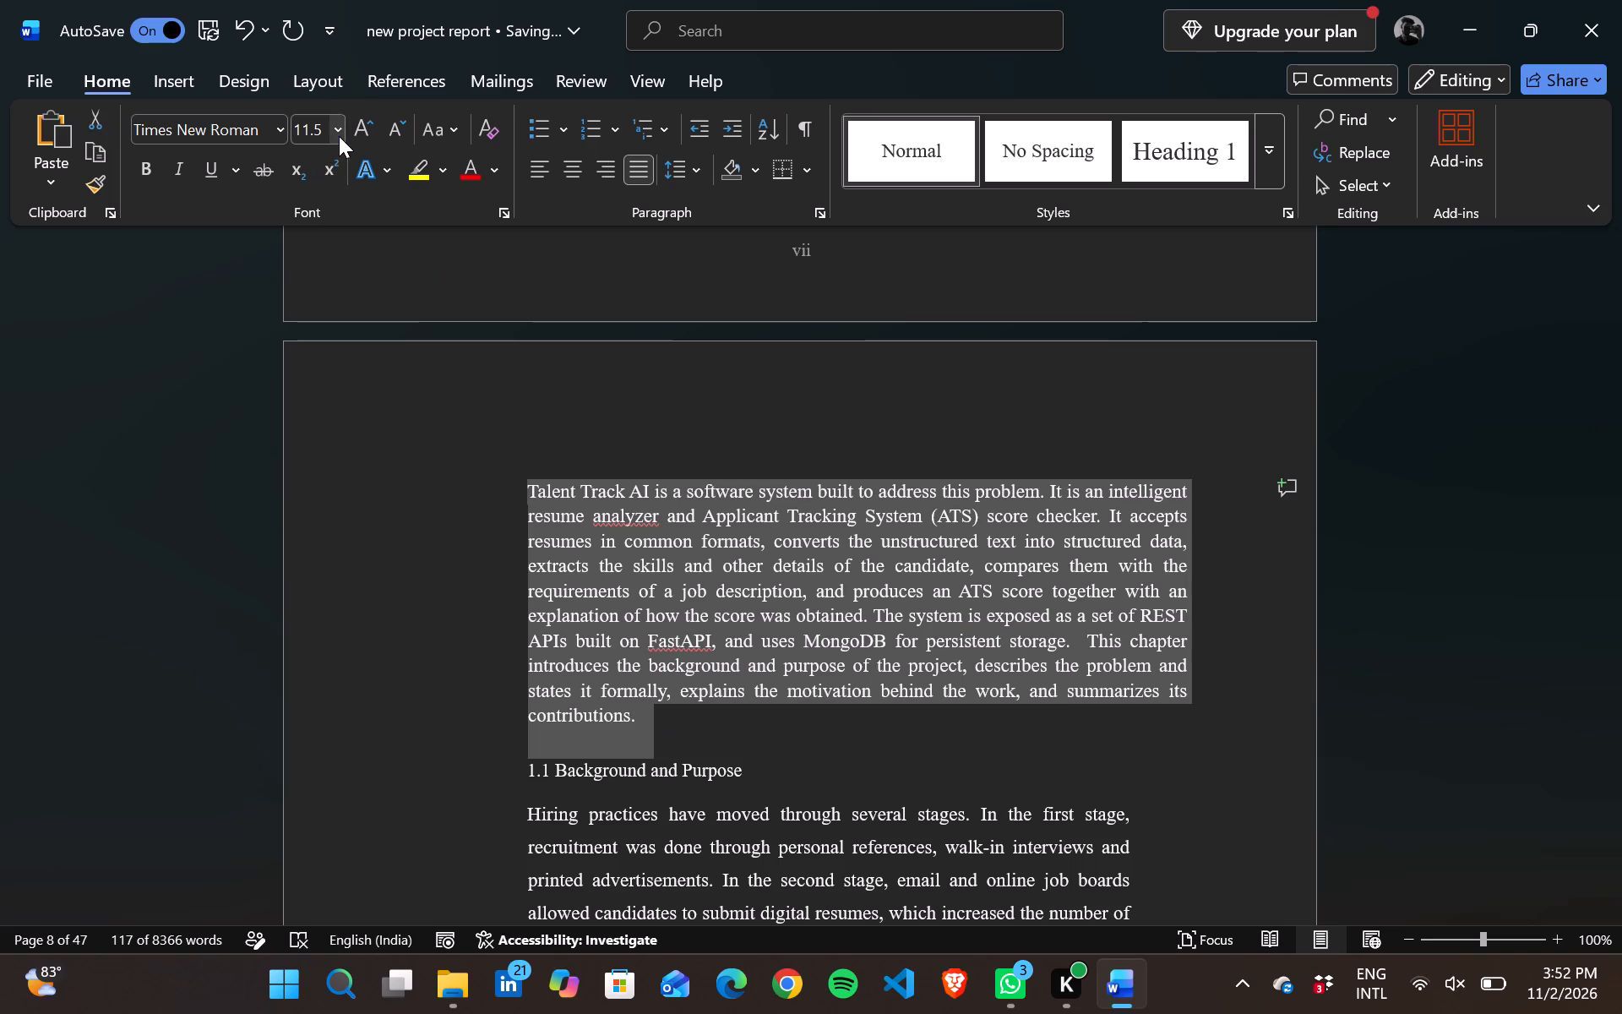
drag(336, 132, 316, 281)
click(316, 281)
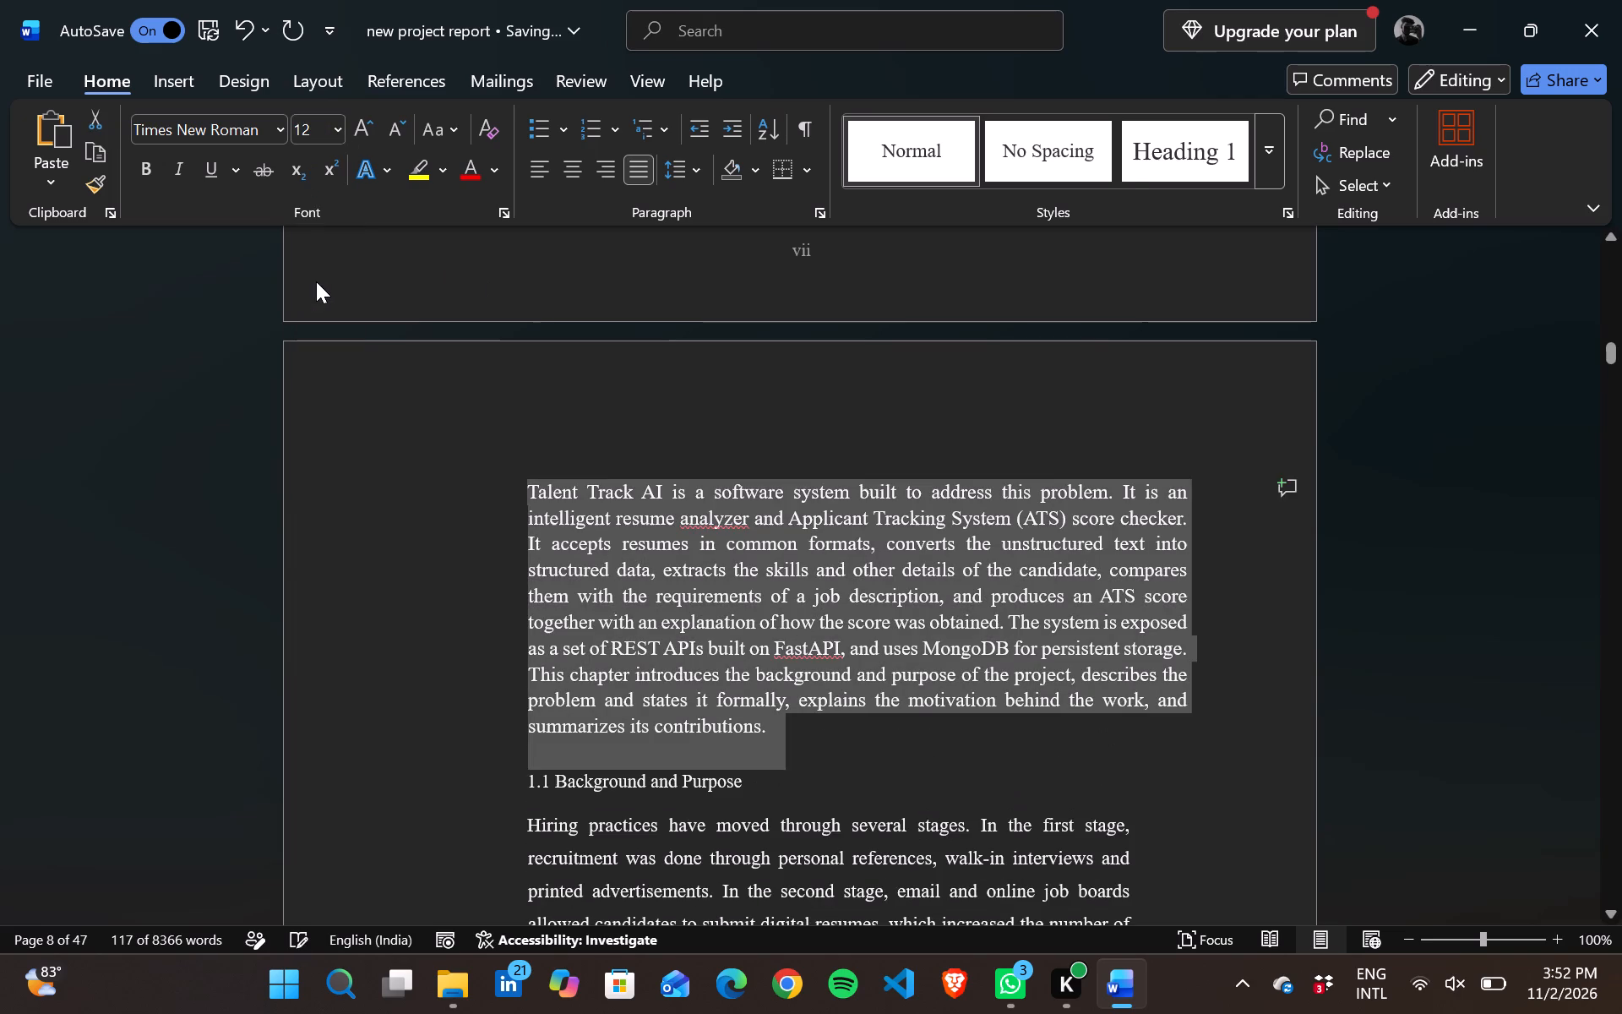
scroll(731, 651, down, 1)
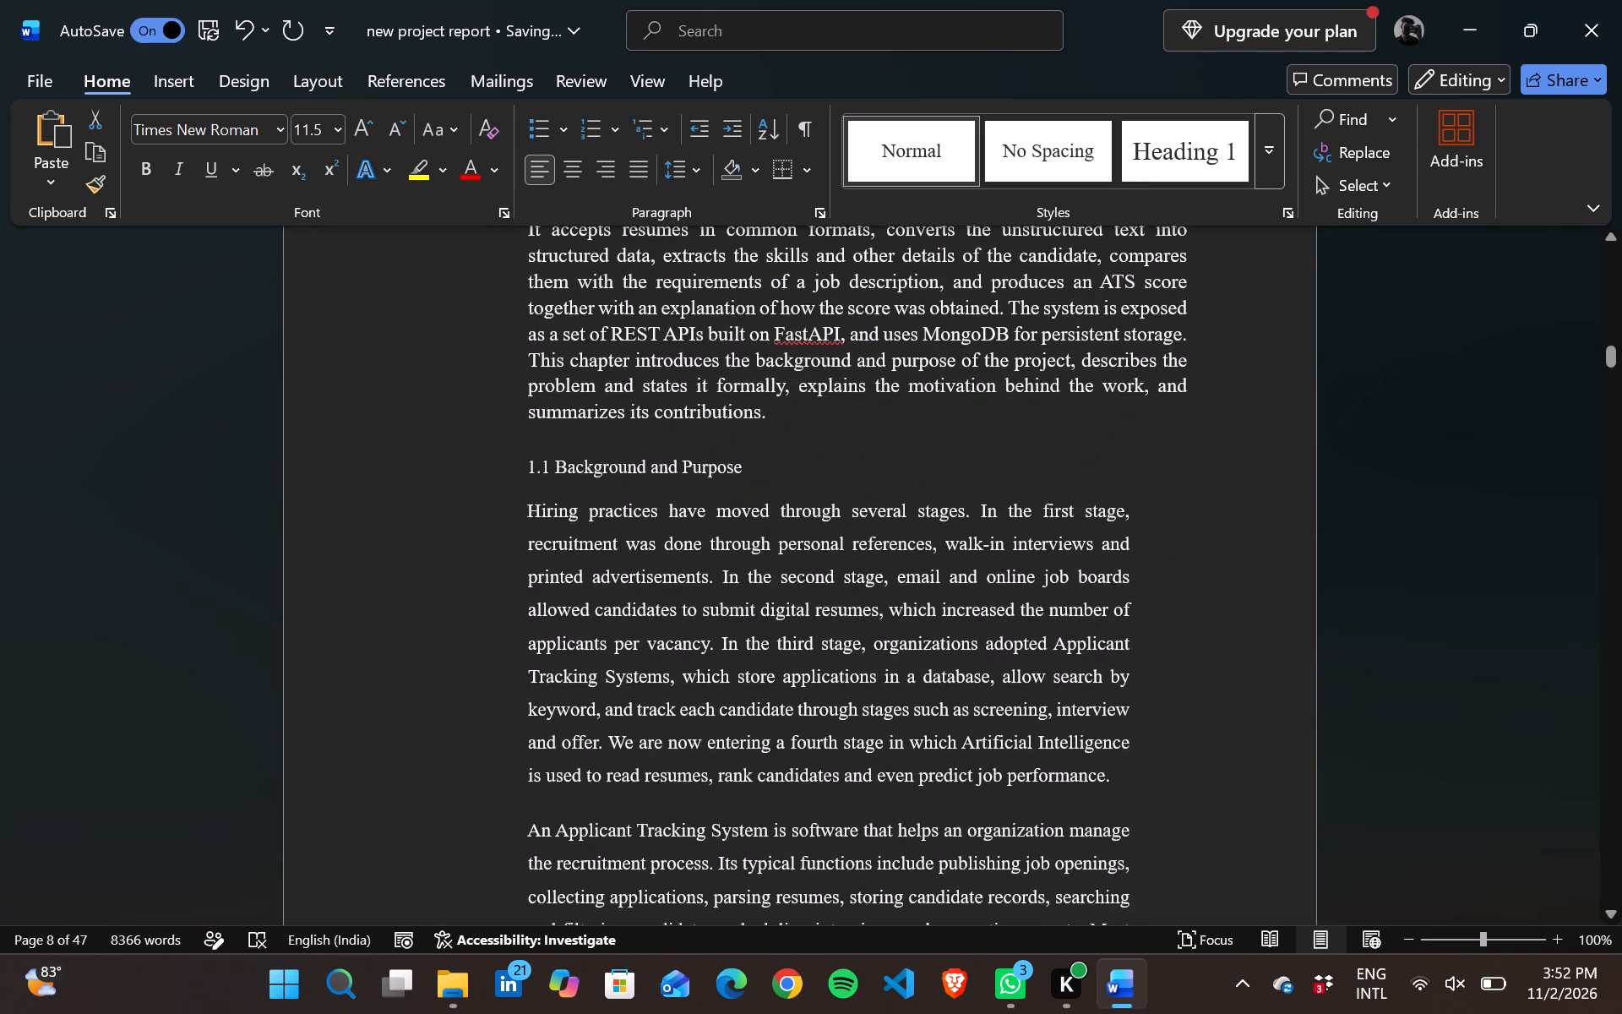
Set the line spacing of the paragraph beginning "Talent Track AI is a software system" to 1.5 lines.
scroll(768, 363, up, 1)
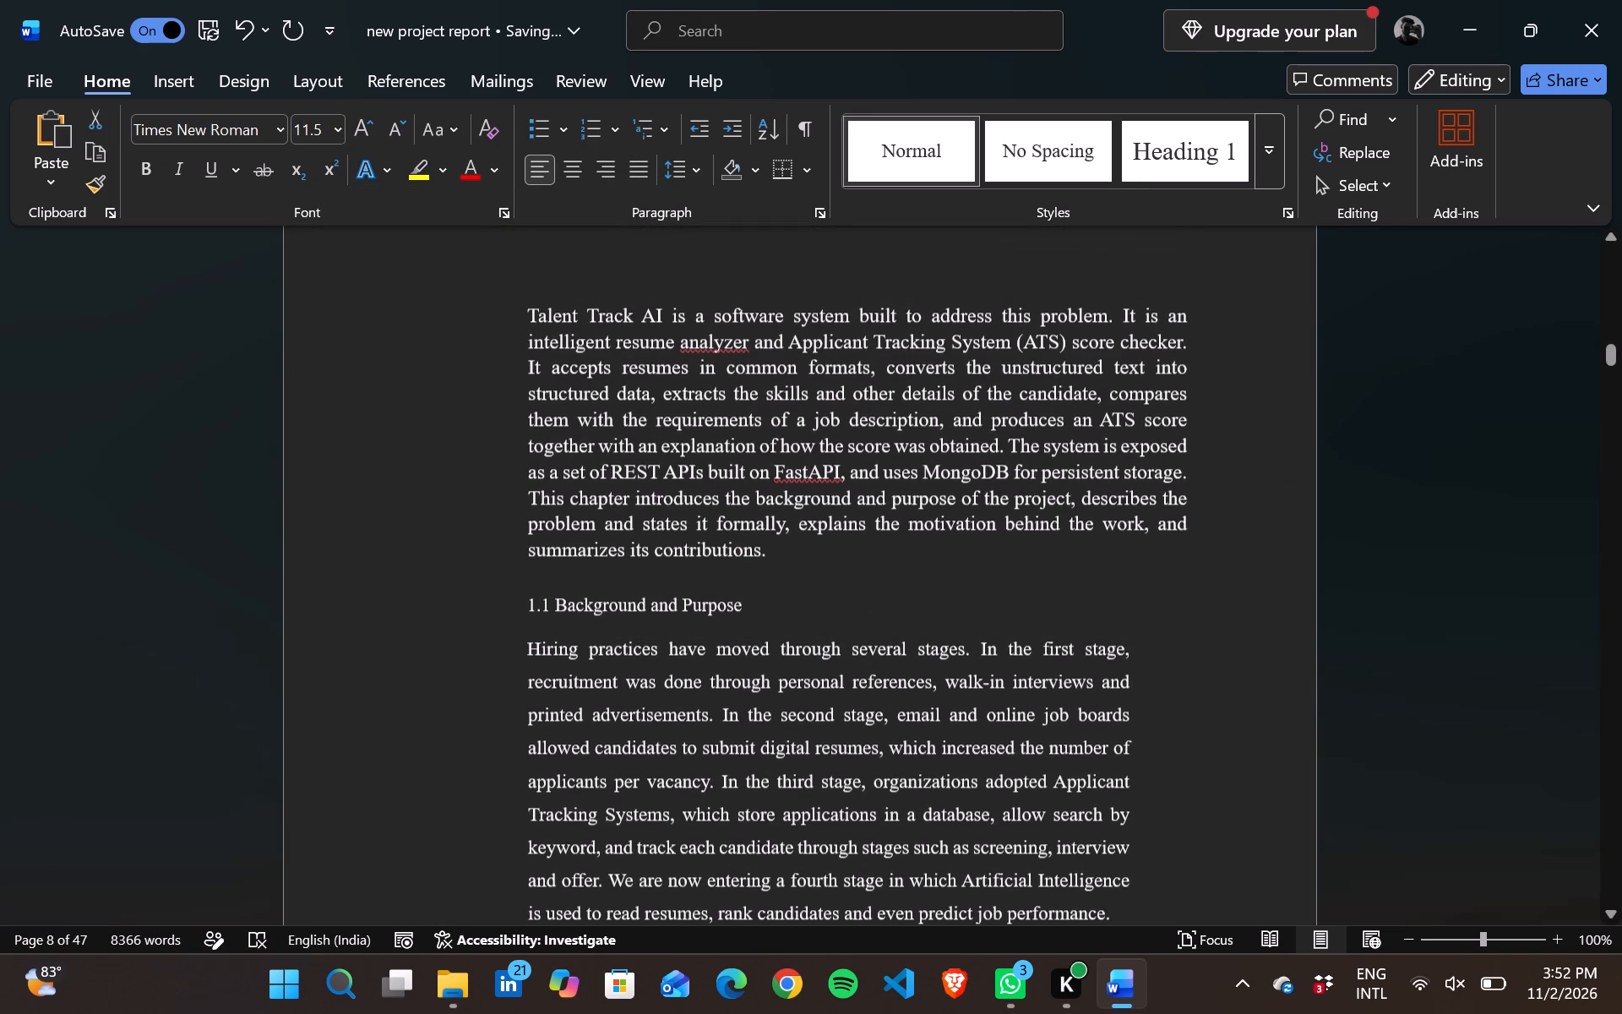
drag(526, 317, 778, 564)
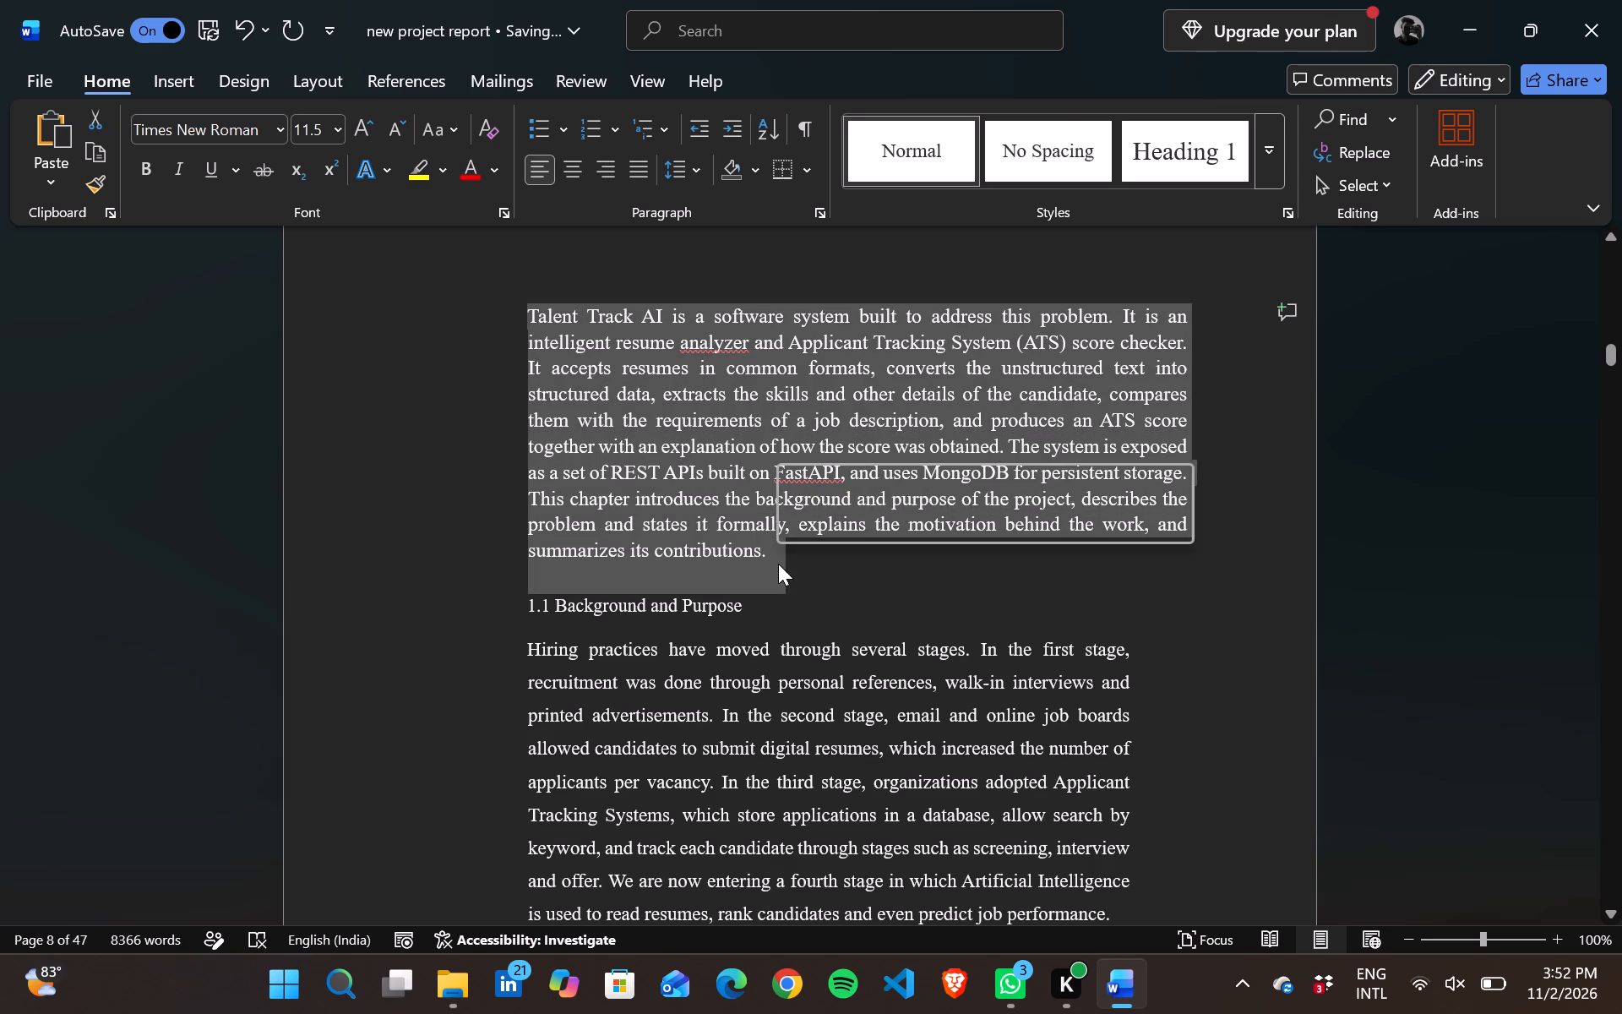
right_click(778, 564)
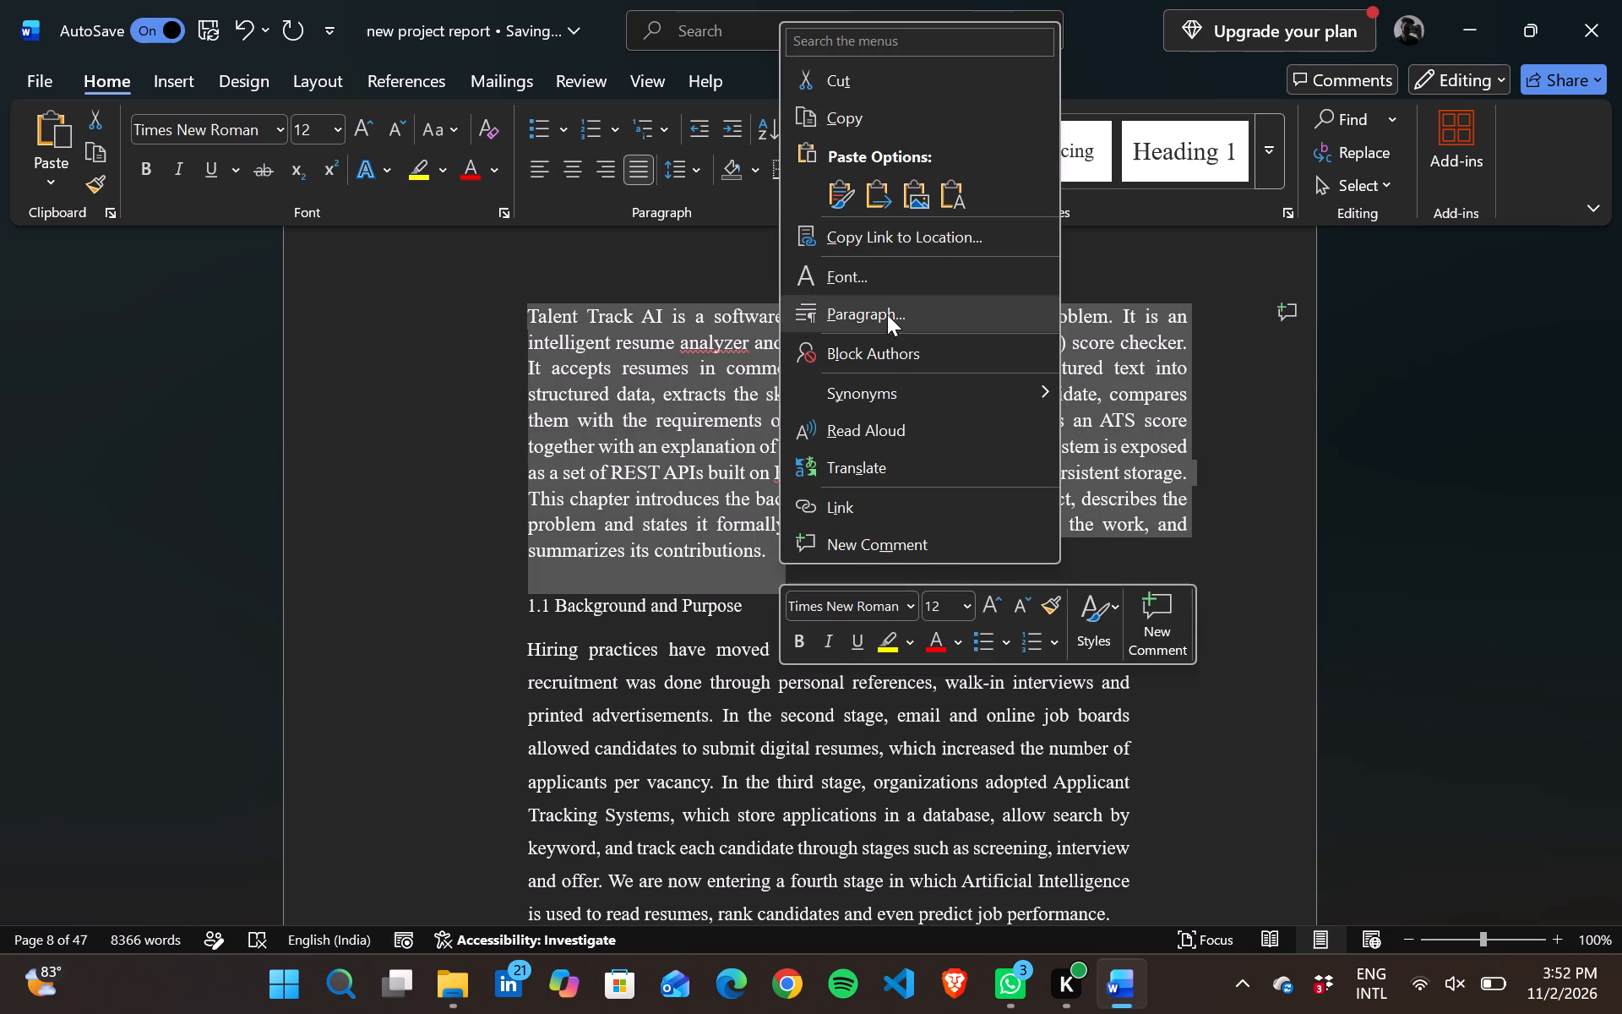
click(887, 316)
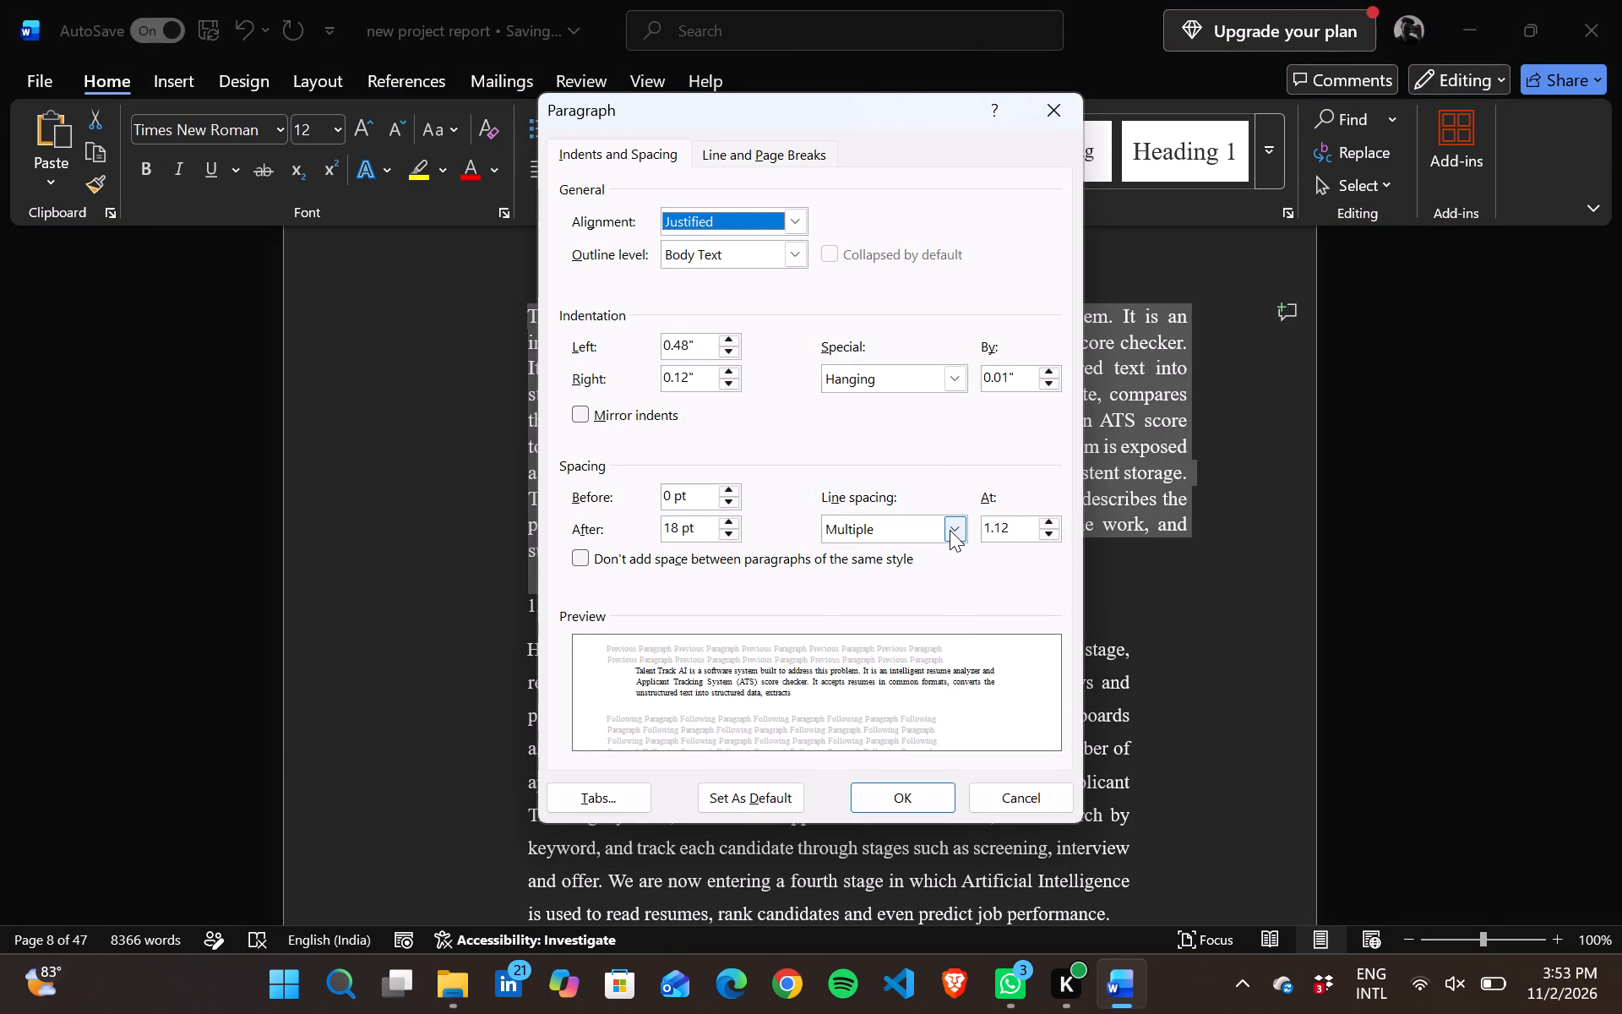
click(950, 530)
click(854, 571)
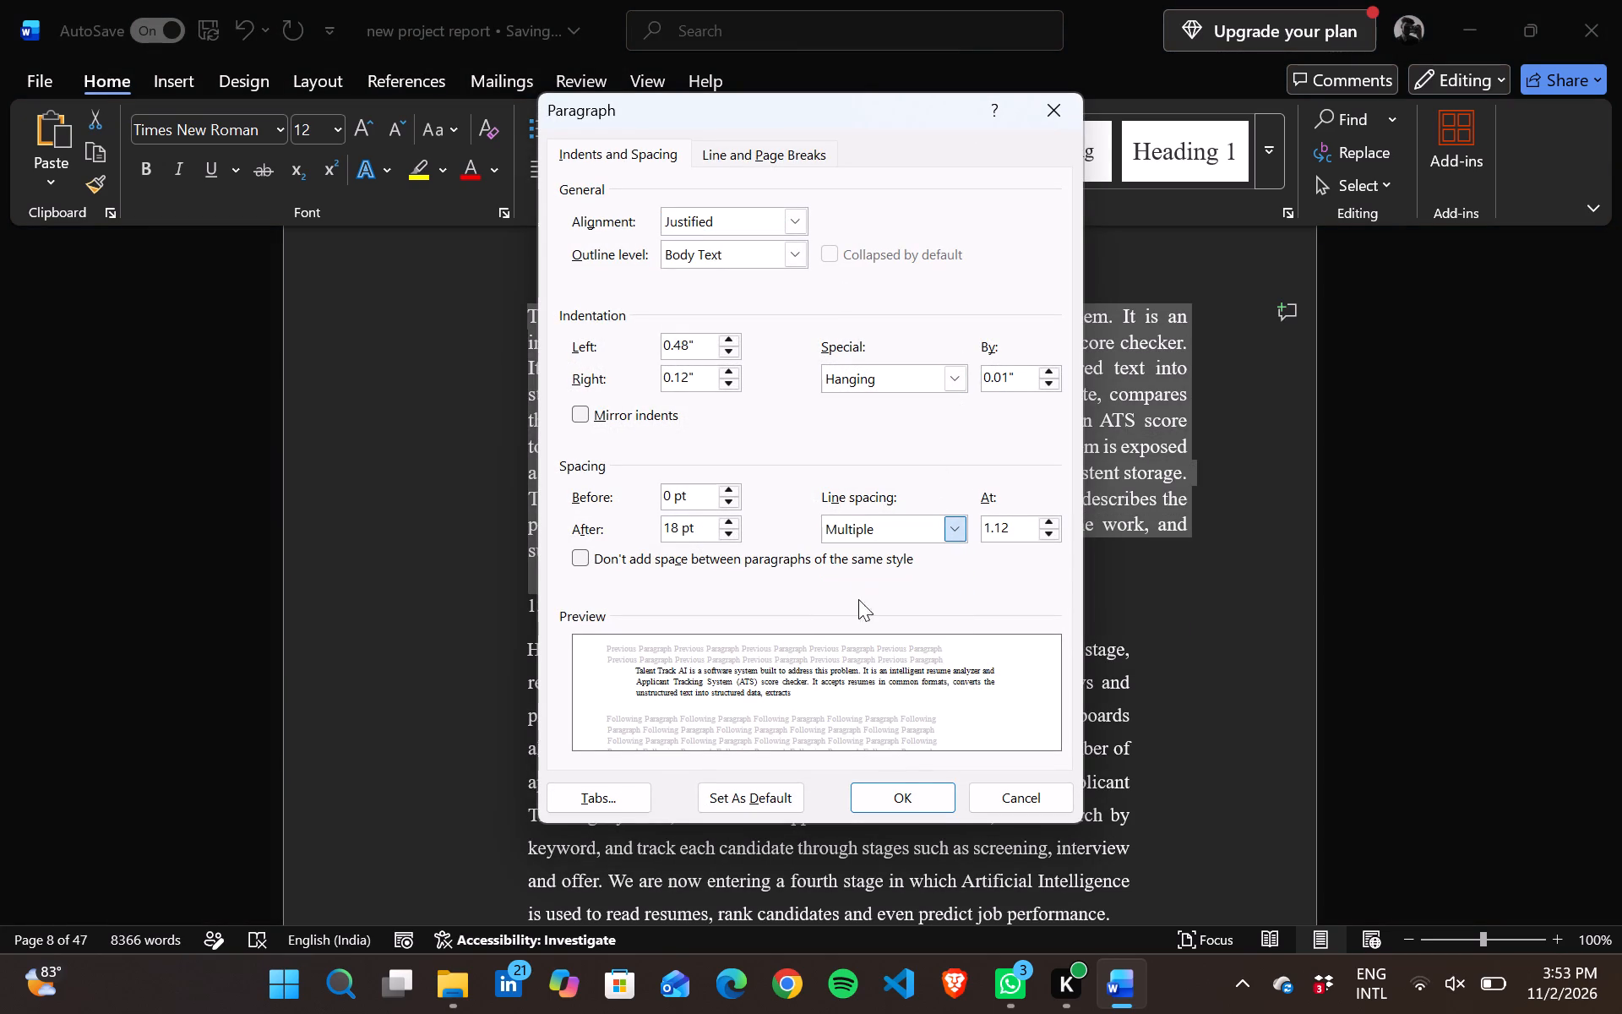
click(909, 803)
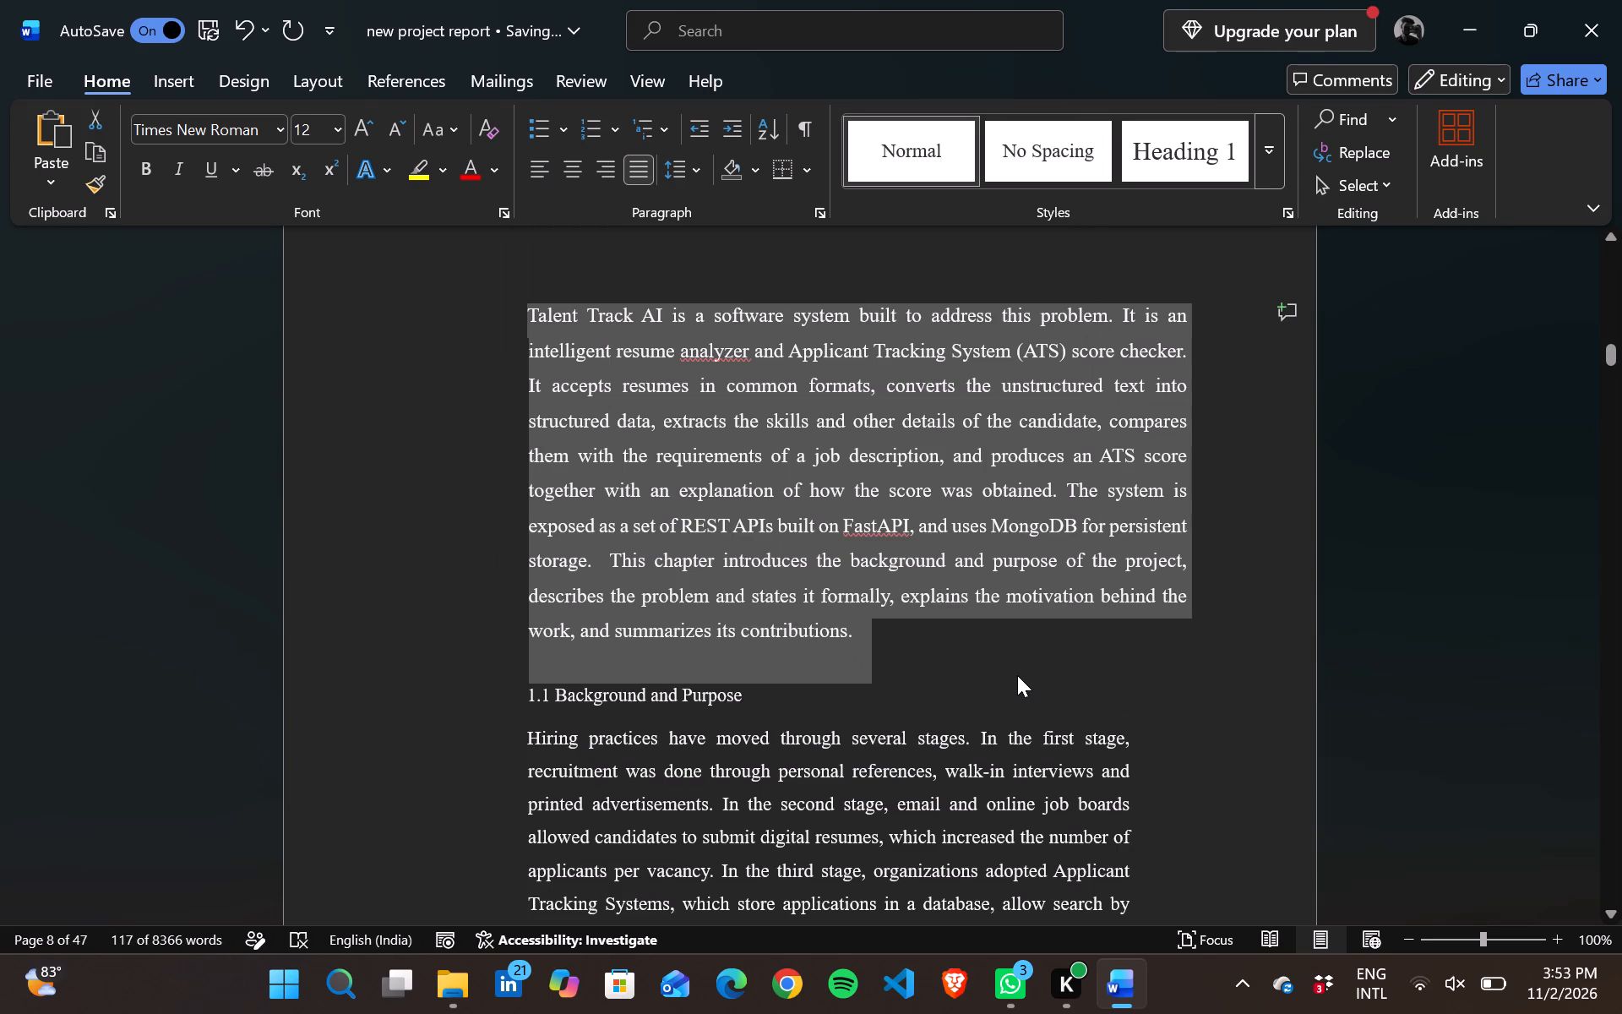
click(1017, 675)
Set 1.5 line spacing from the "1.1 Background and Purpose" heading through the paragraph ending "well qualified.".
scroll(950, 642, down, 2)
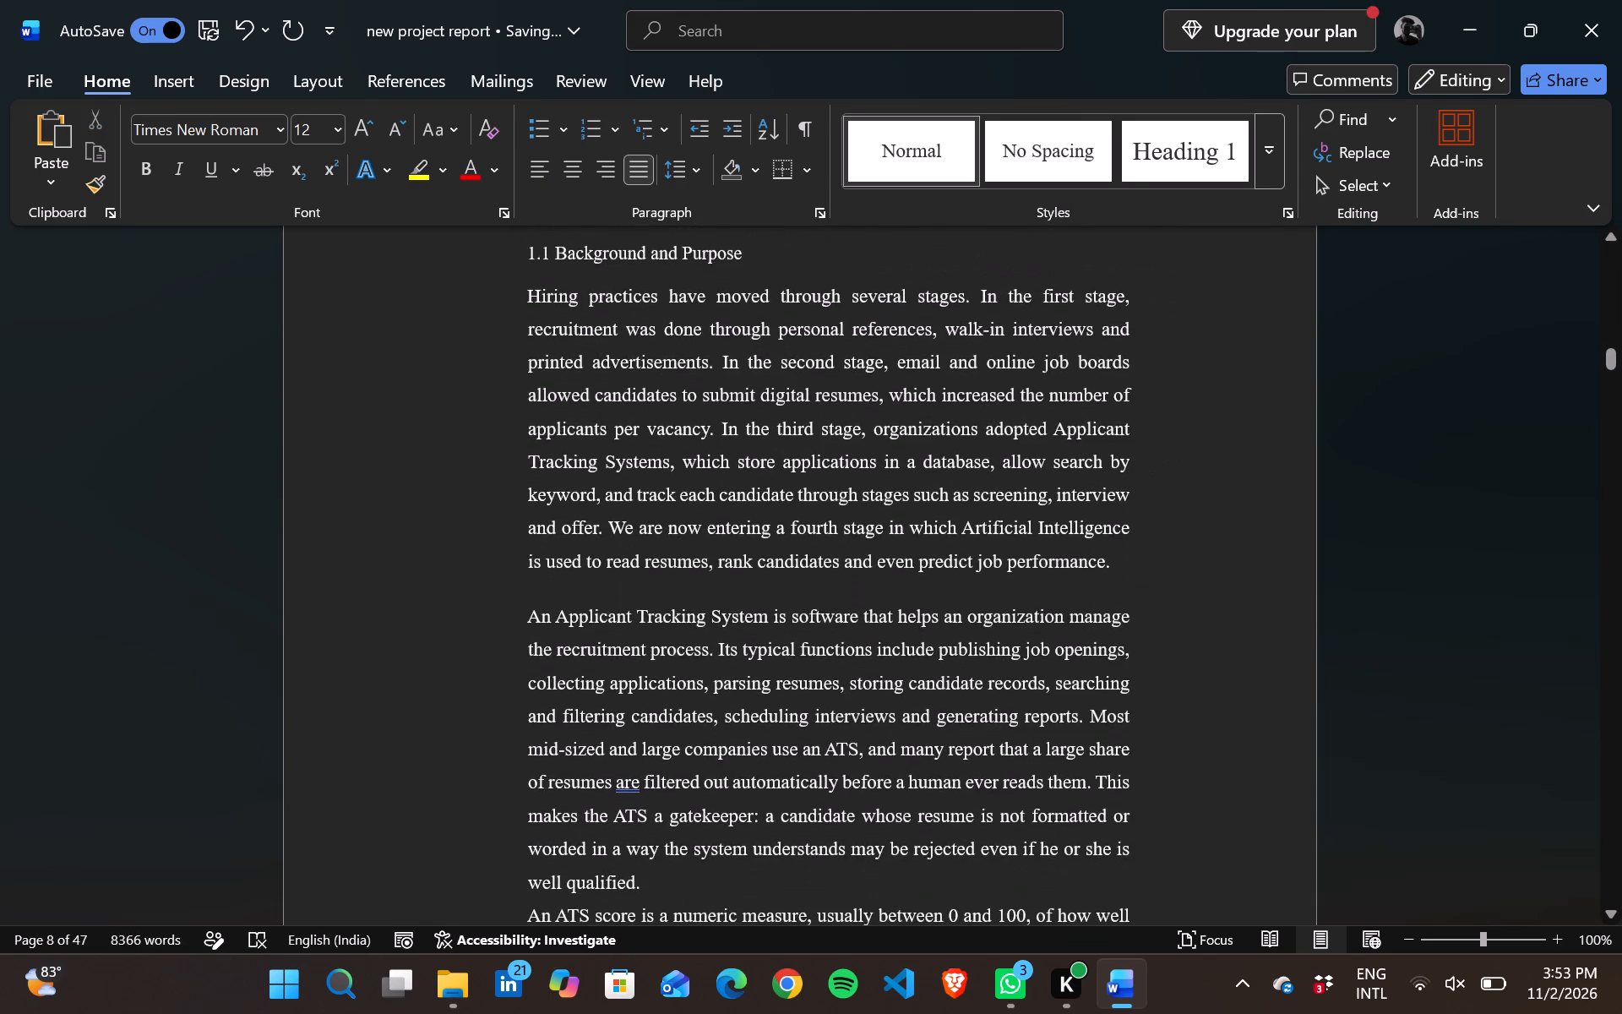
scroll(686, 334, up, 1)
drag(525, 344, 982, 824)
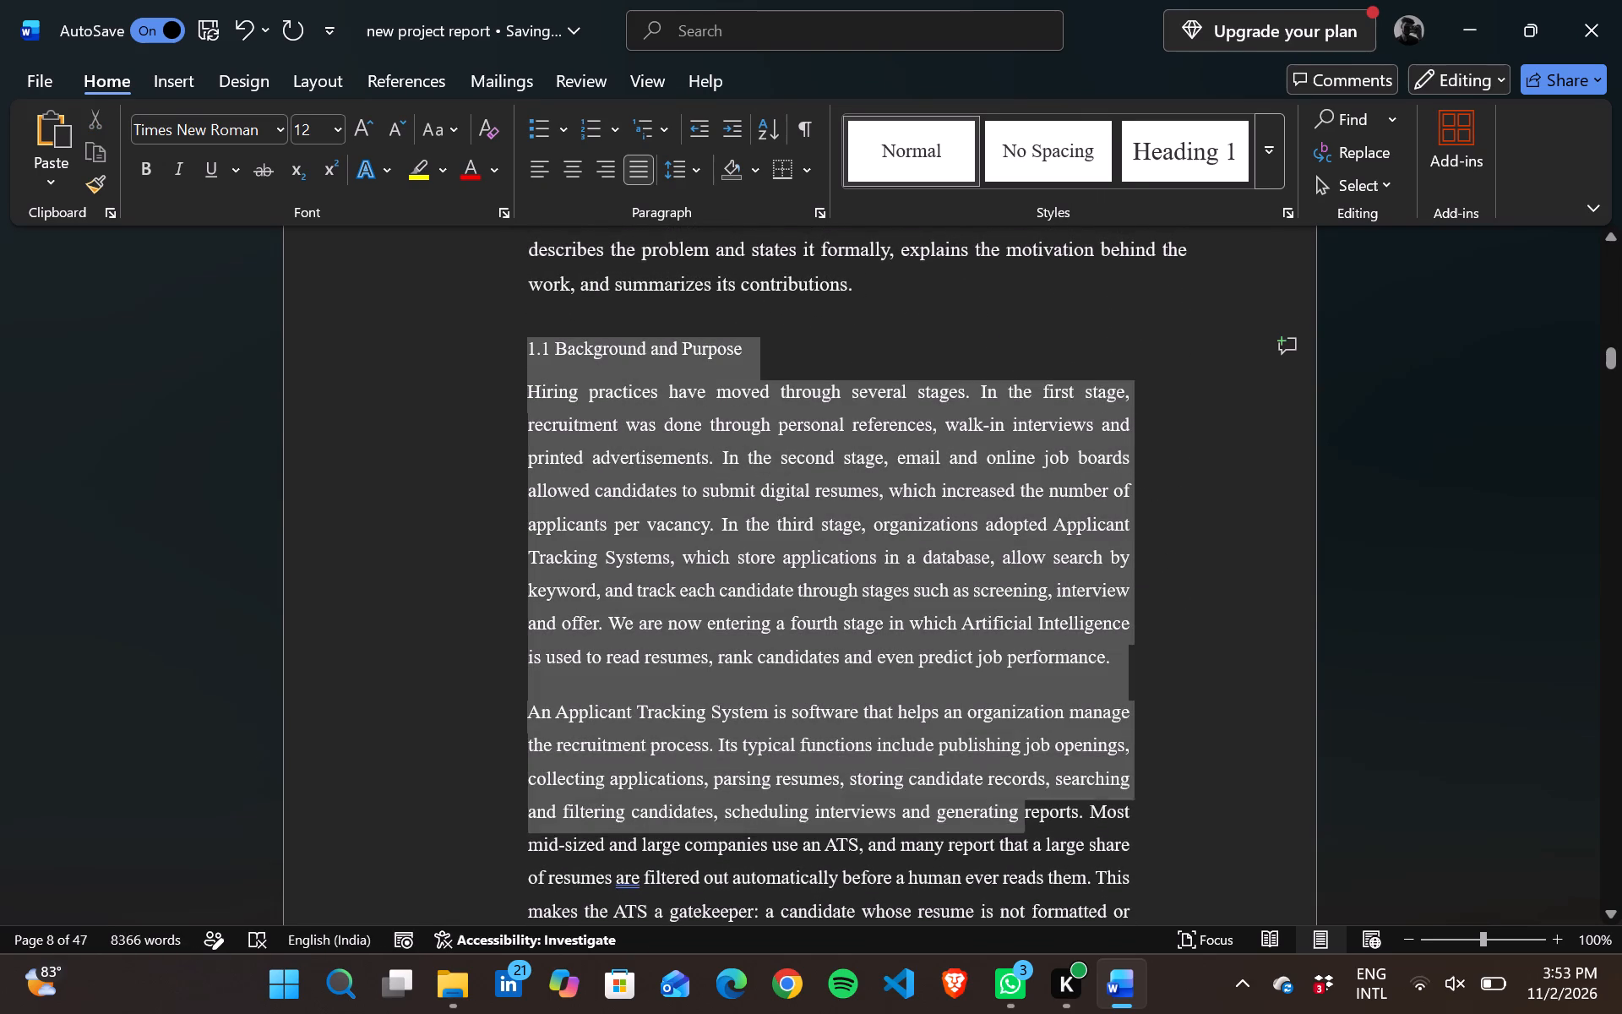
drag(982, 824, 954, 189)
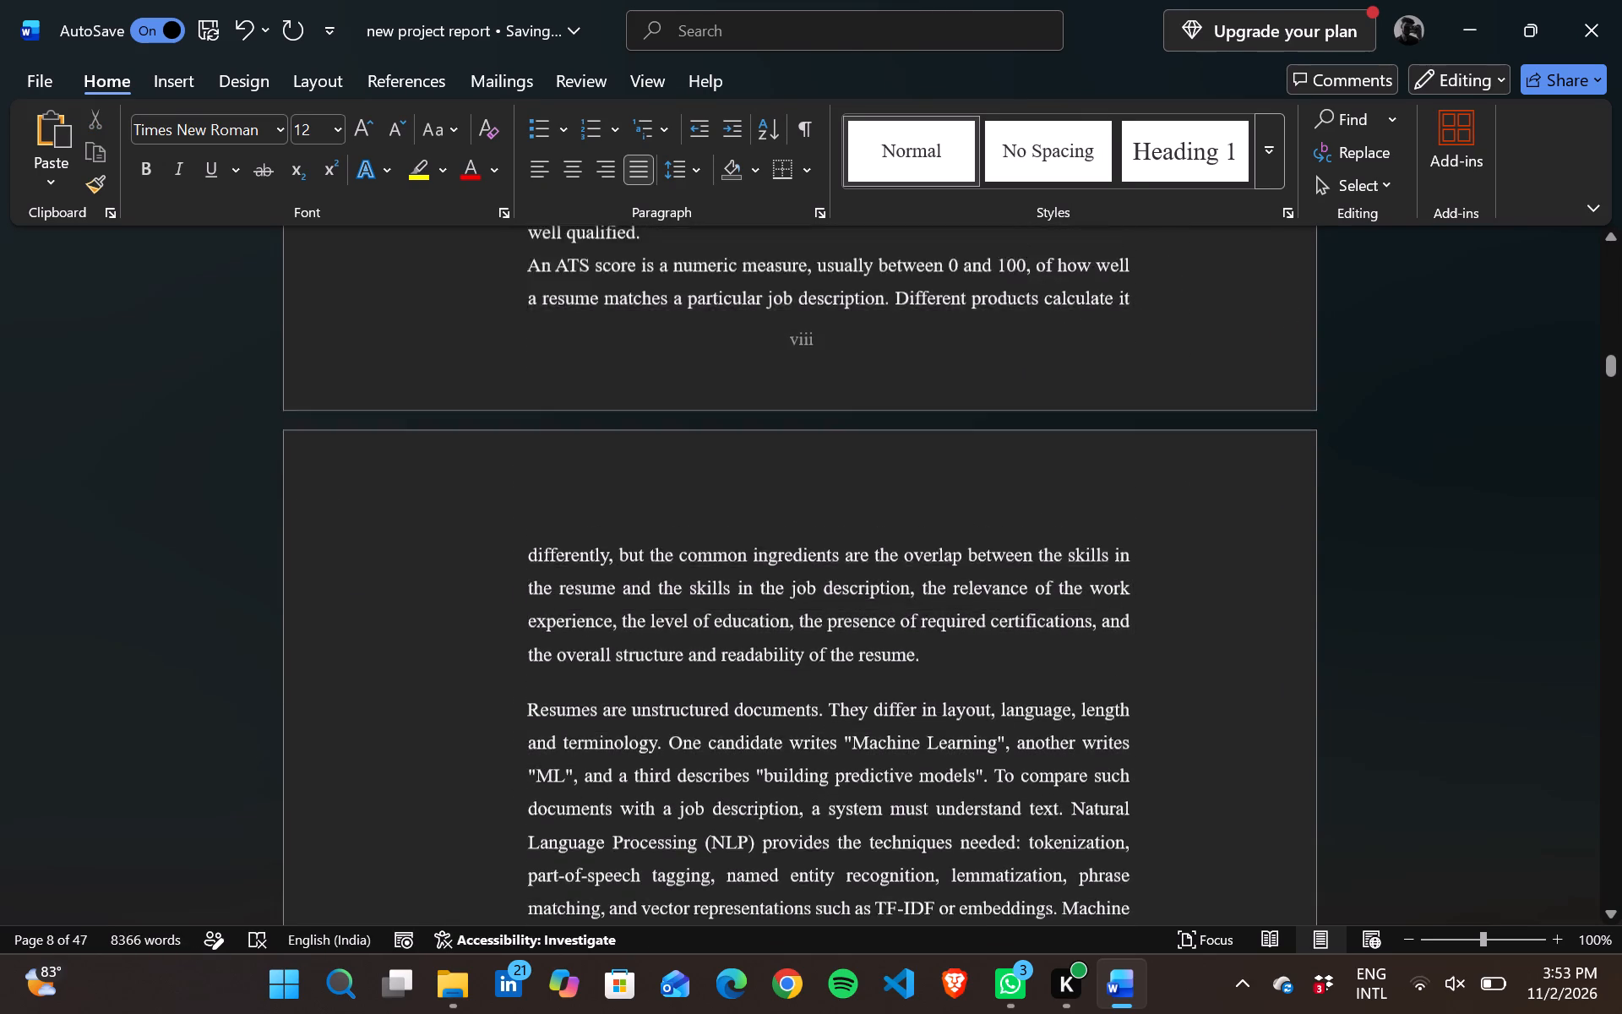
drag(954, 189, 675, 504)
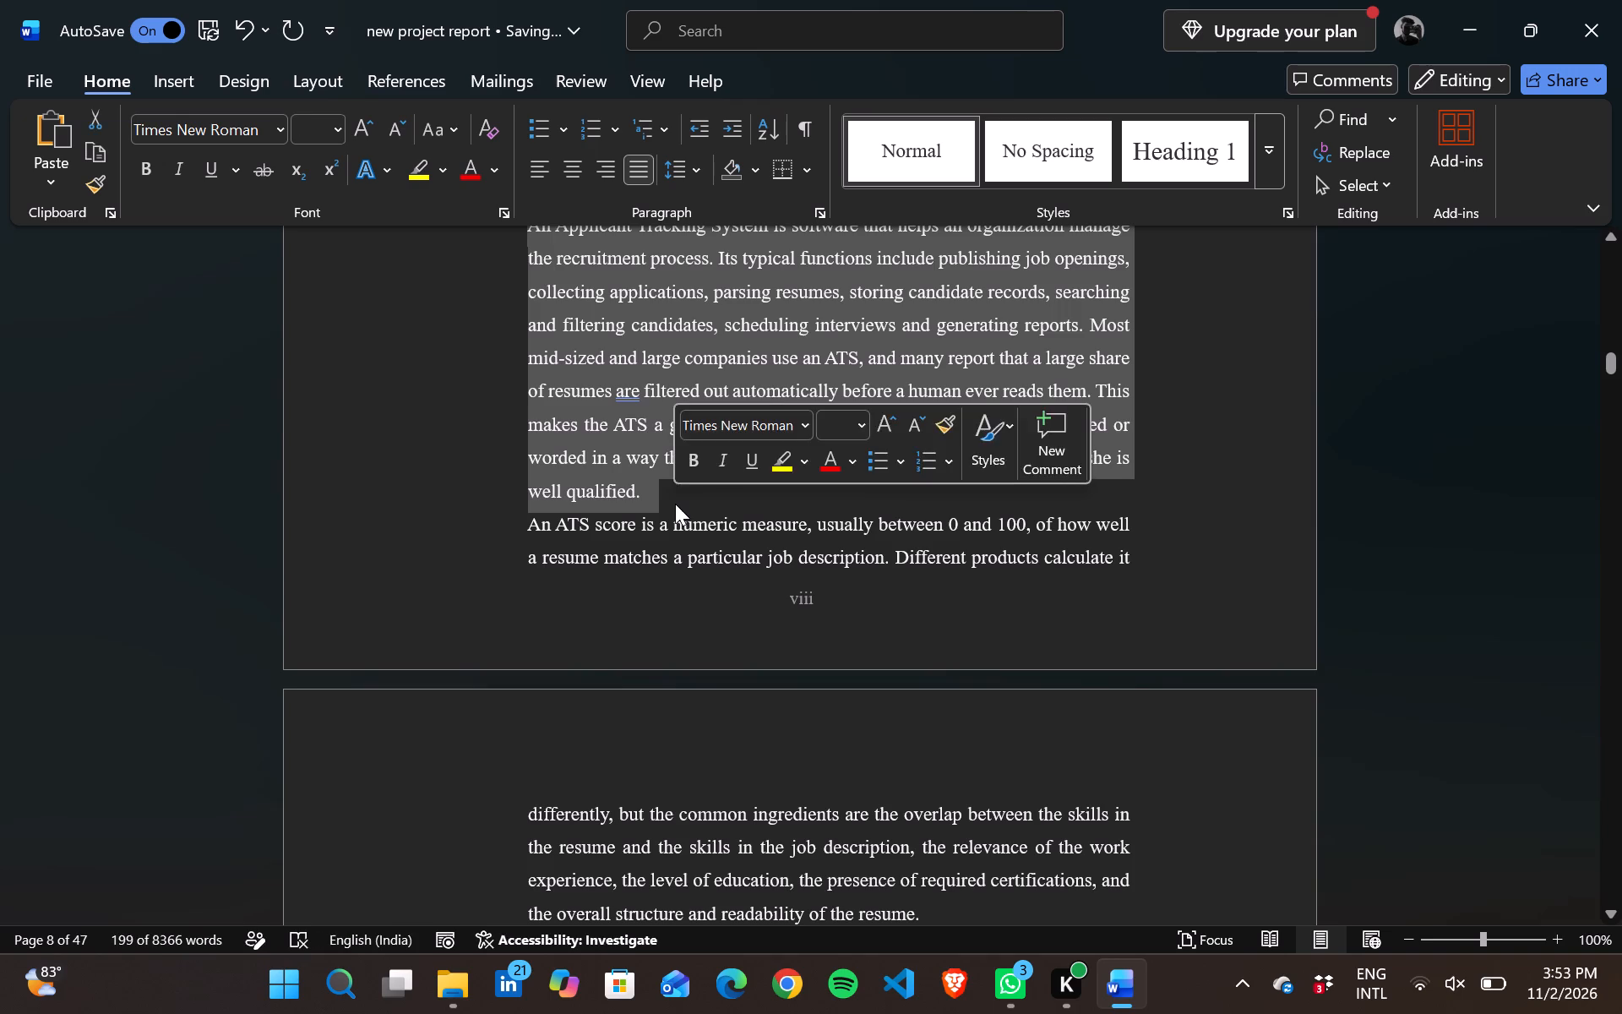
right_click(675, 504)
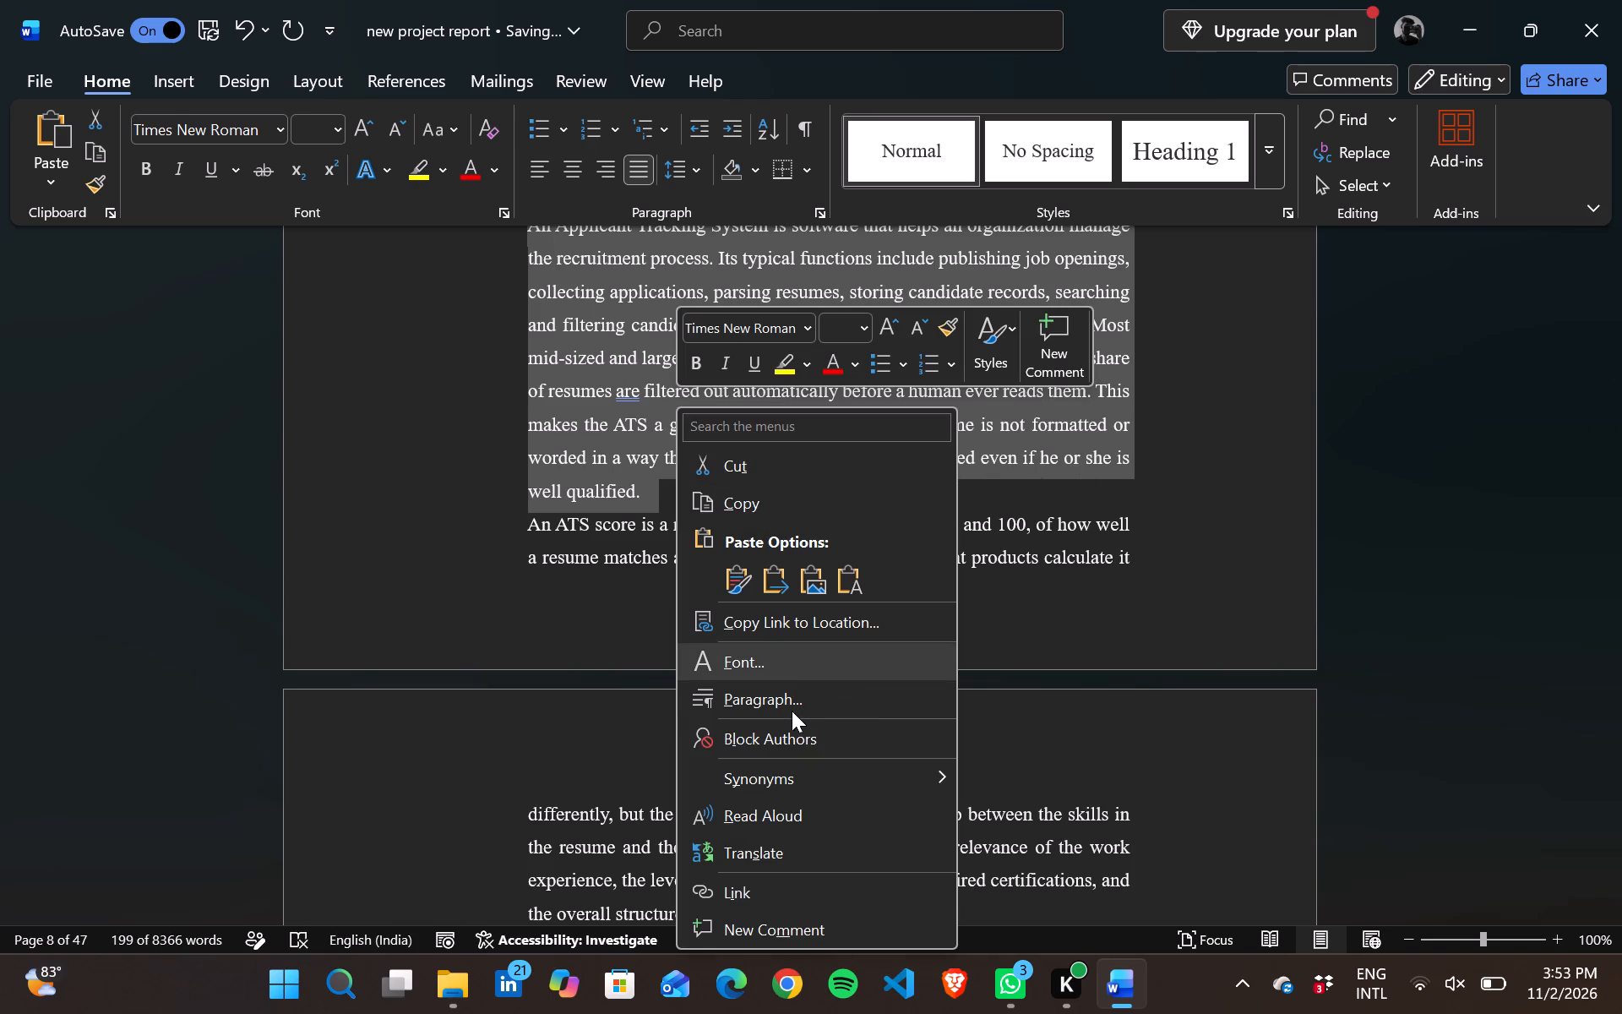
click(792, 711)
drag(960, 526, 849, 575)
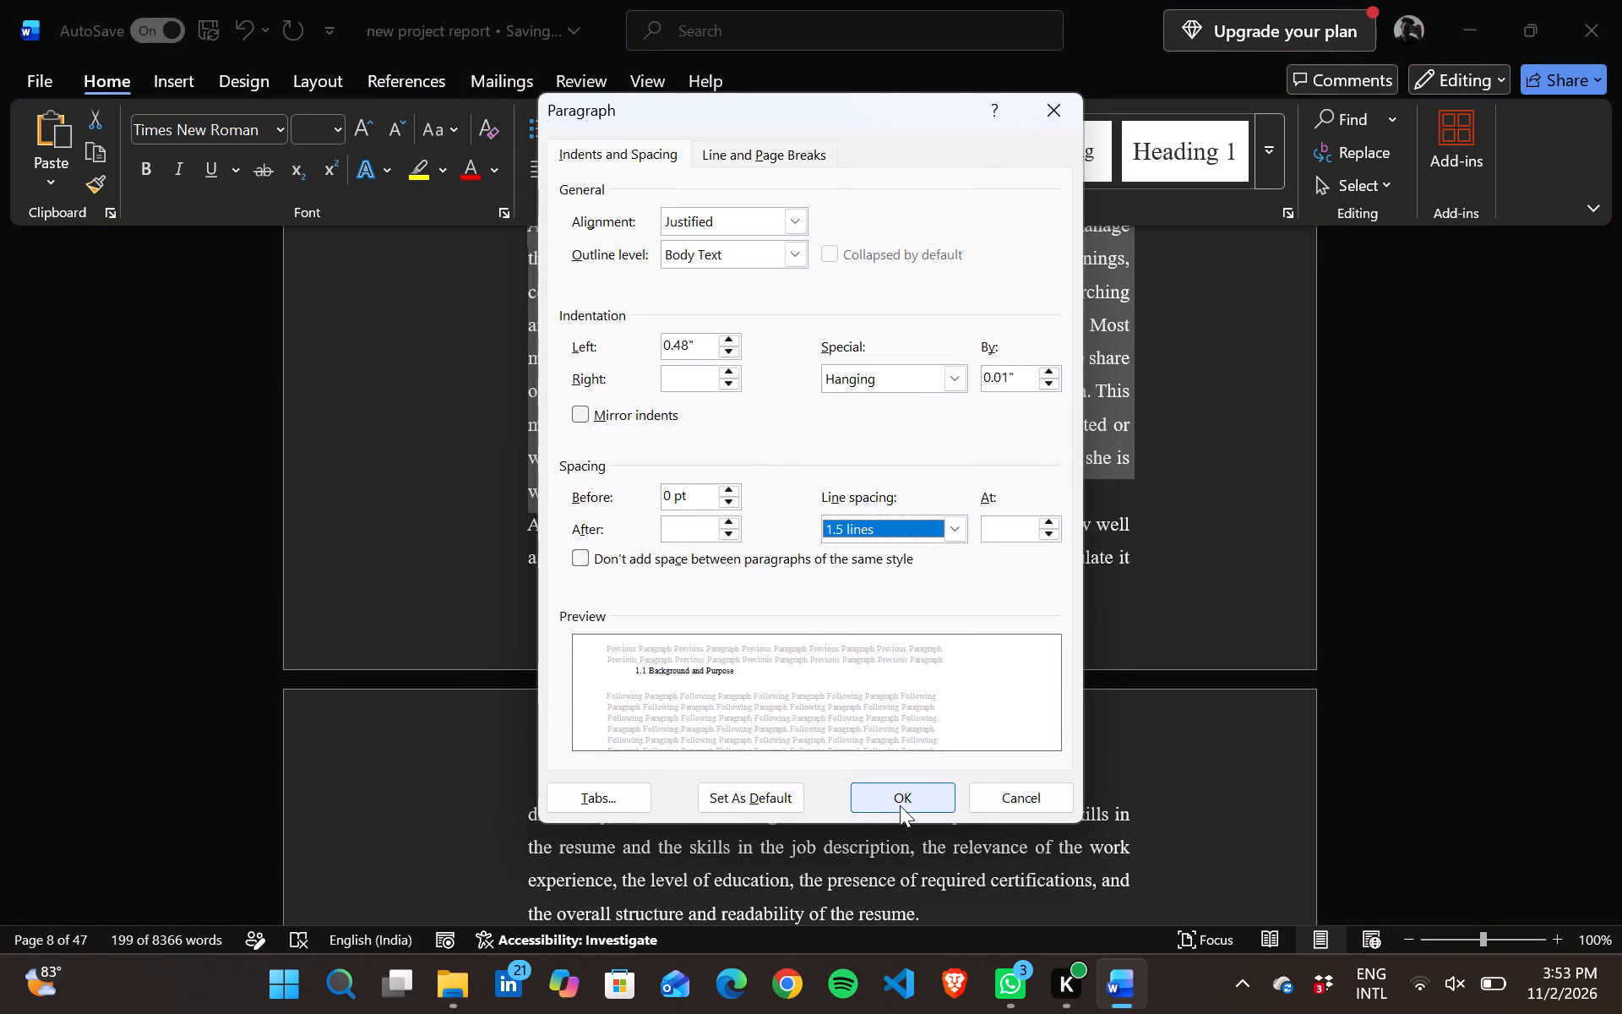
click(900, 805)
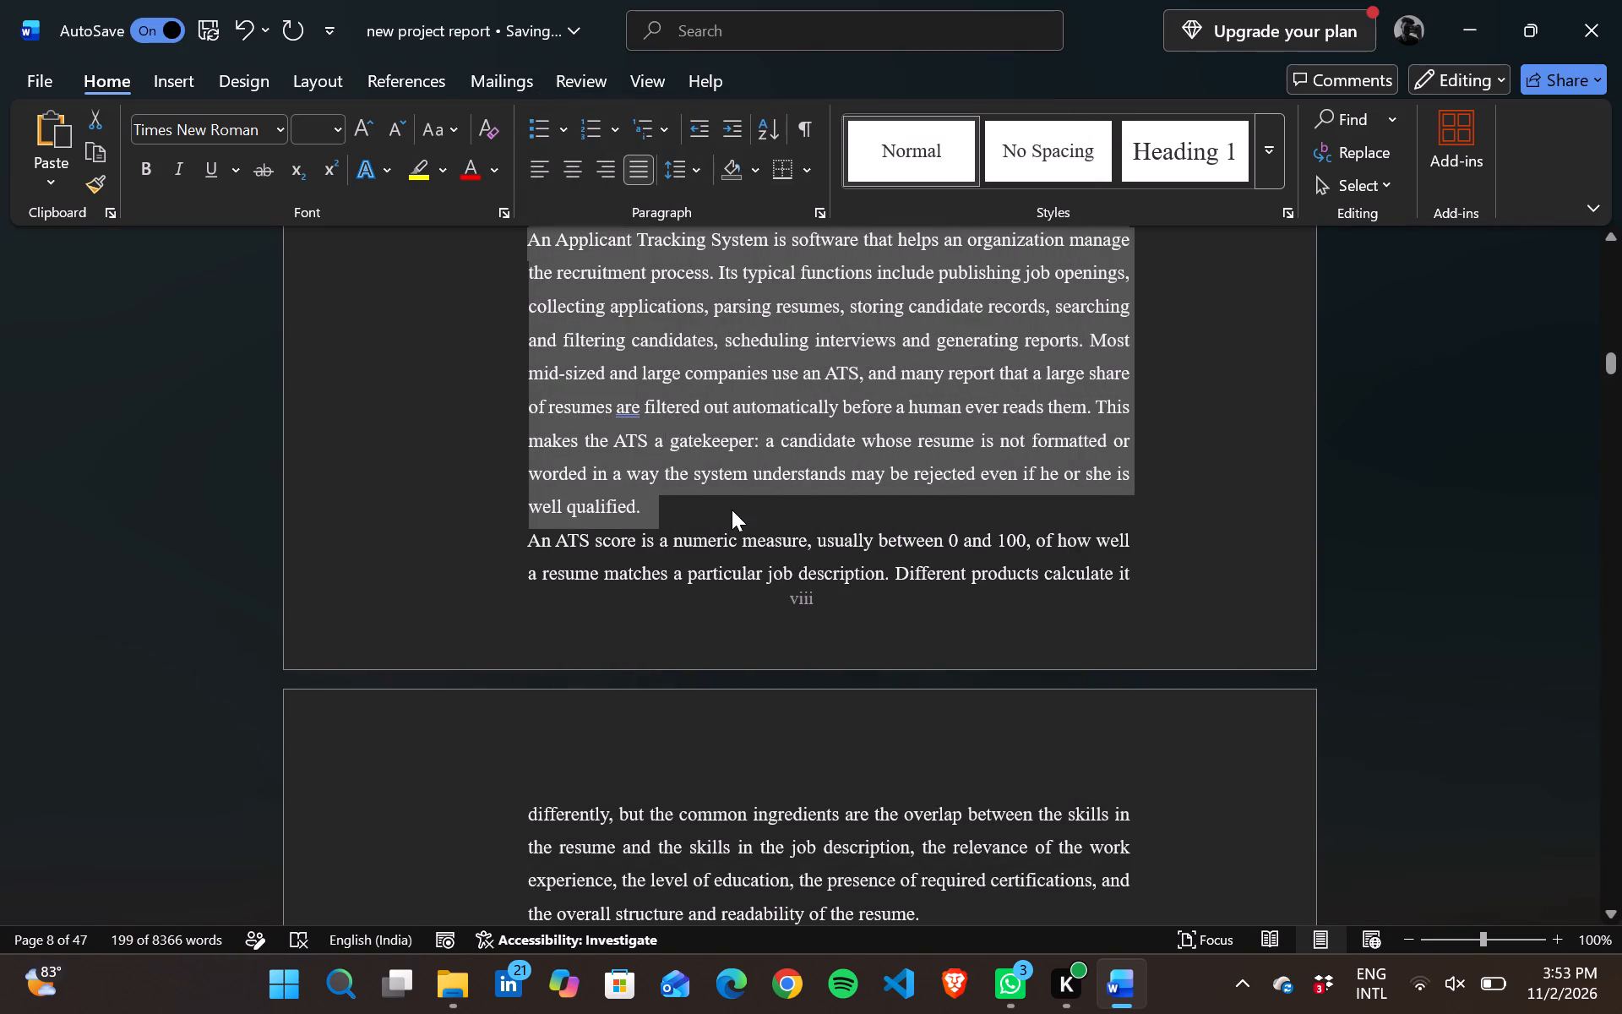
Set the font size of the selected section 1.1 heading and its first two paragraphs to 12.
click(336, 131)
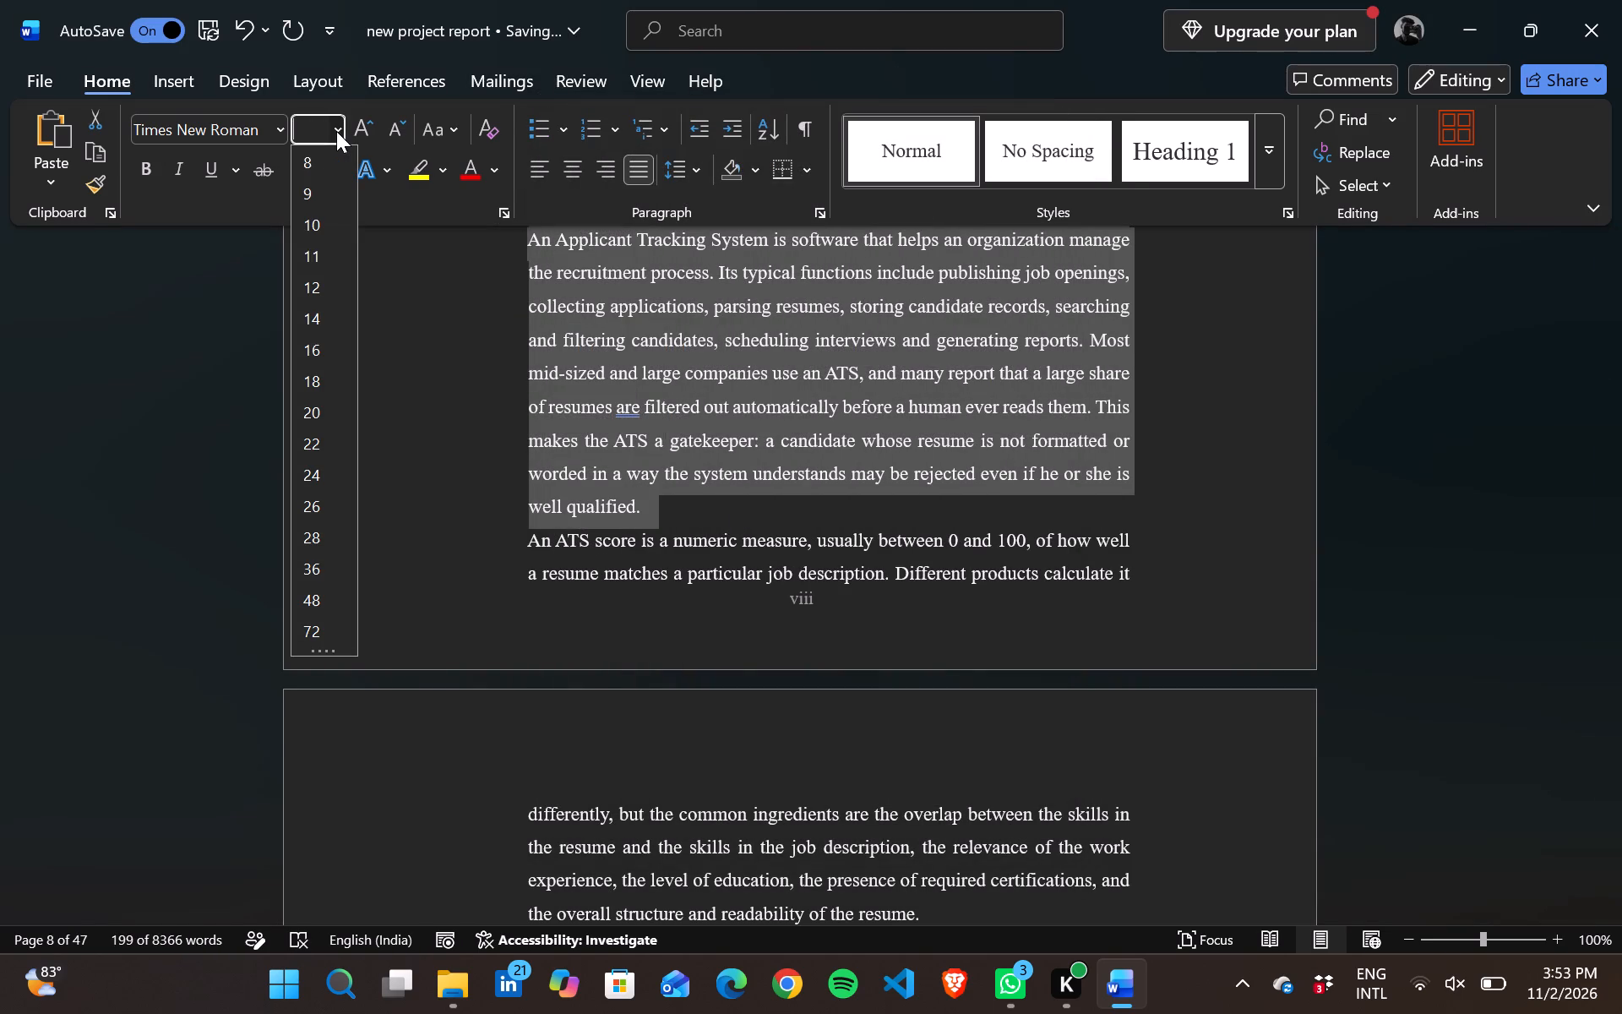
click(313, 284)
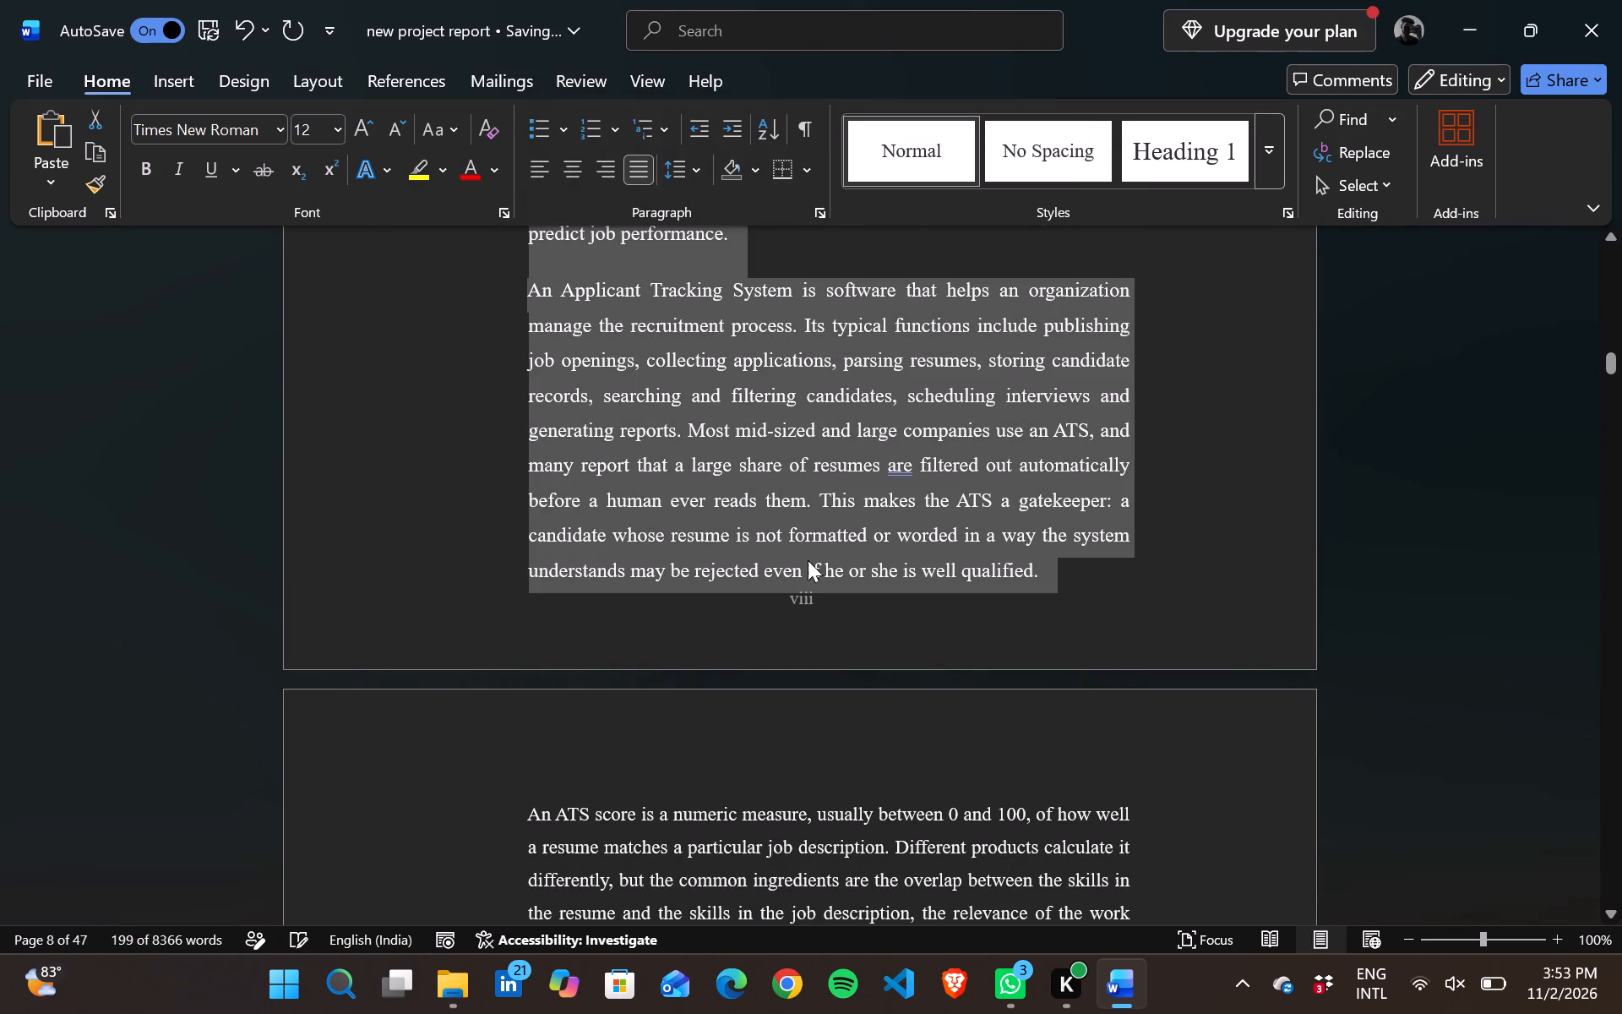
click(863, 621)
Set the line spacing of the paragraph beginning "The first and most visible problem is volume" to 1.5 lines.
scroll(1004, 623, down, 1)
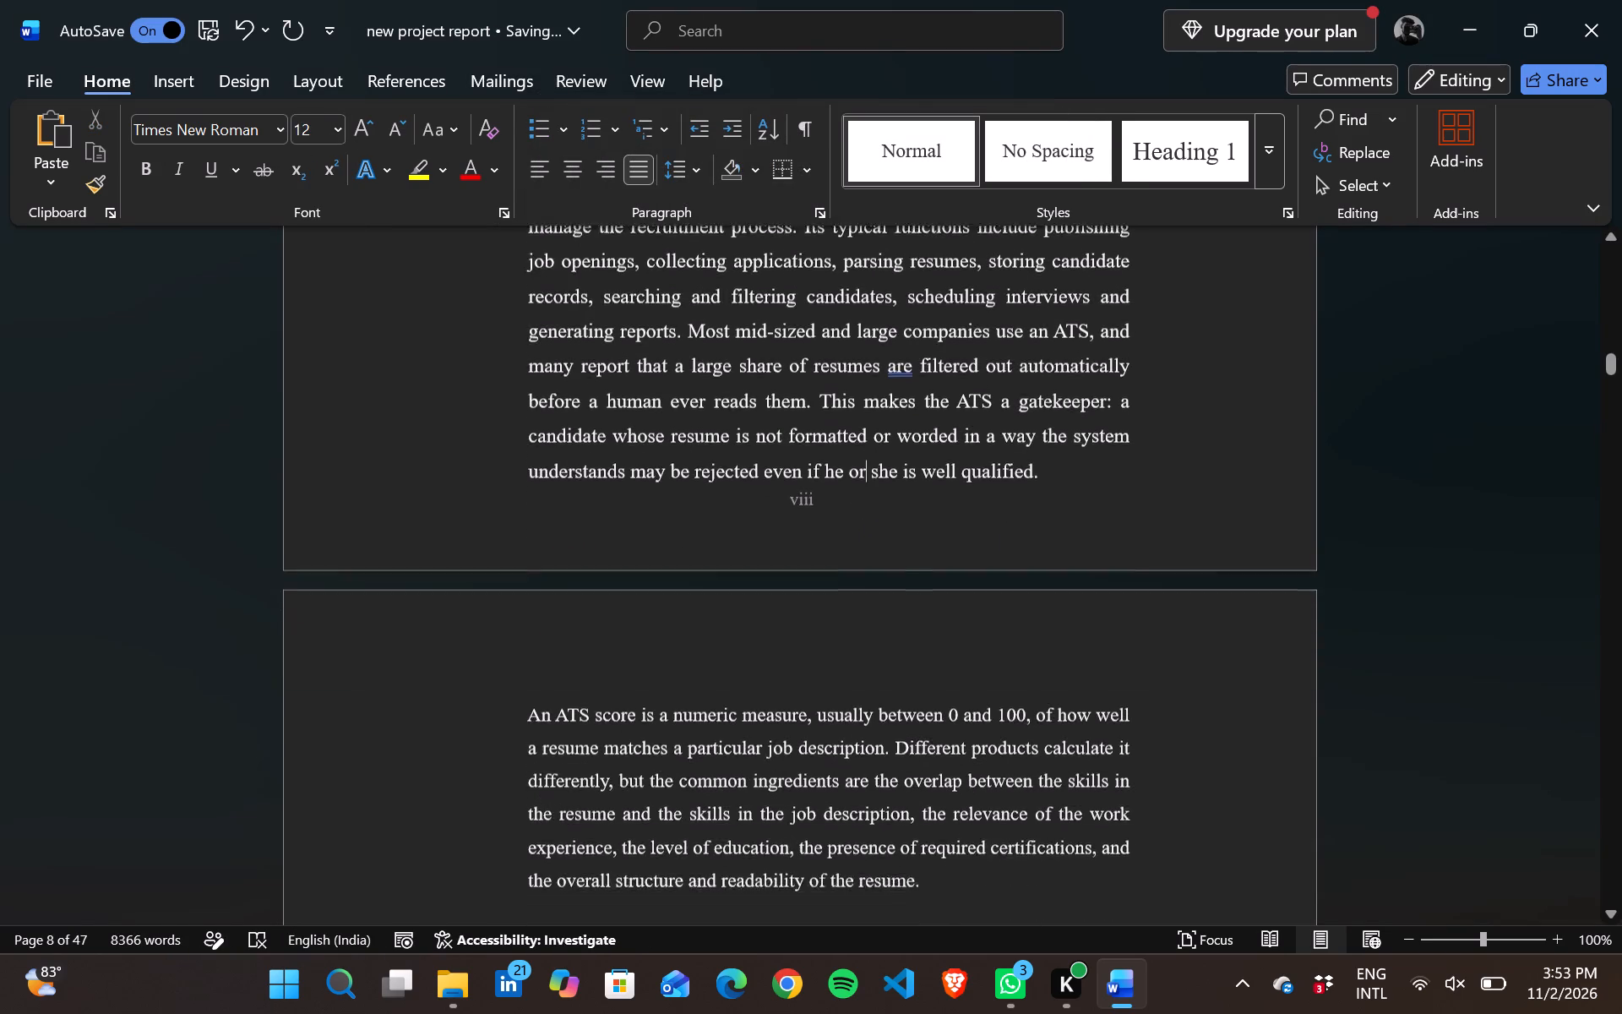
scroll(1004, 623, down, 2)
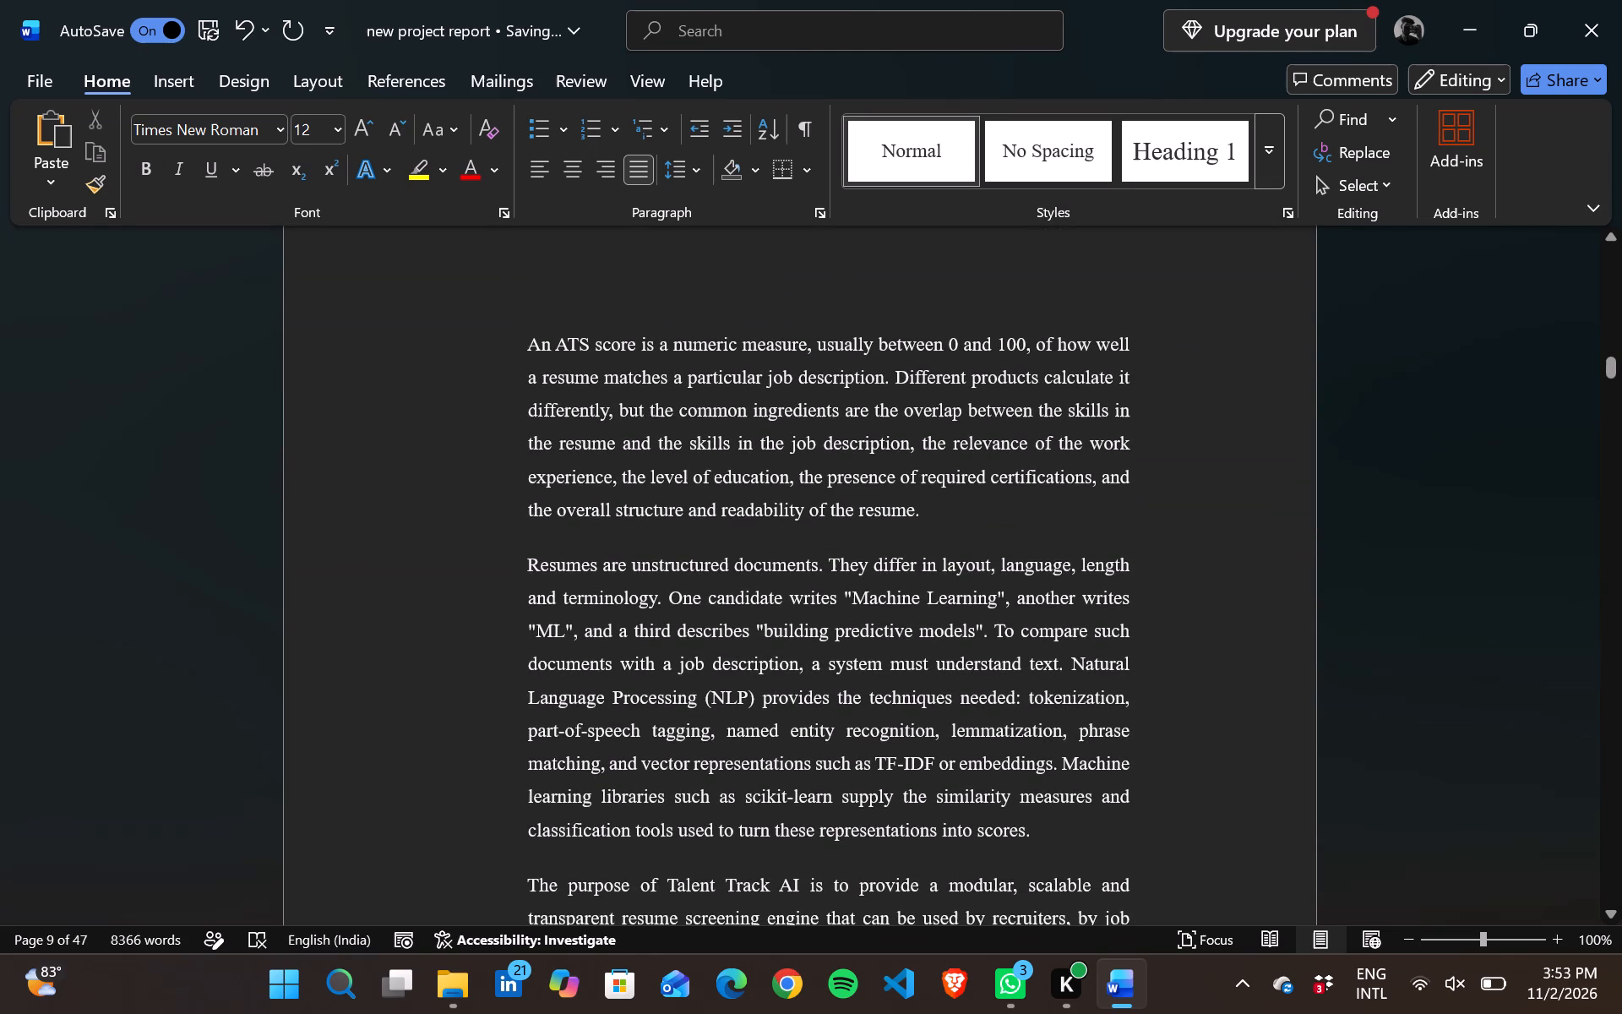
drag(531, 349, 954, 553)
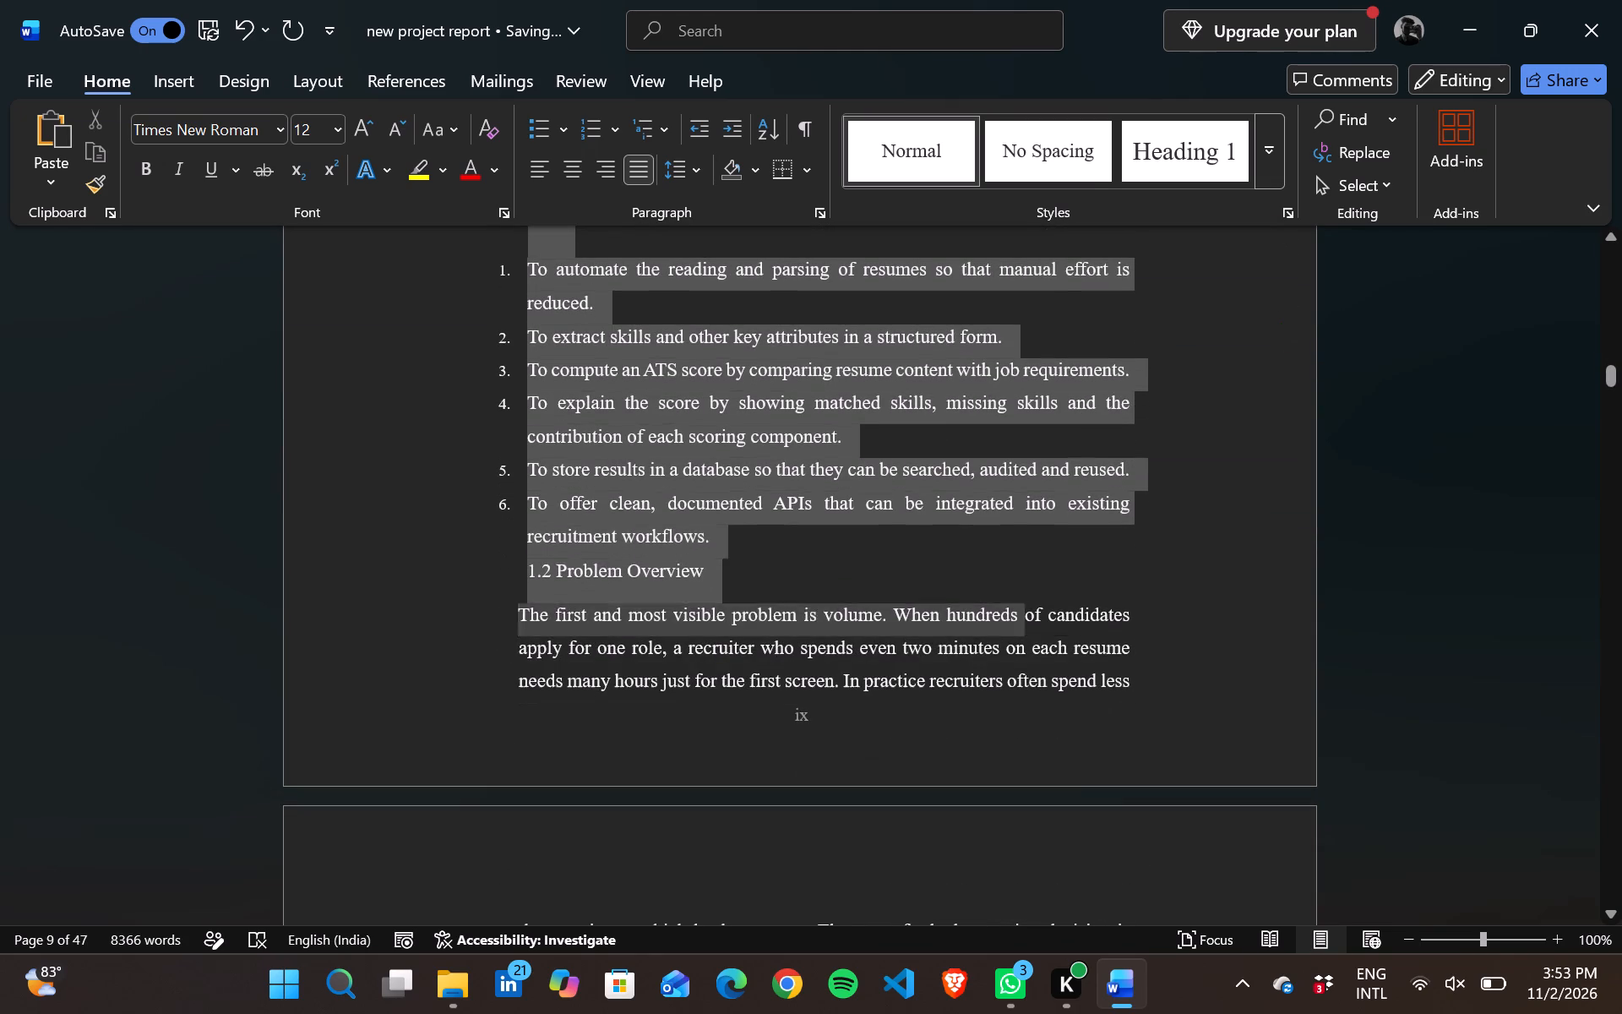
drag(954, 553, 1278, 687)
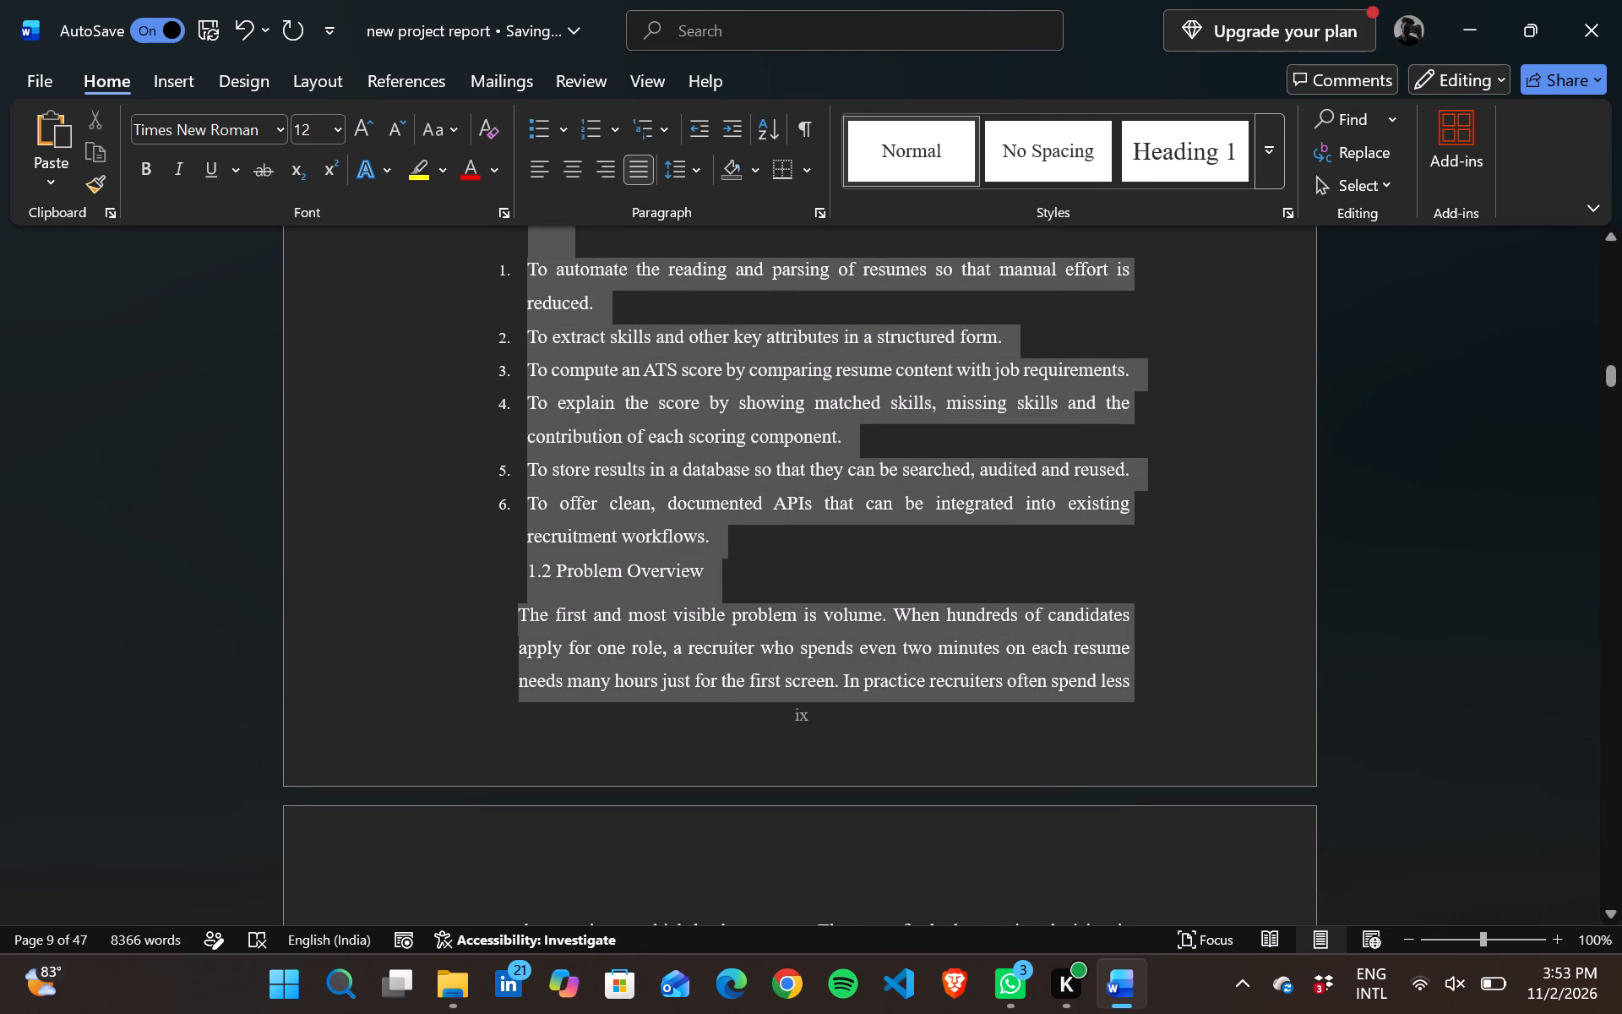
drag(1278, 687, 1296, 687)
right_click(1296, 687)
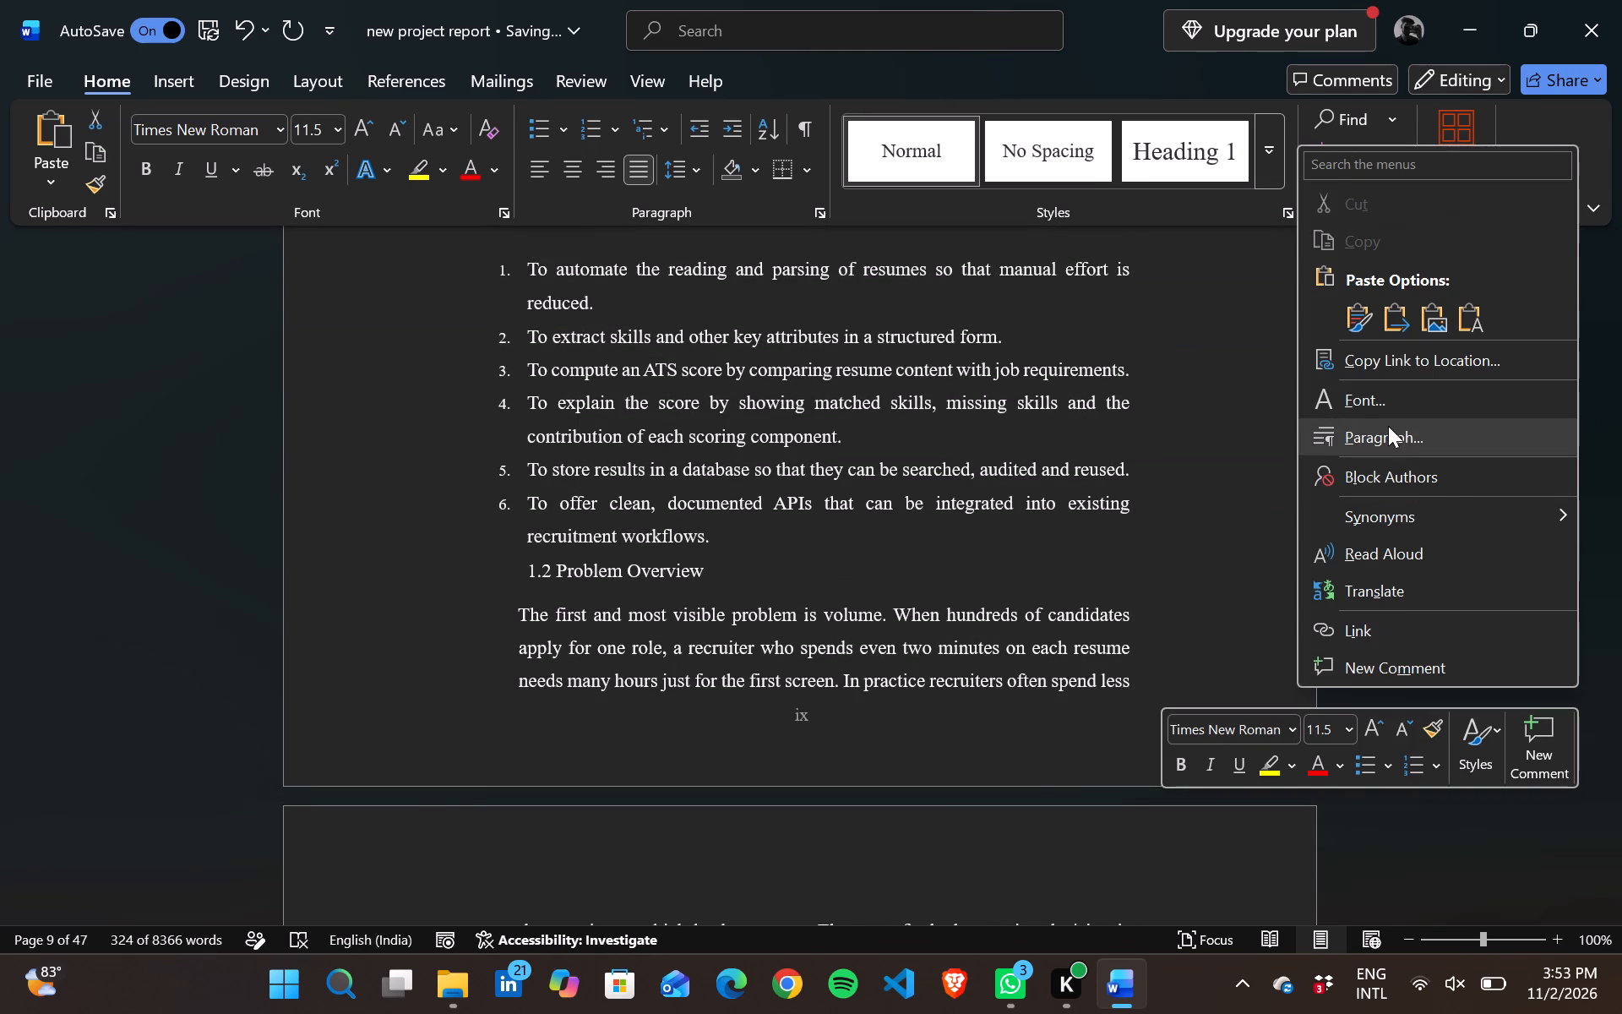
click(1388, 426)
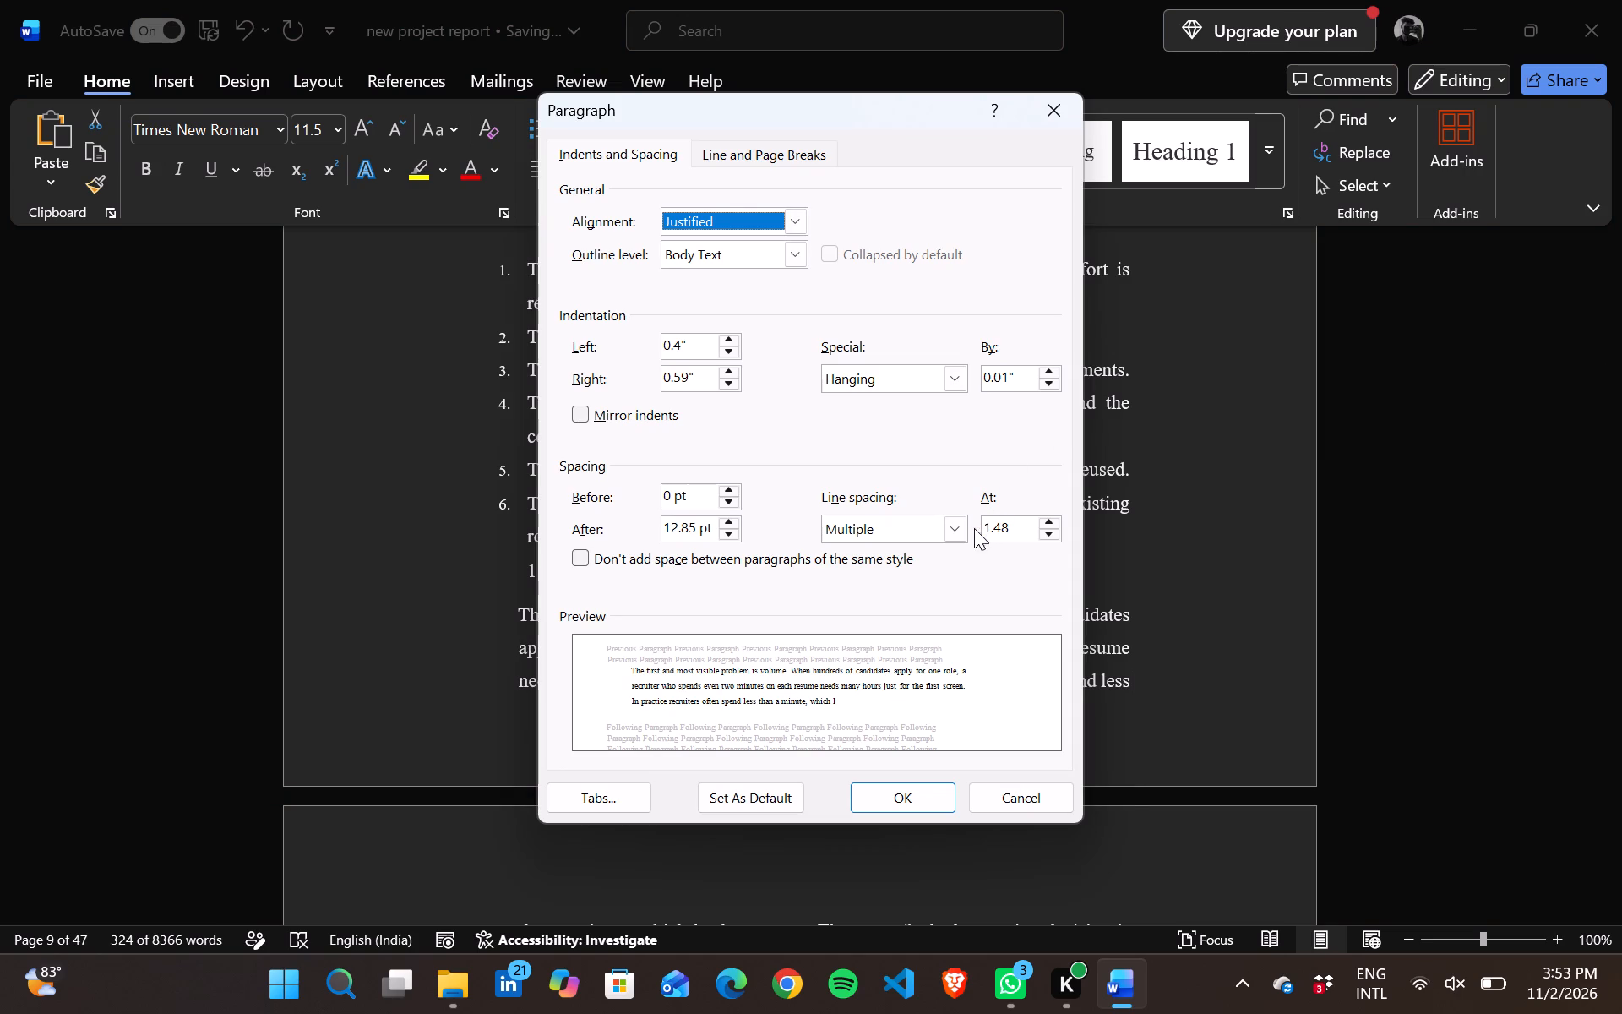
click(956, 532)
click(859, 573)
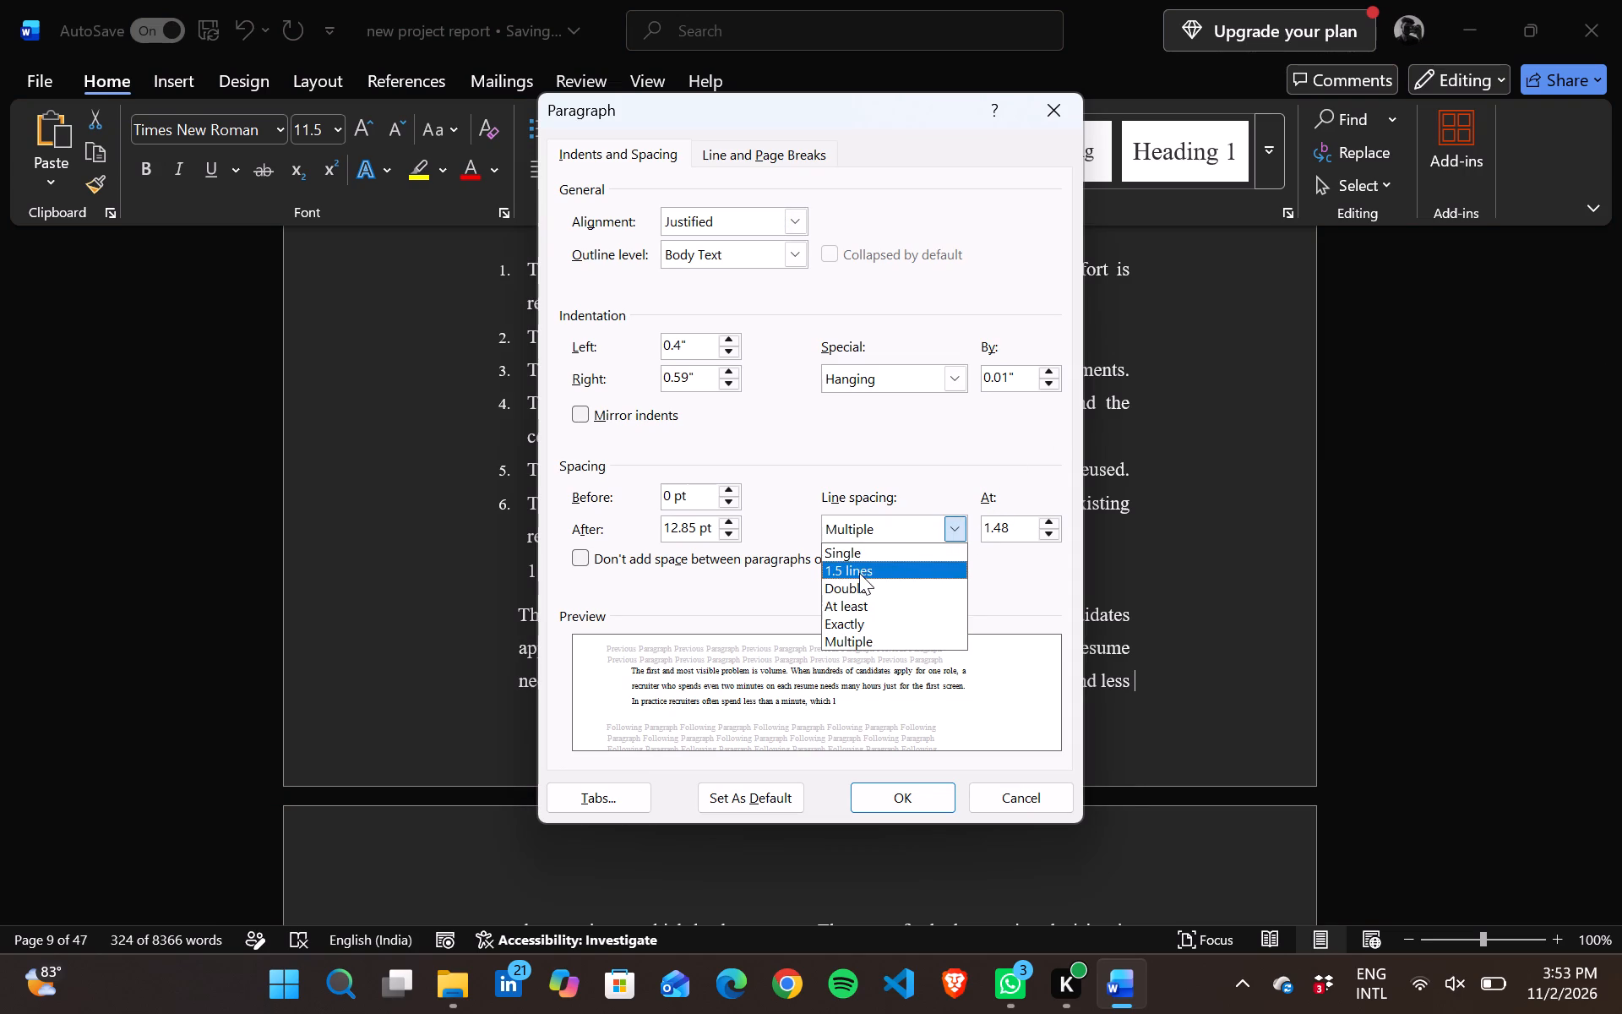
click(888, 804)
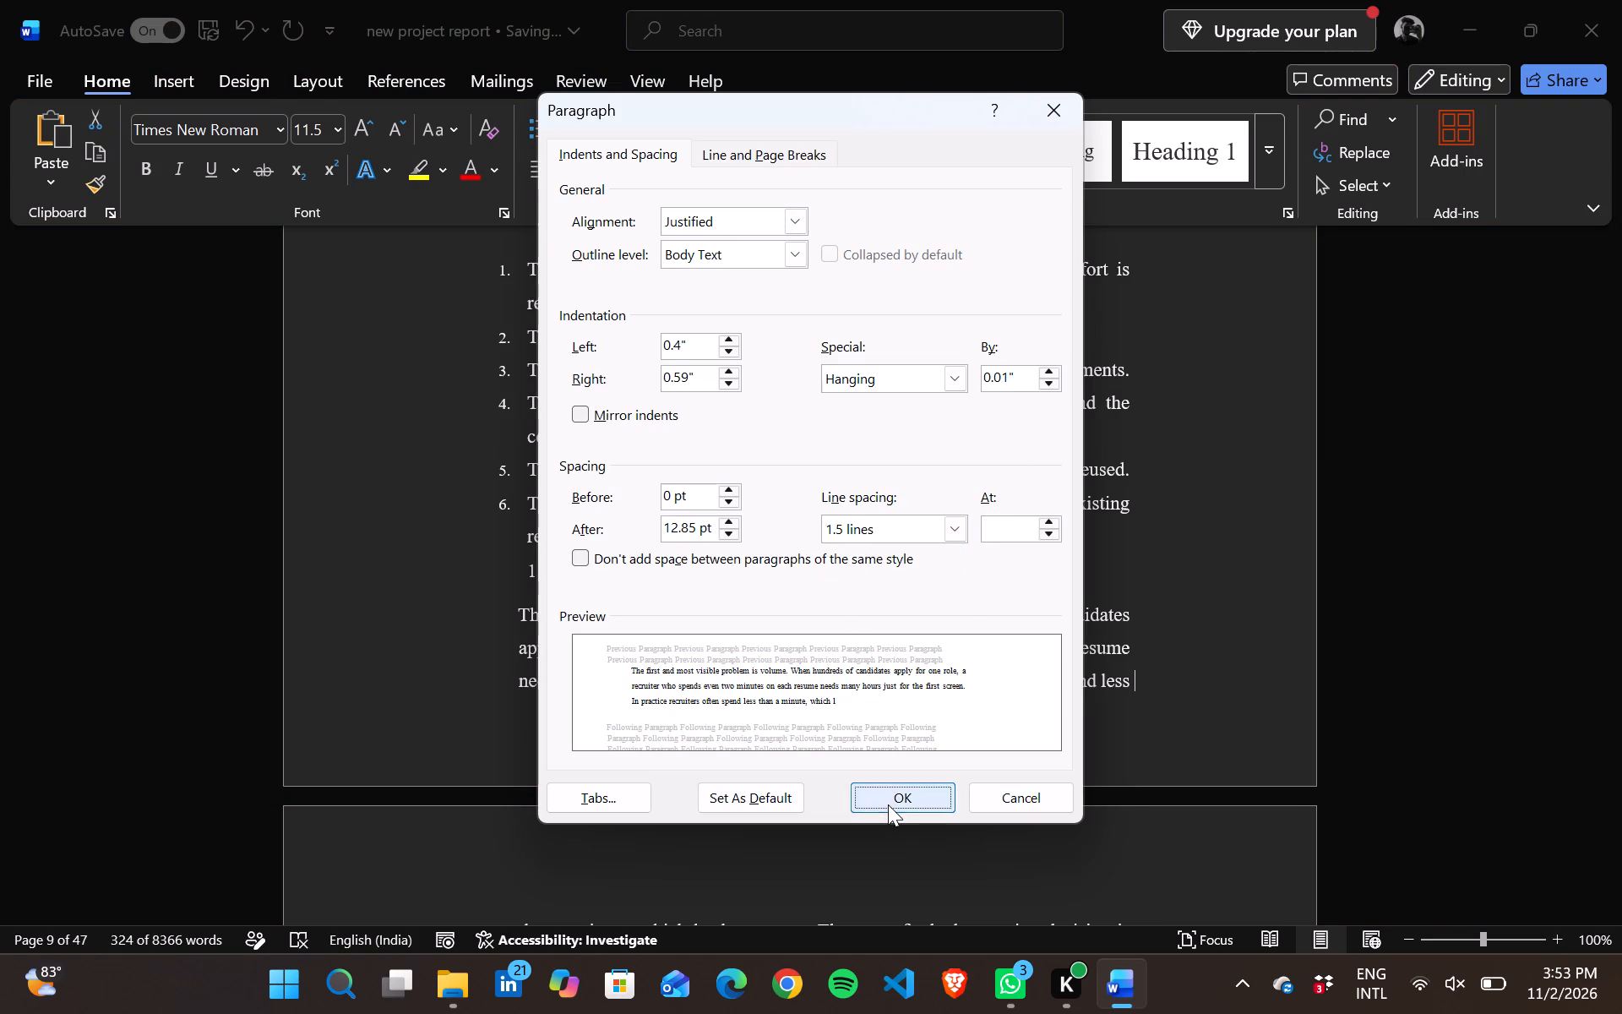
Set 1.5 line spacing from the paragraph beginning "An ATS score is a numeric measure" through the "1.2 Problem Overview" heading.
scroll(868, 556, up, 3)
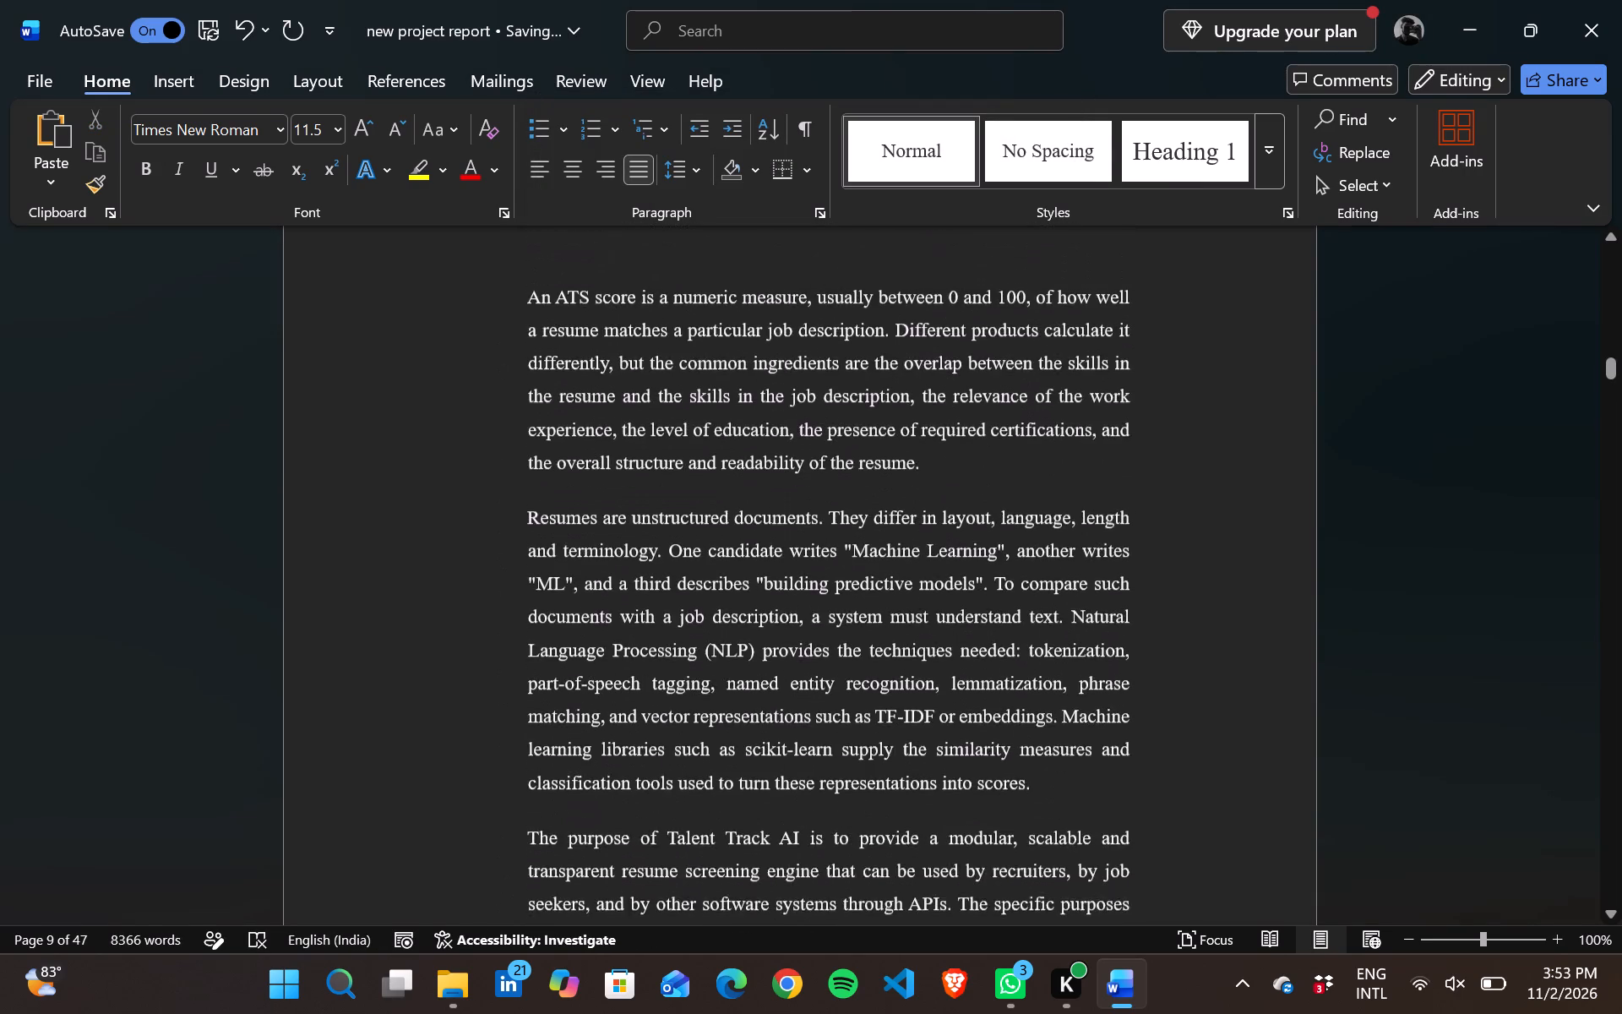
scroll(868, 556, up, 1)
drag(520, 531, 1177, 632)
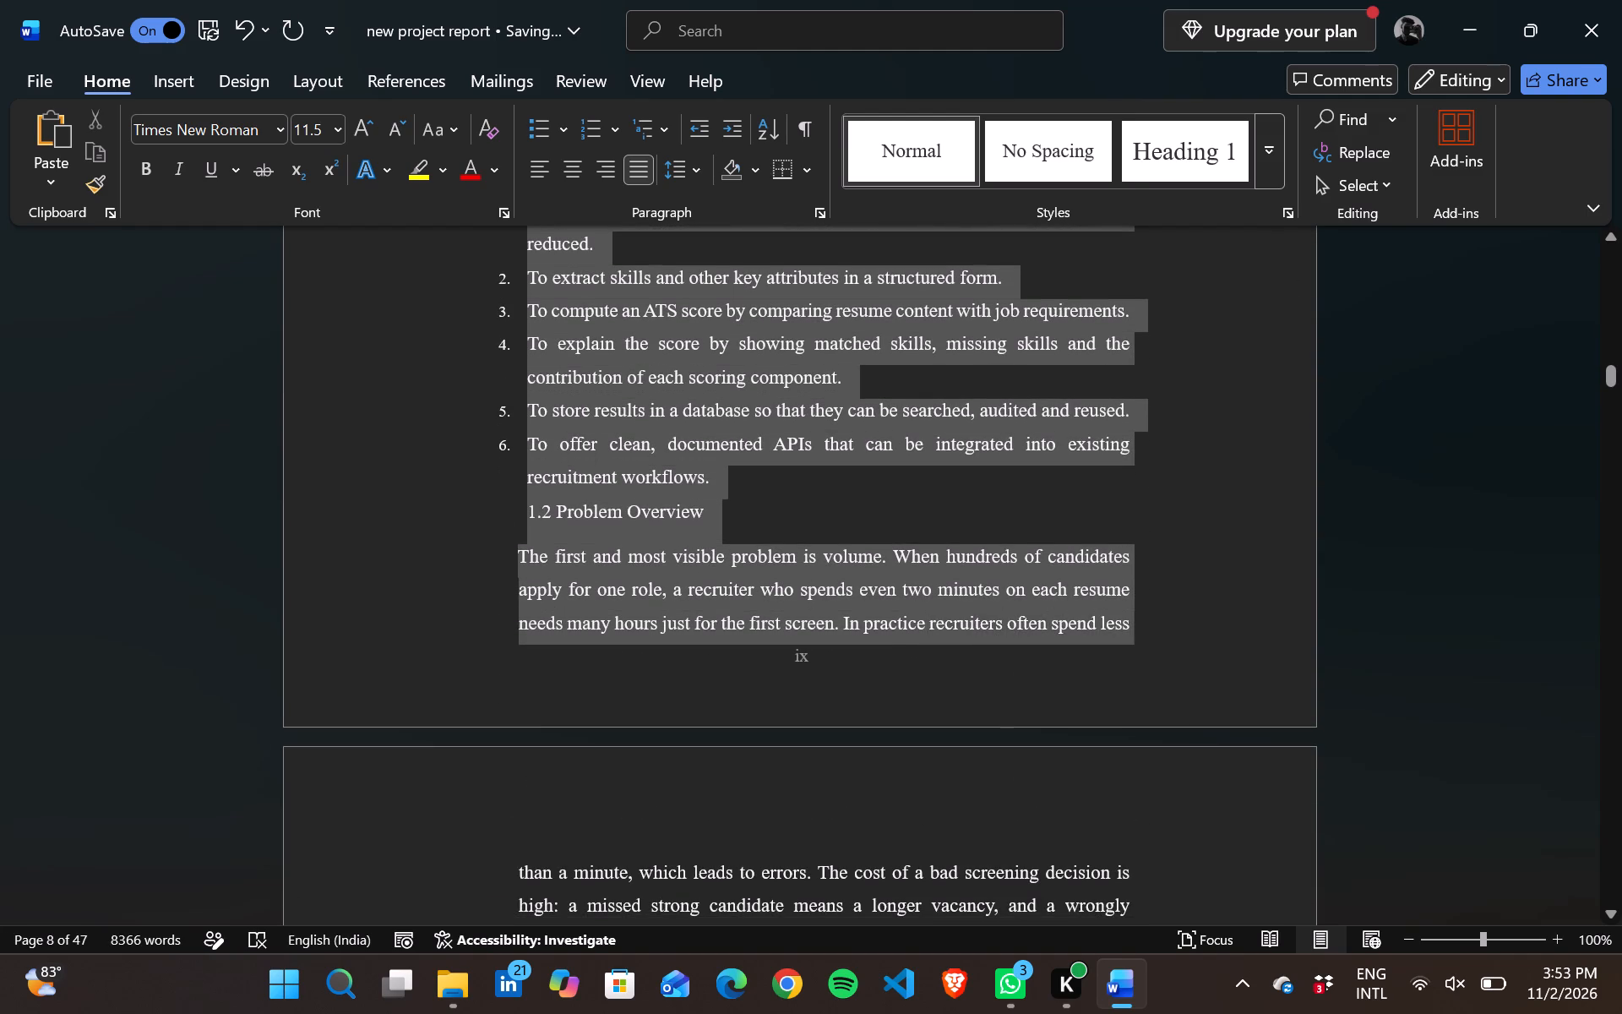
drag(1177, 632, 792, 505)
right_click(792, 505)
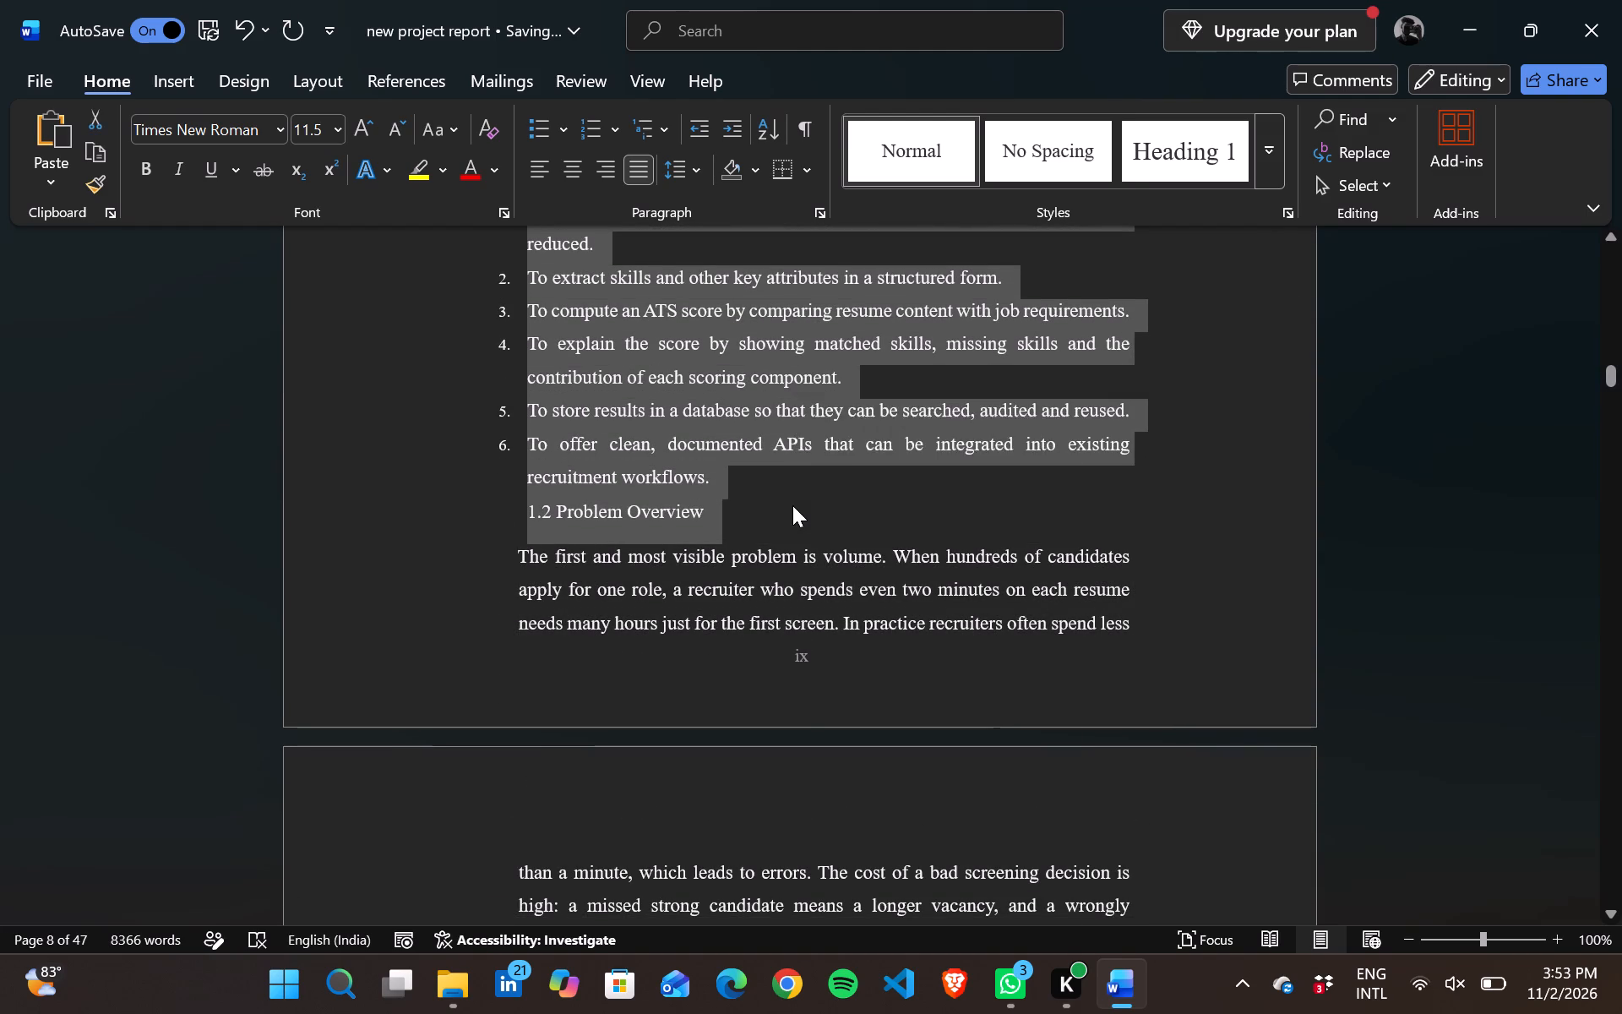
click(887, 697)
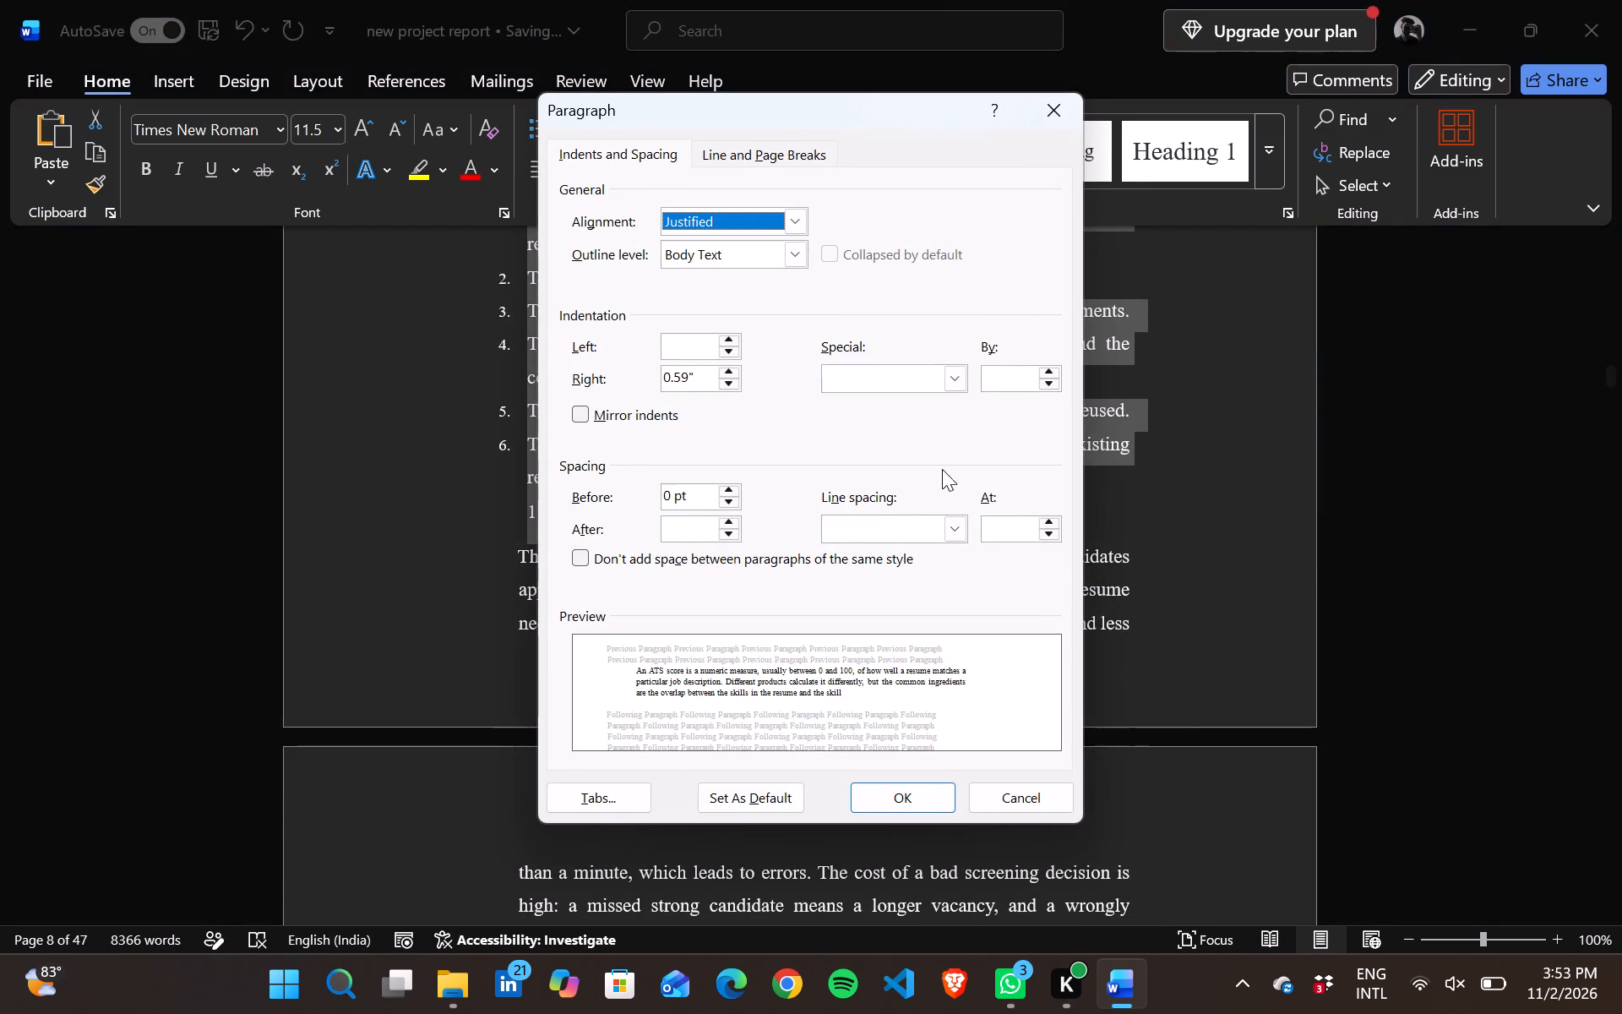
click(935, 524)
click(870, 570)
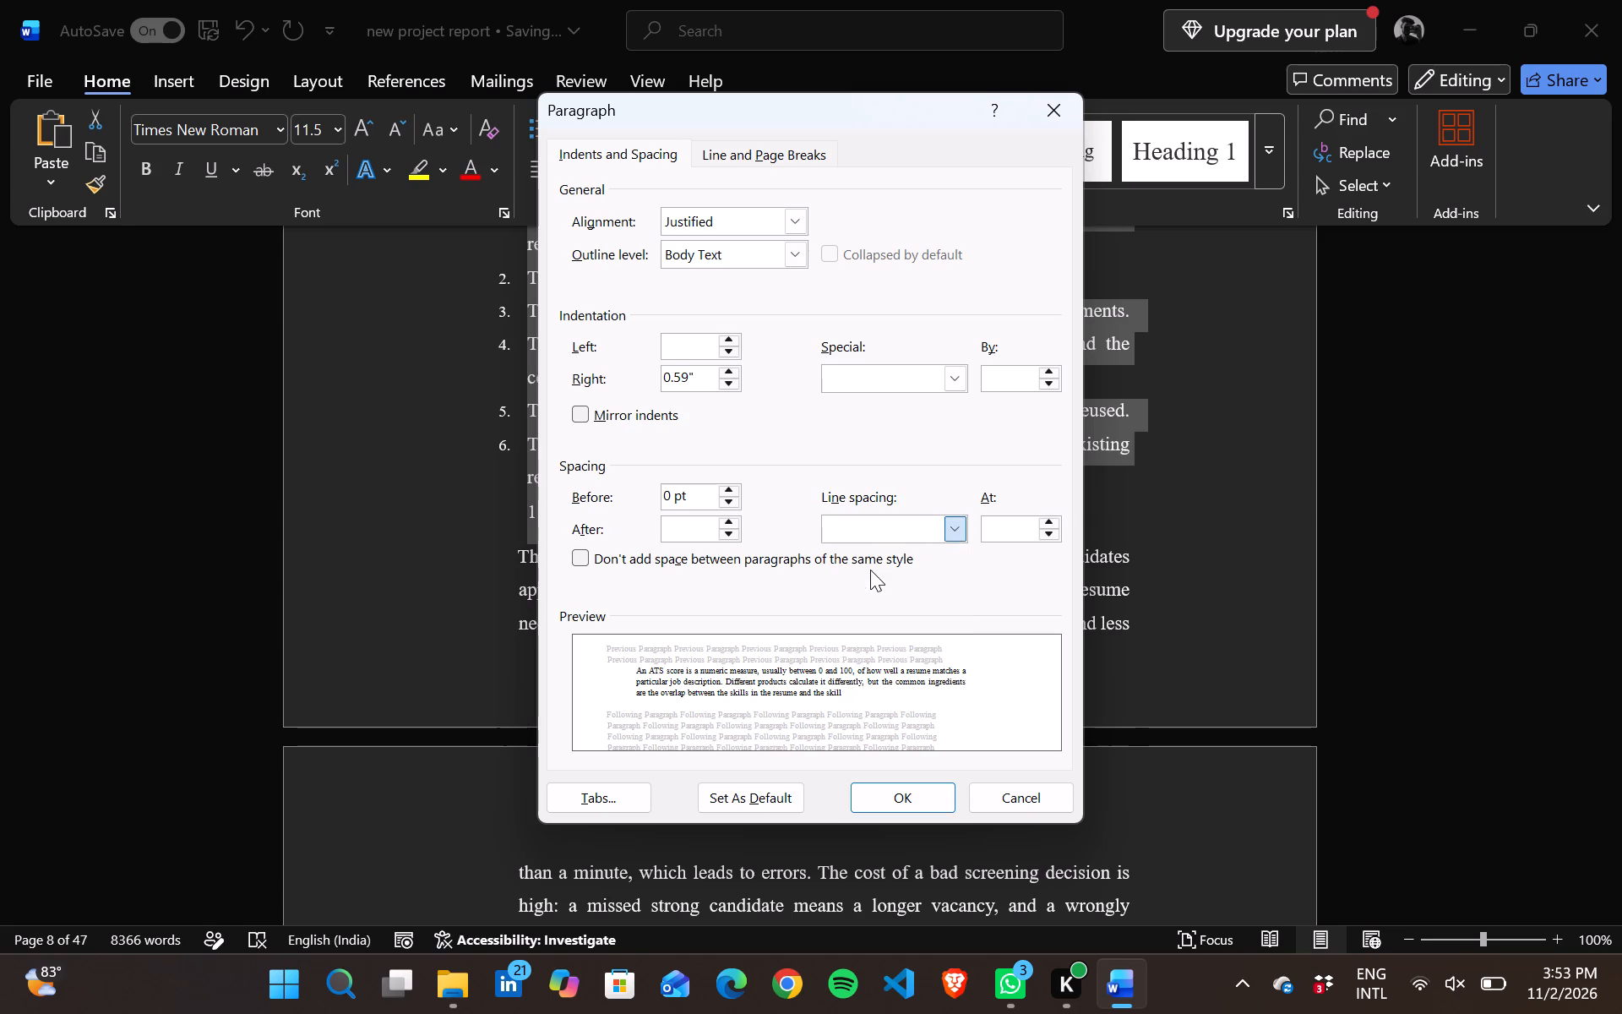
click(890, 806)
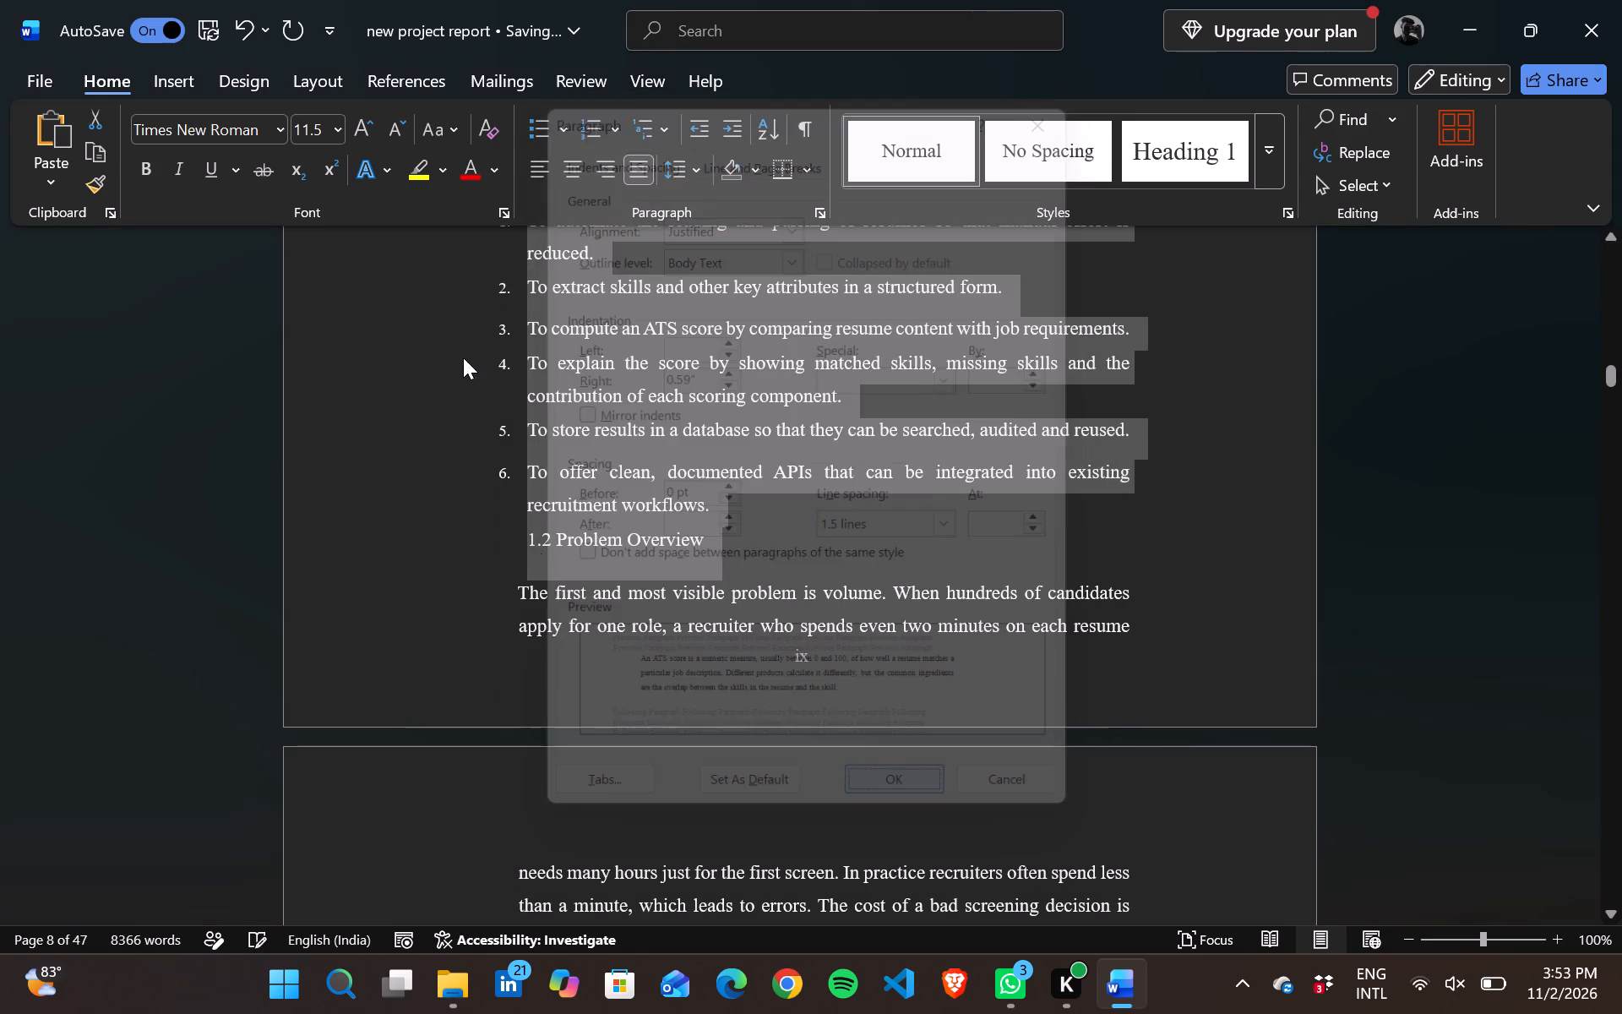
Set the font size of the selected text, from the ATS score paragraph through the "1.2 Problem Overview" heading, to 12.
click(331, 130)
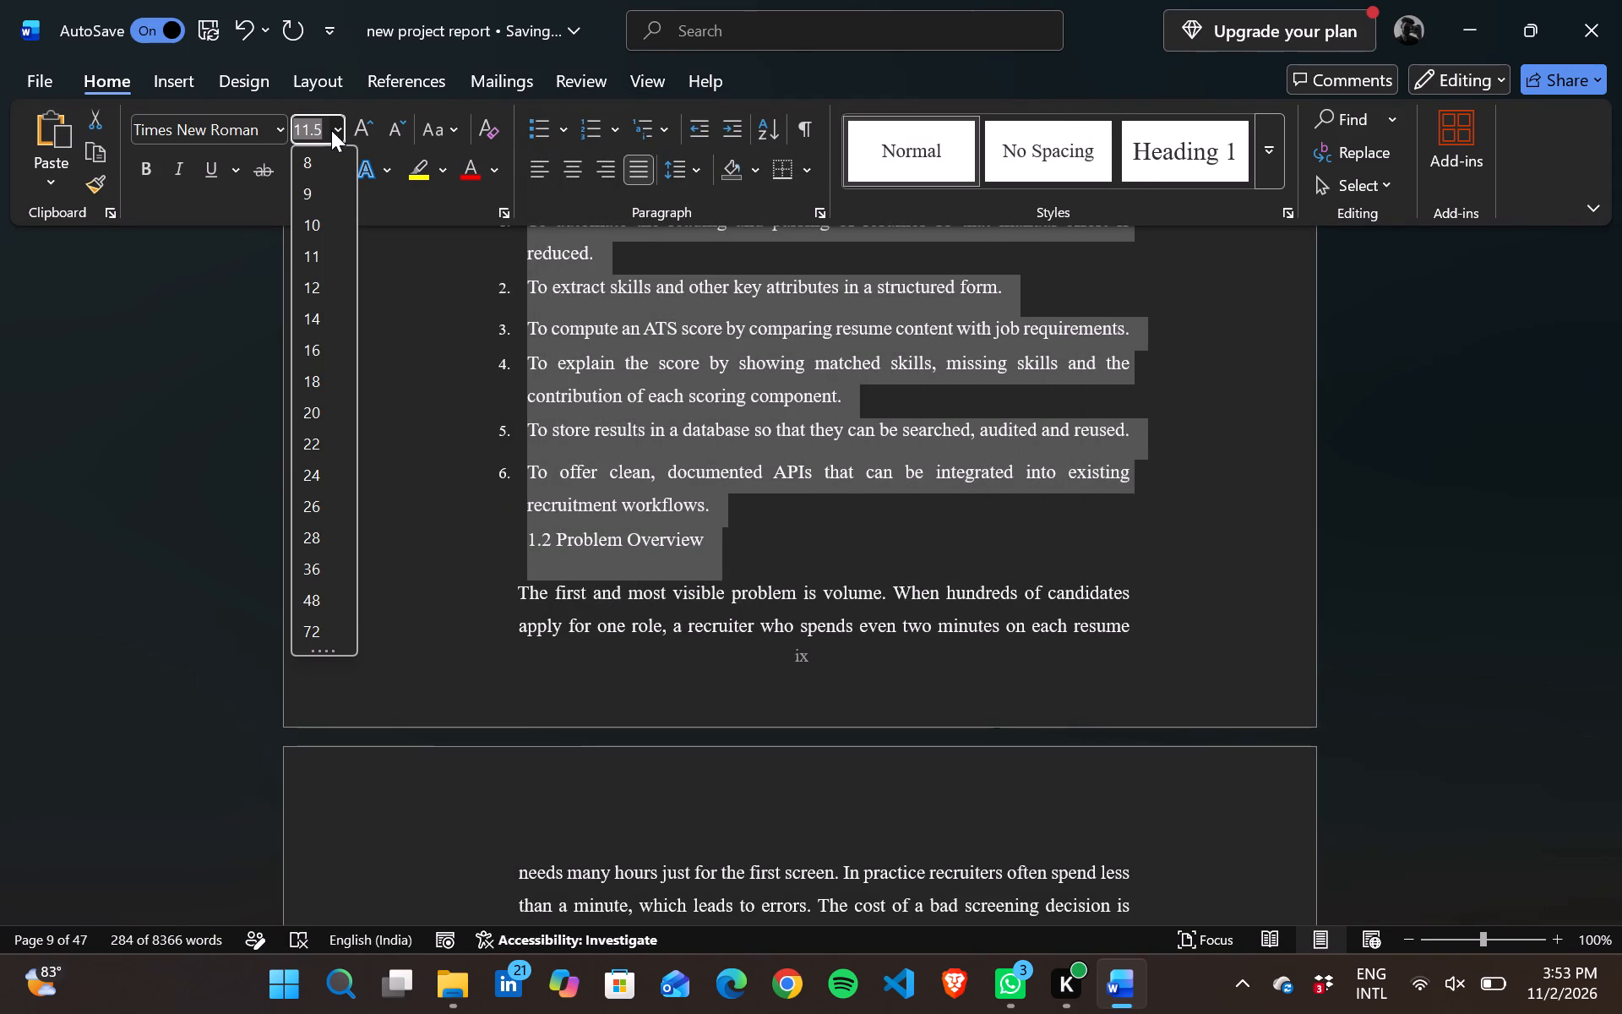
click(306, 288)
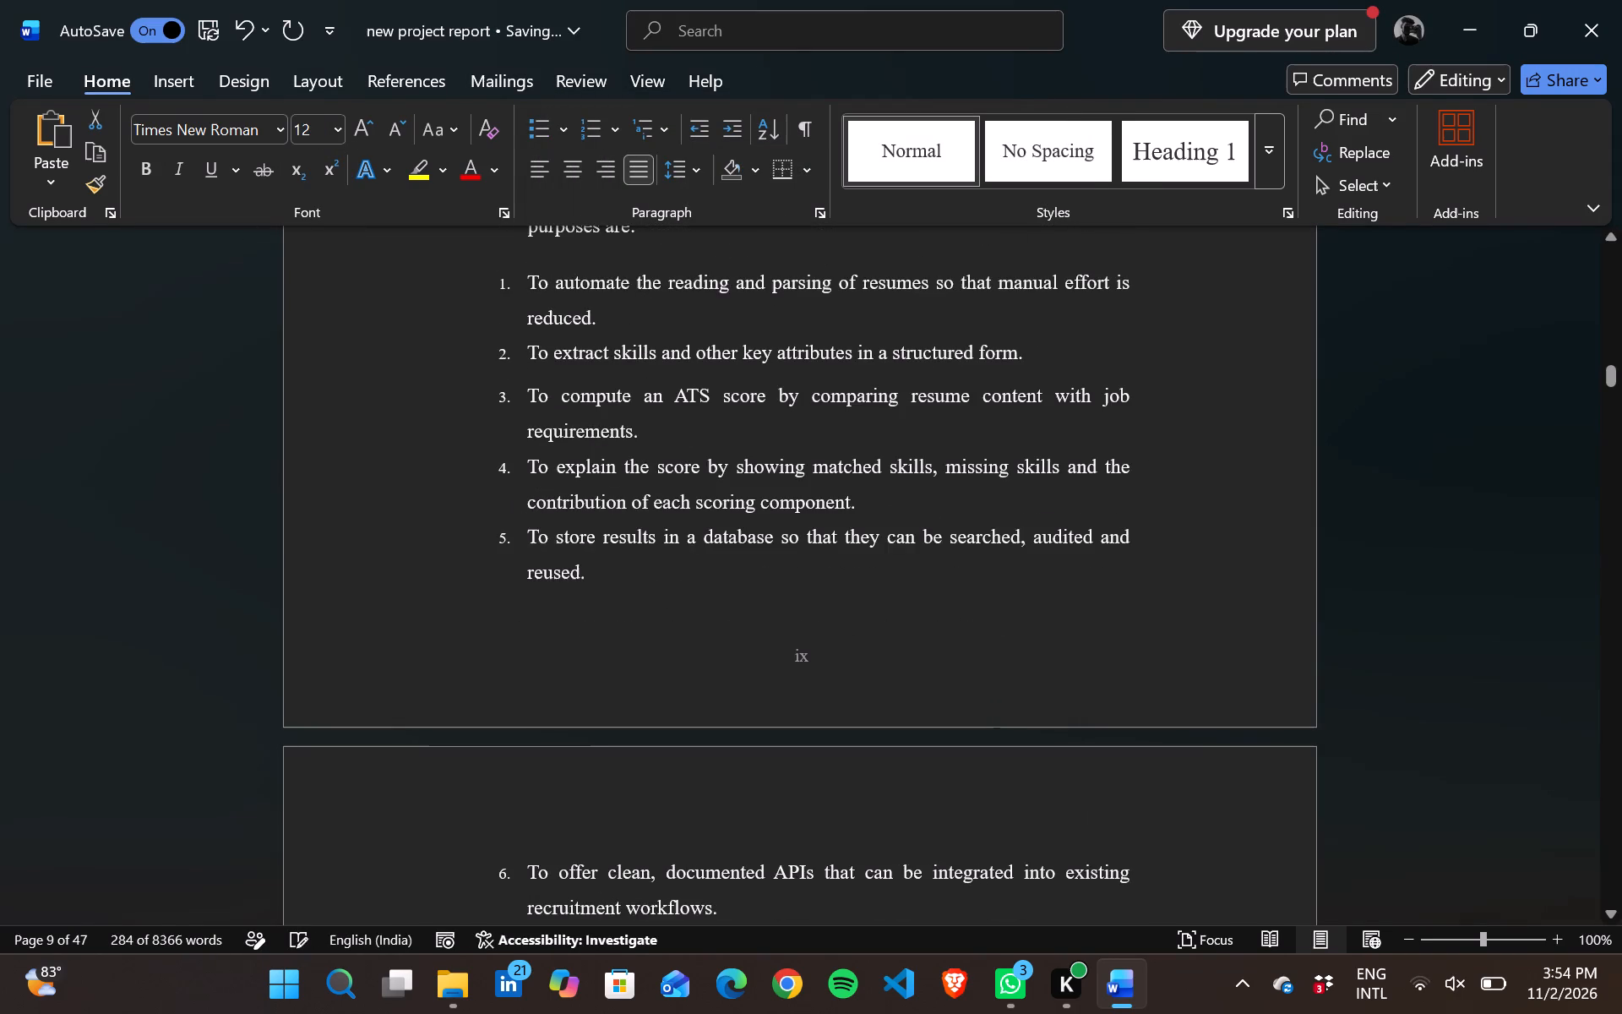
click(851, 643)
Delete the sixth purpose, "To offer clean, documented APIs…", together with its list number from the section 1.1 list.
scroll(995, 627, down, 1)
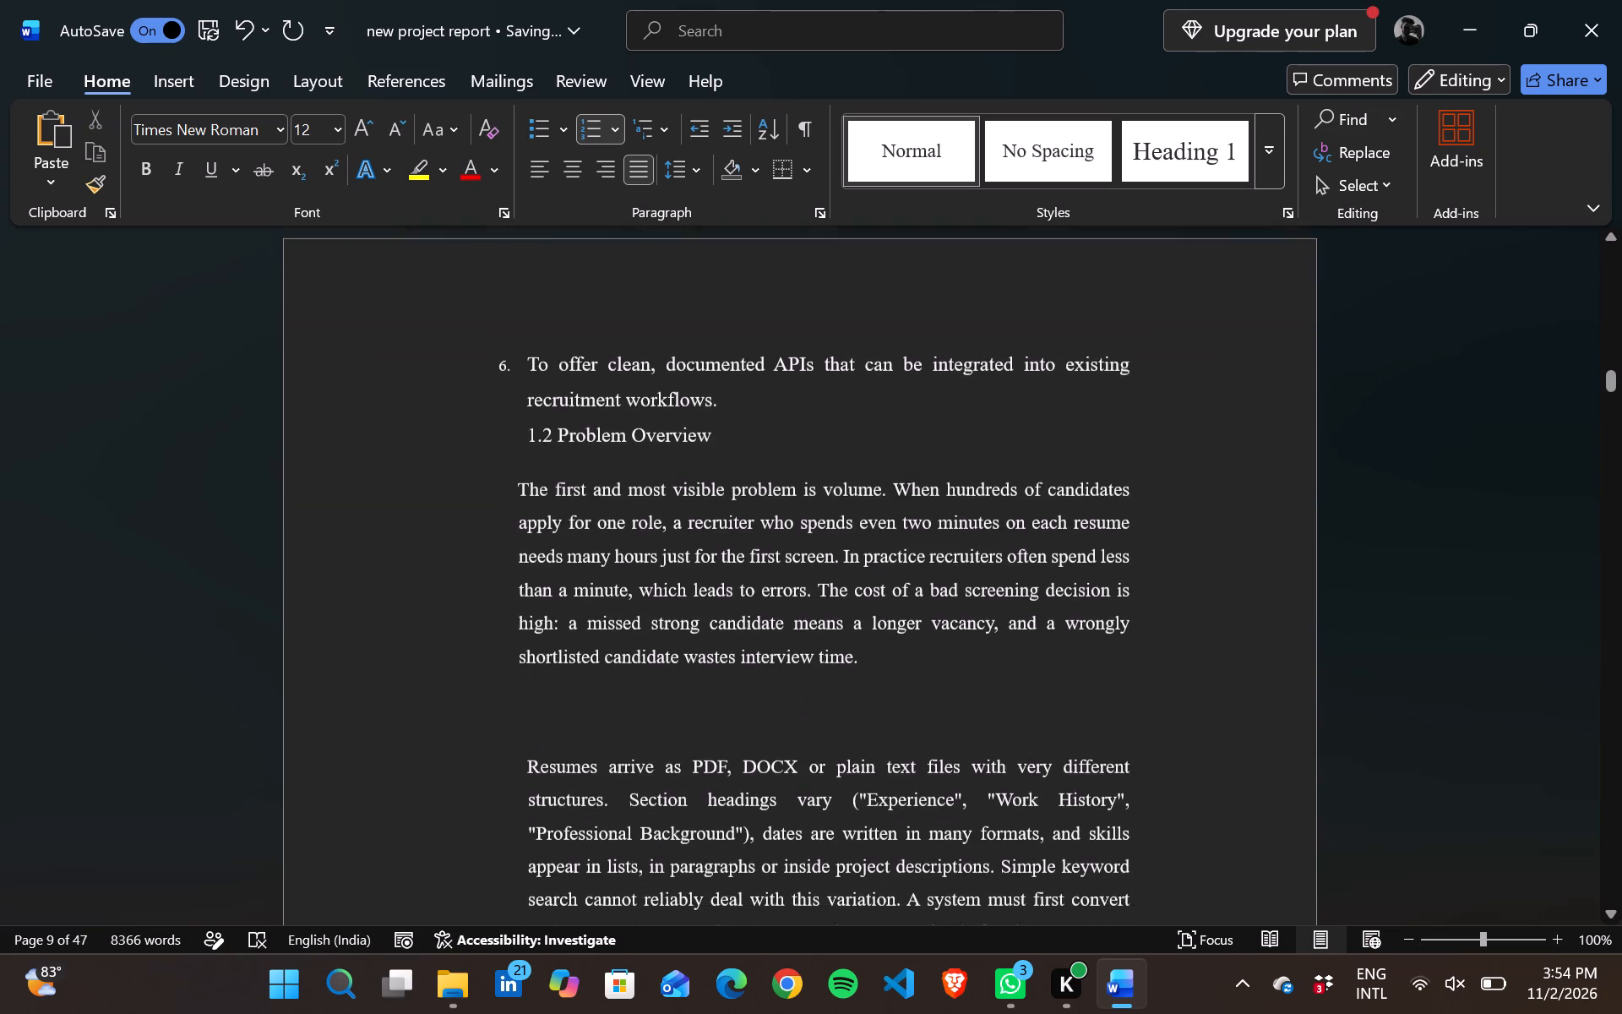
scroll(995, 627, down, 1)
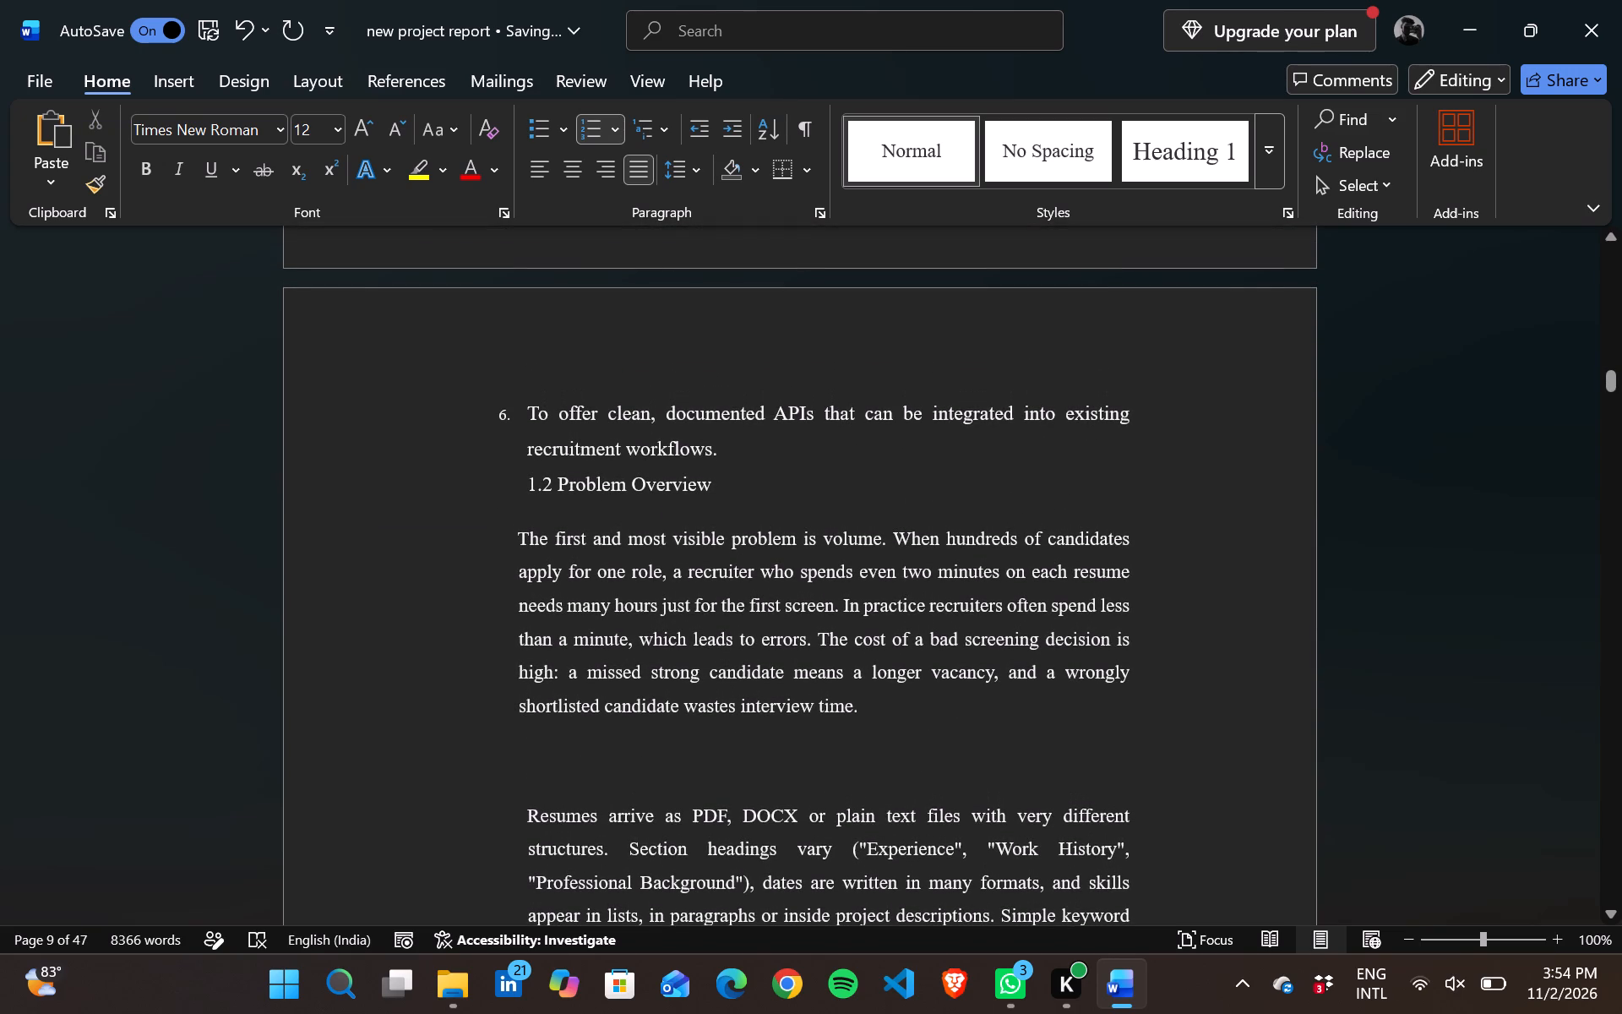
drag(495, 412, 724, 460)
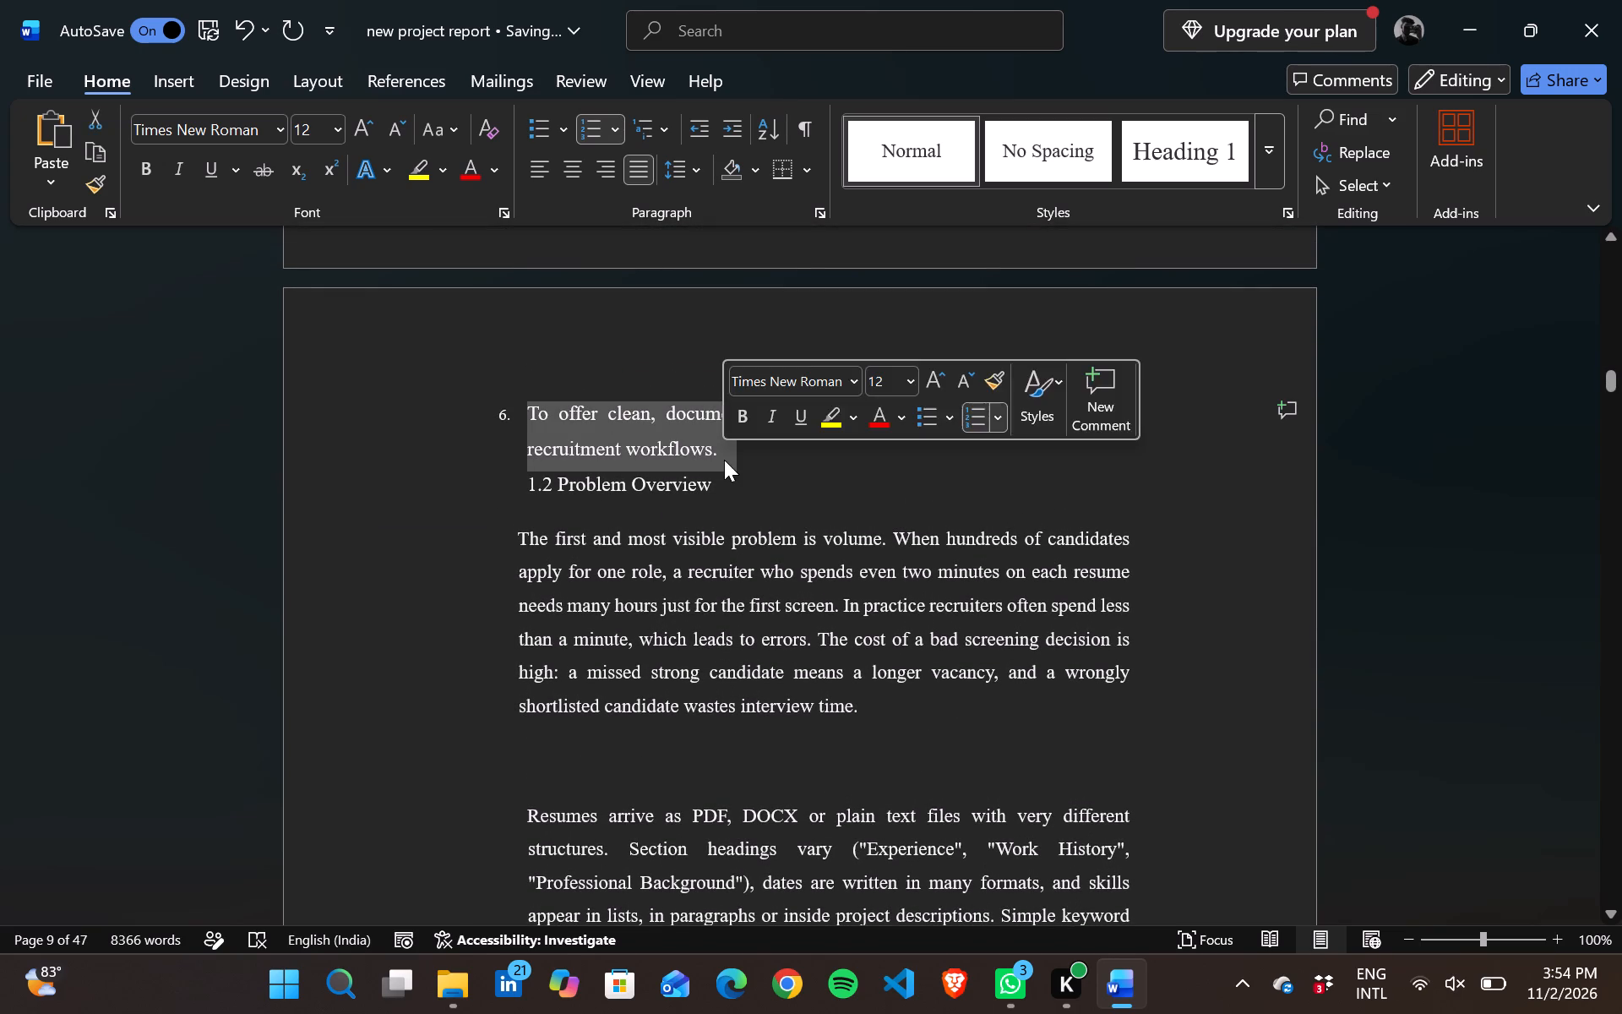
key(space)
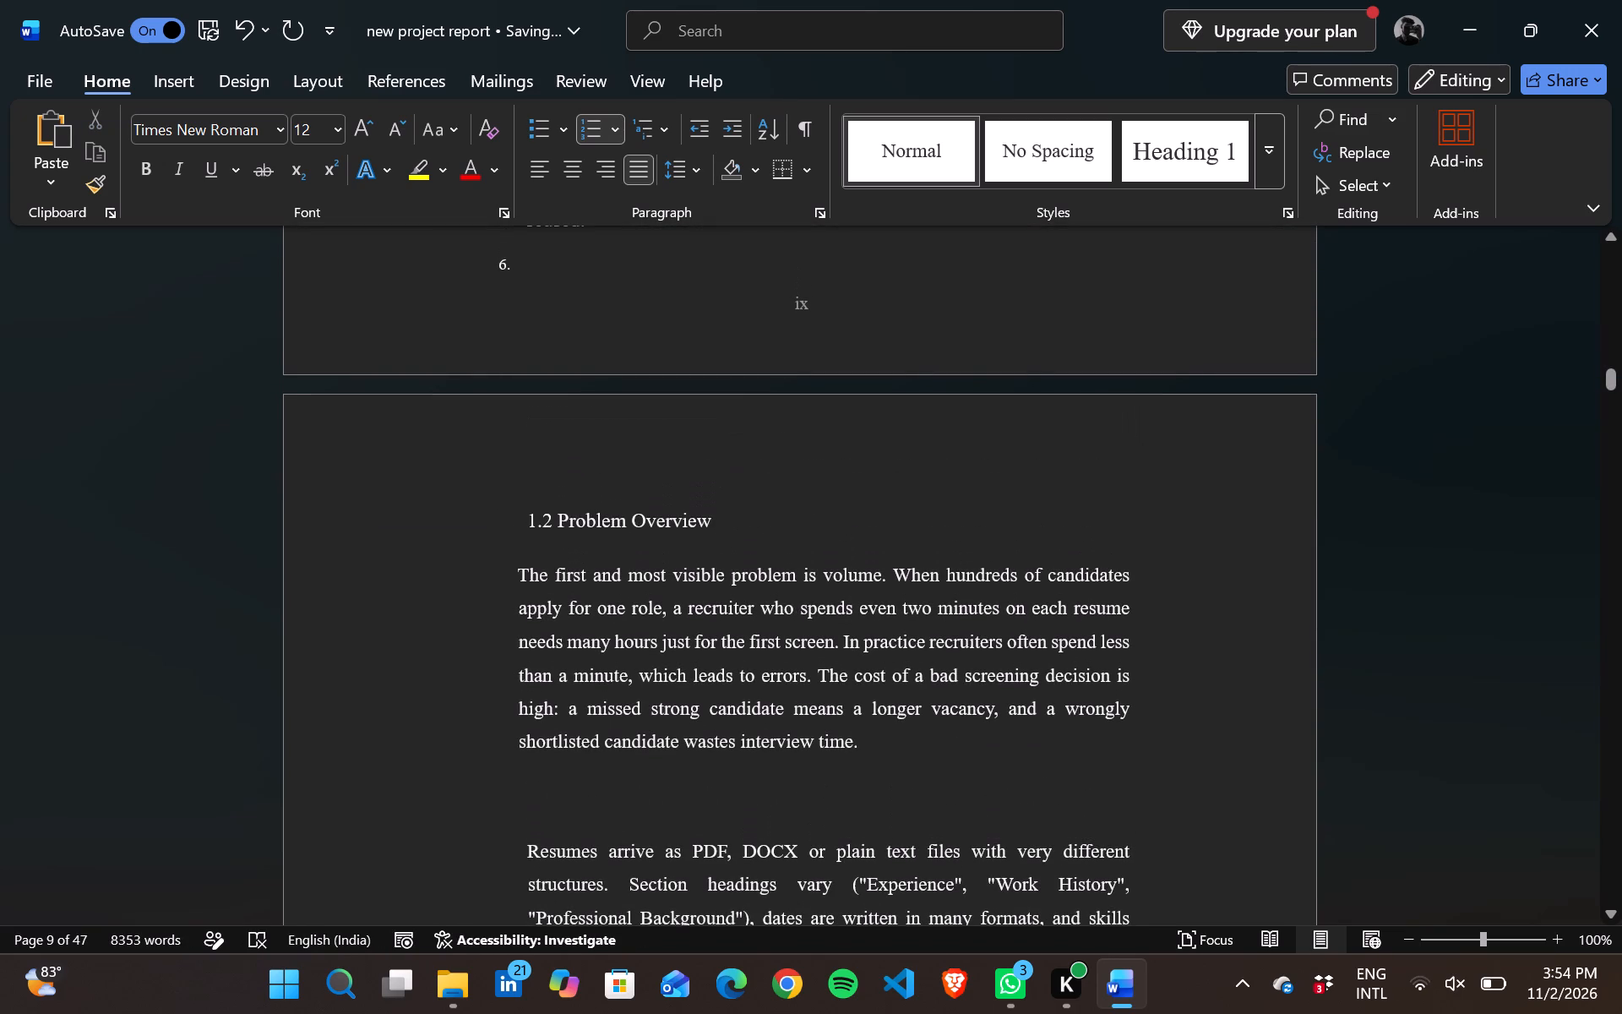
key(BackSpace)
key(BackSpace)
Remove the leftover indent before the "1.2 Problem Overview" heading and realign it with the body text using leading spaces.
key(Down)
key(BackSpace)
key(space)
key(space)
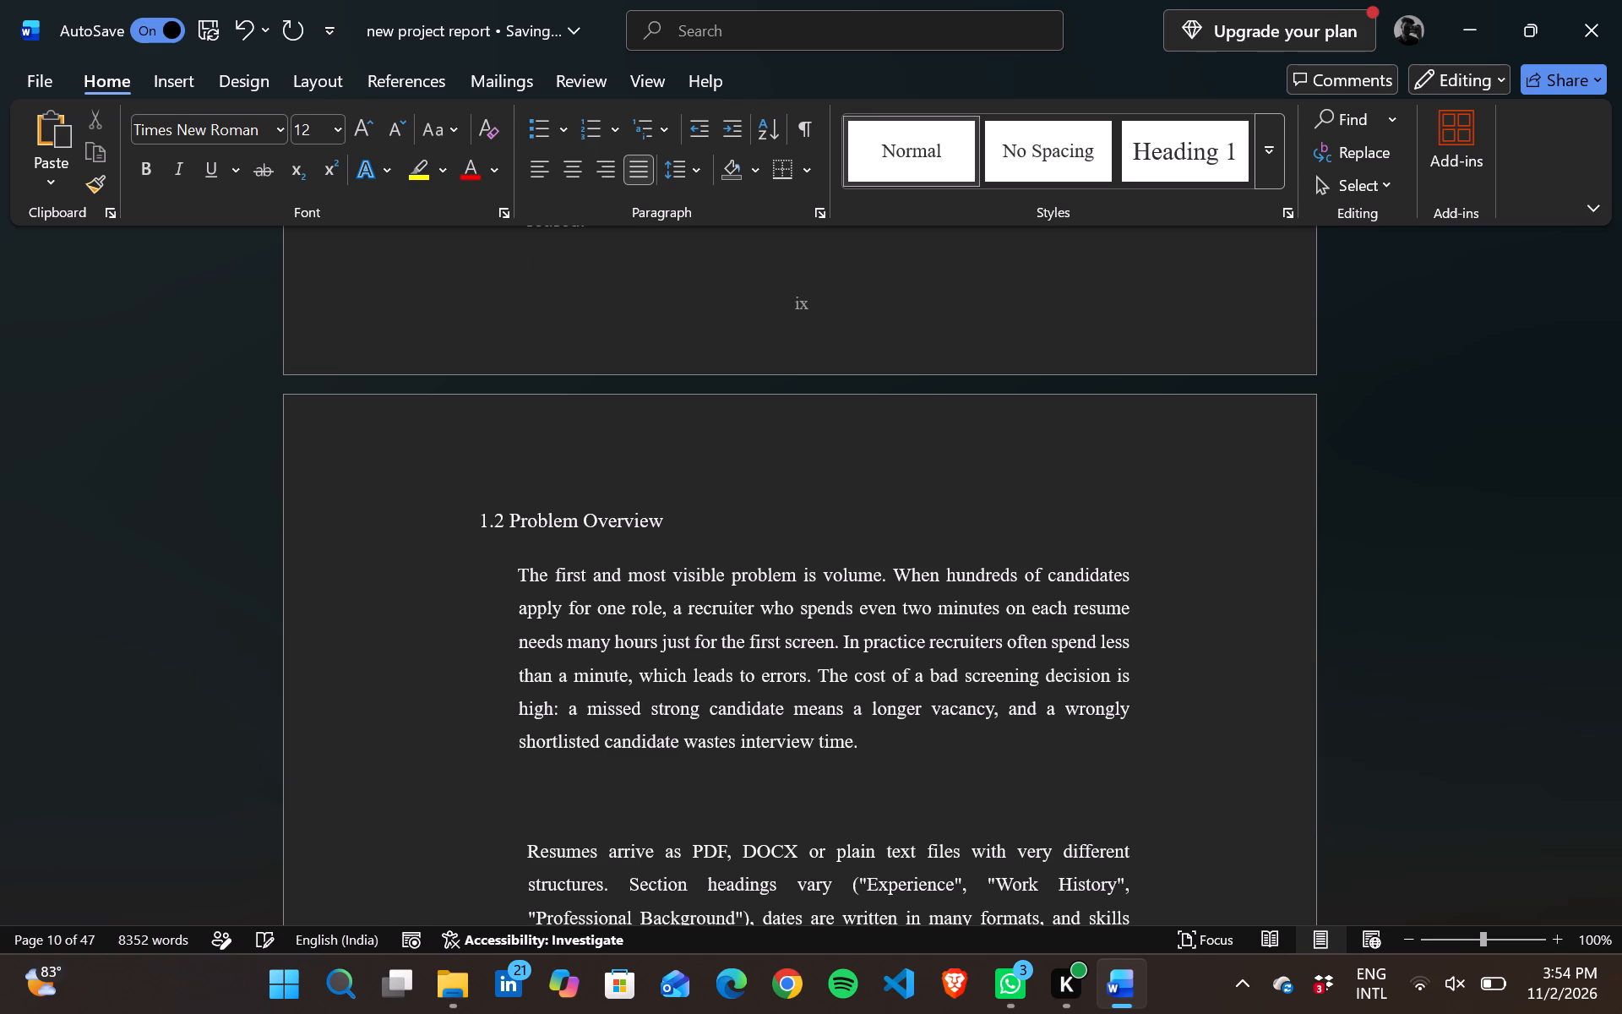
key(space)
key(space)
key(space)
key(space)
key(space)
key(space)
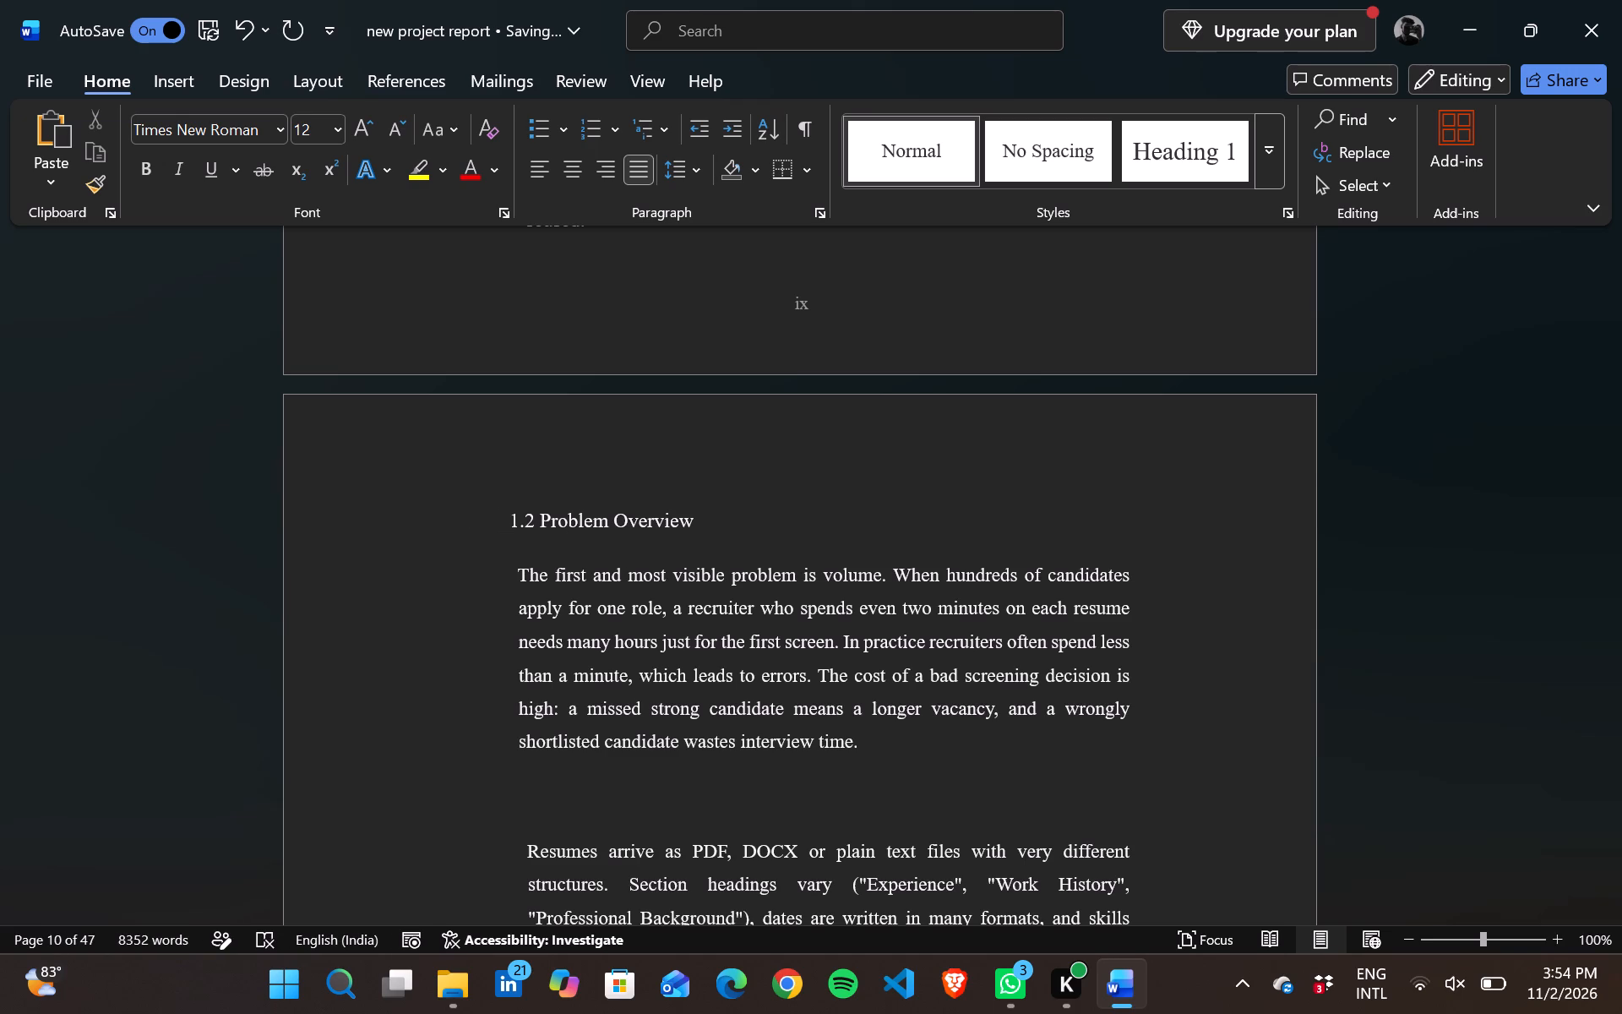
key(space)
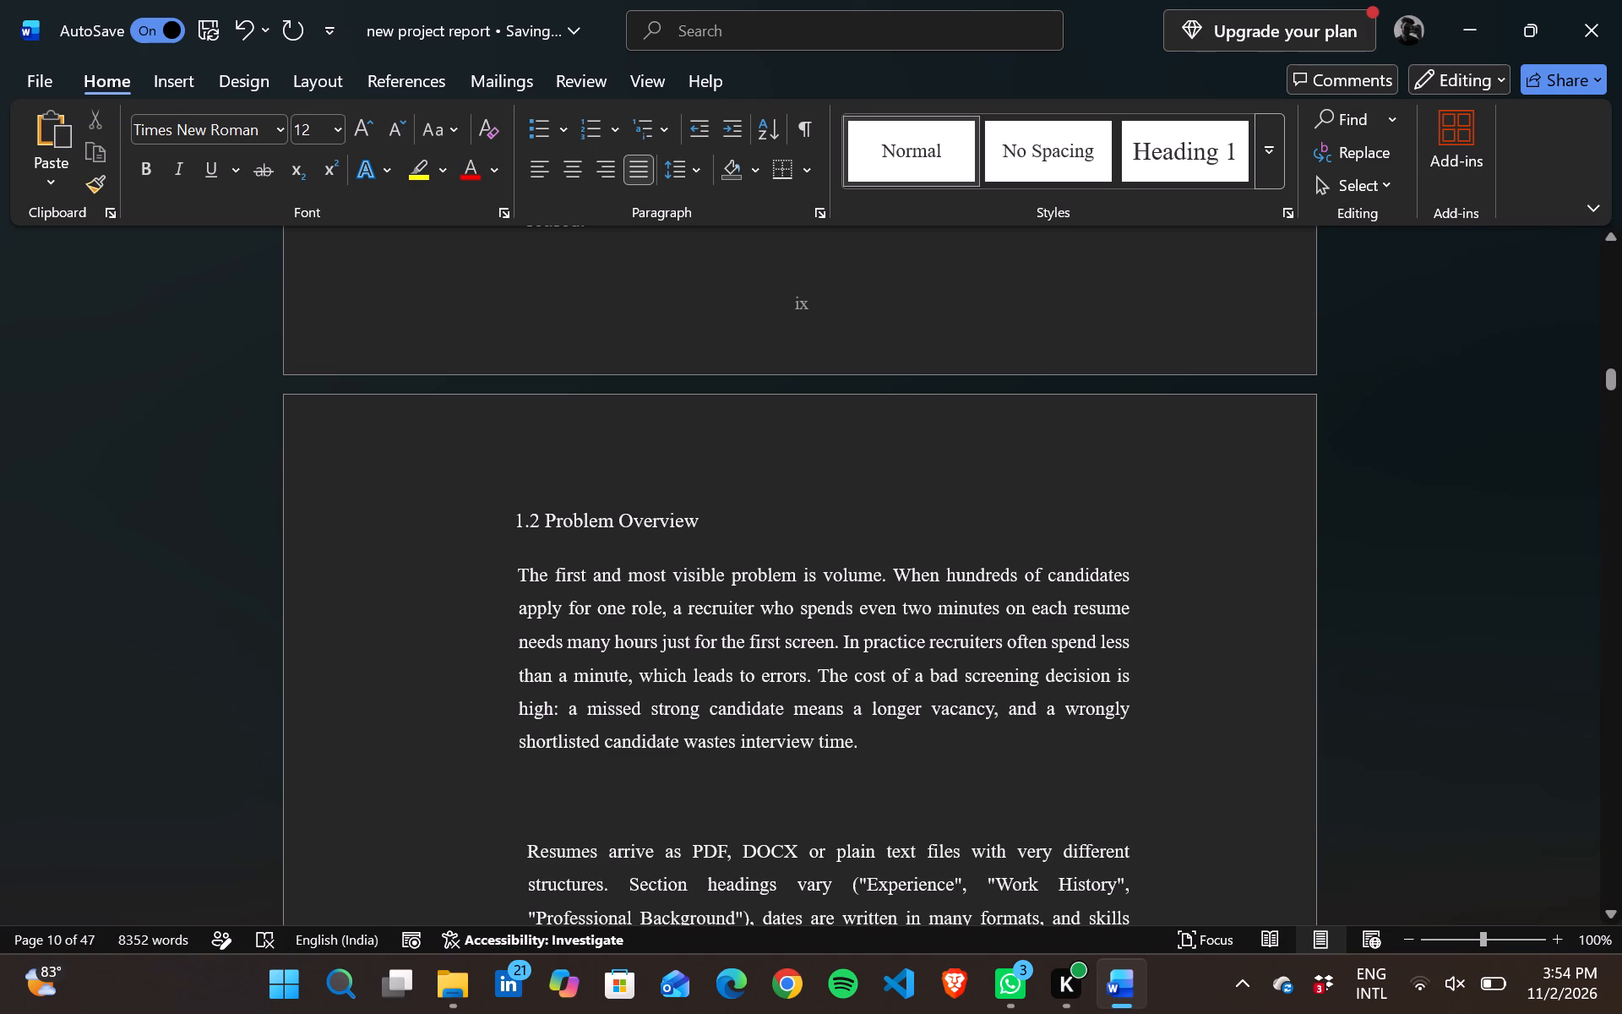
Remove the blank line between the first and second paragraphs of section 1.2.
drag(505, 515, 650, 802)
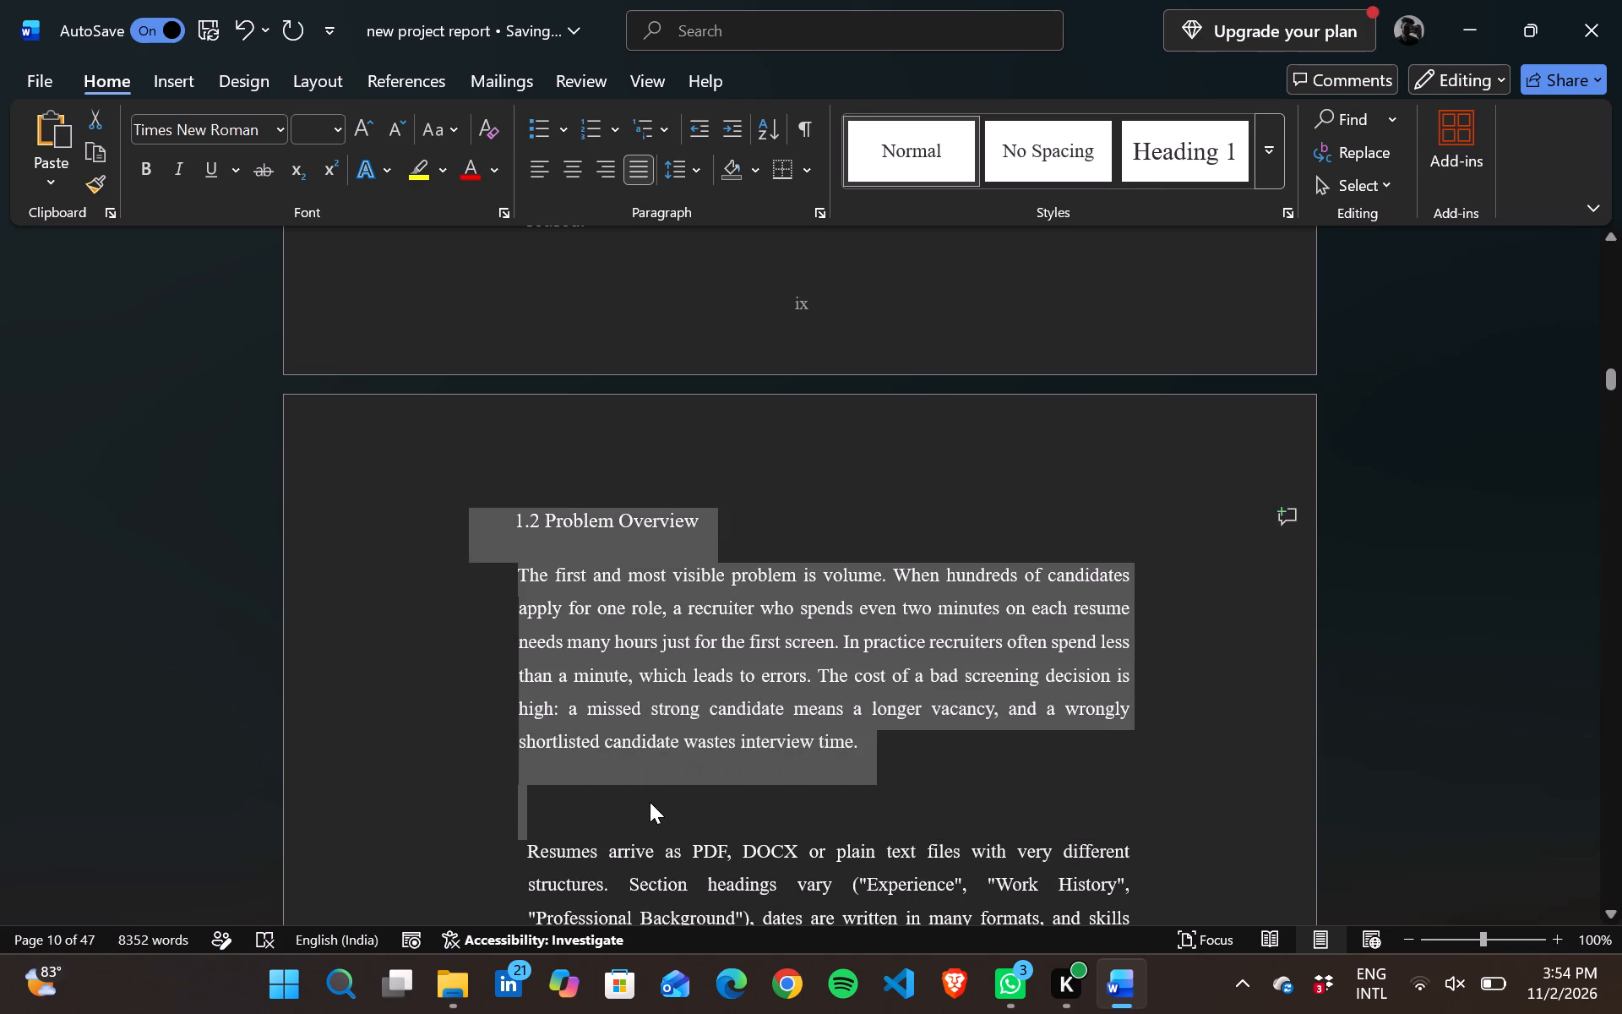
click(650, 802)
click(650, 802)
key(BackSpace)
key(BackSpace)
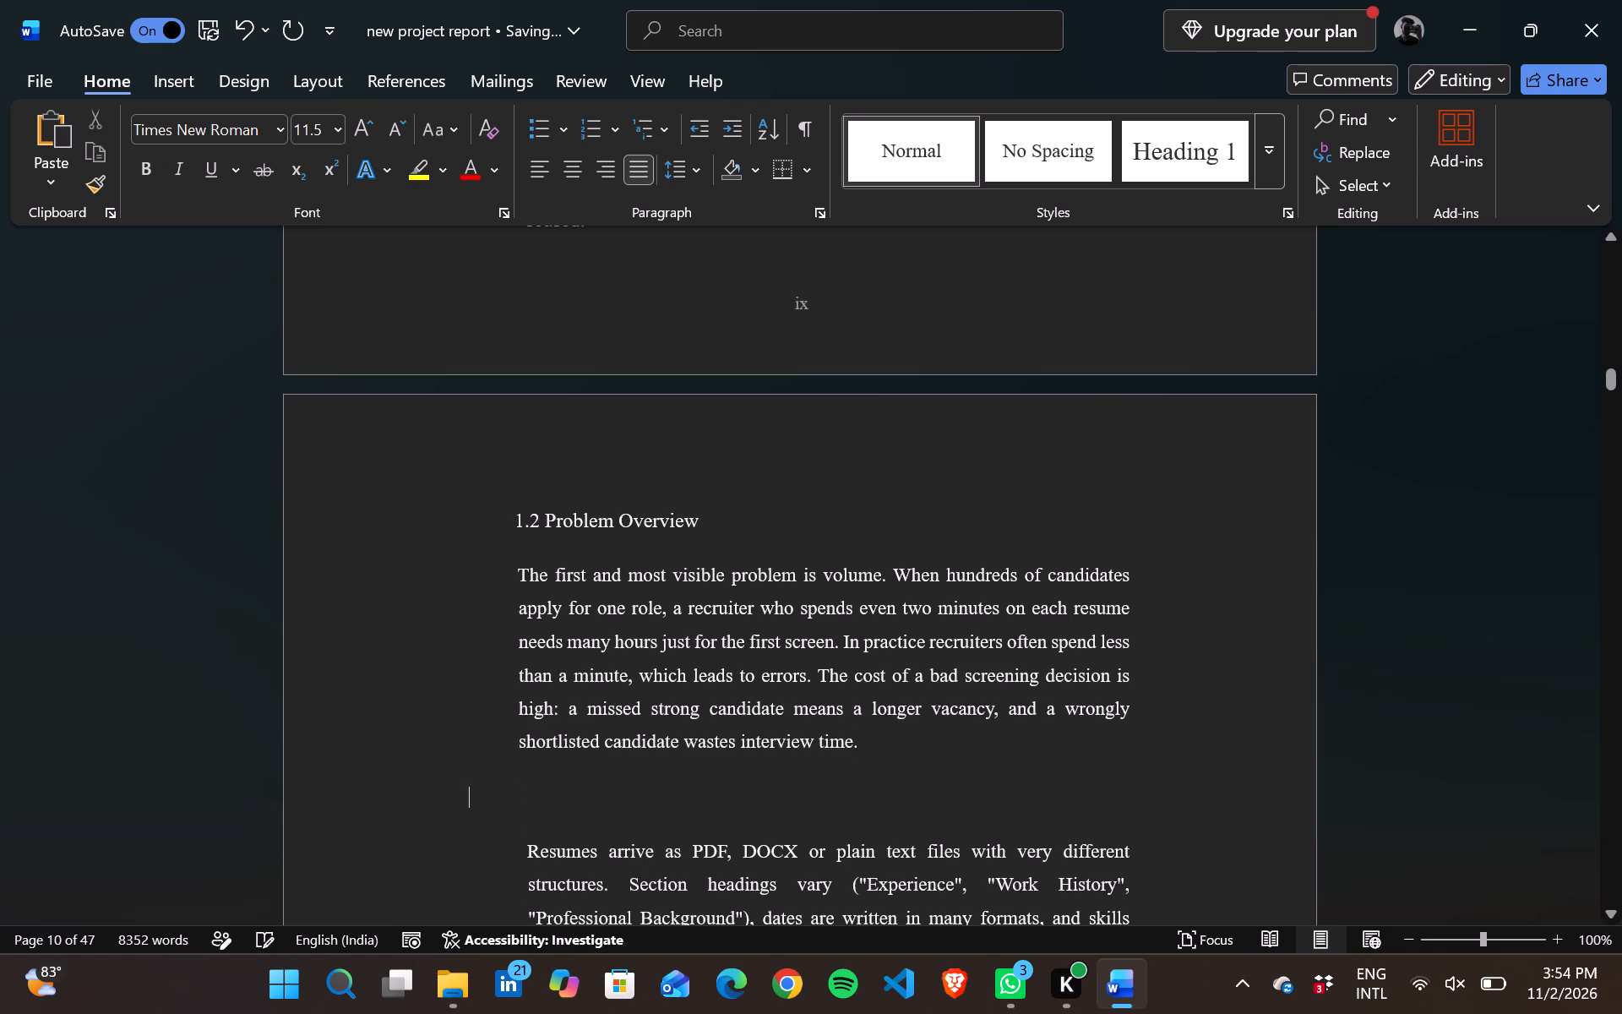
key(BackSpace)
Review the layout and formatting from section 1.2 back to the start of the Introduction chapter.
scroll(650, 802, down, 1)
scroll(650, 802, up, 1)
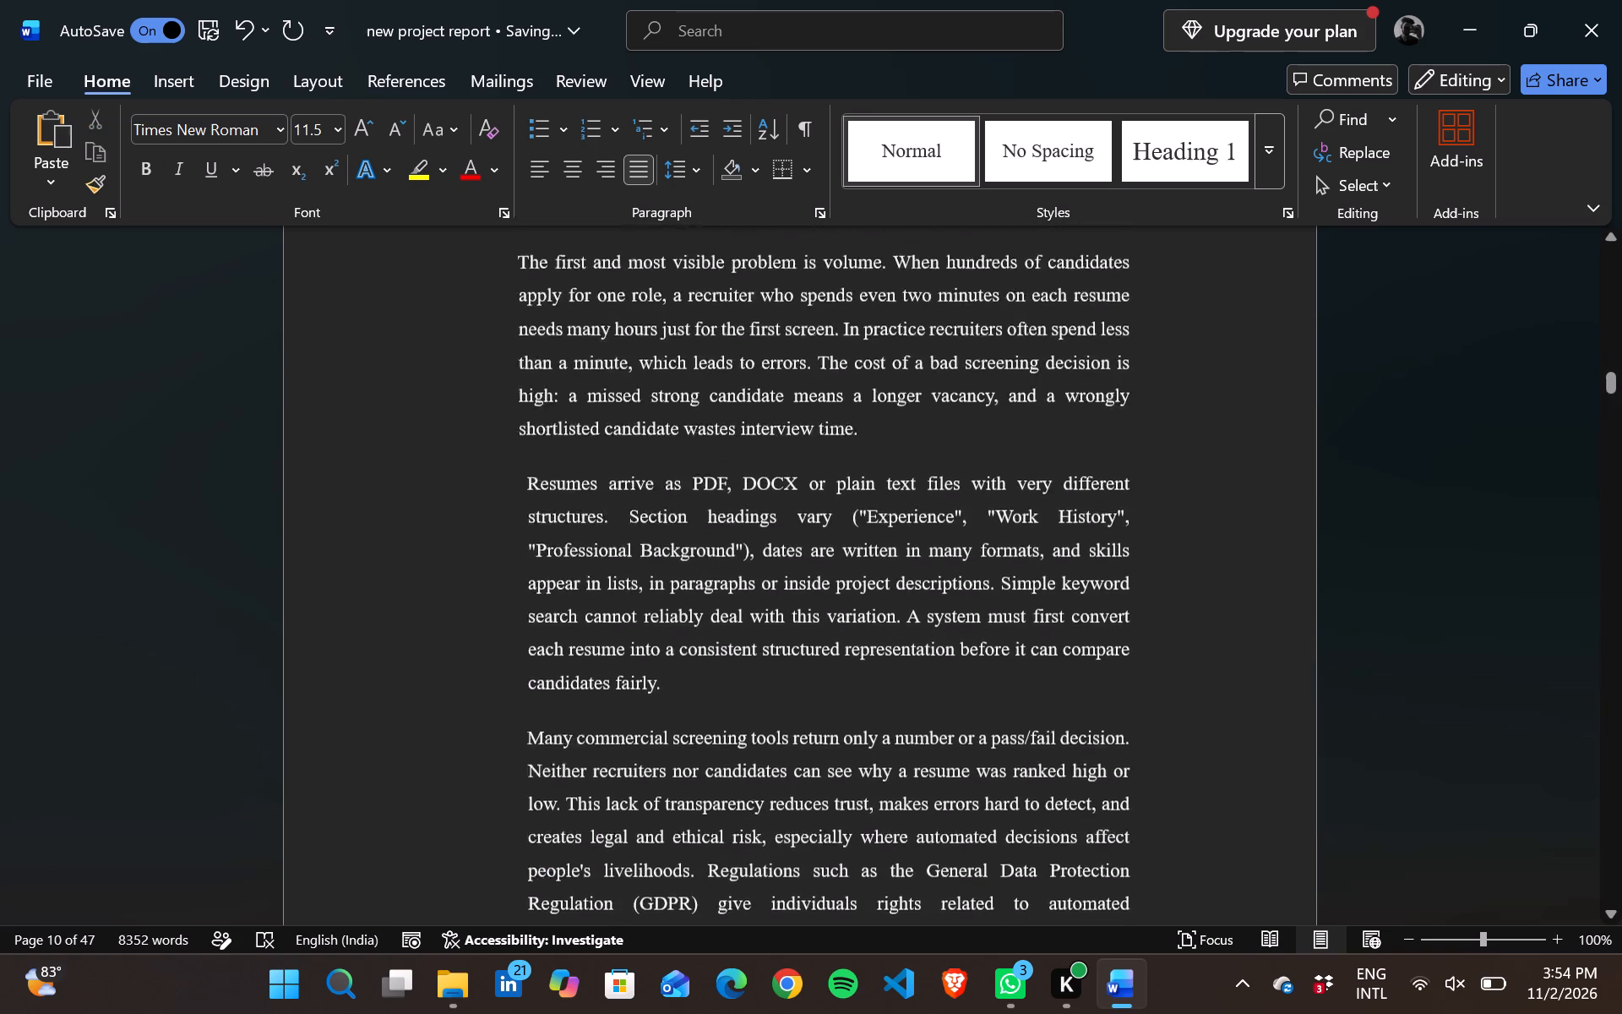
scroll(650, 802, up, 1)
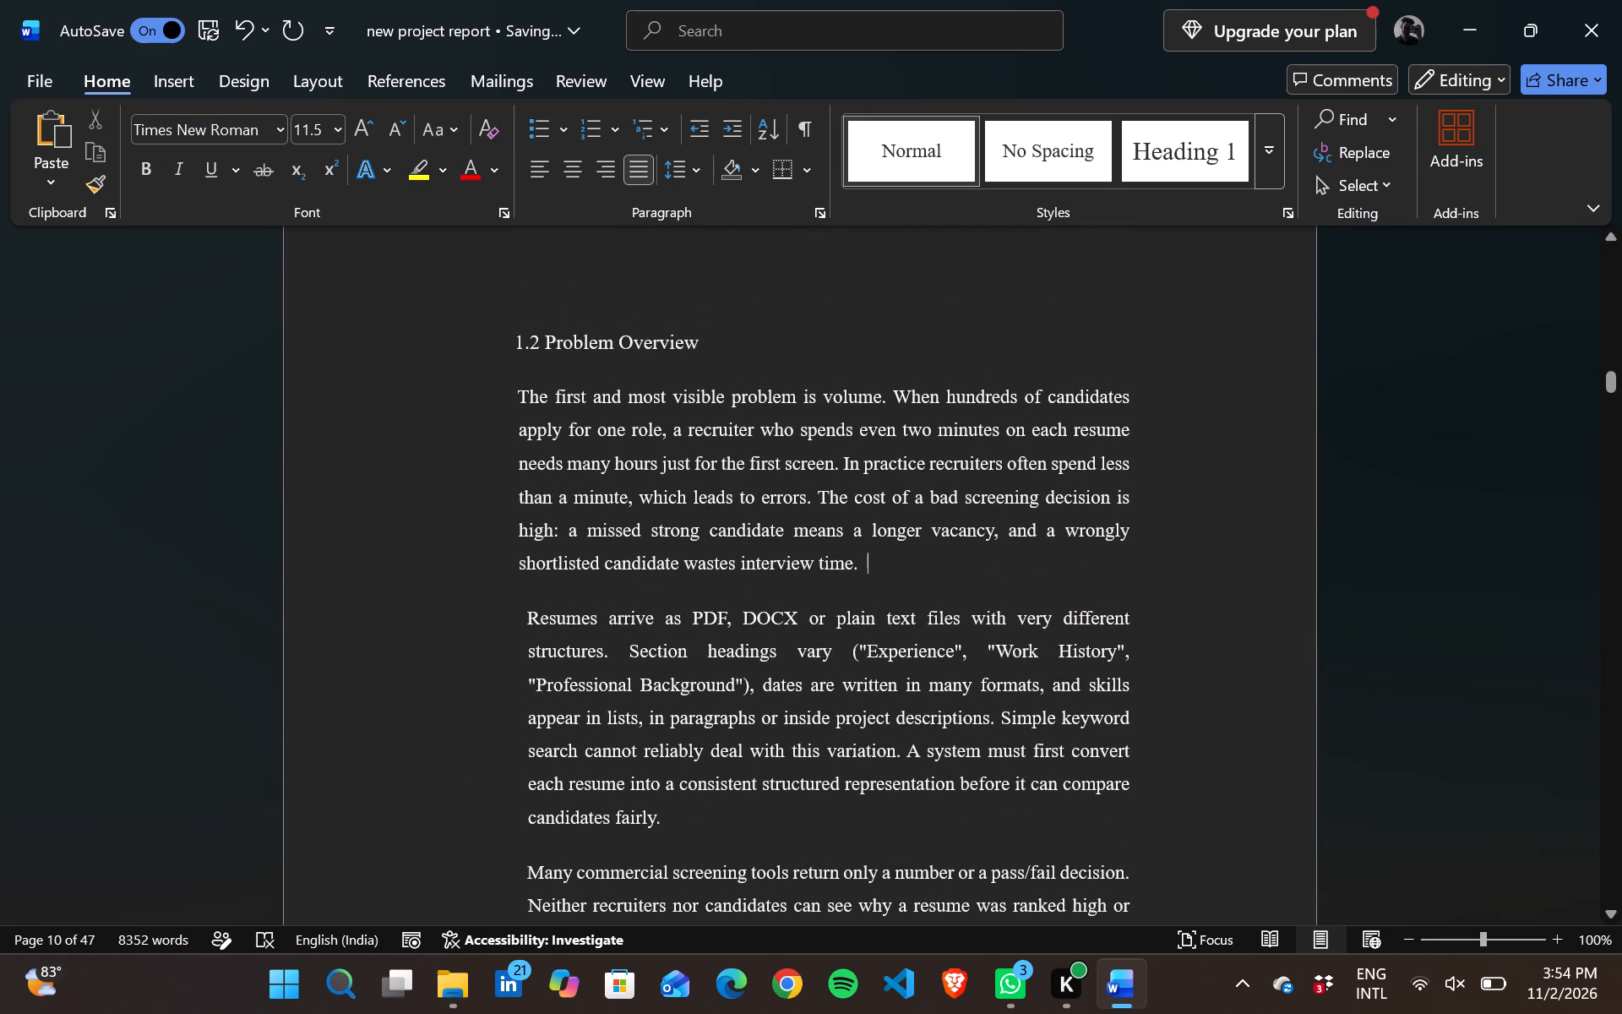
drag(514, 342, 683, 539)
click(683, 539)
scroll(436, 524, up, 1)
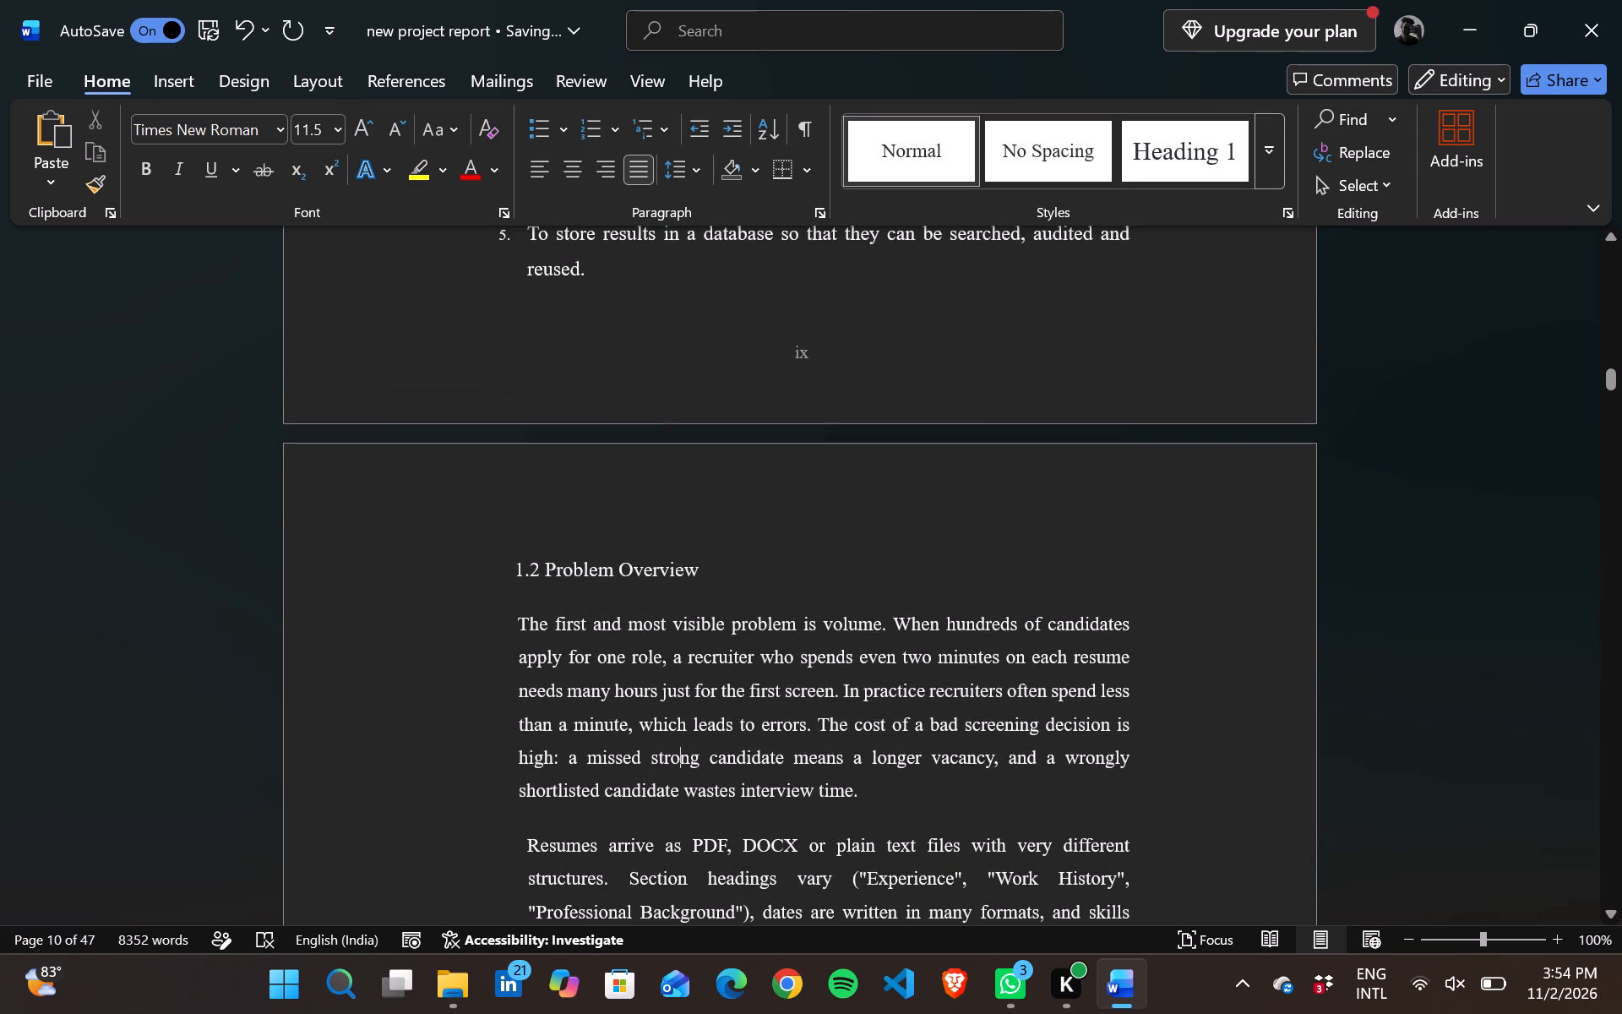
scroll(436, 524, up, 2)
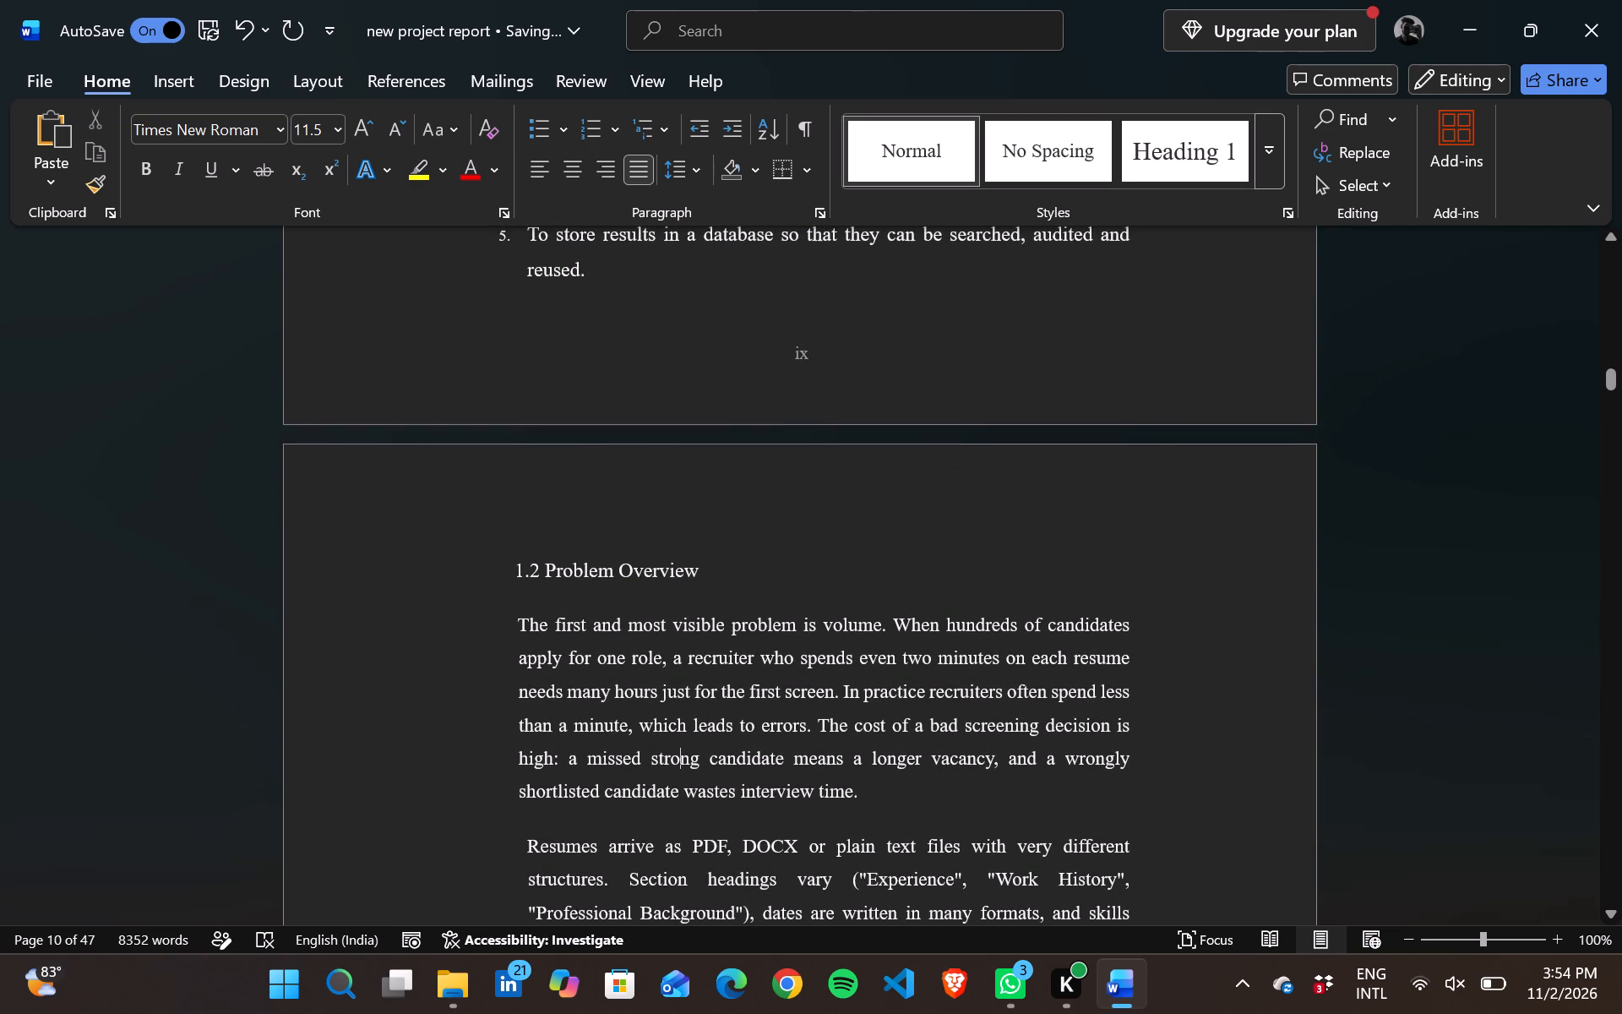
scroll(436, 524, up, 1)
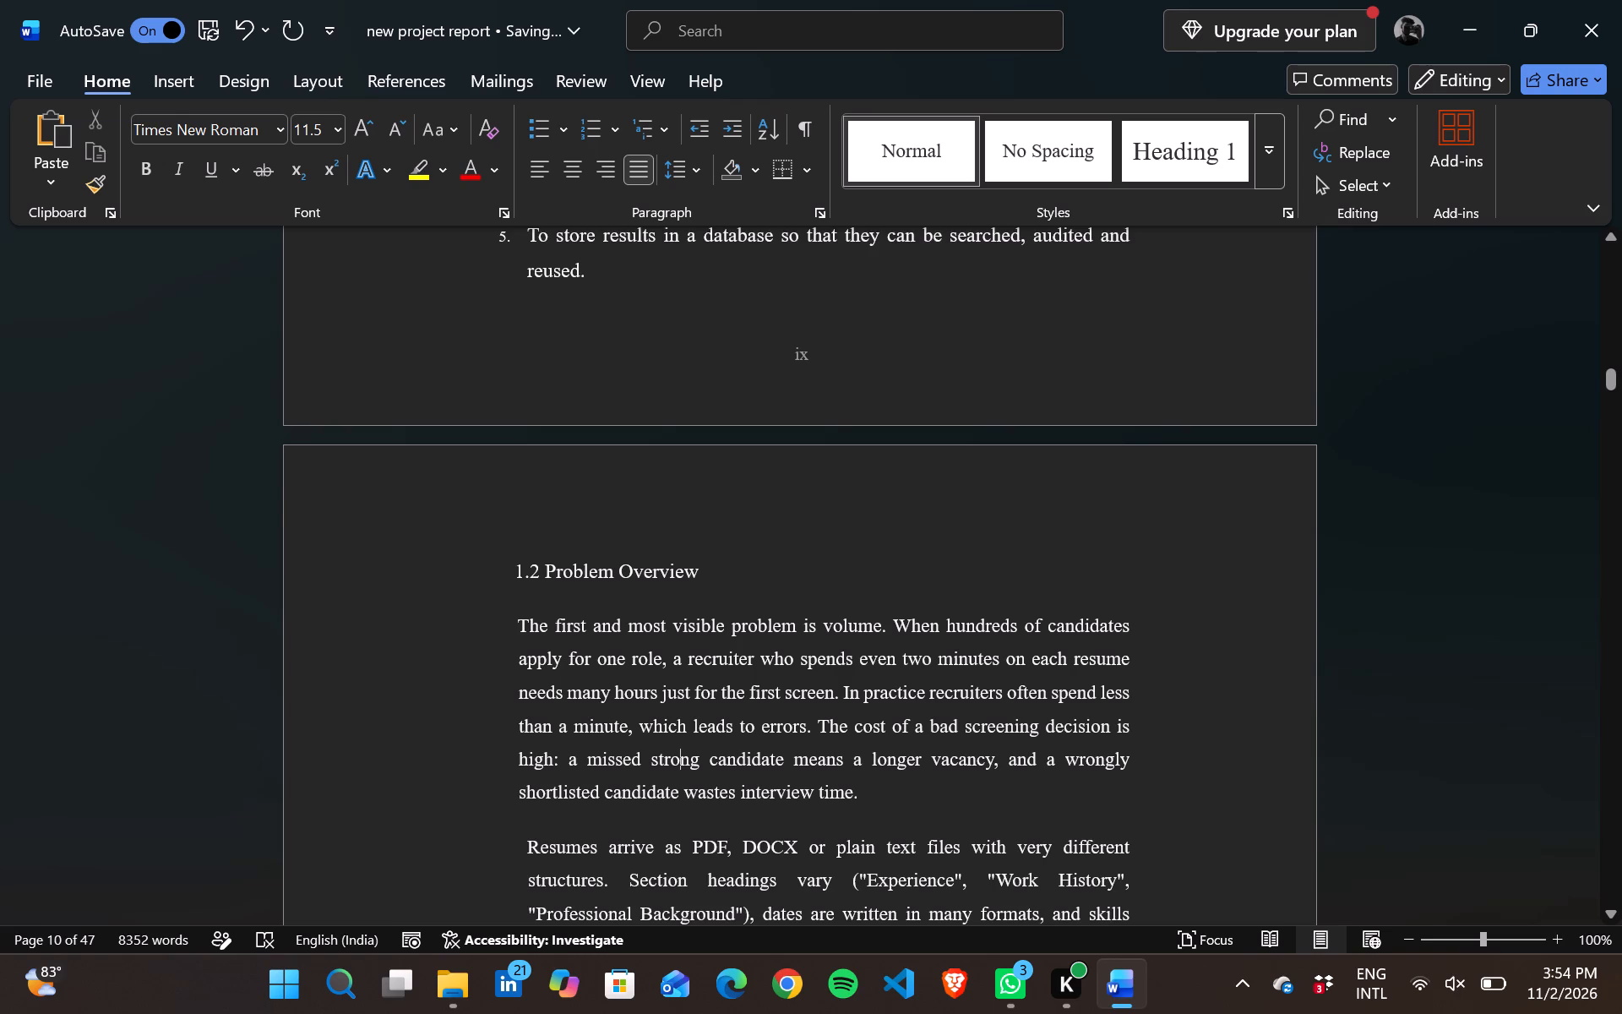
scroll(634, 571, up, 3)
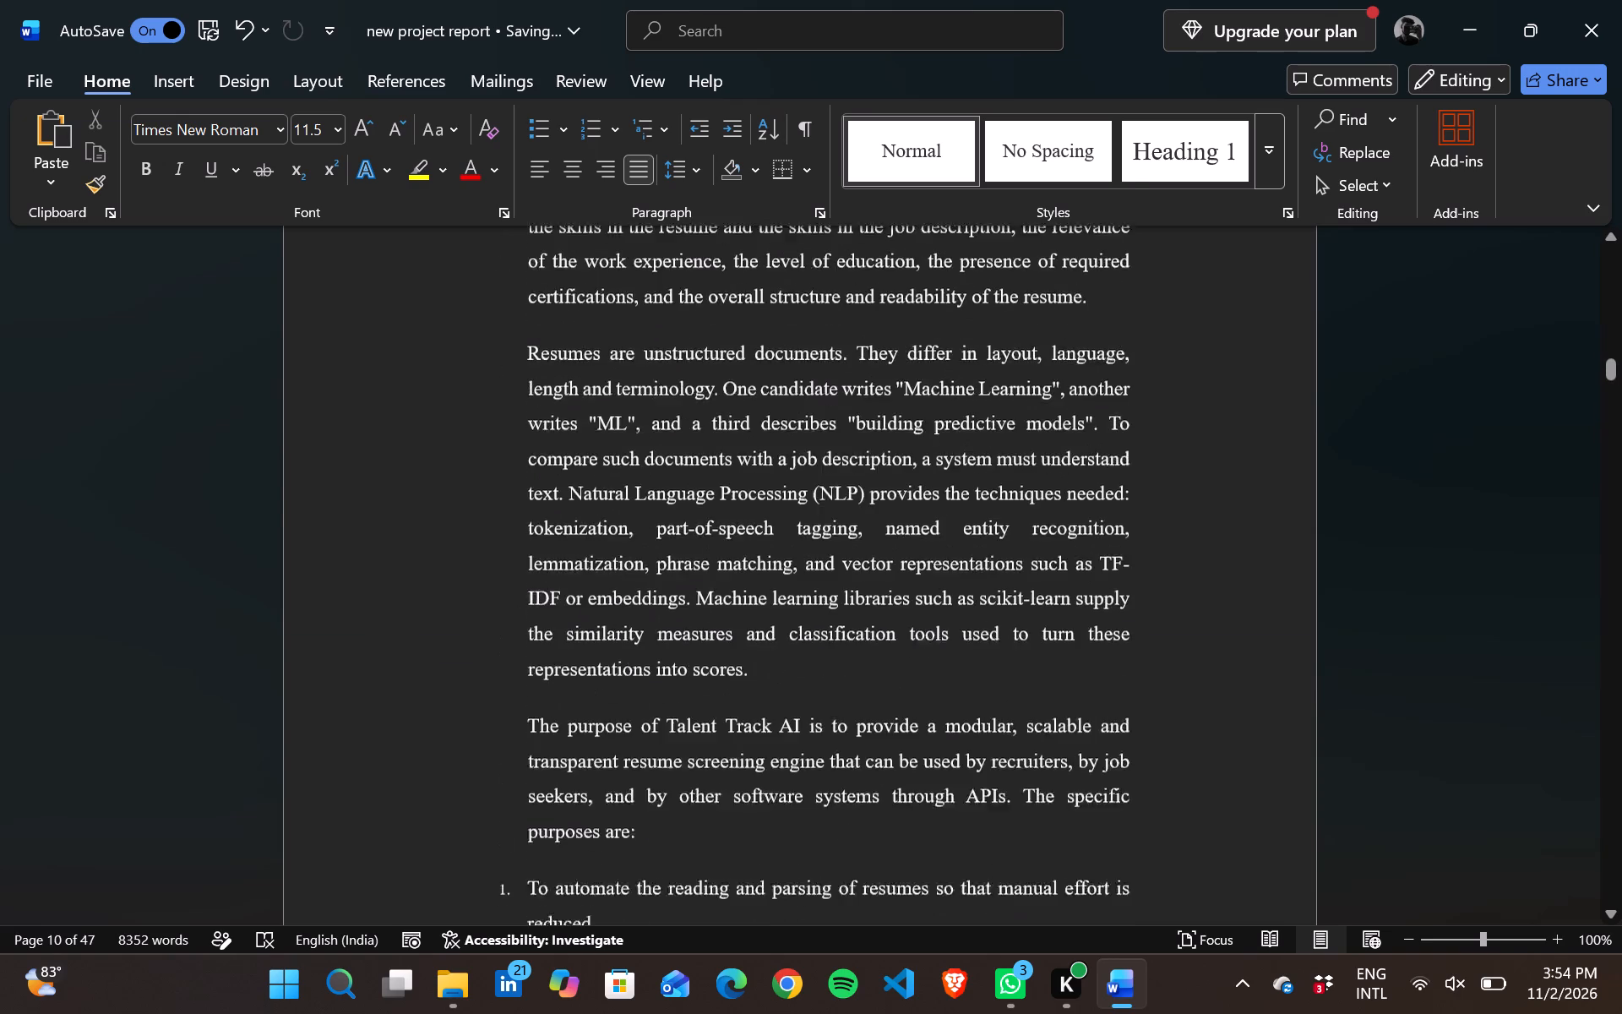
scroll(634, 624, up, 4)
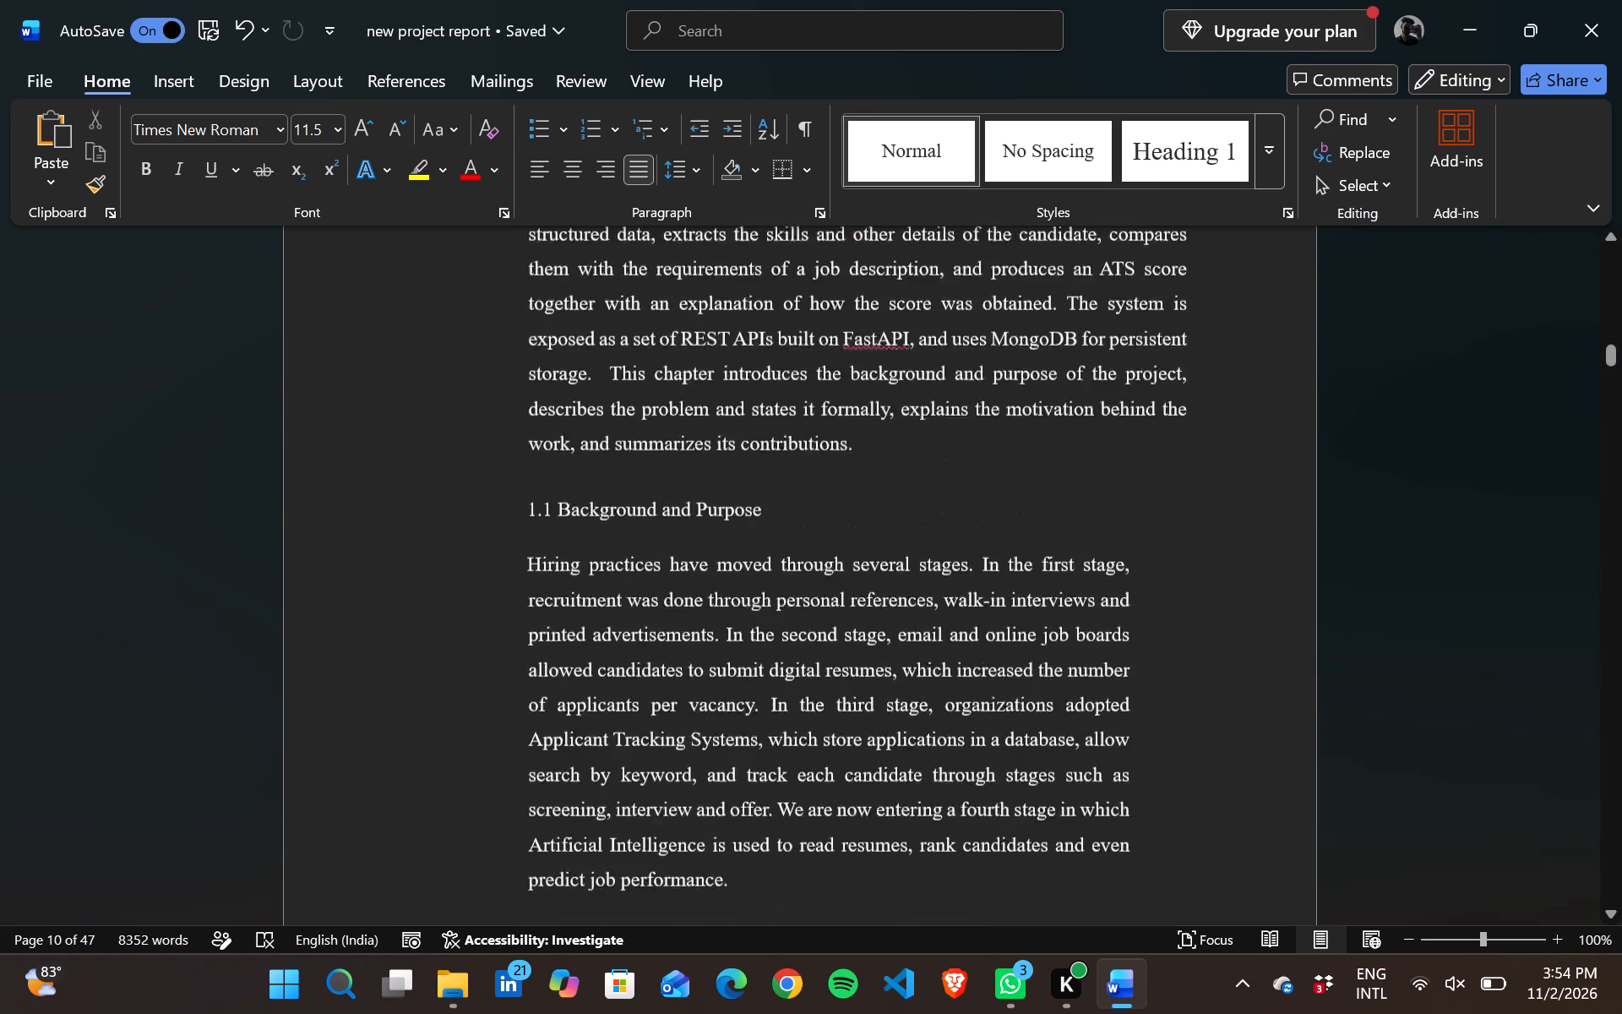
scroll(634, 624, up, 6)
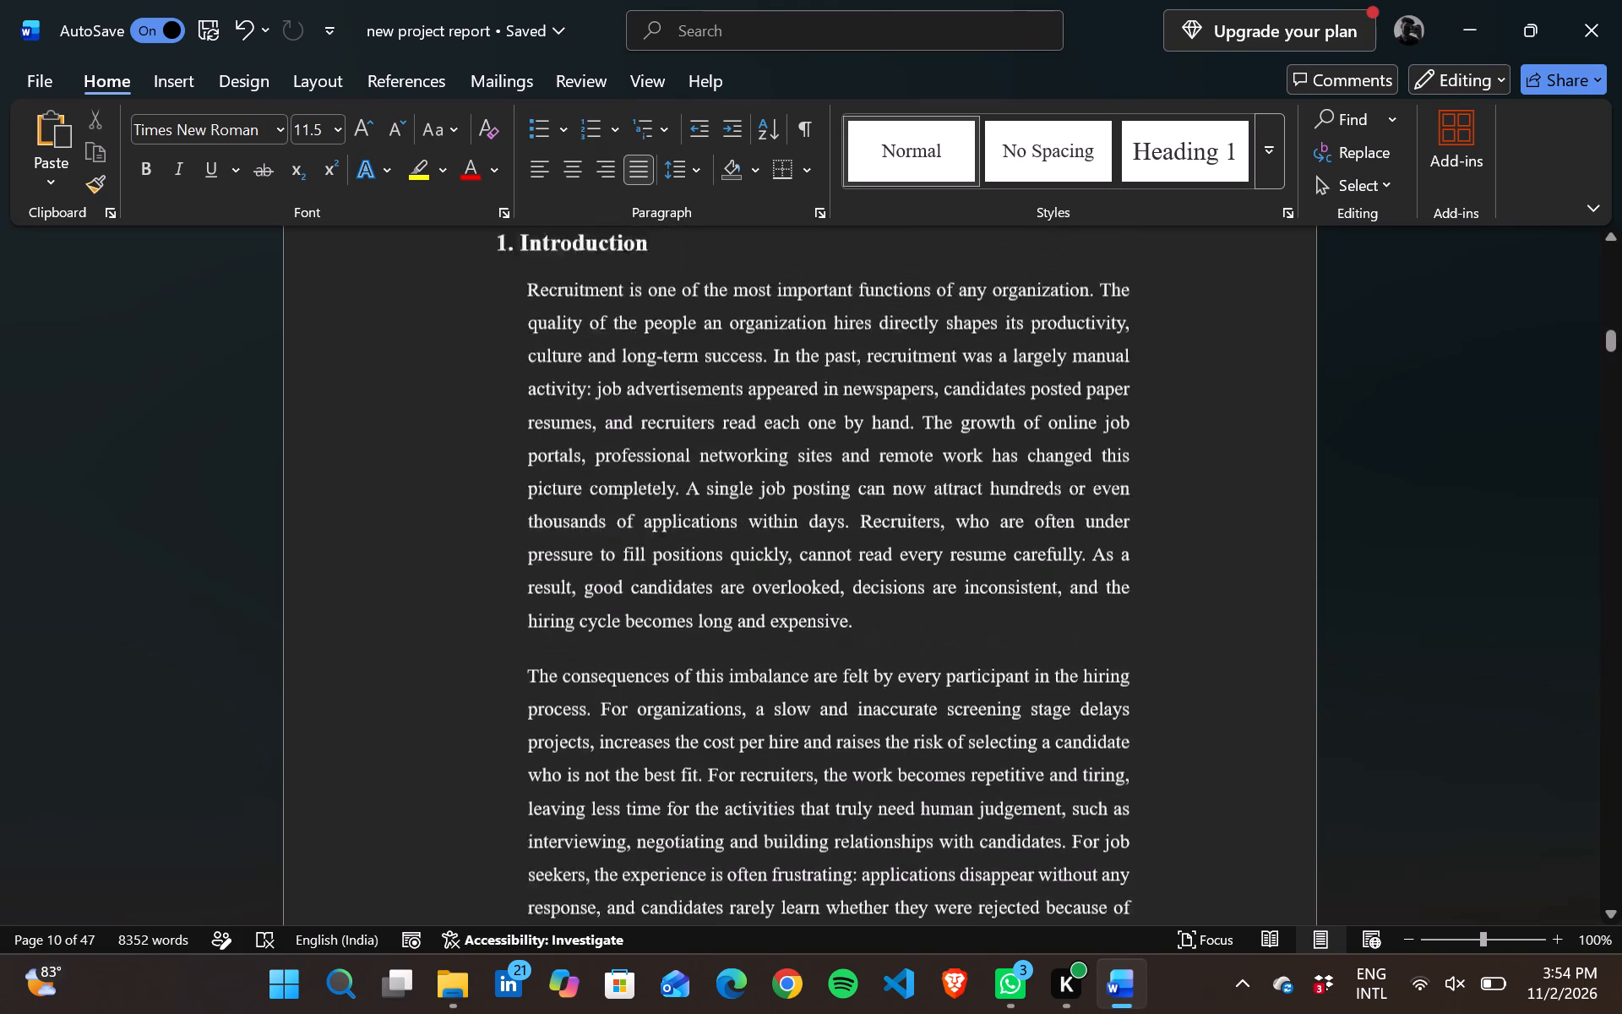
Set the font size of the "1.1 Background and Purpose" heading to 14.
scroll(634, 624, down, 5)
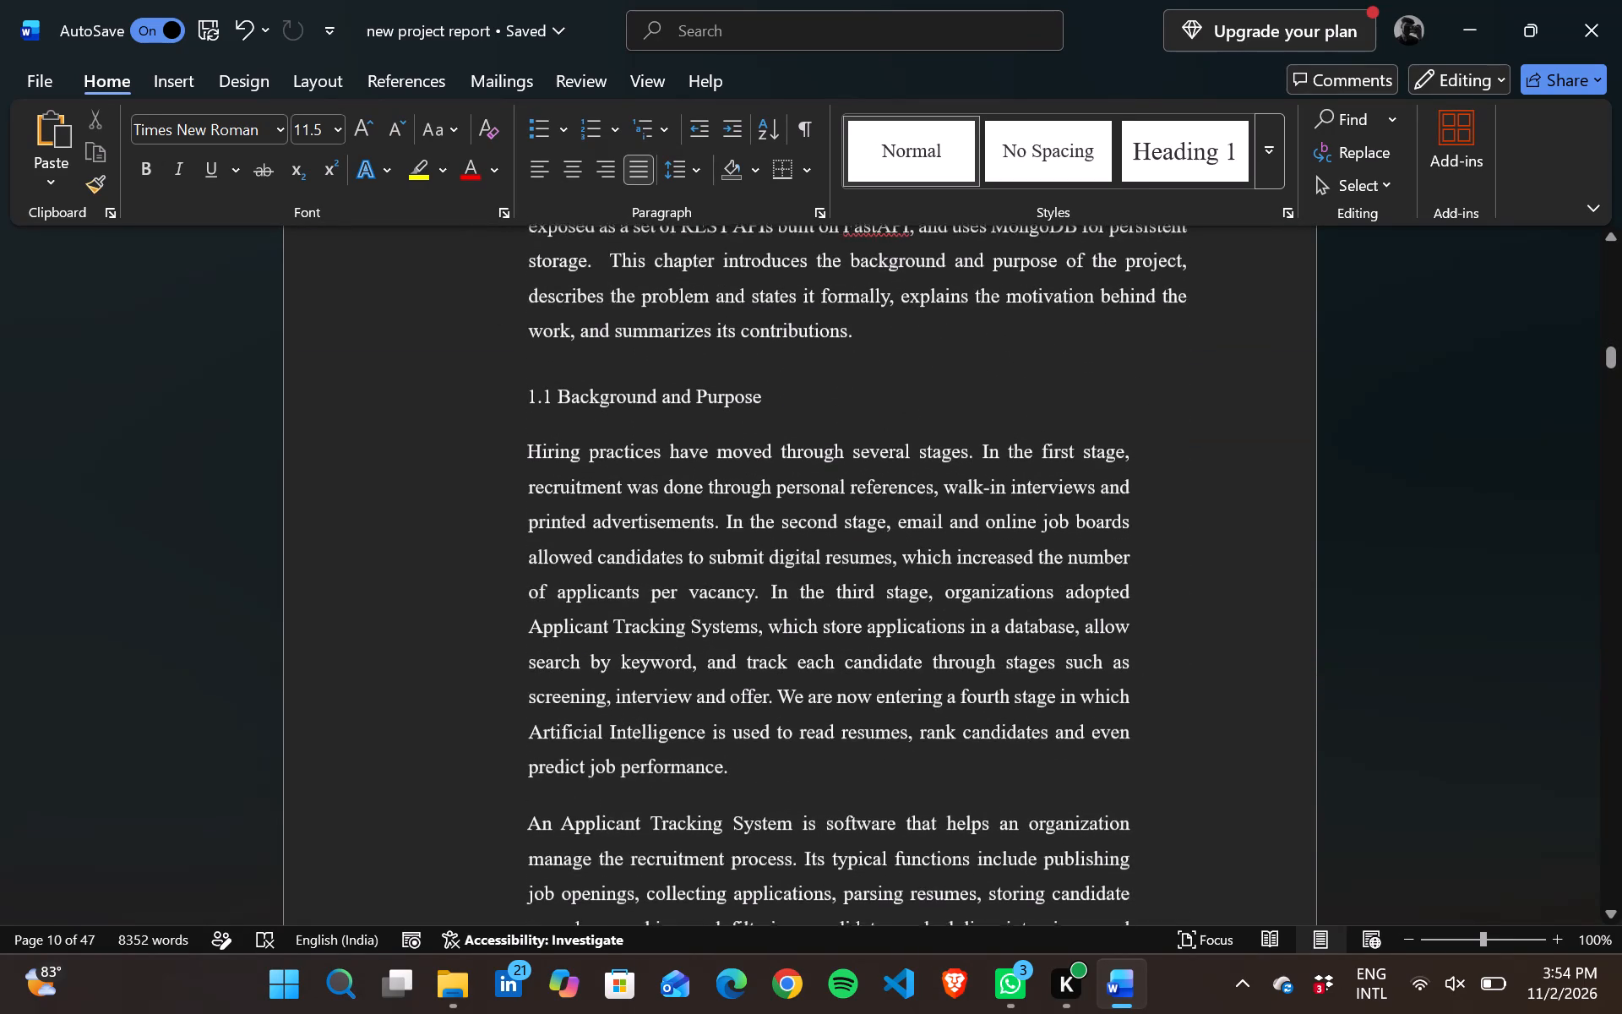
drag(767, 392, 548, 384)
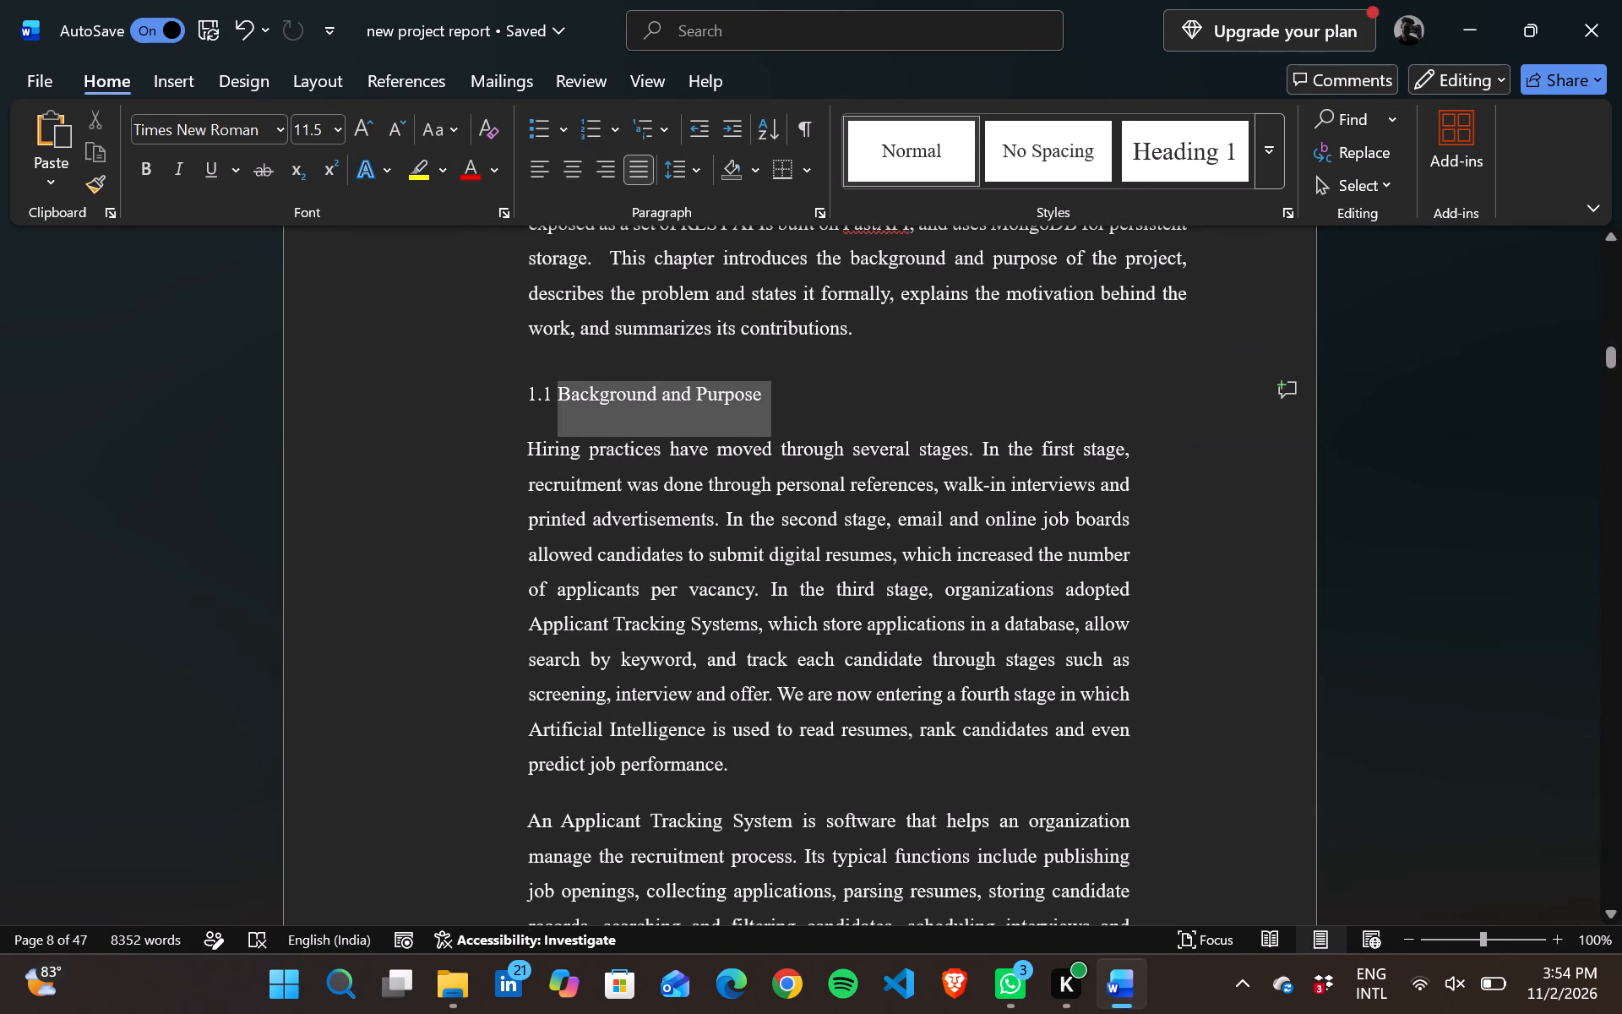
drag(548, 384, 512, 389)
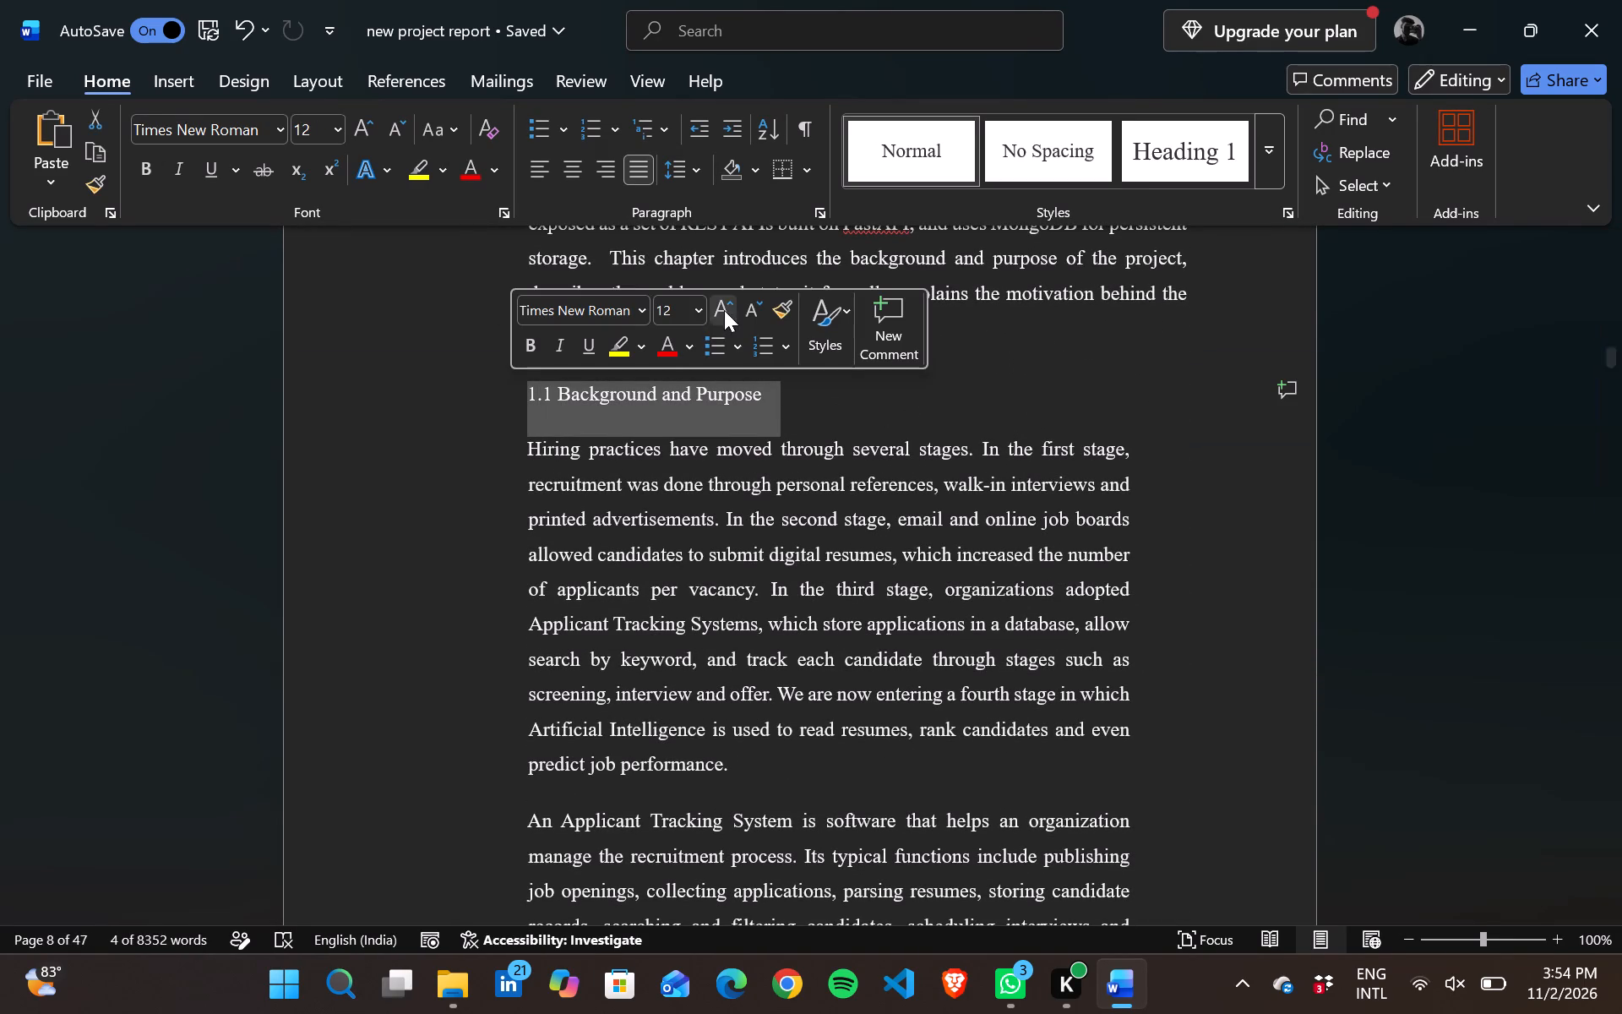
click(692, 312)
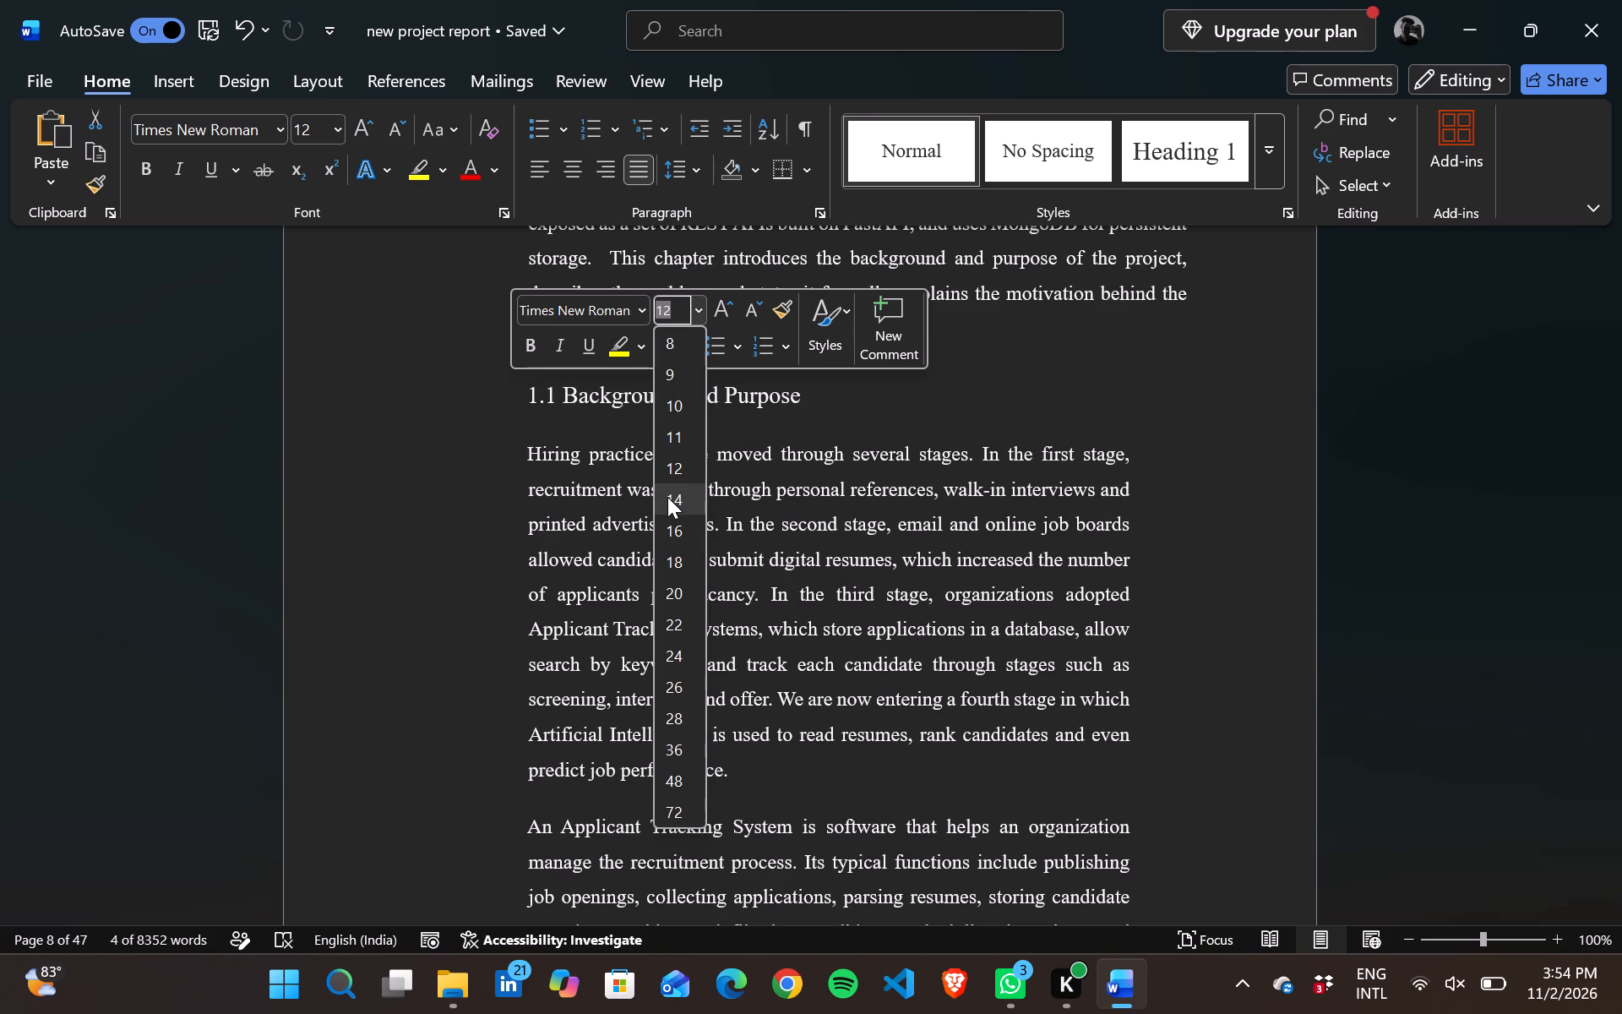
click(667, 497)
click(941, 436)
Set the font size of the "1.2 Problem Overview" heading to 14.
scroll(941, 436, down, 1)
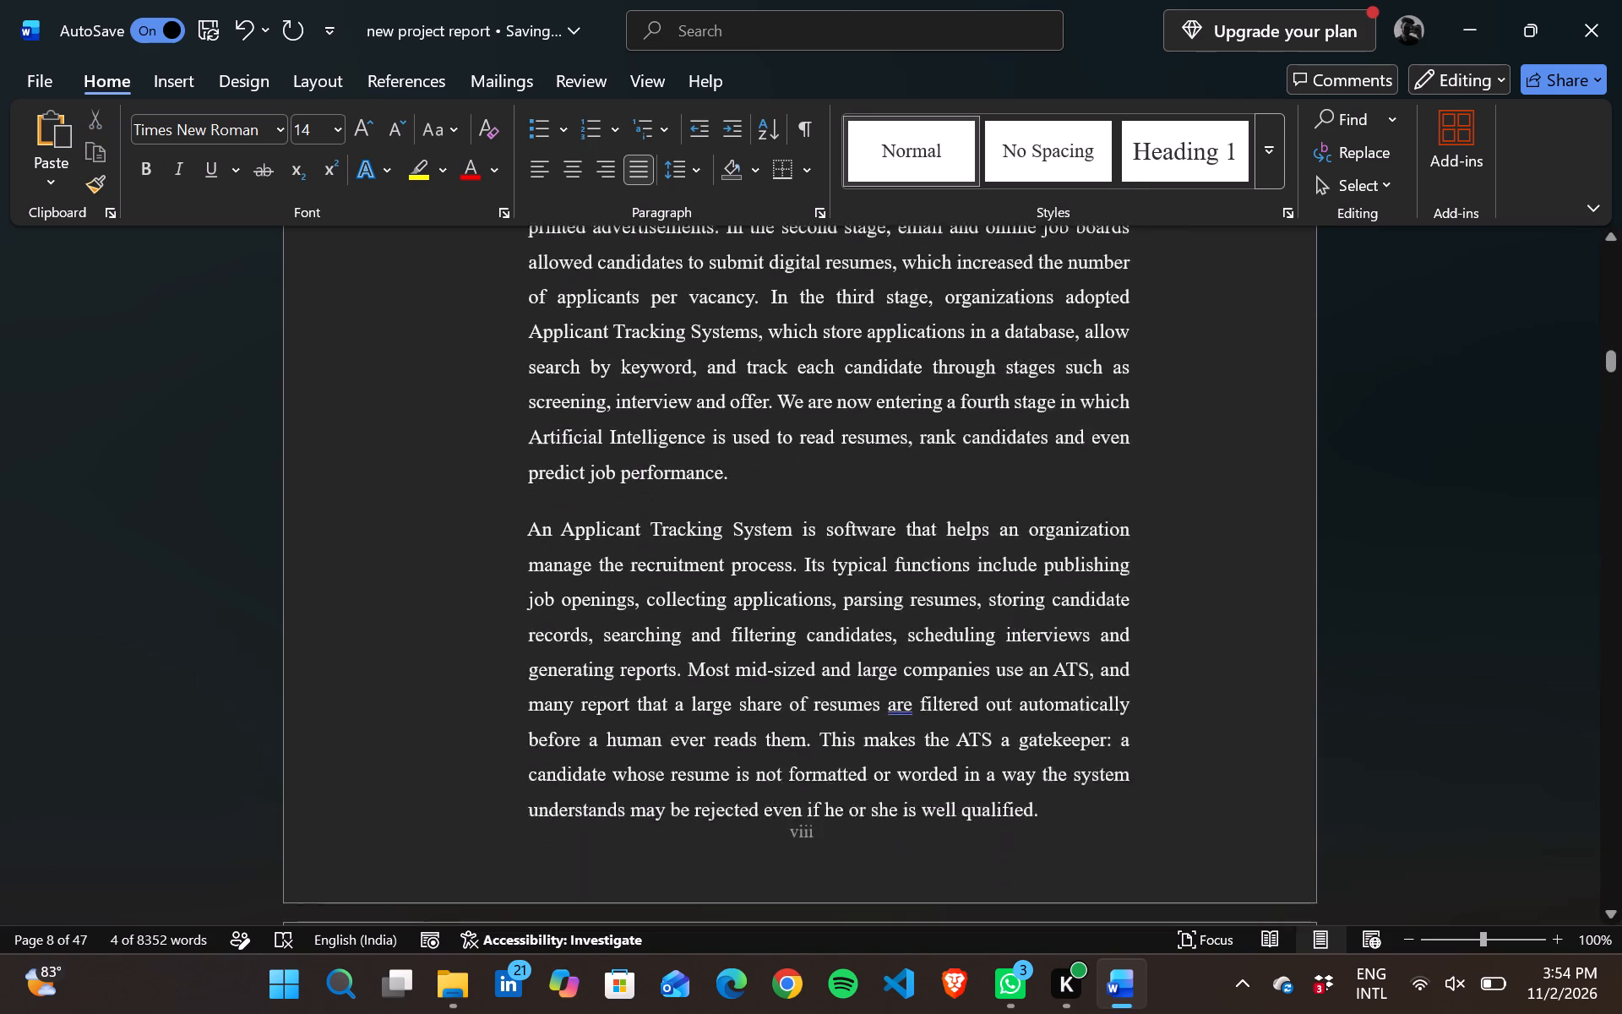
scroll(941, 436, down, 5)
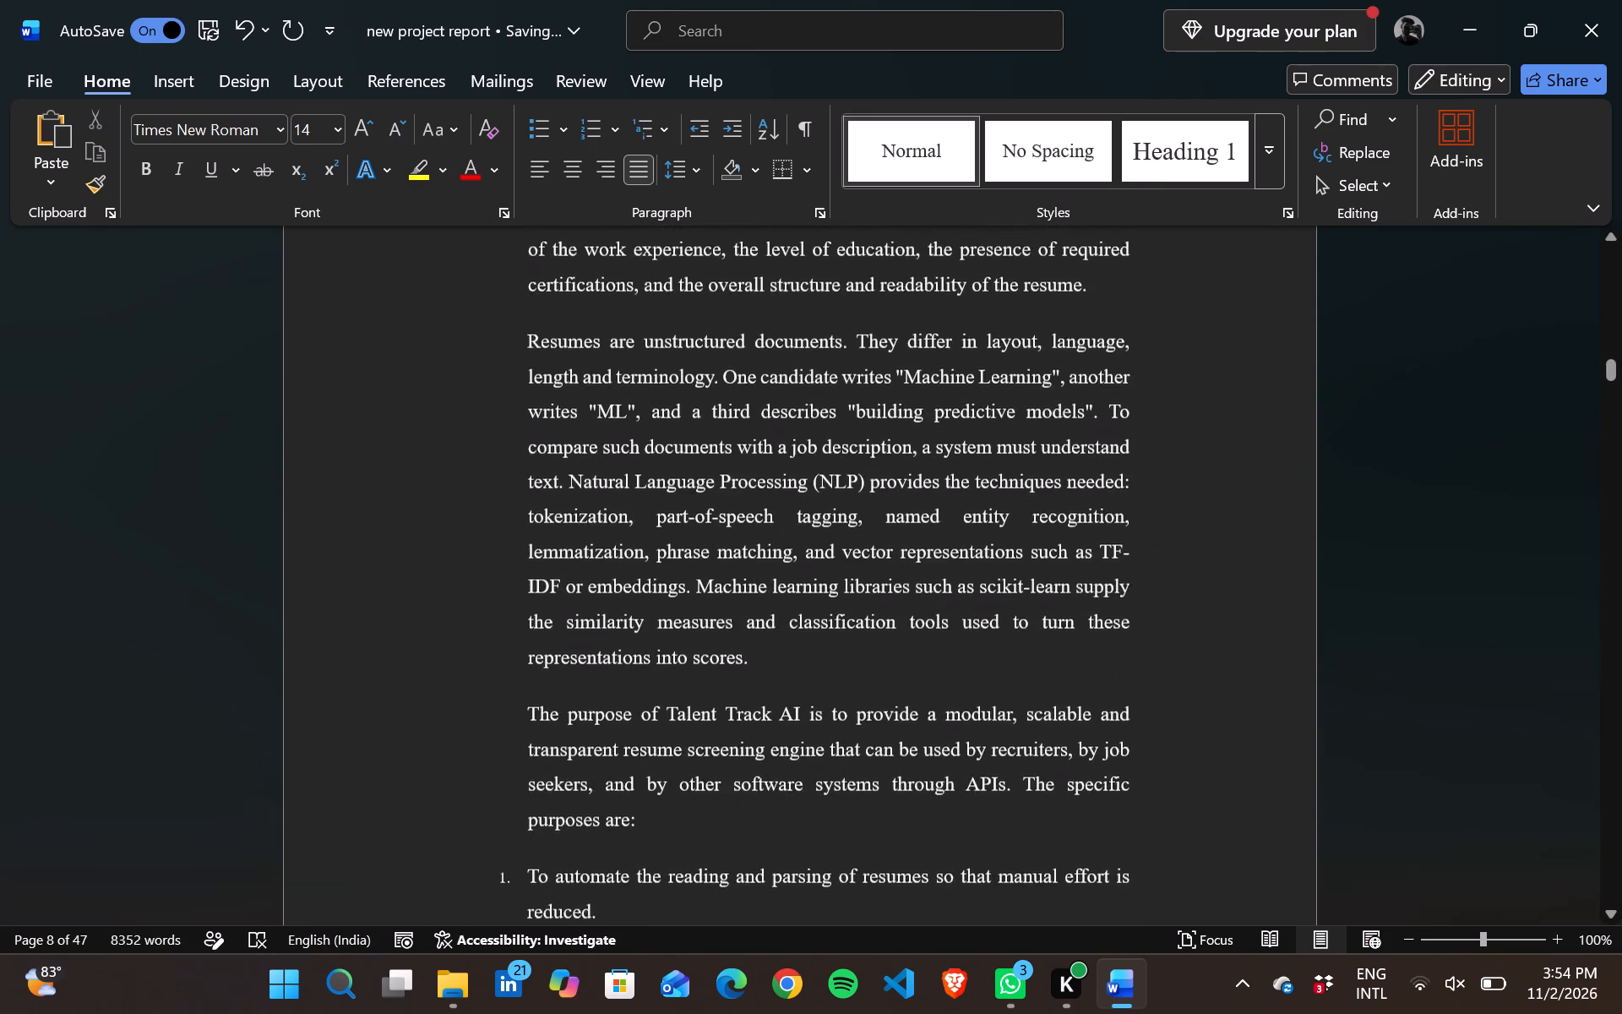
scroll(941, 436, down, 6)
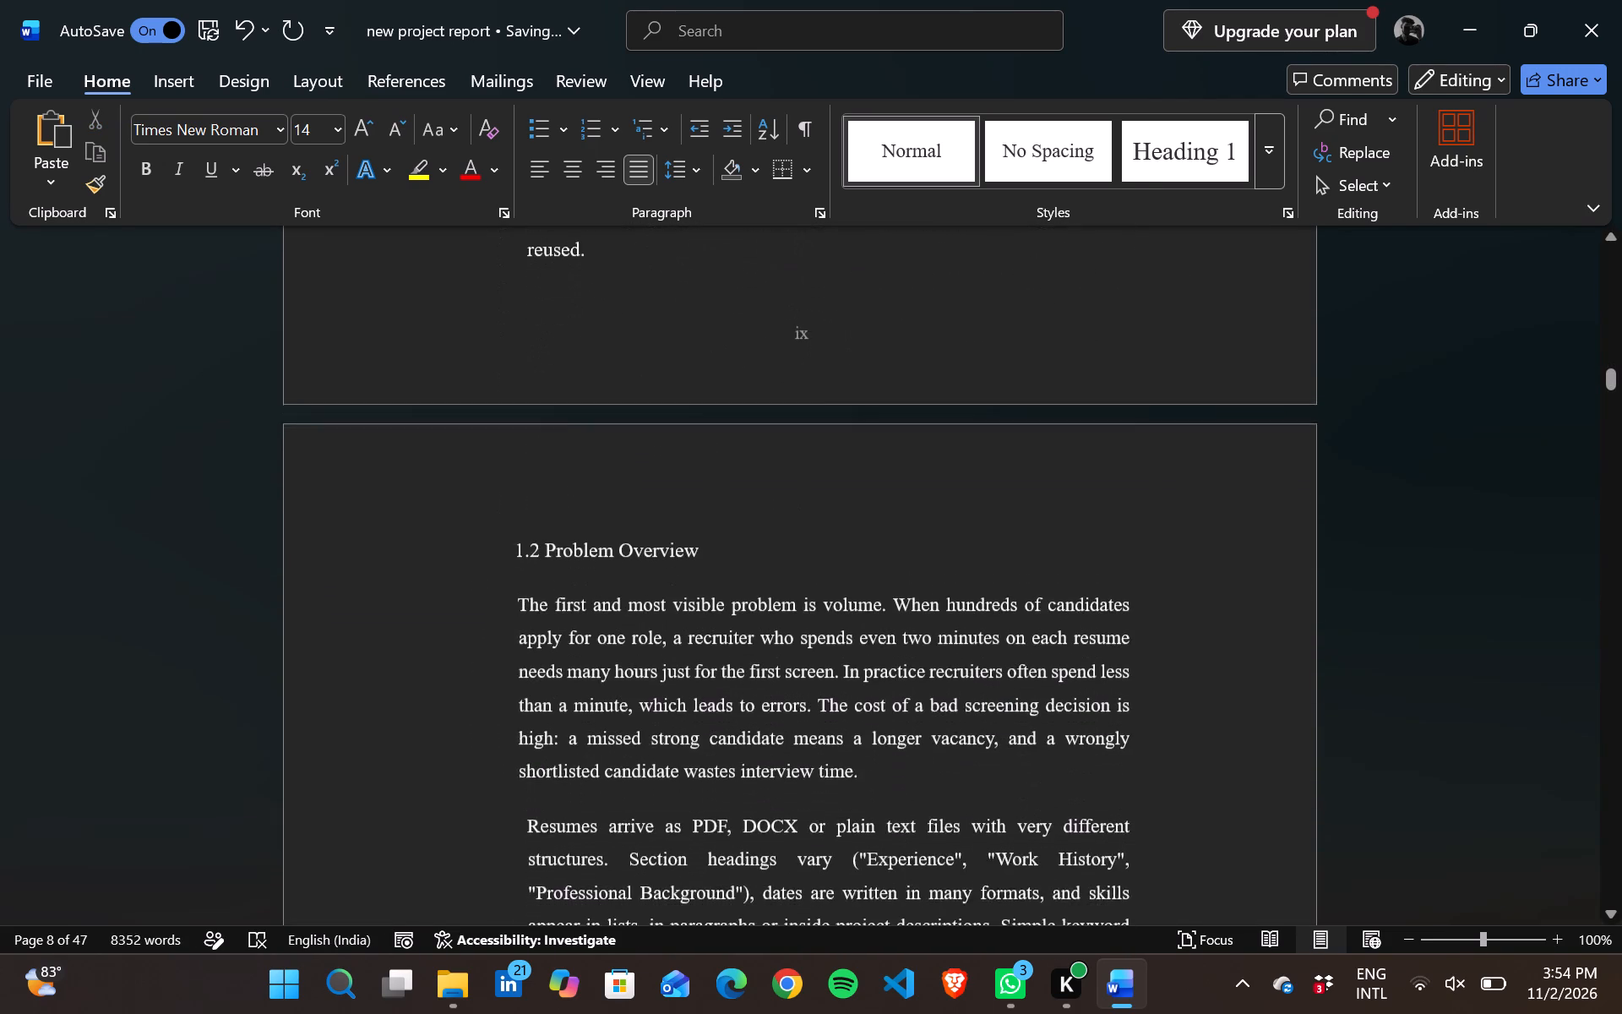
drag(699, 530, 534, 520)
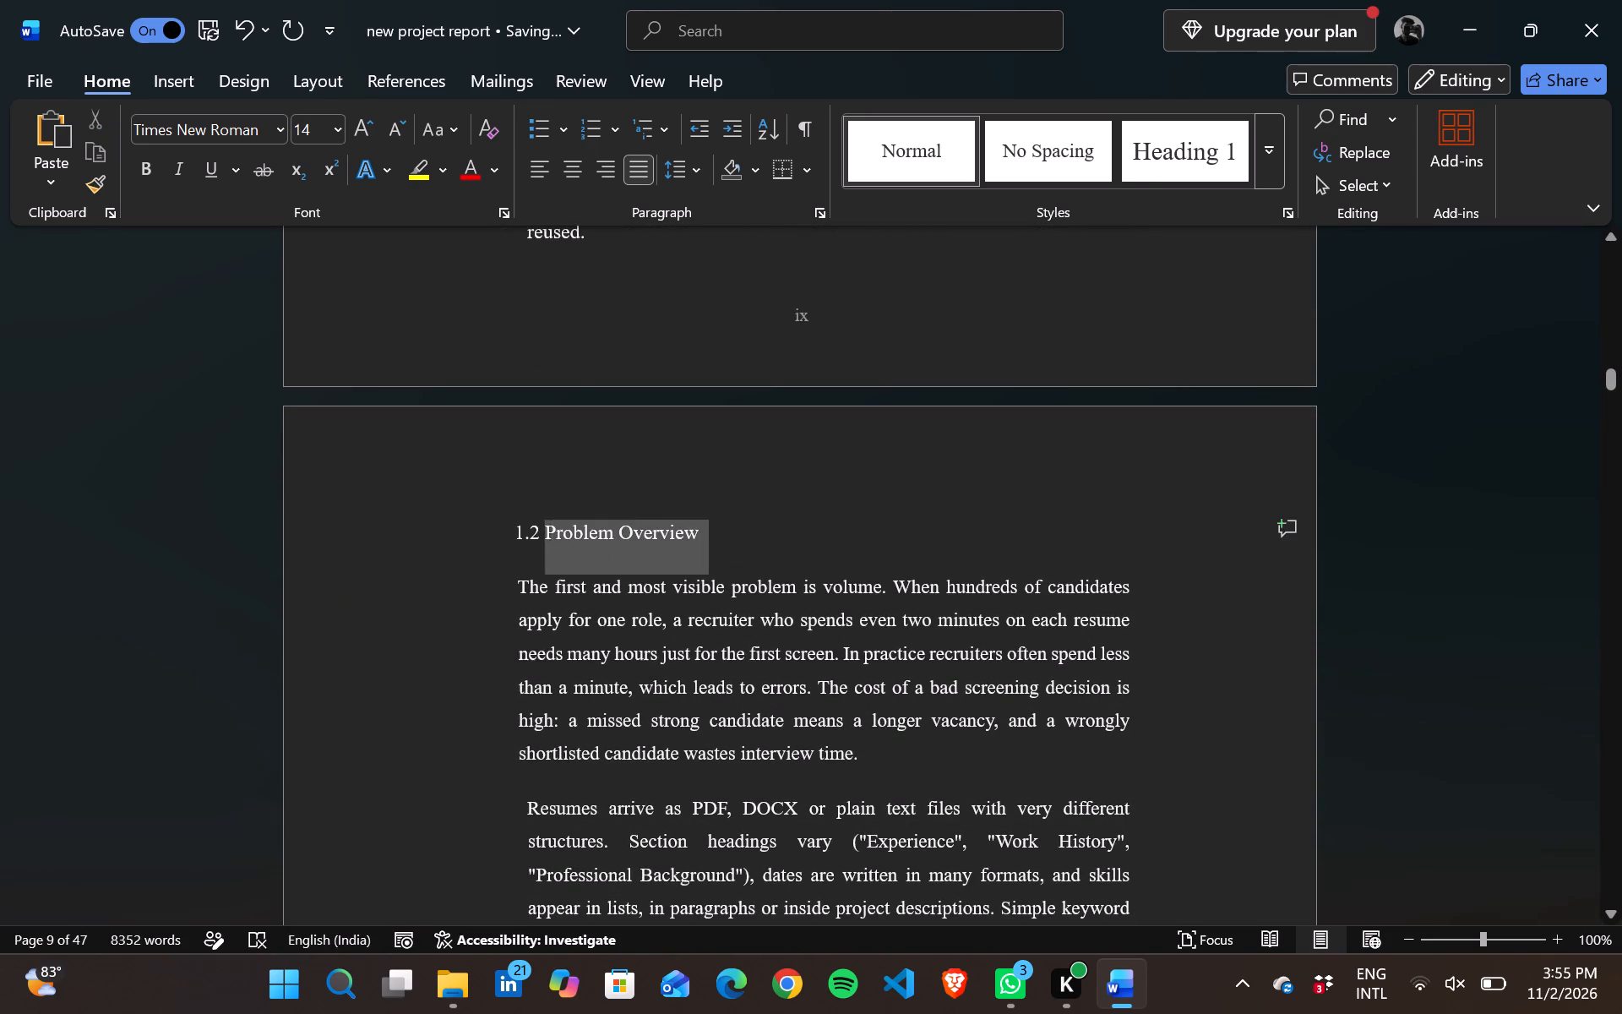
drag(534, 520, 510, 520)
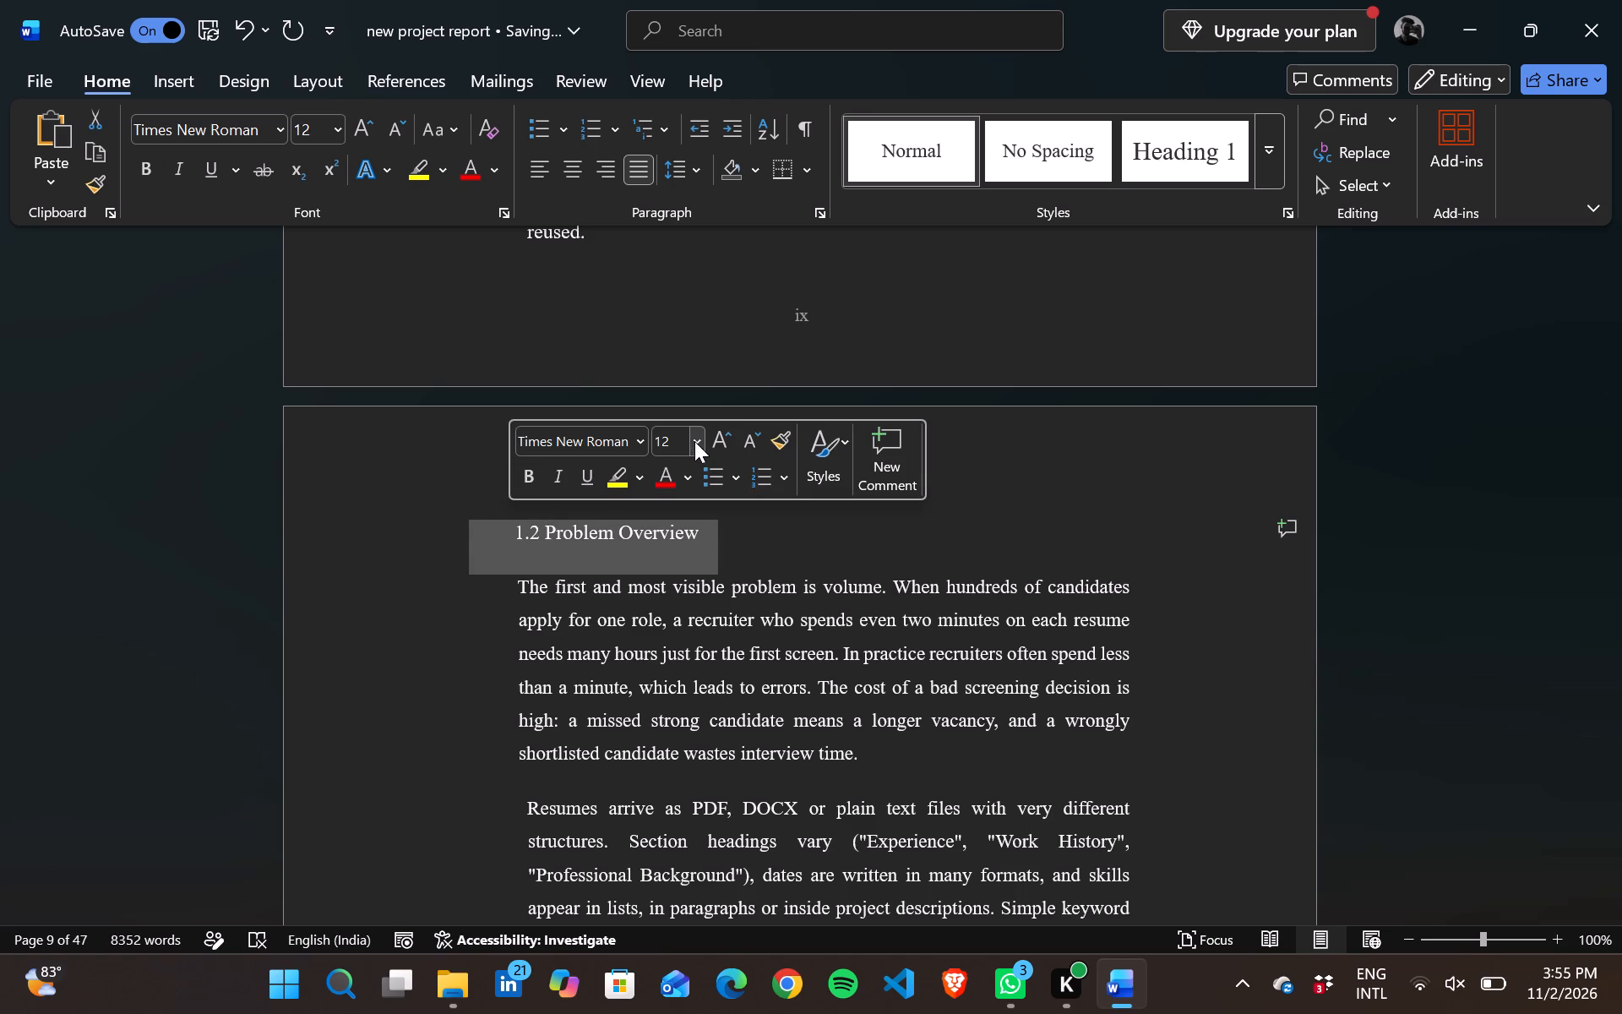
click(694, 441)
click(672, 630)
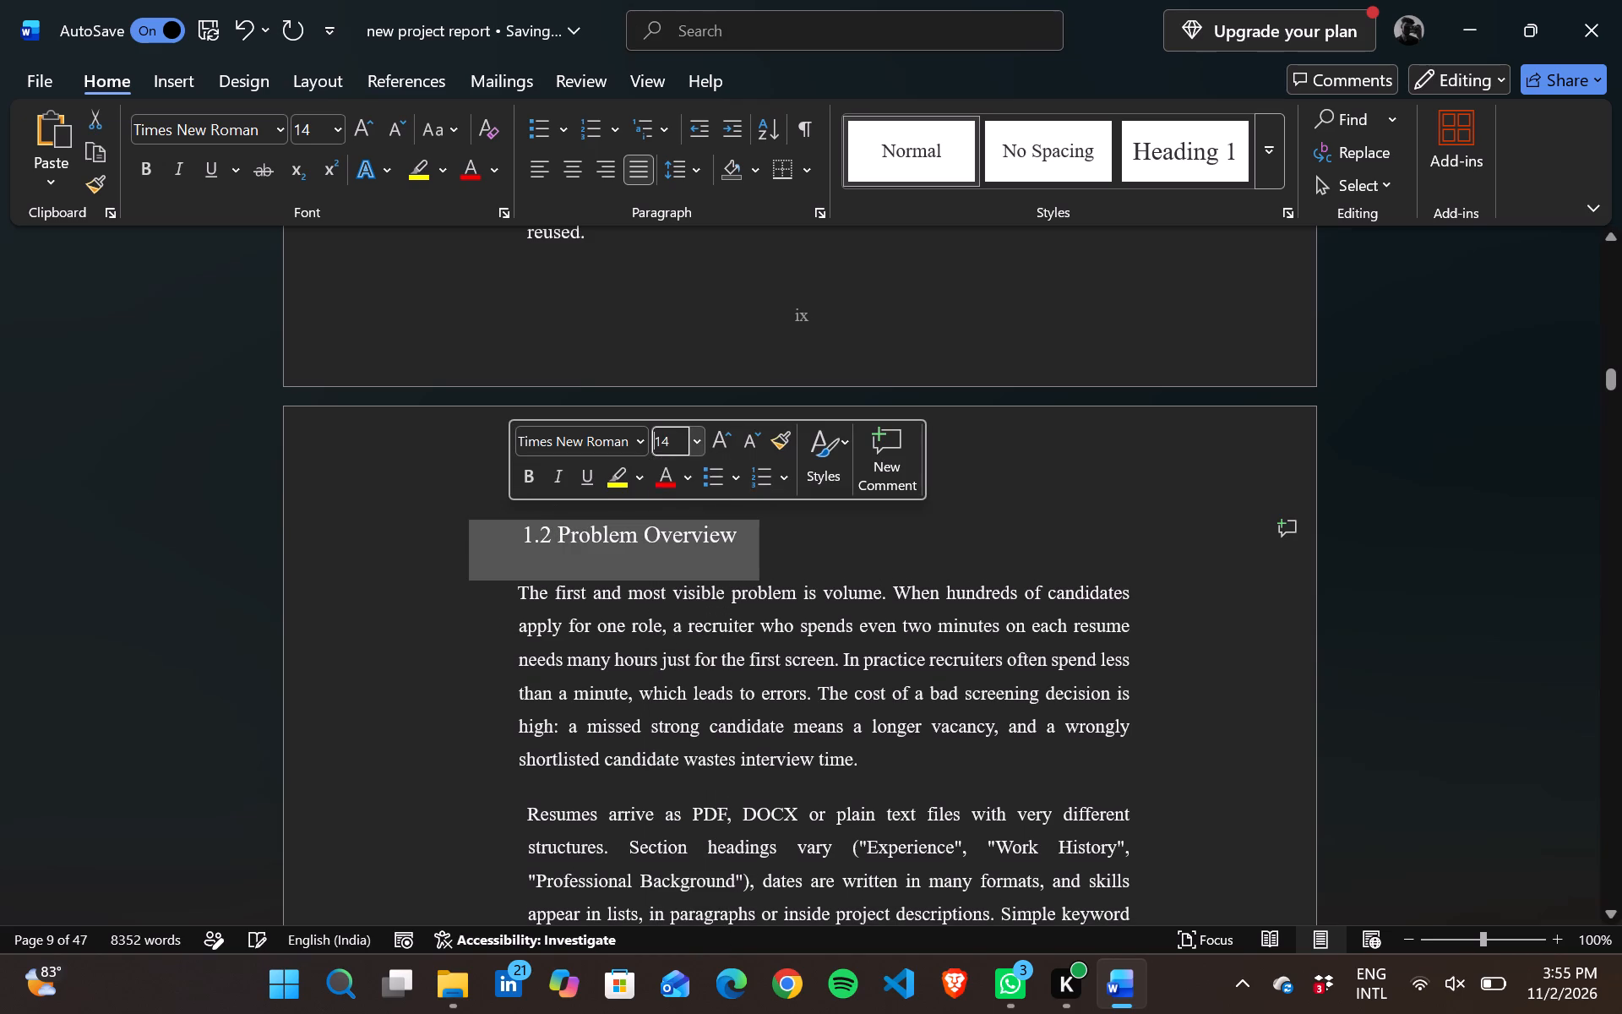
click(407, 565)
Set the line spacing of the first four body paragraphs of section 1.2 Problem Overview to 1.5 lines.
scroll(407, 565, down, 2)
click(407, 565)
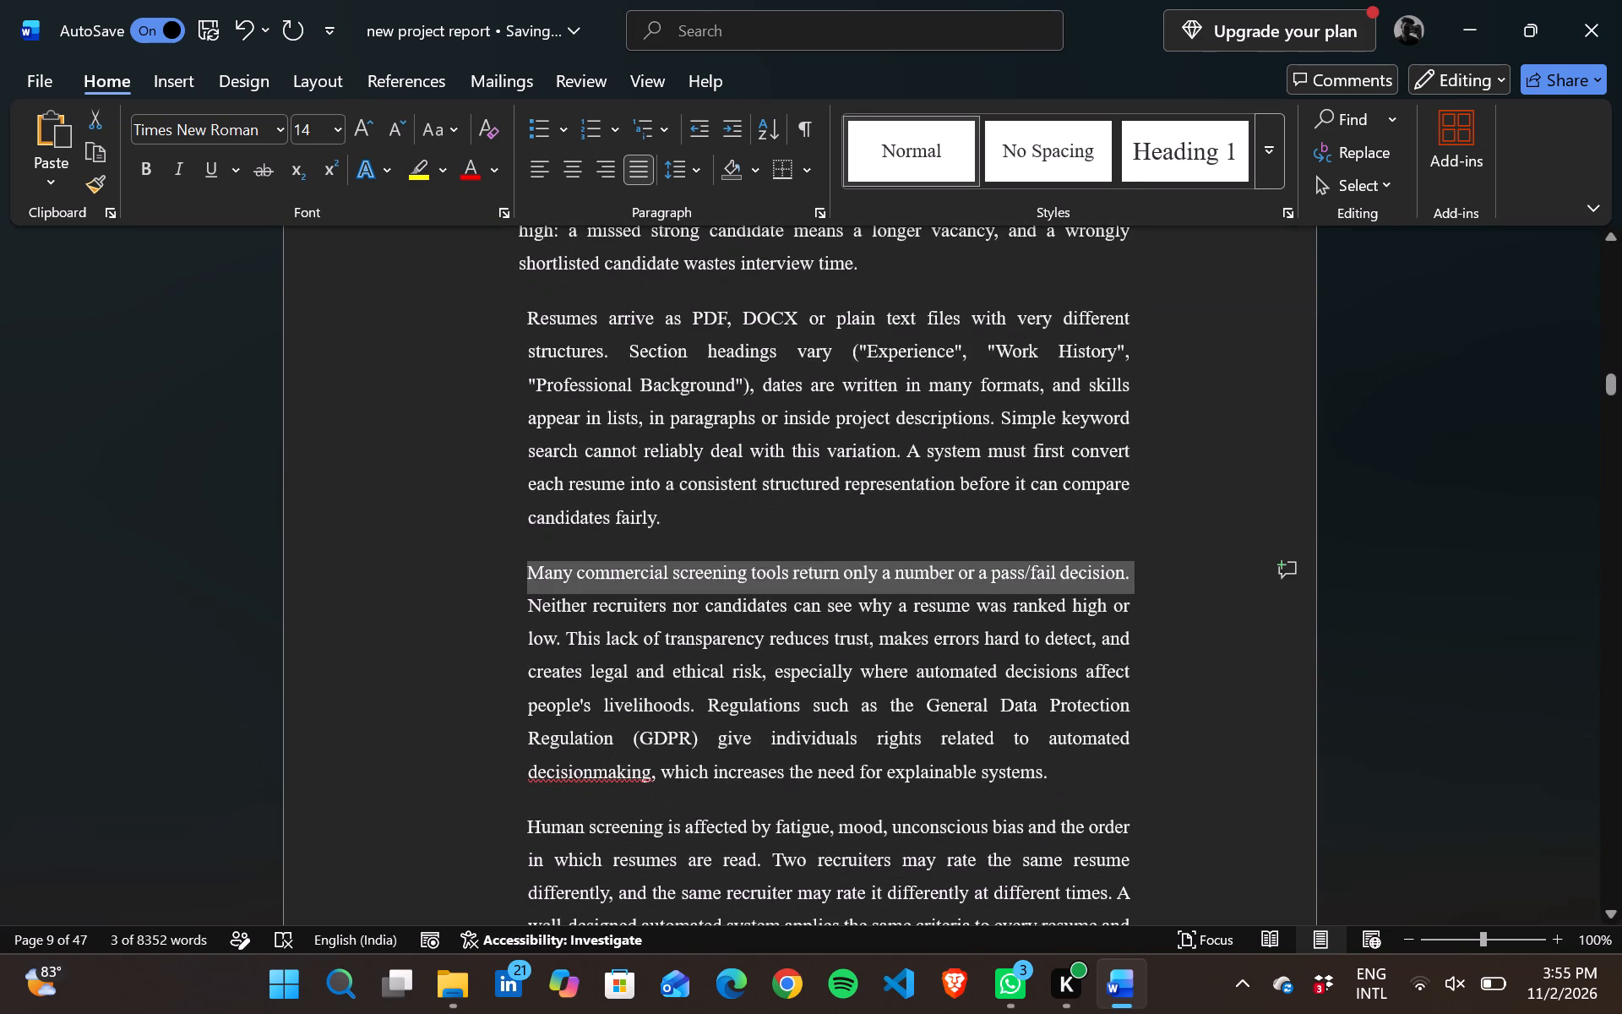
scroll(407, 565, right, 1)
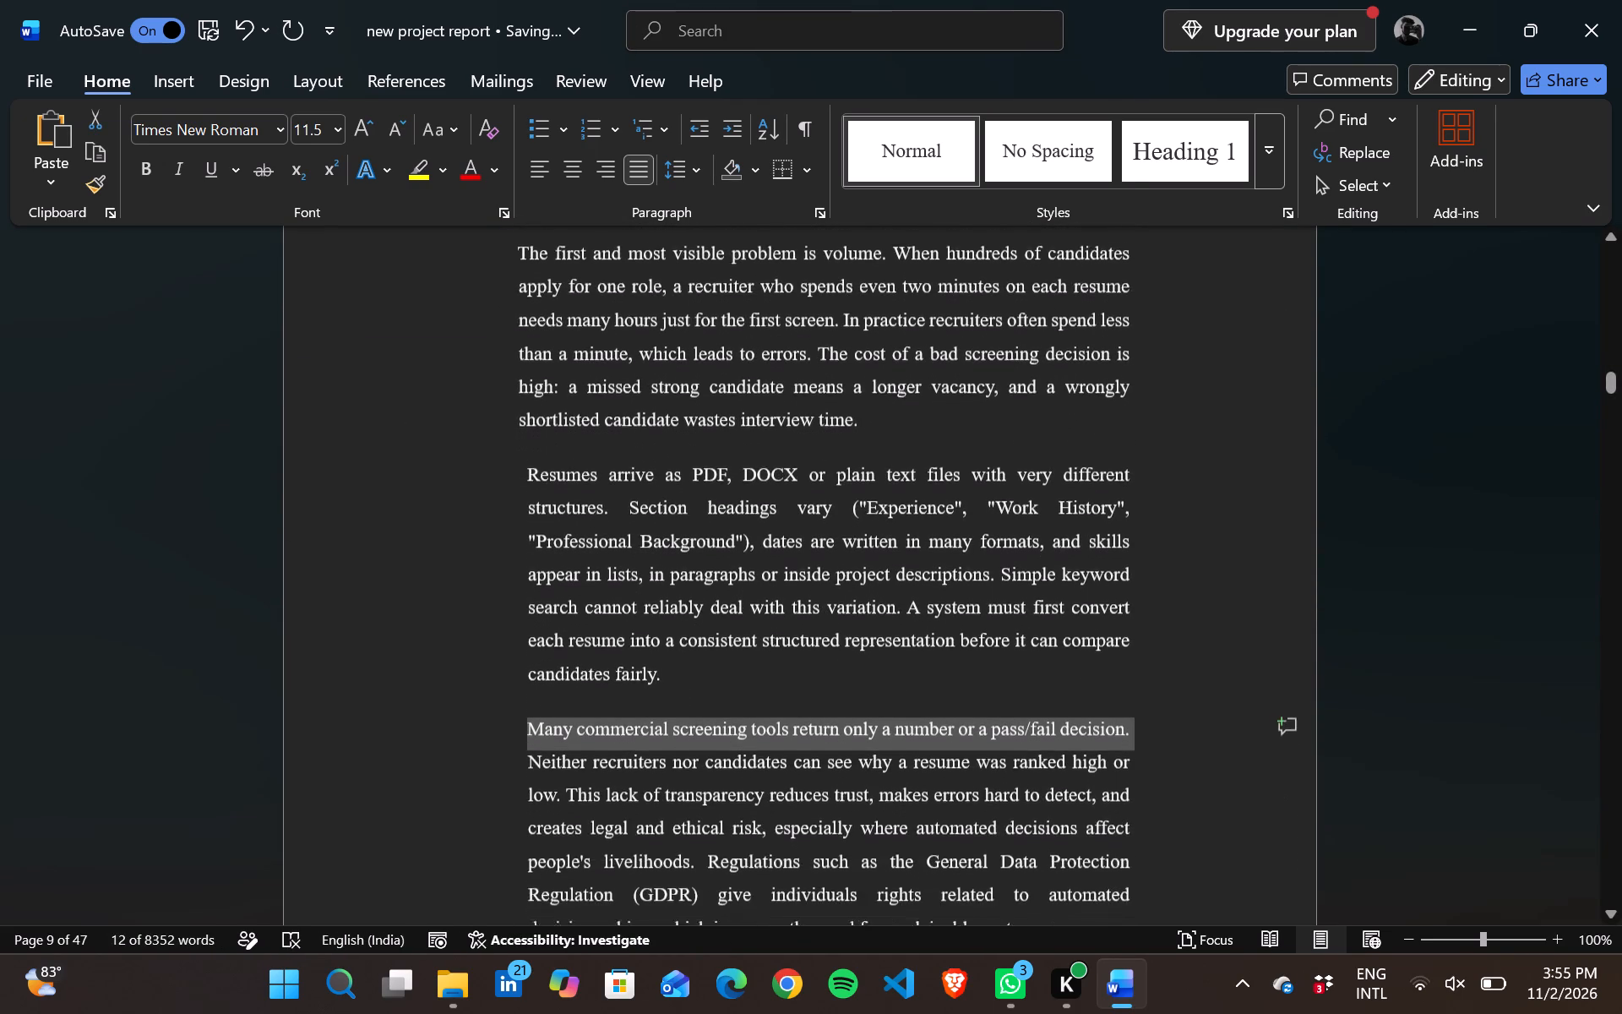
click(407, 565)
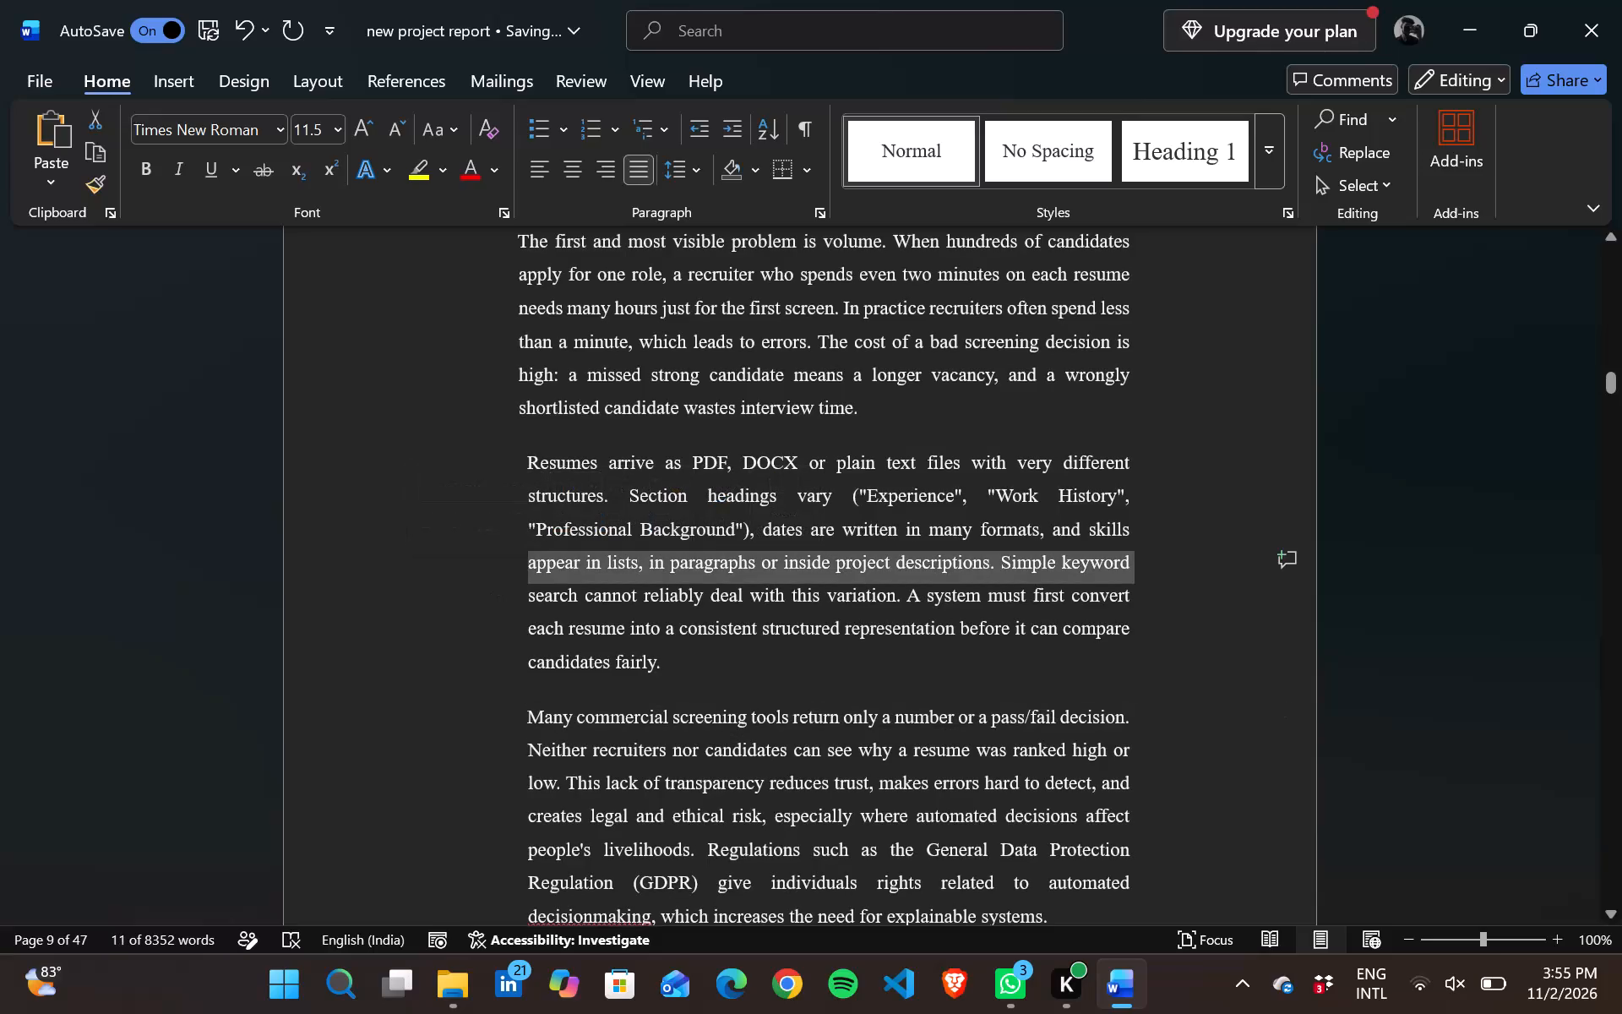
click(706, 707)
scroll(706, 707, down, 3)
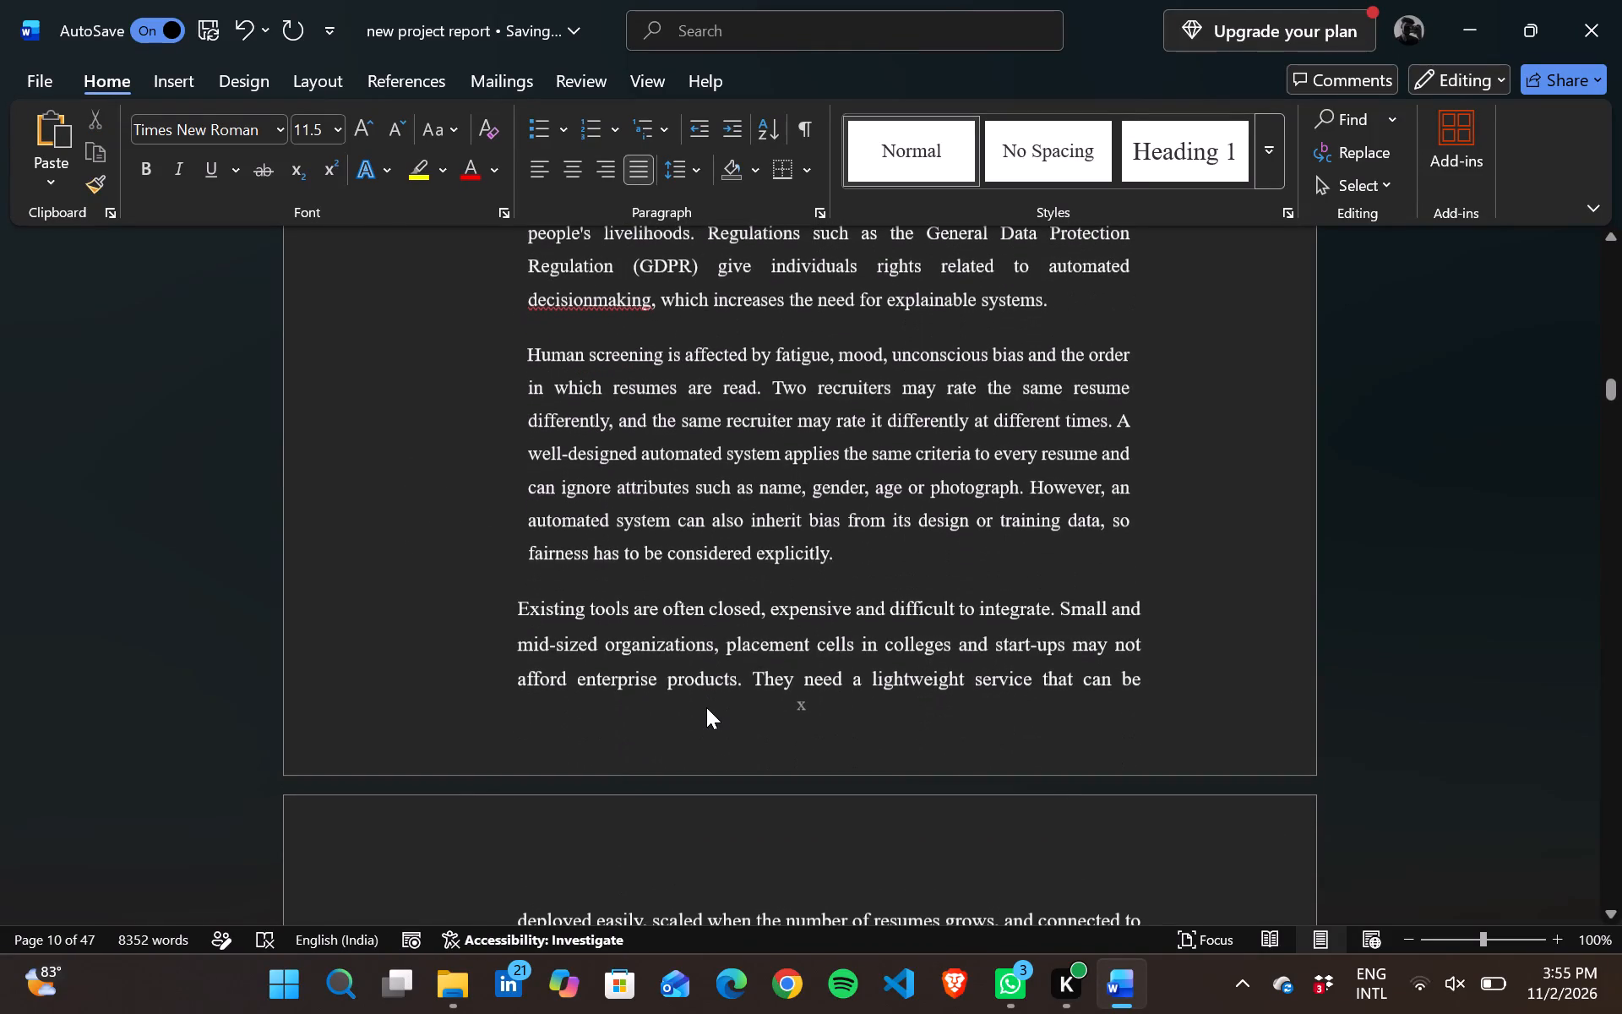
scroll(706, 707, up, 4)
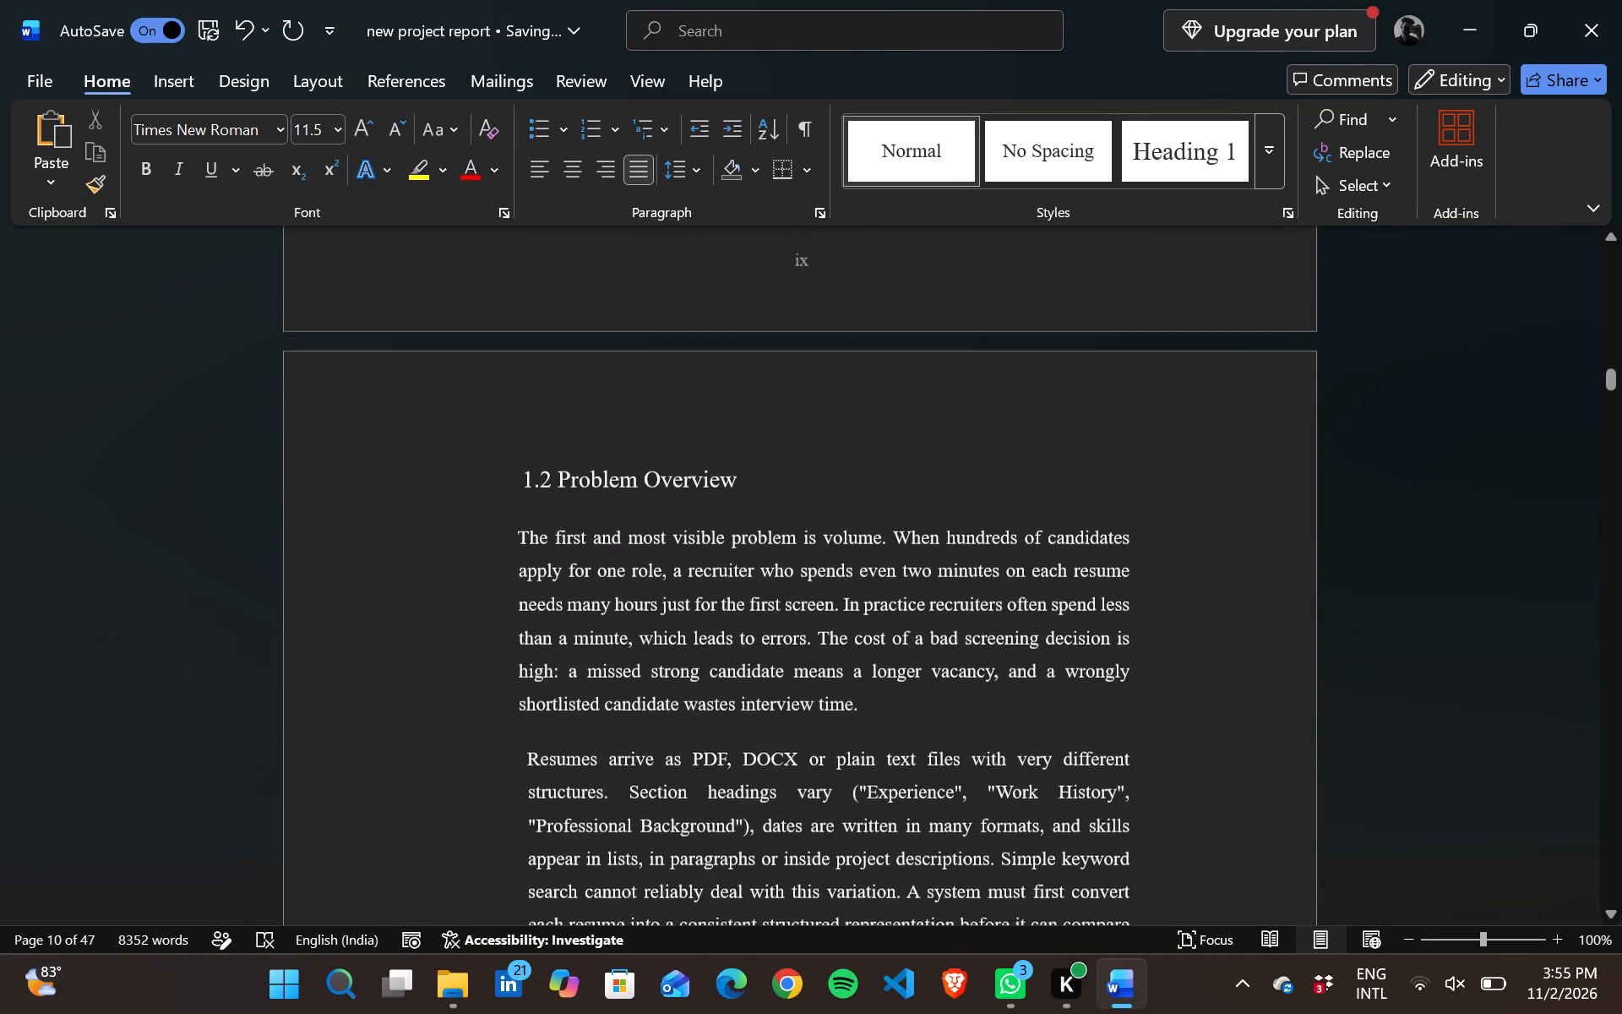
drag(512, 581, 783, 823)
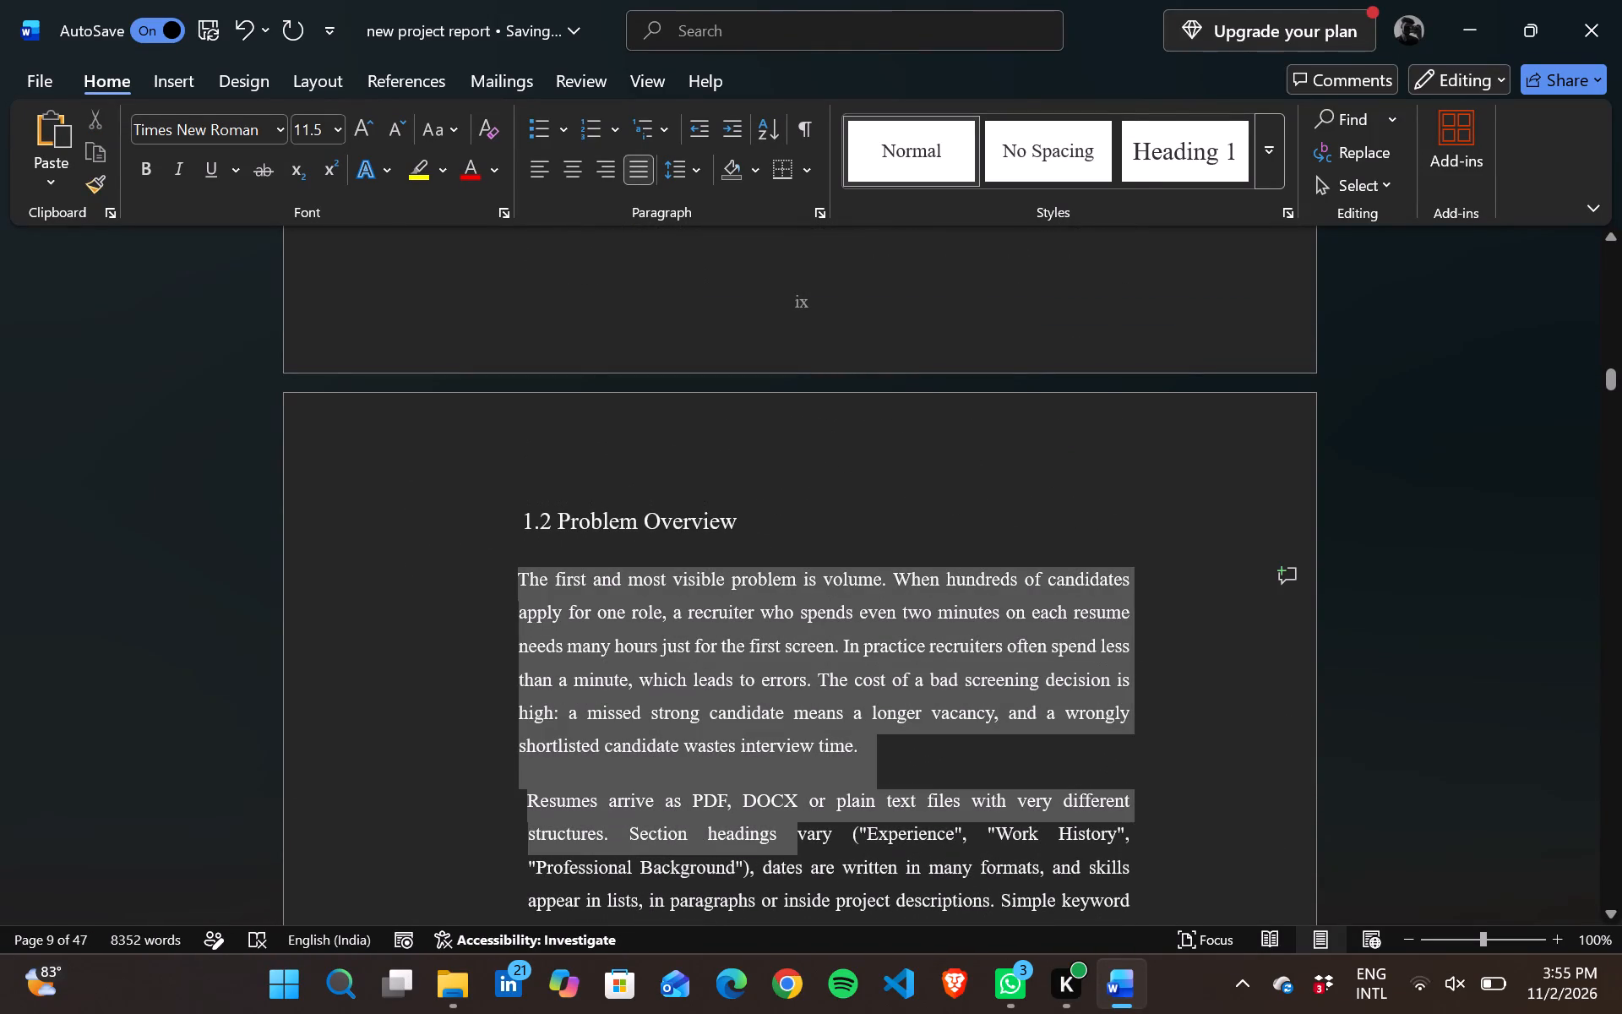
drag(783, 823, 845, 956)
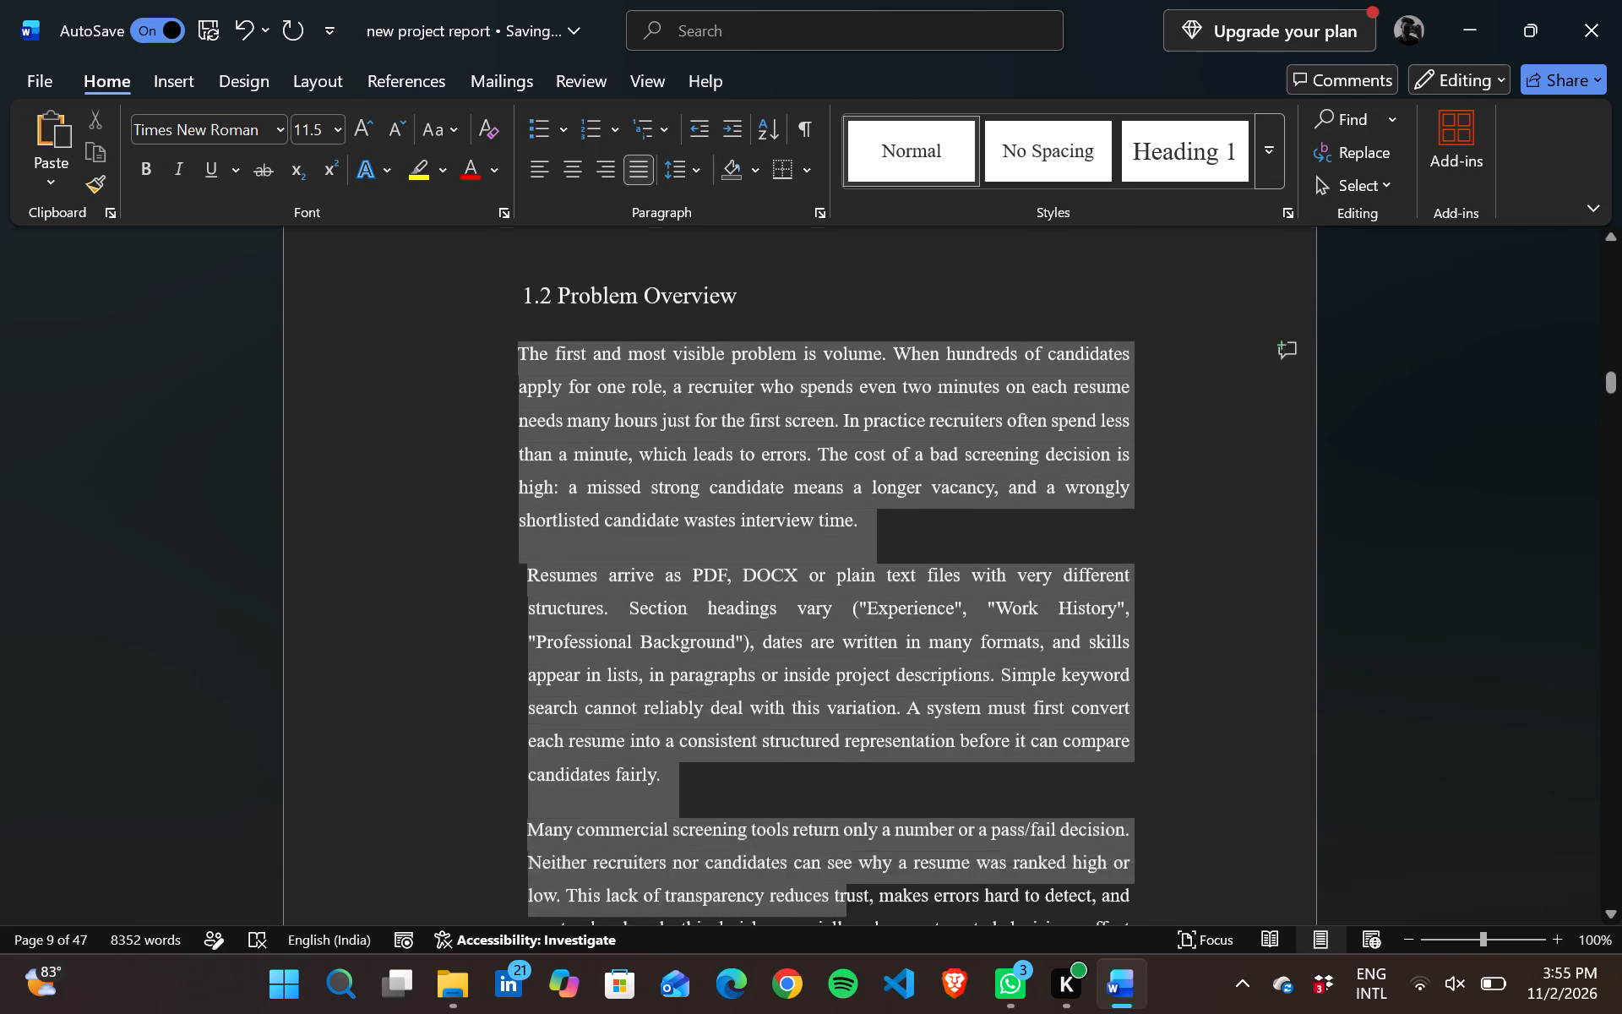
drag(845, 956, 893, 498)
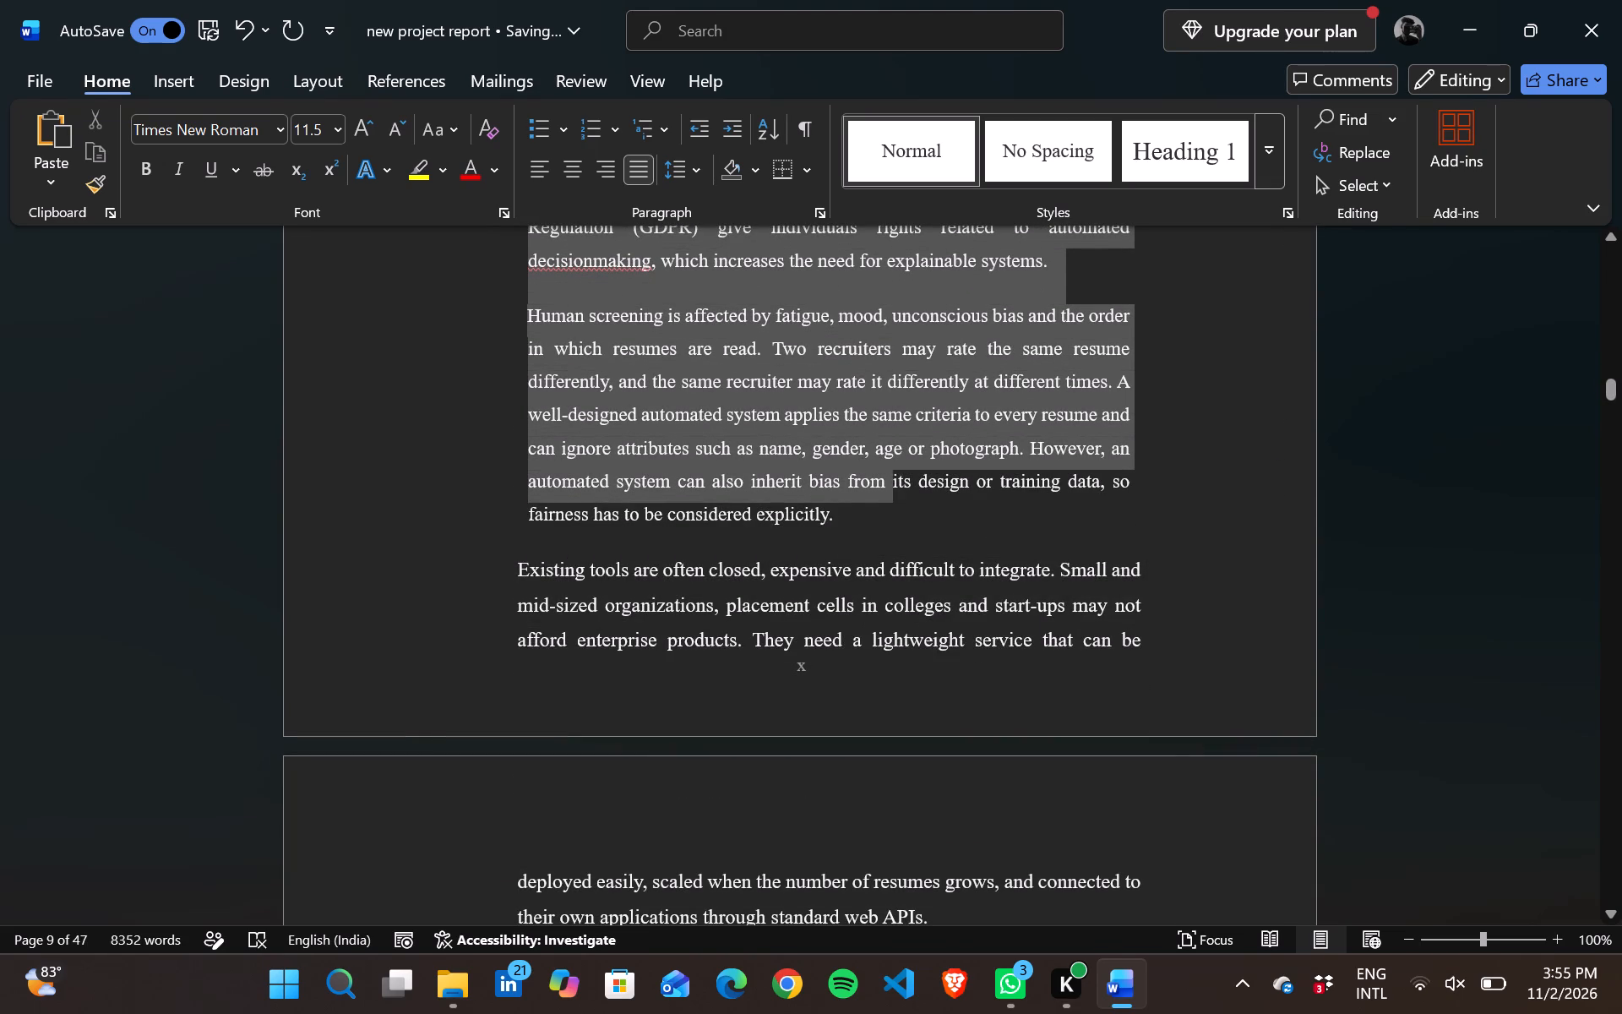
drag(893, 498, 874, 510)
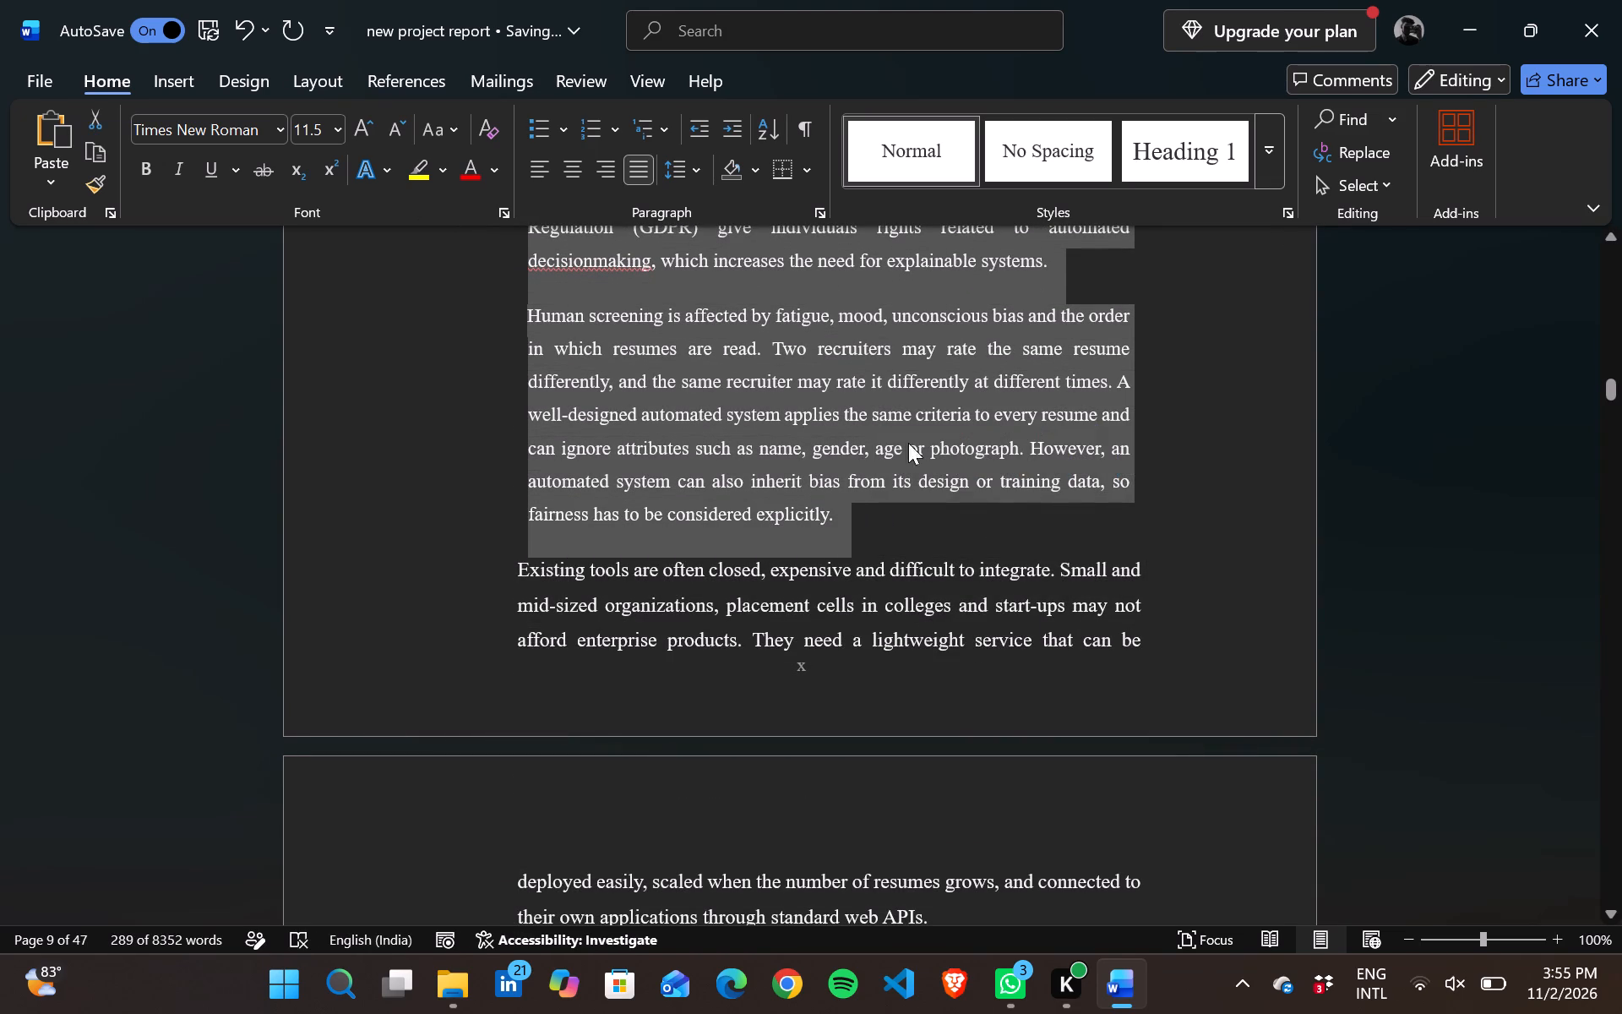
right_click(841, 541)
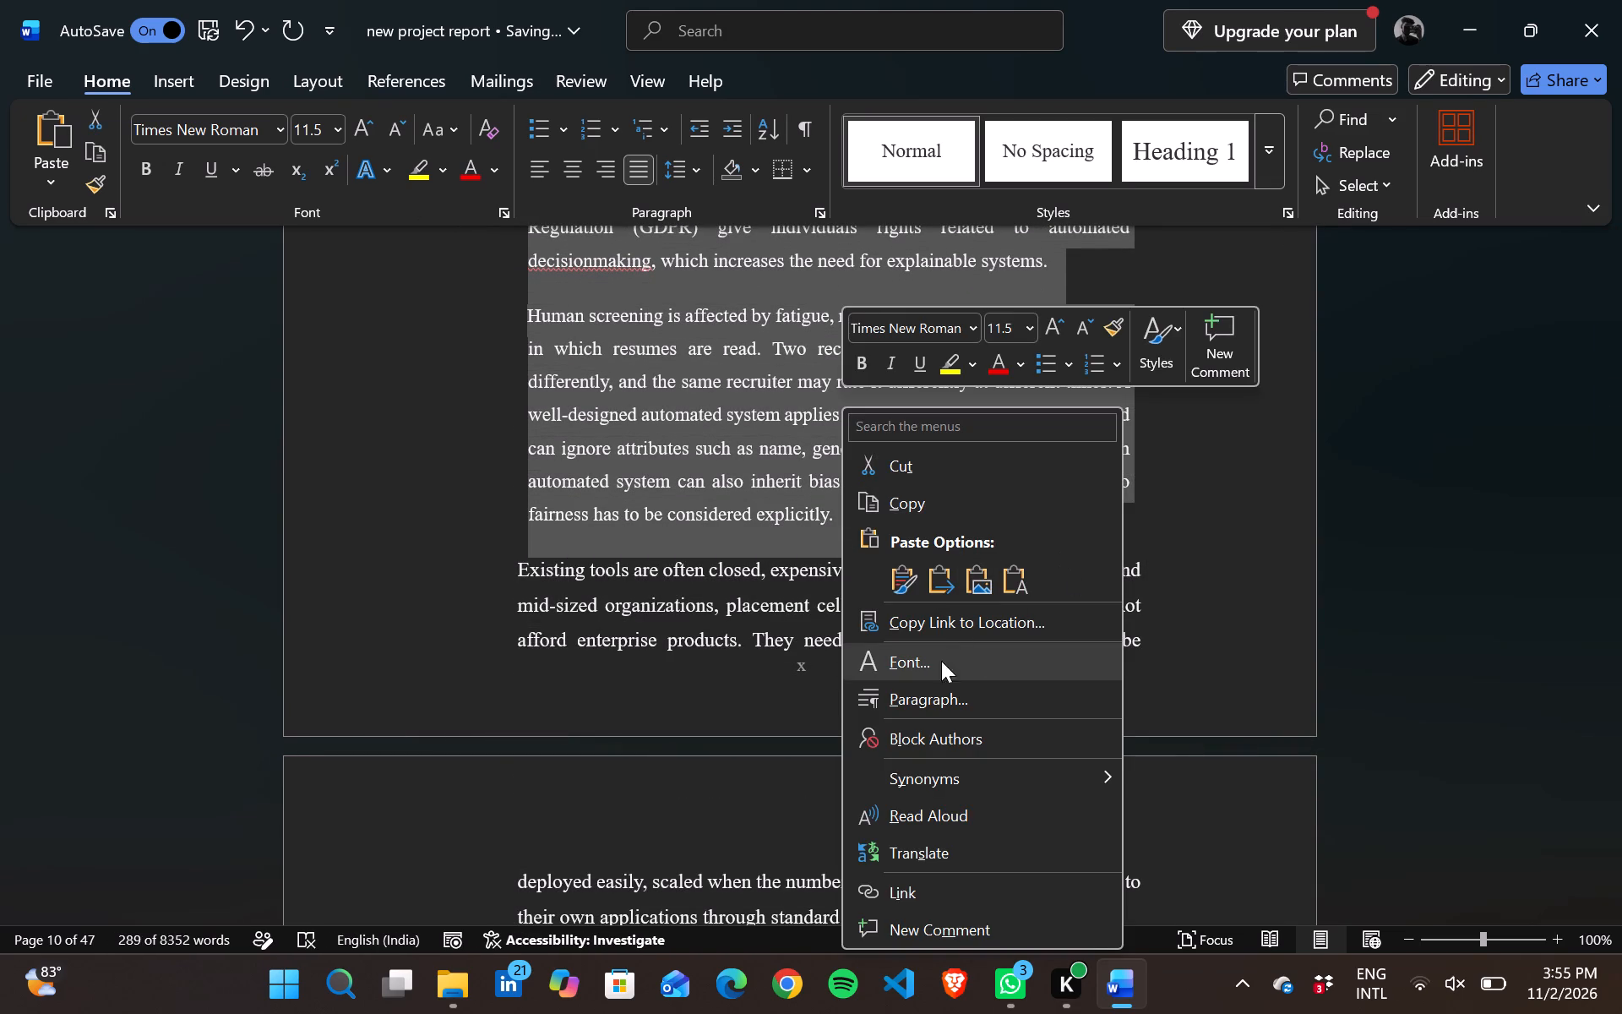
click(908, 696)
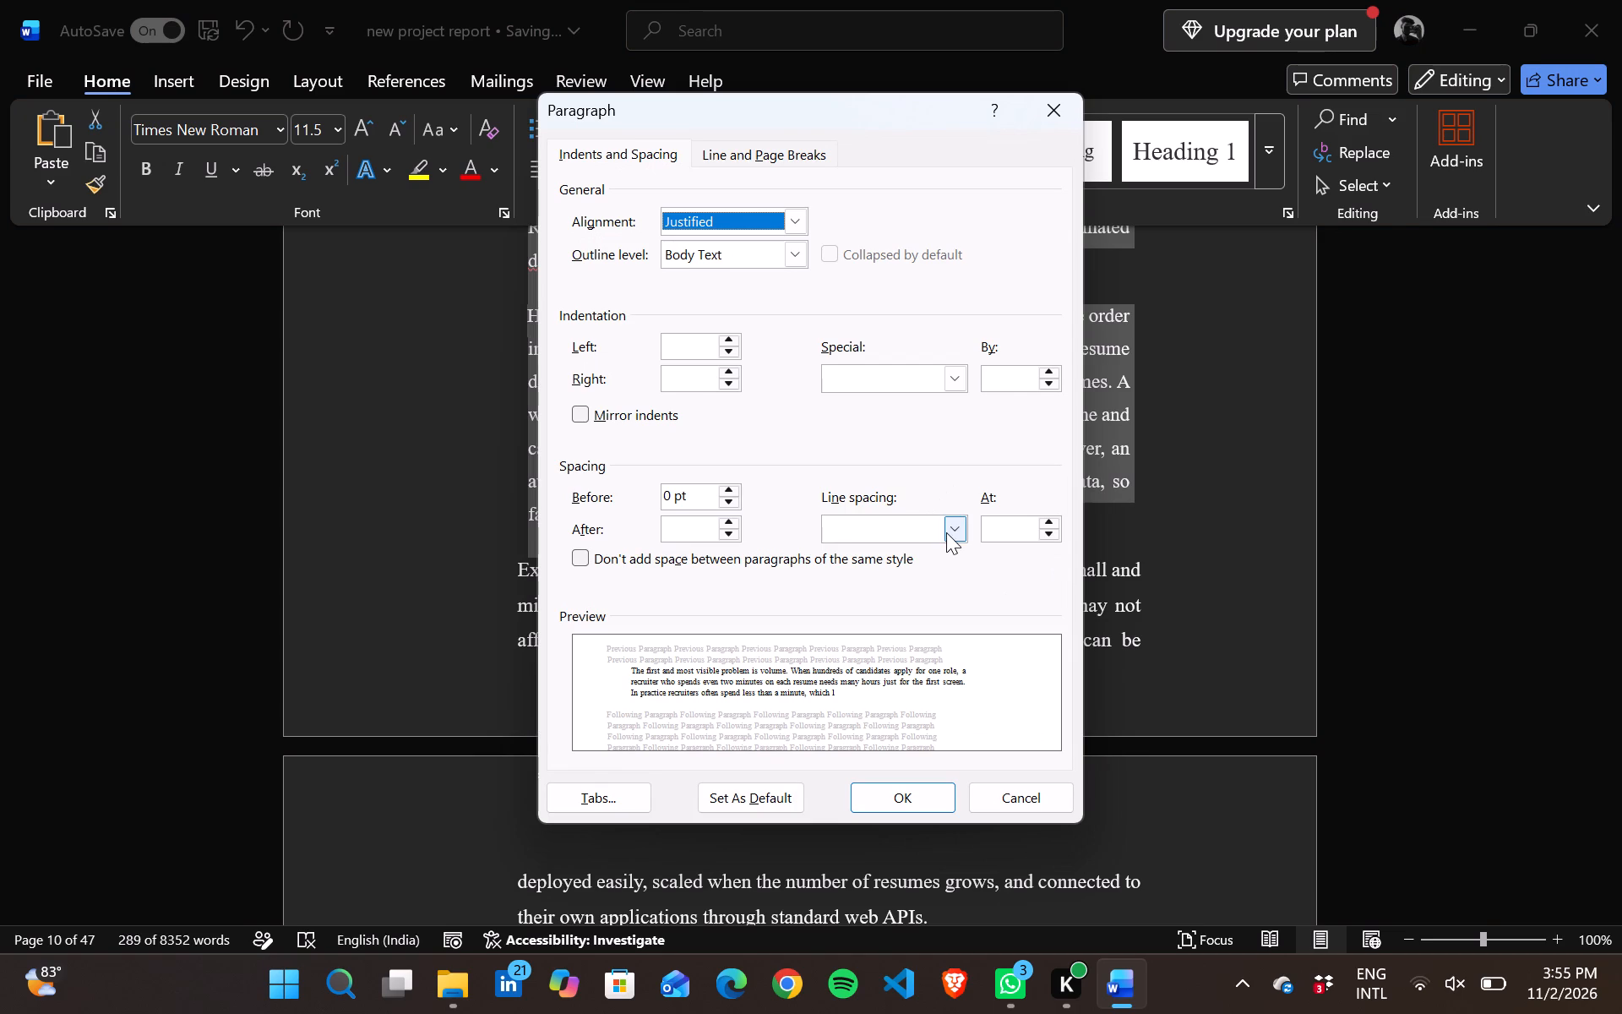
drag(947, 532, 862, 573)
click(862, 573)
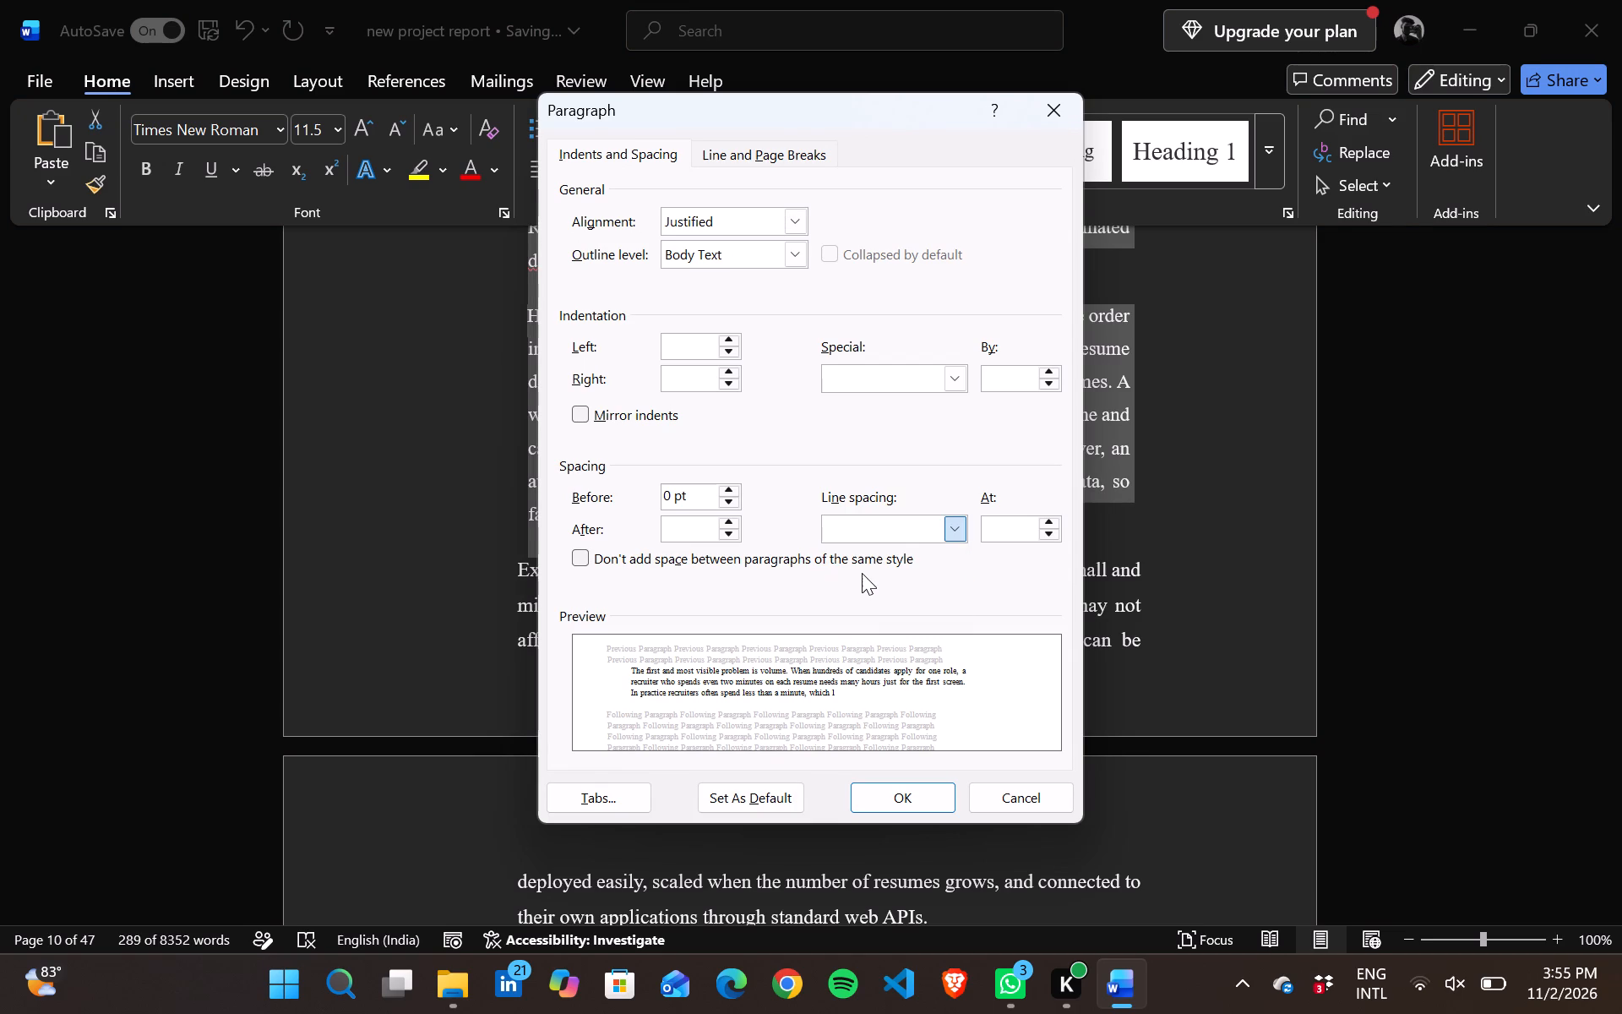
click(912, 810)
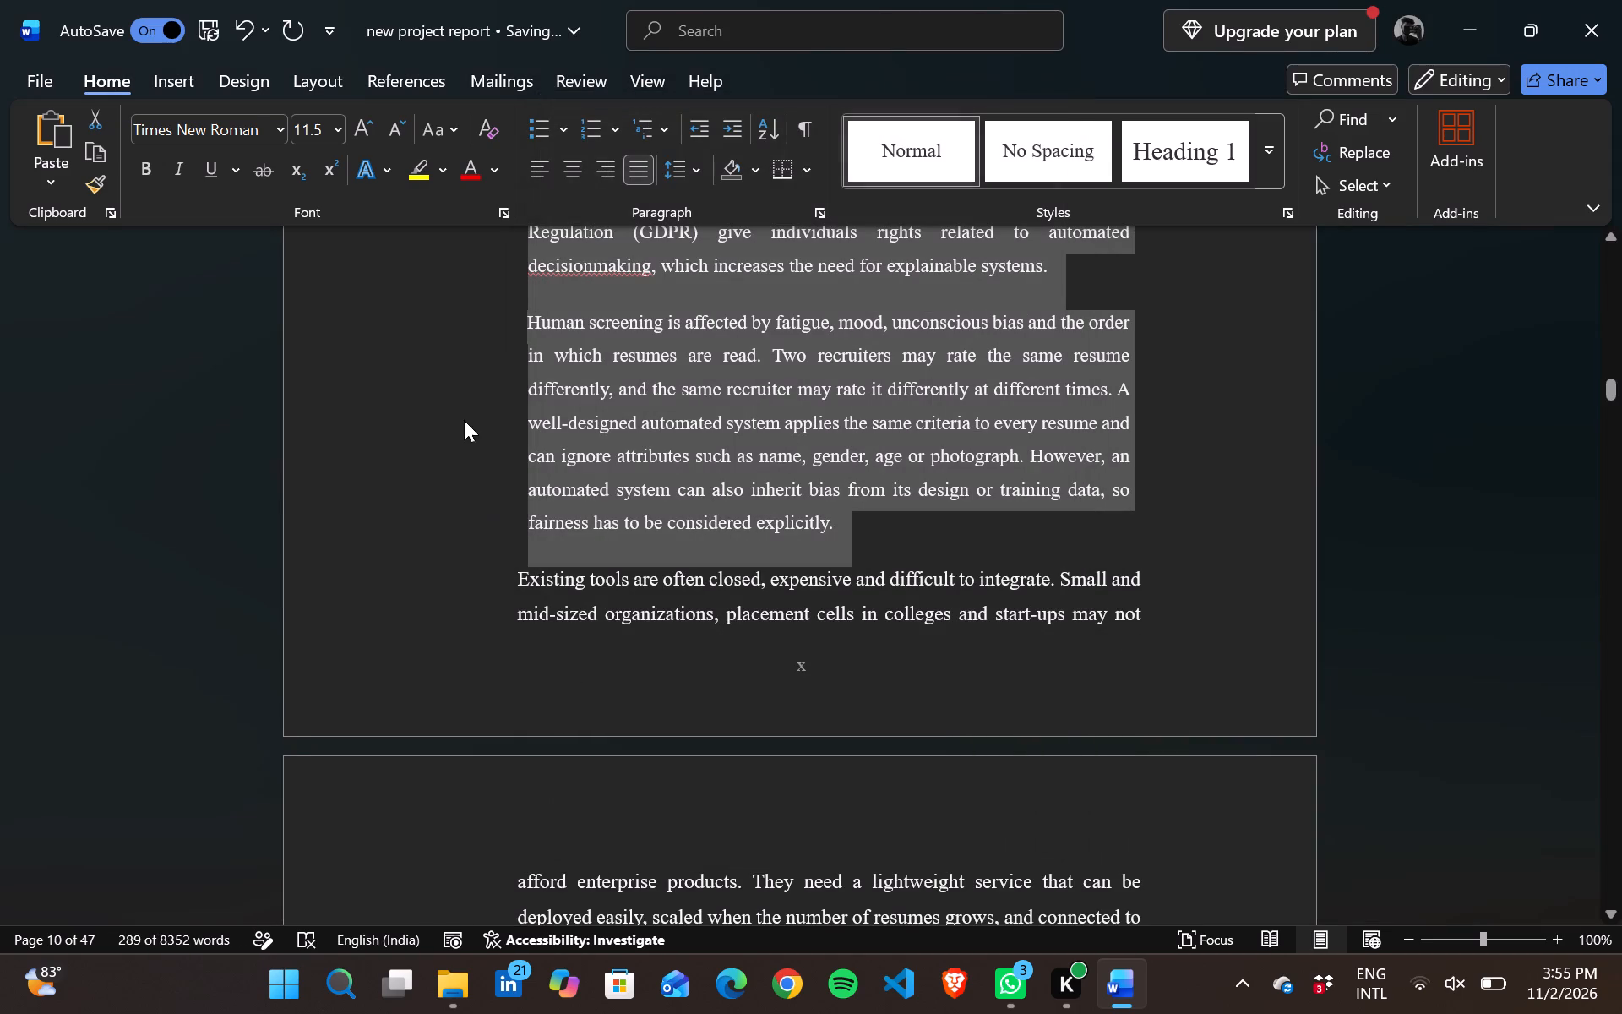
Set the font size of the first four body paragraphs of section 1.2 to 12.
drag(330, 132, 318, 284)
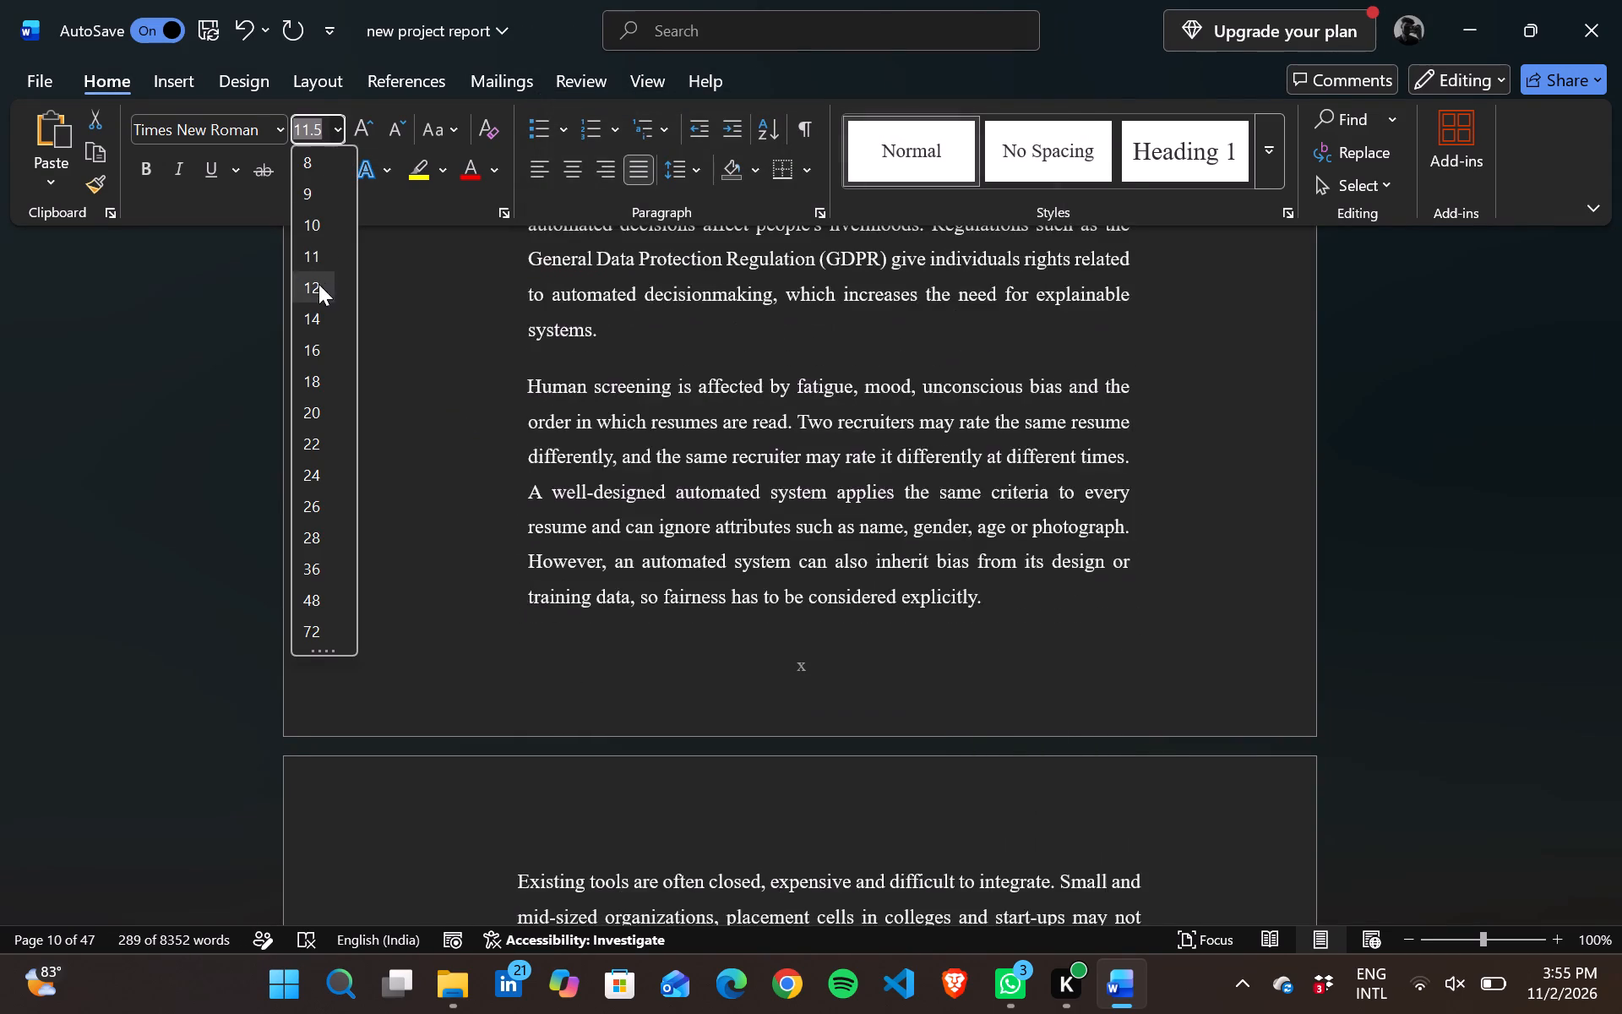
drag(318, 284, 318, 288)
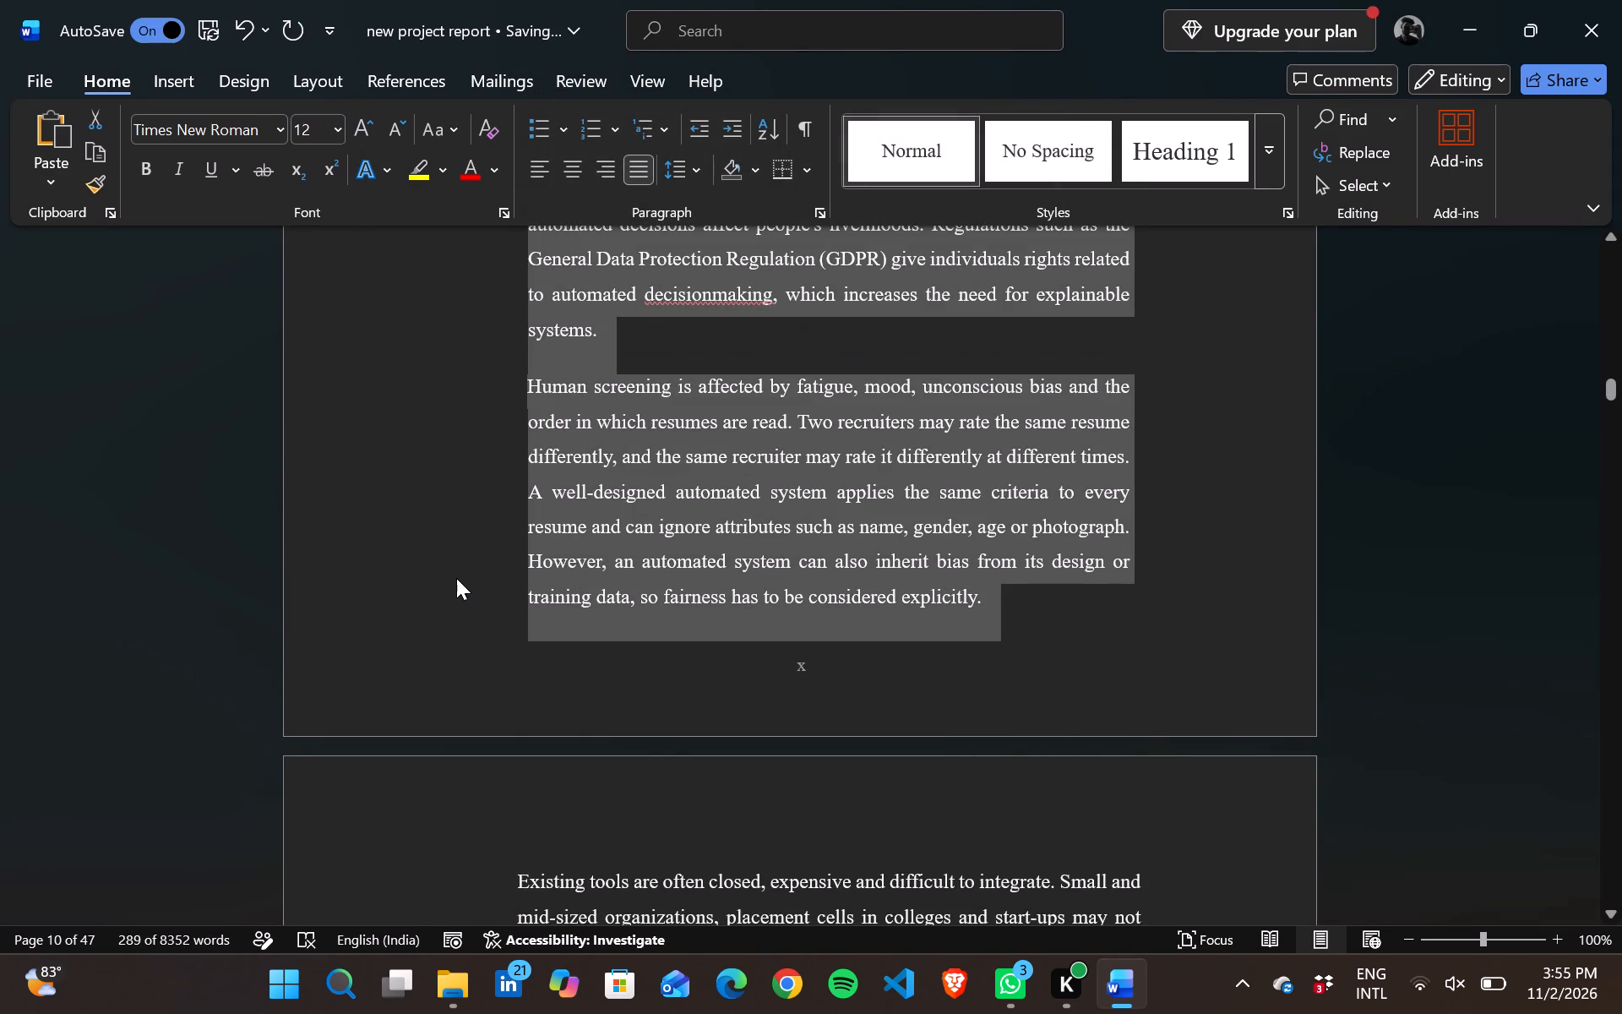
click(456, 578)
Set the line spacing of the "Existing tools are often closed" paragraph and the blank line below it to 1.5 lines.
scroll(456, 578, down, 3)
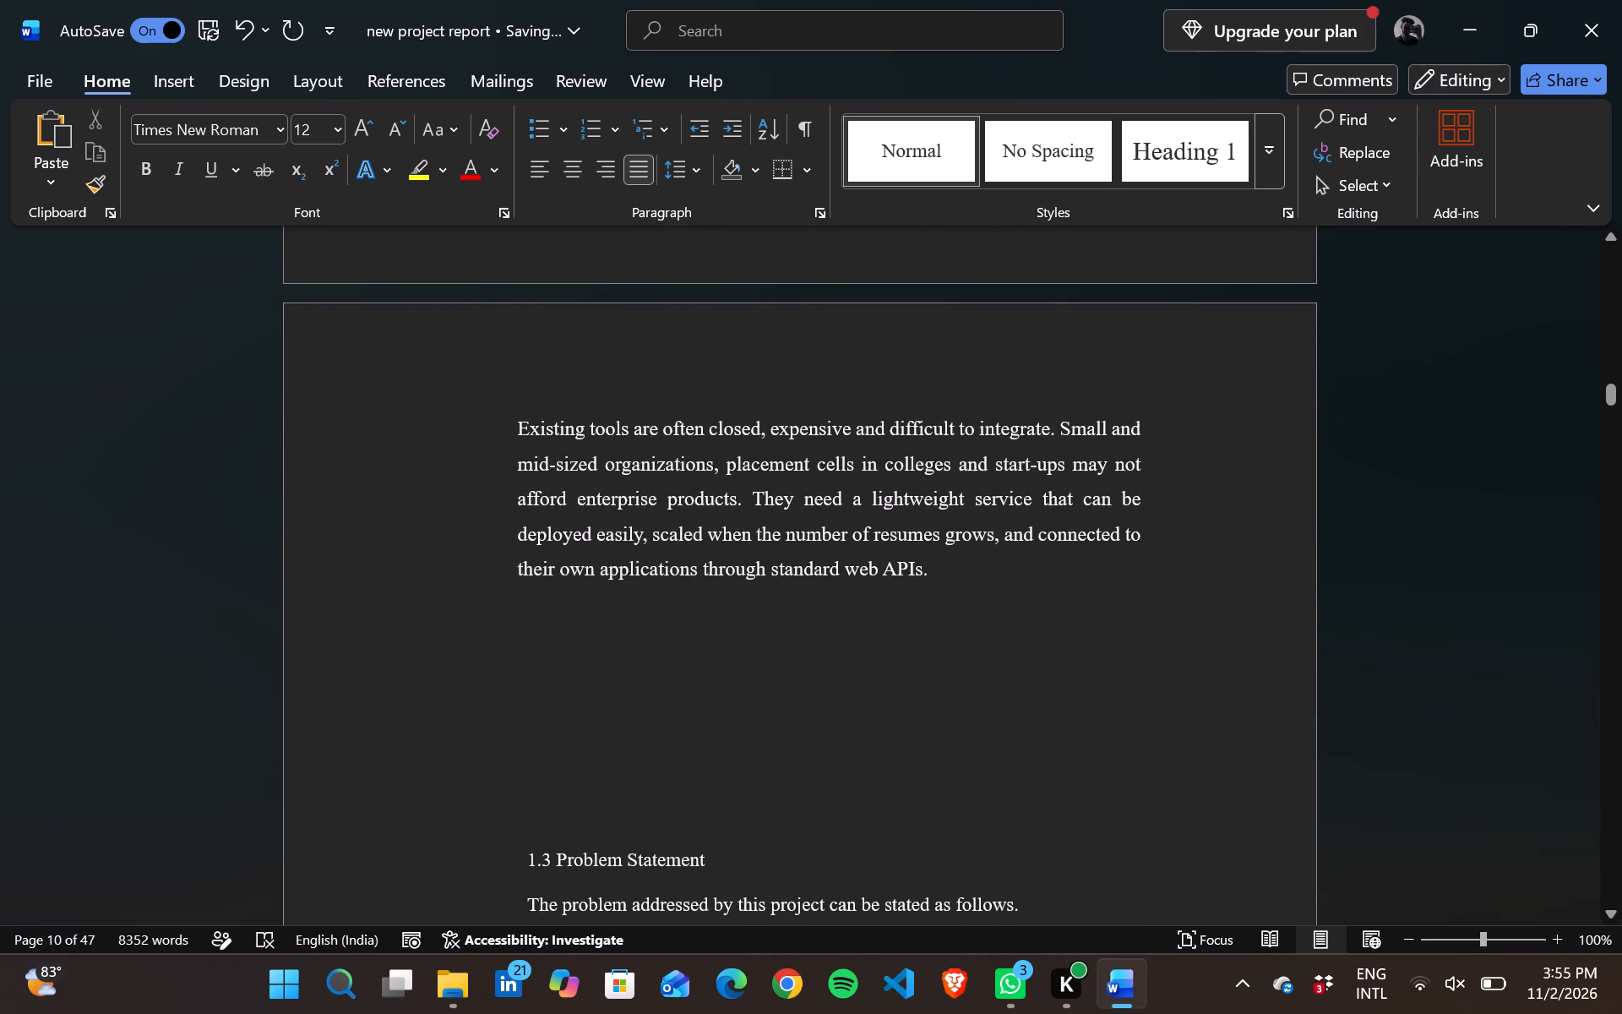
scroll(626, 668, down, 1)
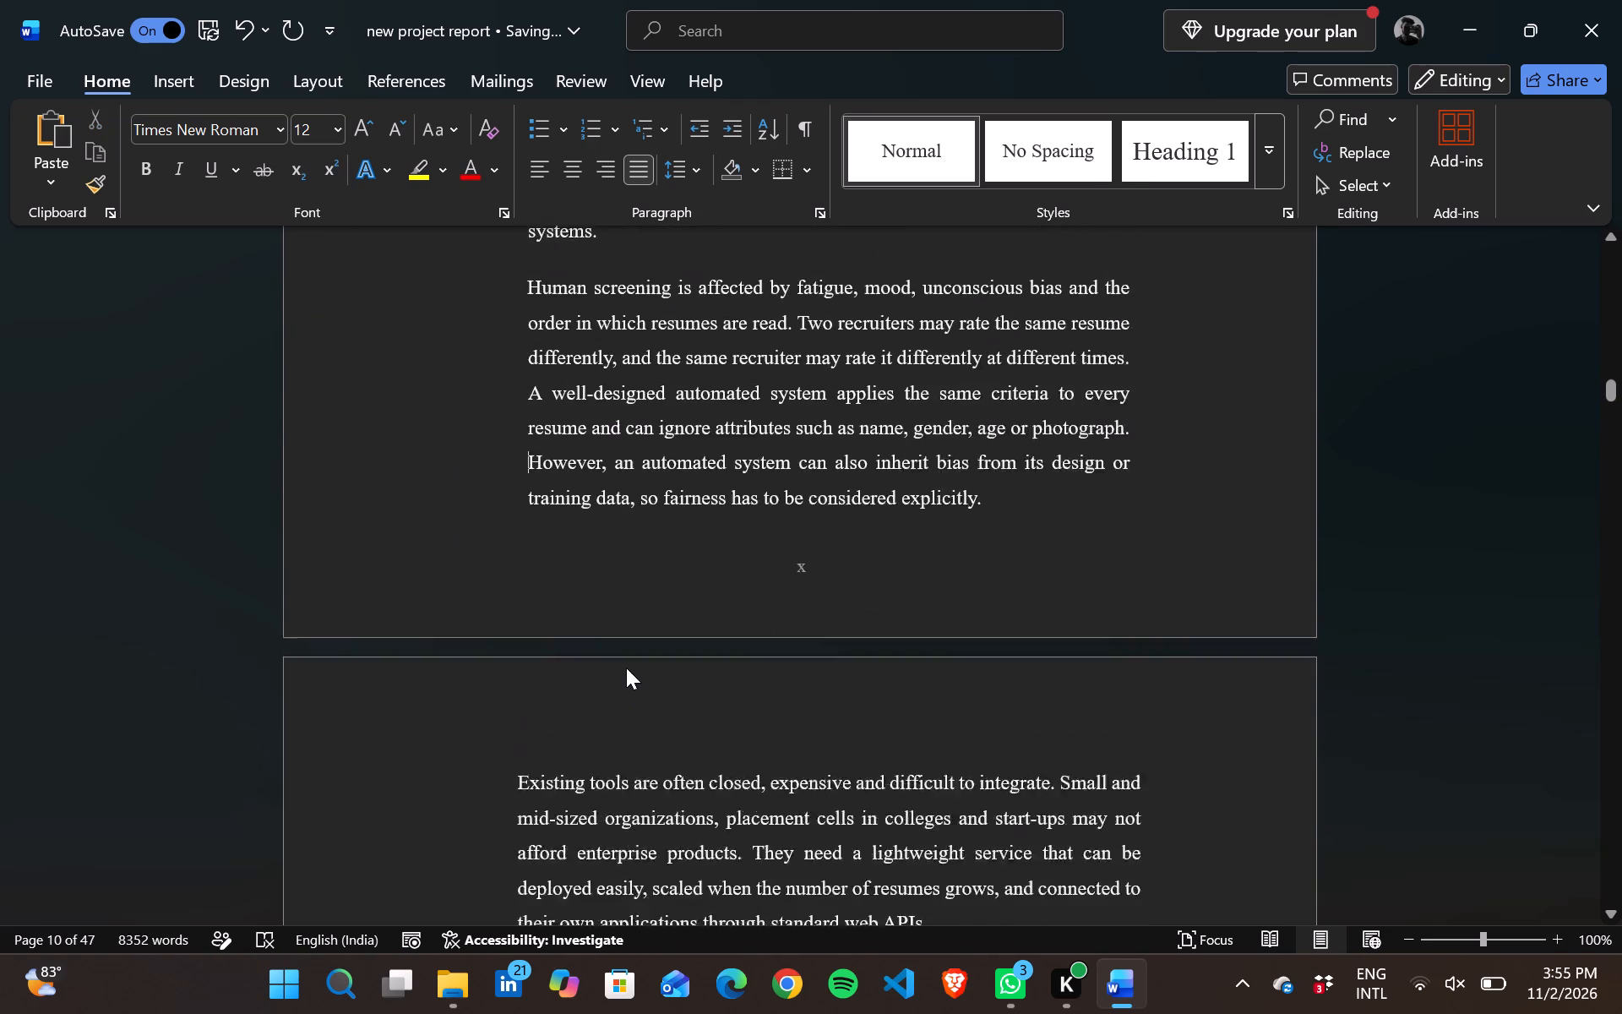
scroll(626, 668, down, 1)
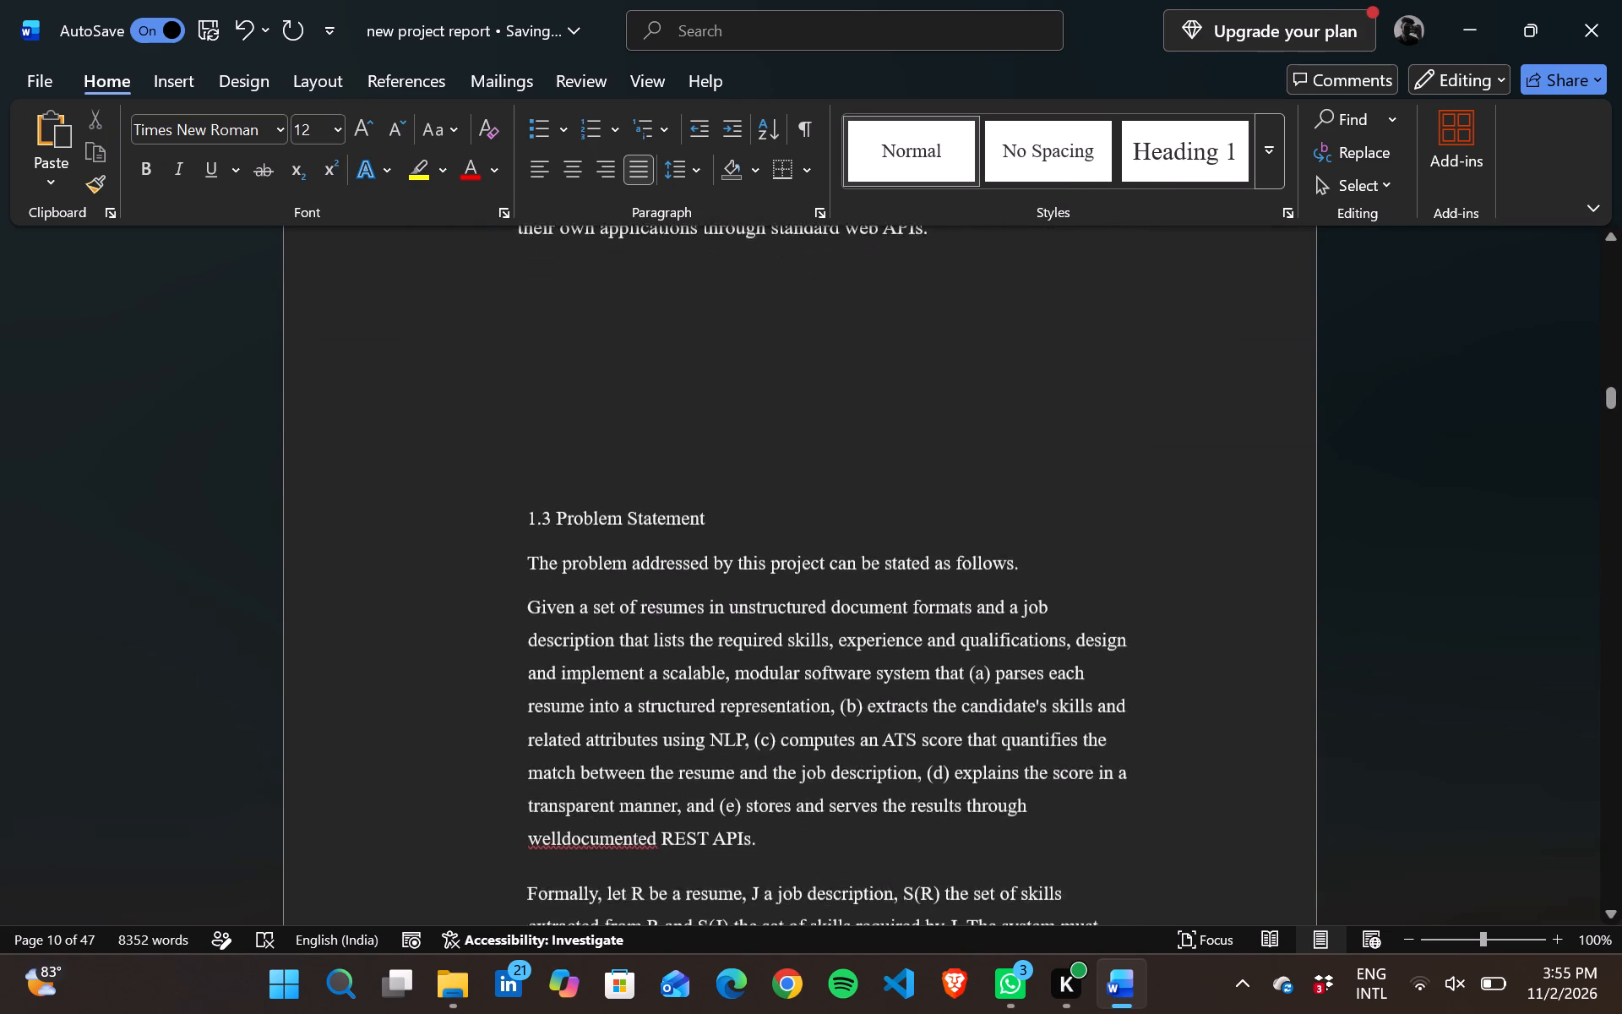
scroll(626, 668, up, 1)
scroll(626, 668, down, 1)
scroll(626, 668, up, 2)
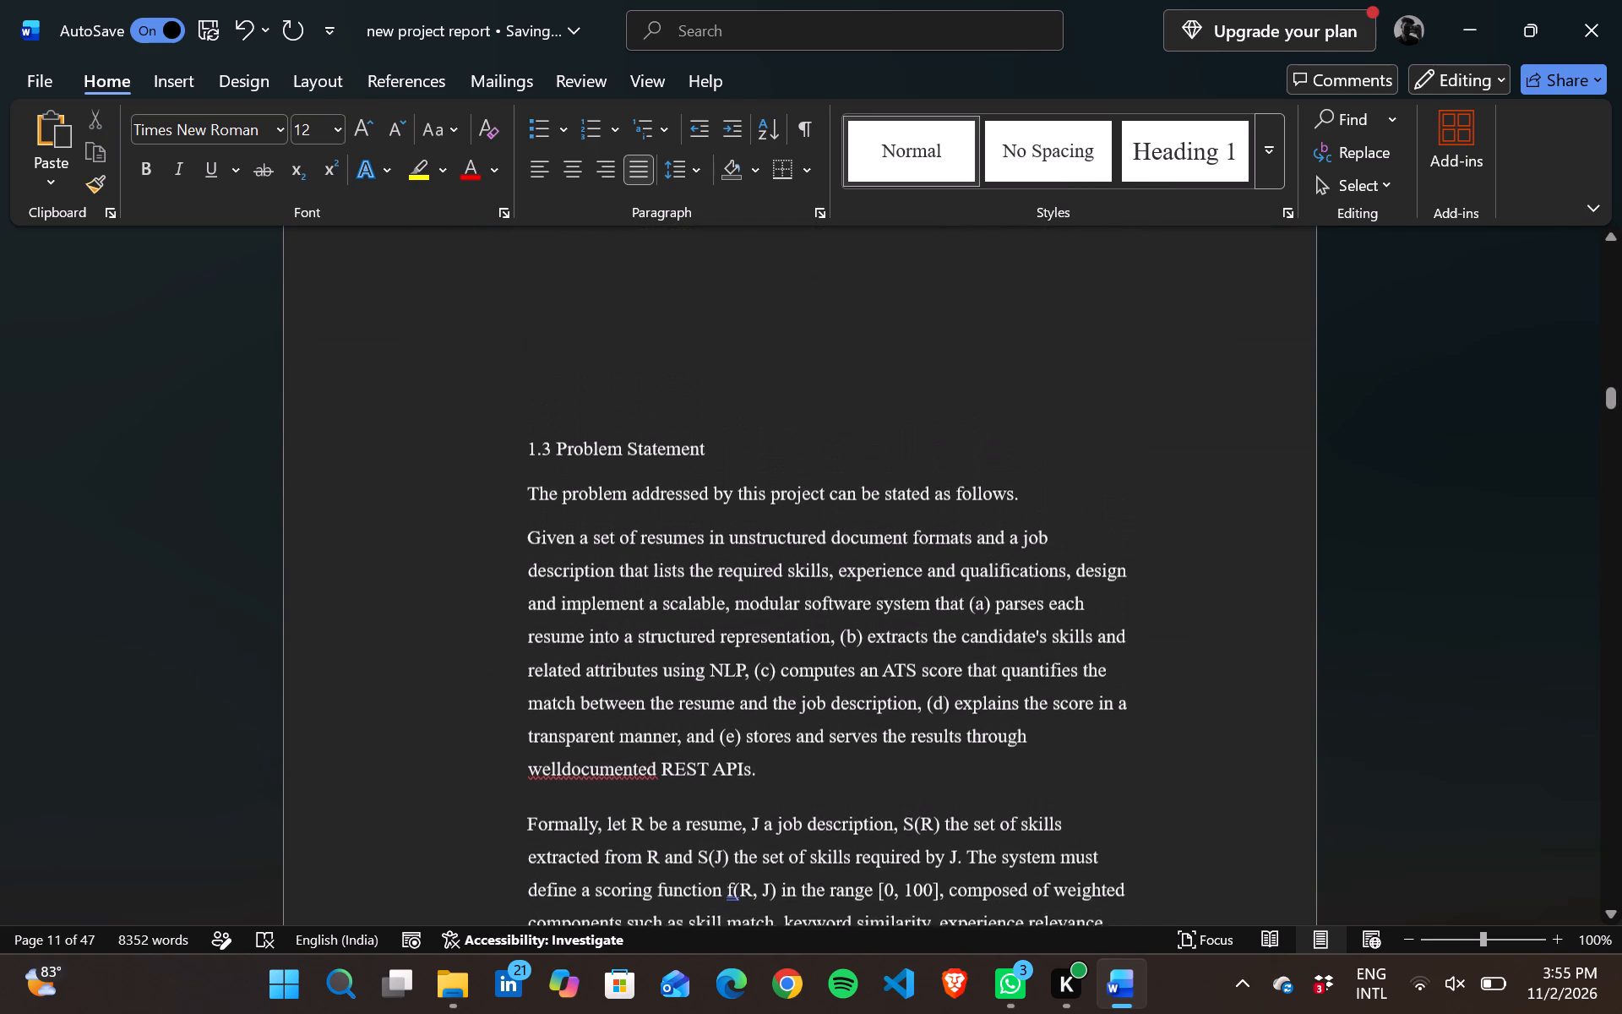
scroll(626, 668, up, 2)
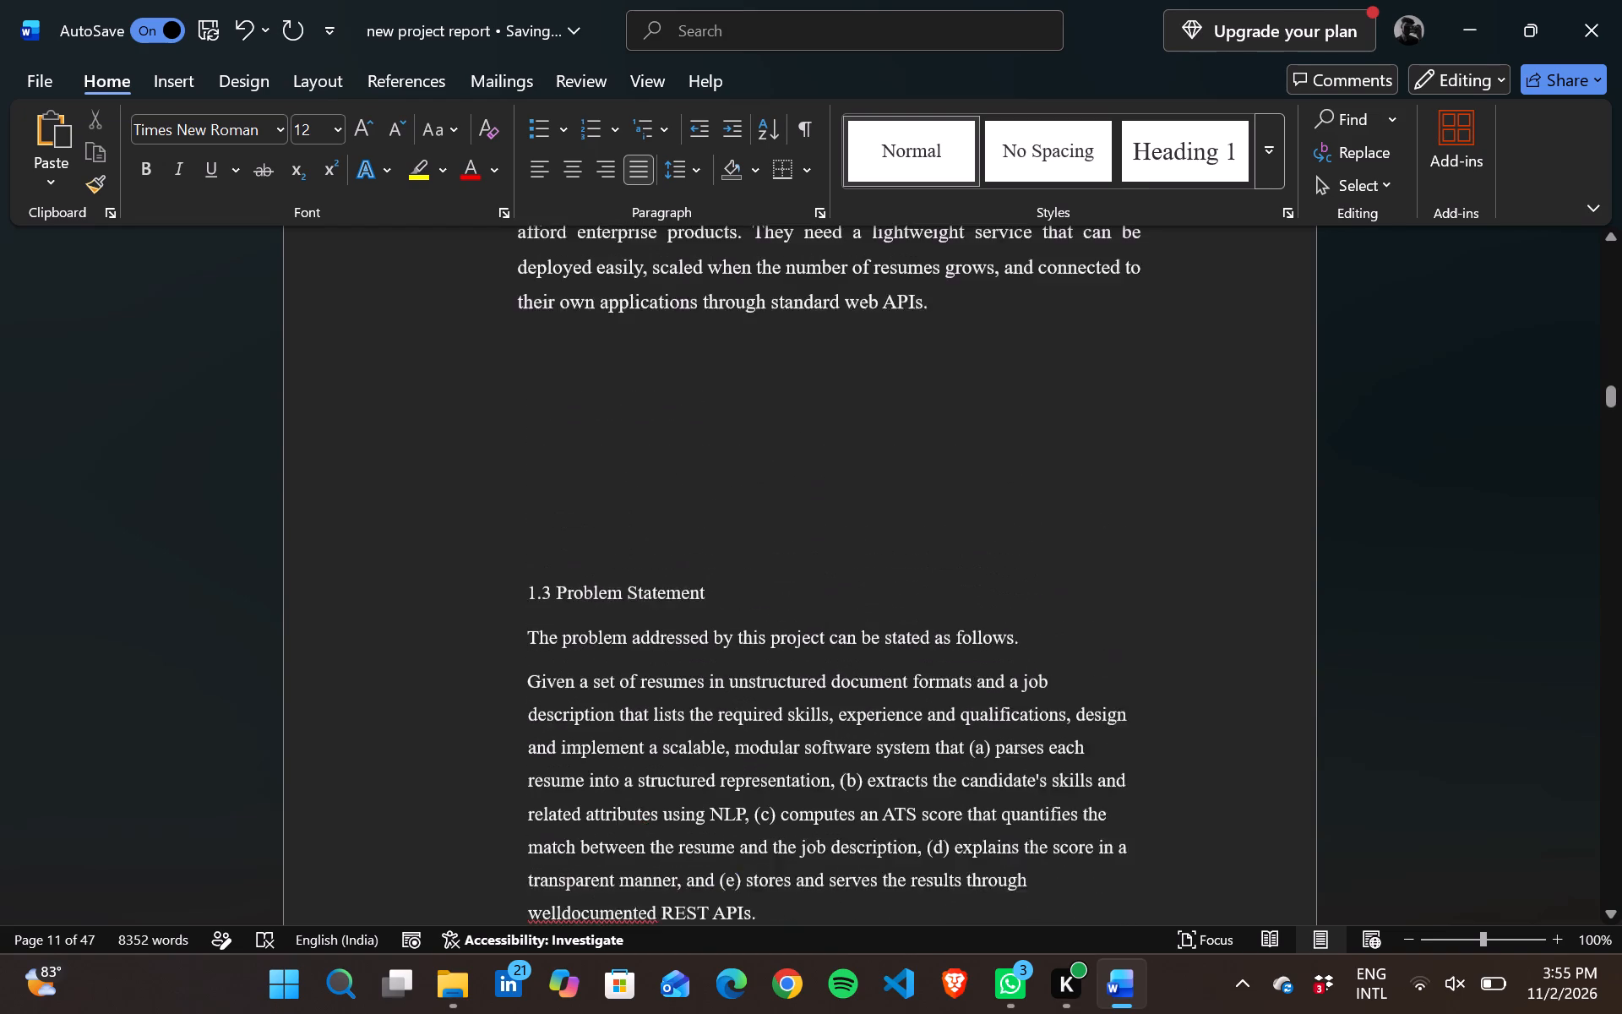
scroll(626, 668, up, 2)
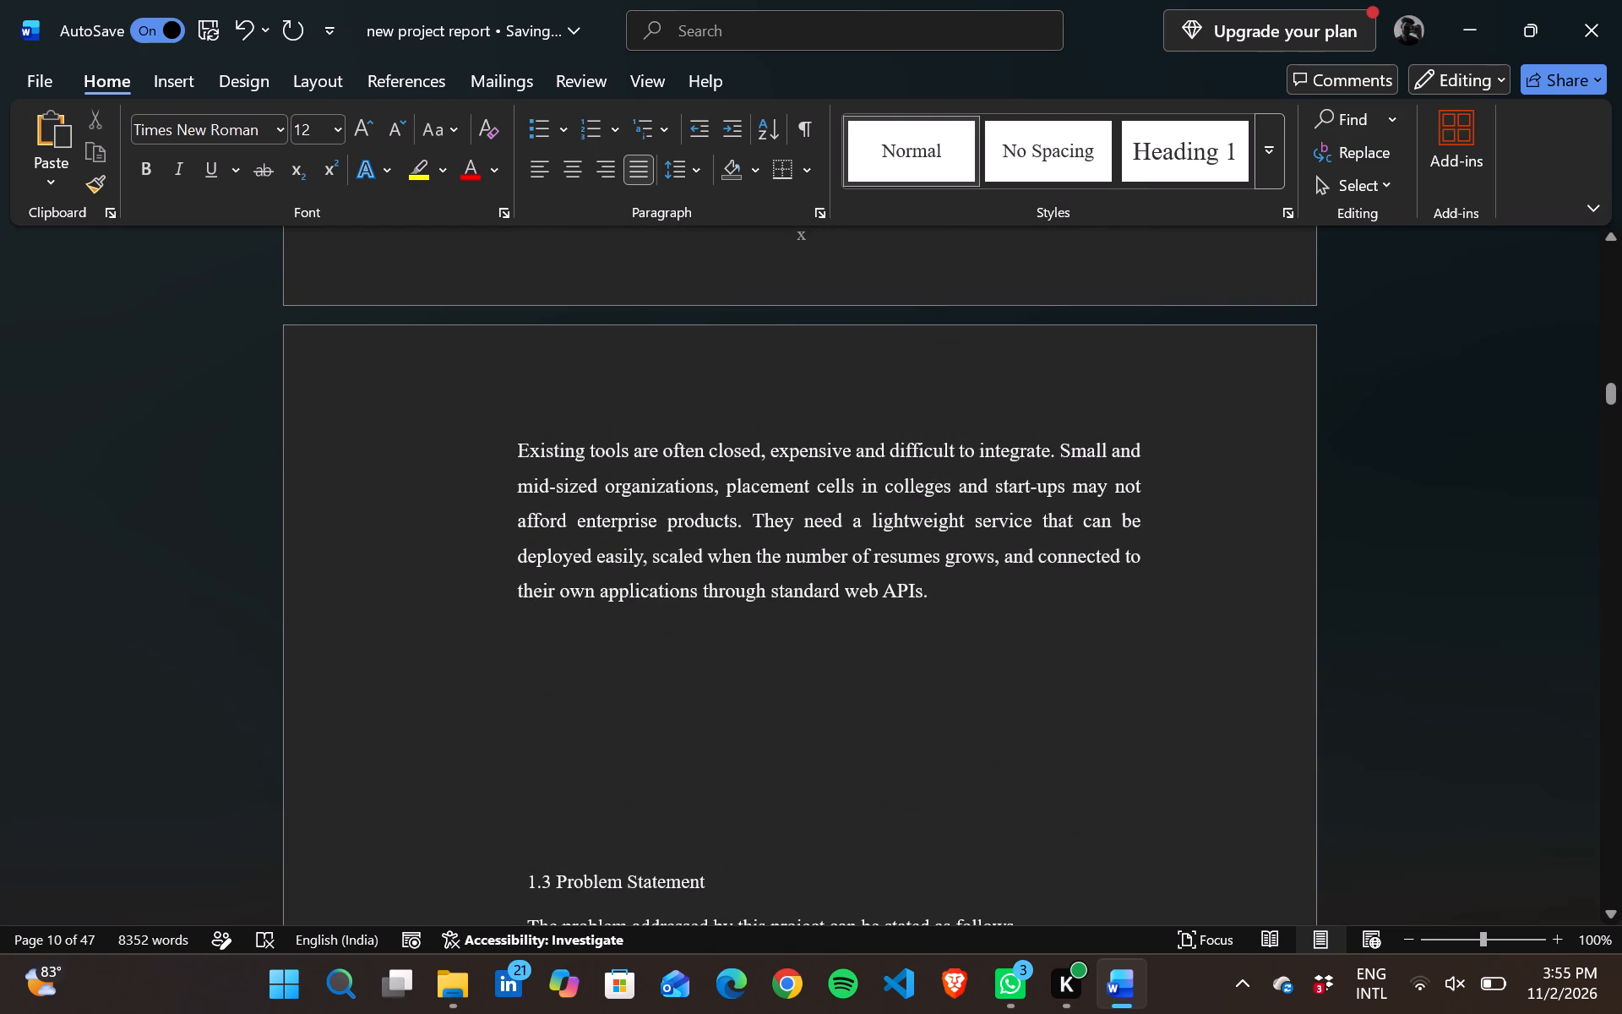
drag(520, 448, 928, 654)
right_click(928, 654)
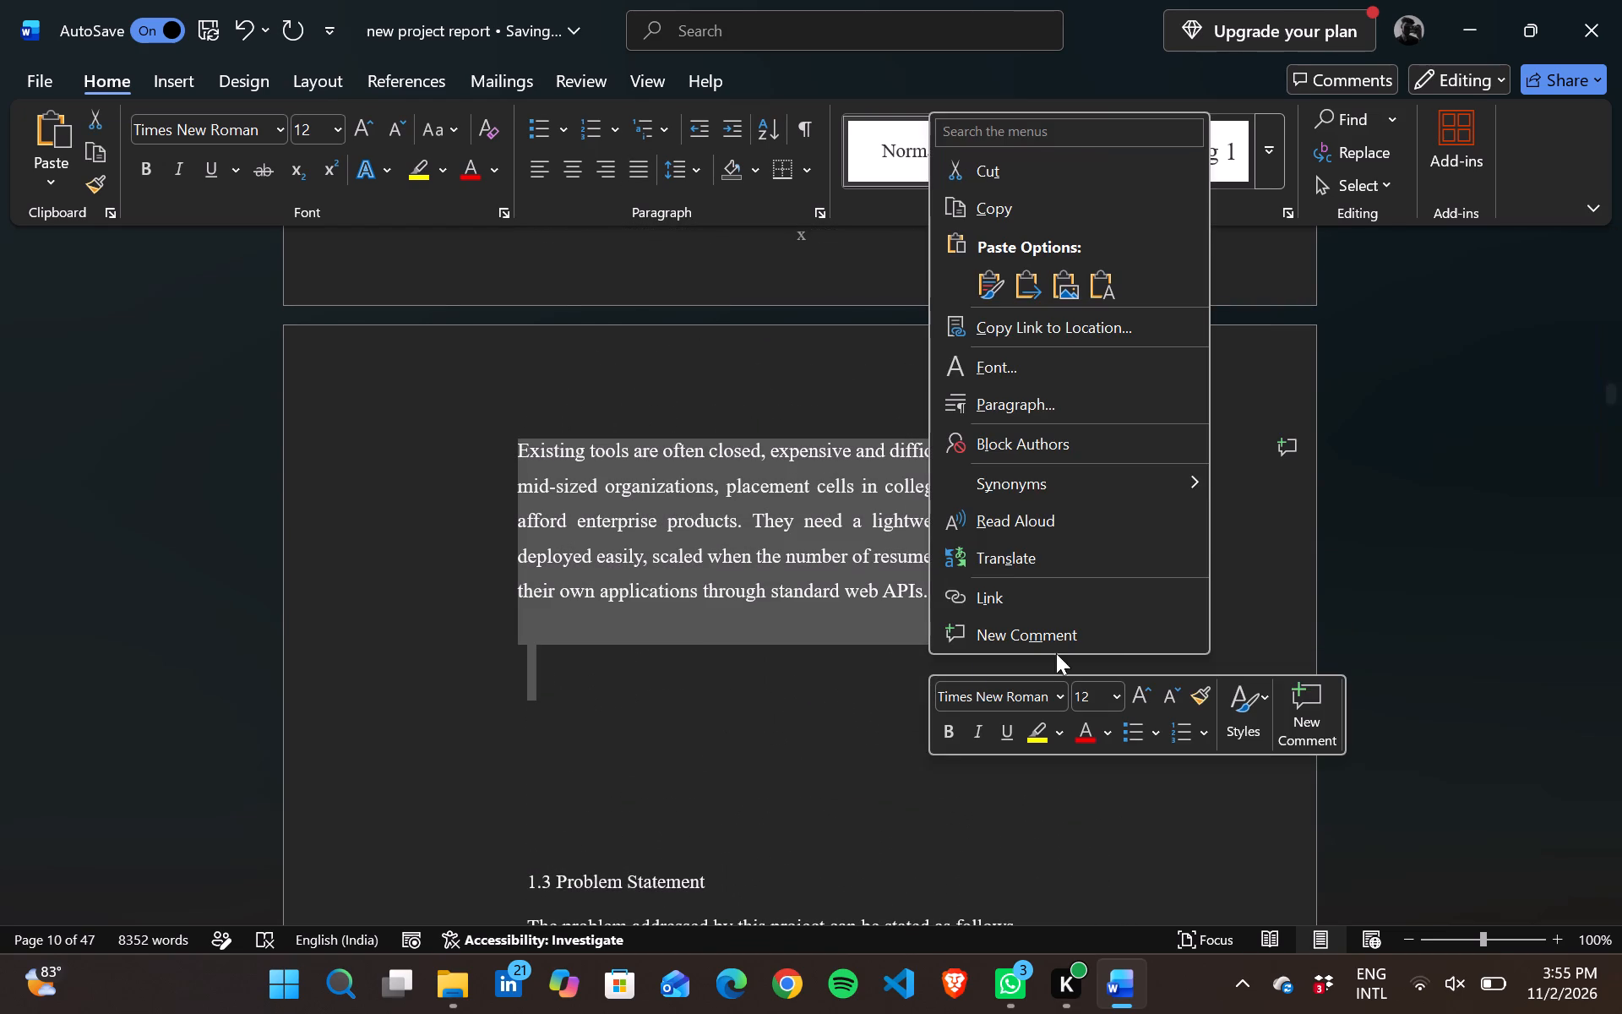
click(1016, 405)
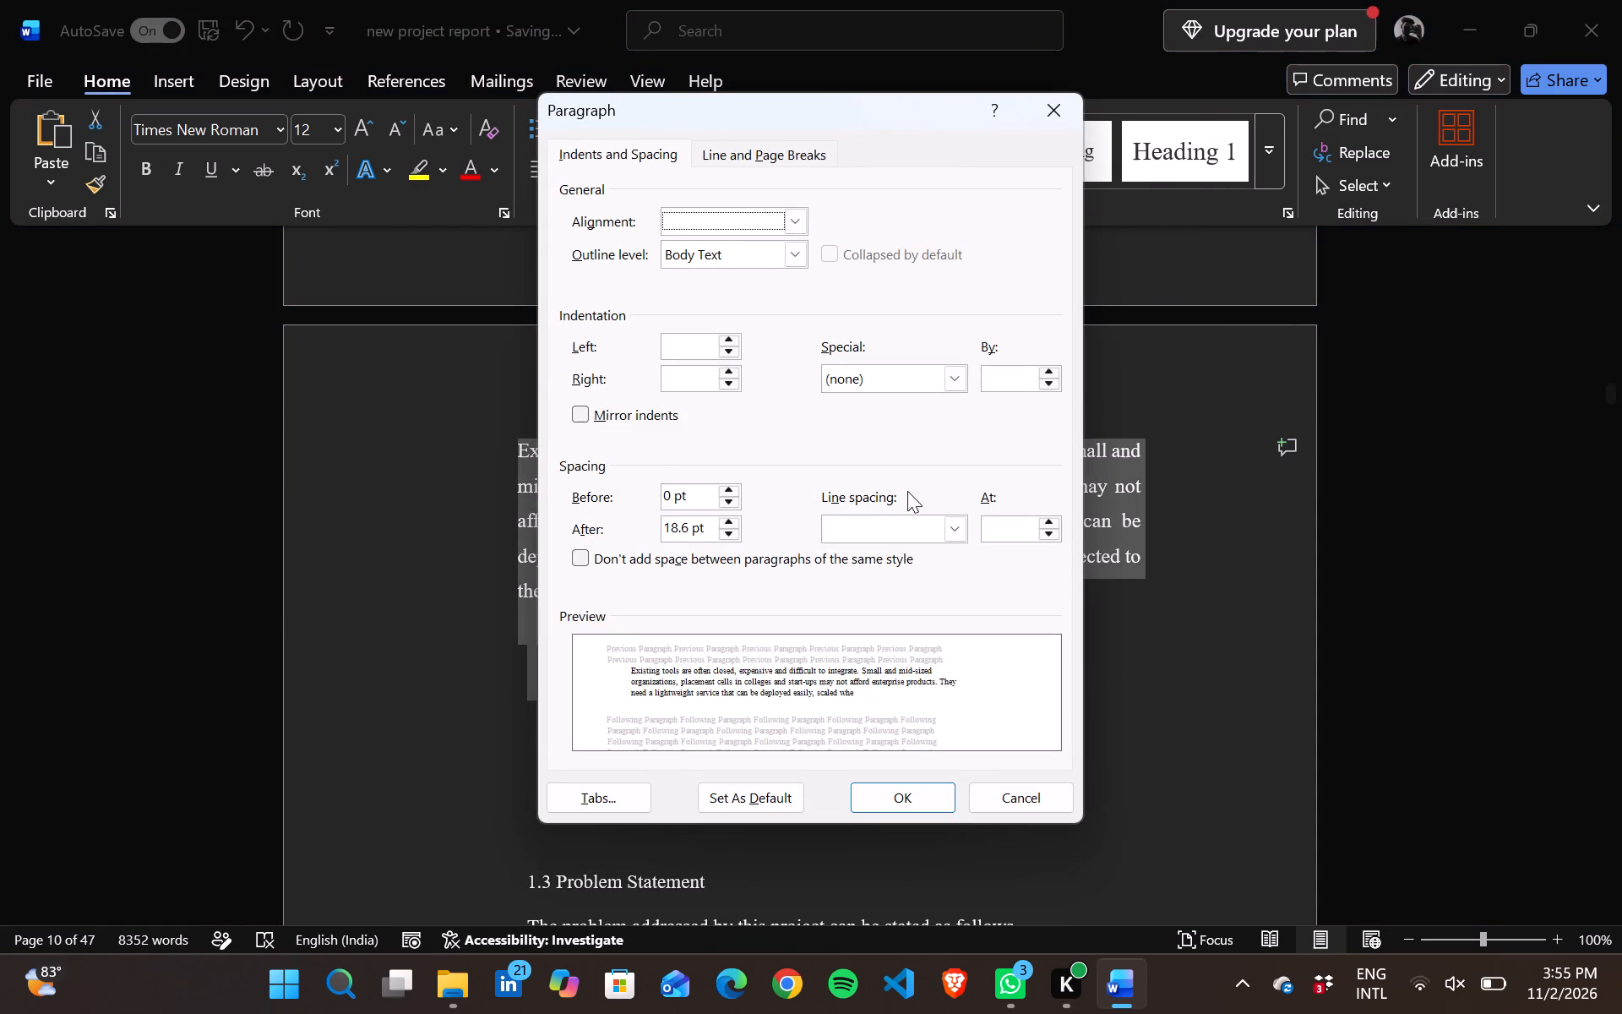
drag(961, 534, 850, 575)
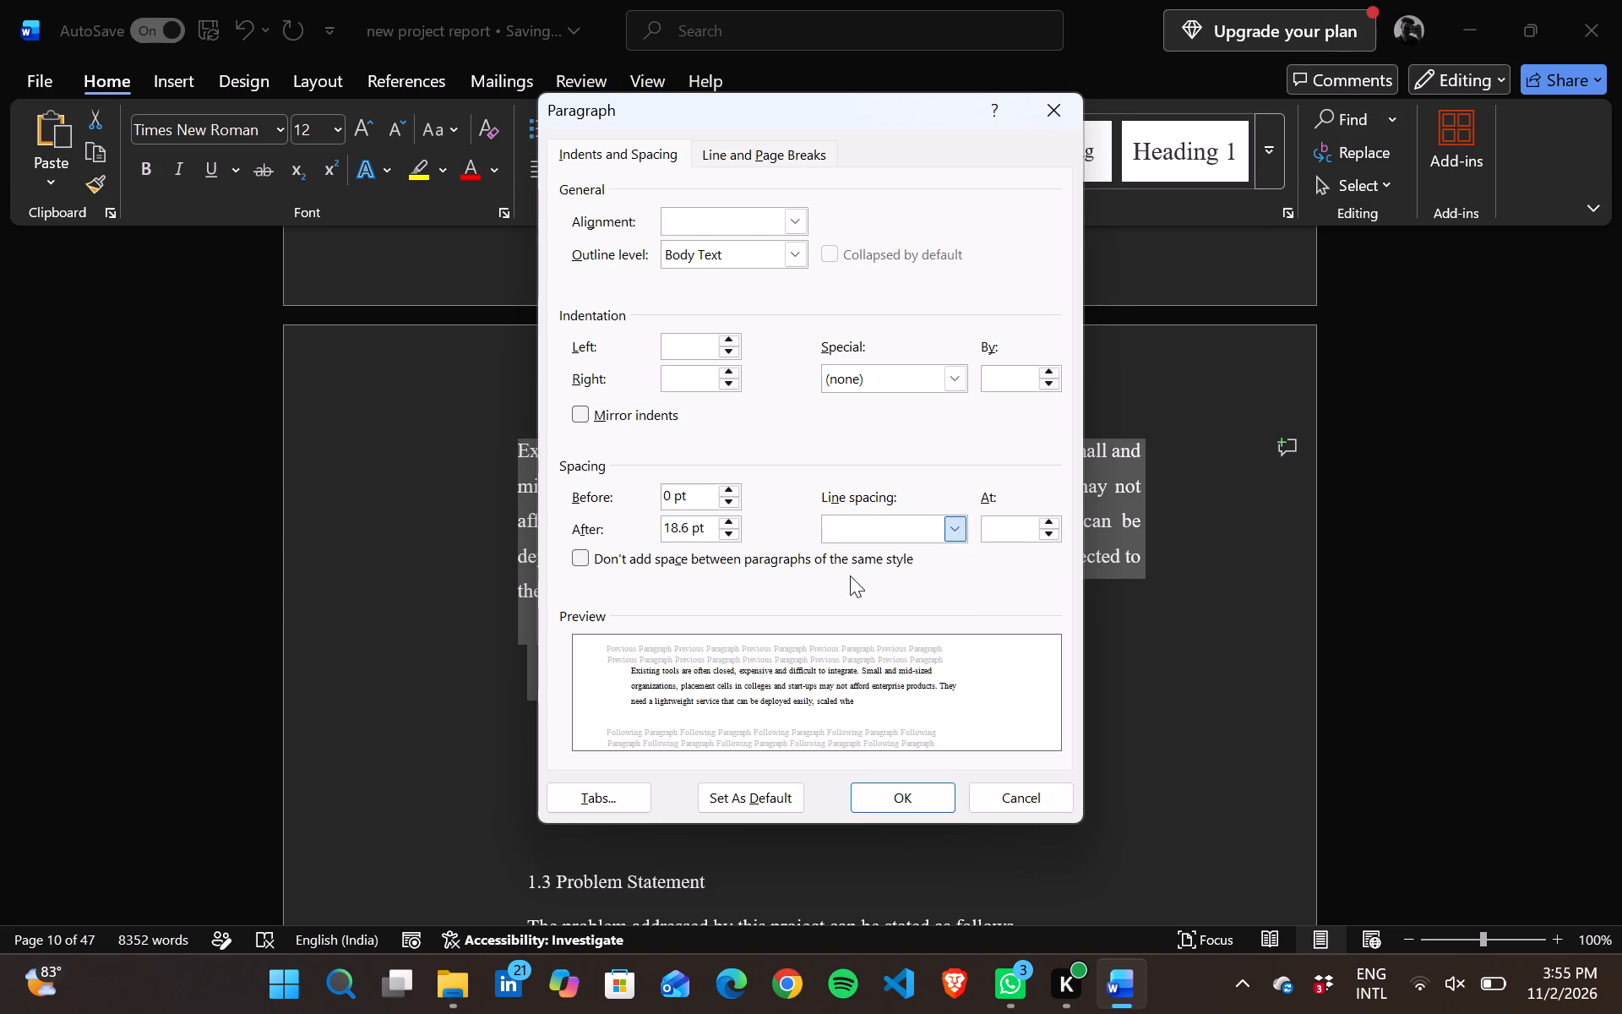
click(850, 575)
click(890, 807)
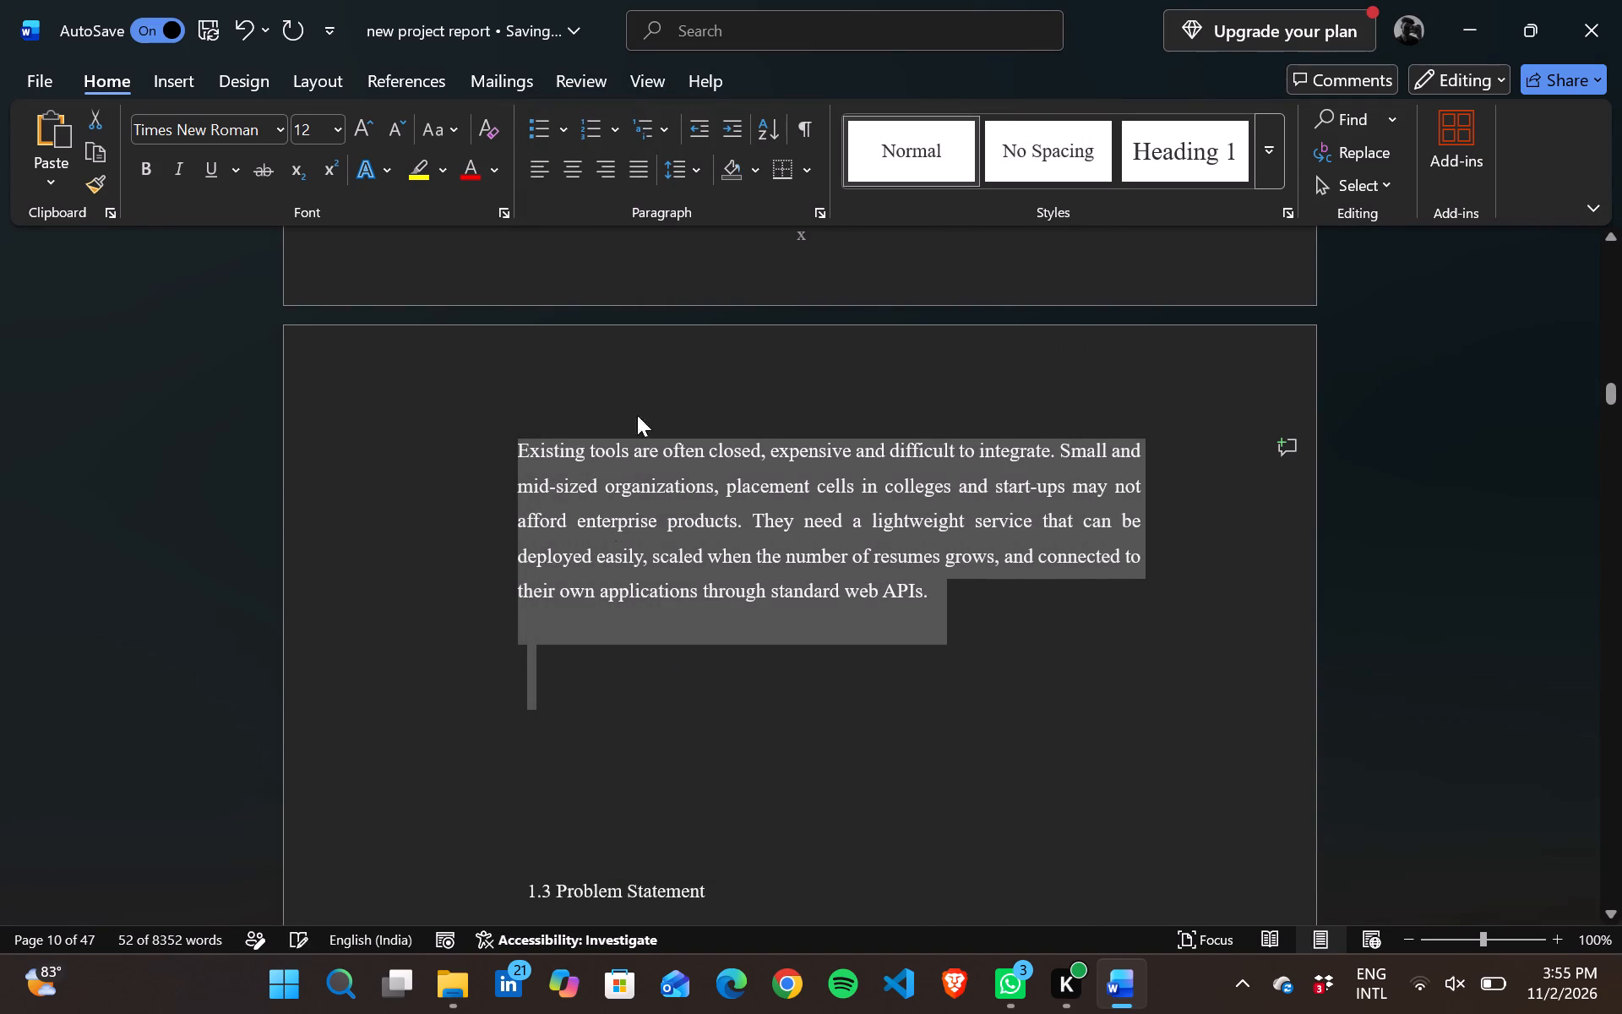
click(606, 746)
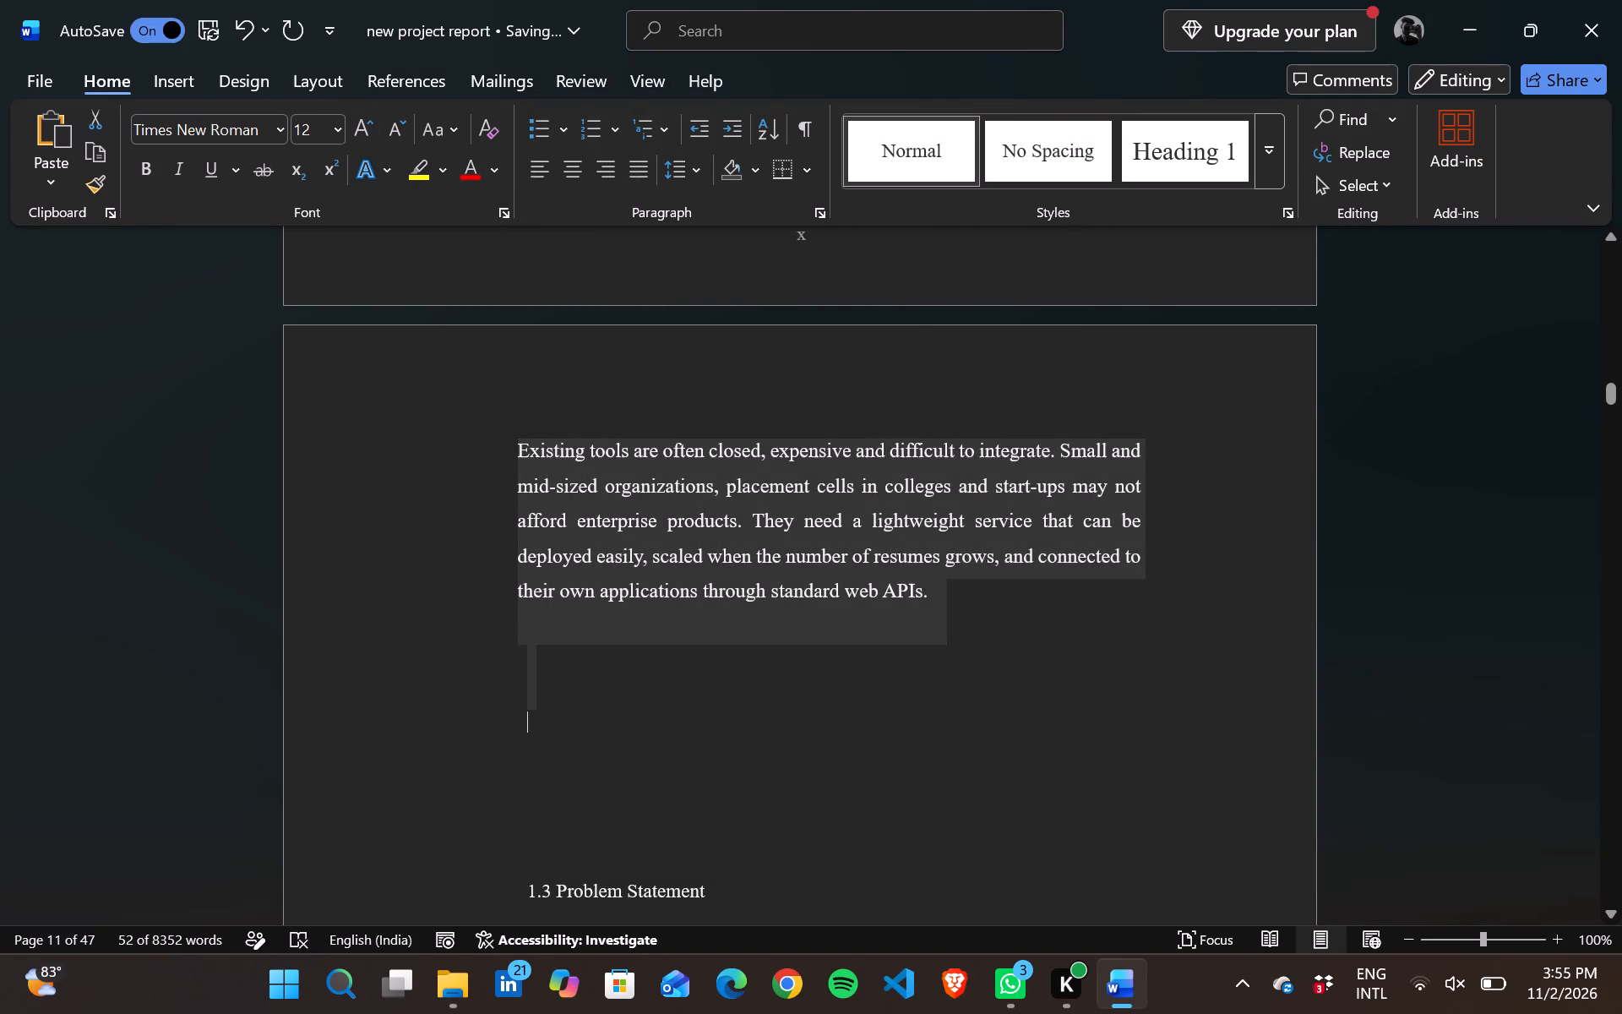
Delete the text of the last paragraph of section 1.2, starting "Existing tools are often closed".
scroll(797, 807, up, 1)
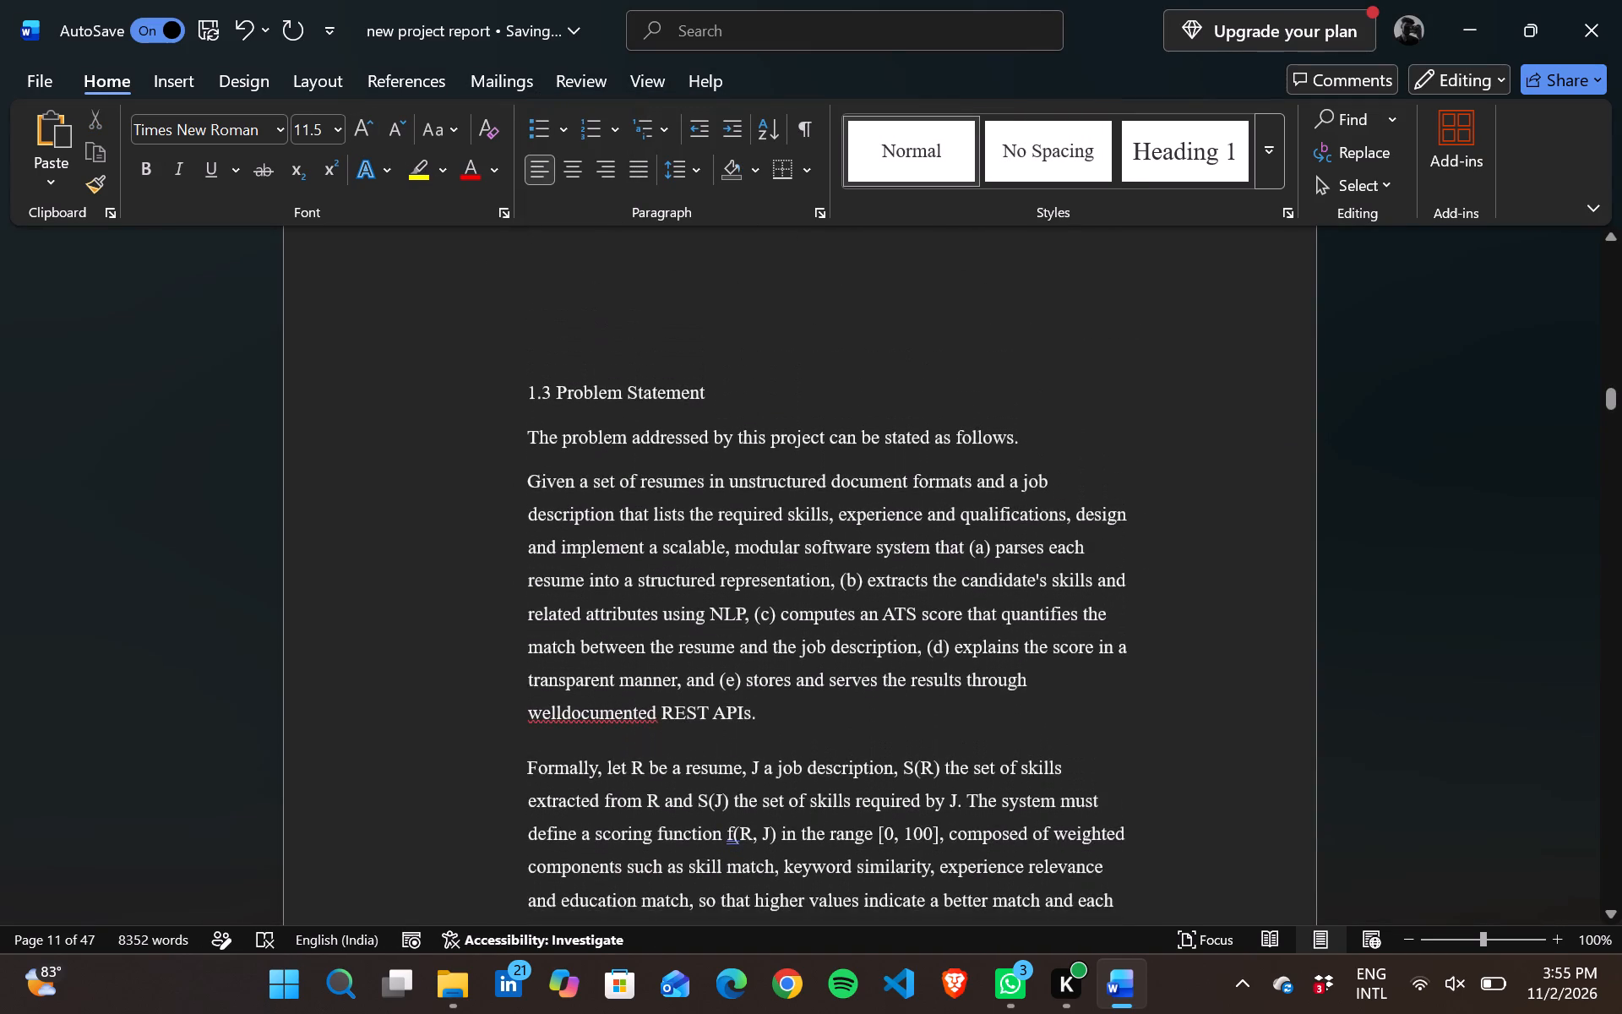
scroll(797, 807, up, 4)
scroll(797, 807, down, 1)
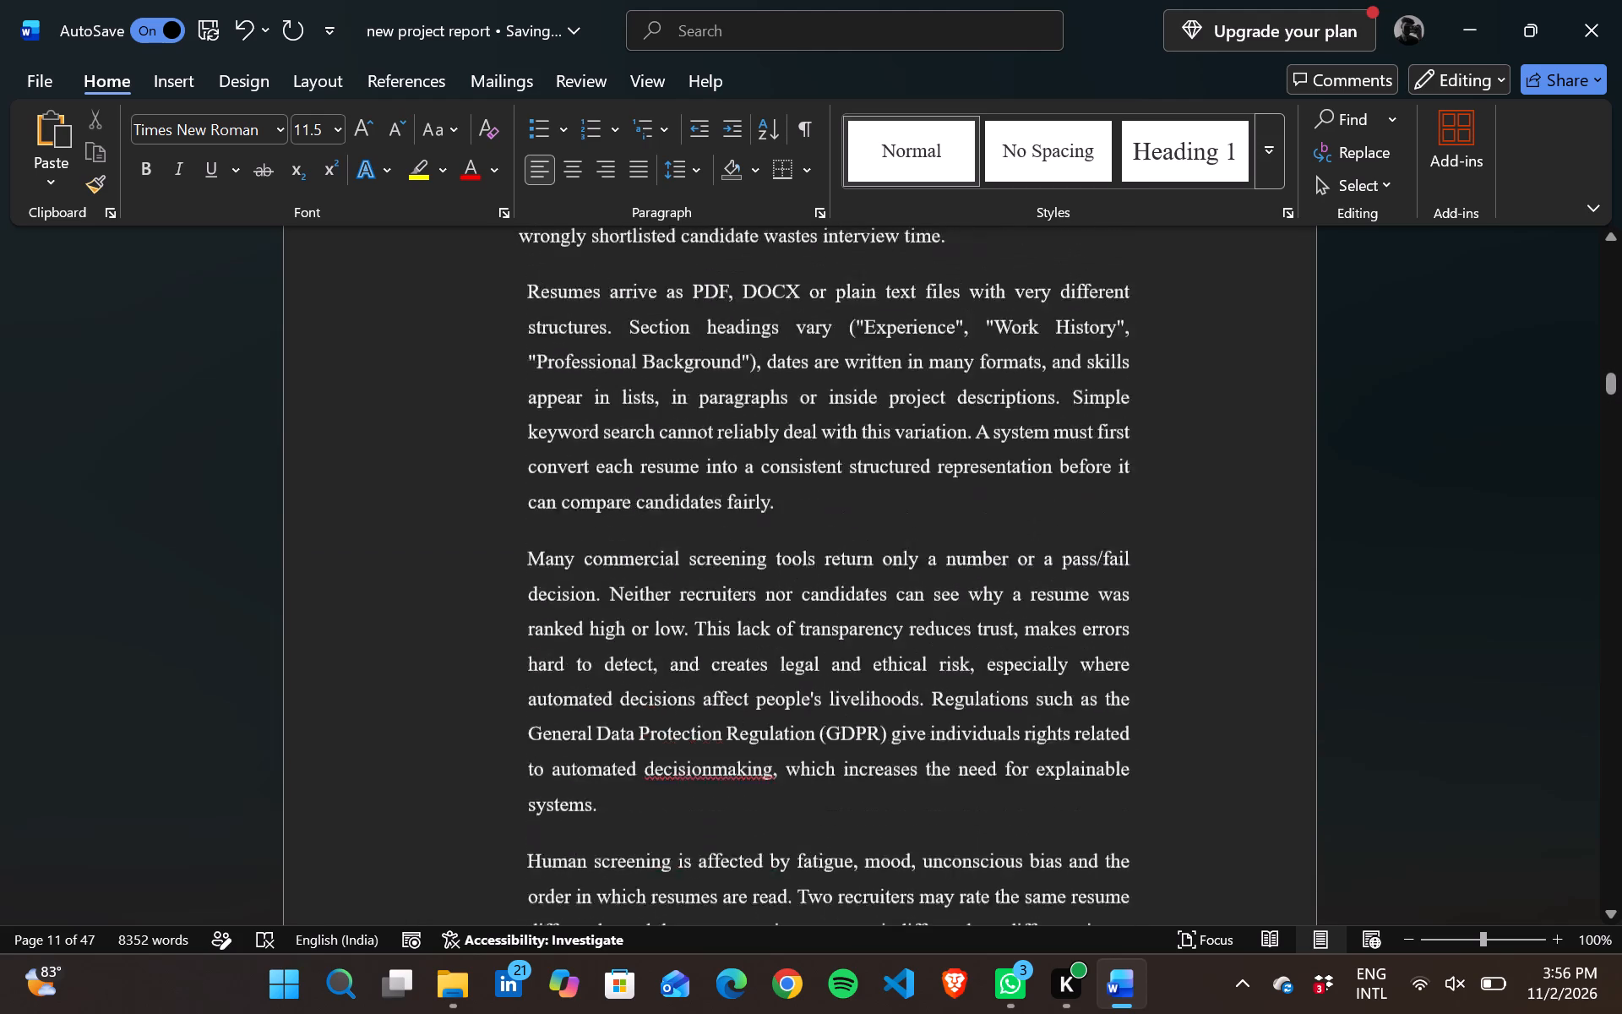
scroll(797, 807, down, 1)
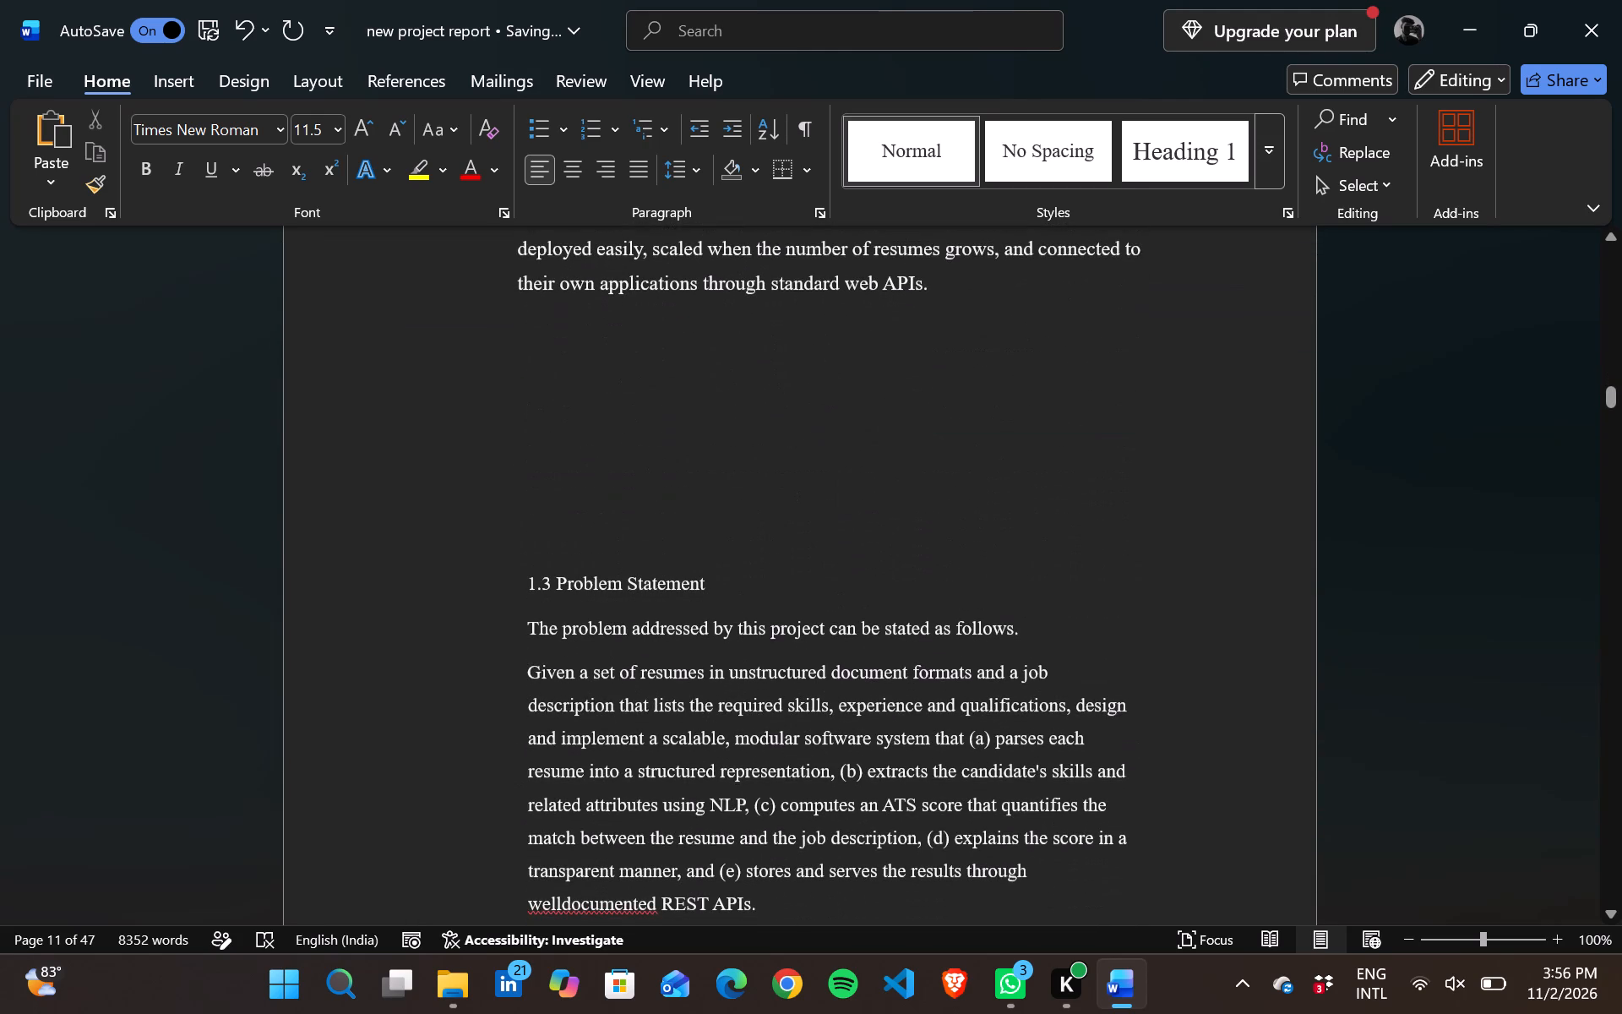
scroll(797, 807, up, 1)
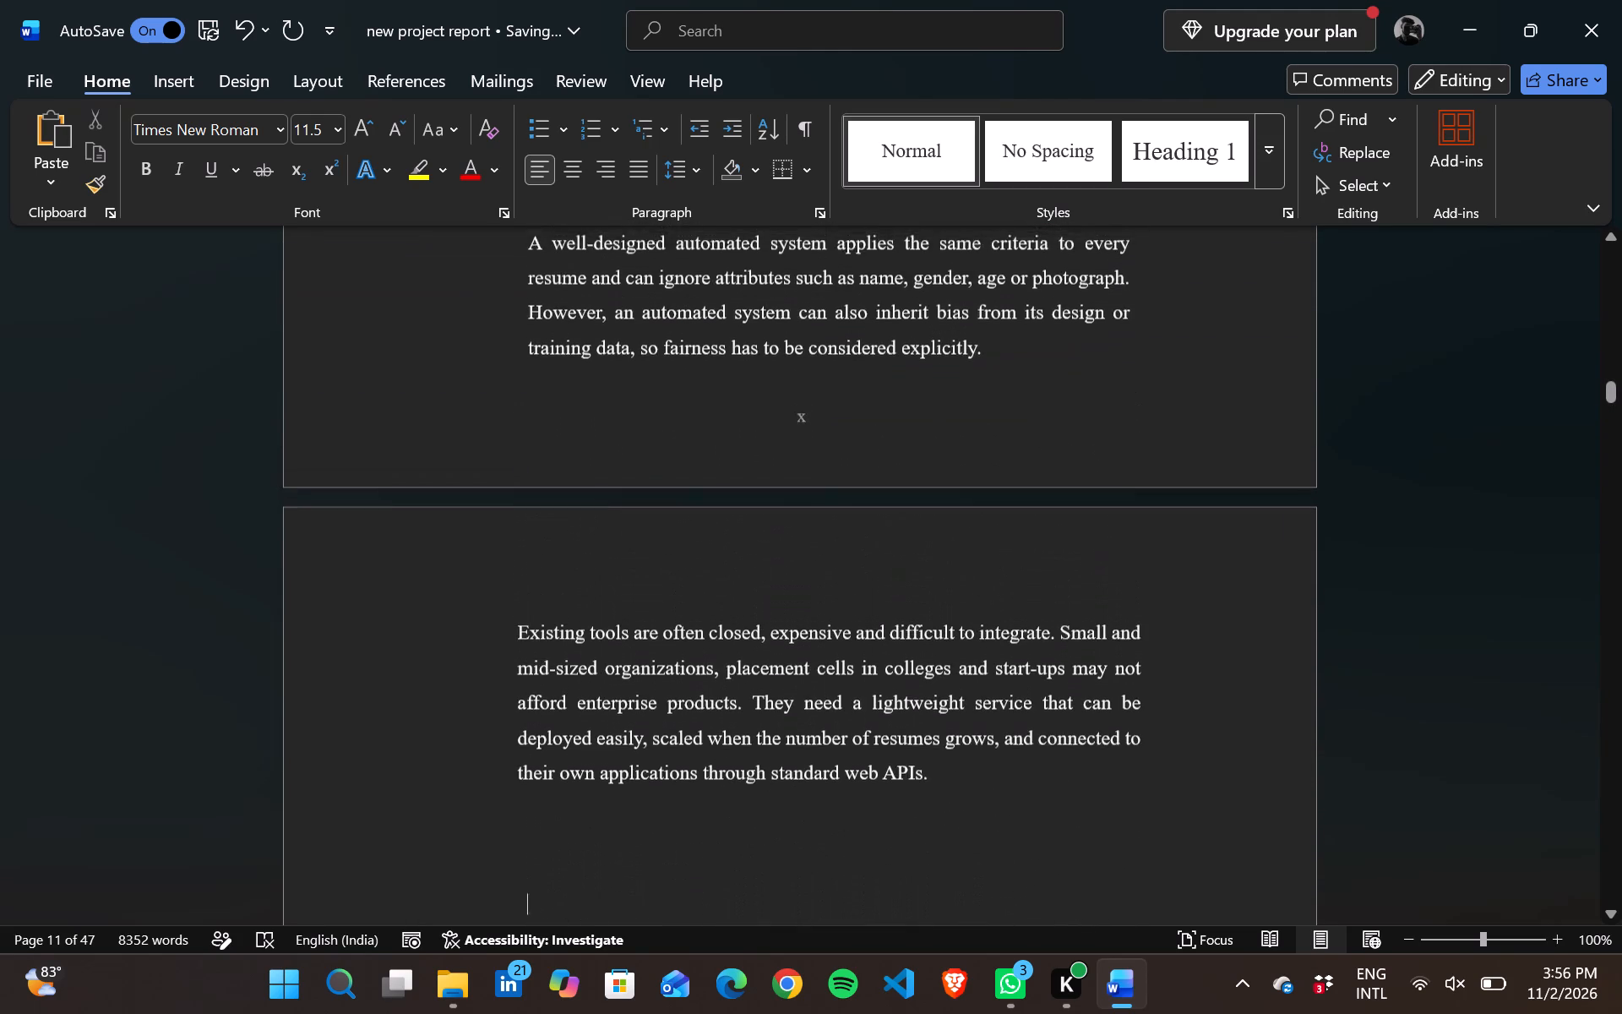
scroll(797, 807, up, 1)
drag(936, 637, 924, 637)
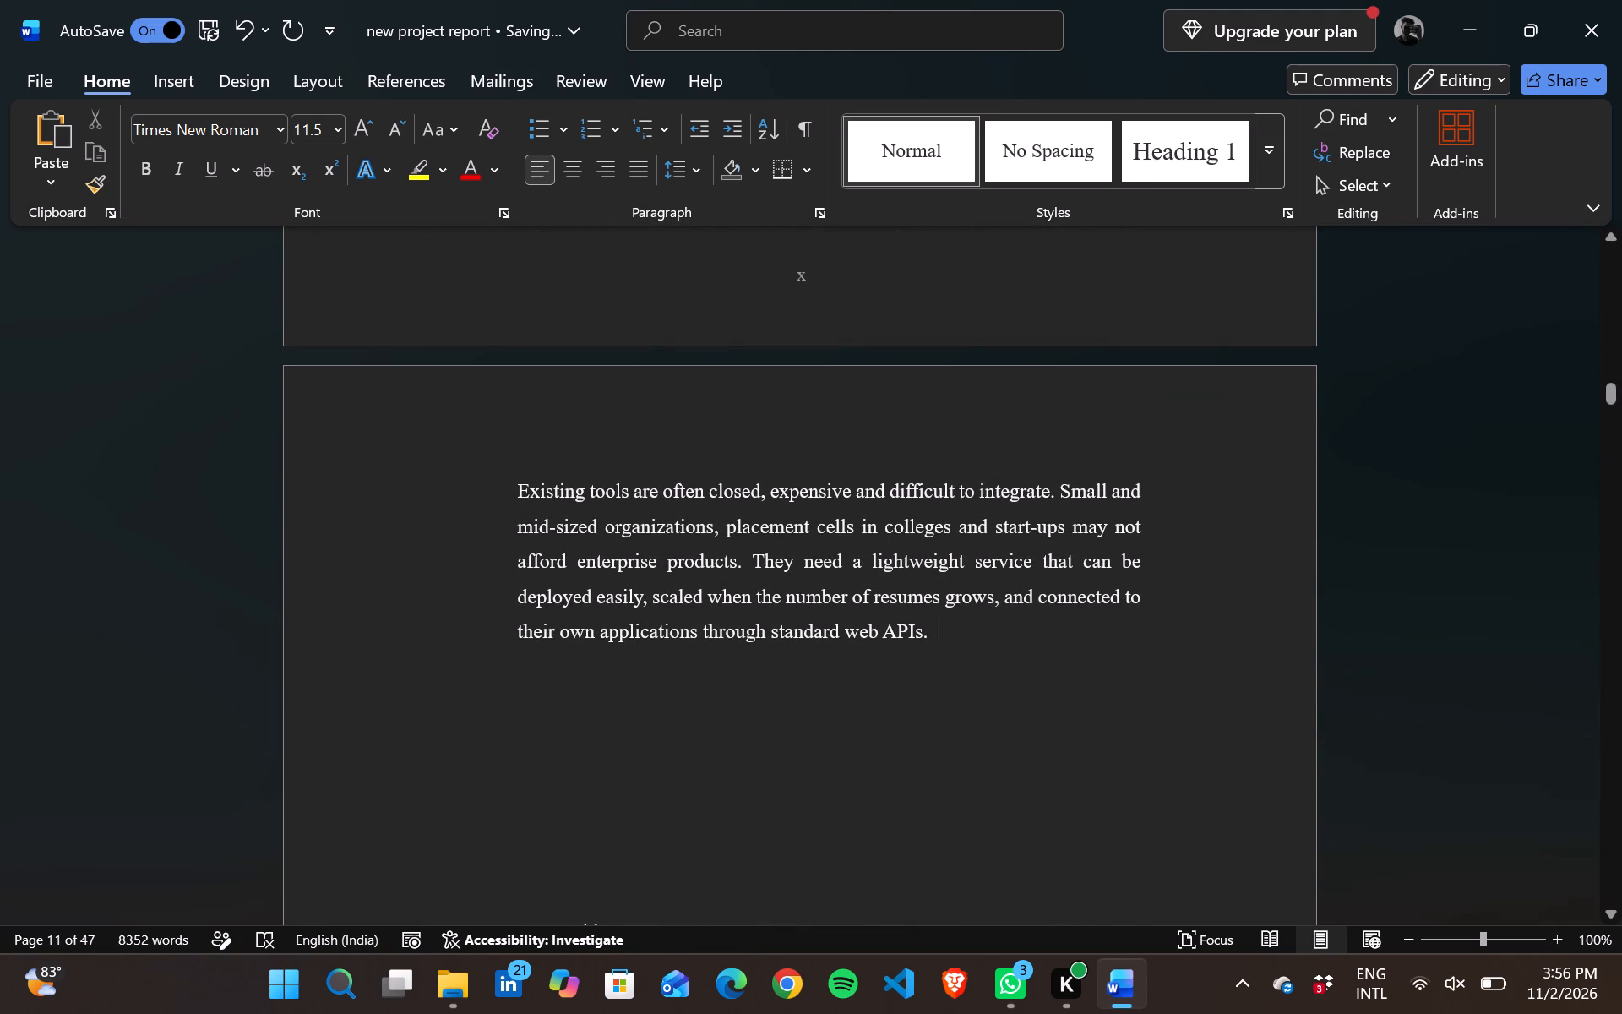
drag(924, 637, 527, 488)
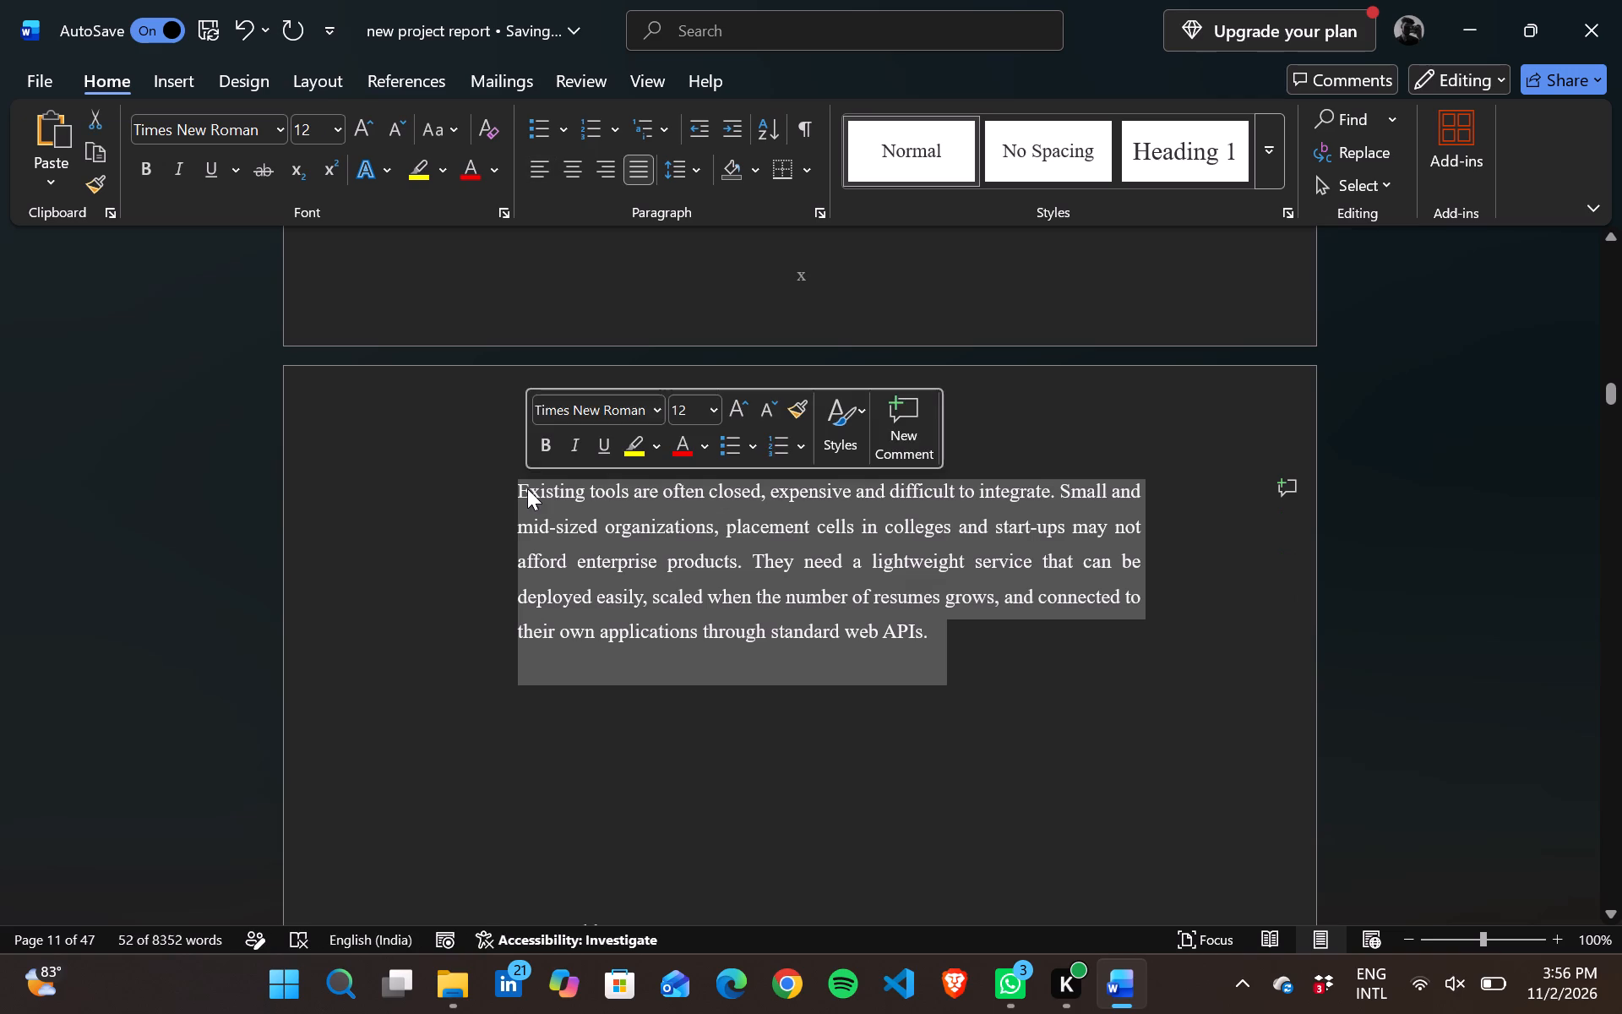
key(space)
Remove the blank lines between the end of section 1.2 and the "1.3 Problem Statement" heading.
key(Down)
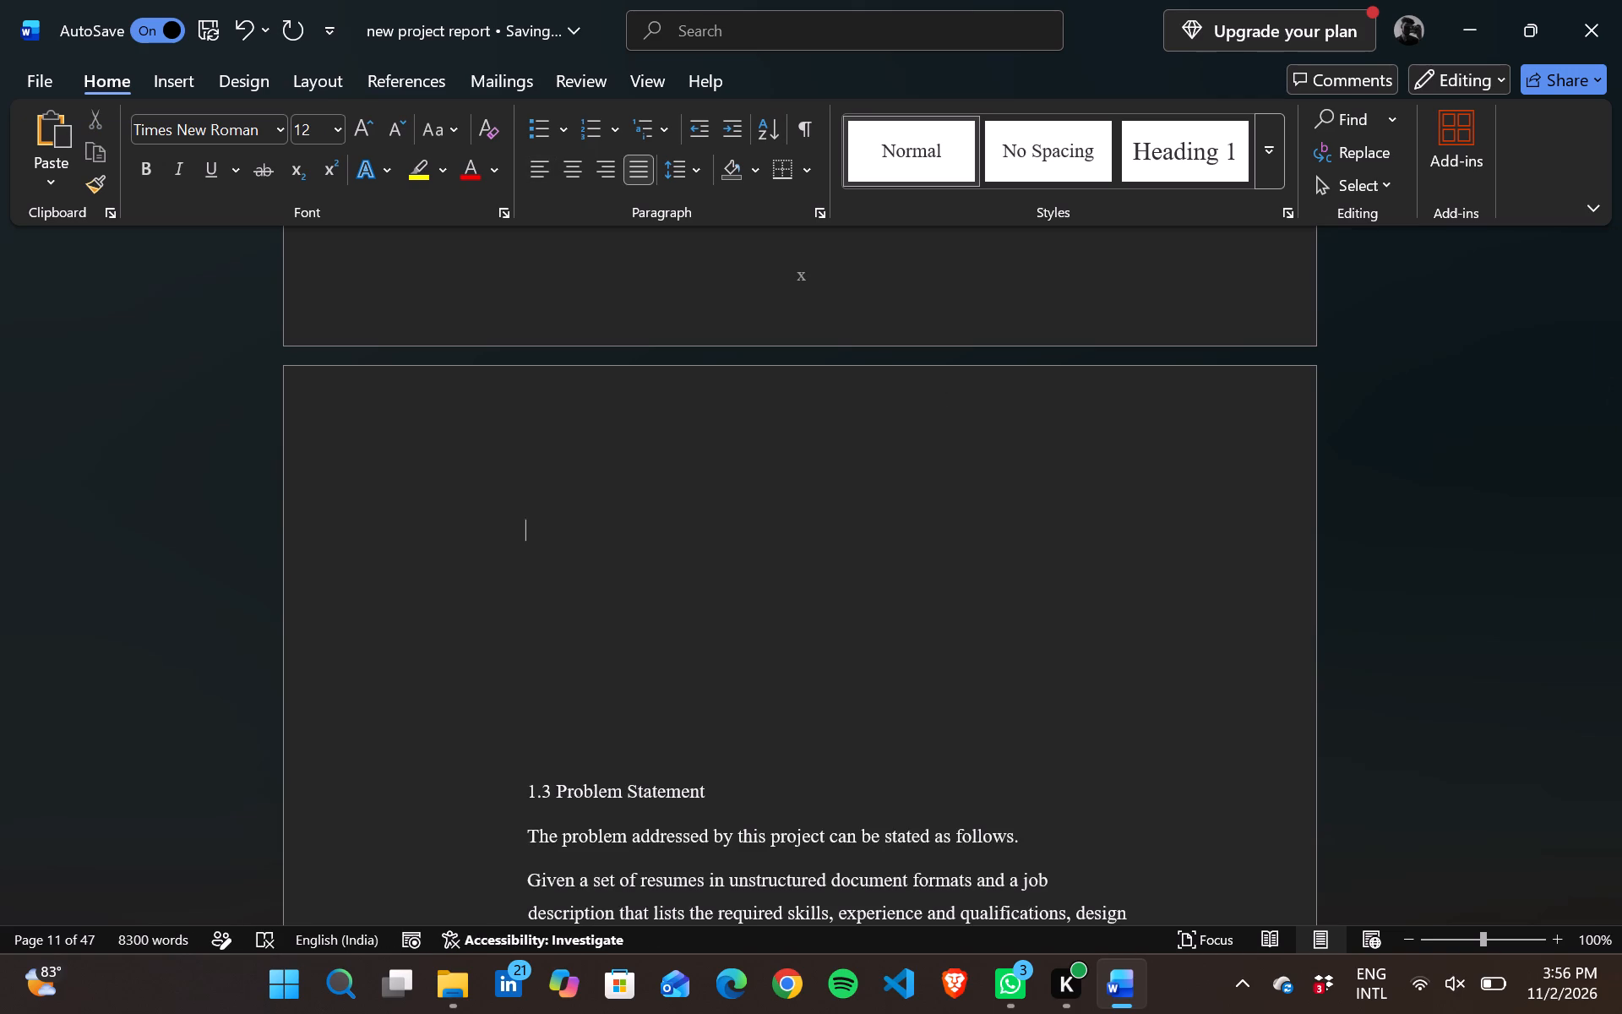
key(Down)
key(Down)
key(Down)
key(BackSpace)
key(BackSpace)
key(BackSpace)
key(BackSpace)
key(BackSpace)
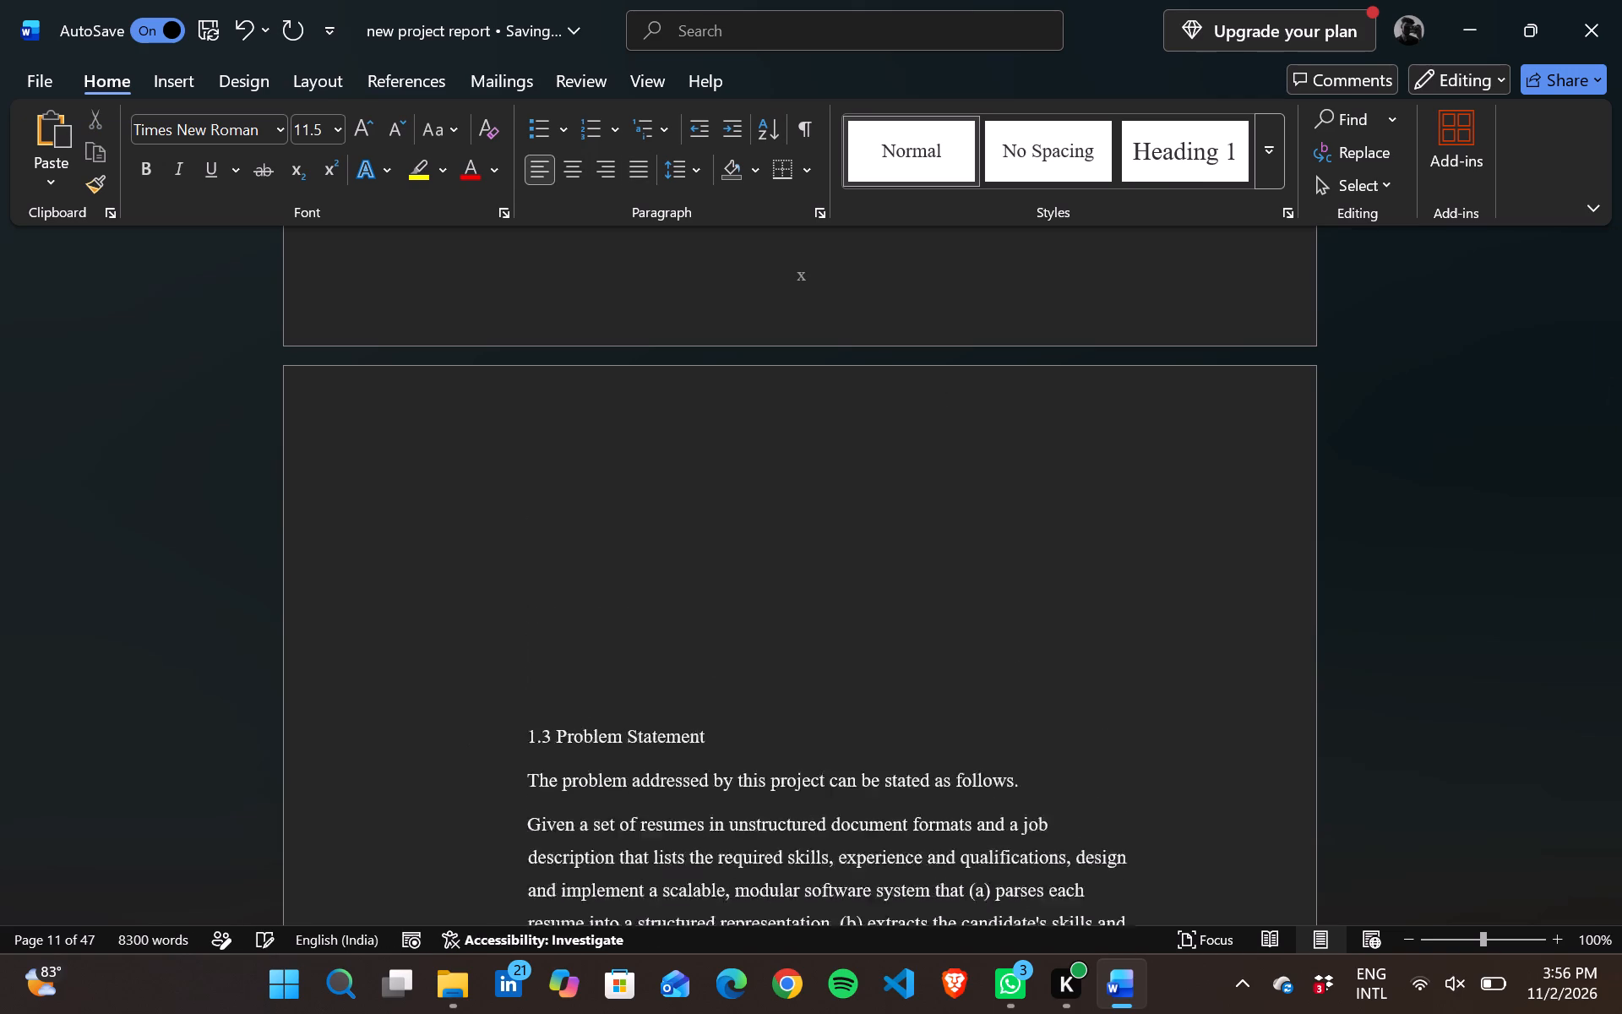
key(BackSpace)
key(BackSpace)
key(BackSpace)
key(BackSpace)
key(BackSpace)
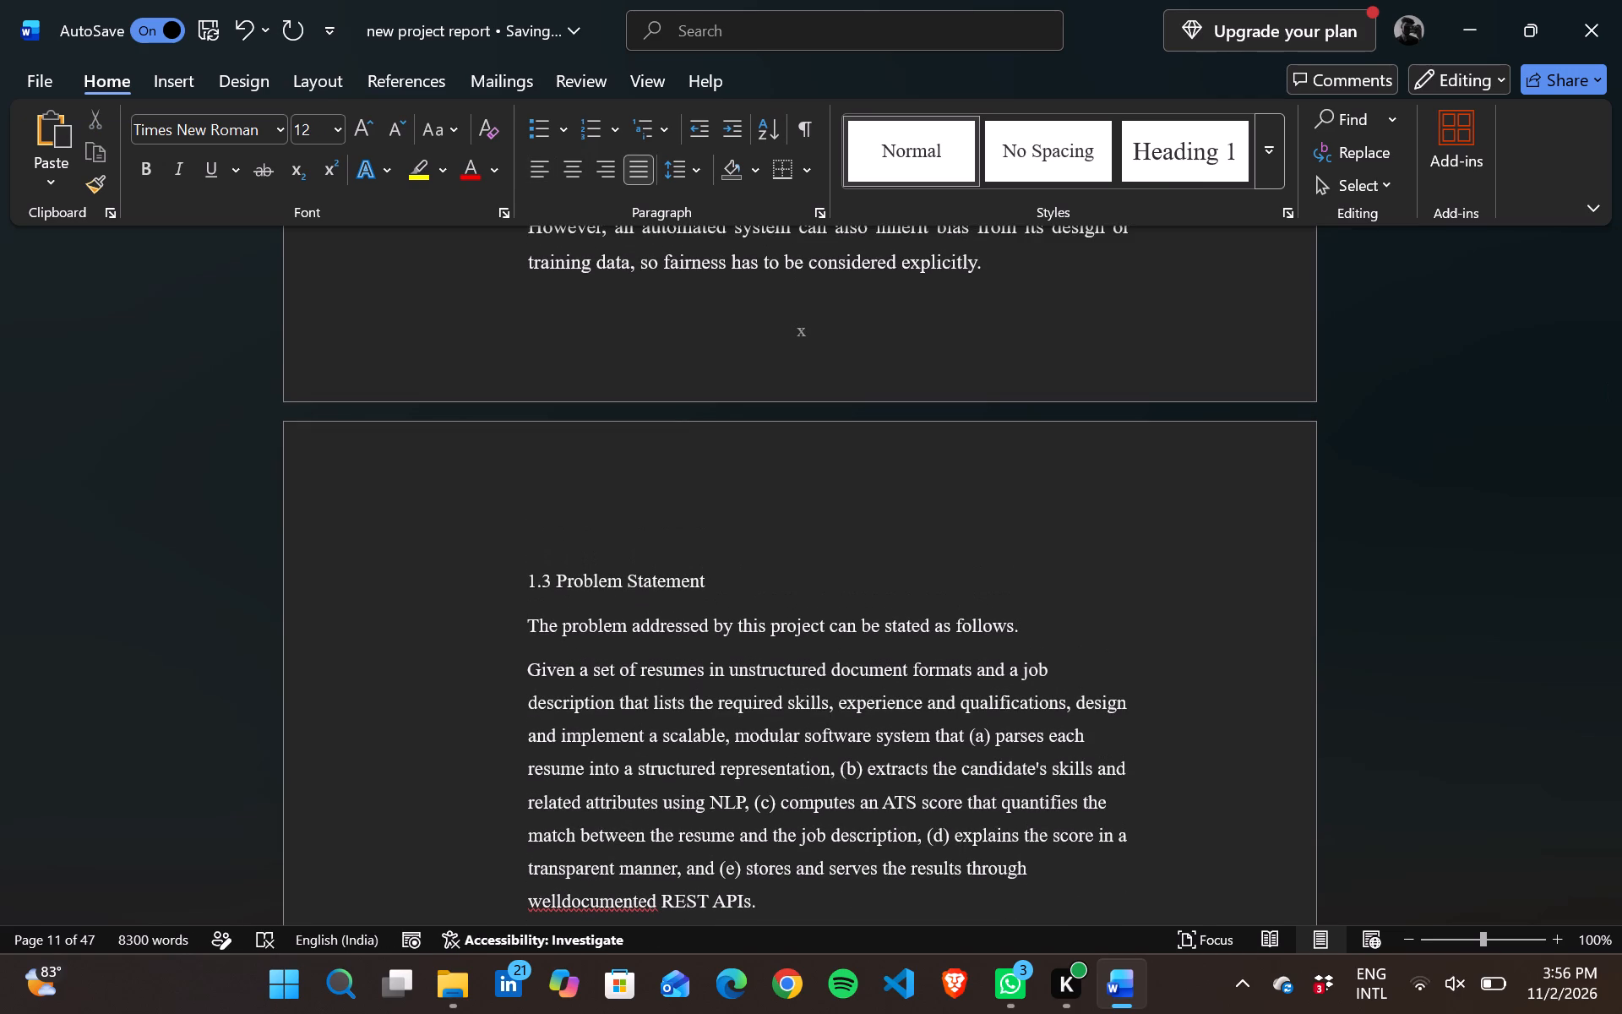
Remove the blank line above the "1.3 Problem Statement" heading at the top of its page.
click(516, 565)
key(BackSpace)
key(BackSpace)
key(BackSpace)
key(Down)
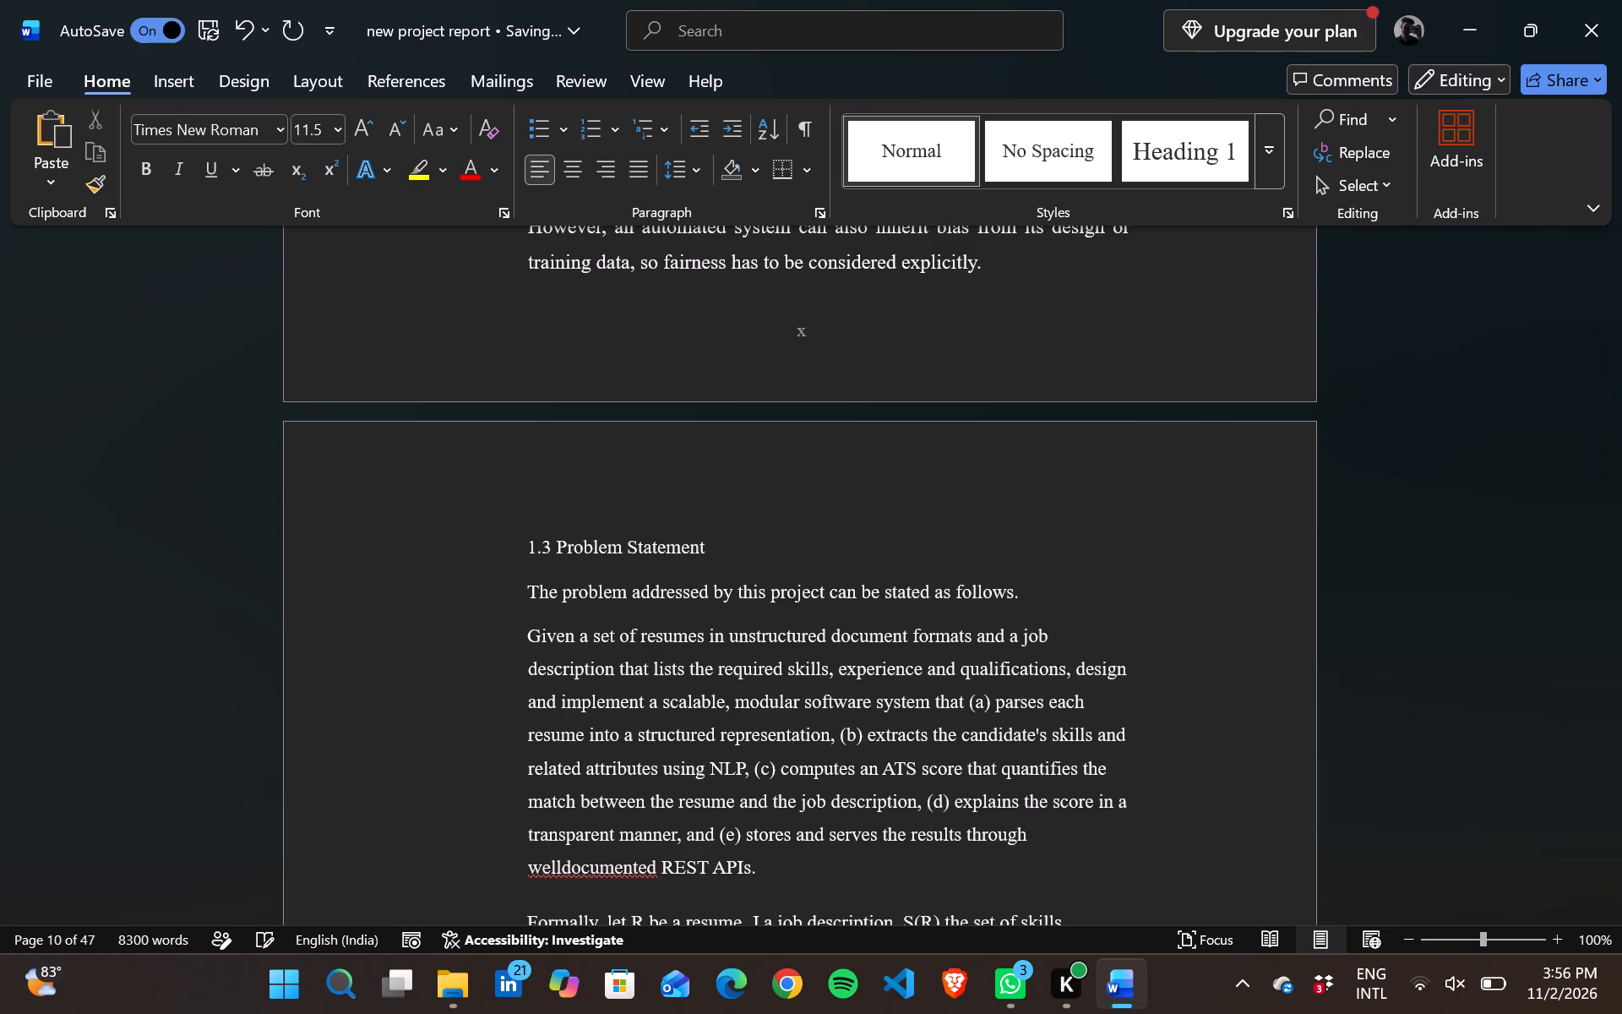
Set the font size of the "1.3 Problem Statement" heading to 14.
triple_click(679, 549)
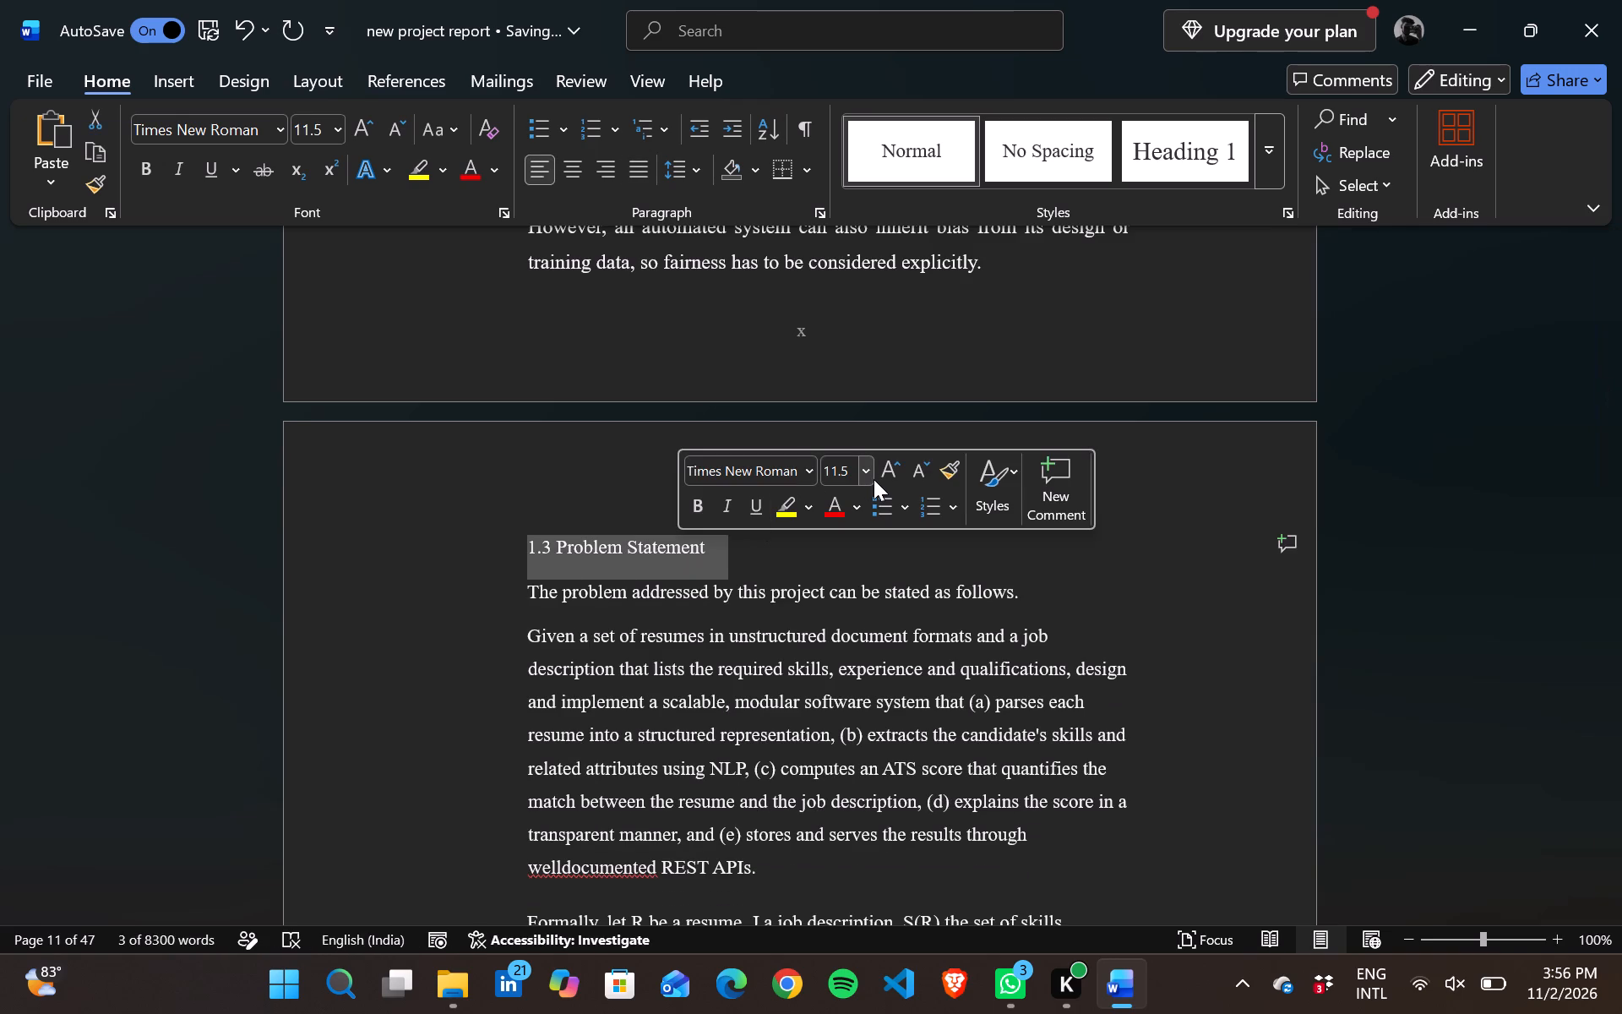
click(874, 479)
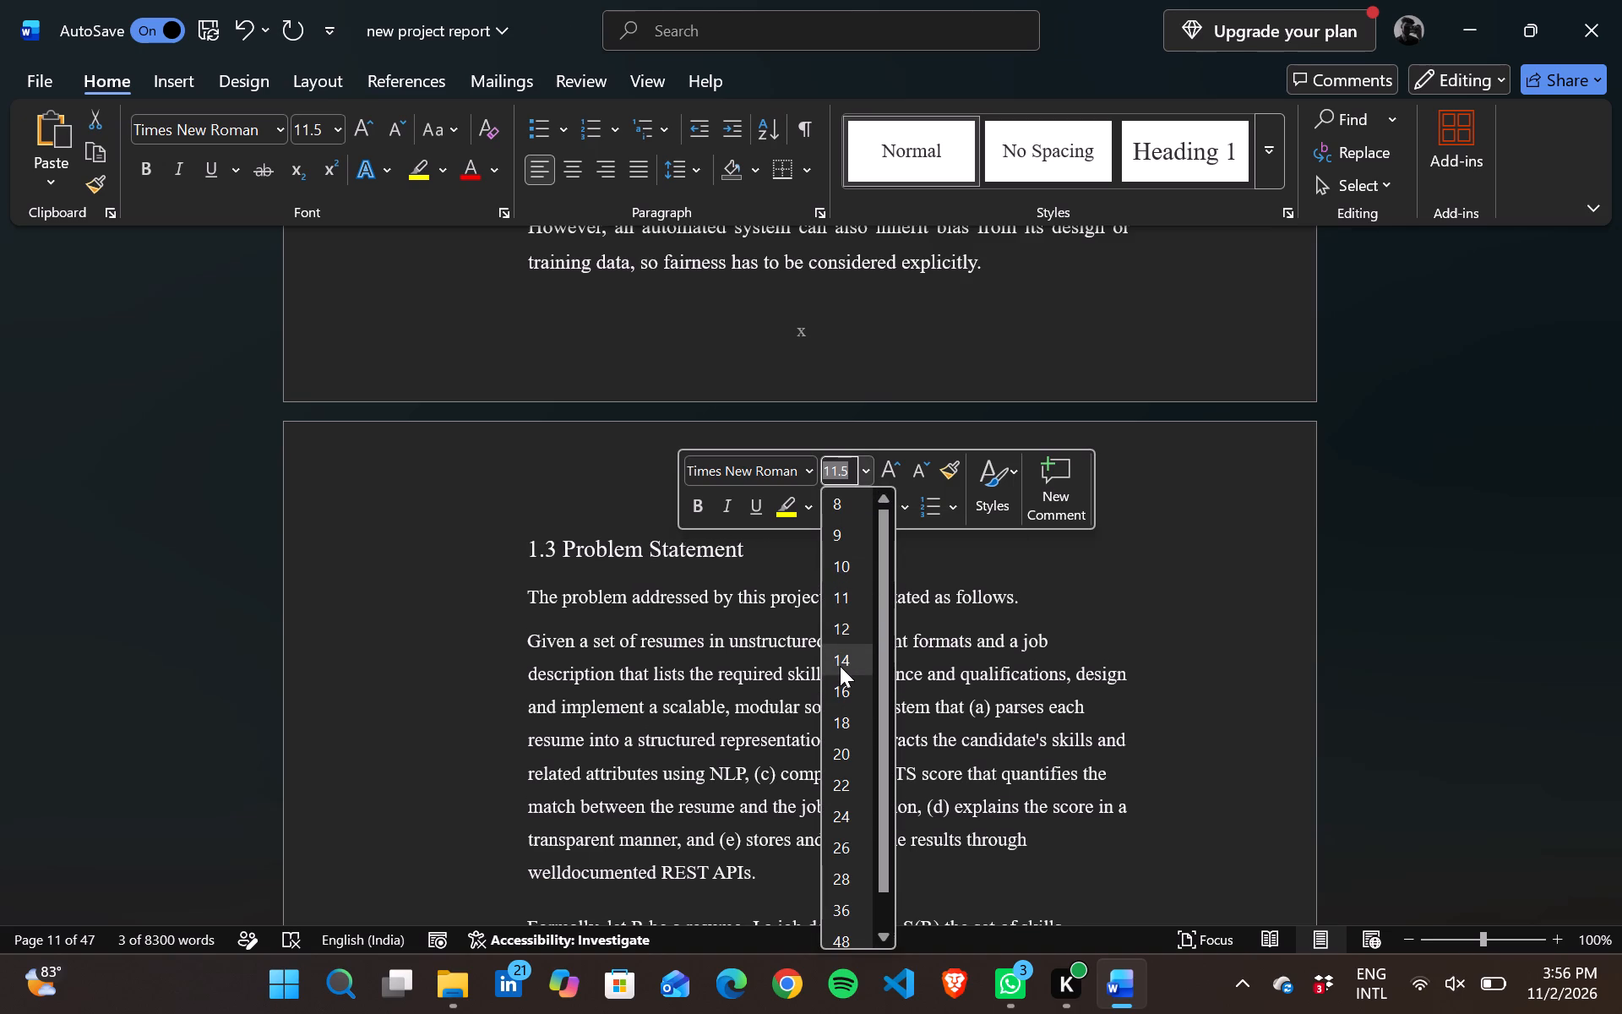
click(840, 666)
click(431, 554)
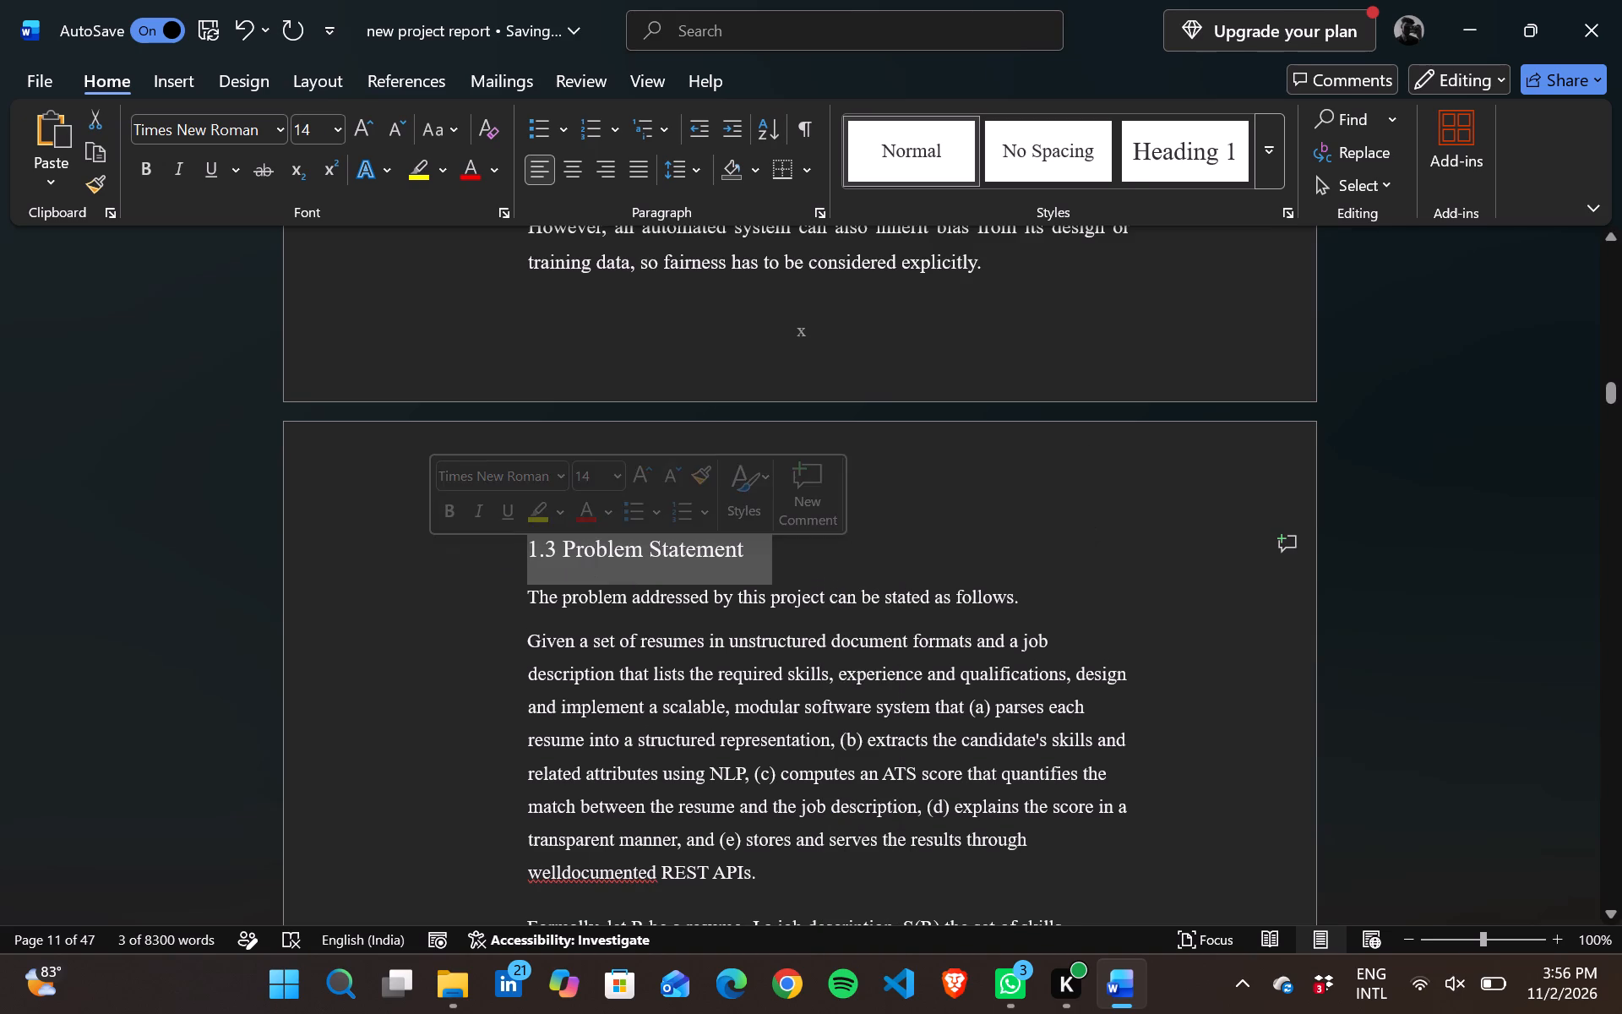
Set the font size of all body paragraphs of section 1.3 to 12.
scroll(632, 673, down, 1)
click(886, 553)
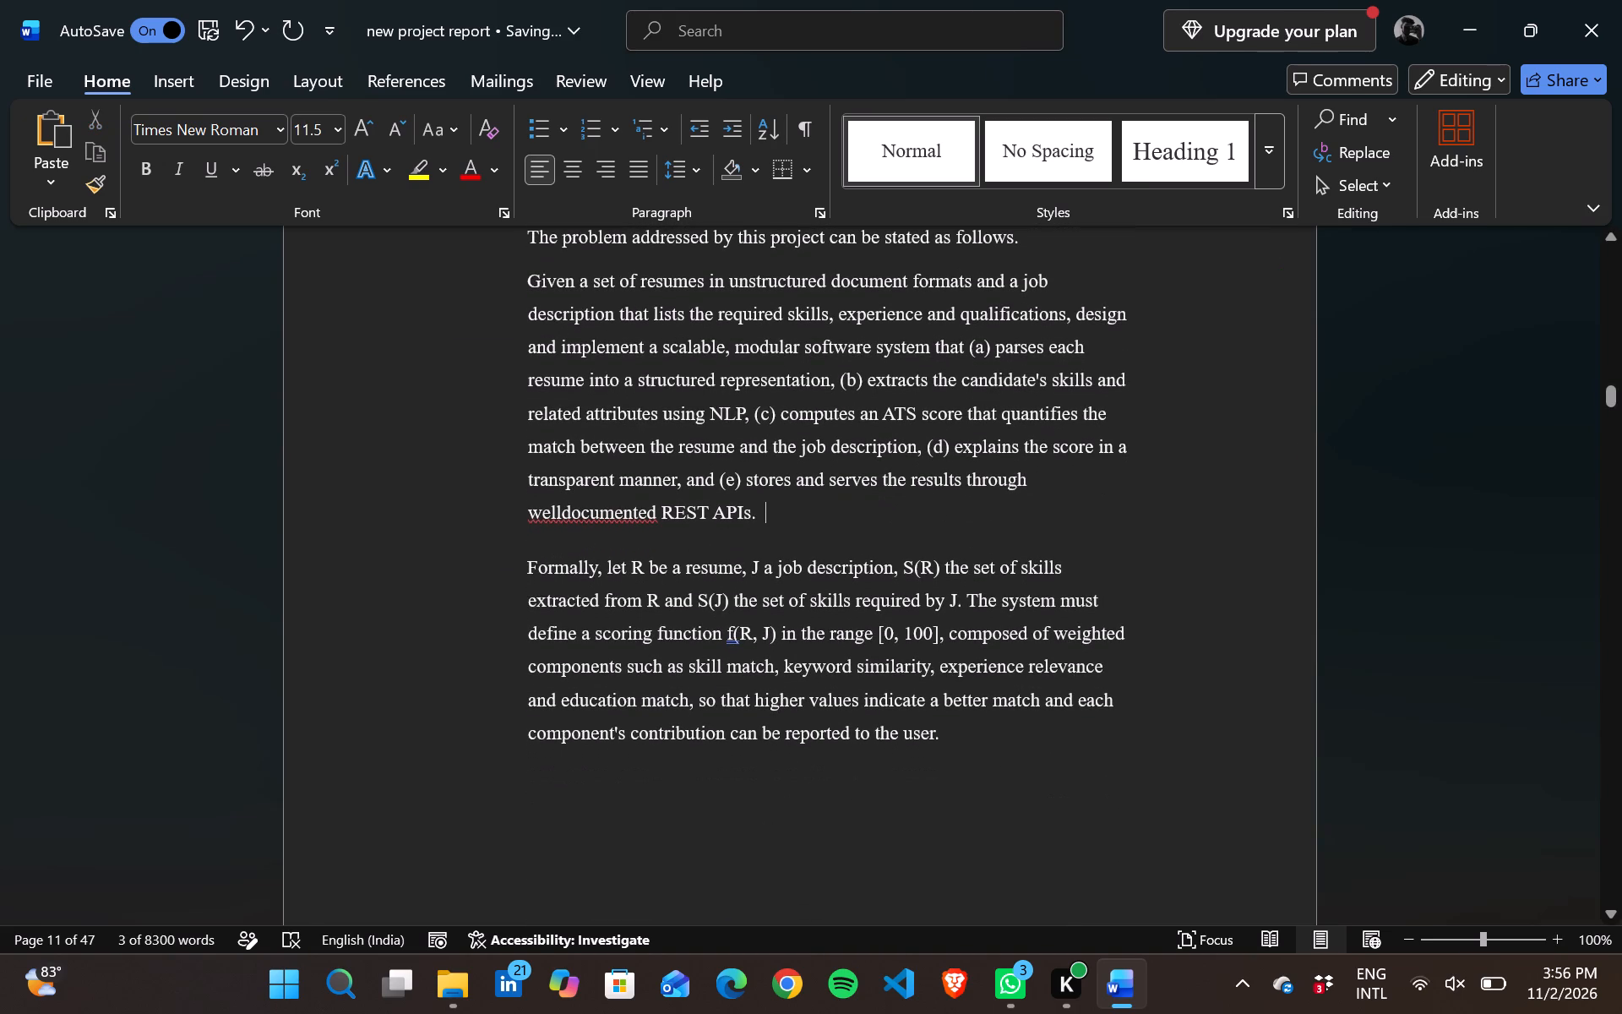
scroll(776, 508, up, 1)
drag(527, 453, 995, 499)
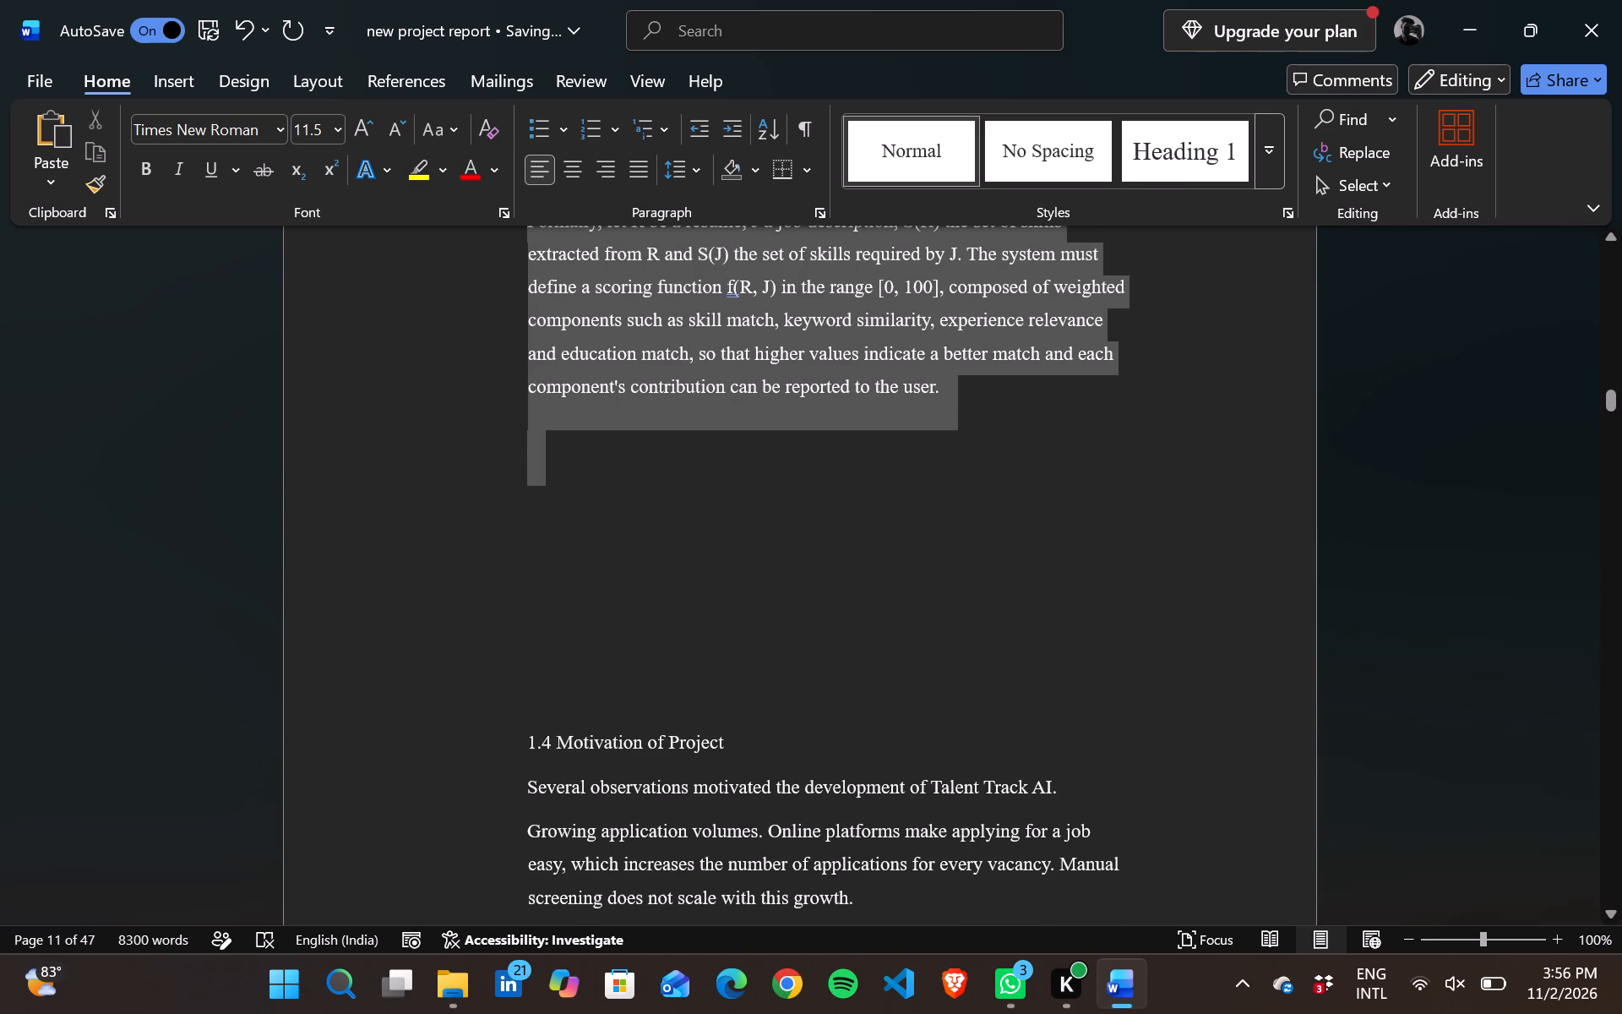
drag(995, 499, 973, 377)
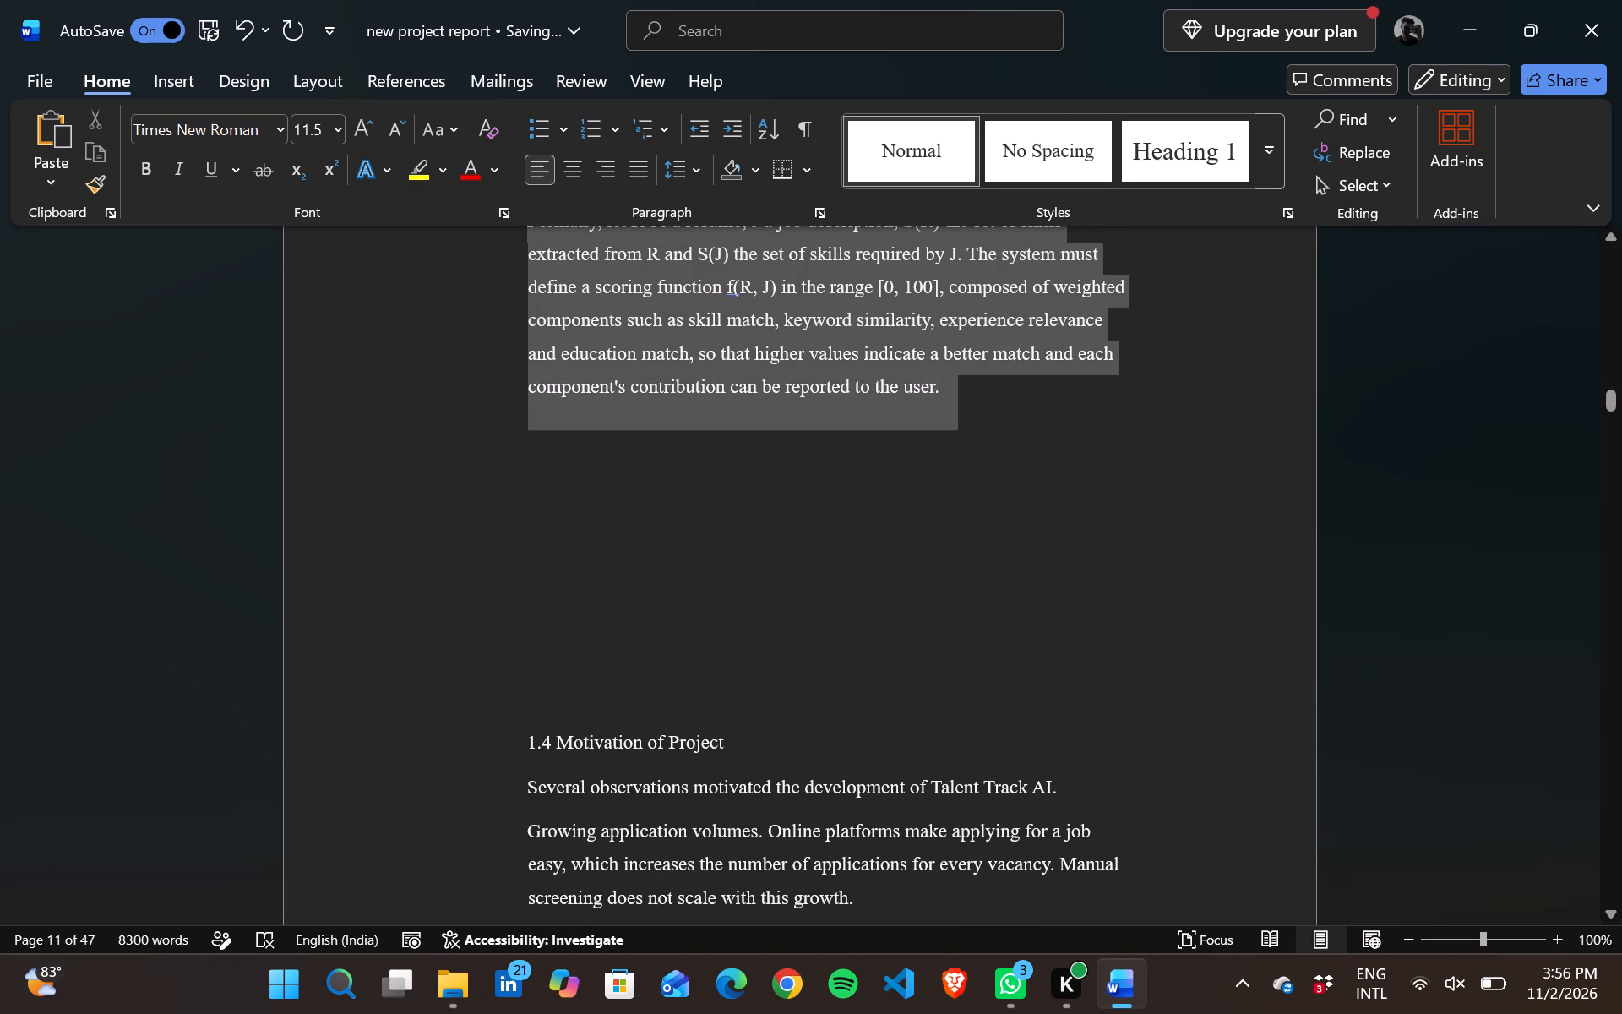
drag(973, 377, 973, 386)
right_click(973, 386)
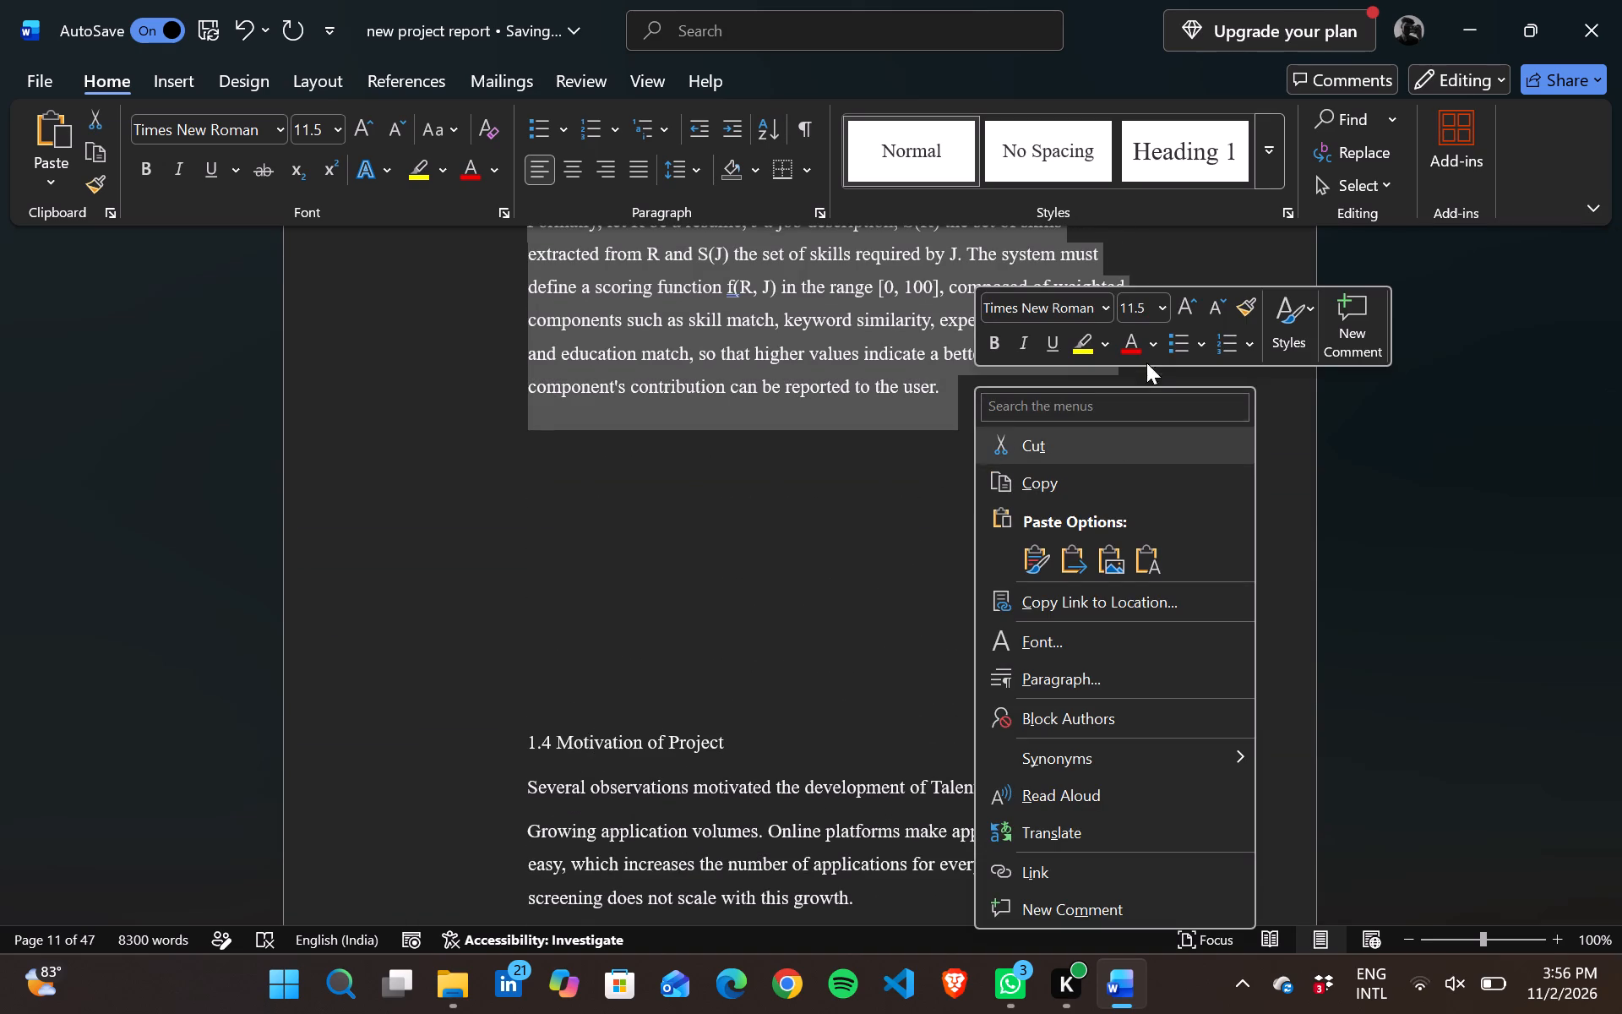
drag(1156, 306, 1147, 457)
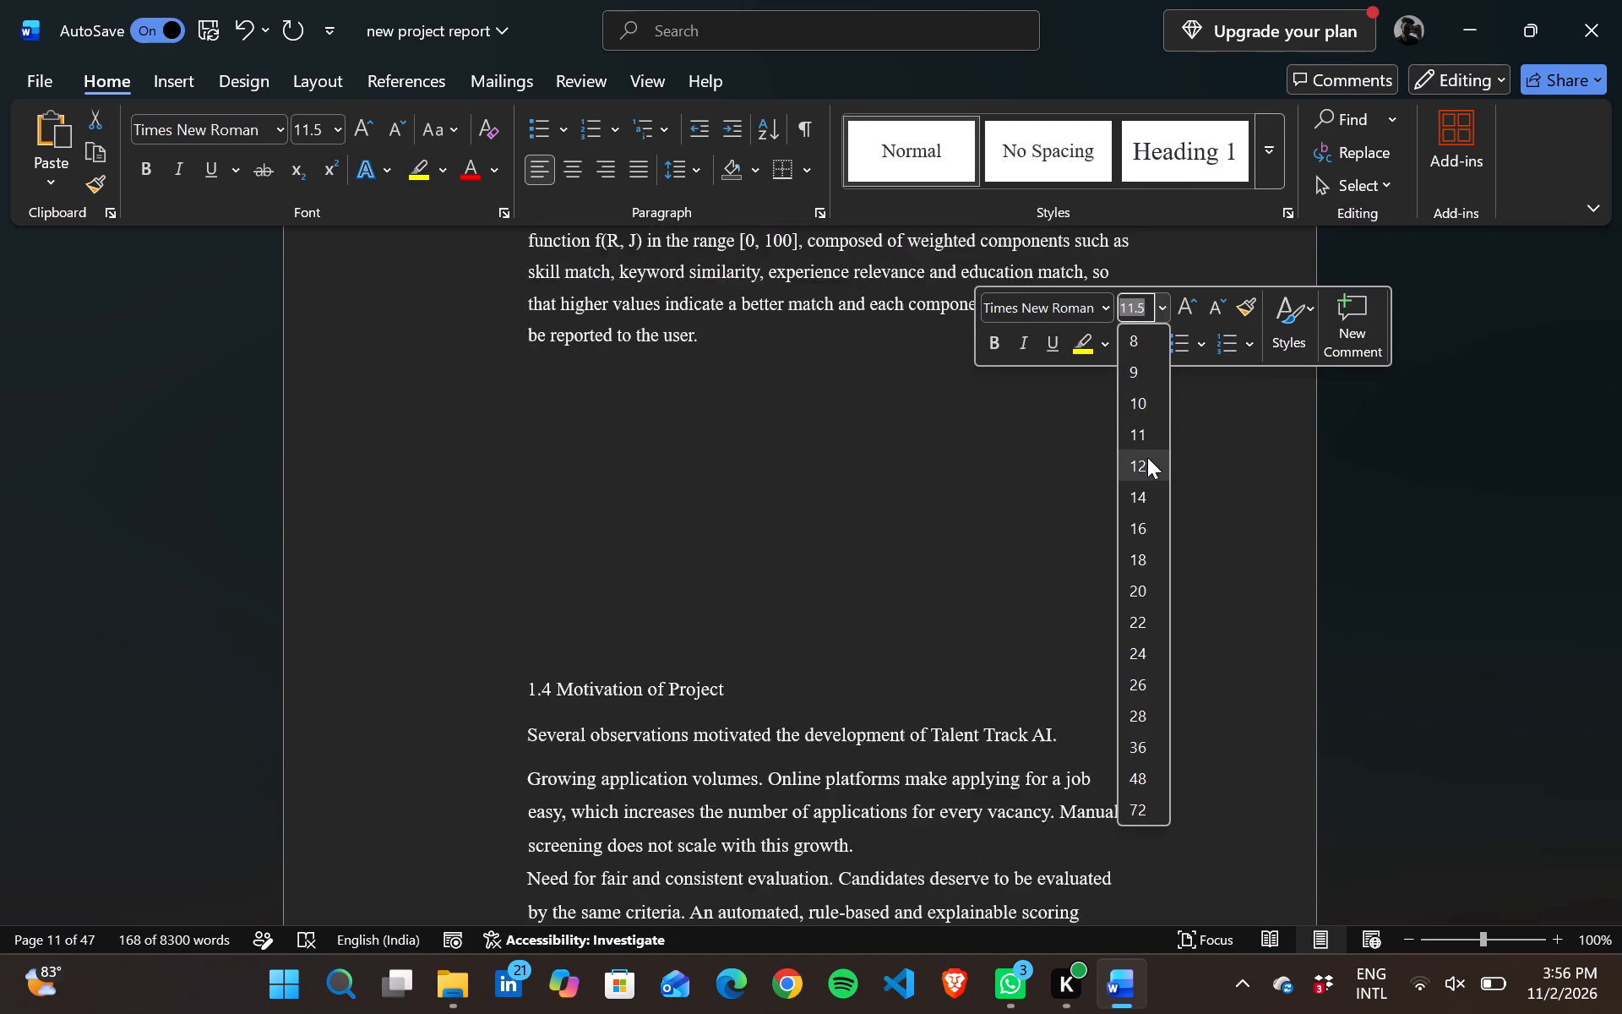
drag(1147, 457, 1143, 461)
click(1143, 461)
Justify the body paragraphs of section 1.3 and set their line spacing to 1.5 lines.
scroll(718, 367, up, 1)
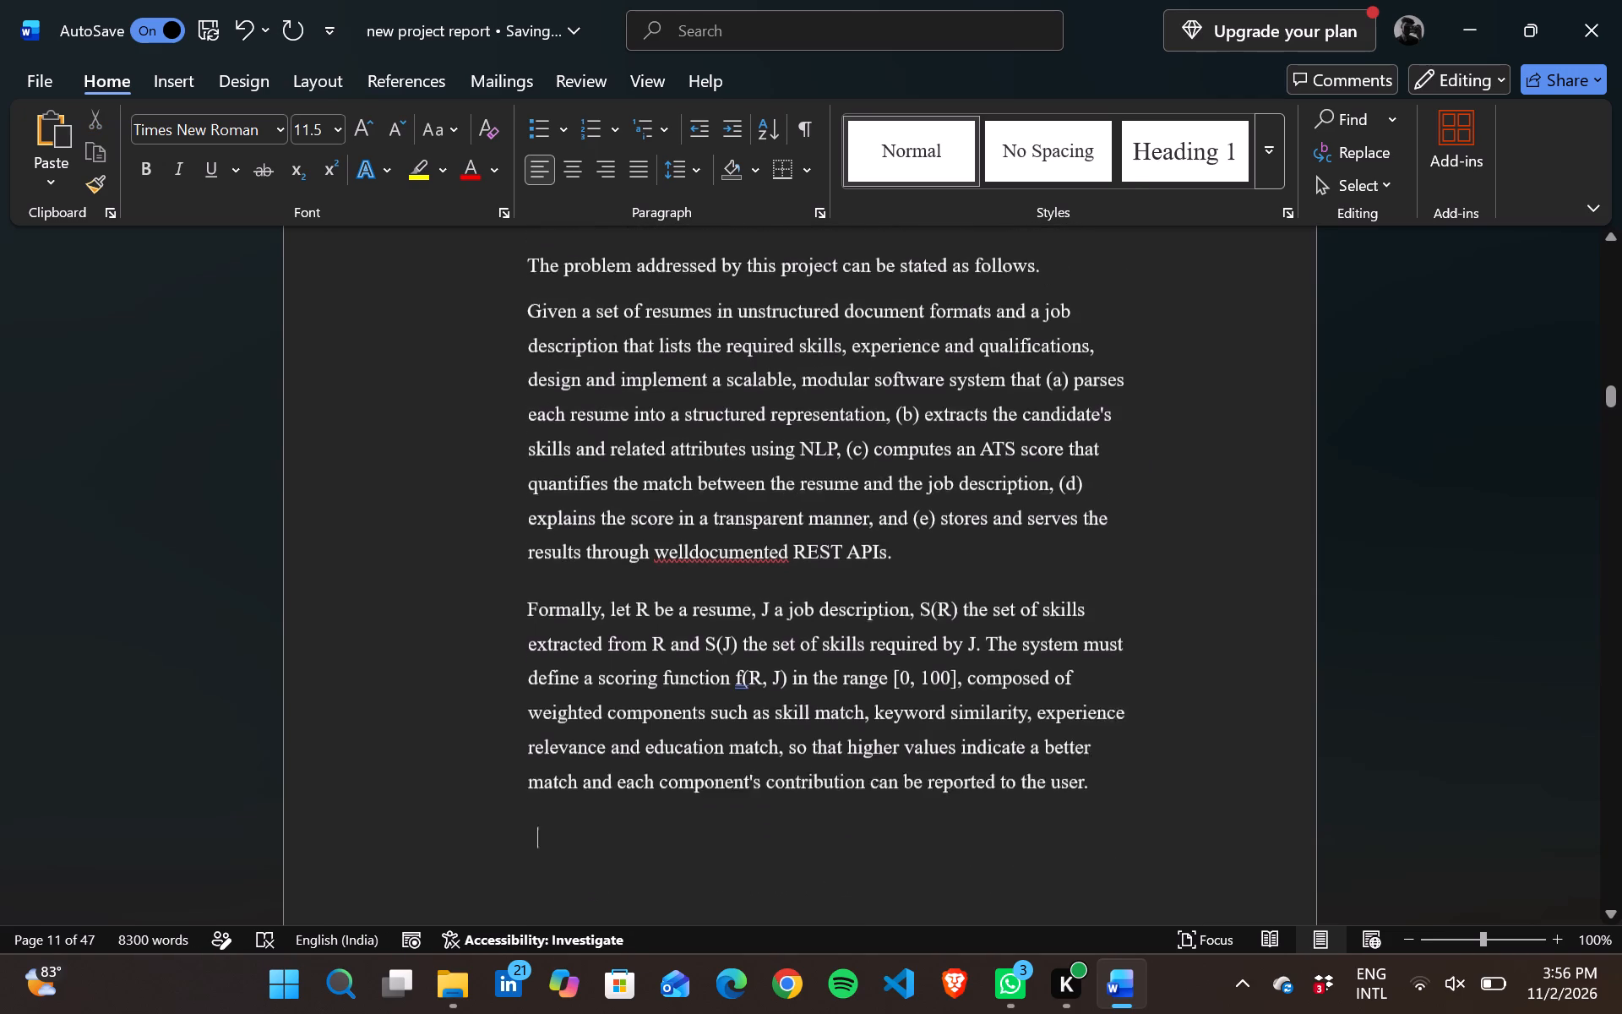
drag(530, 300, 530, 299)
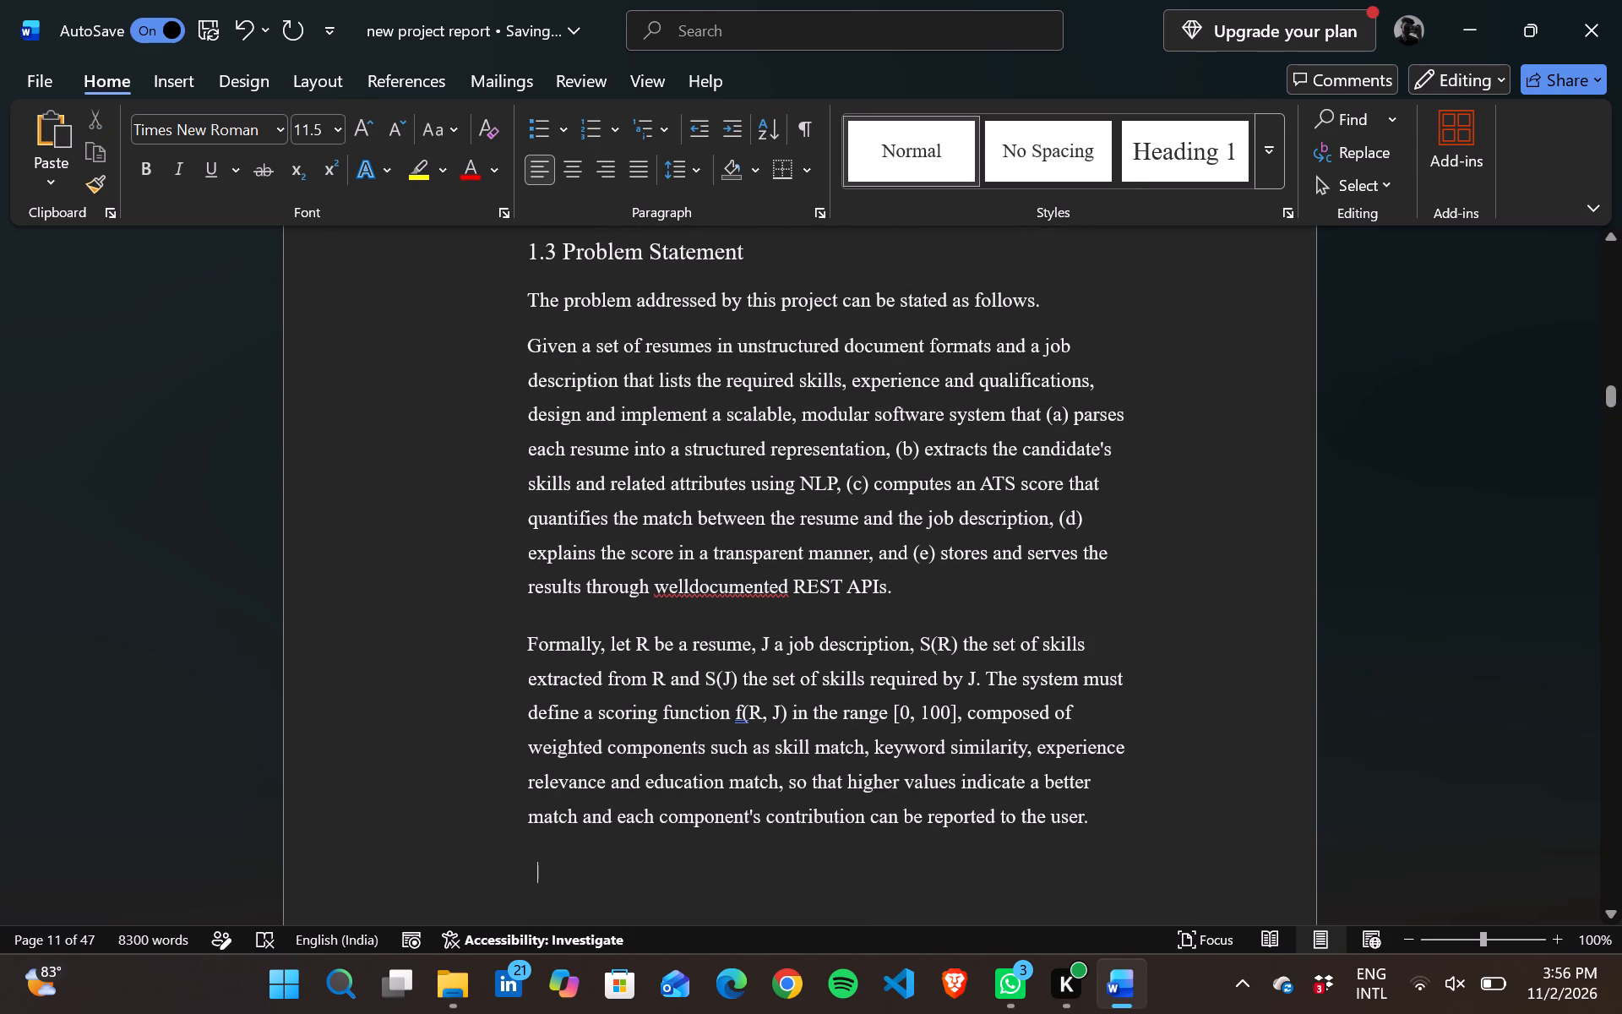
drag(530, 299, 1134, 701)
scroll(1134, 701, up, 2)
scroll(1134, 701, down, 1)
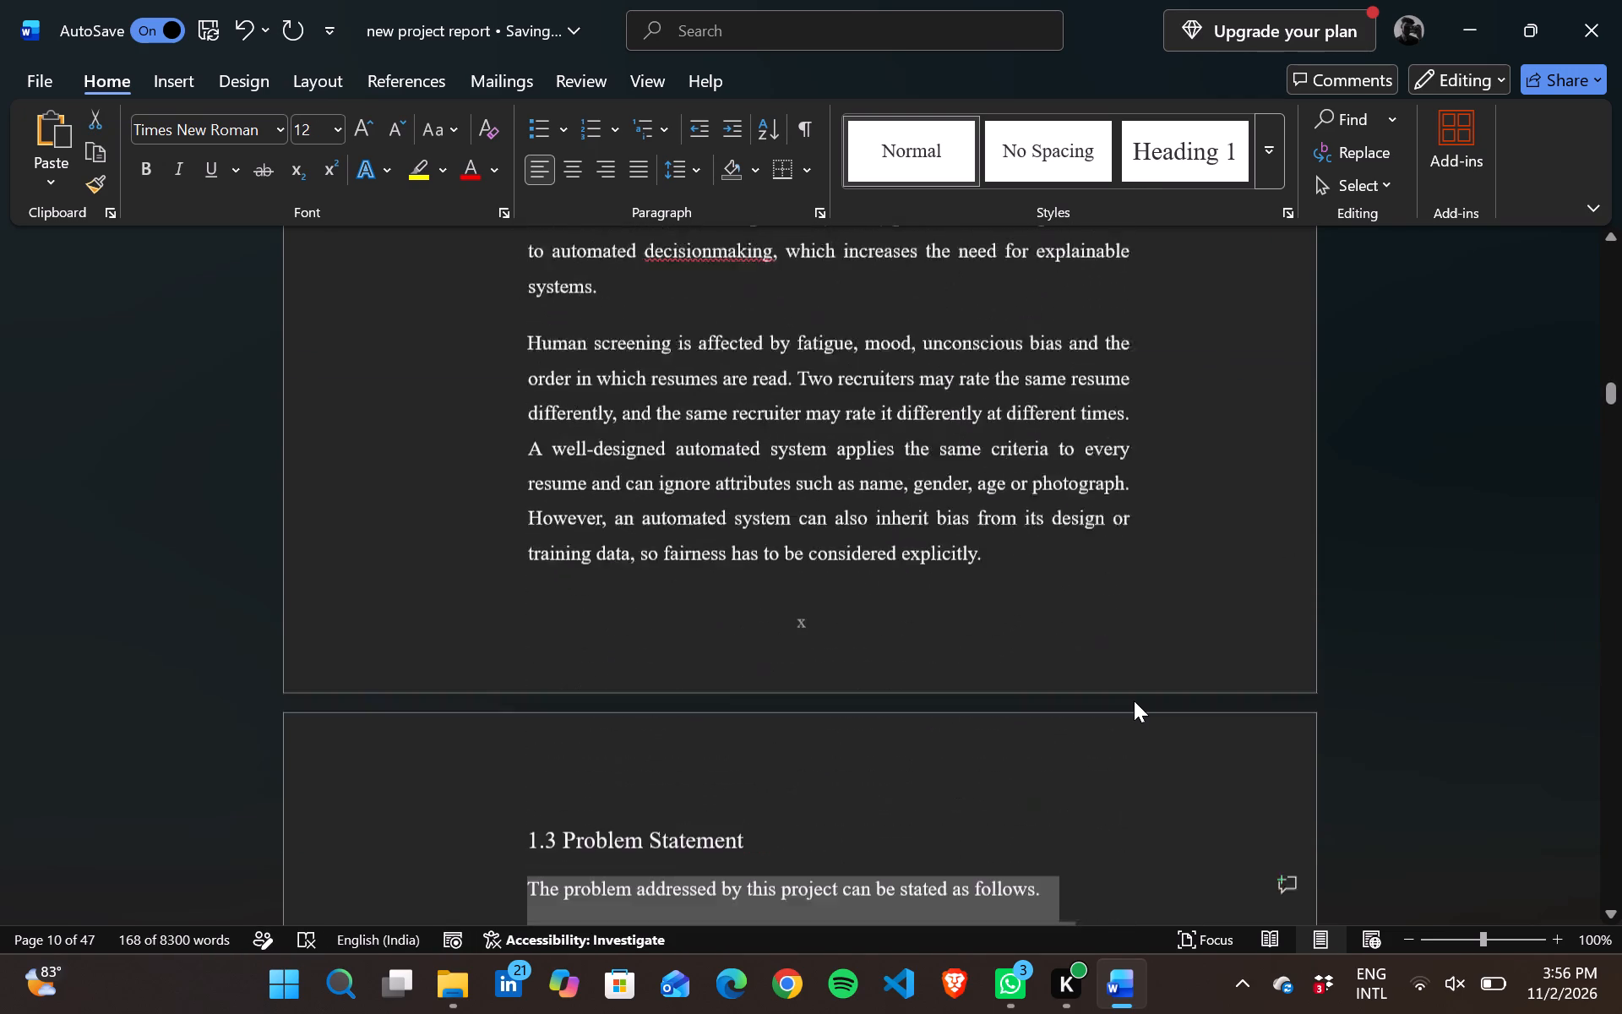
scroll(1134, 701, down, 2)
right_click(1134, 701)
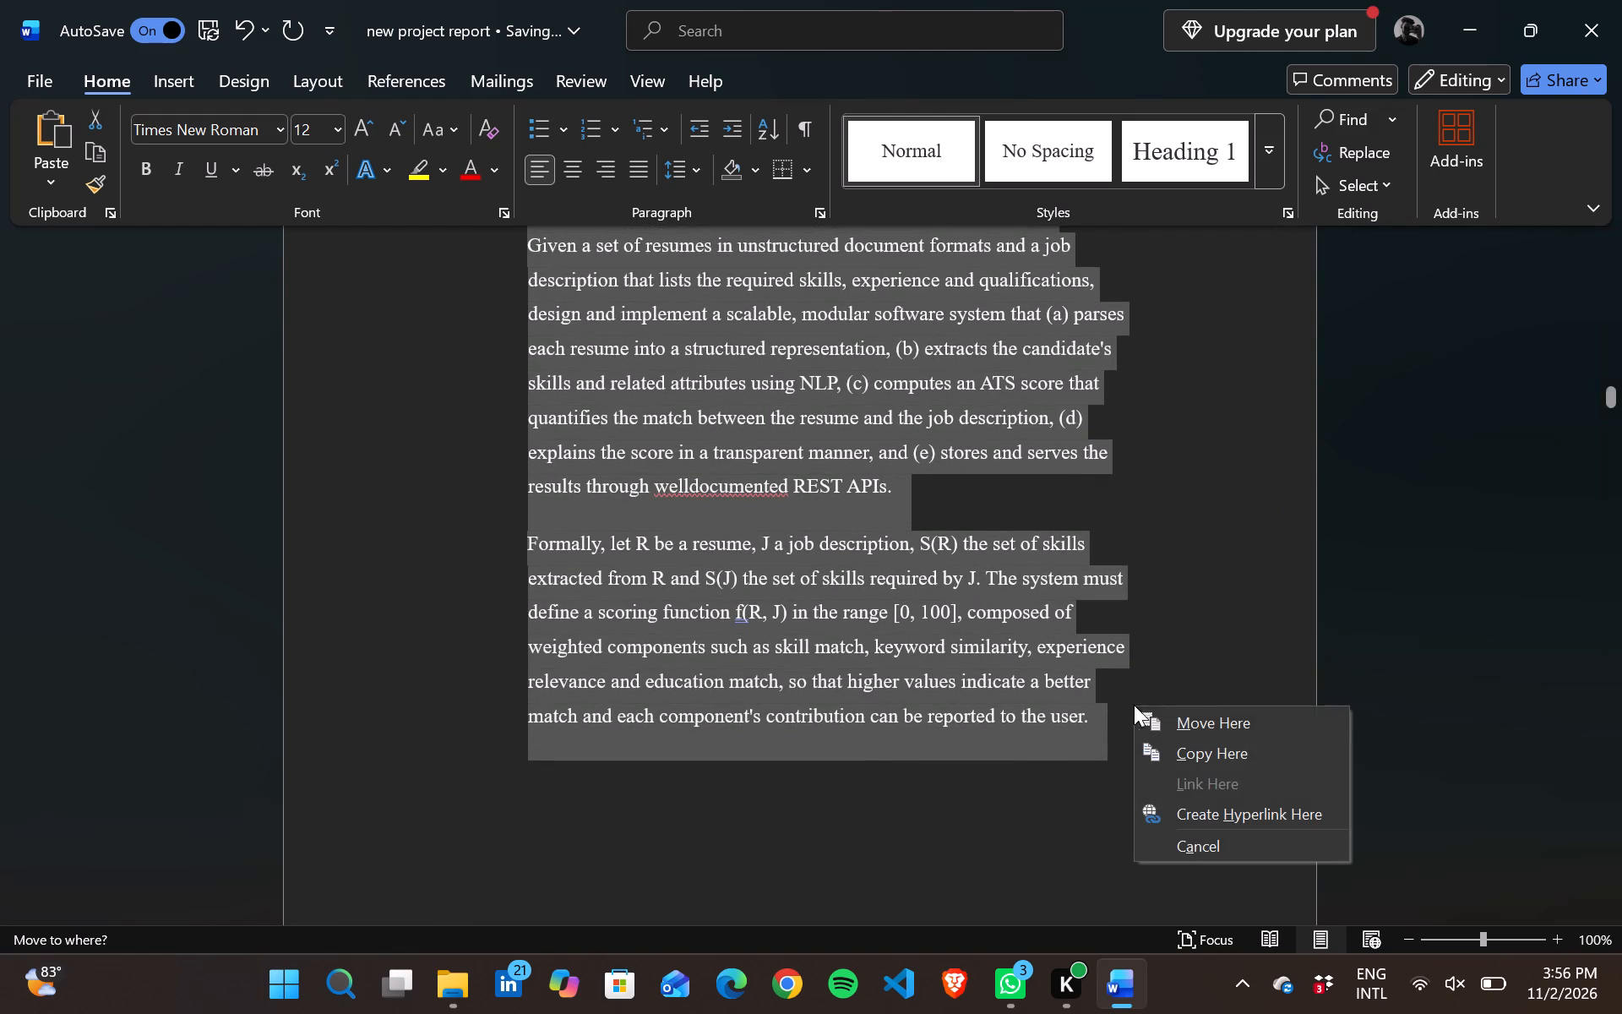
right_click(1176, 558)
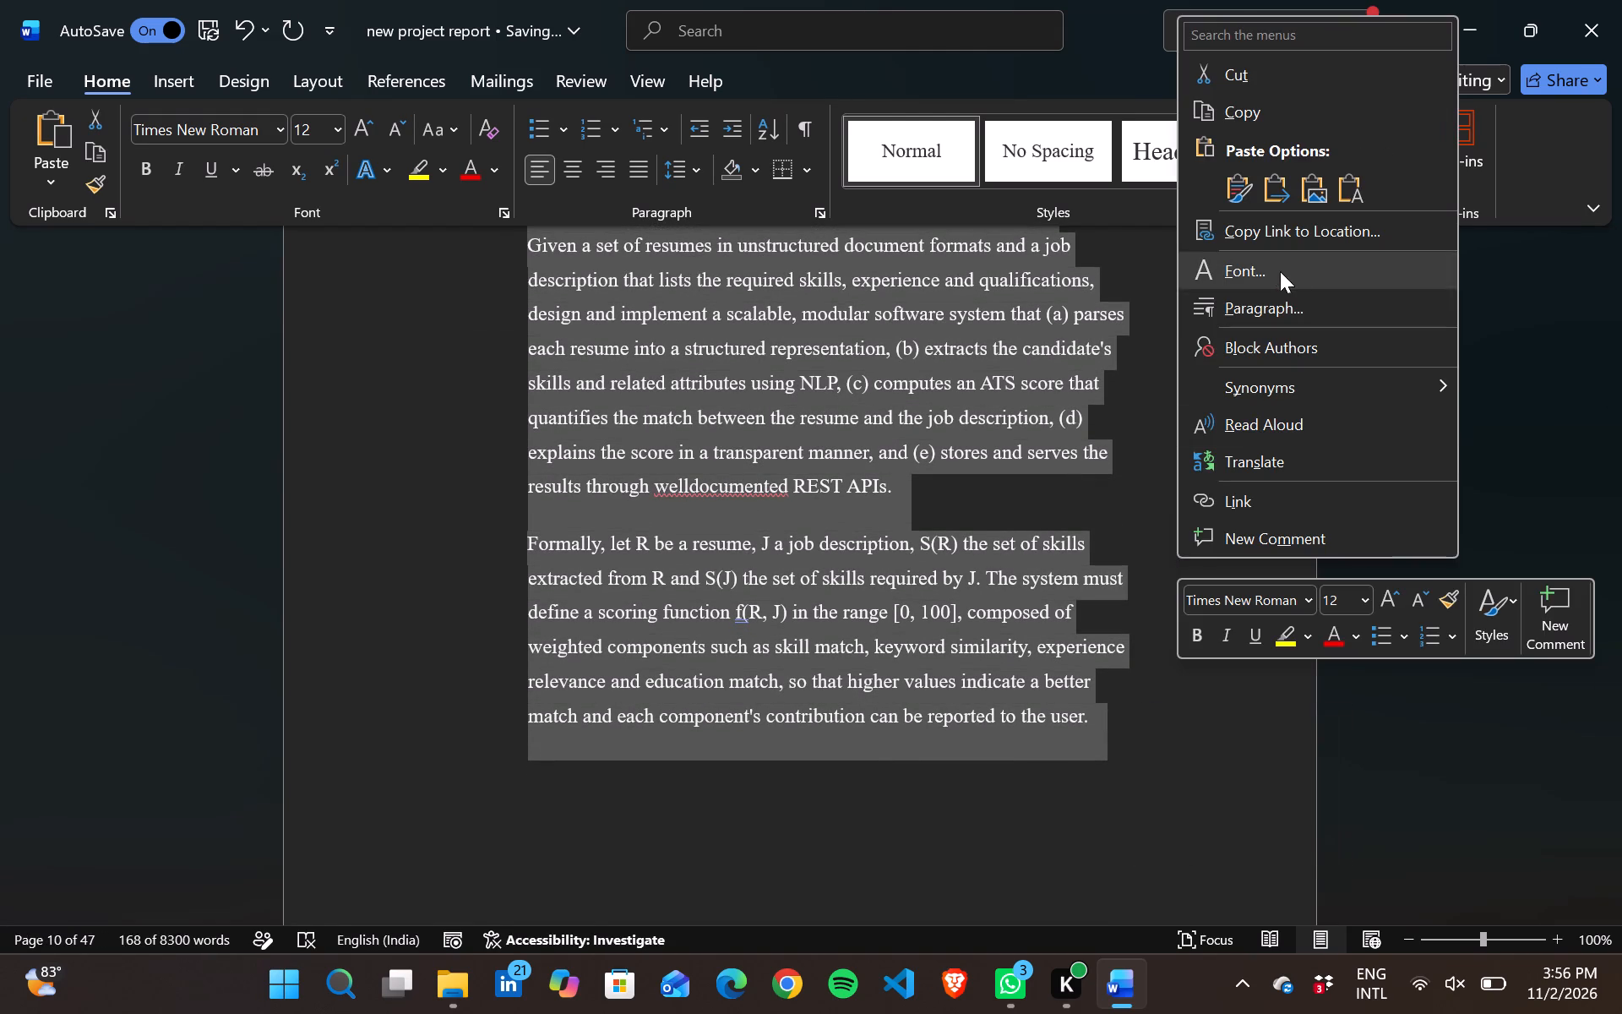
click(1241, 309)
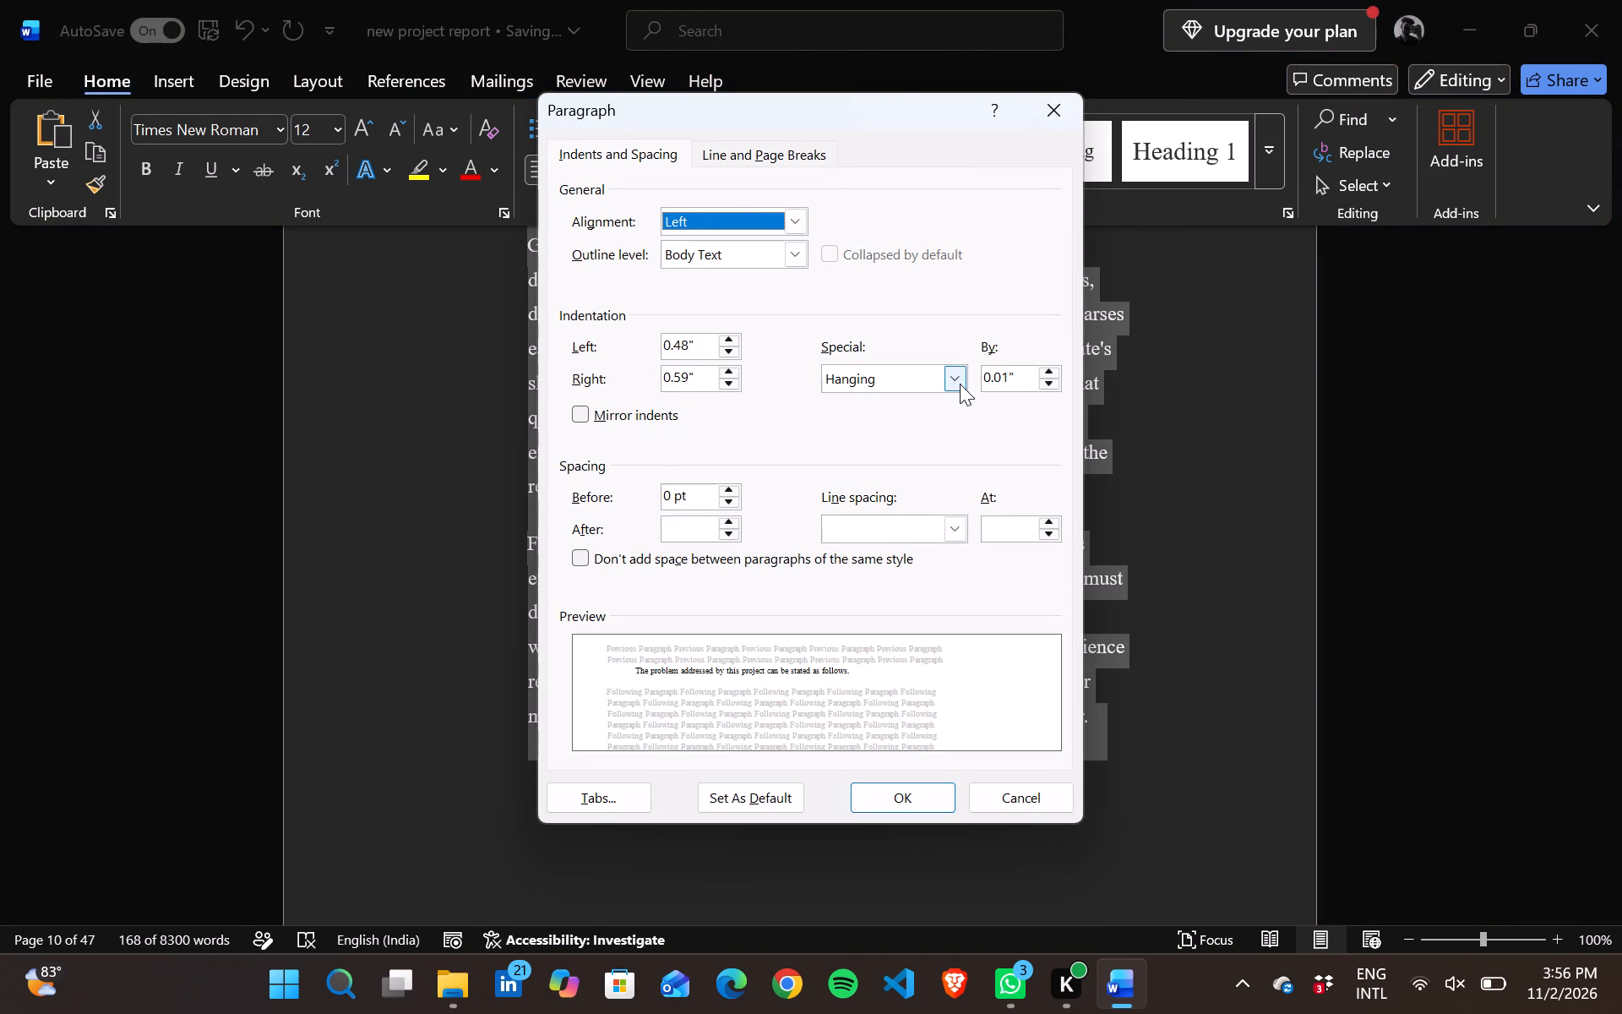
drag(955, 537, 857, 575)
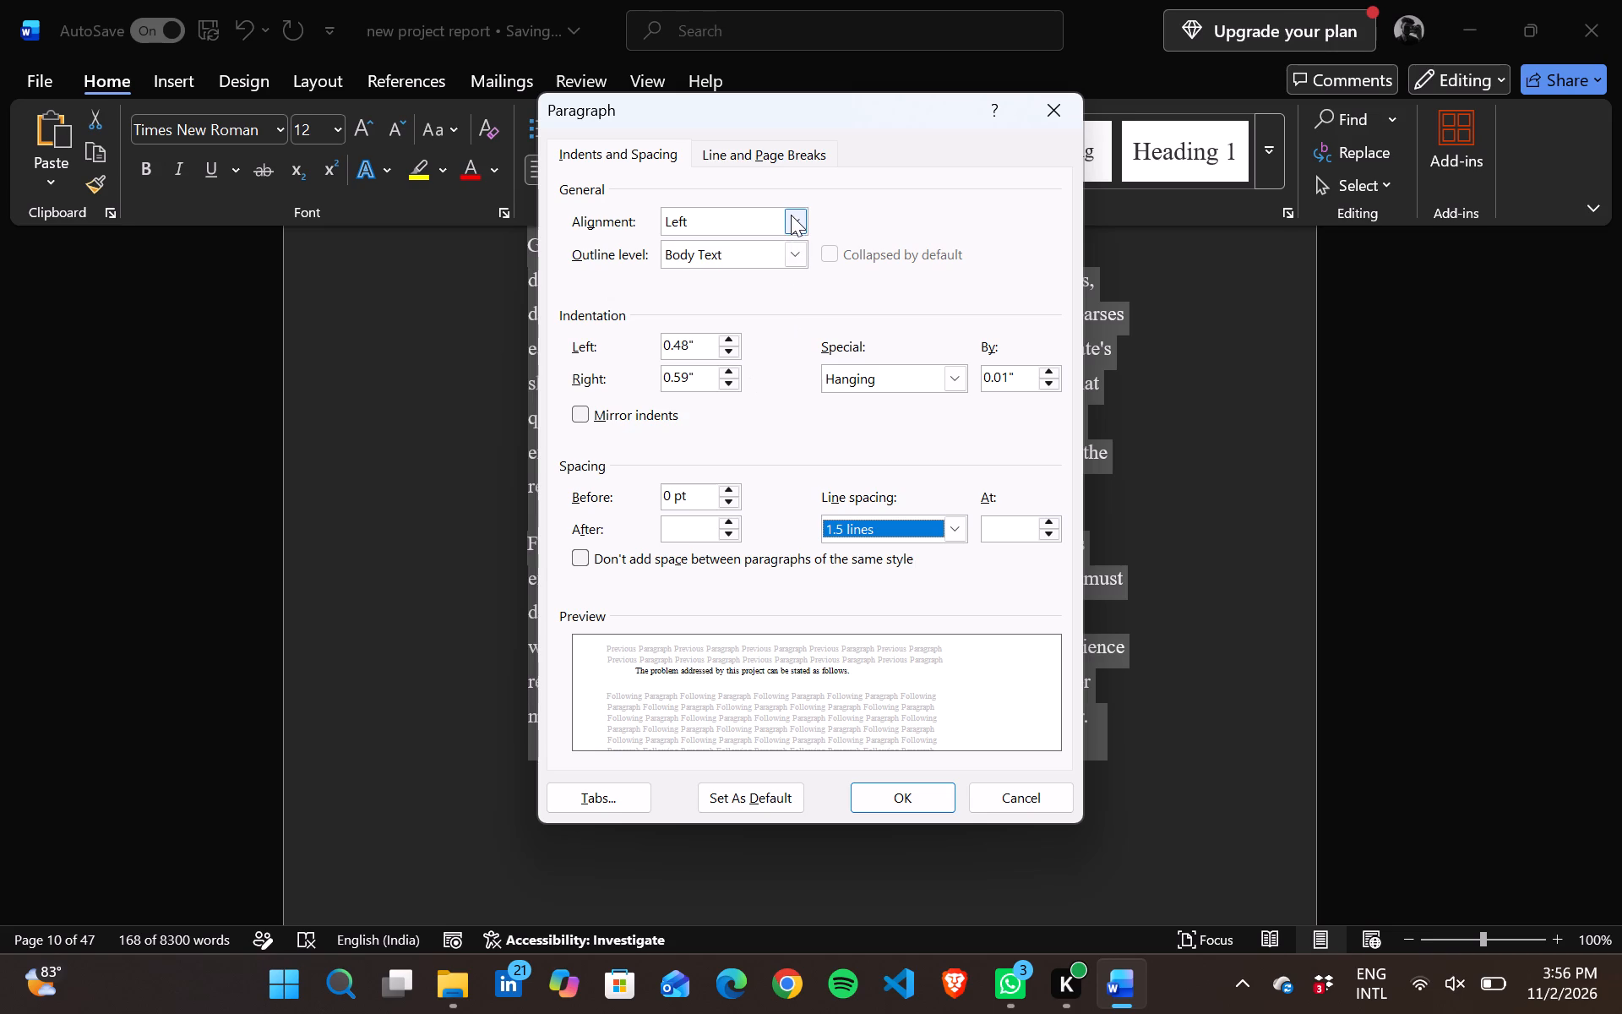
drag(791, 215, 693, 301)
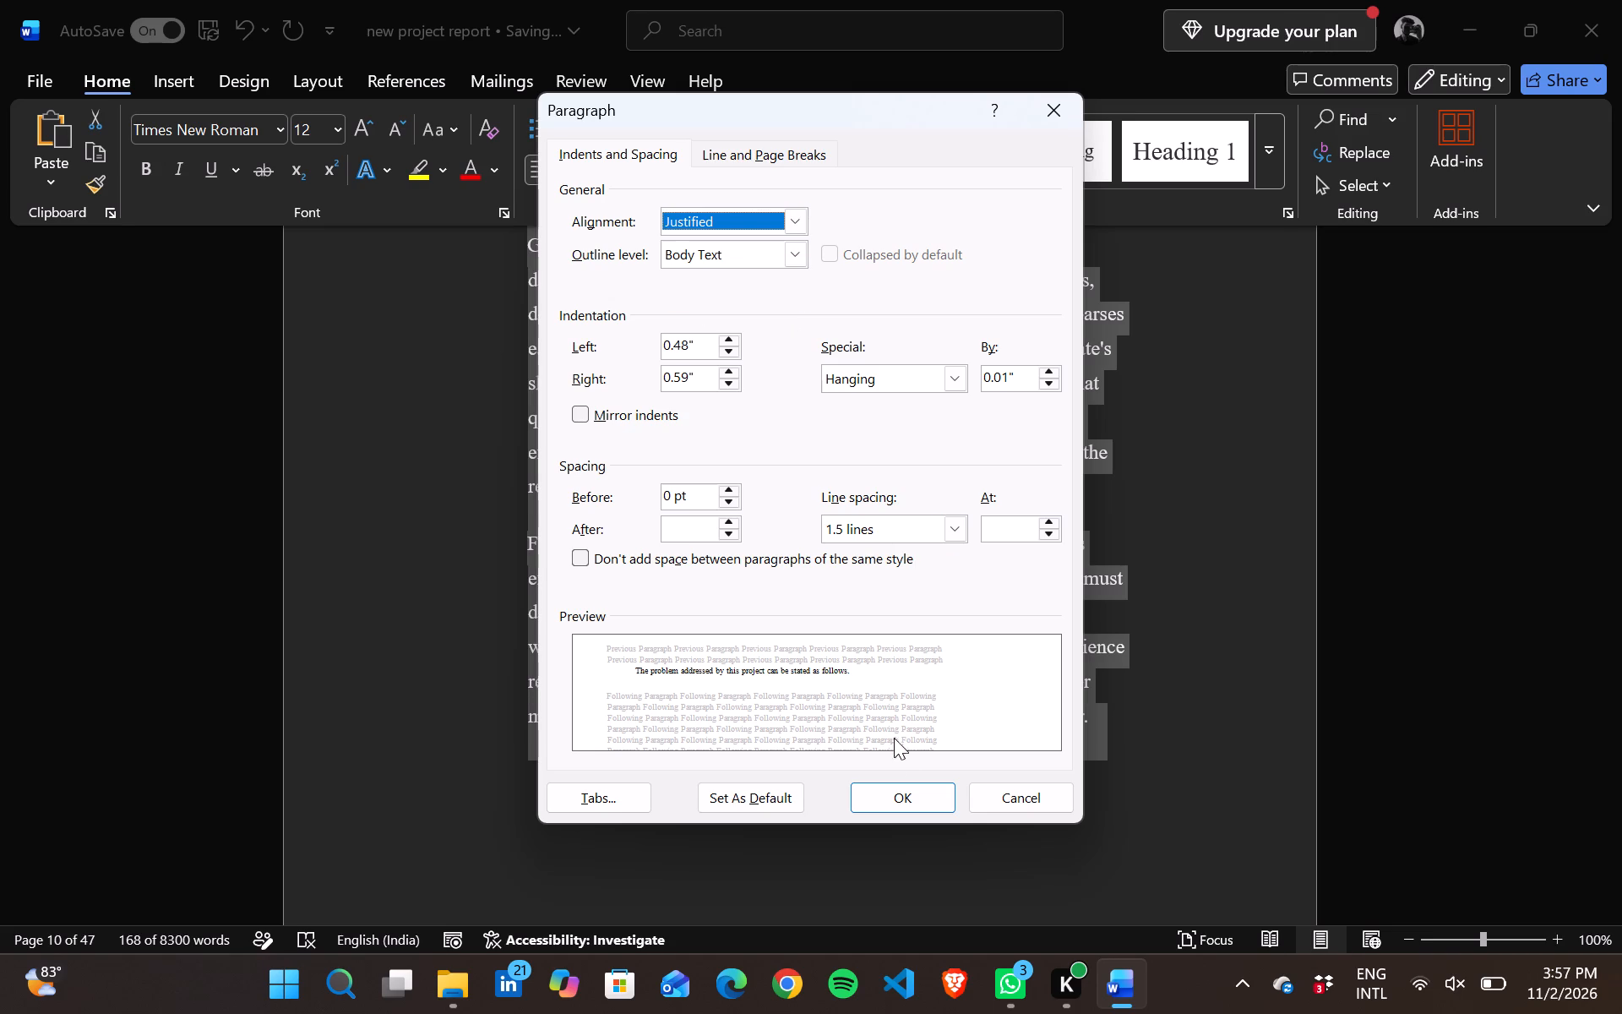
click(889, 795)
click(1196, 733)
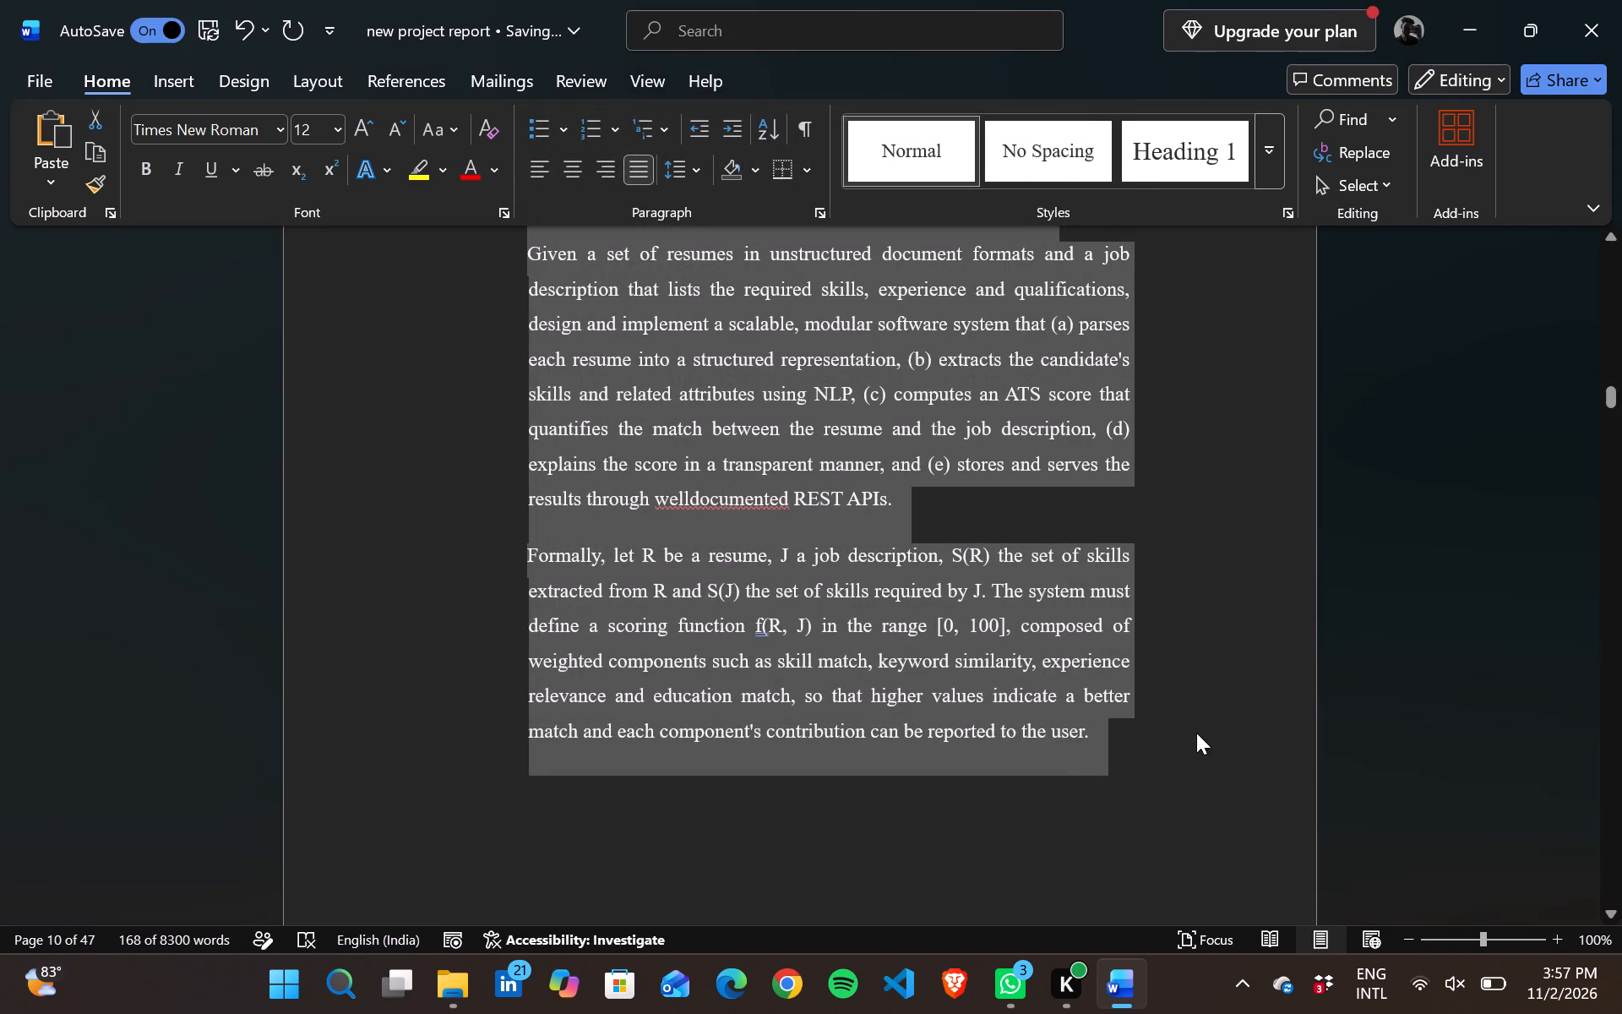
Insert blank lines above the "1.4 Motivation of Project" heading so that it starts on a new page.
scroll(1032, 765, down, 2)
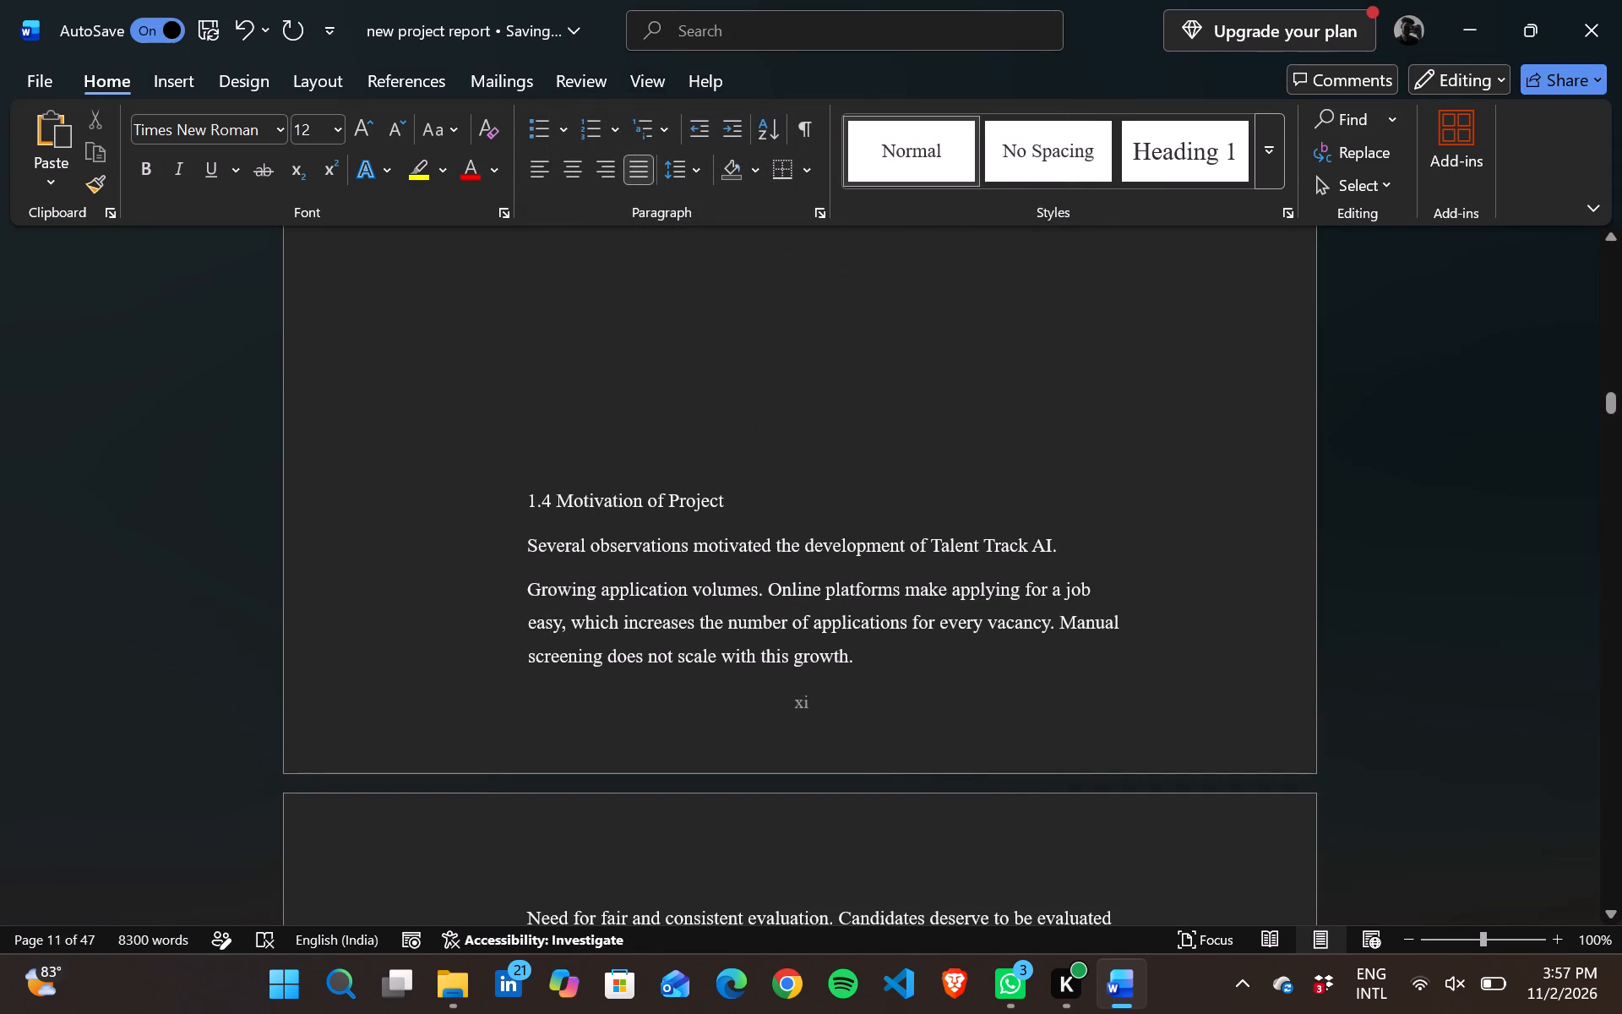
click(782, 414)
key(Return)
key(Return)
key(Return)
key(Return)
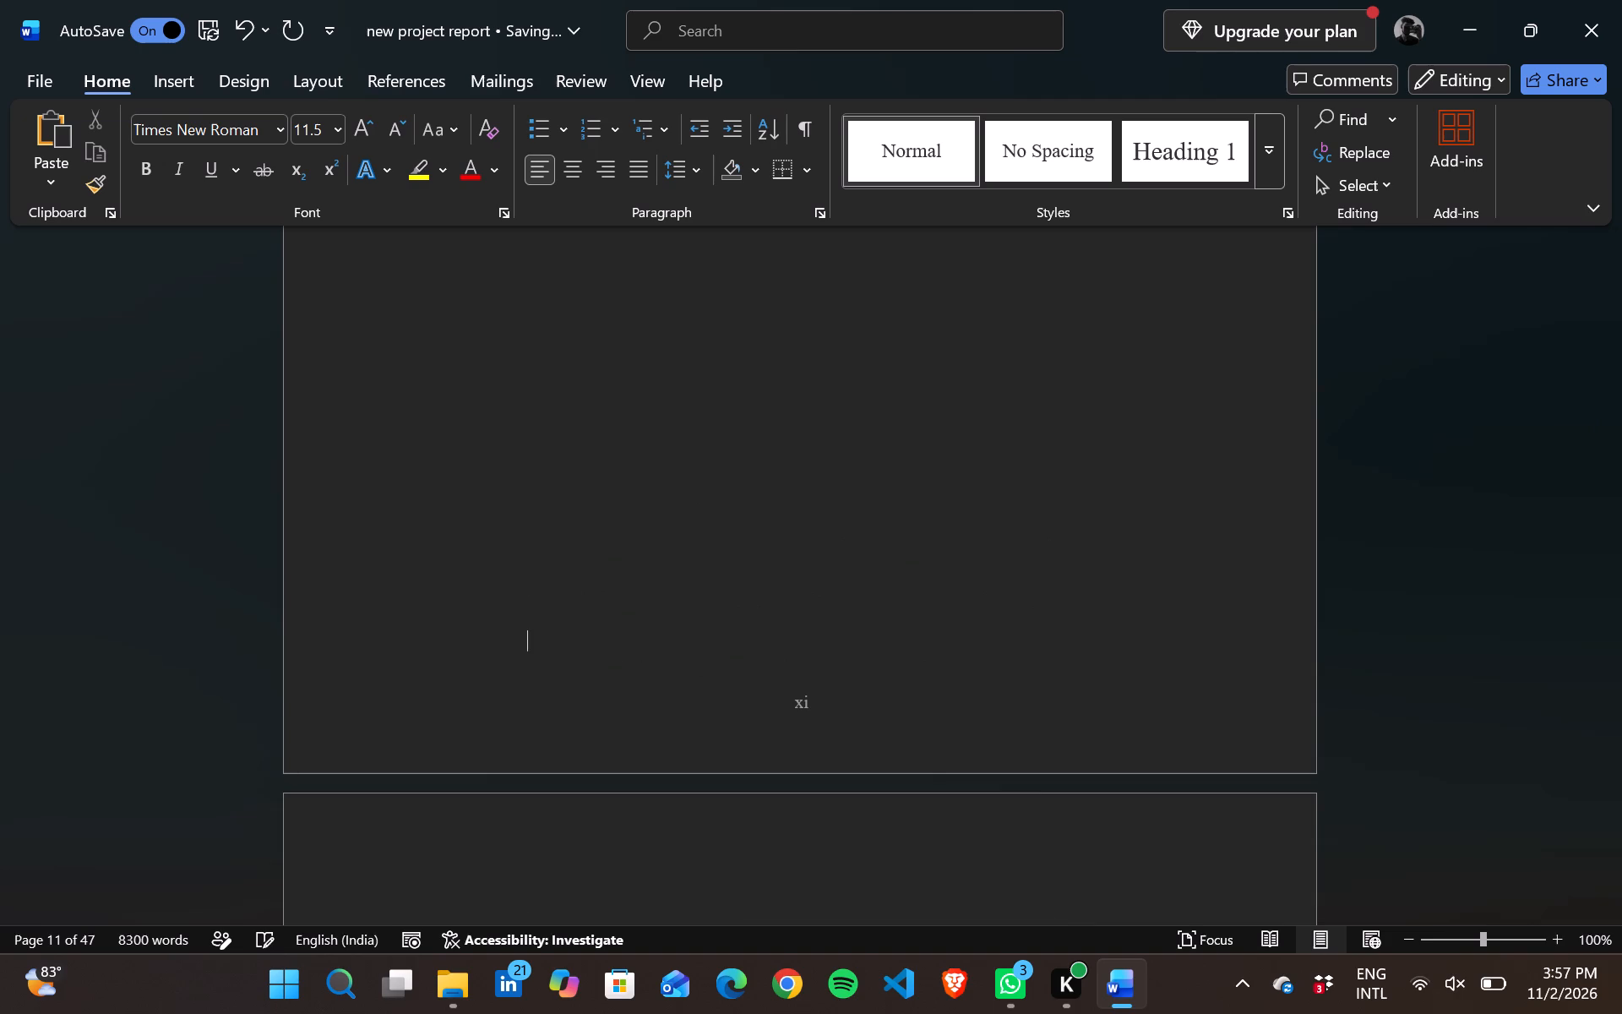
scroll(782, 414, down, 1)
key(BackSpace)
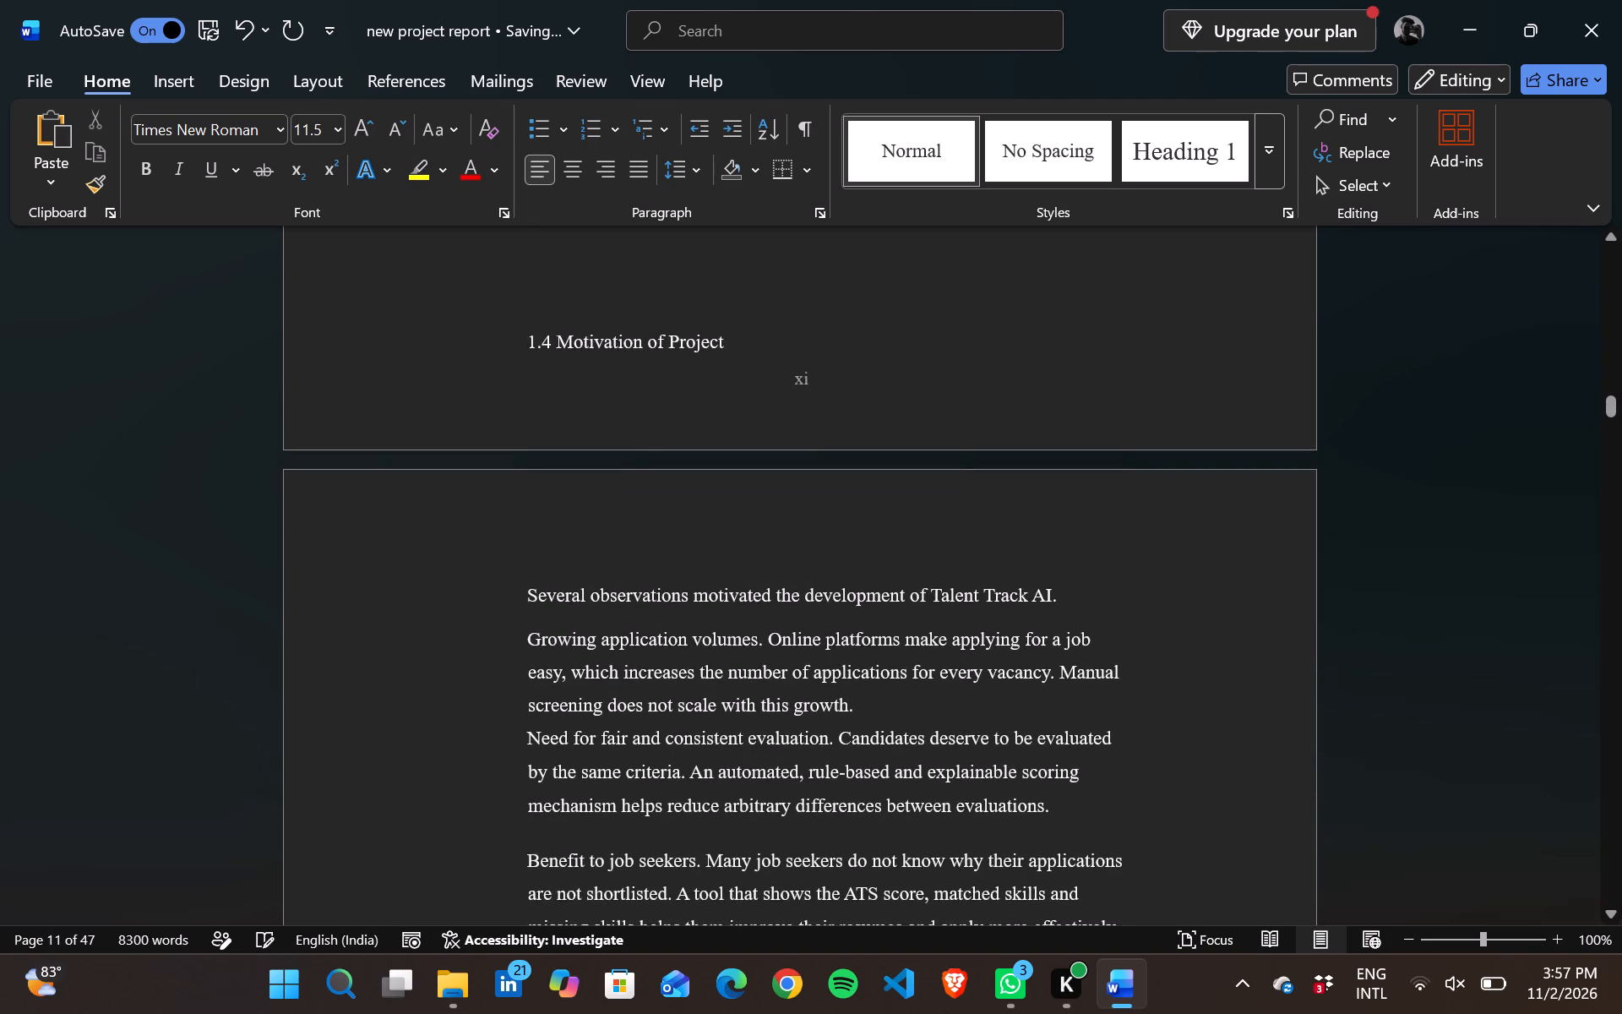
key(Return)
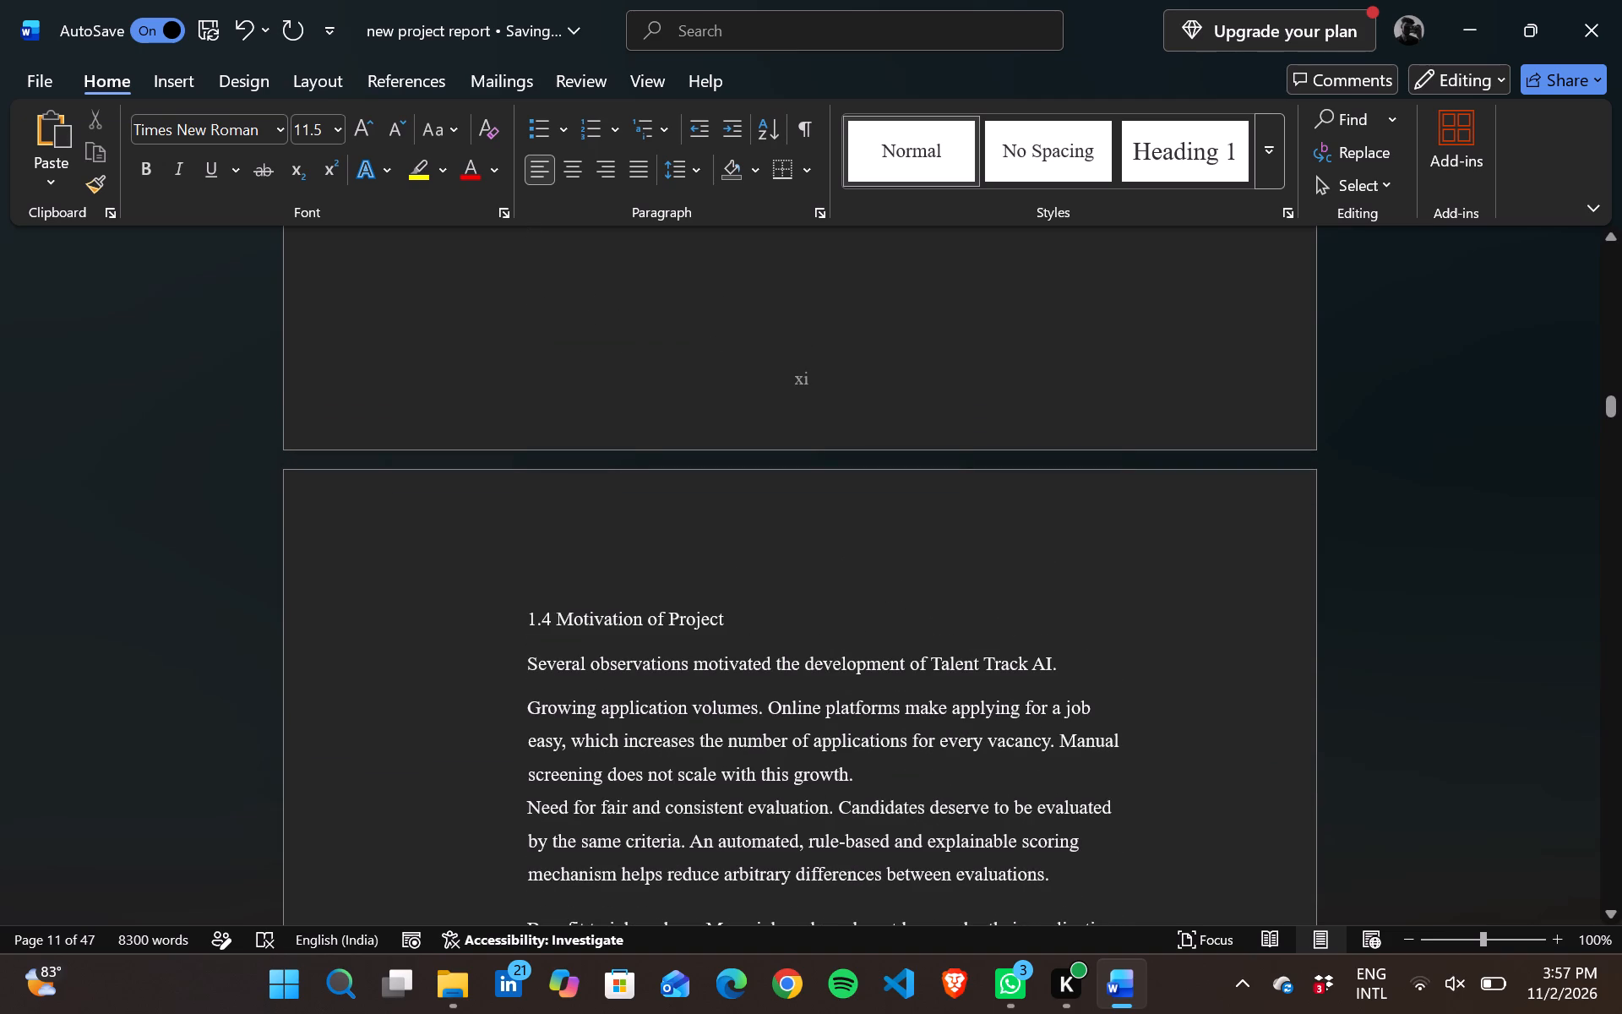
Set the font size of the "1.4 Motivation of Project" heading to 12.
triple_click(623, 621)
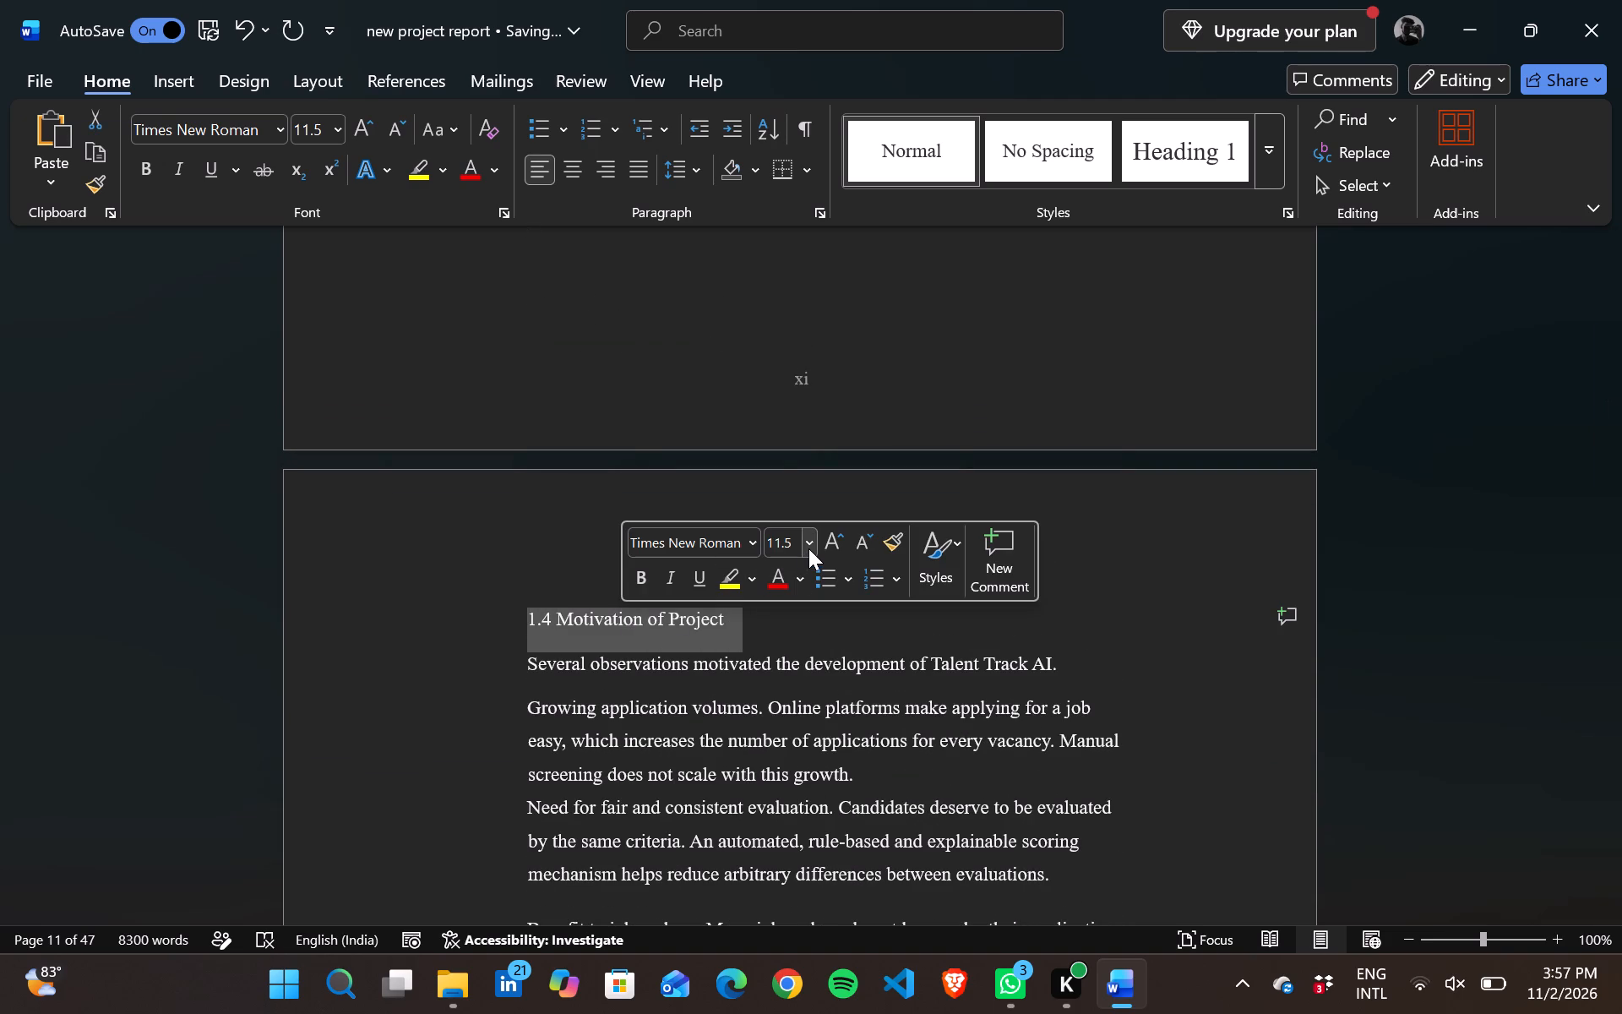
click(808, 548)
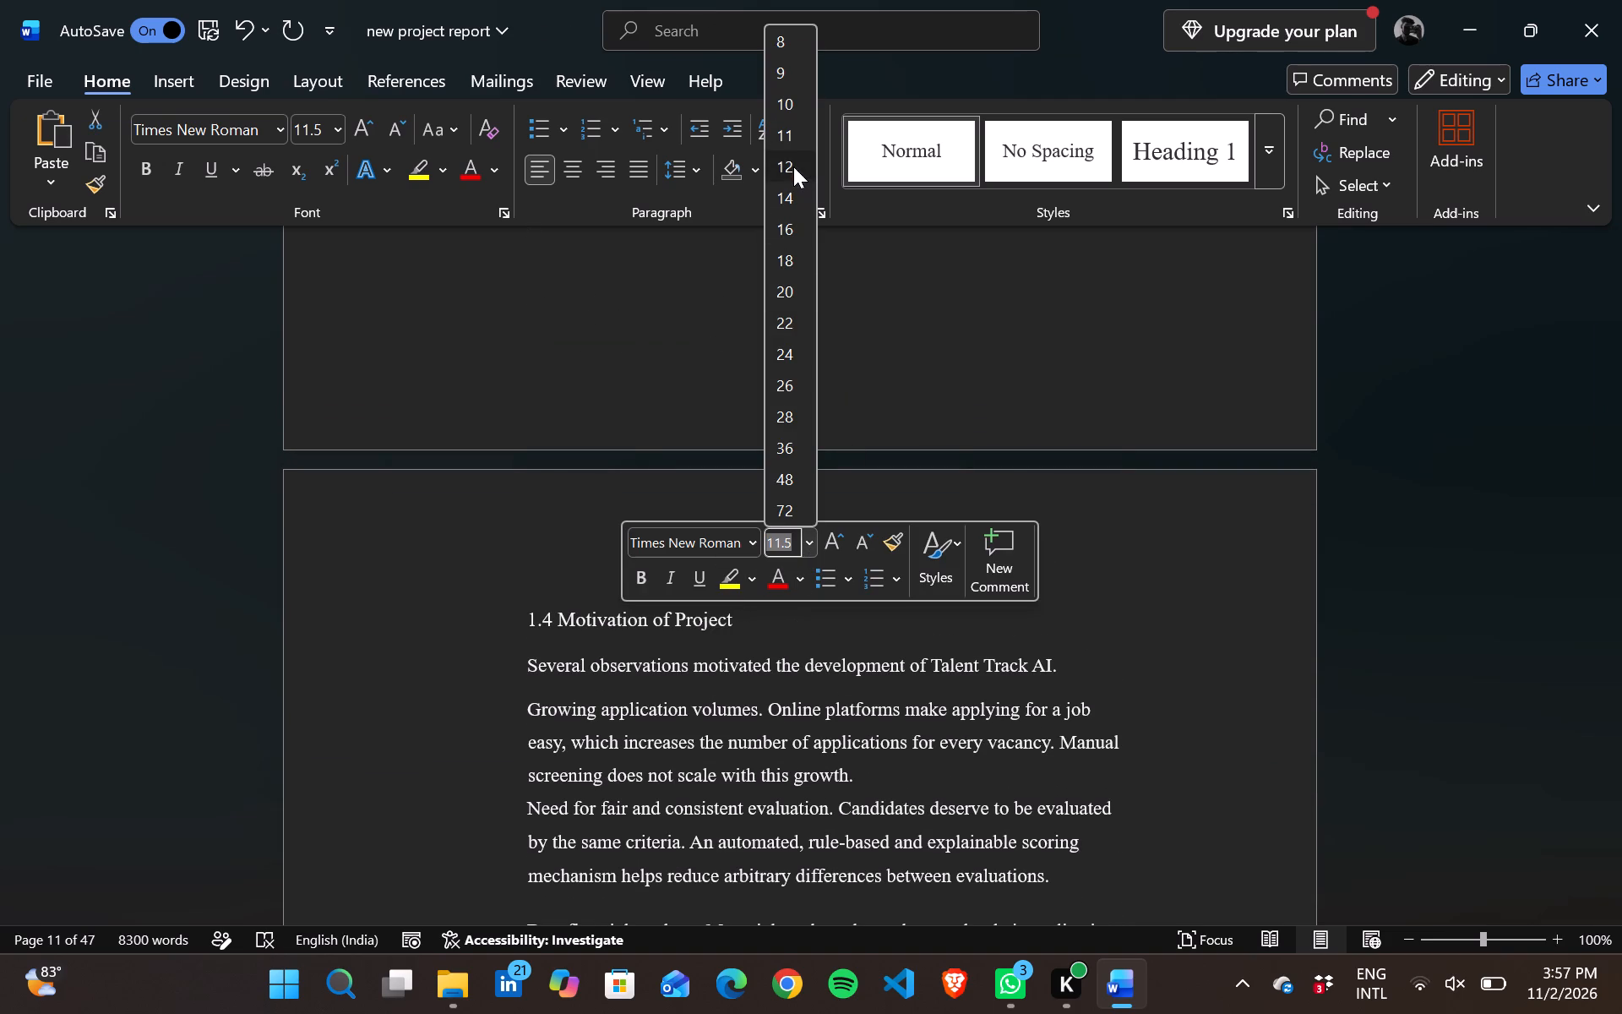
click(793, 166)
Justify all body paragraphs of section 1.4 and set their line spacing to 1.5 lines.
drag(523, 660, 943, 936)
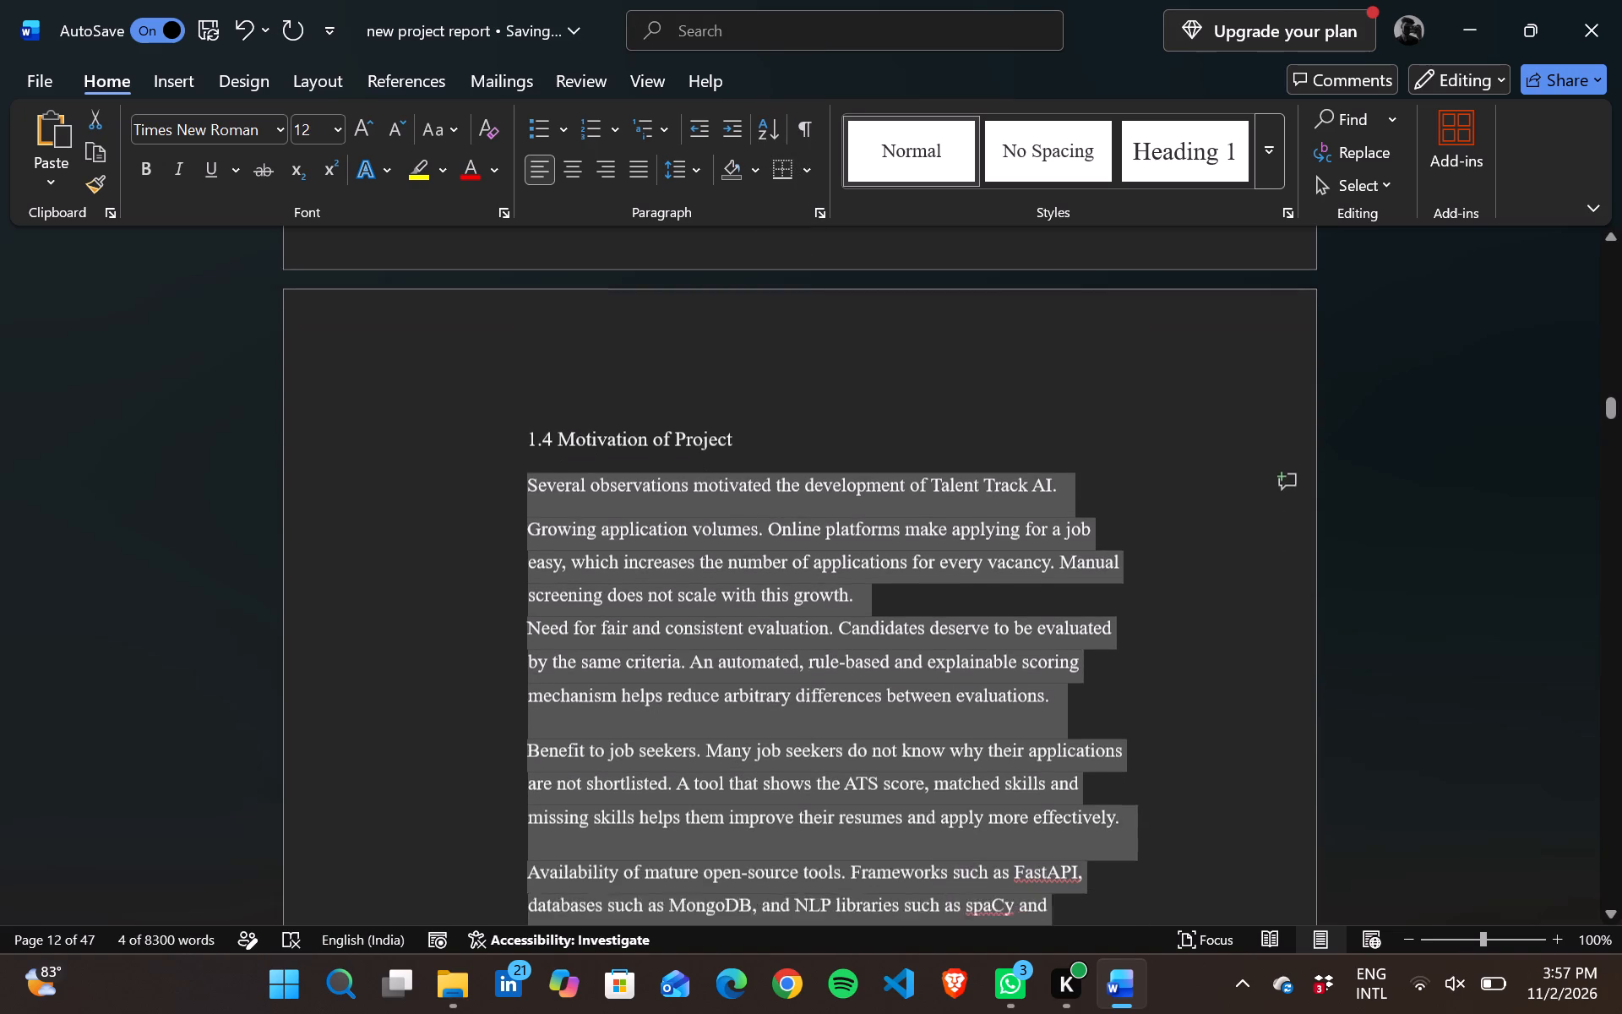
drag(943, 936, 929, 882)
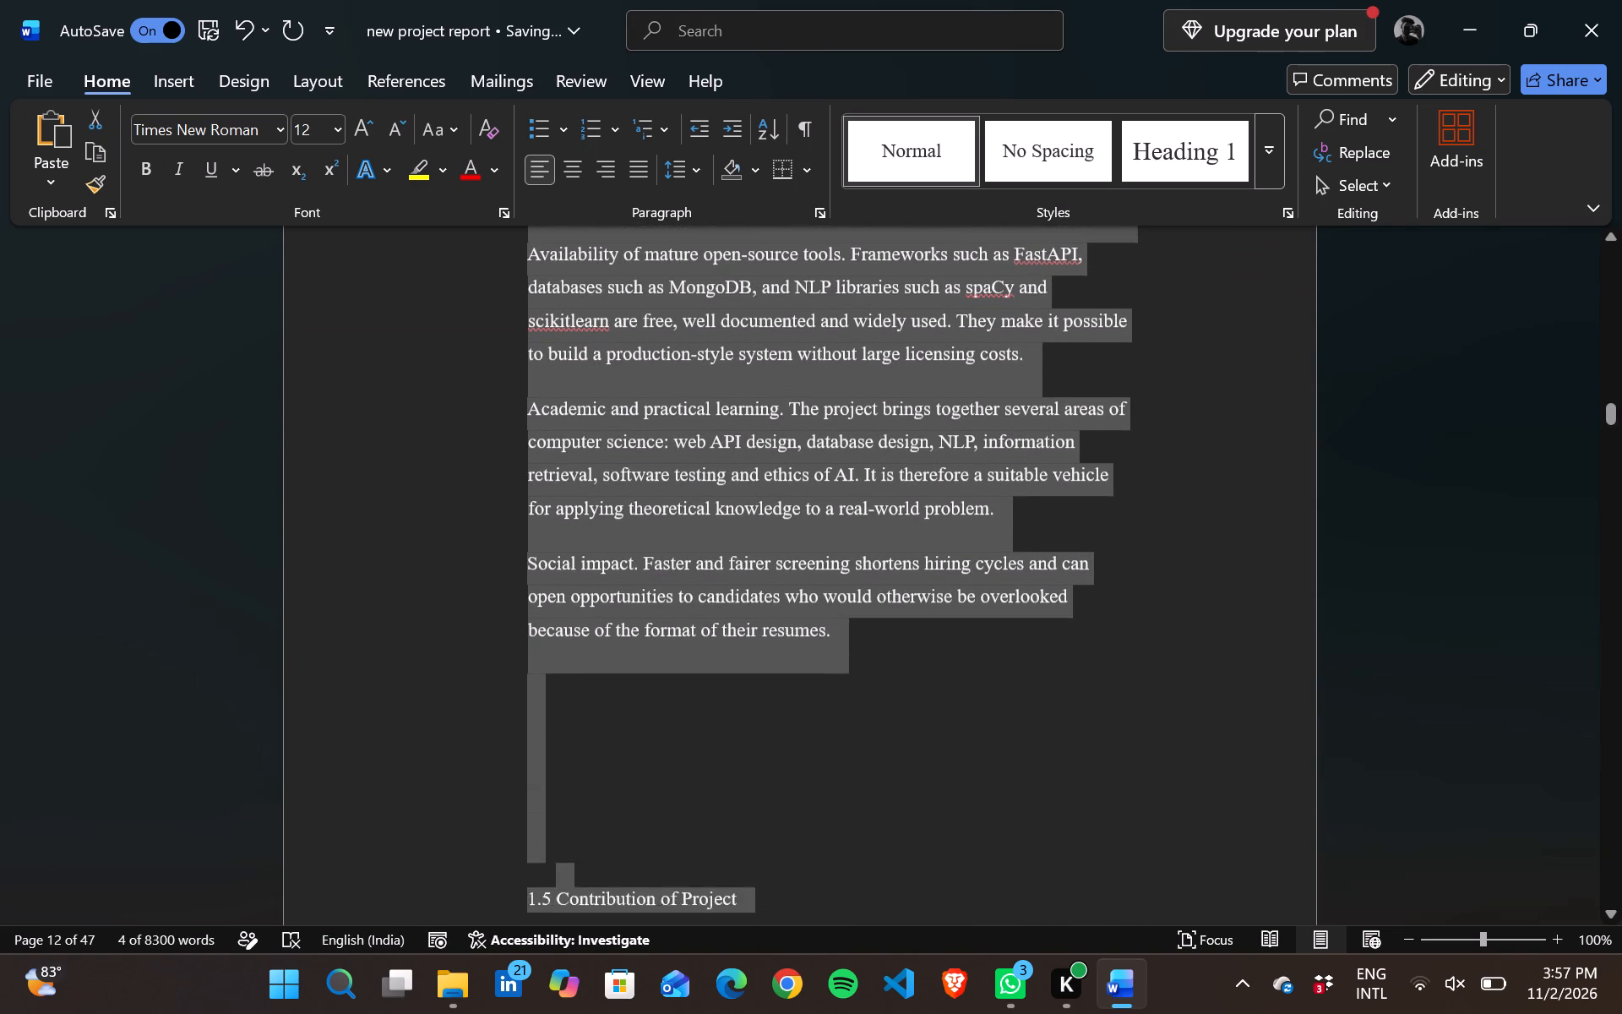
drag(929, 882, 874, 613)
right_click(874, 613)
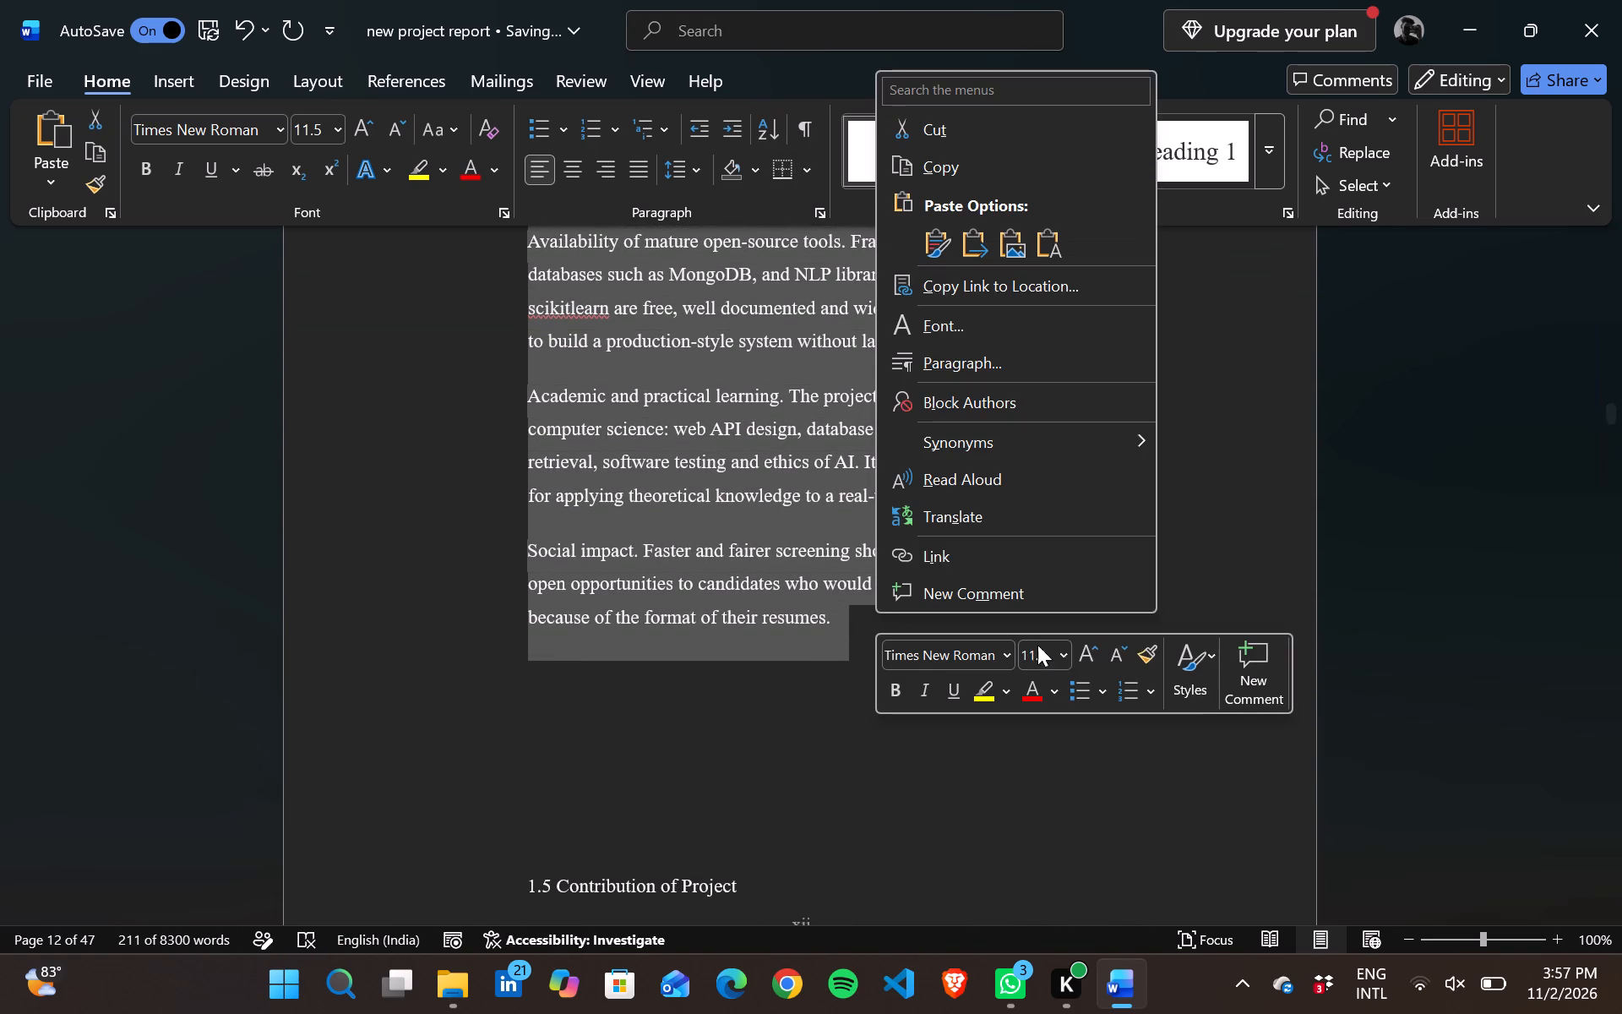
click(989, 359)
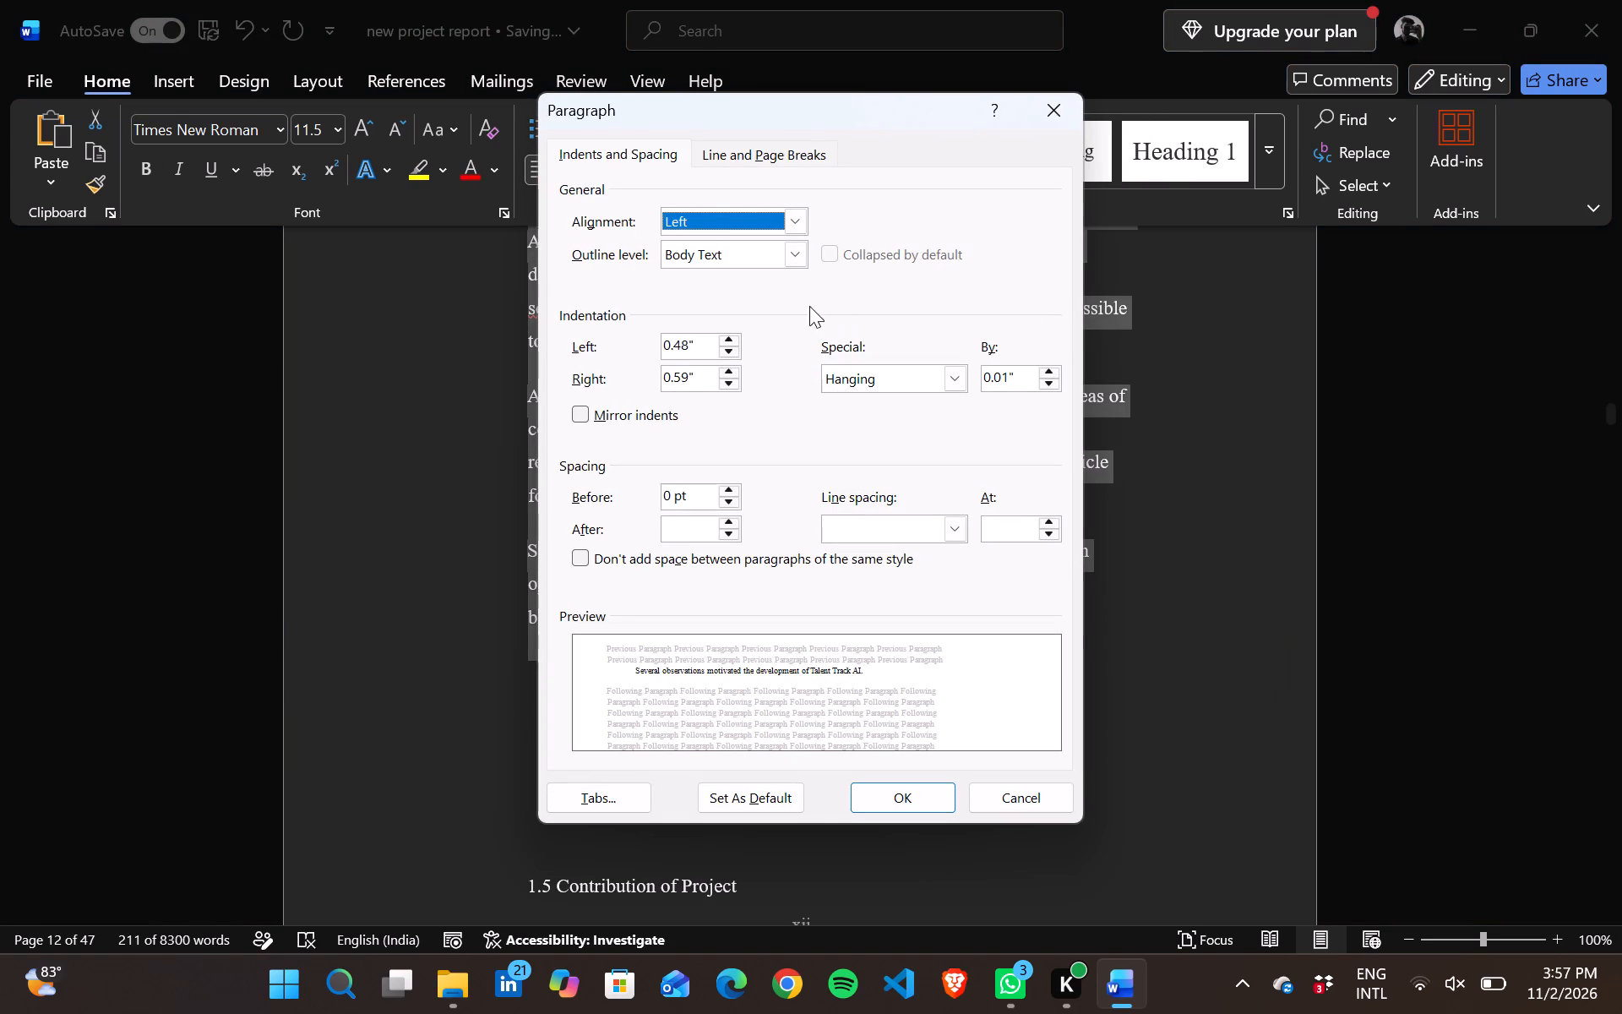
drag(789, 226, 697, 289)
drag(951, 530, 859, 576)
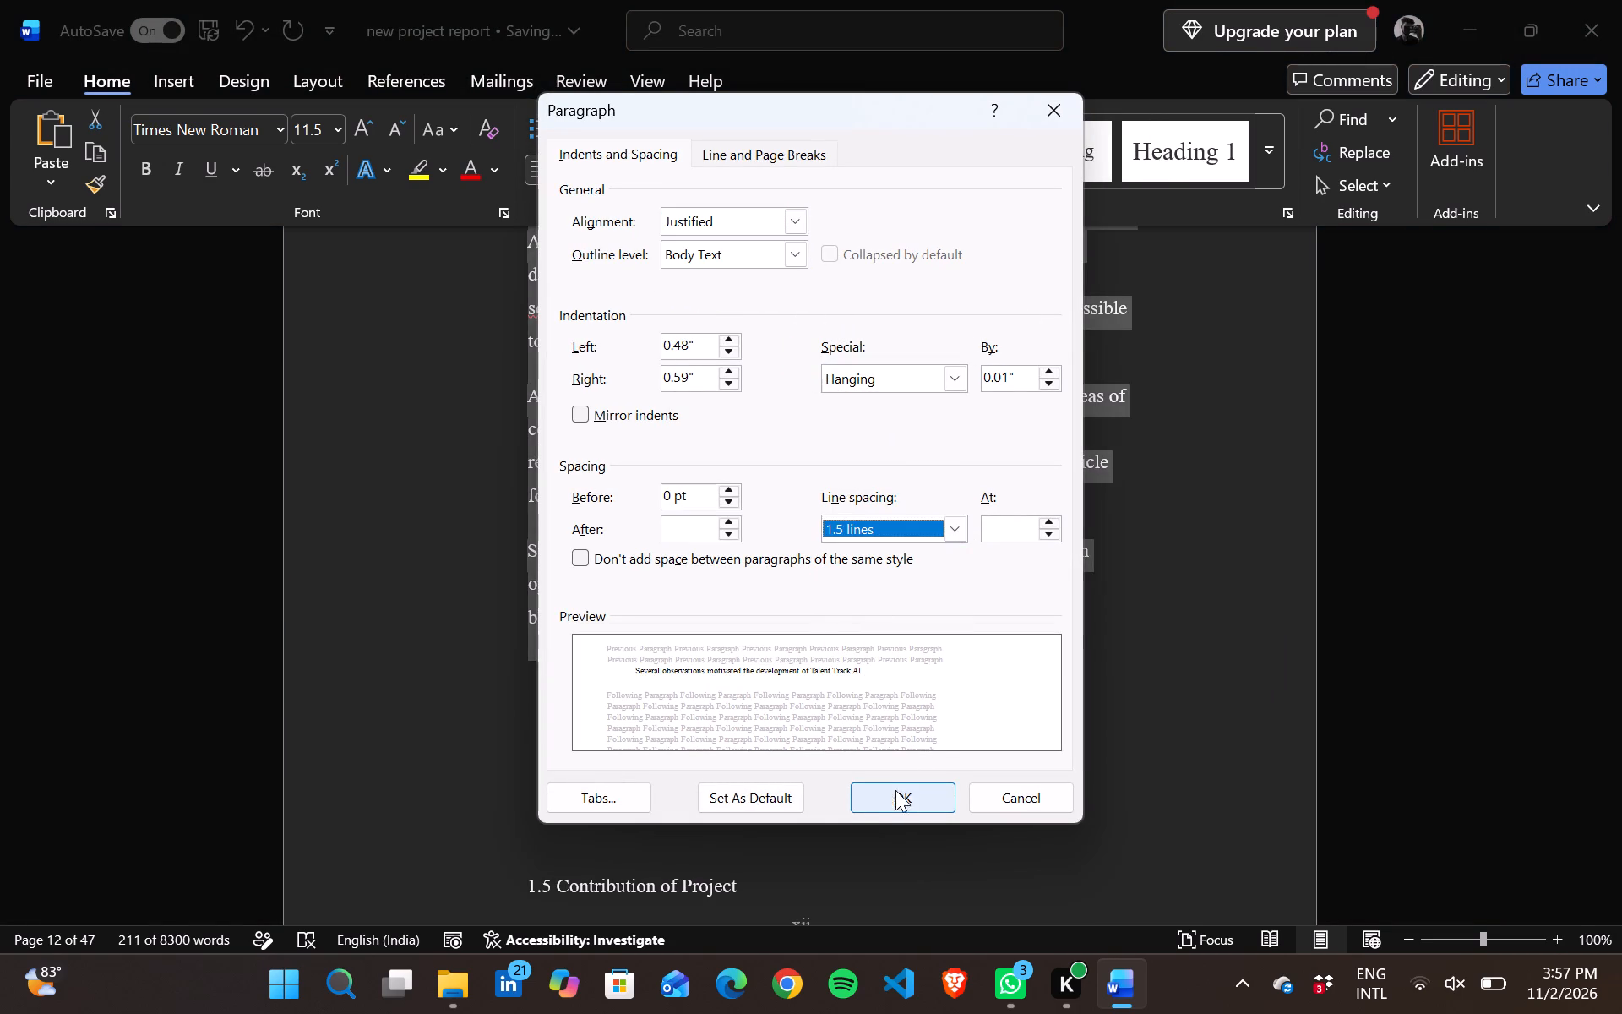
click(890, 795)
Insert a blank line below the end of section 1.4 to push the "1.5 Contribution of Project" heading onto the next page.
click(883, 706)
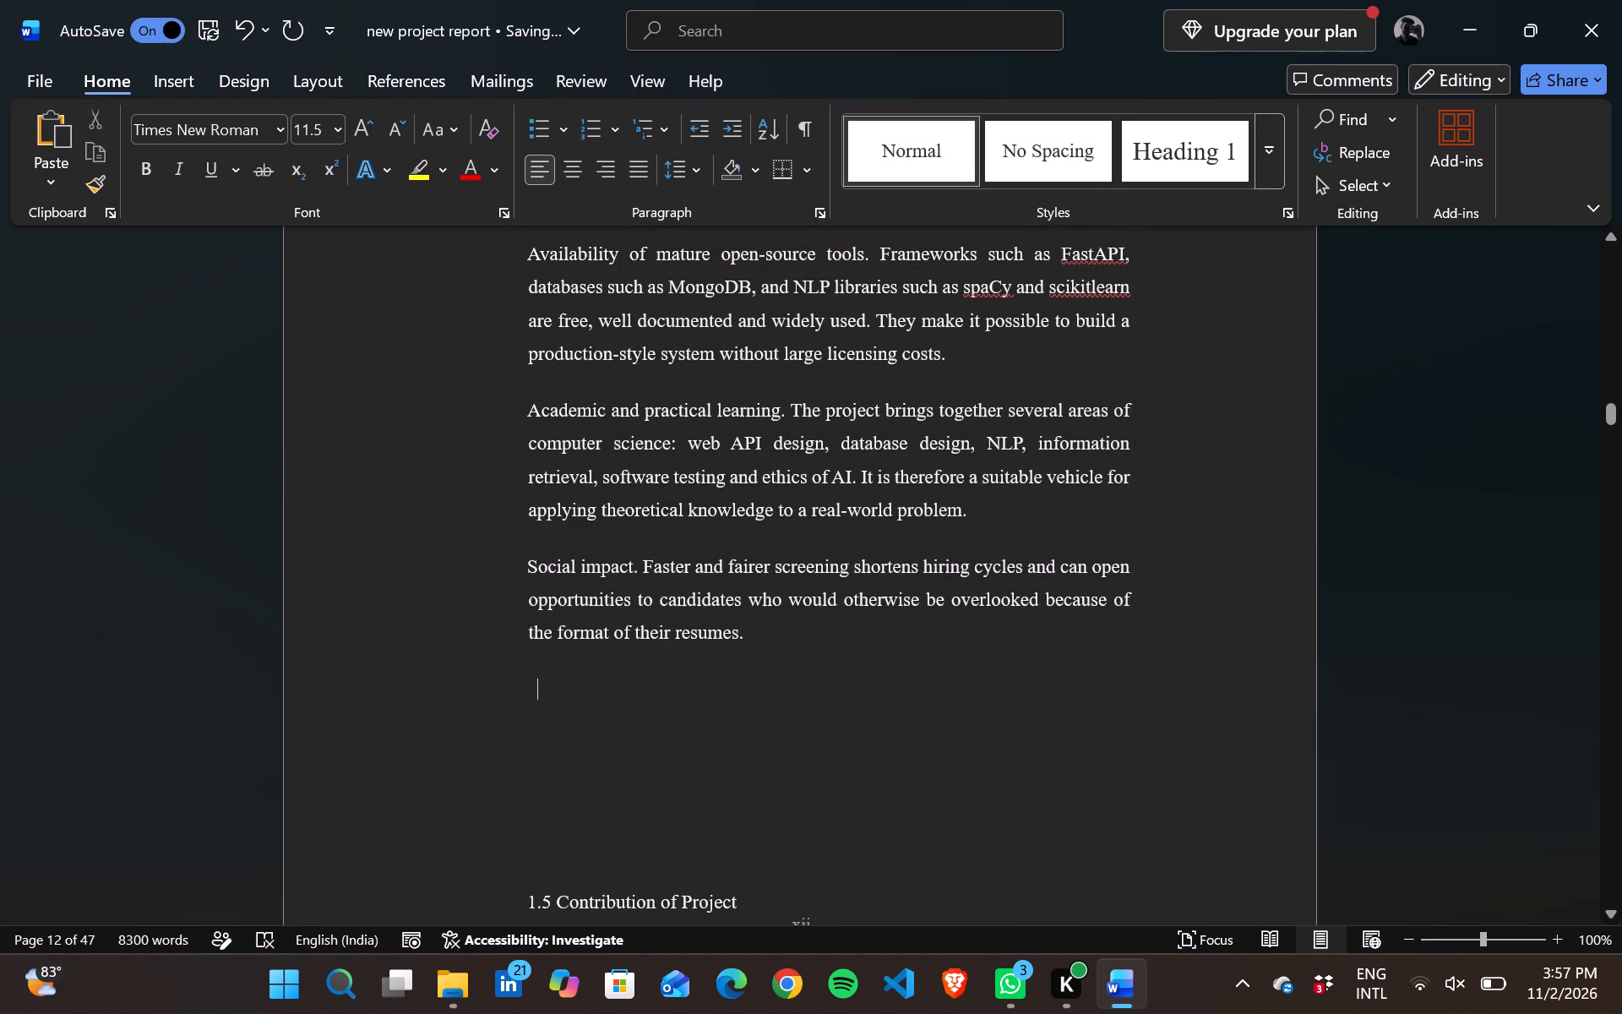
key(Return)
Set the font size of the "1.5 Contribution of Project" heading to 14.
scroll(883, 706, down, 2)
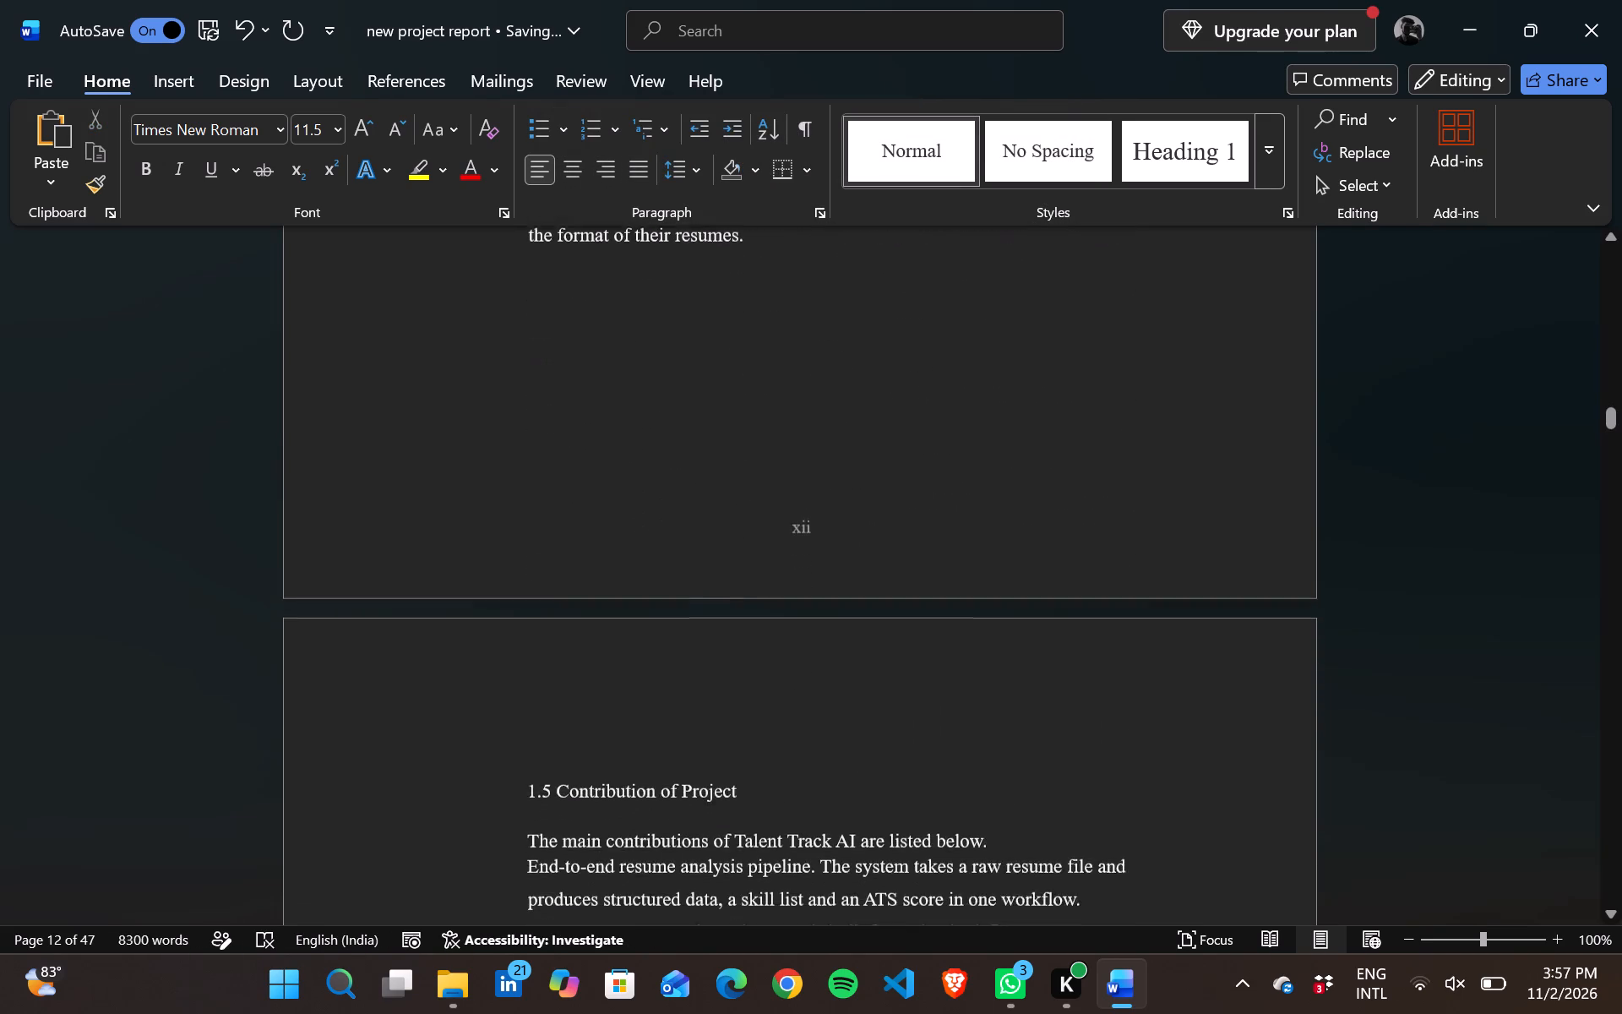
scroll(883, 706, down, 2)
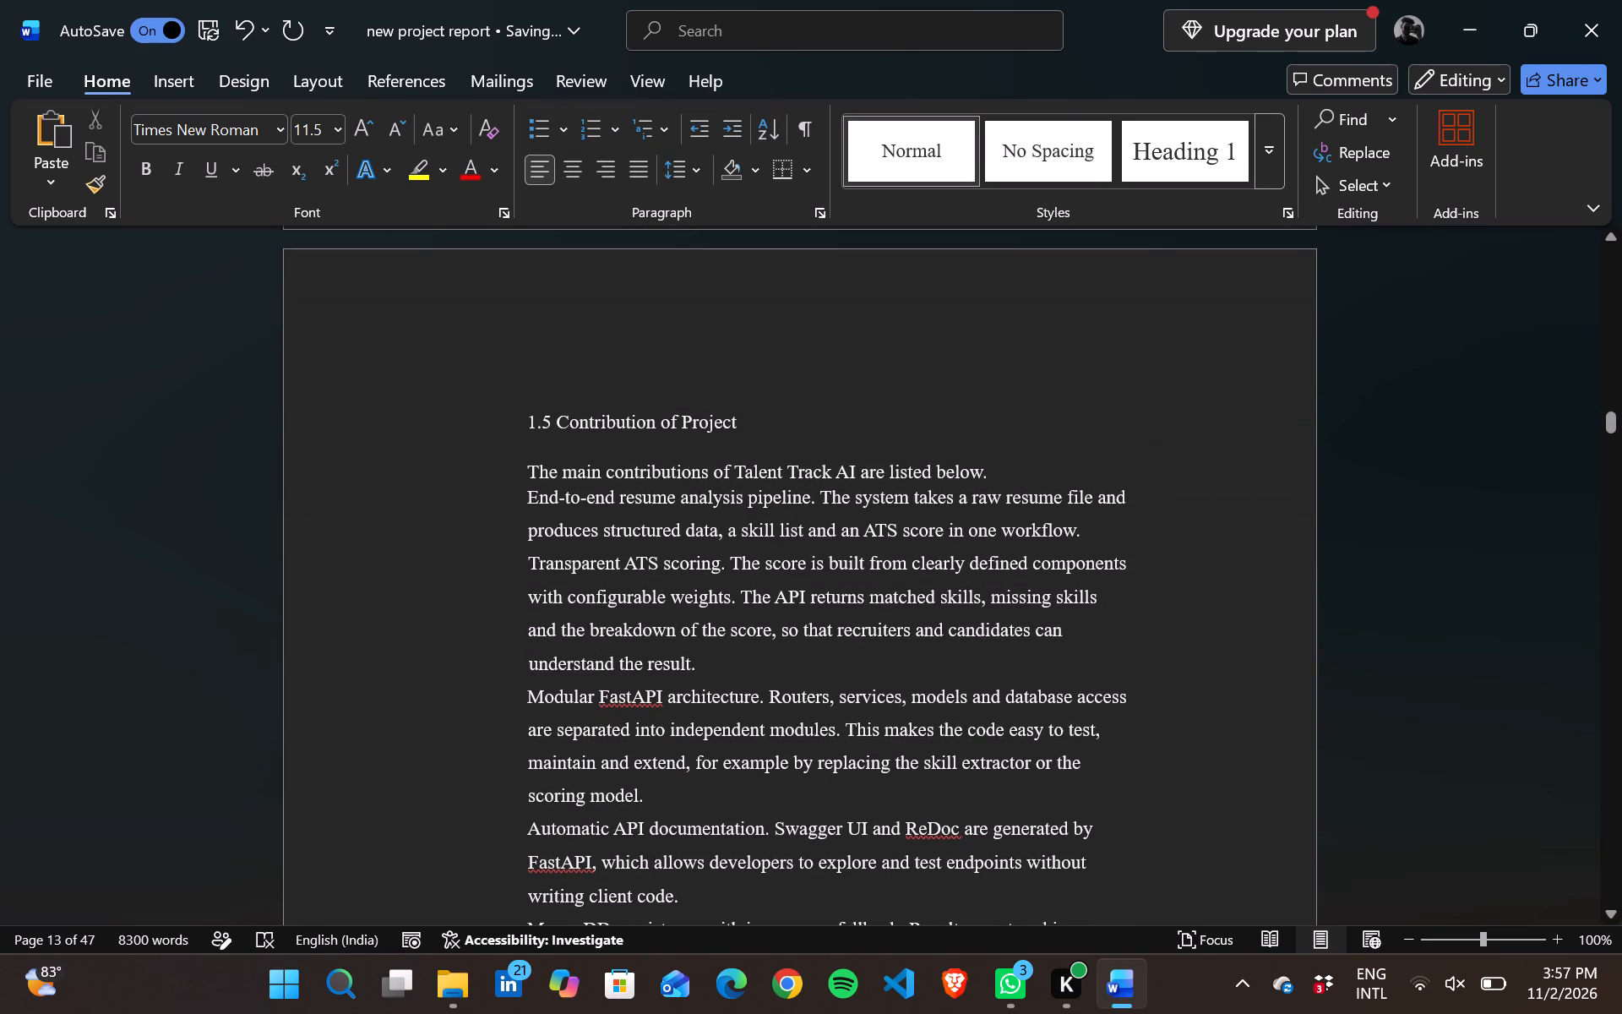
drag(733, 423, 514, 425)
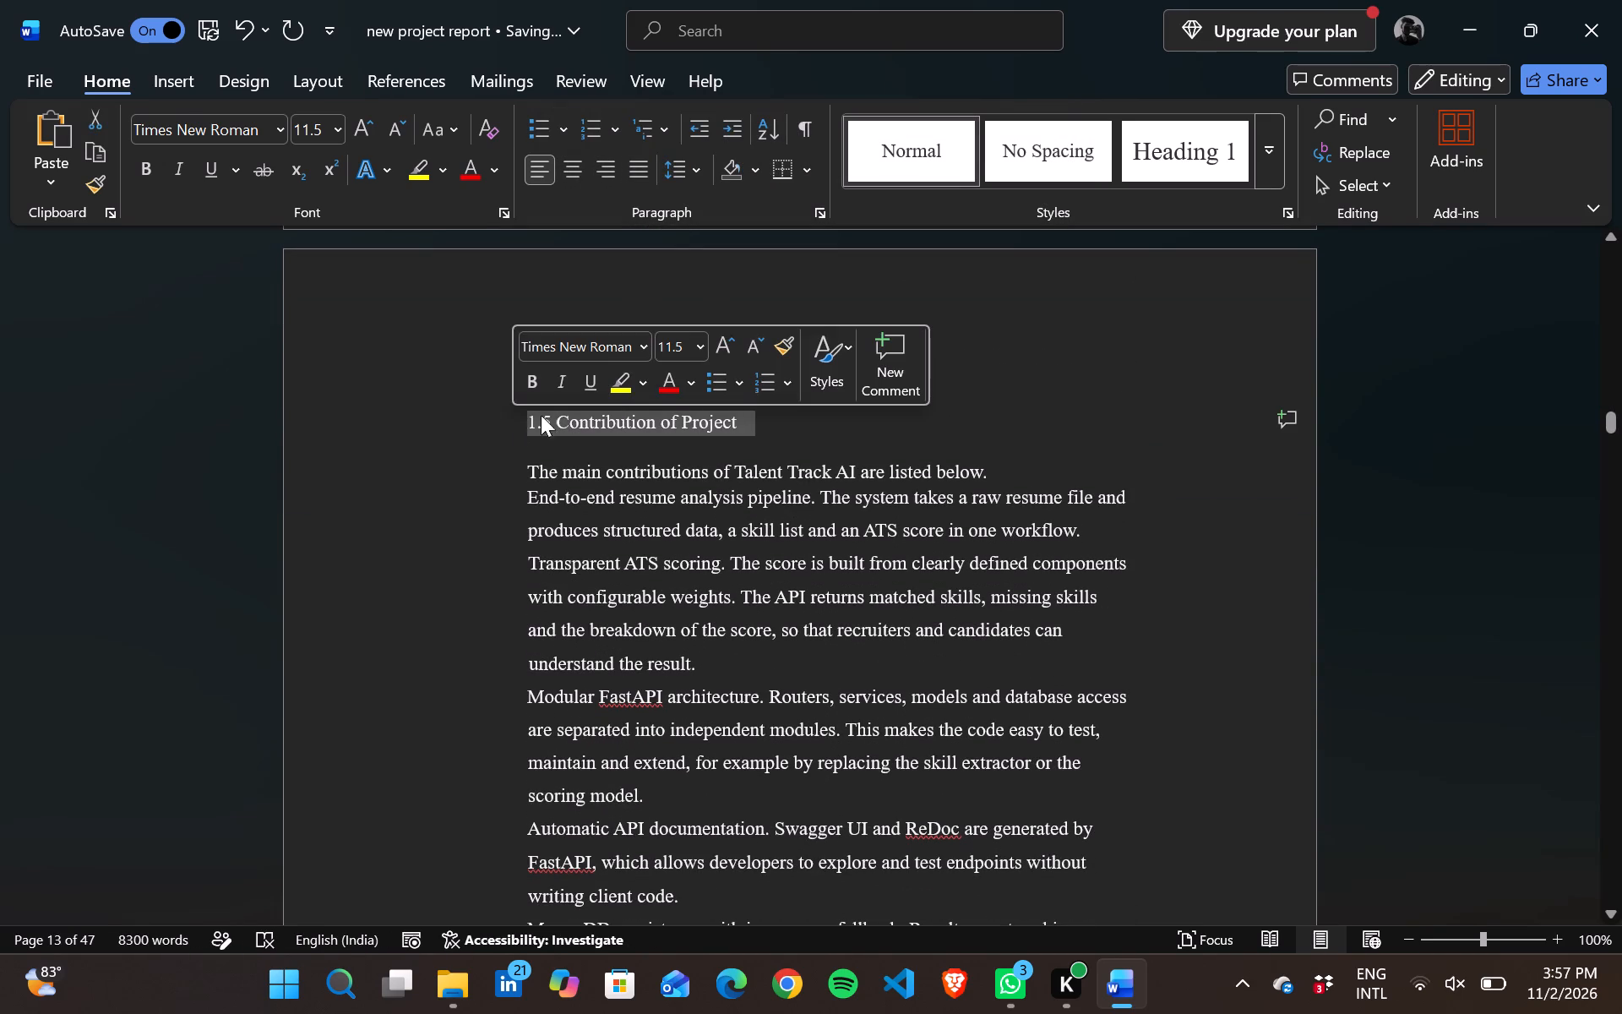
click(699, 341)
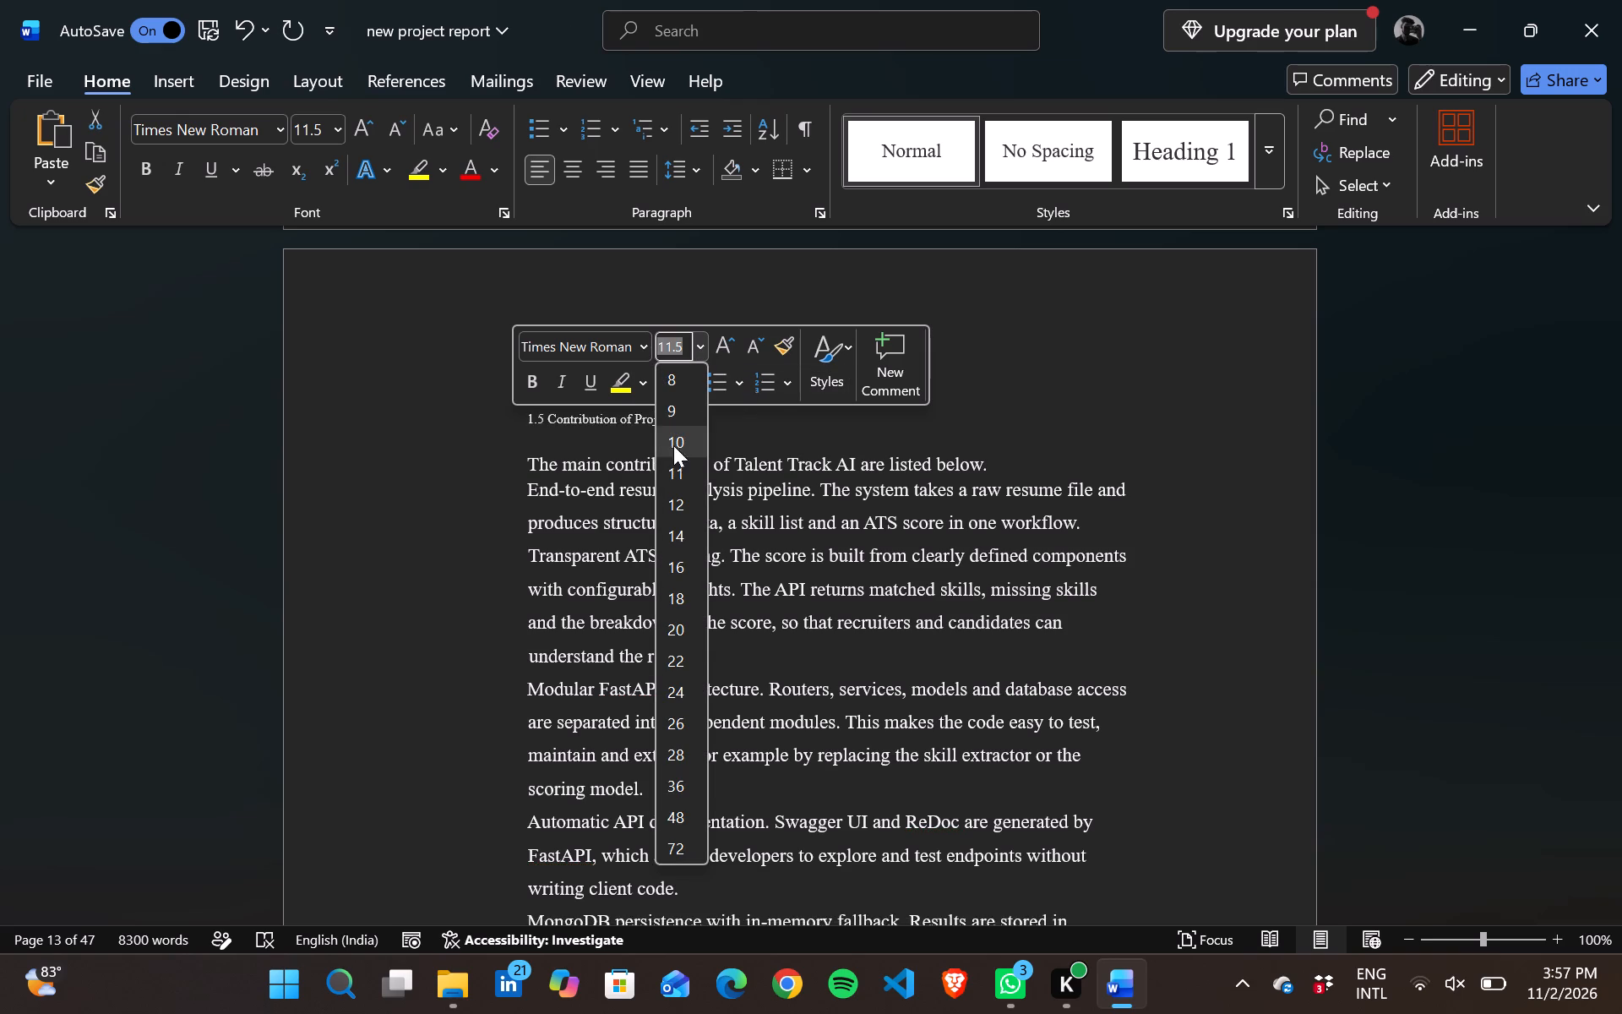
click(668, 515)
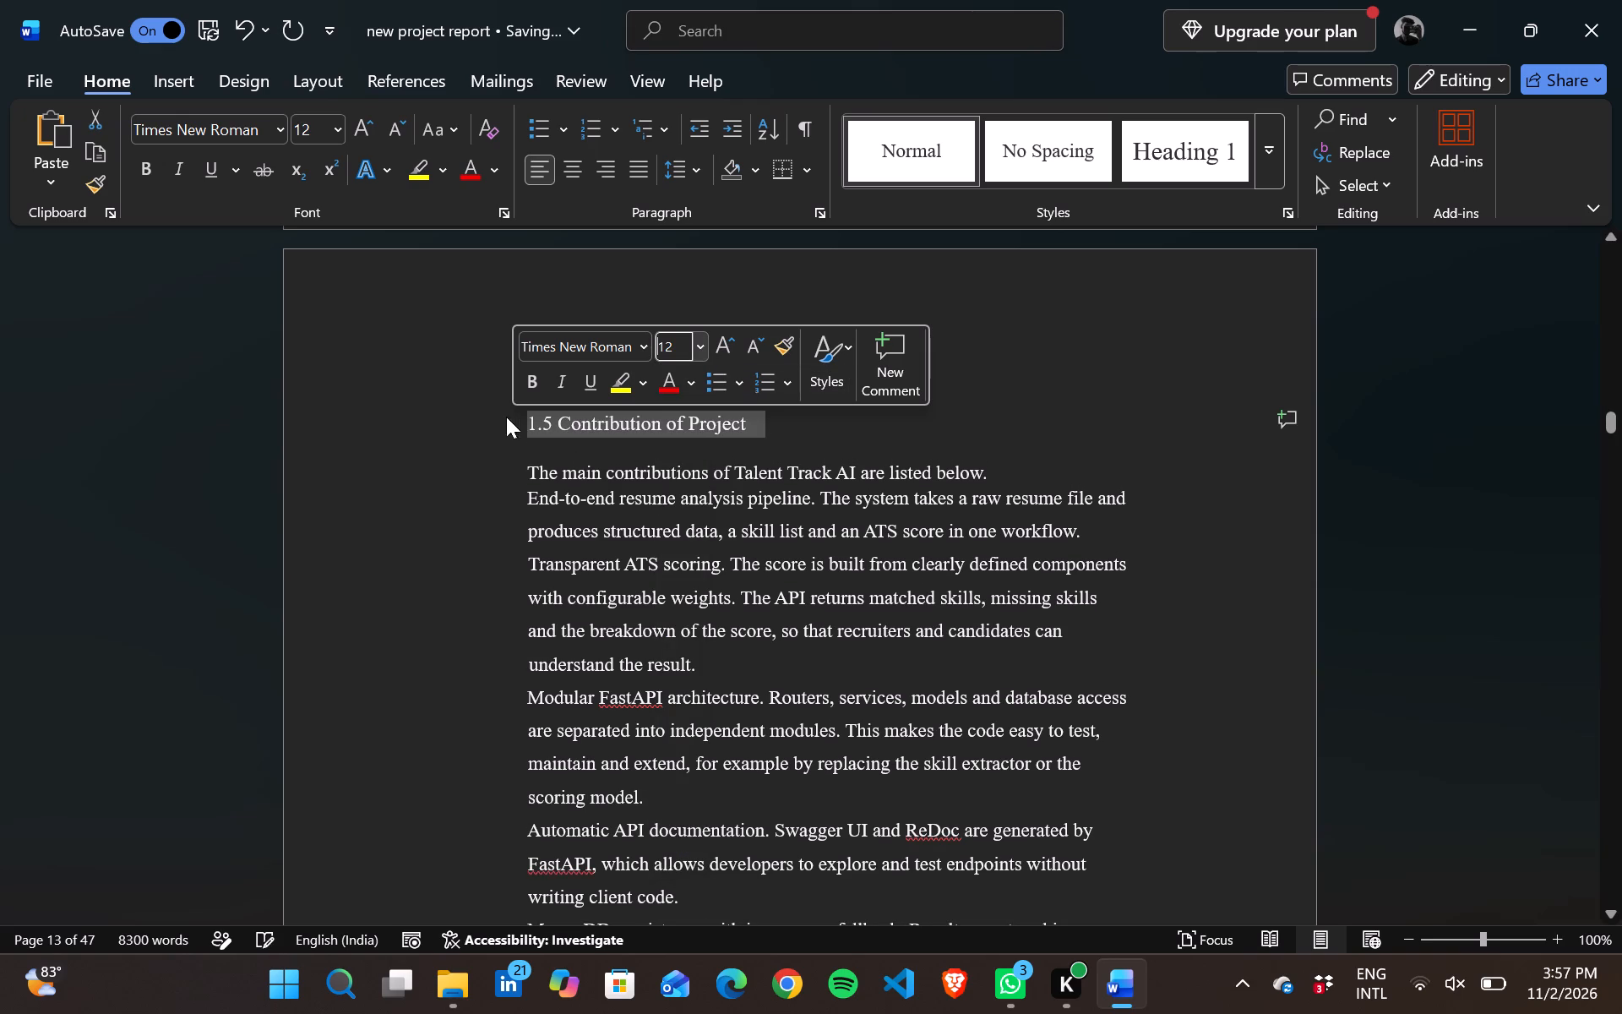
click(707, 347)
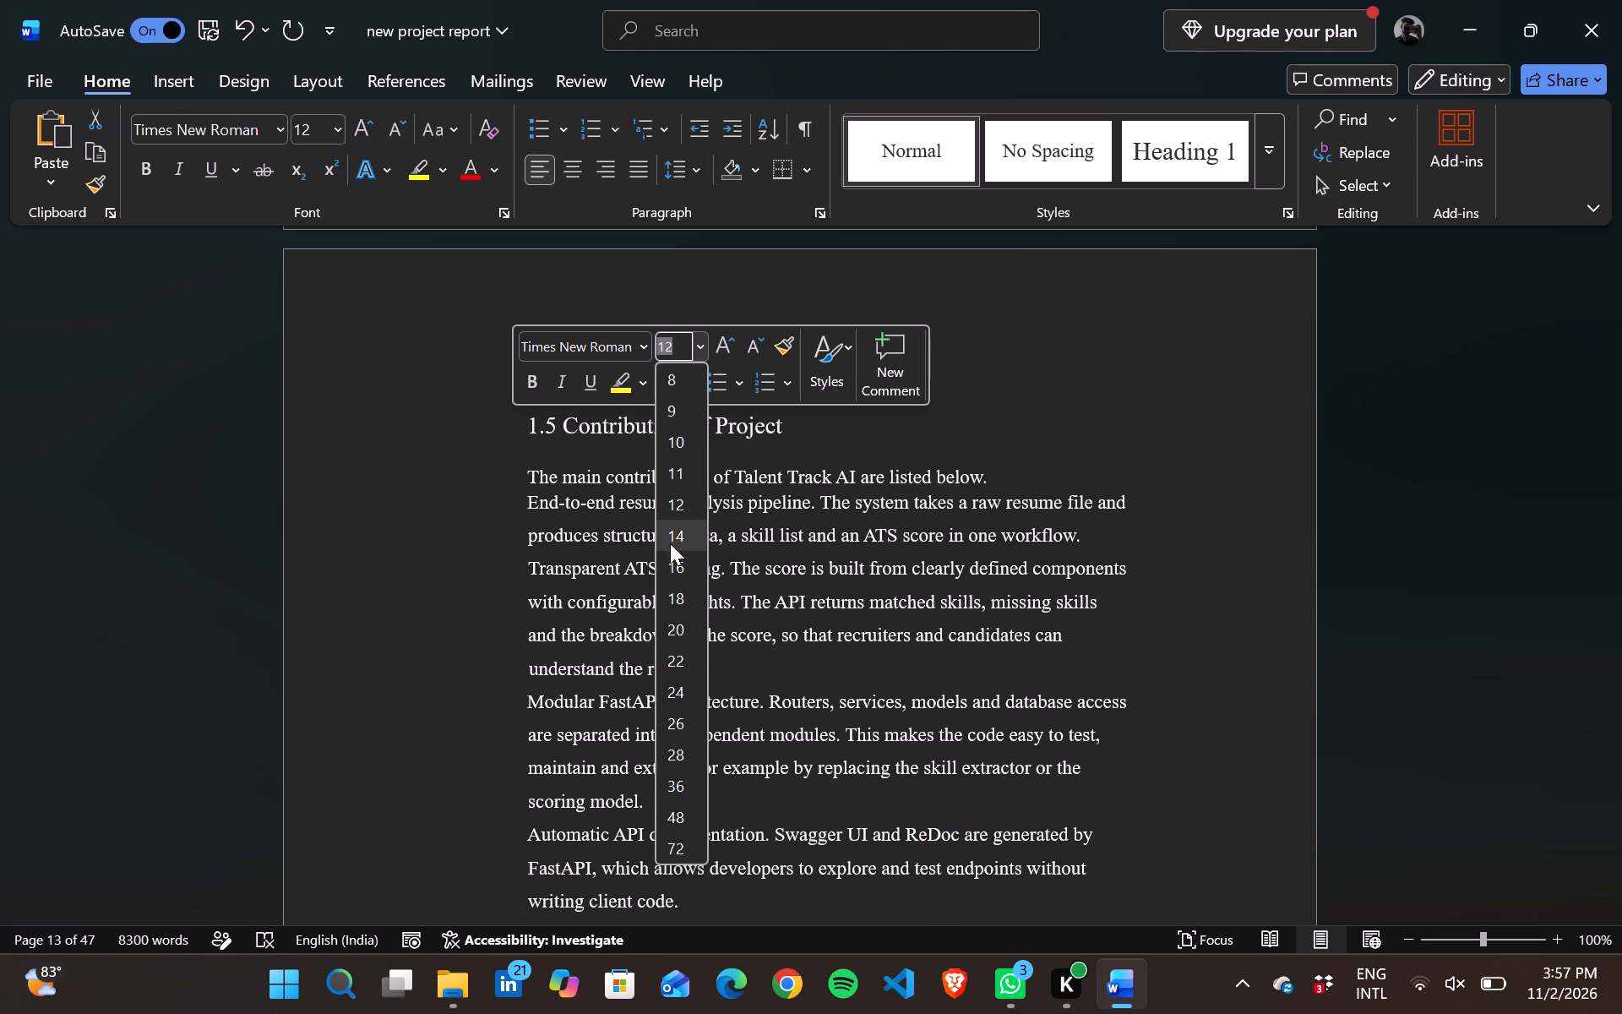
click(670, 543)
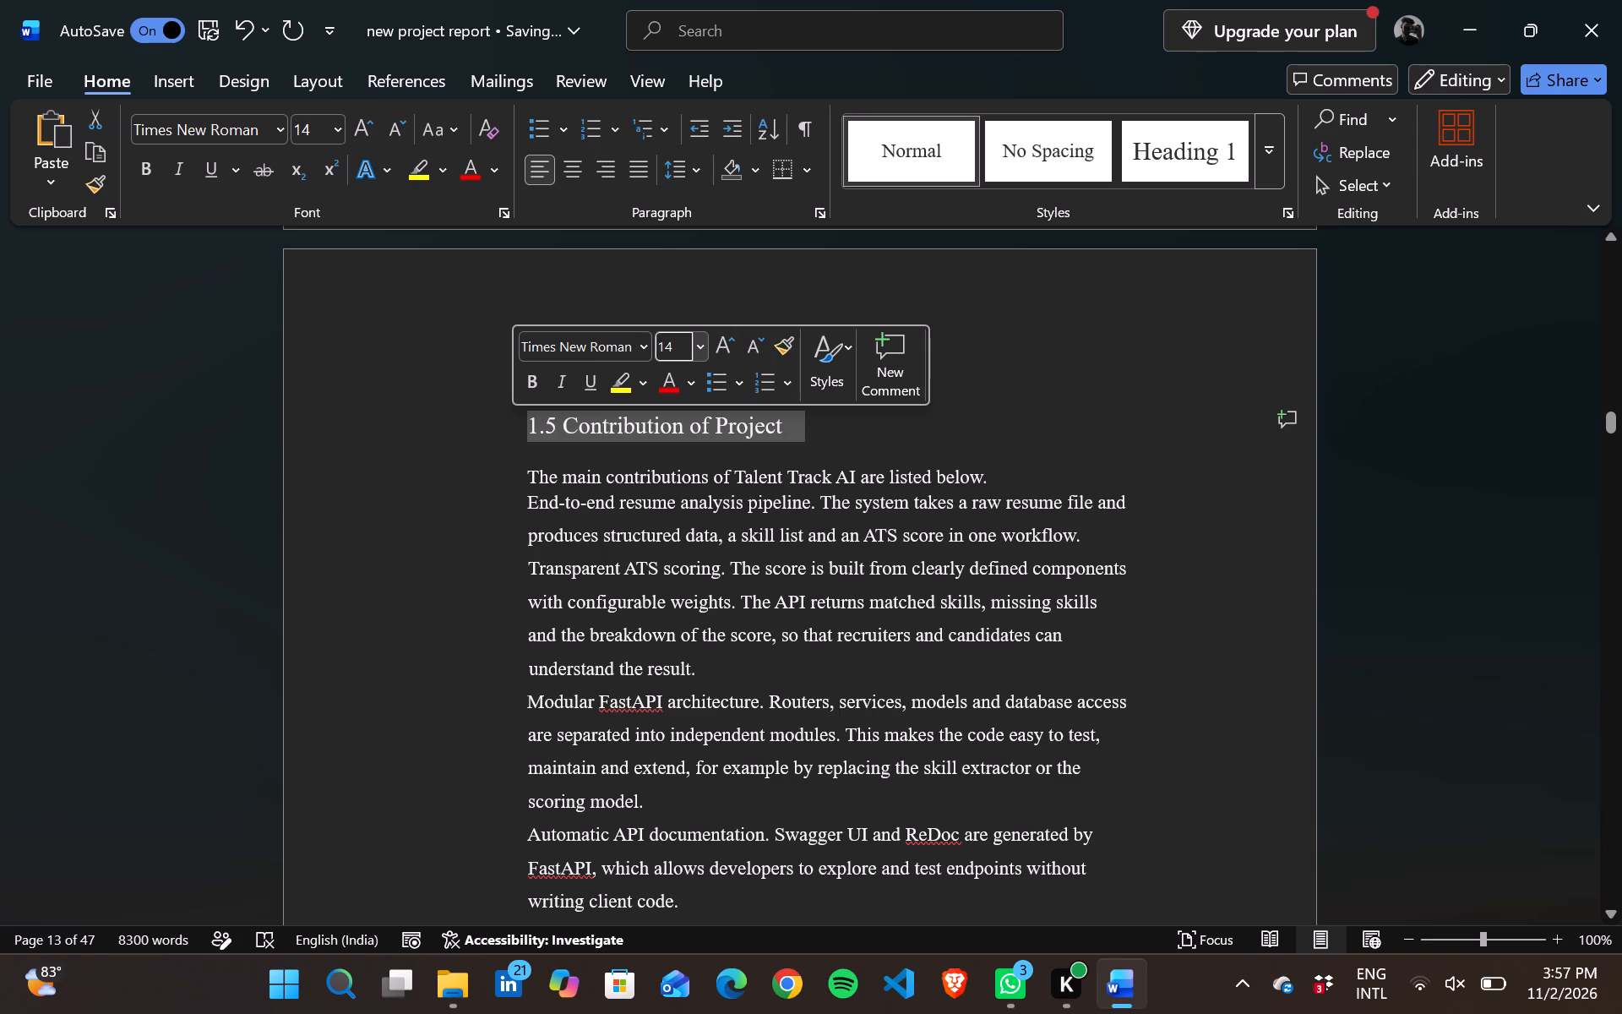
Set the font size of all body text in section 1.5 to 12.
drag(531, 477, 918, 582)
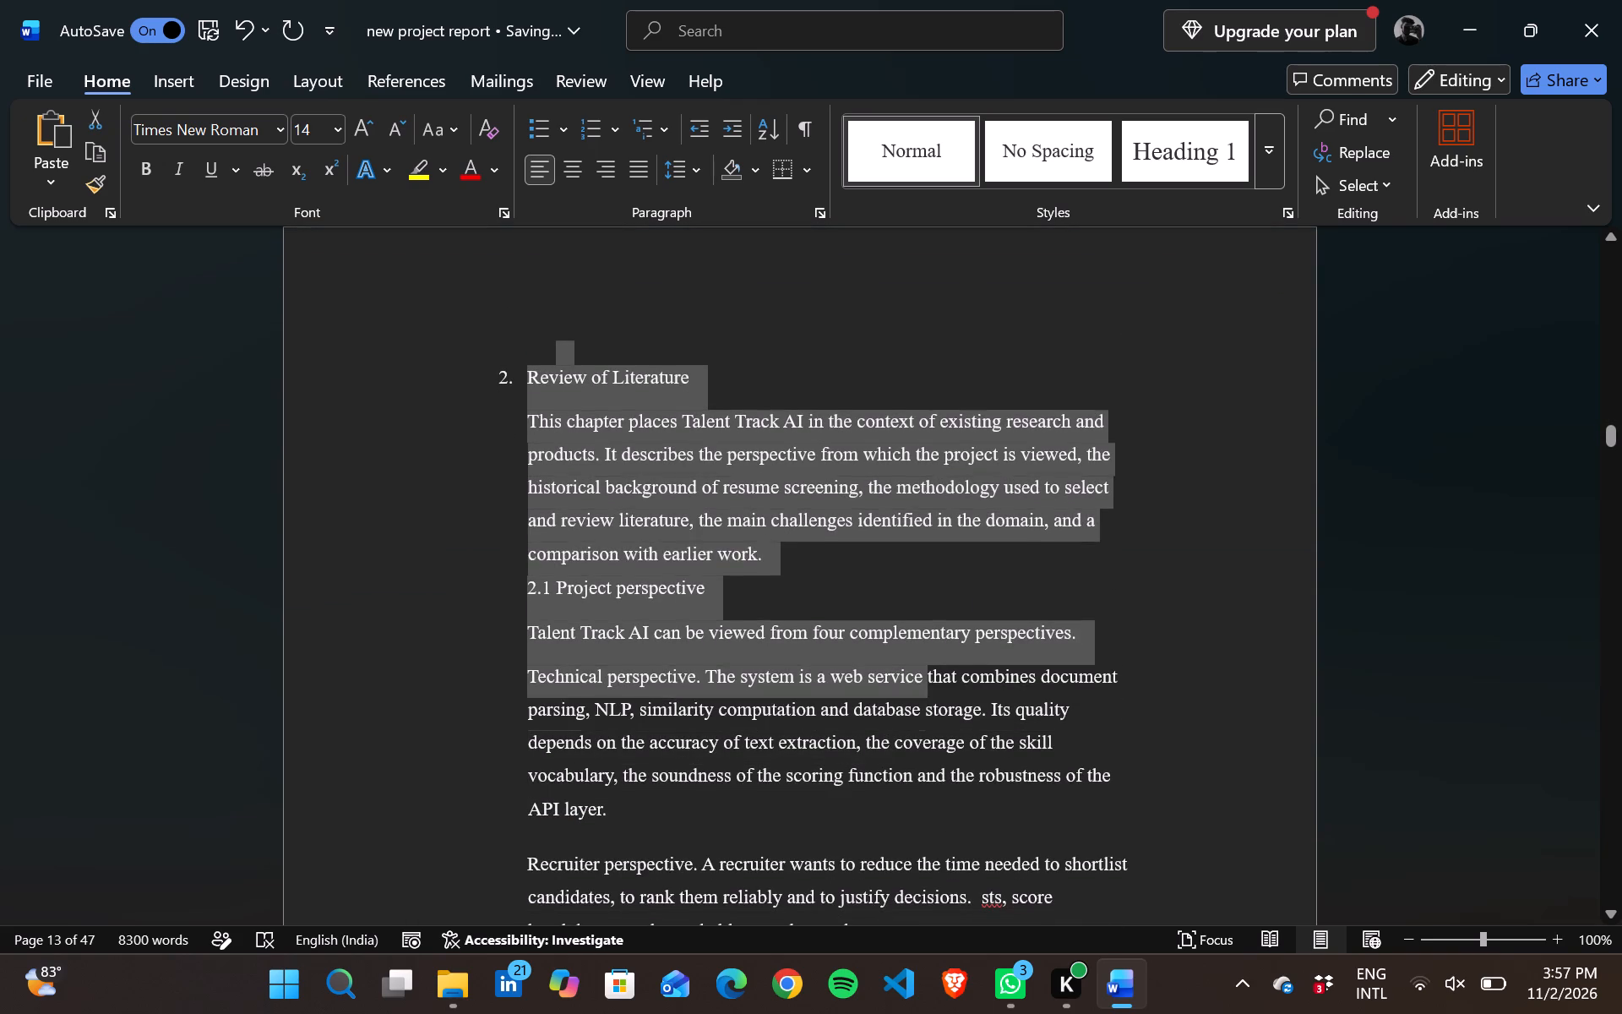
drag(918, 582, 1150, 434)
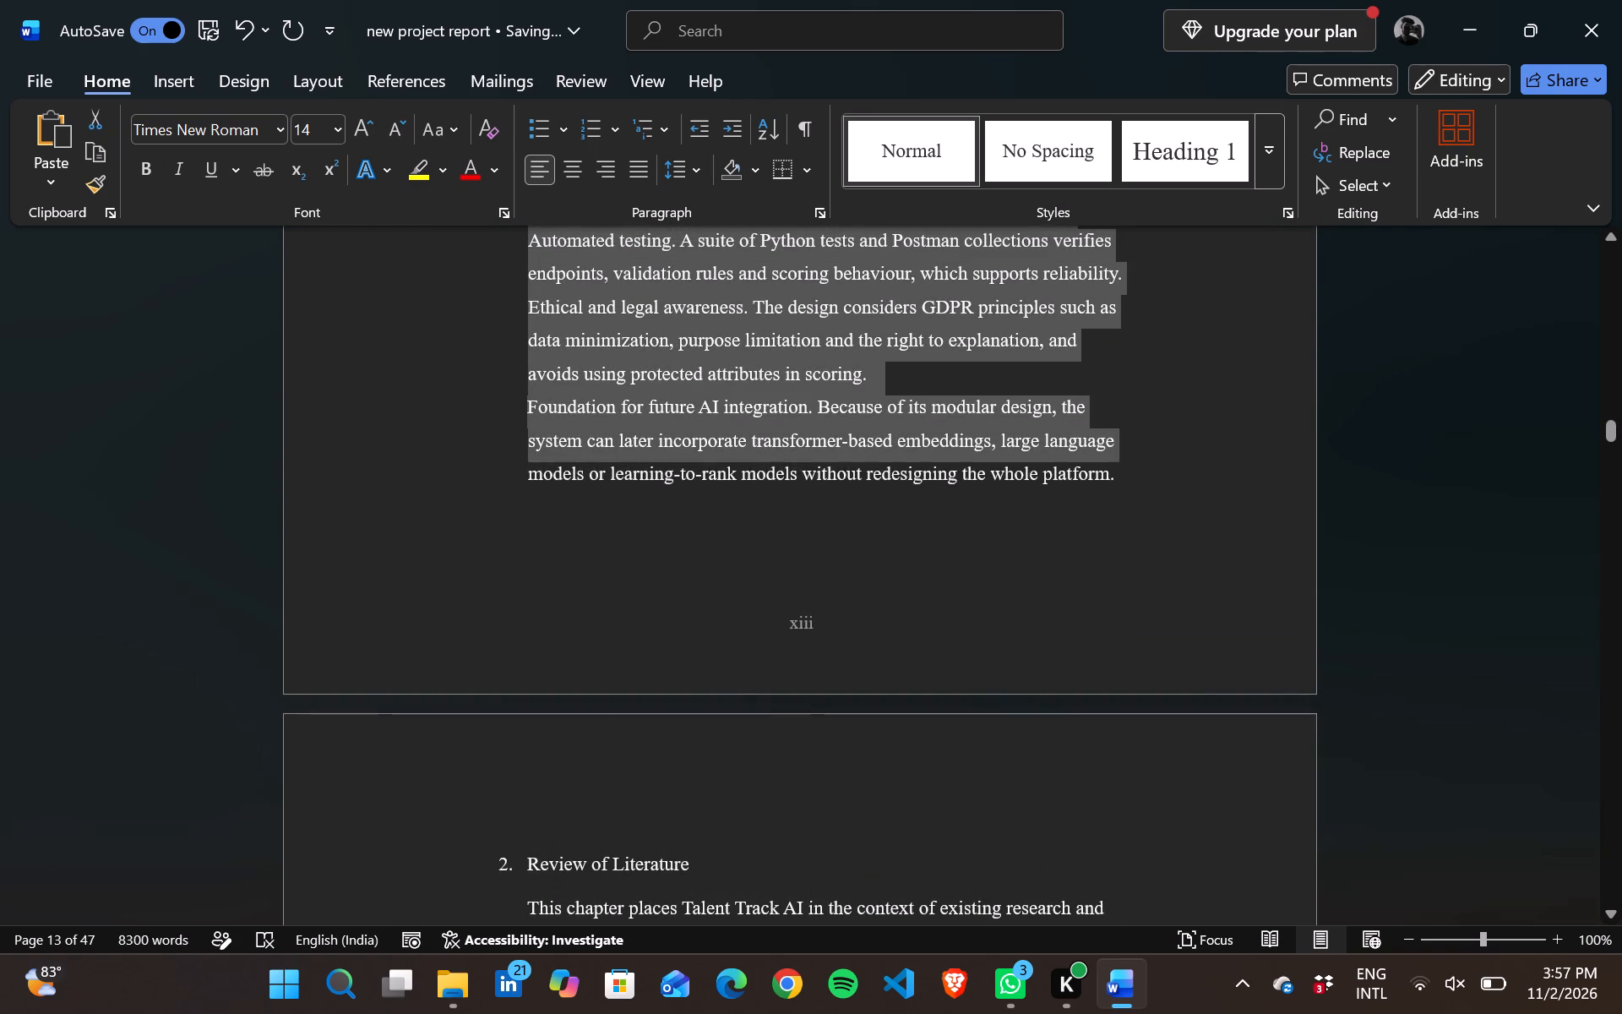
drag(1150, 434, 1180, 488)
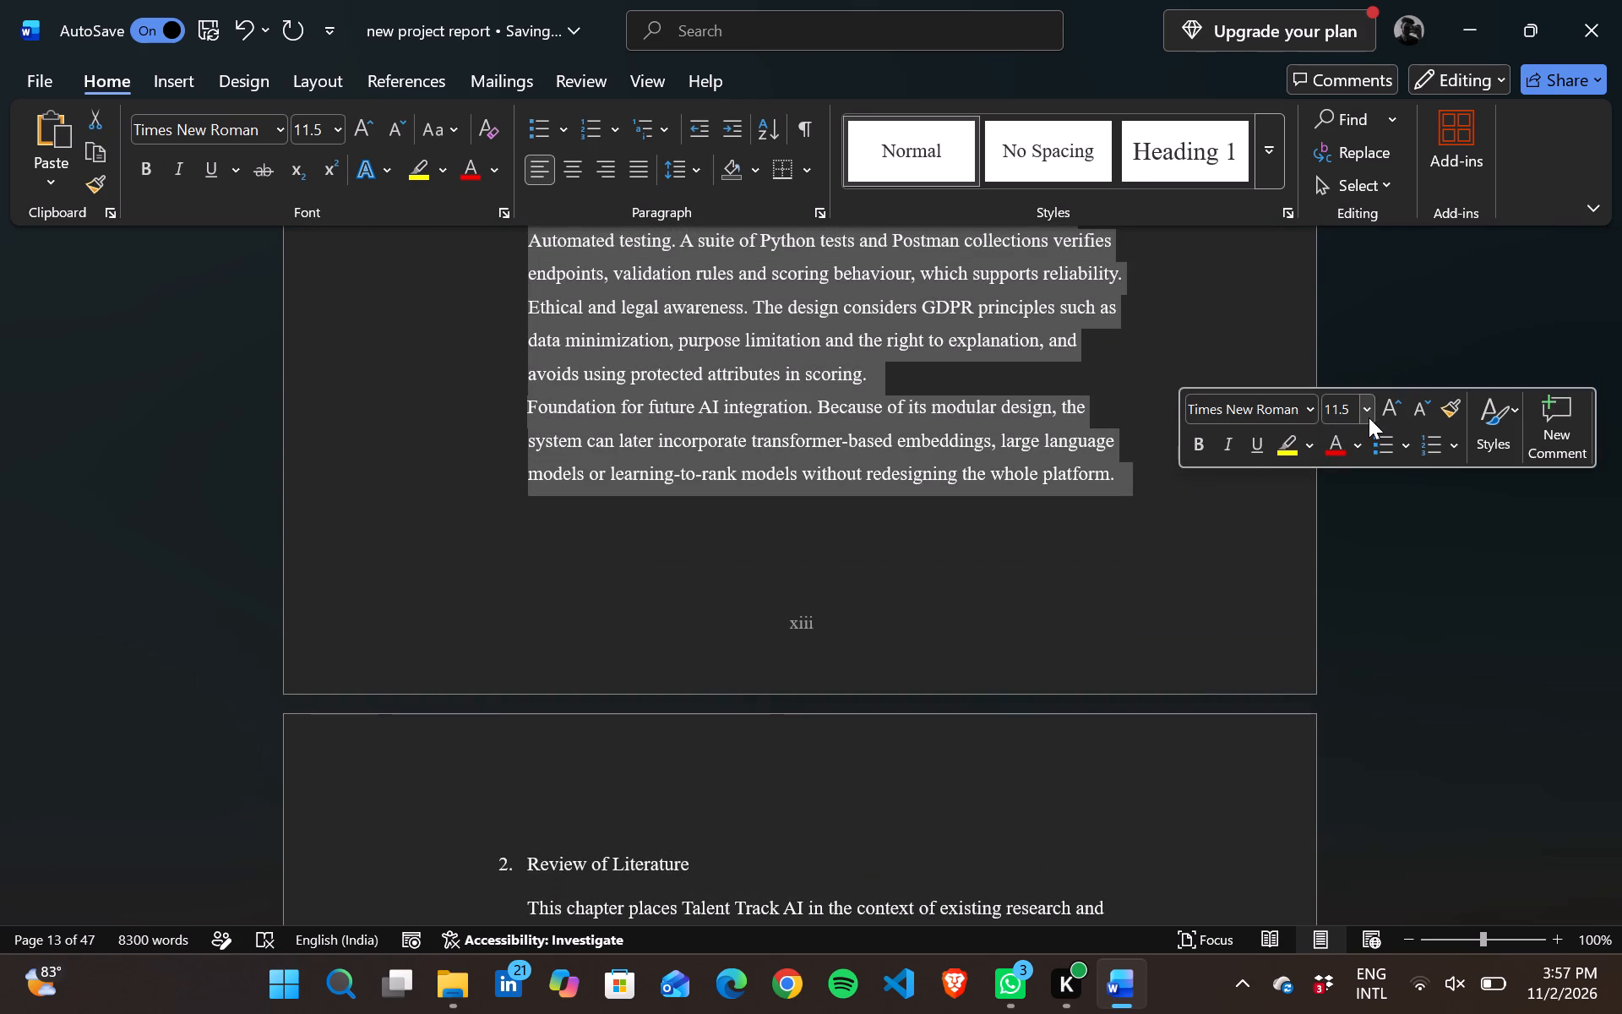
drag(1369, 417, 1349, 570)
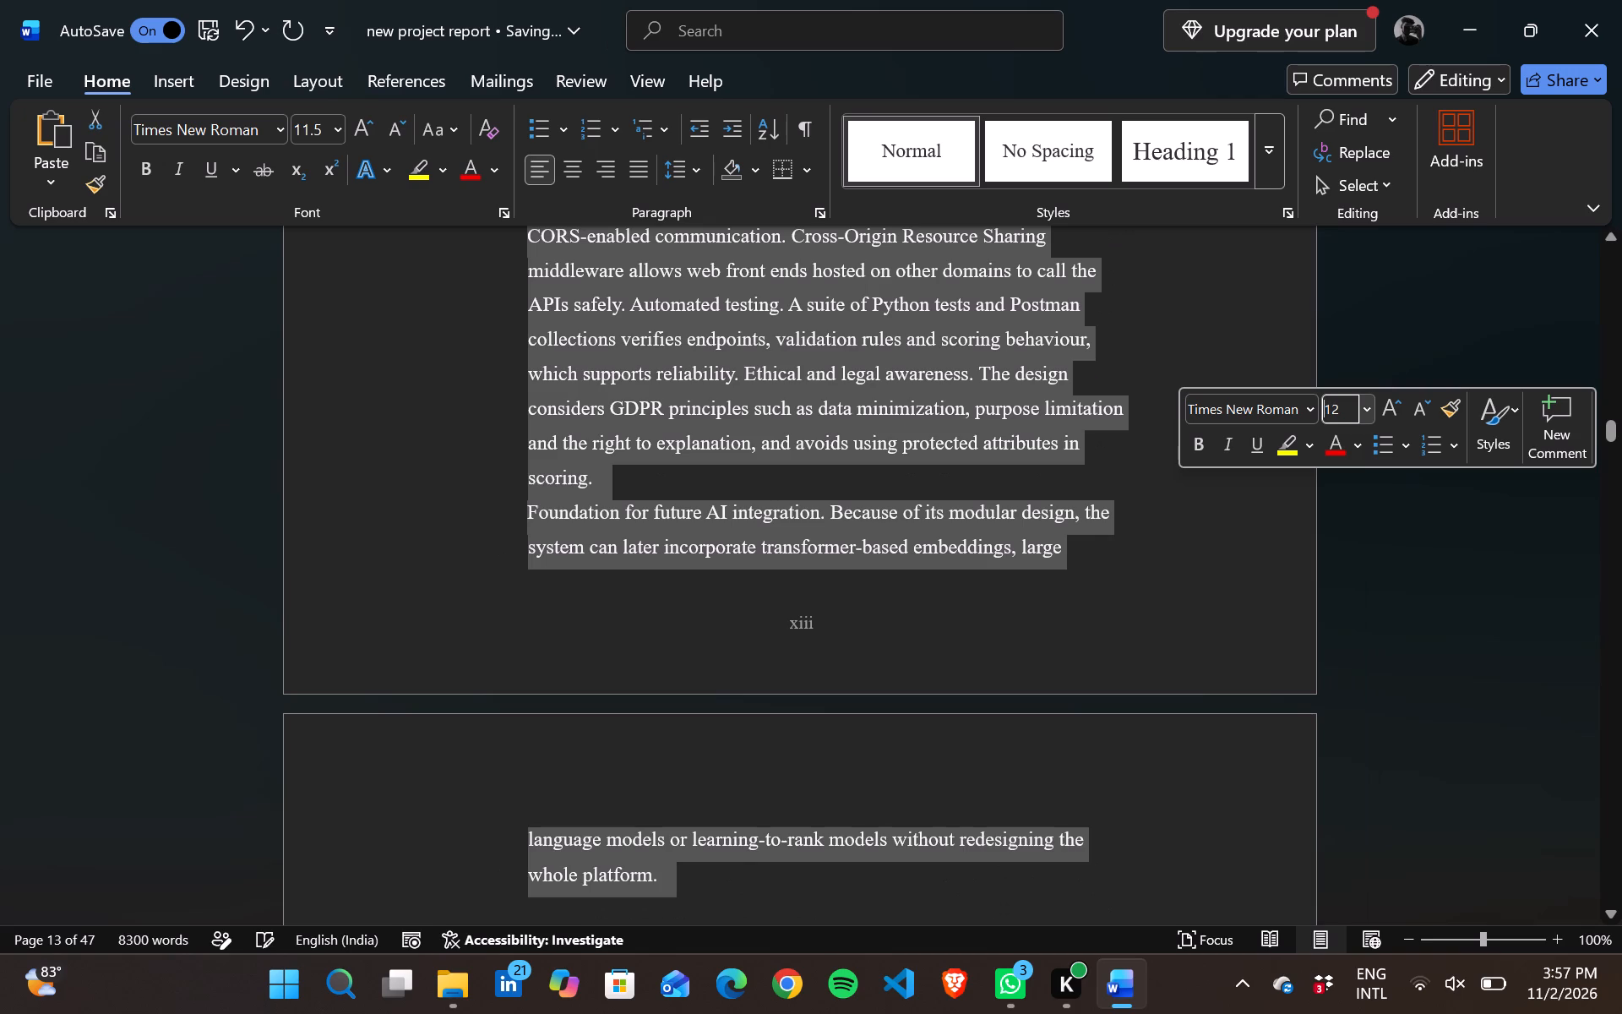
Justify the body paragraphs of section 1.5 and set their line spacing to 1.5 lines.
right_click(1135, 575)
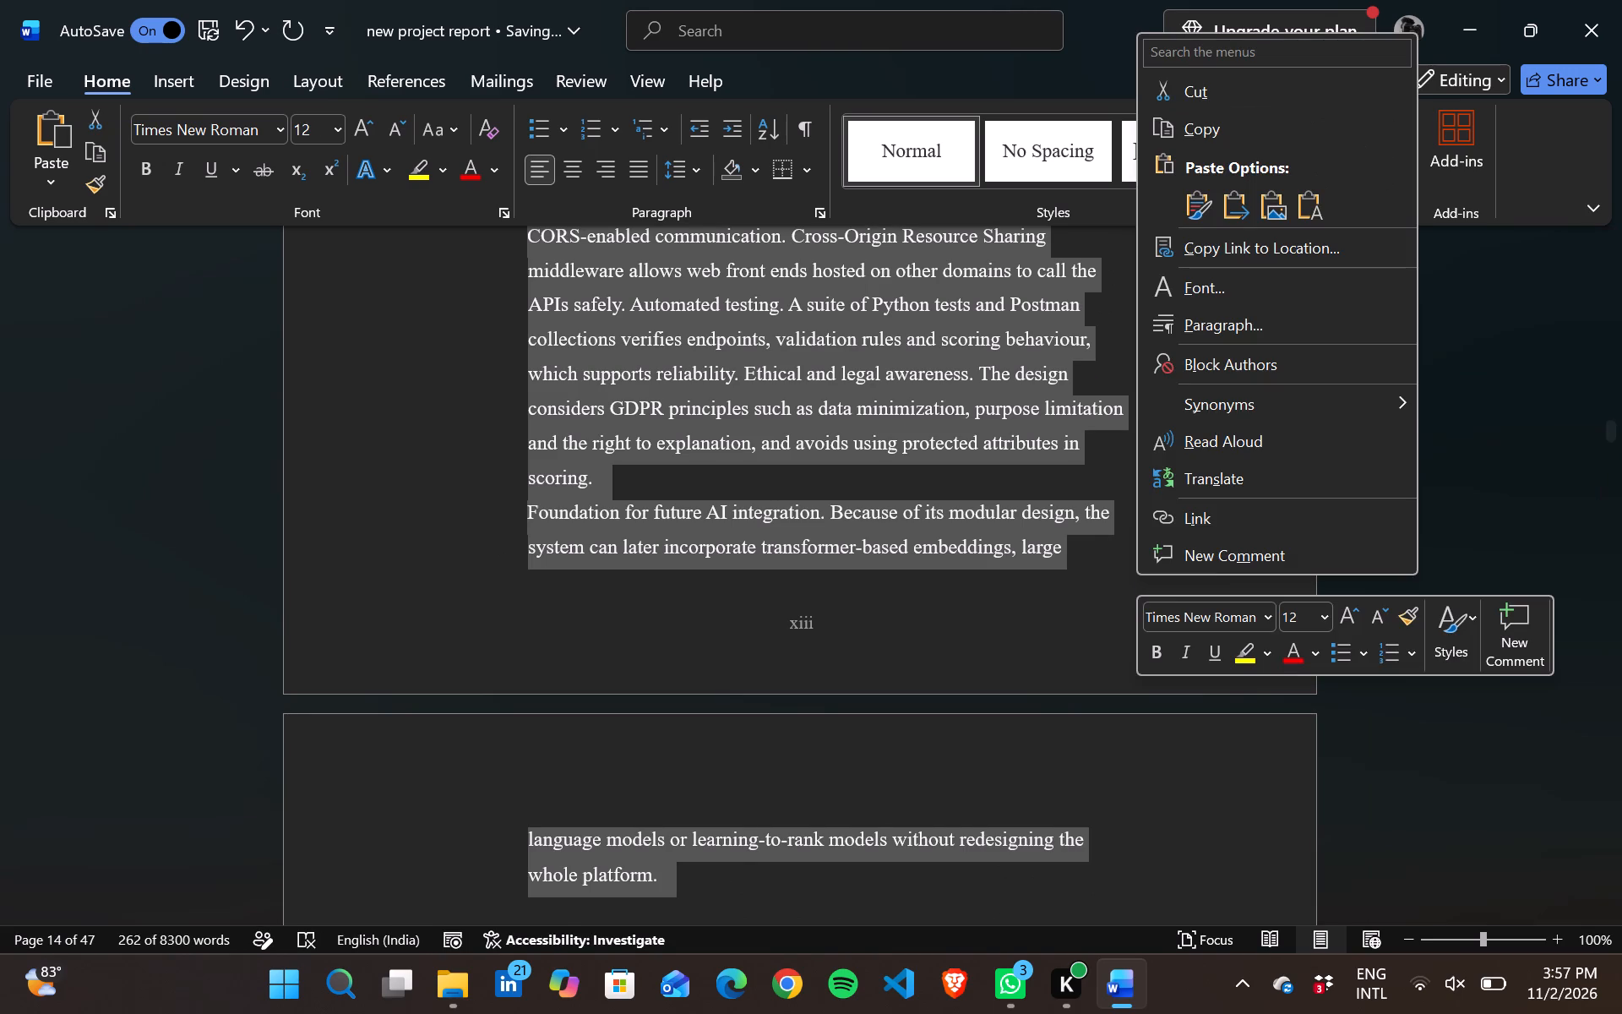
click(1221, 324)
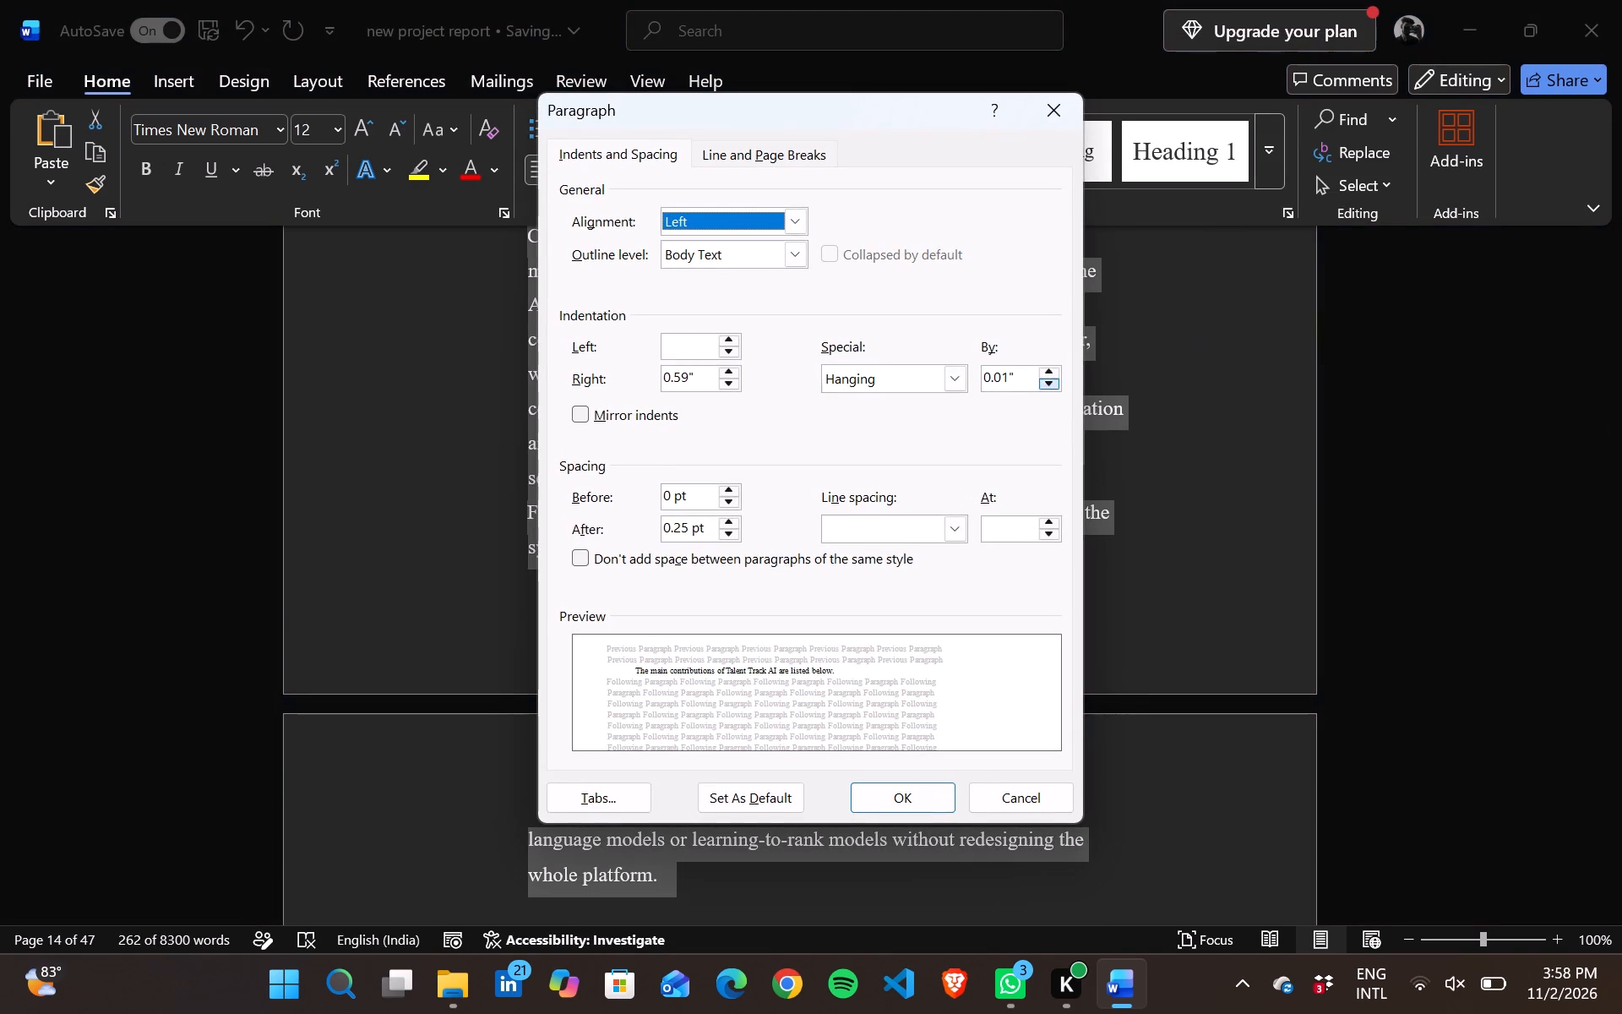
click(799, 222)
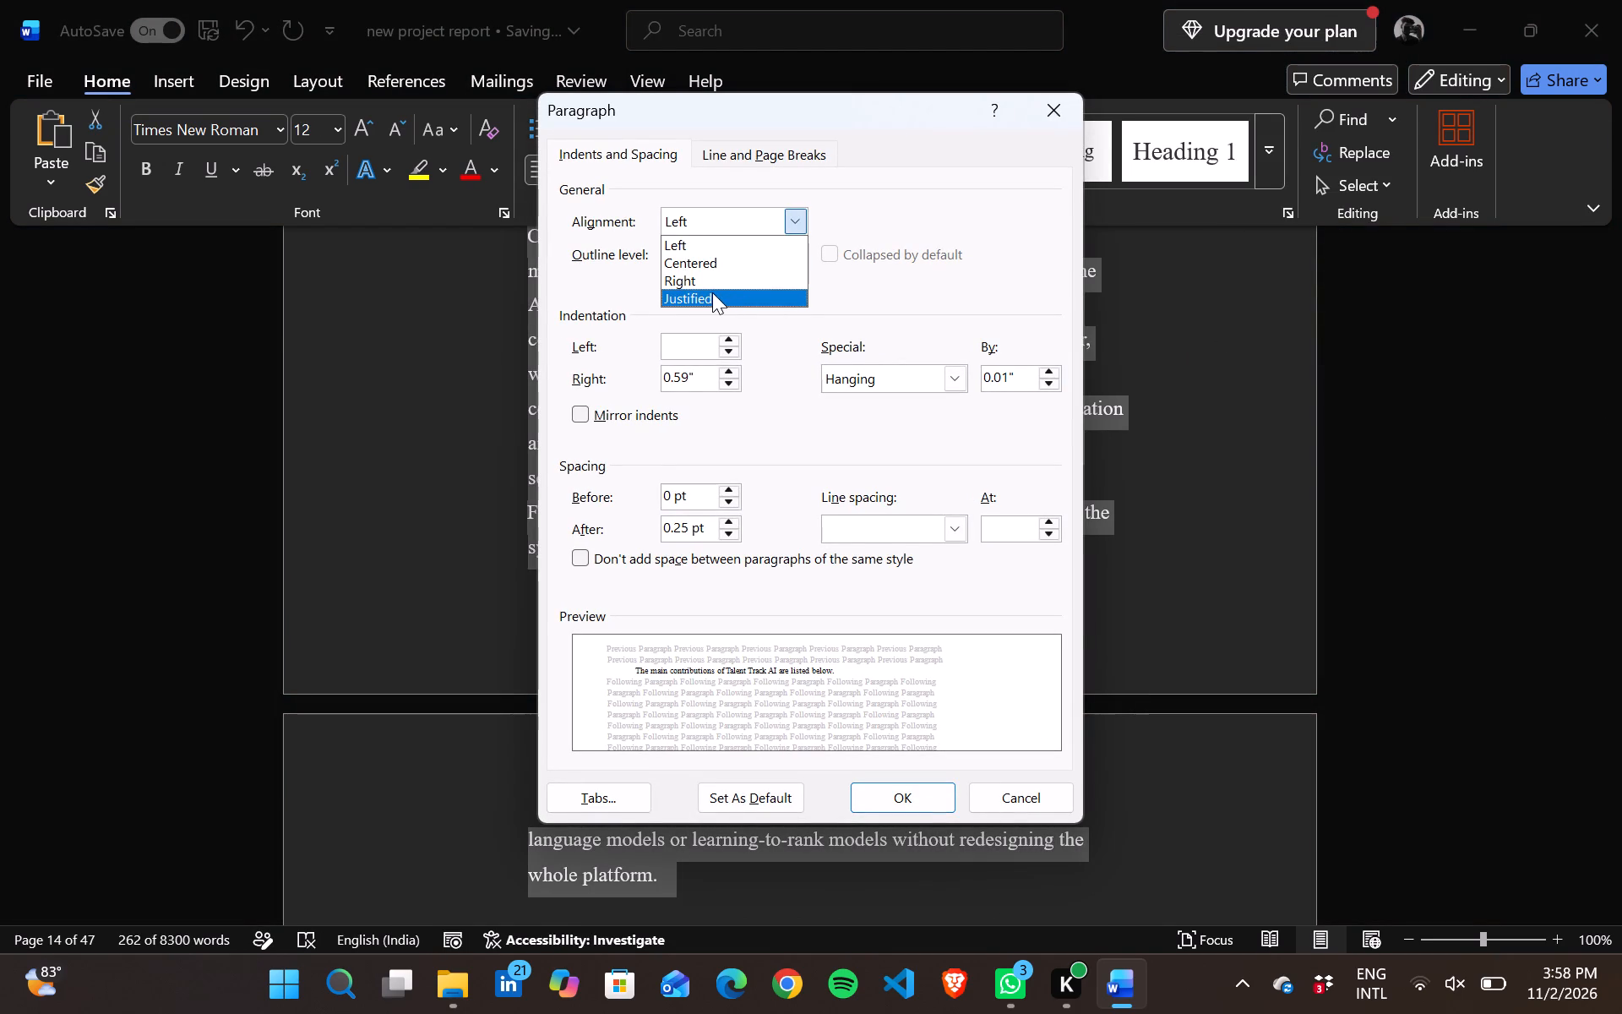
drag(712, 292, 752, 300)
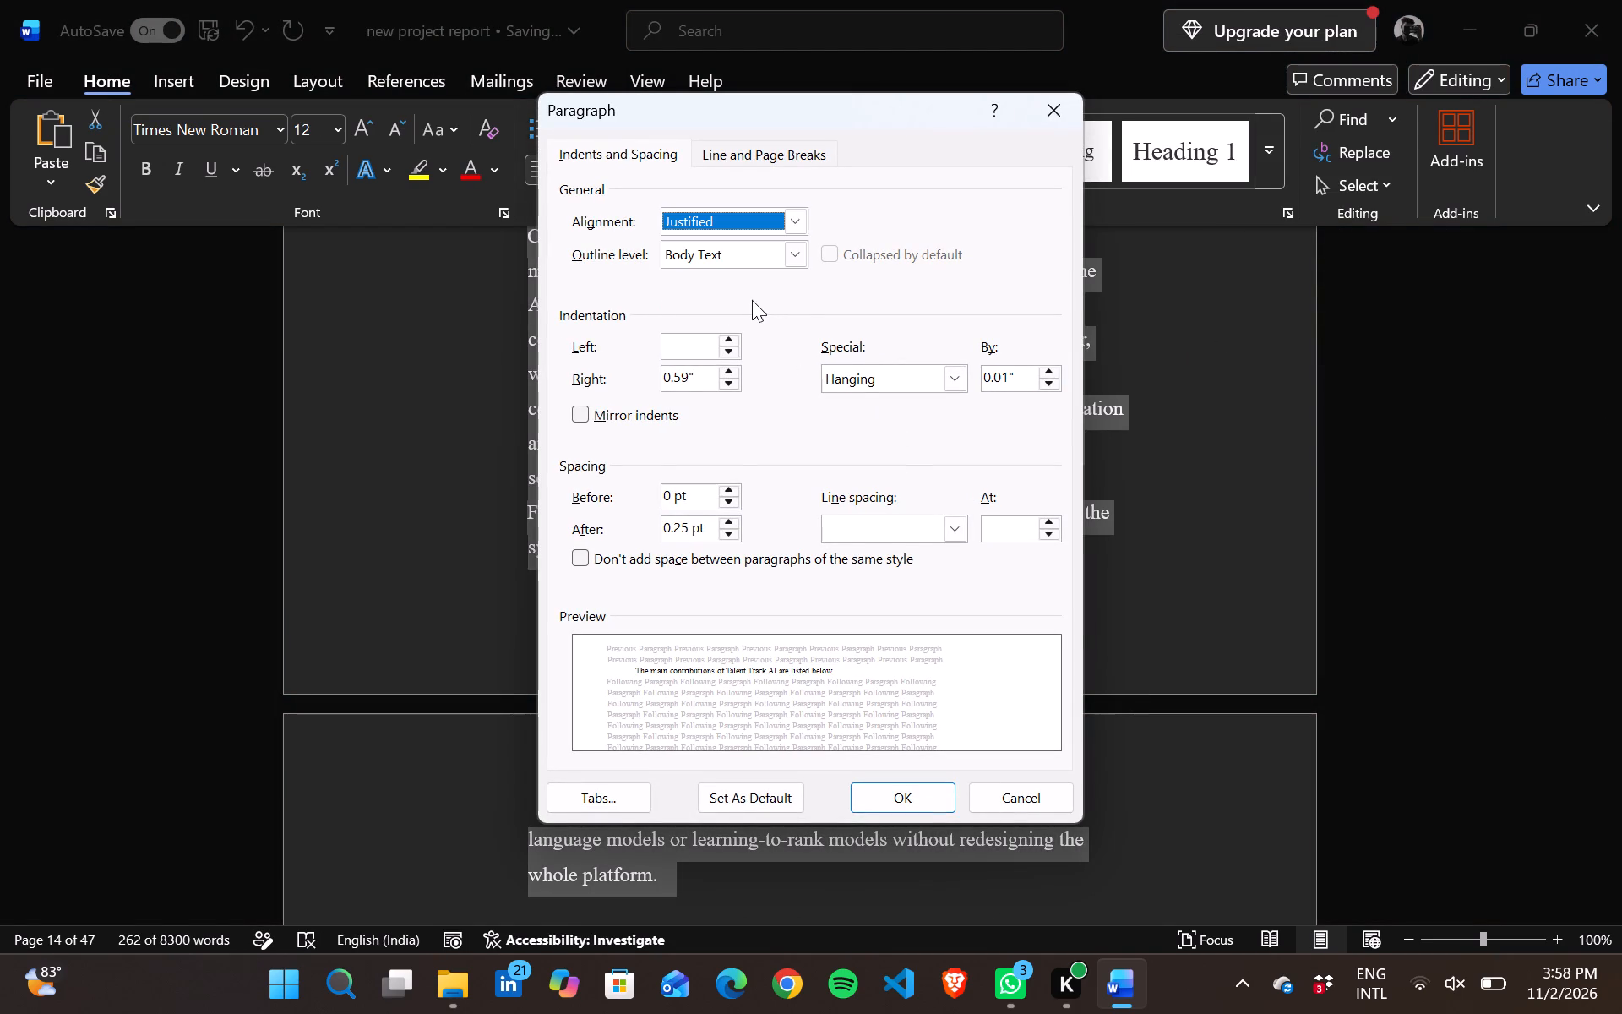
click(944, 532)
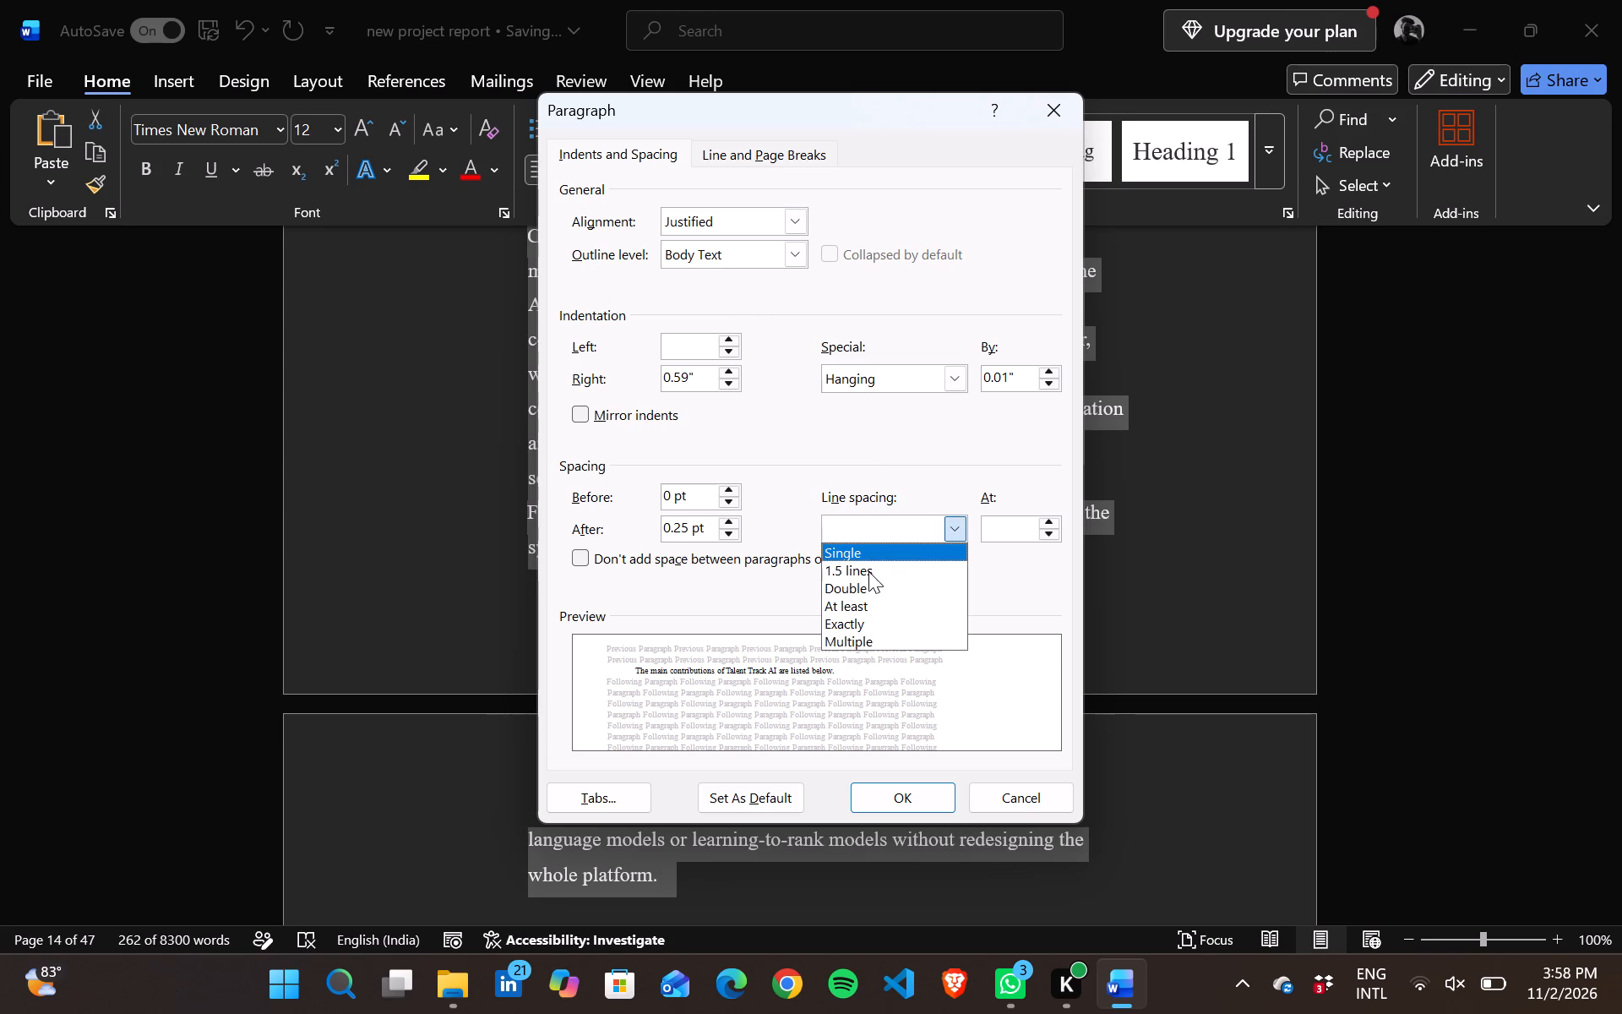
click(857, 570)
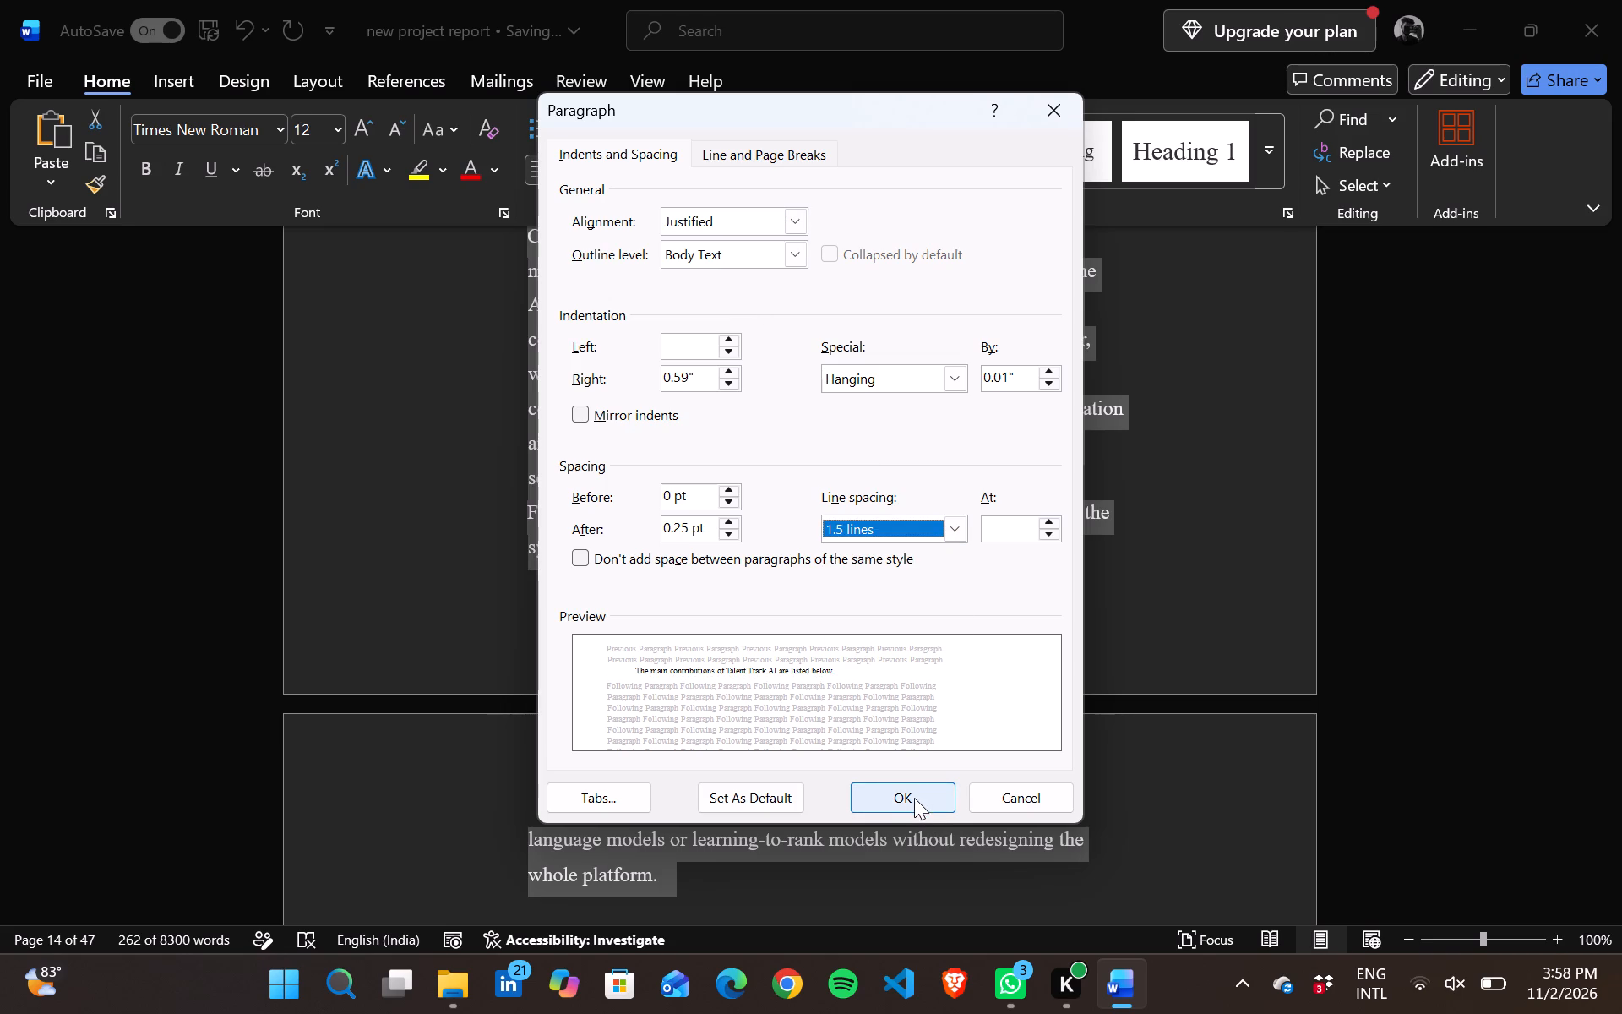
click(912, 797)
click(922, 643)
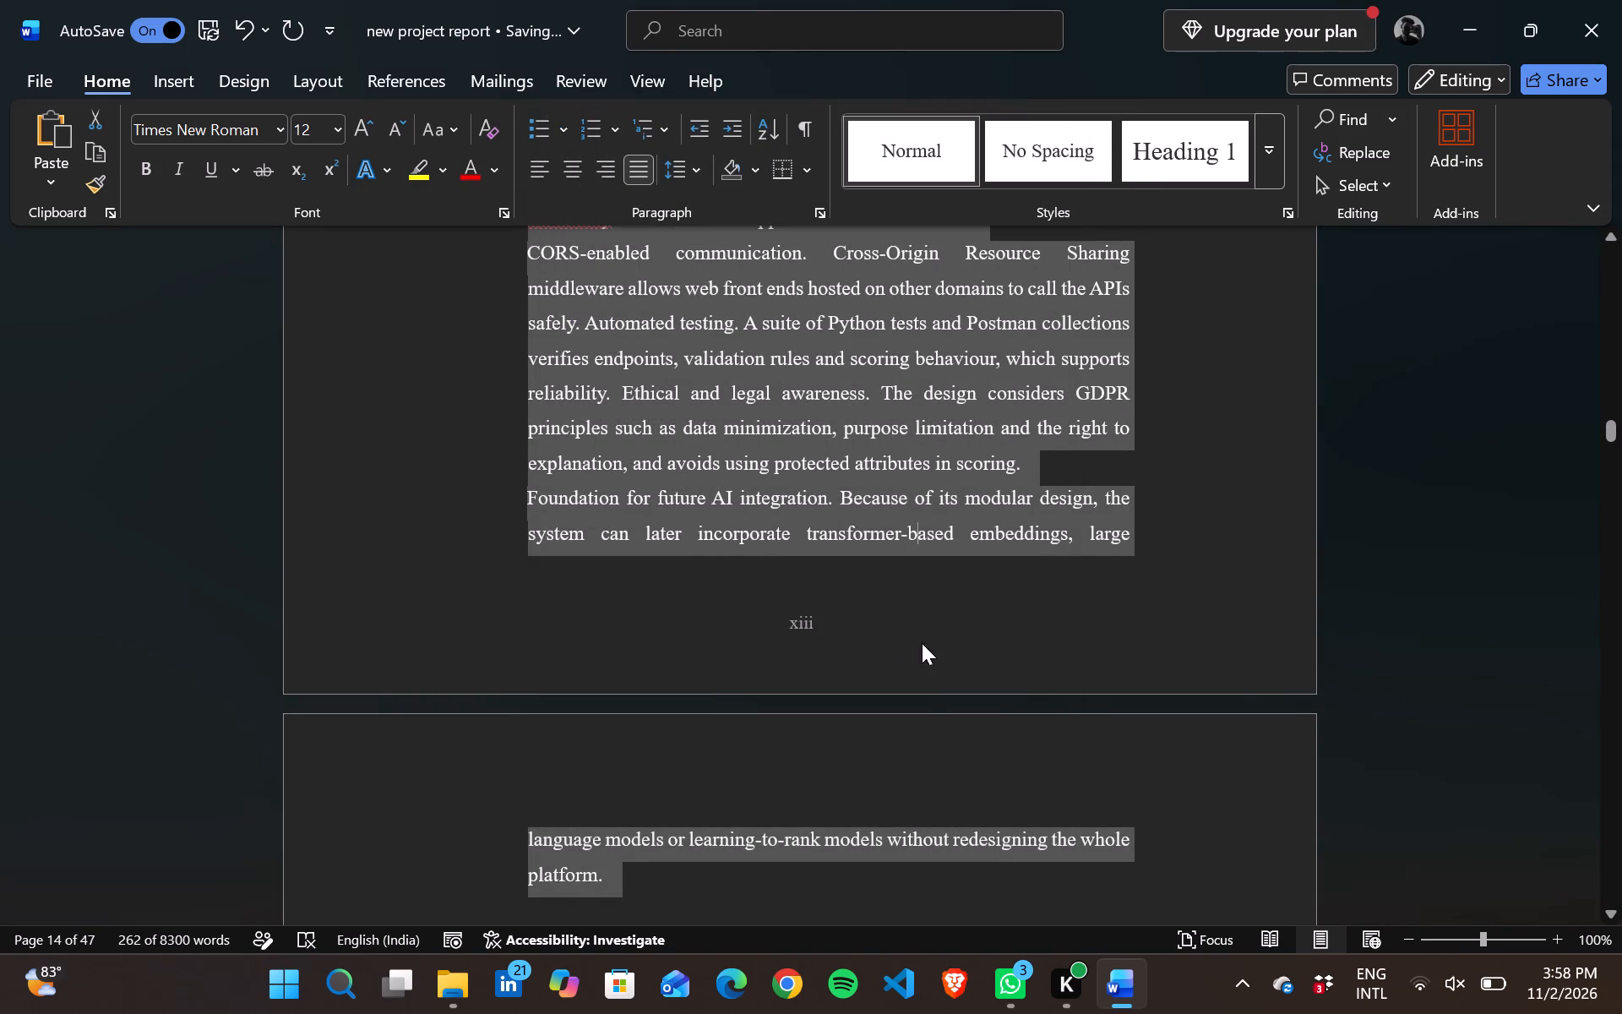
Check the body text size in sections 1.3 and 1.4, and set all section 1.4 body text to size 12.
scroll(922, 643, up, 7)
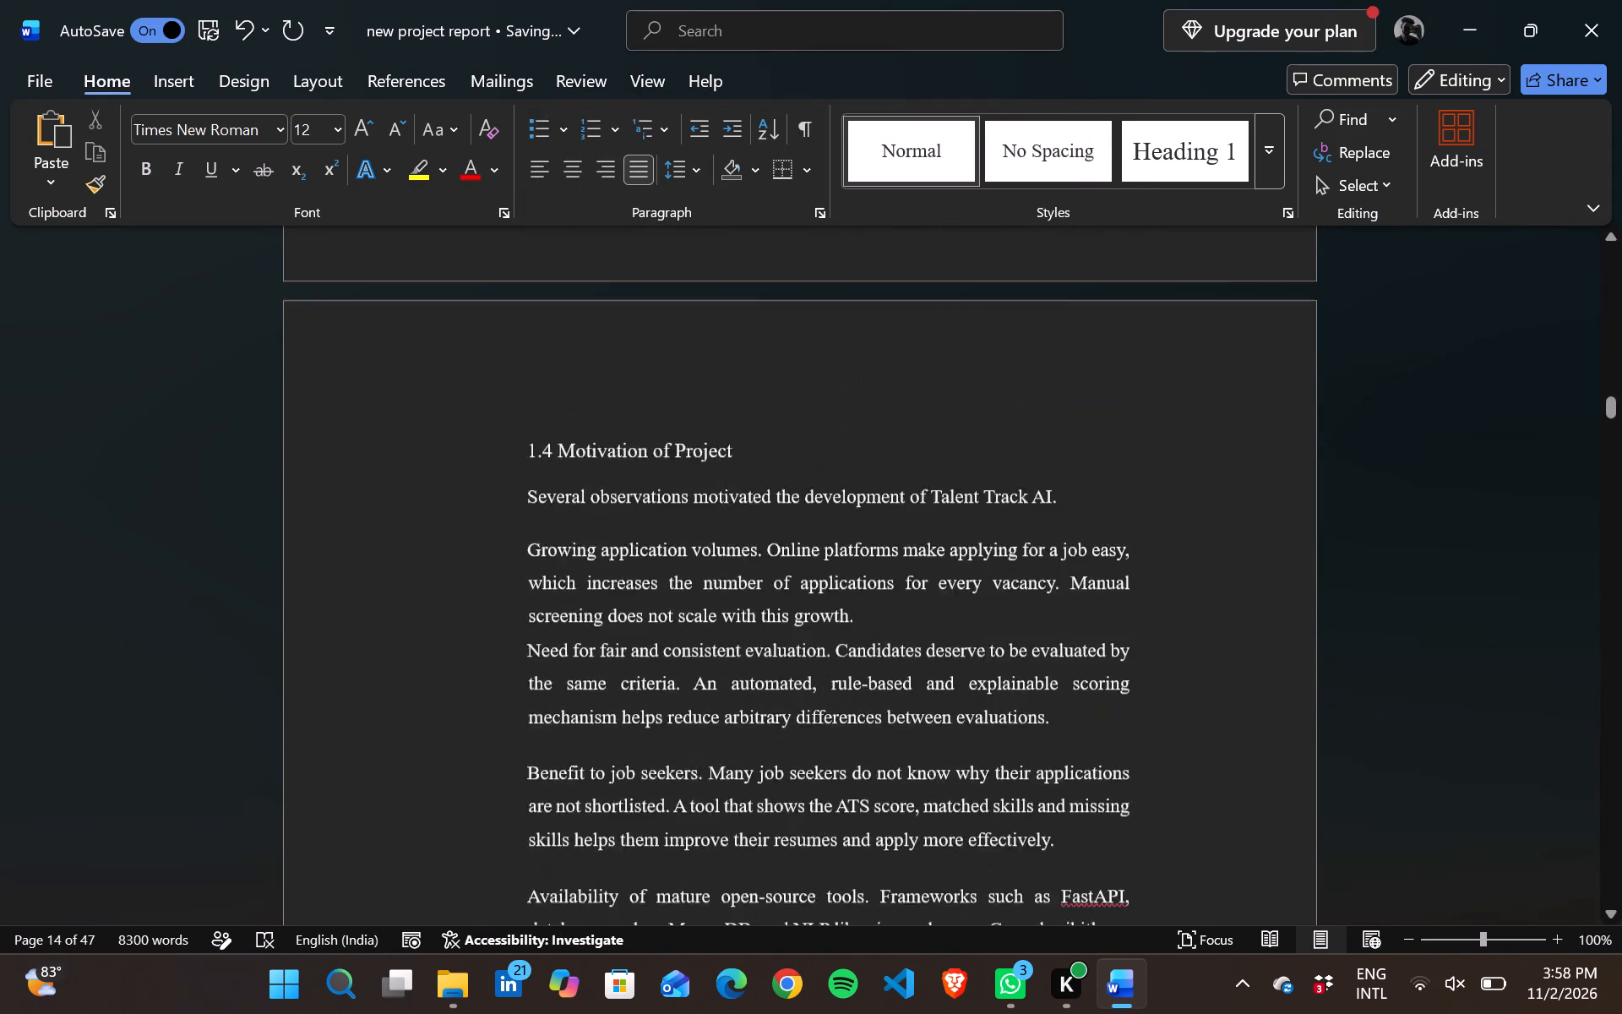
scroll(922, 643, up, 2)
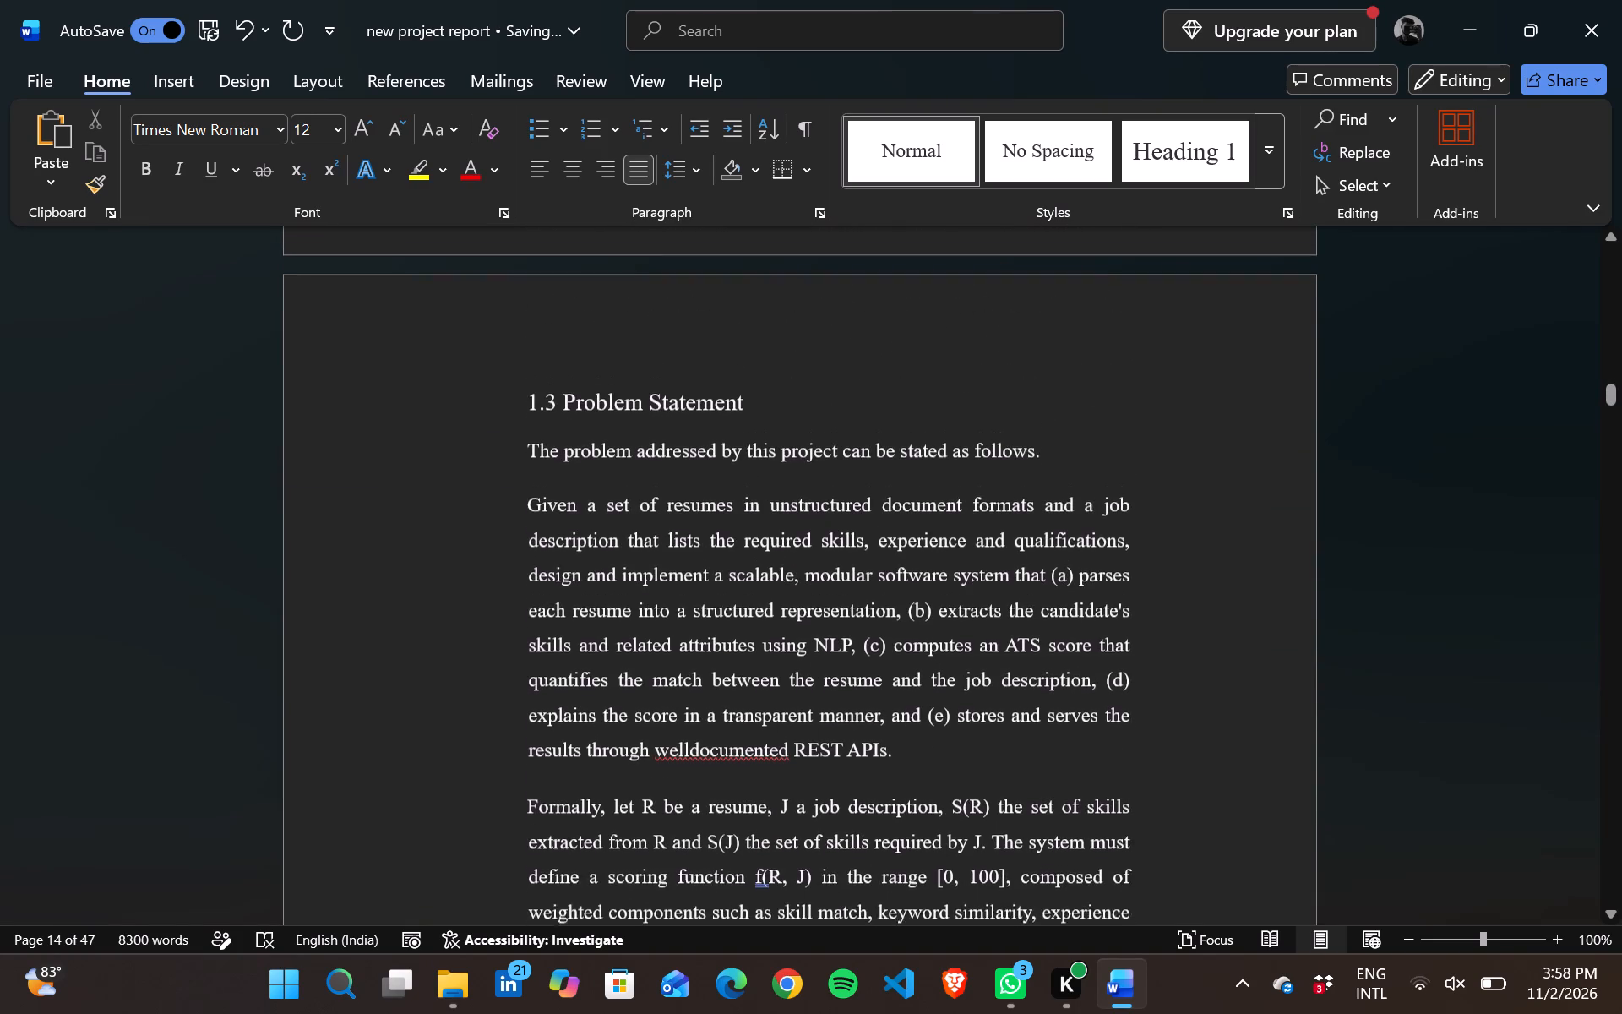
click(534, 463)
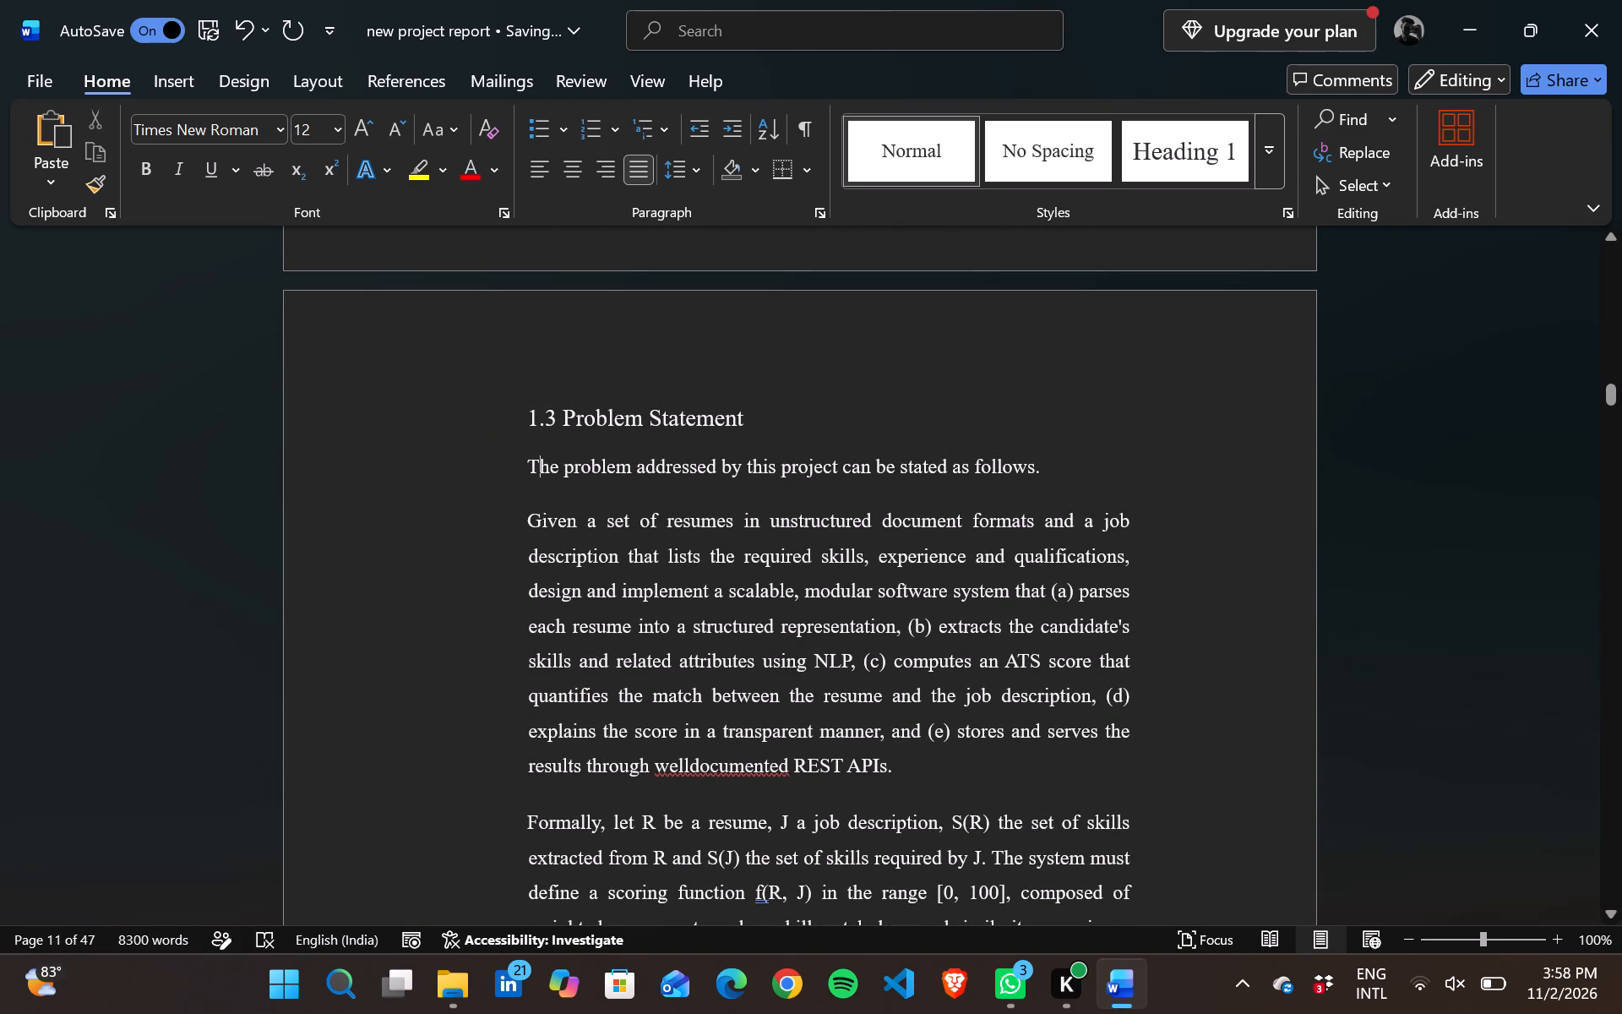
scroll(743, 646, down, 5)
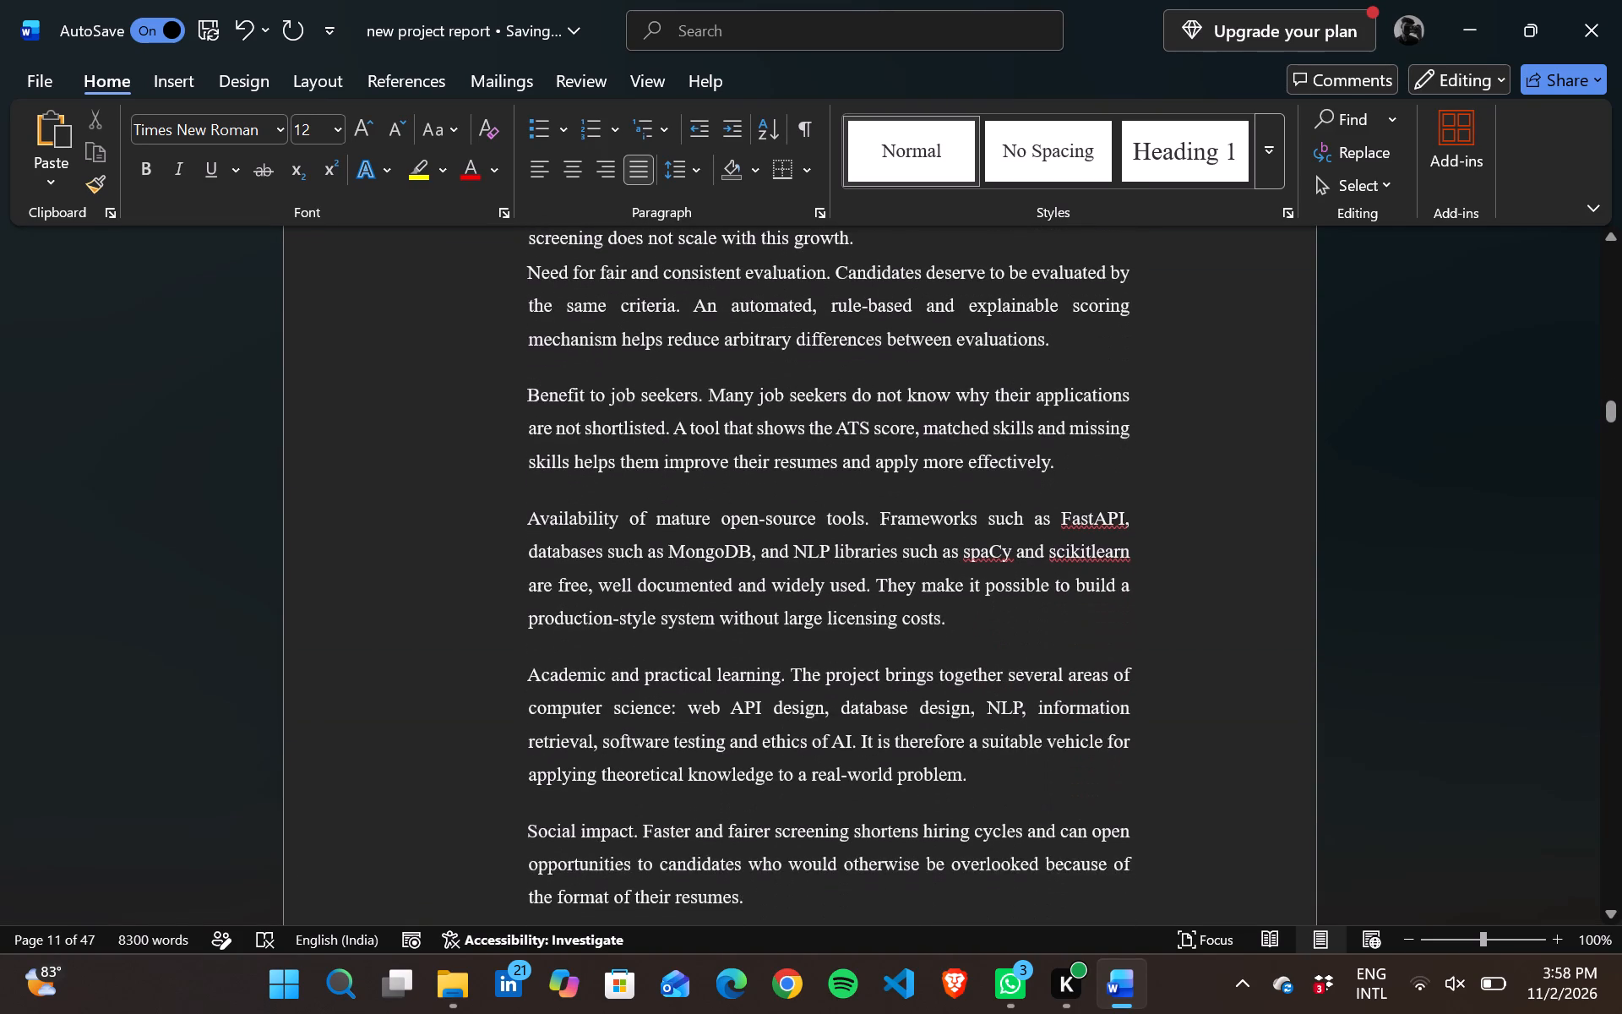
click(743, 646)
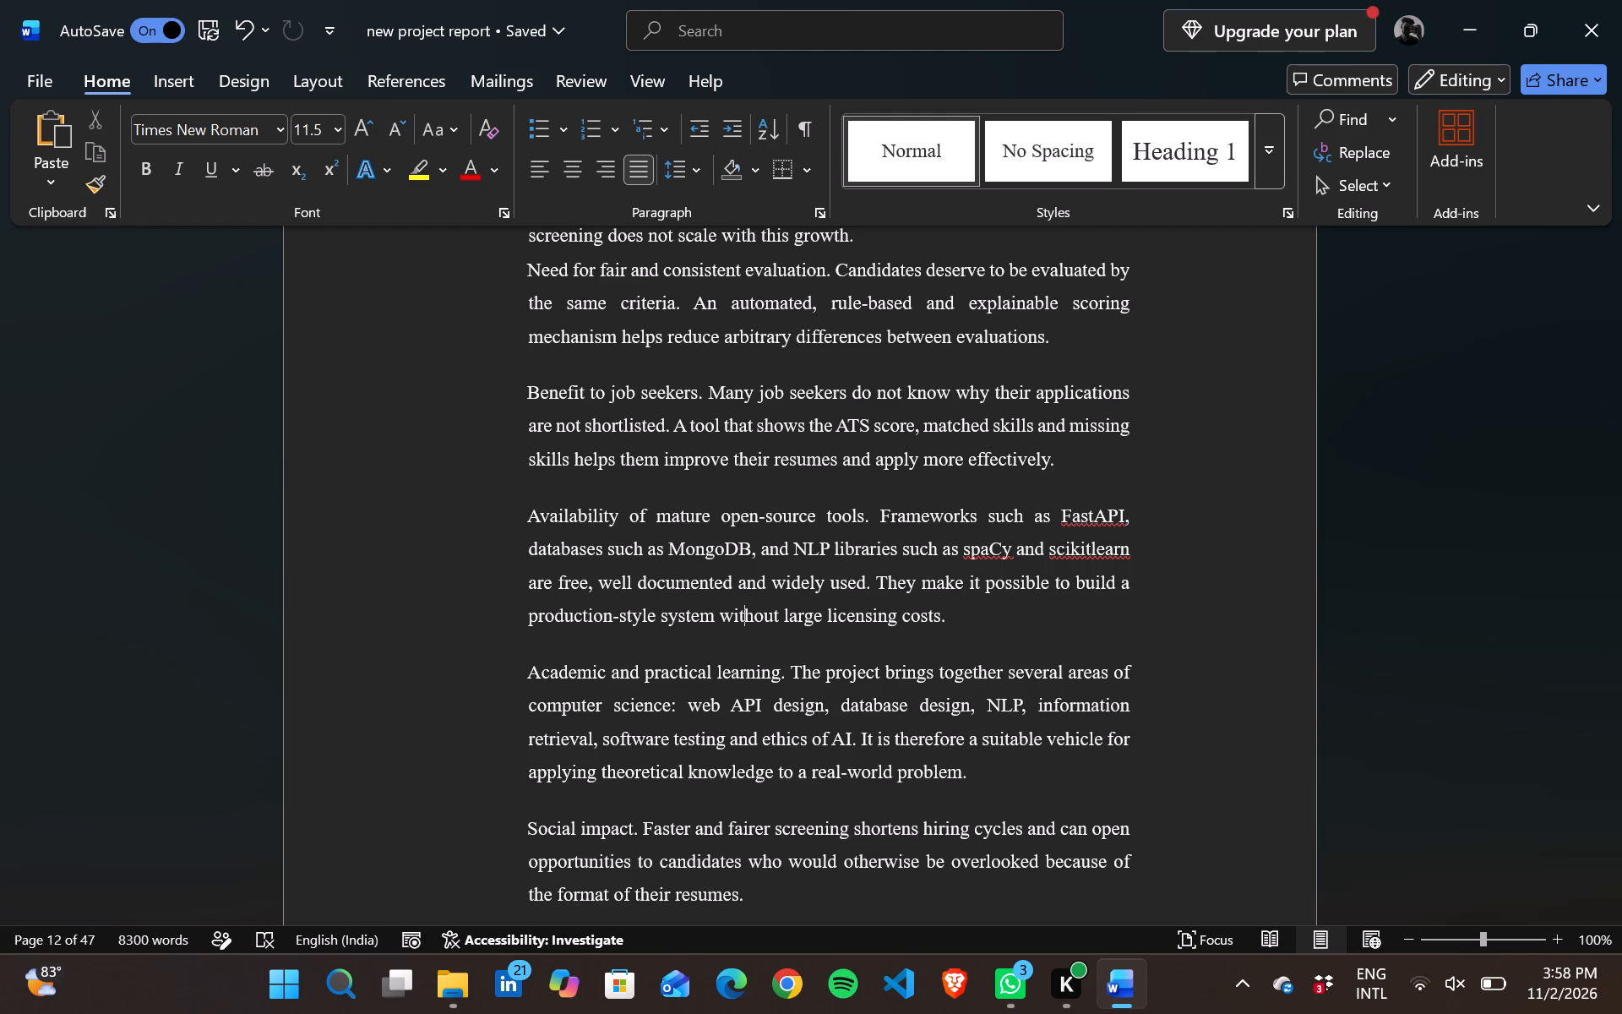
scroll(743, 646, up, 1)
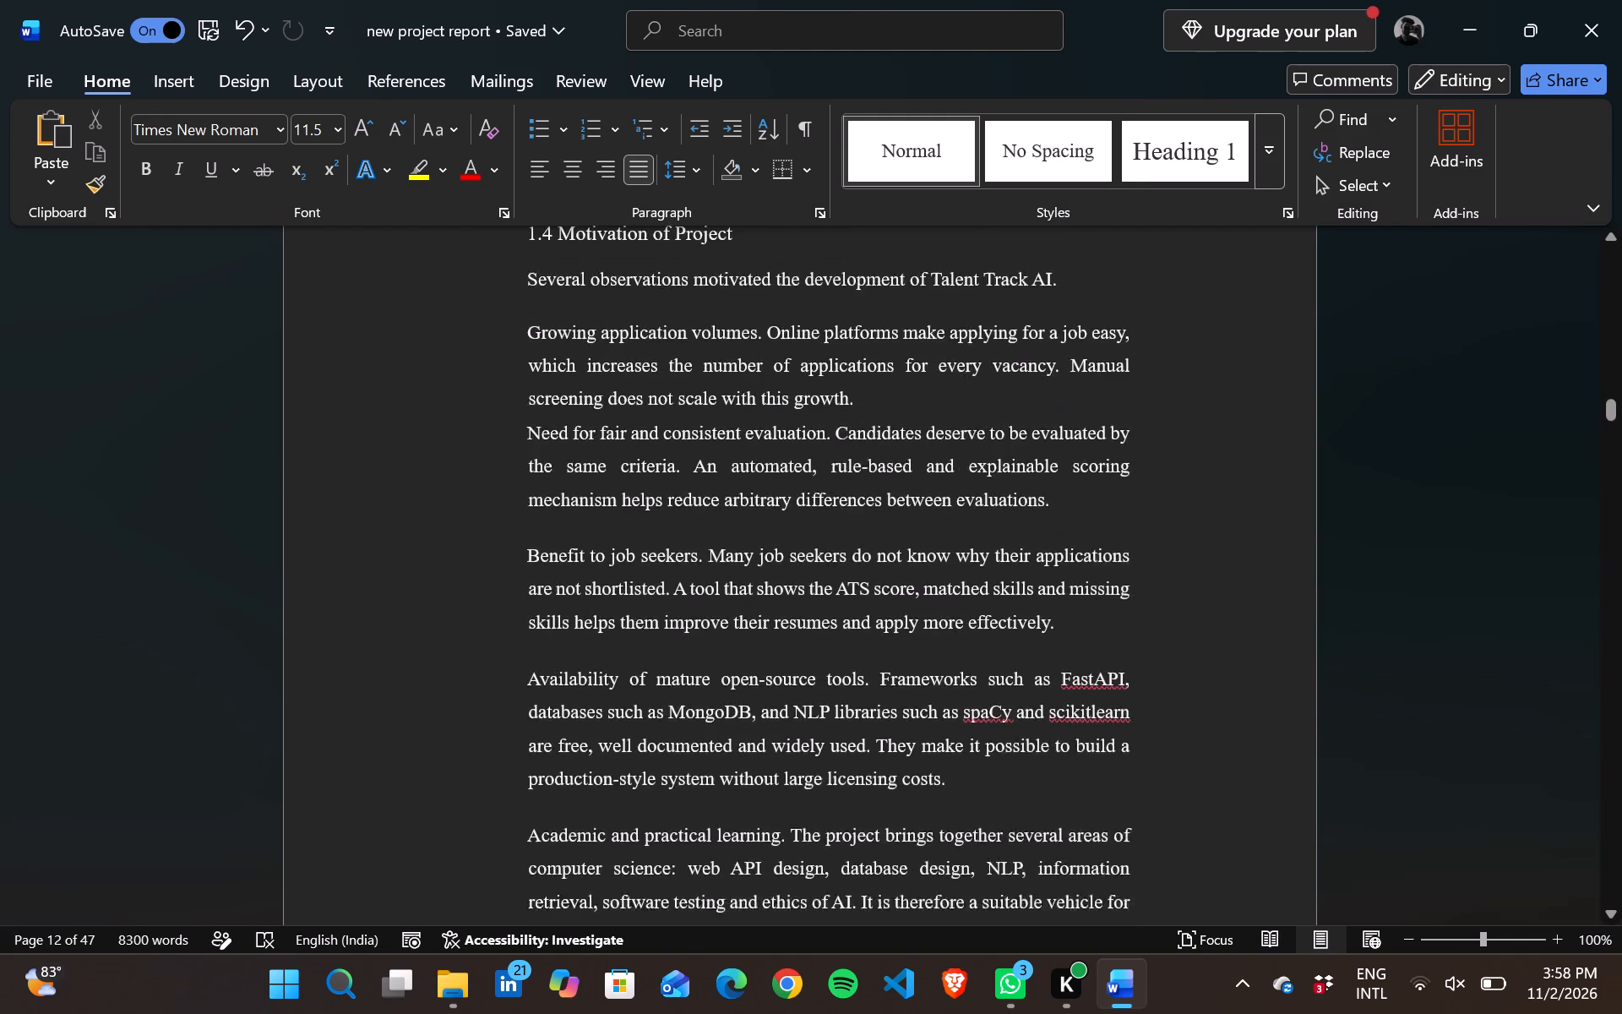
scroll(743, 646, up, 1)
drag(524, 526, 778, 713)
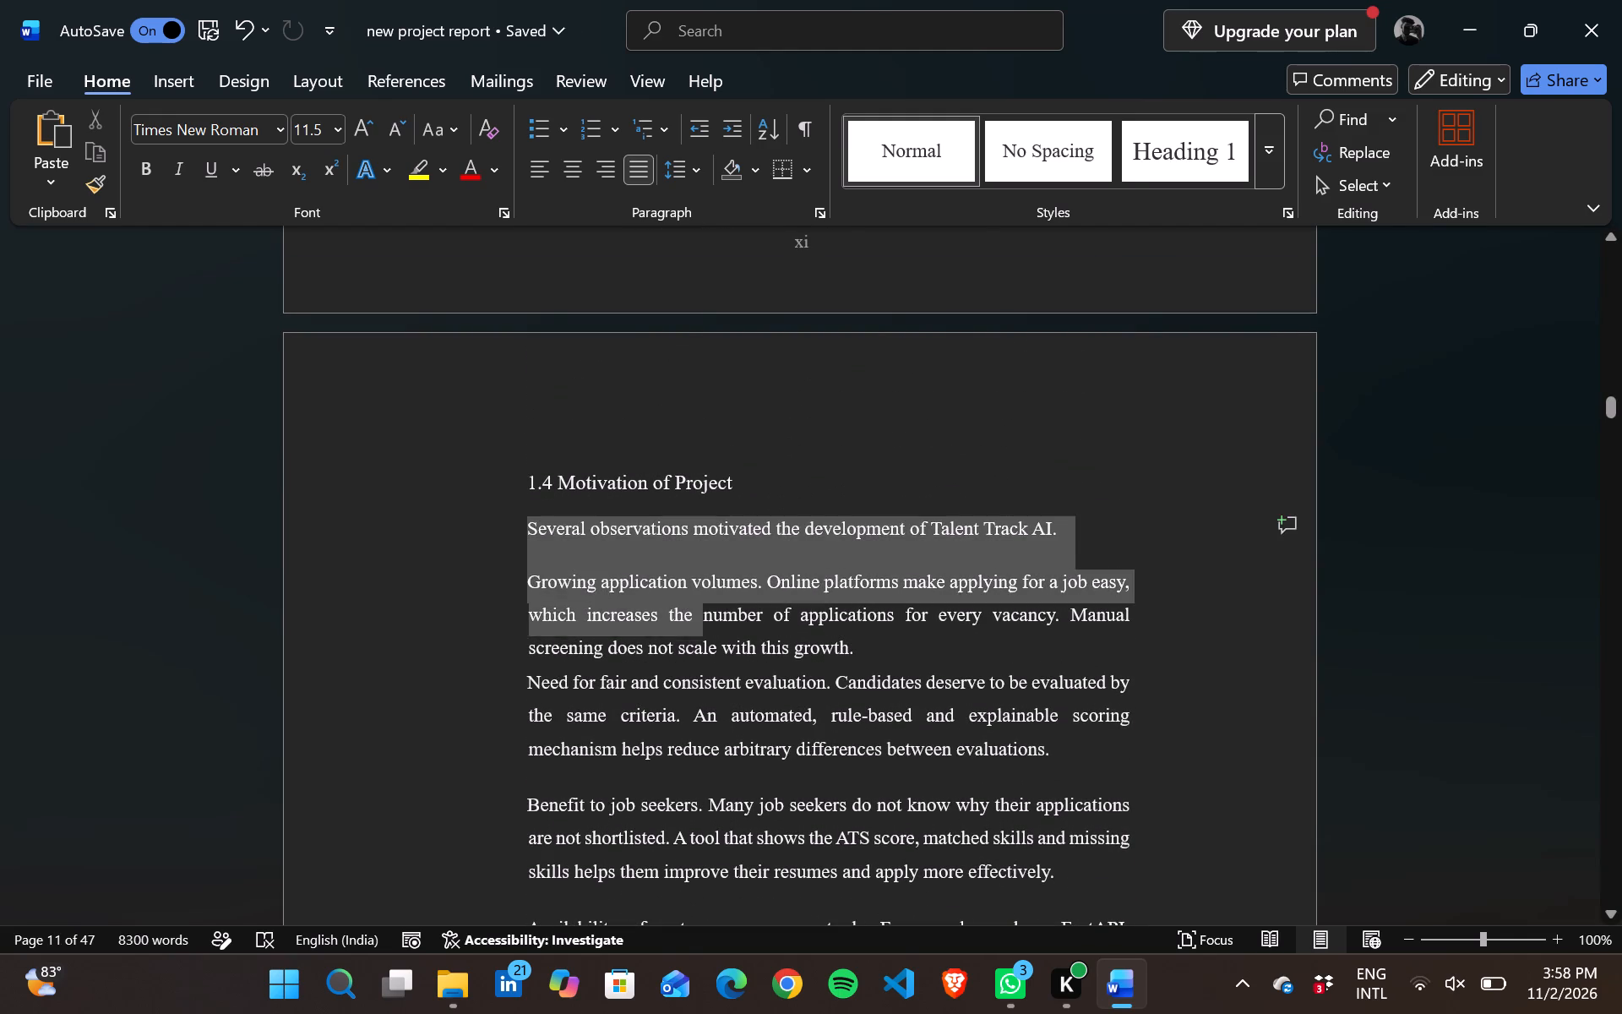
drag(778, 713, 825, 332)
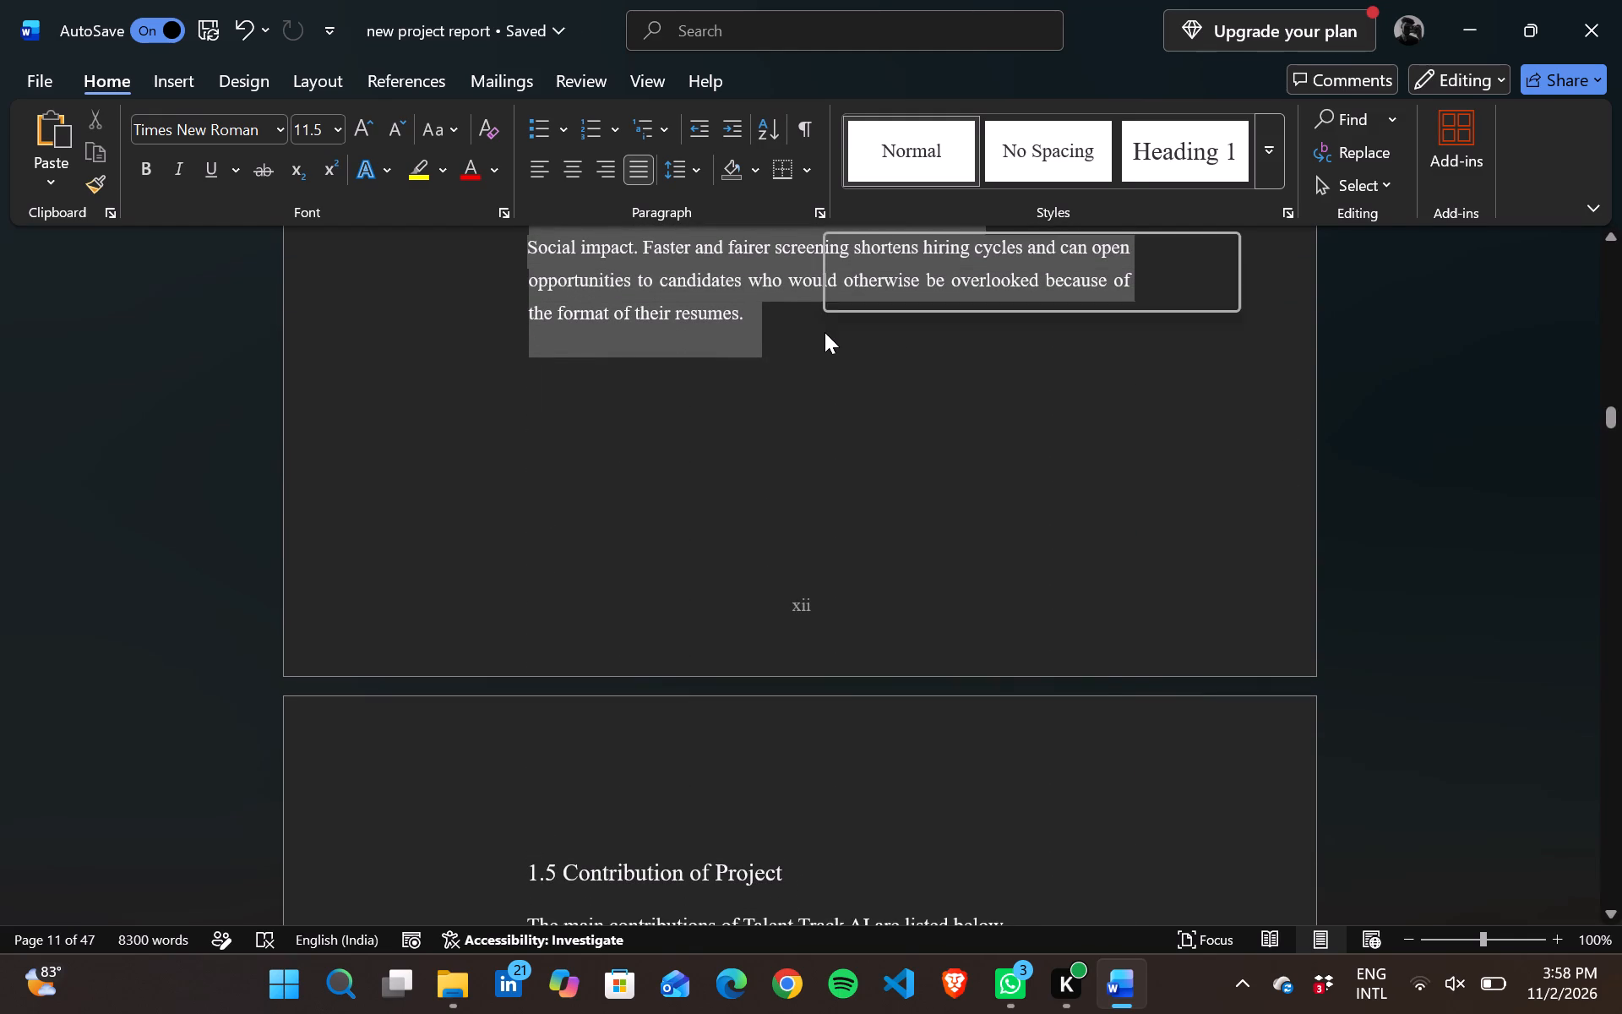
right_click(825, 332)
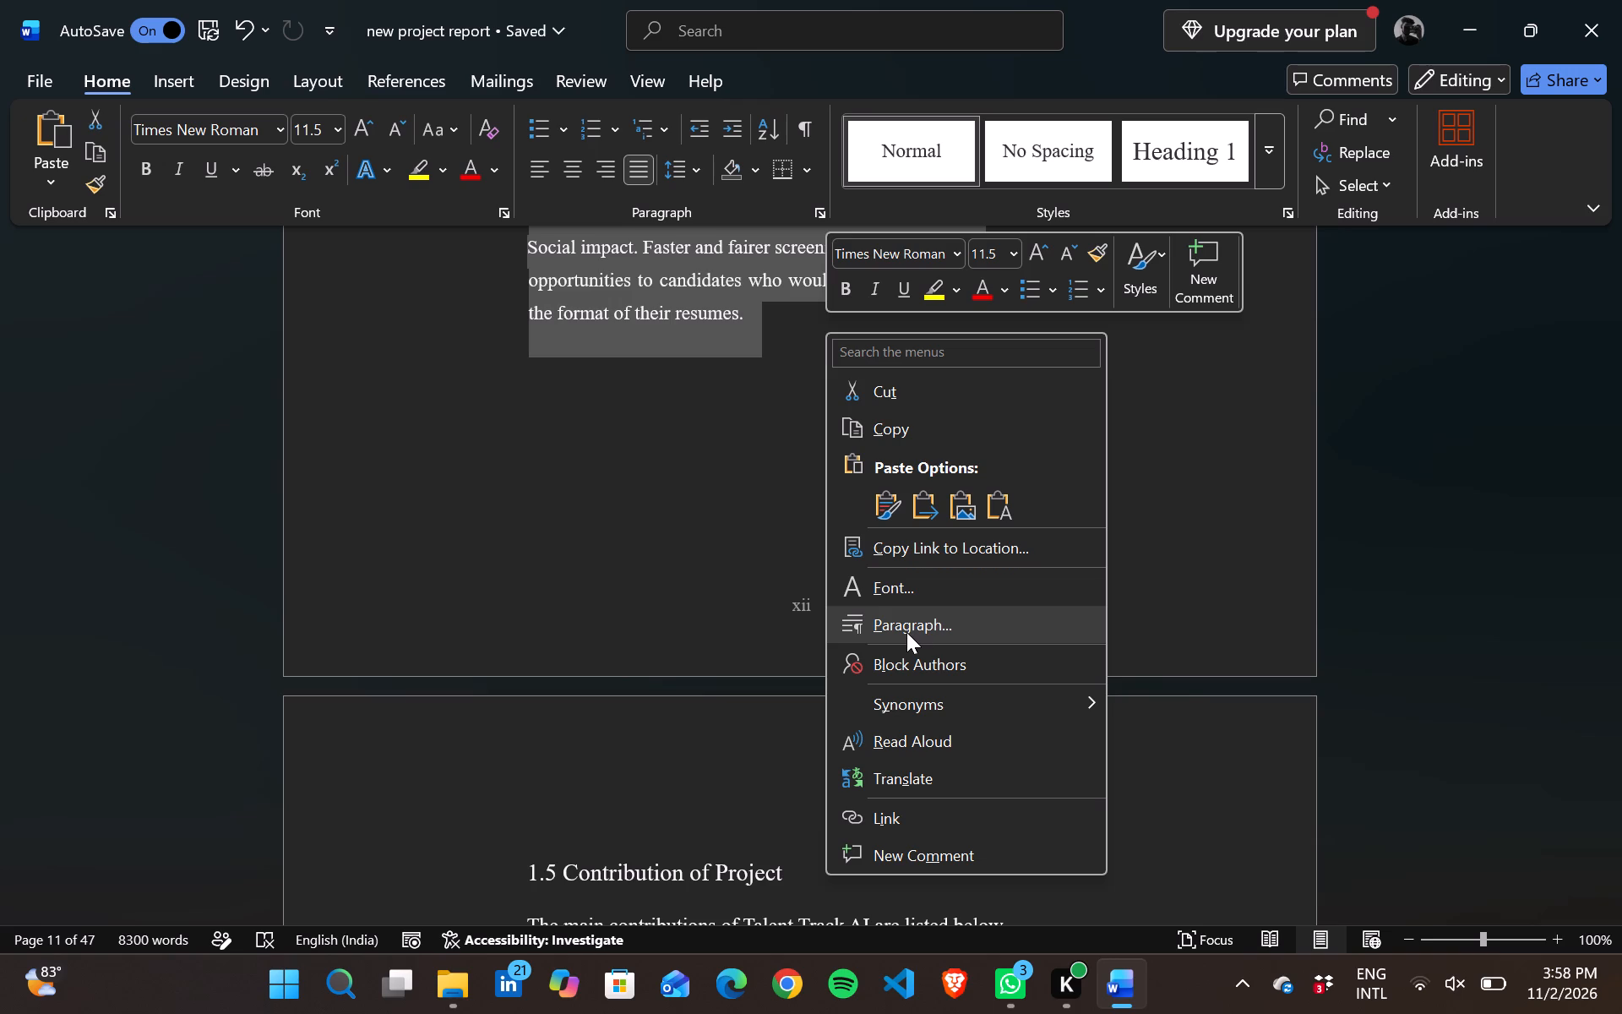
click(1015, 255)
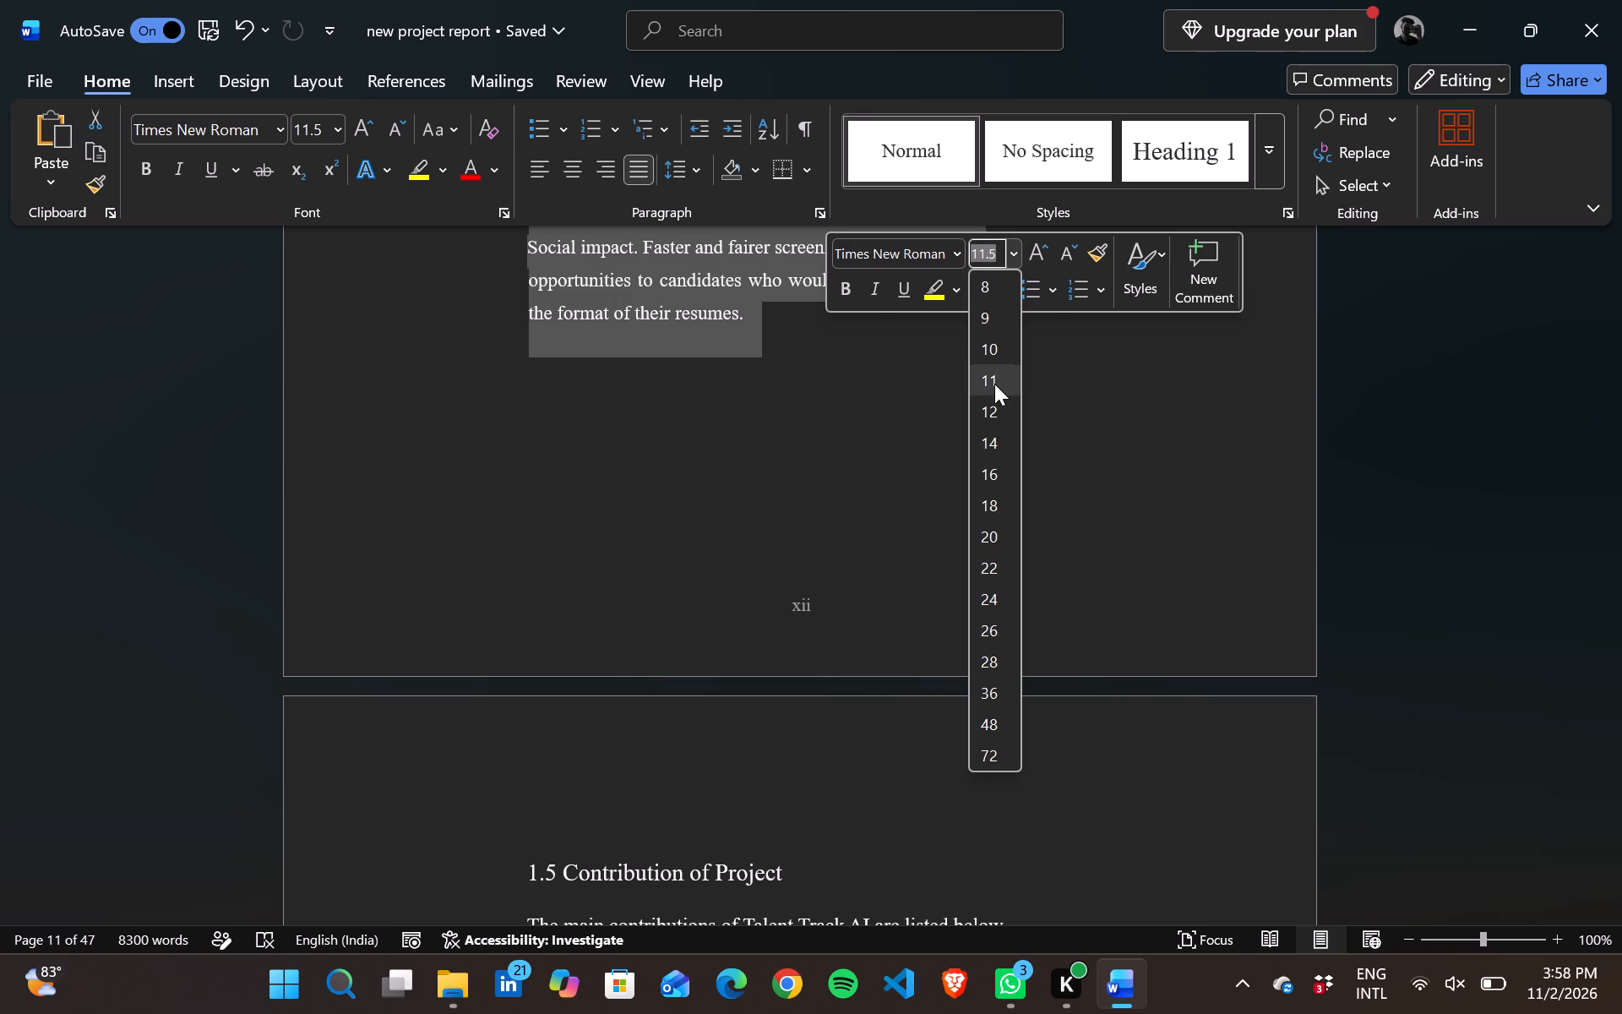
click(999, 402)
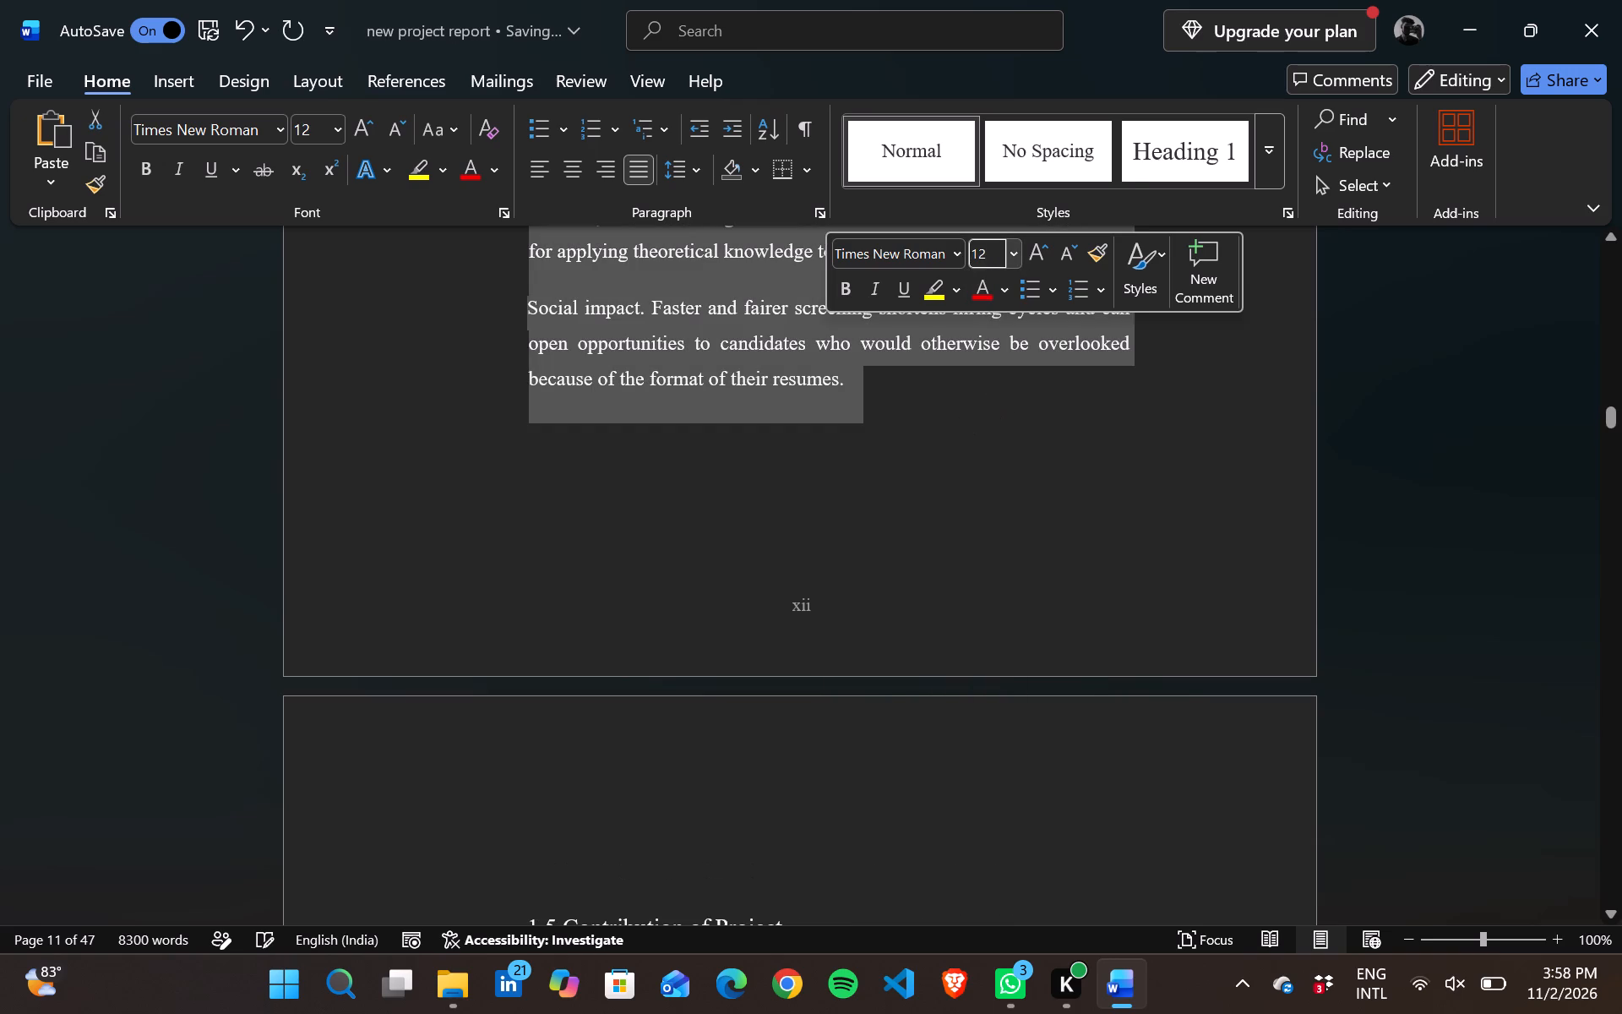
click(848, 467)
Delete the extra blank lines above the "1.5 Contribution of Project" heading so that it starts at the top of its page.
scroll(848, 467, down, 2)
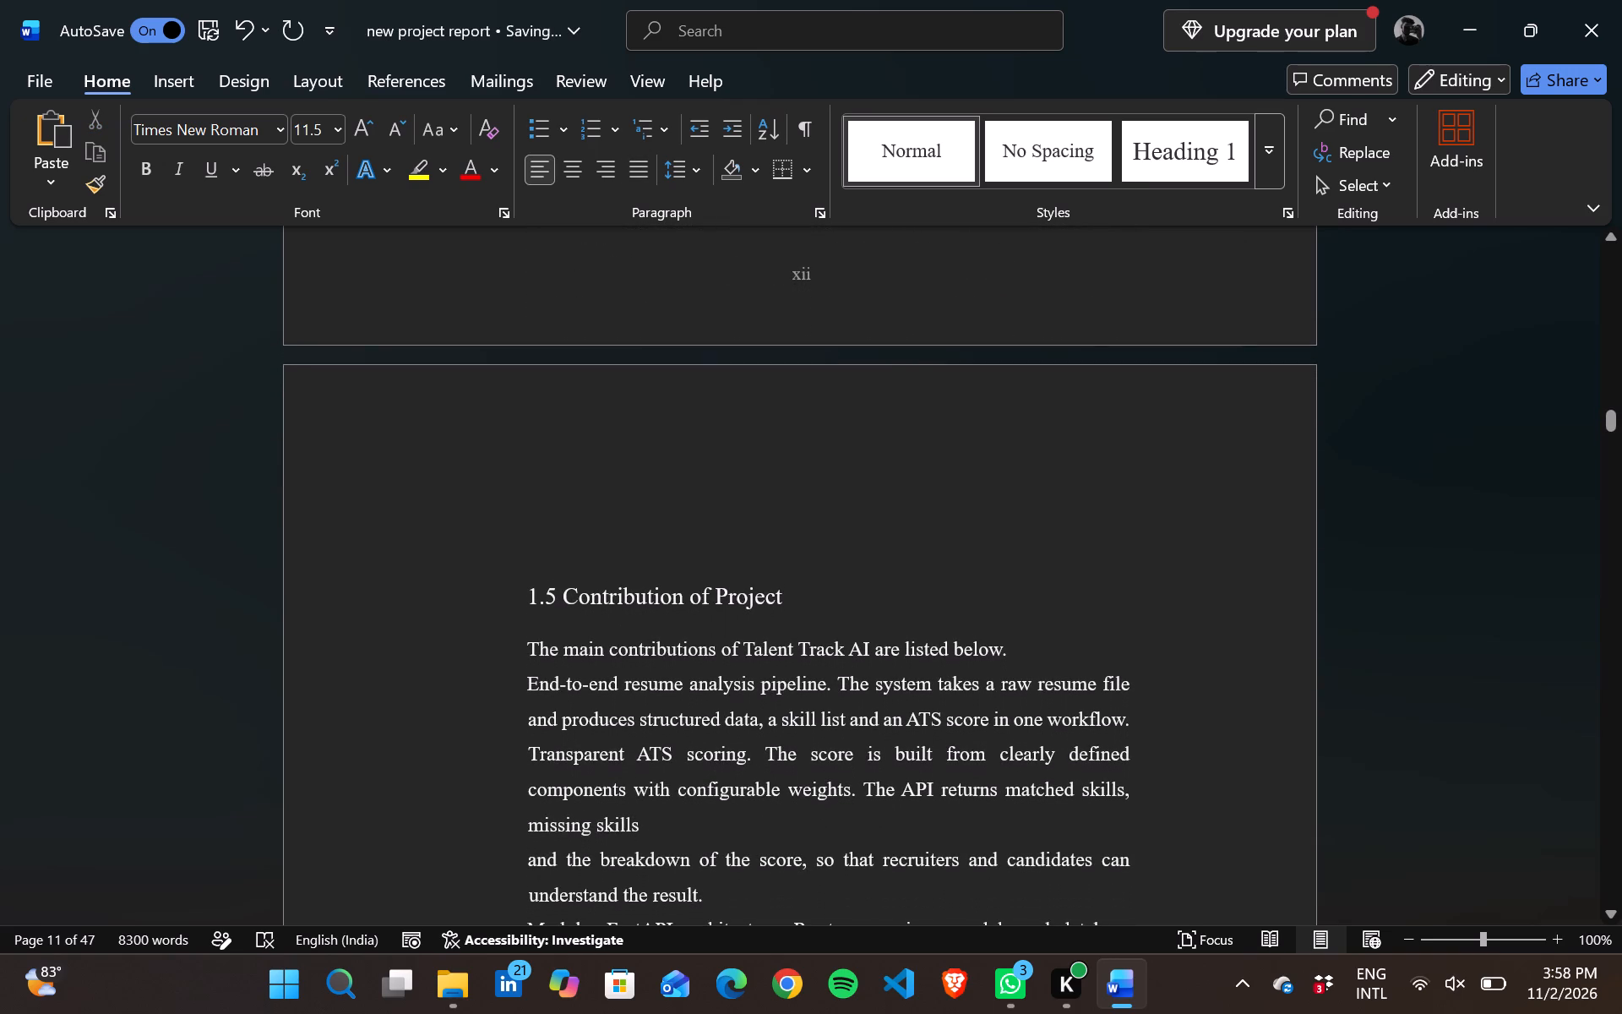
click(548, 556)
key(BackSpace)
key(BackSpace)
key(BackSpace)
key(BackSpace)
key(BackSpace)
key(BackSpace)
key(BackSpace)
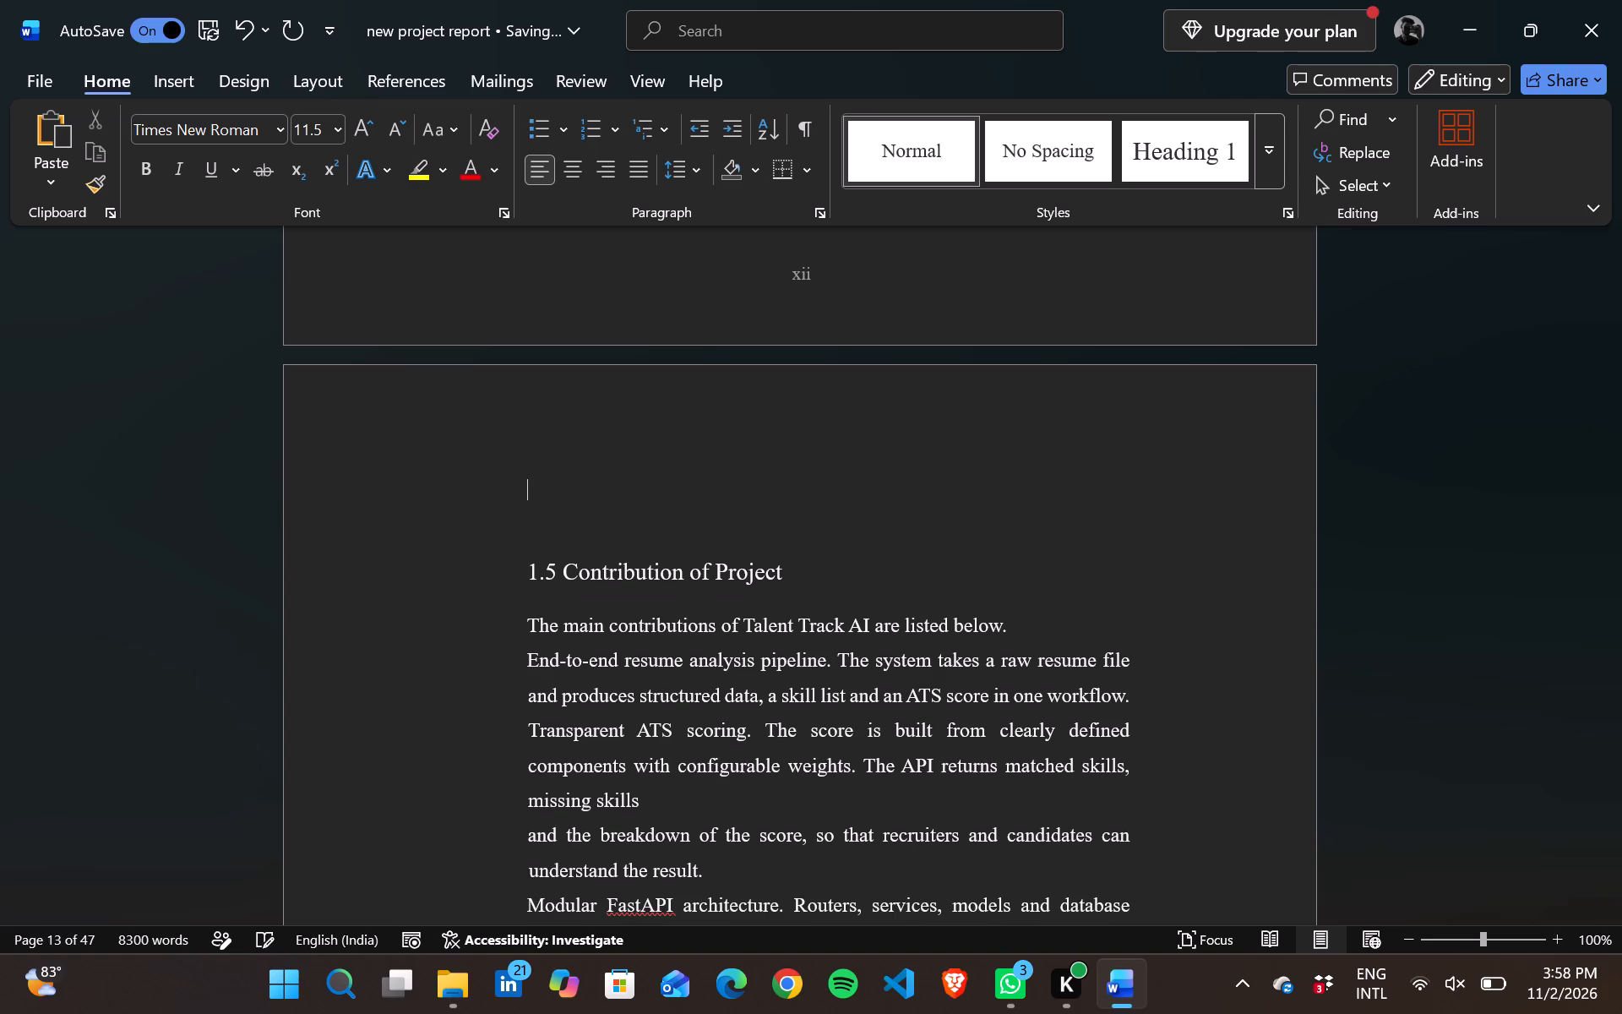
key(BackSpace)
key(BackSpace)
key(Down)
key(BackSpace)
key(BackSpace)
key(BackSpace)
key(BackSpace)
key(Down)
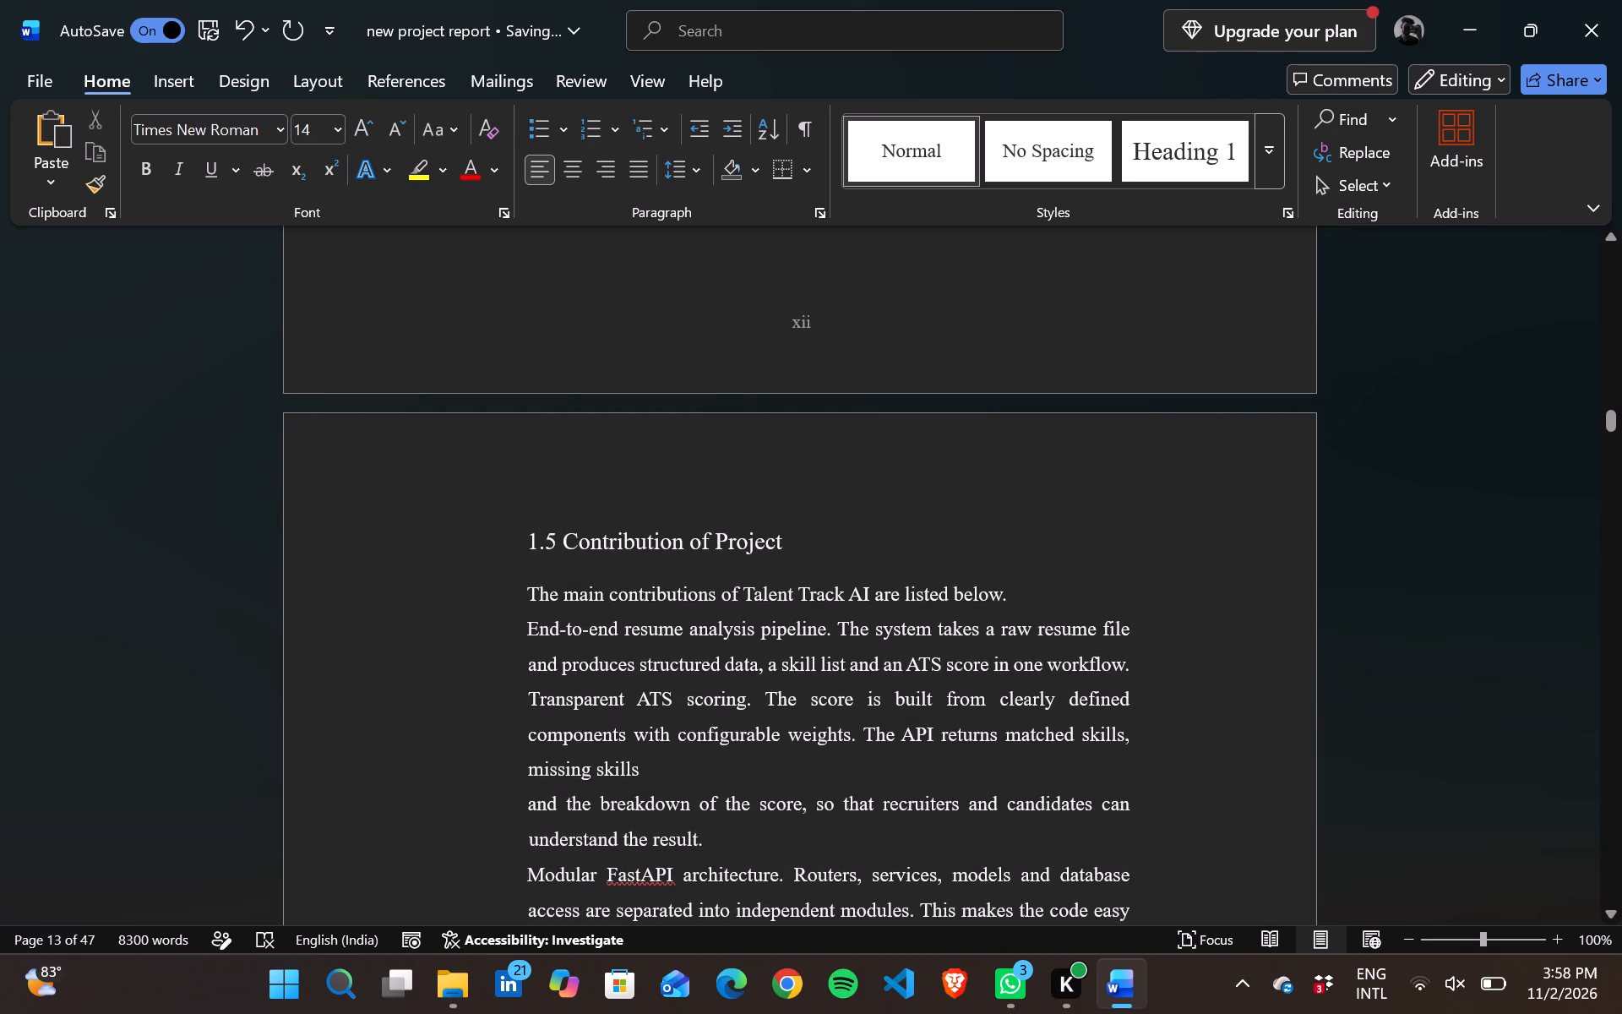
click(608, 537)
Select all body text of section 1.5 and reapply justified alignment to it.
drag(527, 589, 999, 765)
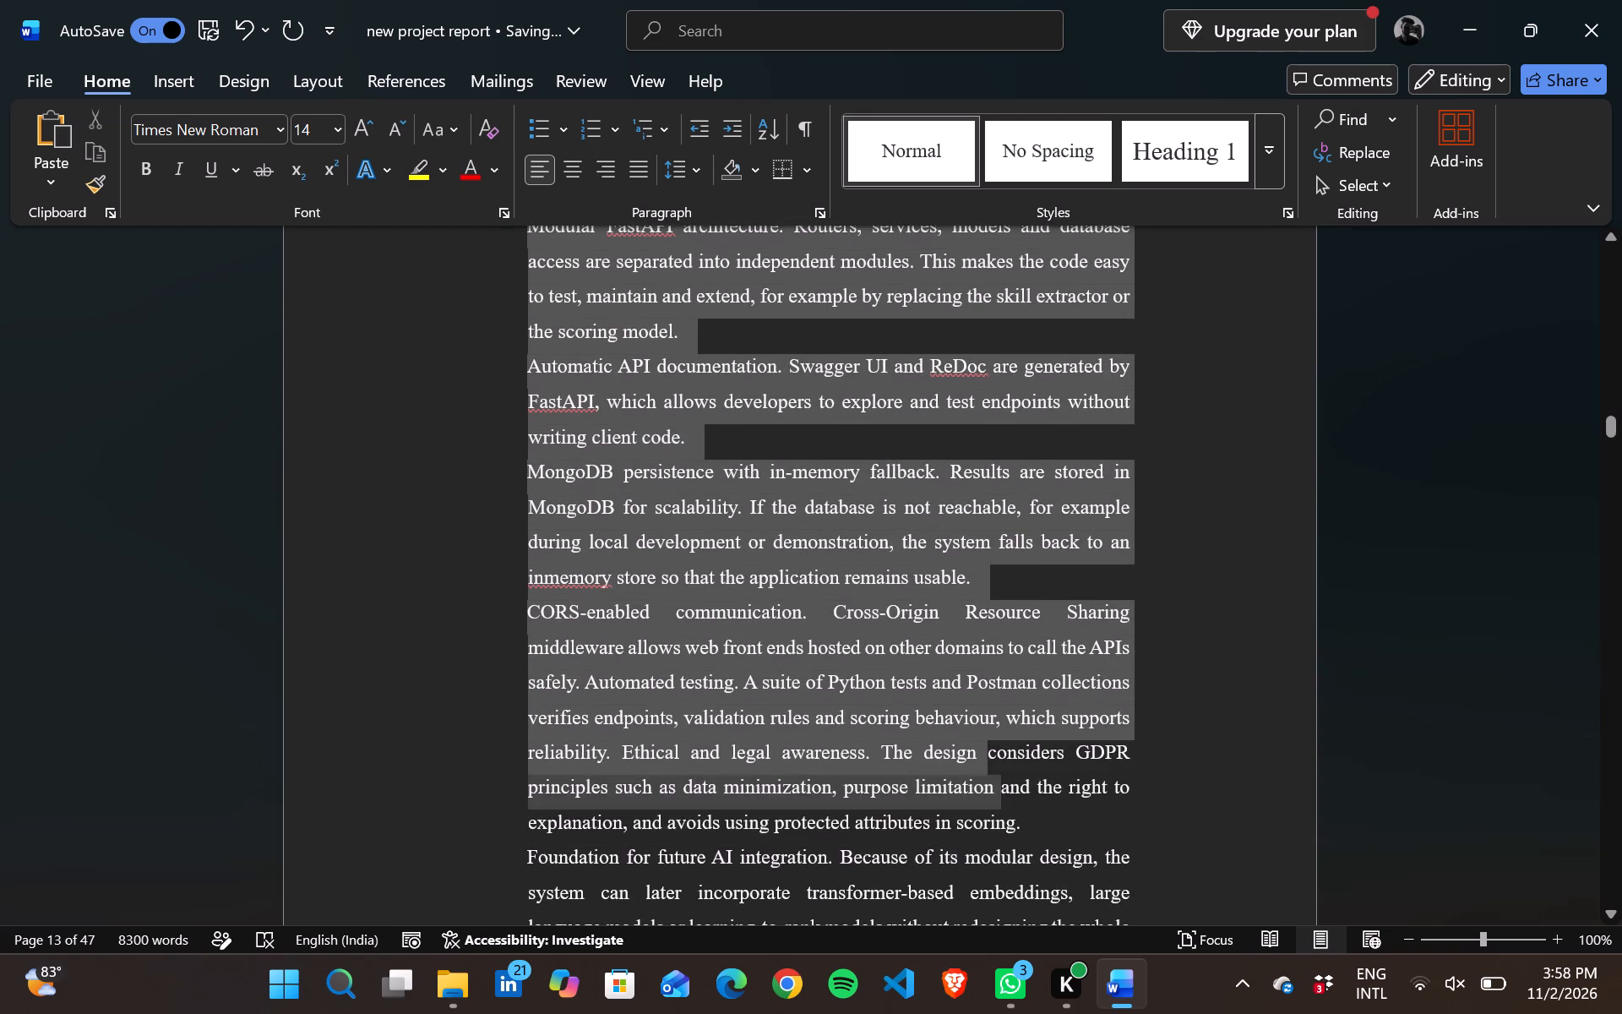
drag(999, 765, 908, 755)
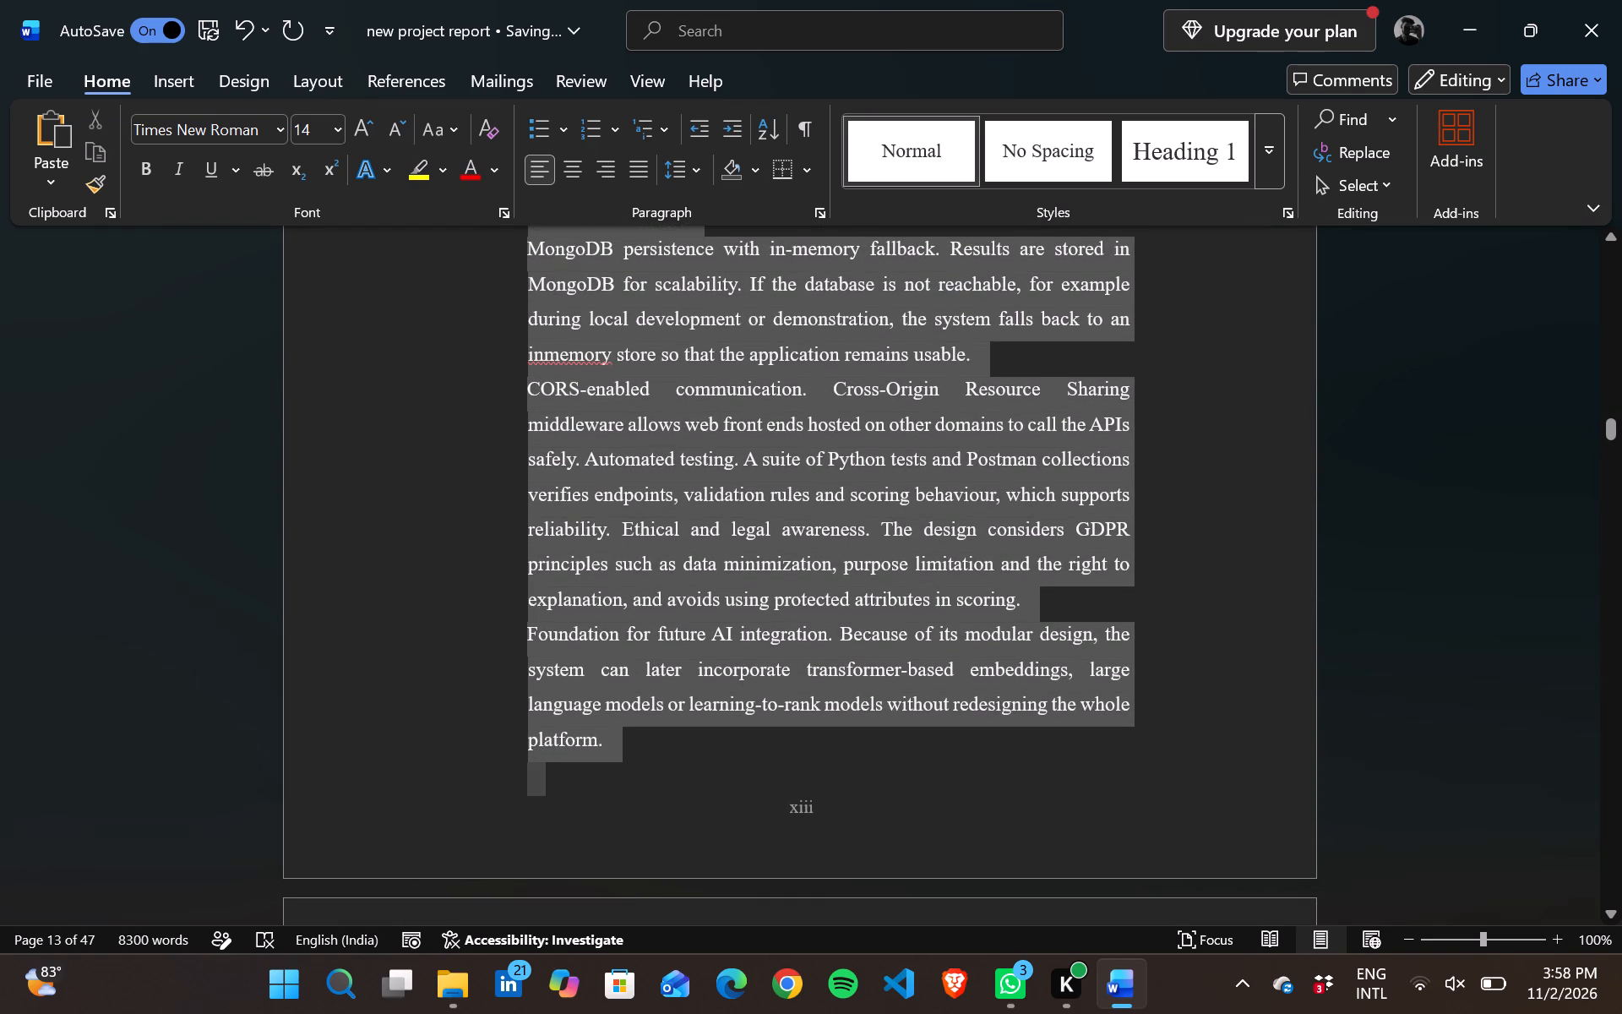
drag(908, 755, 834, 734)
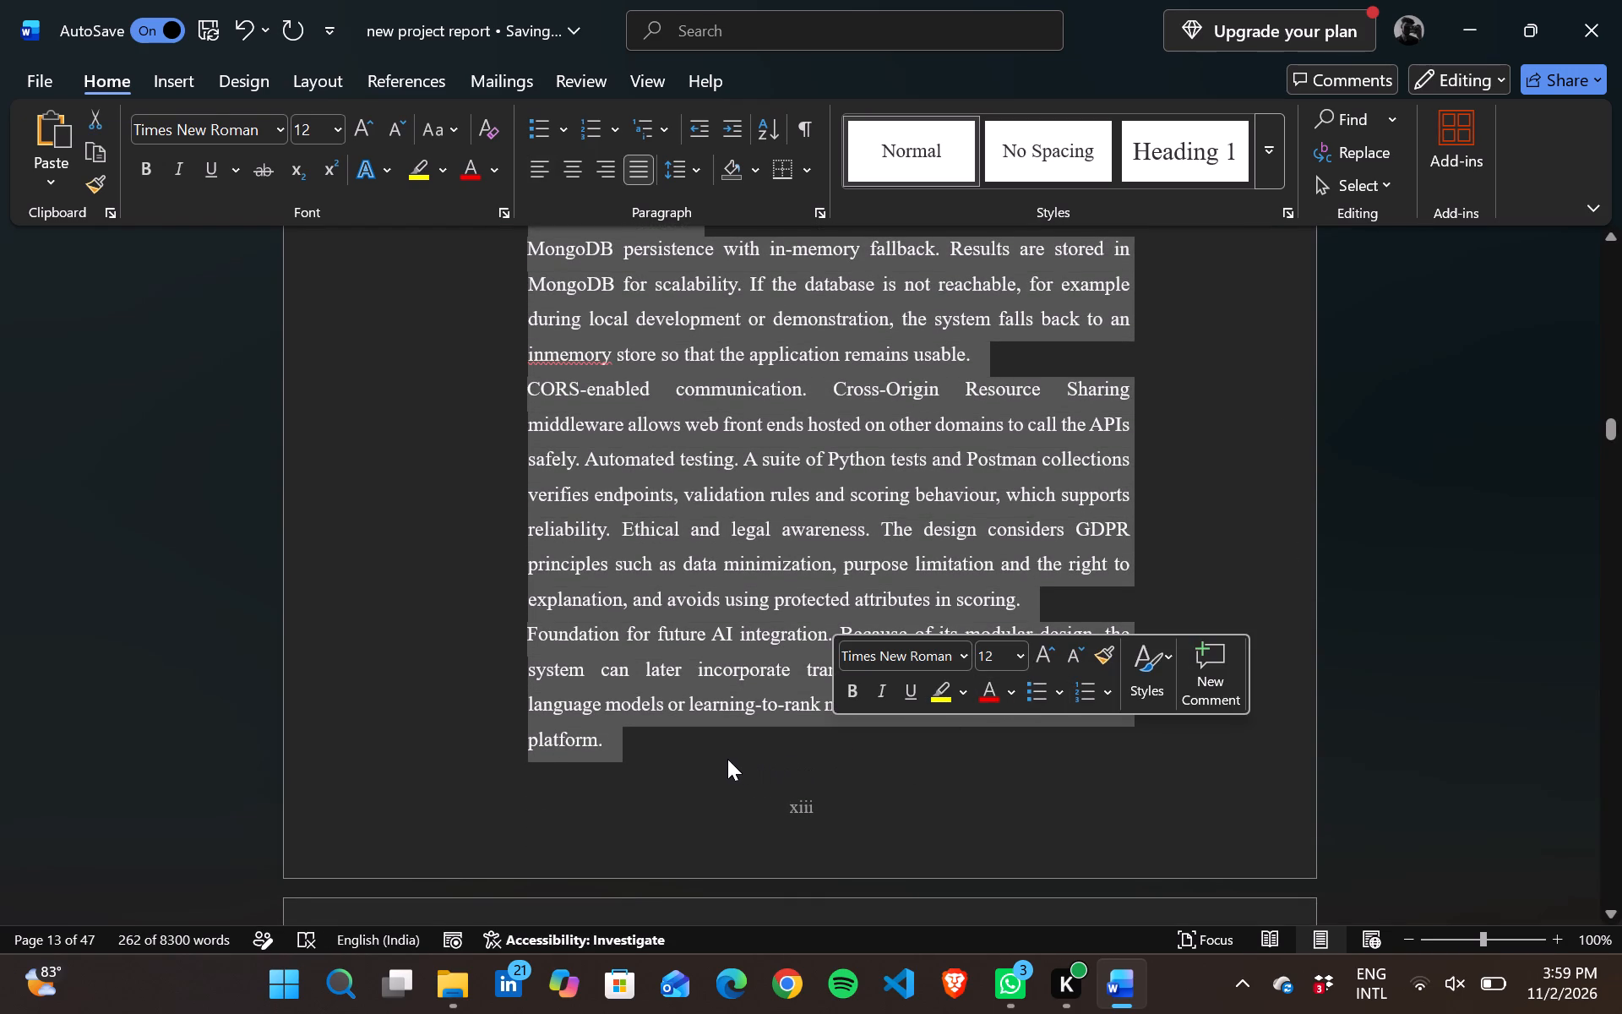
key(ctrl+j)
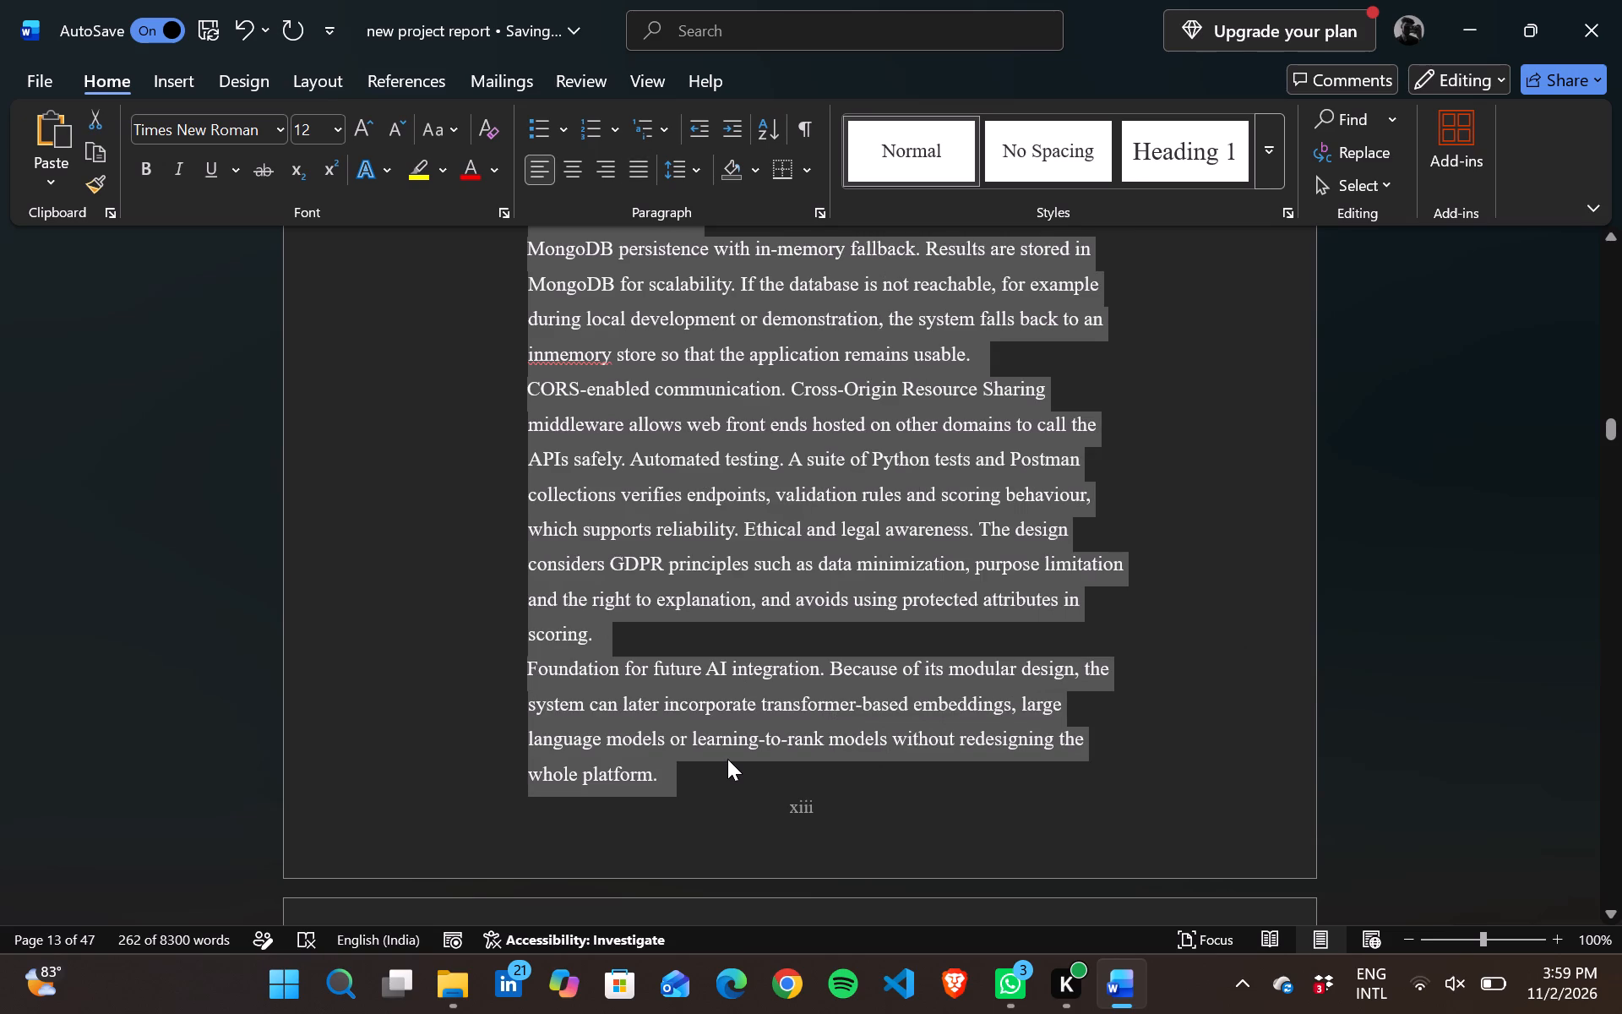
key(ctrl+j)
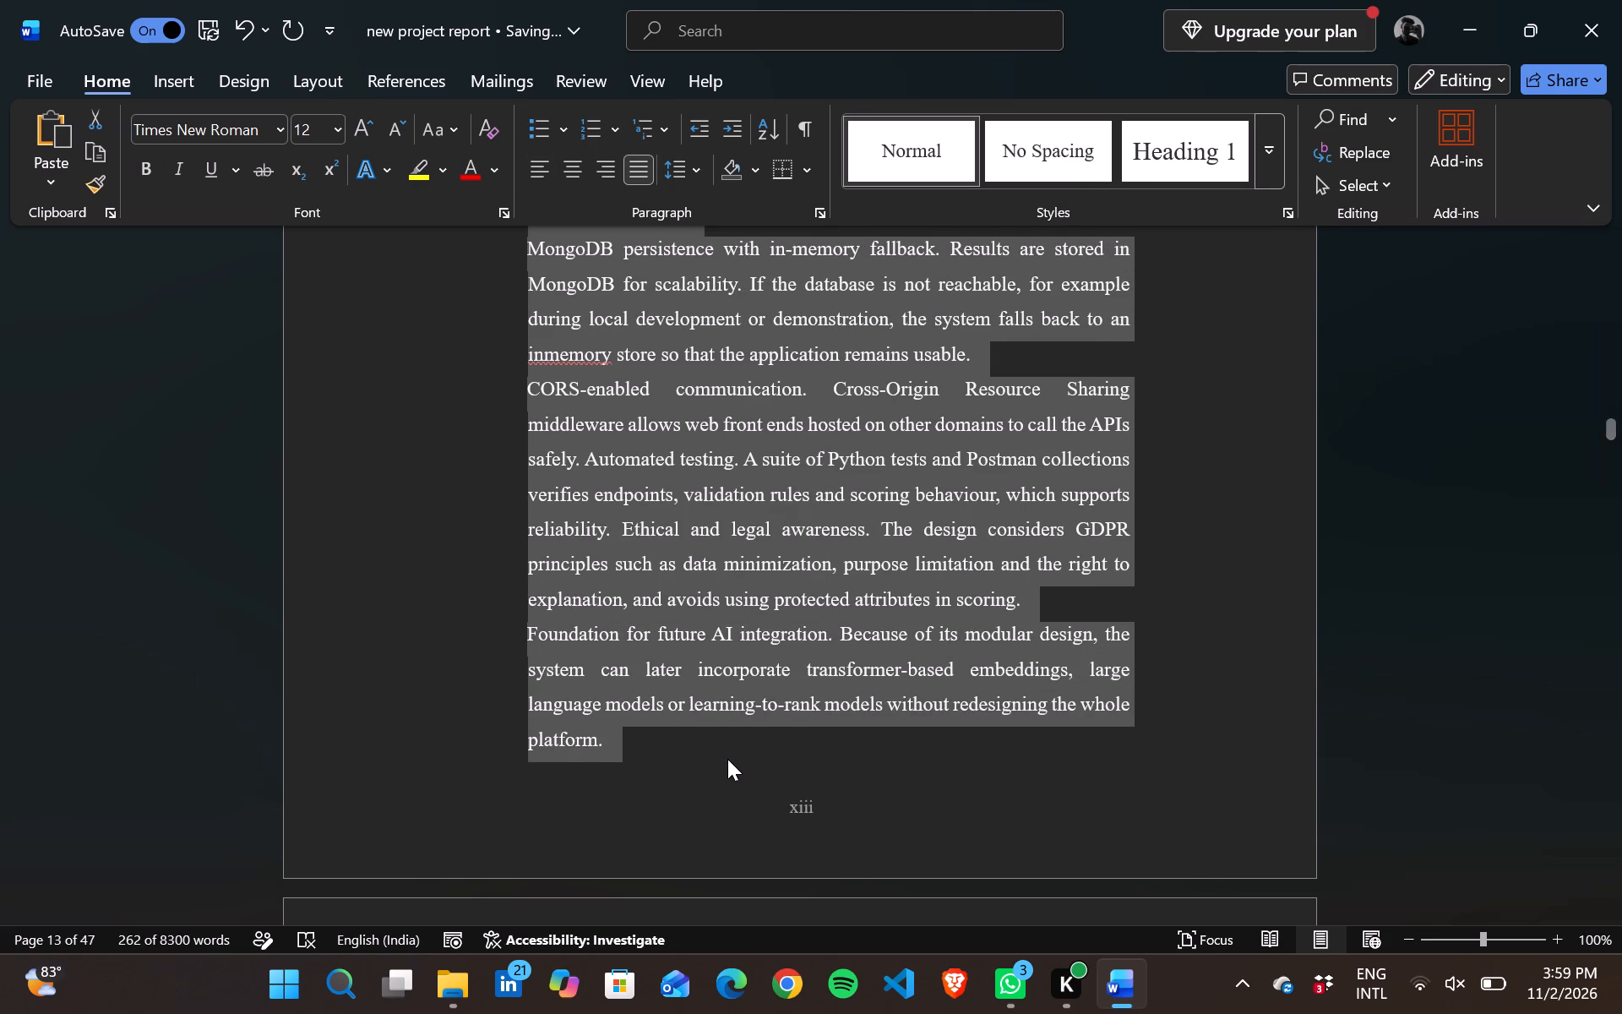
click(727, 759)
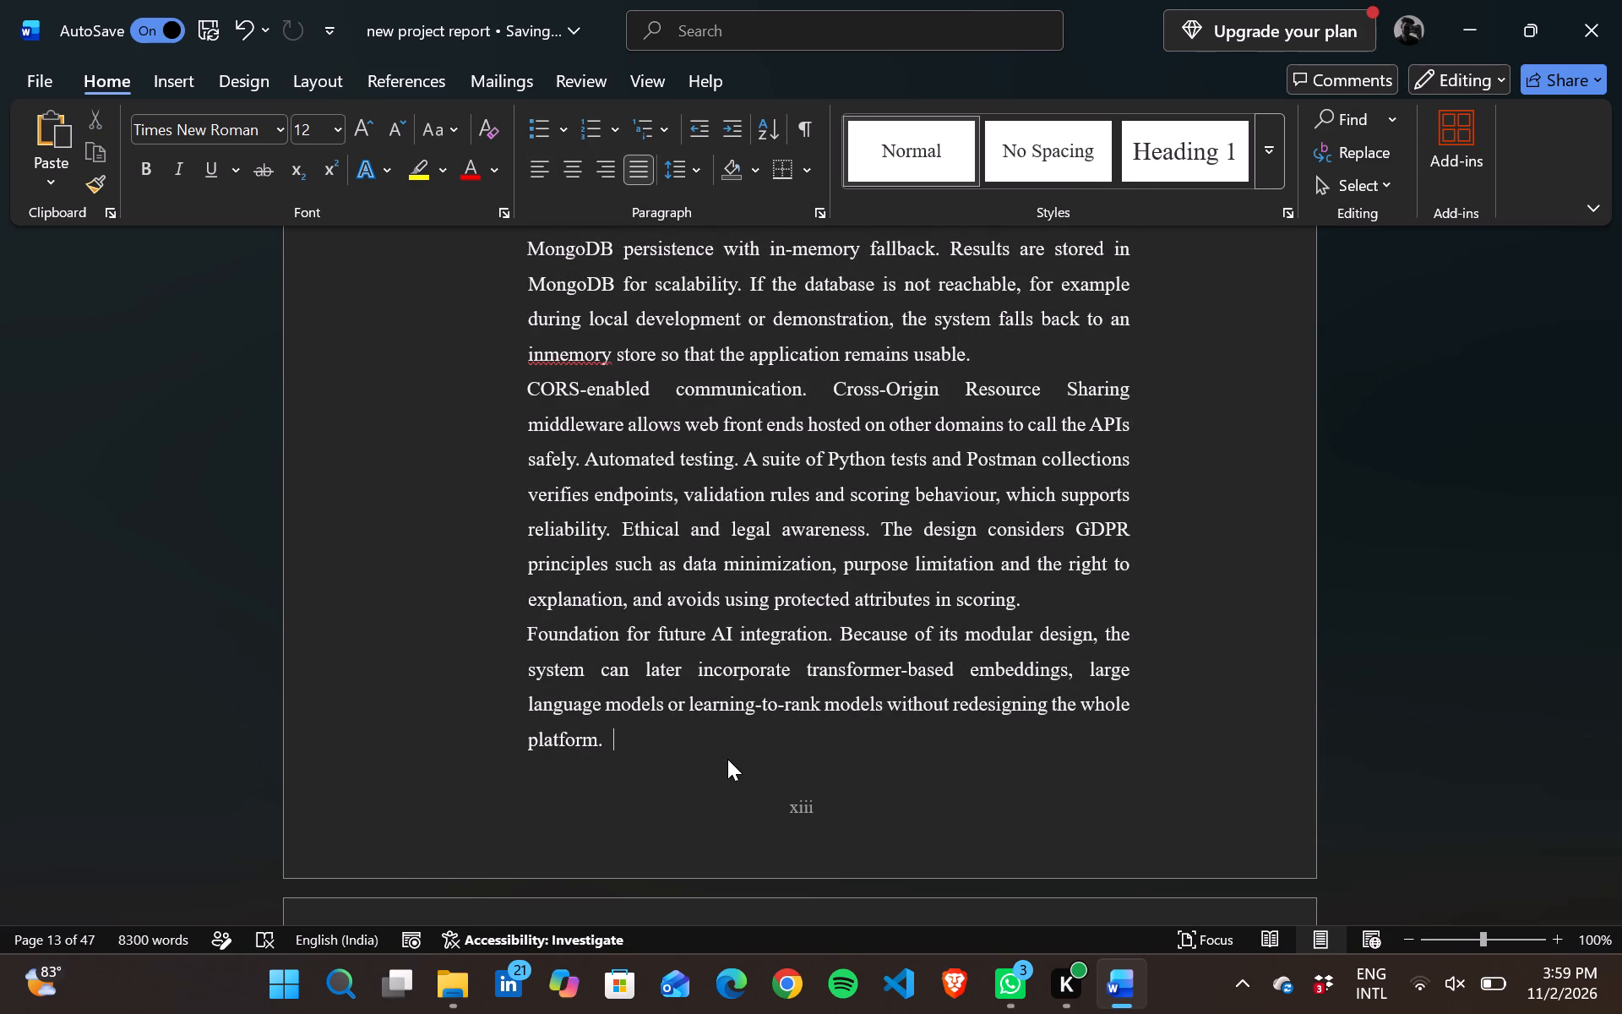
Set the font size of the "2. Review of Literature" chapter heading to 14.
scroll(727, 759, down, 3)
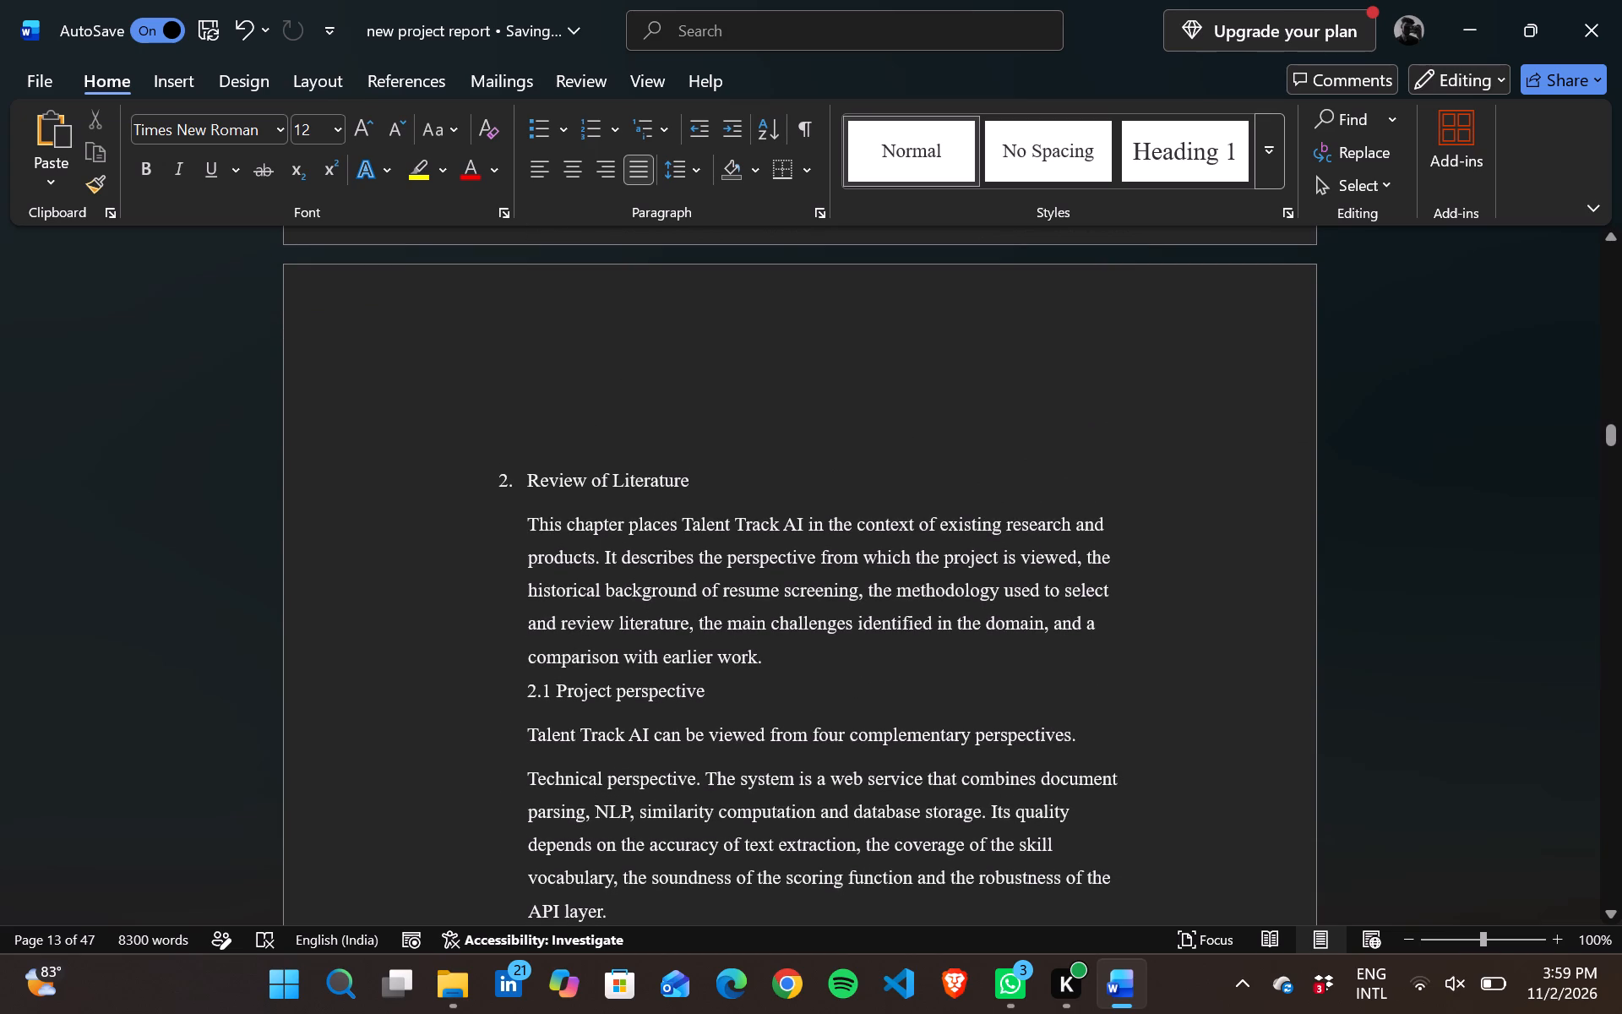
drag(493, 477, 690, 481)
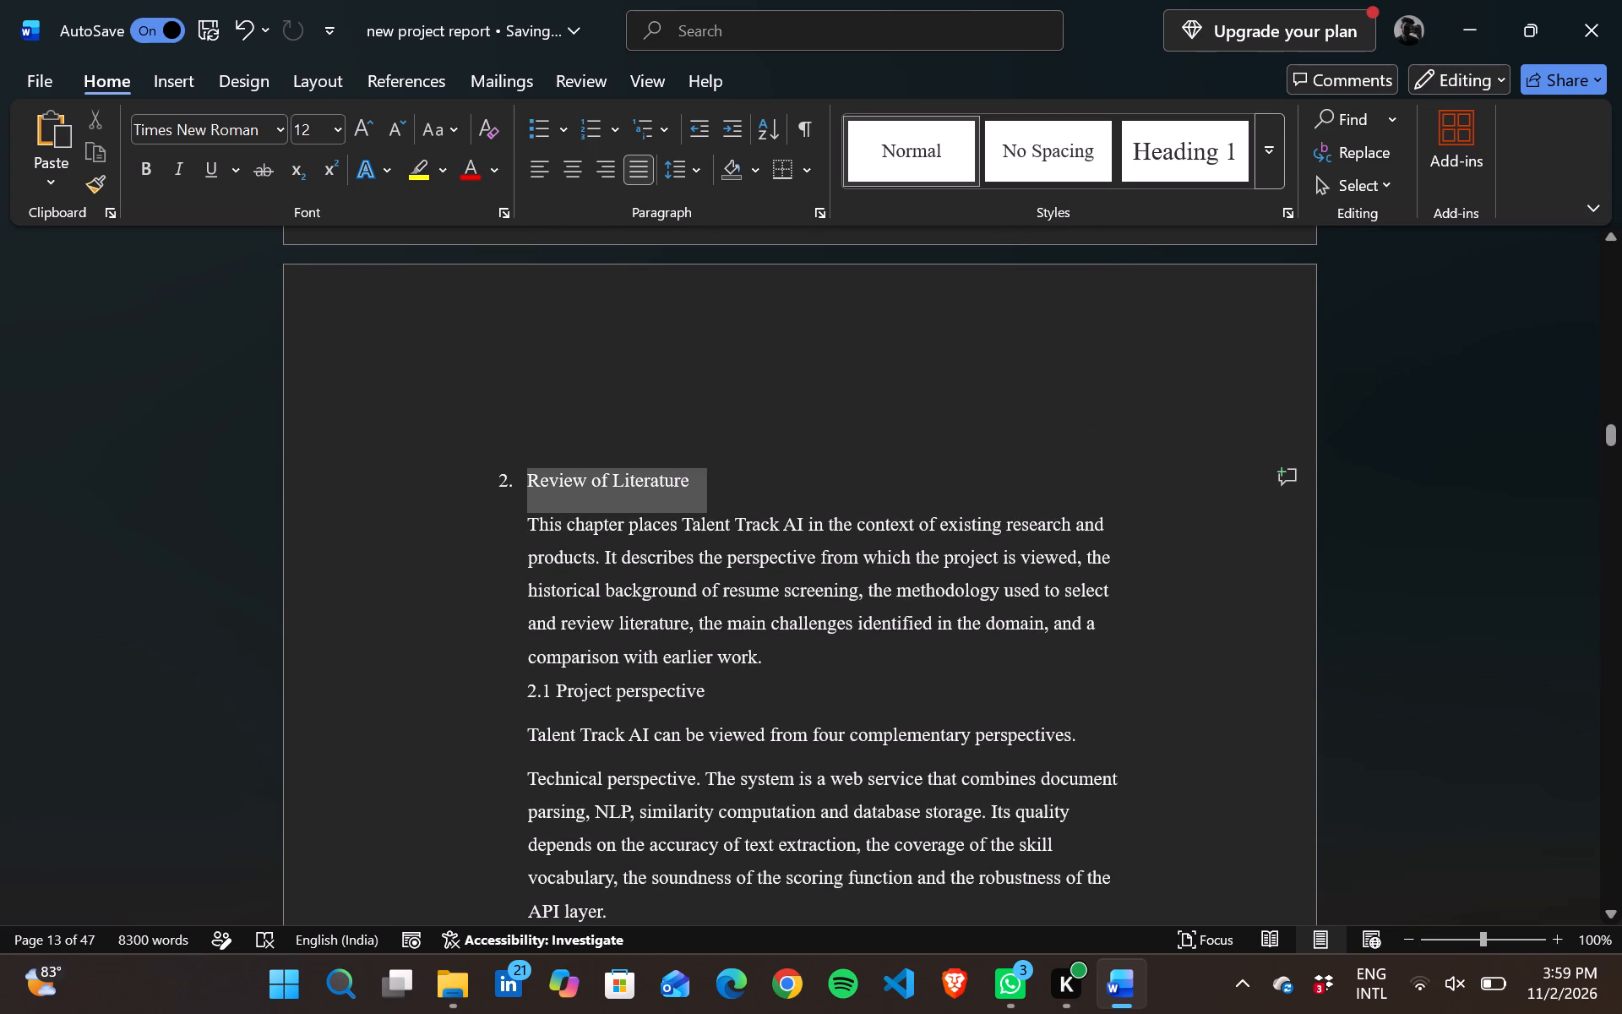
drag(690, 481, 695, 481)
click(882, 401)
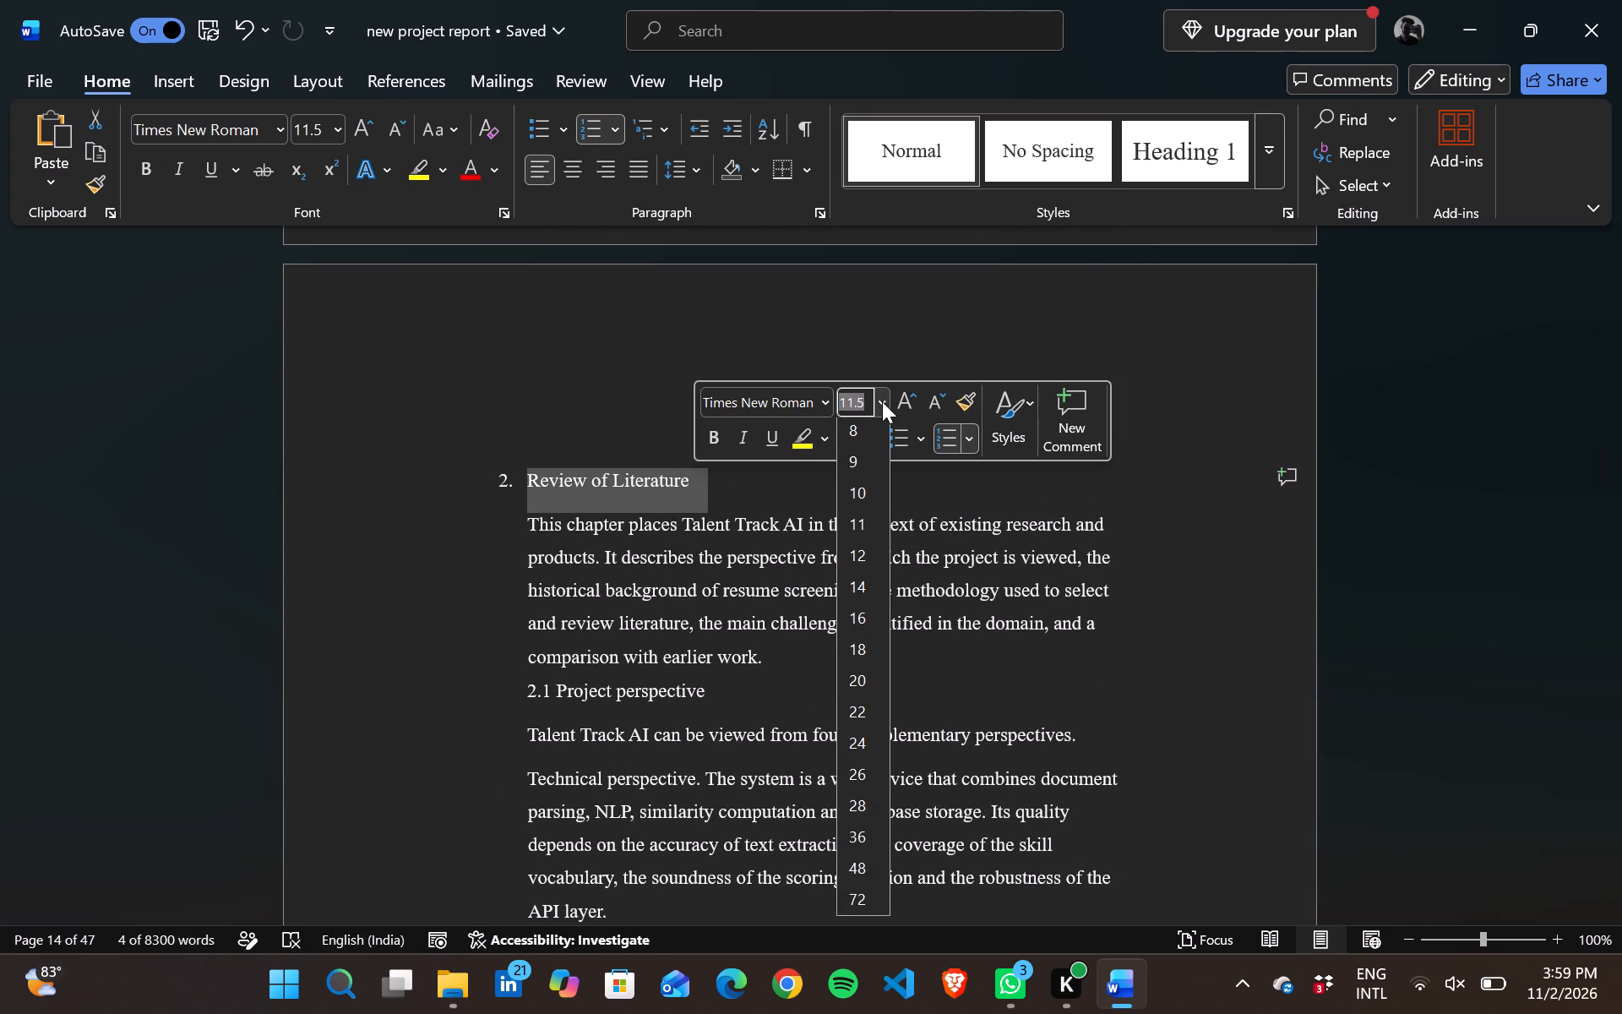
click(866, 587)
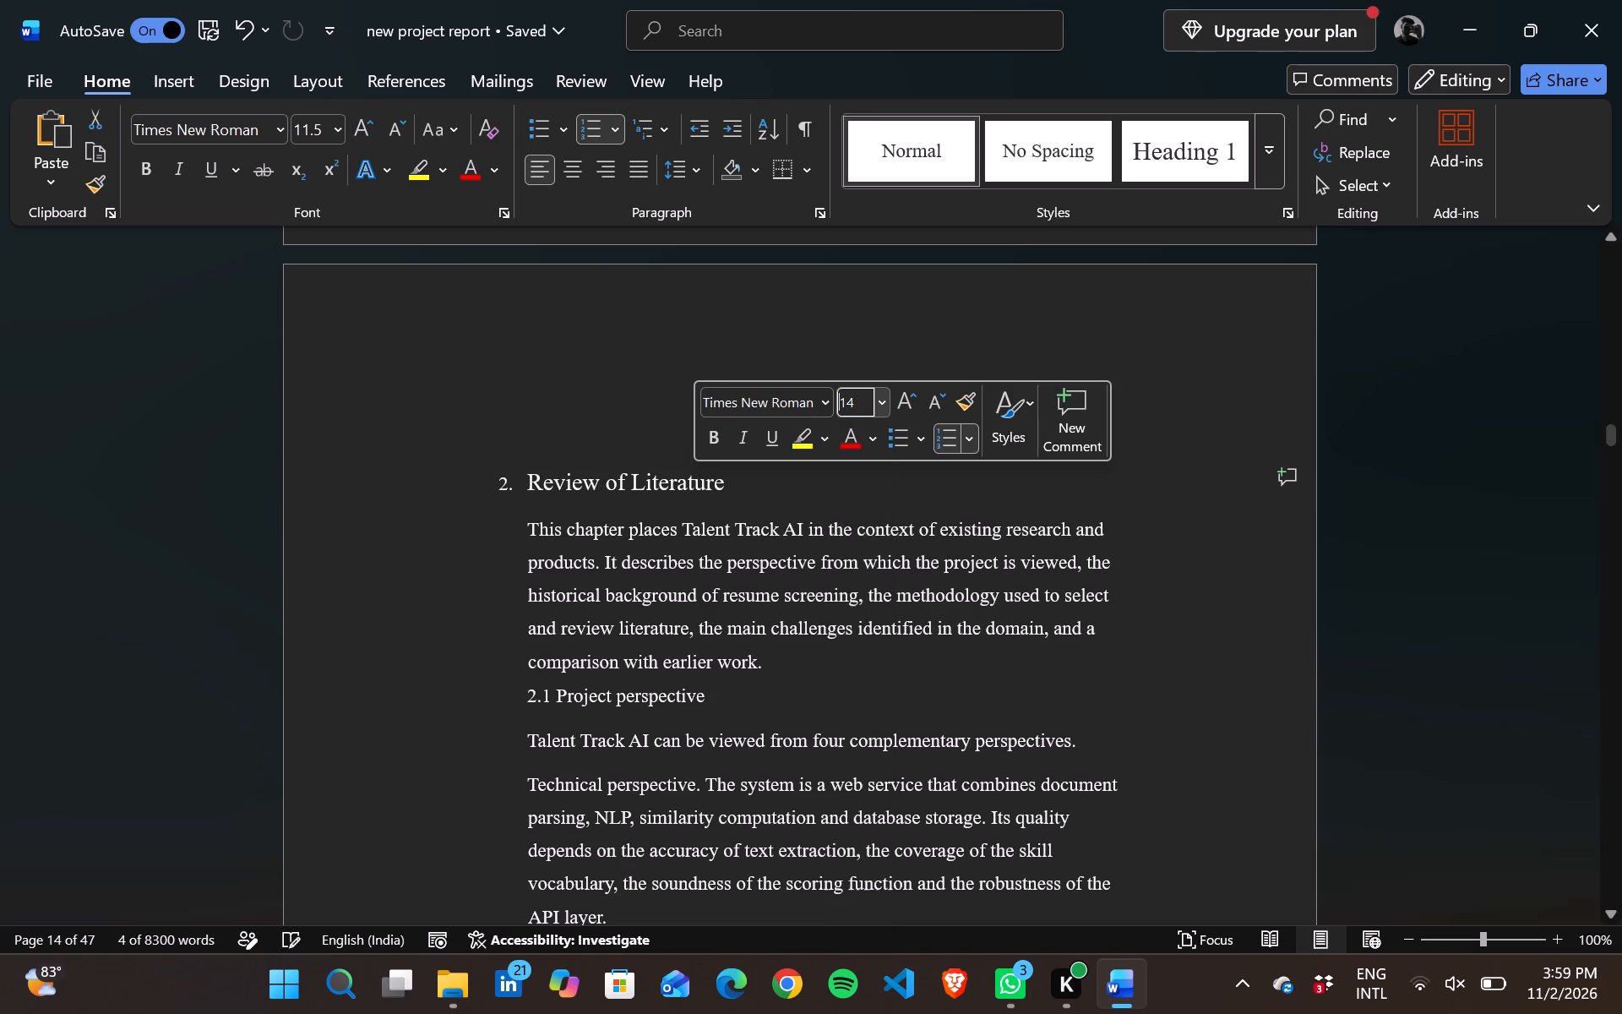
click(593, 404)
Select the "2.1 Project perspective" heading text.
scroll(593, 404, down, 1)
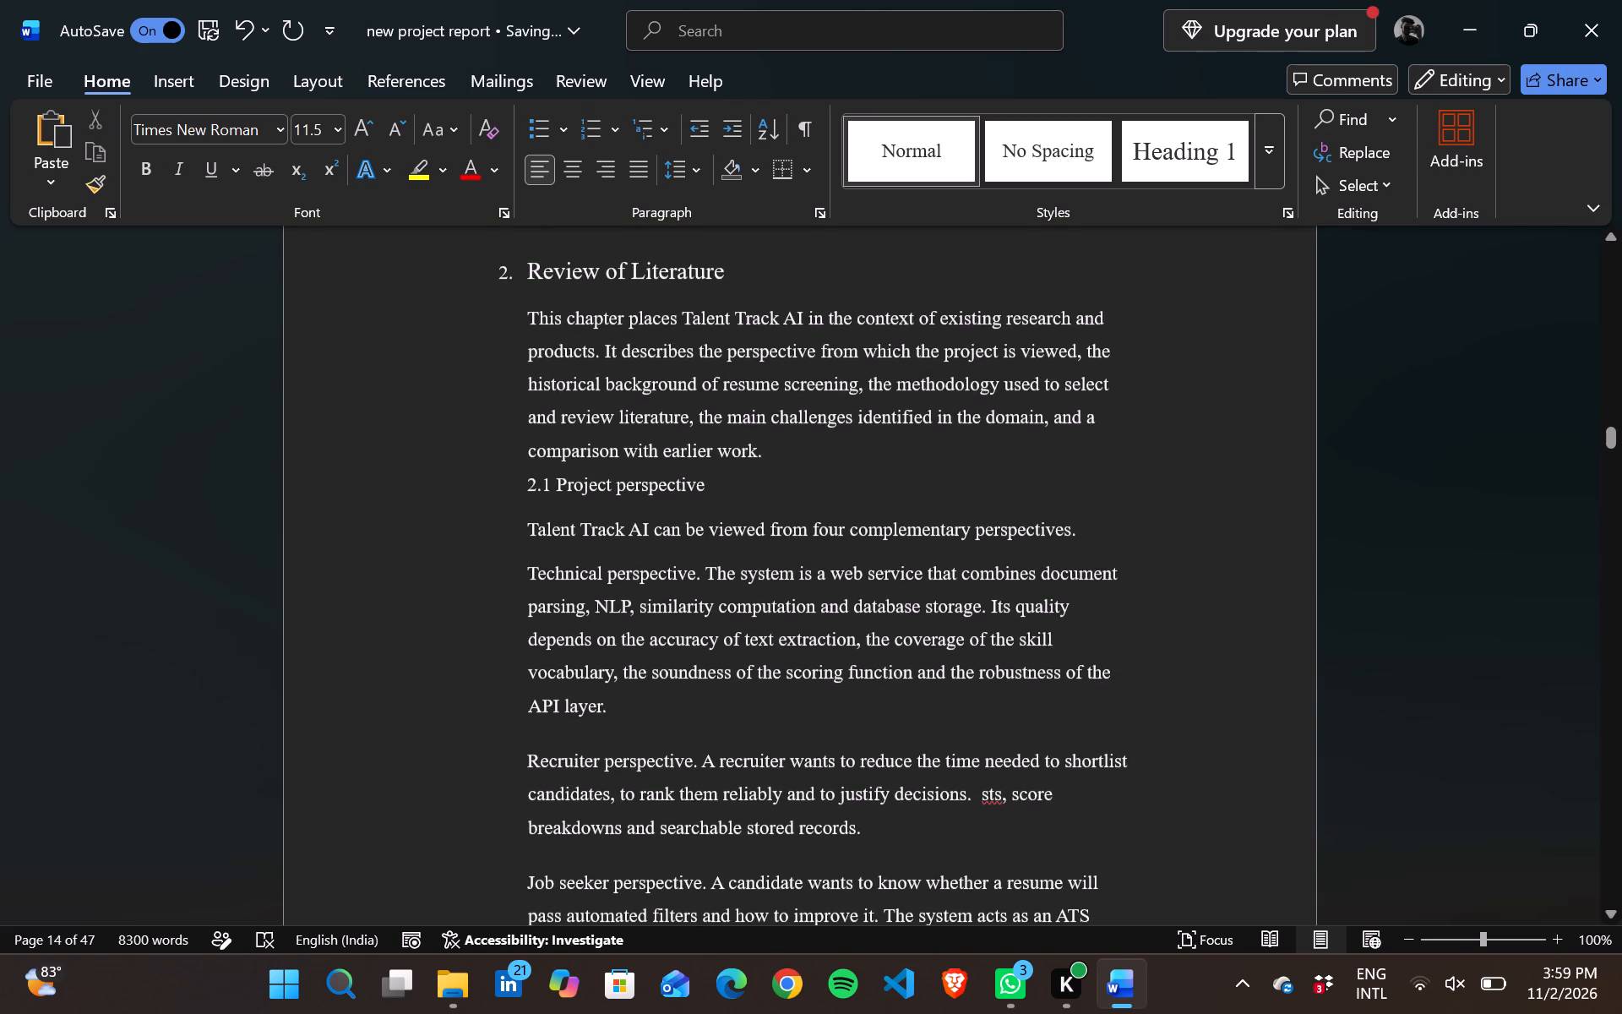
drag(521, 484, 683, 488)
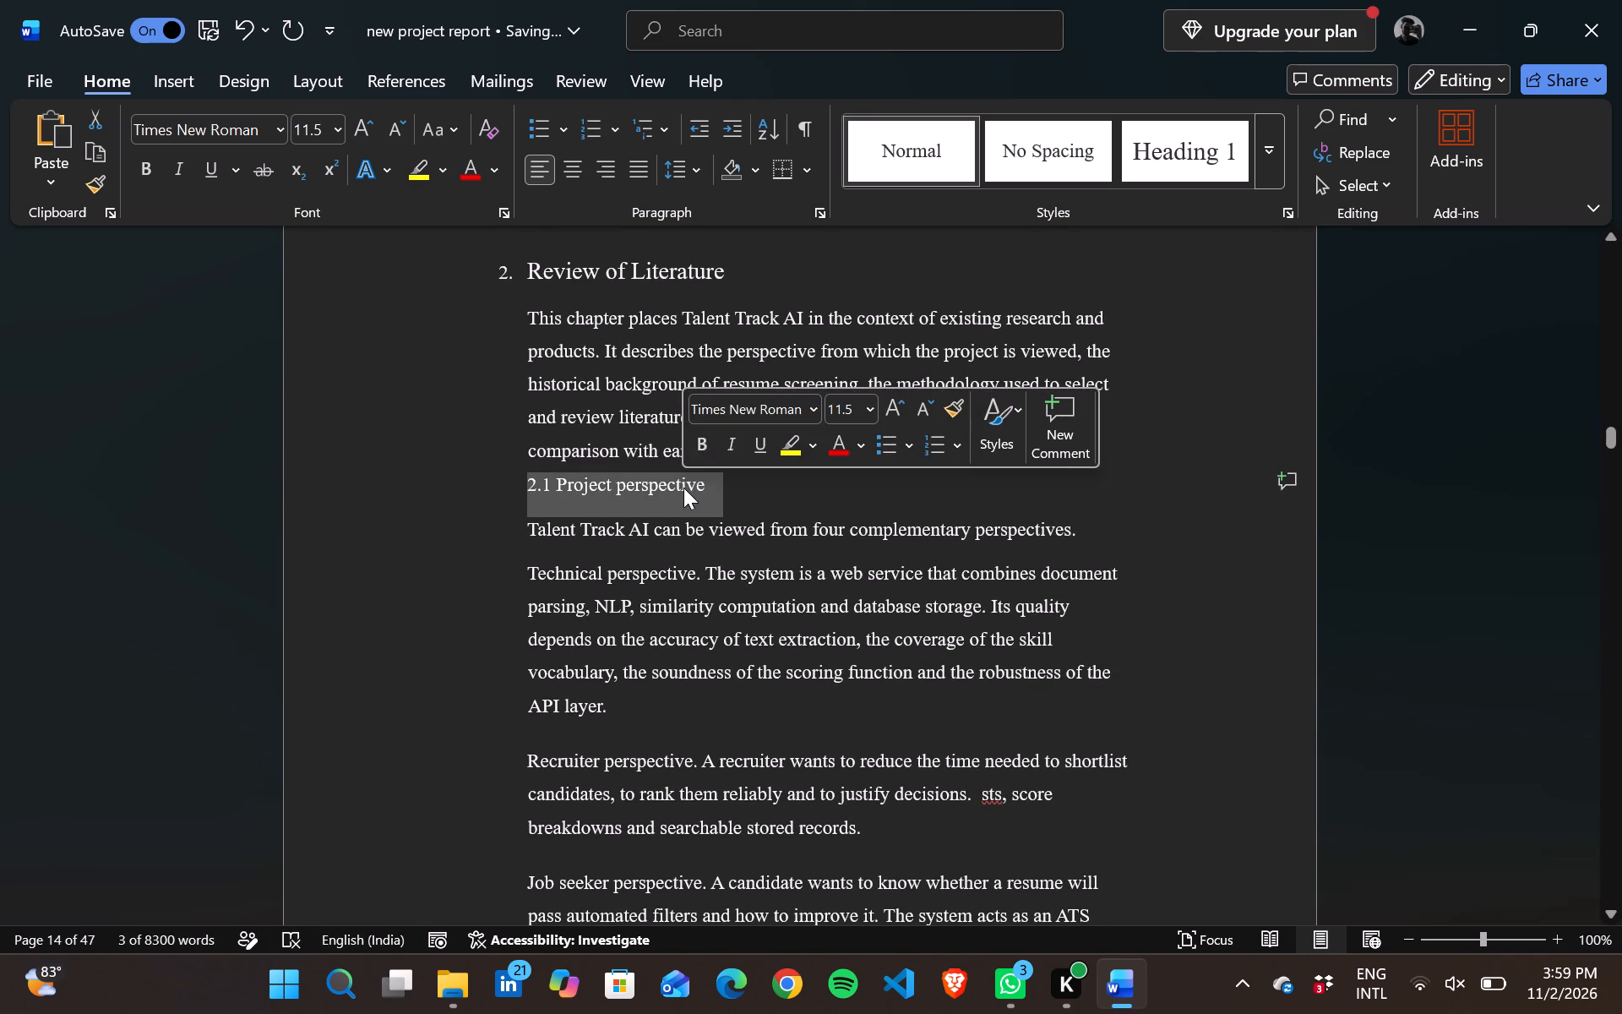
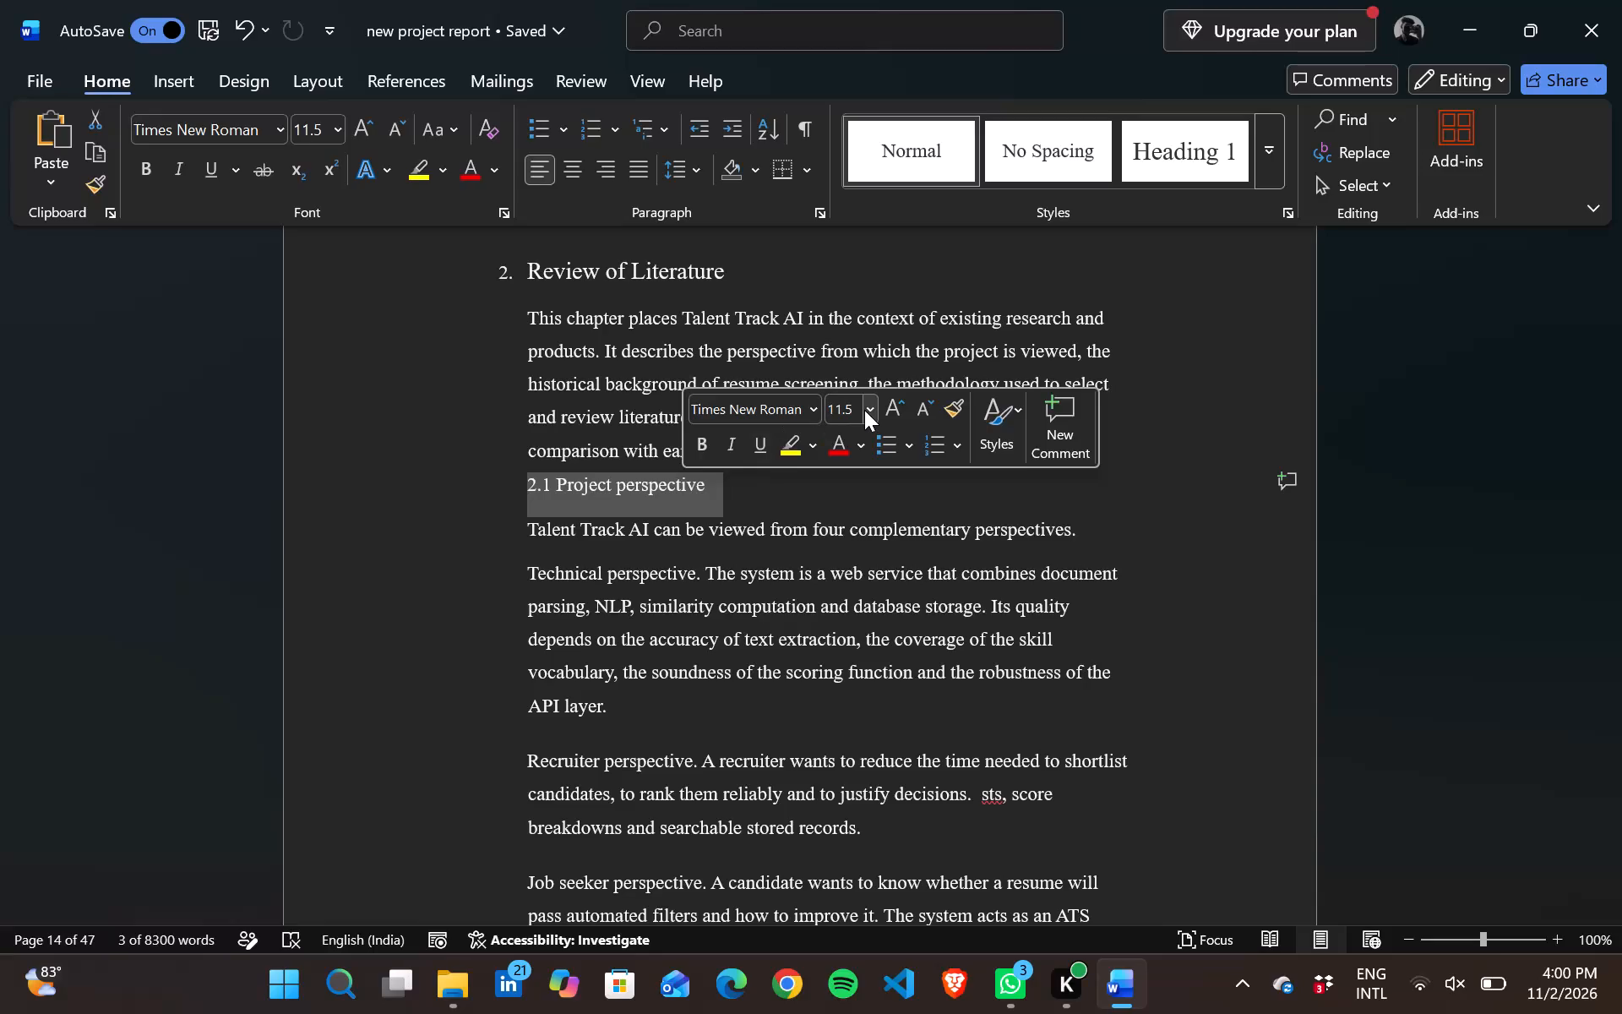
Set the font size of the "2.1 Project perspective" heading to 14.
click(864, 410)
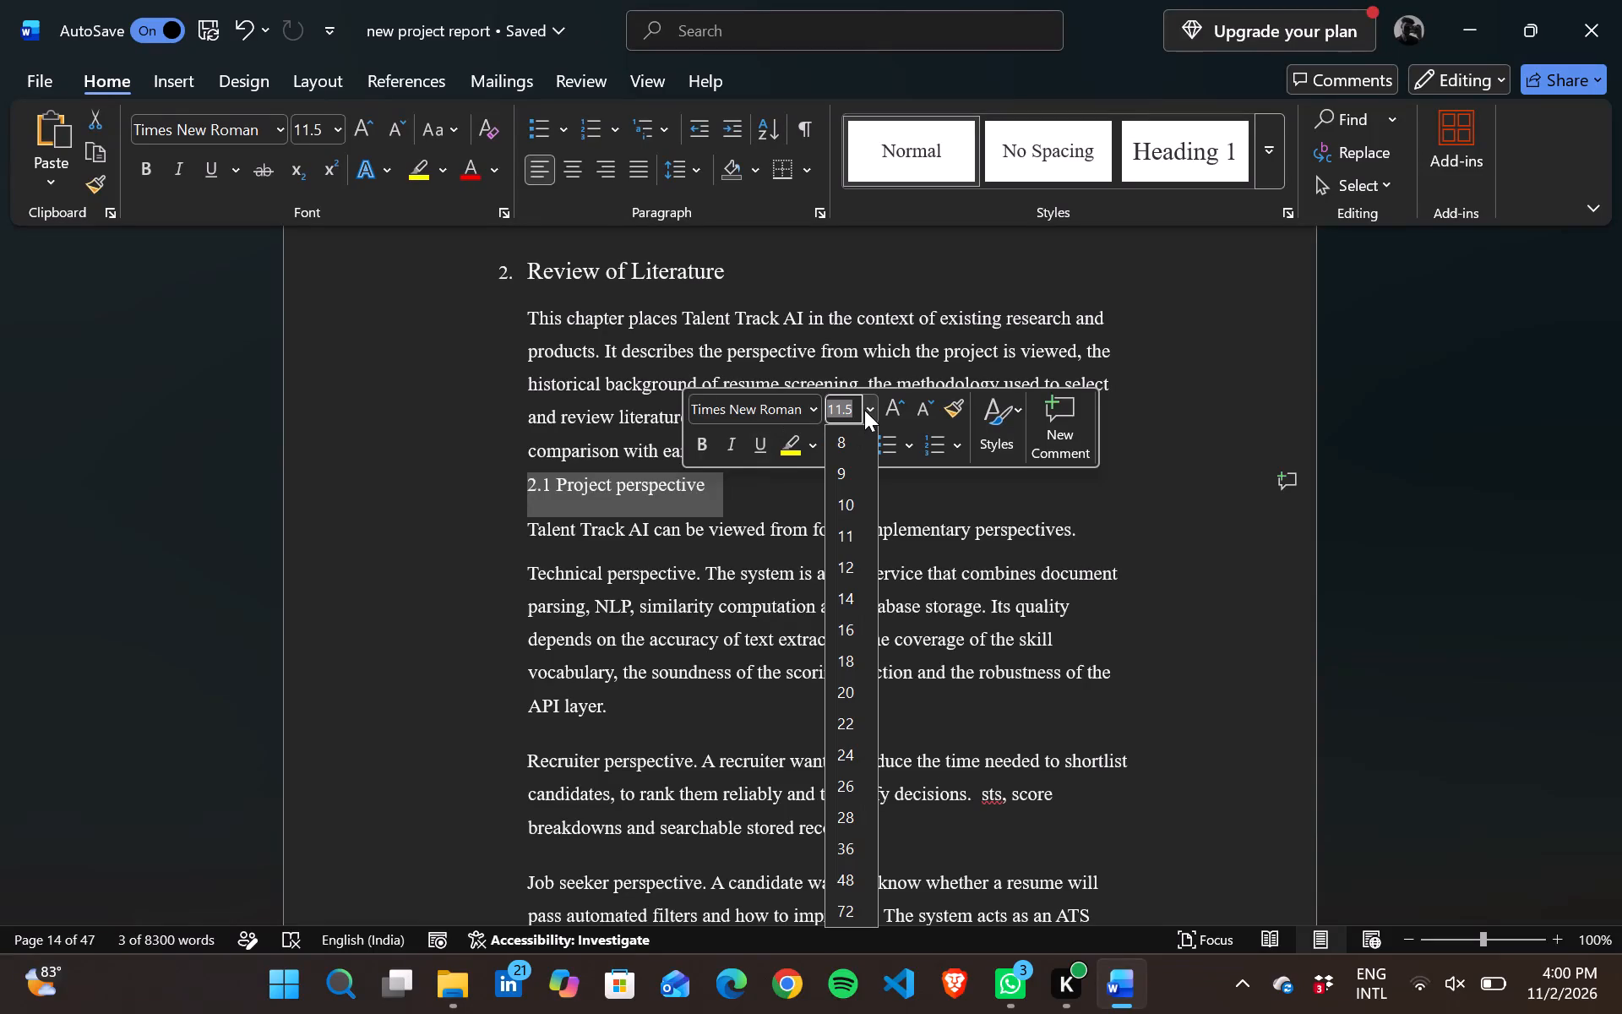
click(860, 562)
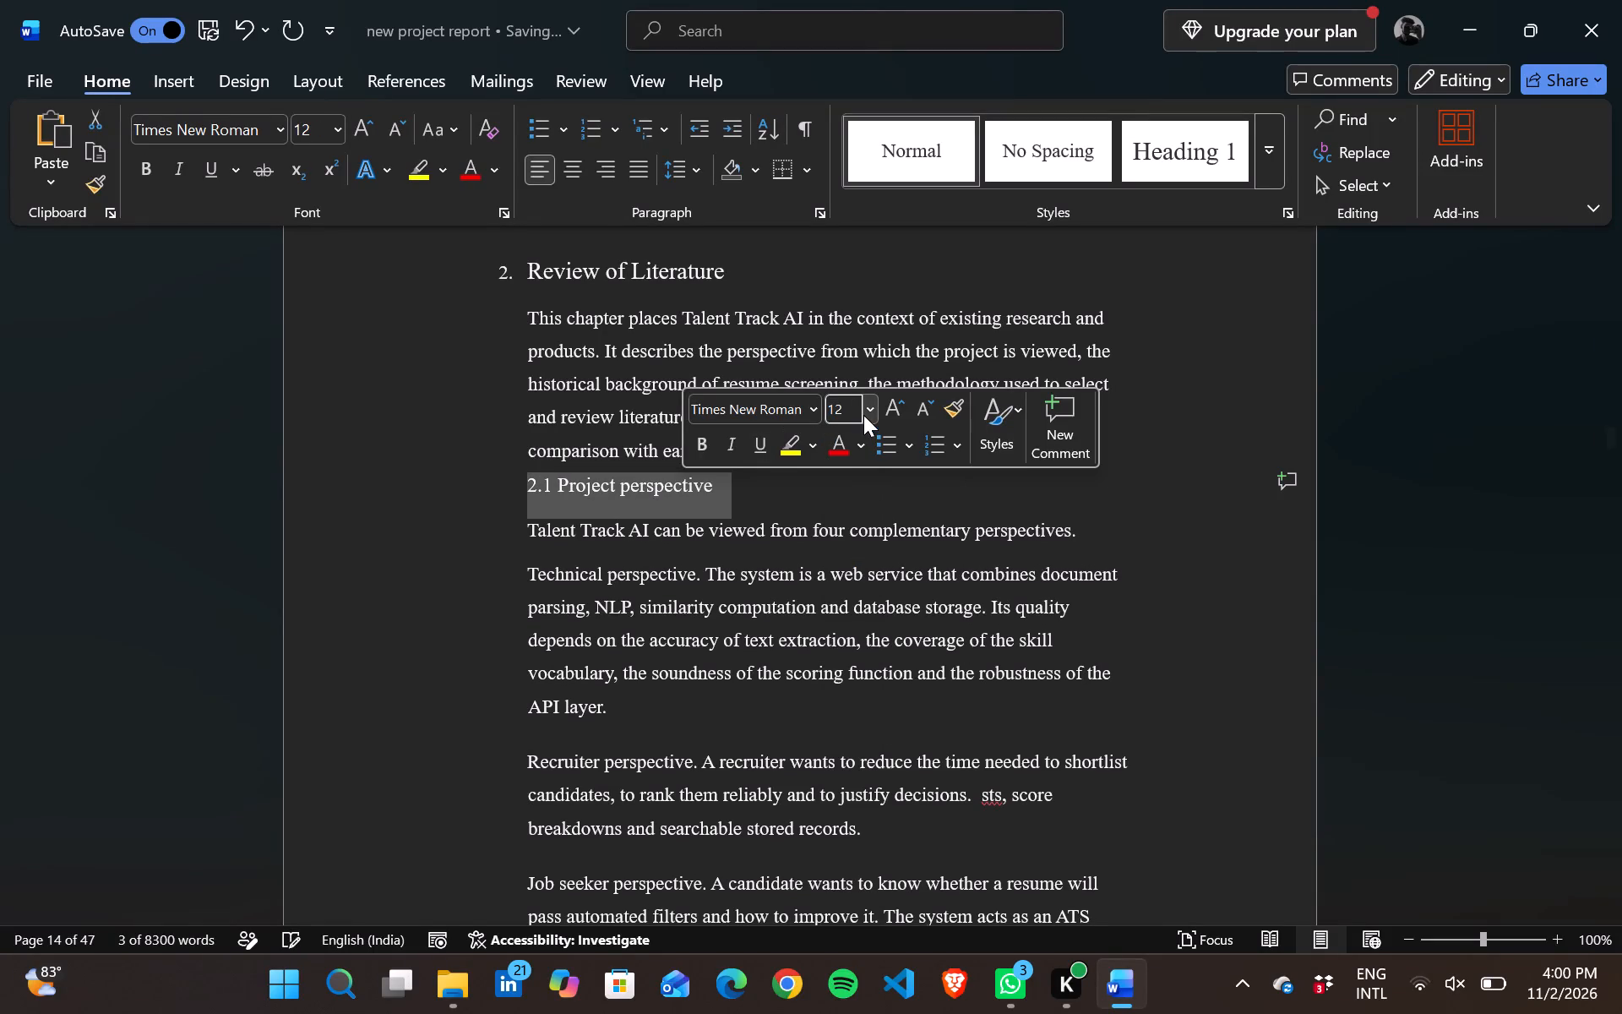
drag(869, 407, 851, 586)
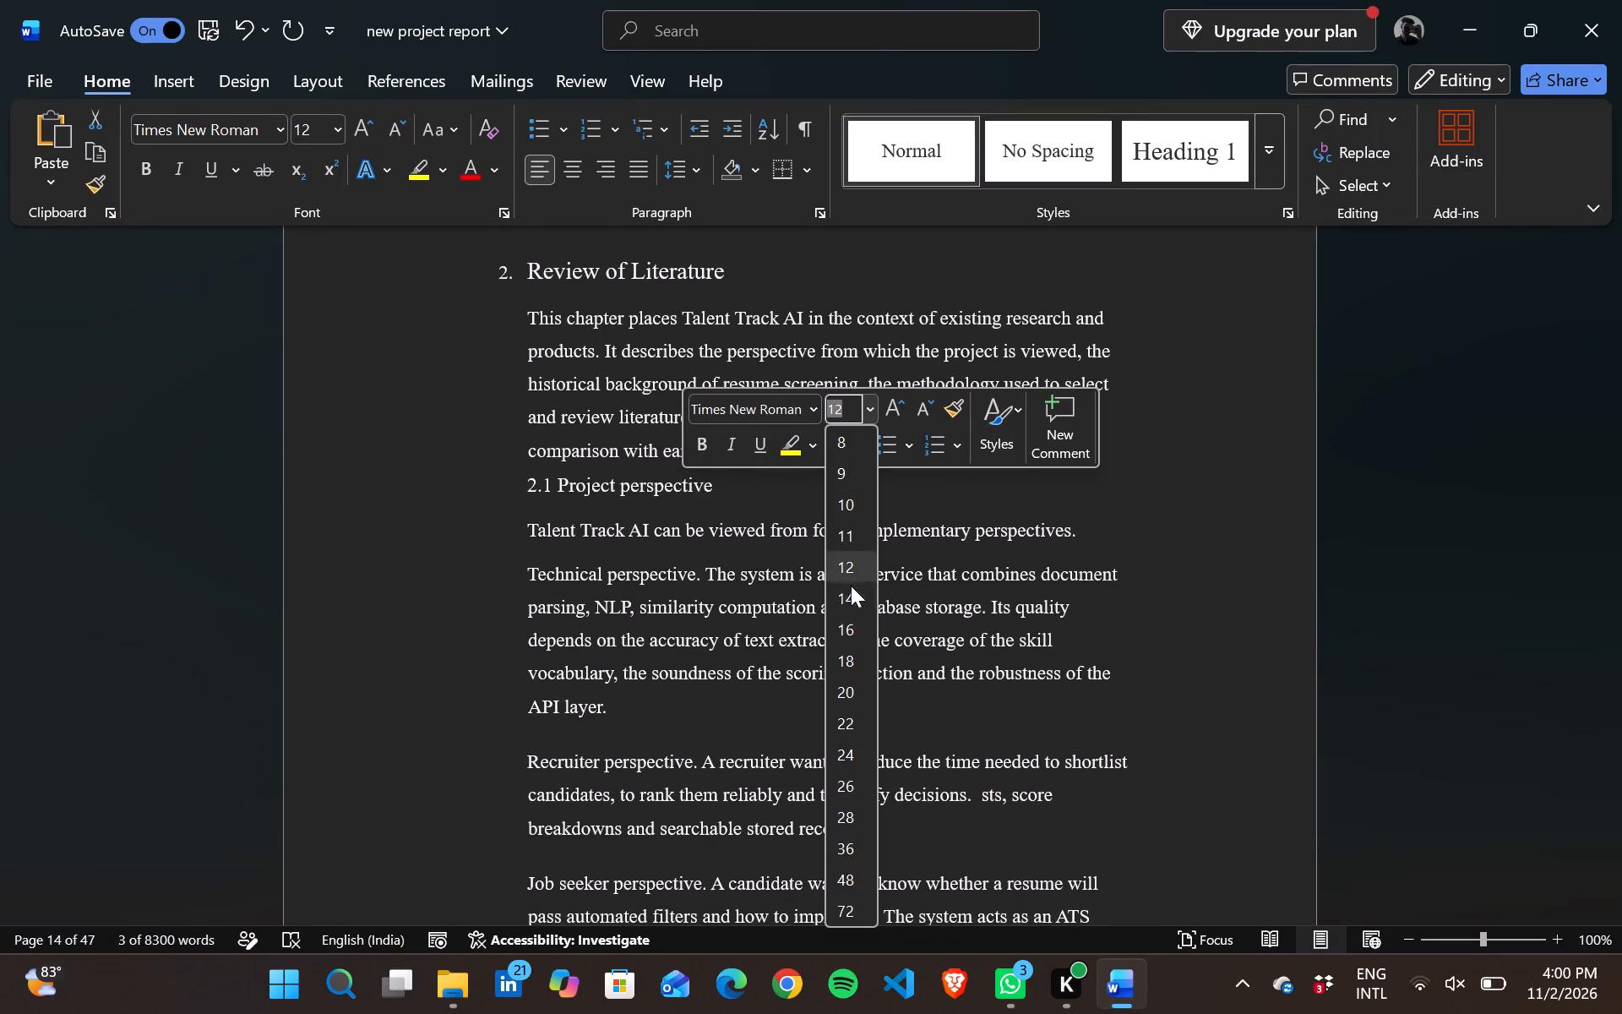
drag(851, 586, 847, 591)
click(847, 591)
Replace the automatic list number of the "Review of Literature" chapter heading with a typed "2." followed by a space.
scroll(835, 472, up, 1)
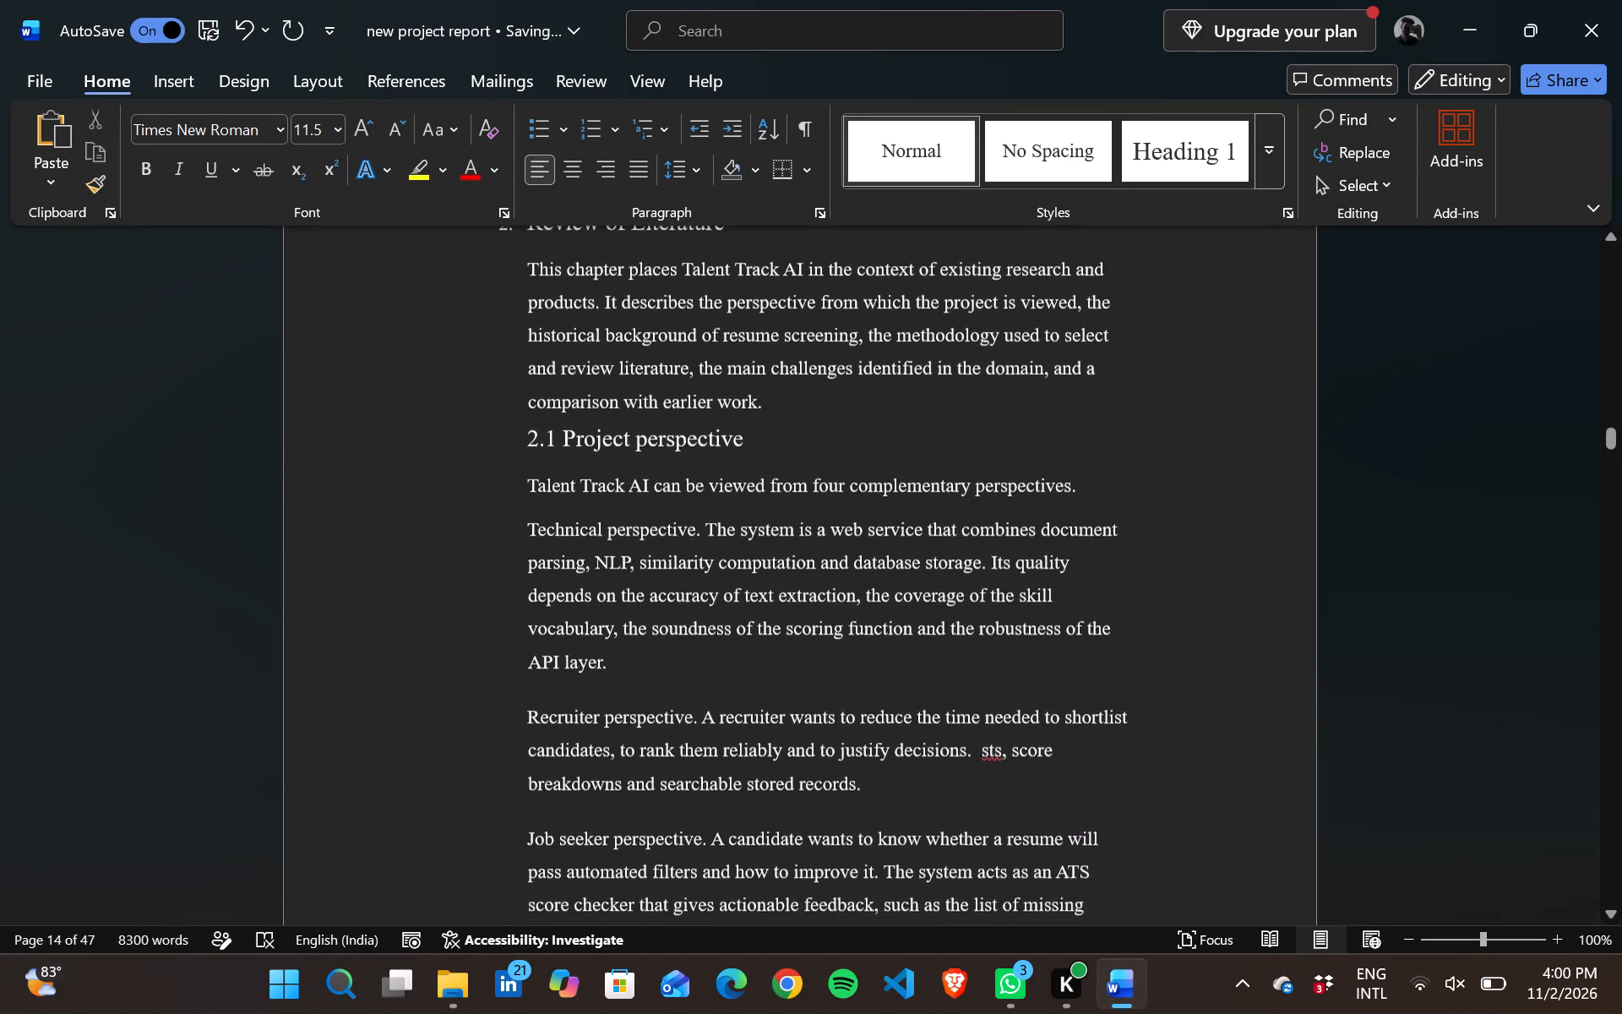
scroll(835, 472, up, 4)
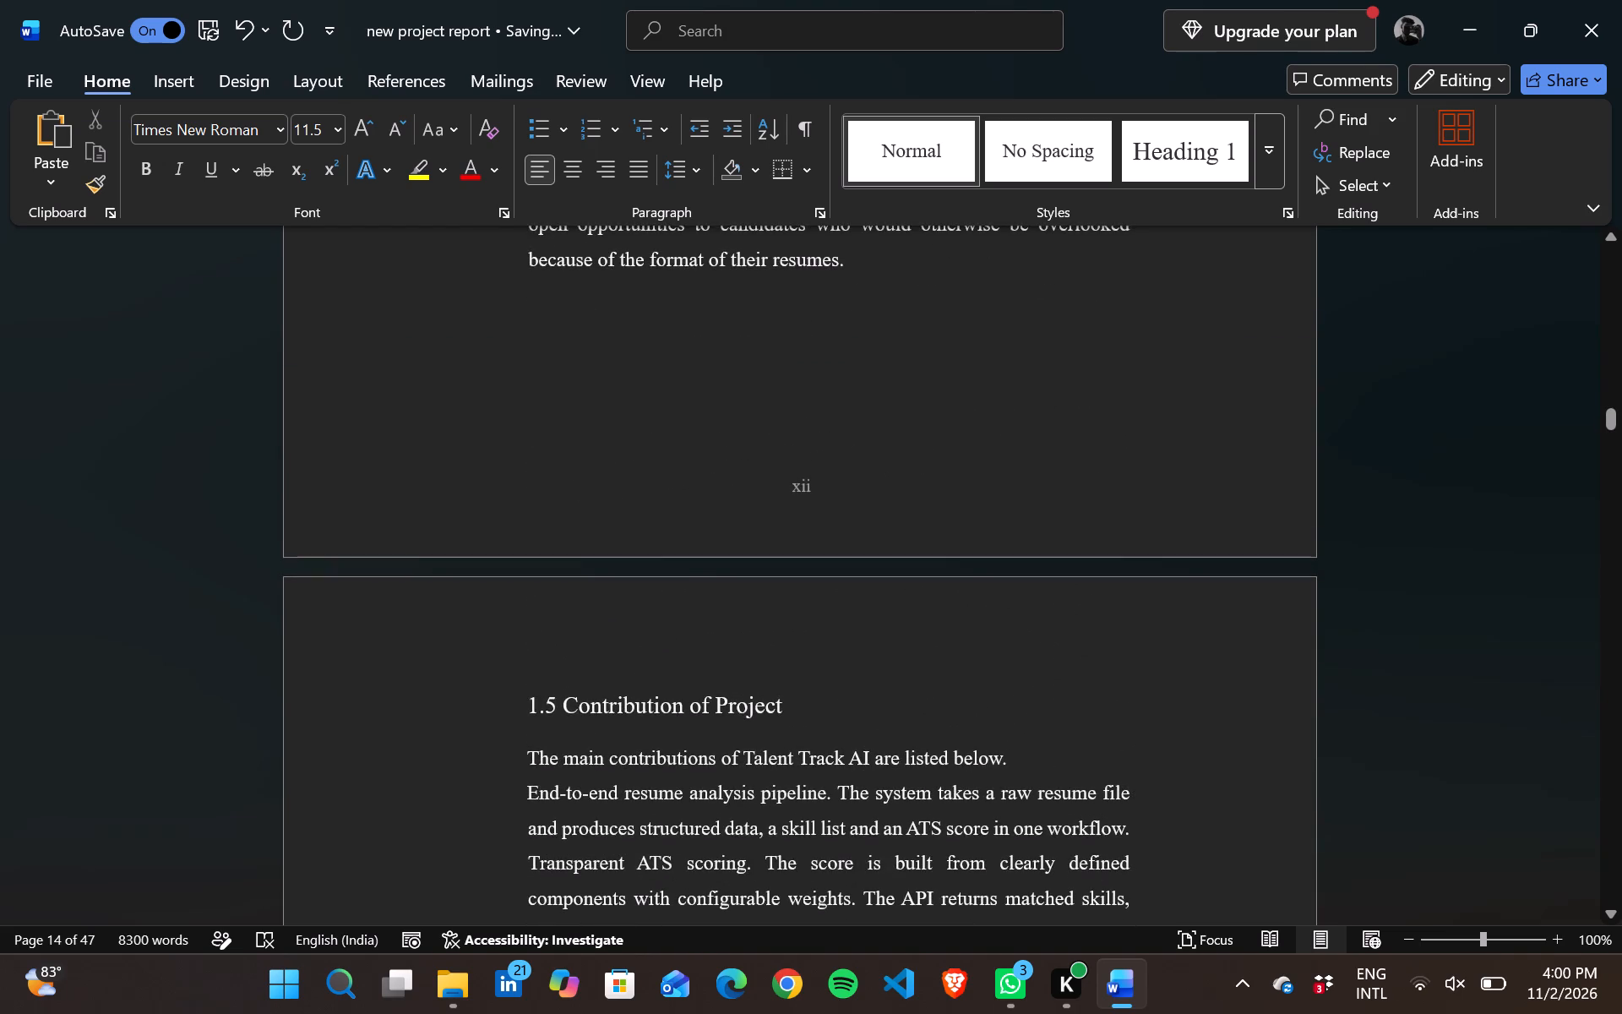
scroll(835, 472, down, 5)
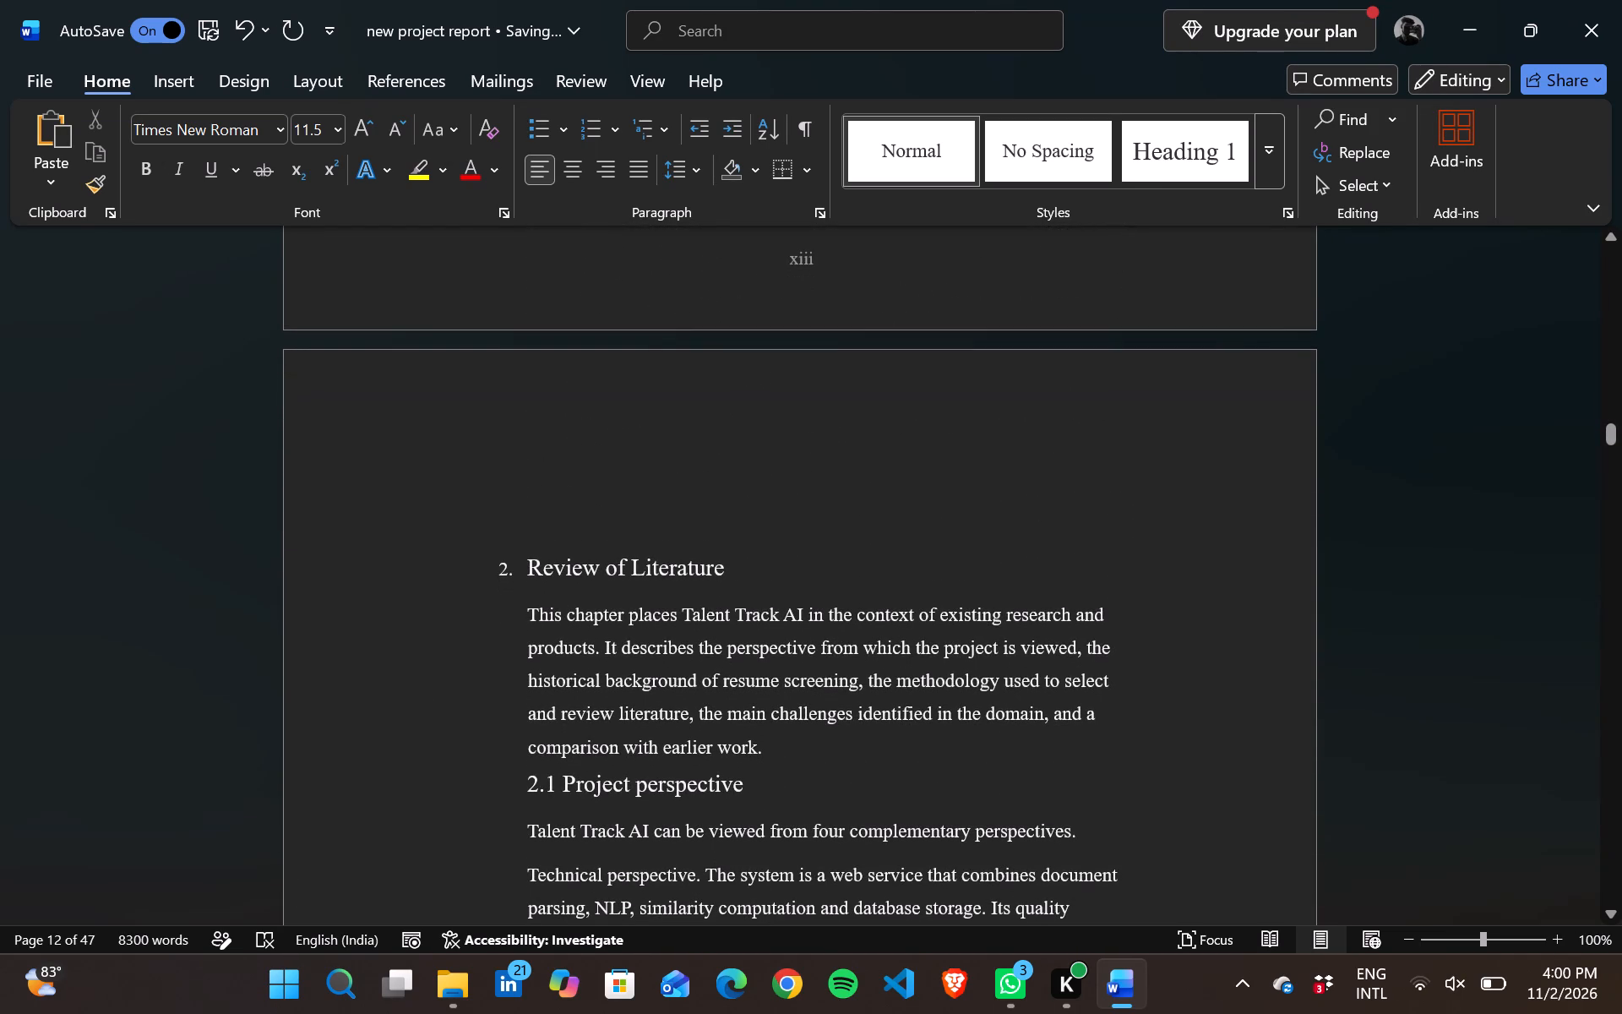
click(495, 577)
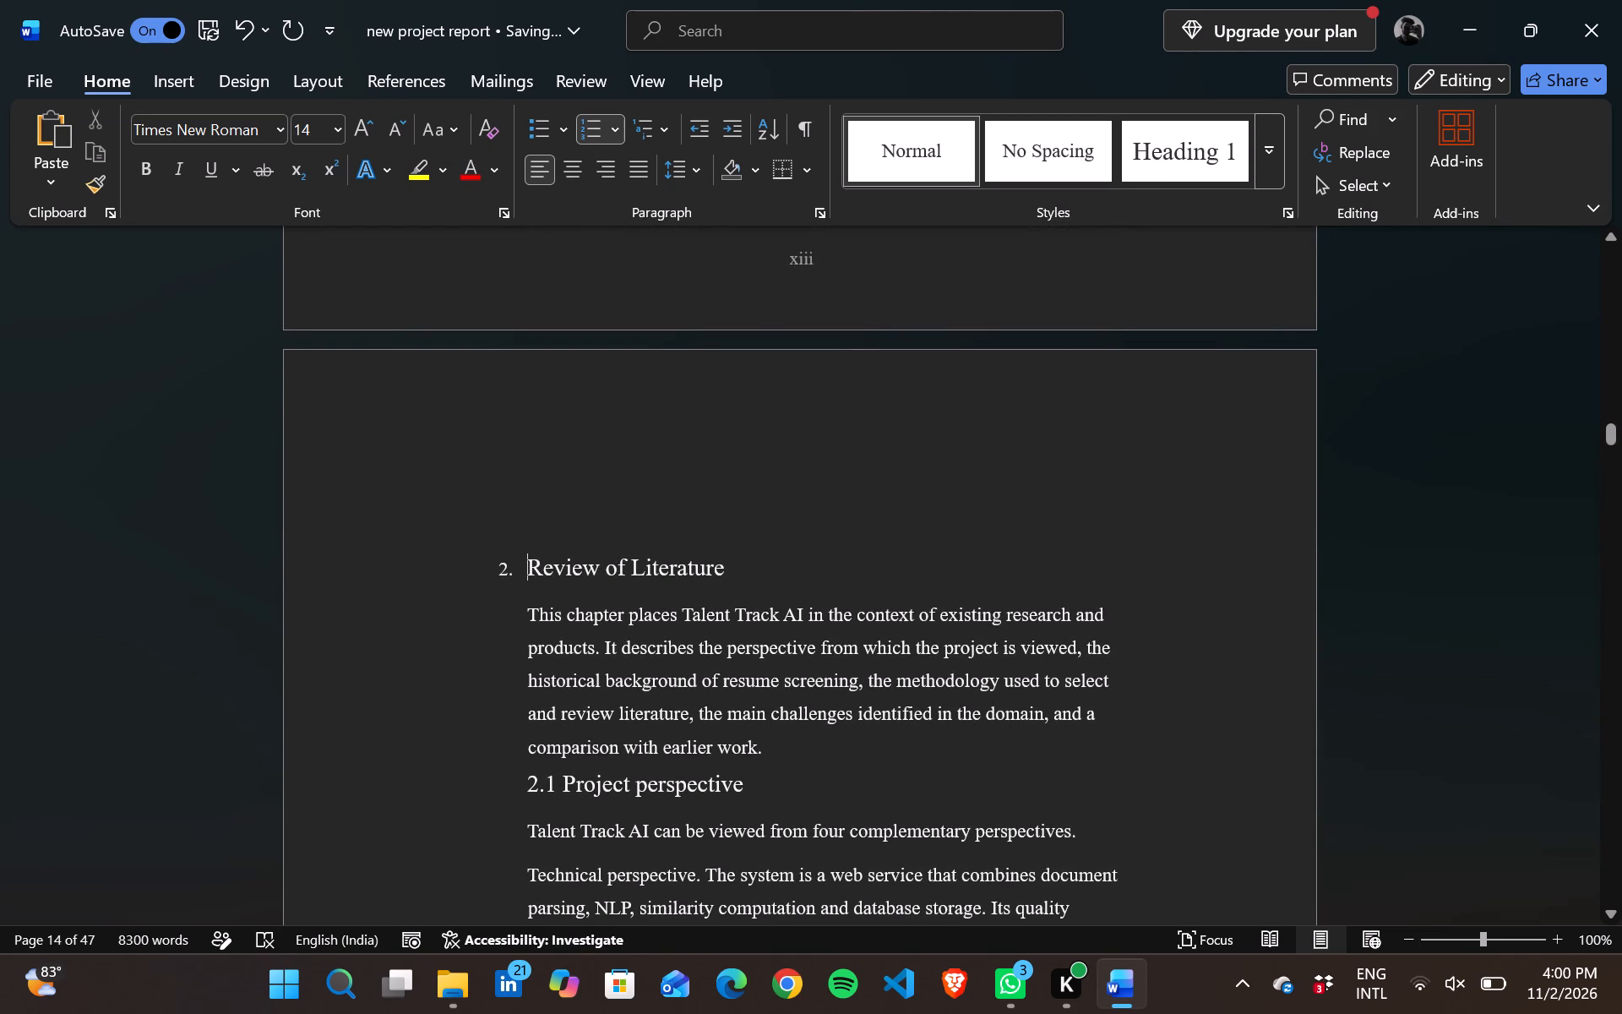
drag(495, 571, 517, 566)
drag(517, 566, 493, 566)
click(493, 566)
drag(493, 566, 520, 566)
click(520, 566)
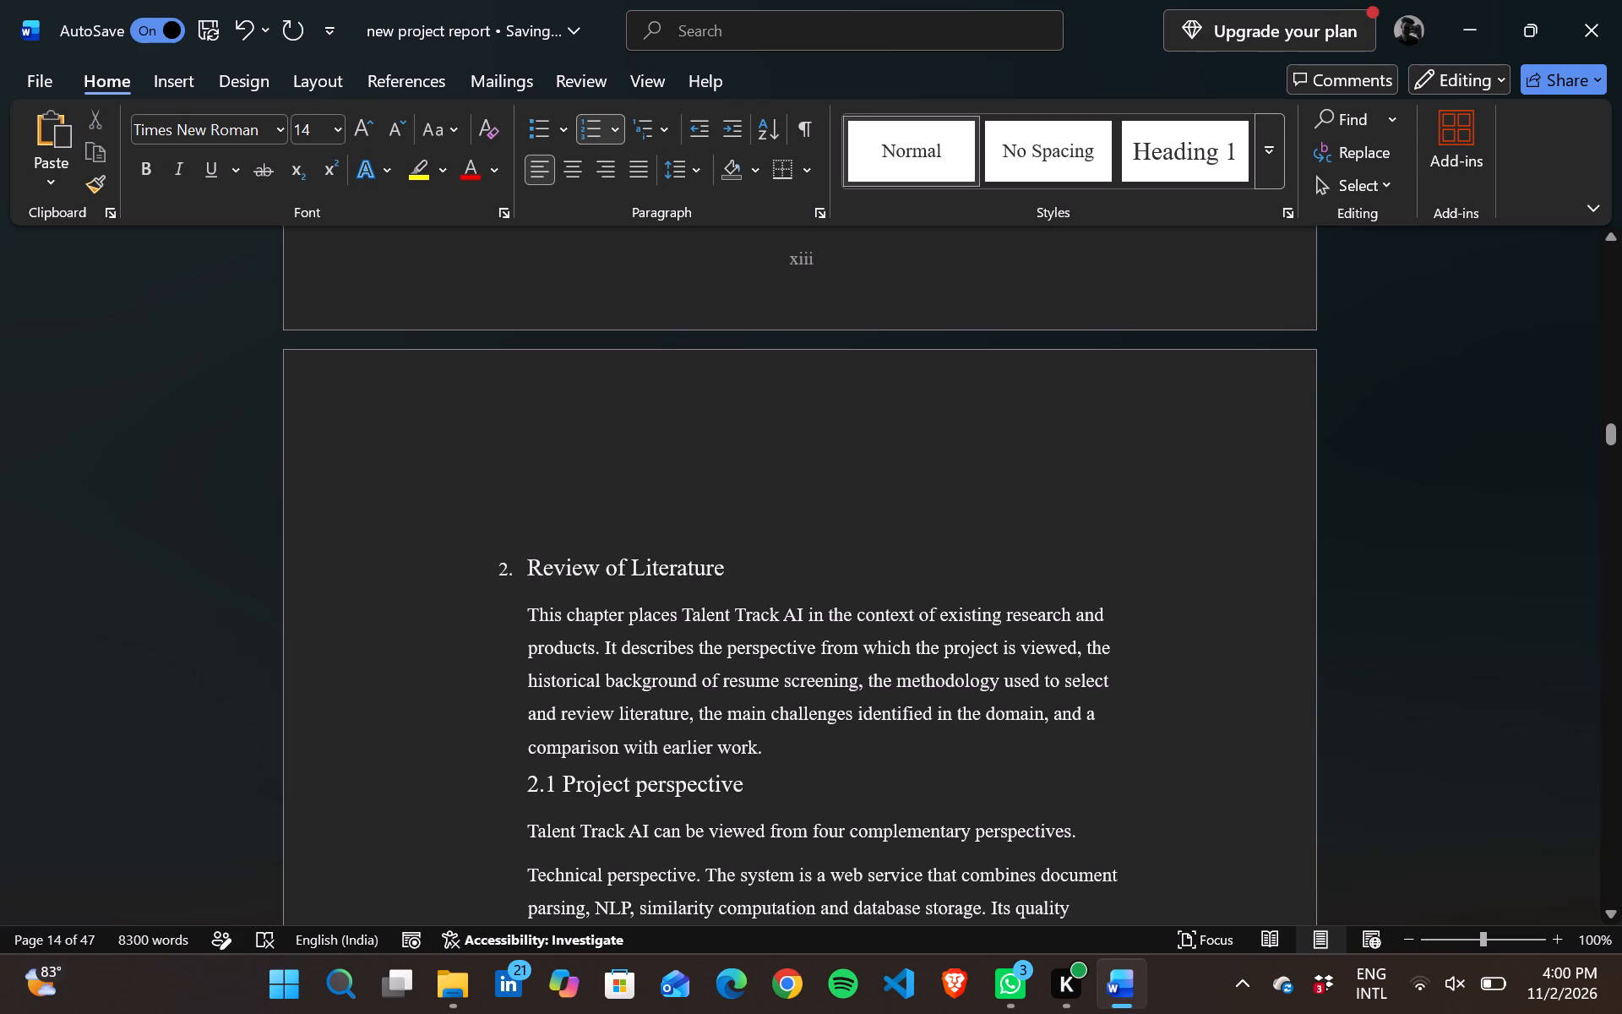
click(493, 571)
key(BackSpace)
text(2.)
key(space)
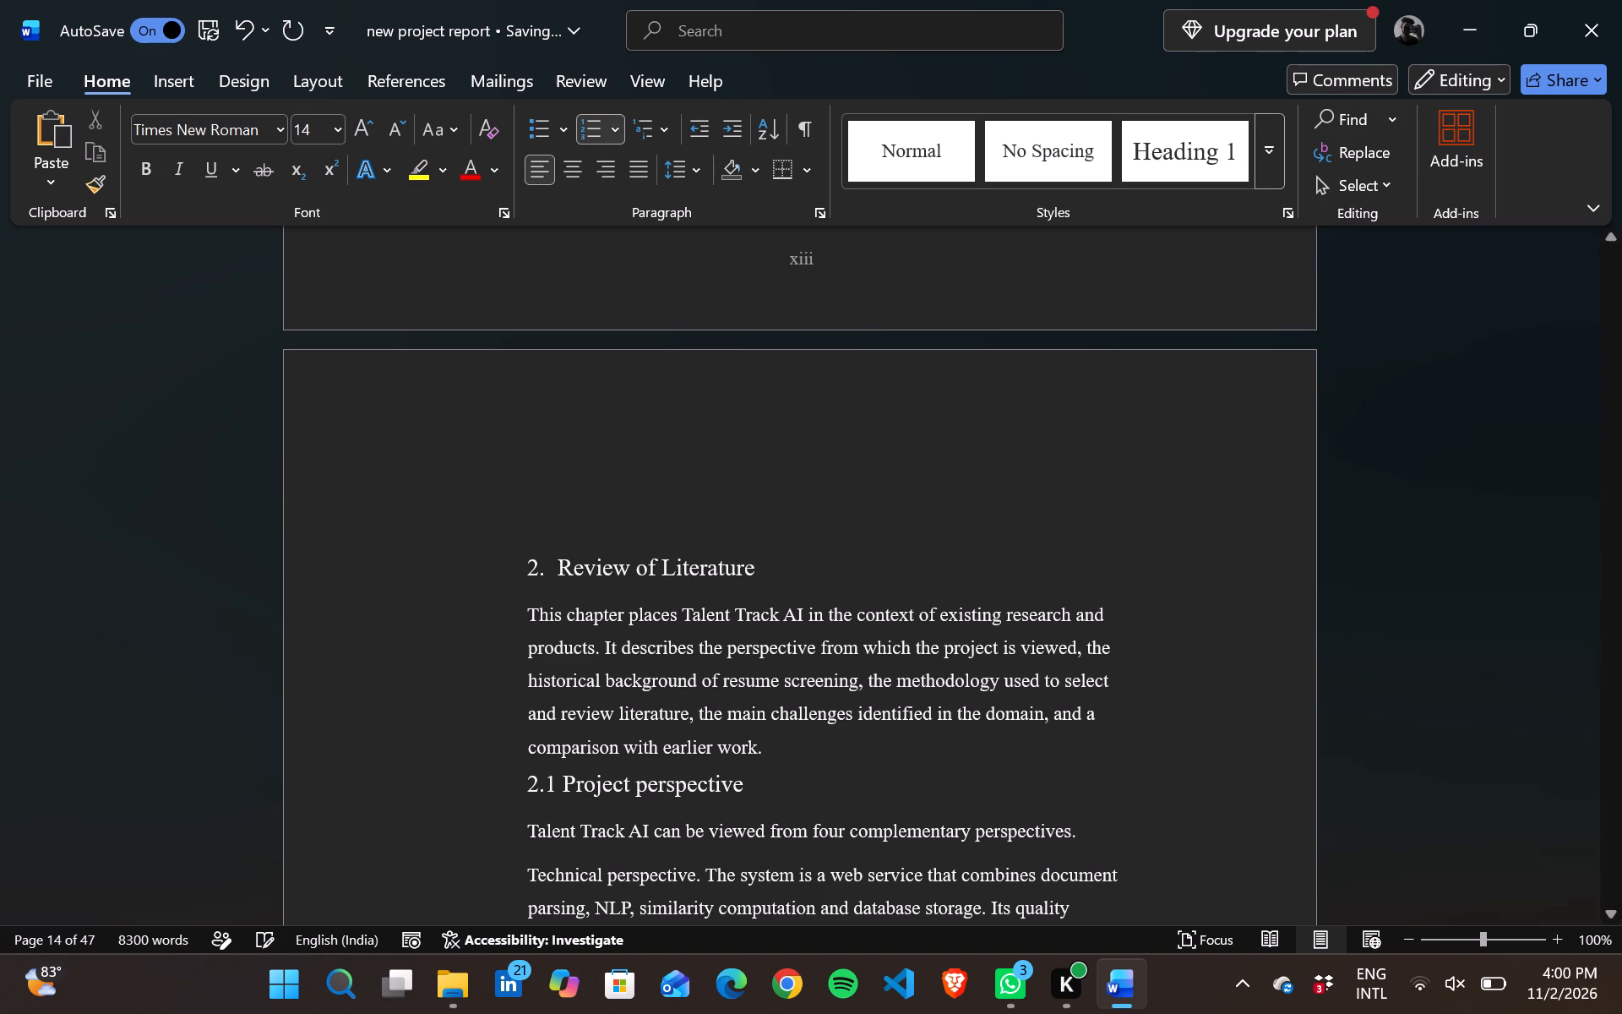
Justify the introductory paragraph under "2. Review of Literature" and set its line spacing to 1.5 lines.
scroll(684, 629, down, 1)
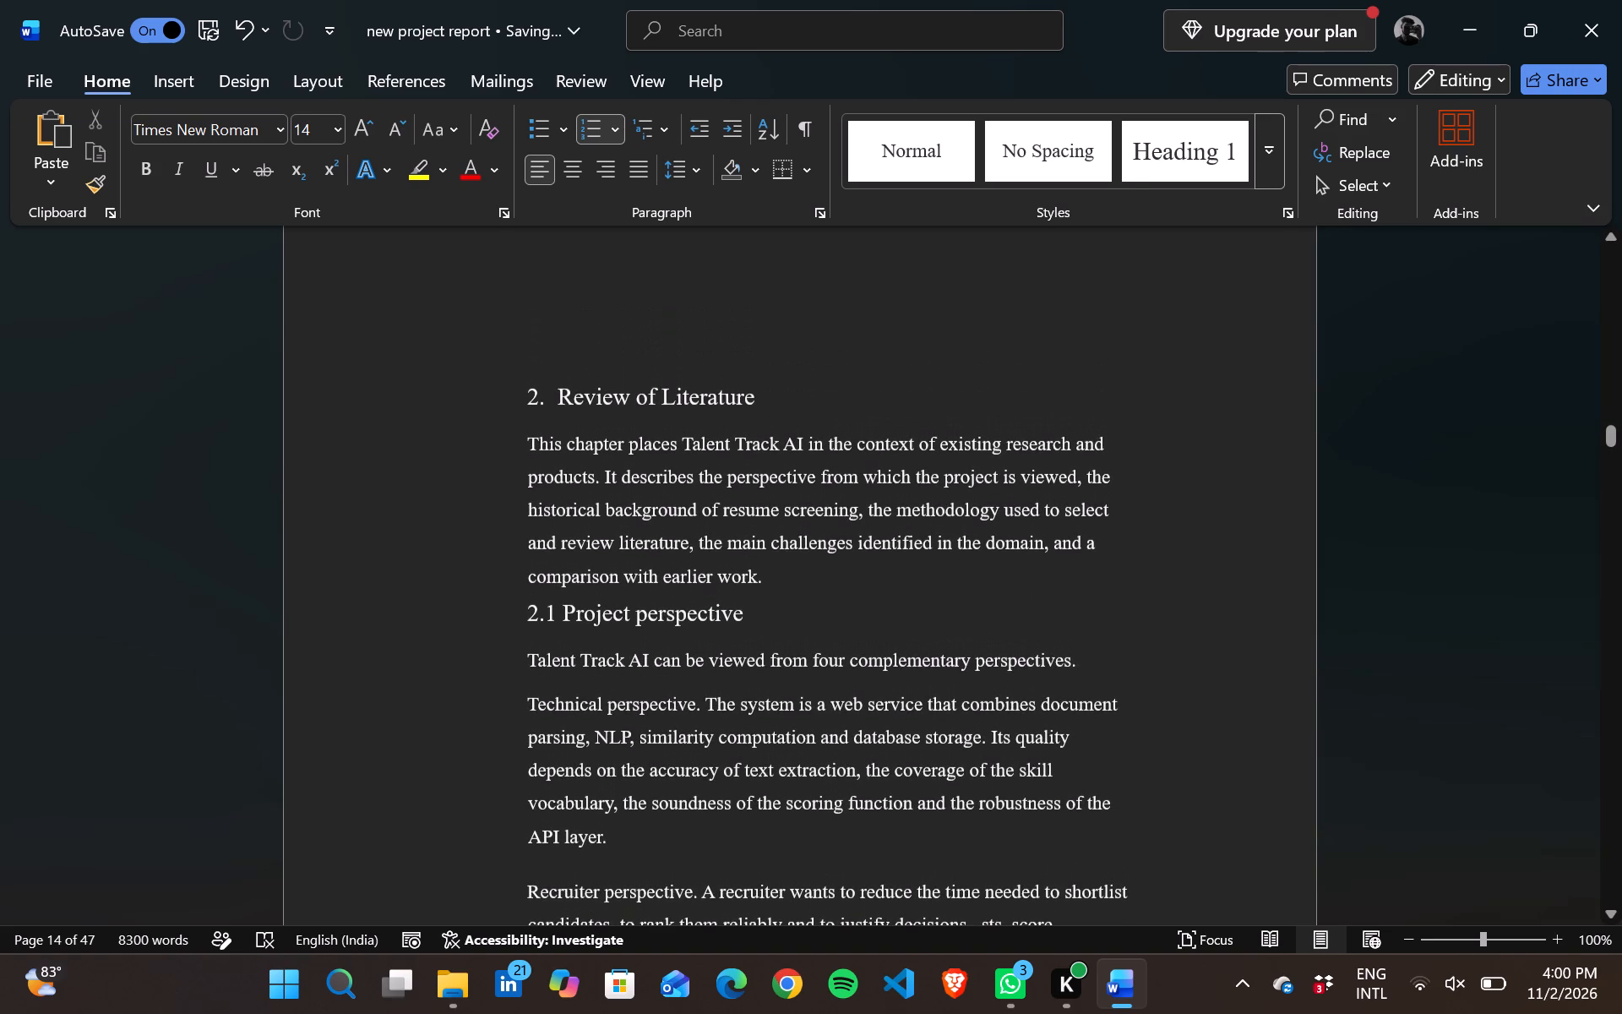
drag(525, 441, 760, 559)
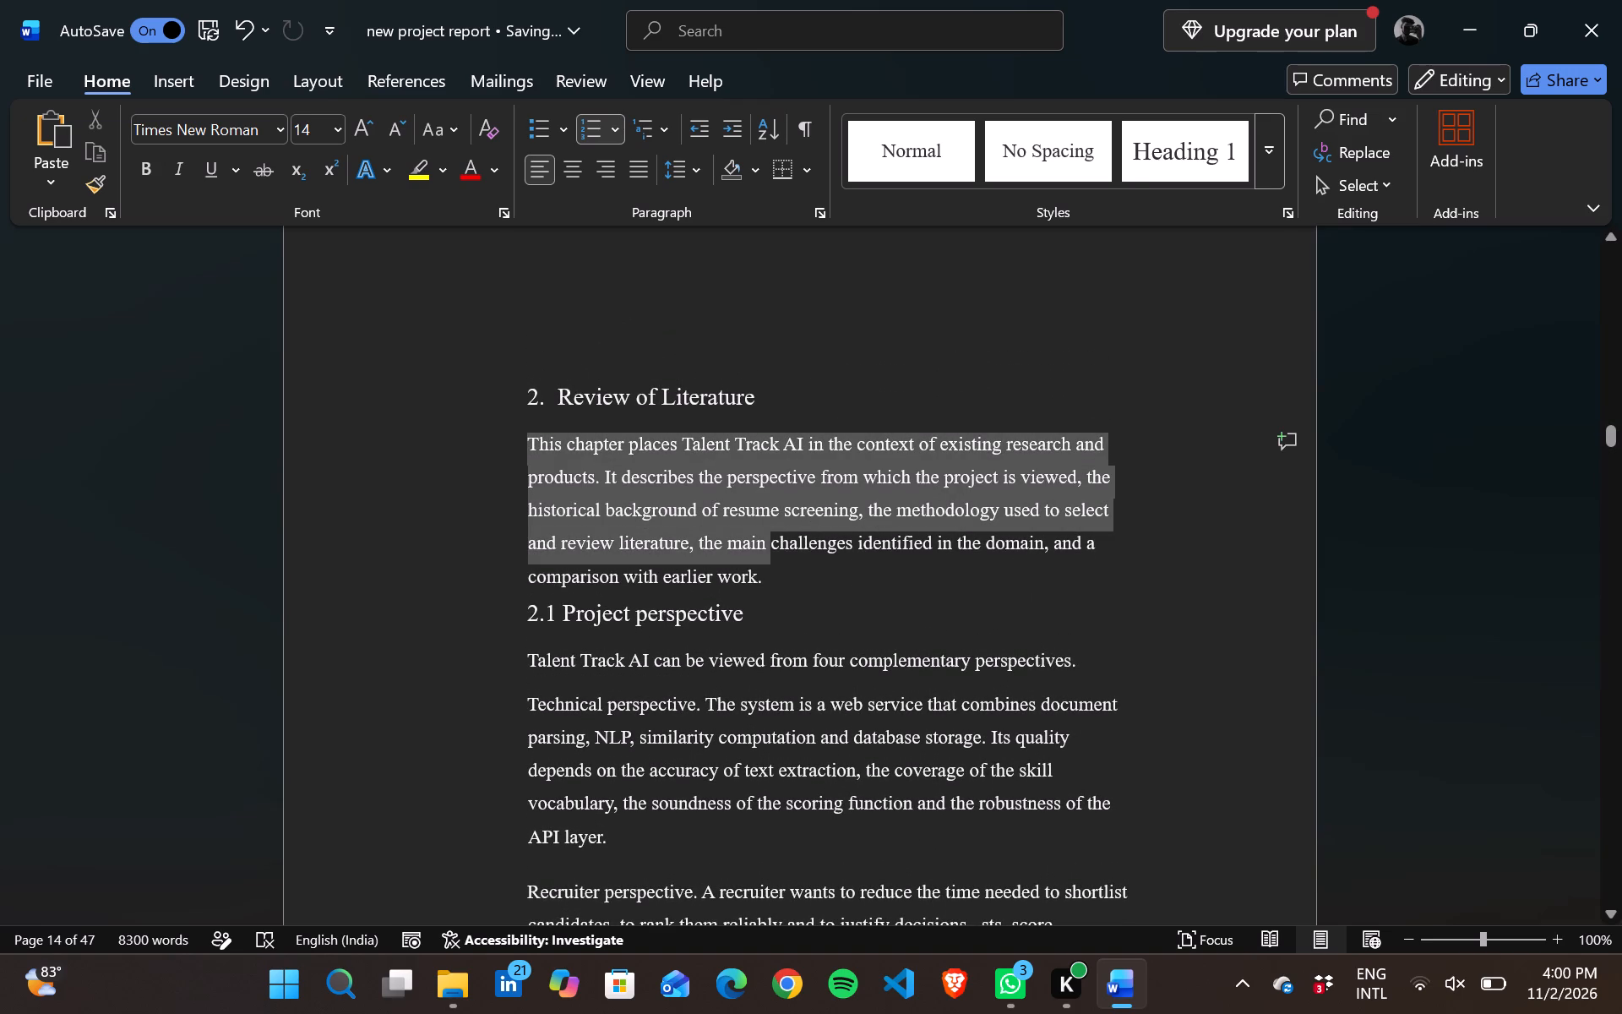
drag(760, 559, 791, 579)
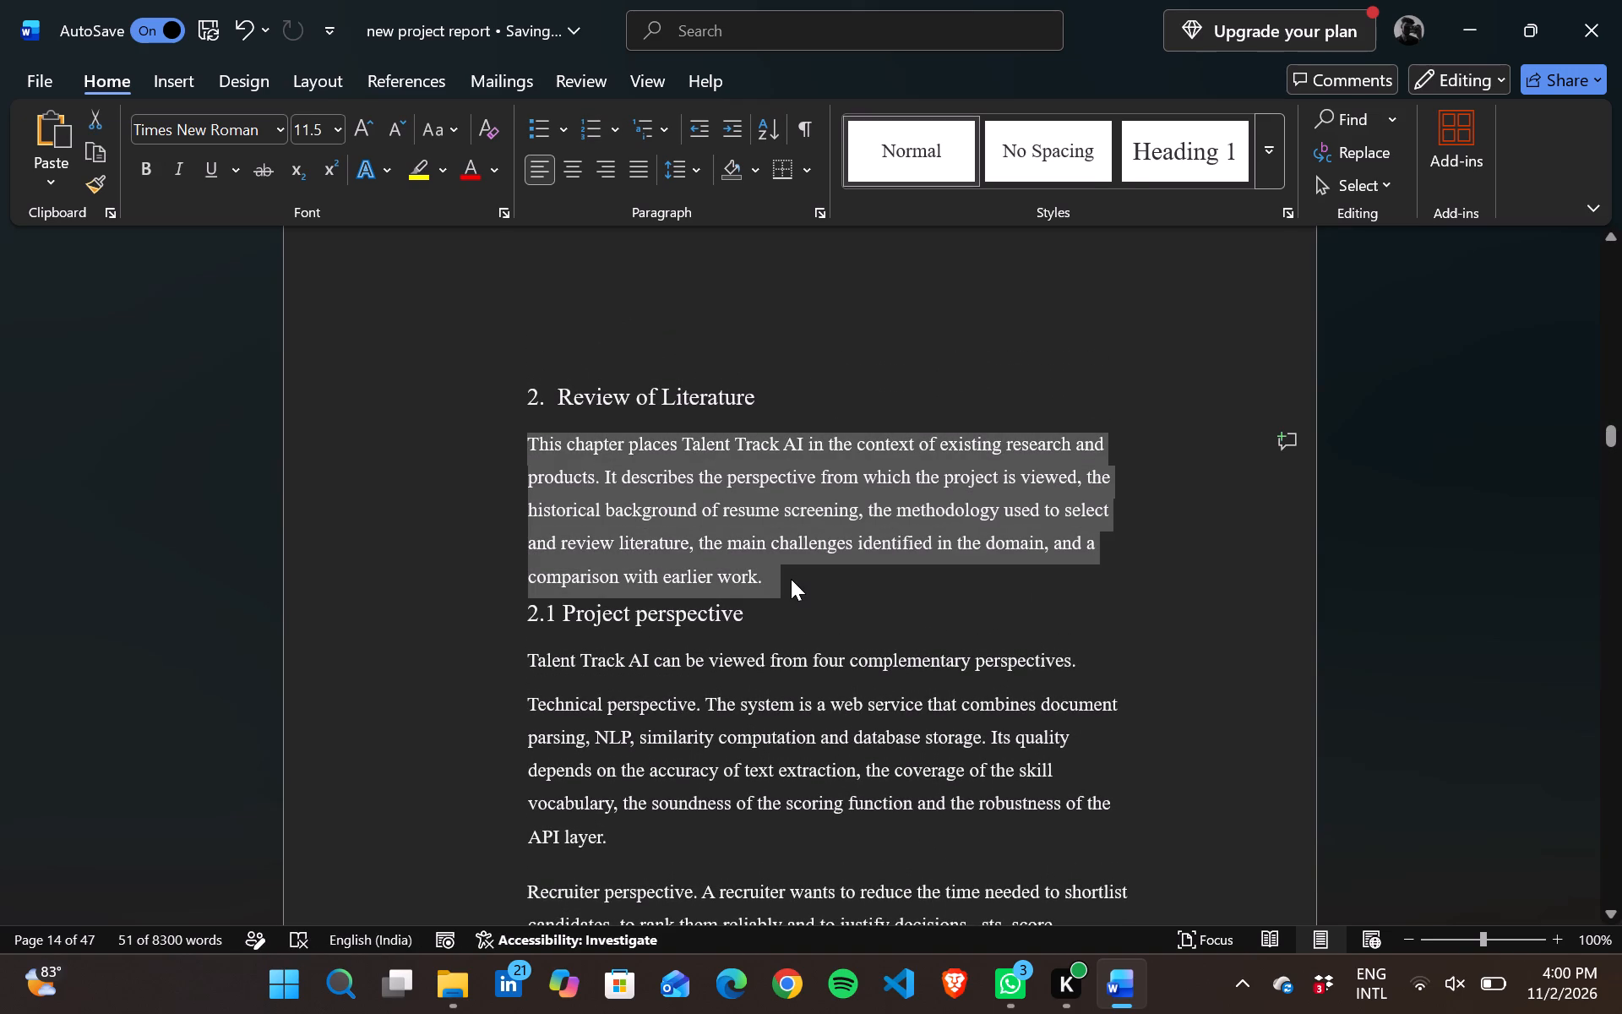
key(ctrl+j)
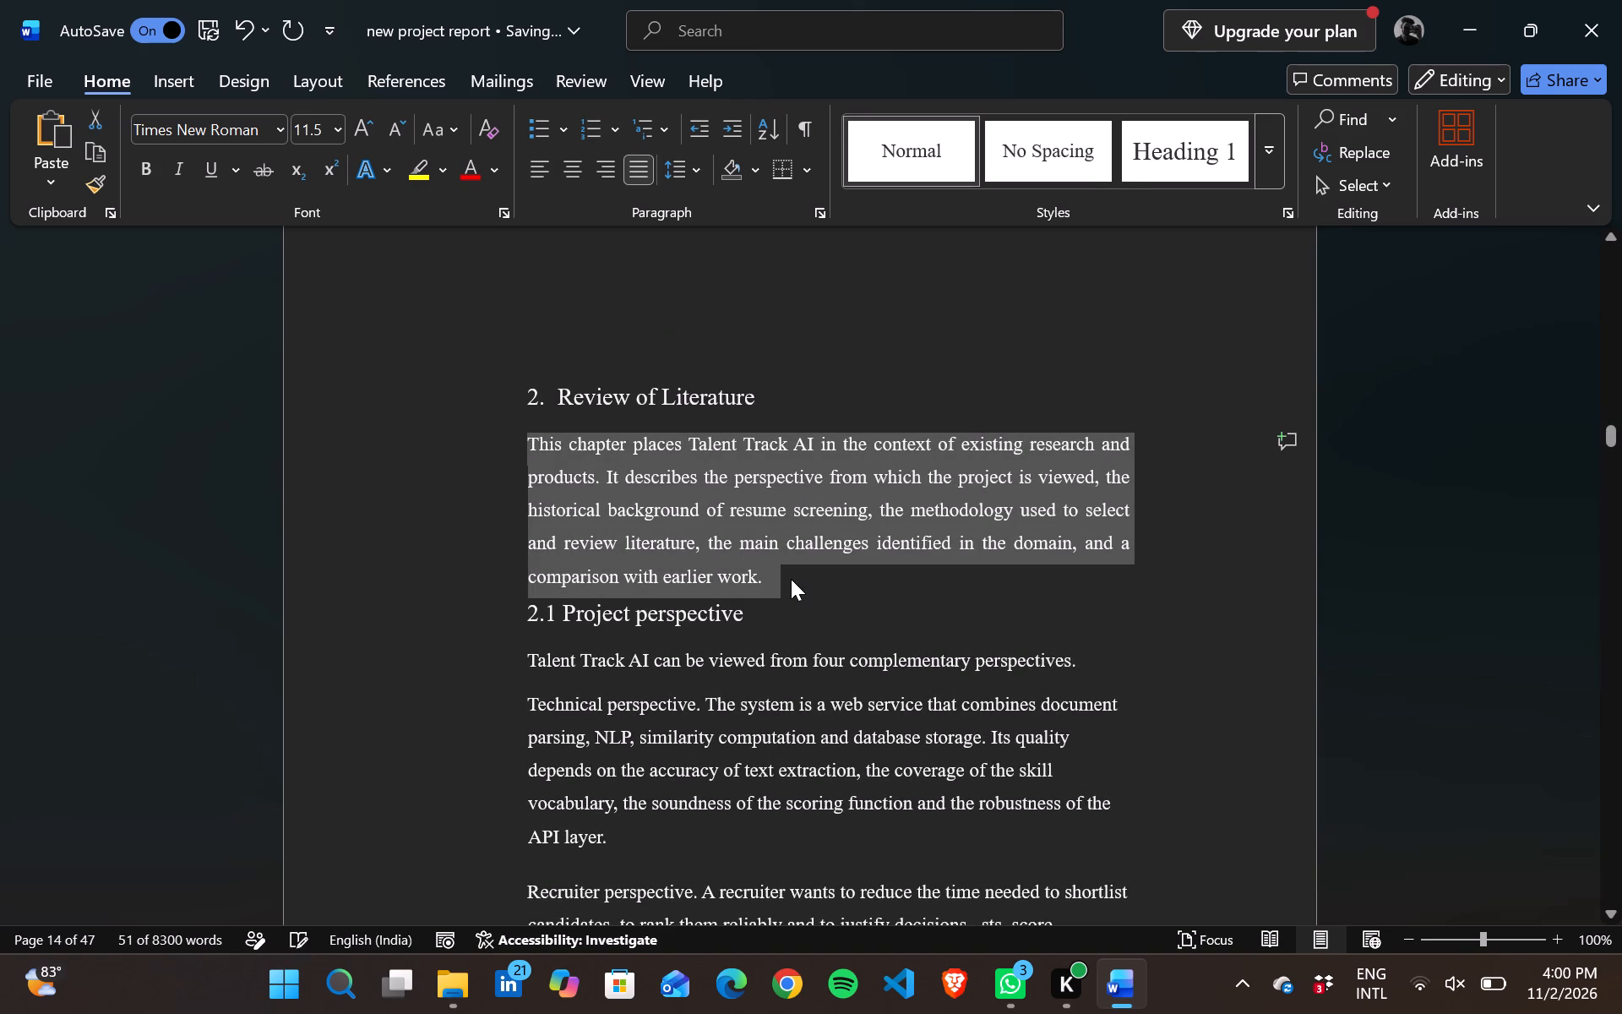
right_click(791, 579)
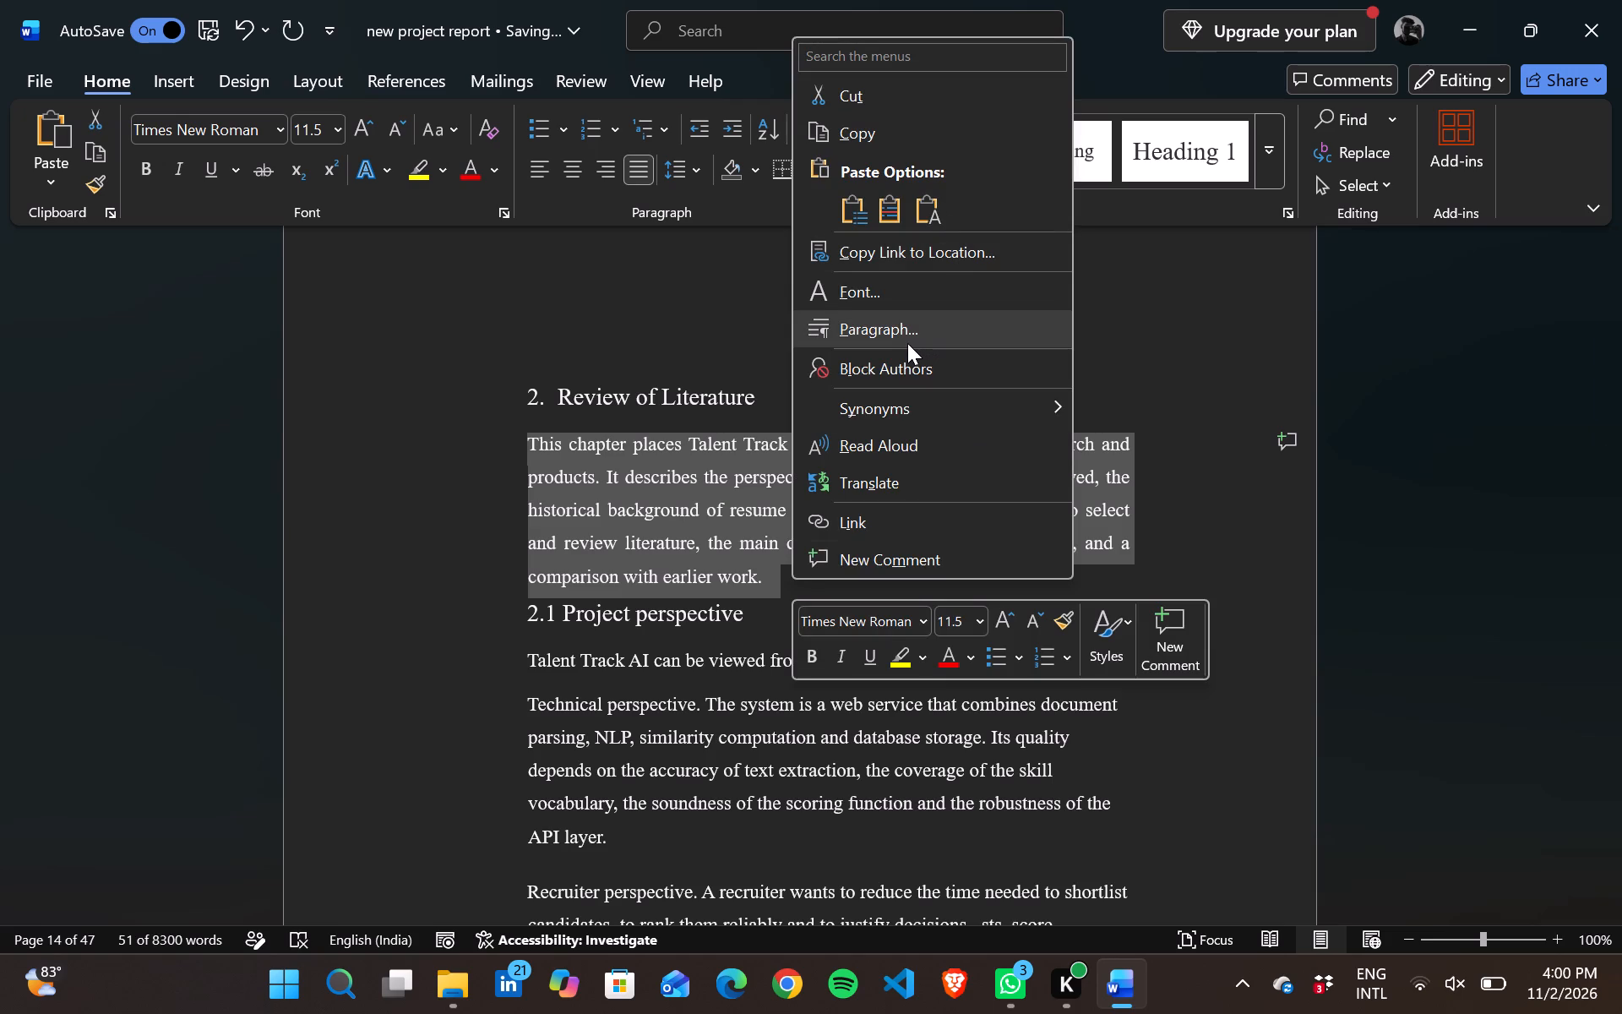
click(907, 340)
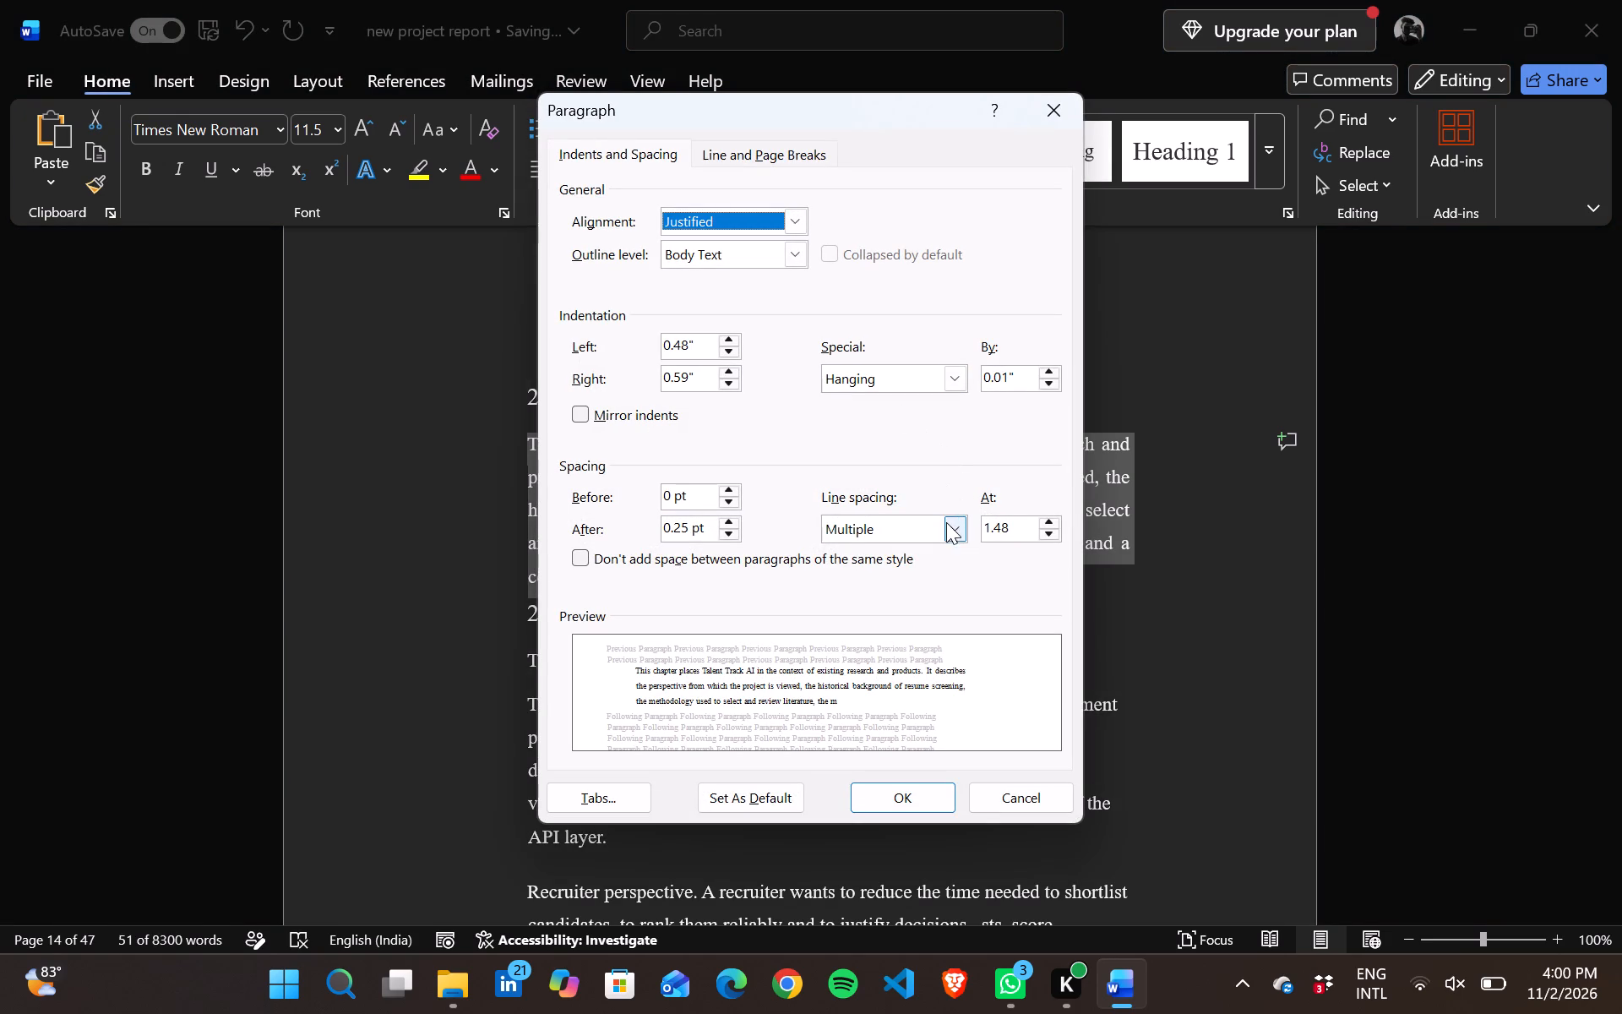
drag(946, 525, 854, 573)
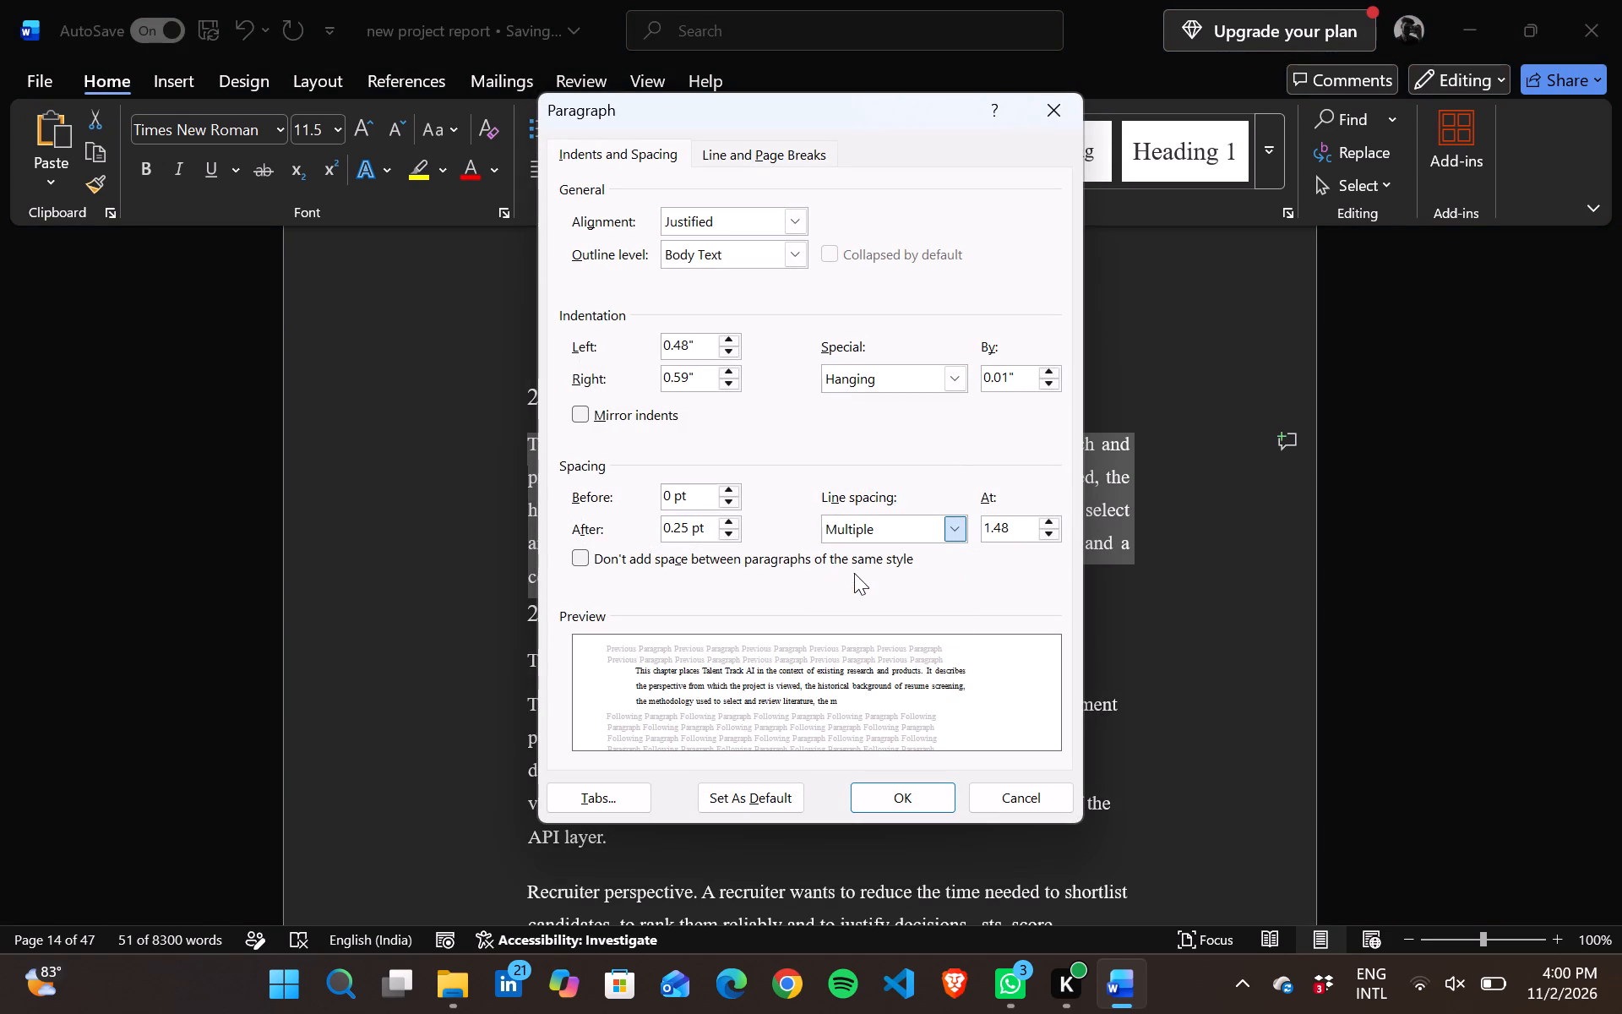
click(928, 796)
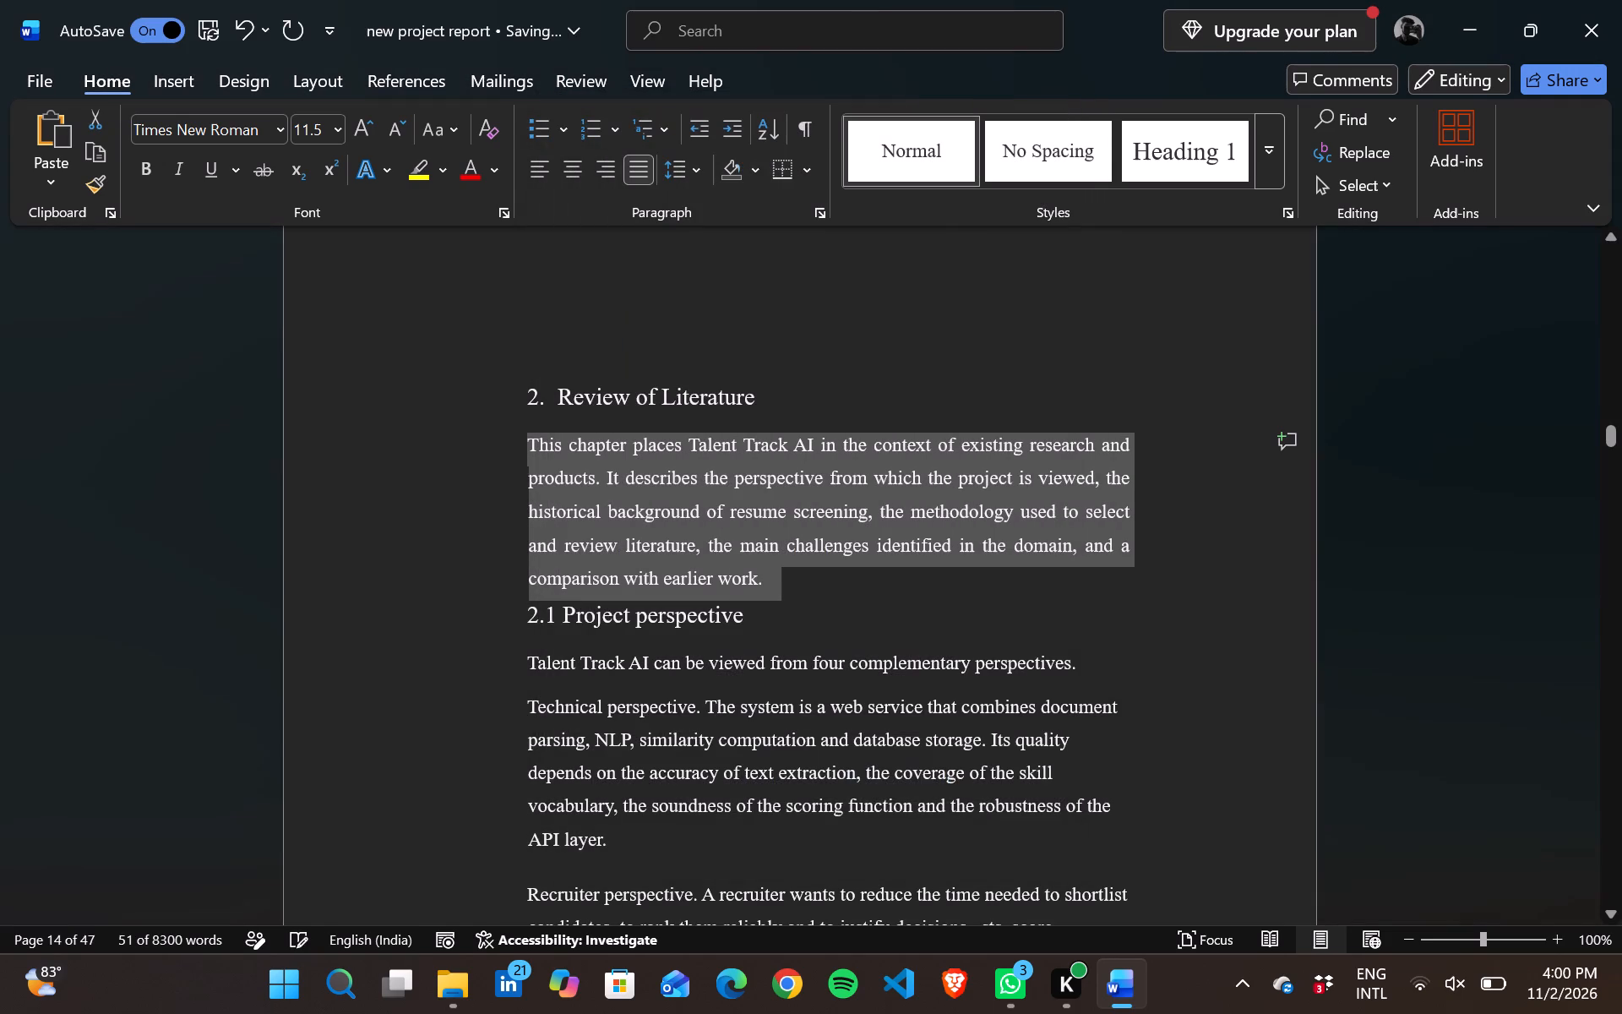
Set all body text of section 2.1 to justified alignment with 1.5 line spacing.
click(452, 634)
scroll(452, 634, down, 1)
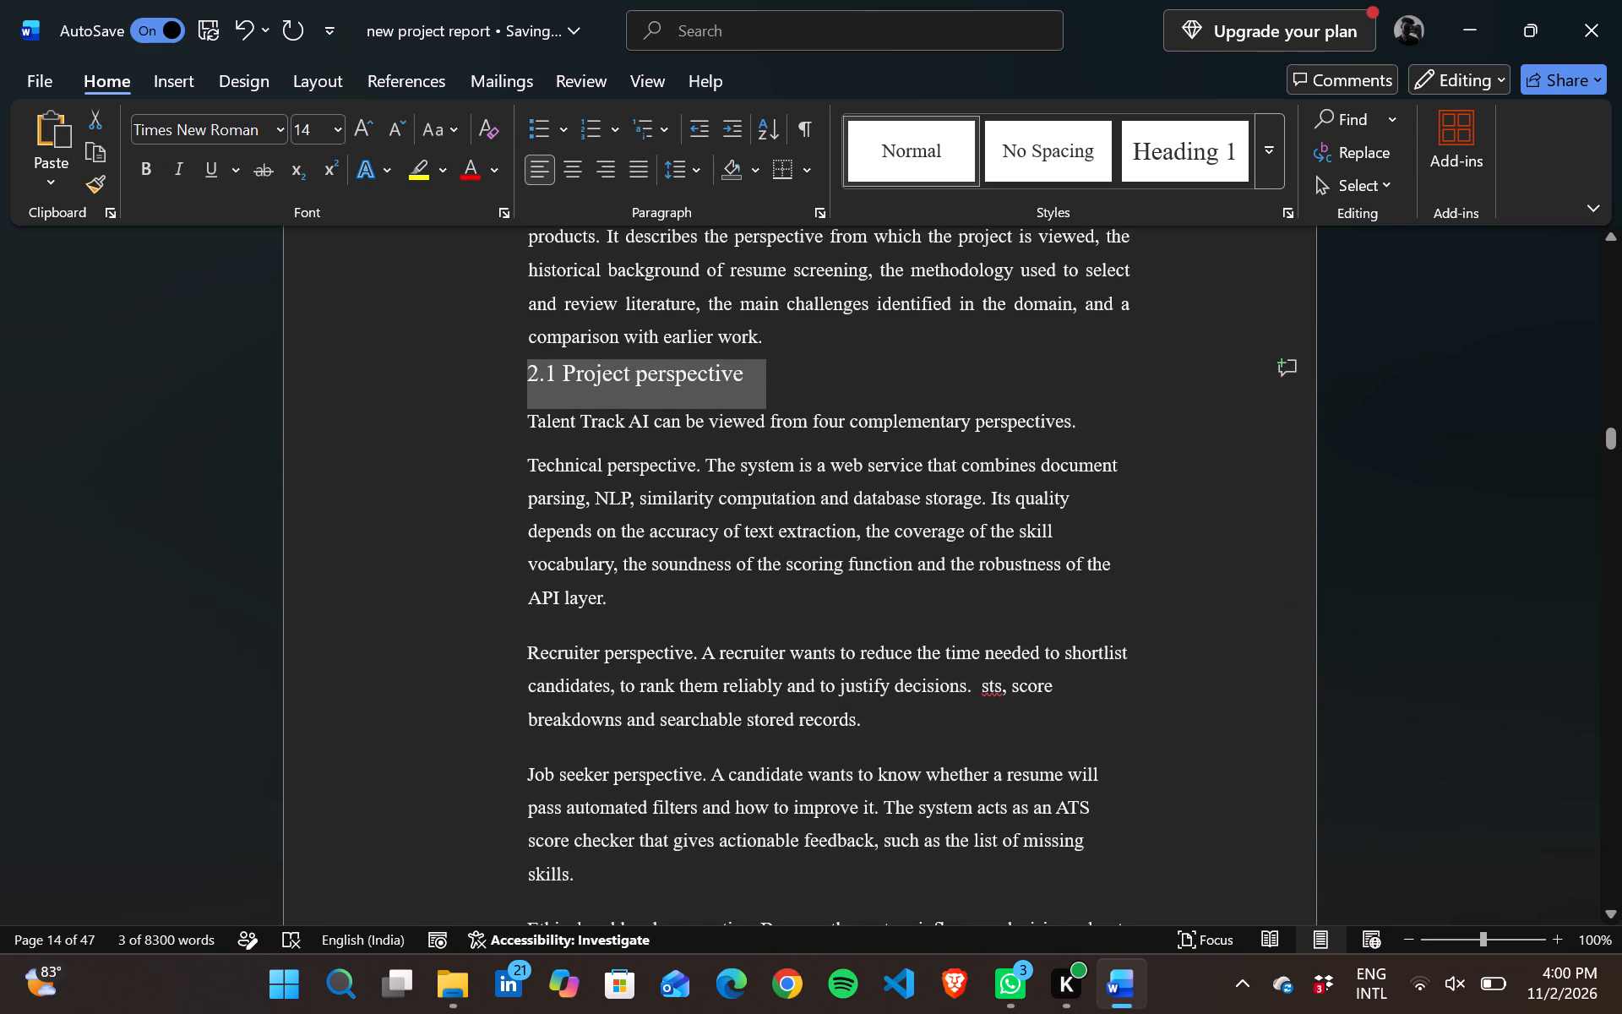
drag(525, 422, 1020, 794)
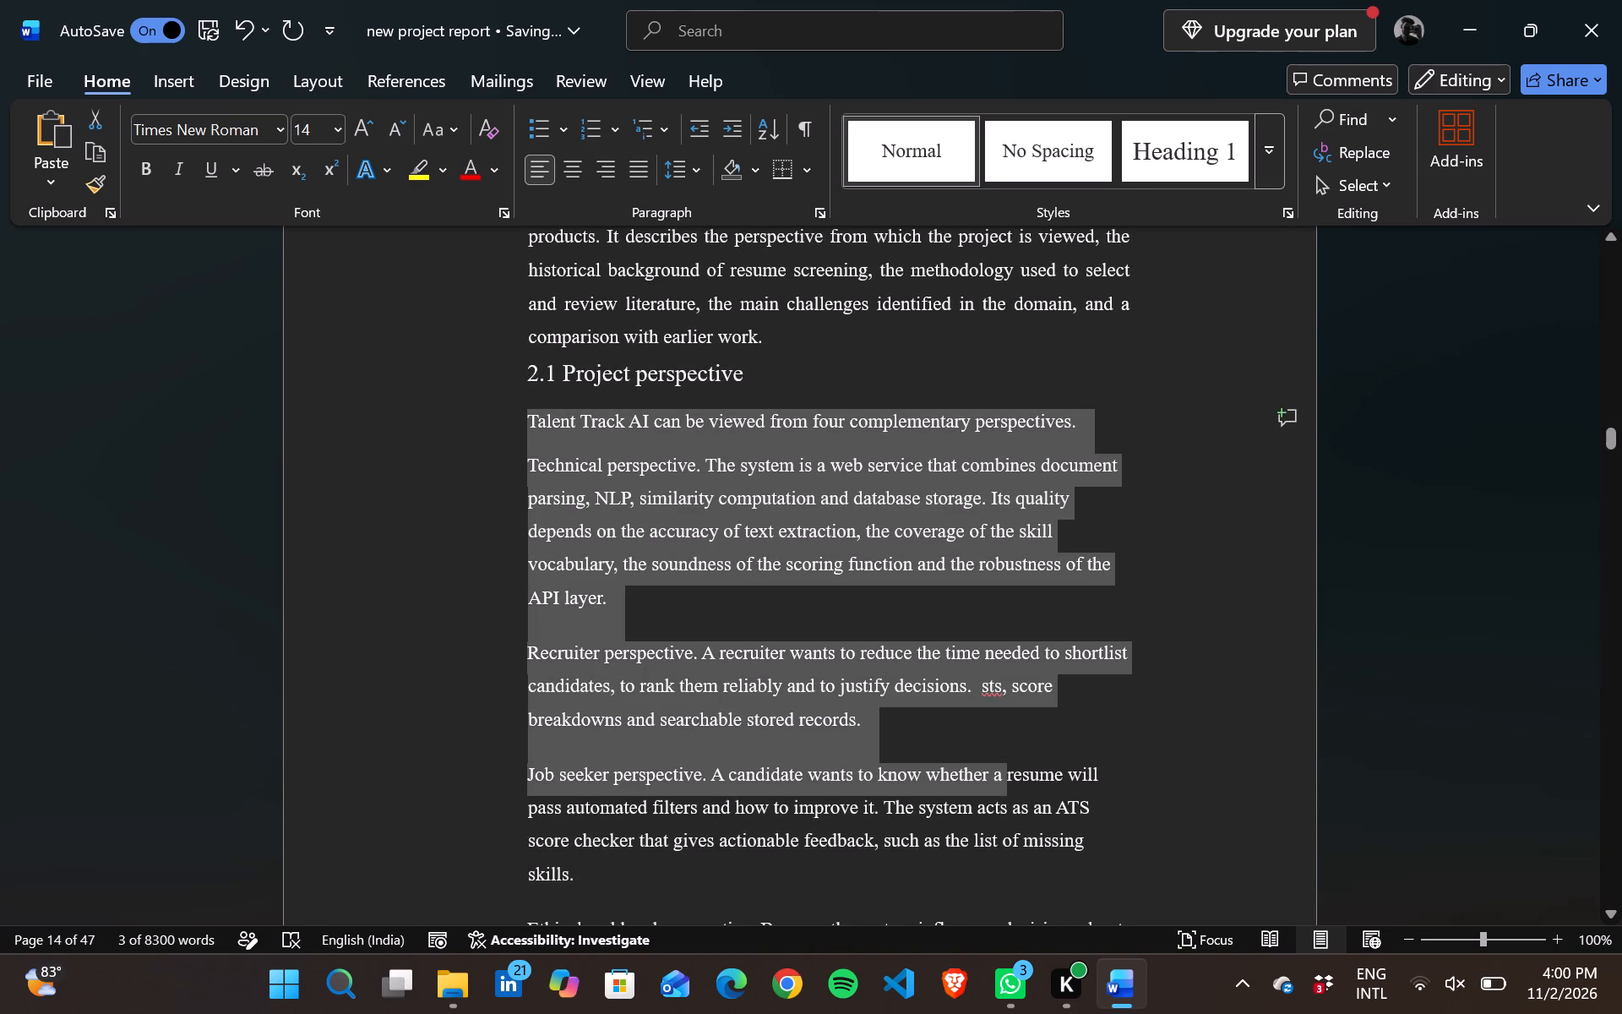
drag(1020, 794, 979, 319)
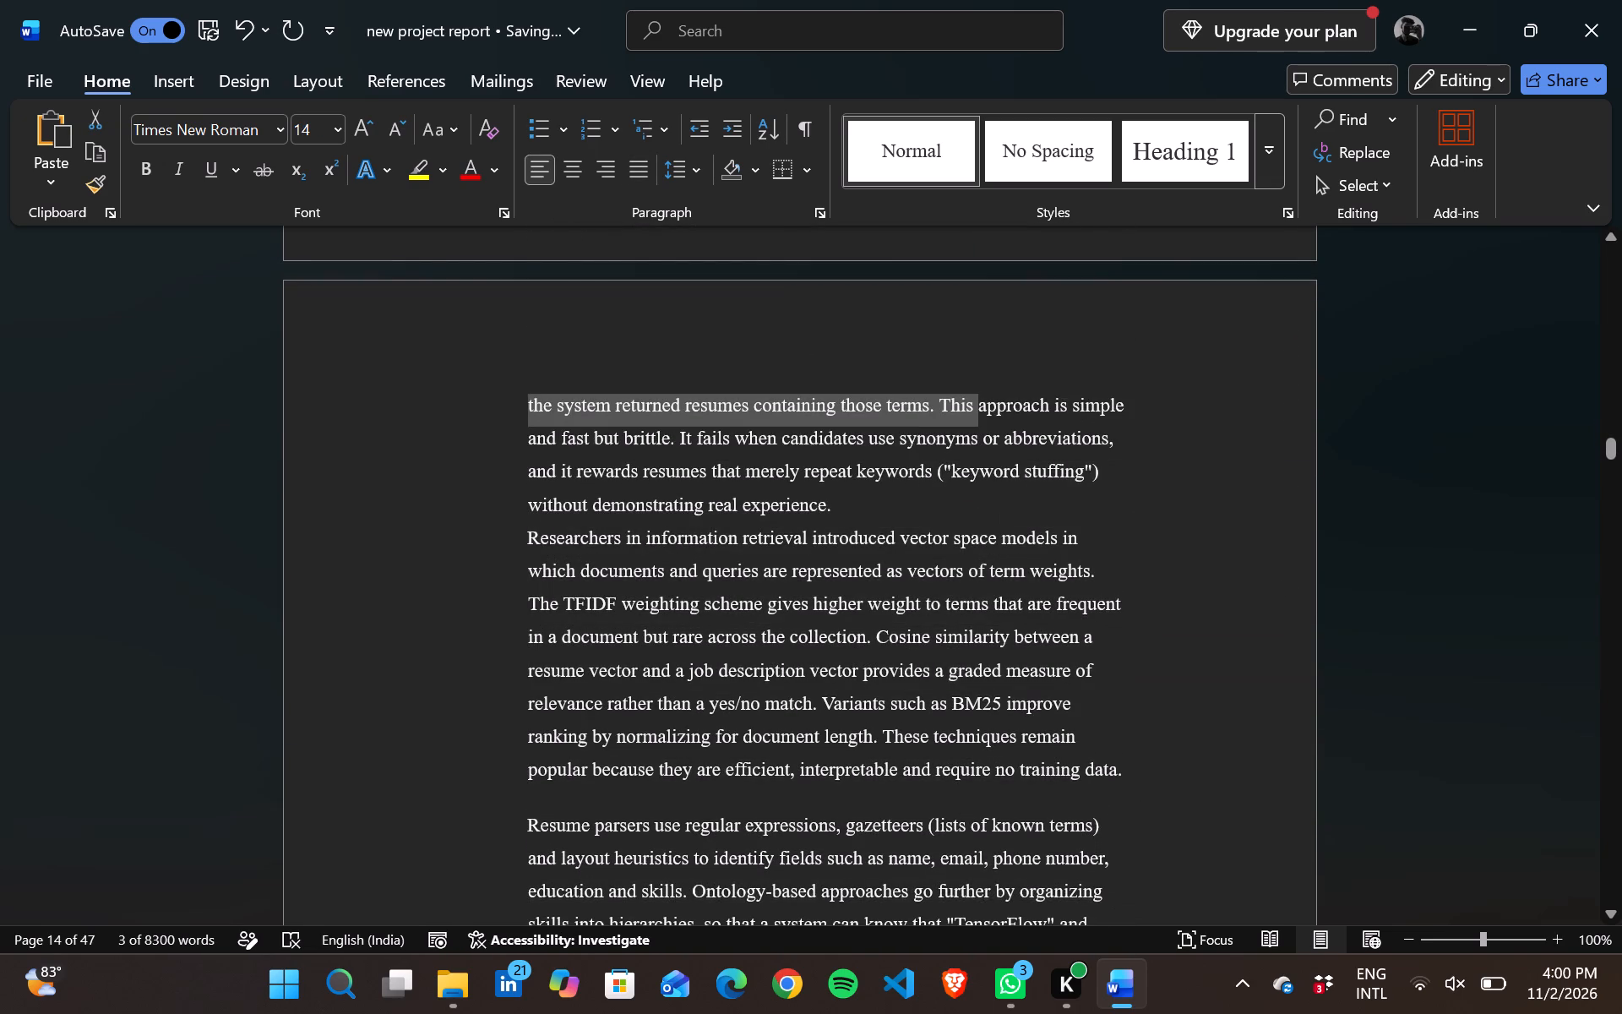
drag(979, 319, 1016, 345)
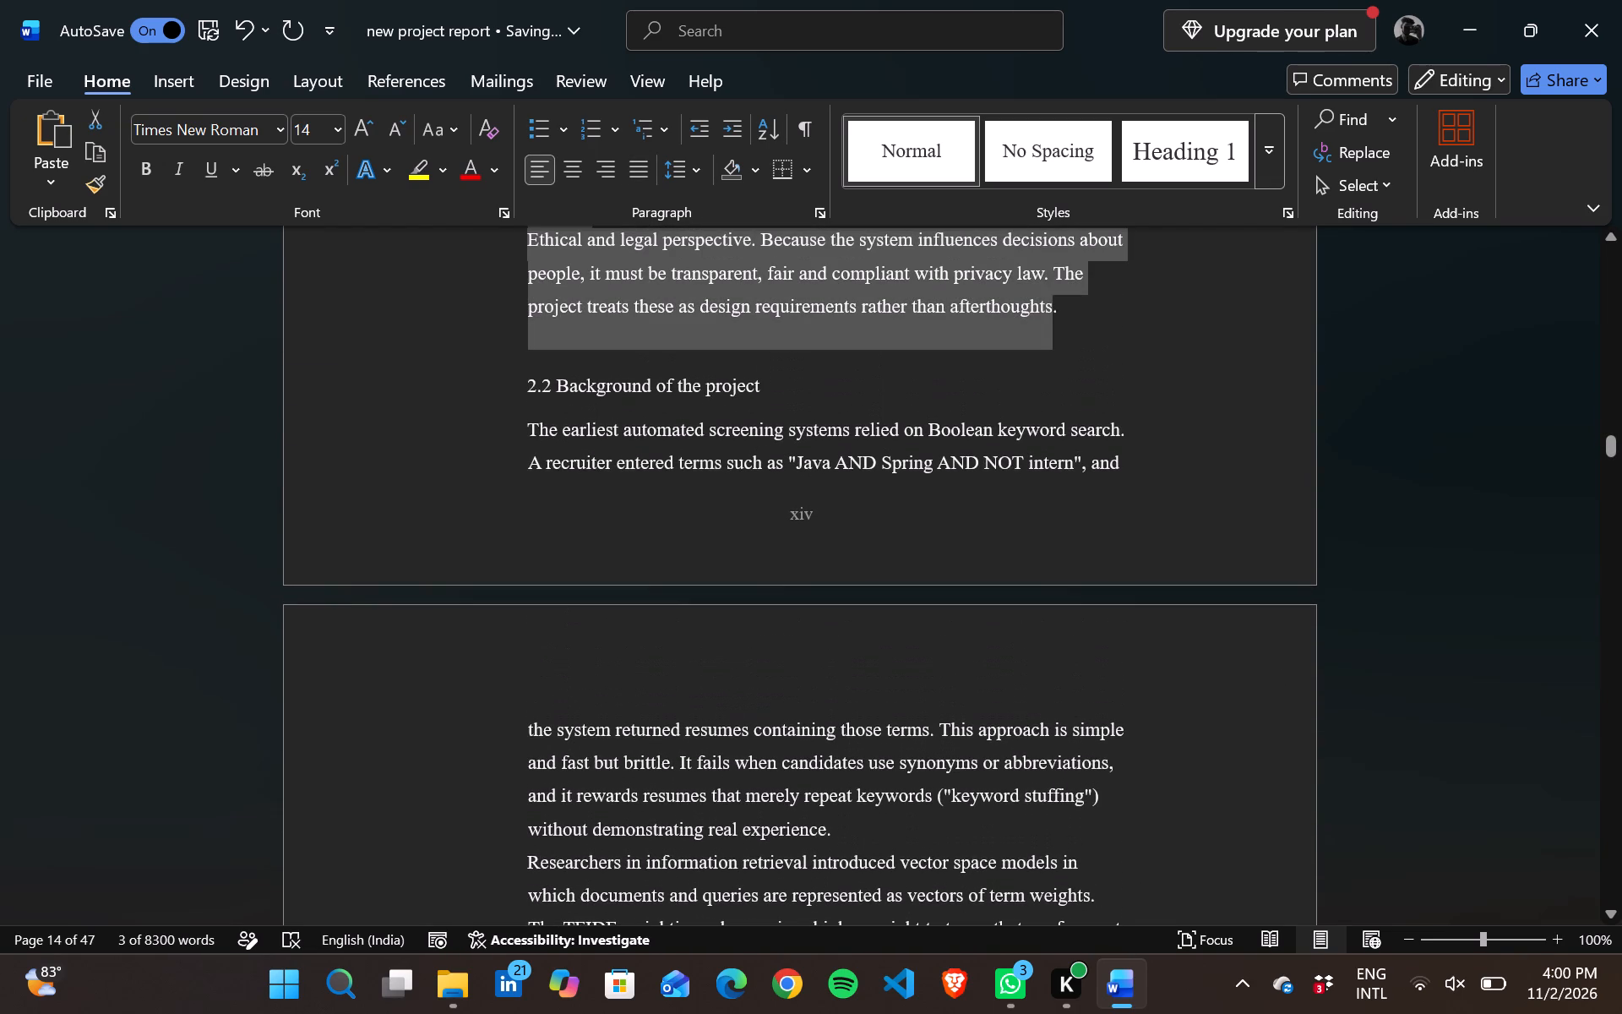
drag(1016, 345, 1075, 313)
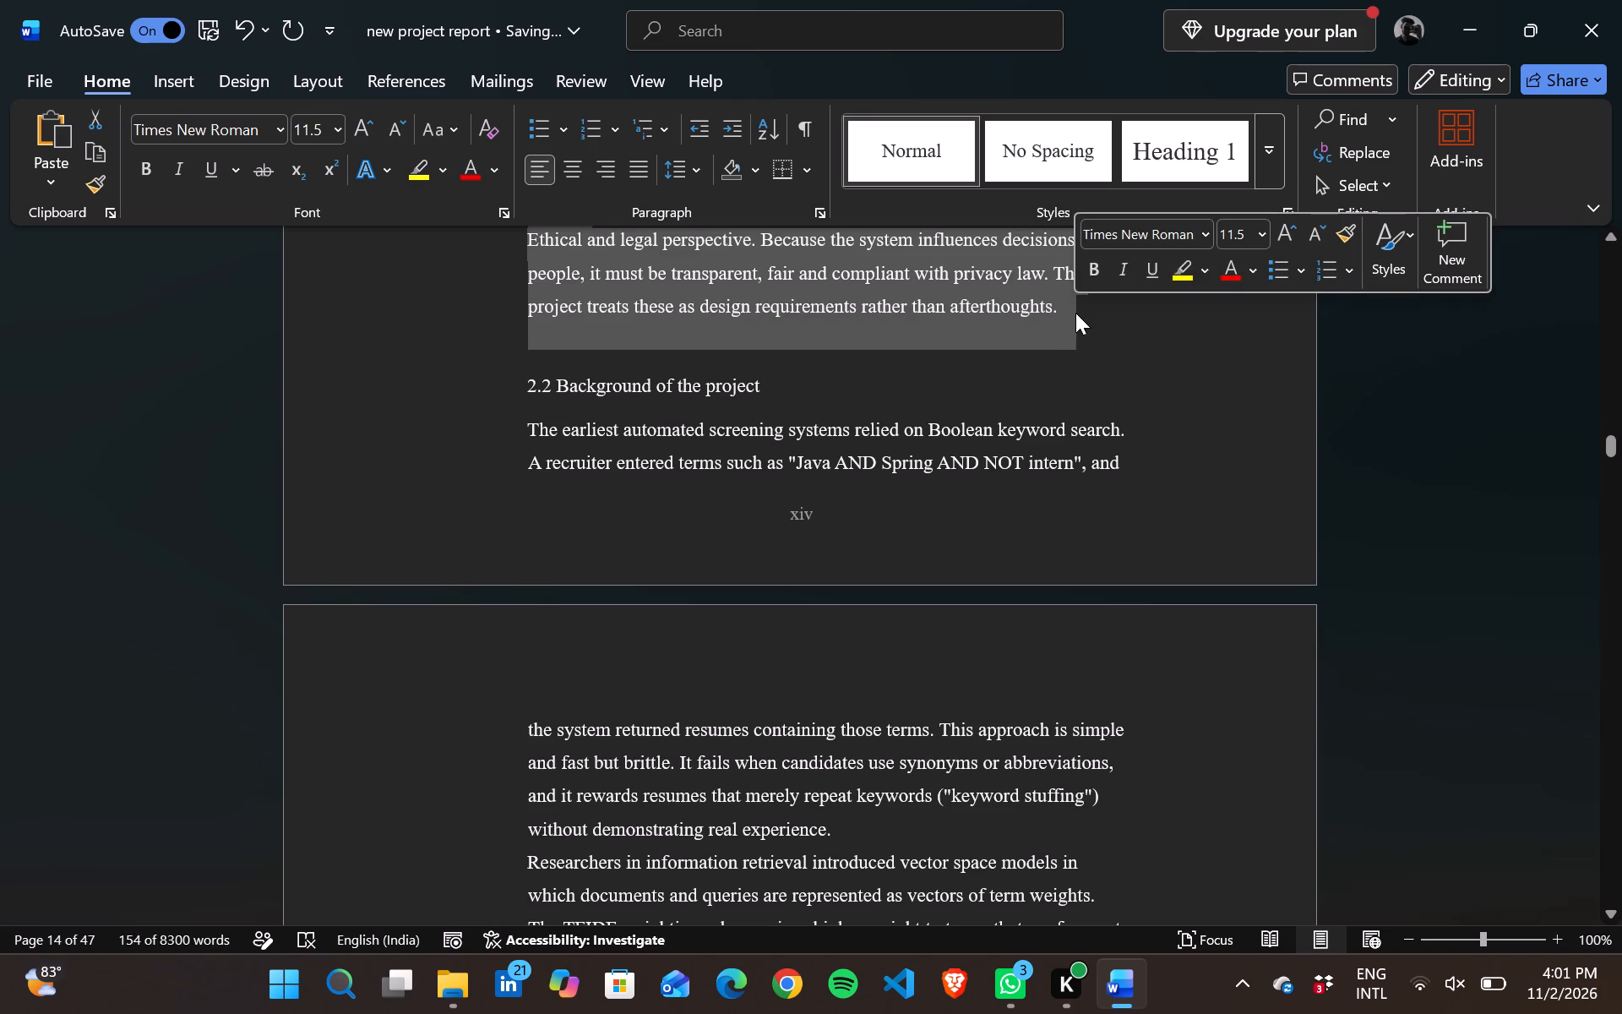
right_click(1075, 313)
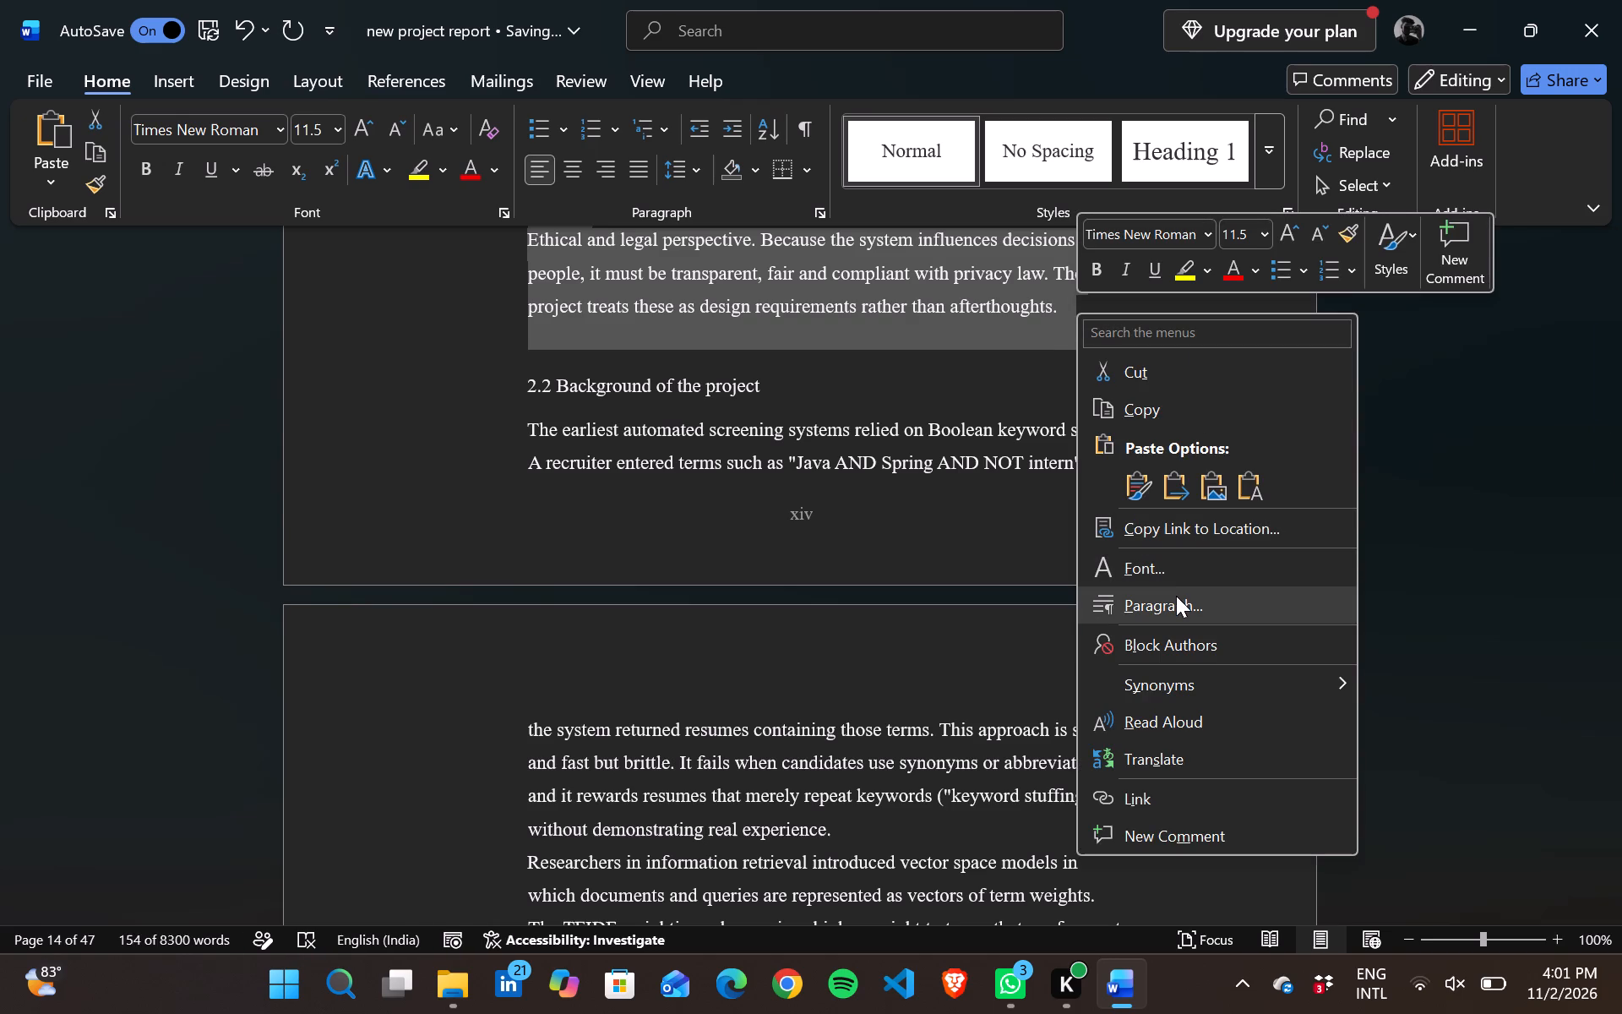
click(1176, 596)
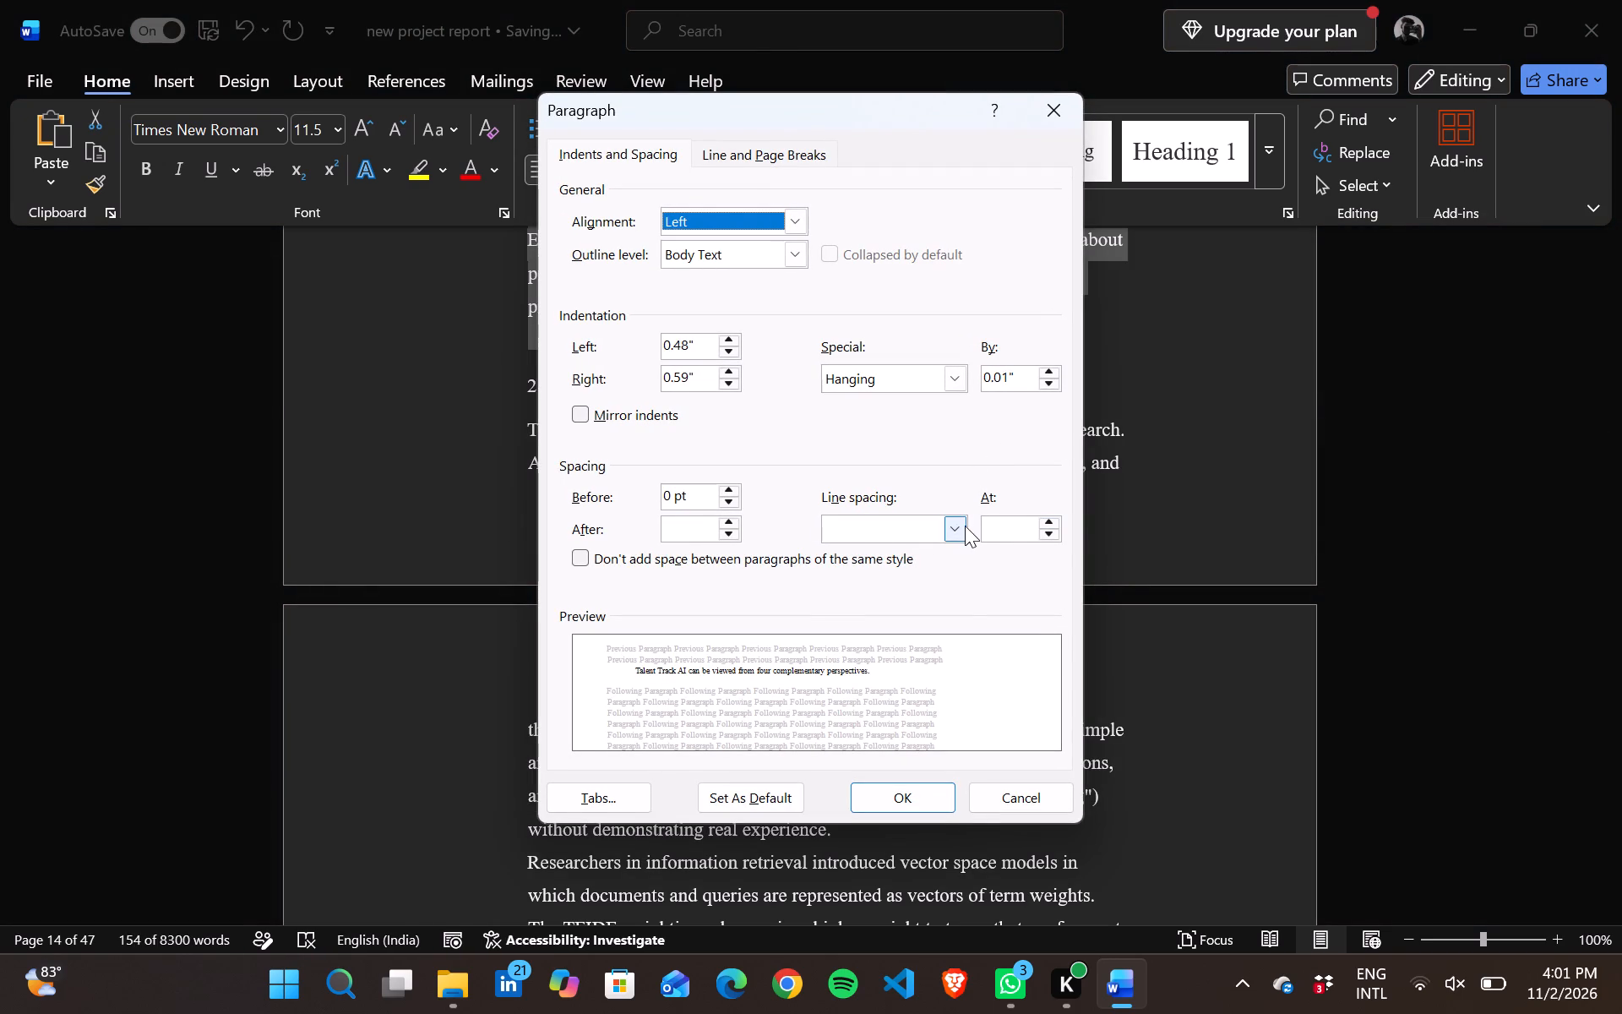
click(961, 526)
click(859, 575)
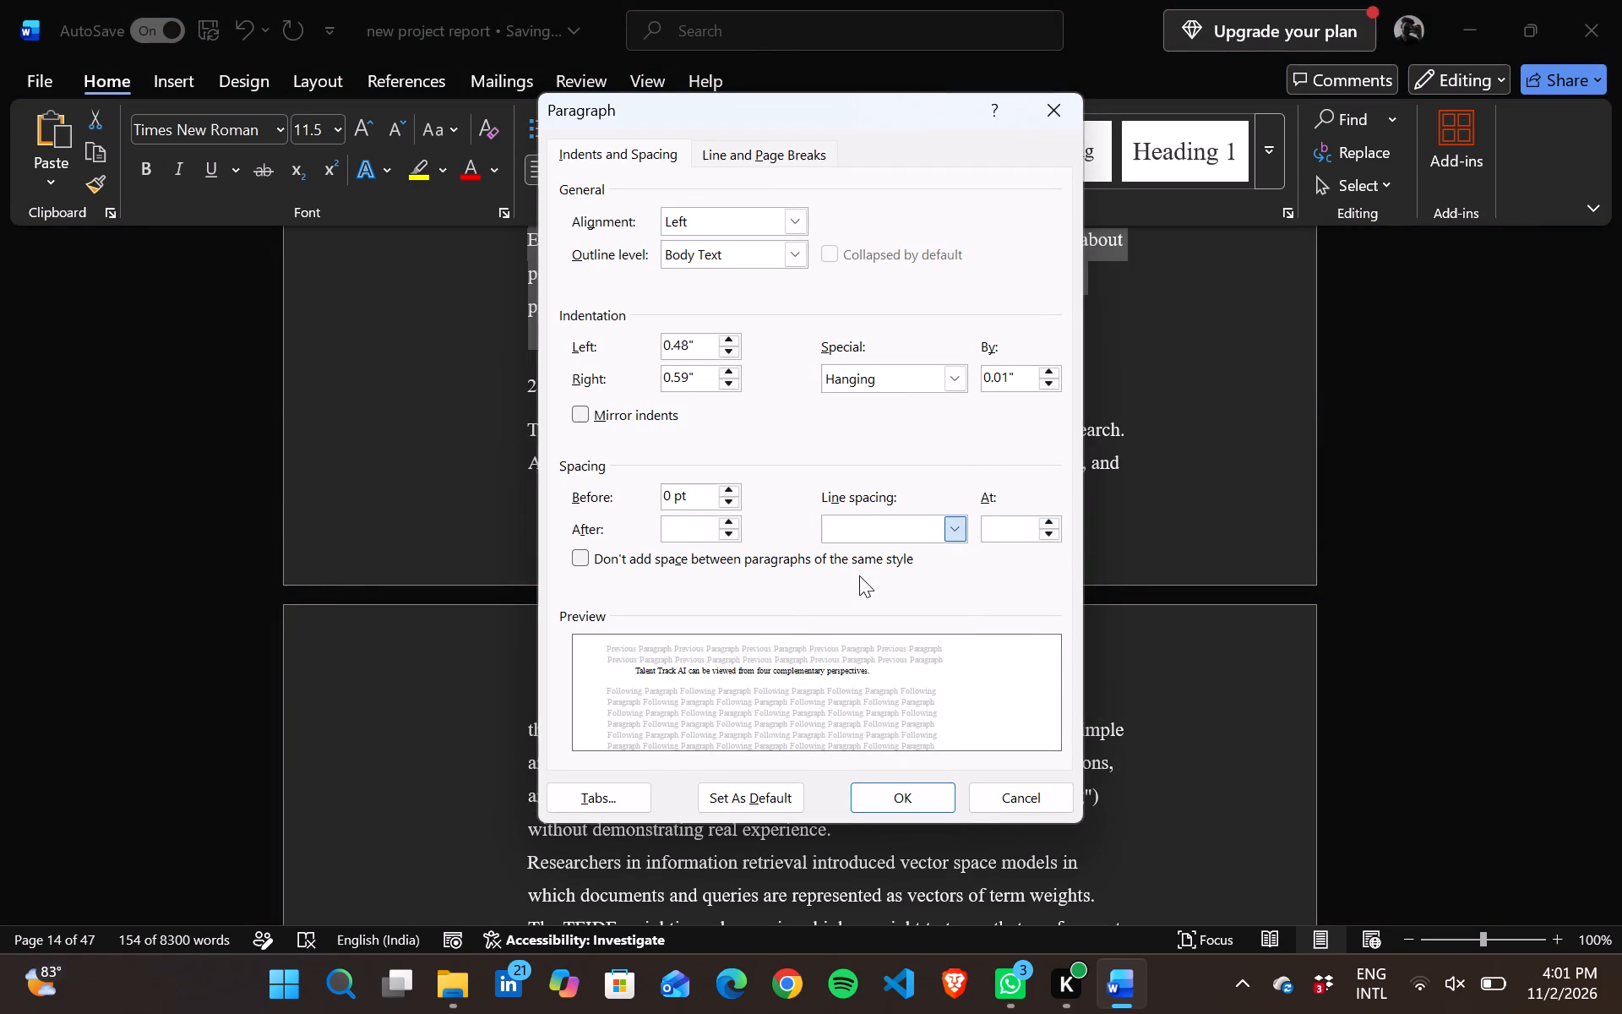
click(794, 220)
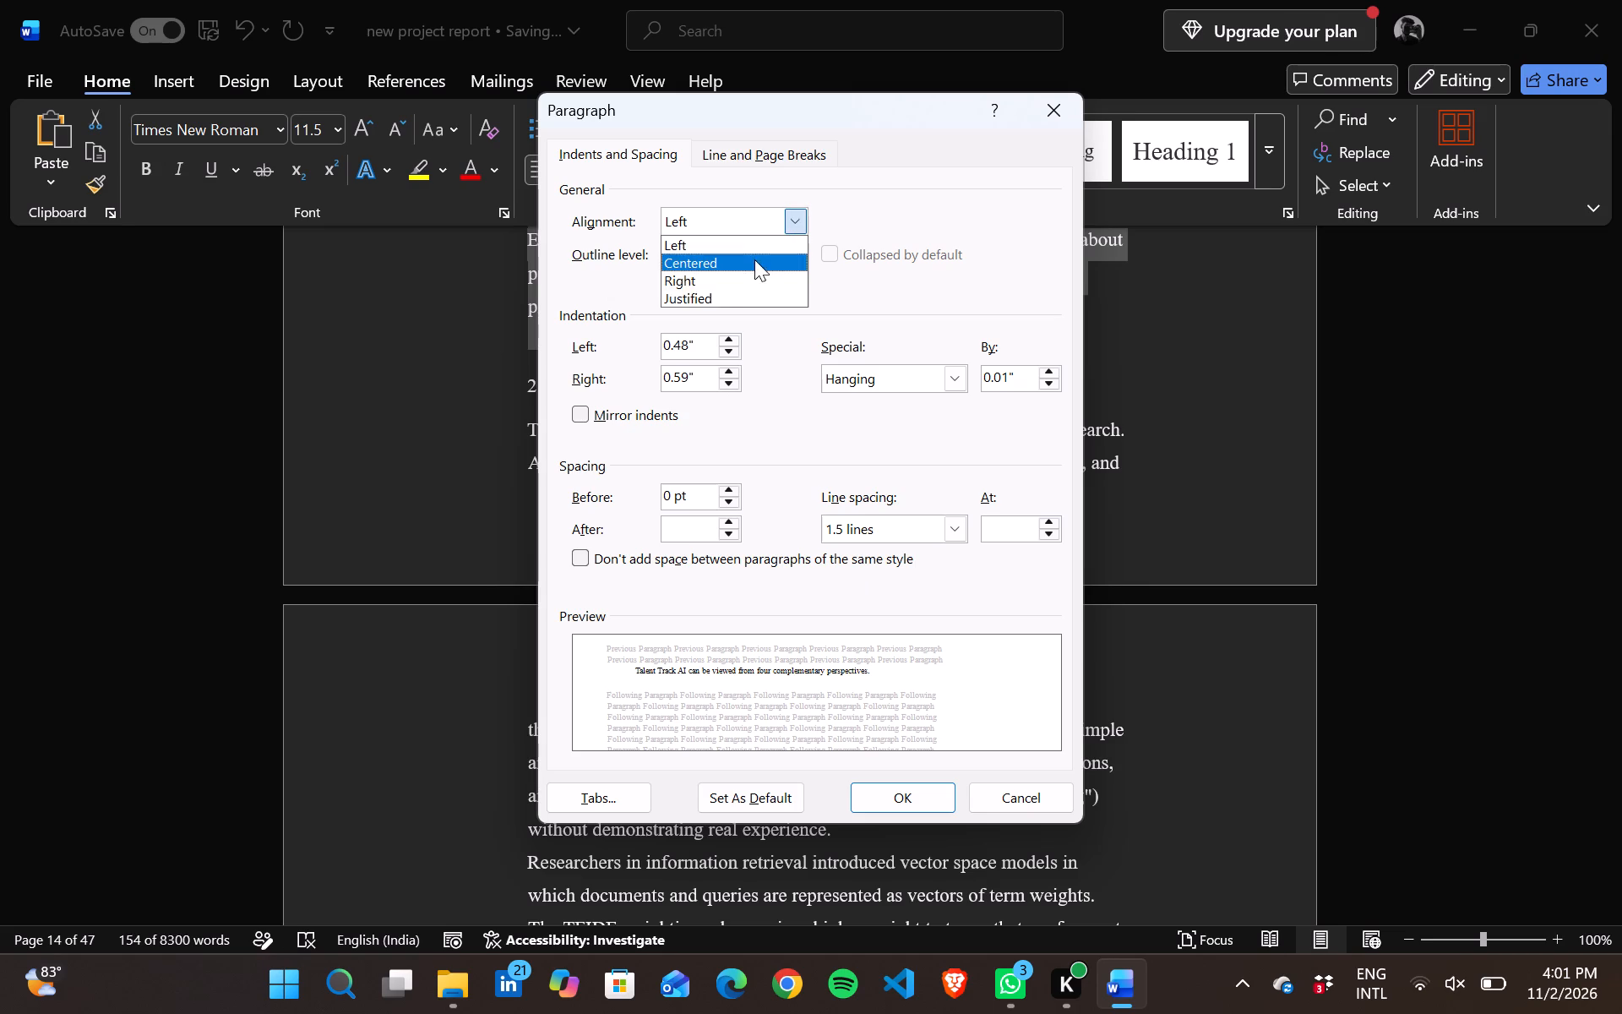
click(697, 300)
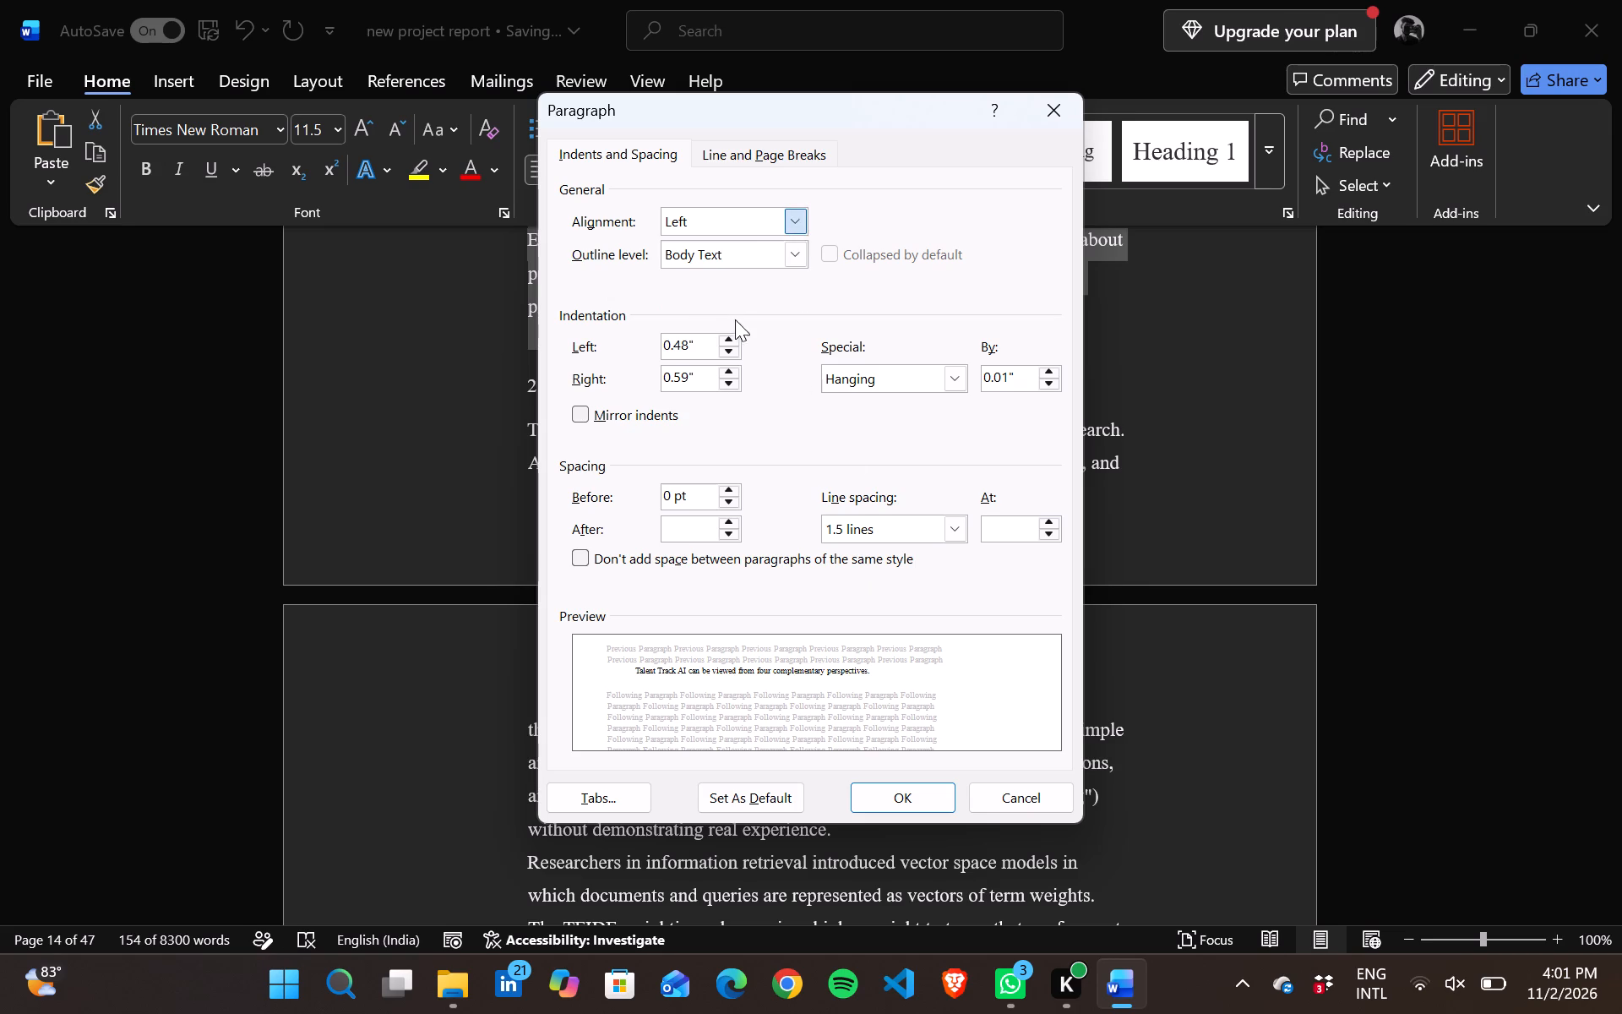
click(901, 799)
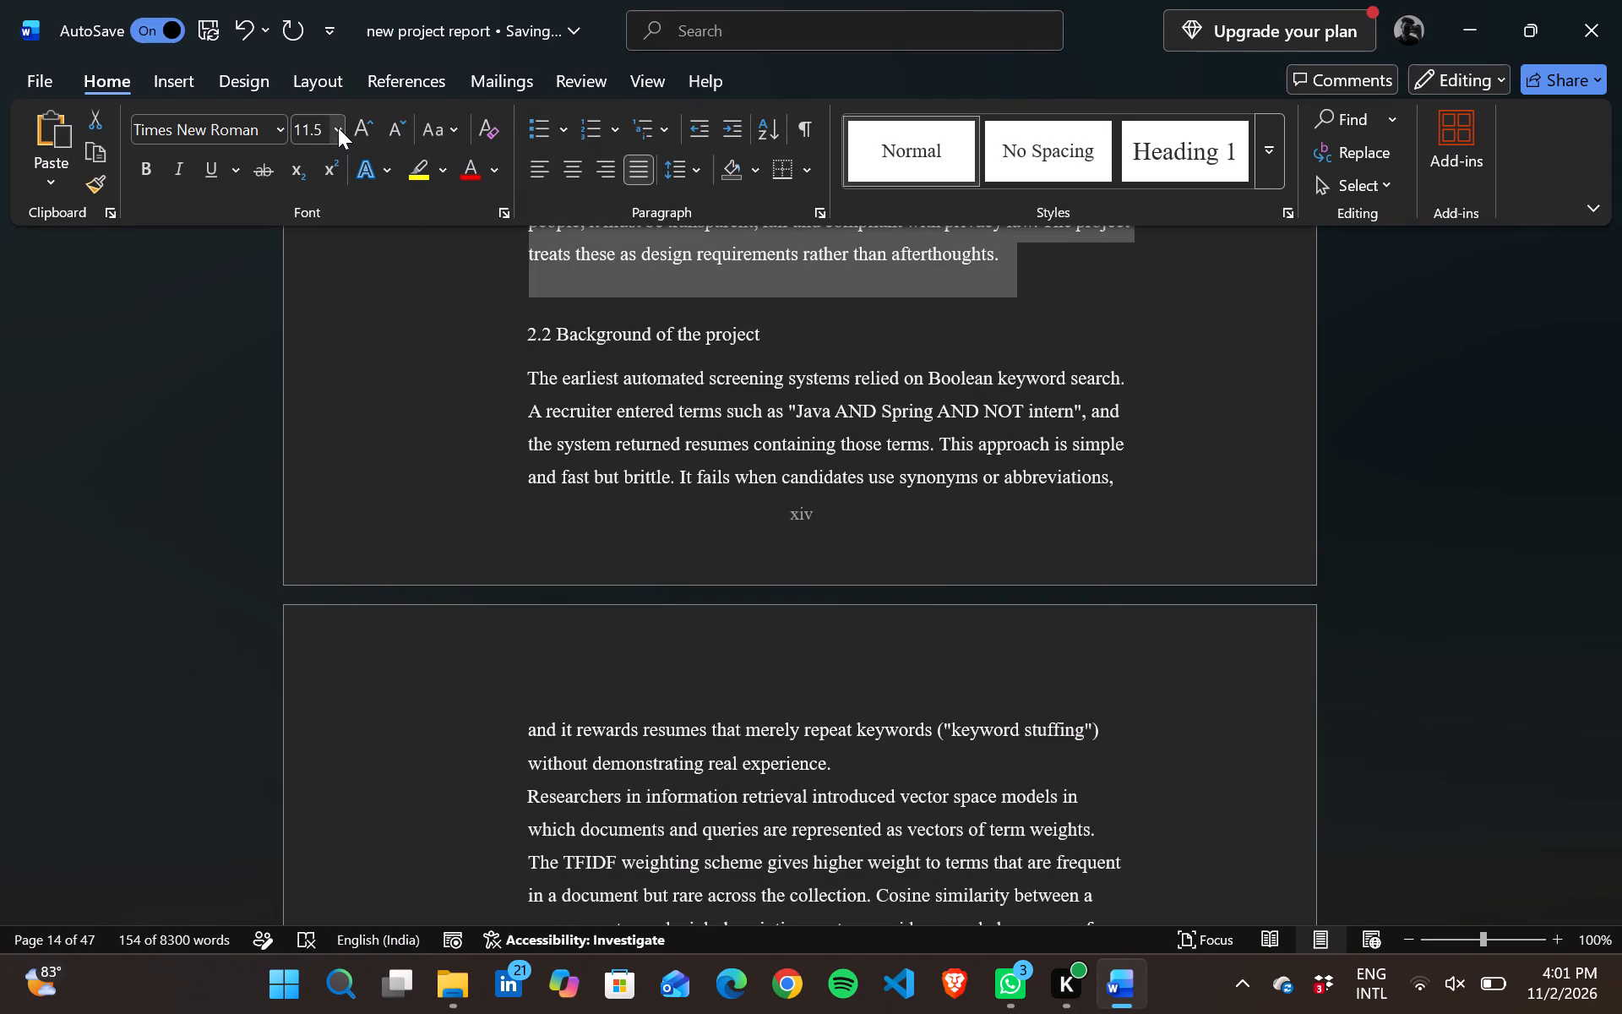
Set the font size of the selected section 2.1 body text to 12.
drag(338, 131, 320, 281)
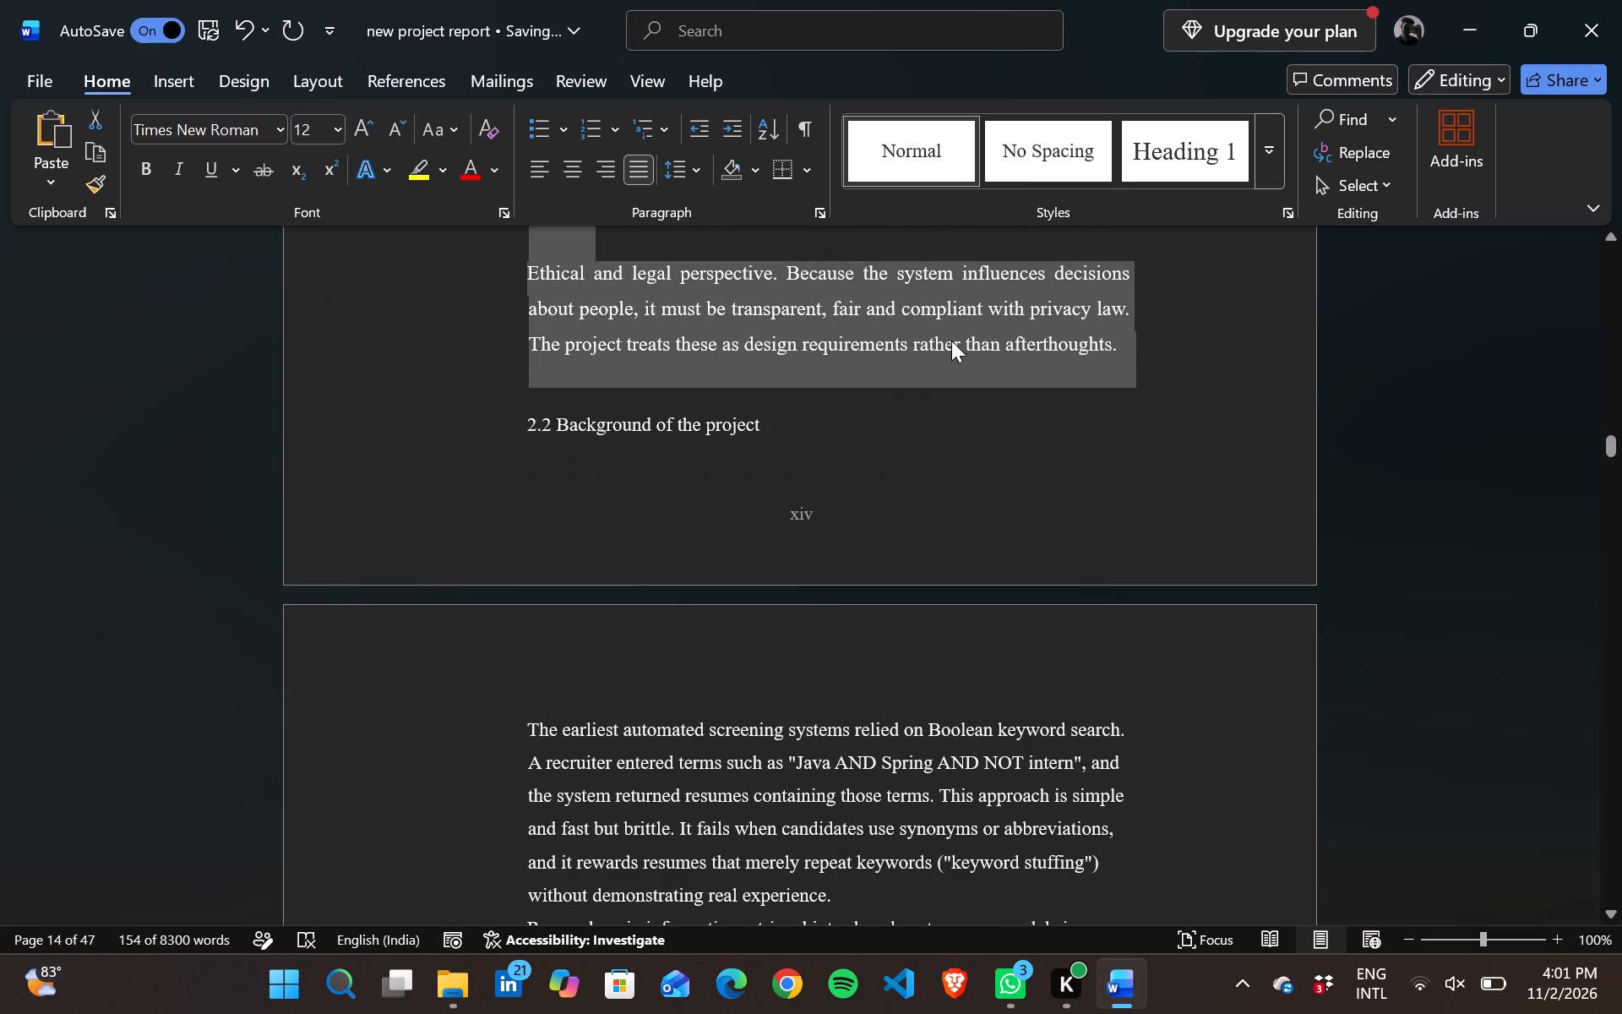
Insert two blank lines after the last paragraph of section 2.1 to move the "2.2 Background of the project" heading onto the next page.
click(1156, 341)
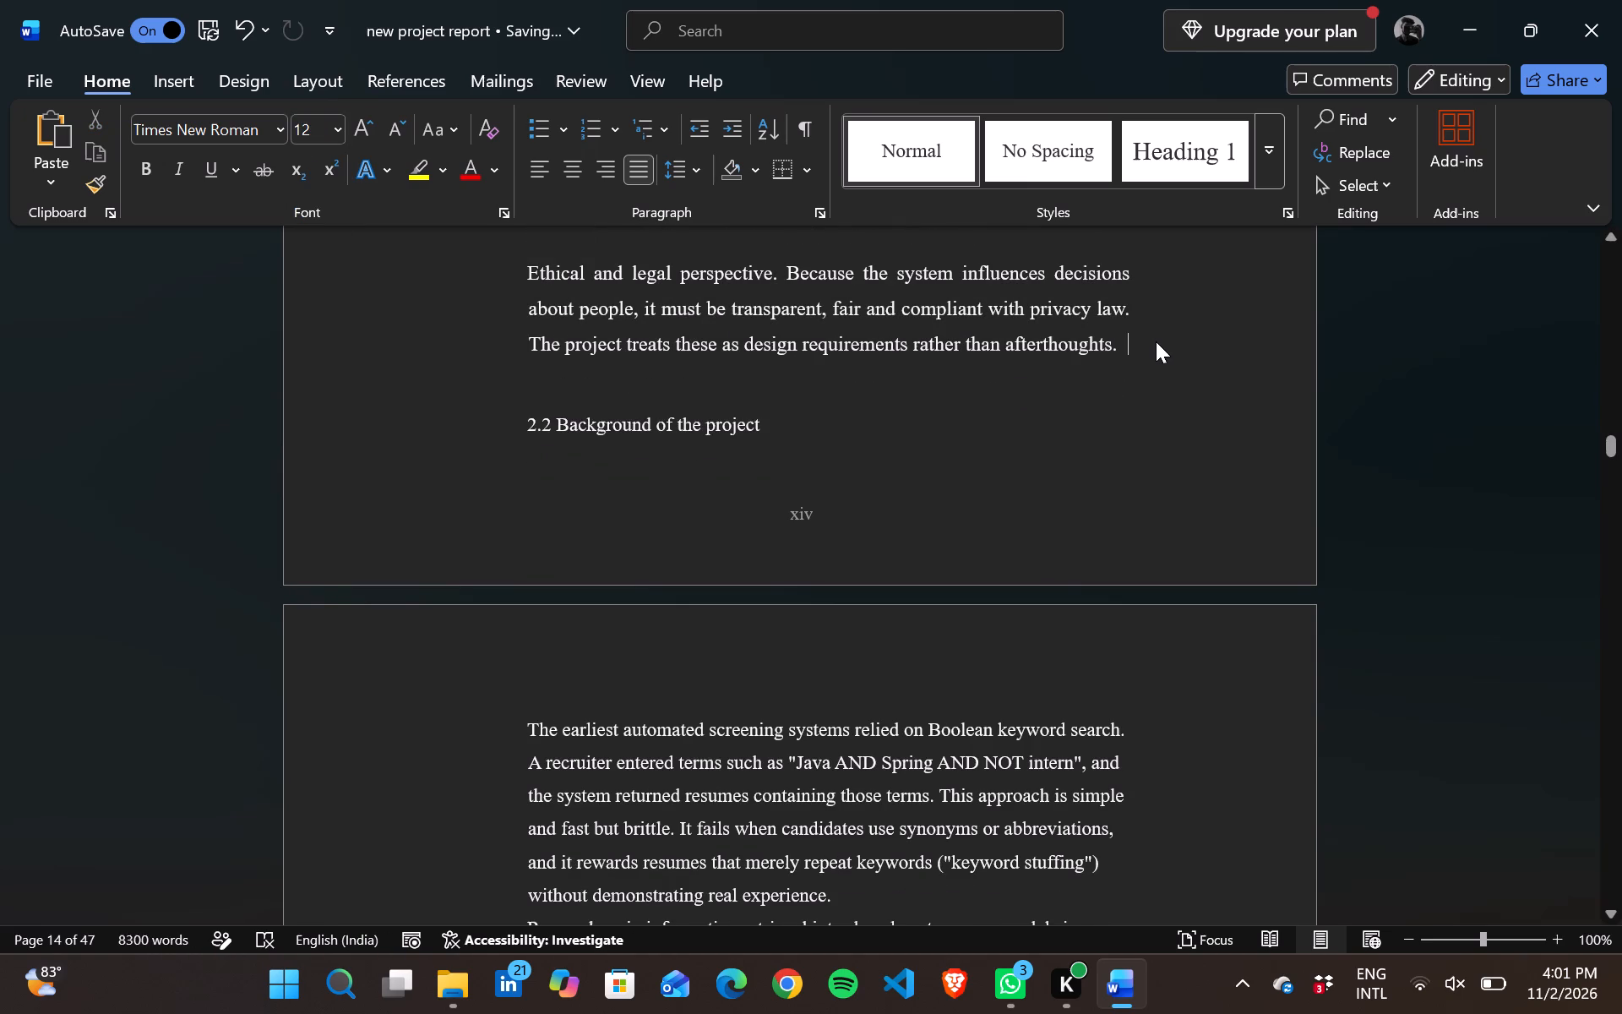
key(Return)
key(Return)
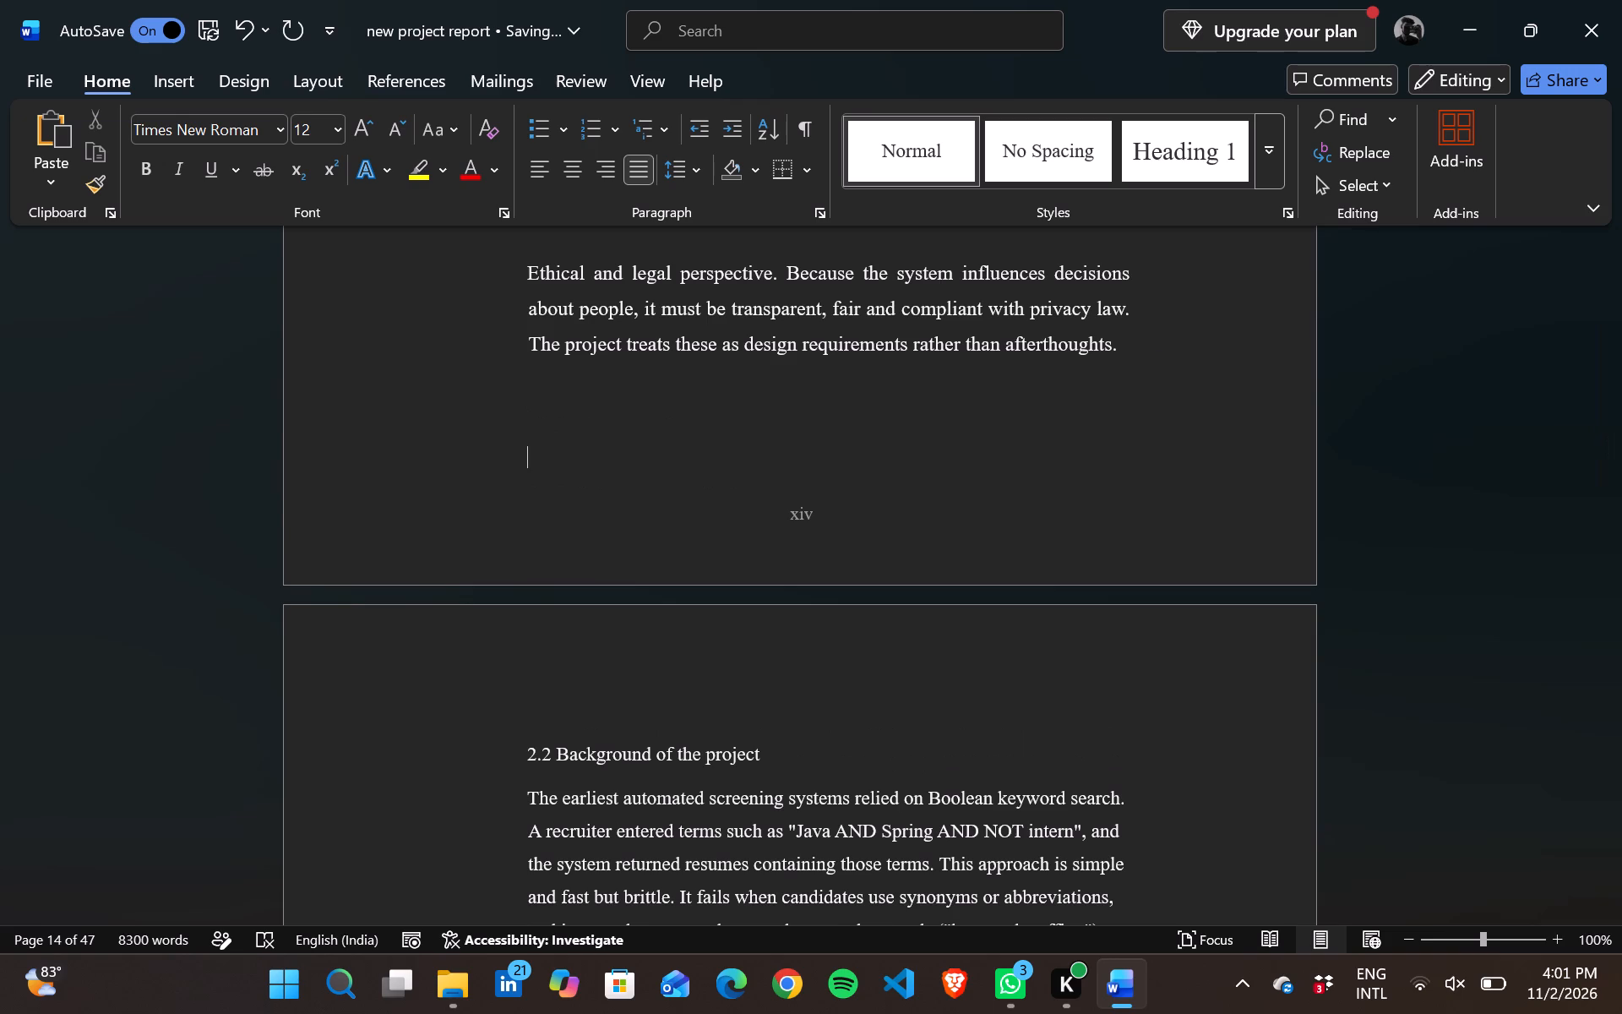
Set the font size of the "2.2 Background of the project" heading to 14.
scroll(1156, 341, down, 3)
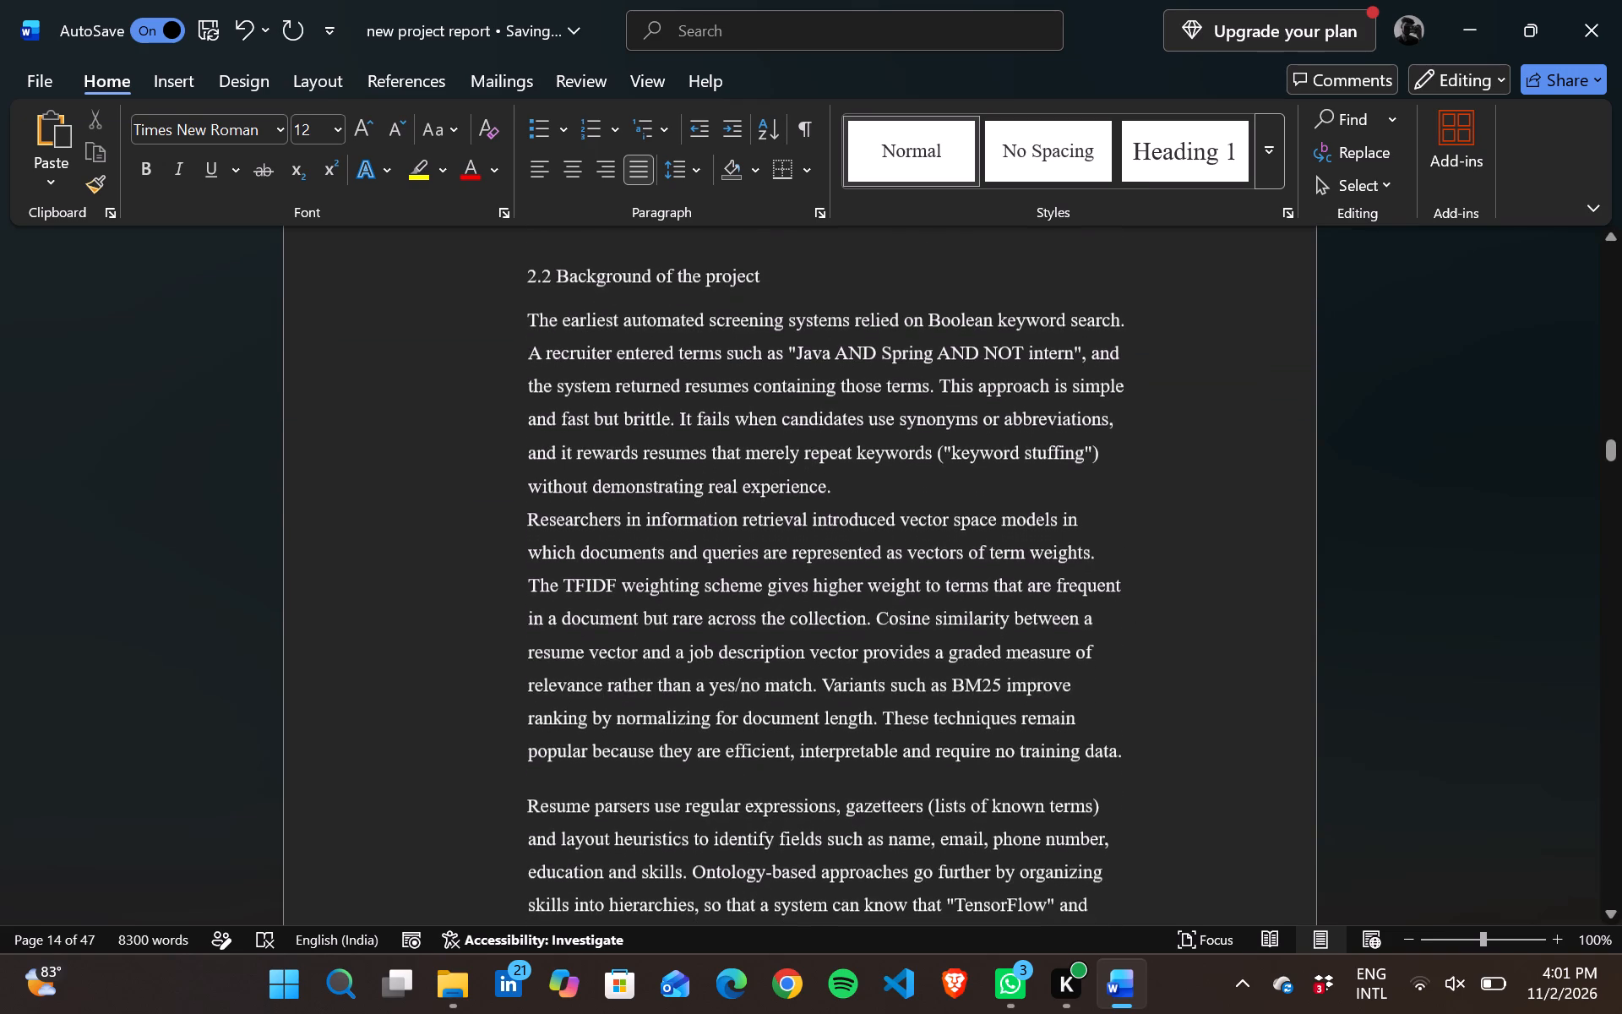
drag(530, 275, 681, 270)
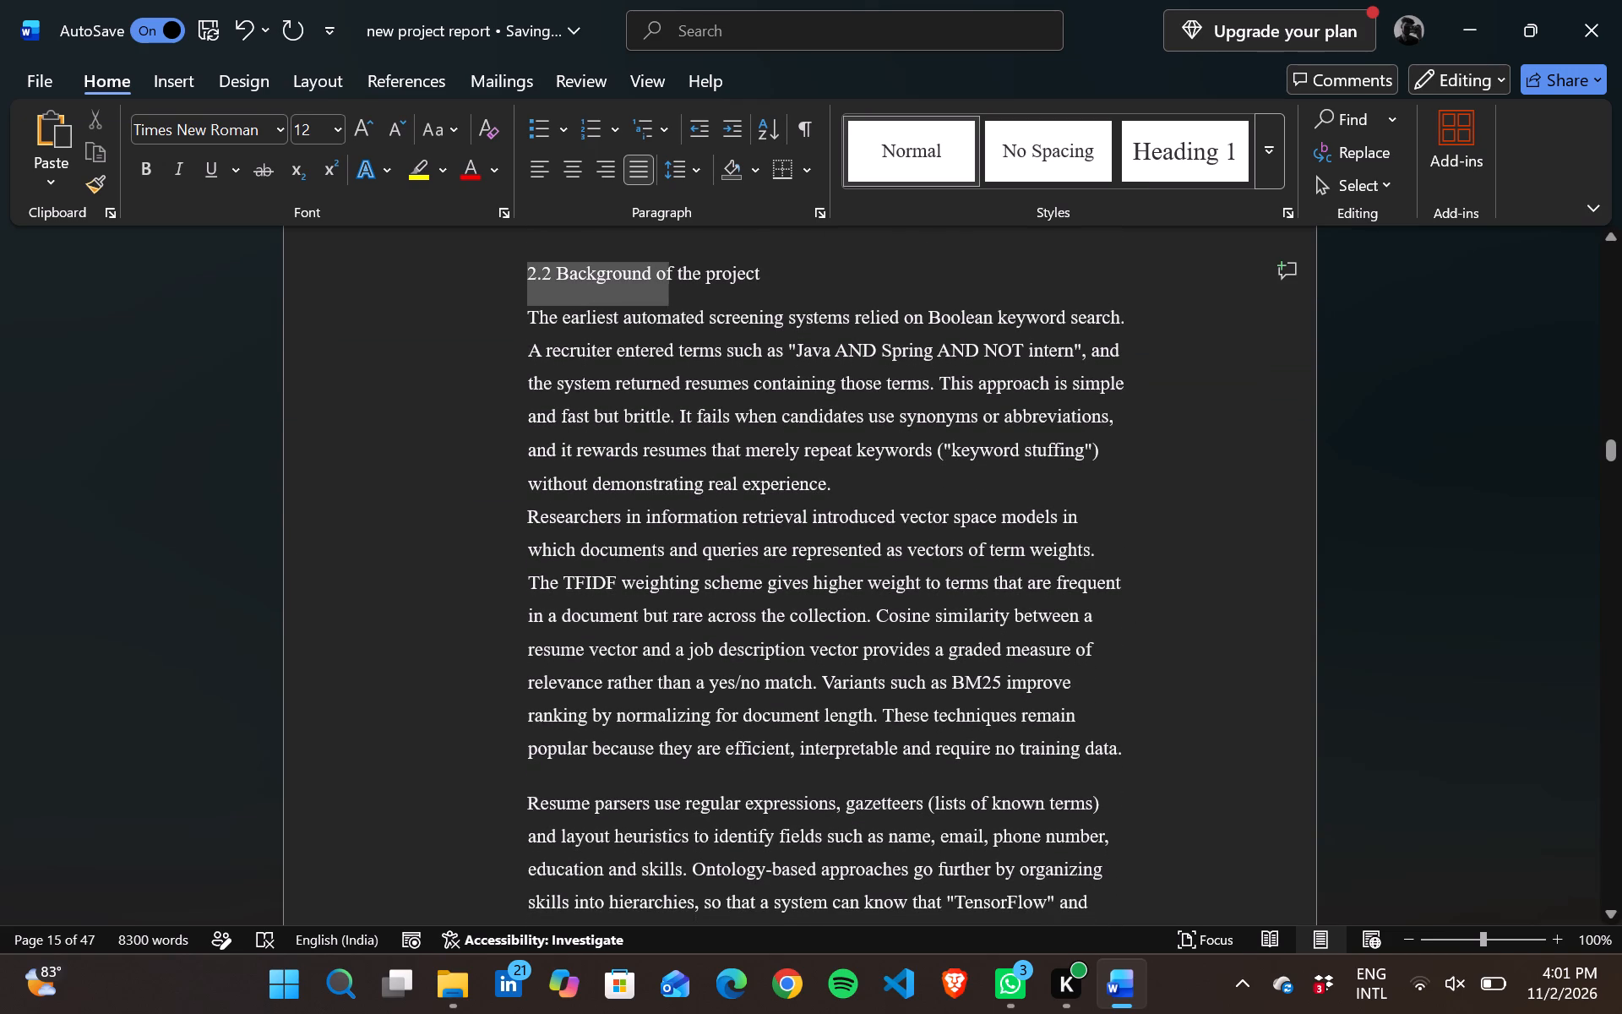
drag(681, 270, 751, 271)
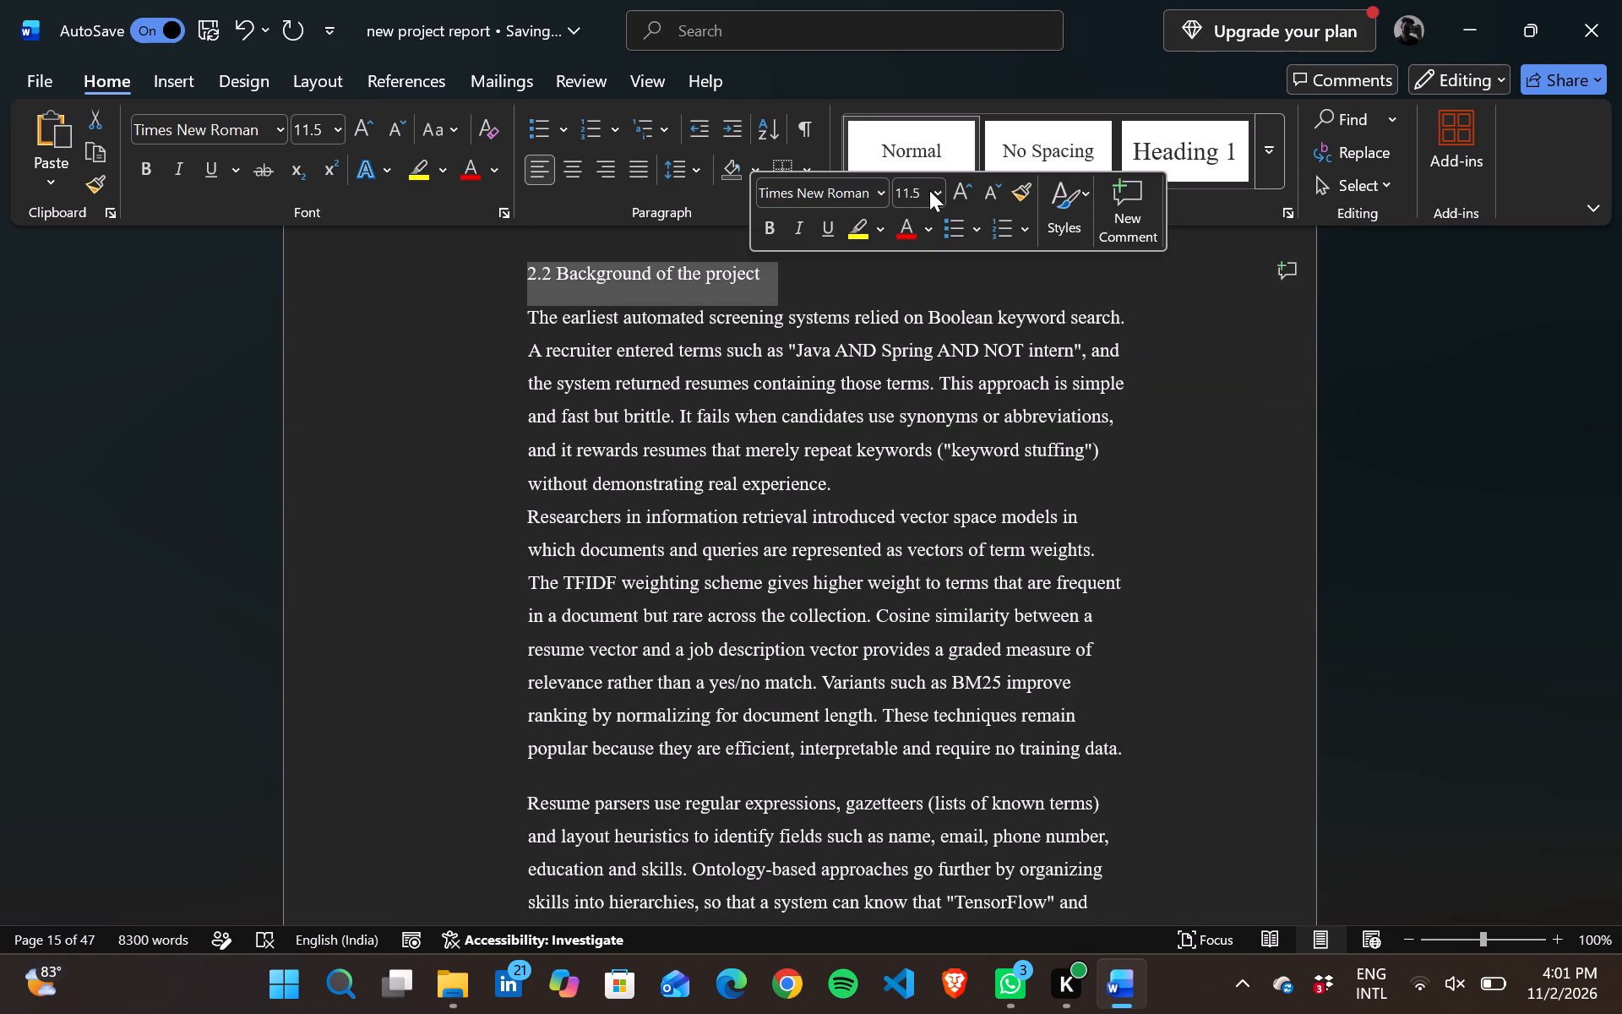
click(929, 190)
drag(941, 194, 937, 279)
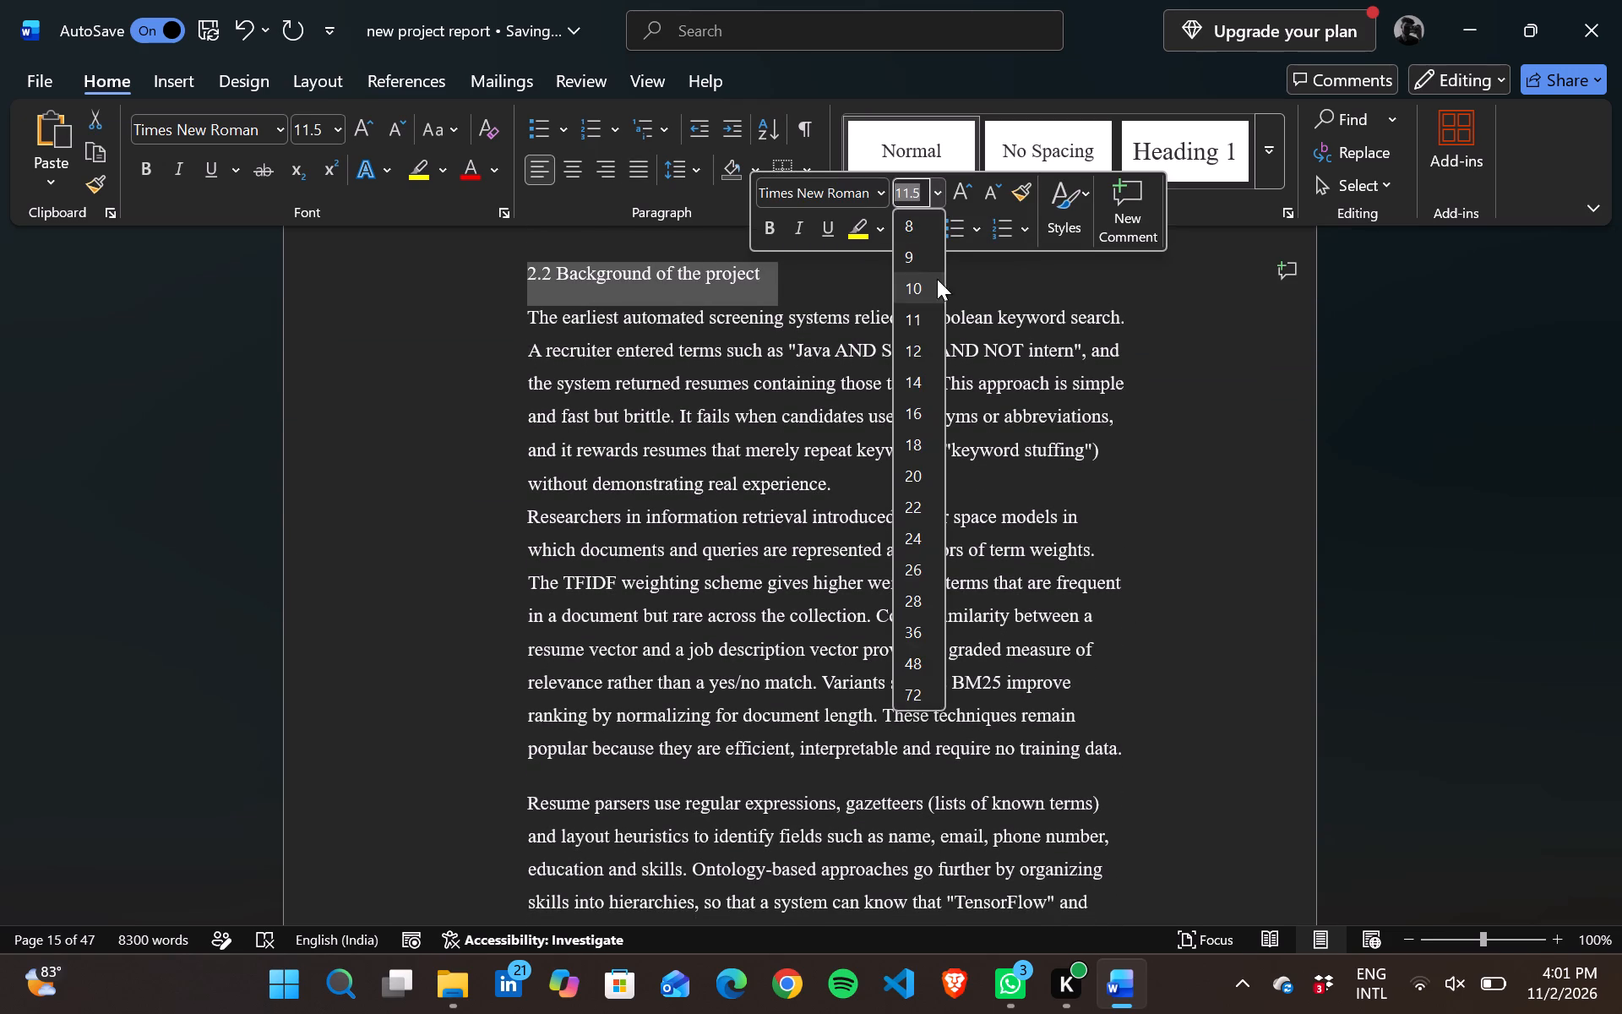
drag(937, 279, 921, 381)
click(921, 381)
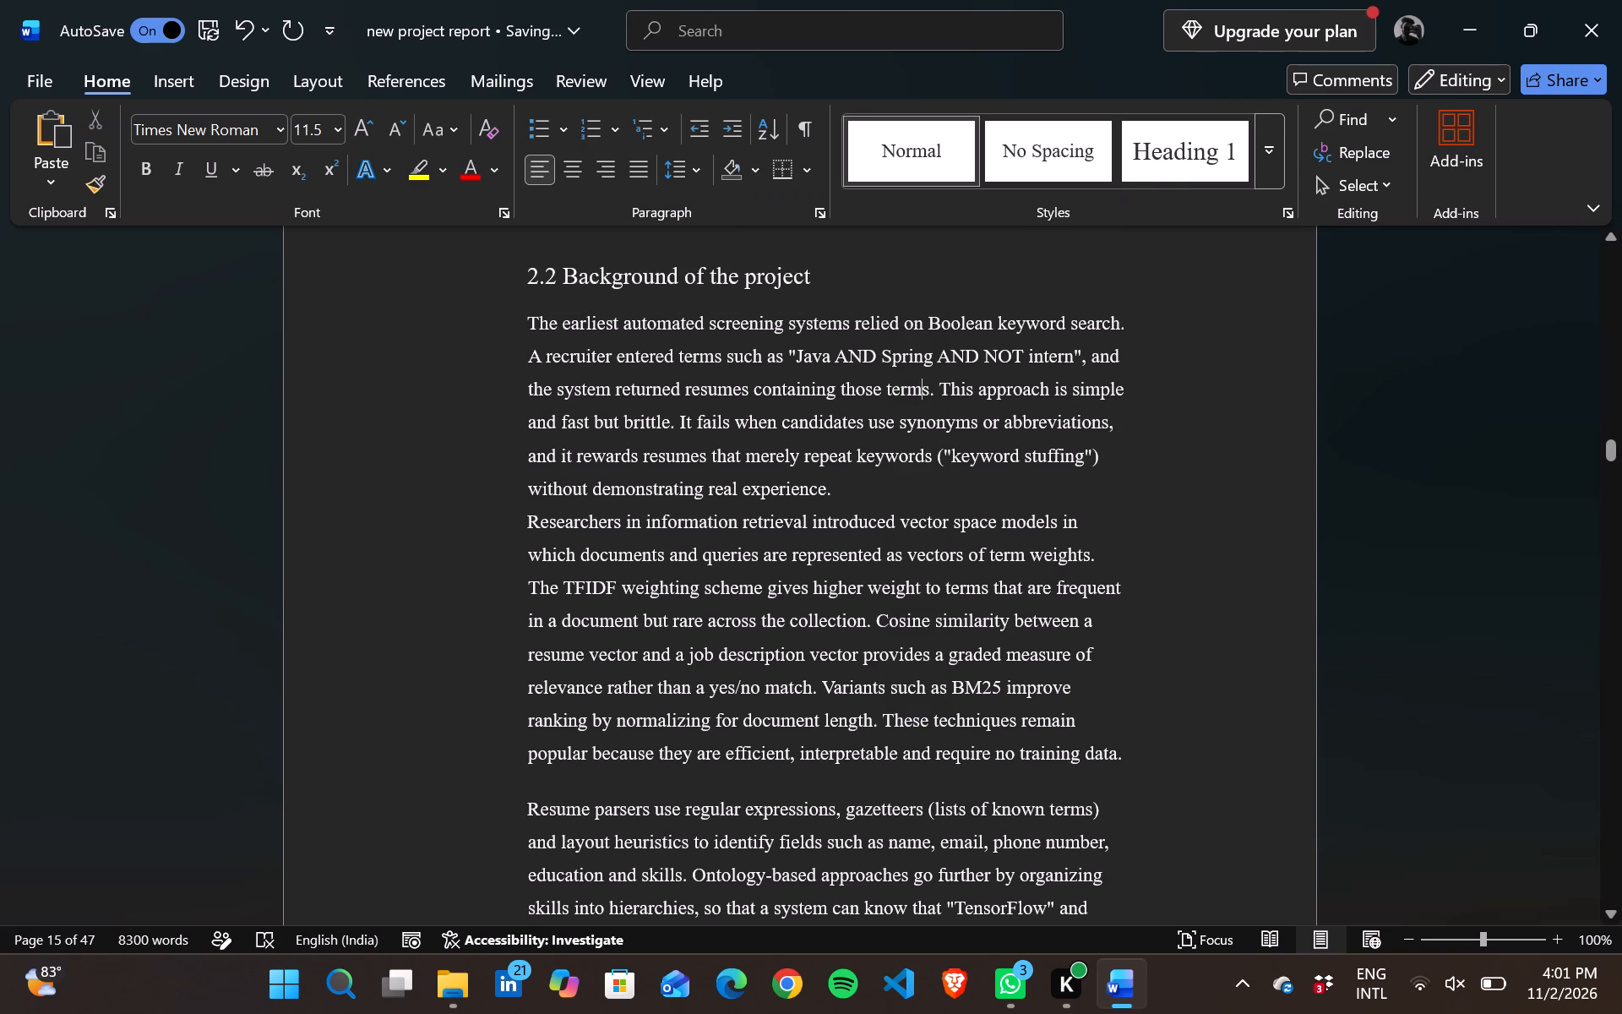
Set the section 2.2 body text, from its first paragraph through the "Supervised methods" paragraph, to justified alignment with 1.5 line spacing.
drag(529, 324, 963, 908)
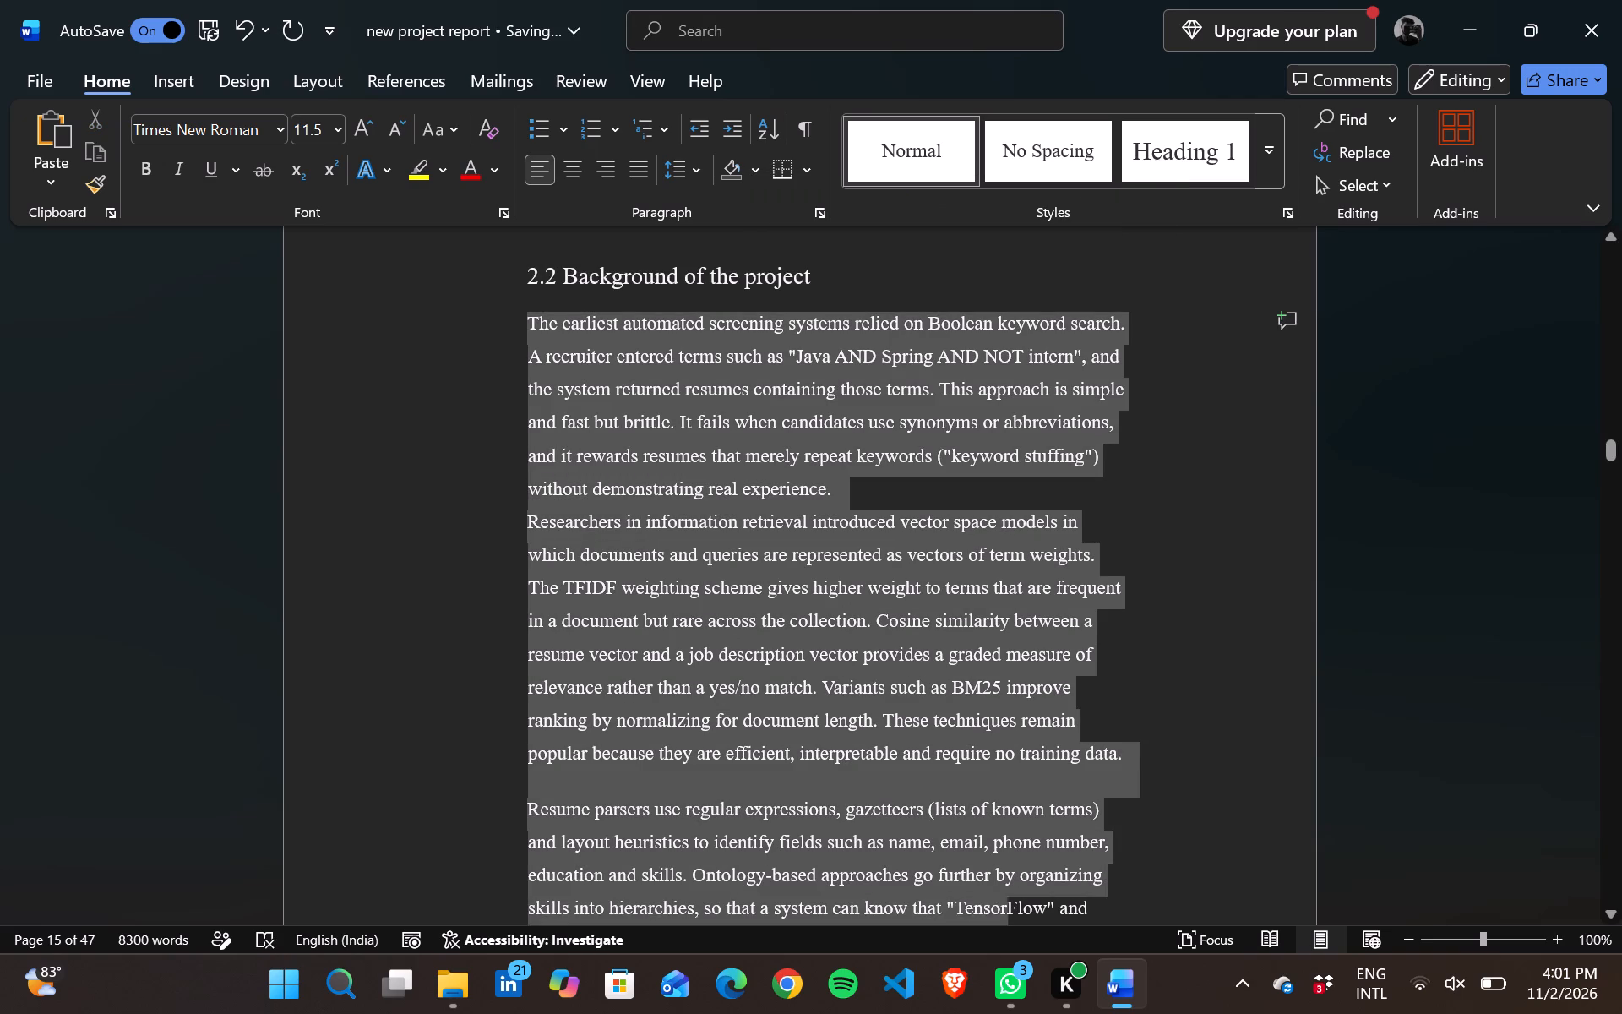
drag(963, 908, 1029, 526)
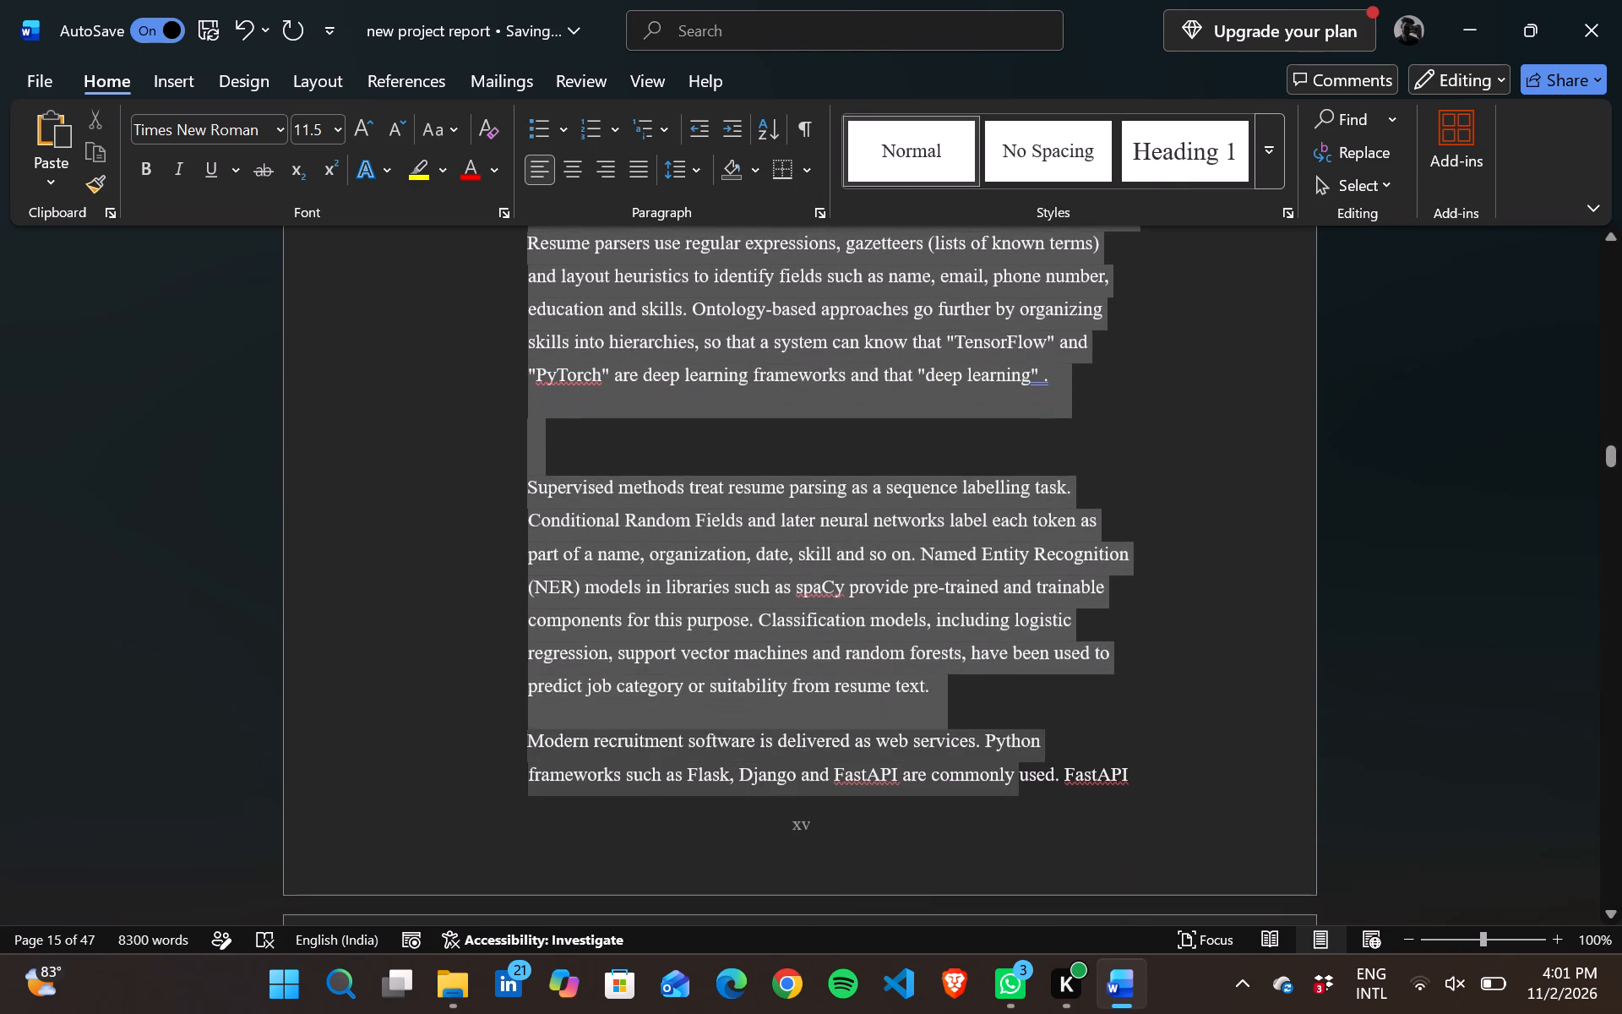
drag(1029, 526, 1129, 748)
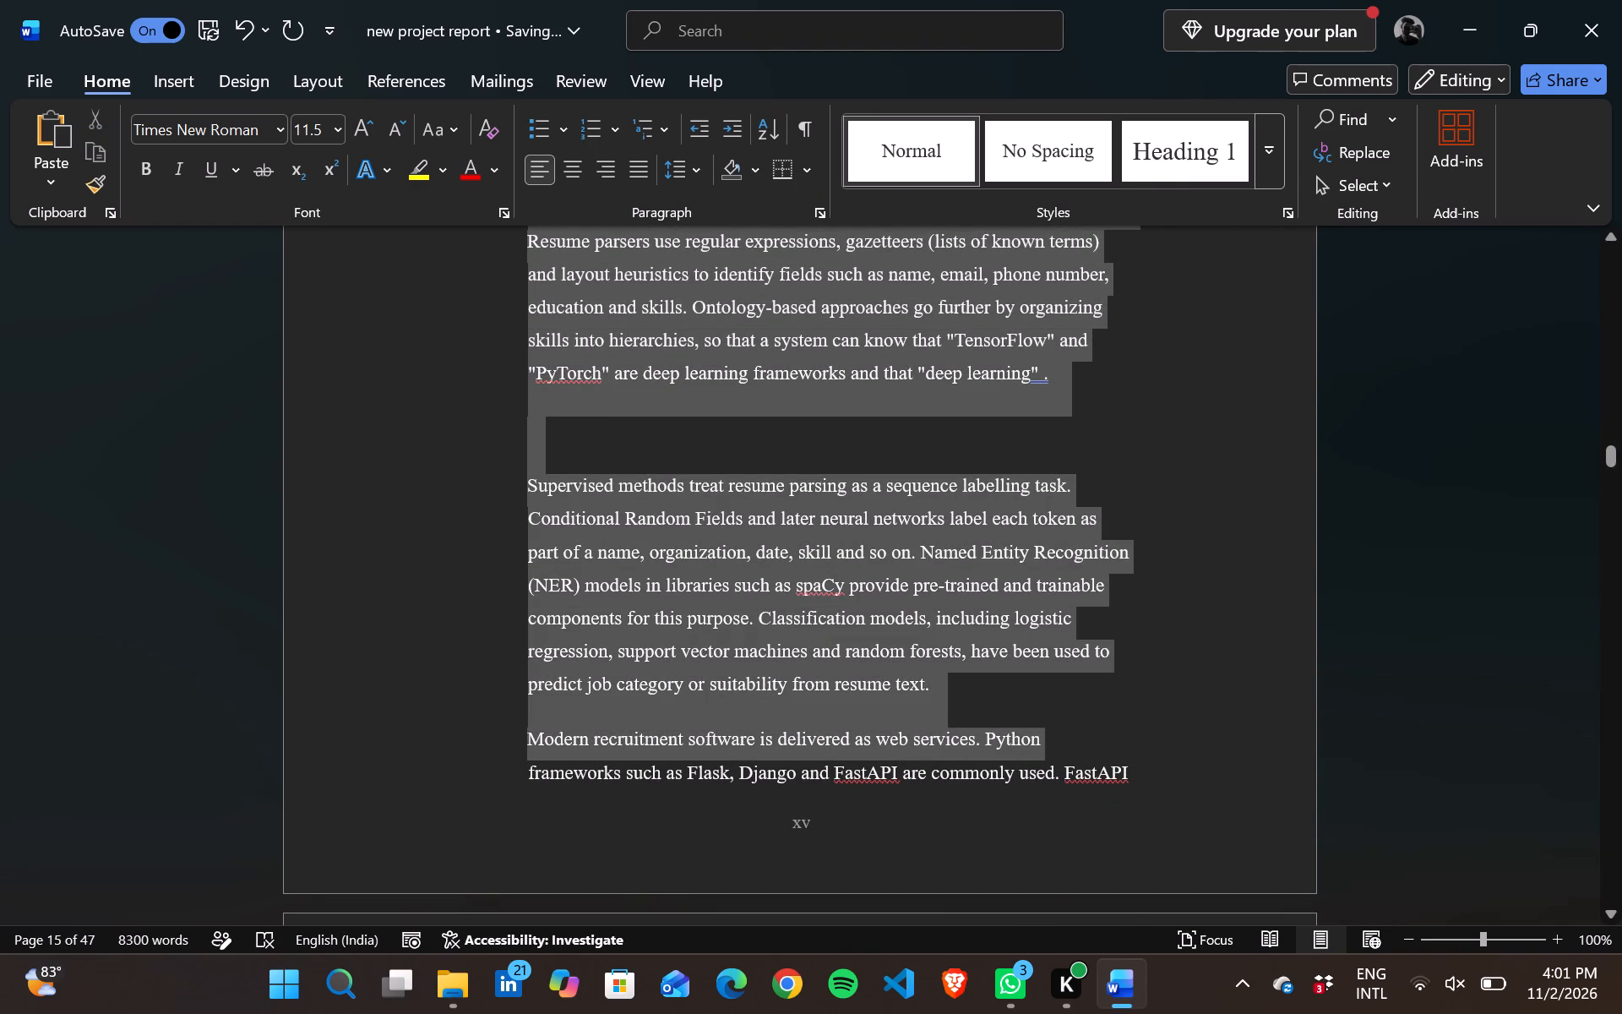
drag(1129, 748, 1071, 700)
right_click(1071, 700)
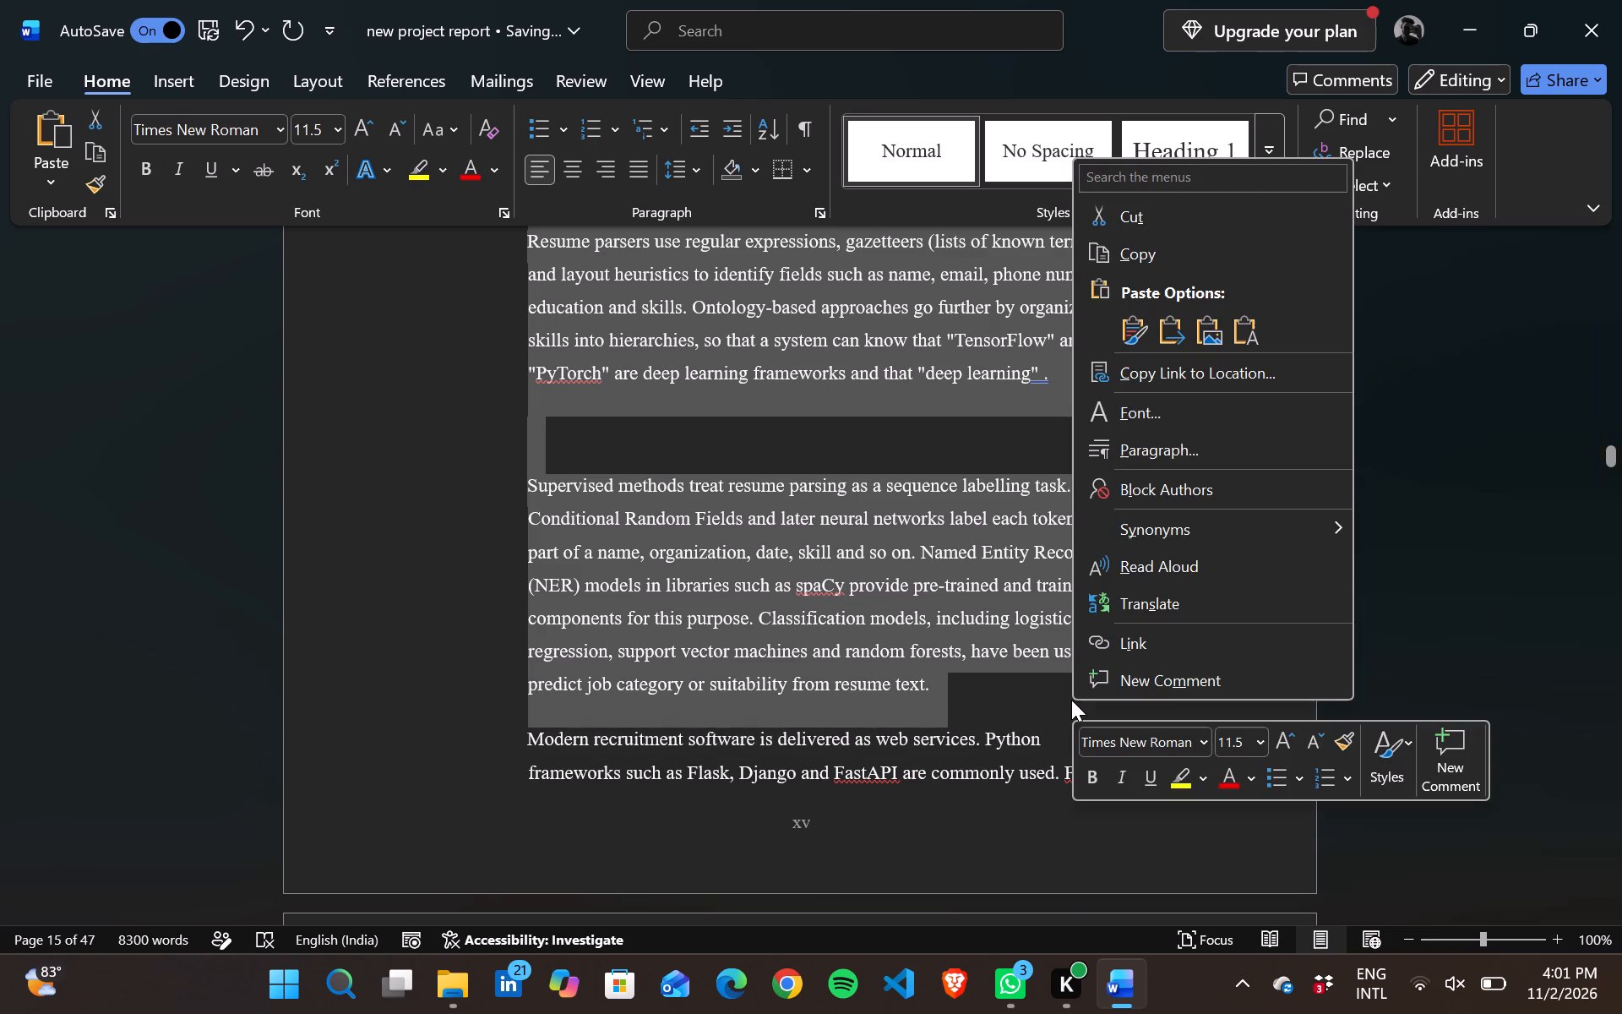
click(1173, 448)
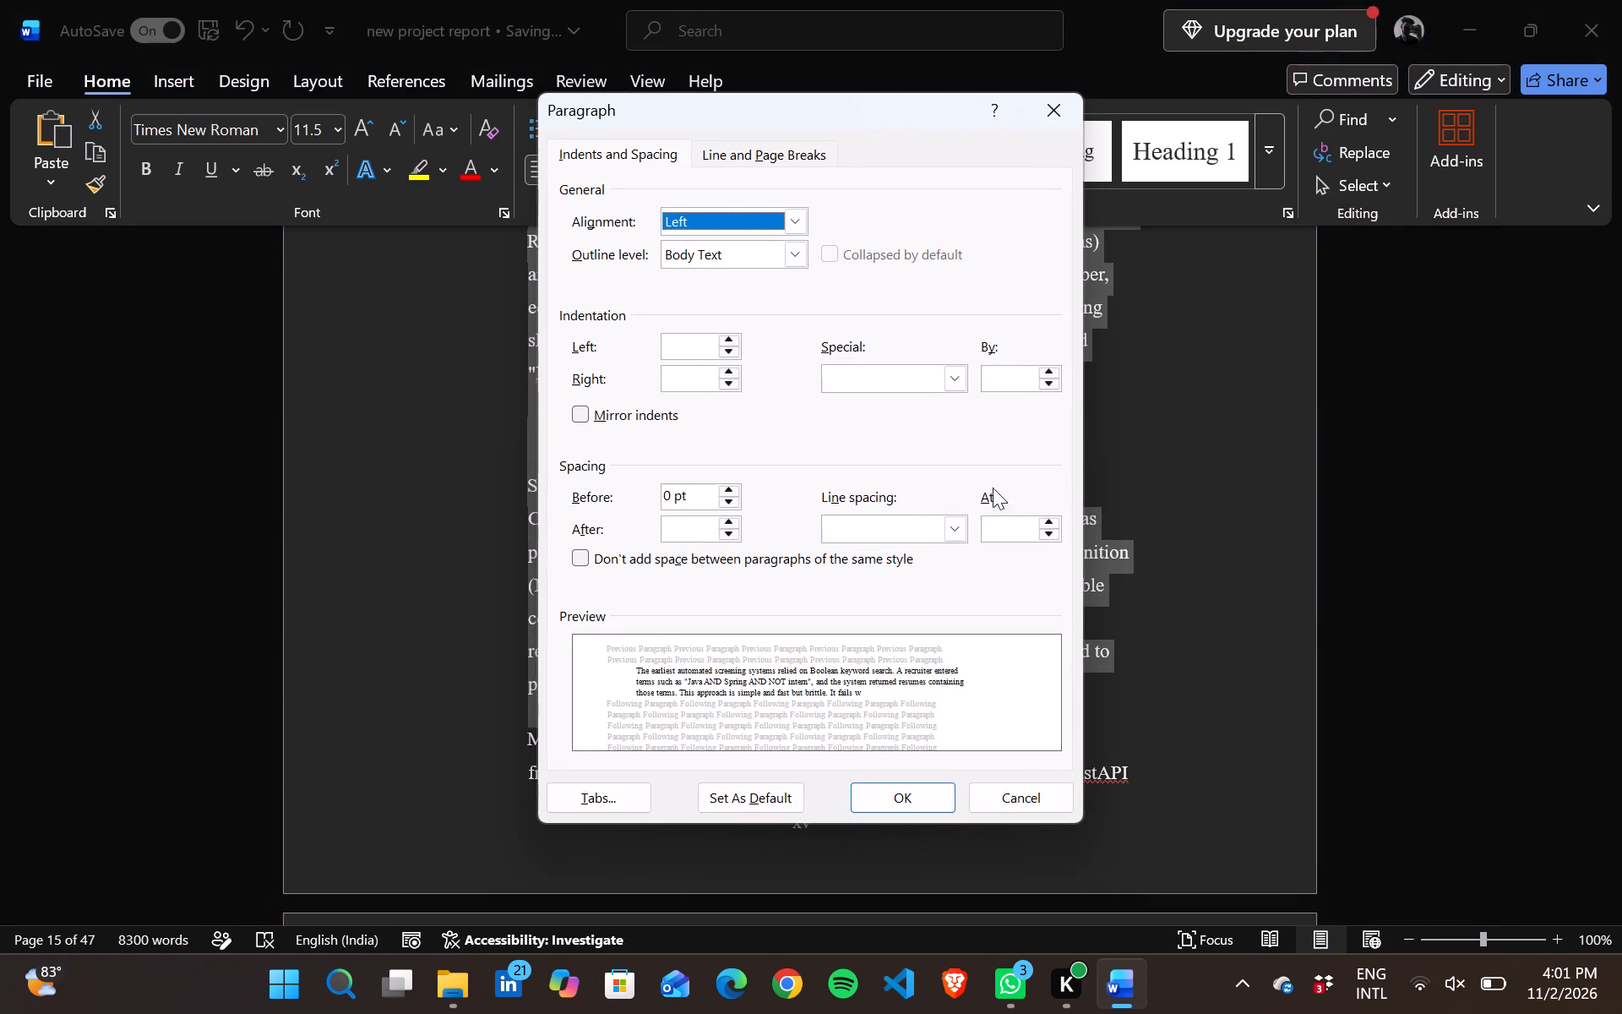
click(953, 526)
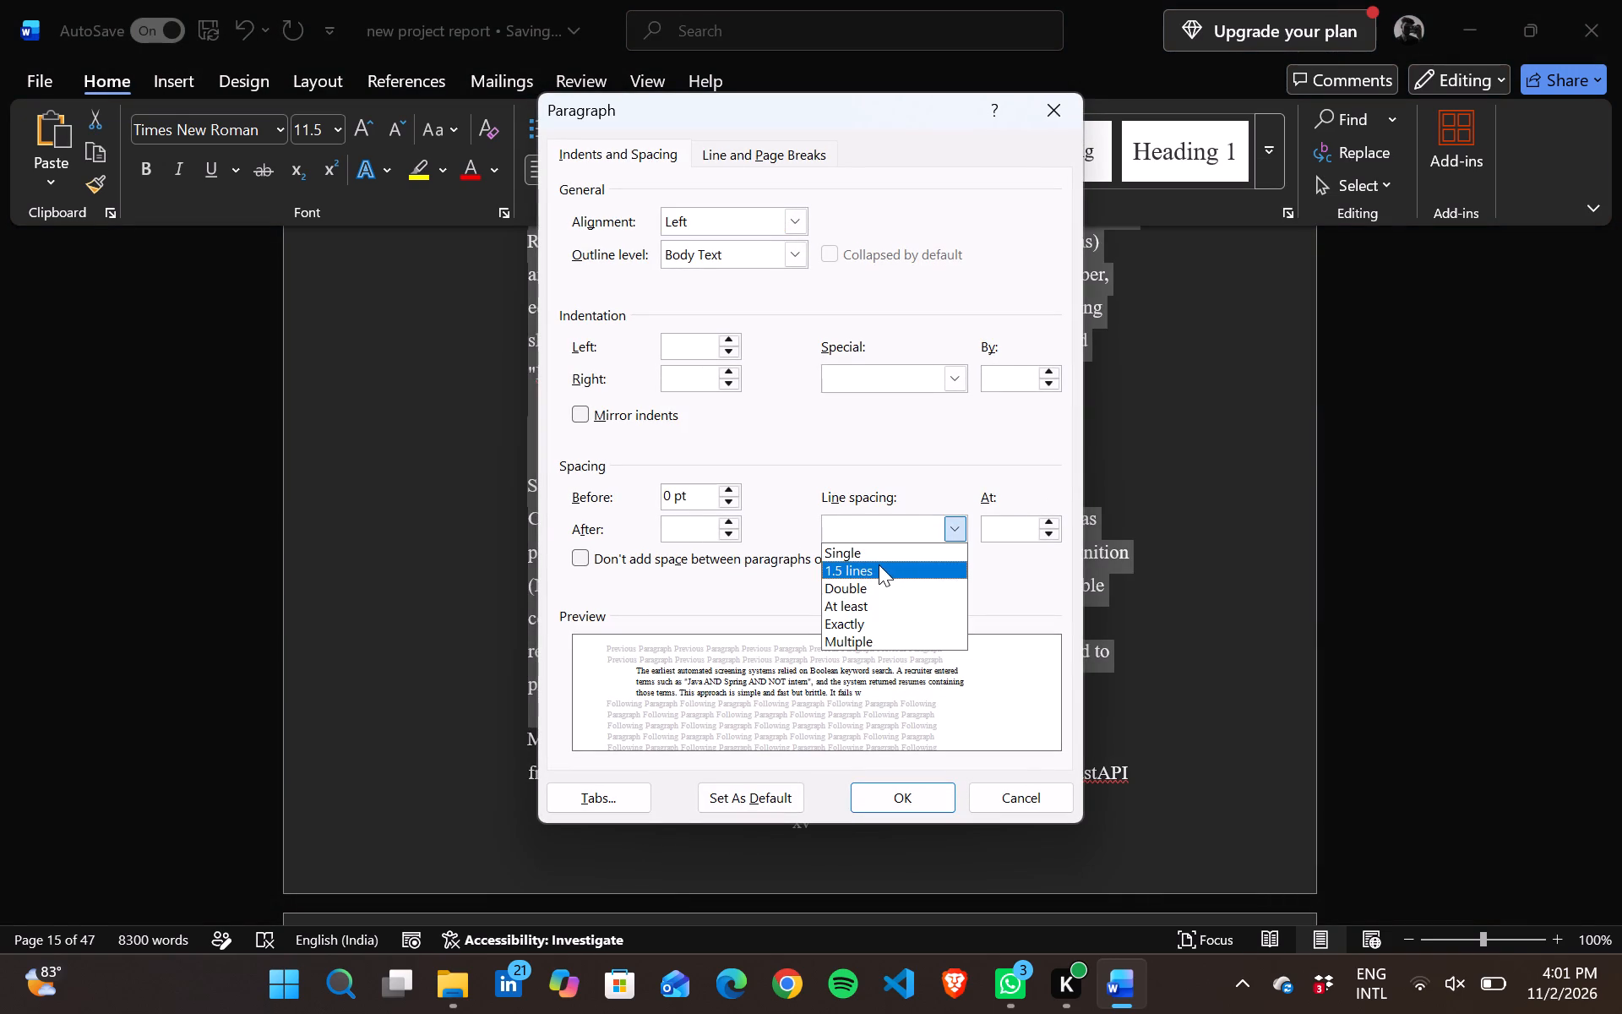
click(879, 564)
drag(796, 222, 758, 272)
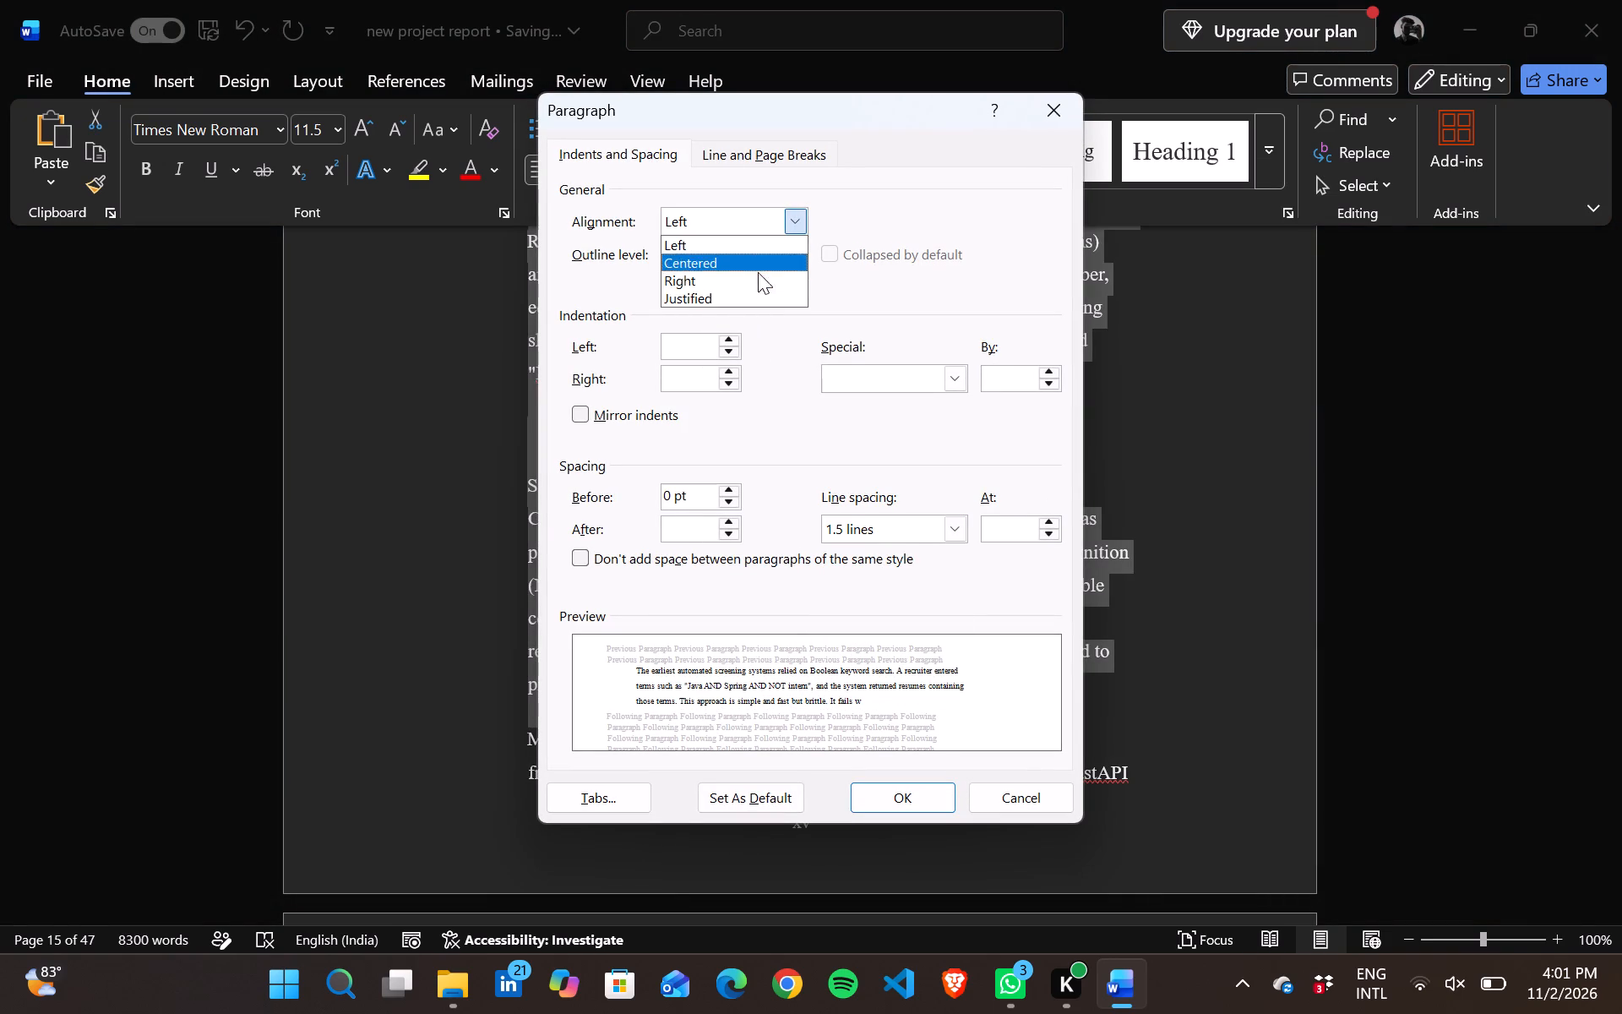
drag(758, 272, 710, 299)
click(710, 299)
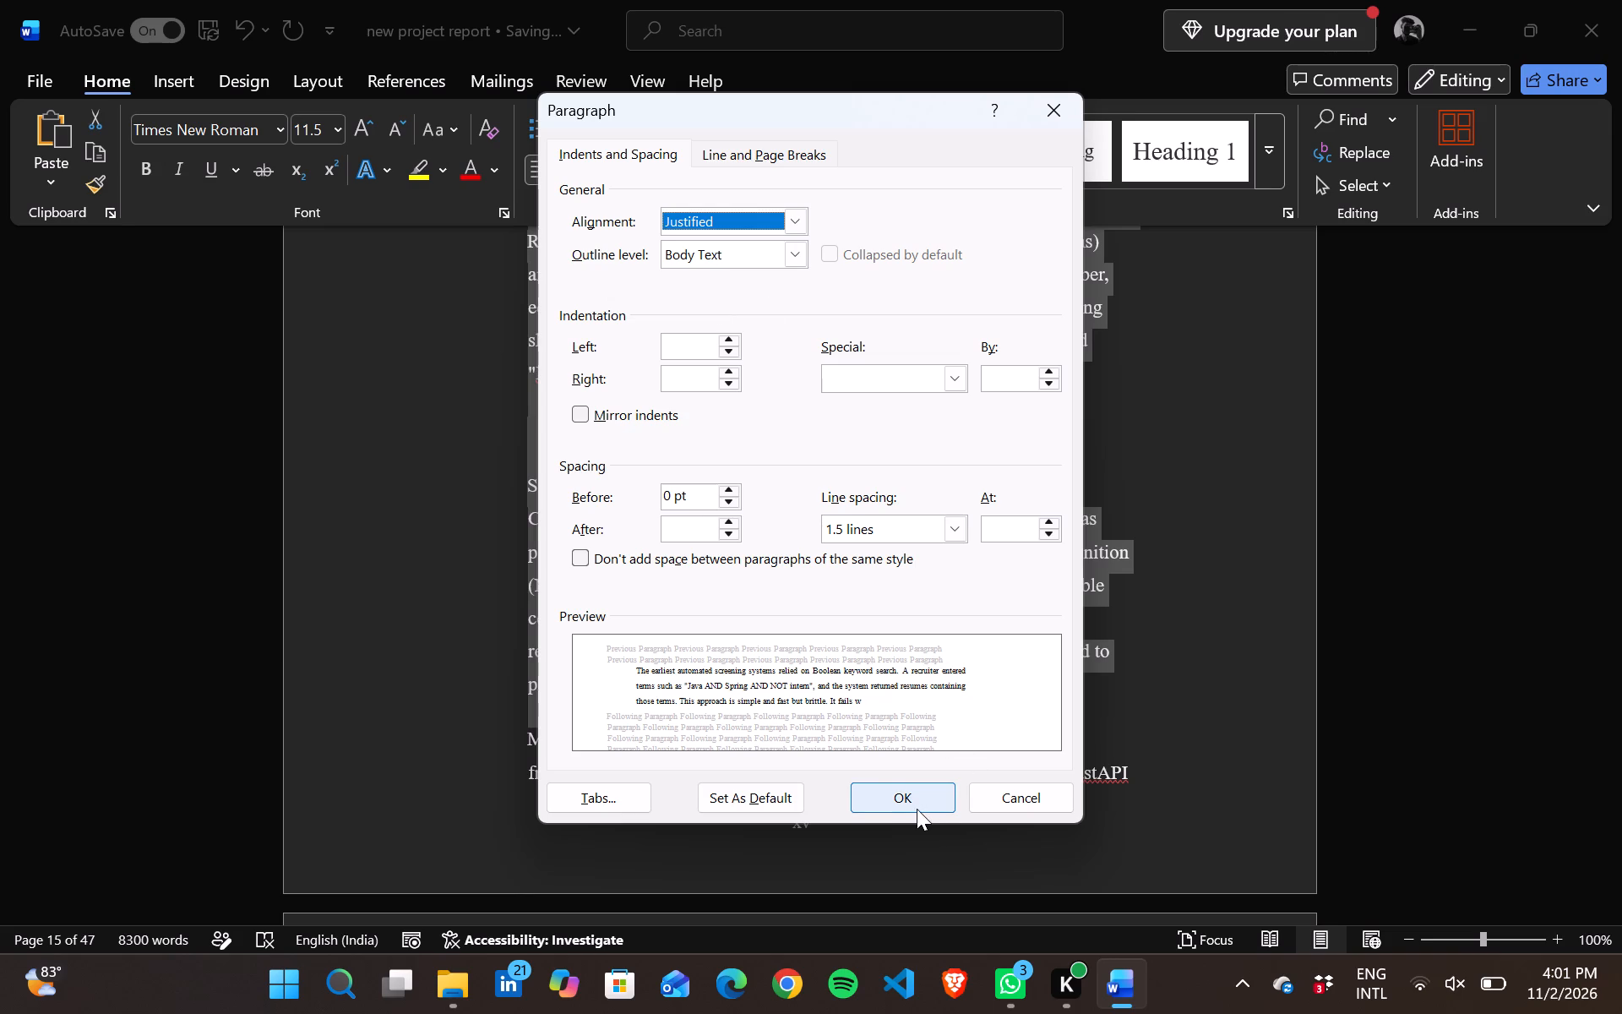
click(909, 809)
click(433, 660)
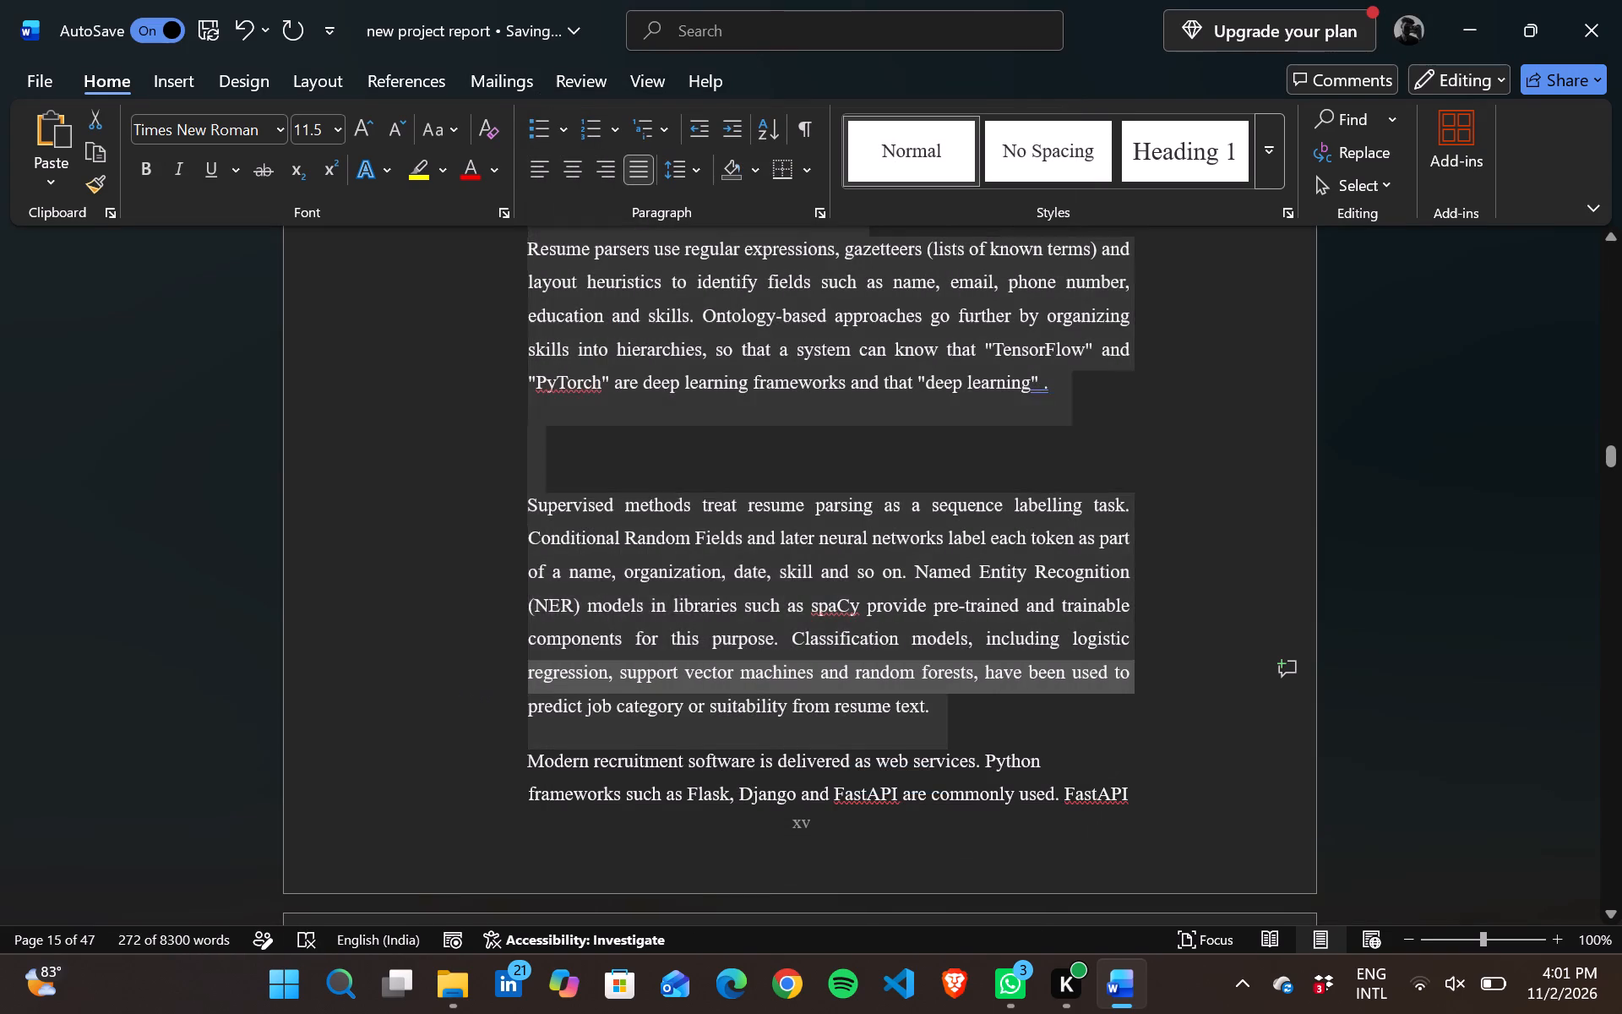
Delete the empty line between the "Resume parsers" and "Supervised methods" paragraphs in section 2.2.
click(694, 470)
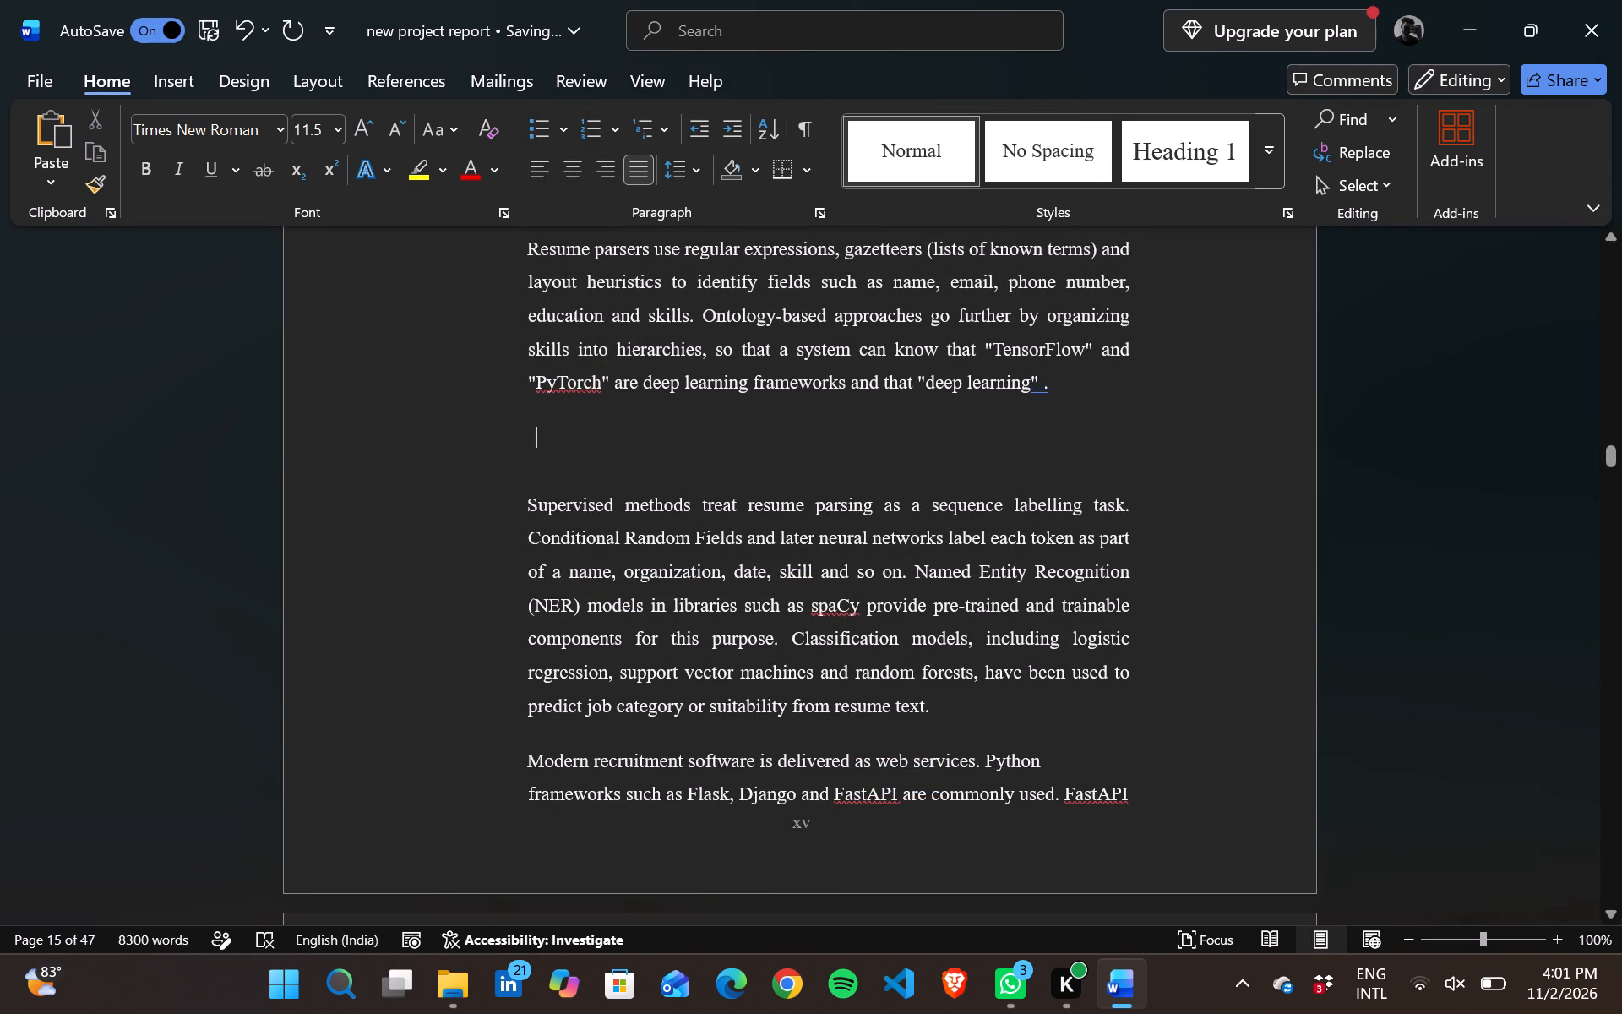
key(BackSpace)
key(BackSpace)
key(BackSpace)
key(BackSpace)
key(BackSpace)
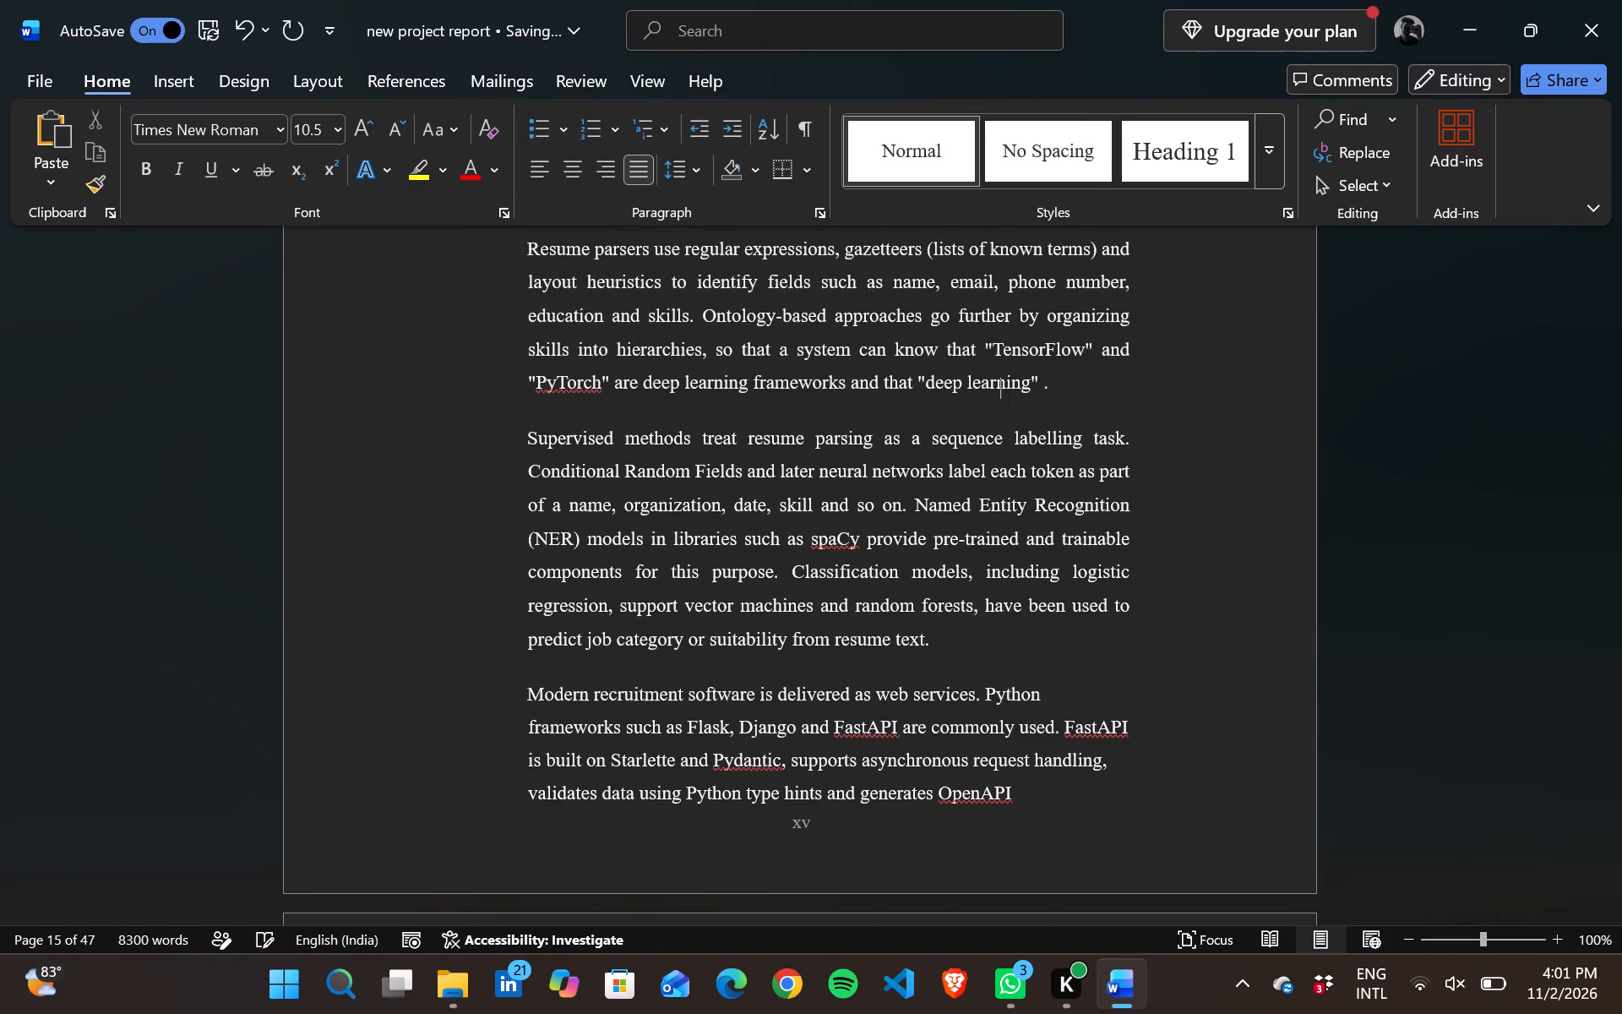
Insert two blank lines after the "Supervised methods" paragraph to move the "Modern recruitment software" paragraph onto the next page.
scroll(694, 470, down, 1)
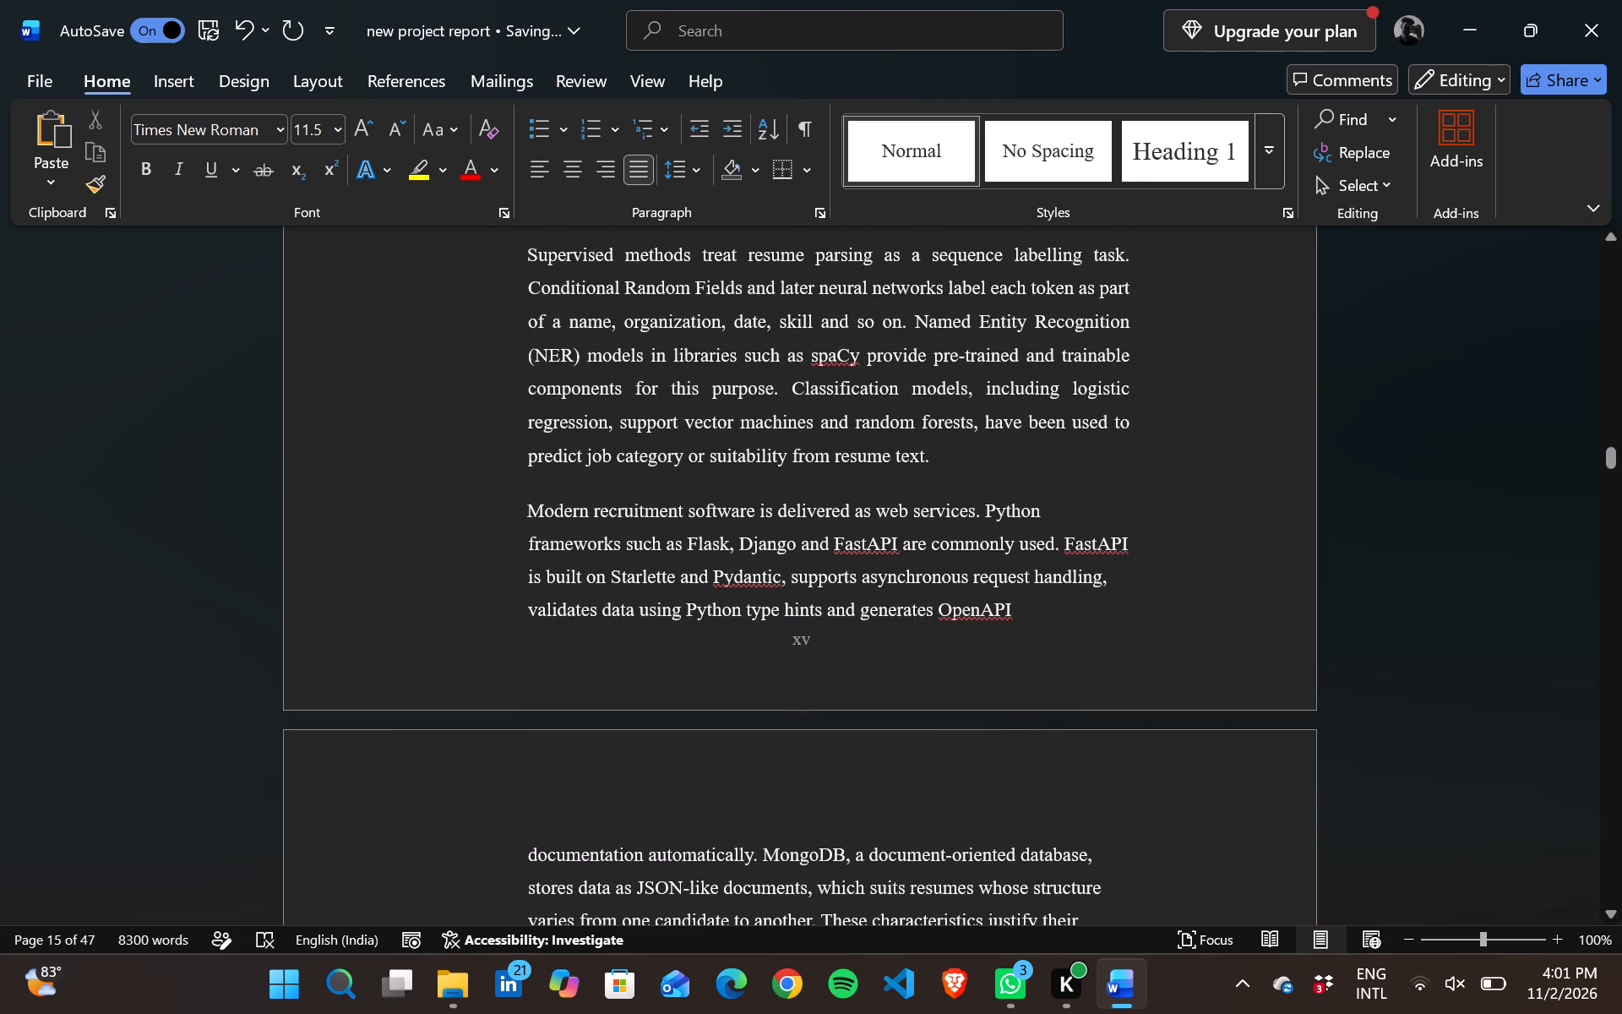
click(956, 472)
key(Return)
key(Return)
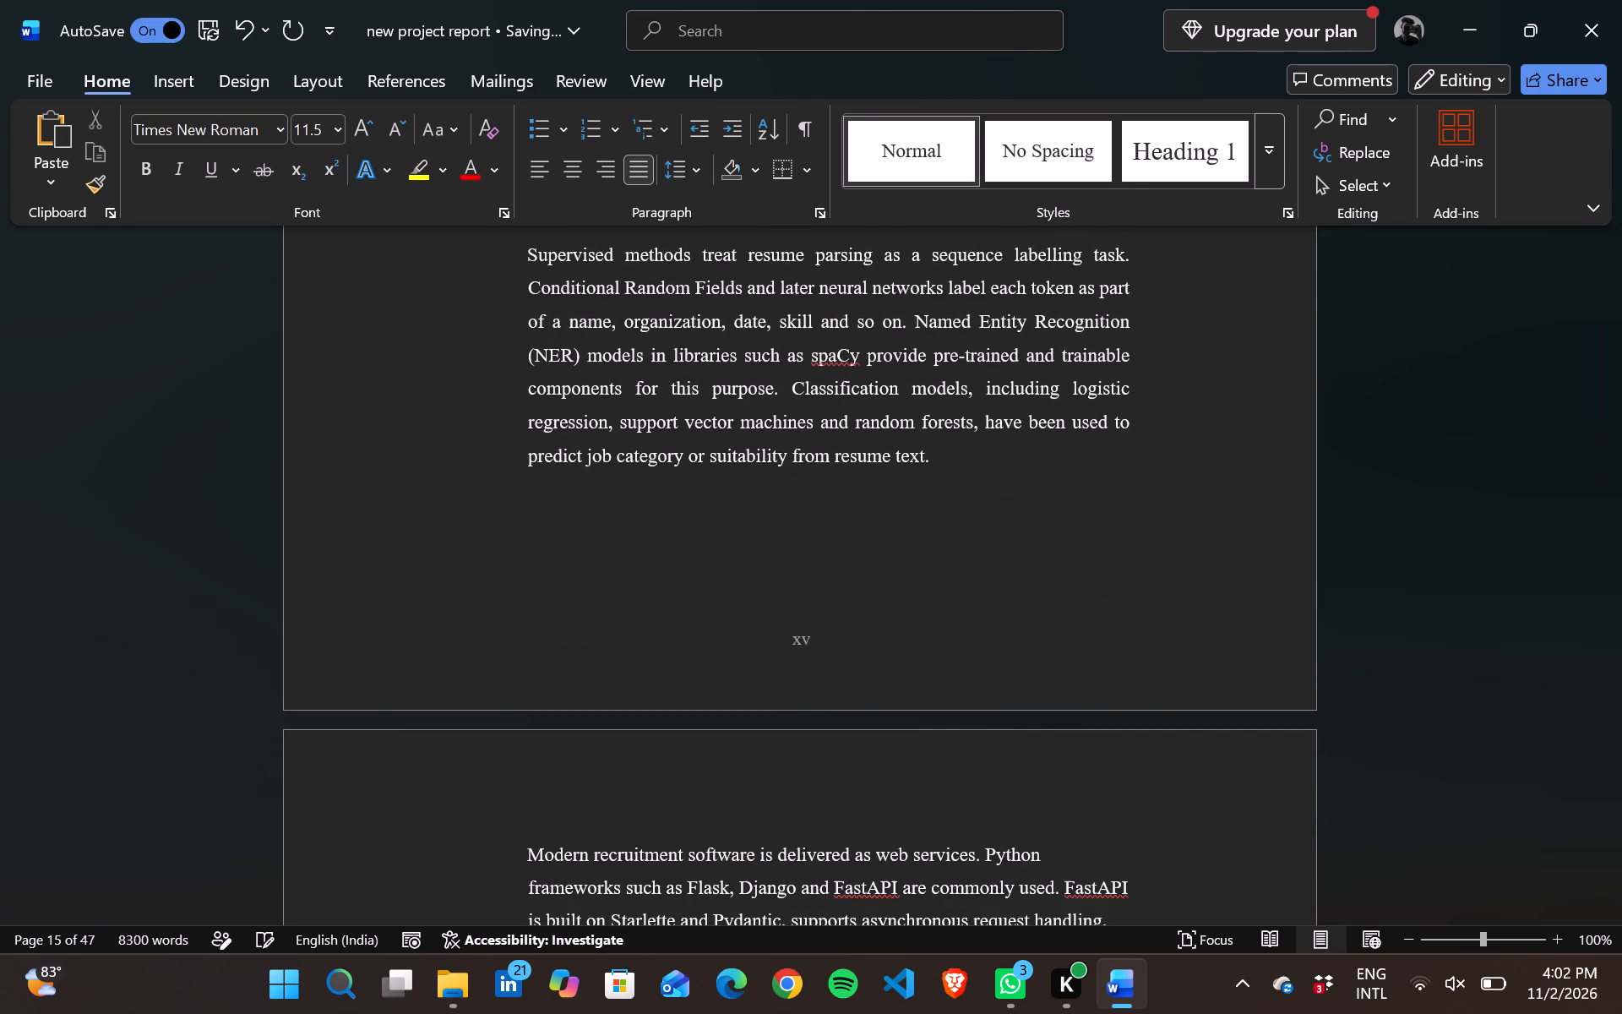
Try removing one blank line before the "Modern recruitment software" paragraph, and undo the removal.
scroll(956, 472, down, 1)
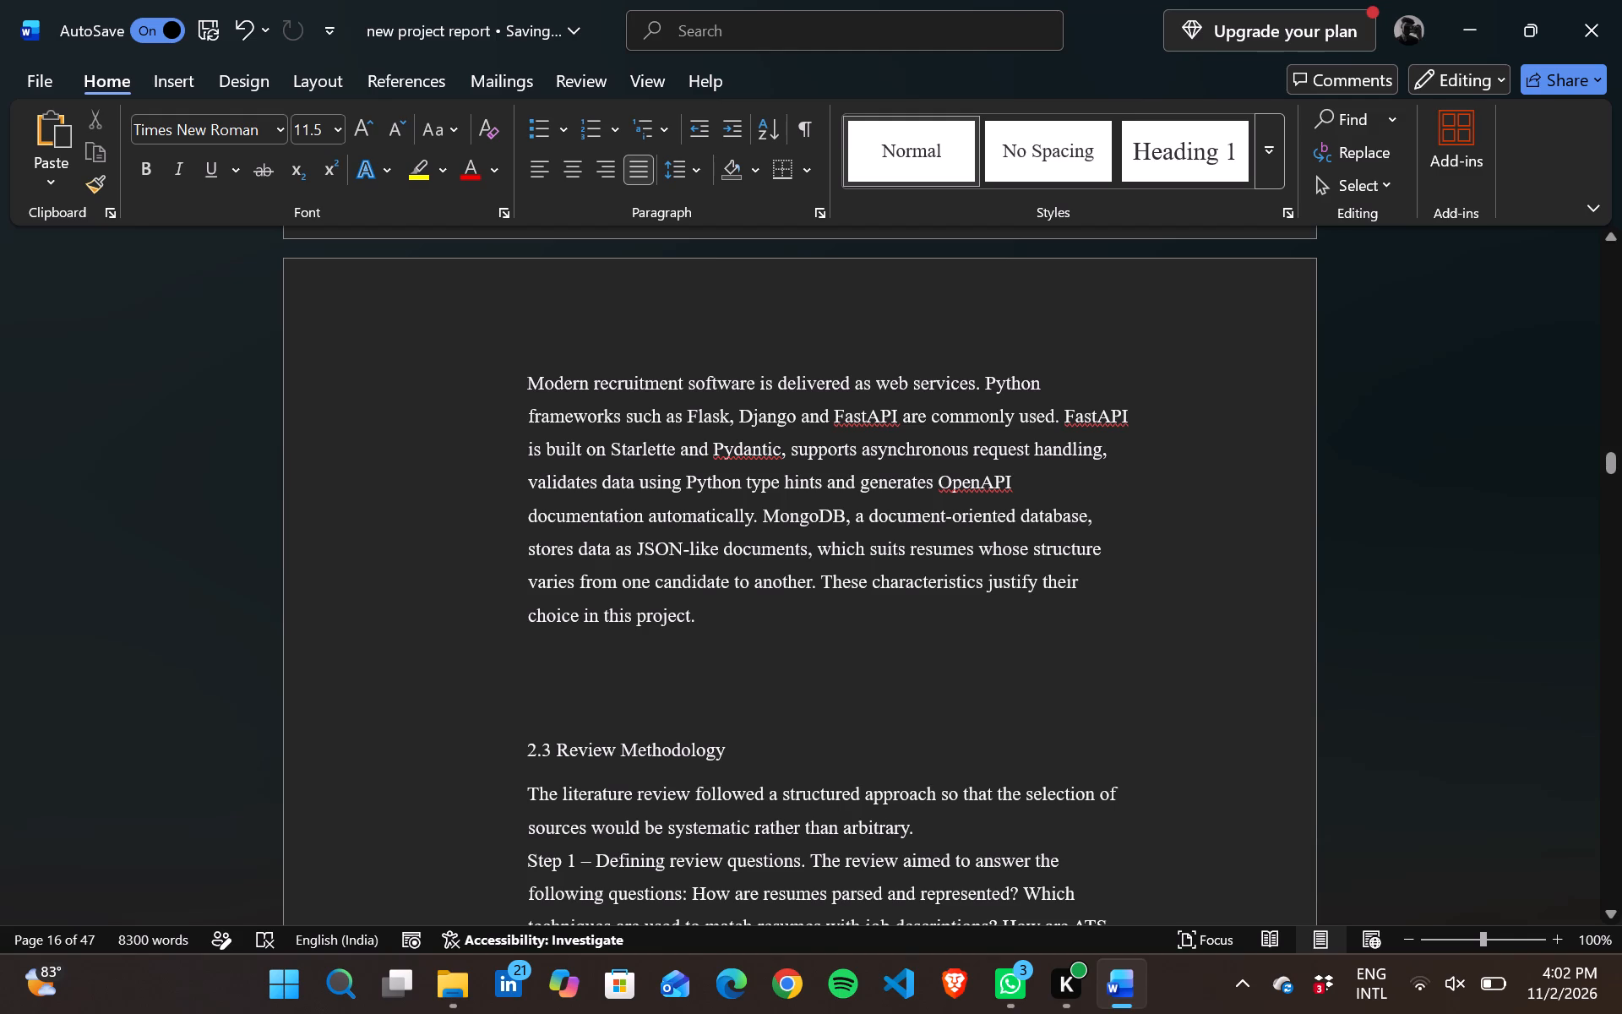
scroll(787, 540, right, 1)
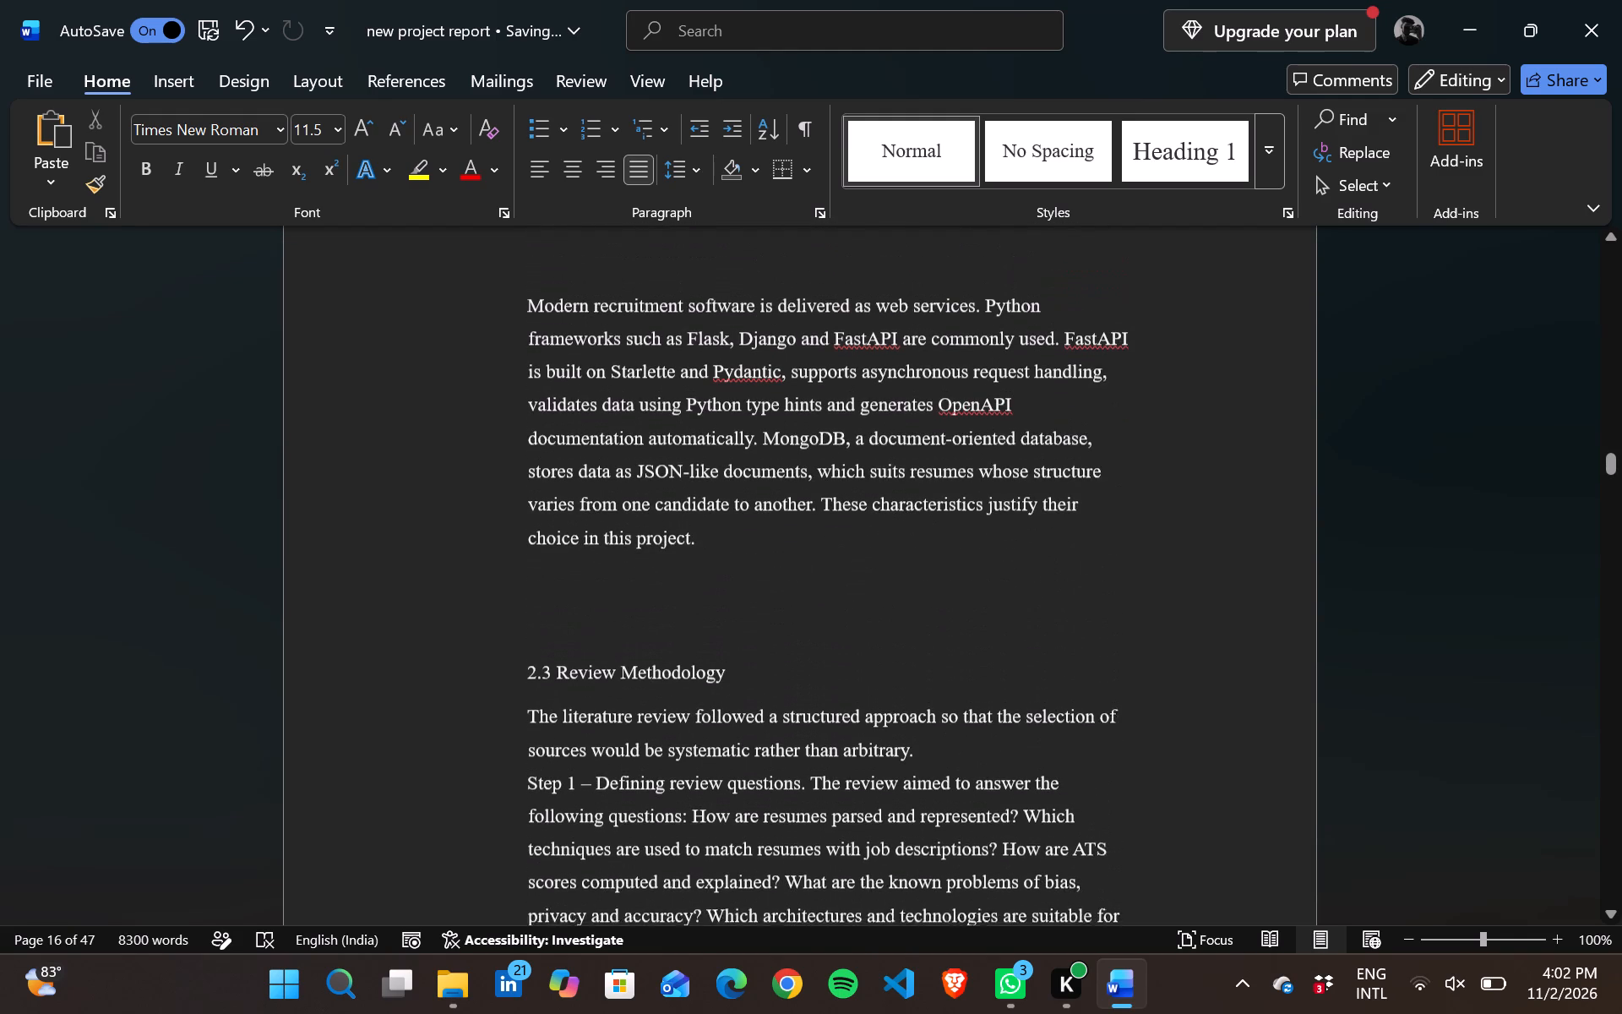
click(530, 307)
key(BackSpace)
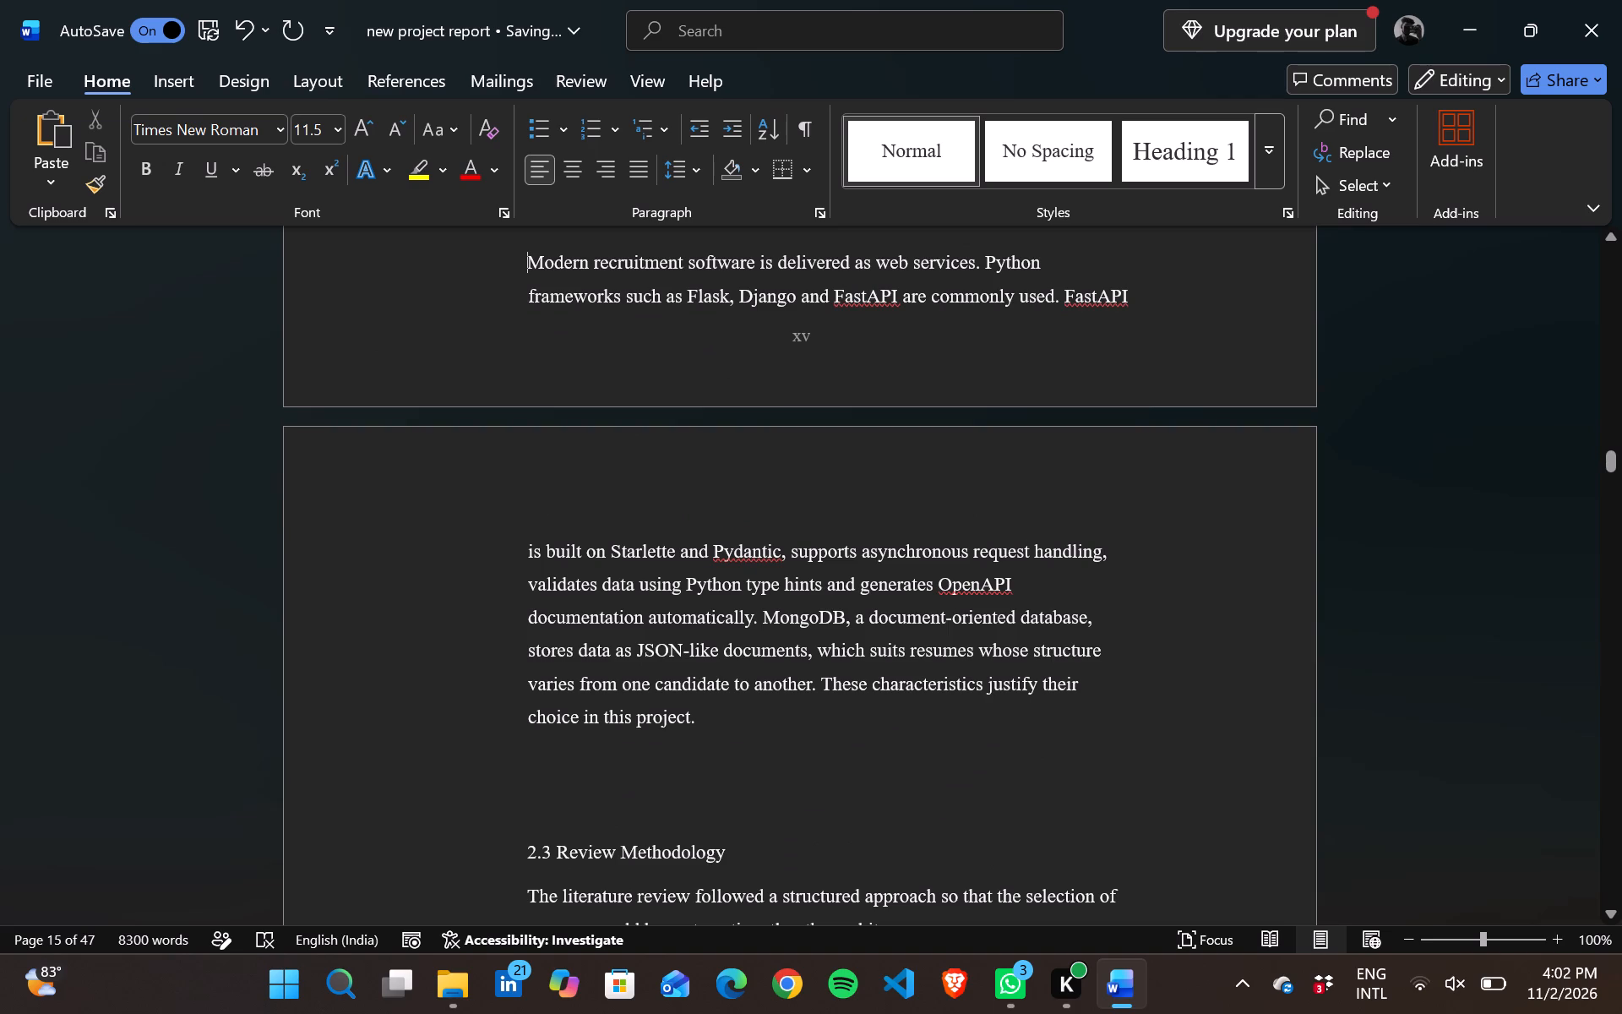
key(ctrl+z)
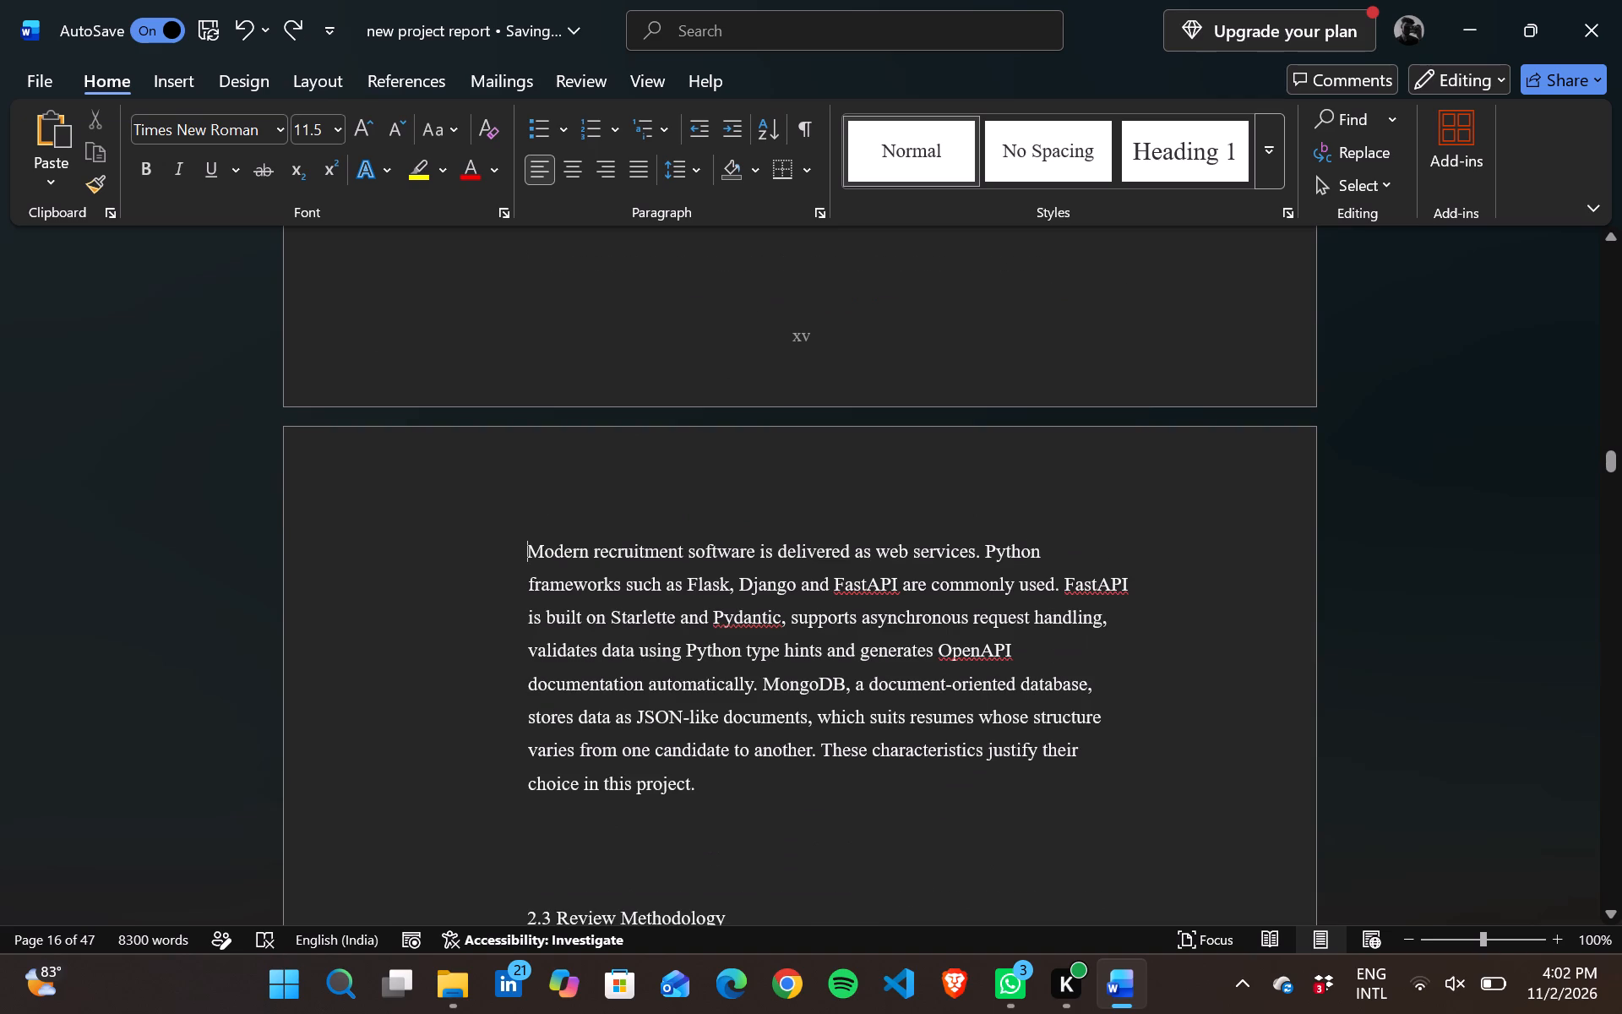
Justify the "Modern recruitment software" paragraph and set its line spacing to 1.5 lines.
scroll(857, 612, down, 1)
drag(526, 343, 642, 435)
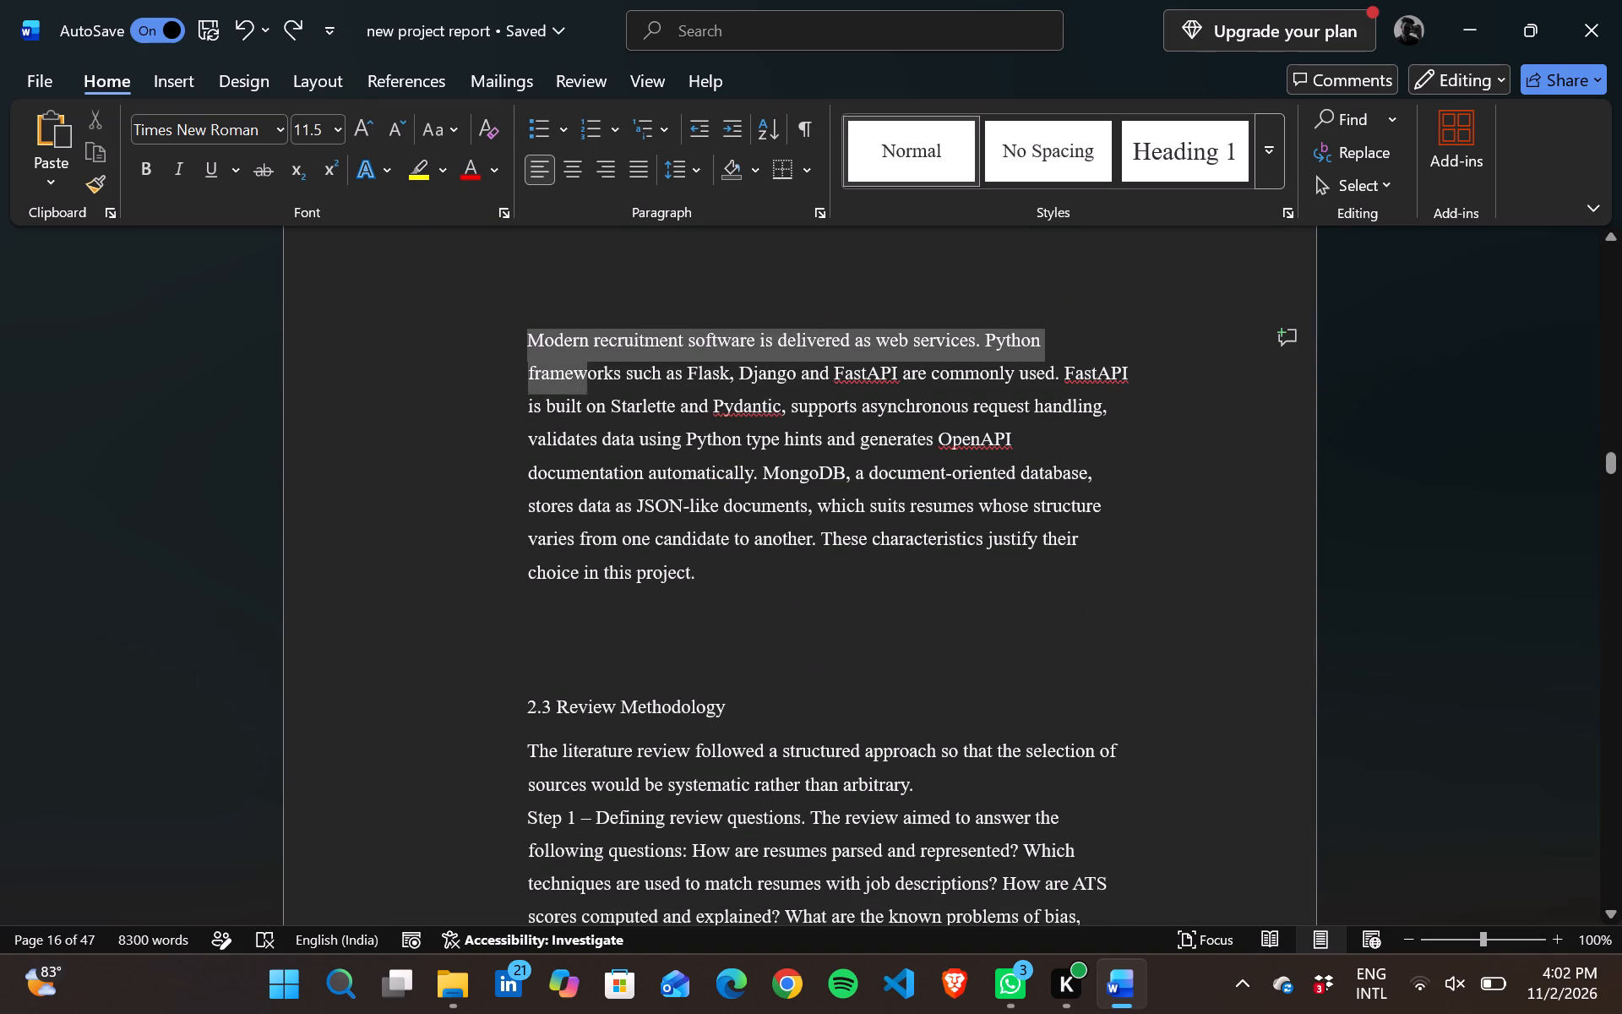
drag(642, 435, 734, 581)
right_click(734, 581)
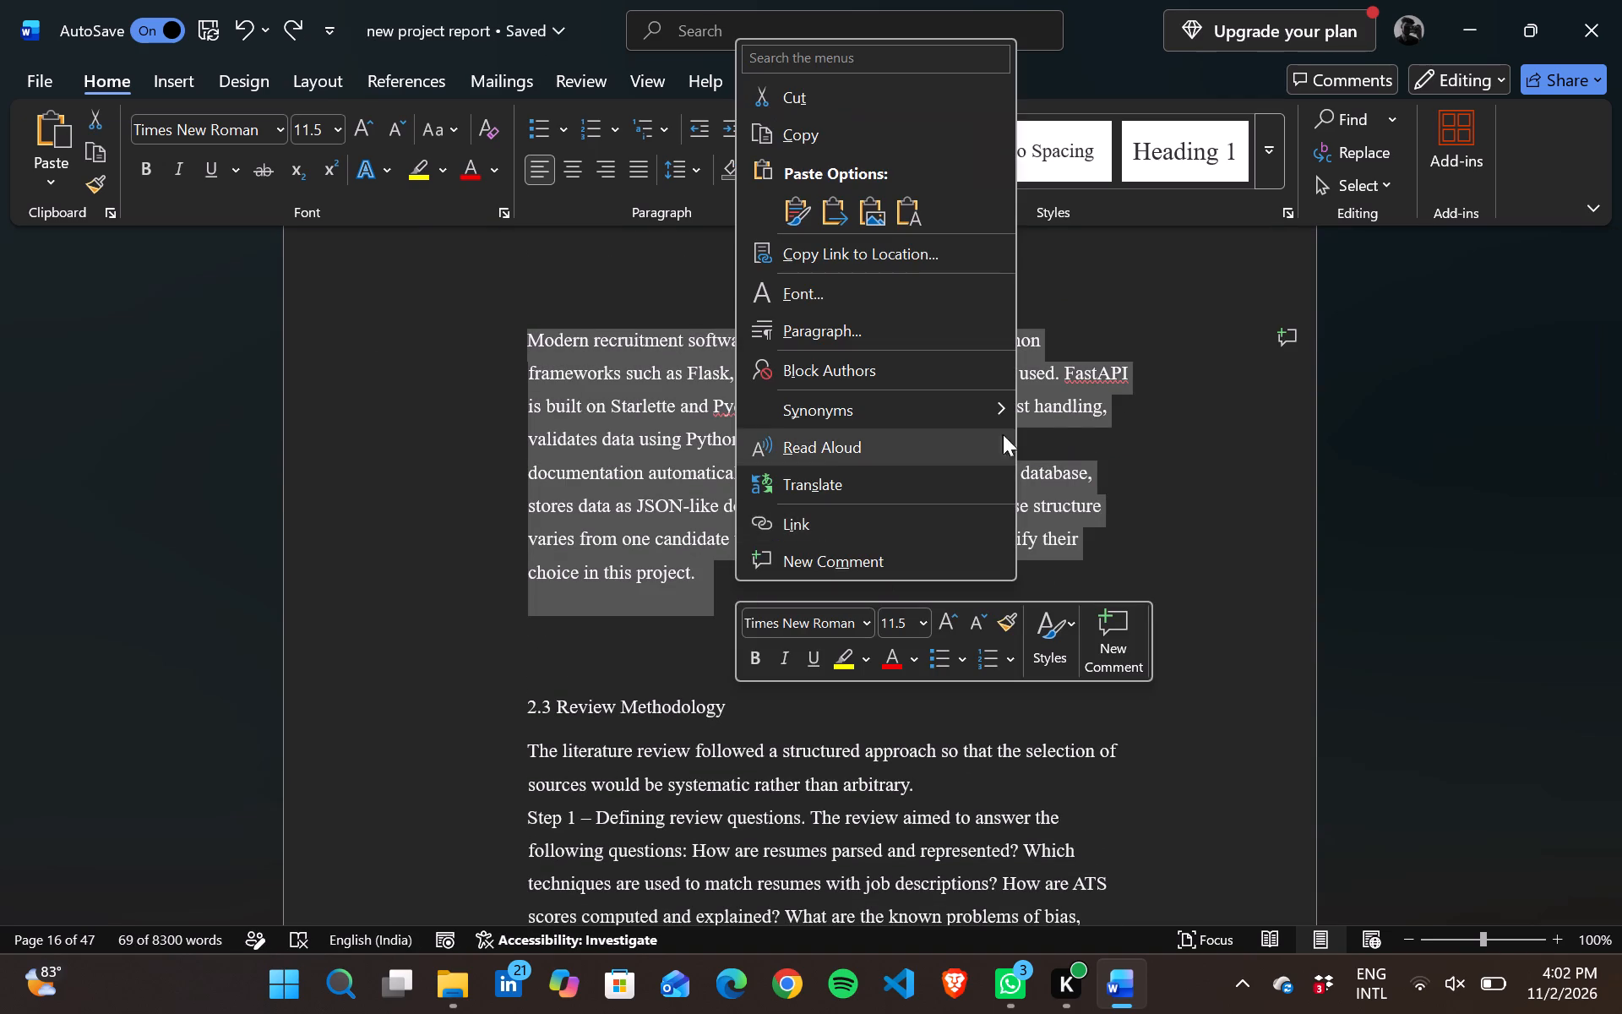
click(843, 330)
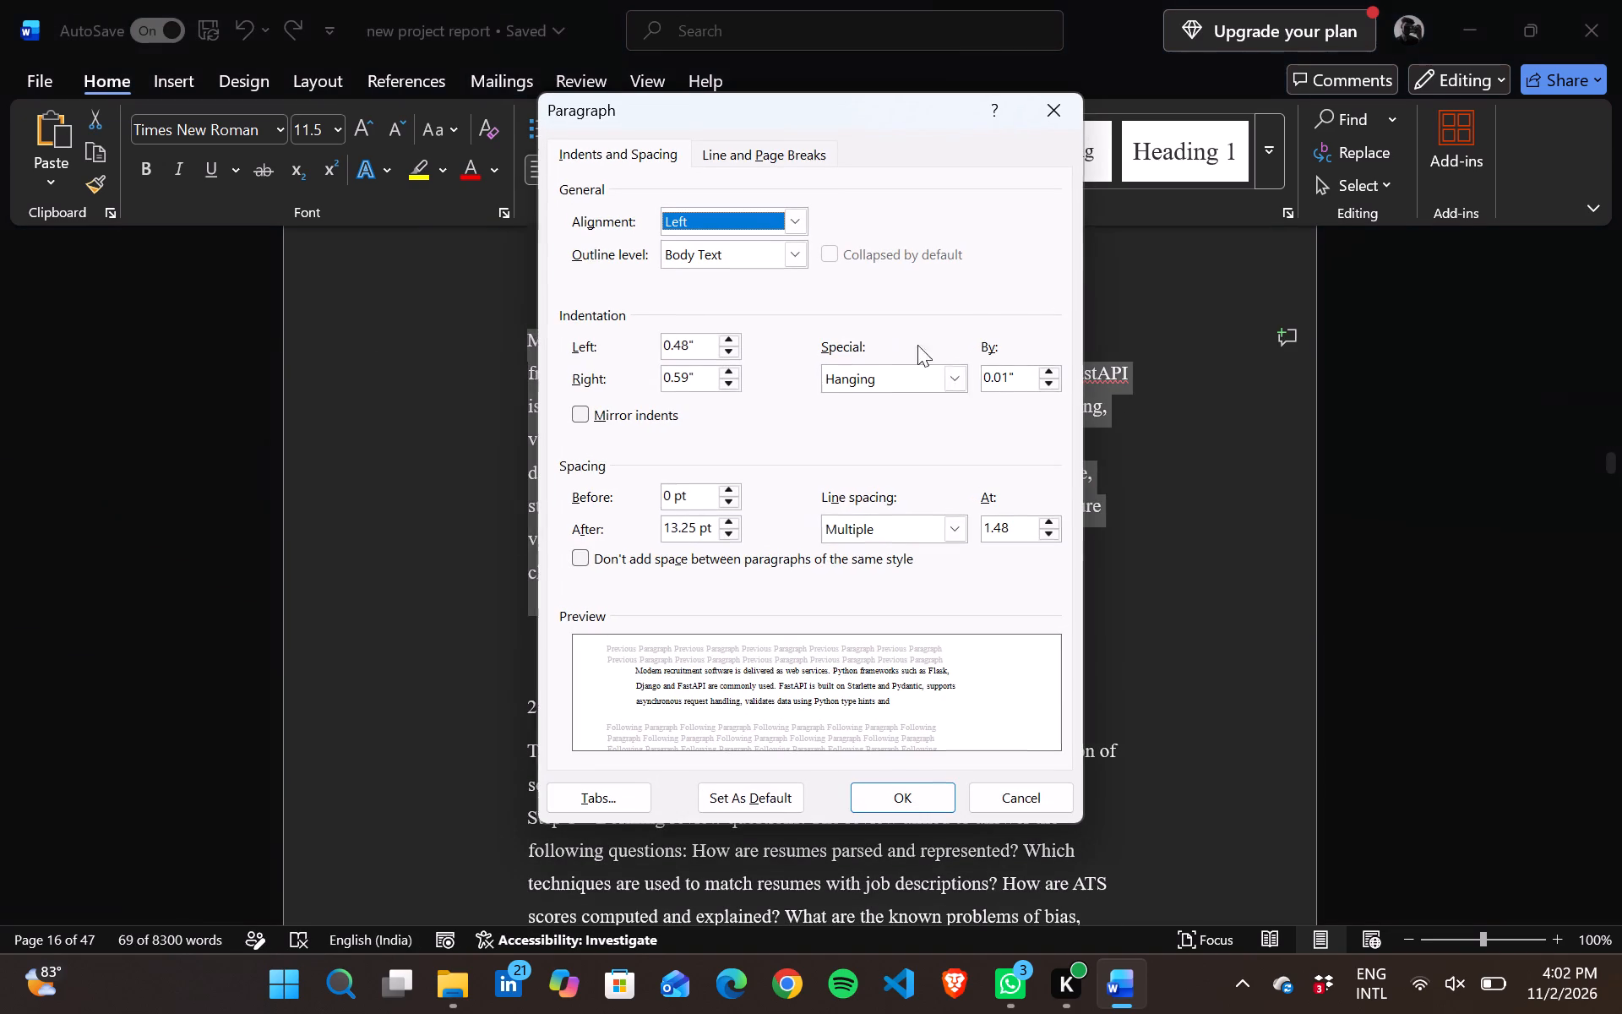
drag(786, 222, 750, 274)
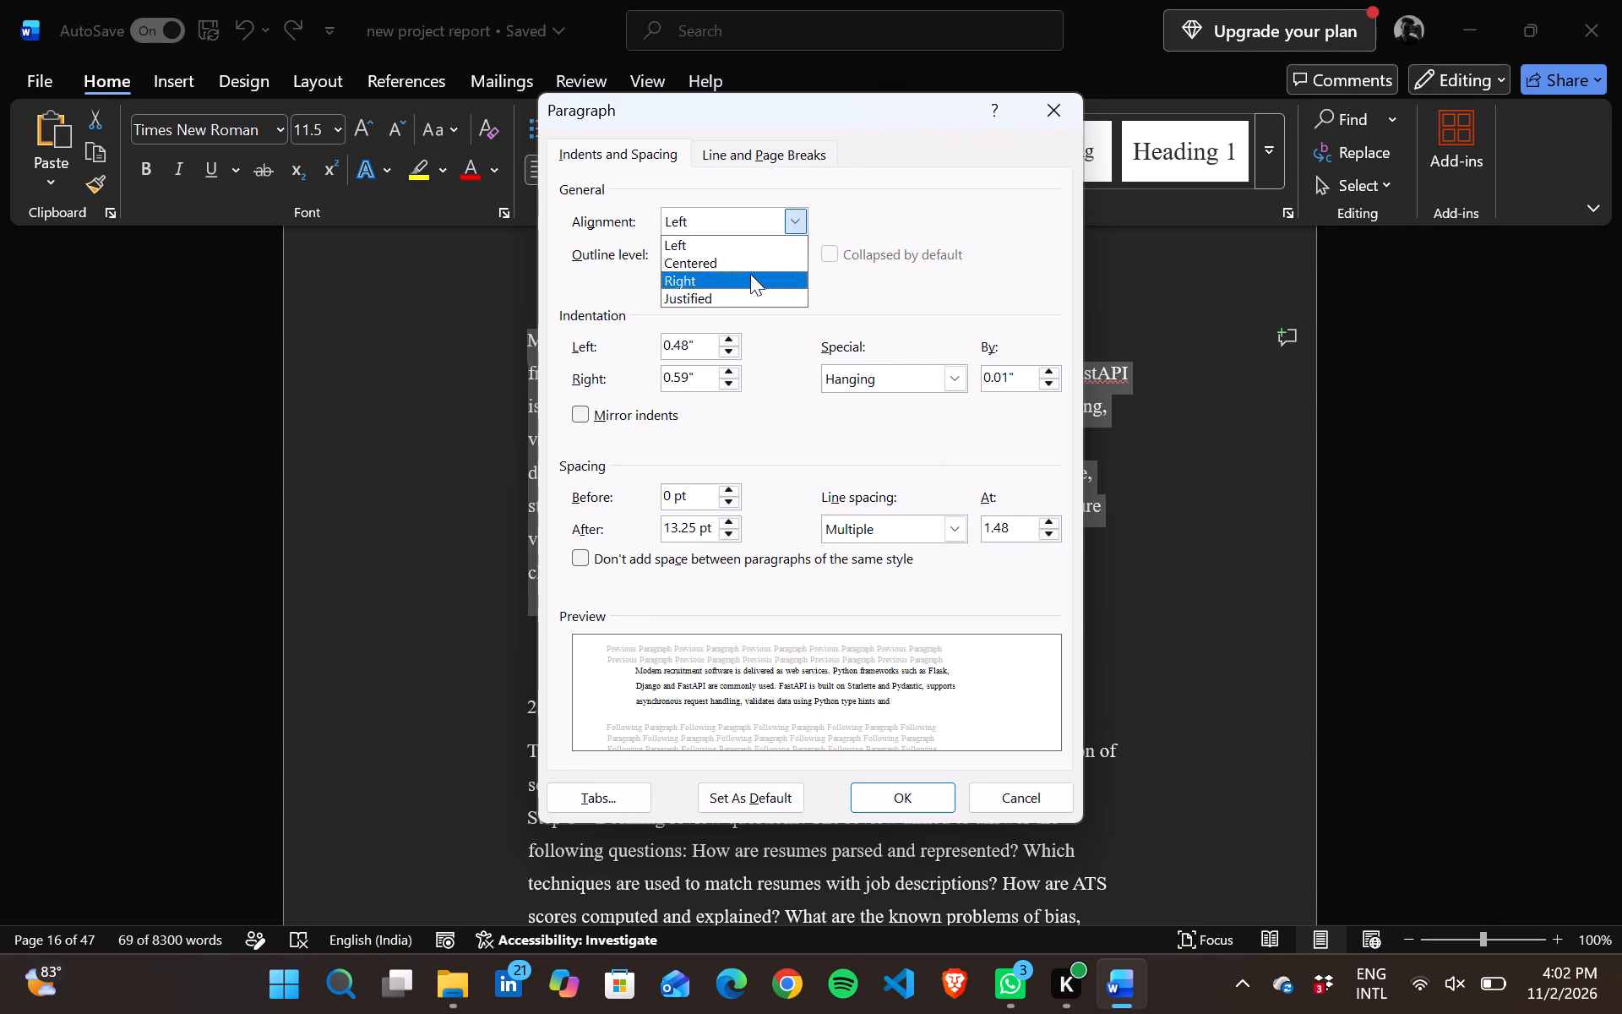
drag(750, 274, 727, 295)
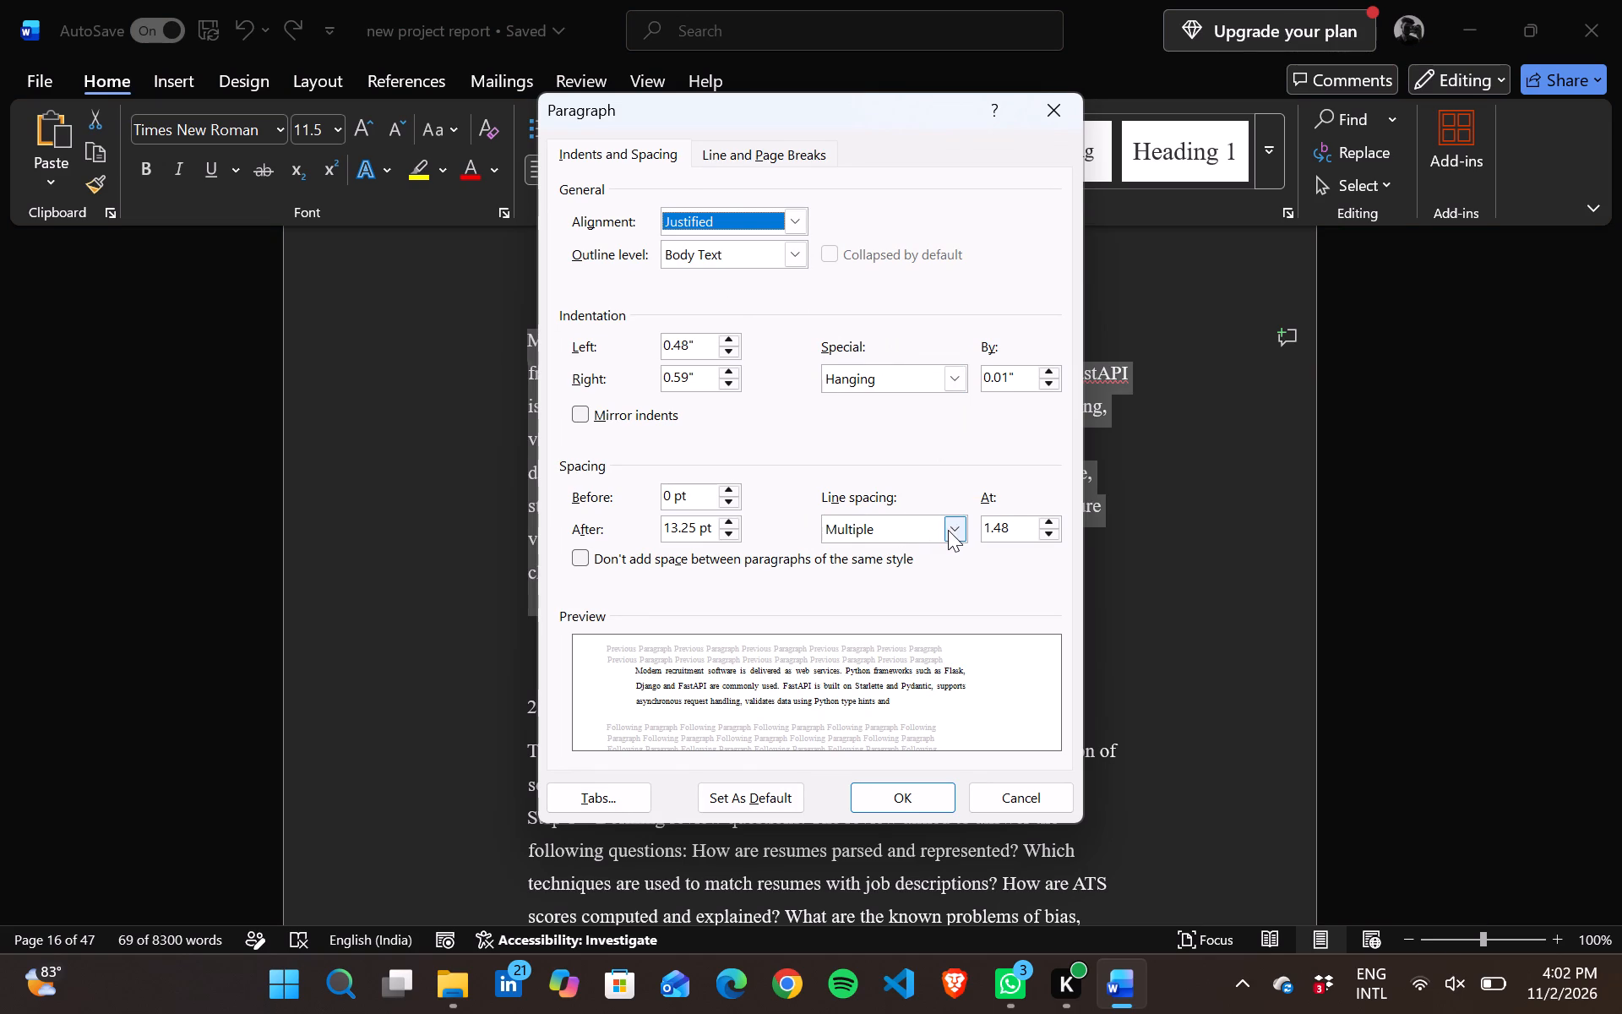
click(951, 529)
click(860, 572)
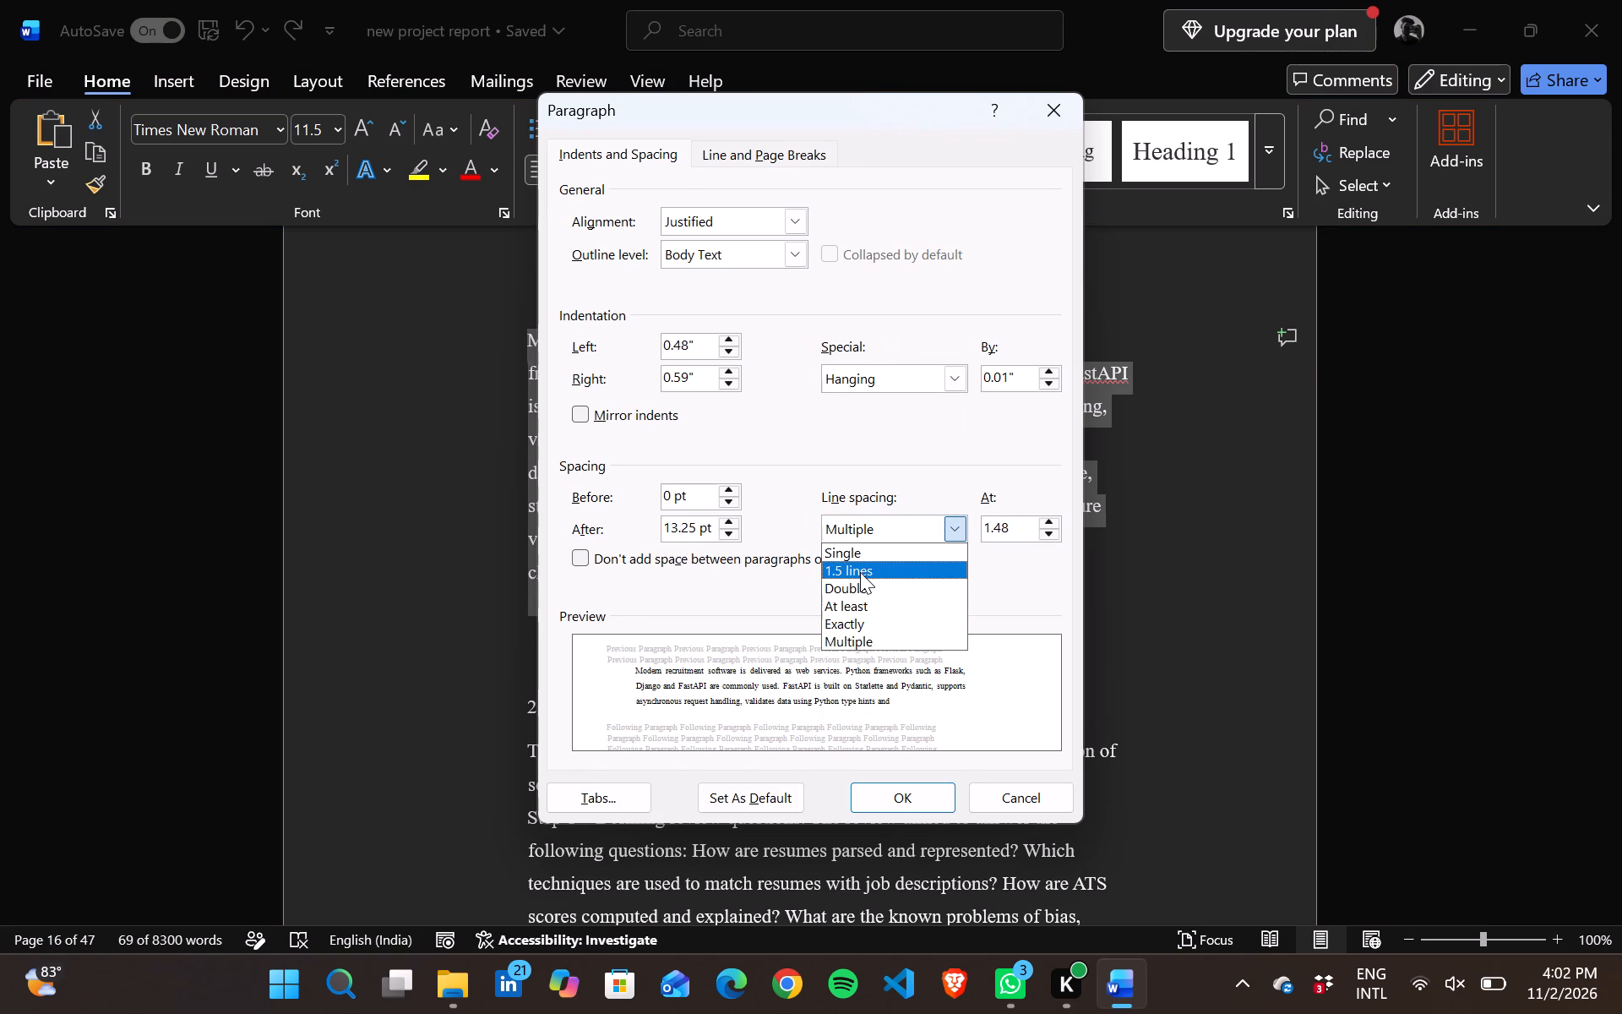
click(907, 793)
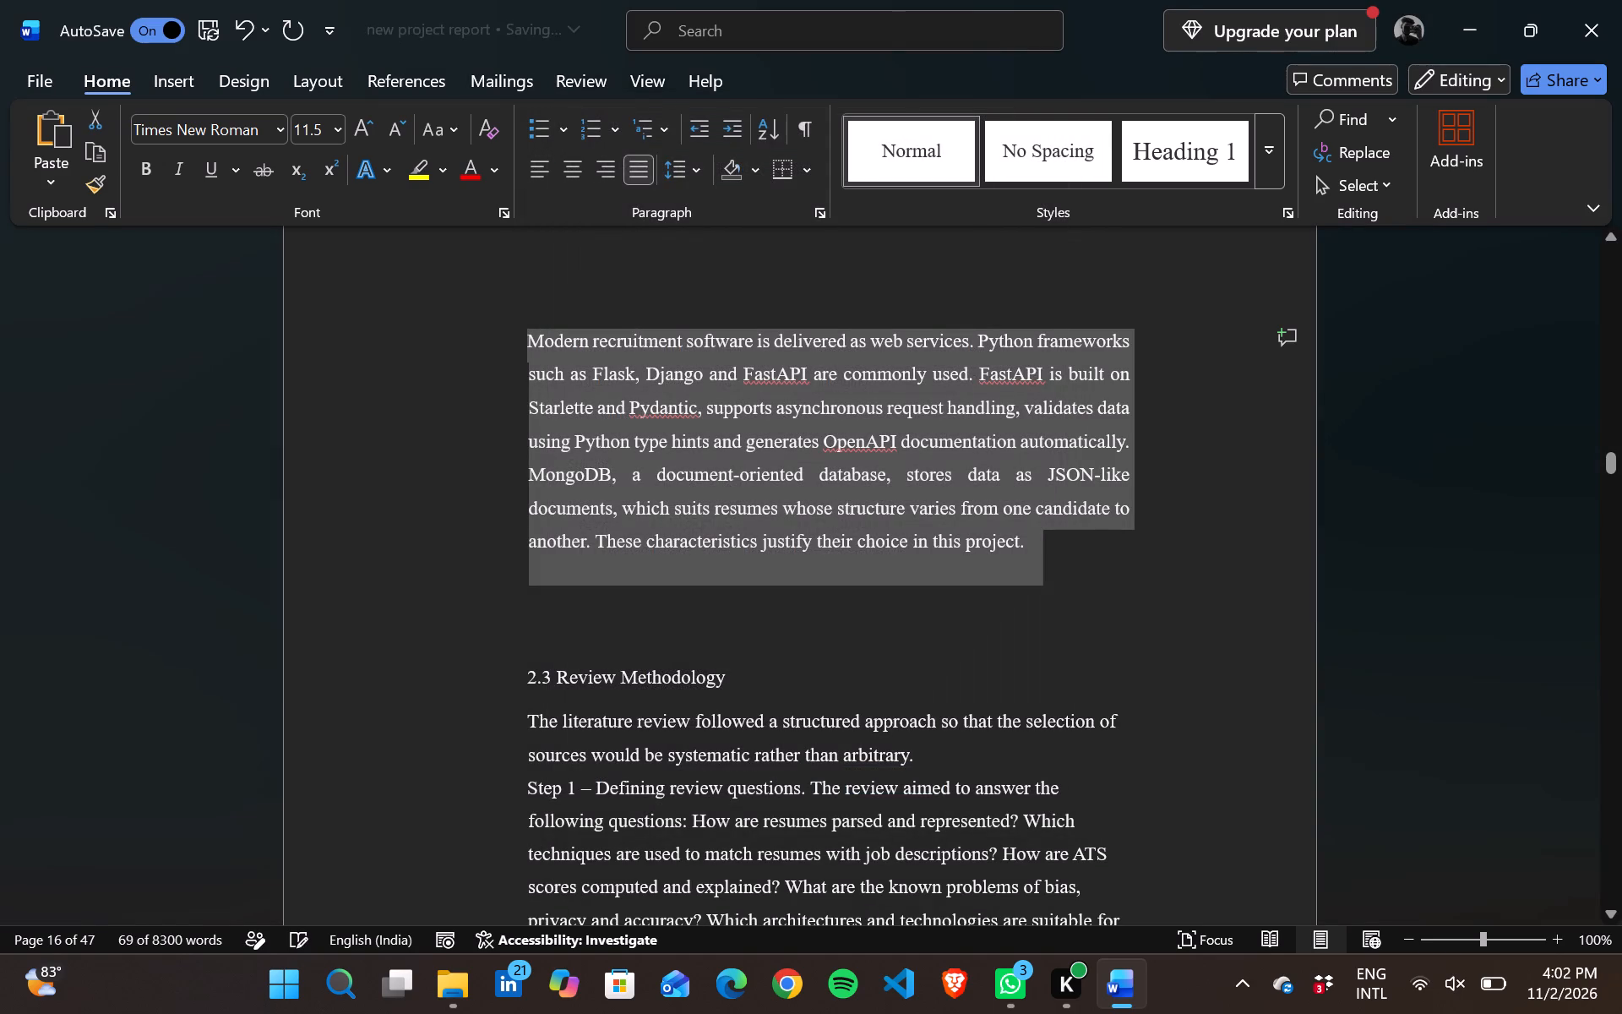
Delete the empty lines between the last paragraph of section 2.2 and the "2.3 Review Methodology" heading.
click(683, 636)
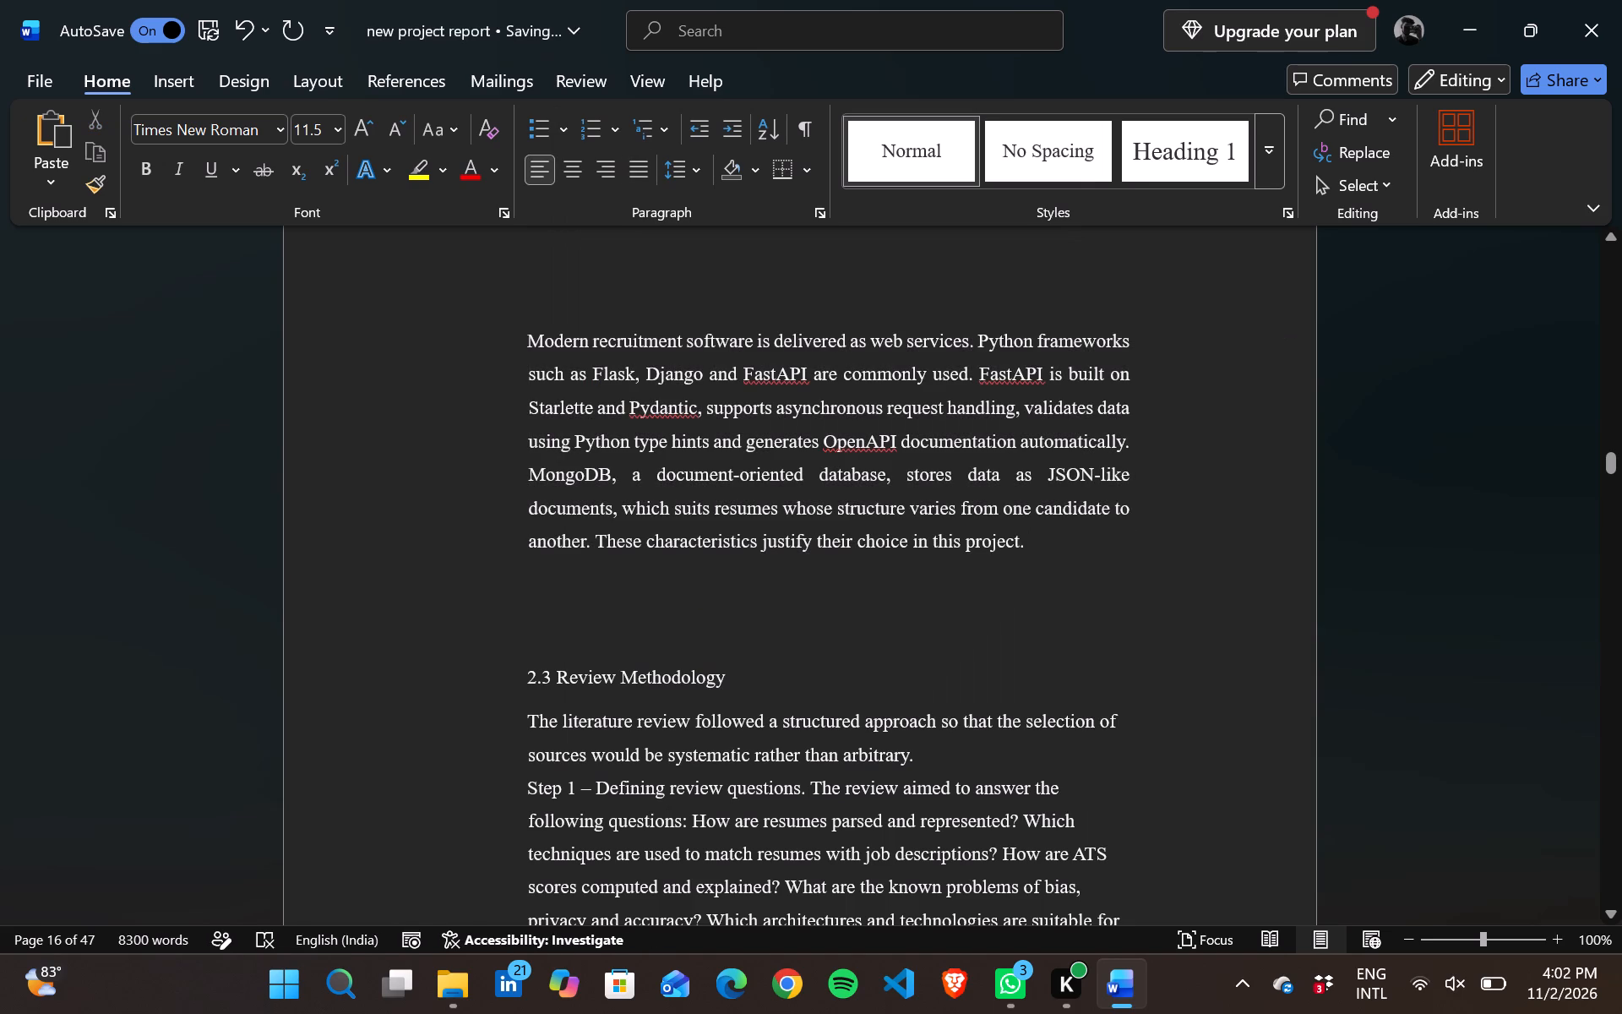
key(Down)
key(BackSpace)
key(BackSpace)
key(BackSpace)
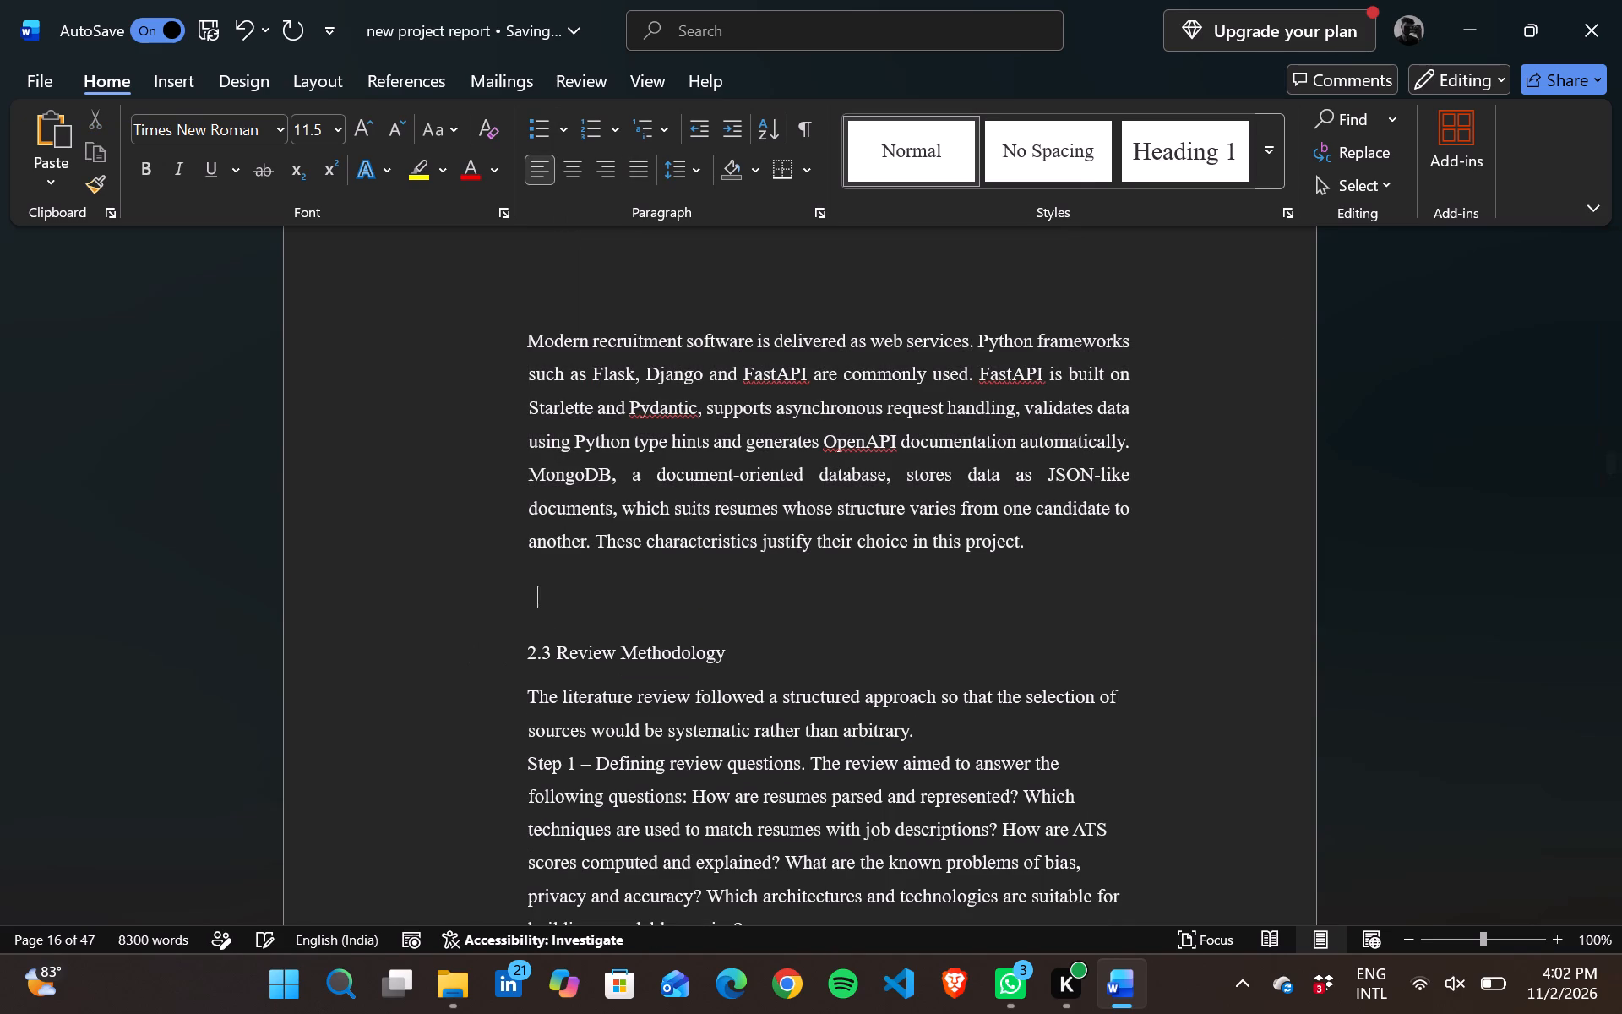
key(BackSpace)
key(BackSpace)
key(BackSpace)
key(BackSpace)
key(BackSpace)
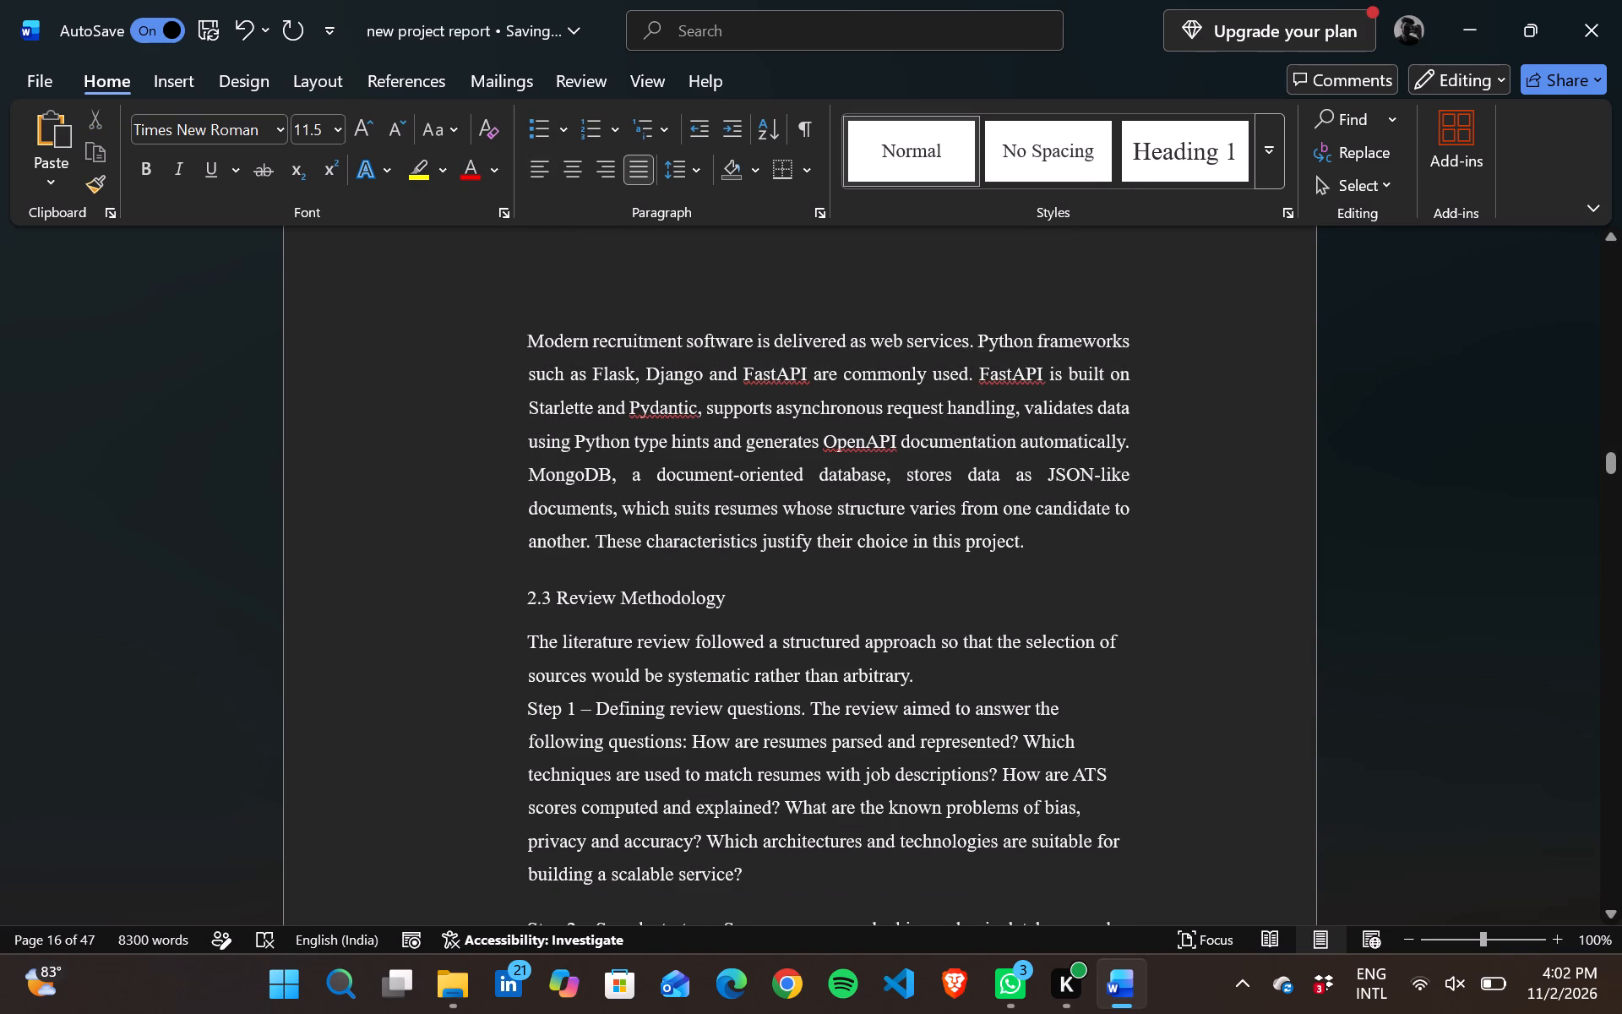
Set the "2.3 Review Methodology" heading to 14 pt.
drag(530, 598, 695, 603)
right_click(695, 603)
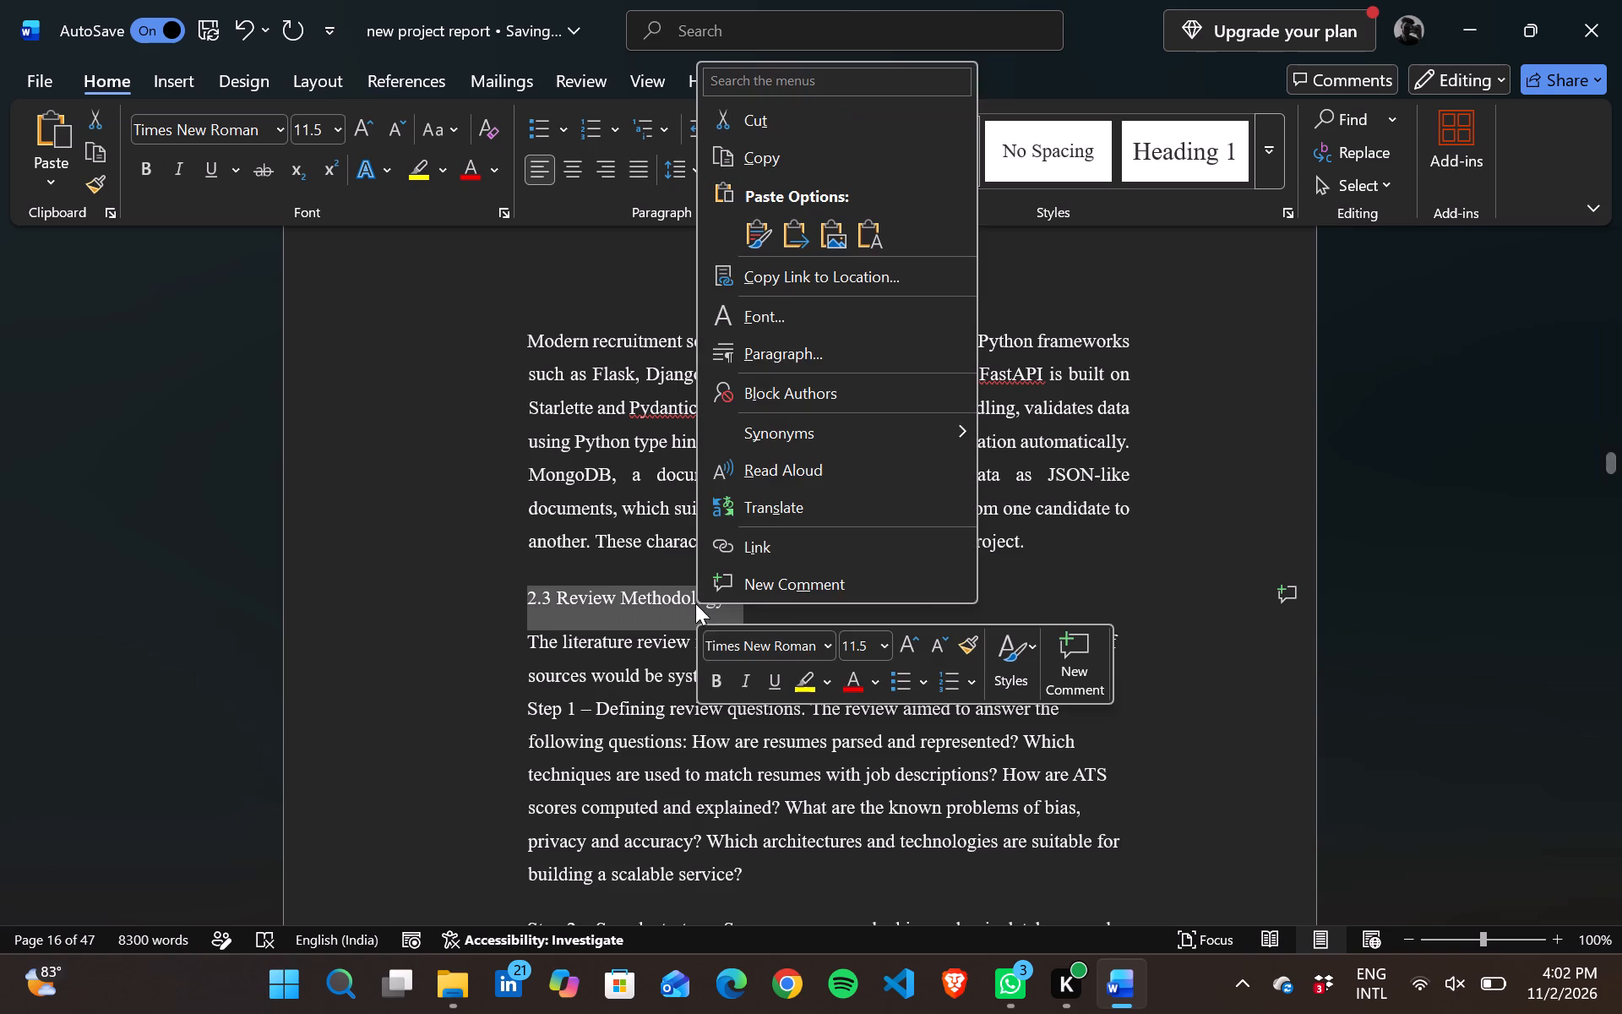
click(811, 340)
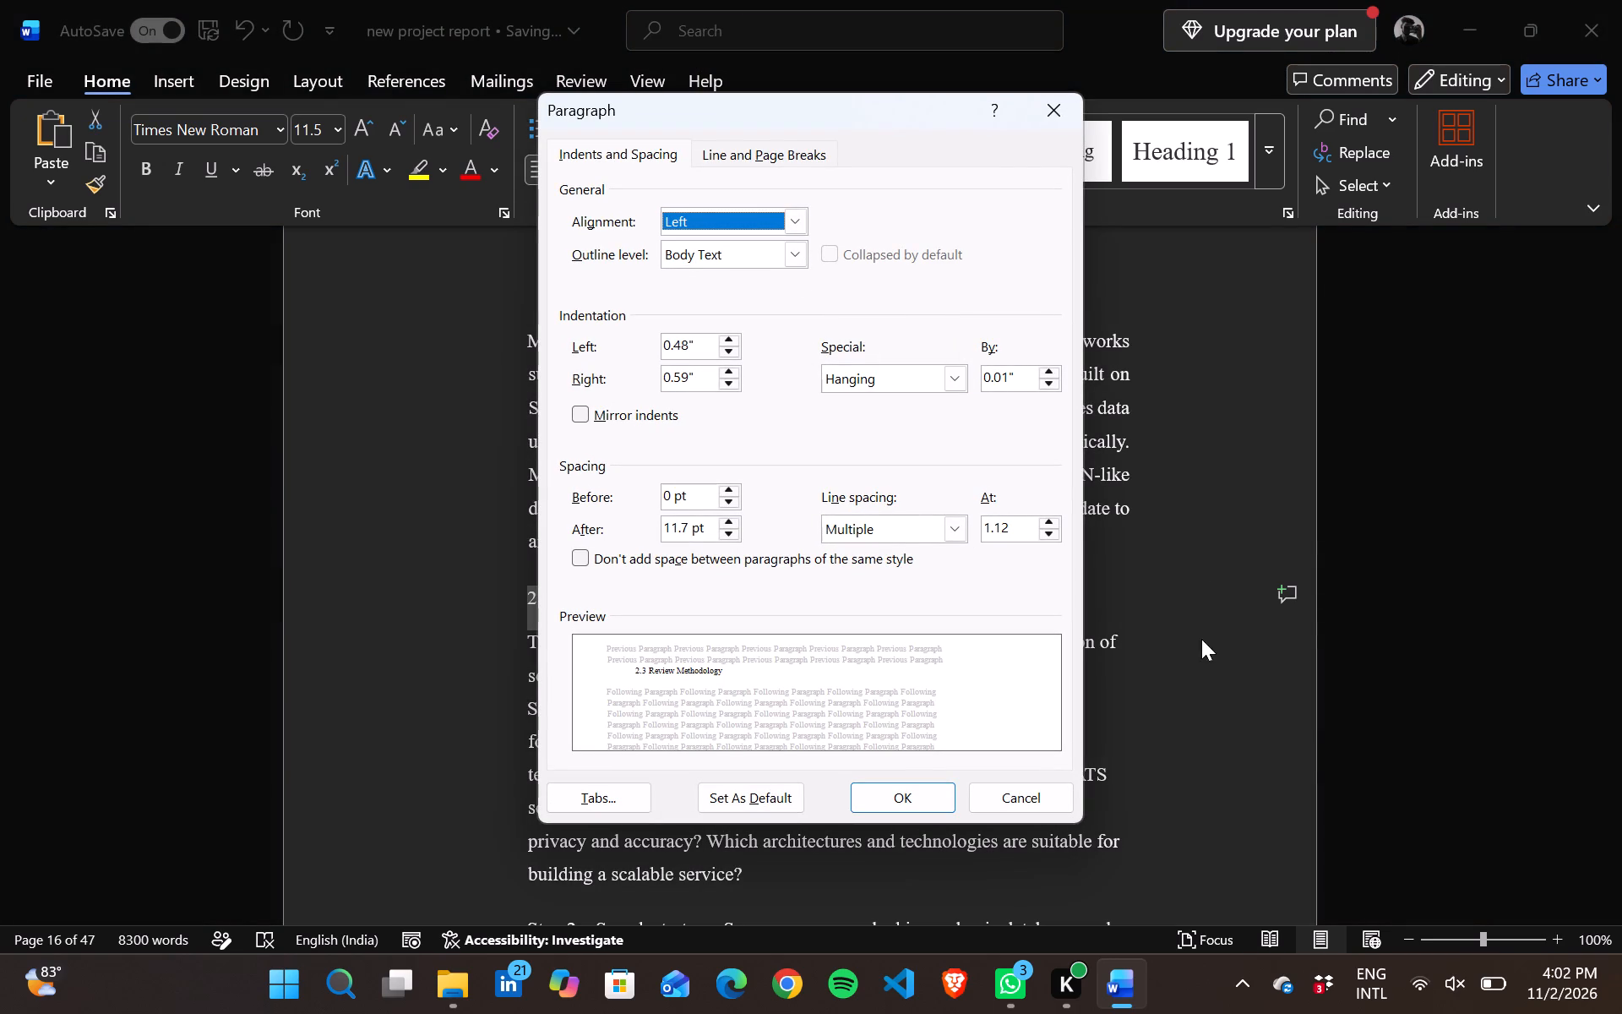
click(1008, 798)
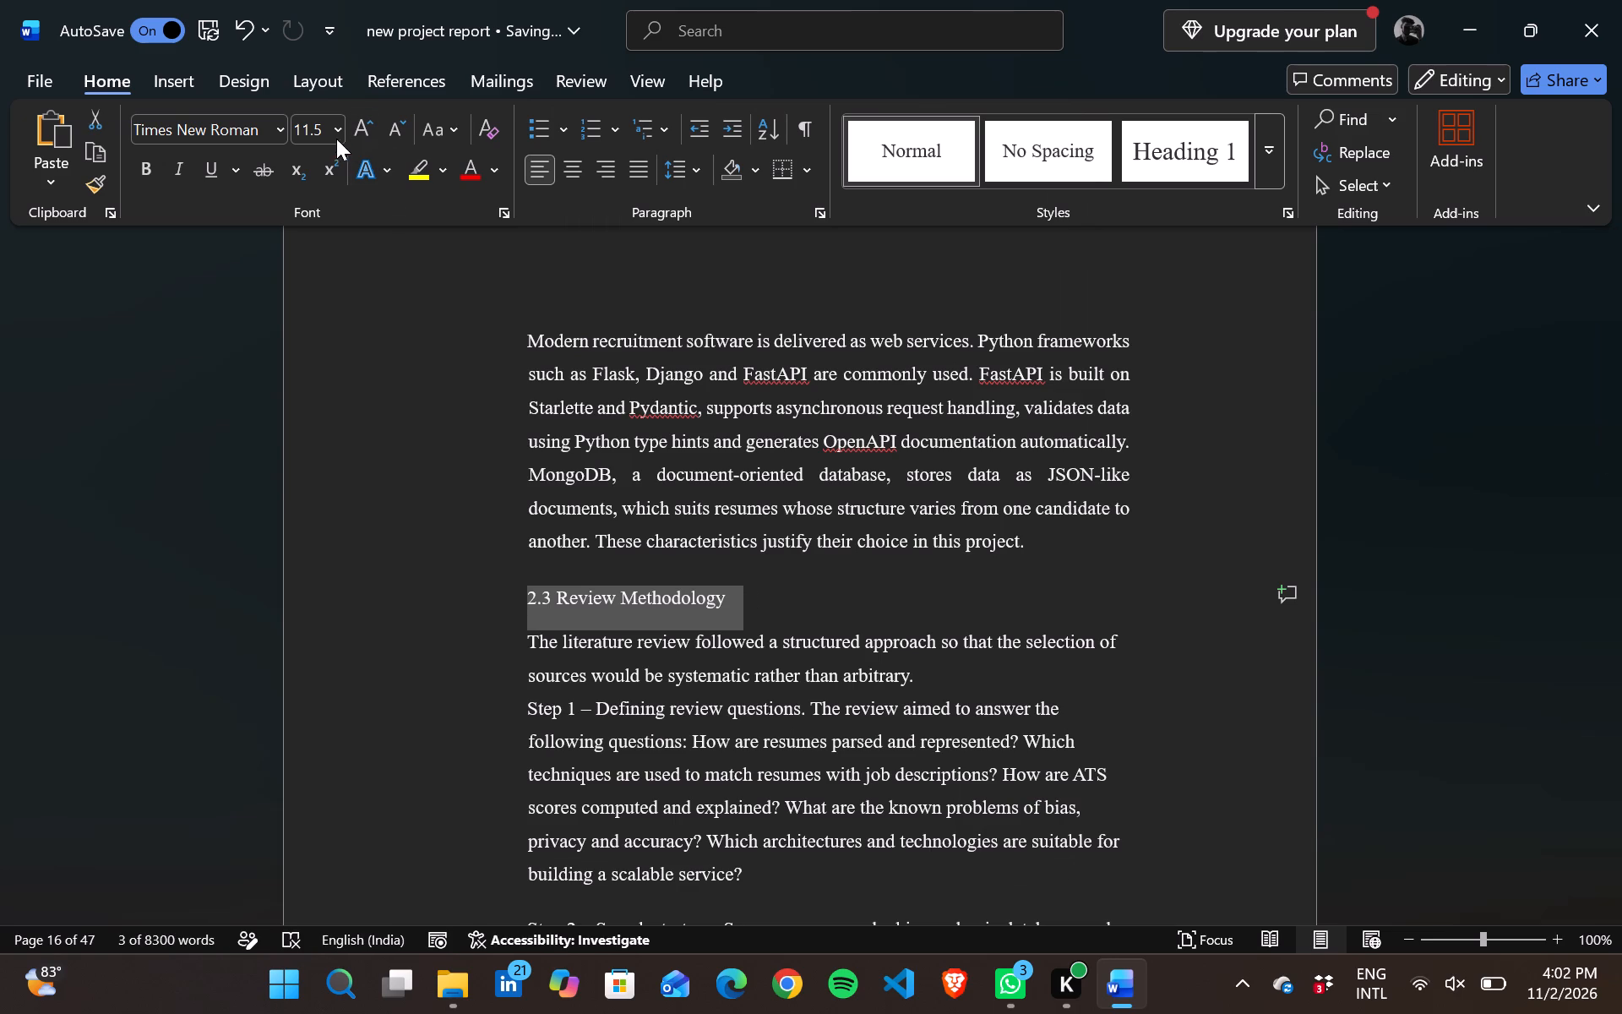
click(329, 135)
click(328, 315)
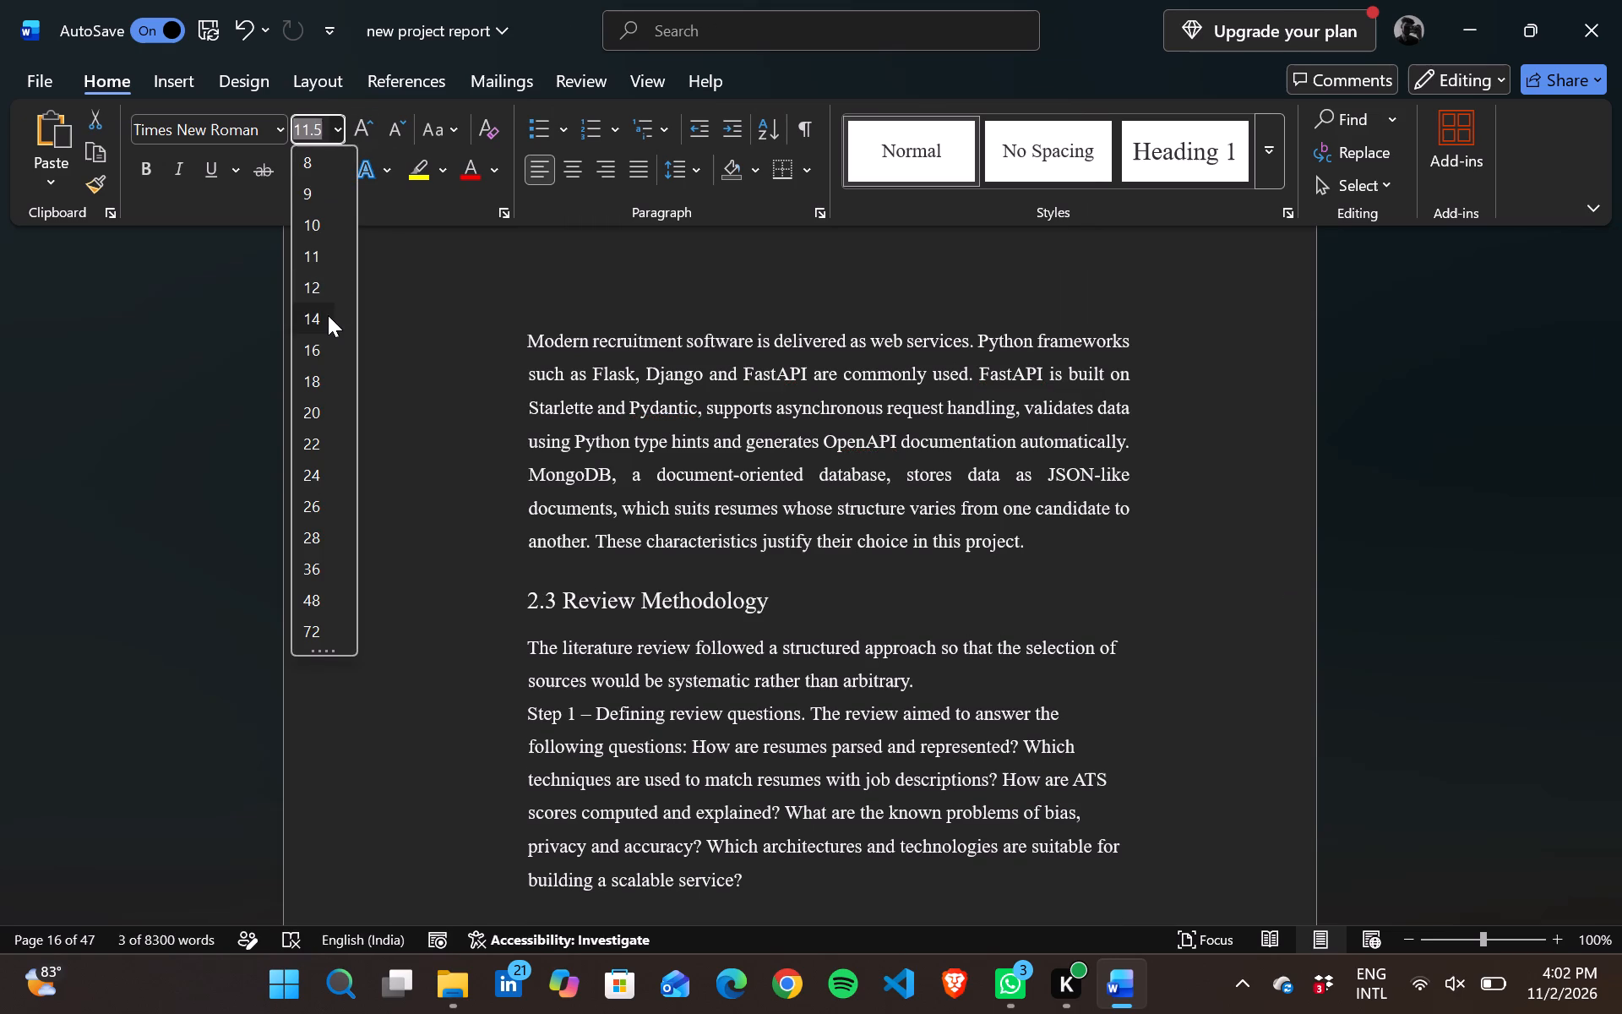
click(873, 608)
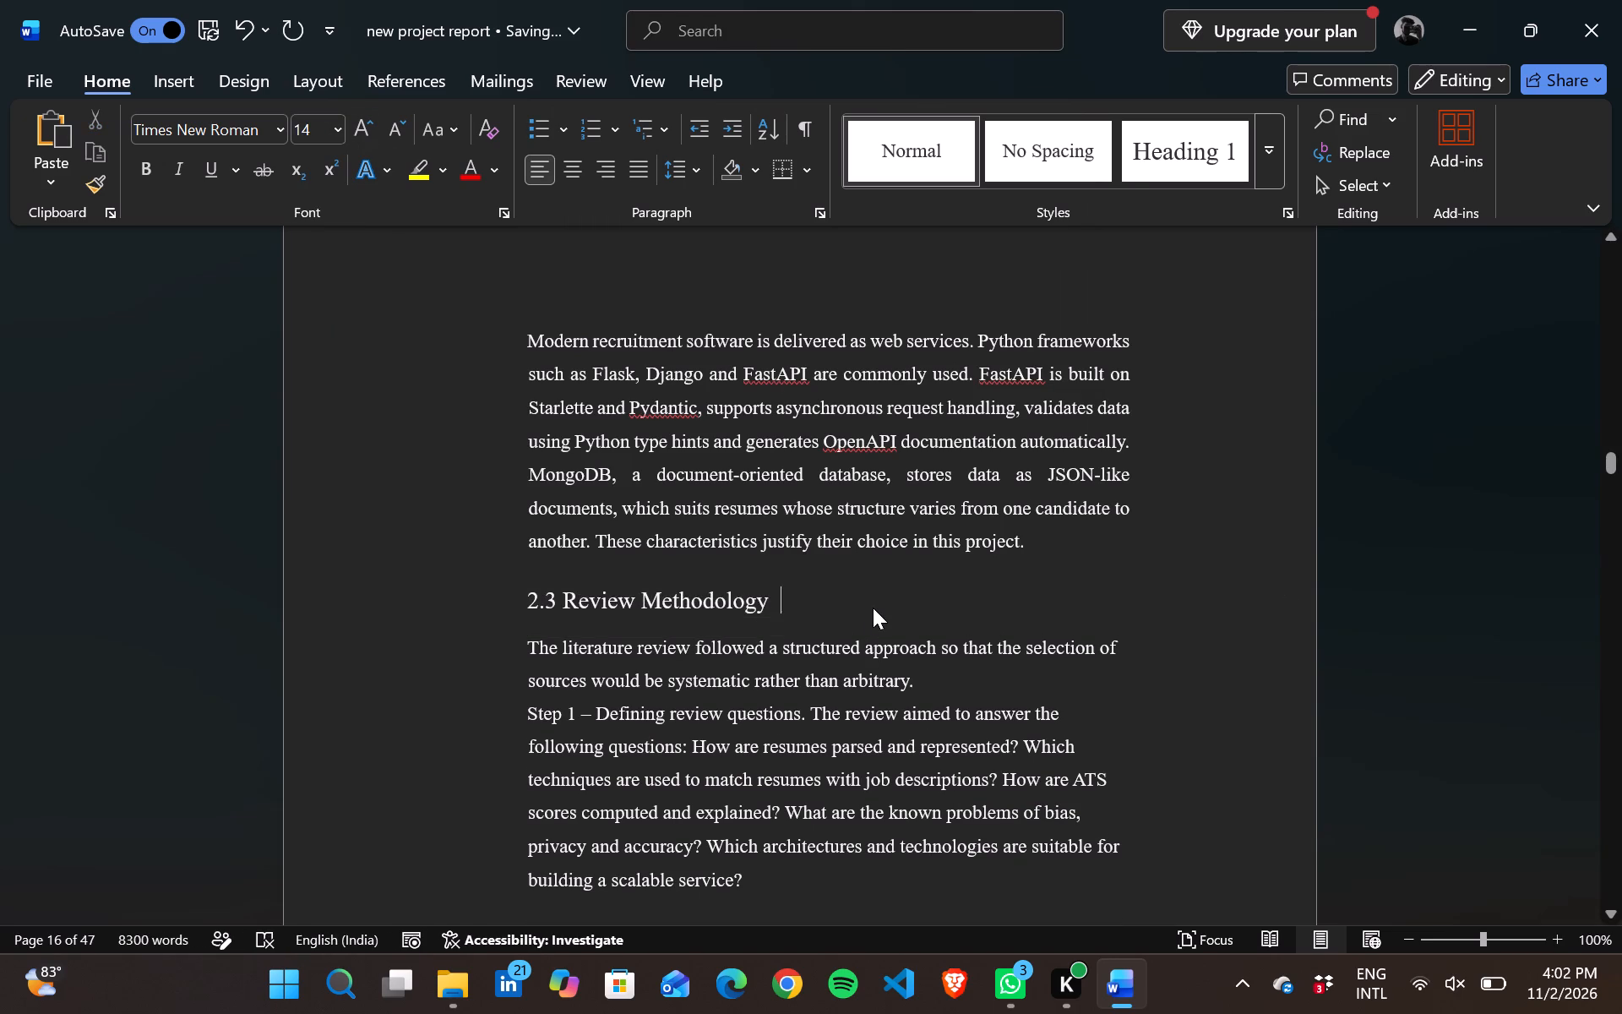
Justify the section 2.3 text from the introductory paragraph through Step 3 and set its line spacing to 1.5 lines.
scroll(873, 608, down, 1)
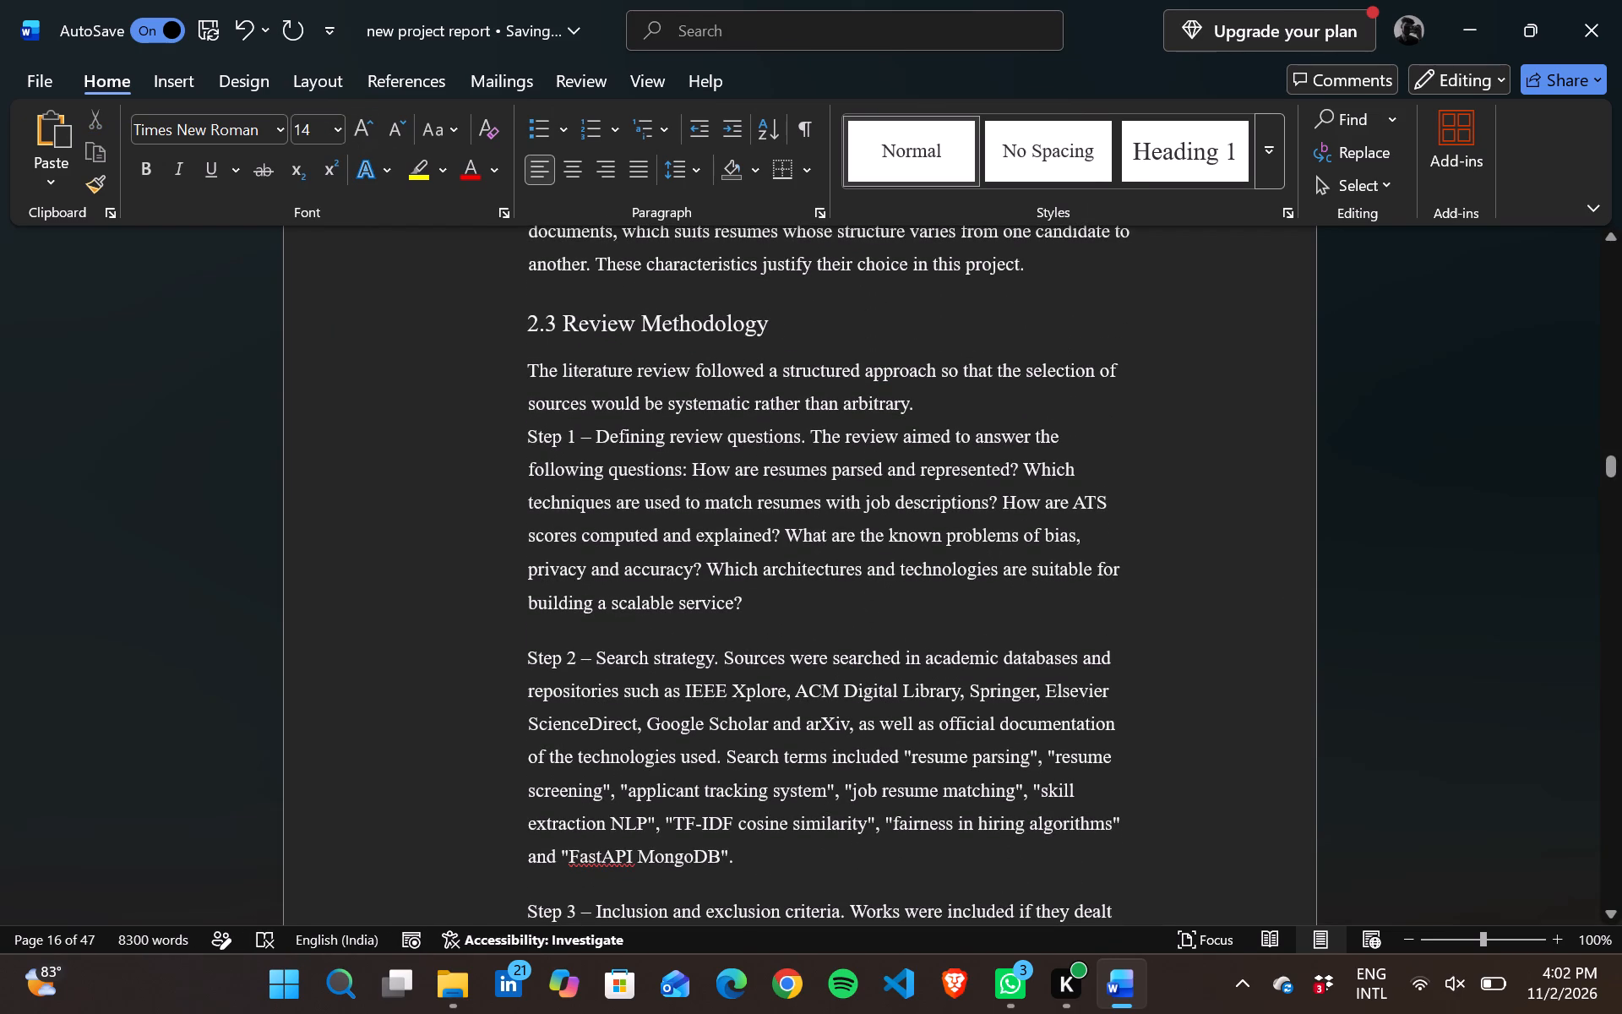
drag(522, 372, 832, 1012)
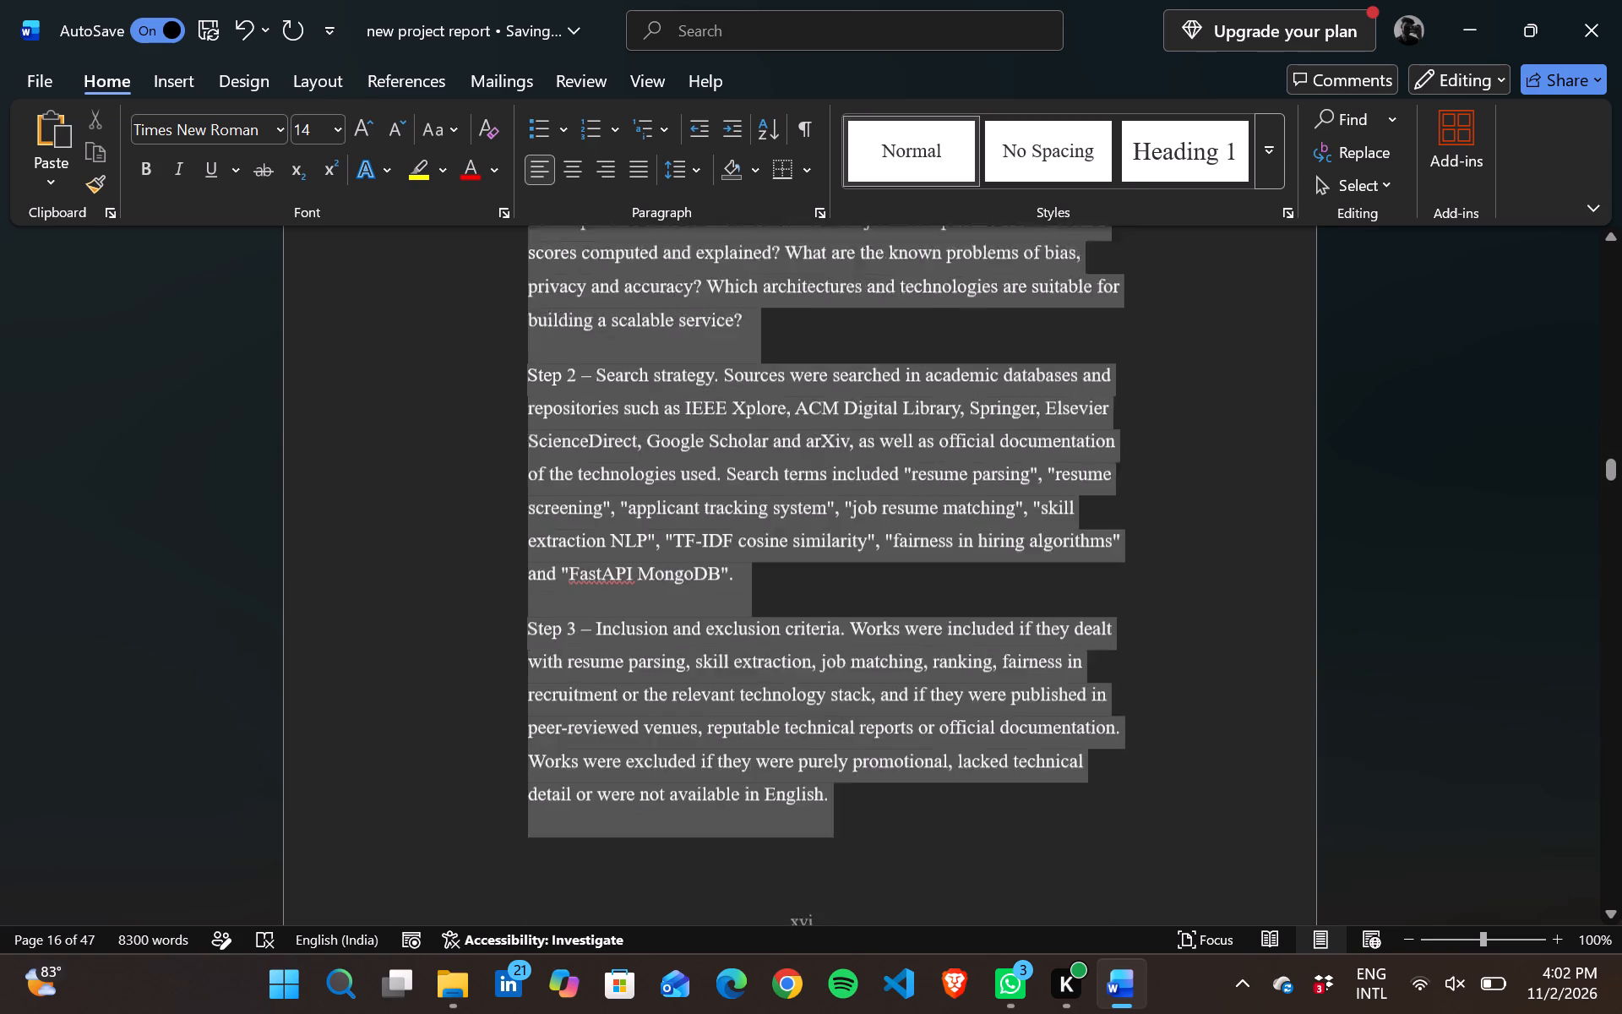
drag(832, 1012, 933, 251)
right_click(933, 251)
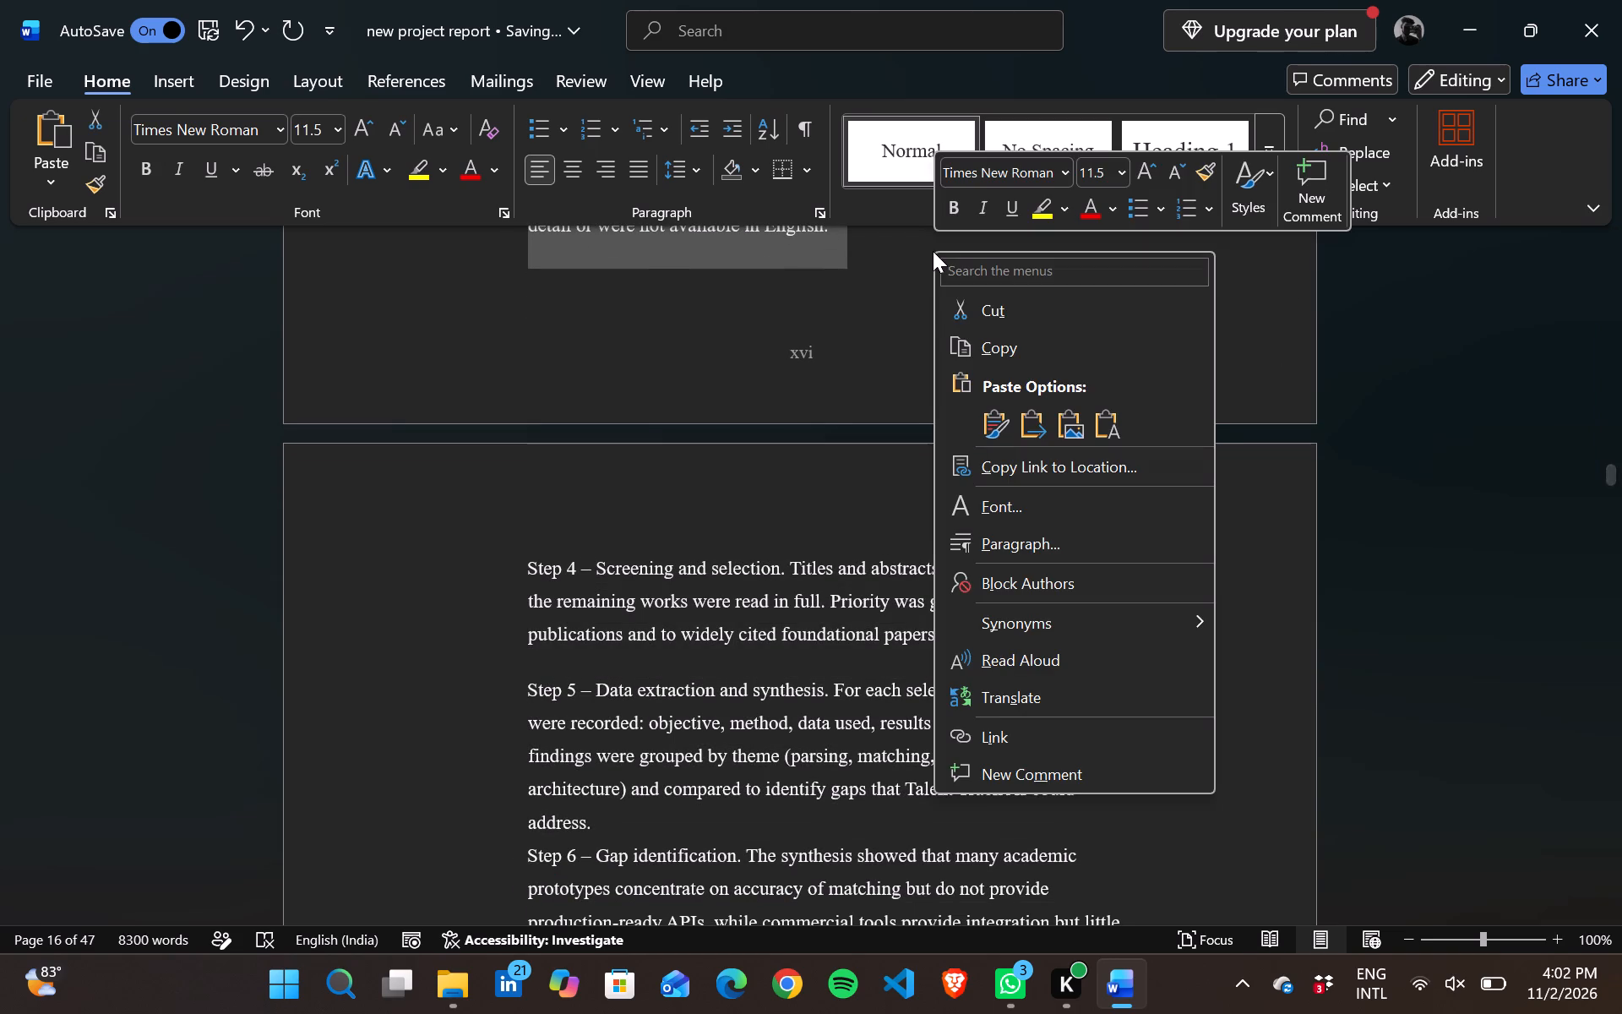
click(1028, 545)
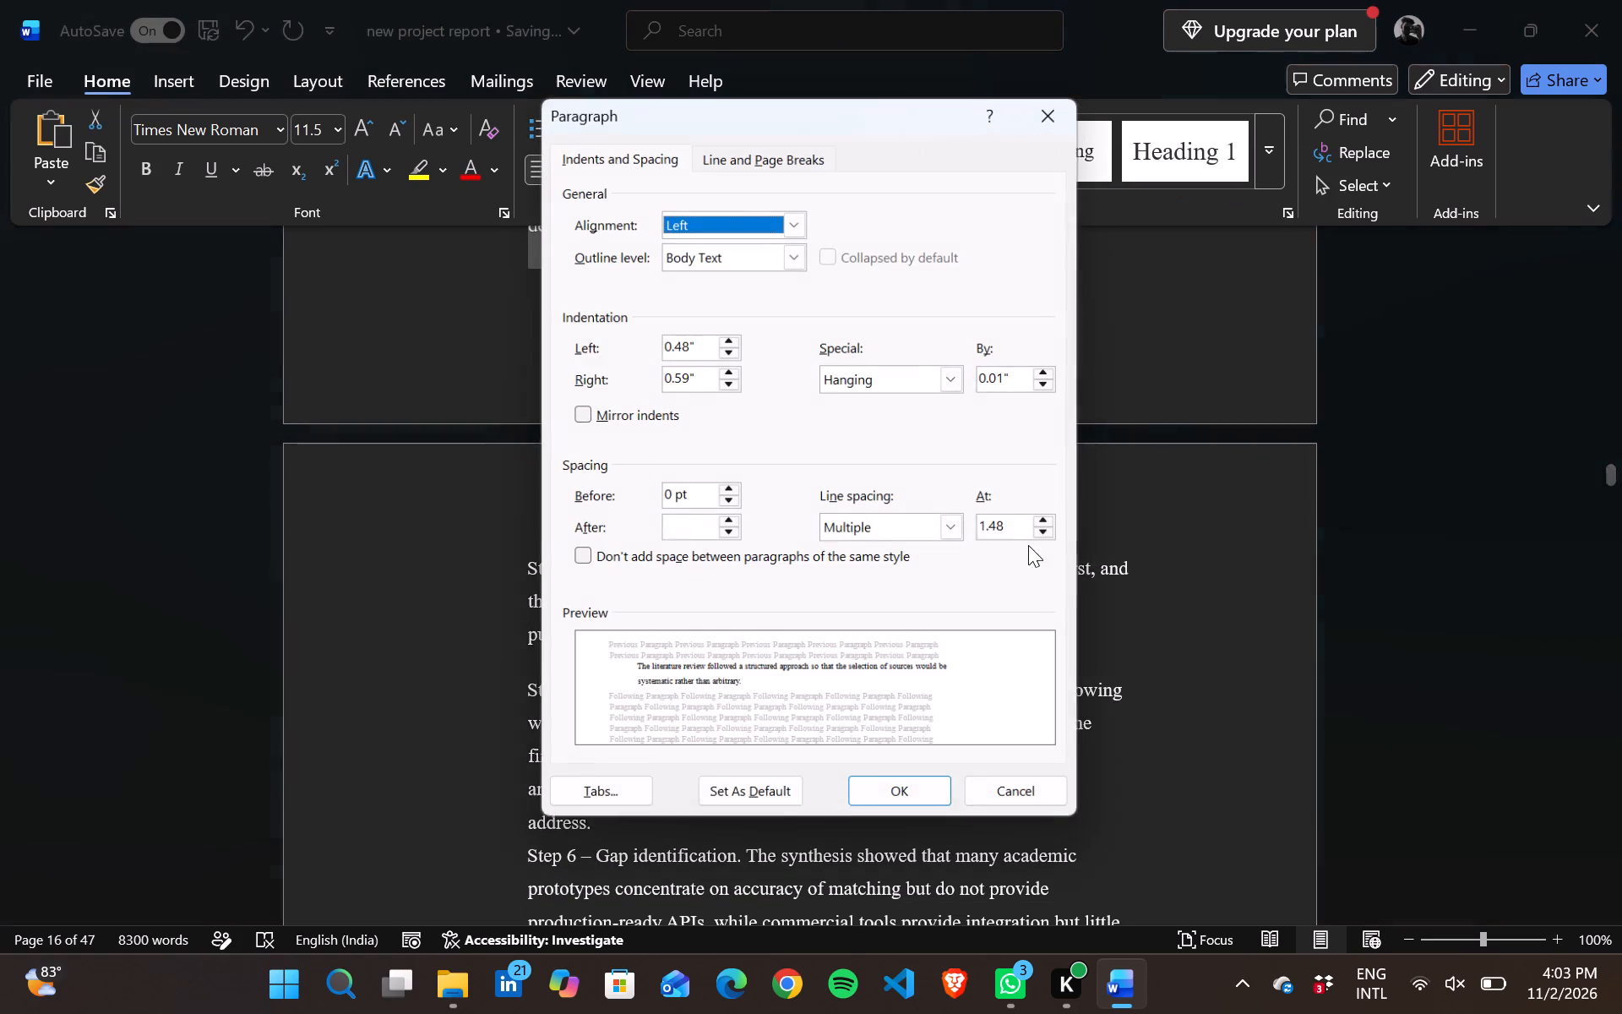
drag(790, 222, 709, 294)
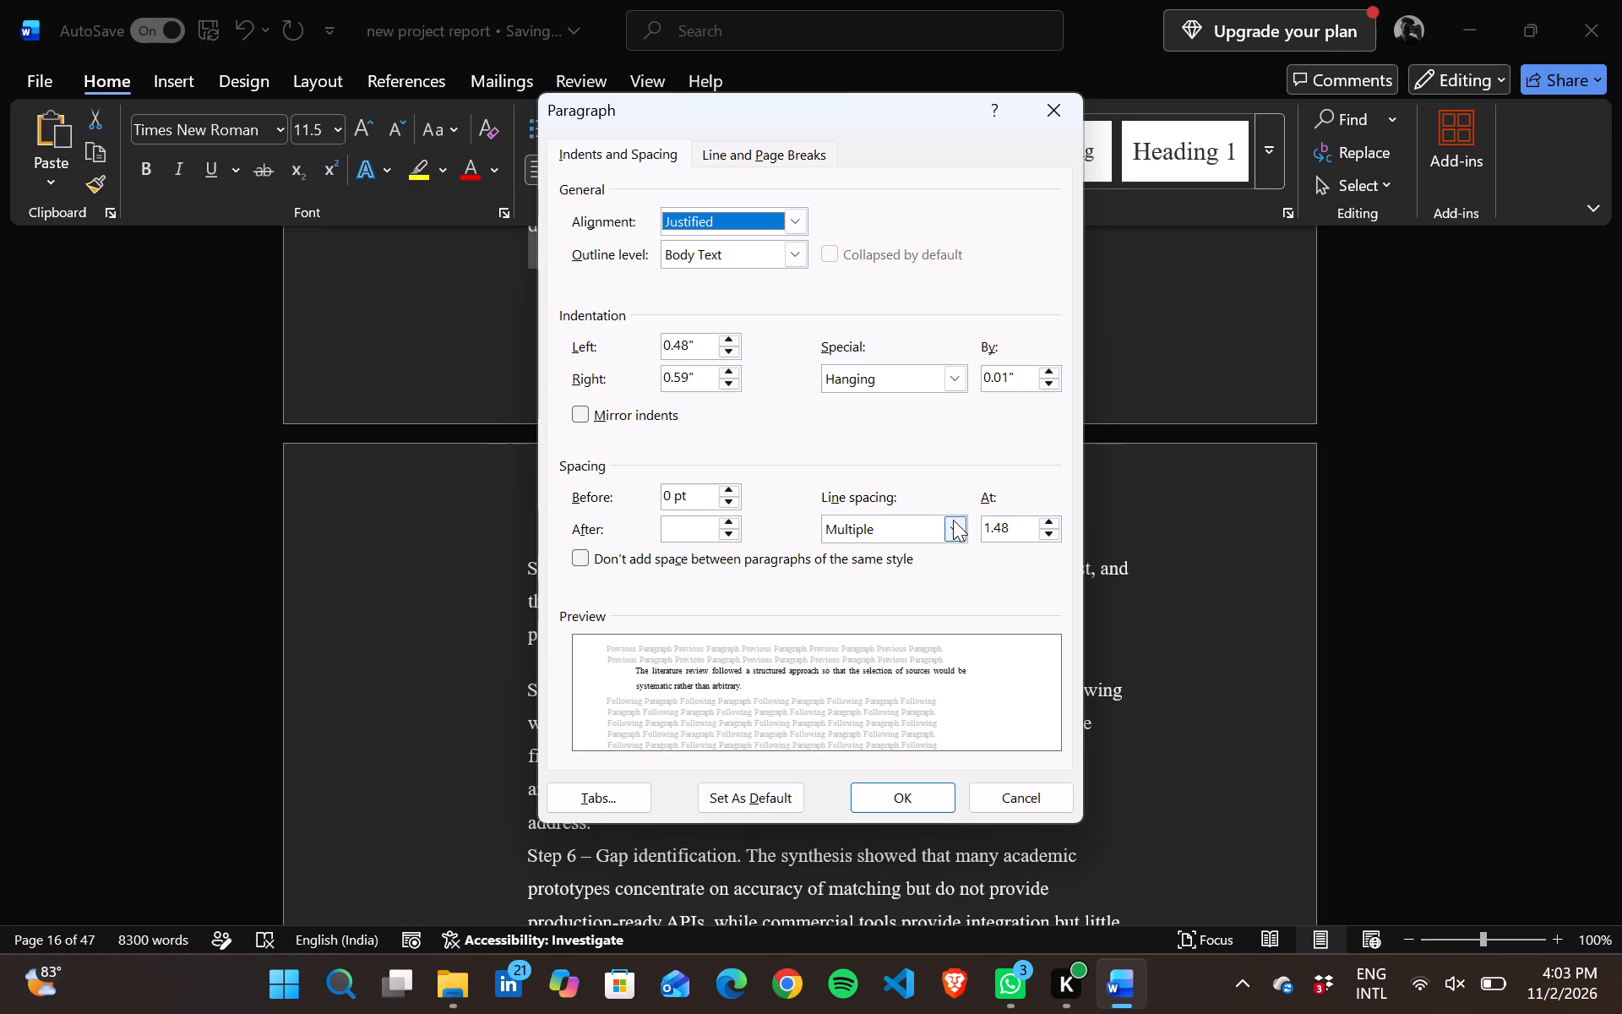
drag(952, 519, 866, 570)
click(866, 570)
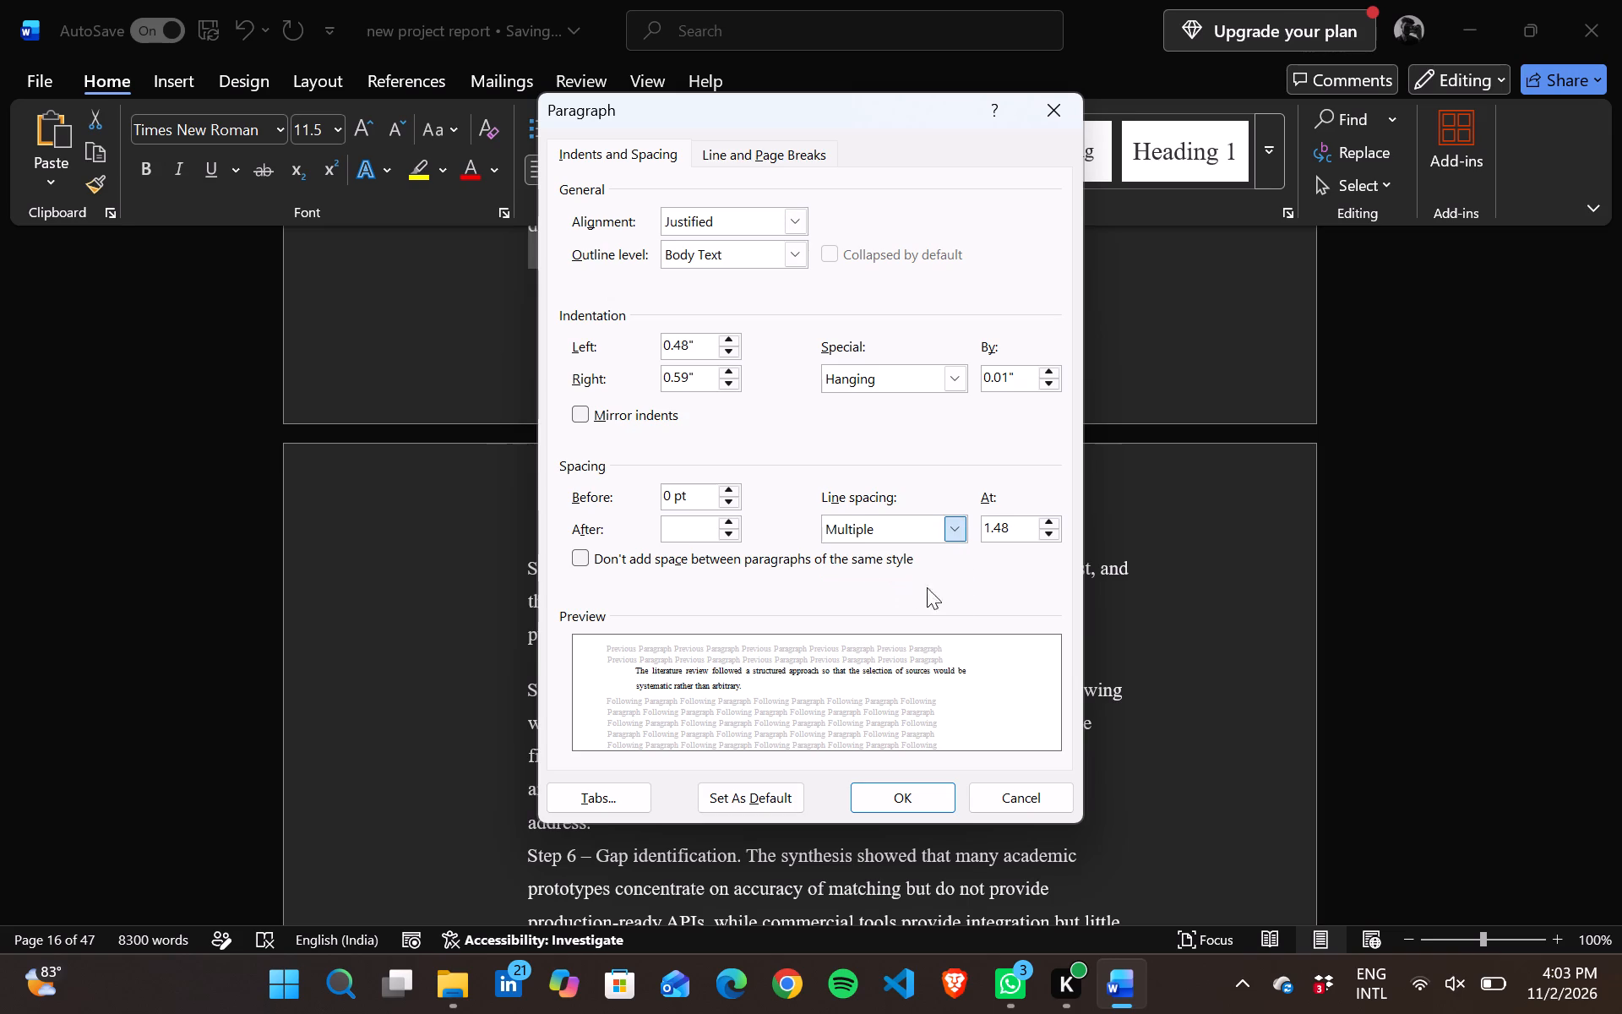
click(903, 791)
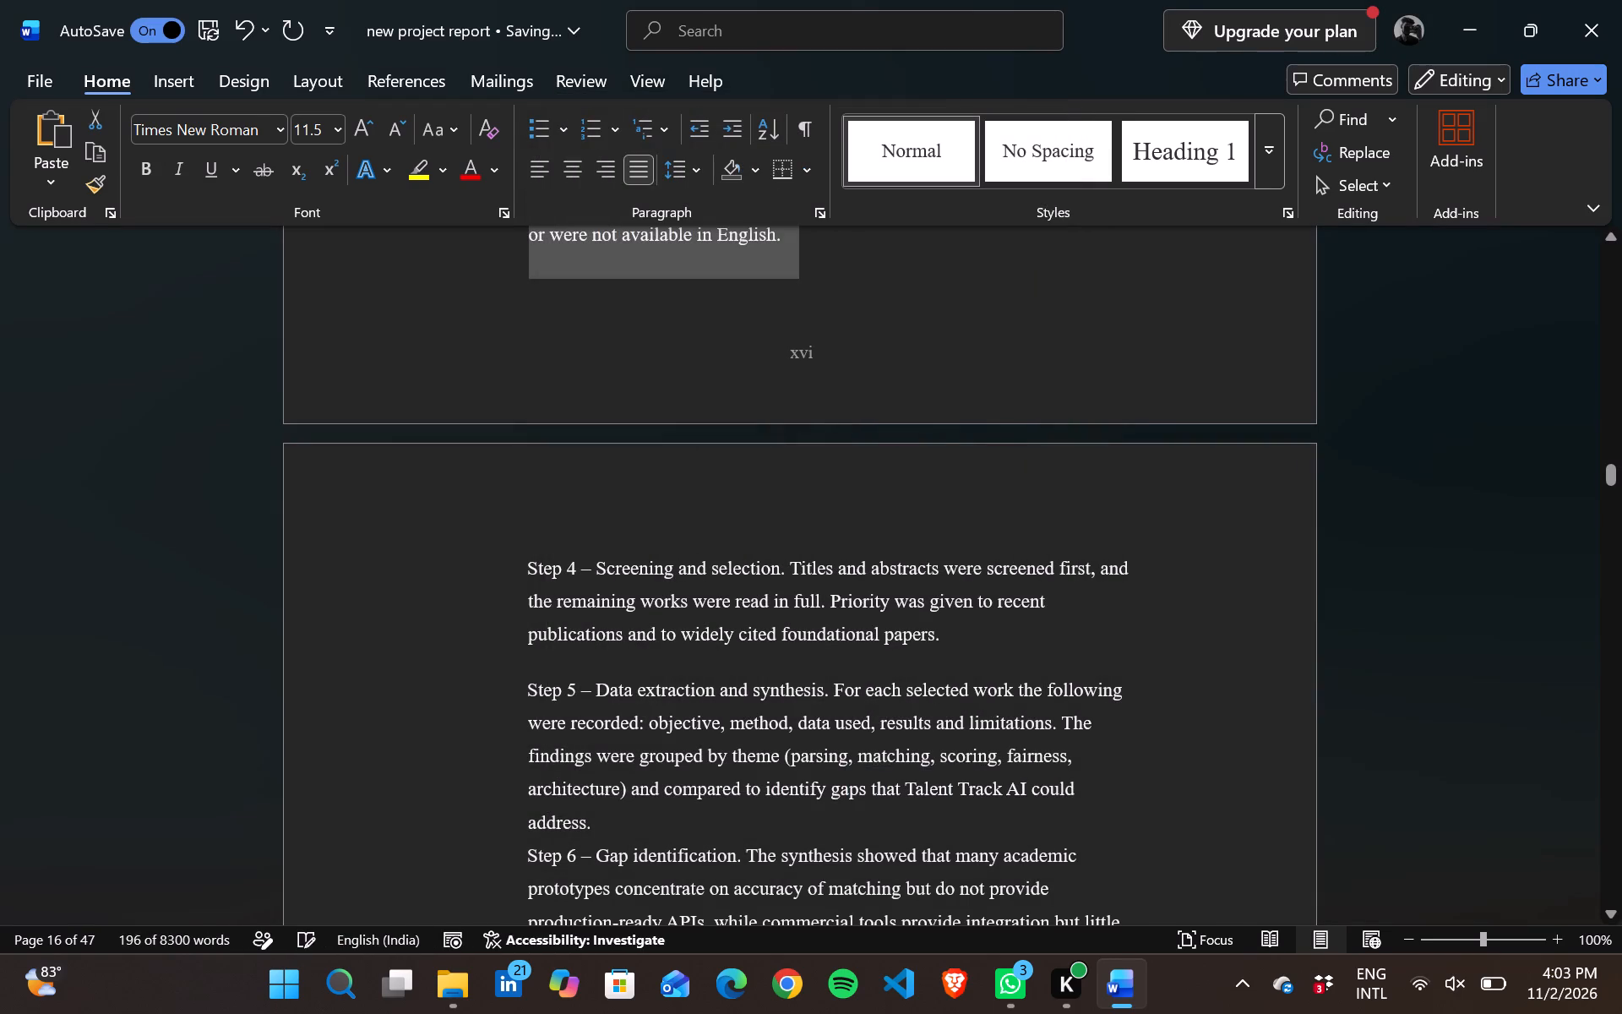
Set the font size of the section 2.3 text, from the introduction through Step 3, to 12 pt.
scroll(1000, 359, up, 3)
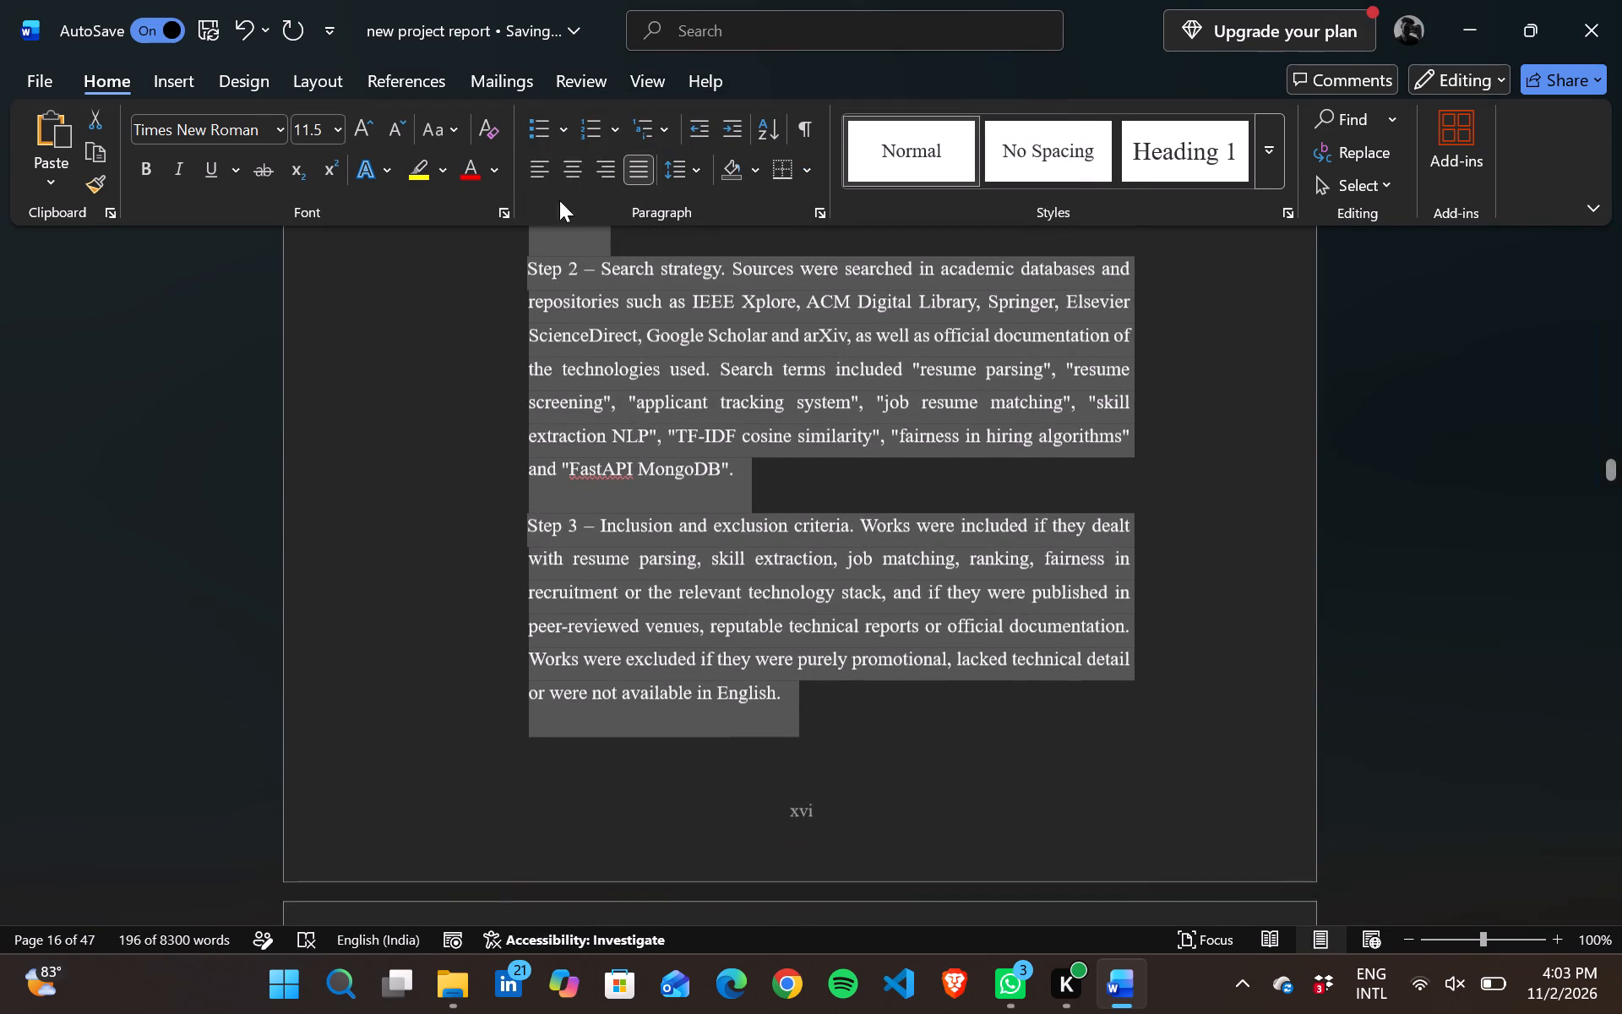
drag(335, 124, 314, 277)
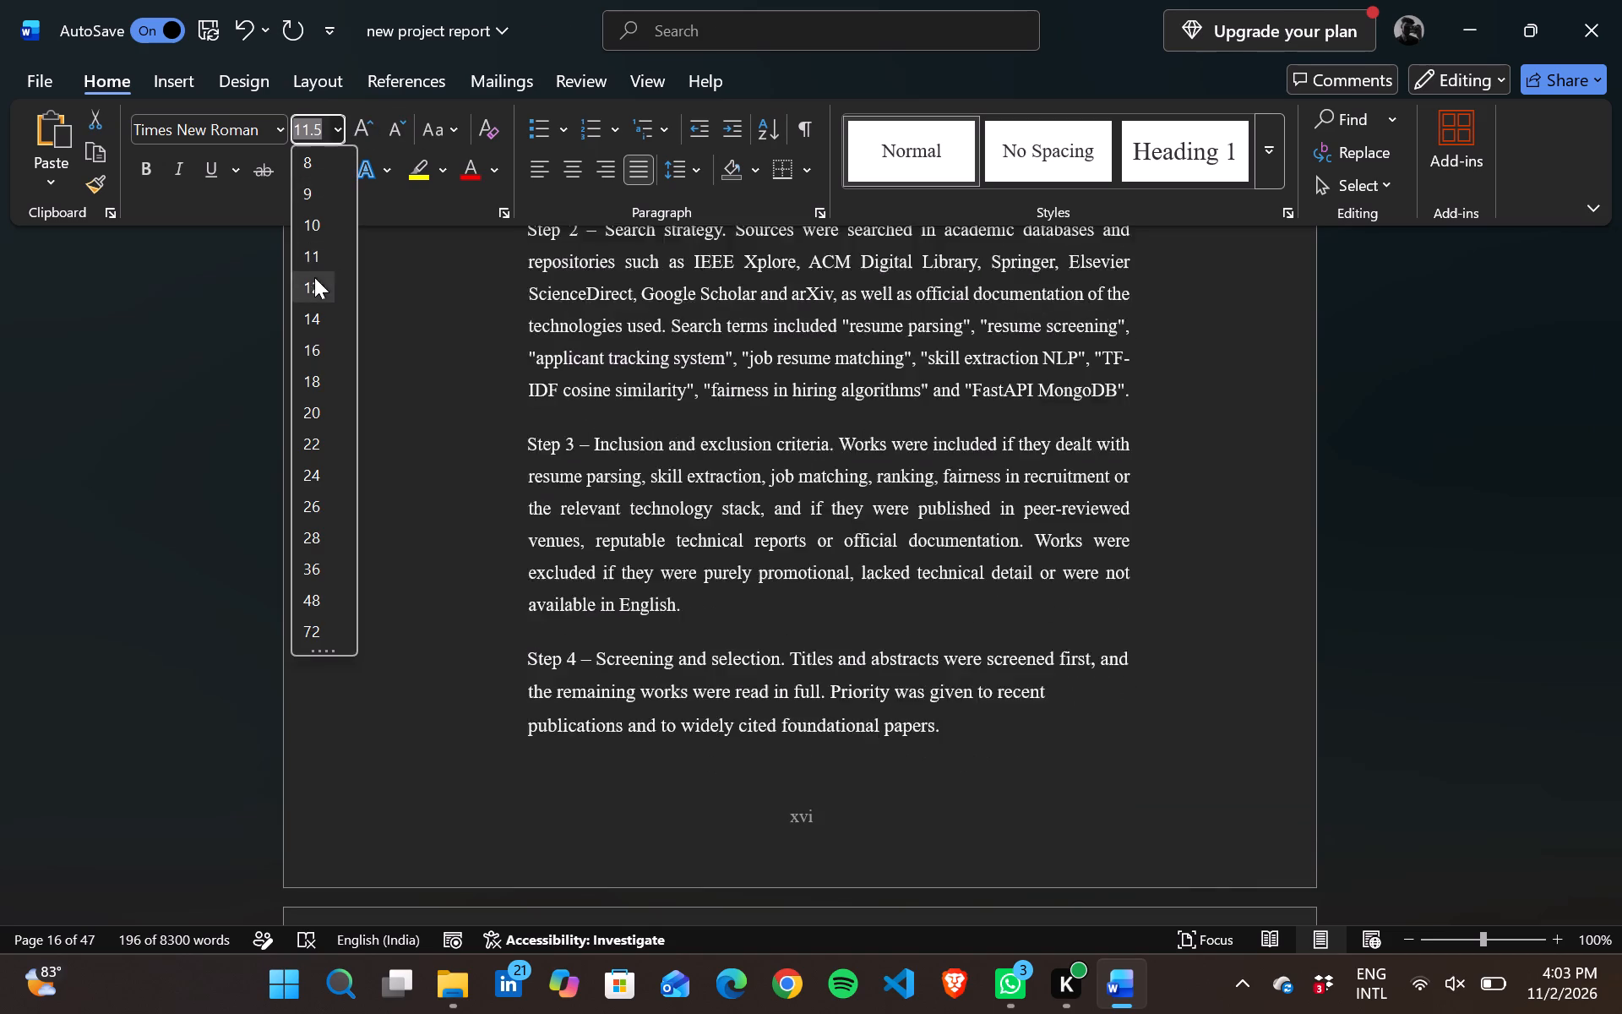
drag(314, 277, 311, 281)
scroll(465, 581, down, 1)
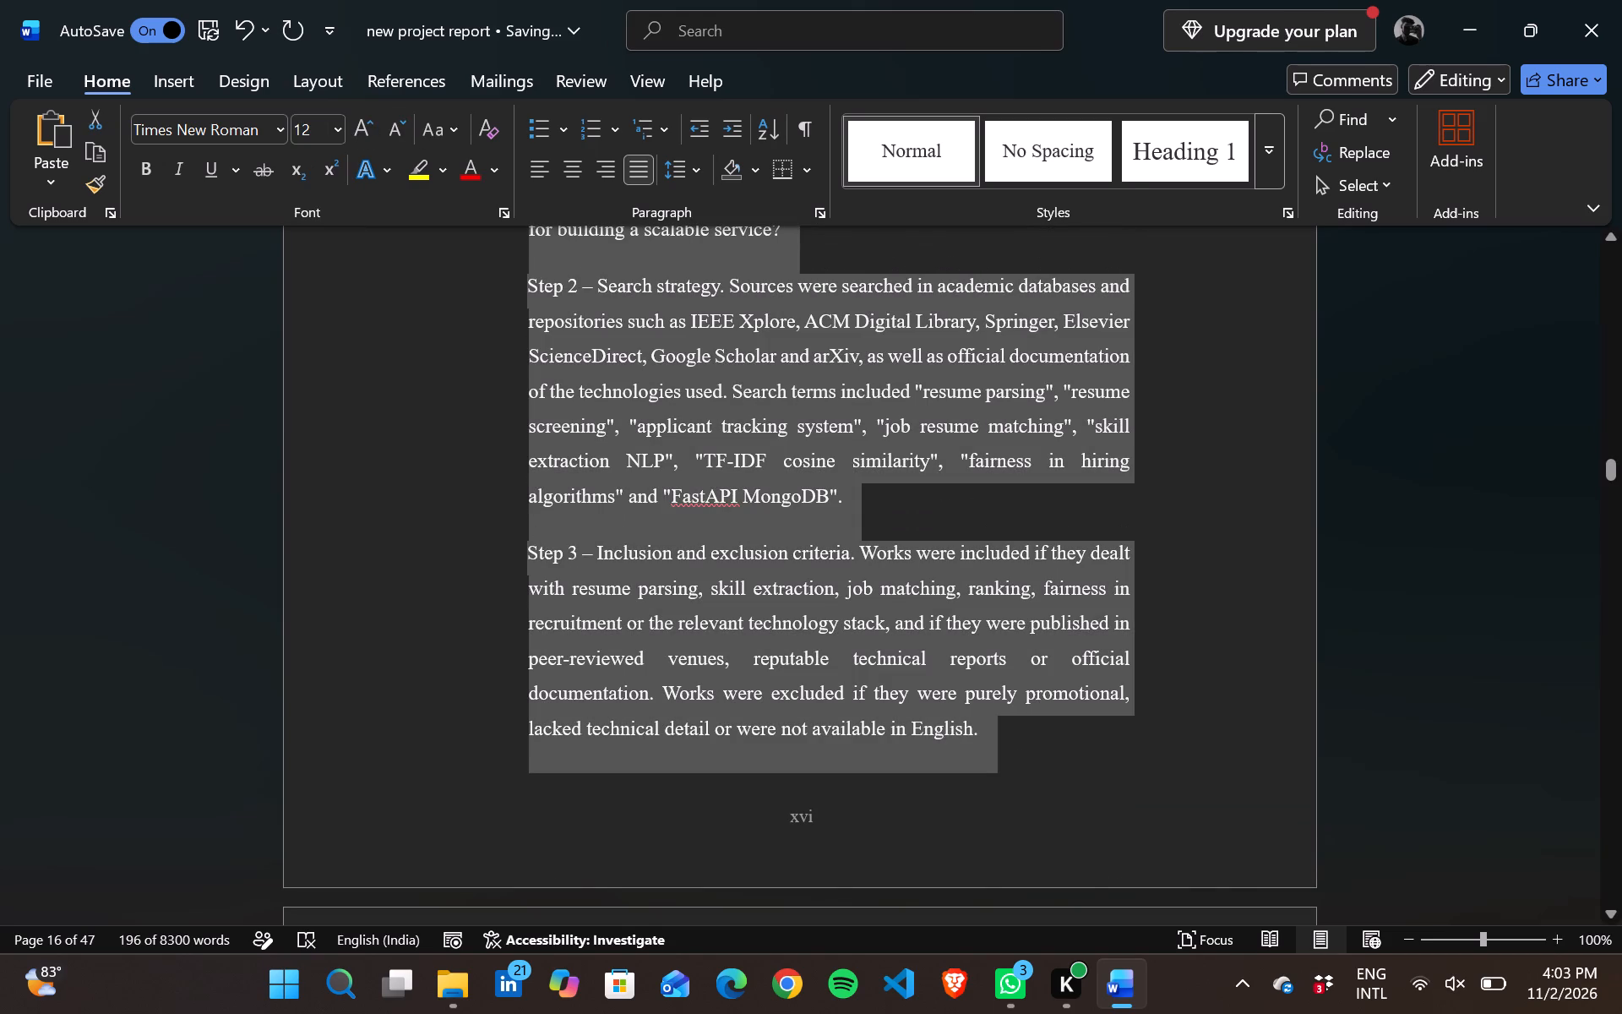
scroll(465, 581, down, 1)
click(544, 479)
Justify the Step 4 to Step 6 paragraphs of section 2.3 and set their line spacing to 1.5 lines.
scroll(645, 481, down, 1)
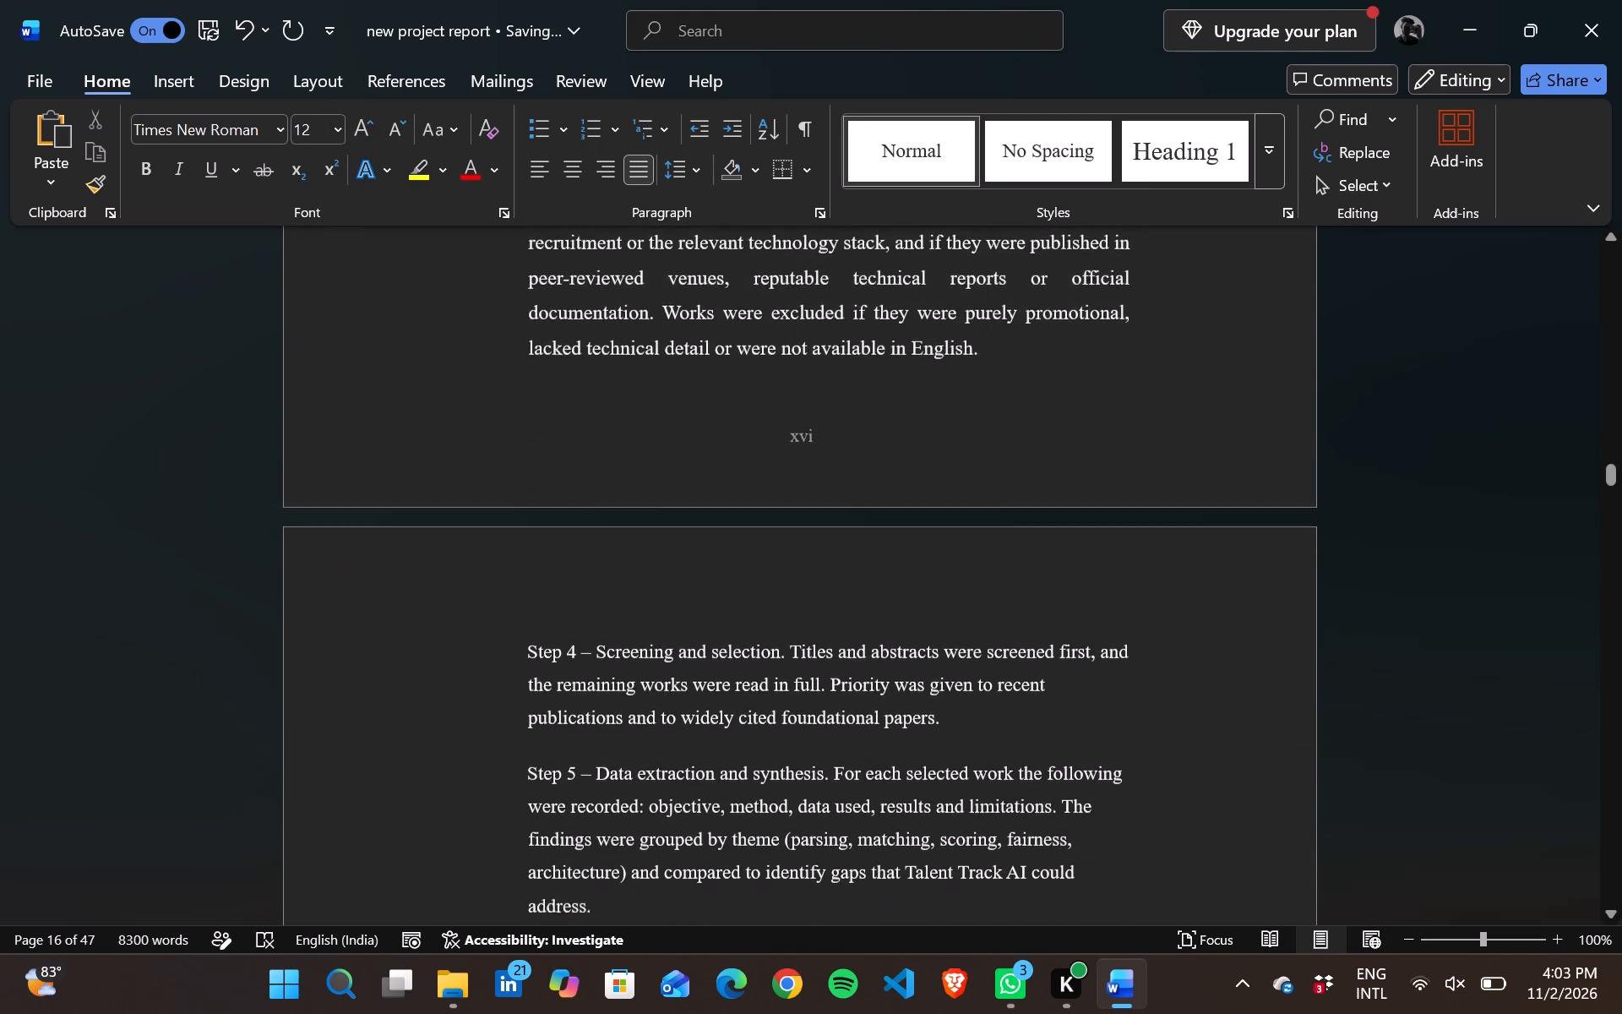
scroll(645, 481, down, 1)
drag(529, 433, 824, 860)
right_click(824, 860)
click(957, 599)
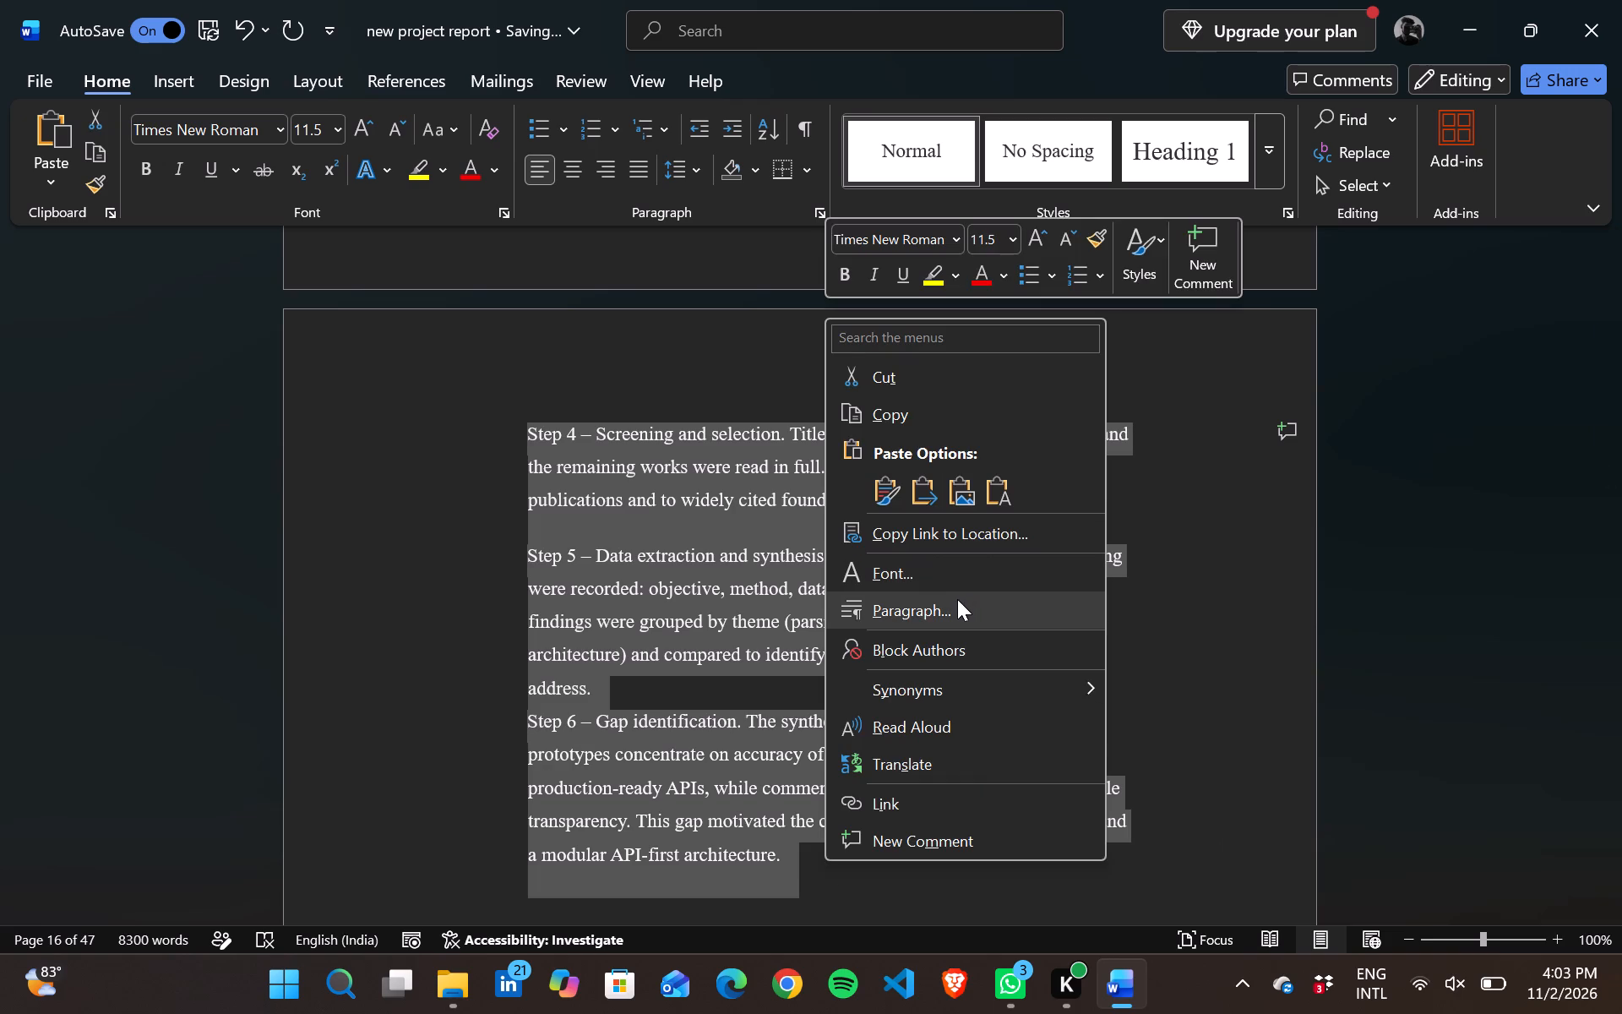
drag(950, 524, 874, 566)
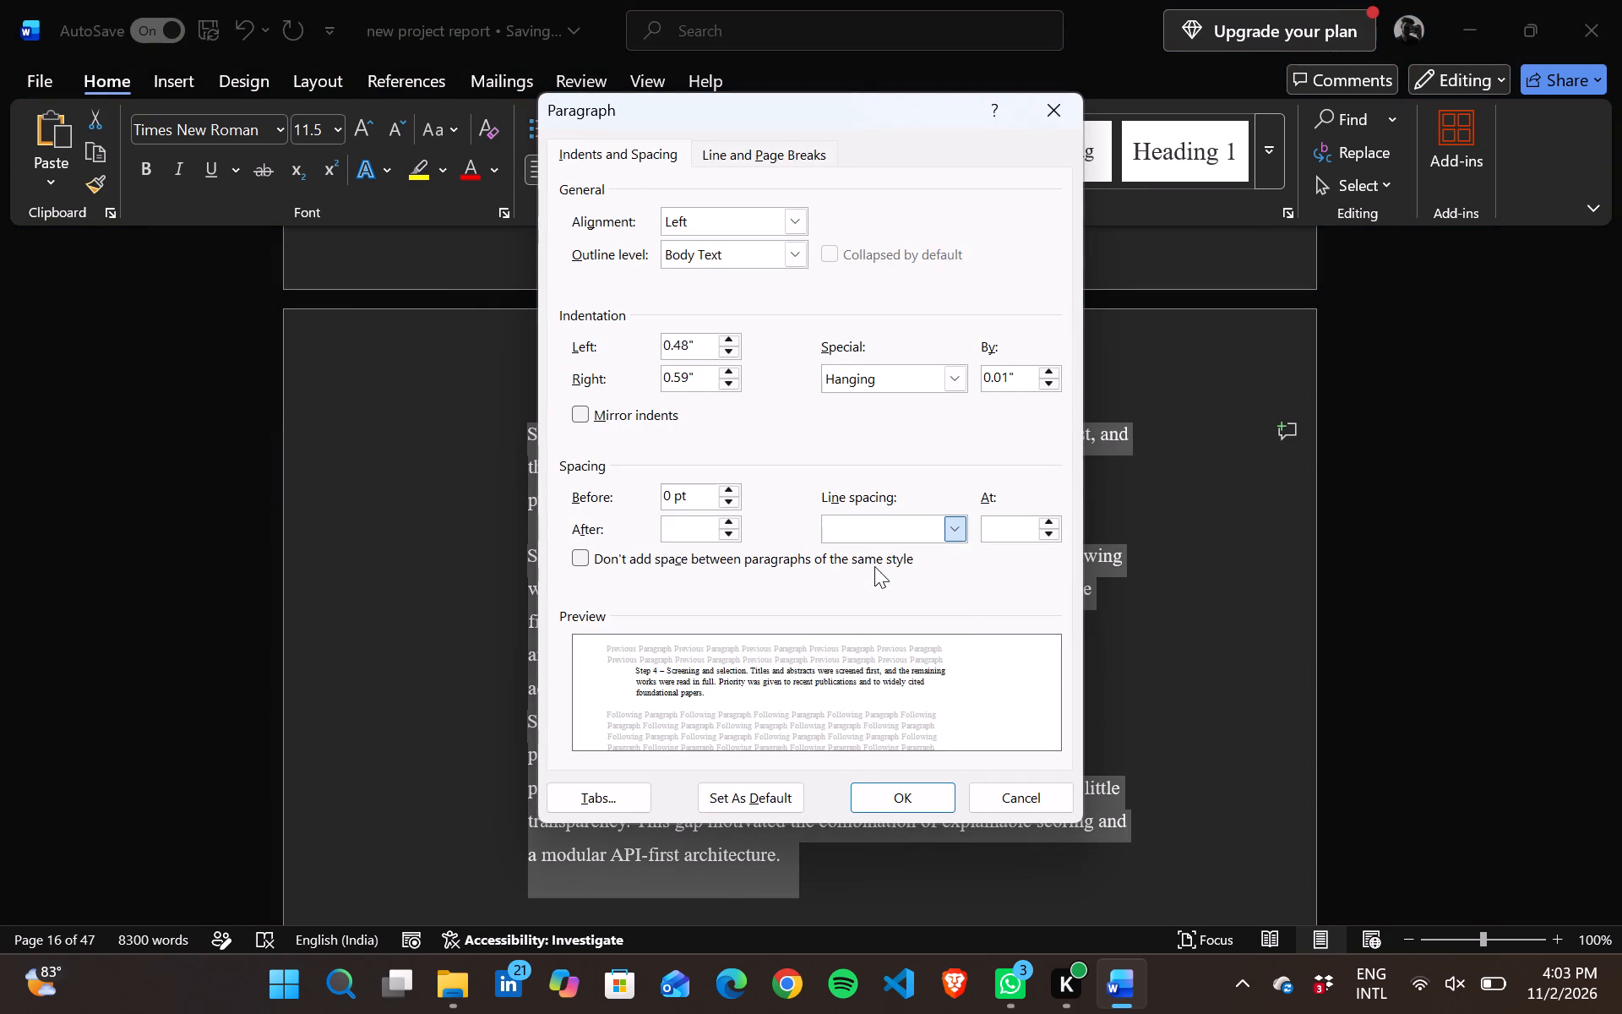
drag(787, 226, 701, 292)
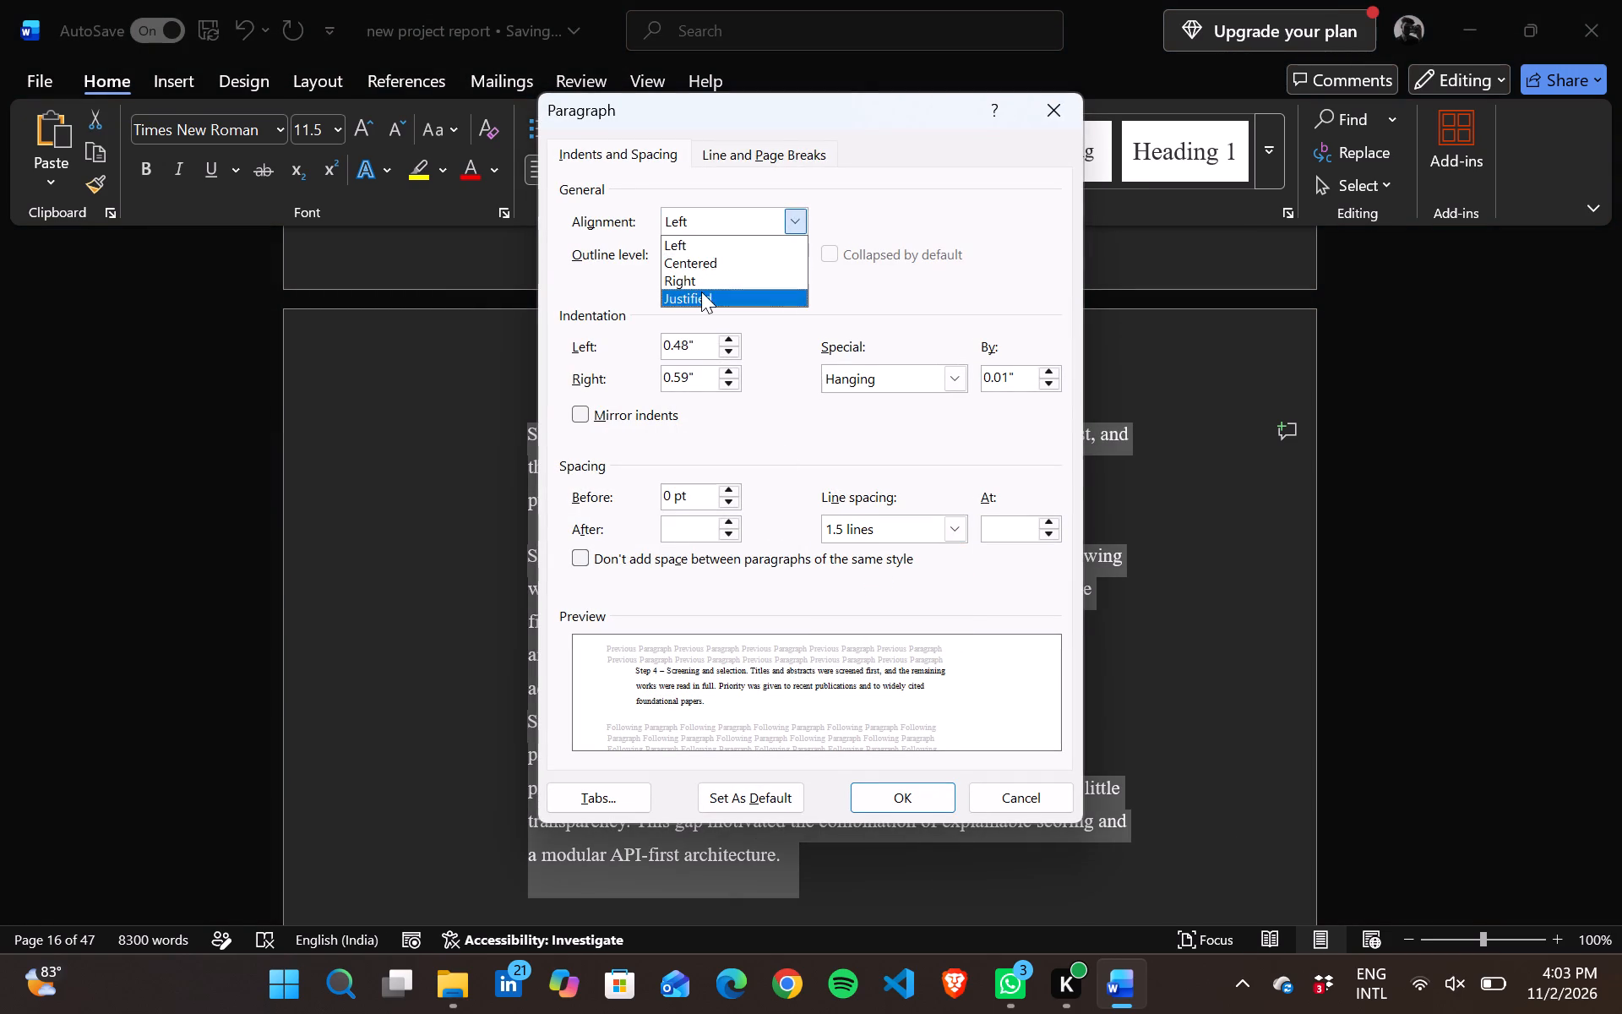
drag(701, 292, 699, 292)
click(919, 797)
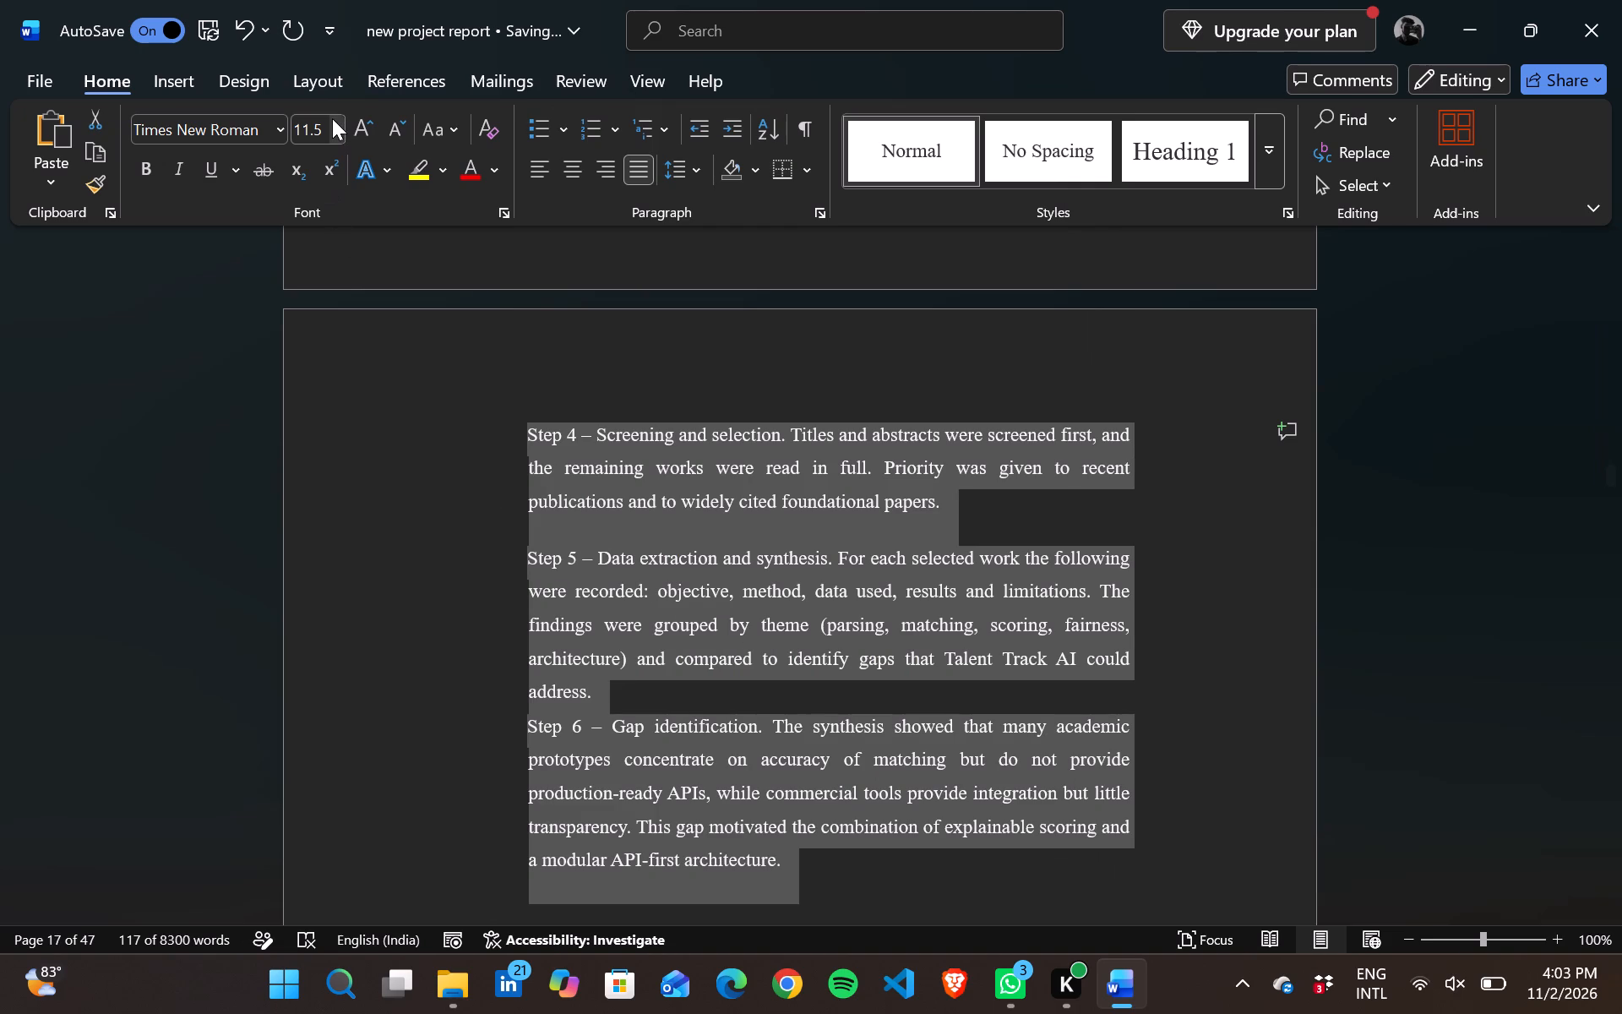
Set the font size of the Step 4 to Step 6 paragraphs to 12 pt.
drag(332, 117, 320, 276)
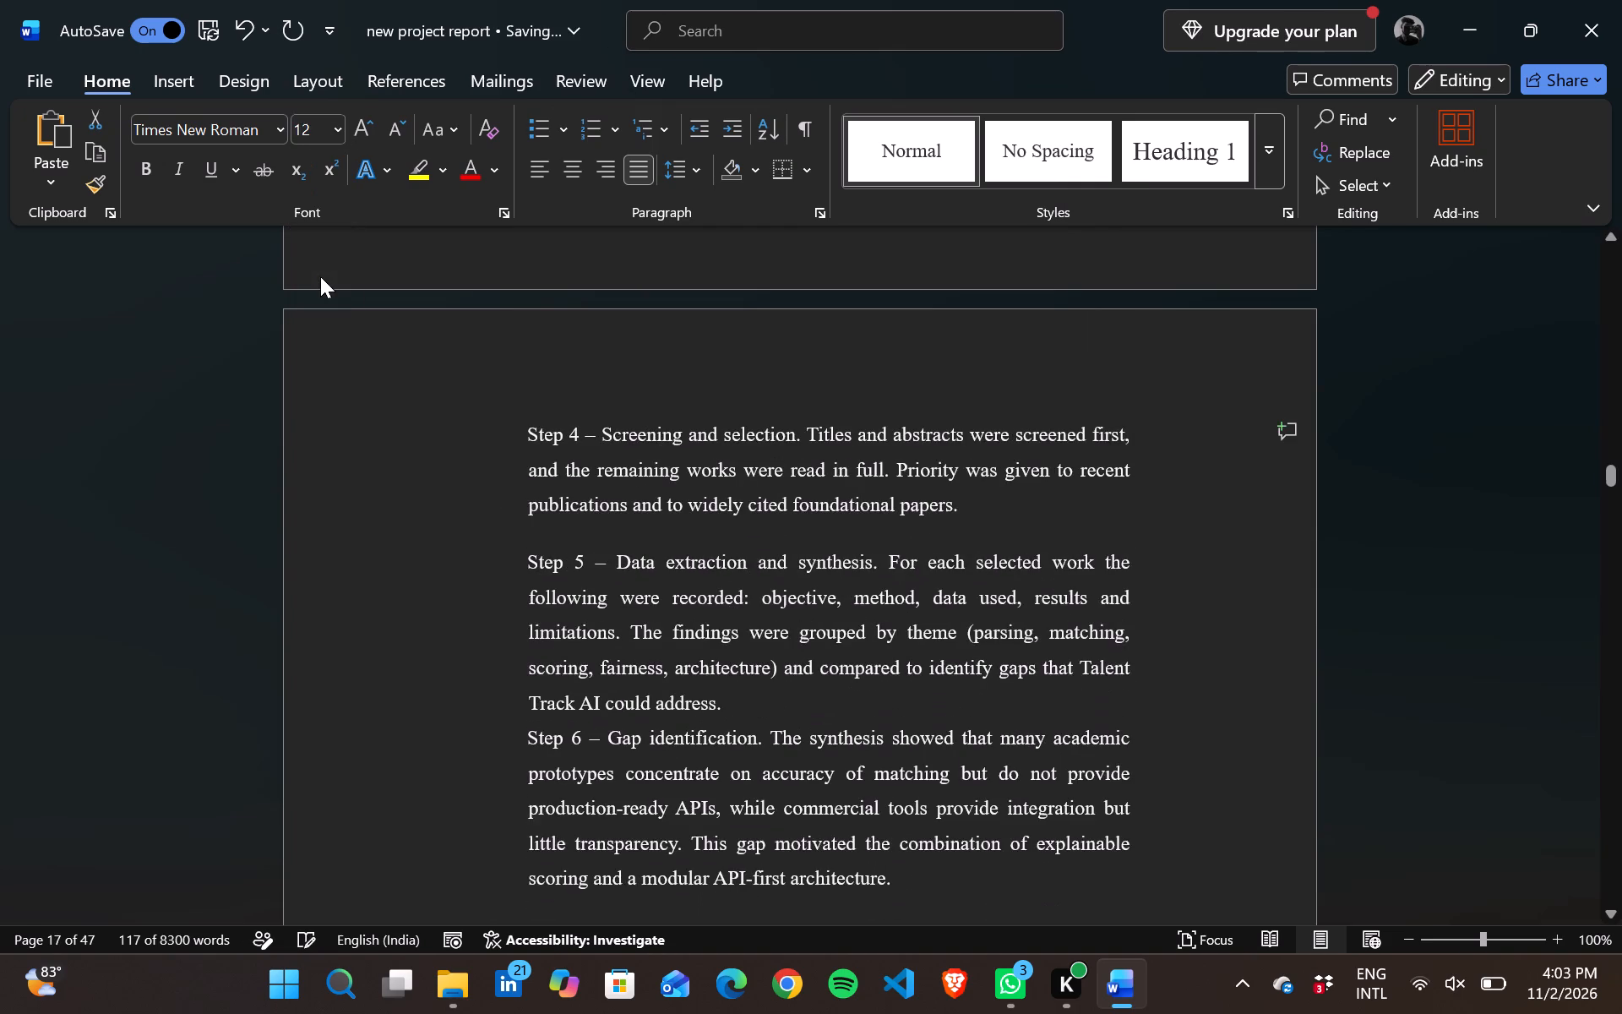
click(442, 535)
Set the "2.4 Challenges in the domain" heading to 14 pt.
scroll(596, 690, down, 1)
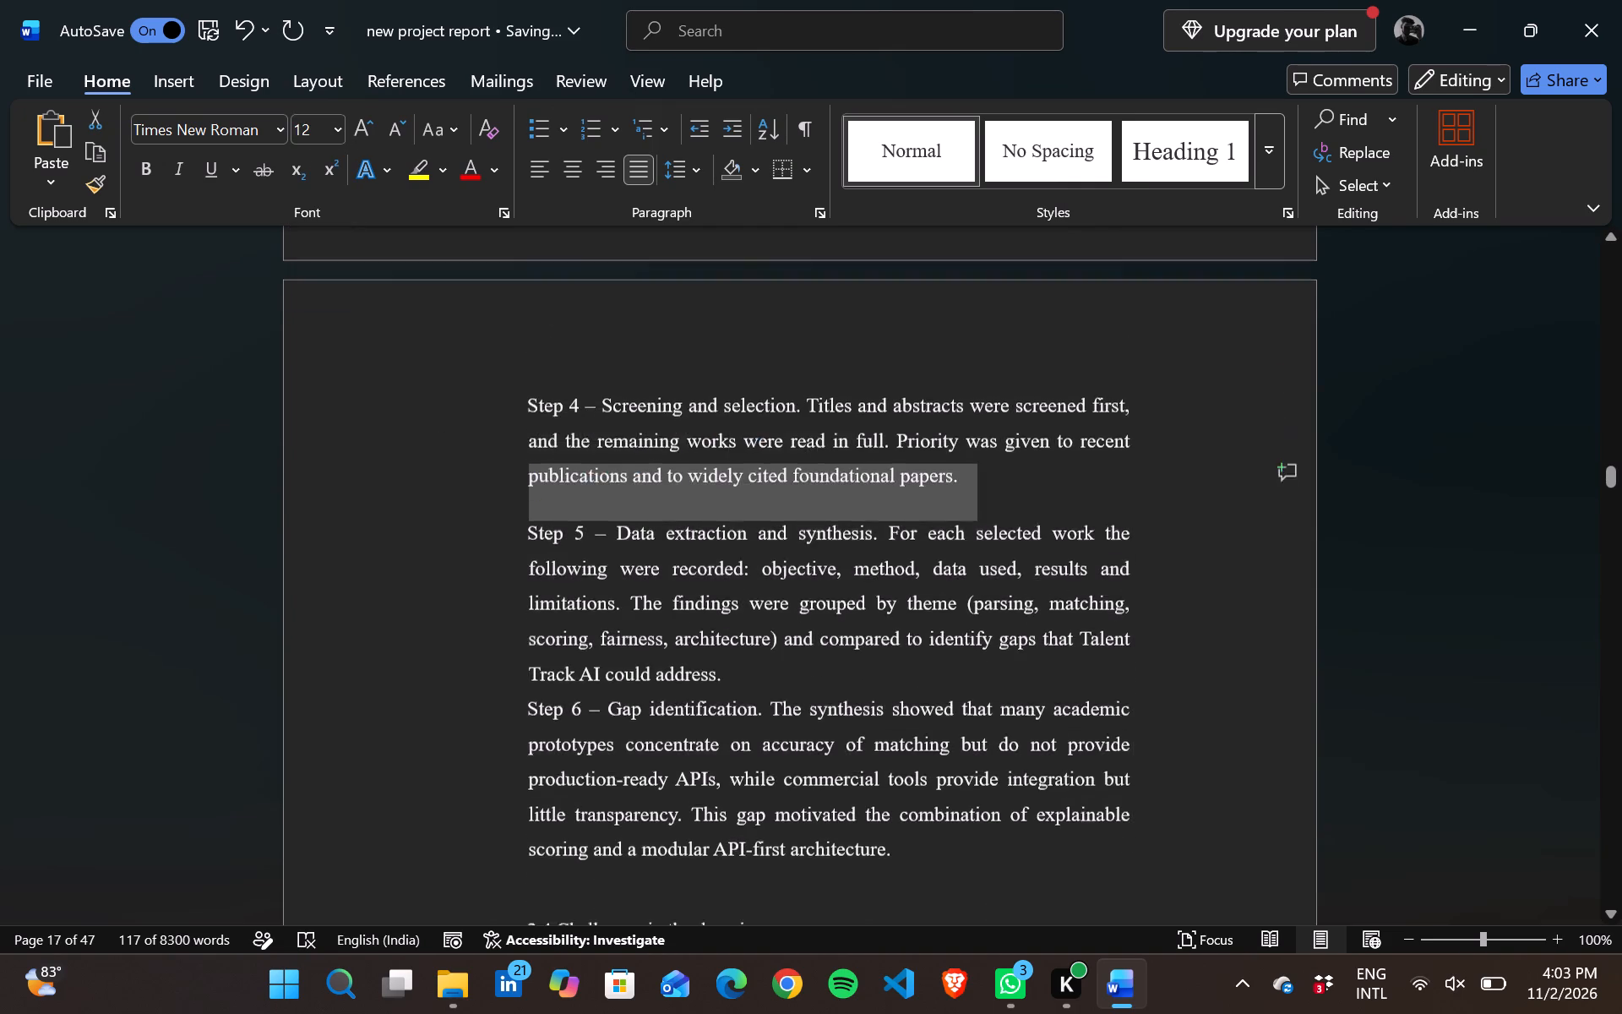
scroll(596, 690, down, 1)
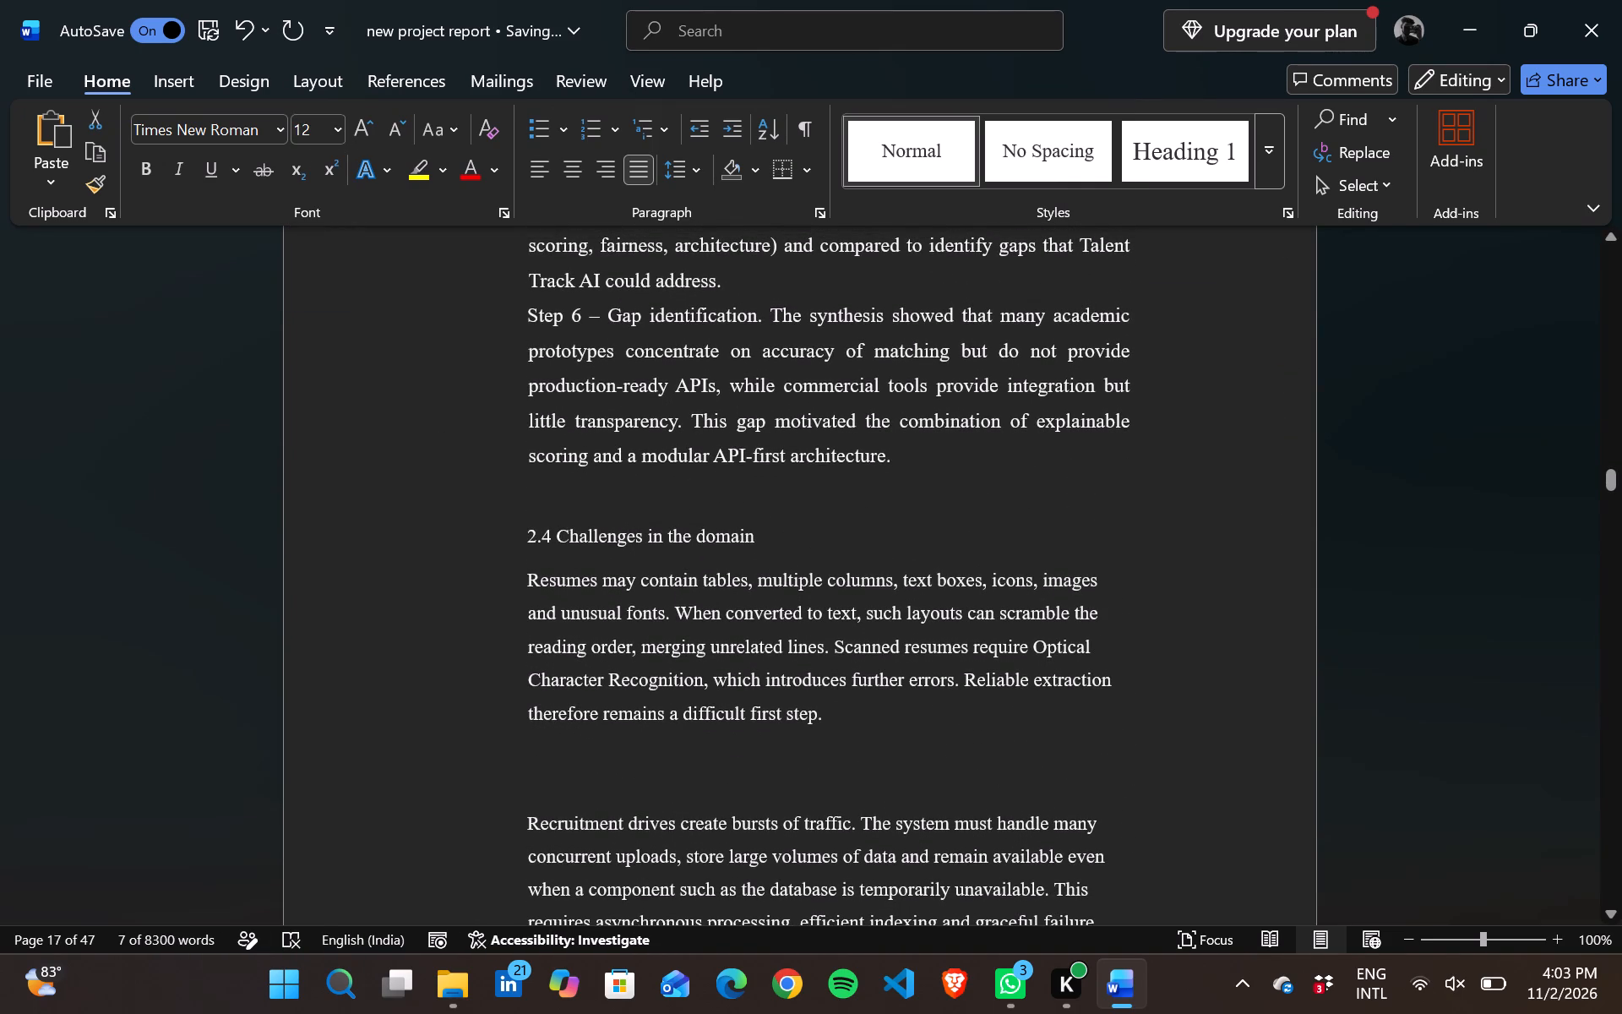
drag(523, 537, 759, 537)
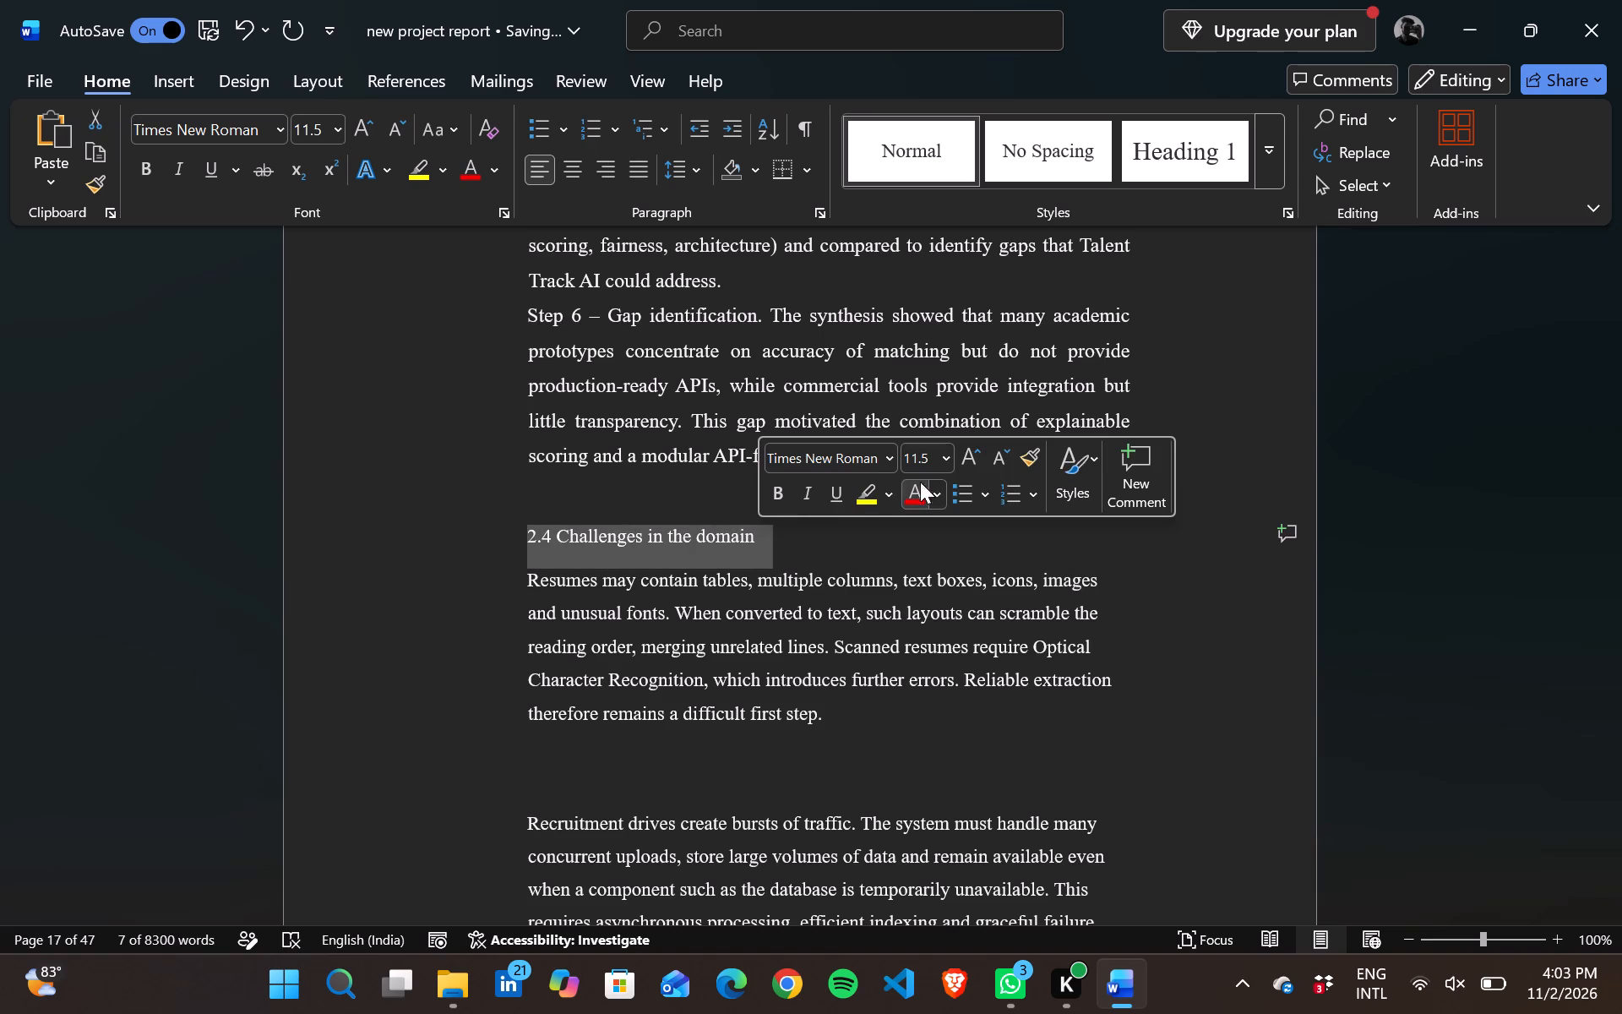
drag(946, 460, 931, 608)
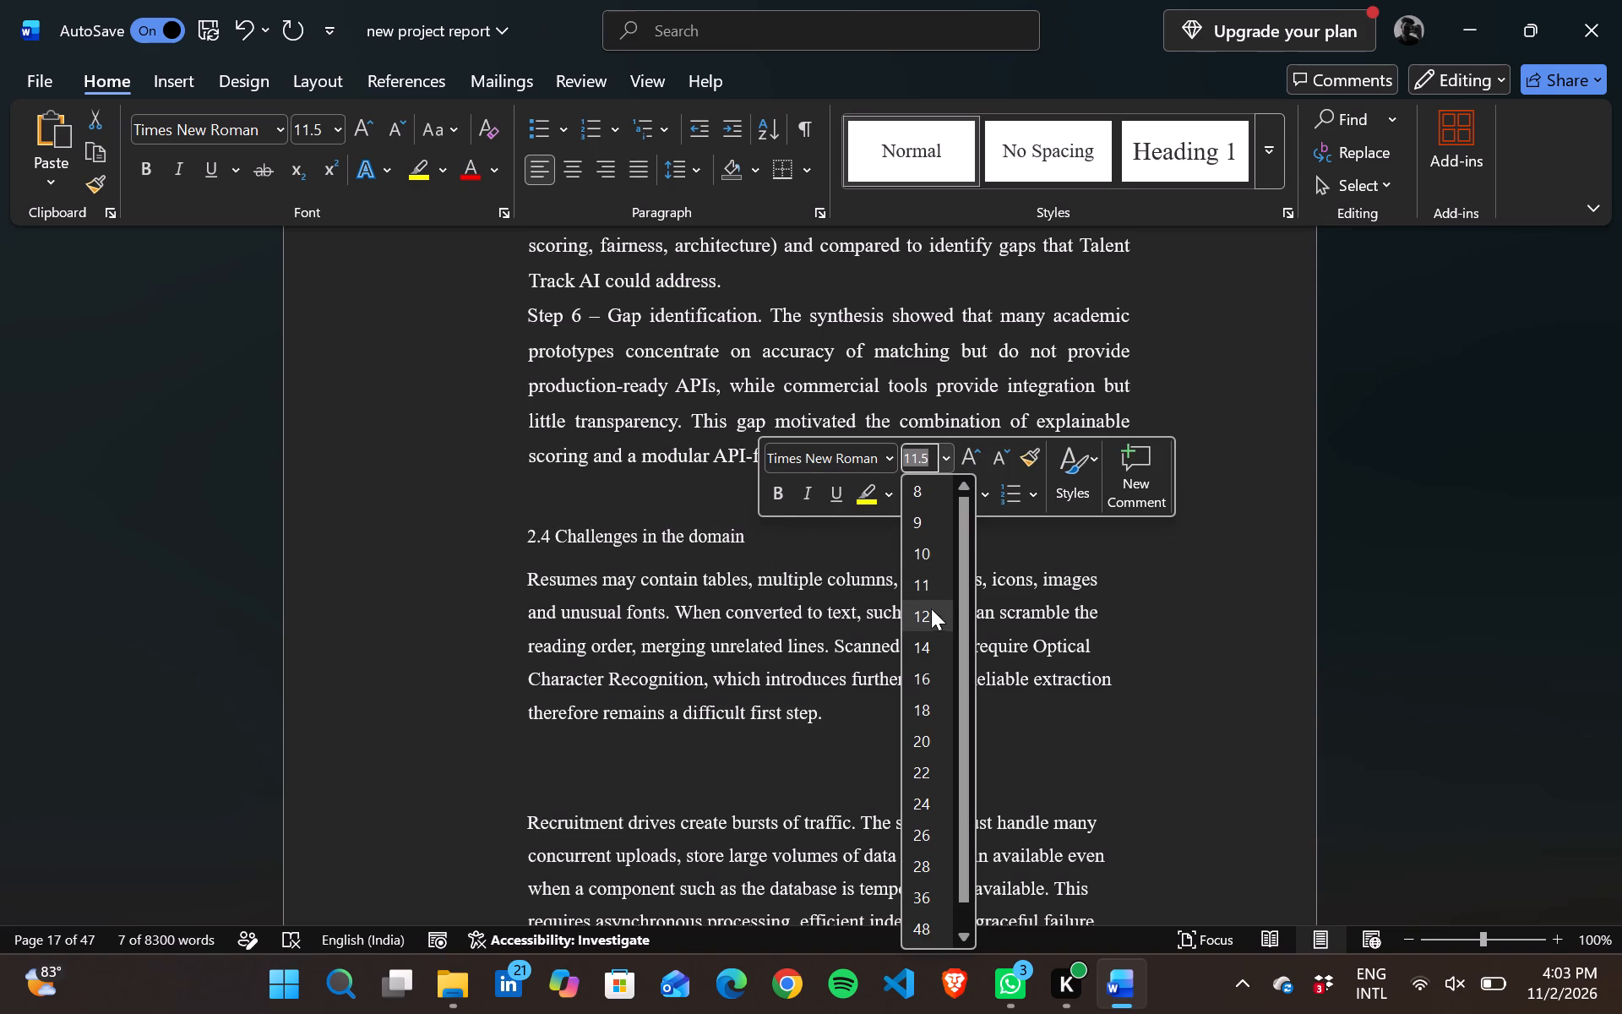
drag(931, 608, 927, 609)
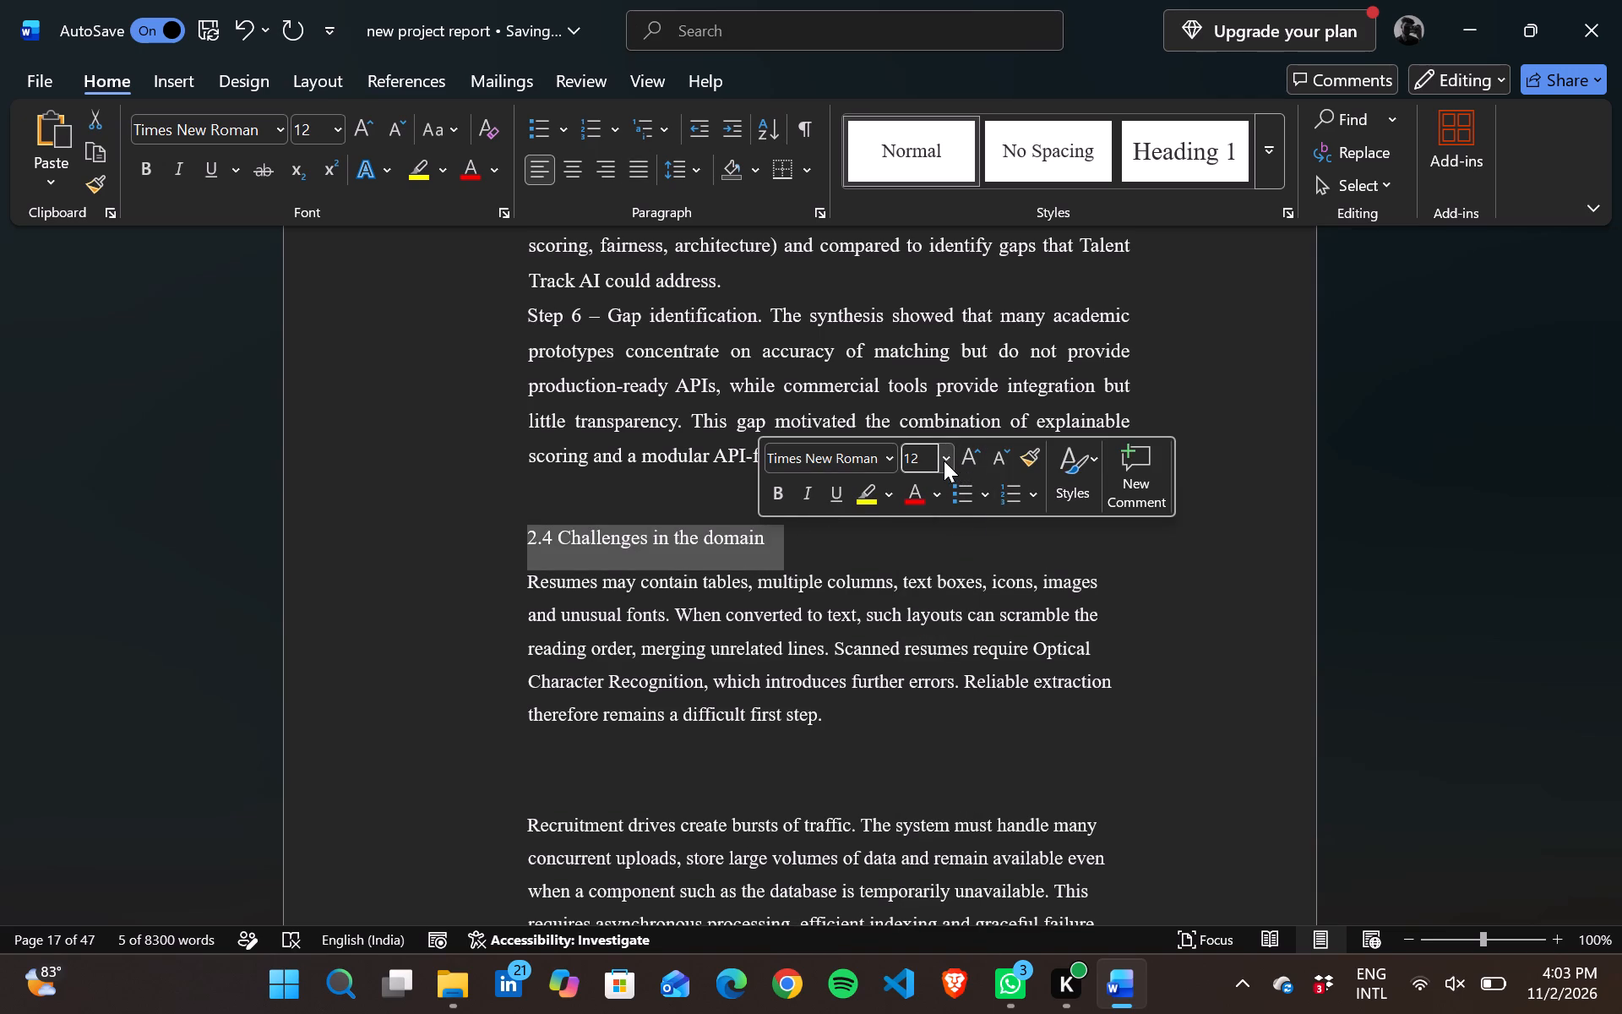
drag(944, 461, 933, 651)
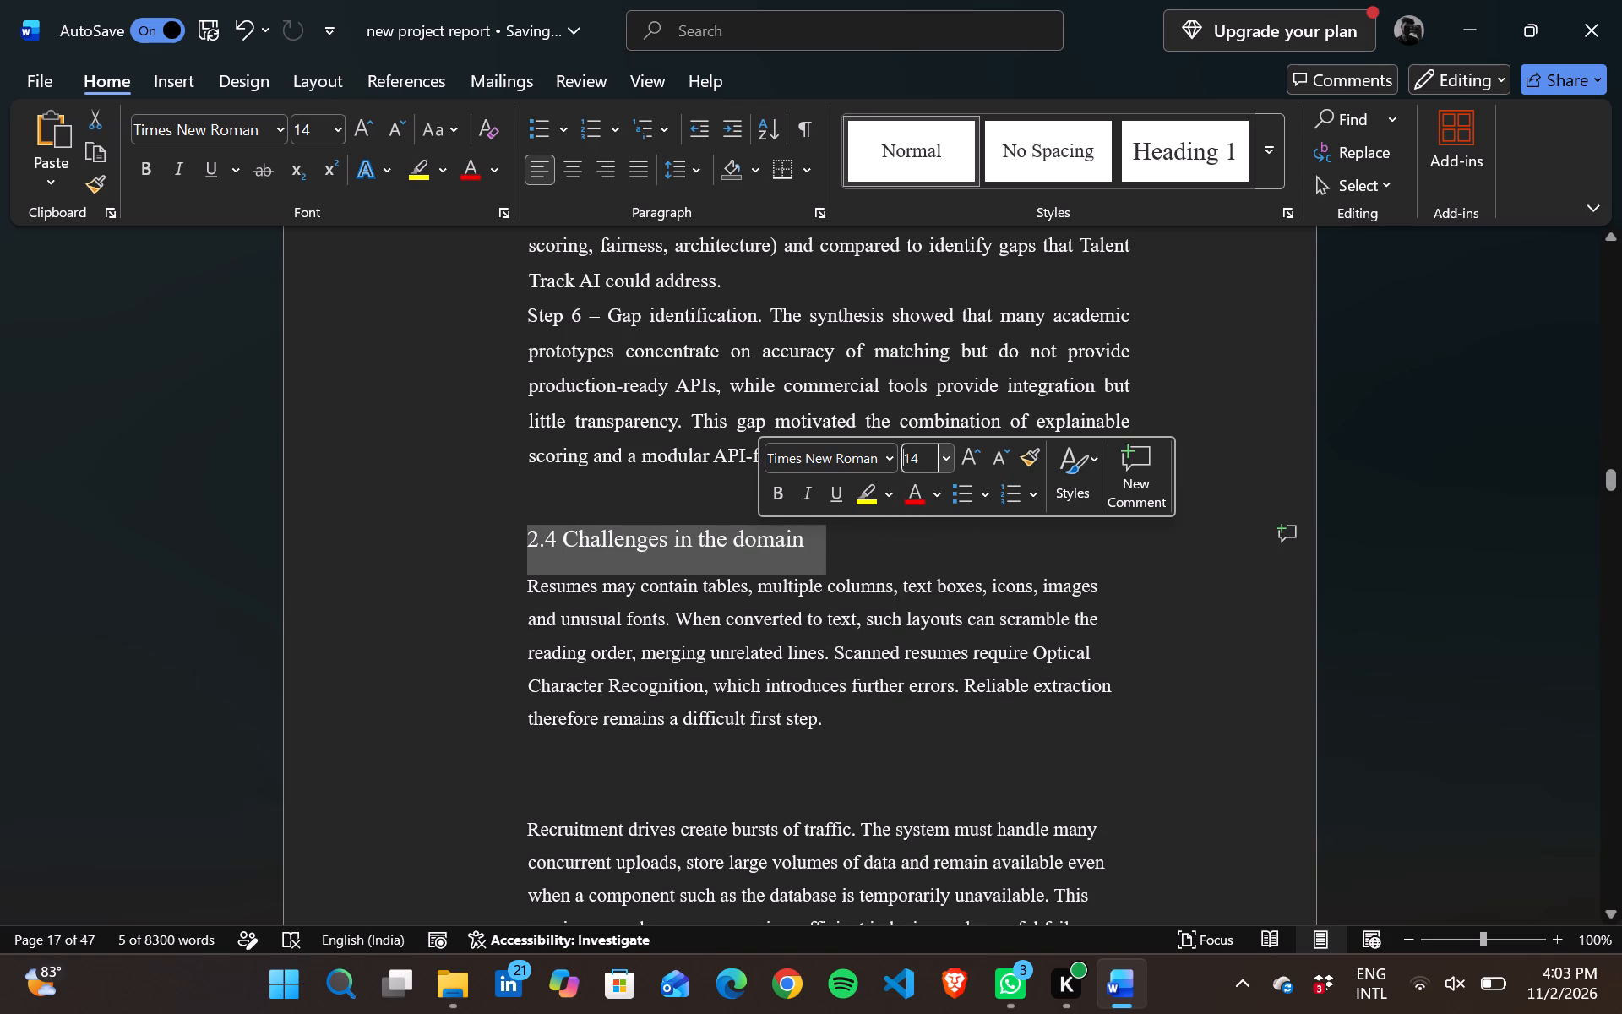
Delete the blank line between the "Resumes may contain tables" and "Recruitment drives" paragraphs in section 2.4.
click(1017, 801)
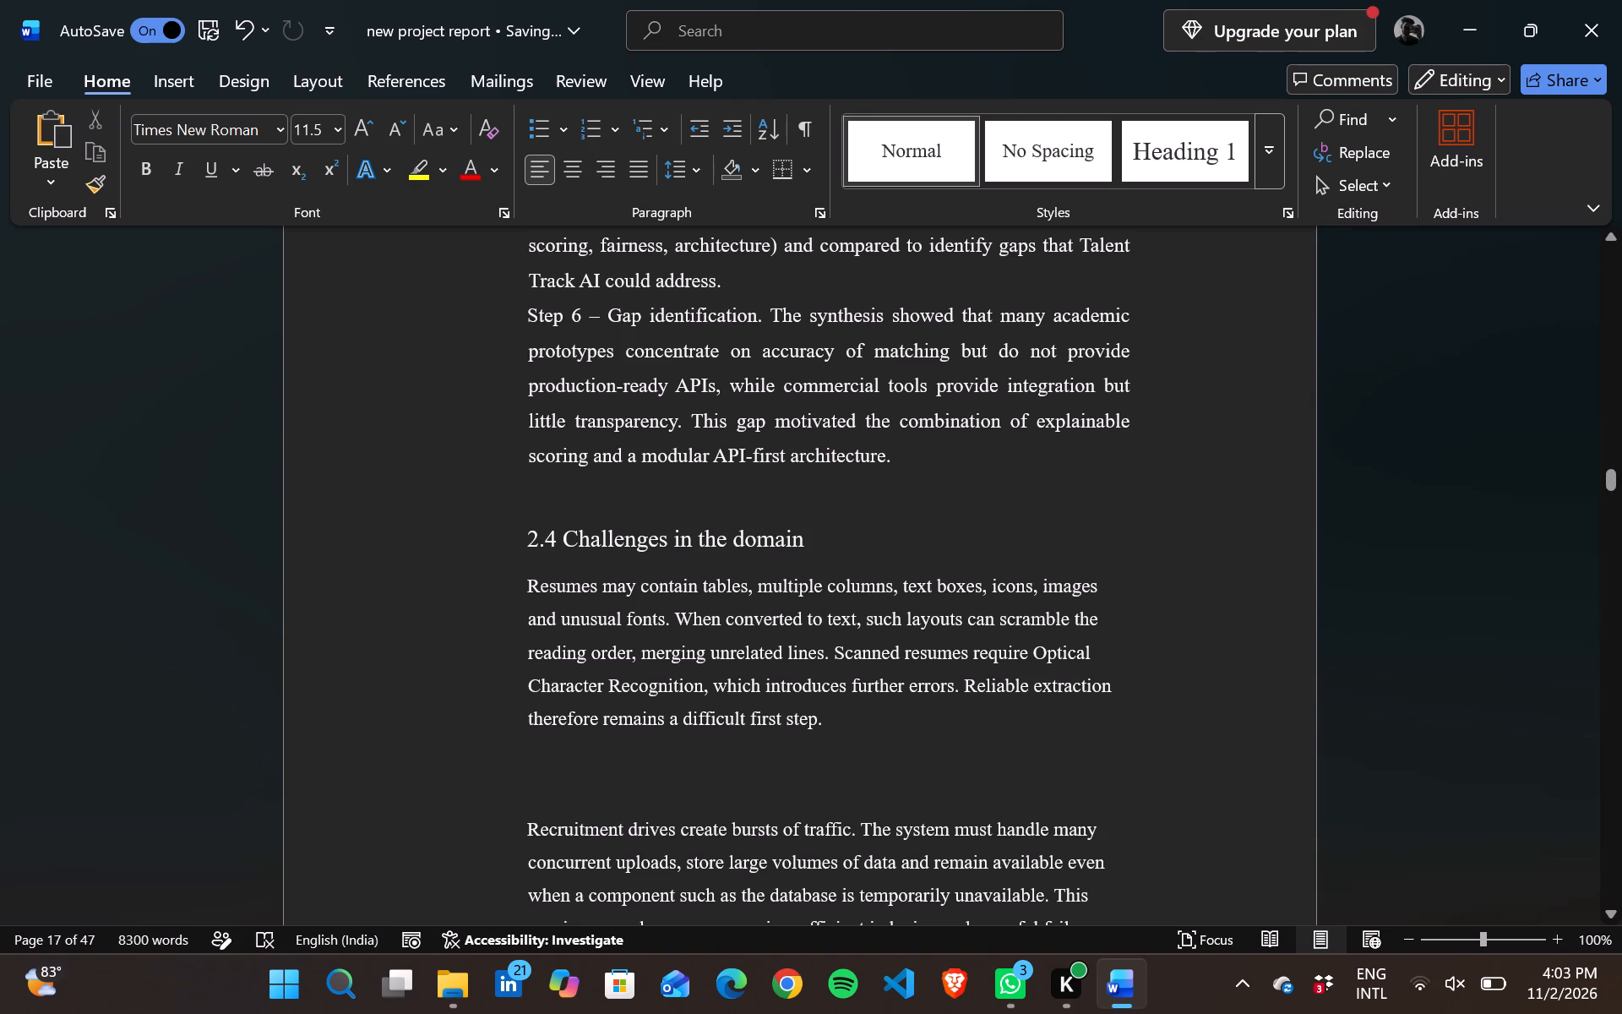
key(BackSpace)
key(BackSpace)
key(BackSpace)
key(BackSpace)
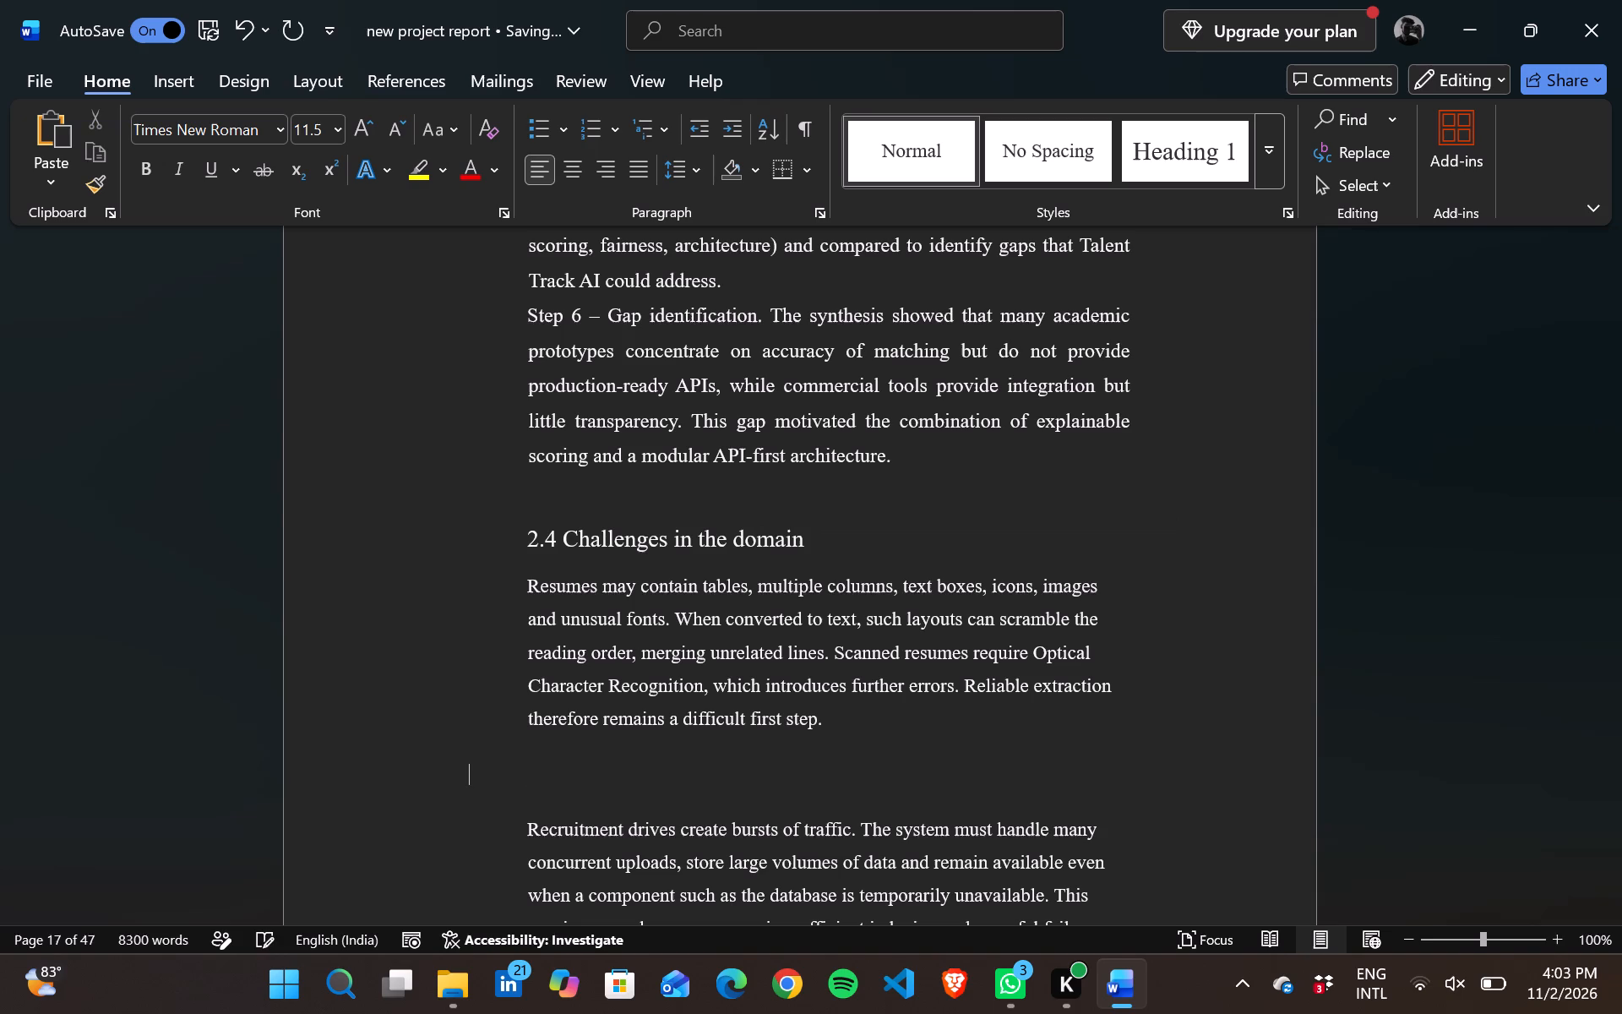
key(BackSpace)
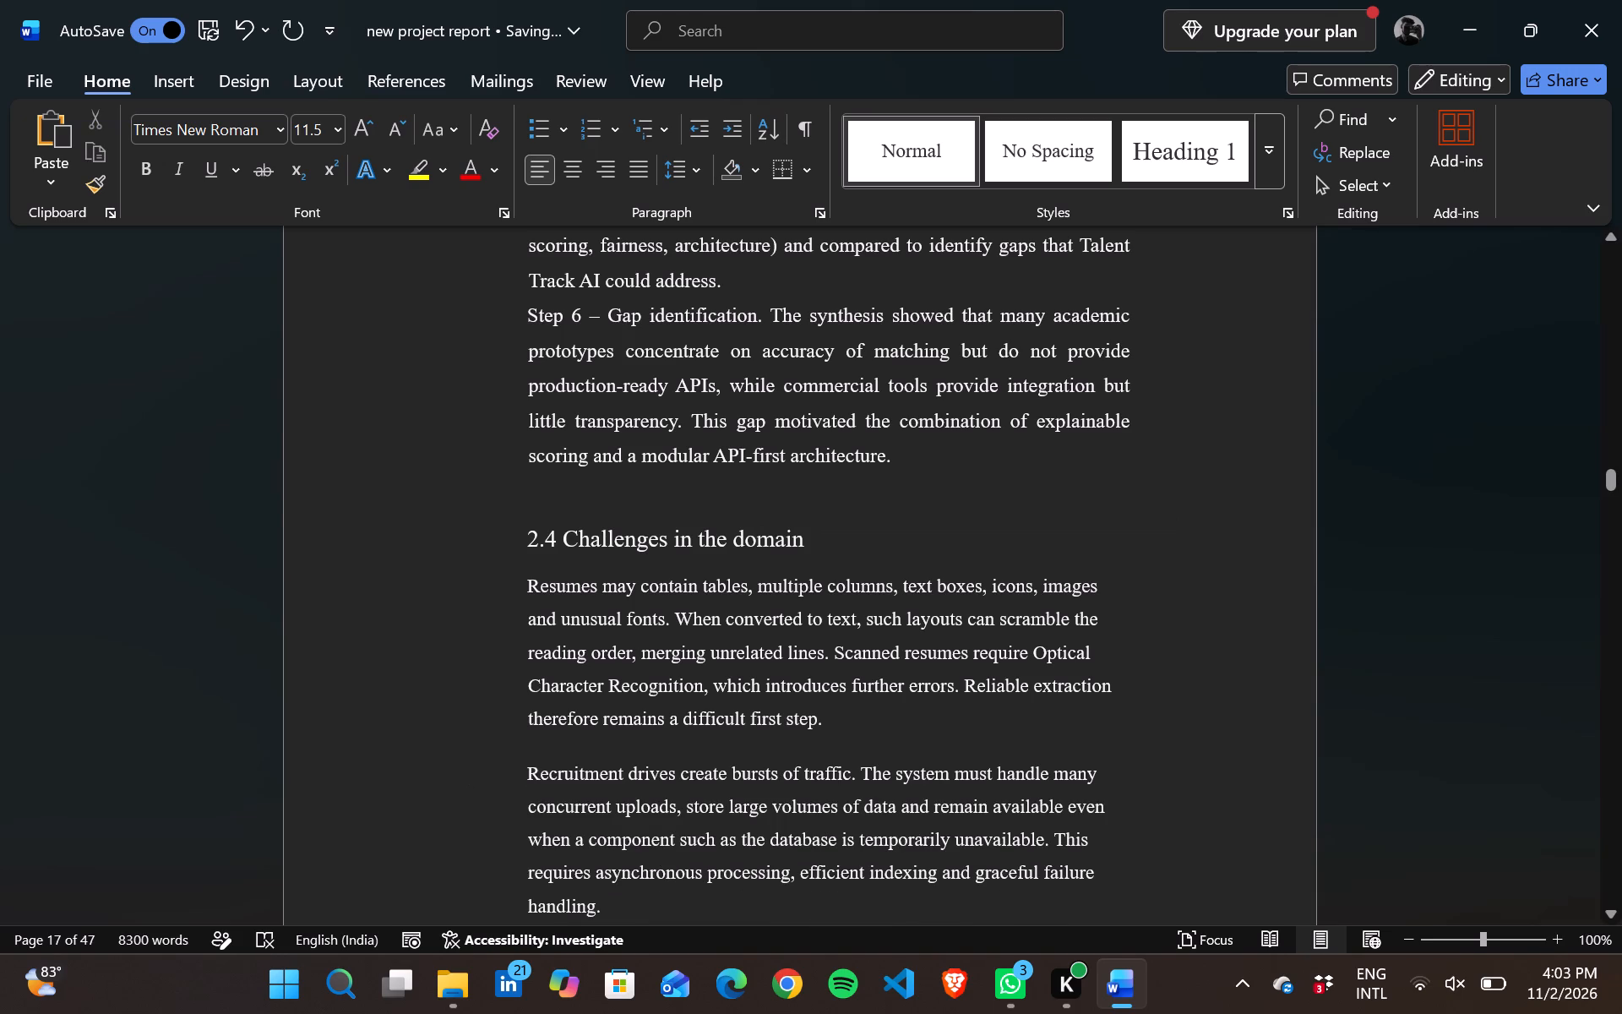
Justify the three paragraphs of section 2.4 and set their line spacing to 1.5 lines.
drag(525, 584, 777, 927)
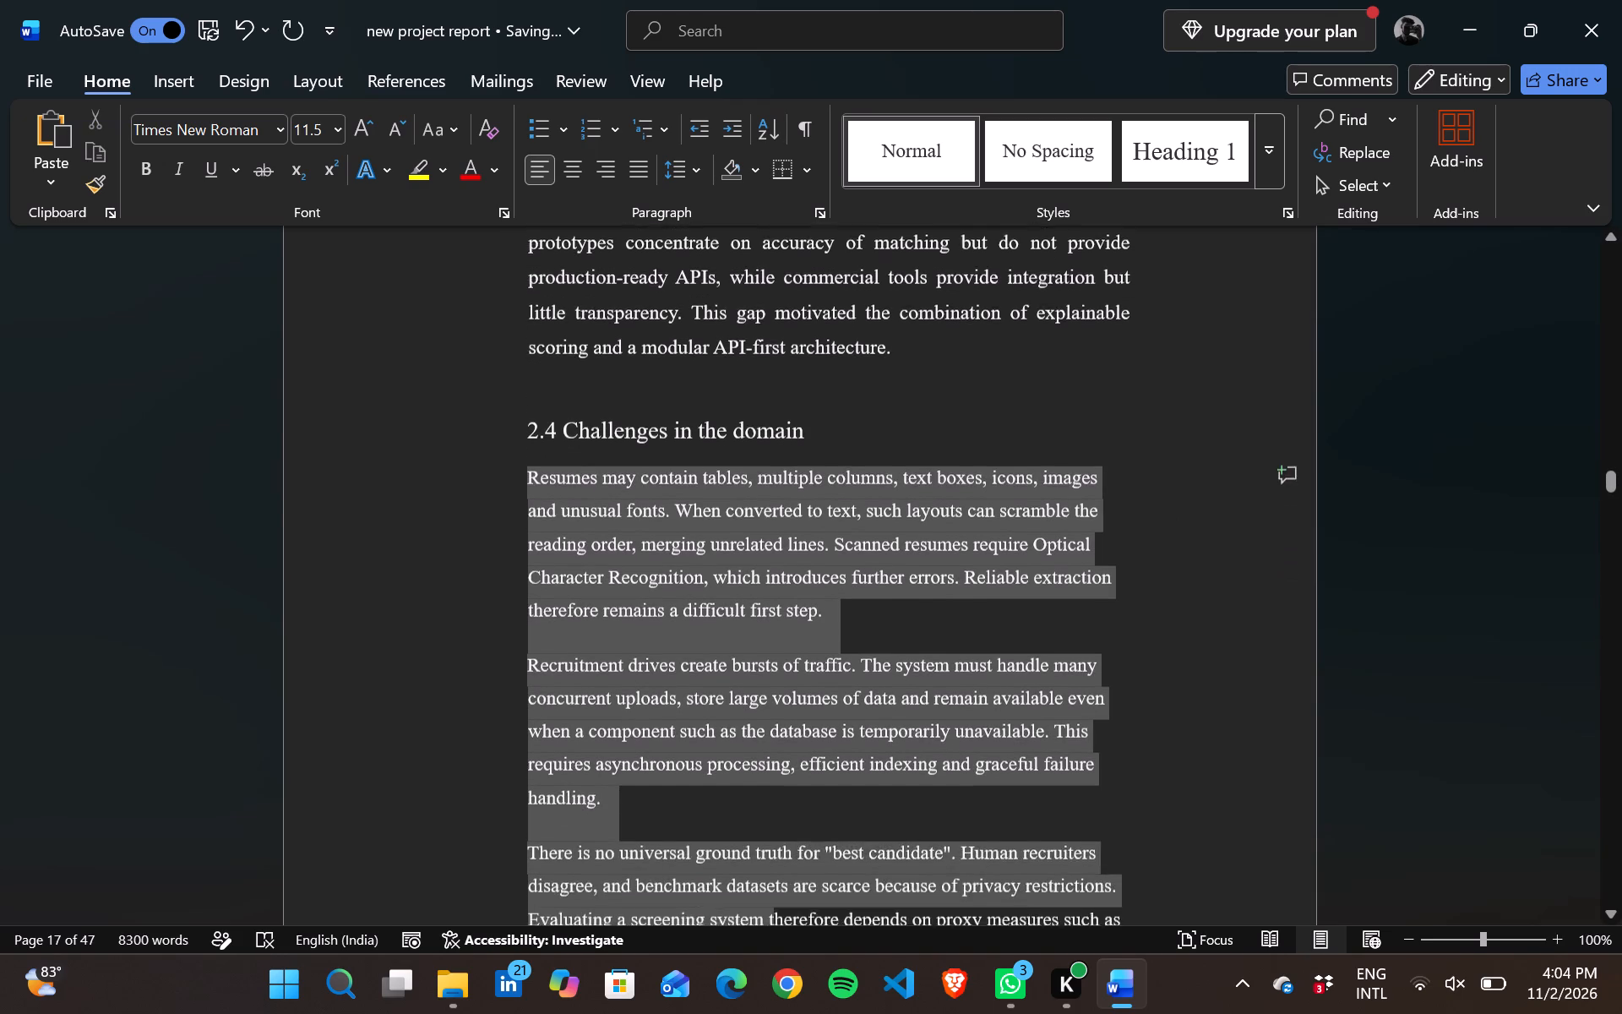
drag(777, 927, 643, 758)
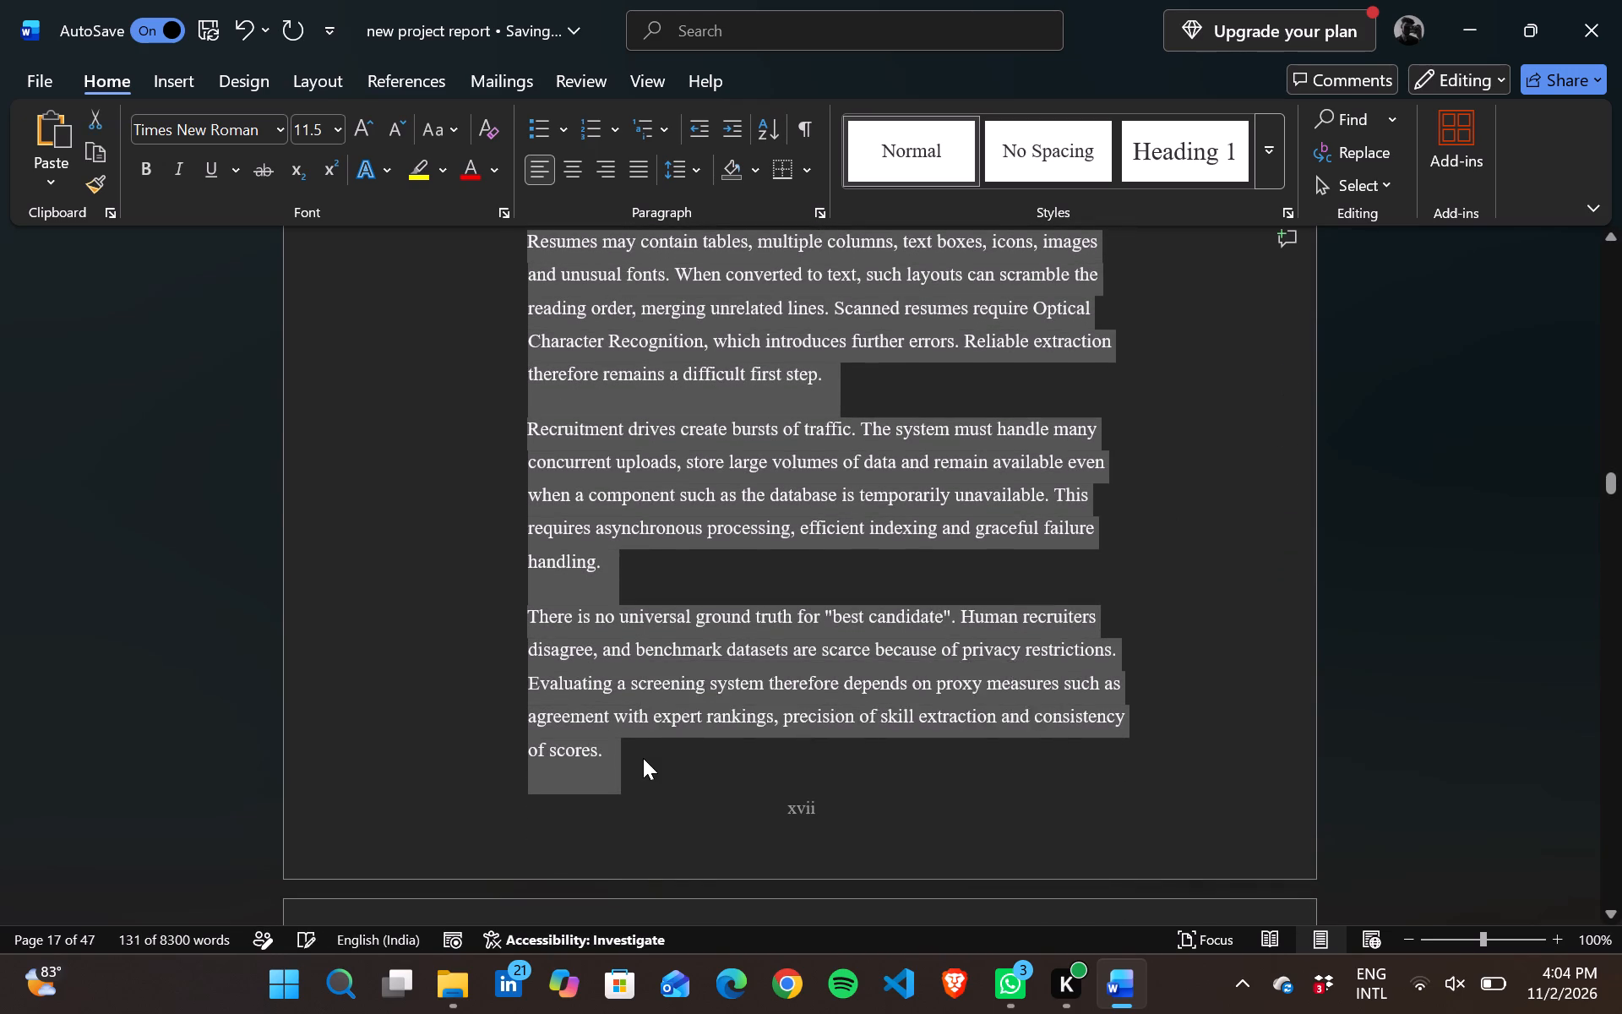
right_click(643, 758)
click(752, 507)
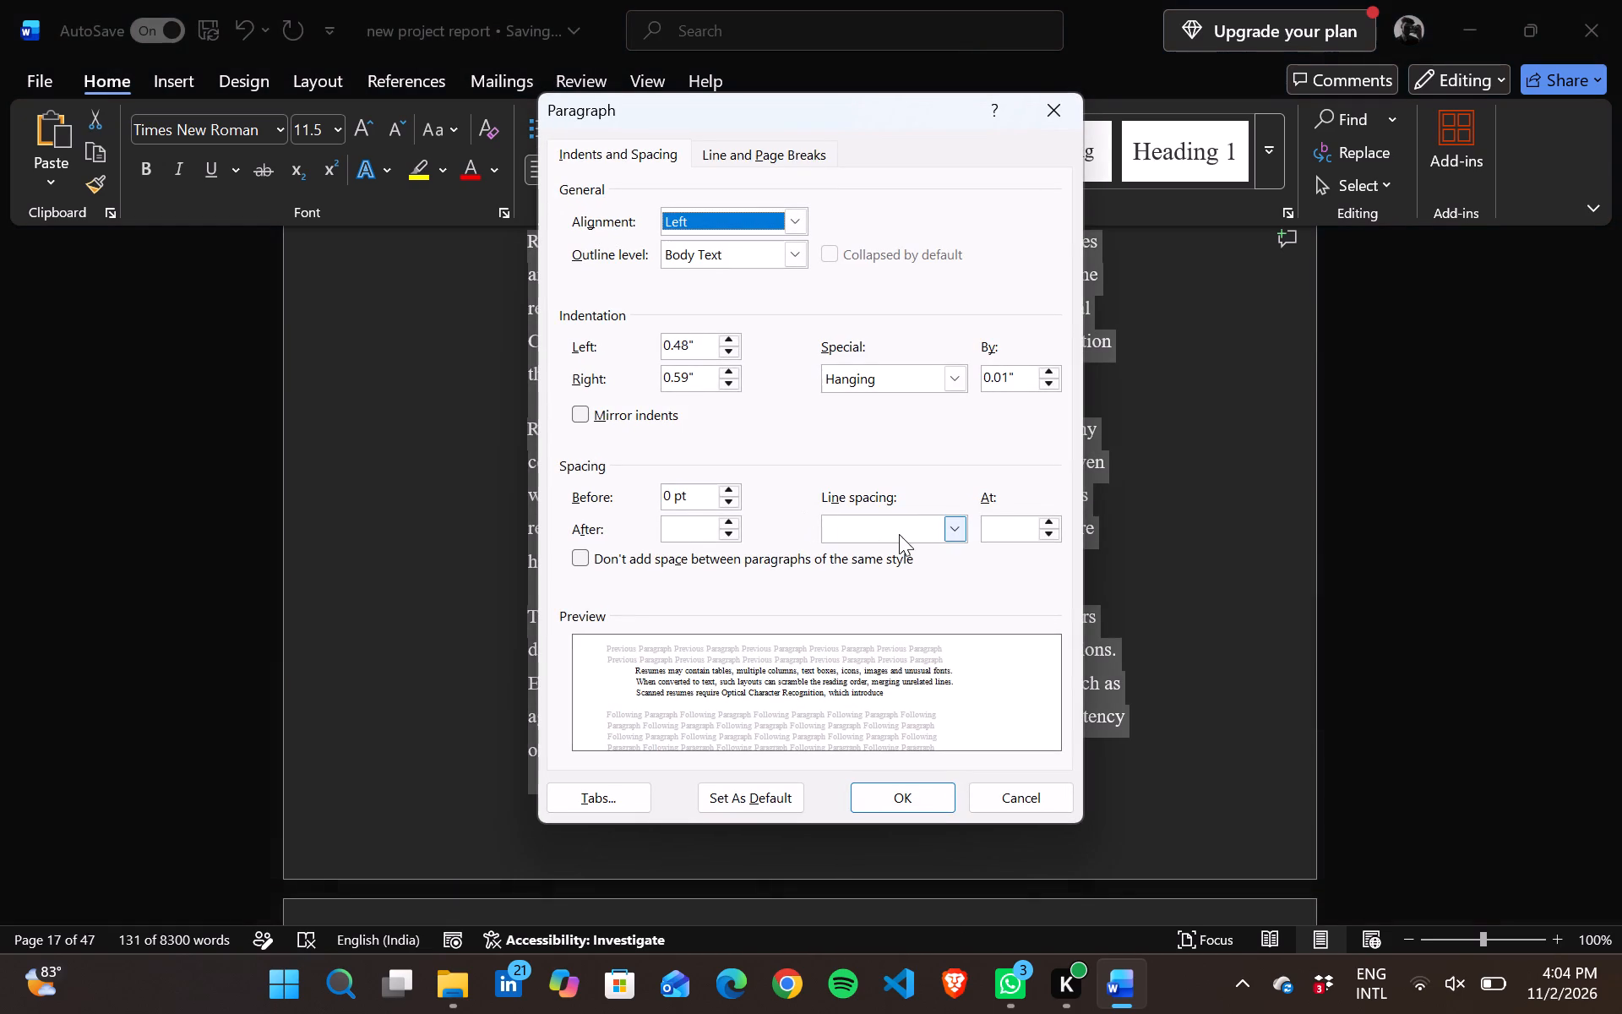
click(949, 540)
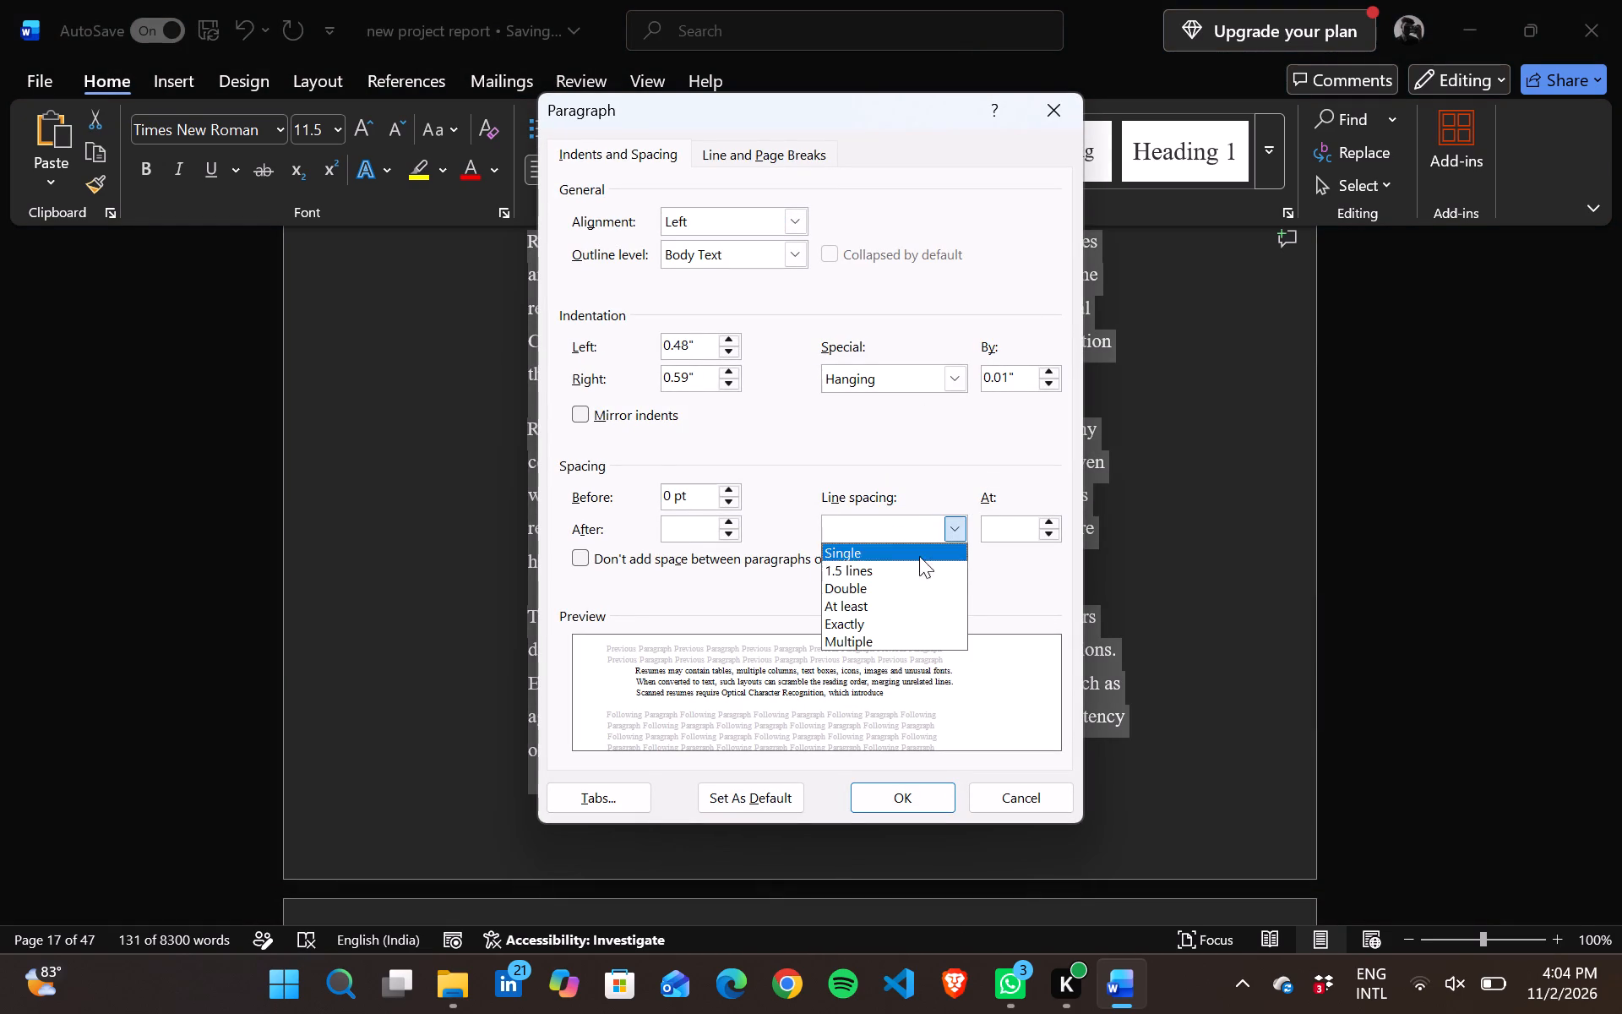
click(866, 574)
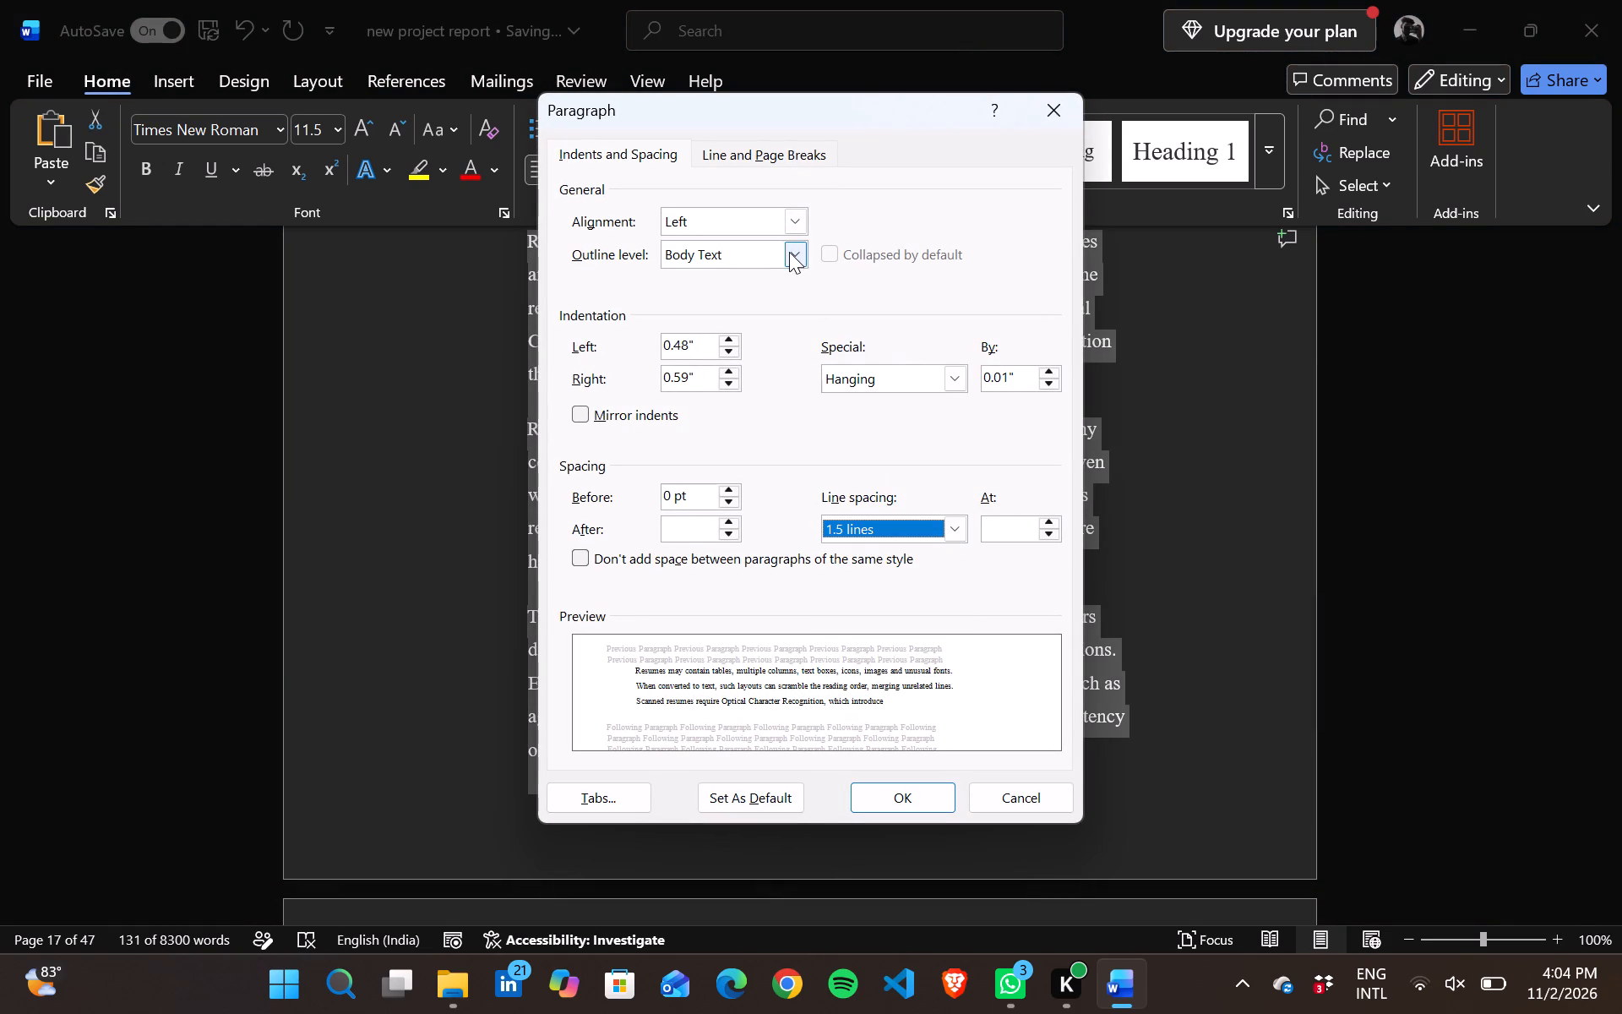
drag(789, 215, 717, 290)
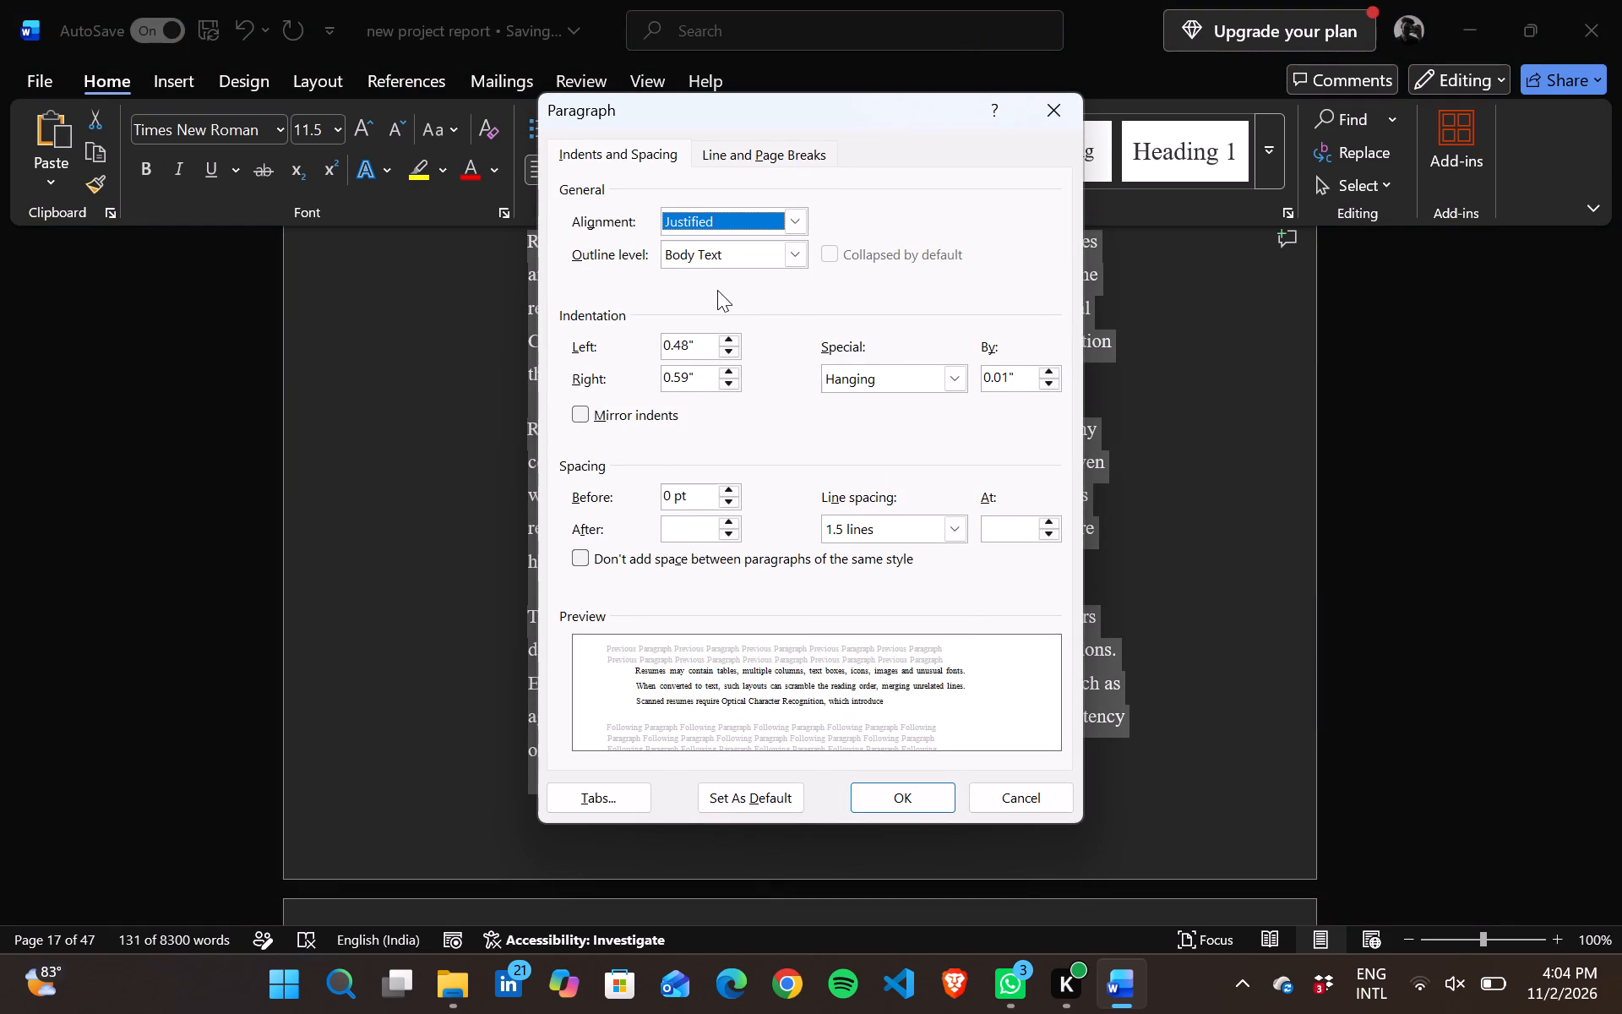
click(896, 790)
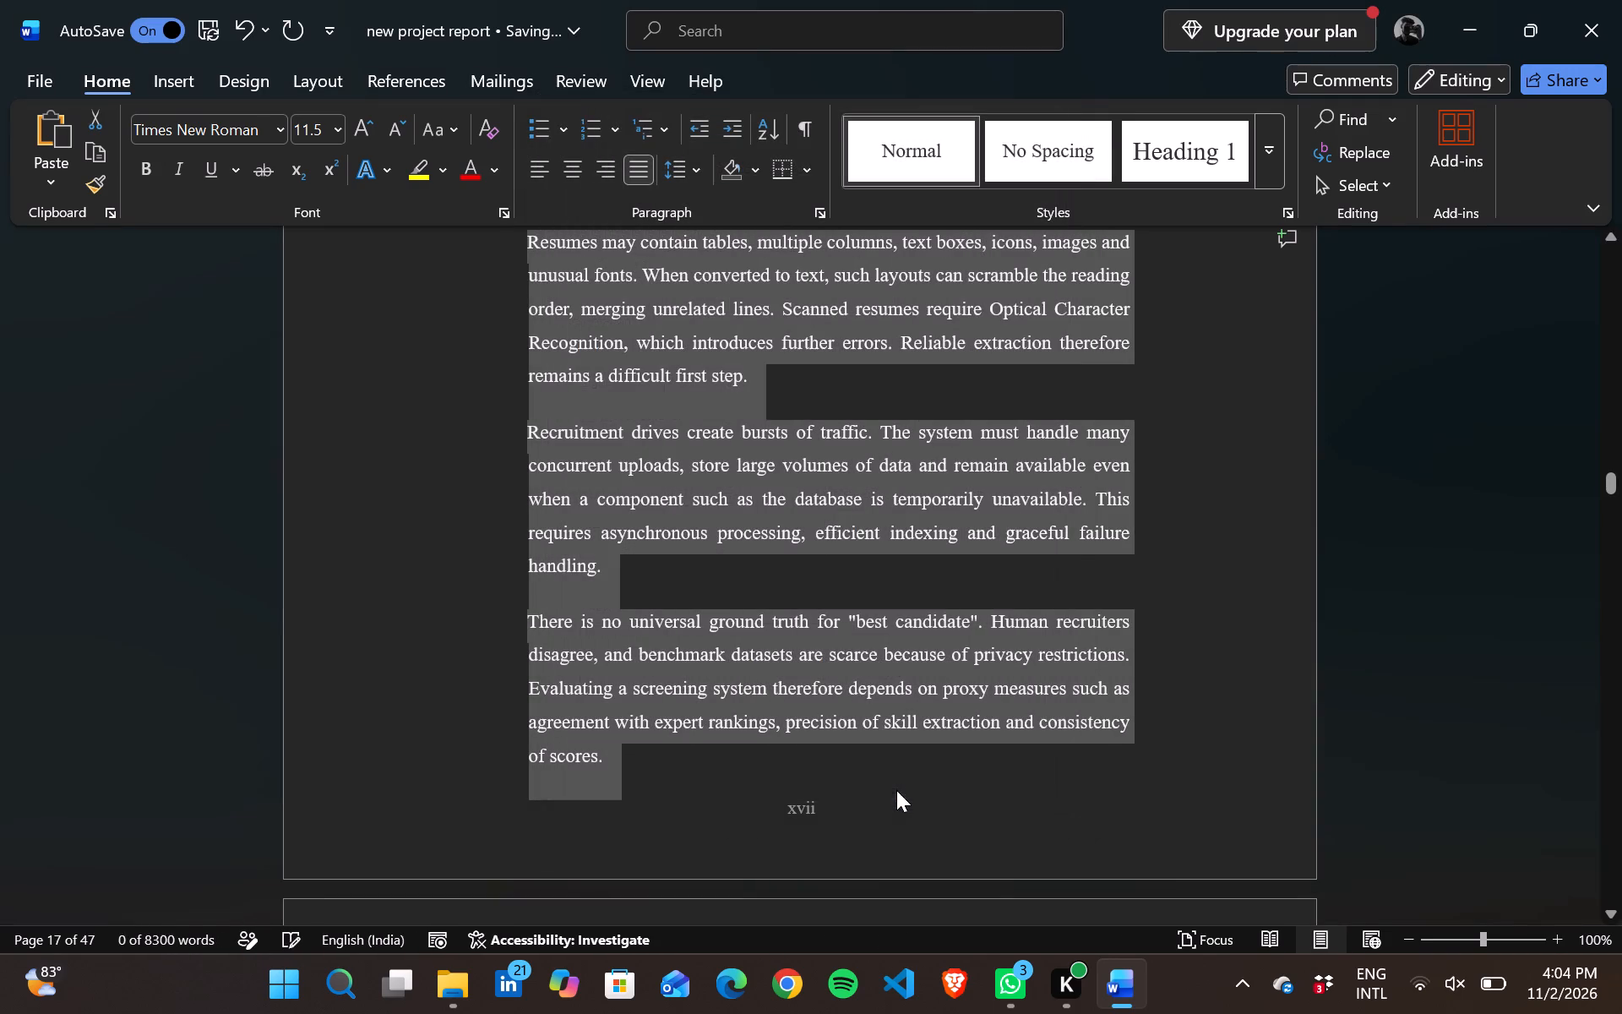
click(868, 774)
Set the "2.5 Comparison of the previous work" heading to 14 pt.
scroll(868, 774, right, 1)
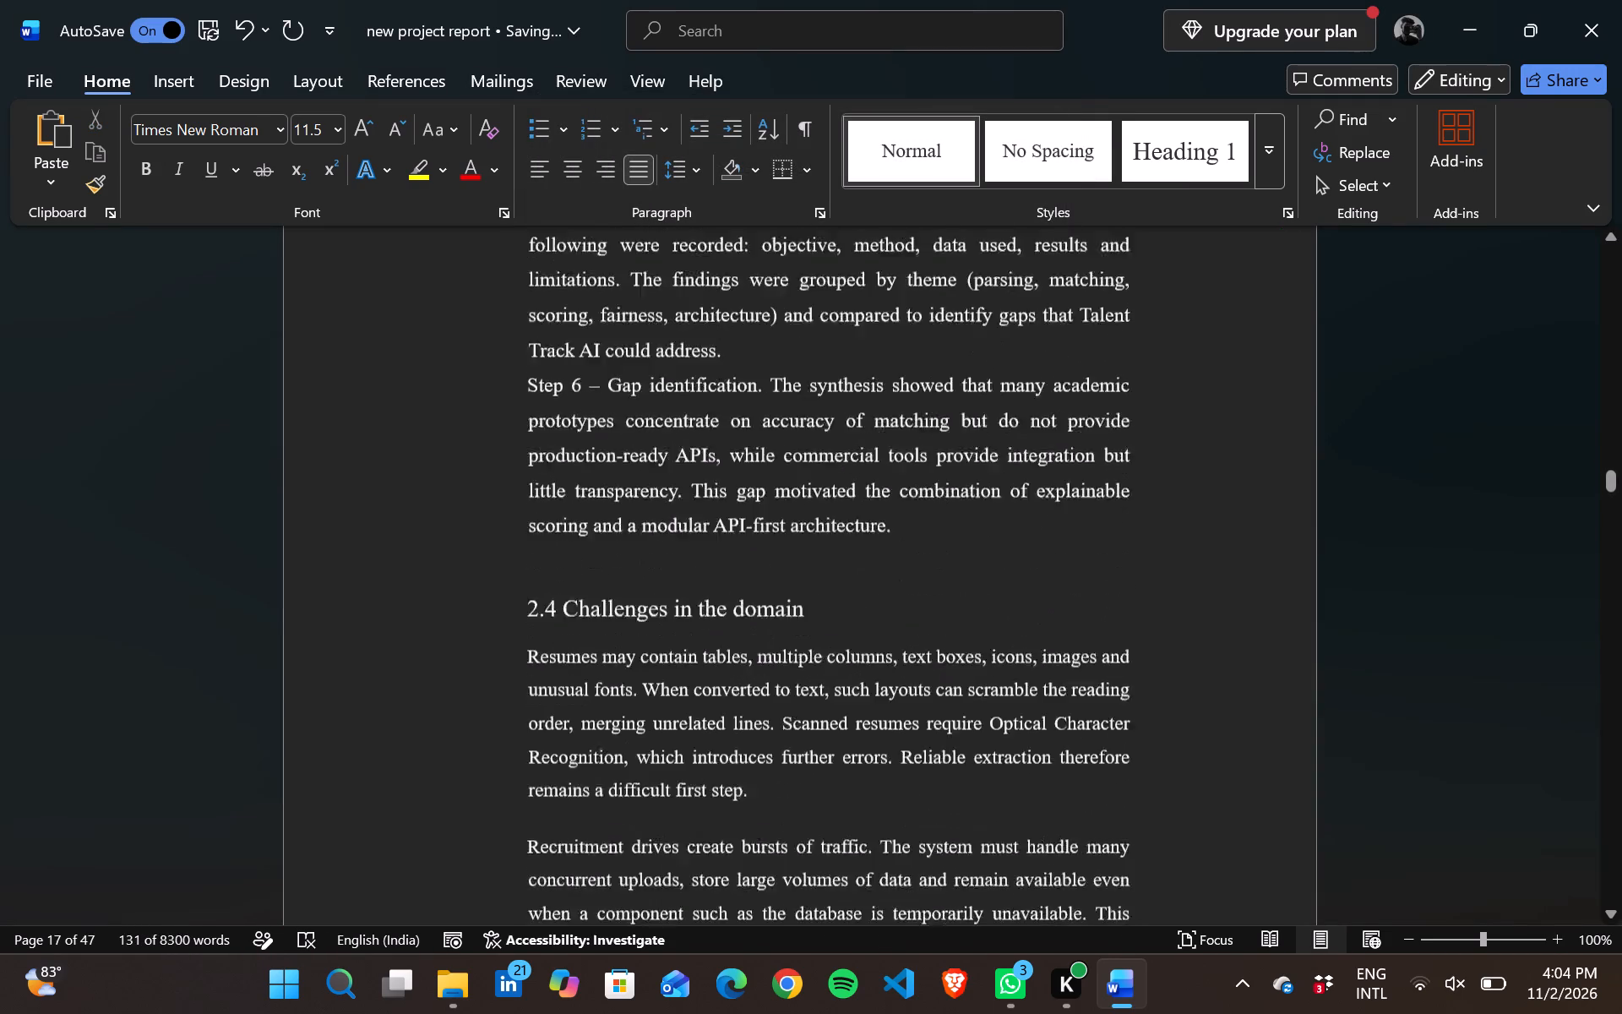
scroll(868, 774, right, 1)
scroll(868, 774, down, 3)
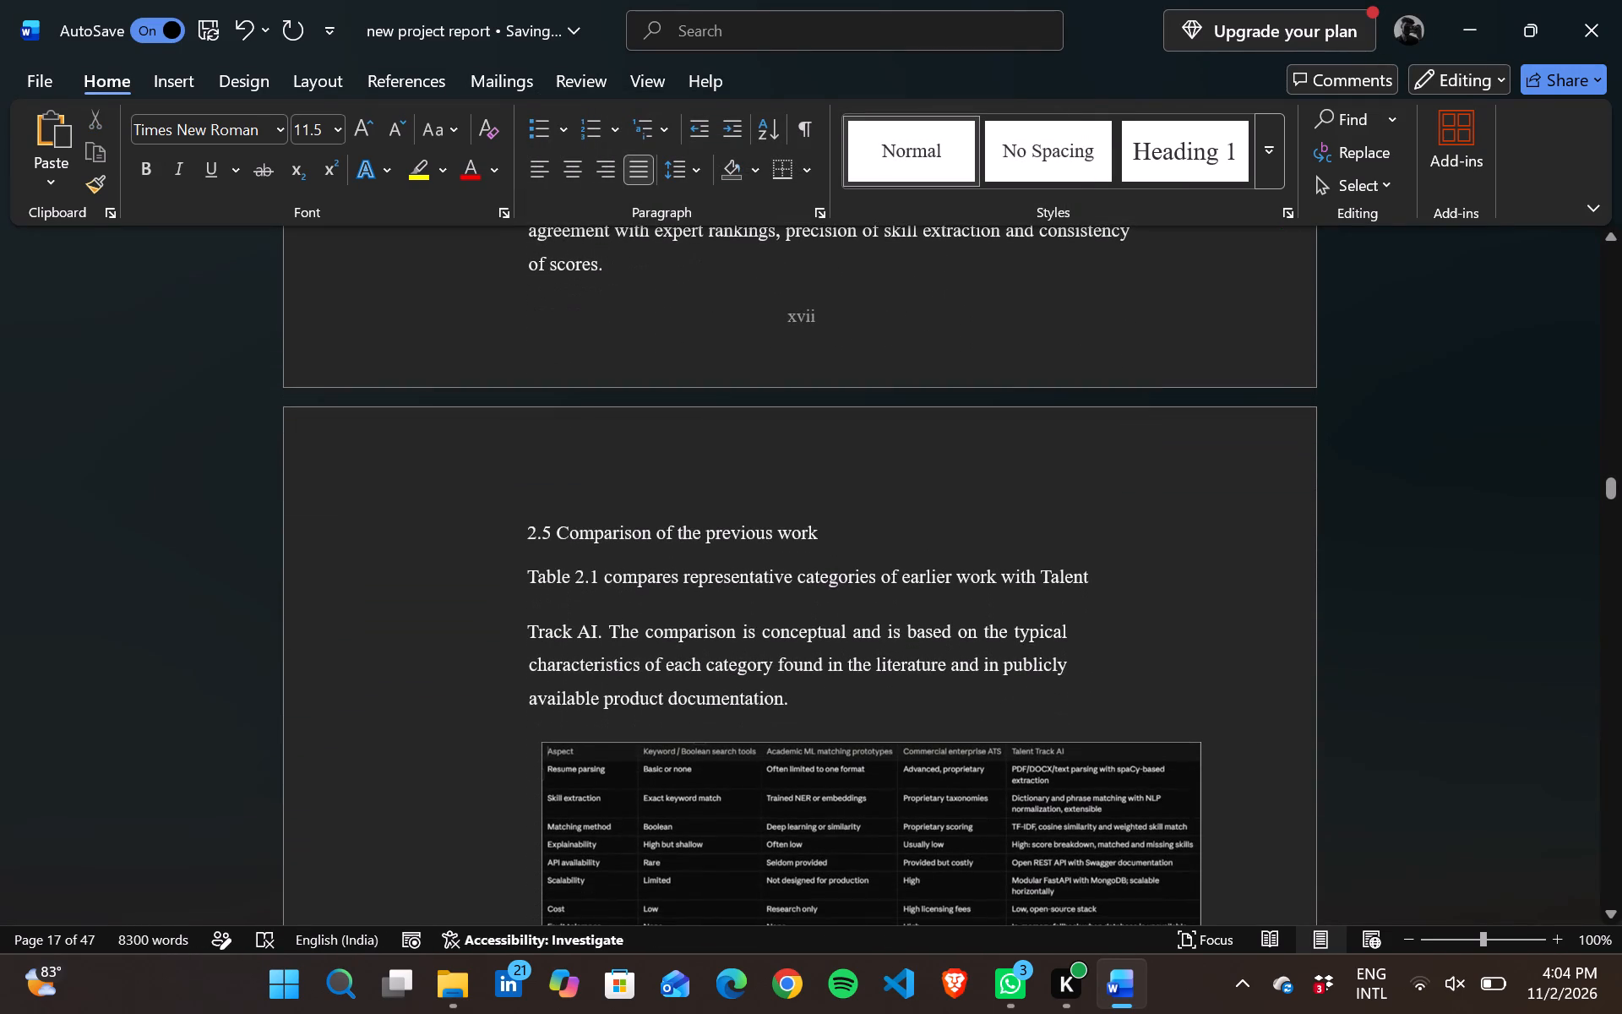
drag(522, 537, 782, 532)
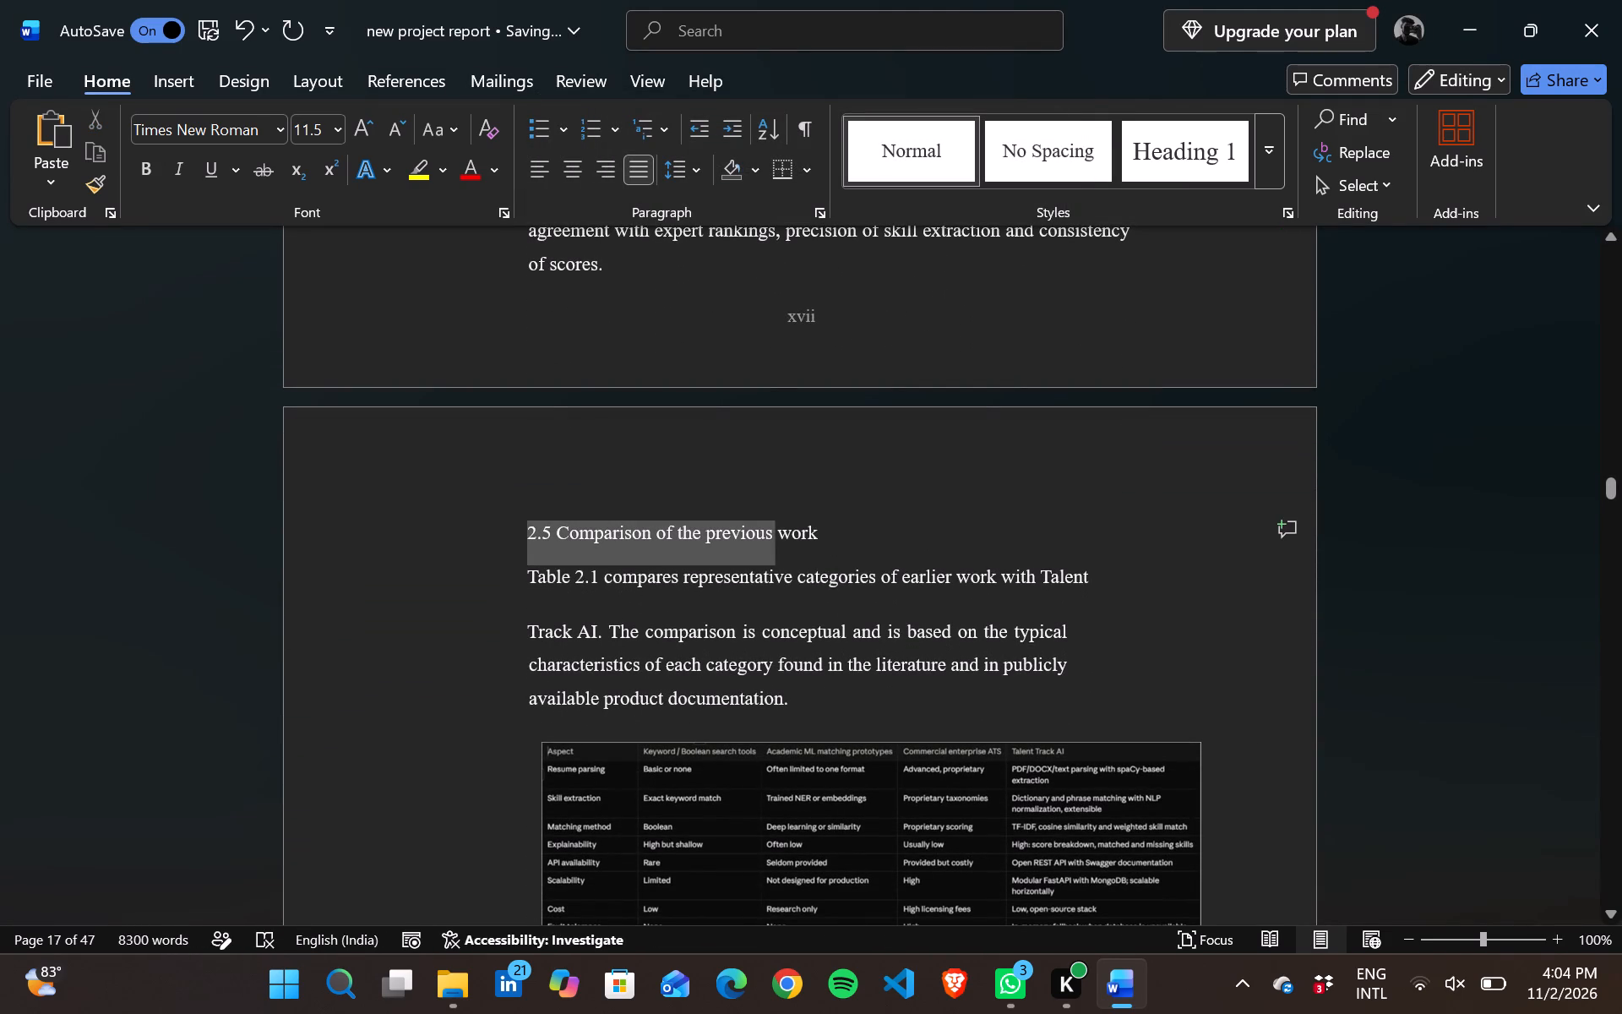
drag(782, 532, 807, 532)
right_click(807, 532)
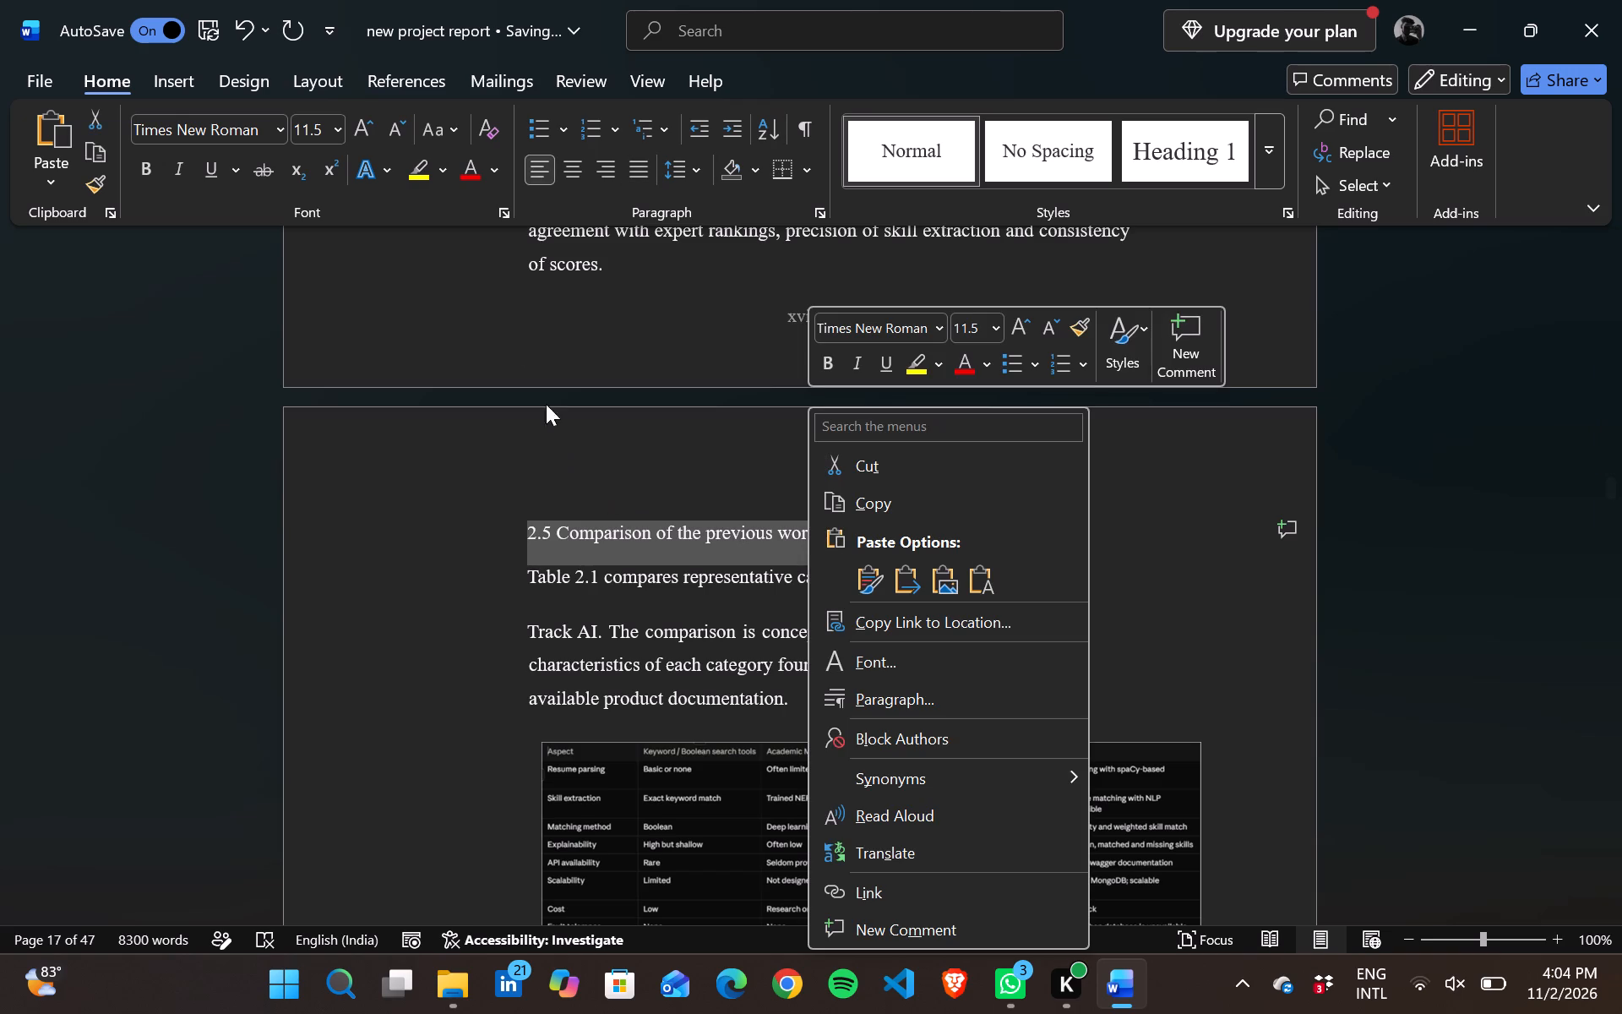
click(330, 130)
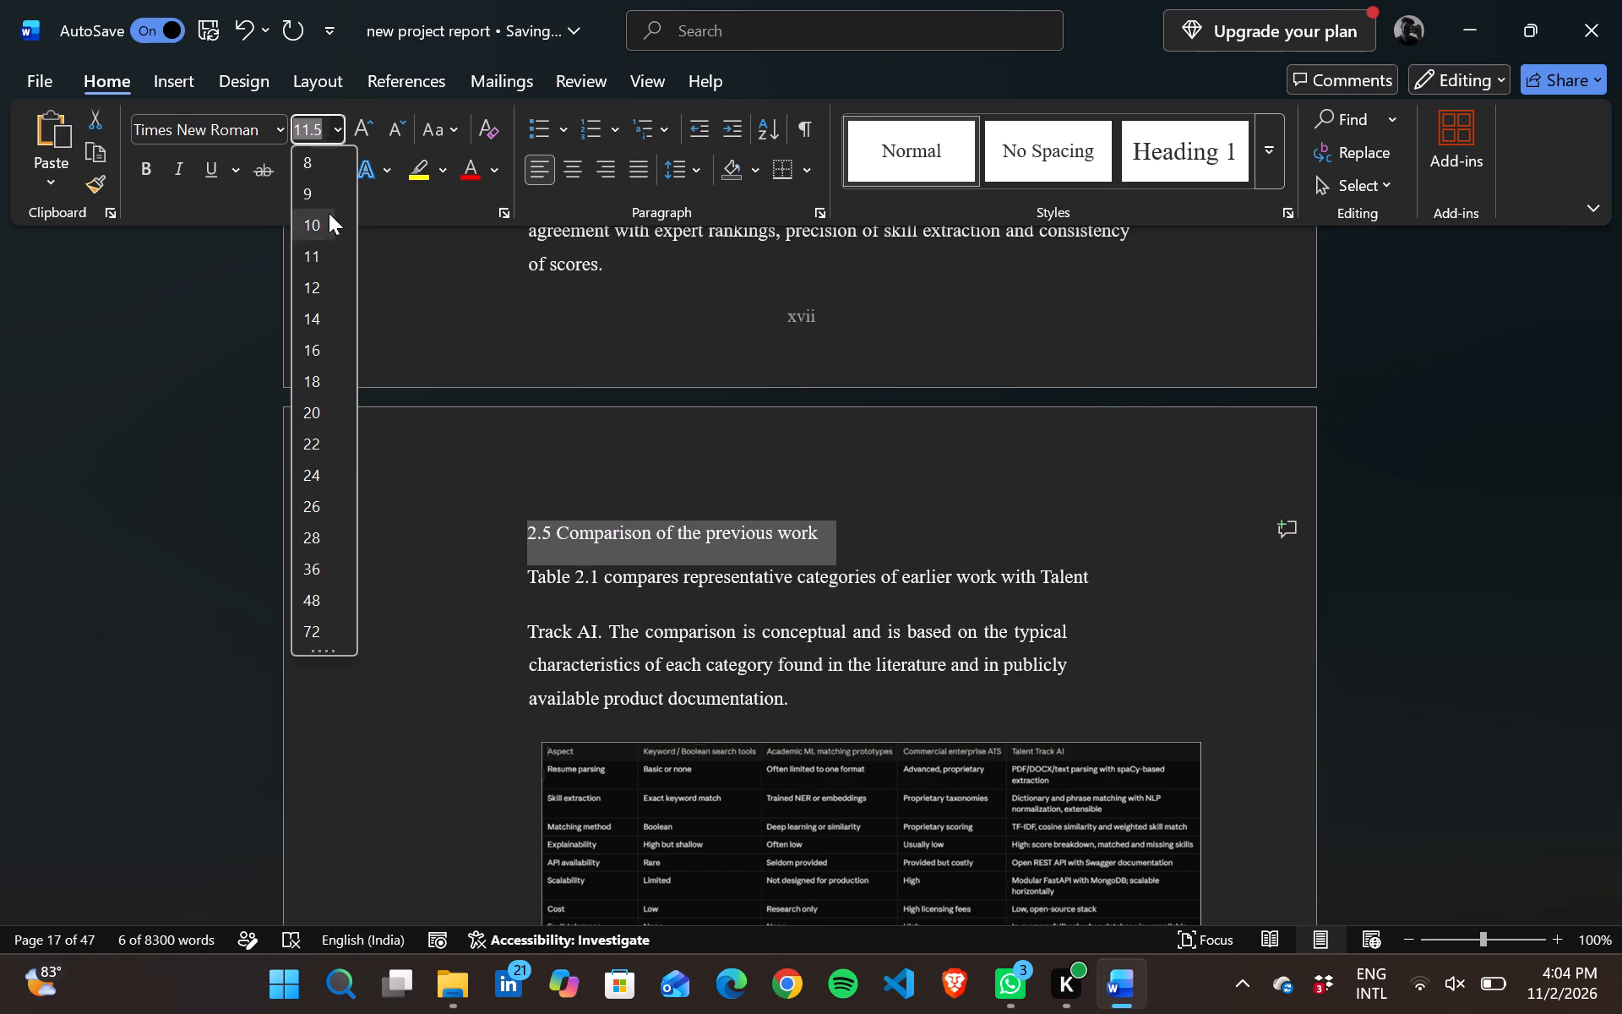
click(318, 311)
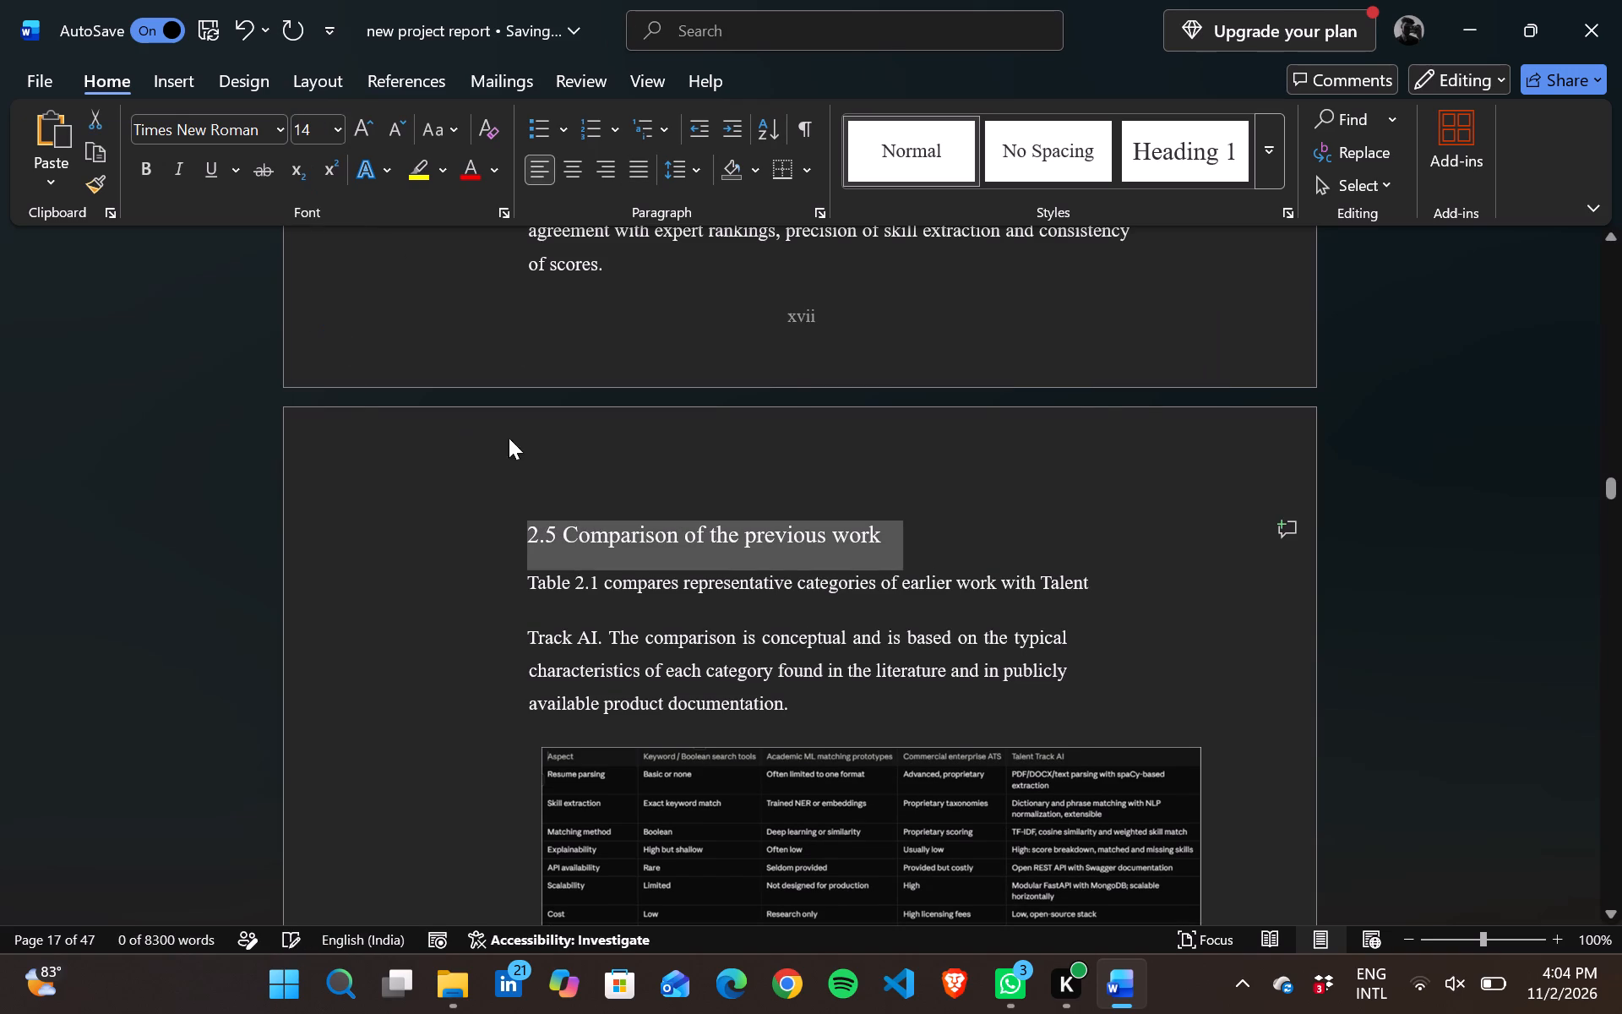
click(401, 476)
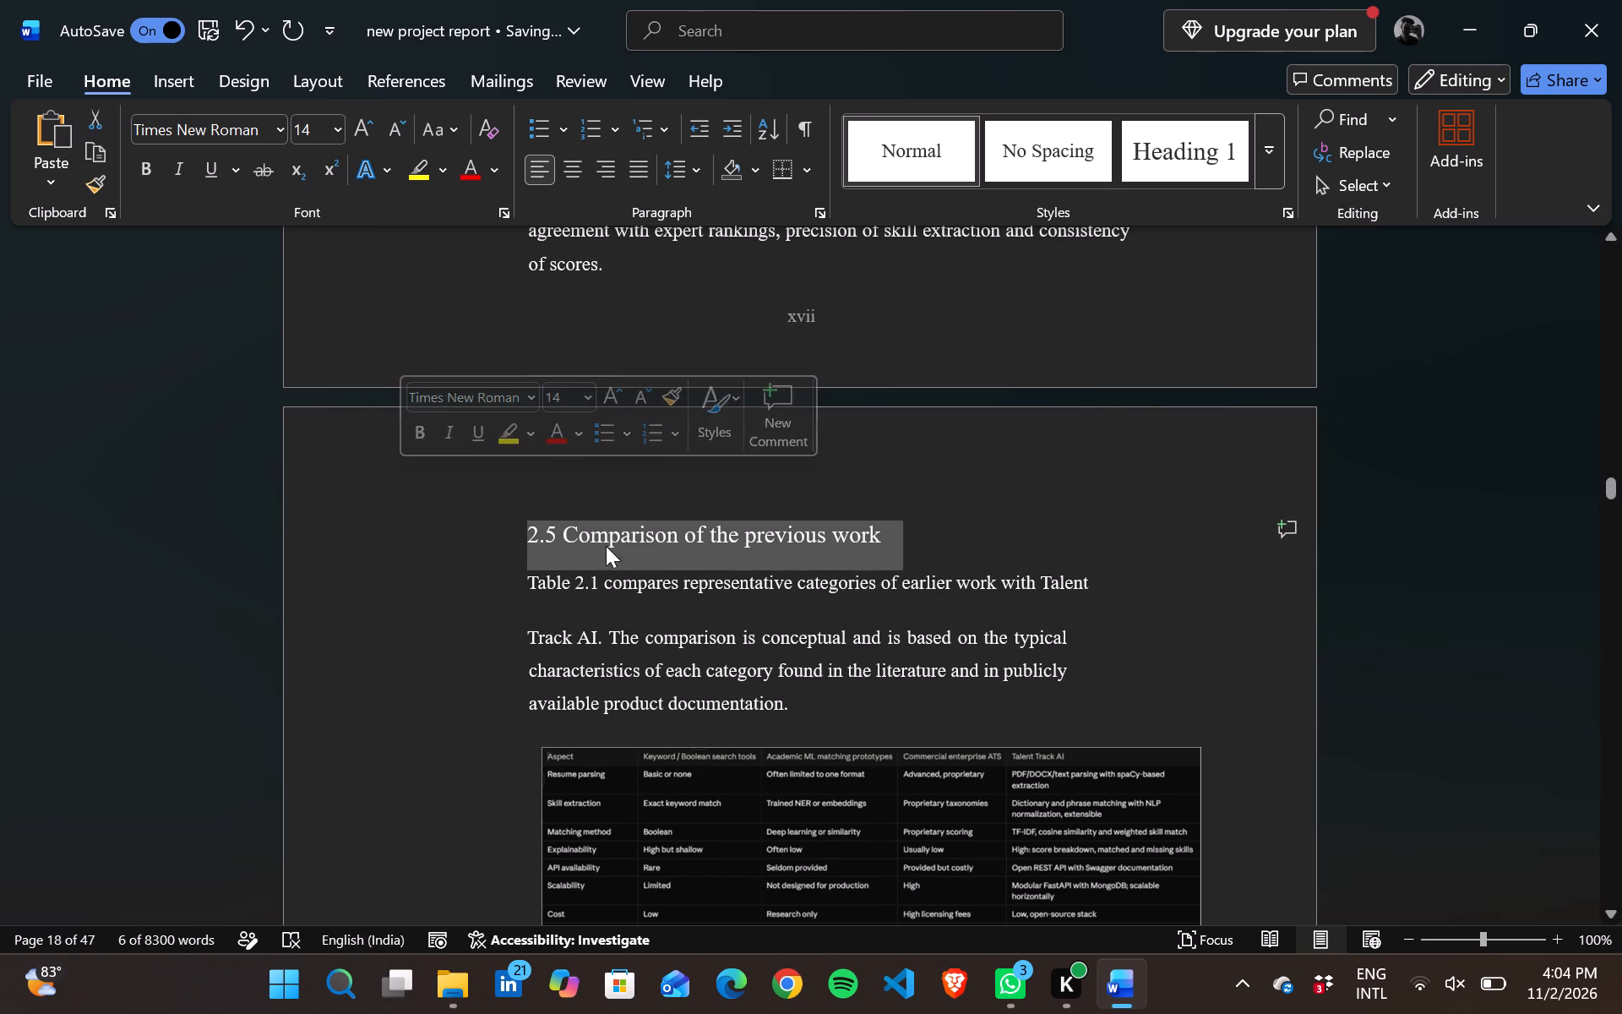
Justify the section 2.5 text introducing Table 2.1 and set its line spacing to 1.5 lines.
drag(527, 581, 793, 697)
right_click(793, 697)
click(889, 443)
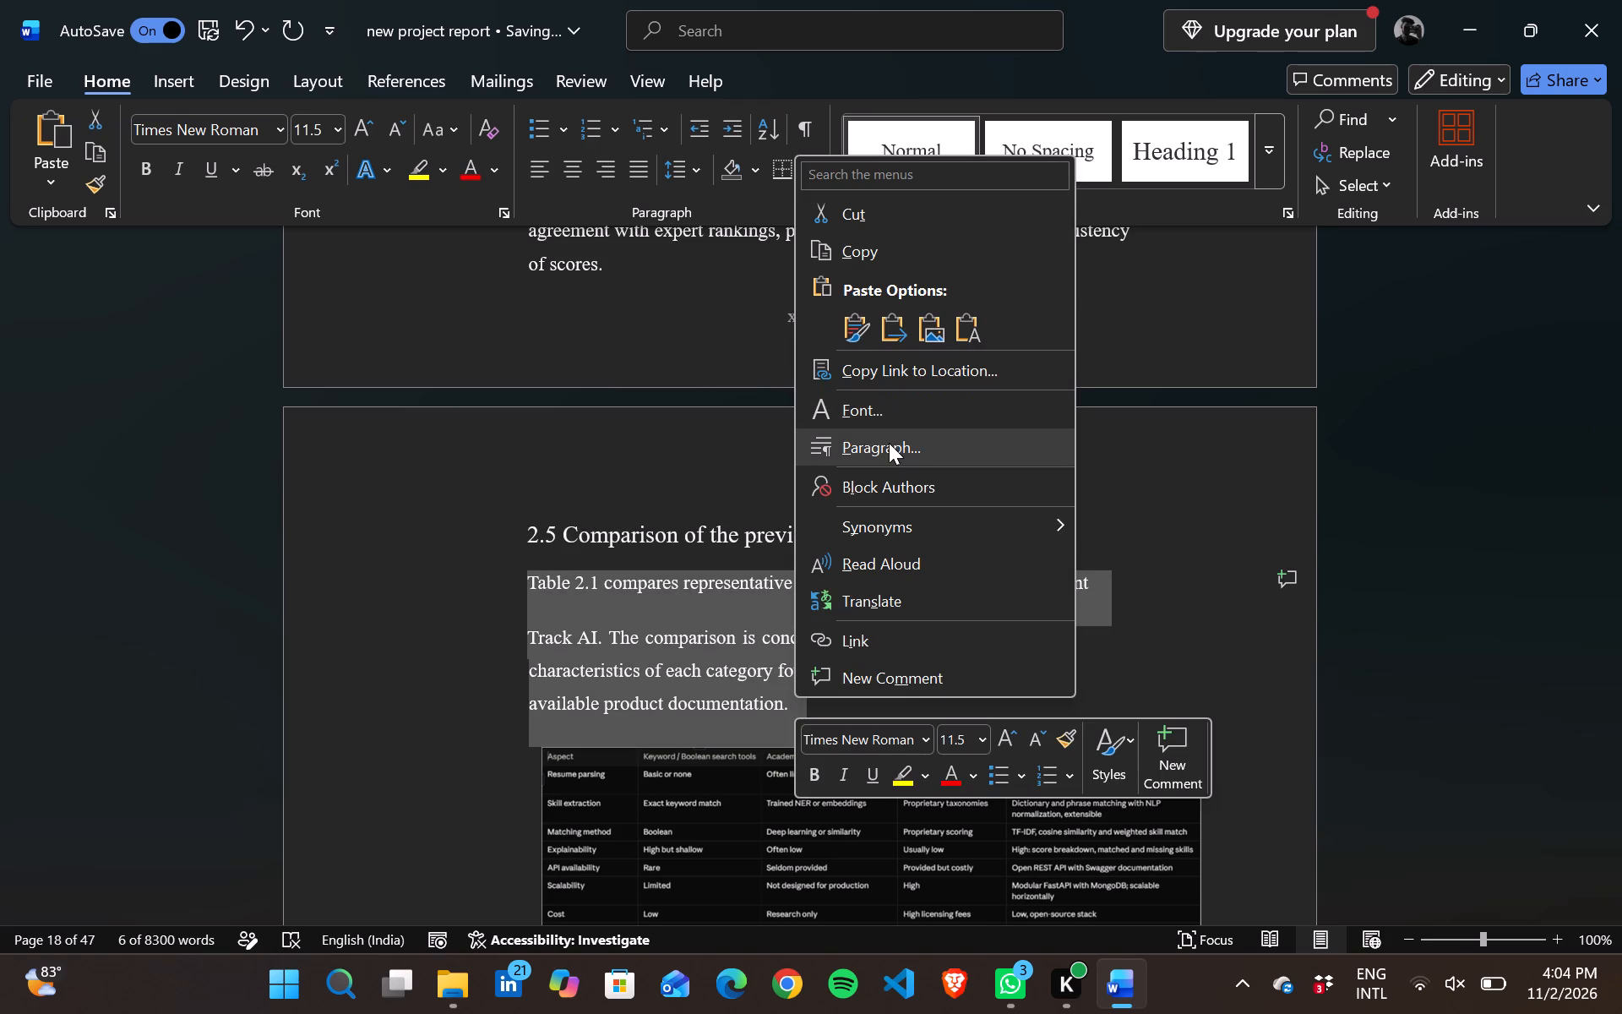
click(792, 225)
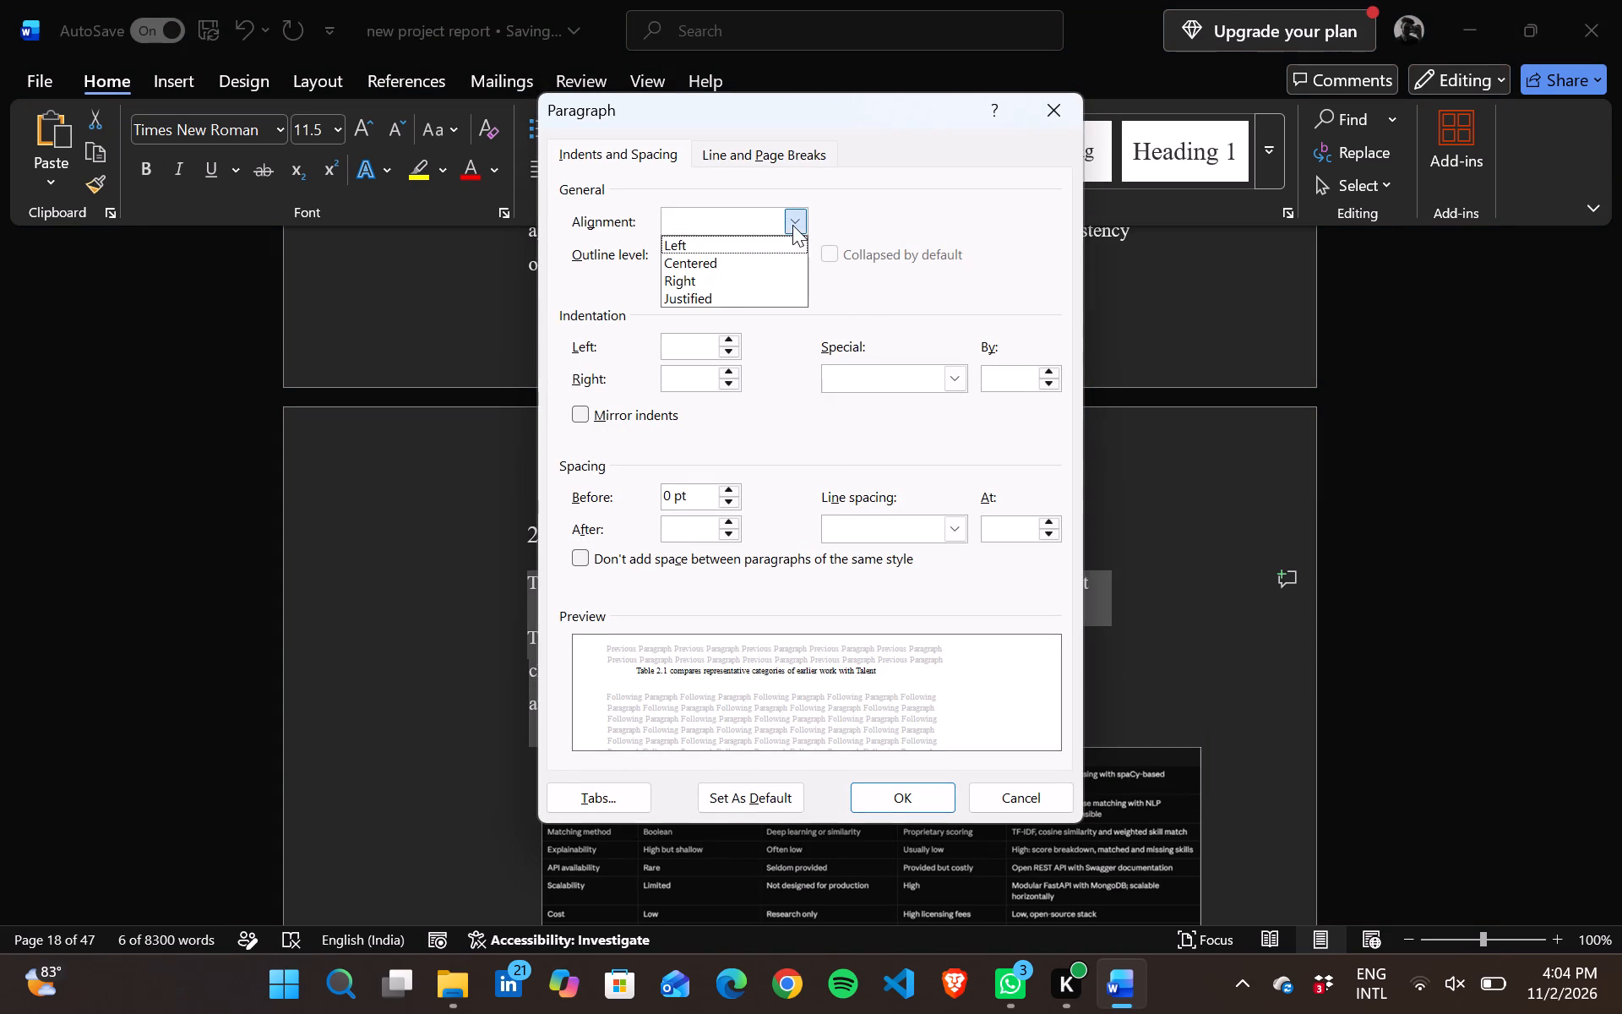
click(702, 294)
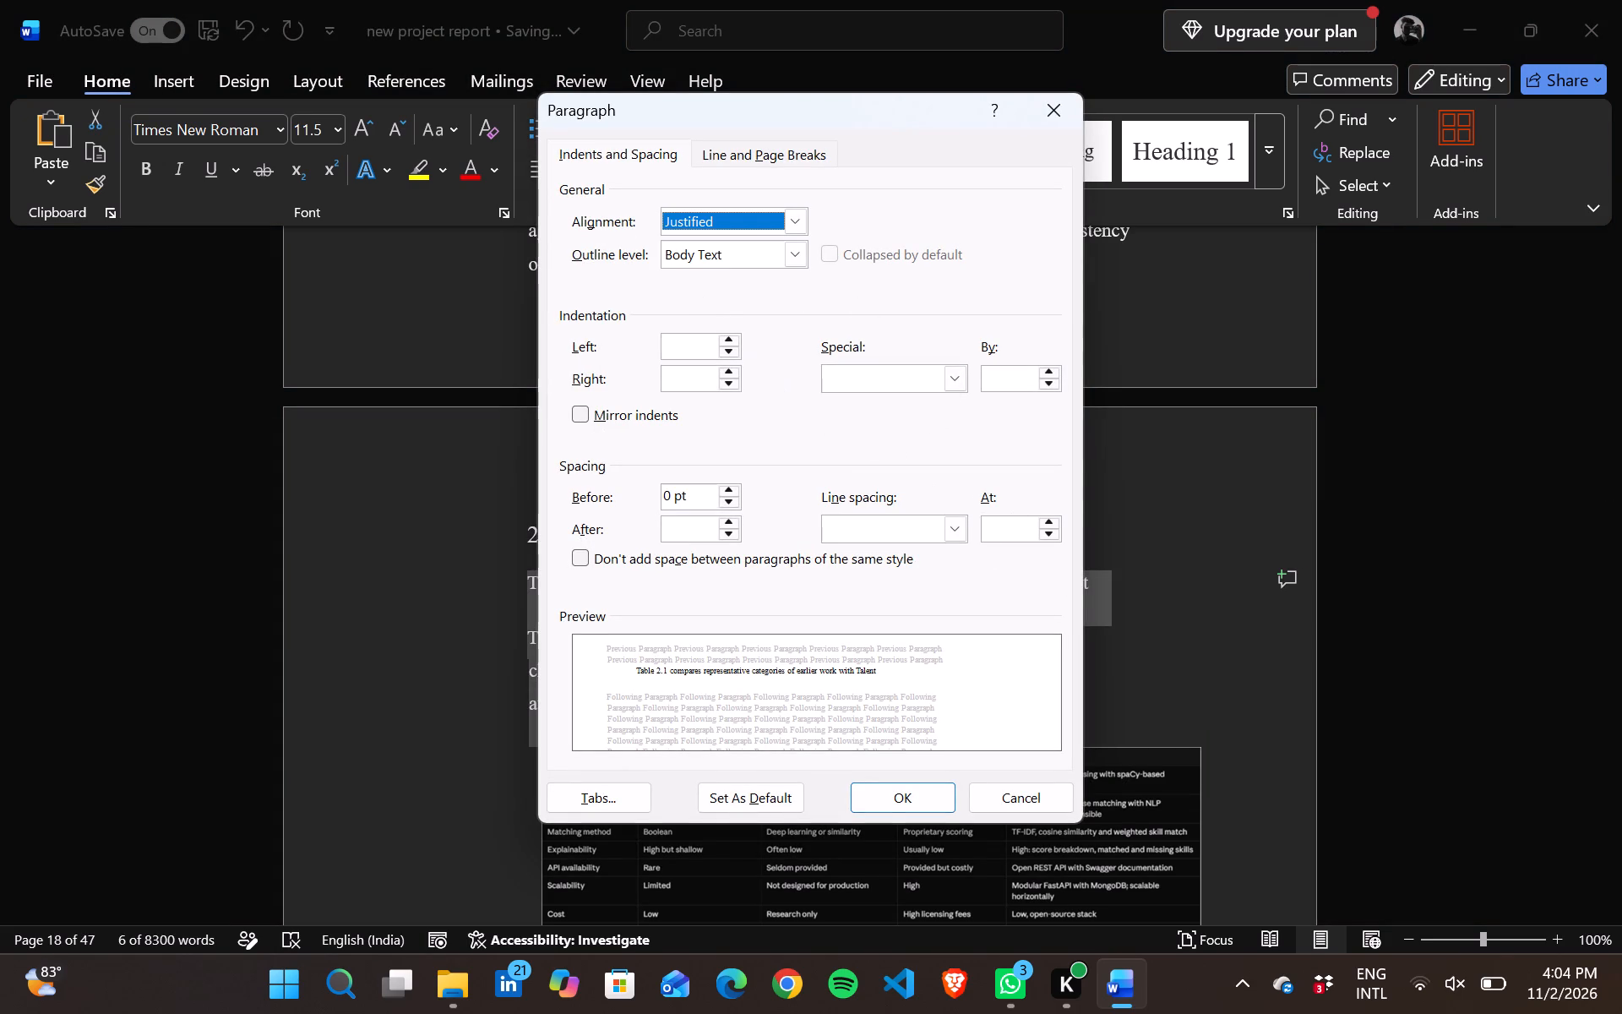
drag(946, 536, 859, 578)
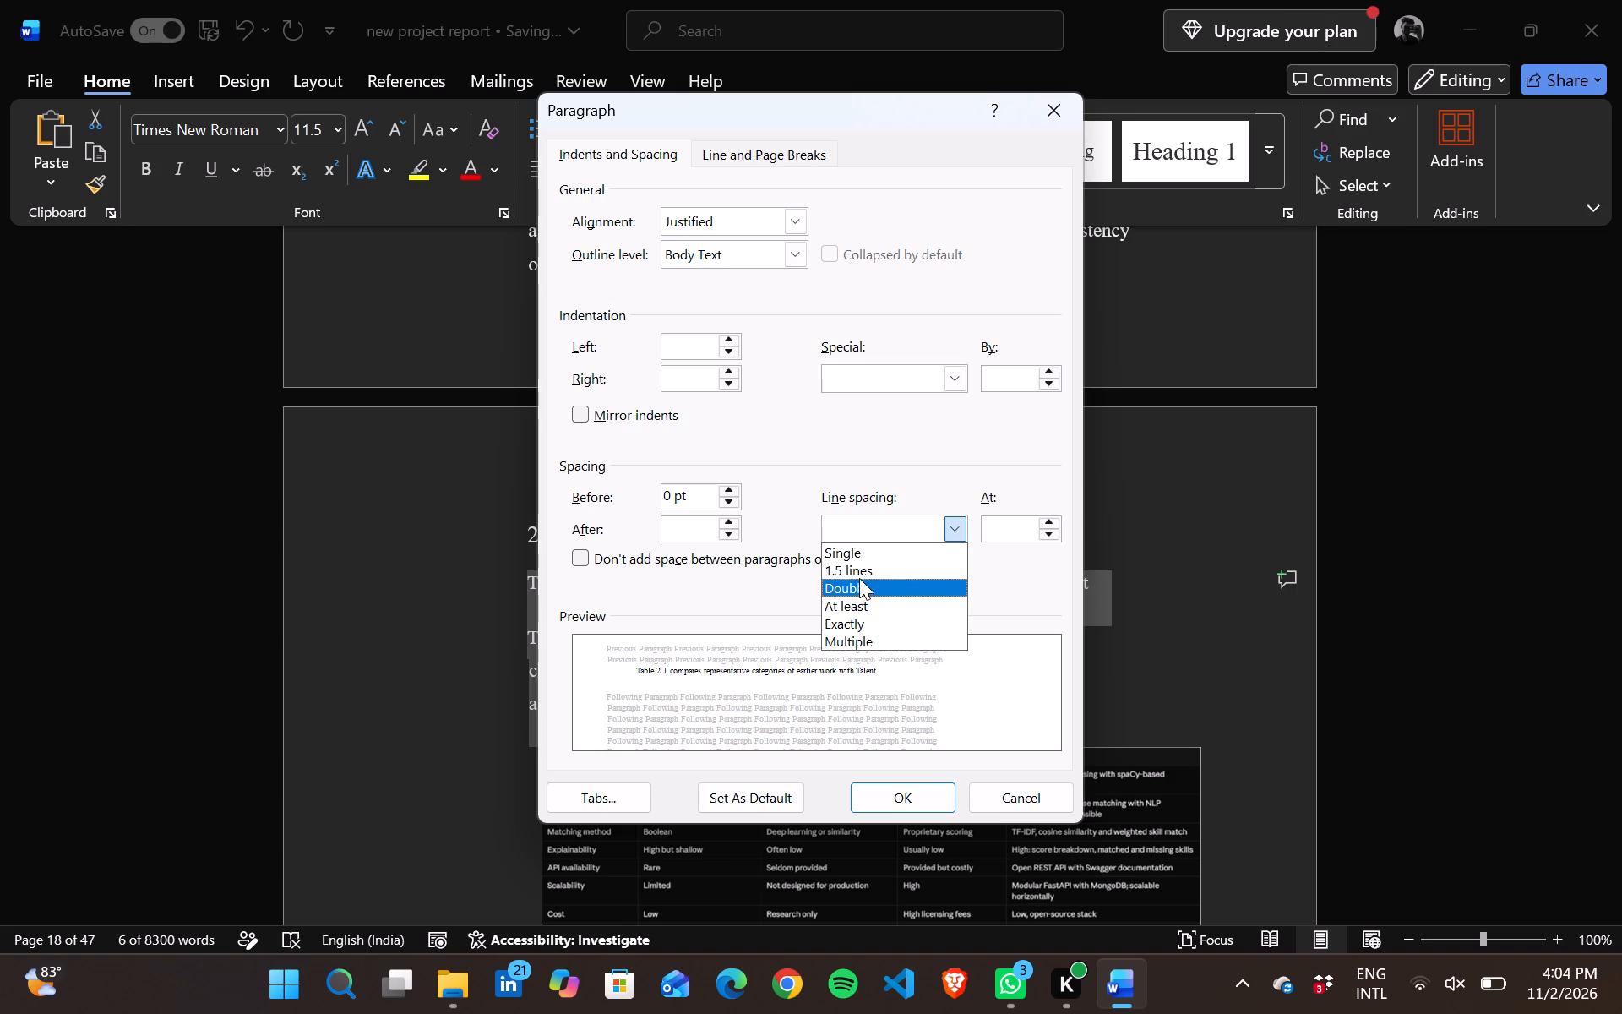
drag(859, 578, 855, 575)
click(855, 575)
click(888, 806)
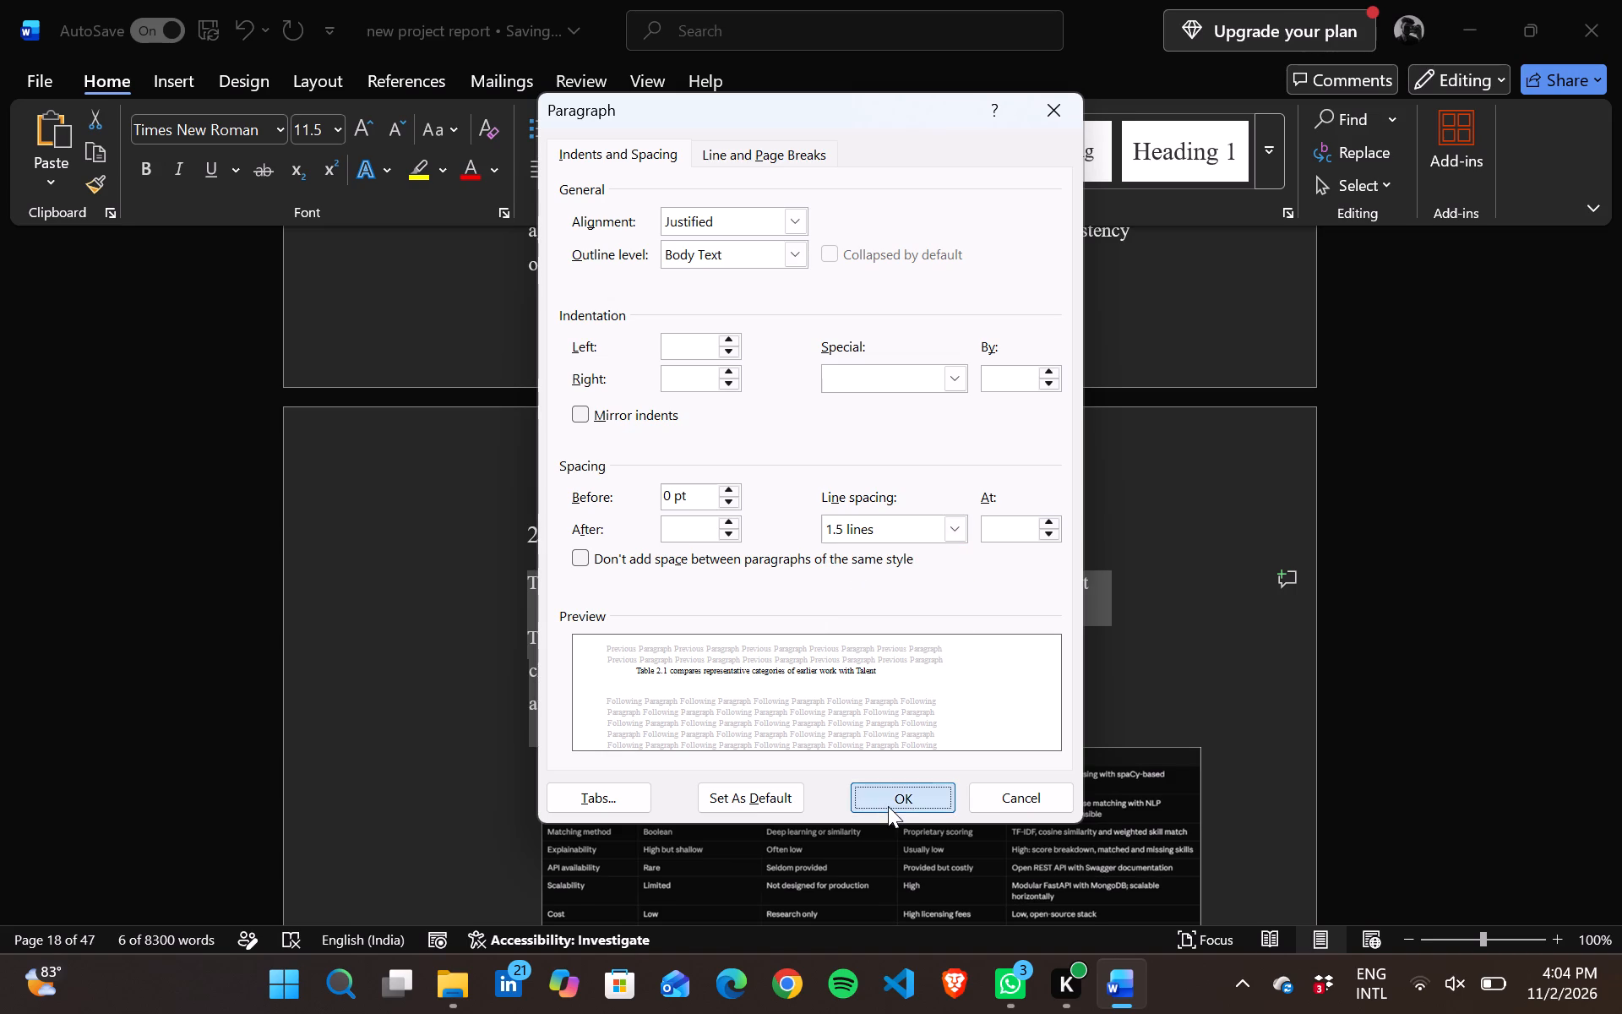
click(1179, 669)
Insert blank lines after the section 2.5 comparison table to start the "Research Methodology" chapter on a new page.
scroll(1179, 669, down, 2)
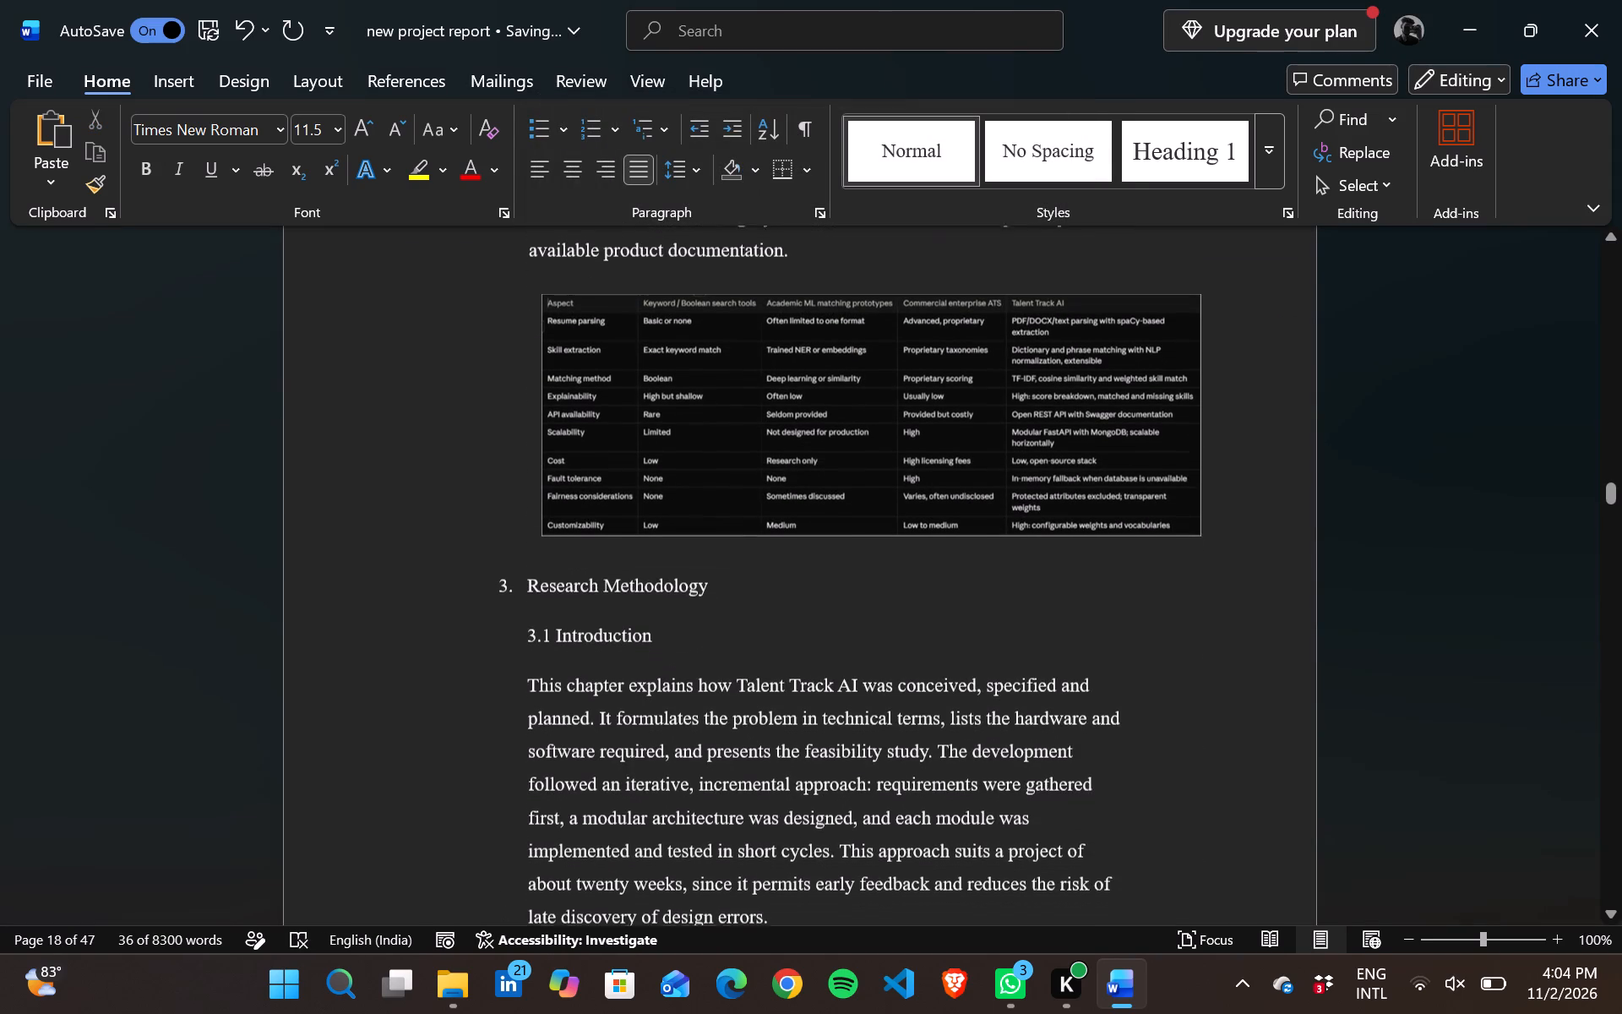
click(526, 577)
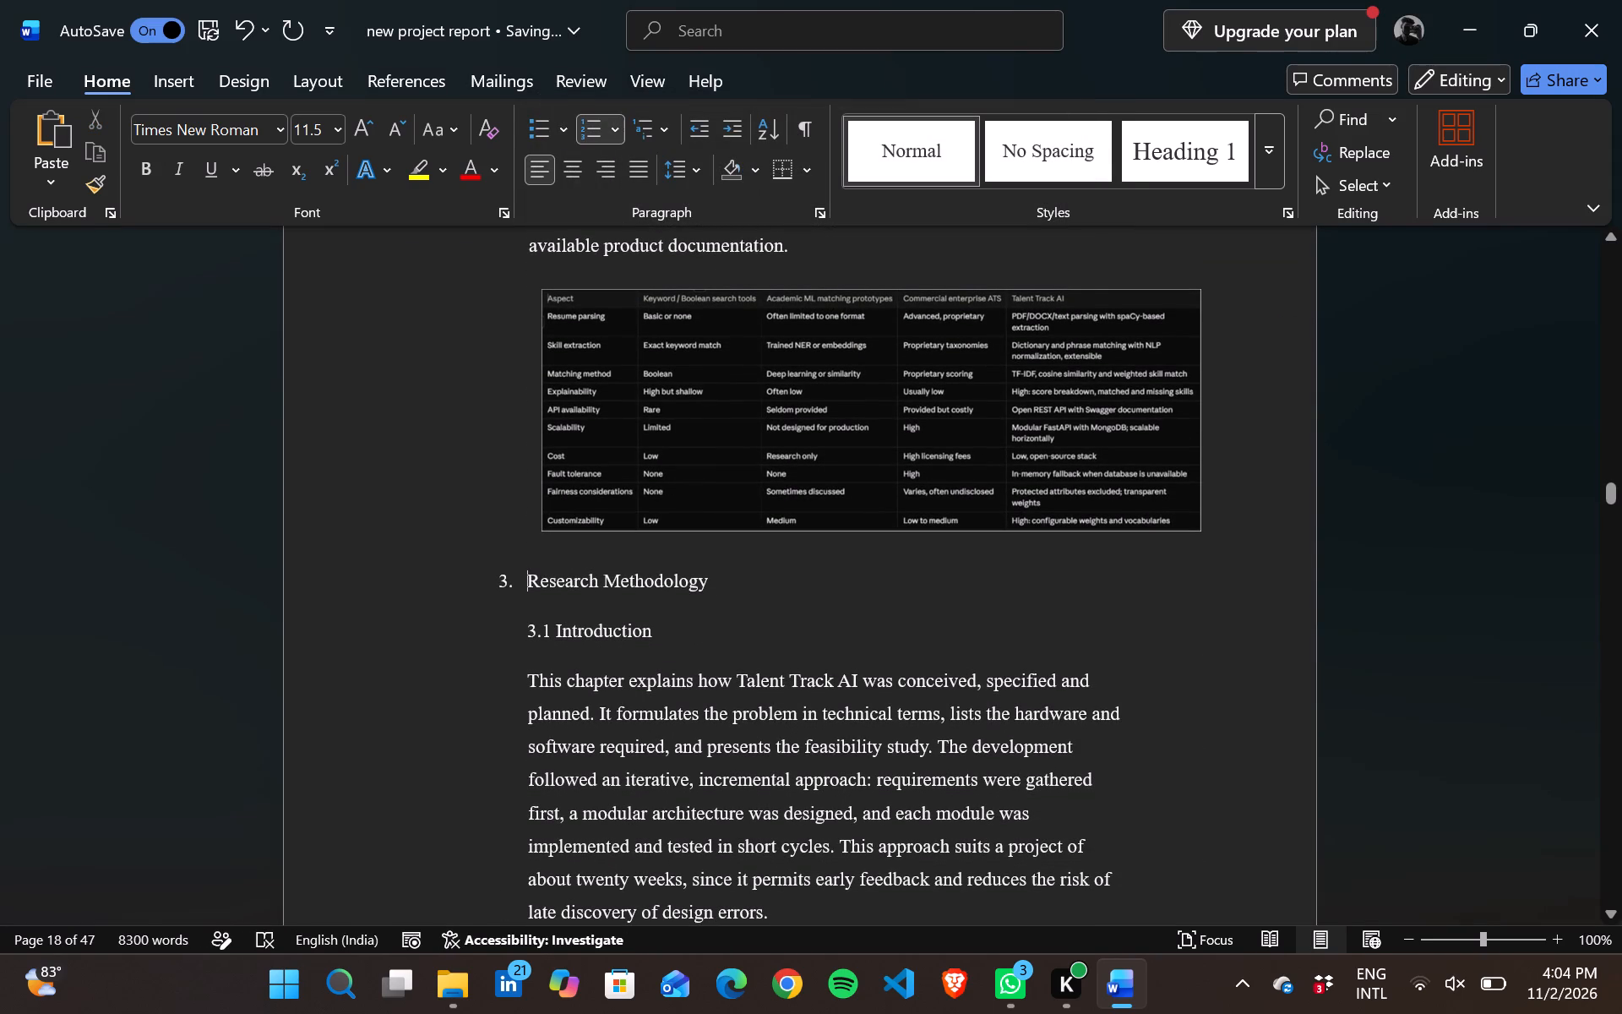
click(1236, 507)
key(Return)
key(Return)
key(Return)
key(Return)
key(Return)
key(Return)
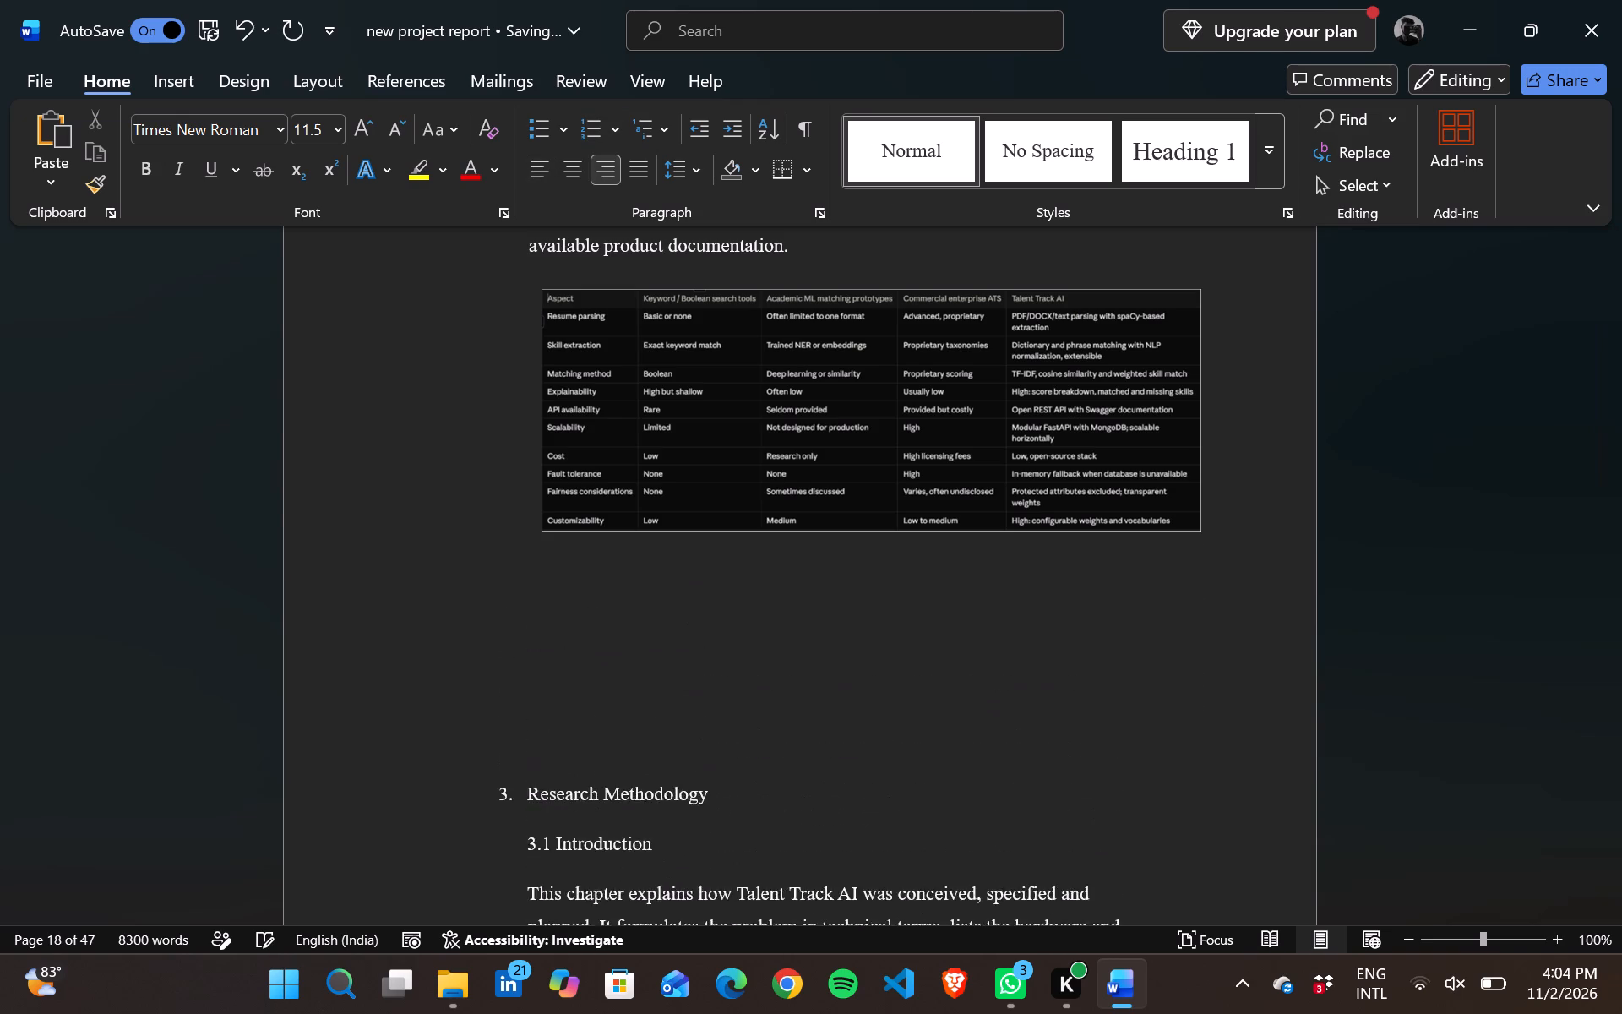
key(Return)
key(Return)
key(Return)
key(Return)
scroll(1236, 507, down, 2)
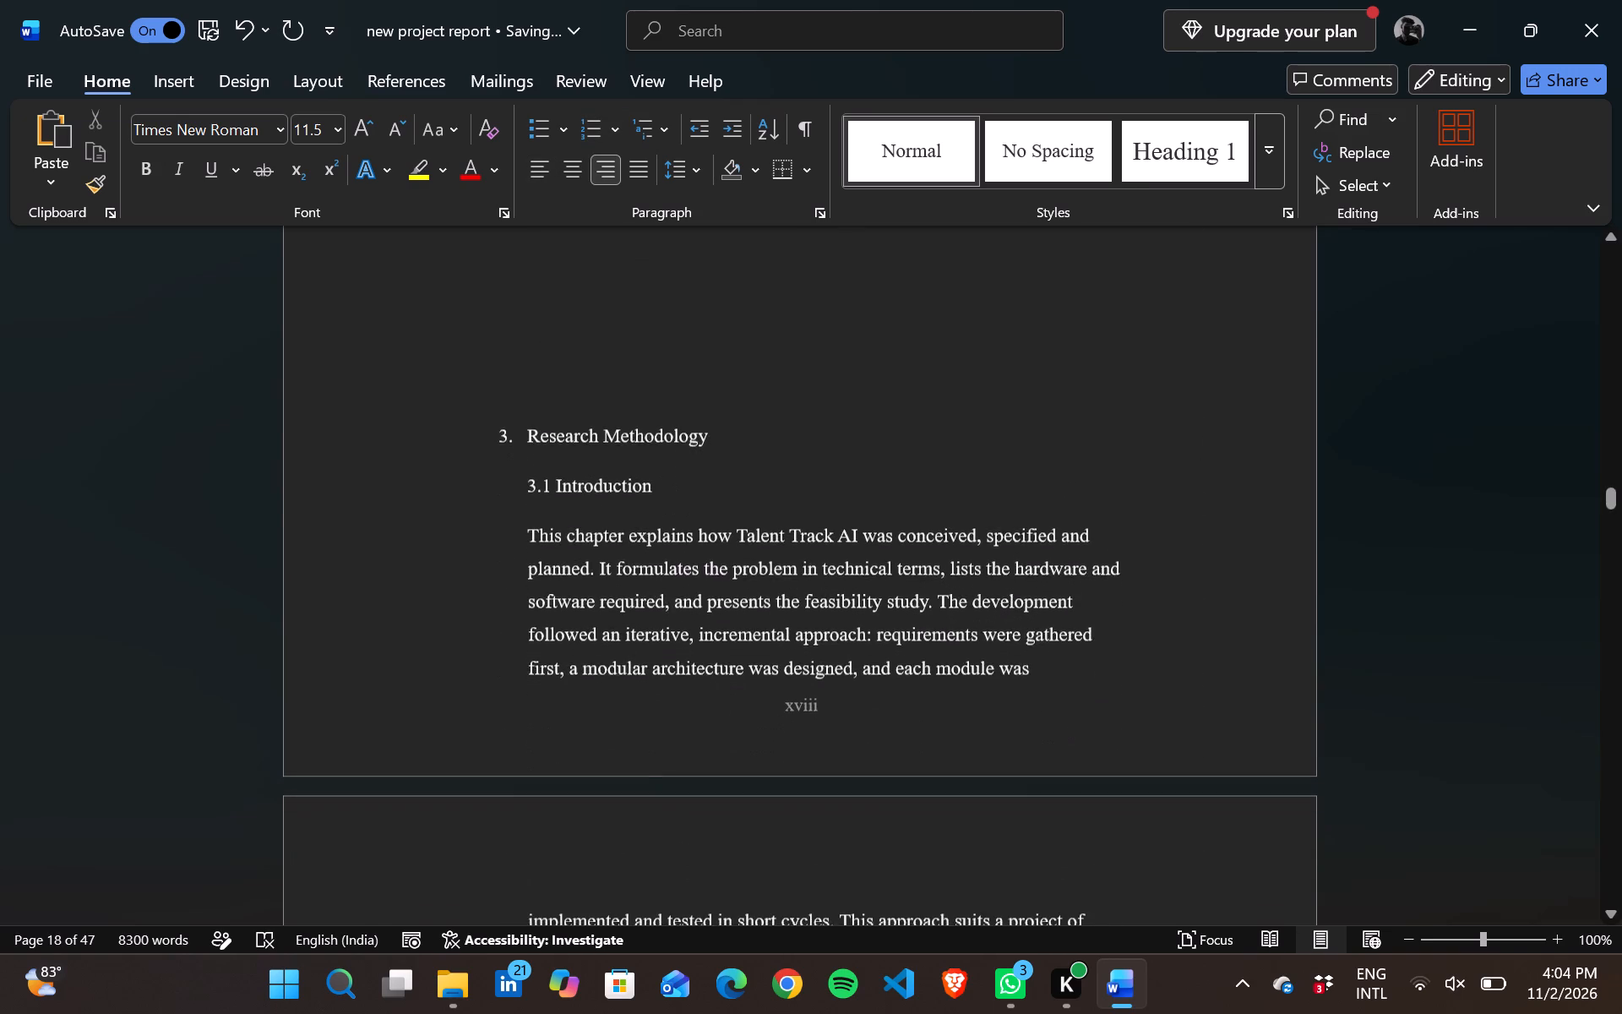
key(Return)
key(Return)
key(Return)
key(Return)
key(Return)
key(Return)
key(Return)
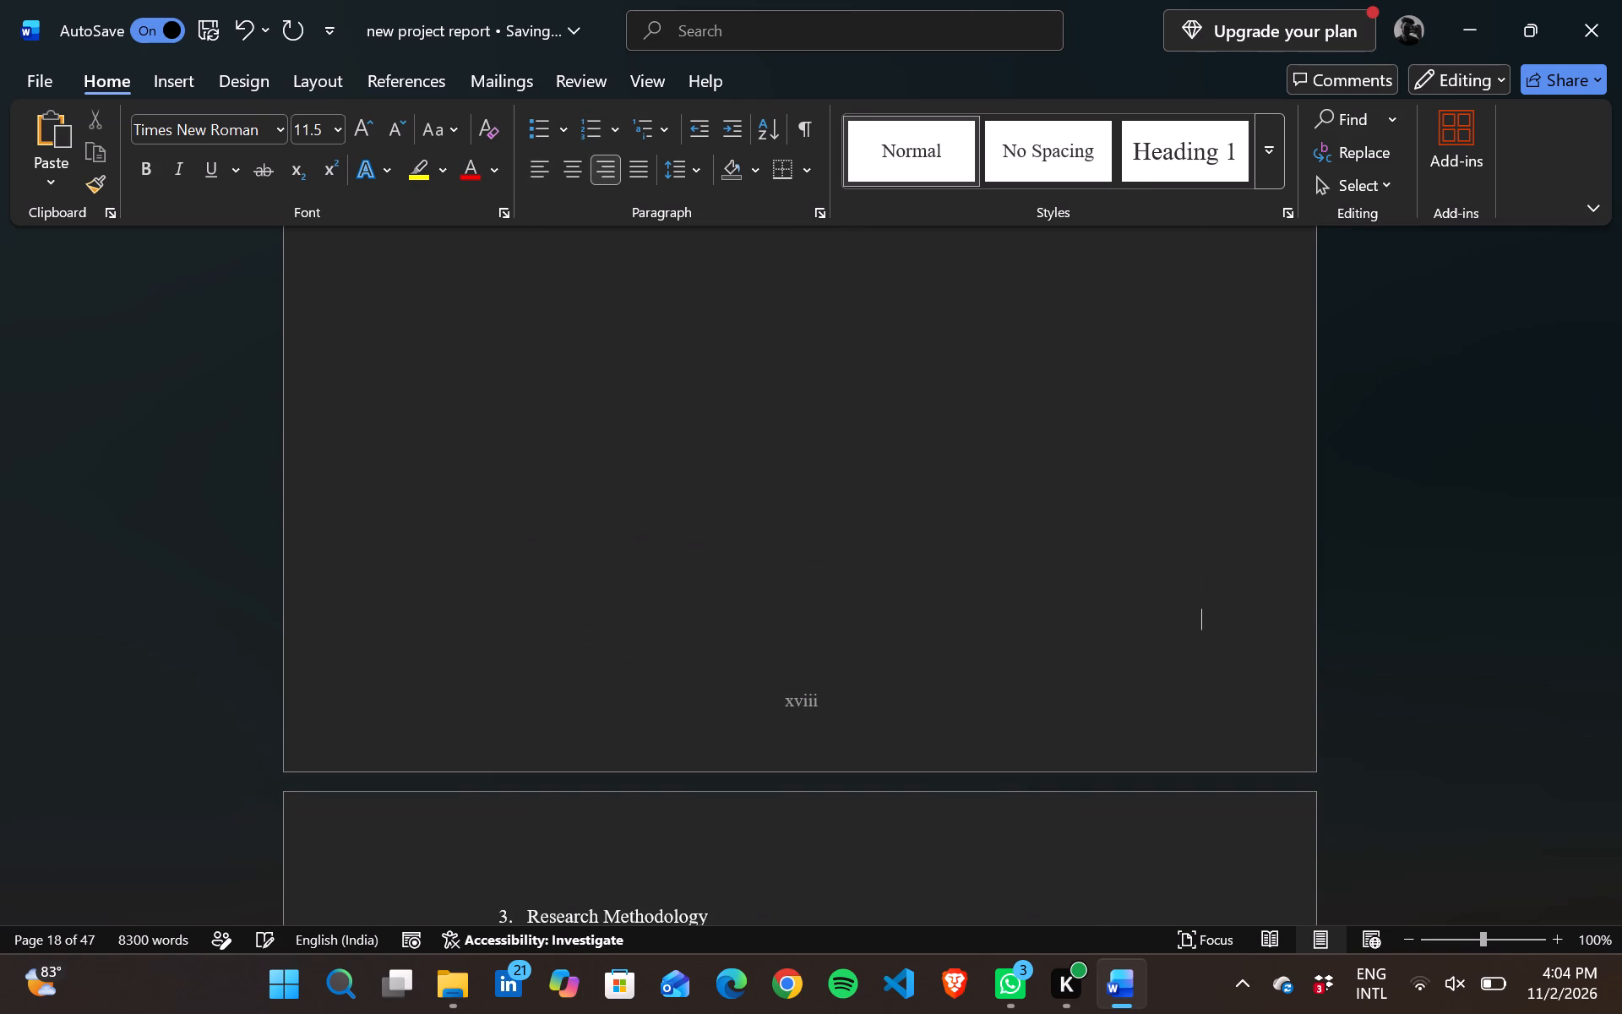
Replace the automatic number of the "Research Methodology" heading with a retyped "3.".
scroll(1236, 507, down, 1)
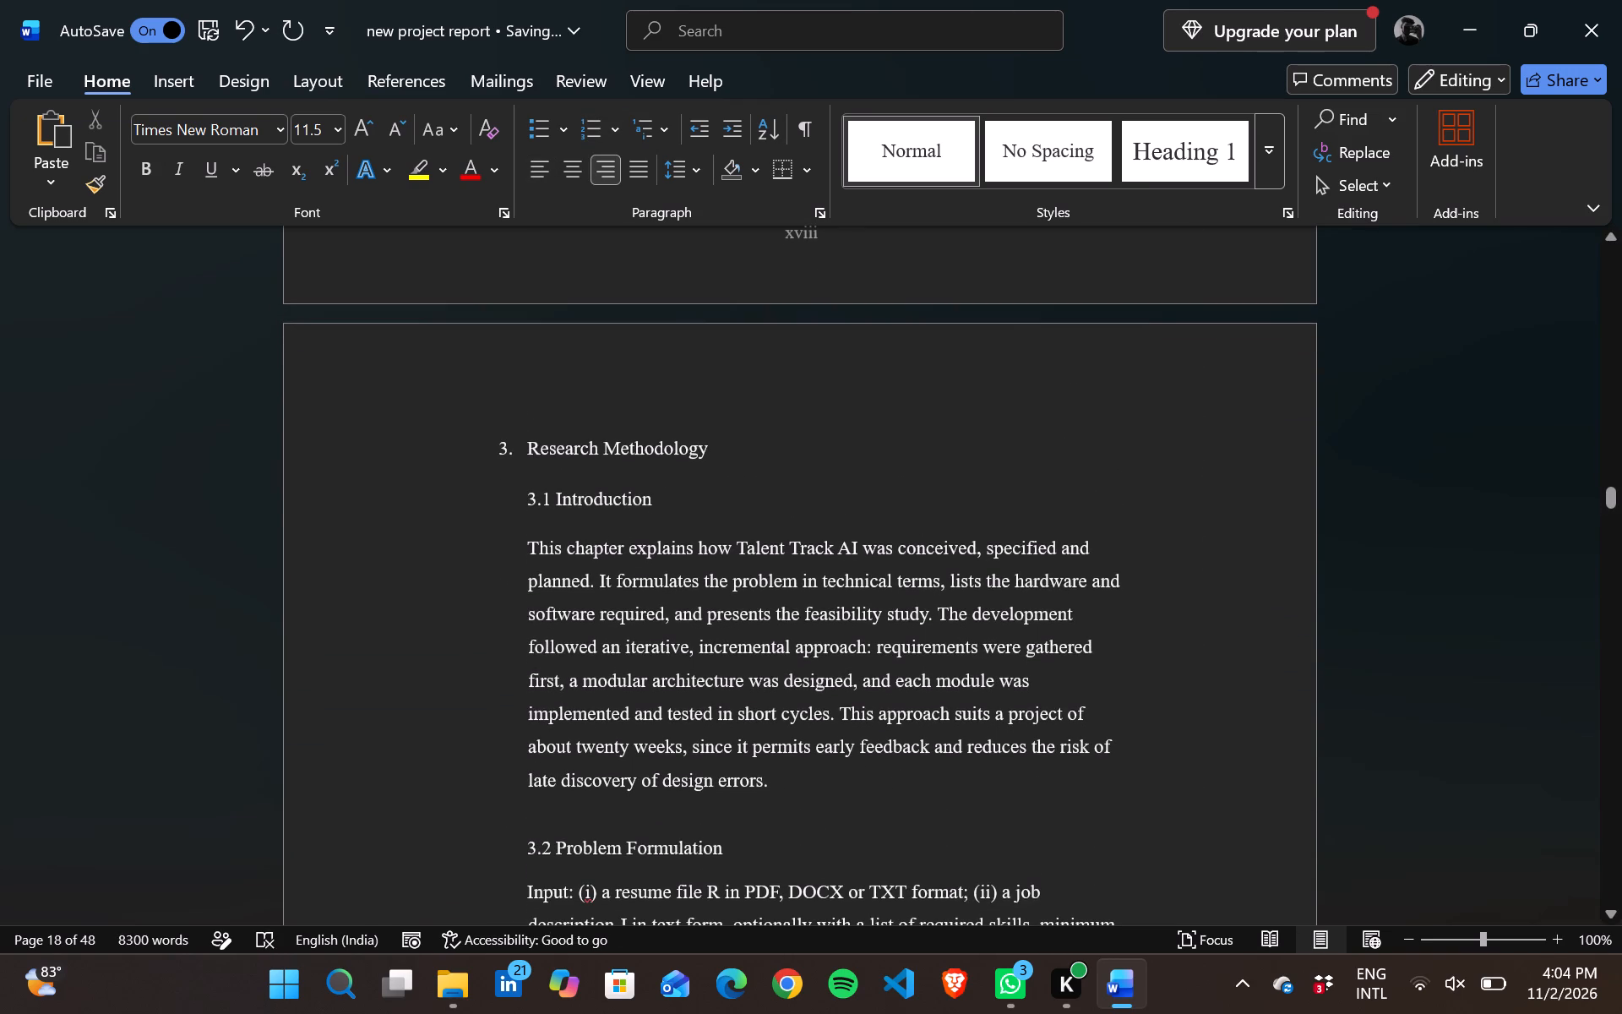
click(528, 448)
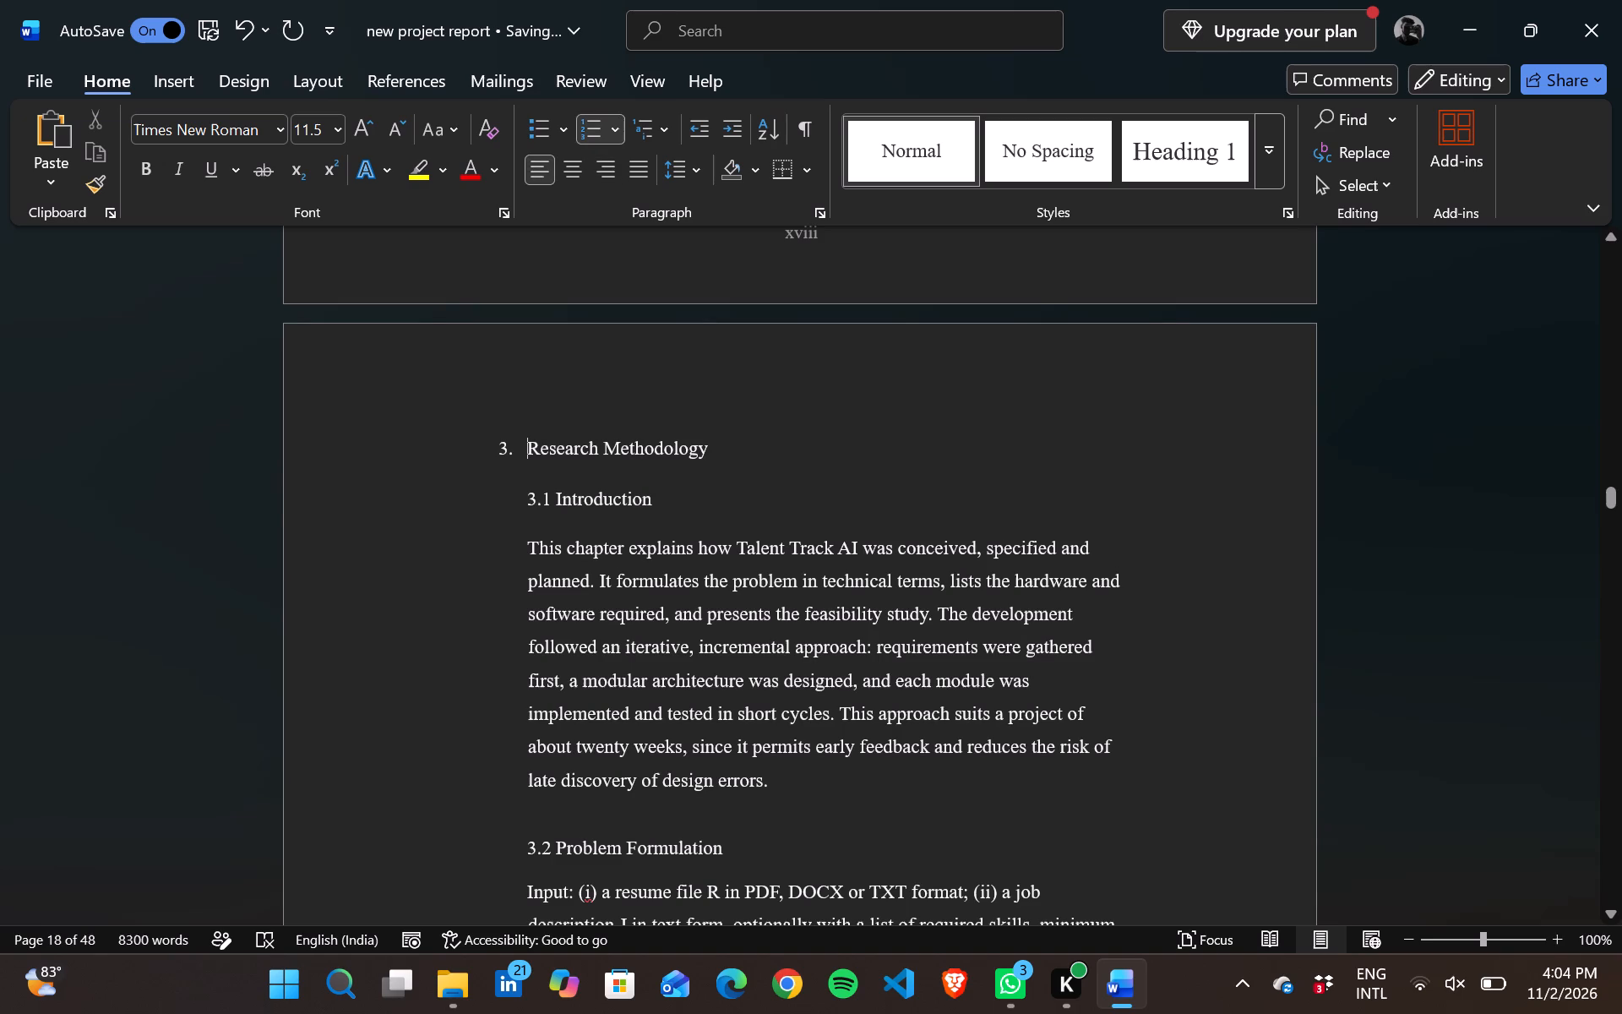
key(BackSpace)
text(3.)
key(space)
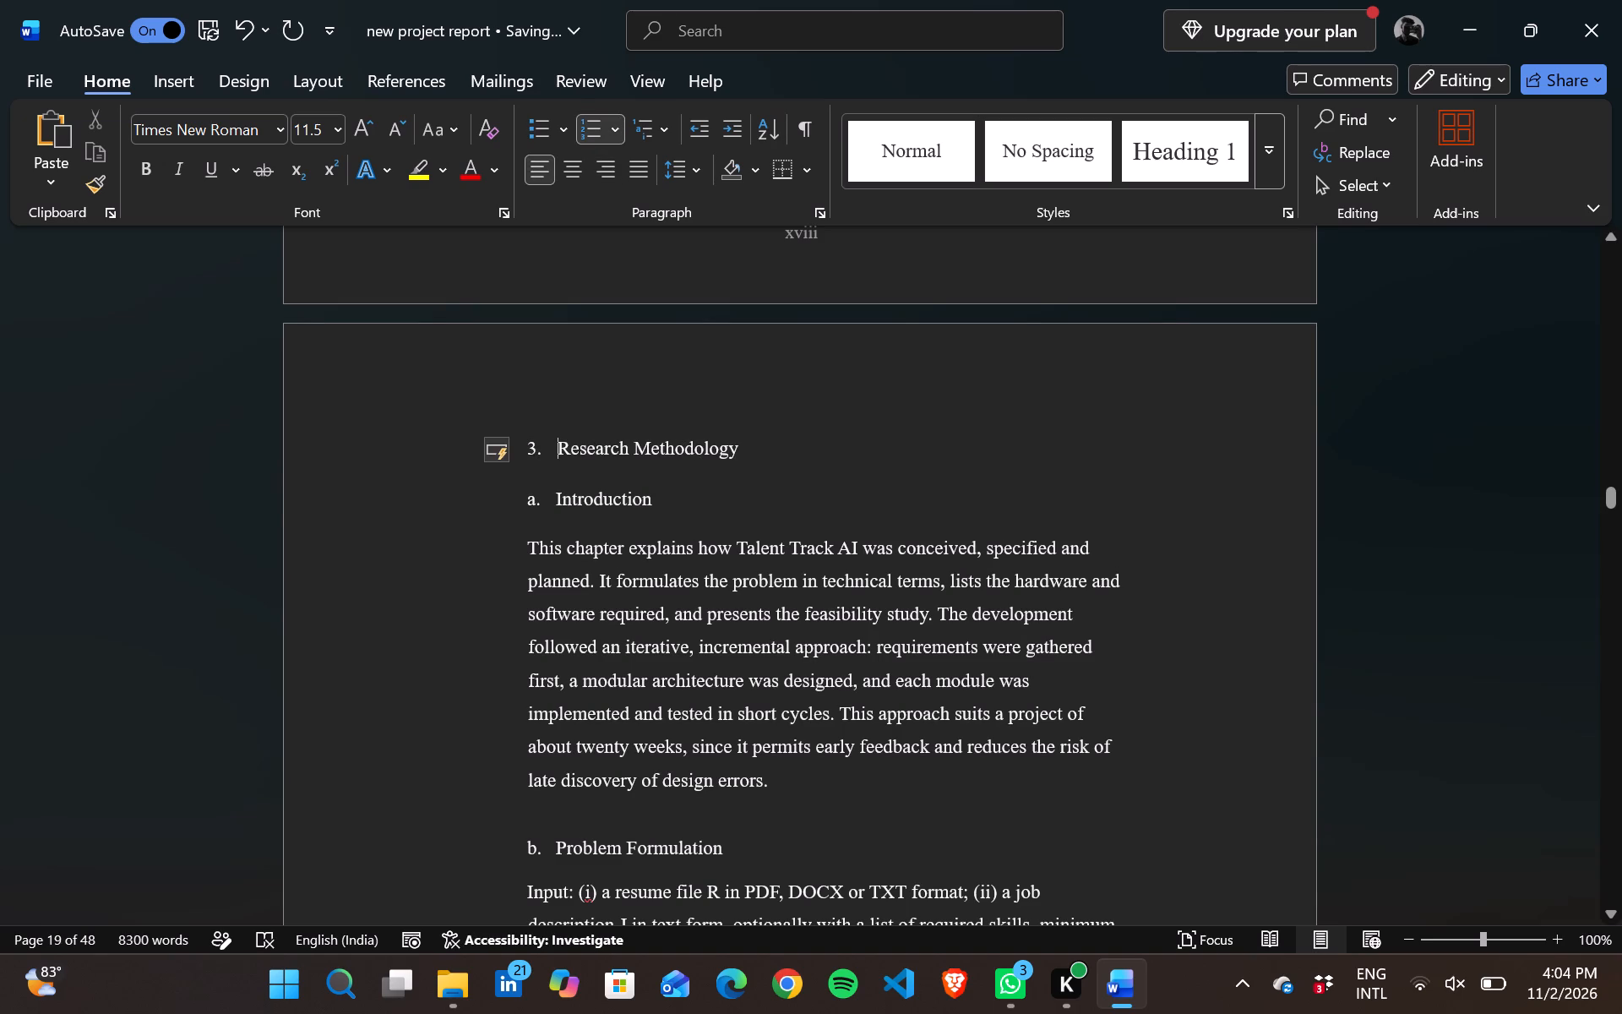
Set the "Research Methodology" chapter heading to 14 pt.
drag(529, 448, 747, 442)
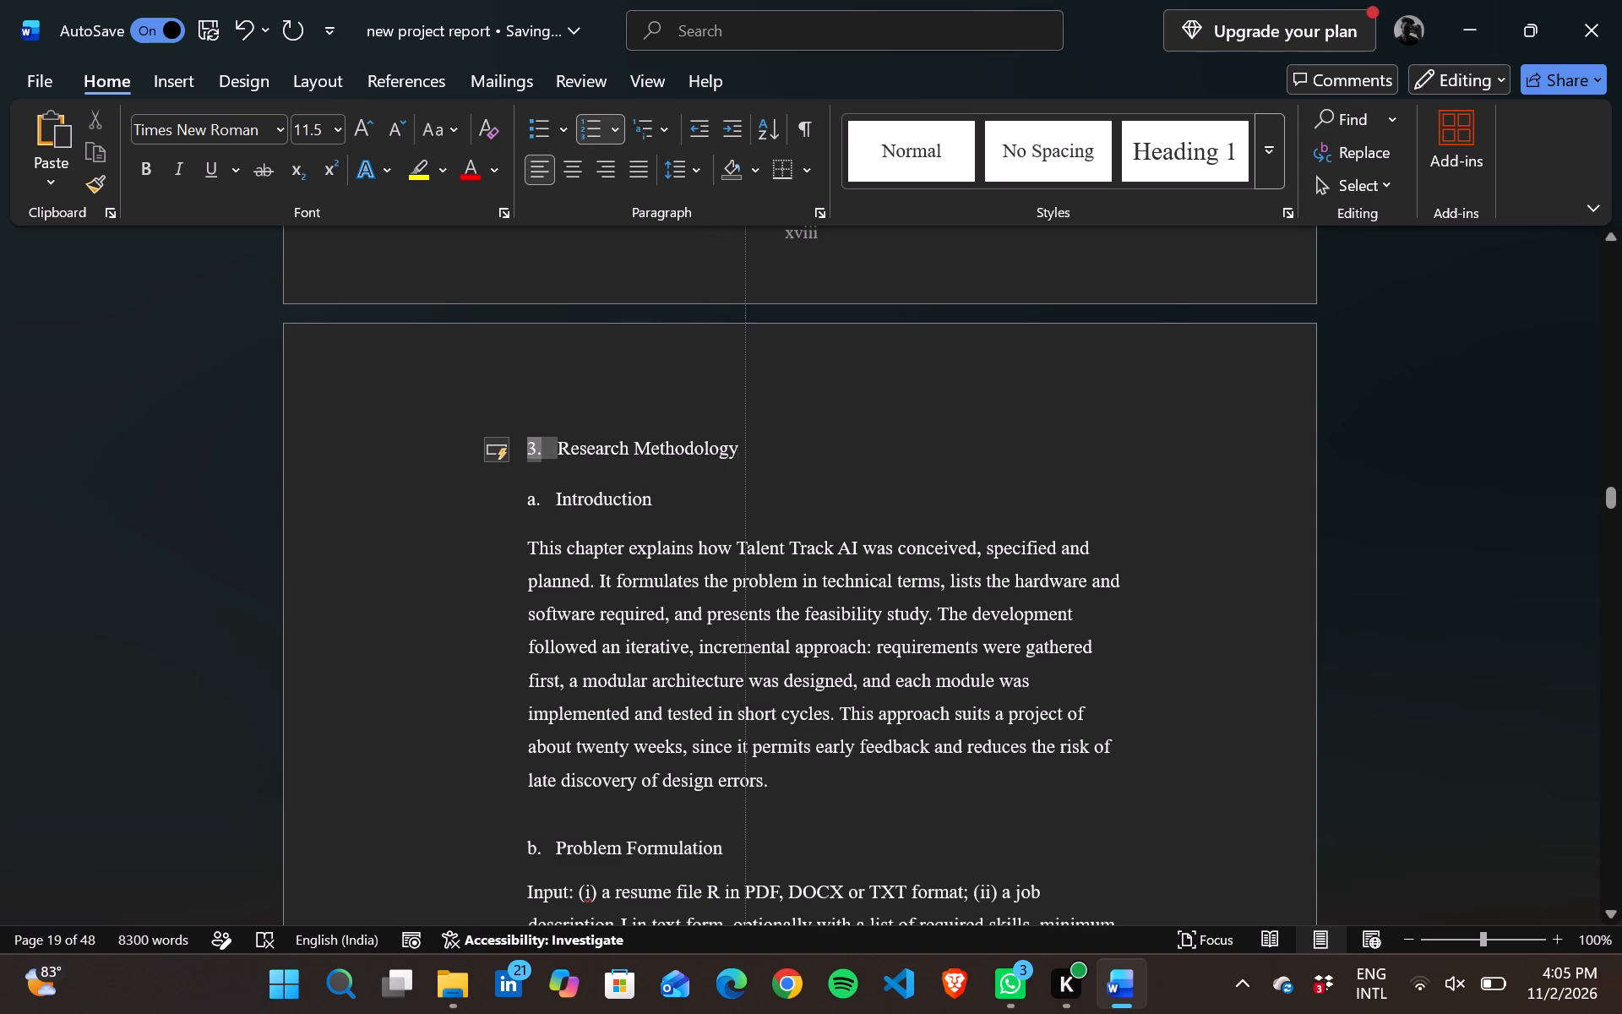
drag(747, 442, 531, 465)
drag(562, 444, 726, 445)
click(911, 363)
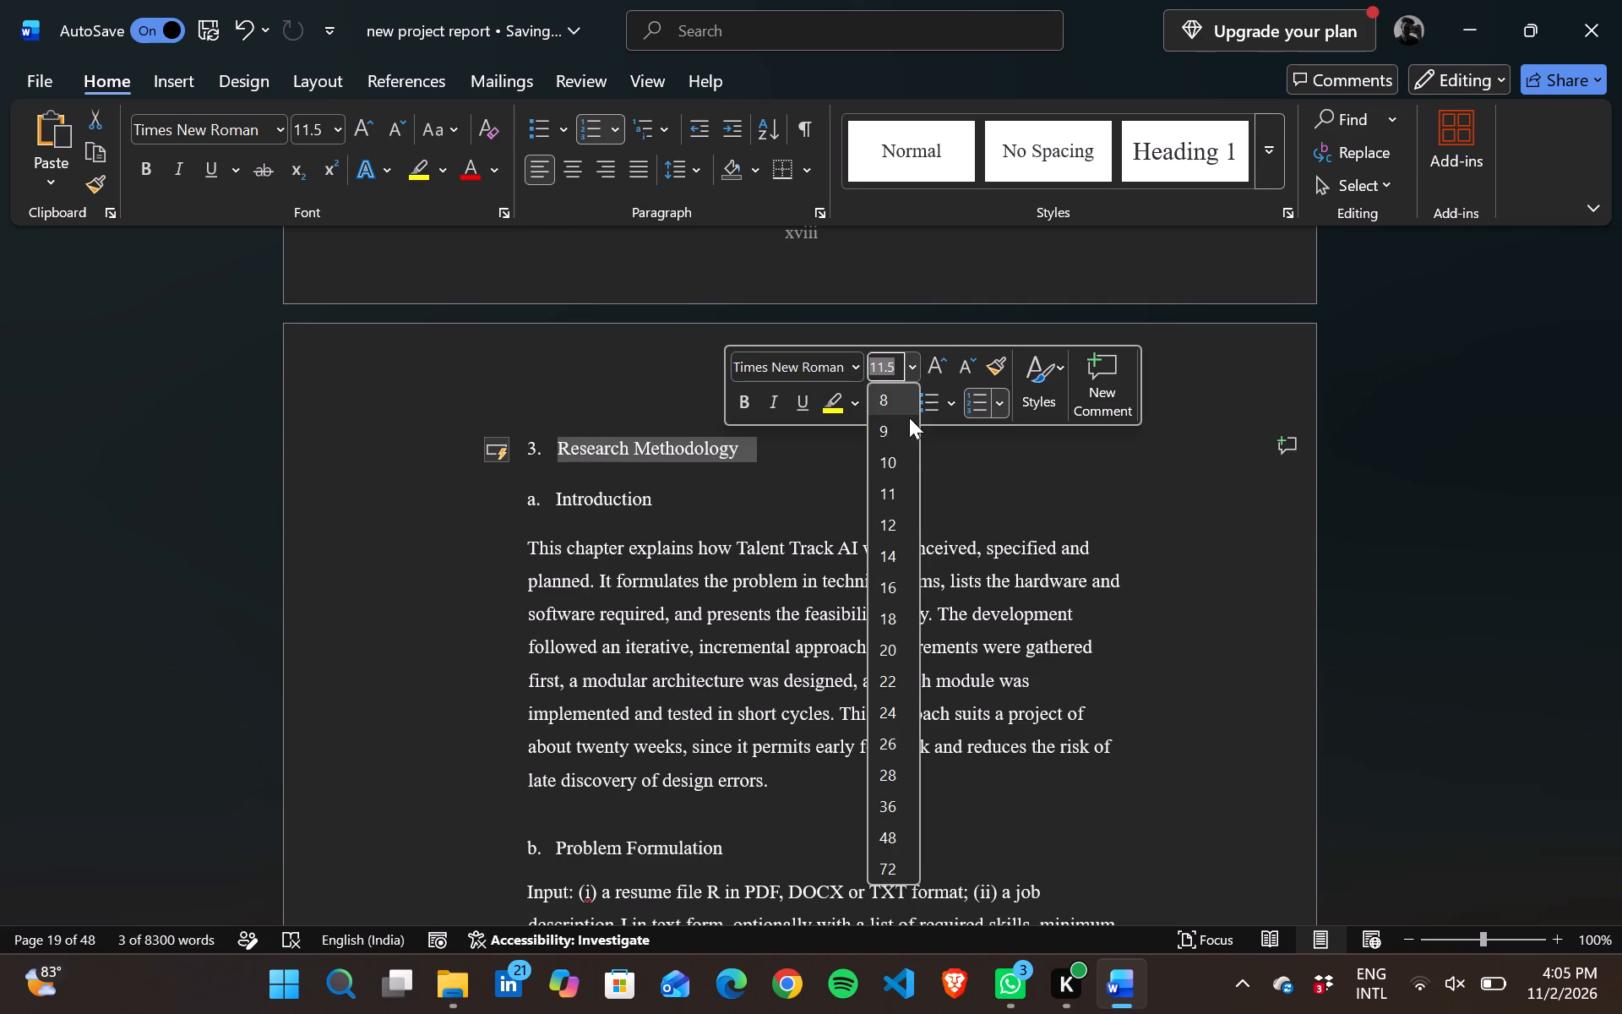
click(892, 553)
click(624, 386)
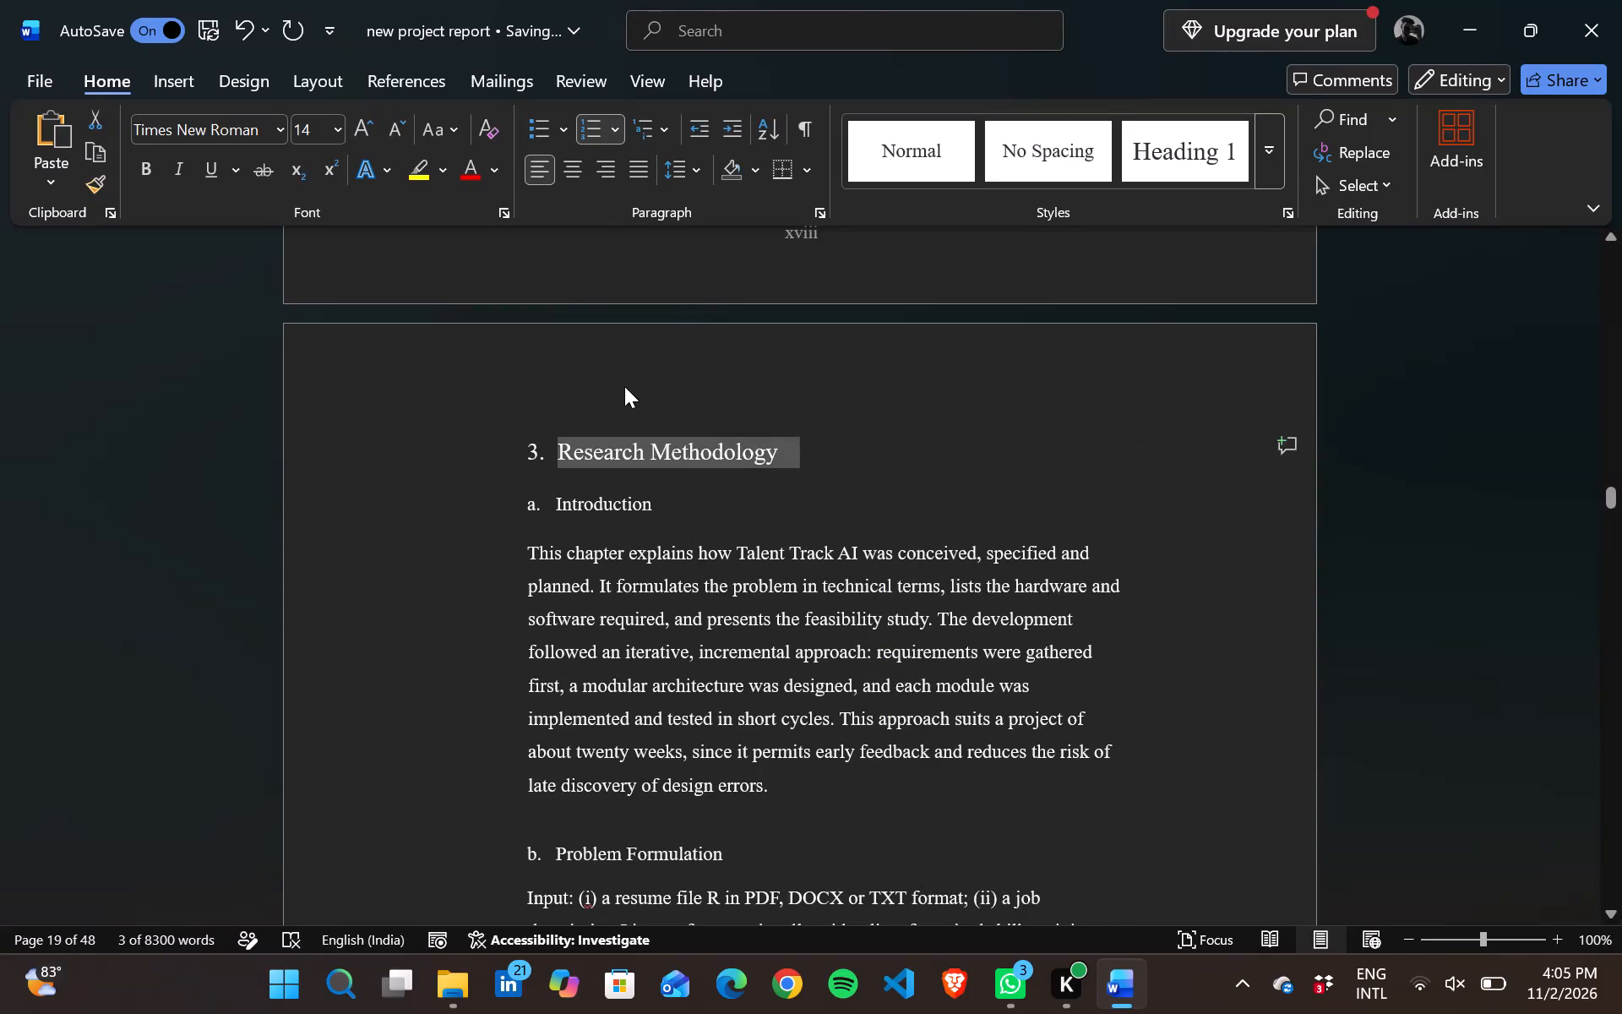
Review the formatted pages from section 2.4 through the "Research Methodology" heading.
scroll(624, 386, up, 7)
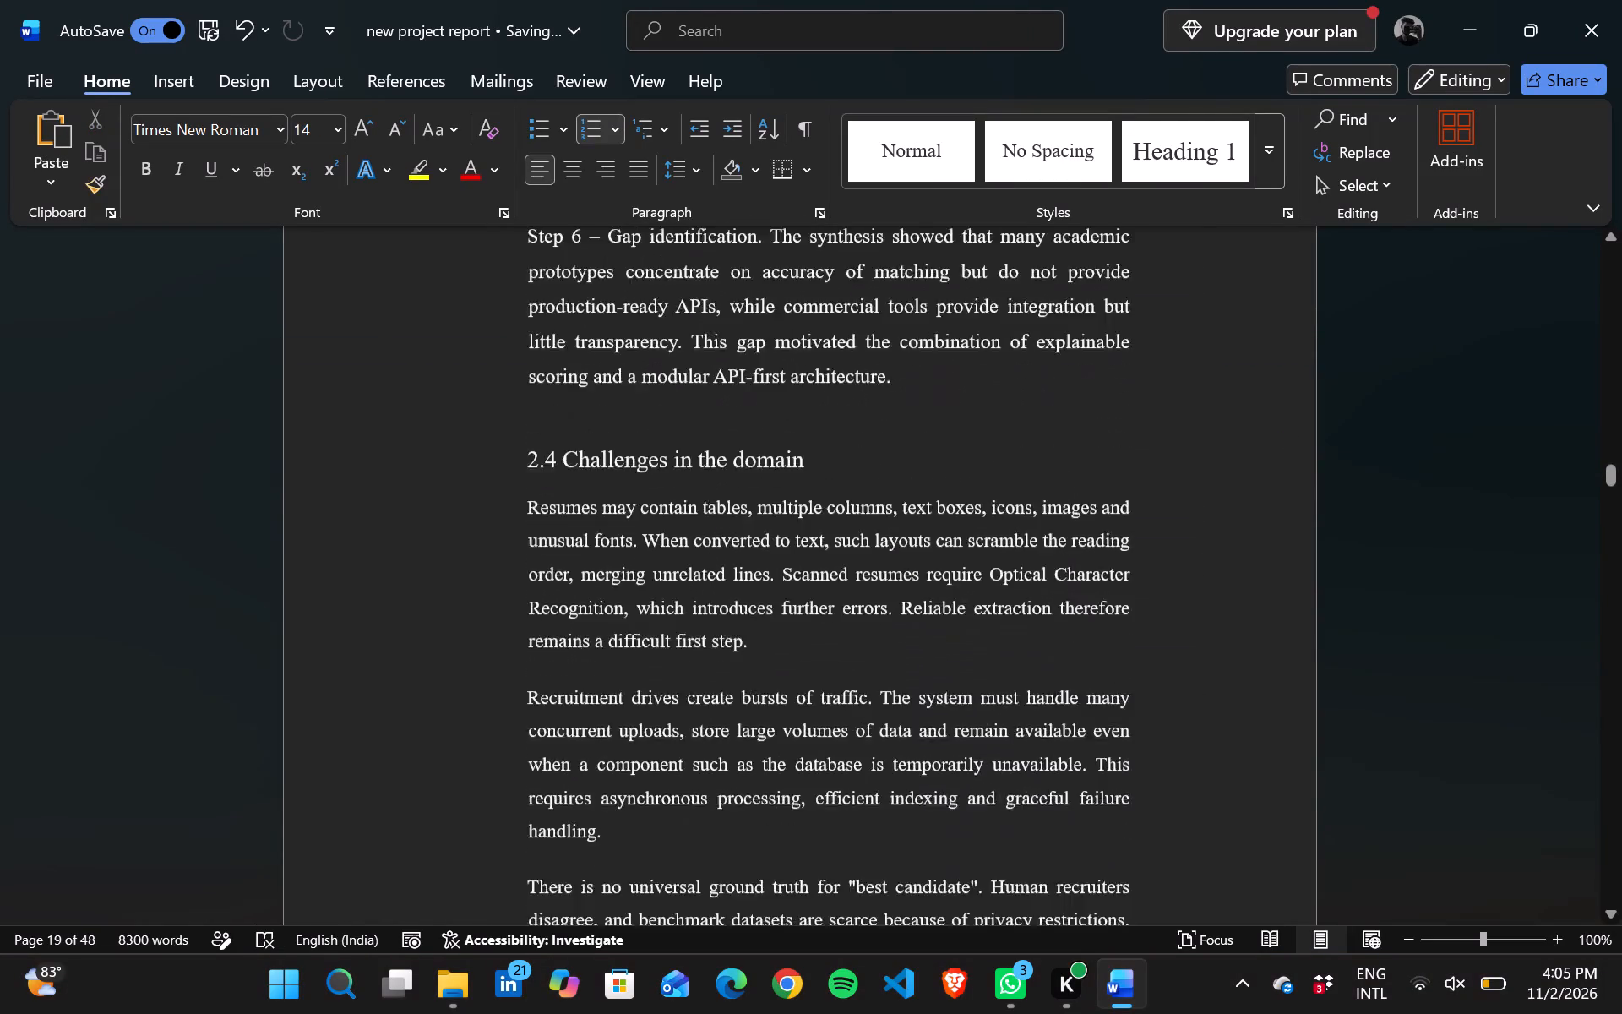
scroll(624, 386, up, 1)
scroll(624, 386, down, 6)
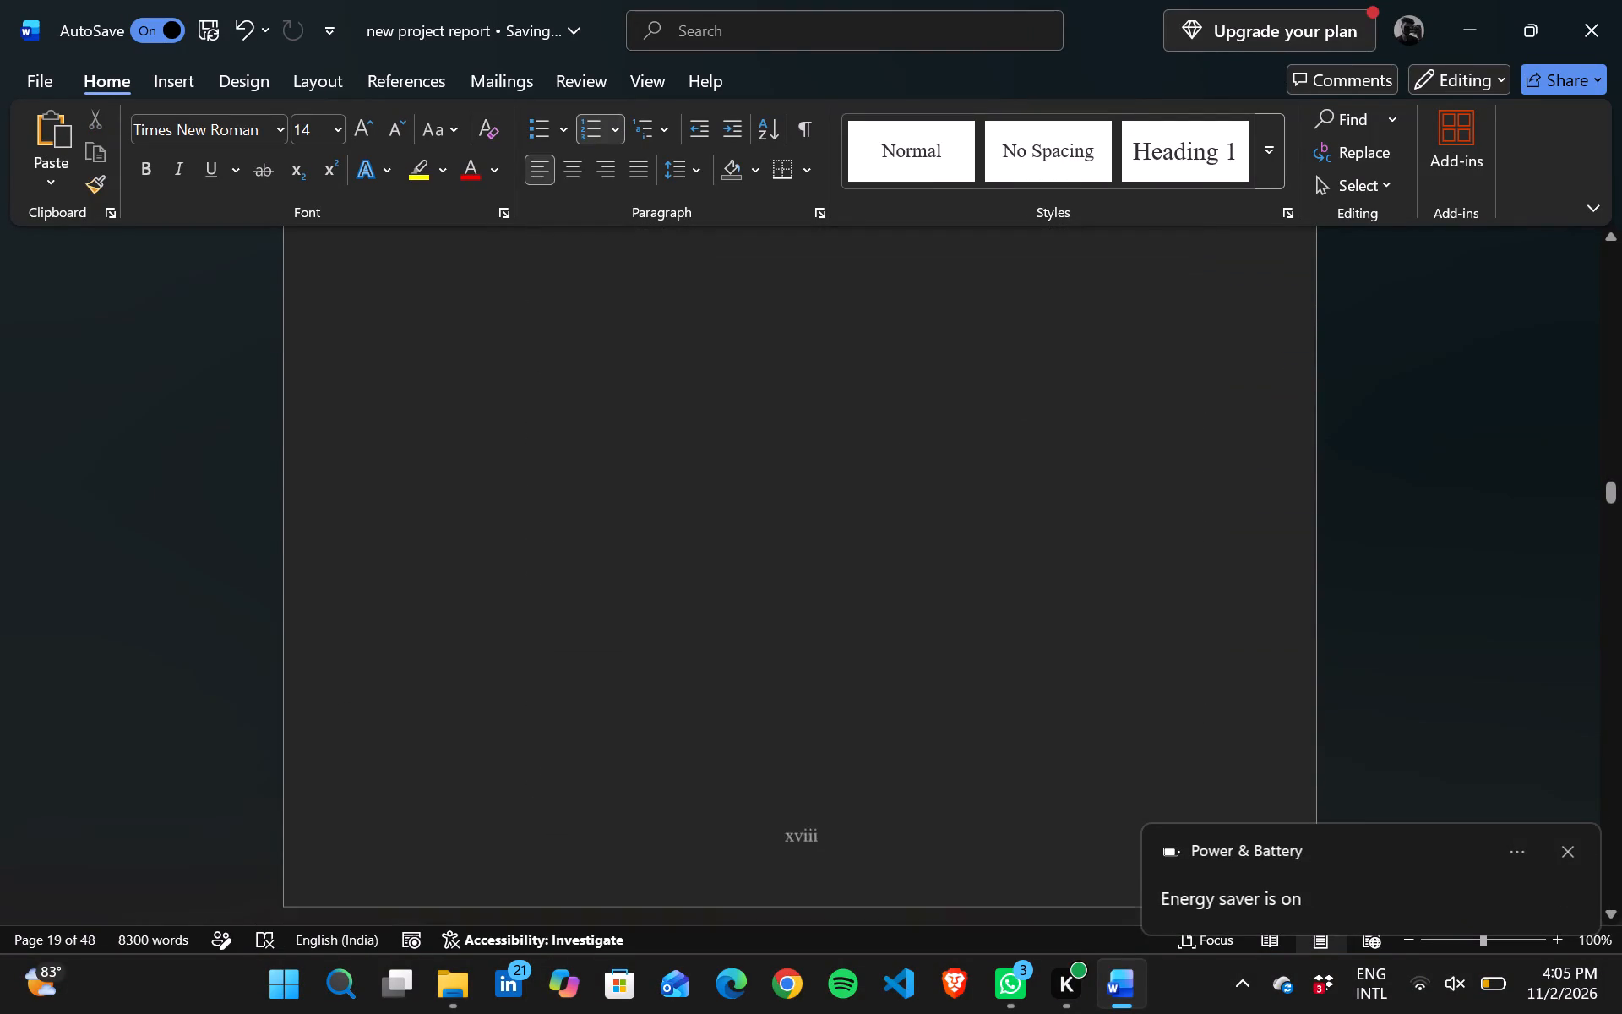
scroll(624, 386, down, 5)
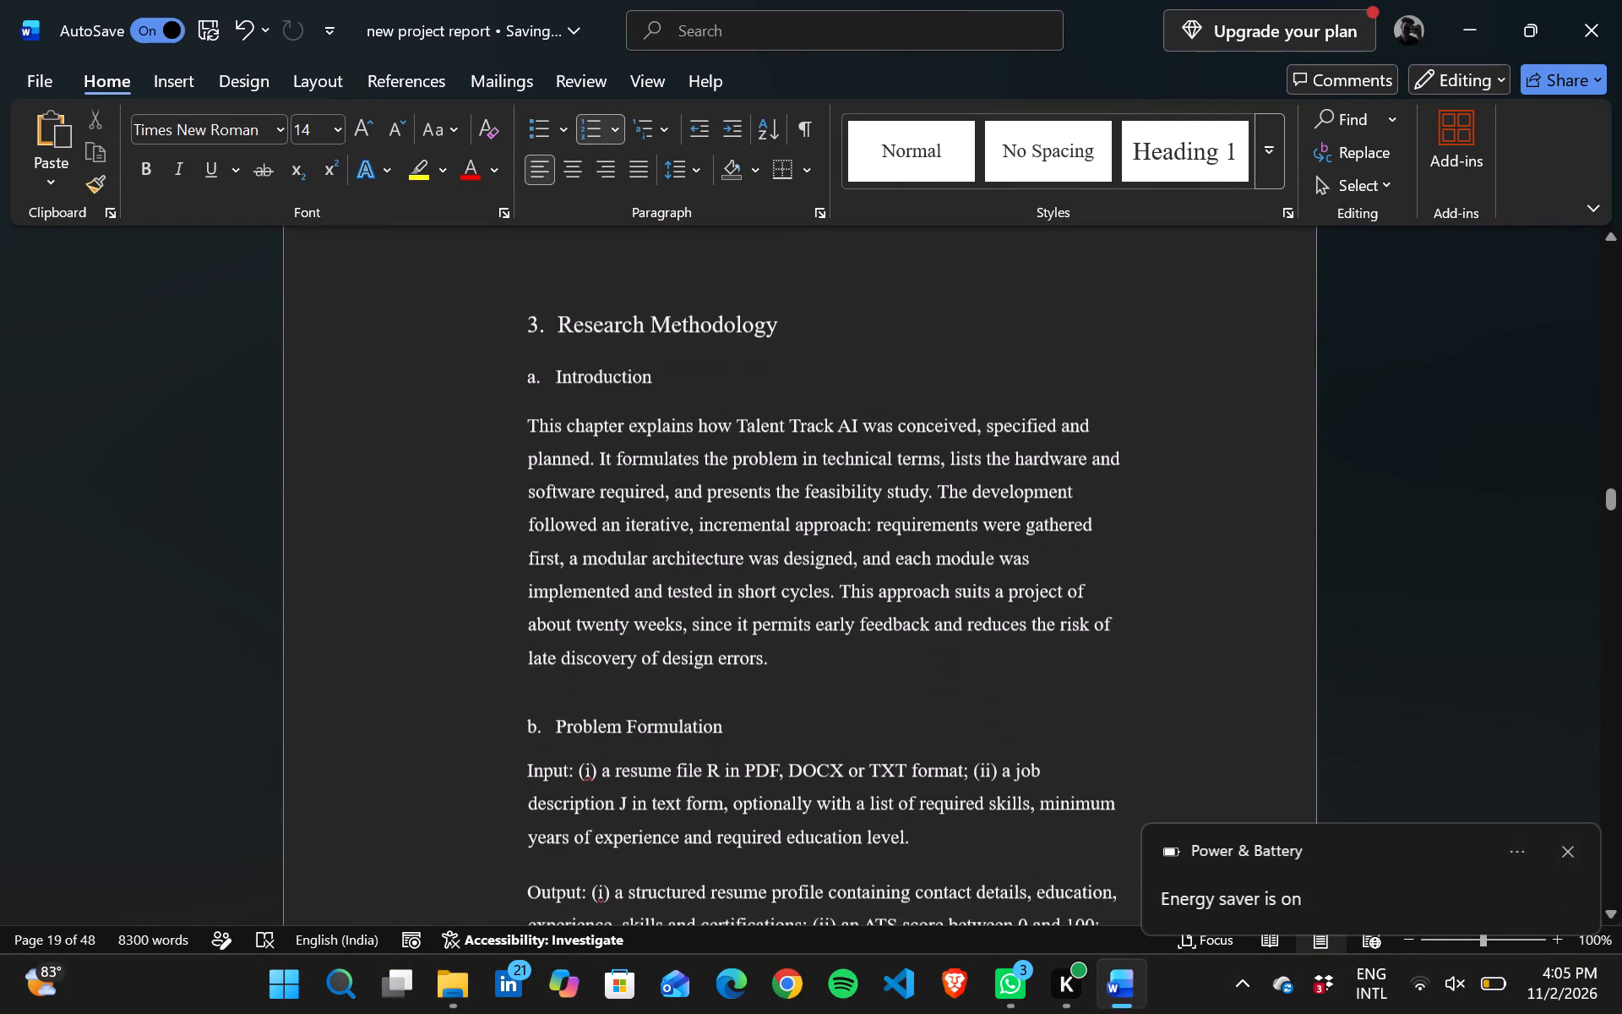
Set the "Introduction" subheading of the Research Methodology chapter to 14 pt.
drag(531, 376, 614, 386)
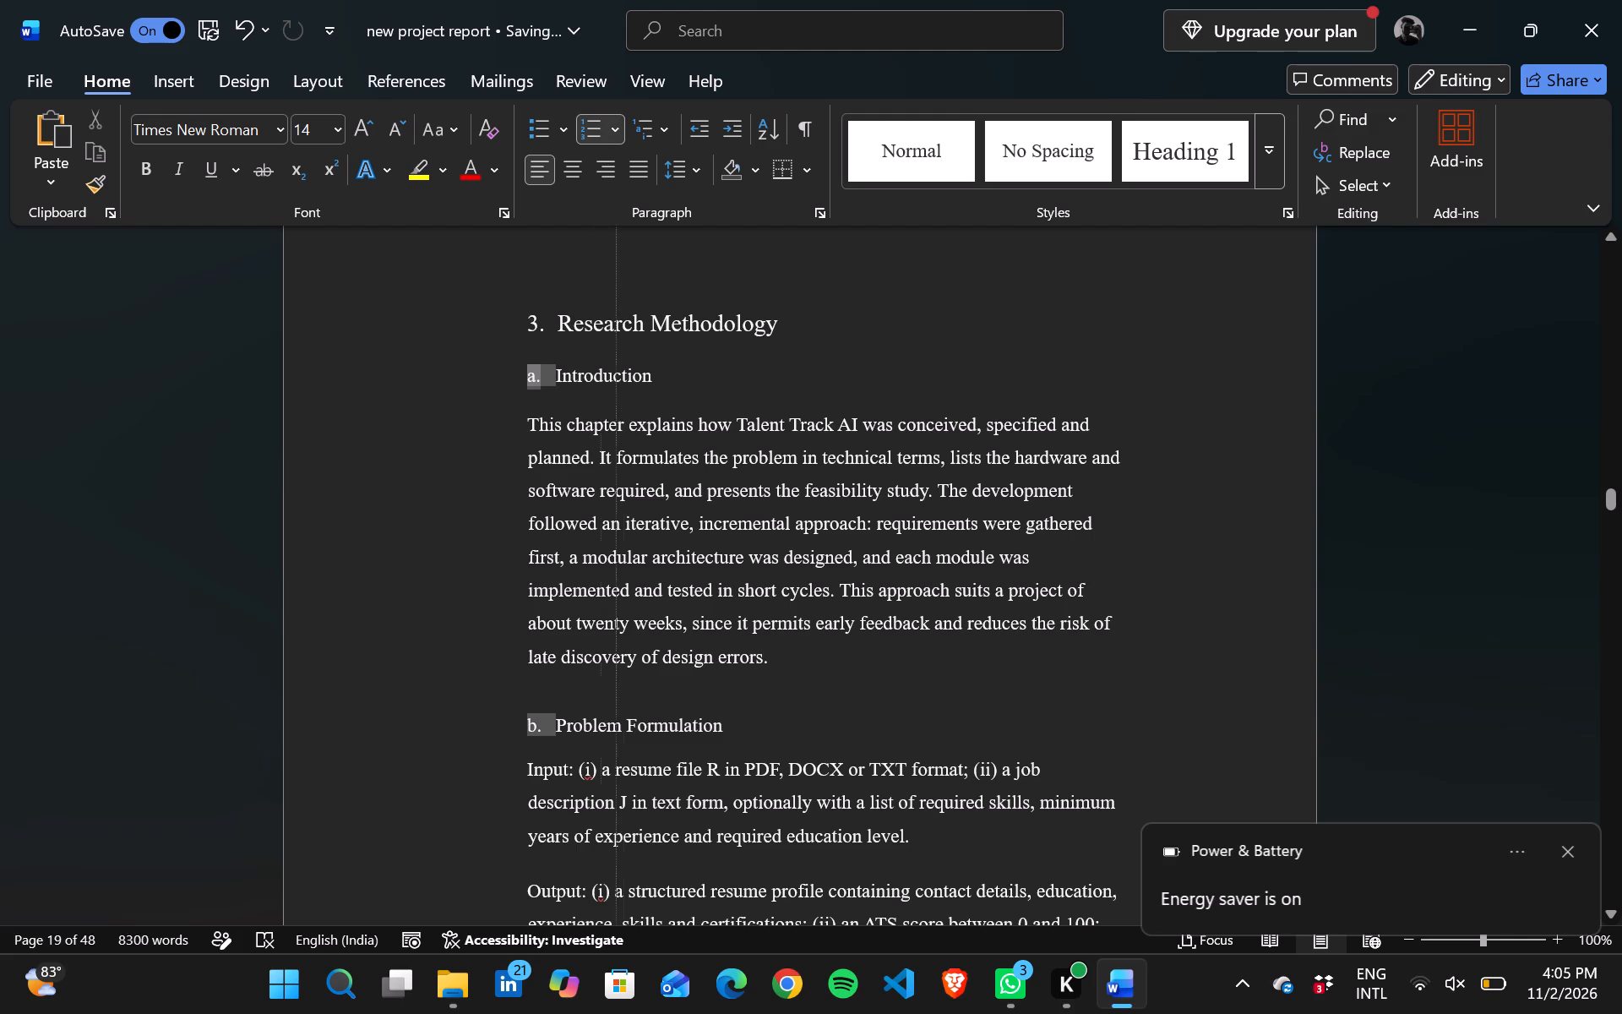
drag(614, 386, 531, 385)
drag(531, 385, 531, 385)
click(558, 376)
drag(558, 376, 623, 376)
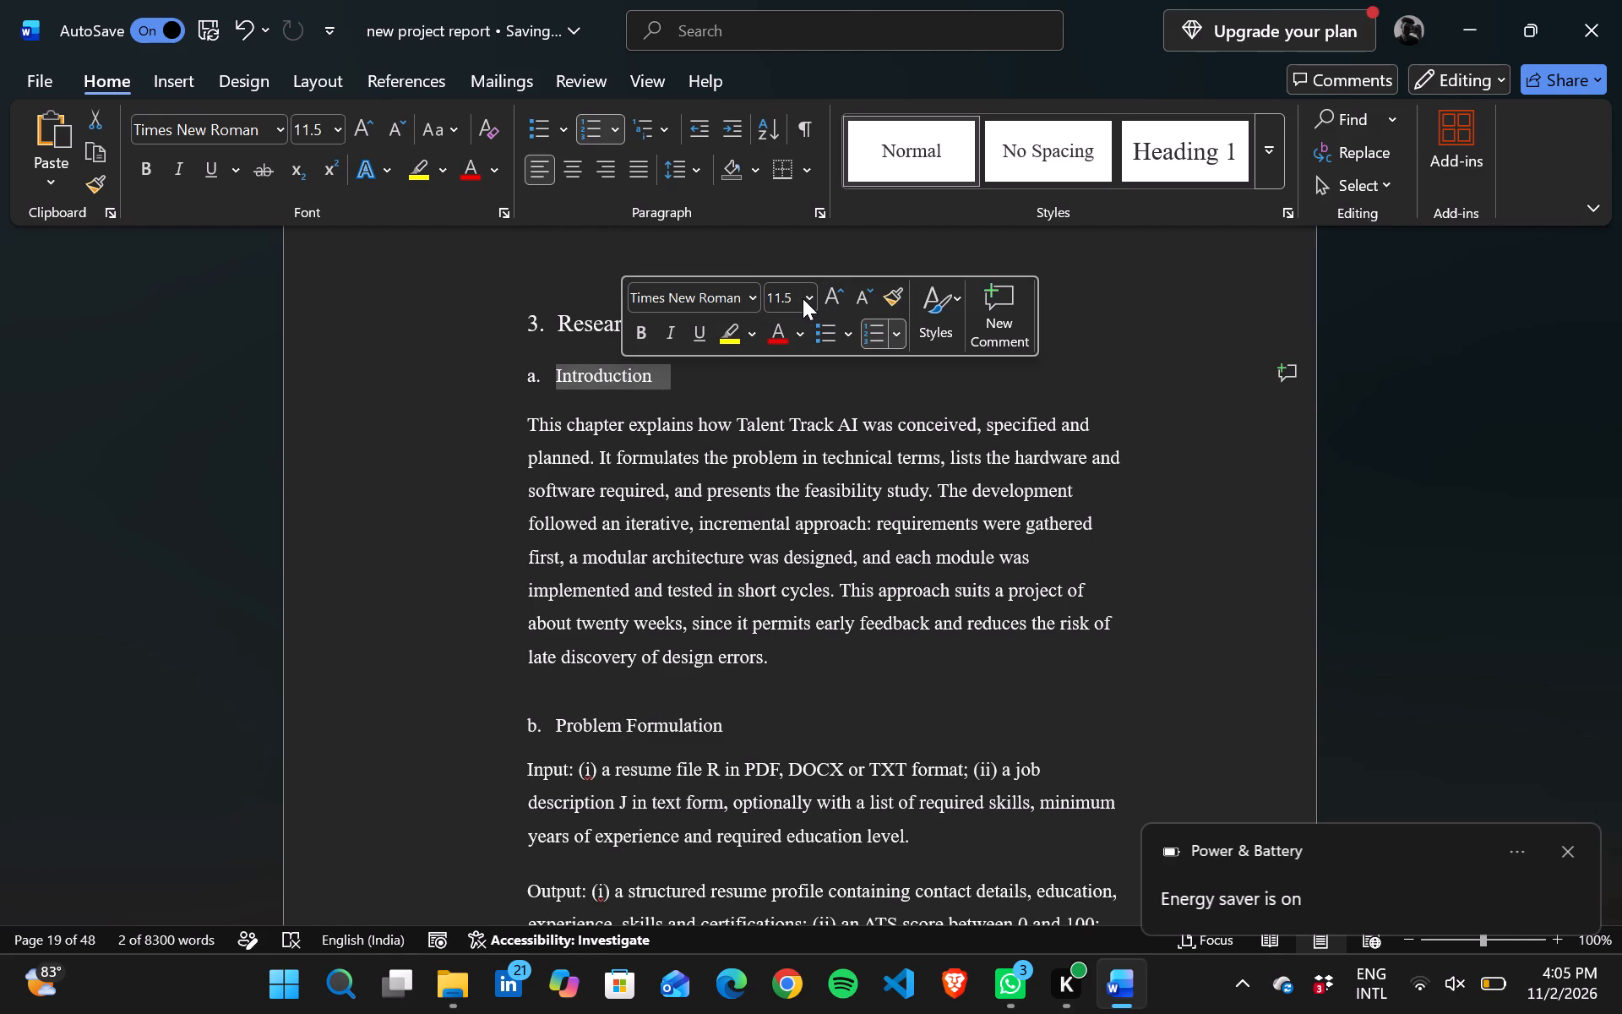
drag(803, 298, 785, 475)
click(785, 475)
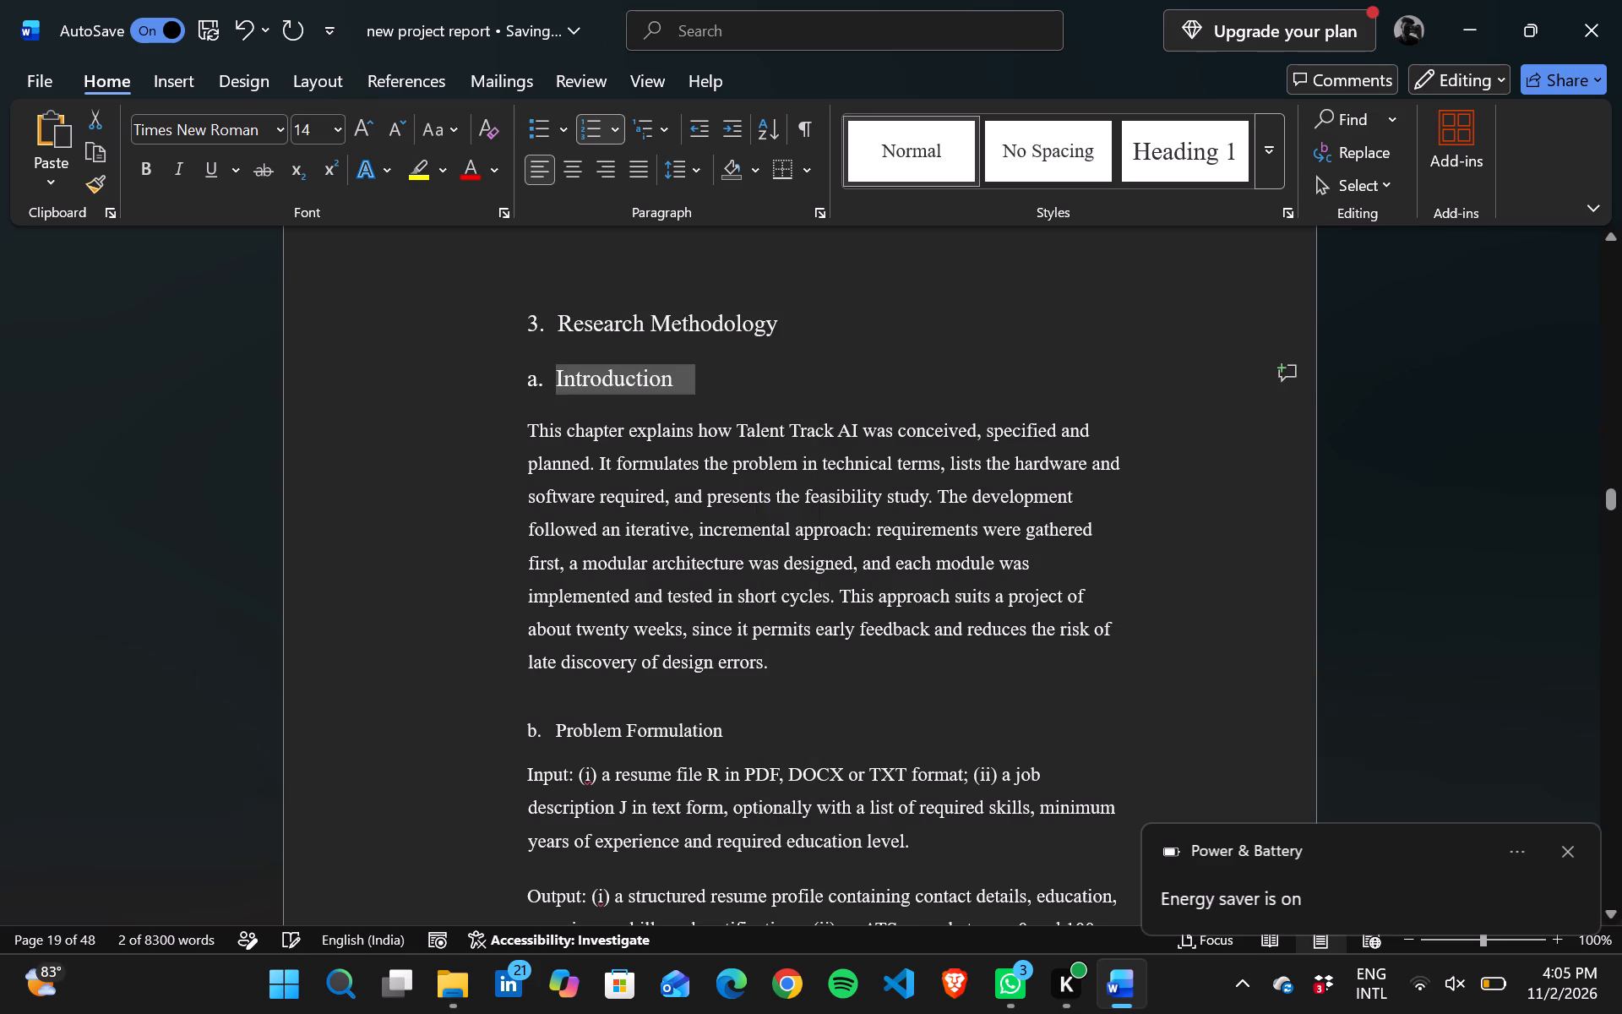
Justify the introduction paragraph of the Research Methodology chapter and set its line spacing to 1.5 lines.
scroll(803, 376, down, 1)
drag(803, 376, 806, 408)
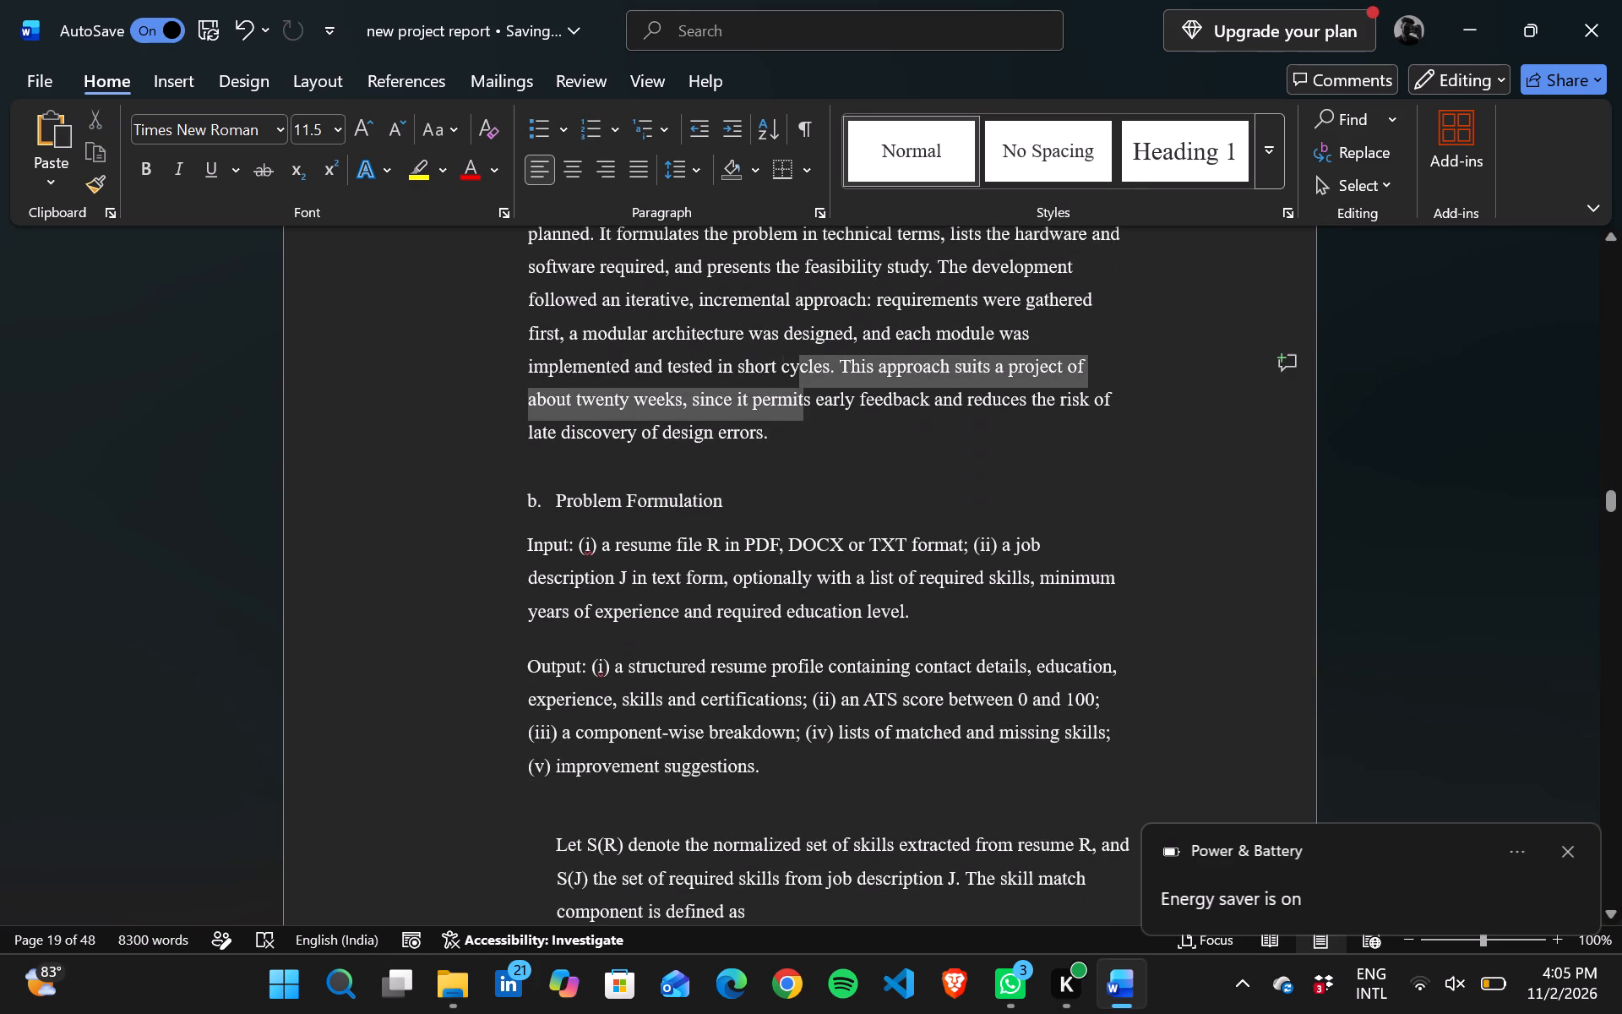
drag(806, 408, 814, 436)
scroll(814, 436, up, 1)
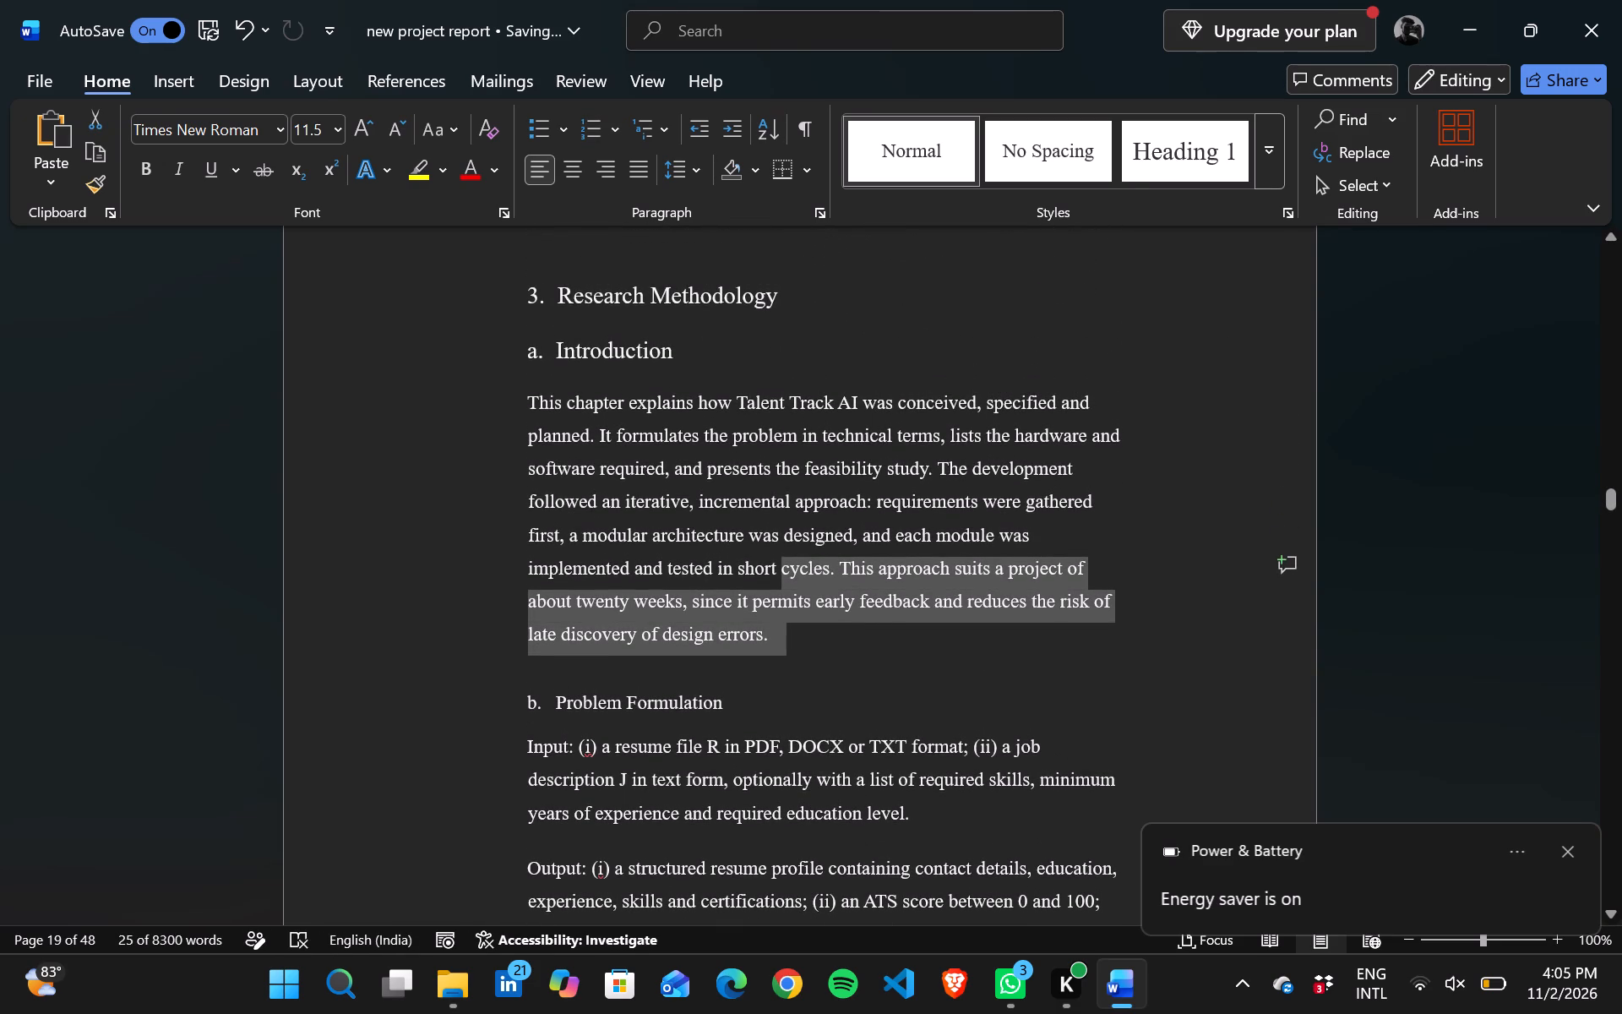
drag(528, 393, 797, 650)
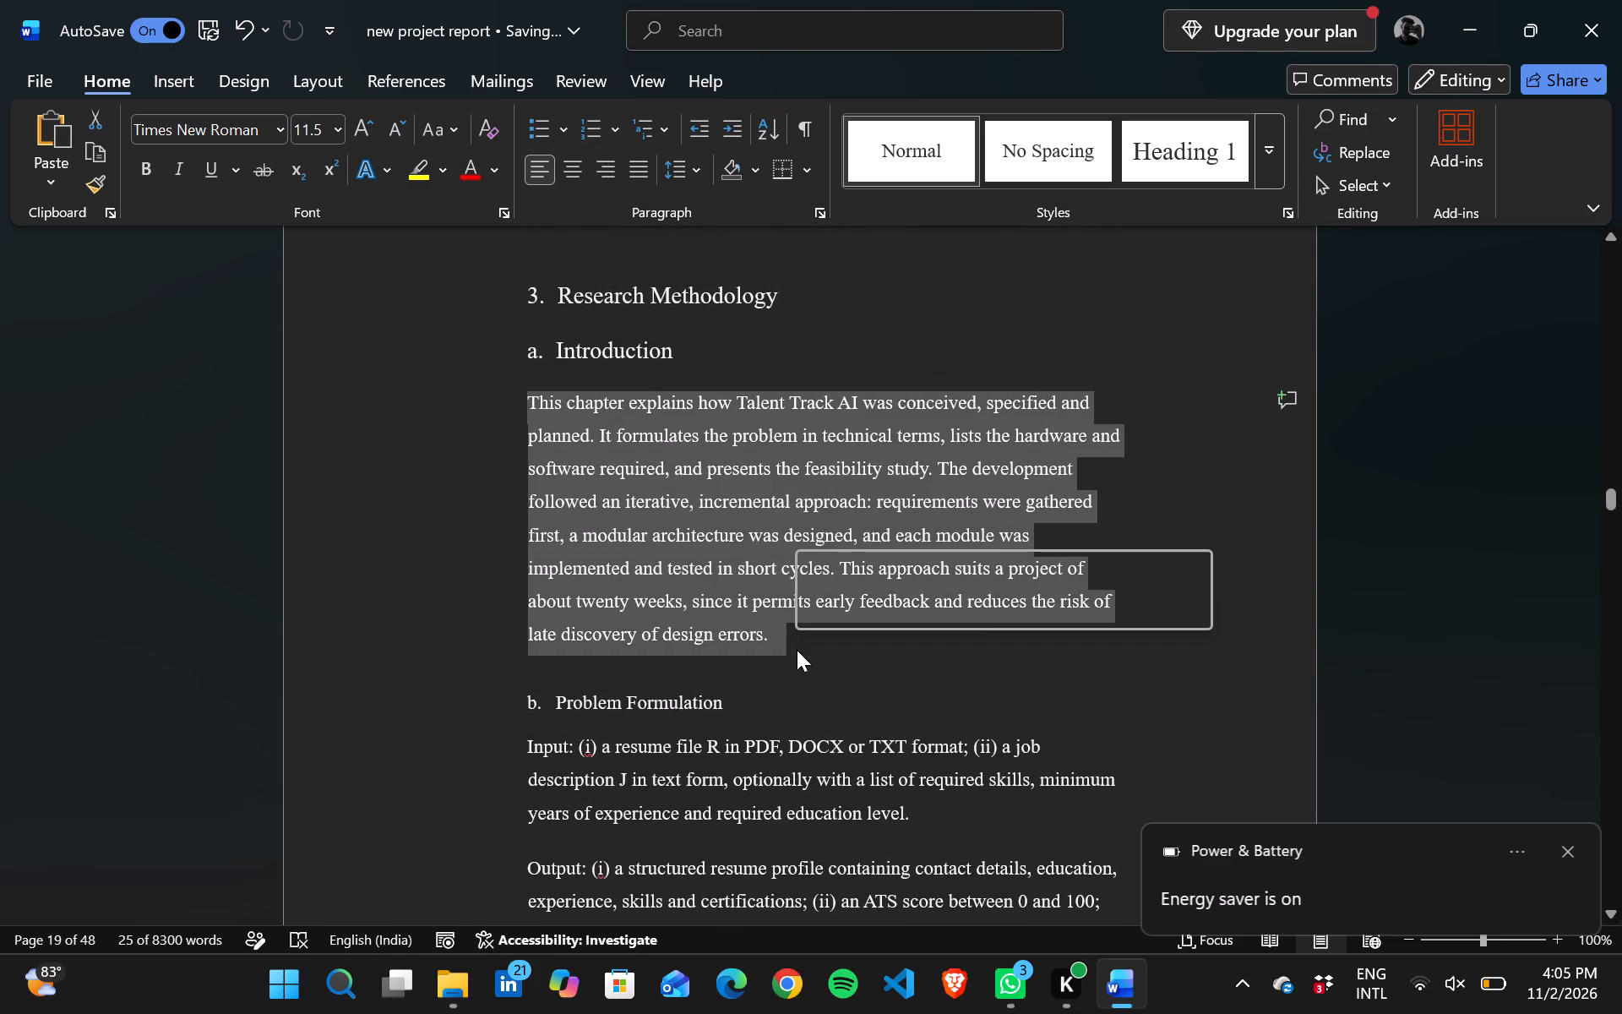
right_click(797, 650)
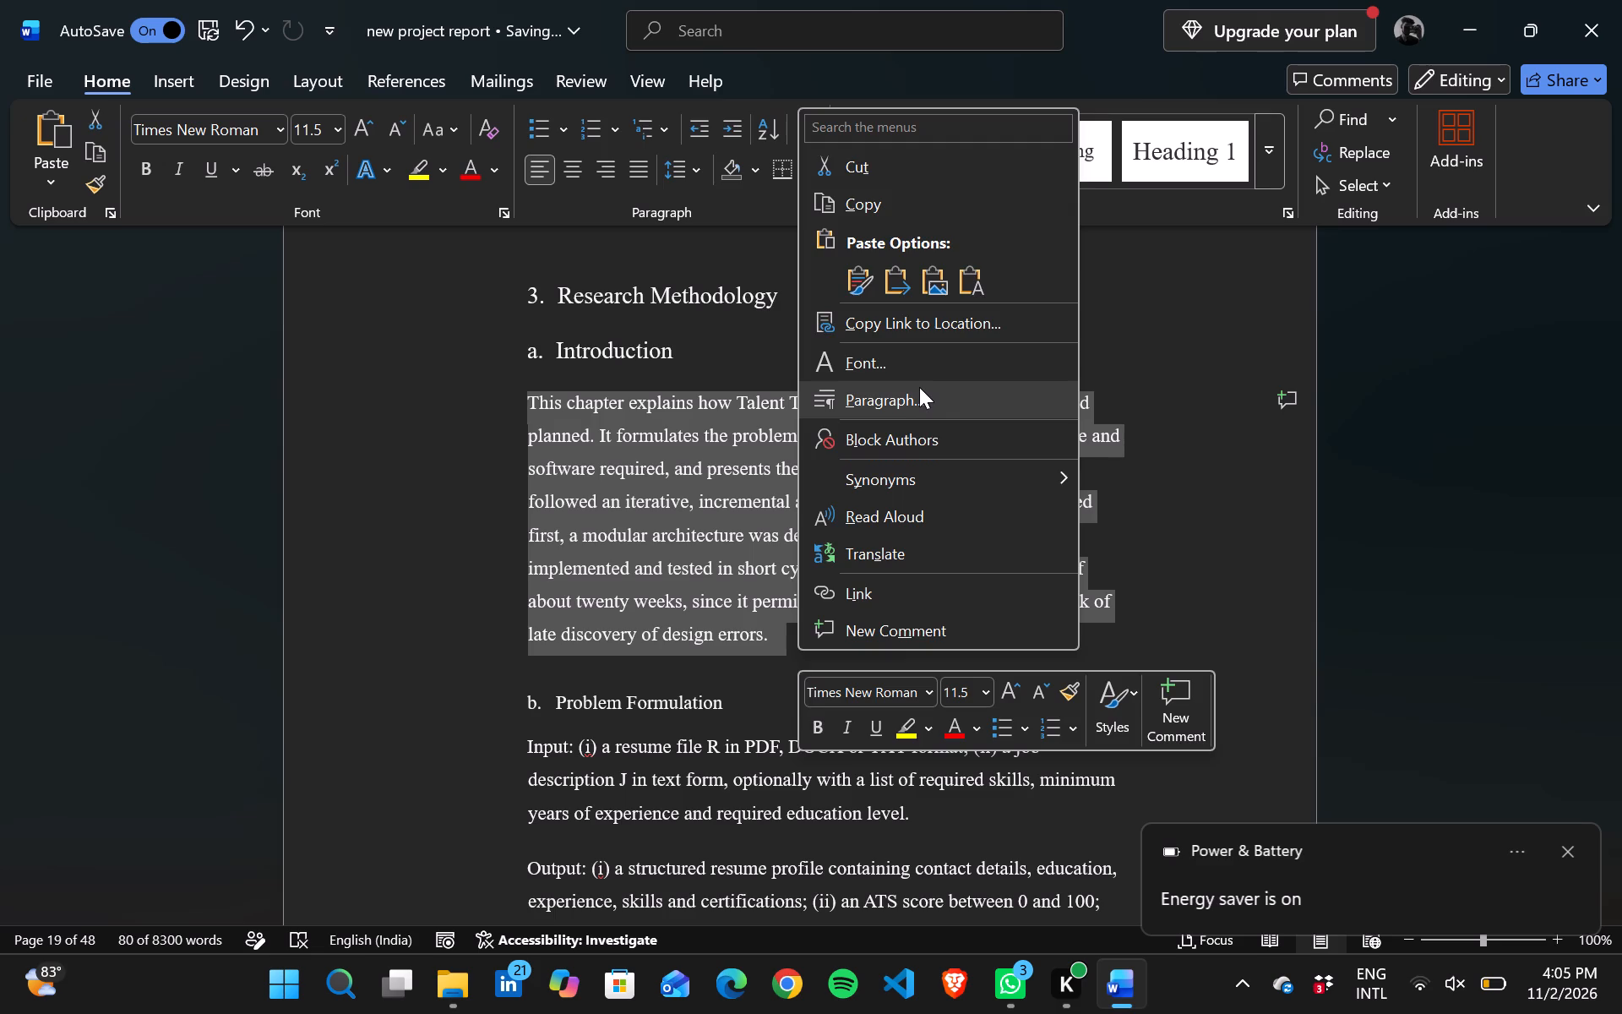
click(919, 387)
click(783, 215)
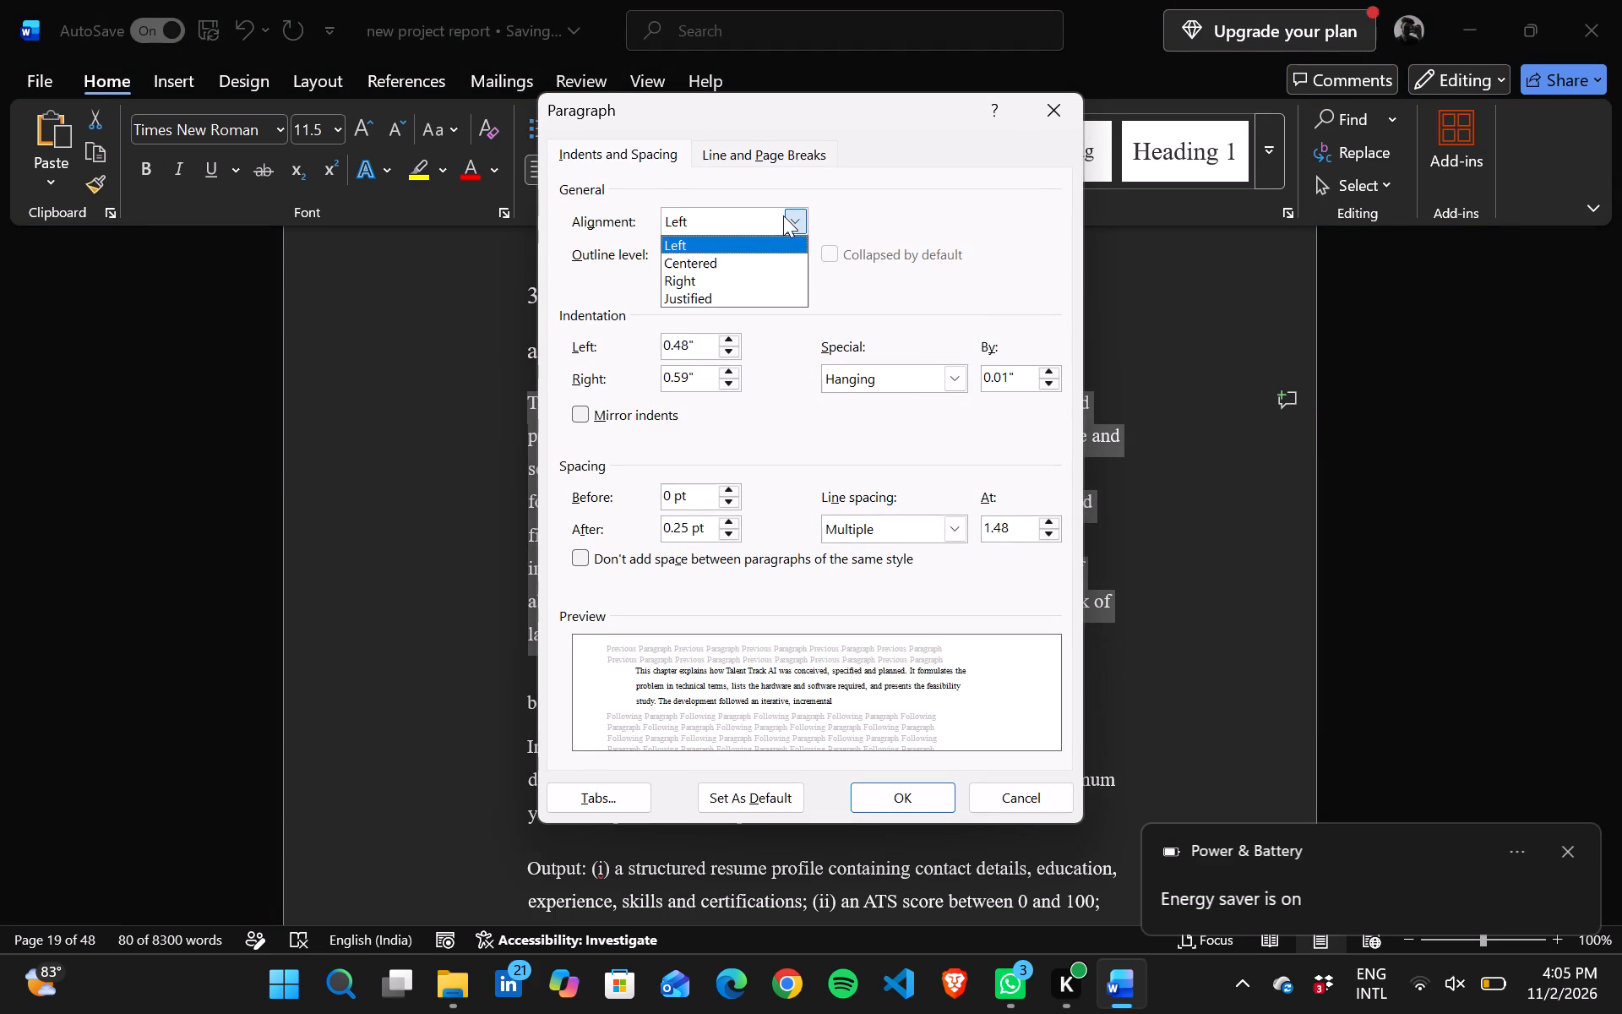
click(707, 304)
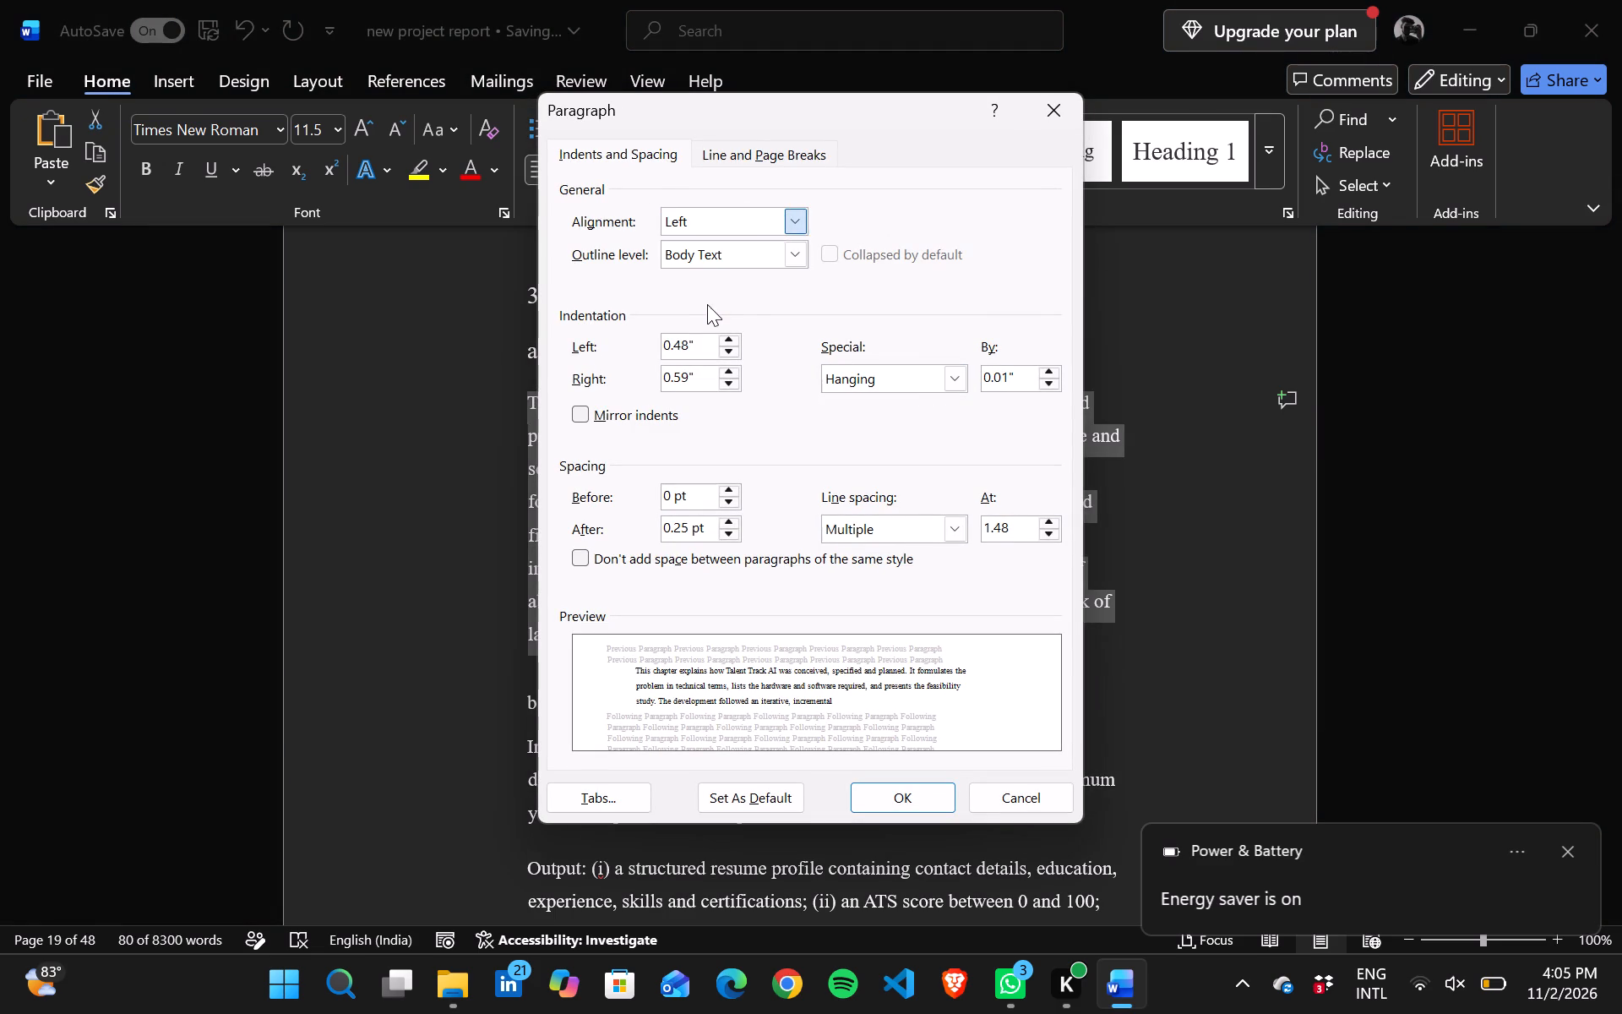
click(952, 529)
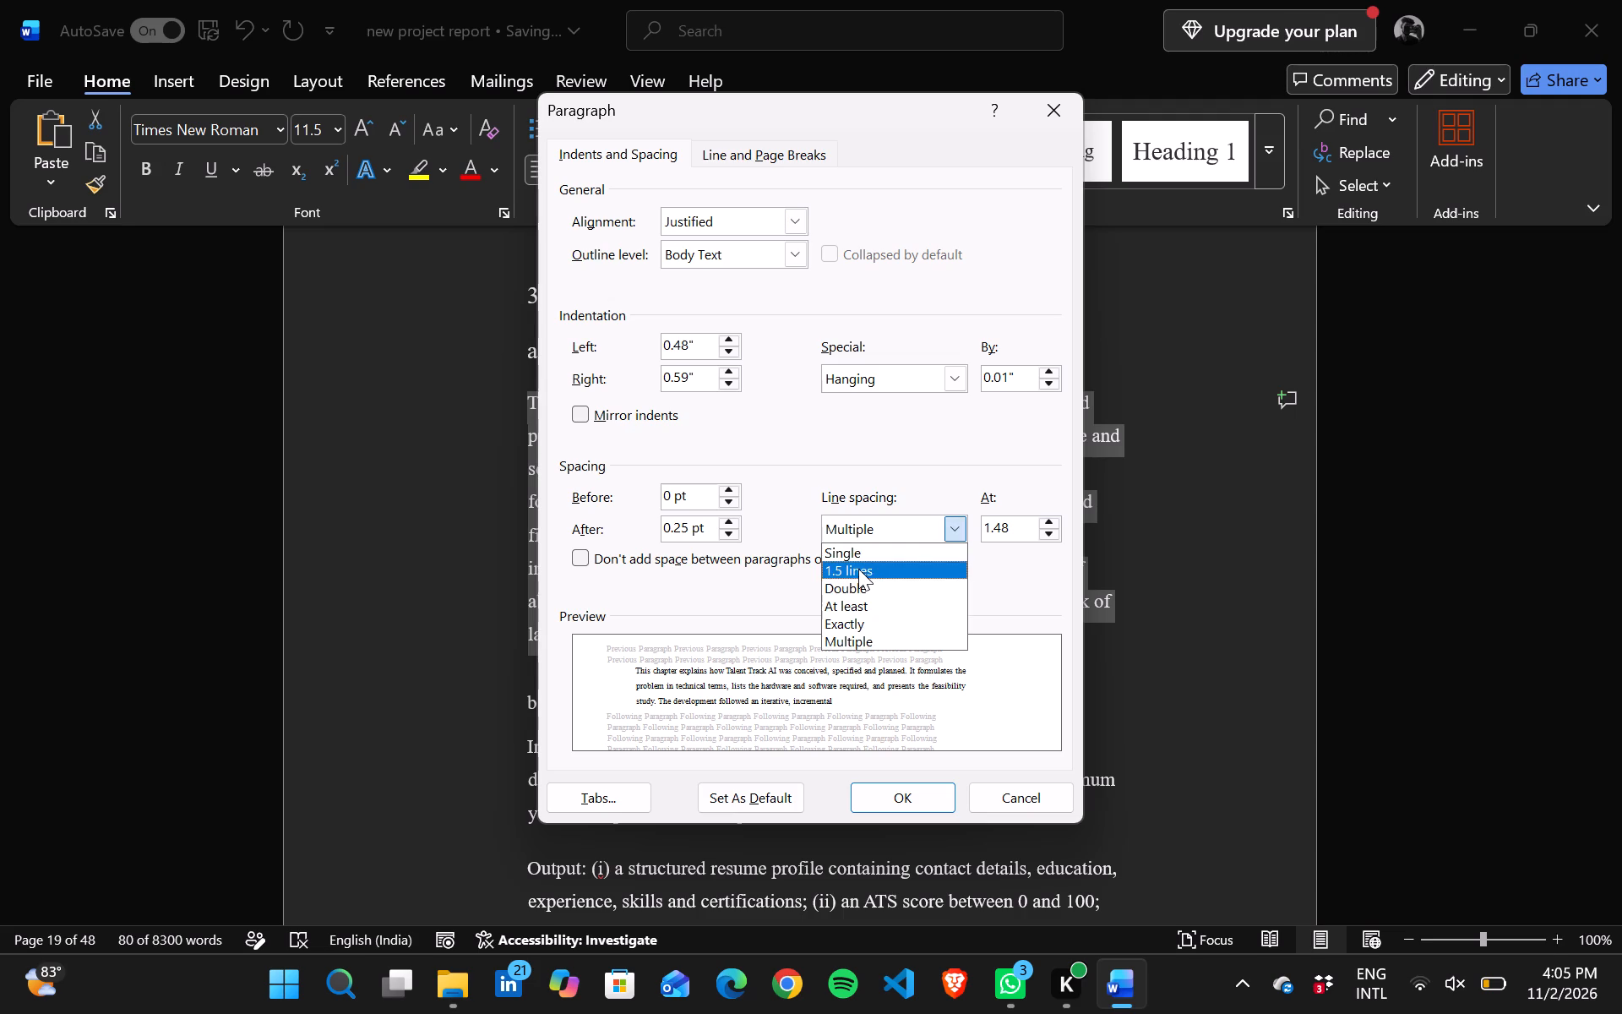
click(858, 569)
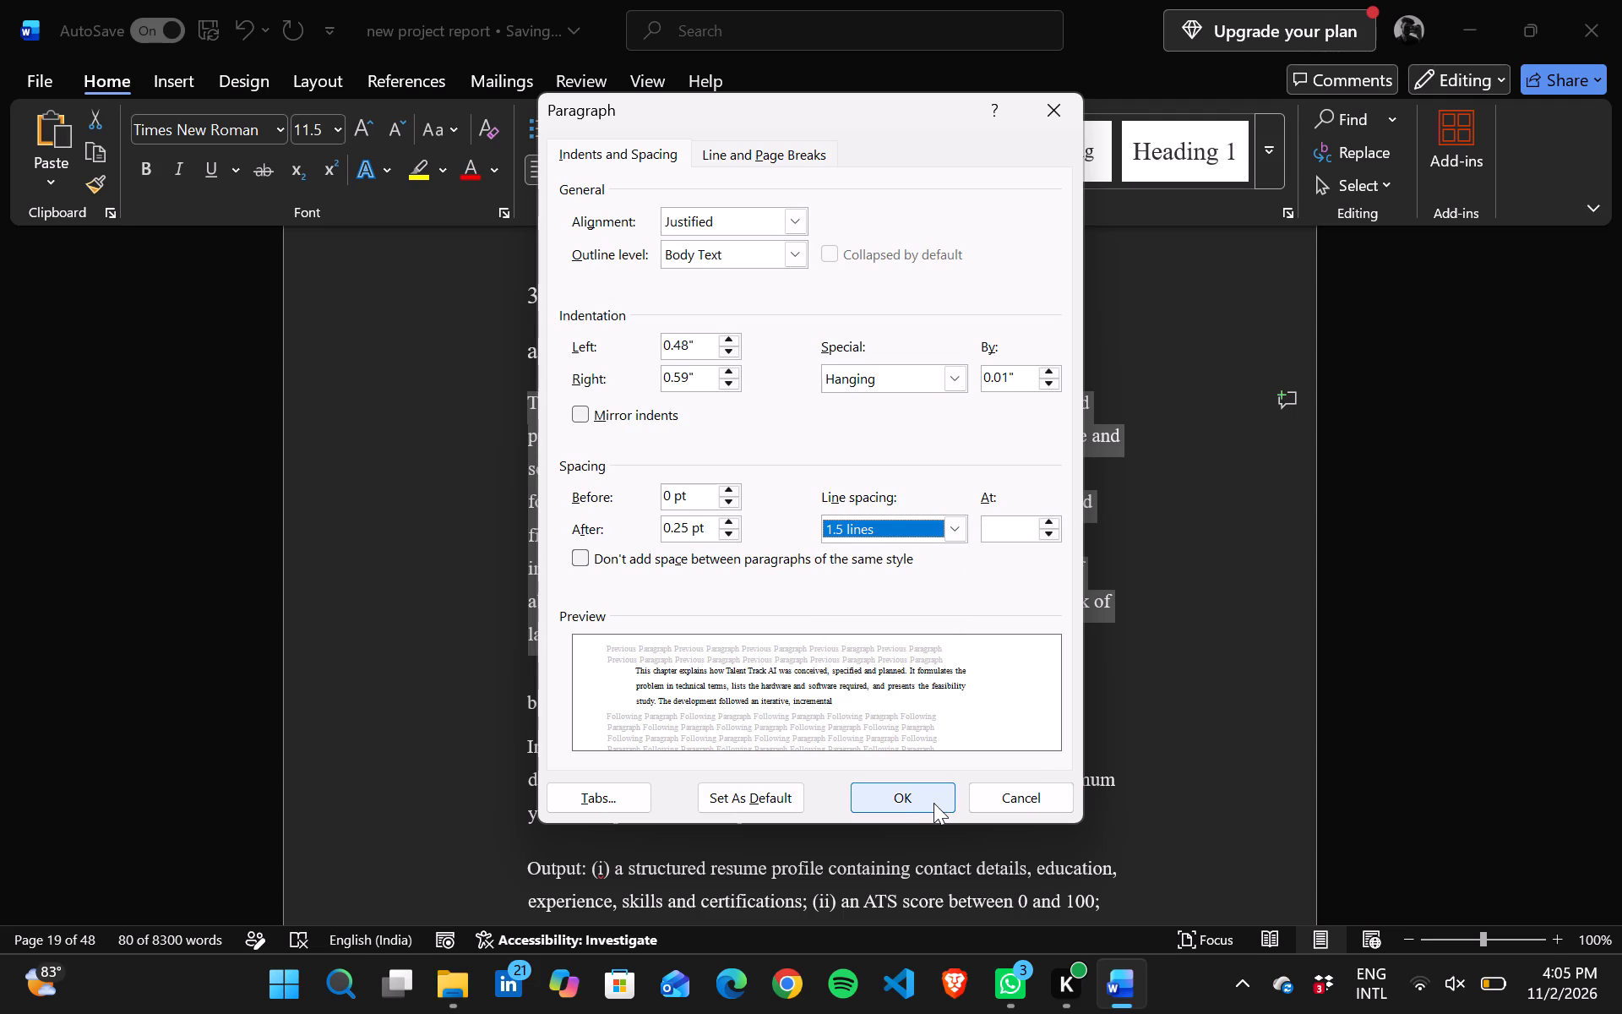
click(924, 803)
click(826, 651)
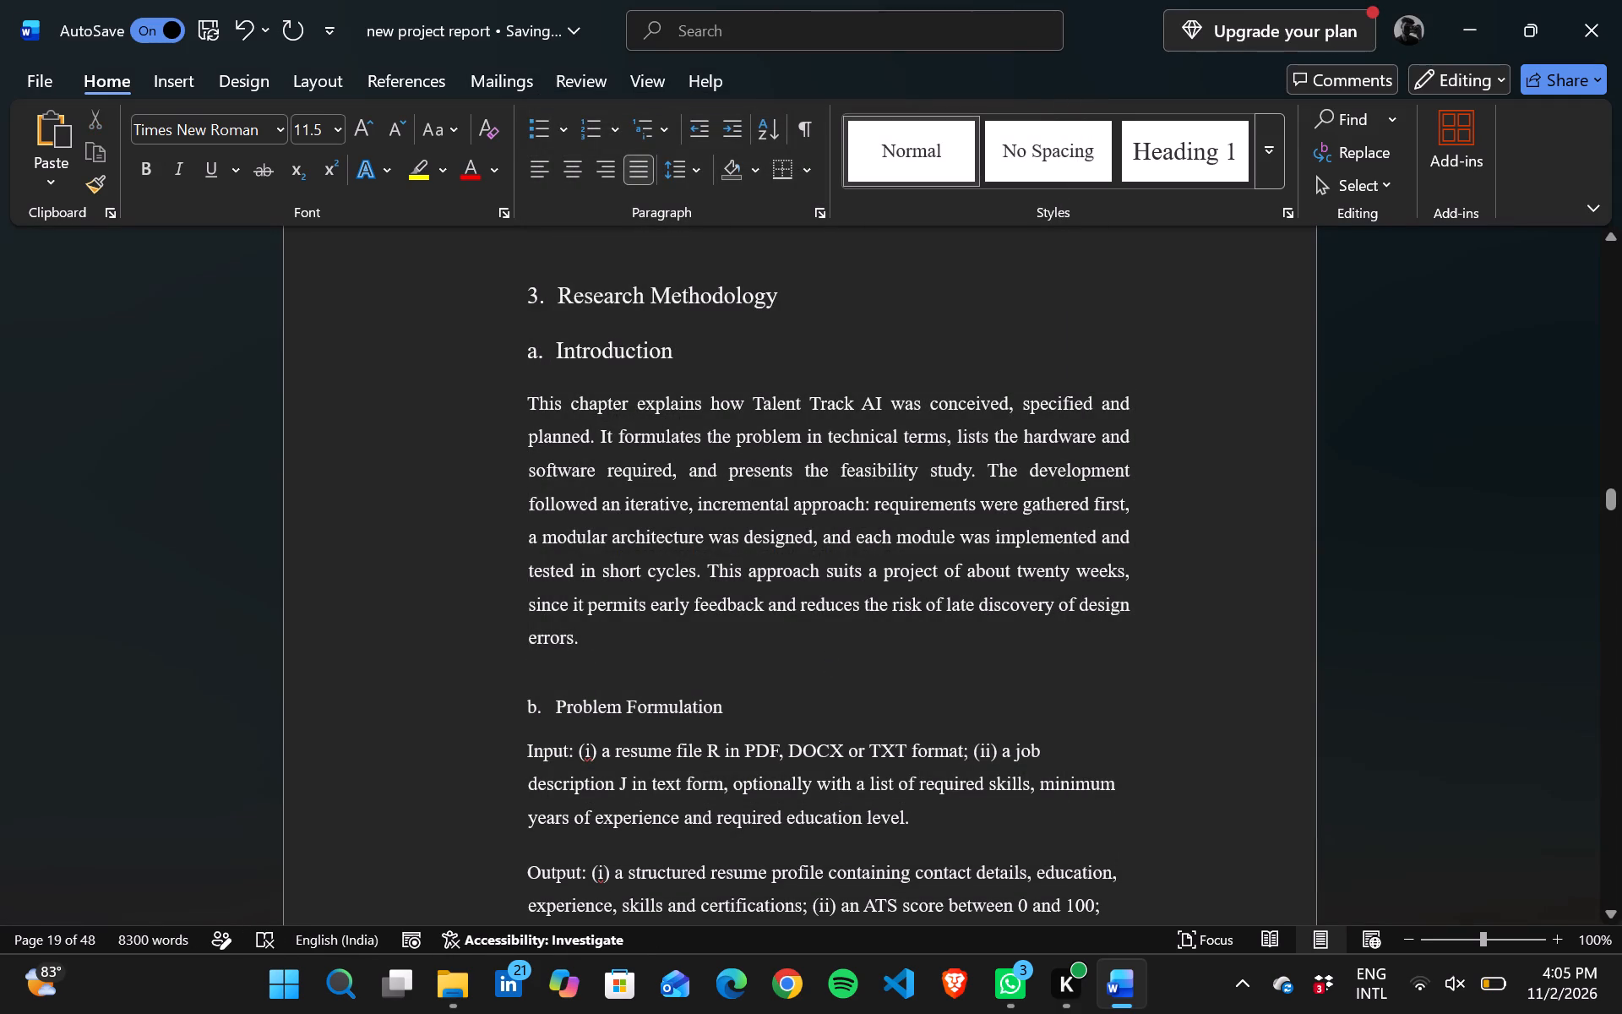
Set the "Problem Formulation" subheading to 14 pt.
triple_click(658, 702)
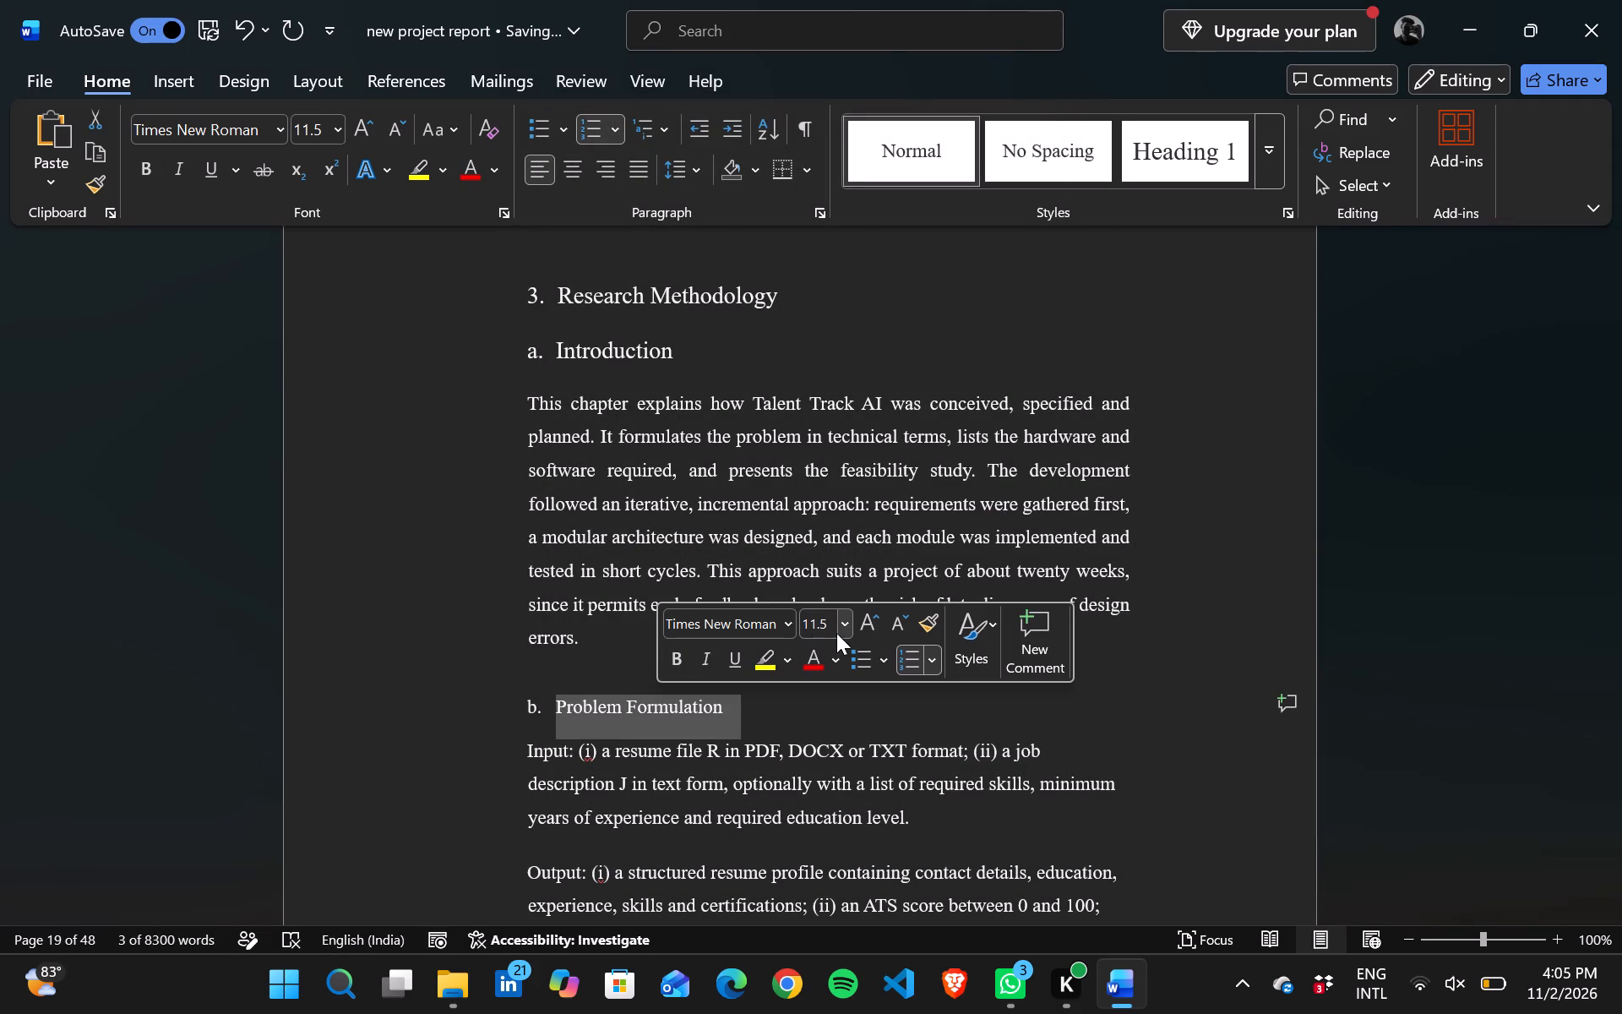
click(839, 620)
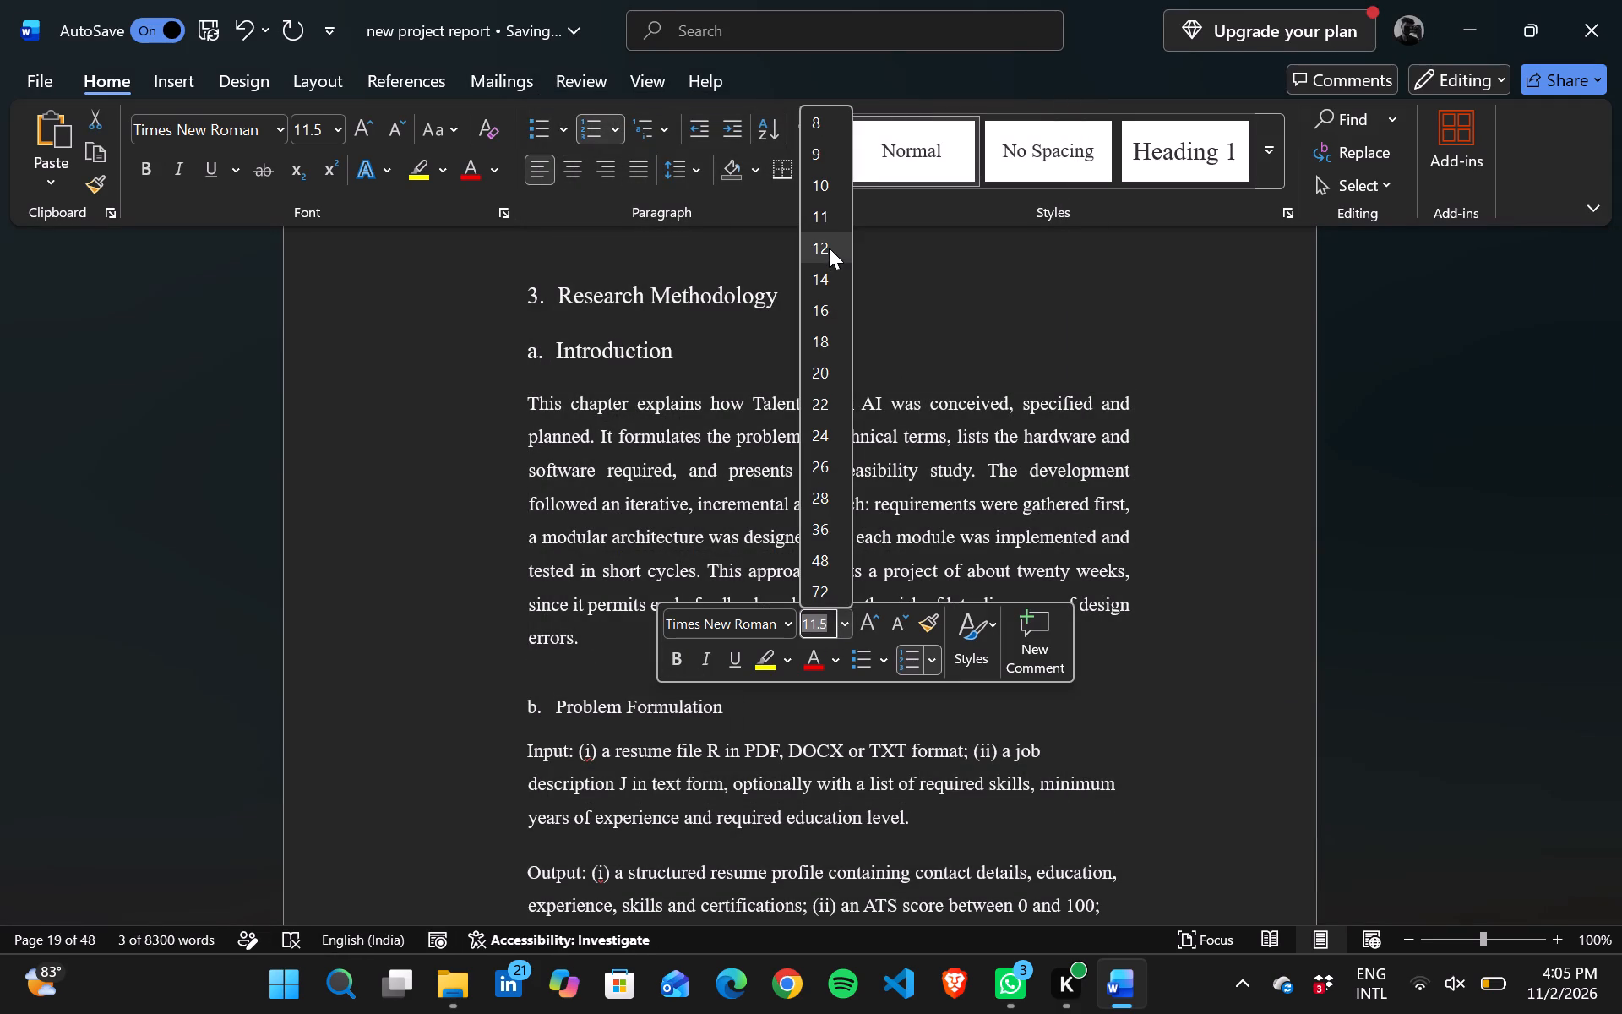
click(821, 281)
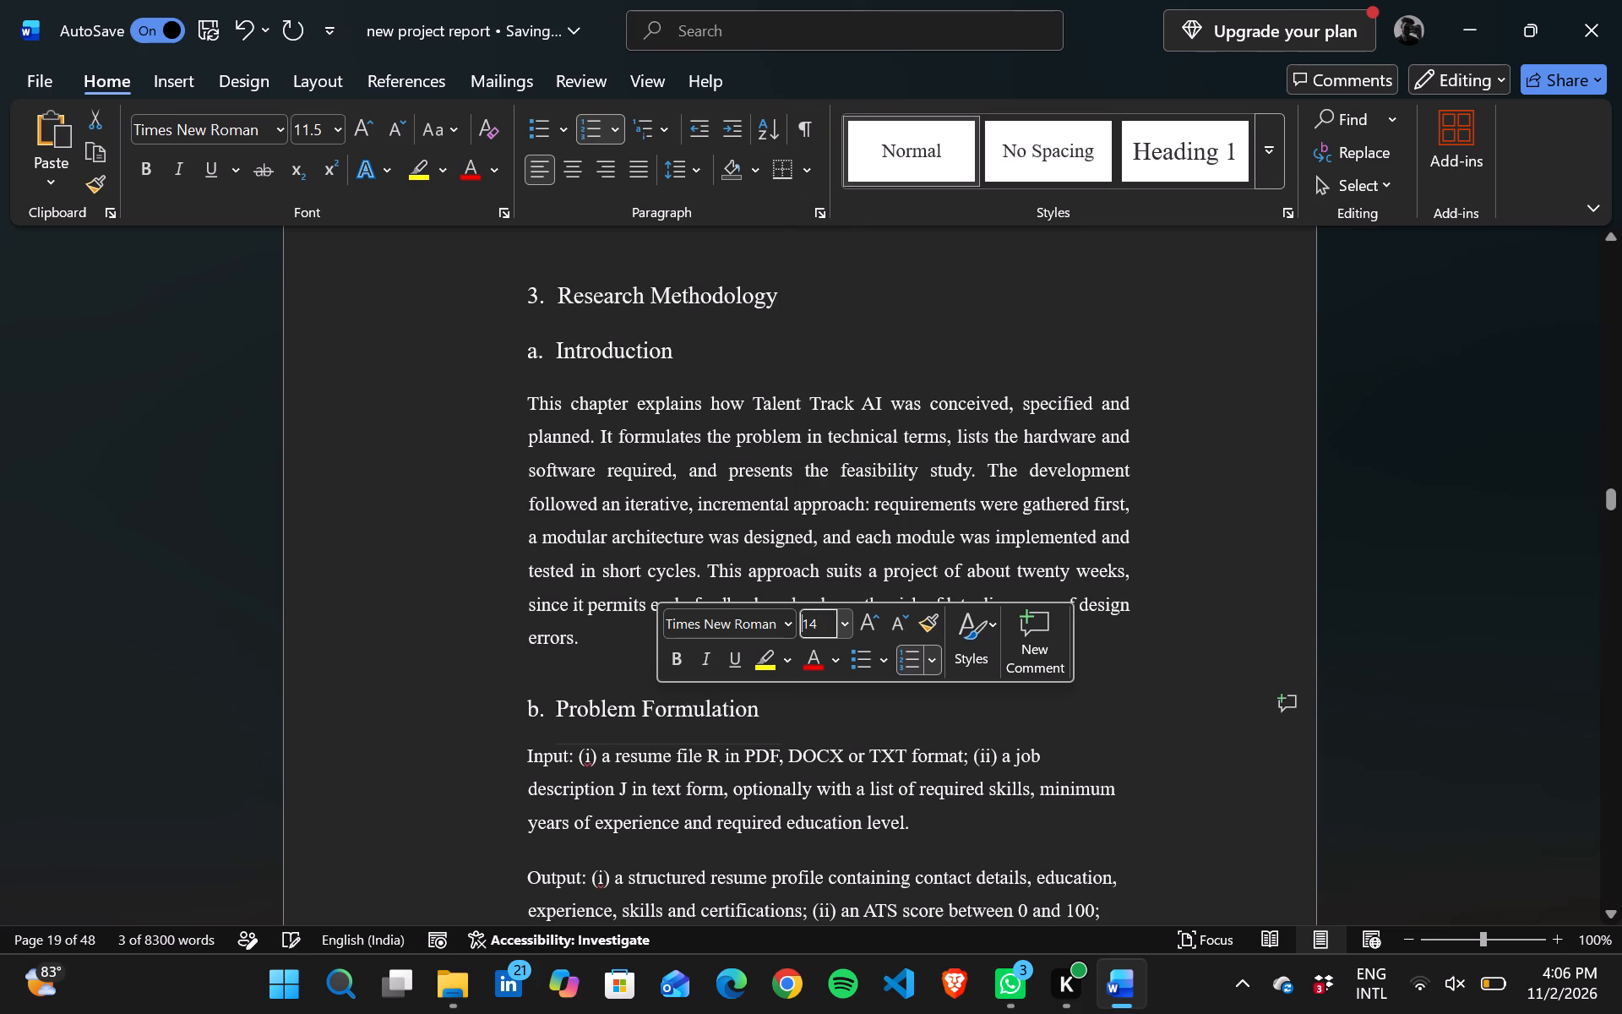
click(577, 667)
Try to close up the gap before the "Let S(R) denote" paragraph in the Problem Formulation section.
scroll(577, 667, down, 1)
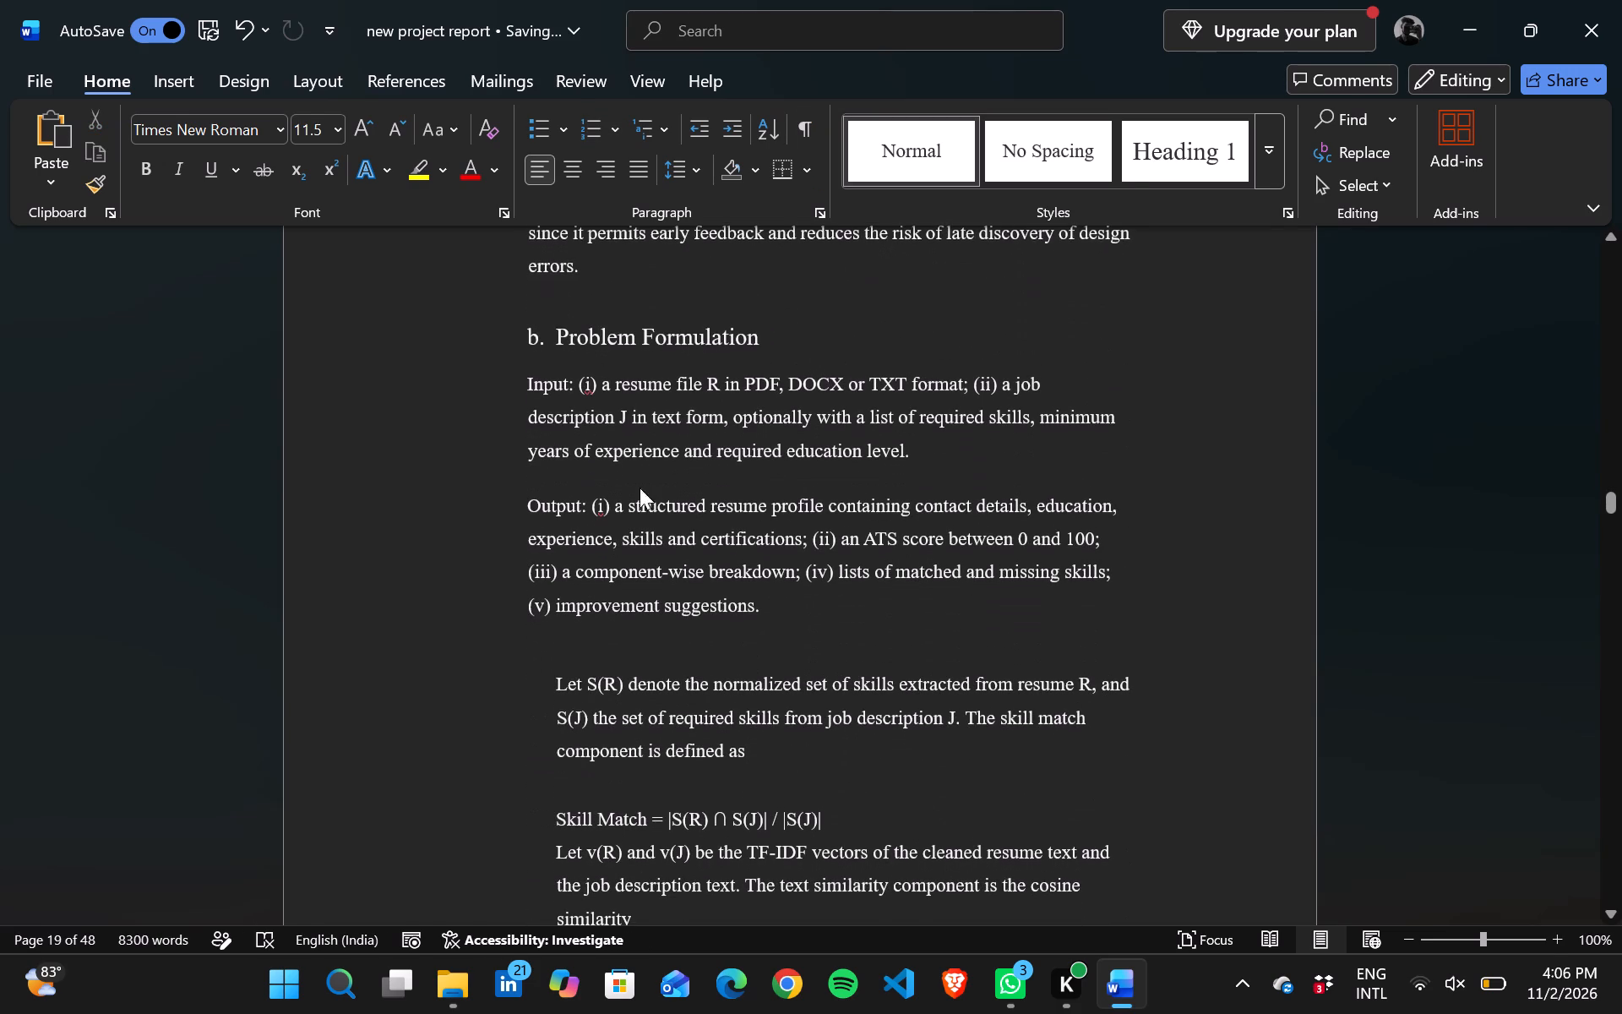
scroll(808, 741, down, 3)
scroll(808, 741, up, 1)
scroll(808, 741, down, 1)
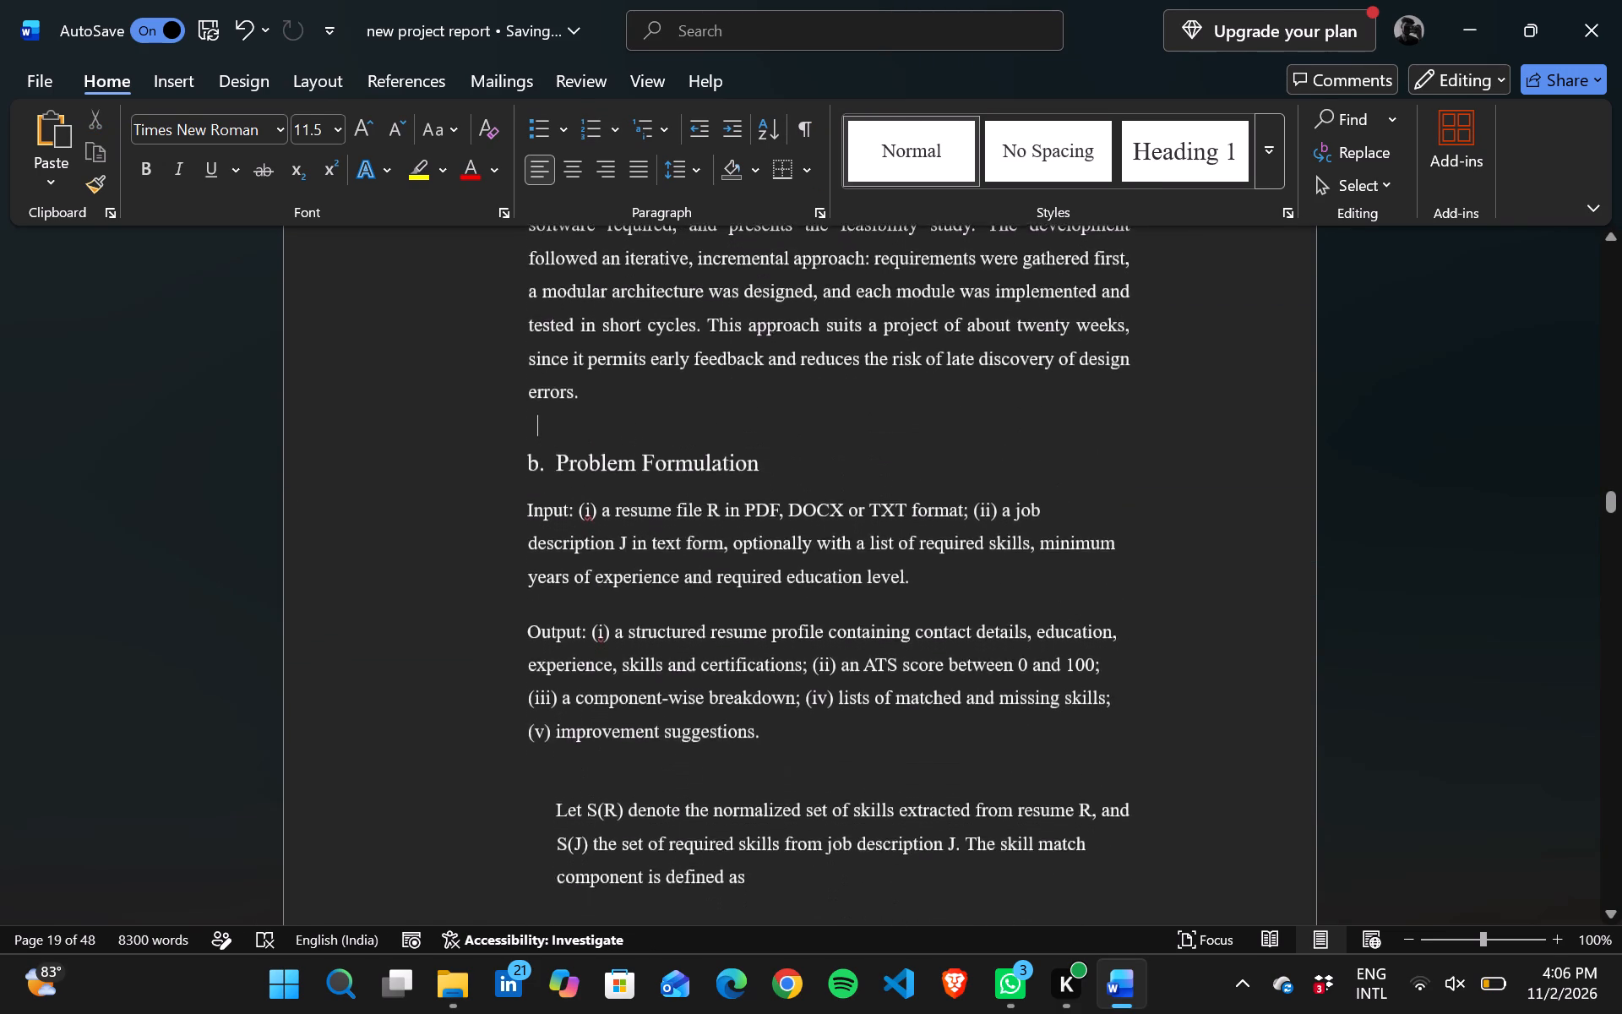
scroll(808, 741, down, 1)
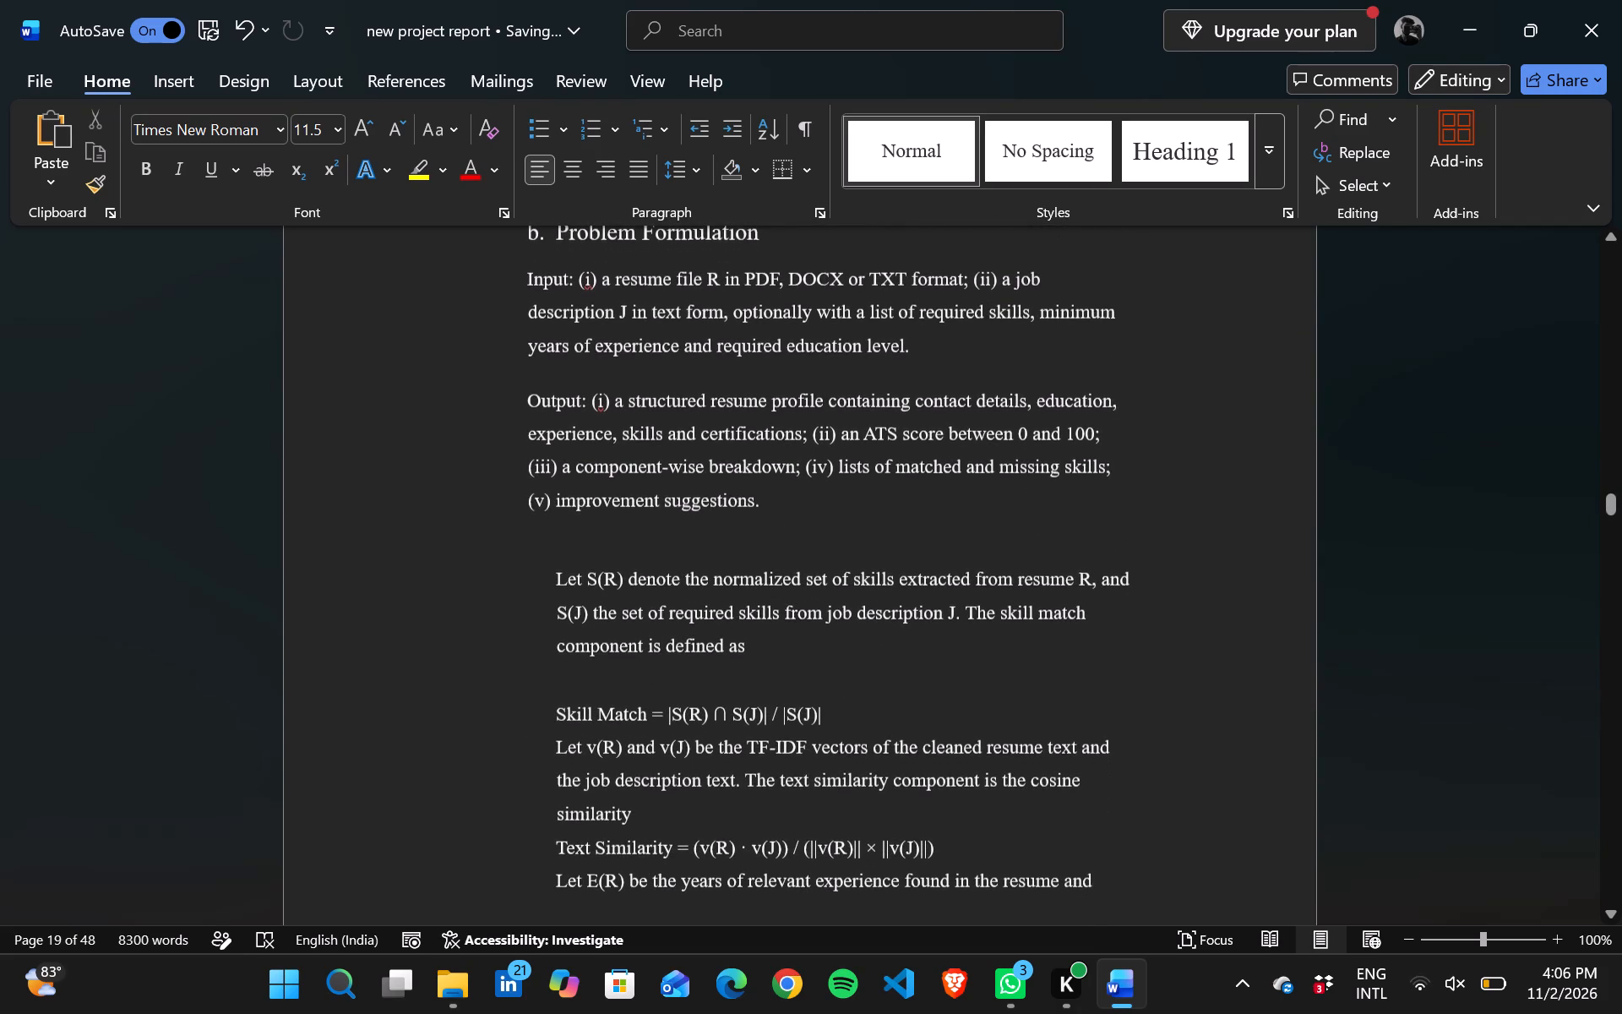
click(554, 584)
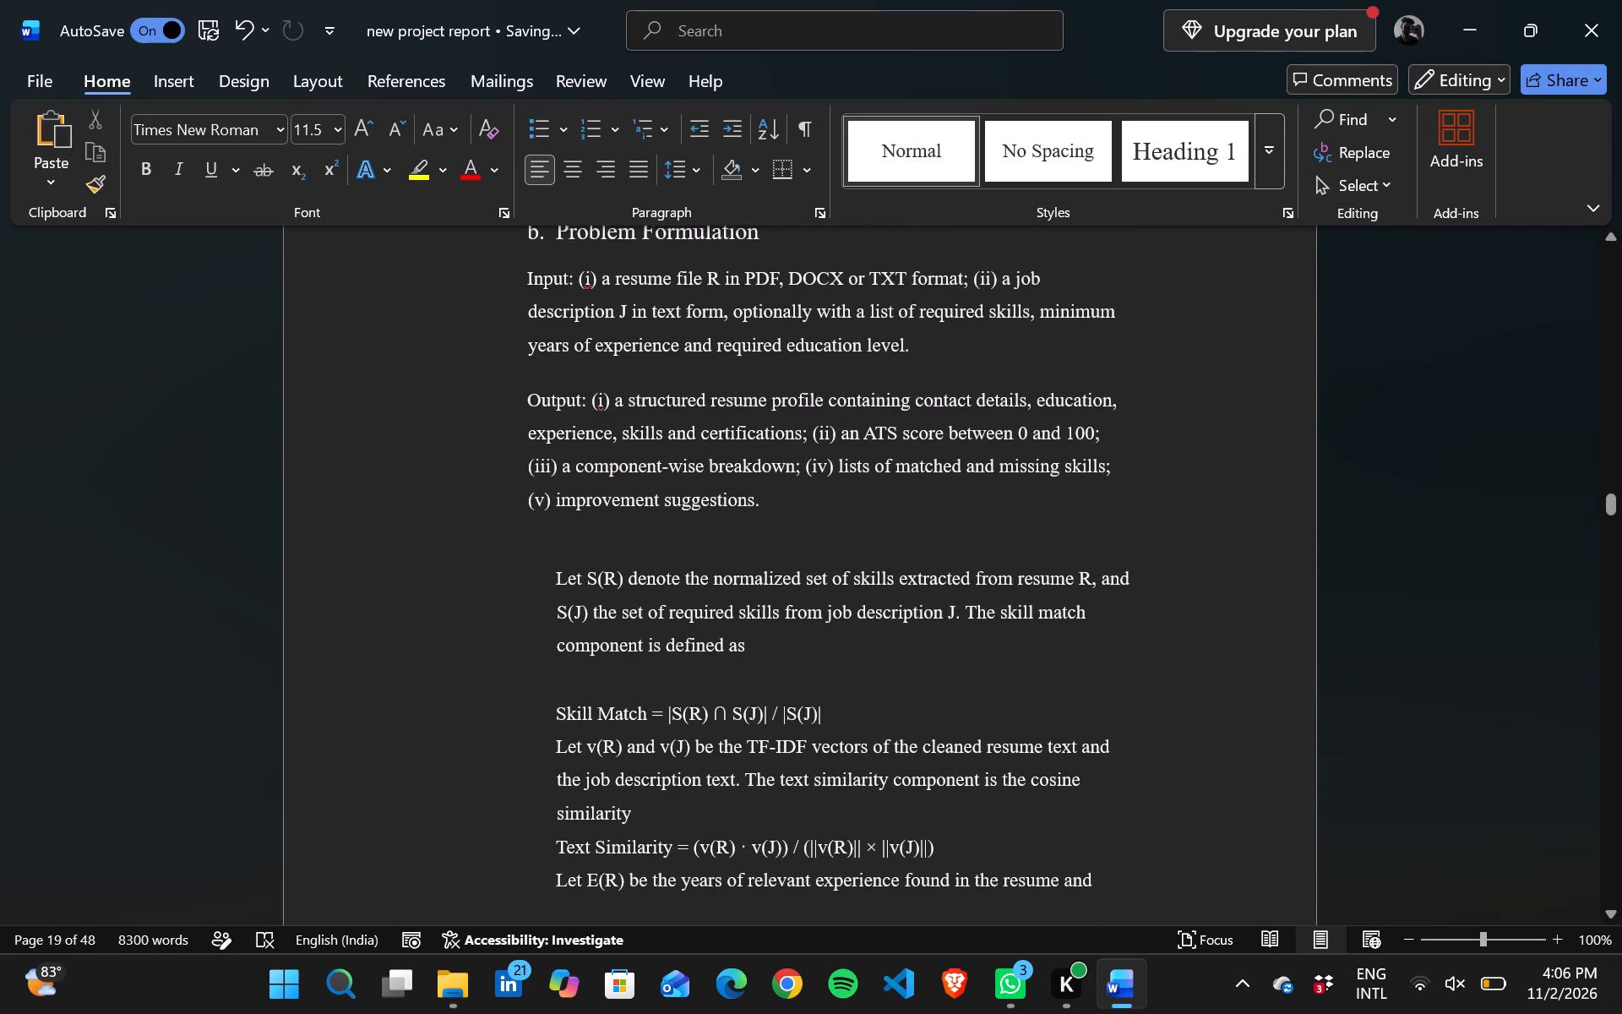
key(BackSpace)
key(BackSpace)
key(space)
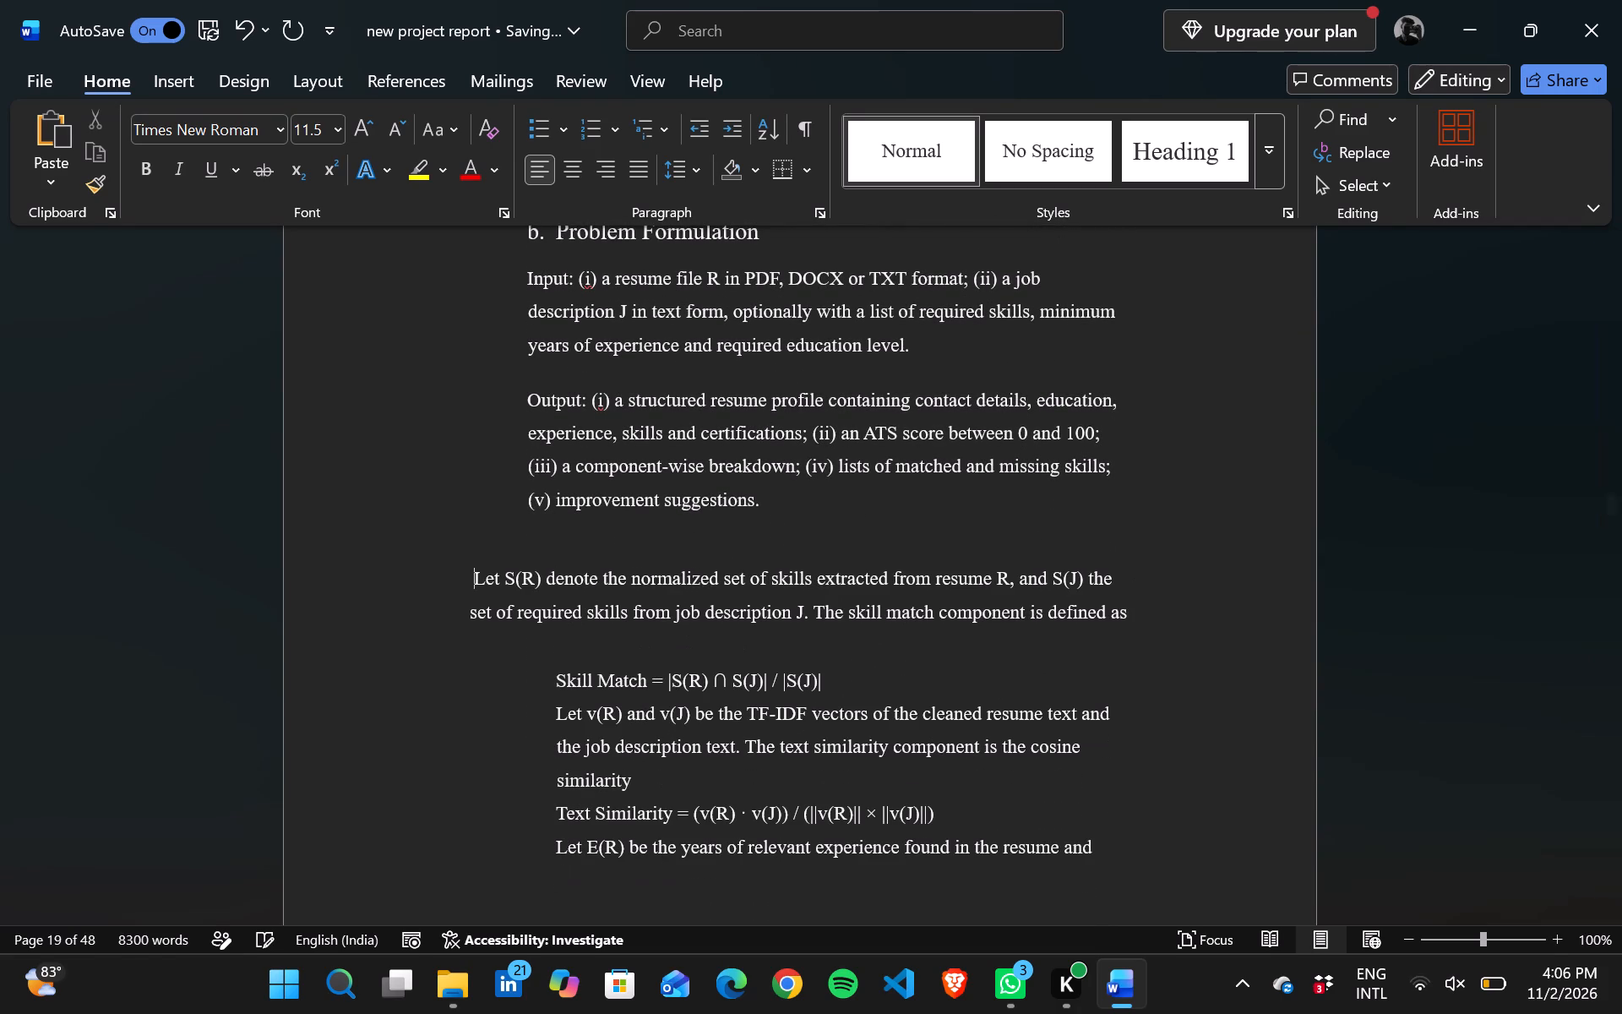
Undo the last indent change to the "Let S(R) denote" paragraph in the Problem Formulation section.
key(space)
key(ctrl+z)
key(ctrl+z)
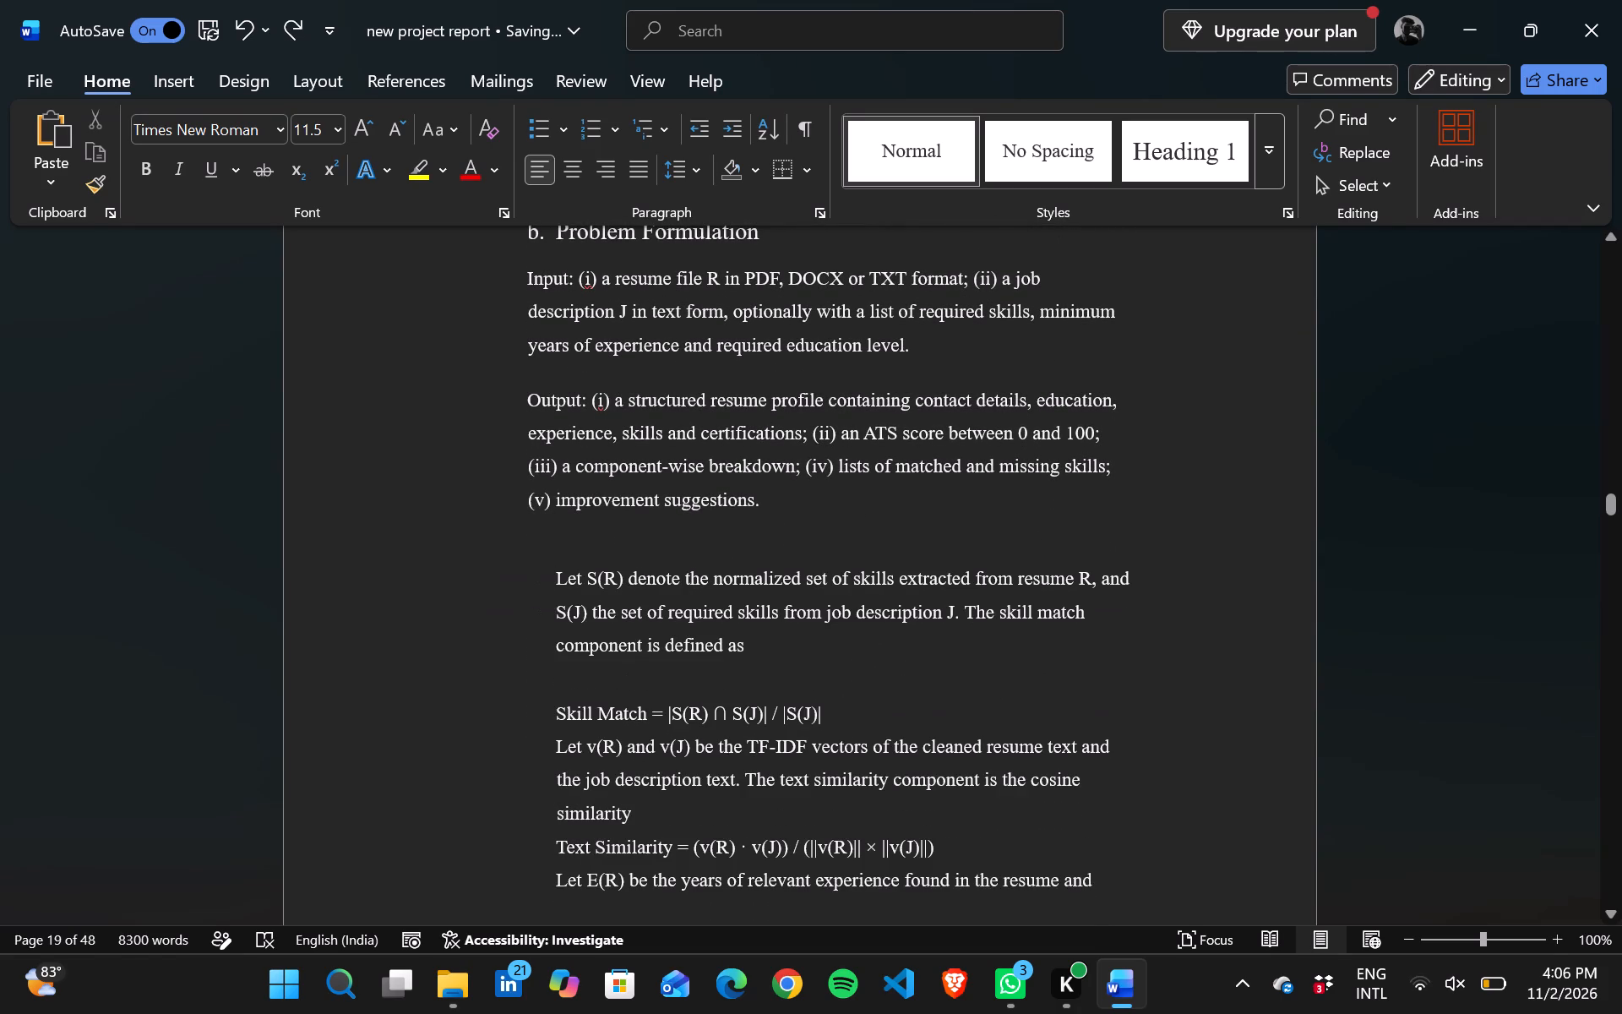
Examine the page layout from the Problem Formulation section through the Hardware and Software Specification sections.
scroll(555, 586, down, 3)
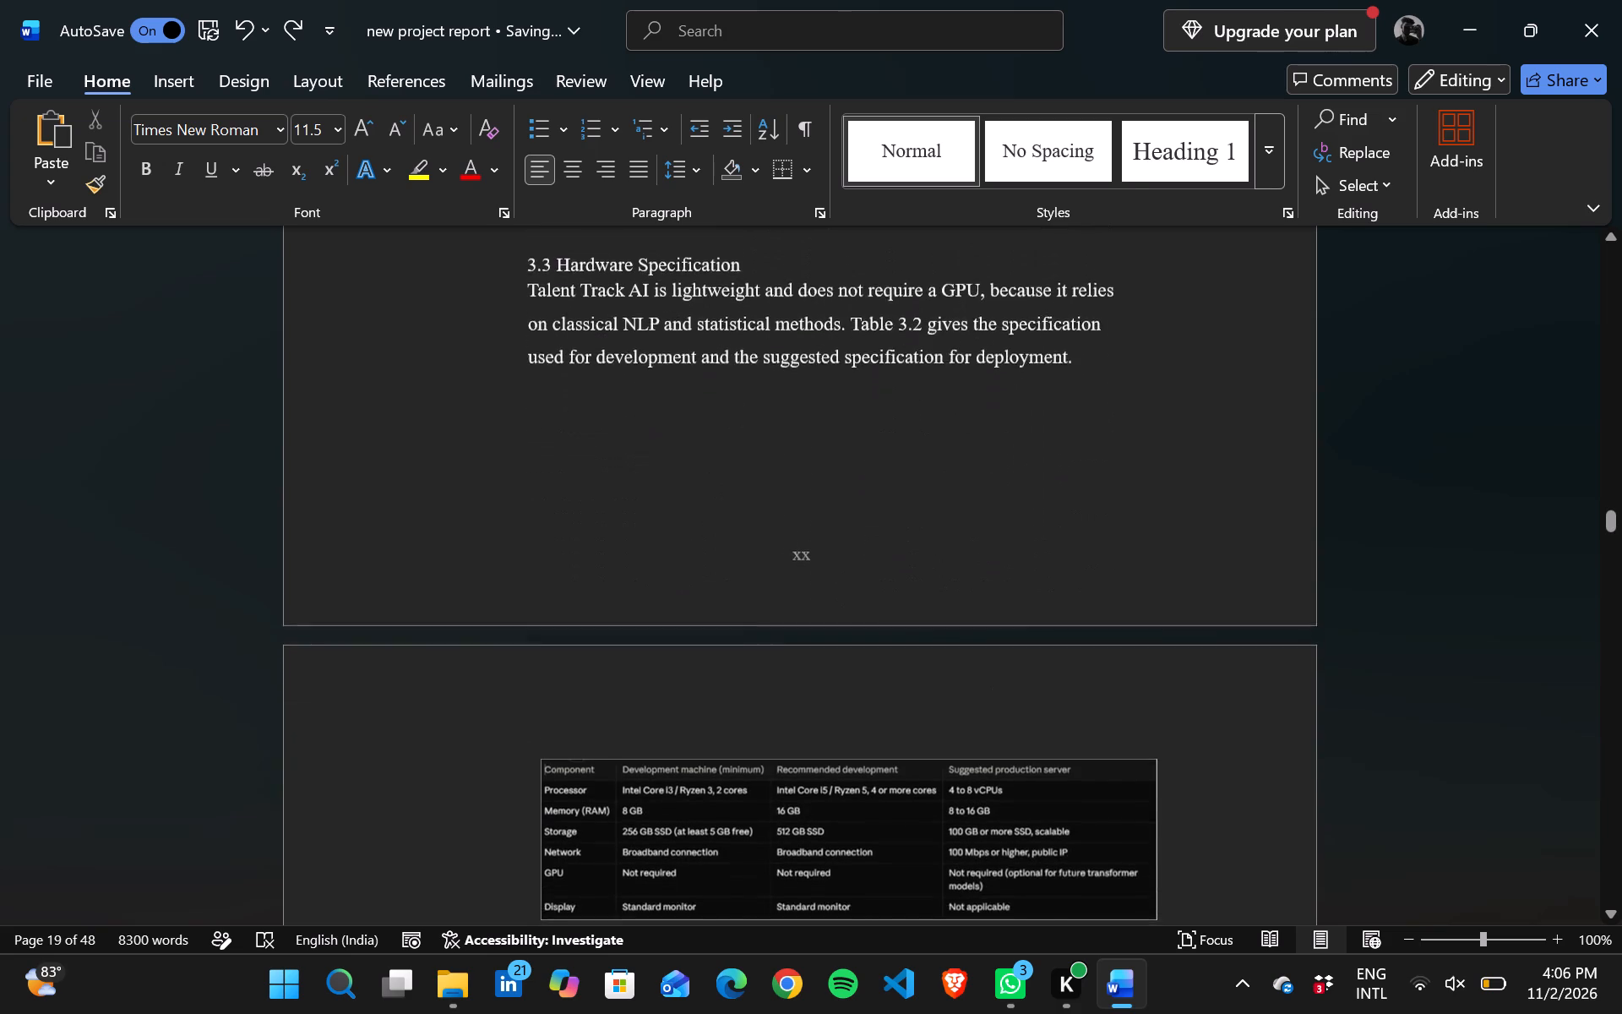
scroll(555, 586, down, 1)
scroll(555, 586, up, 1)
scroll(555, 586, down, 1)
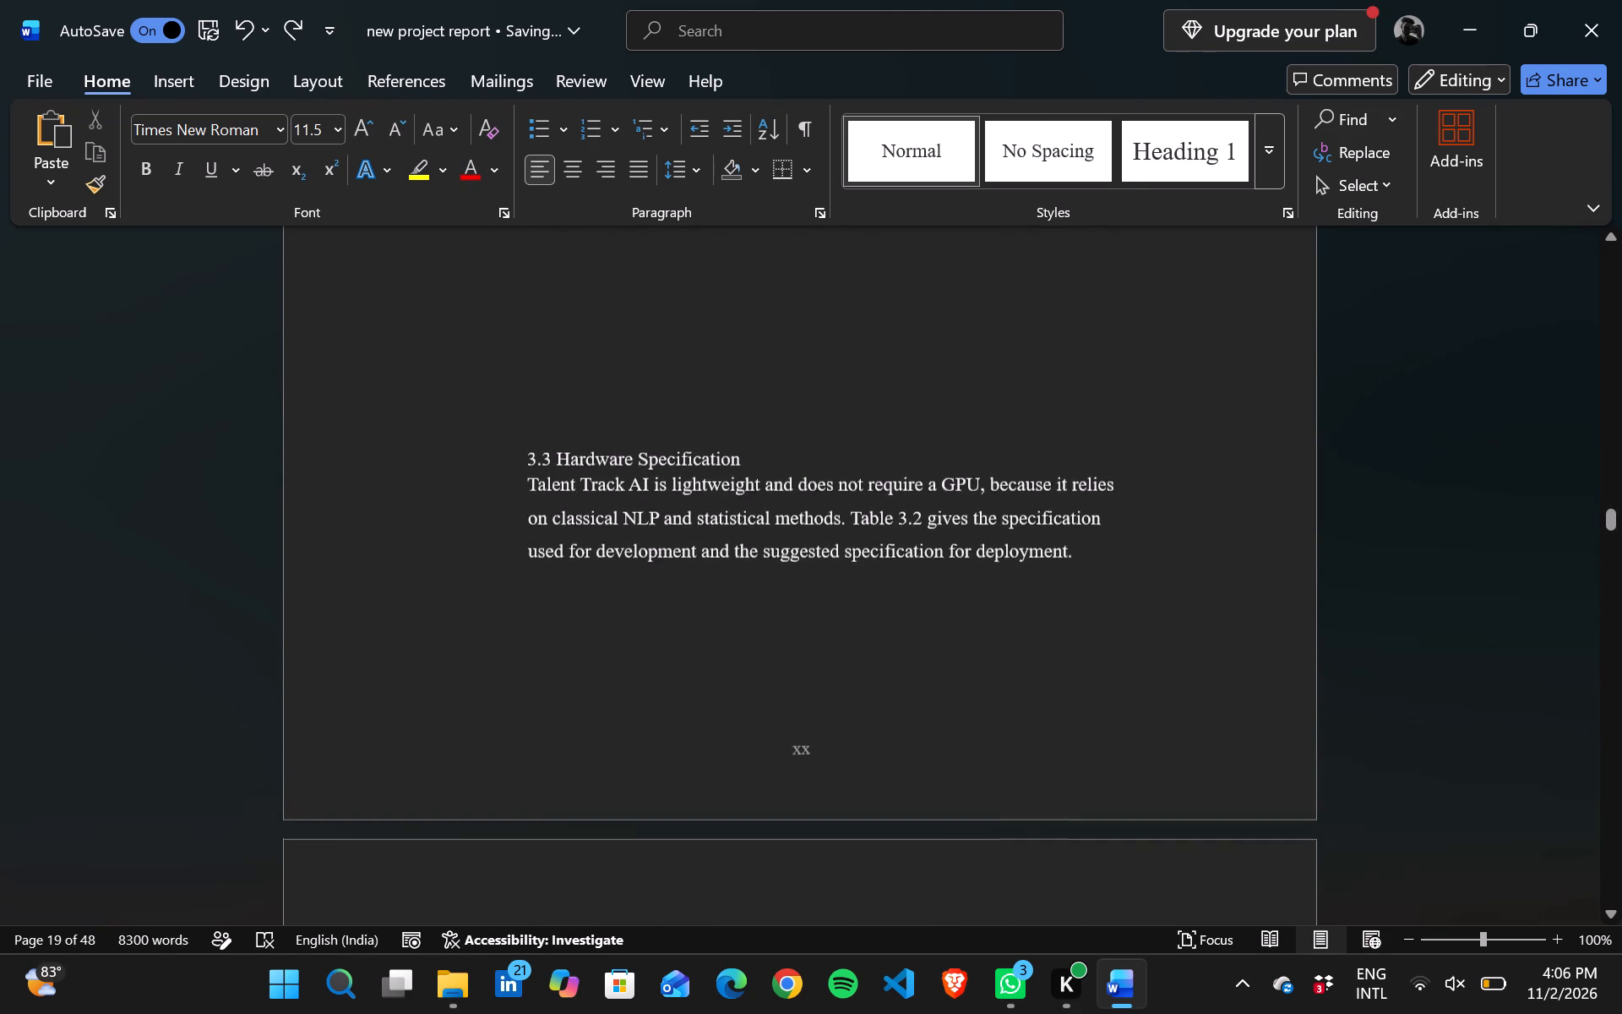
scroll(555, 586, down, 1)
scroll(555, 586, right, 1)
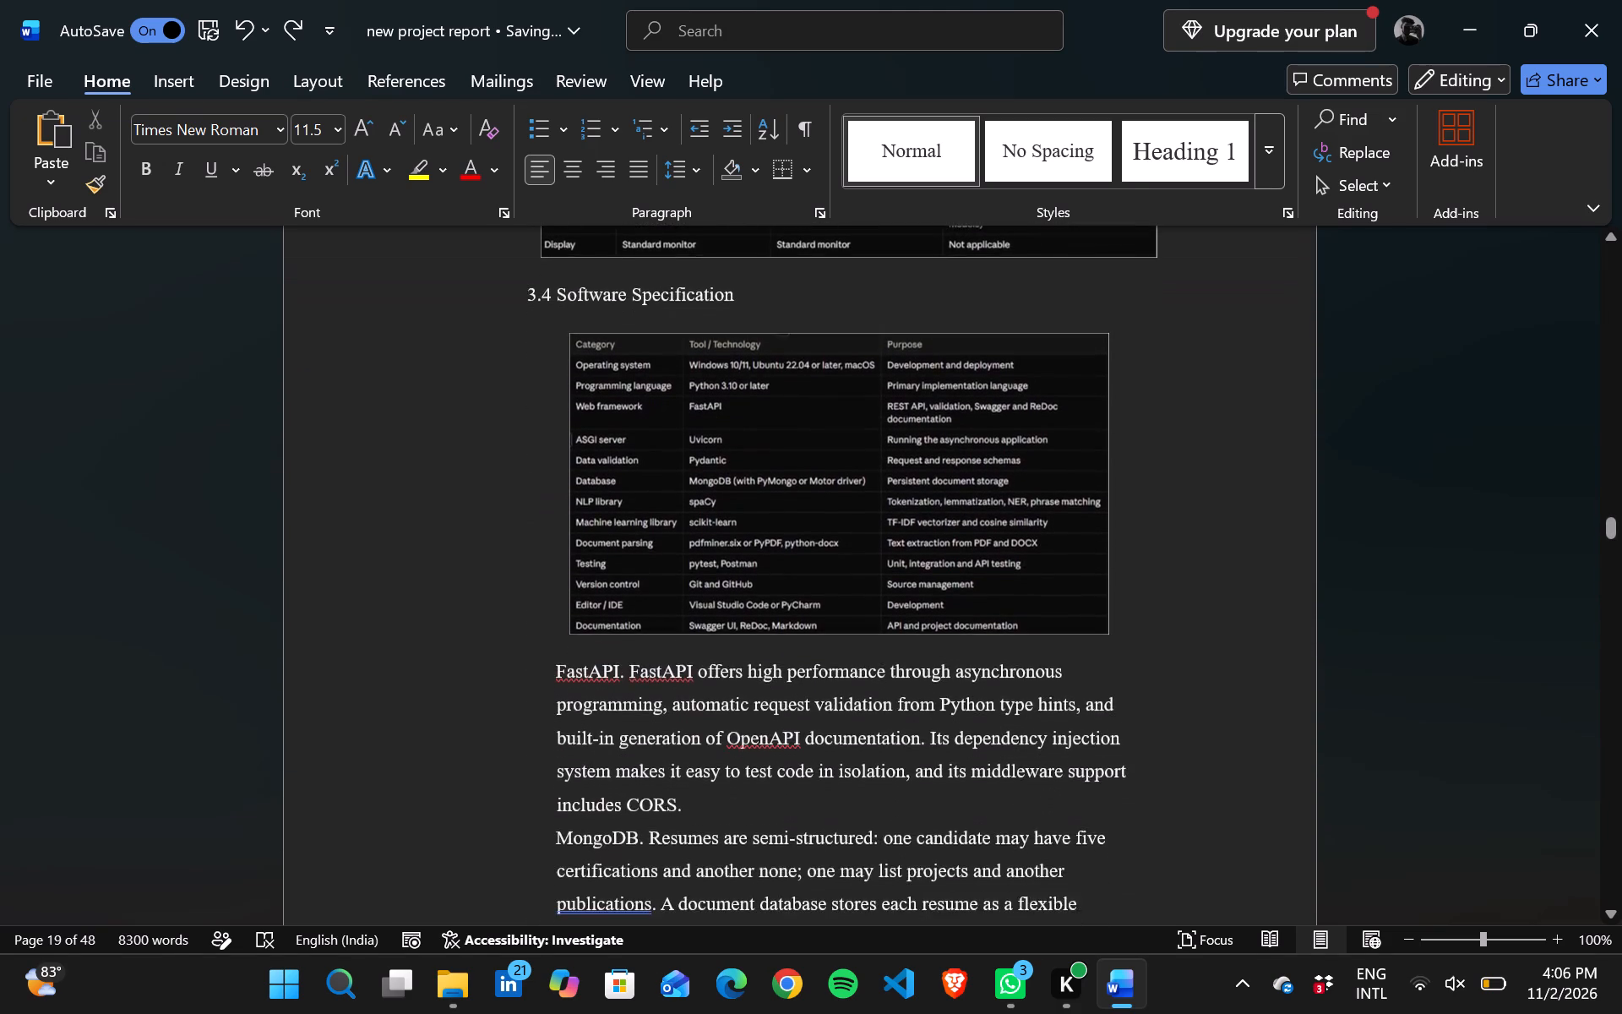
scroll(555, 586, right, 1)
scroll(555, 586, up, 3)
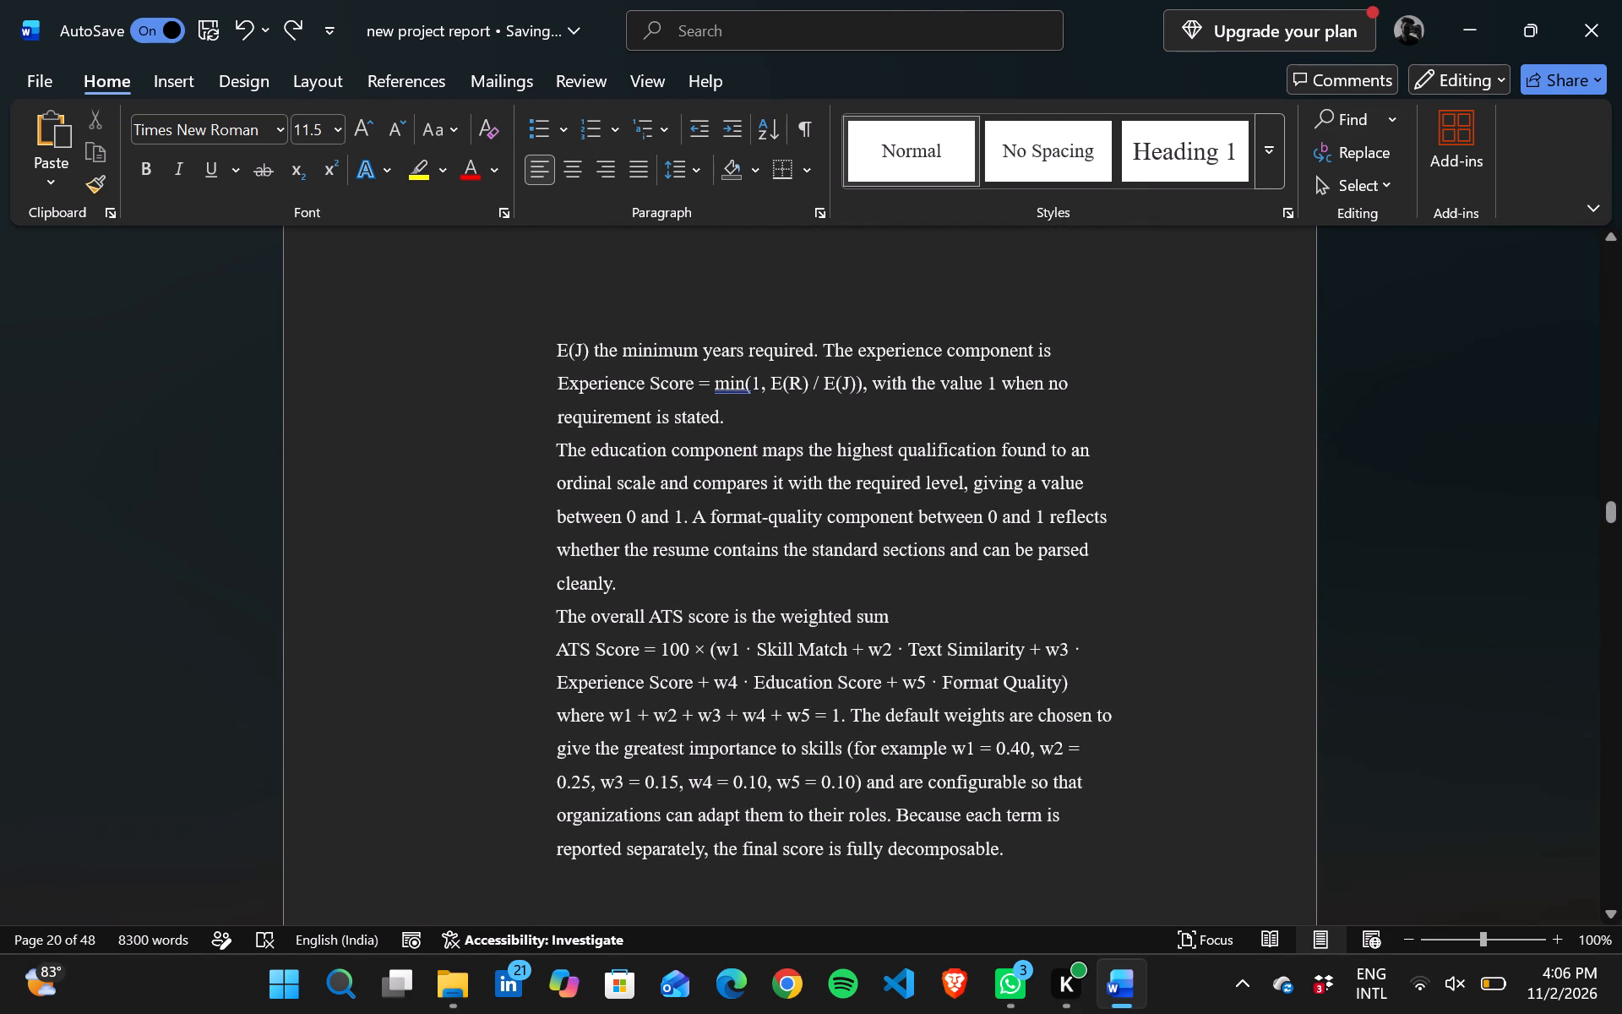
scroll(555, 586, up, 3)
scroll(555, 586, down, 1)
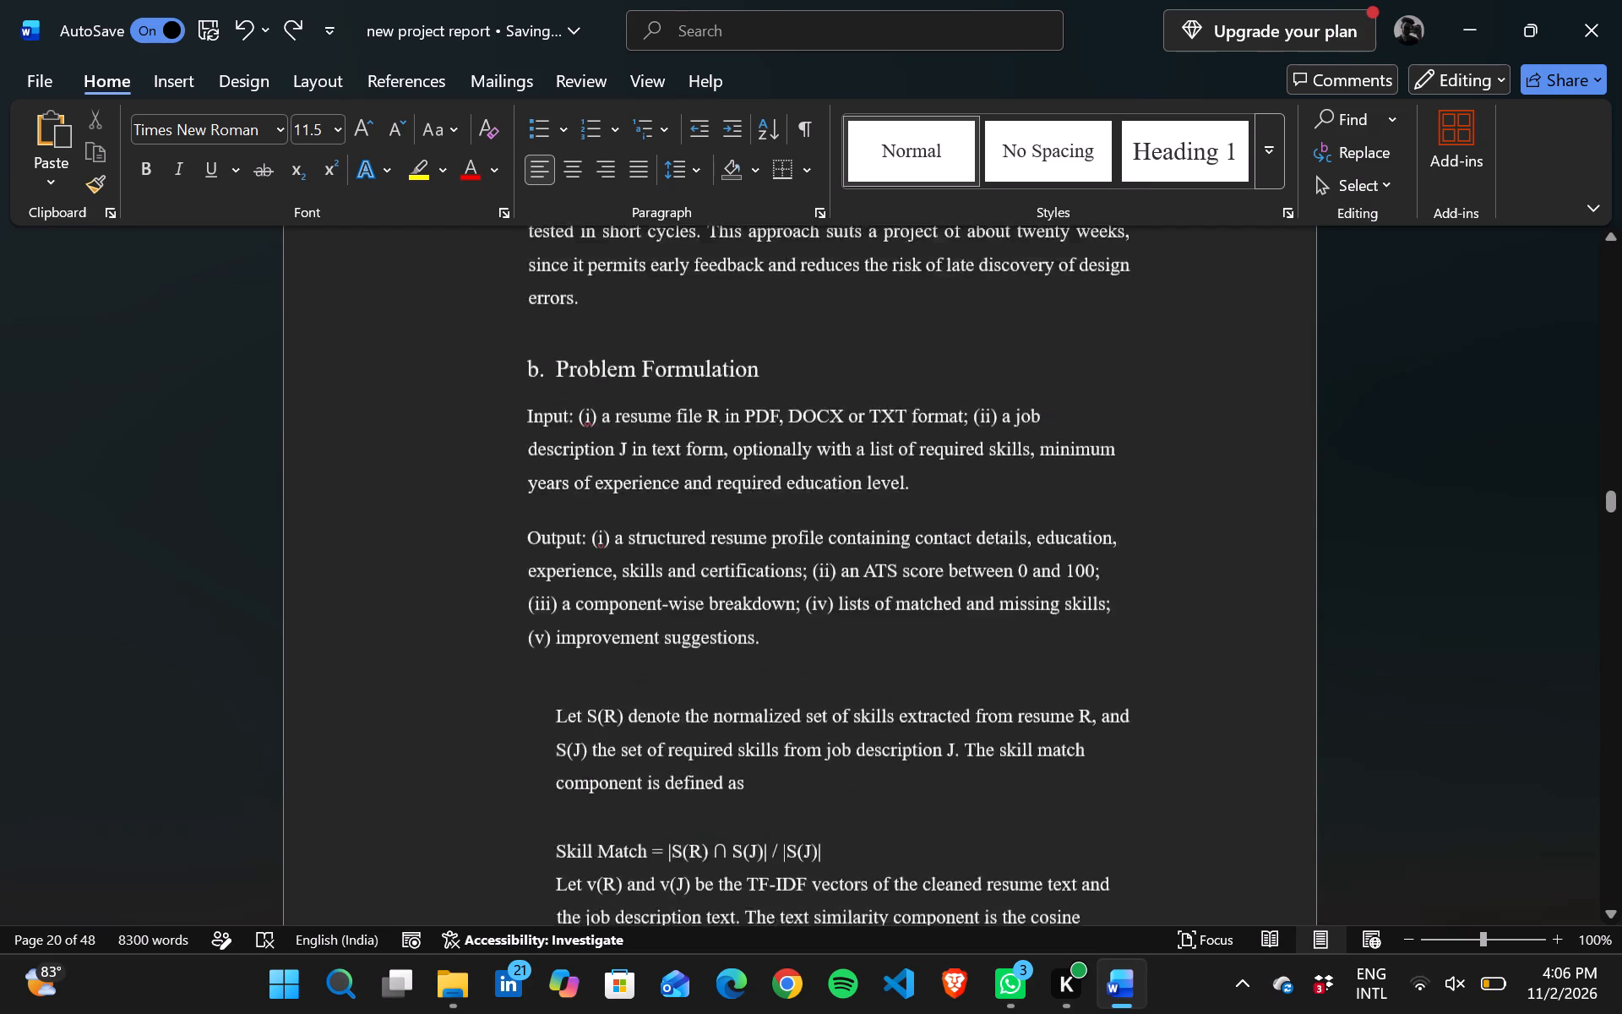
scroll(555, 586, down, 1)
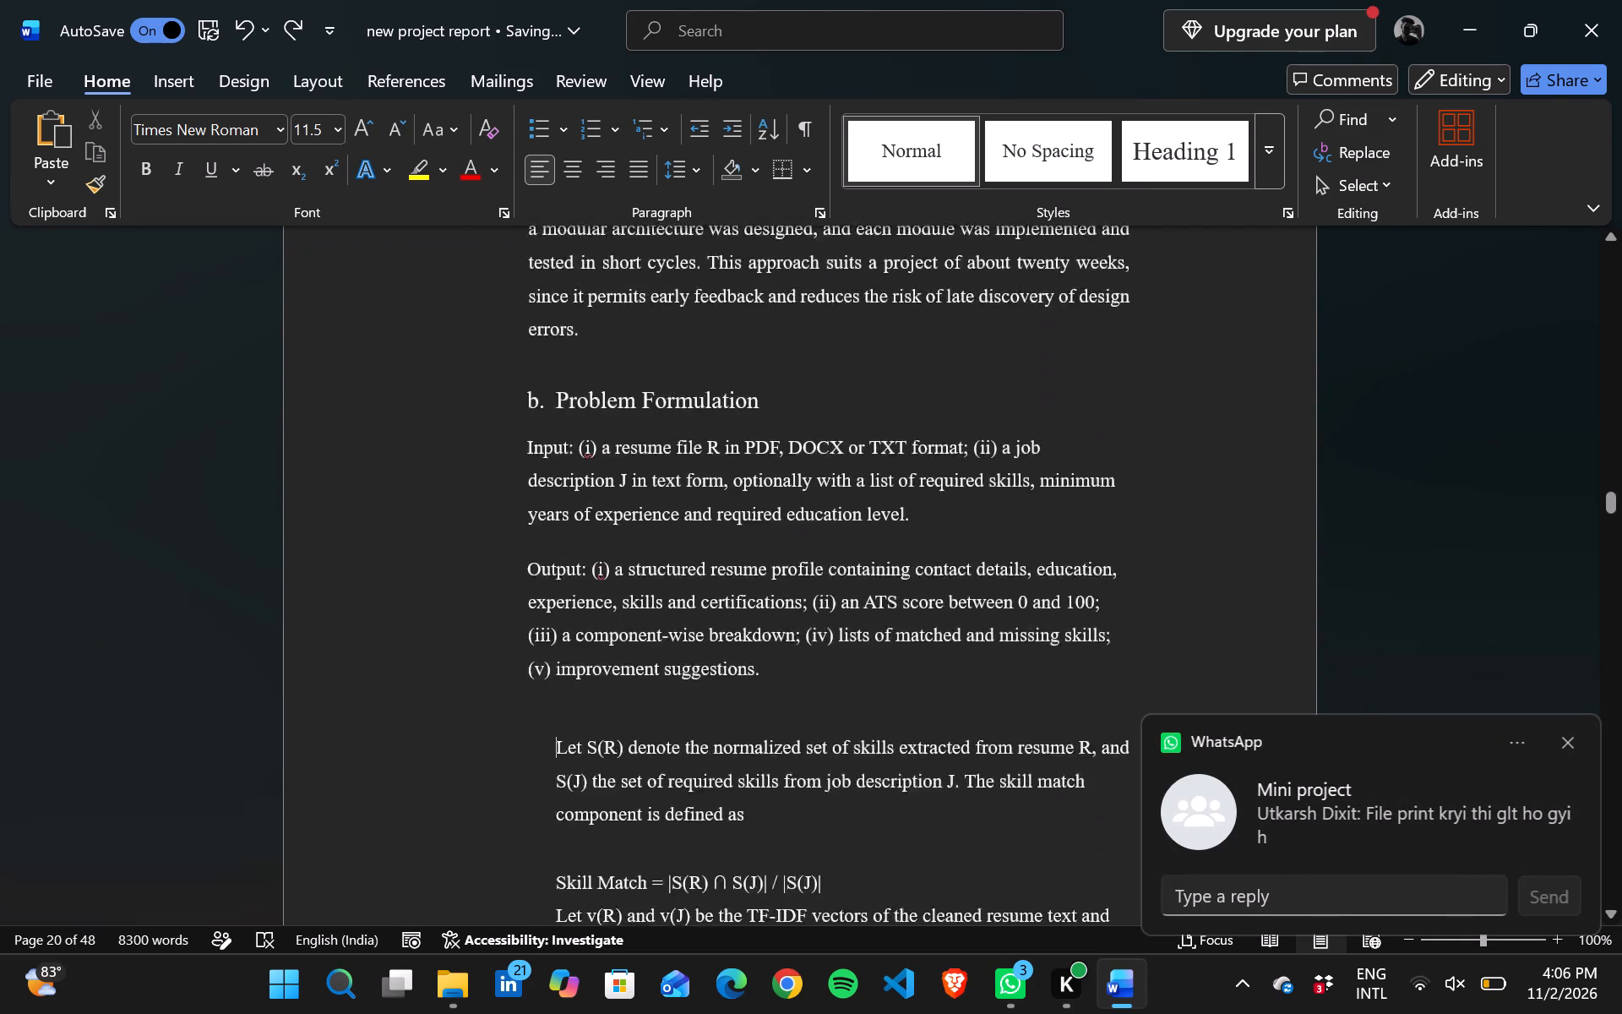
scroll(555, 586, down, 1)
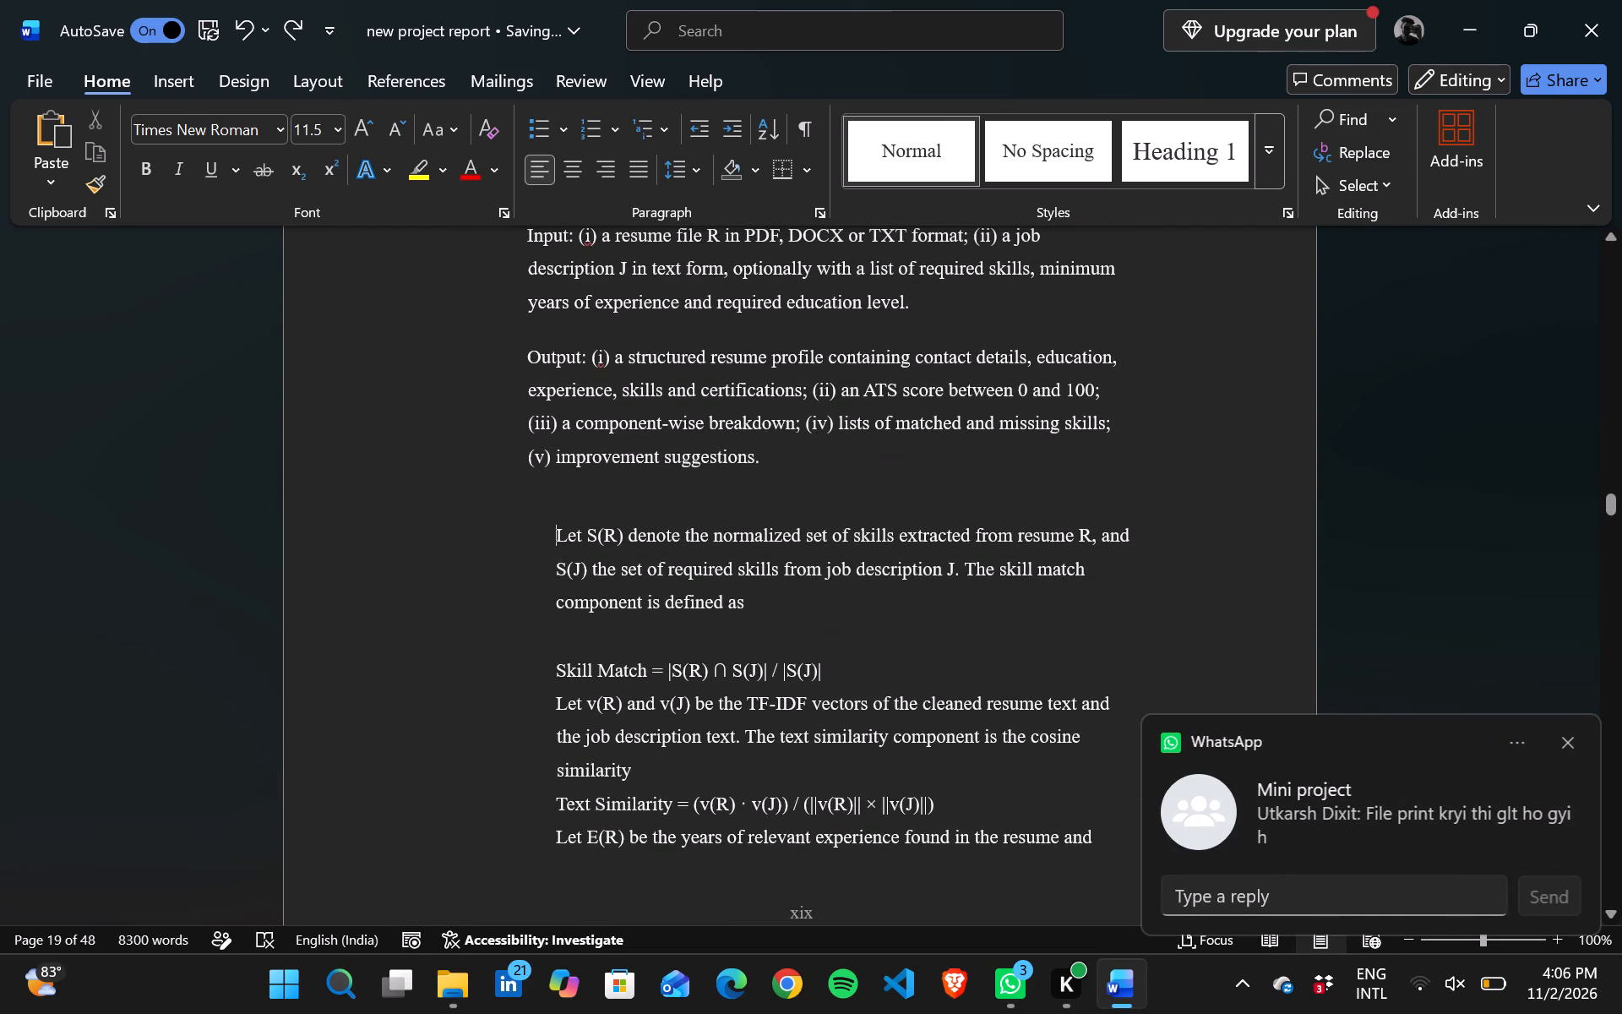
Insert six blank lines after the "Output" paragraph to push the "Let S(R) denote" paragraph onto the next page.
click(781, 449)
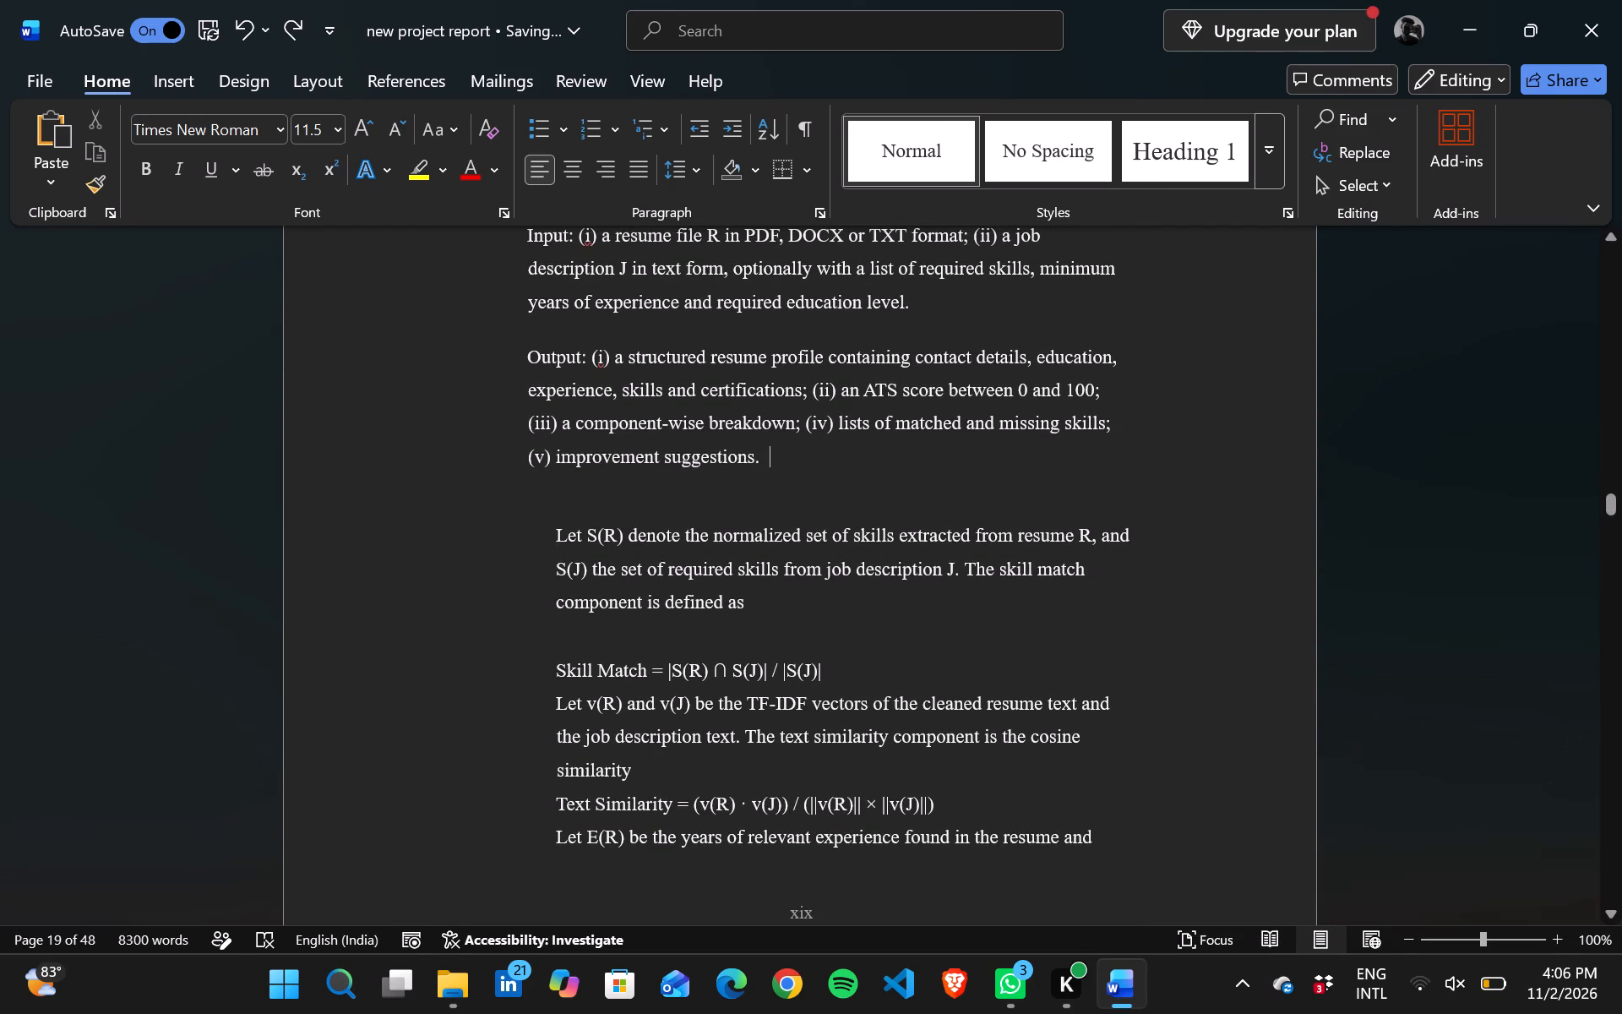
key(Return)
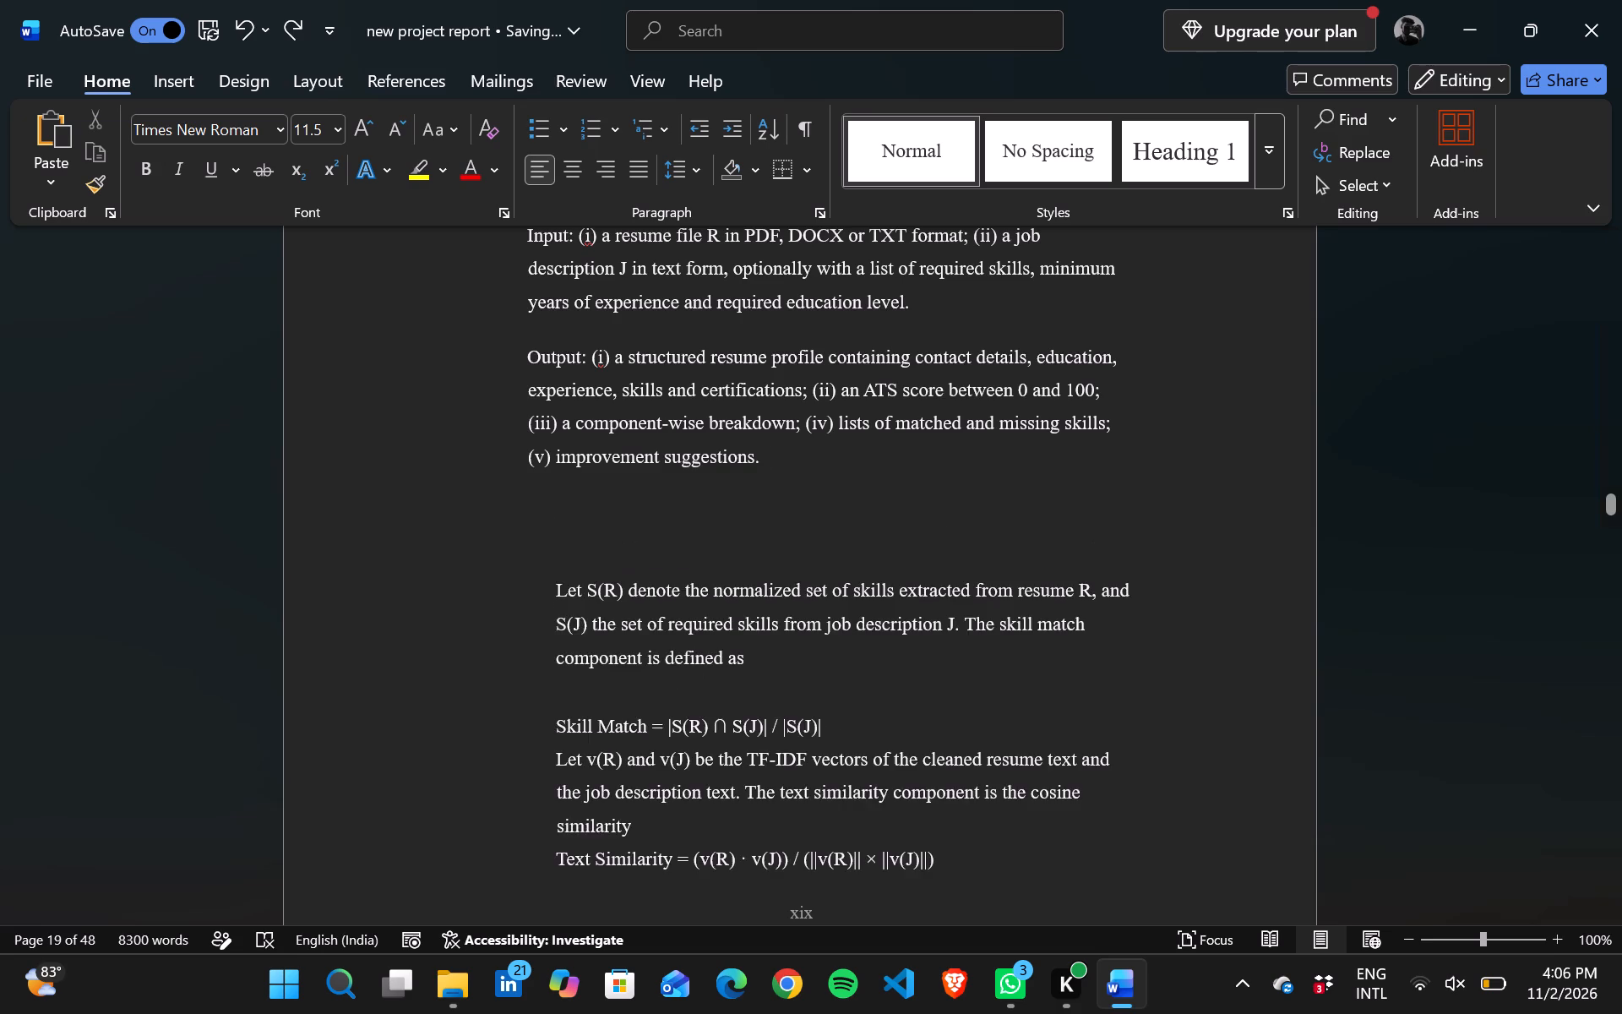
key(Return)
key(Return)
key(Return)
key(Return)
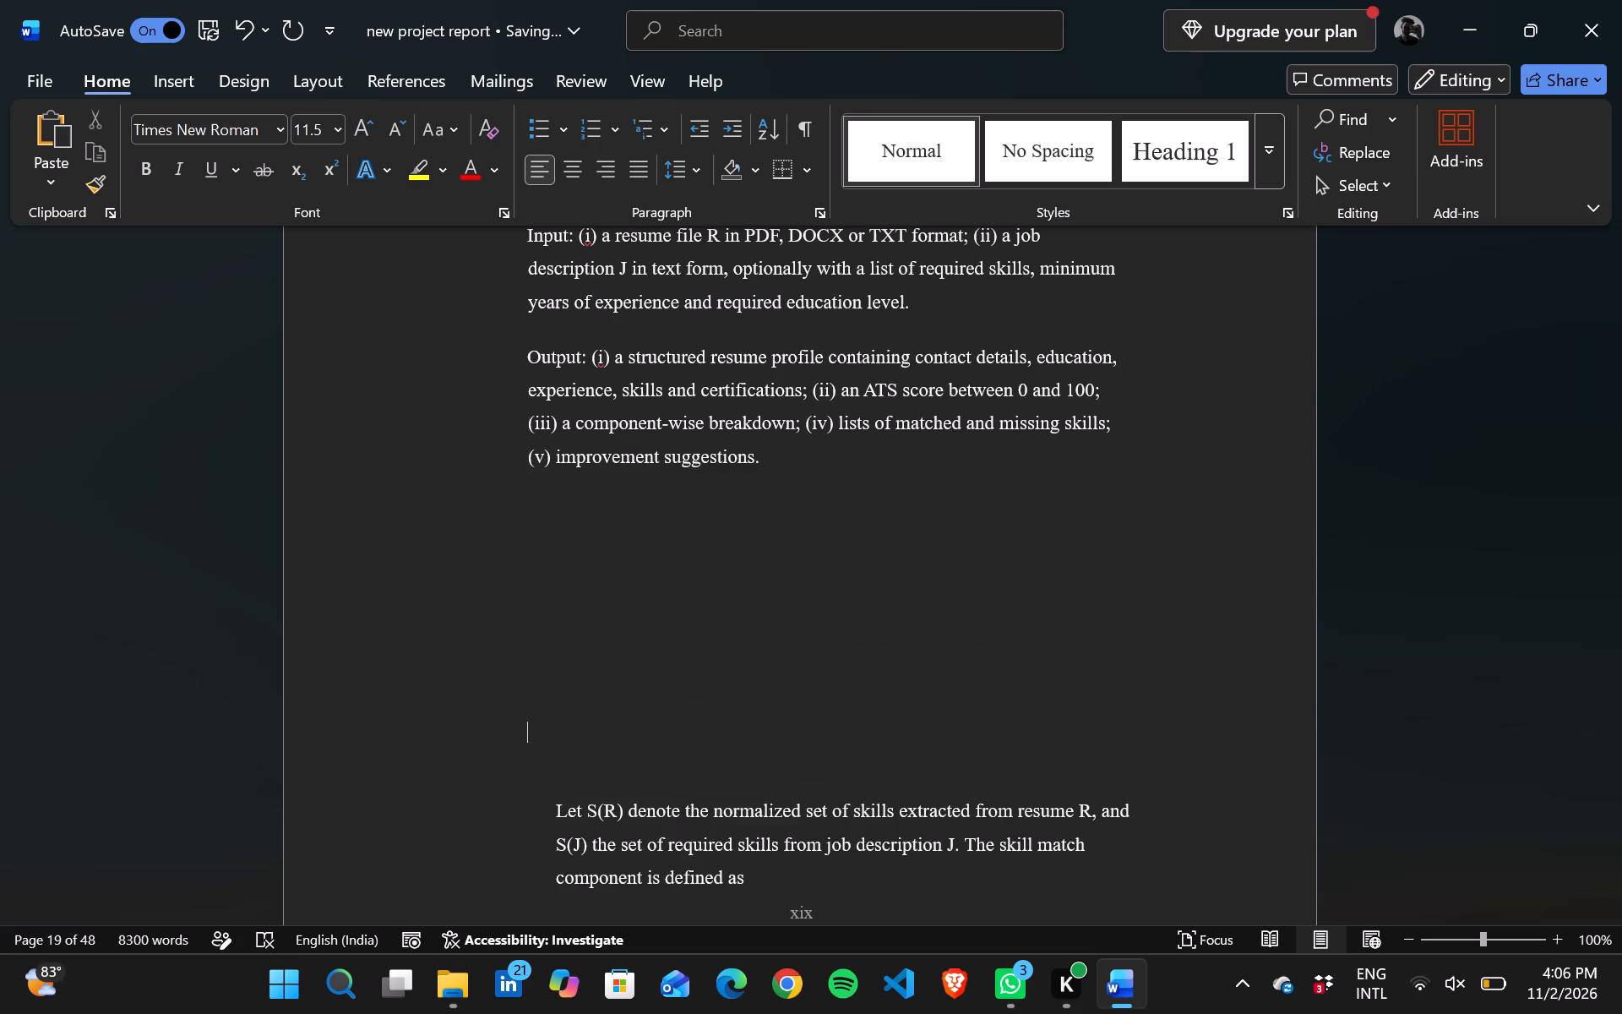
key(Return)
Check the page flow through sections 3.3 and 3.4 and select the hardware specification table image.
scroll(781, 449, down, 2)
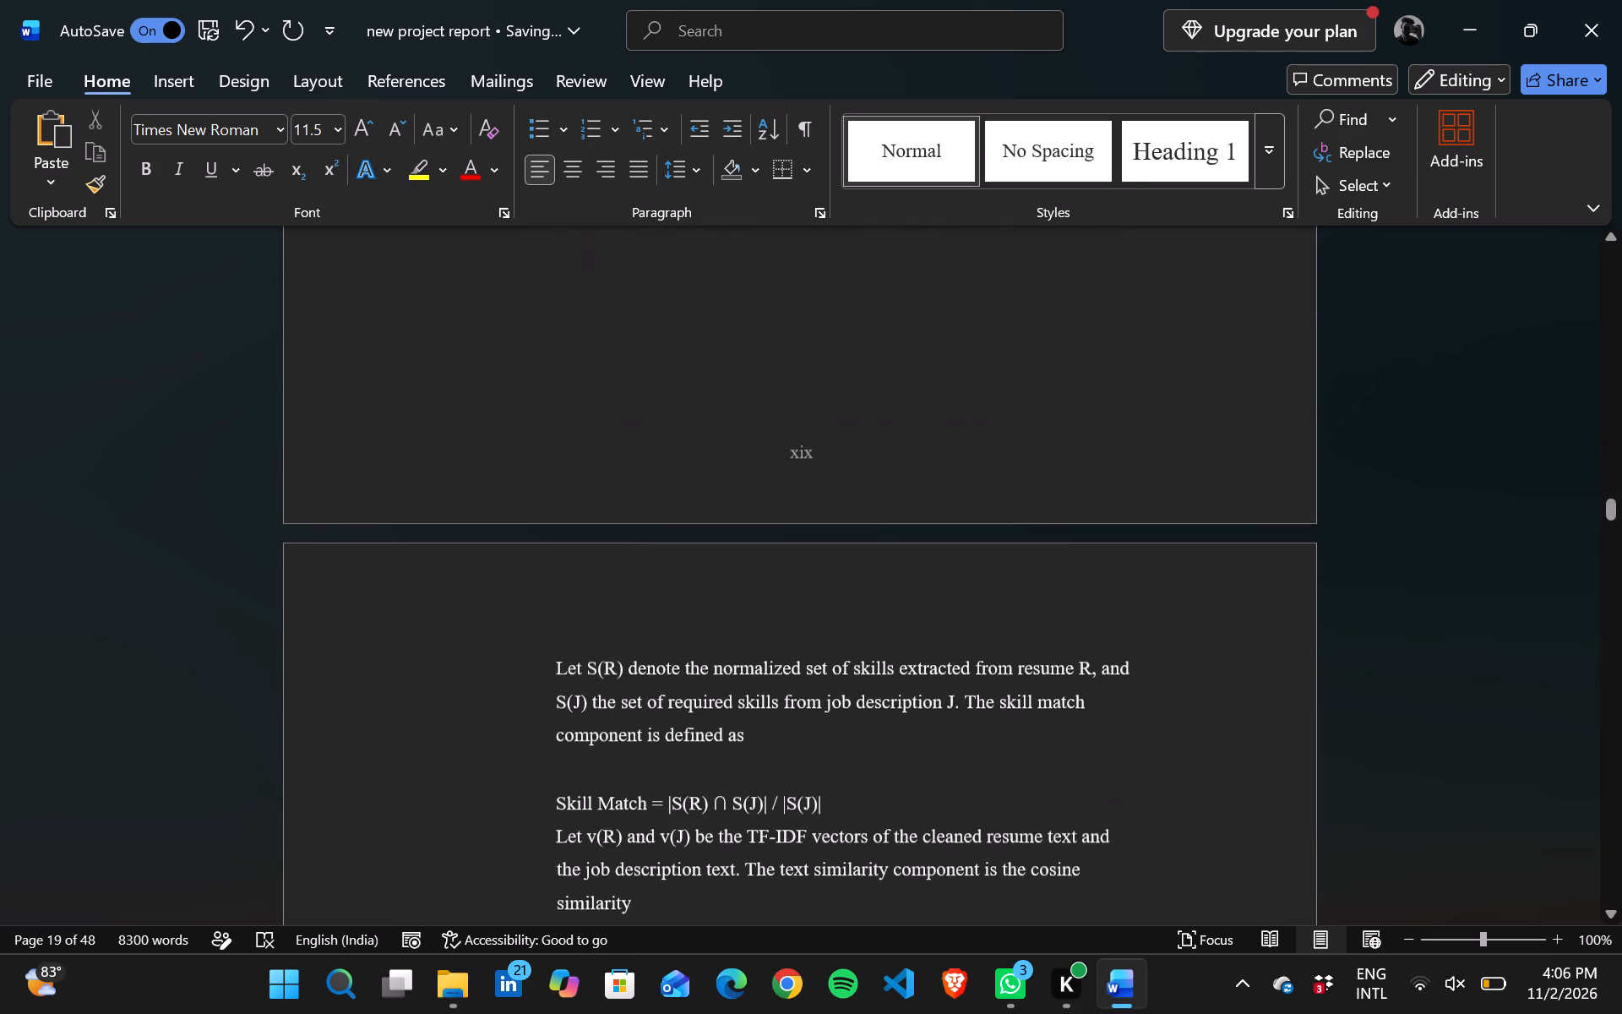
scroll(781, 449, down, 3)
scroll(1154, 728, up, 1)
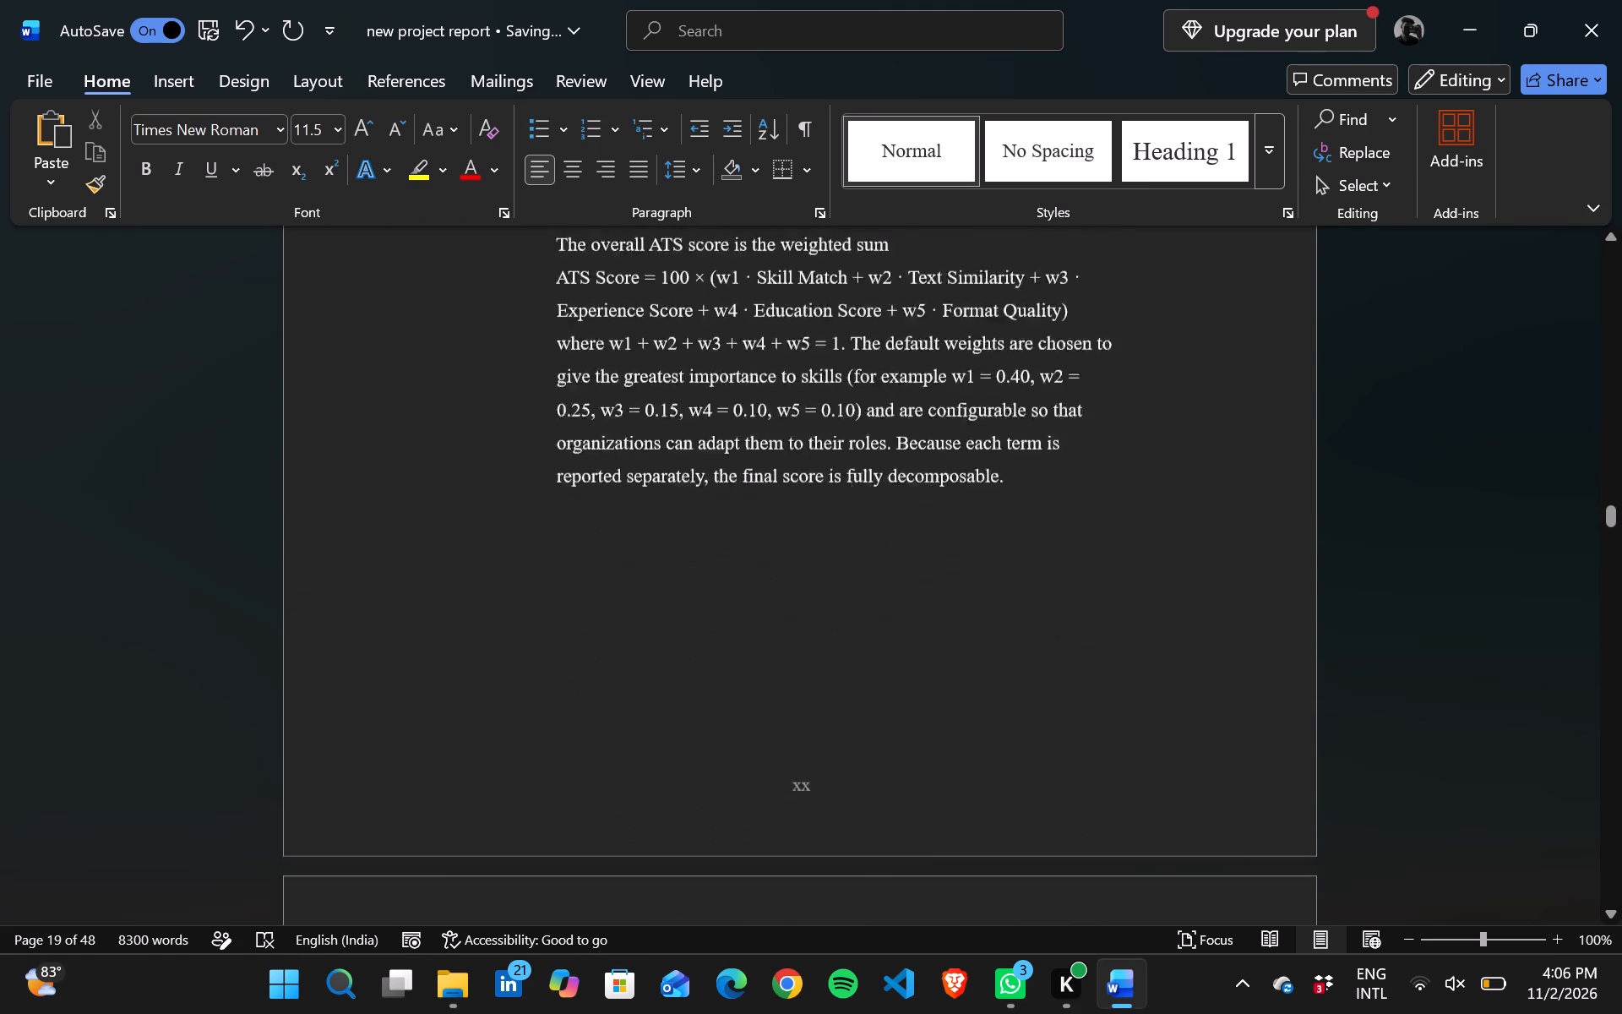
scroll(1154, 728, up, 1)
scroll(993, 687, down, 3)
click(993, 687)
scroll(993, 687, down, 2)
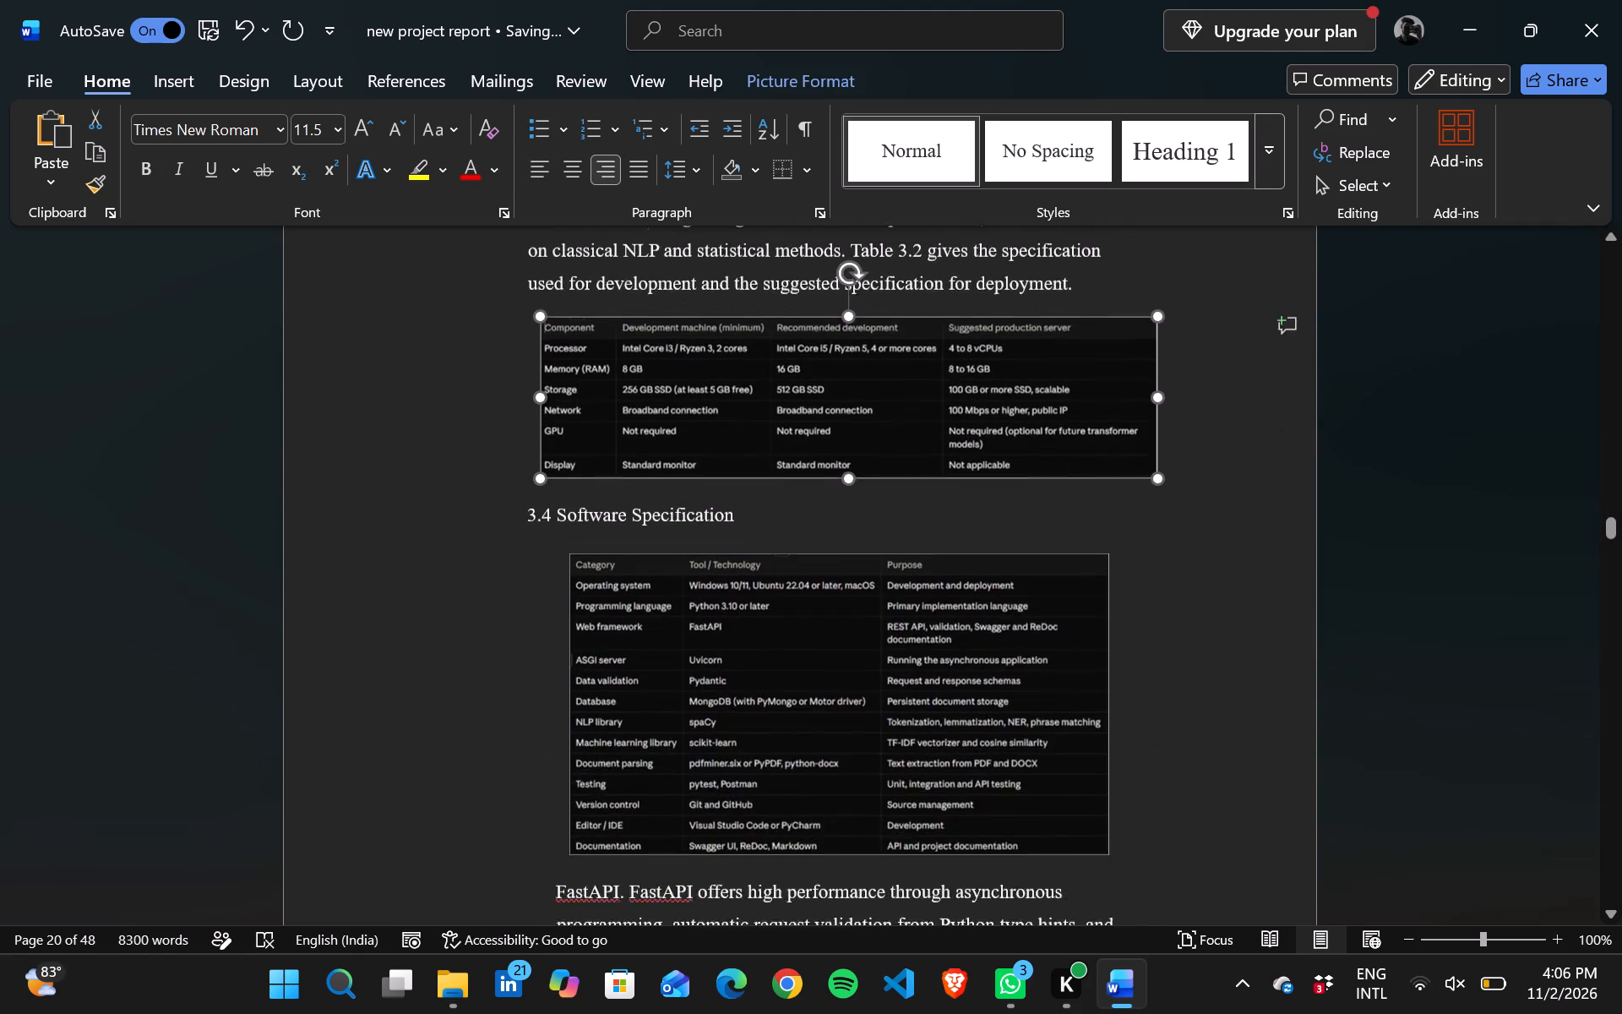
Examine the page layout from the Problem Formulation section through the specification tables to the start of the Implementation chapter.
scroll(993, 687, down, 1)
click(1258, 628)
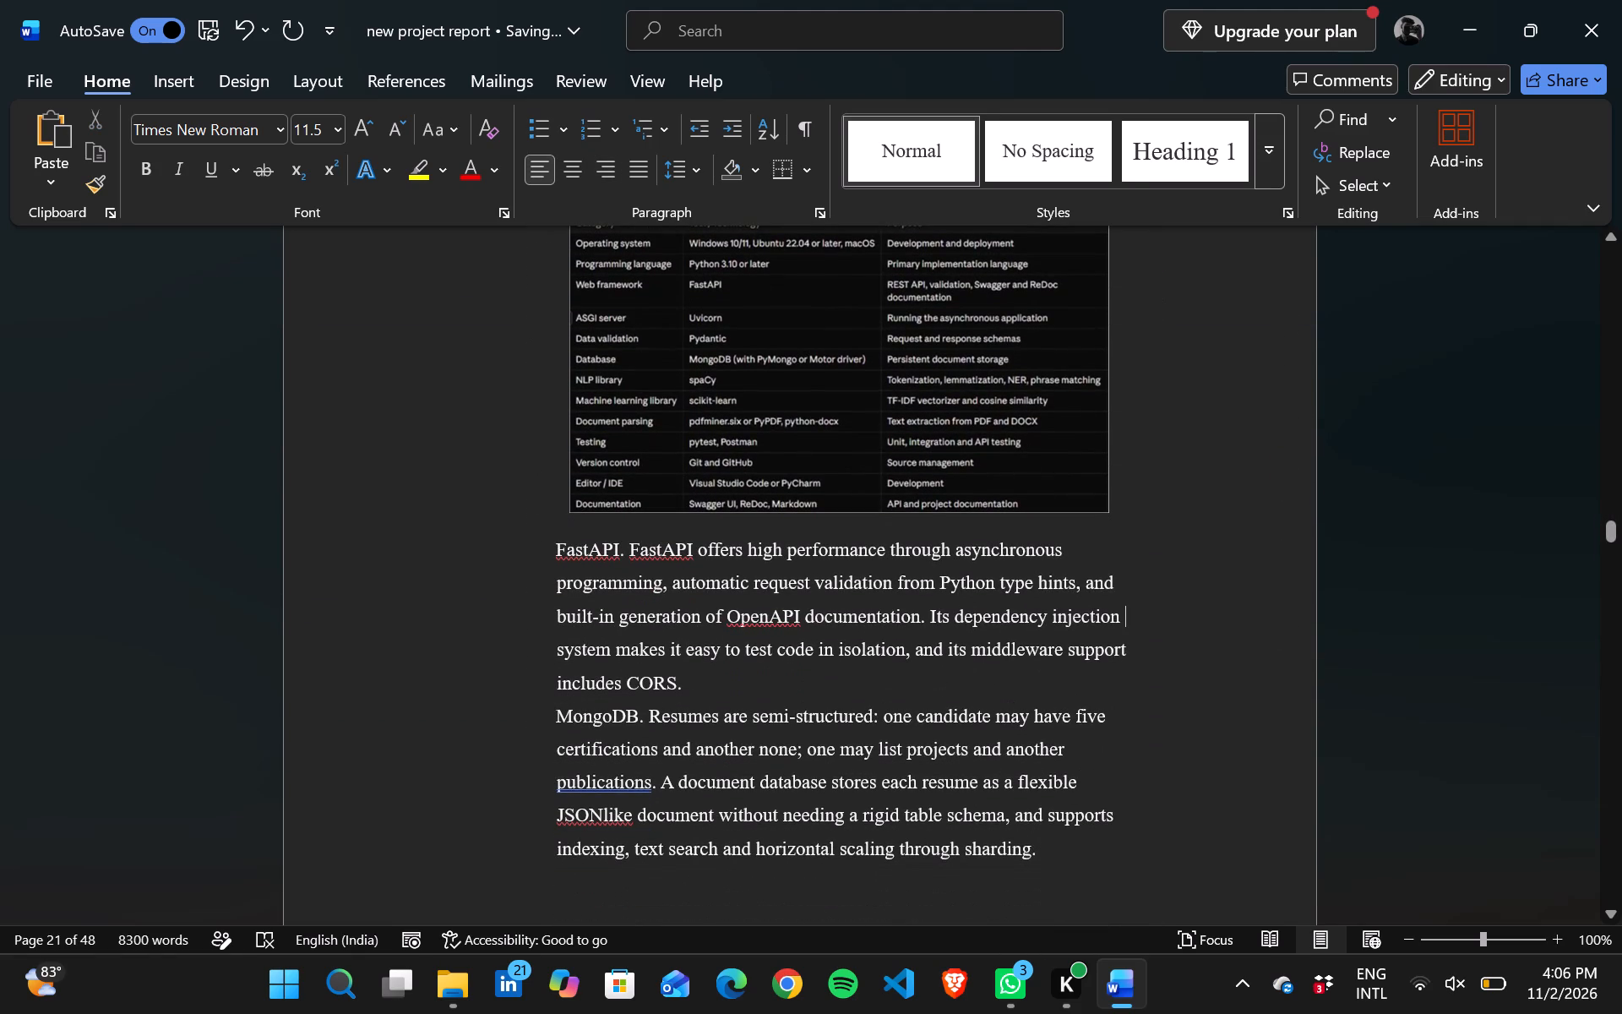
scroll(1258, 628, down, 5)
scroll(1258, 628, up, 2)
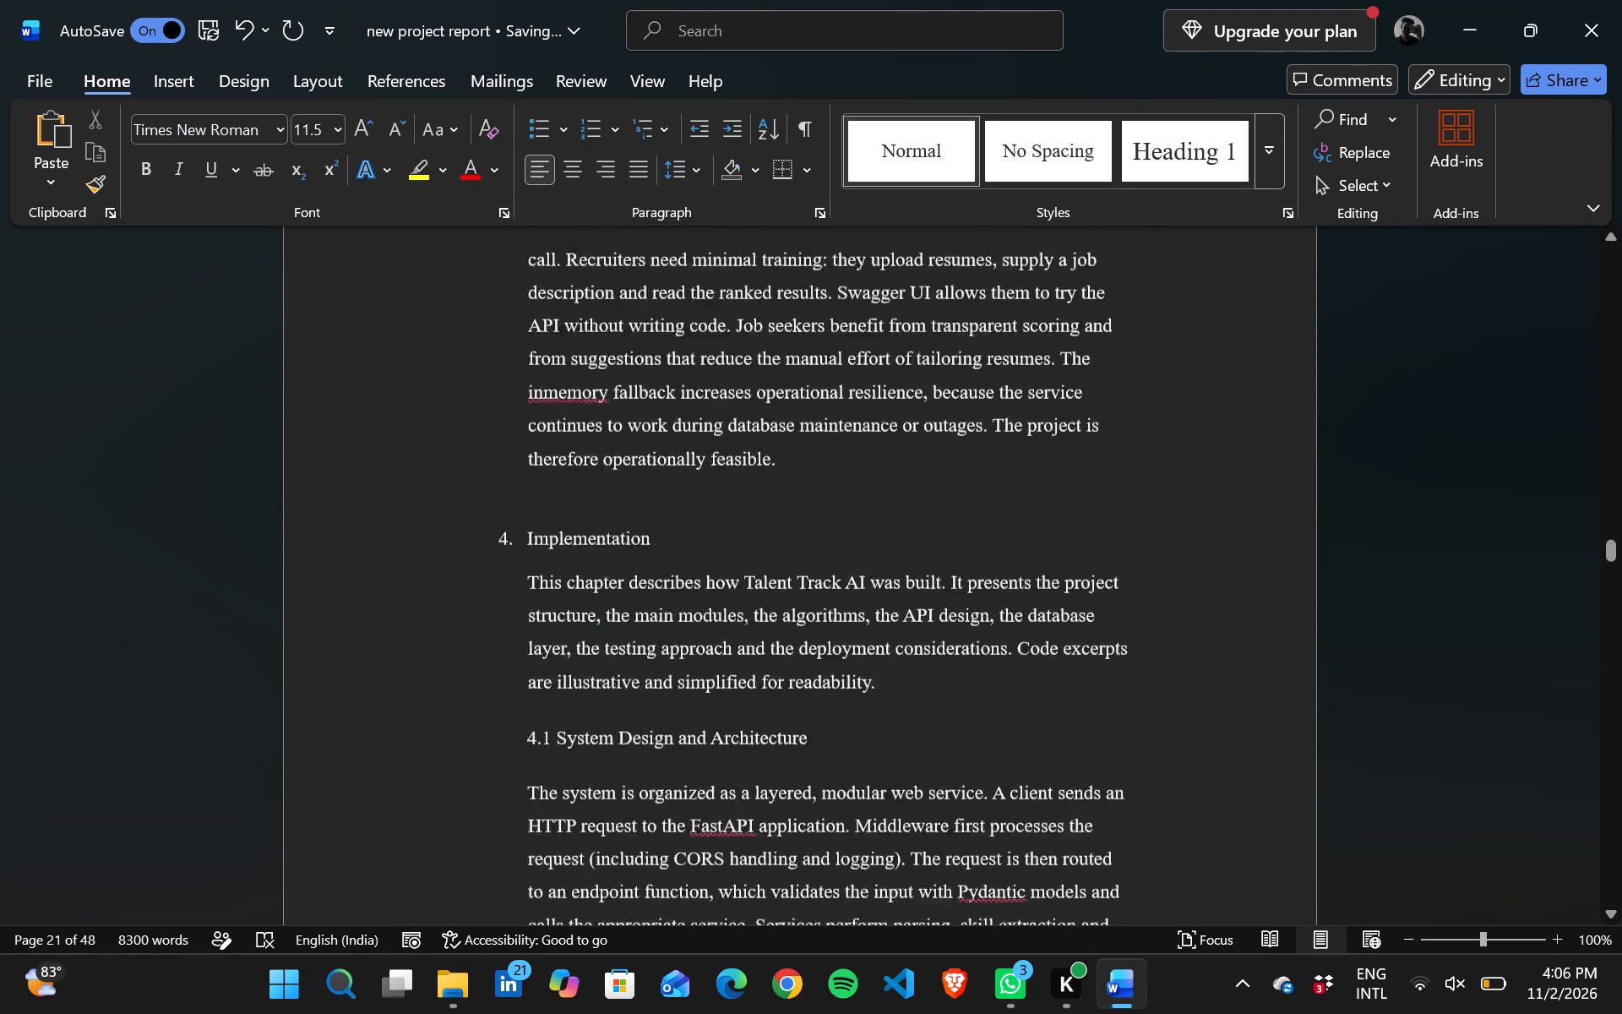
scroll(1258, 628, up, 4)
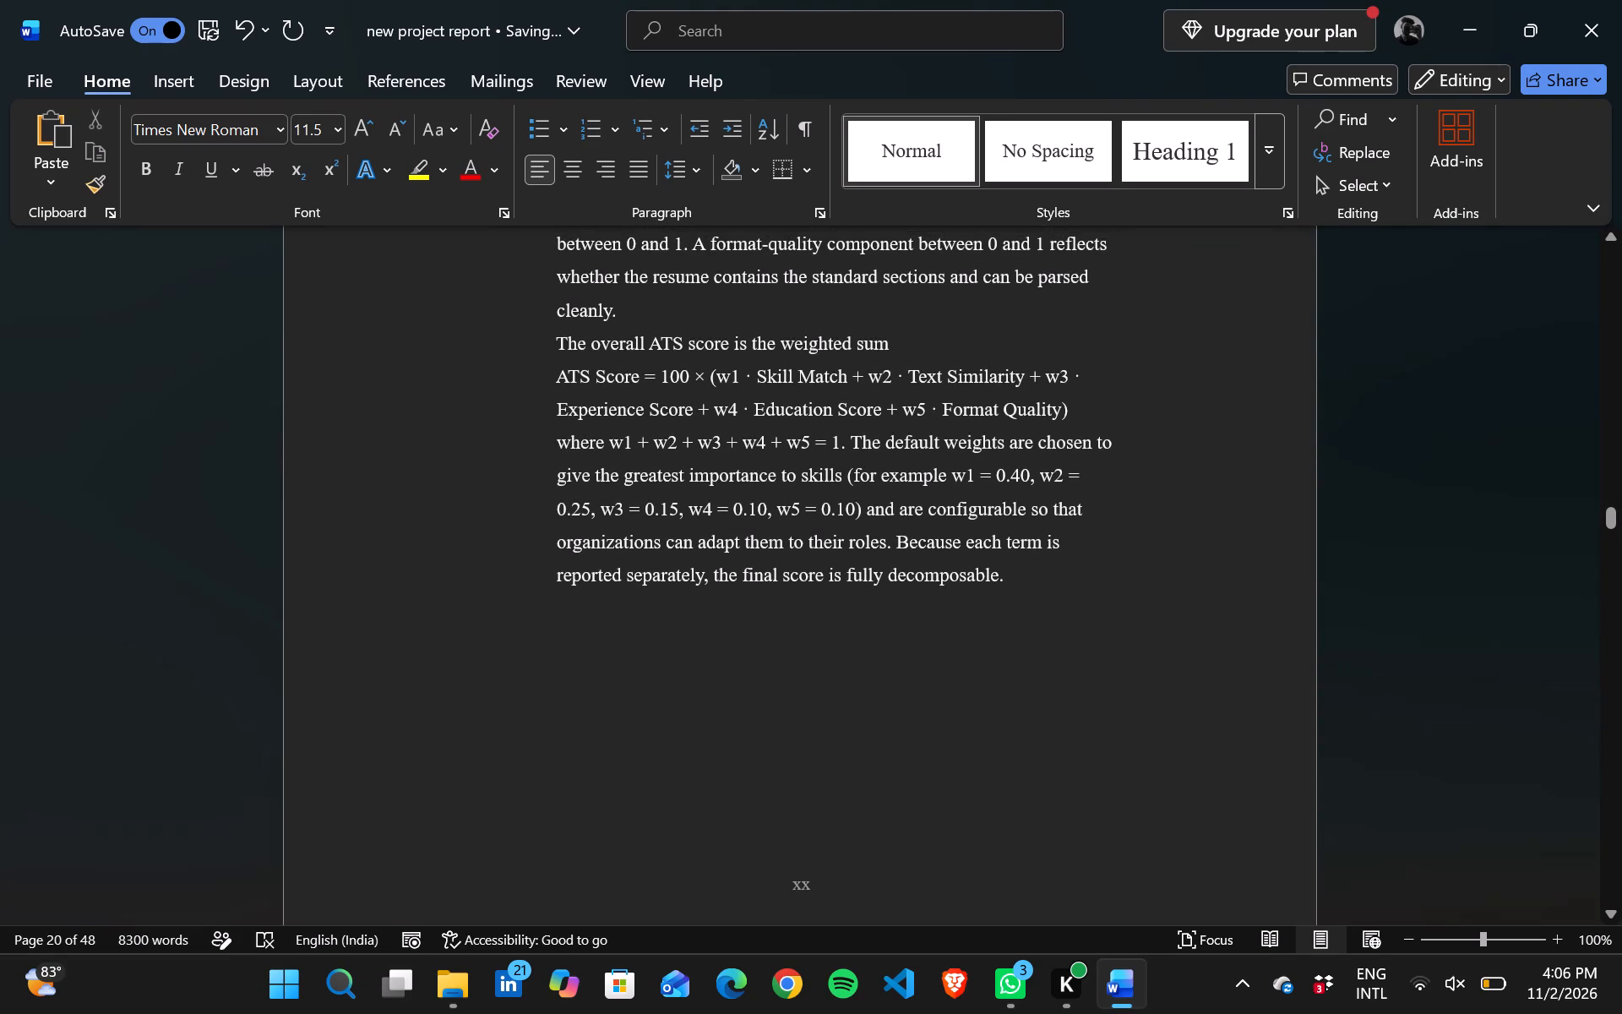
scroll(1258, 628, up, 5)
scroll(1258, 628, down, 1)
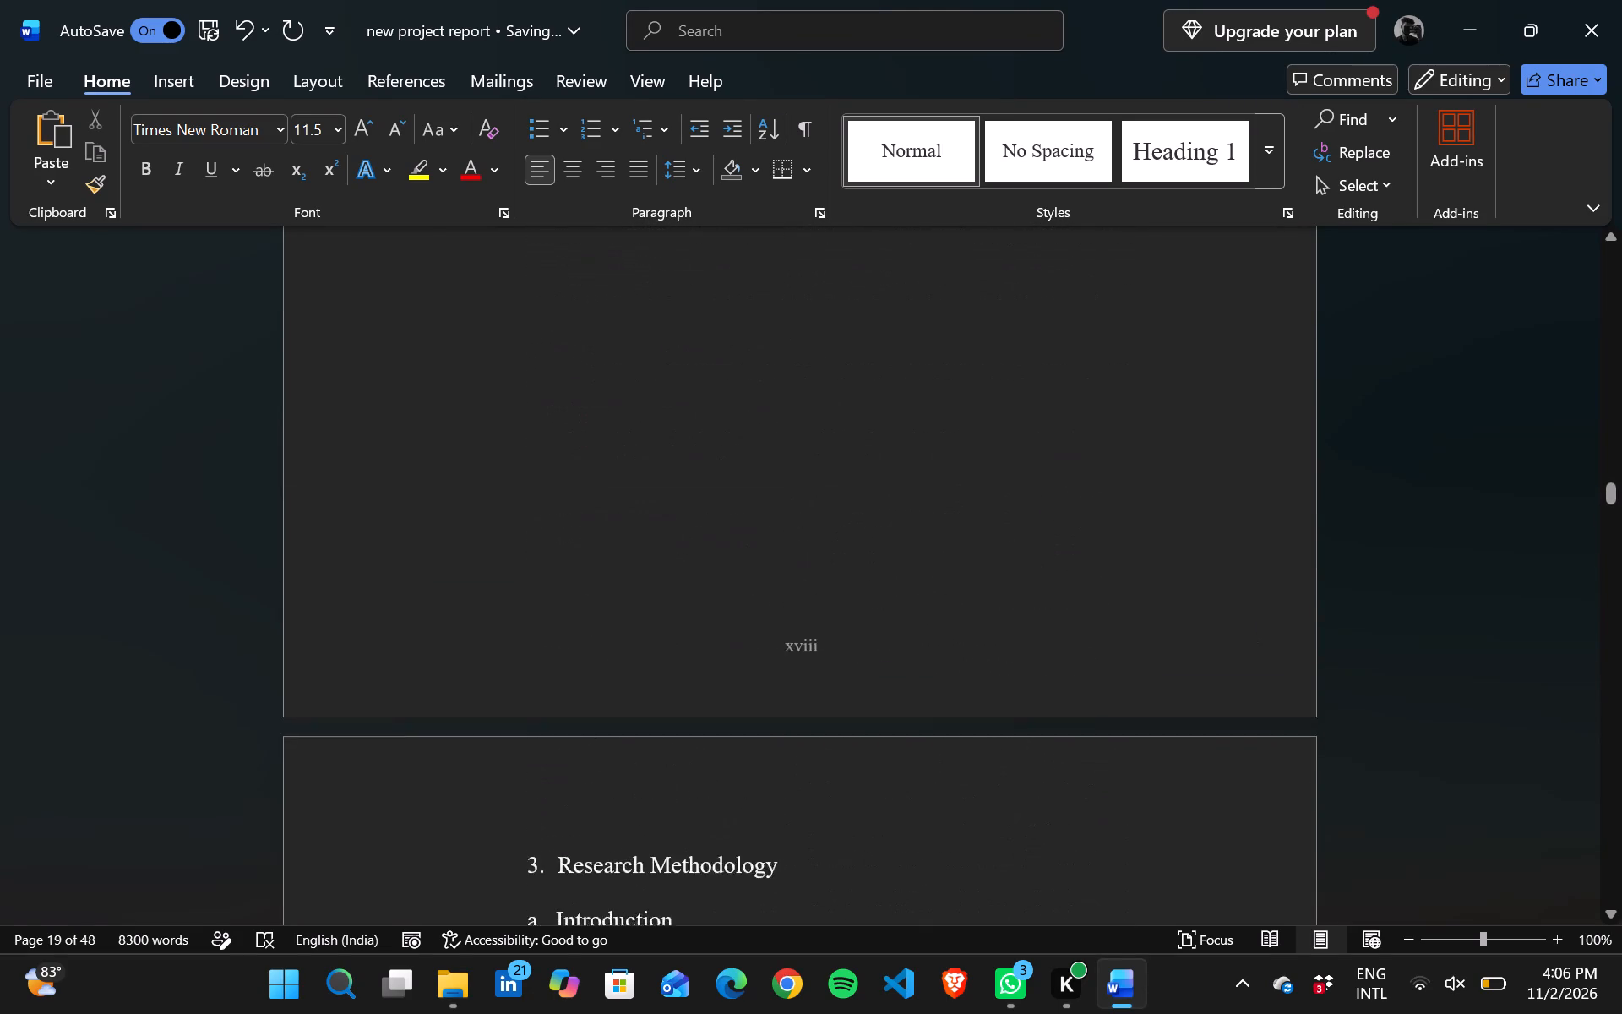
scroll(1258, 628, down, 2)
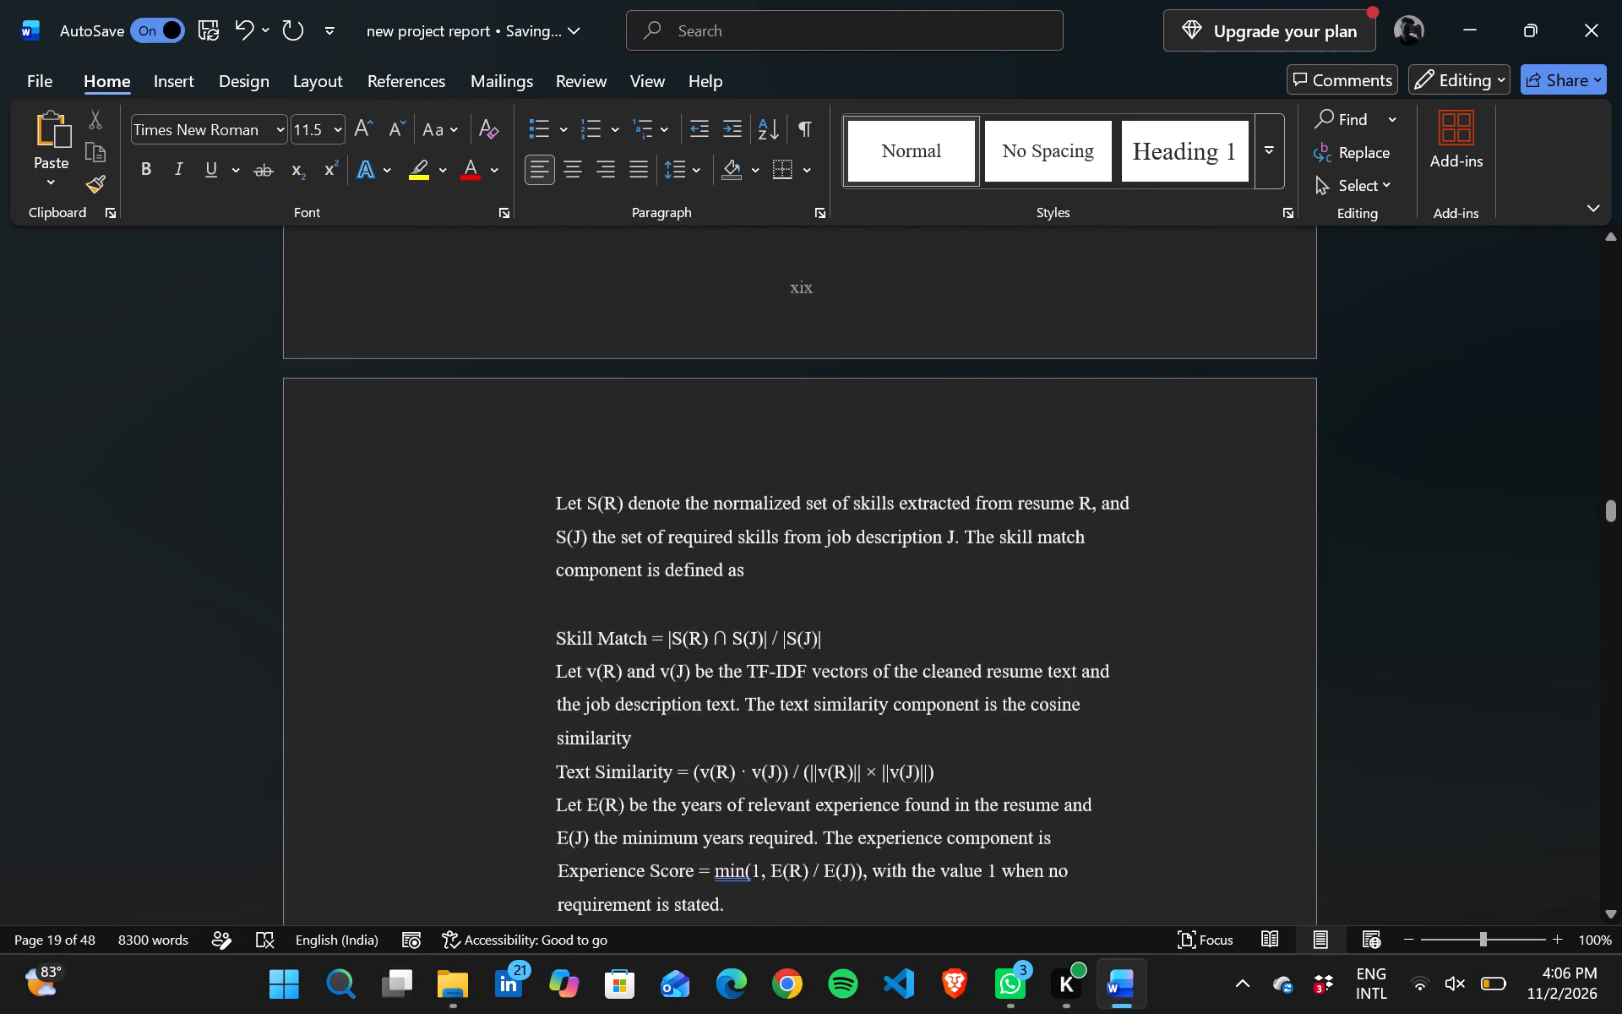
scroll(1258, 628, down, 1)
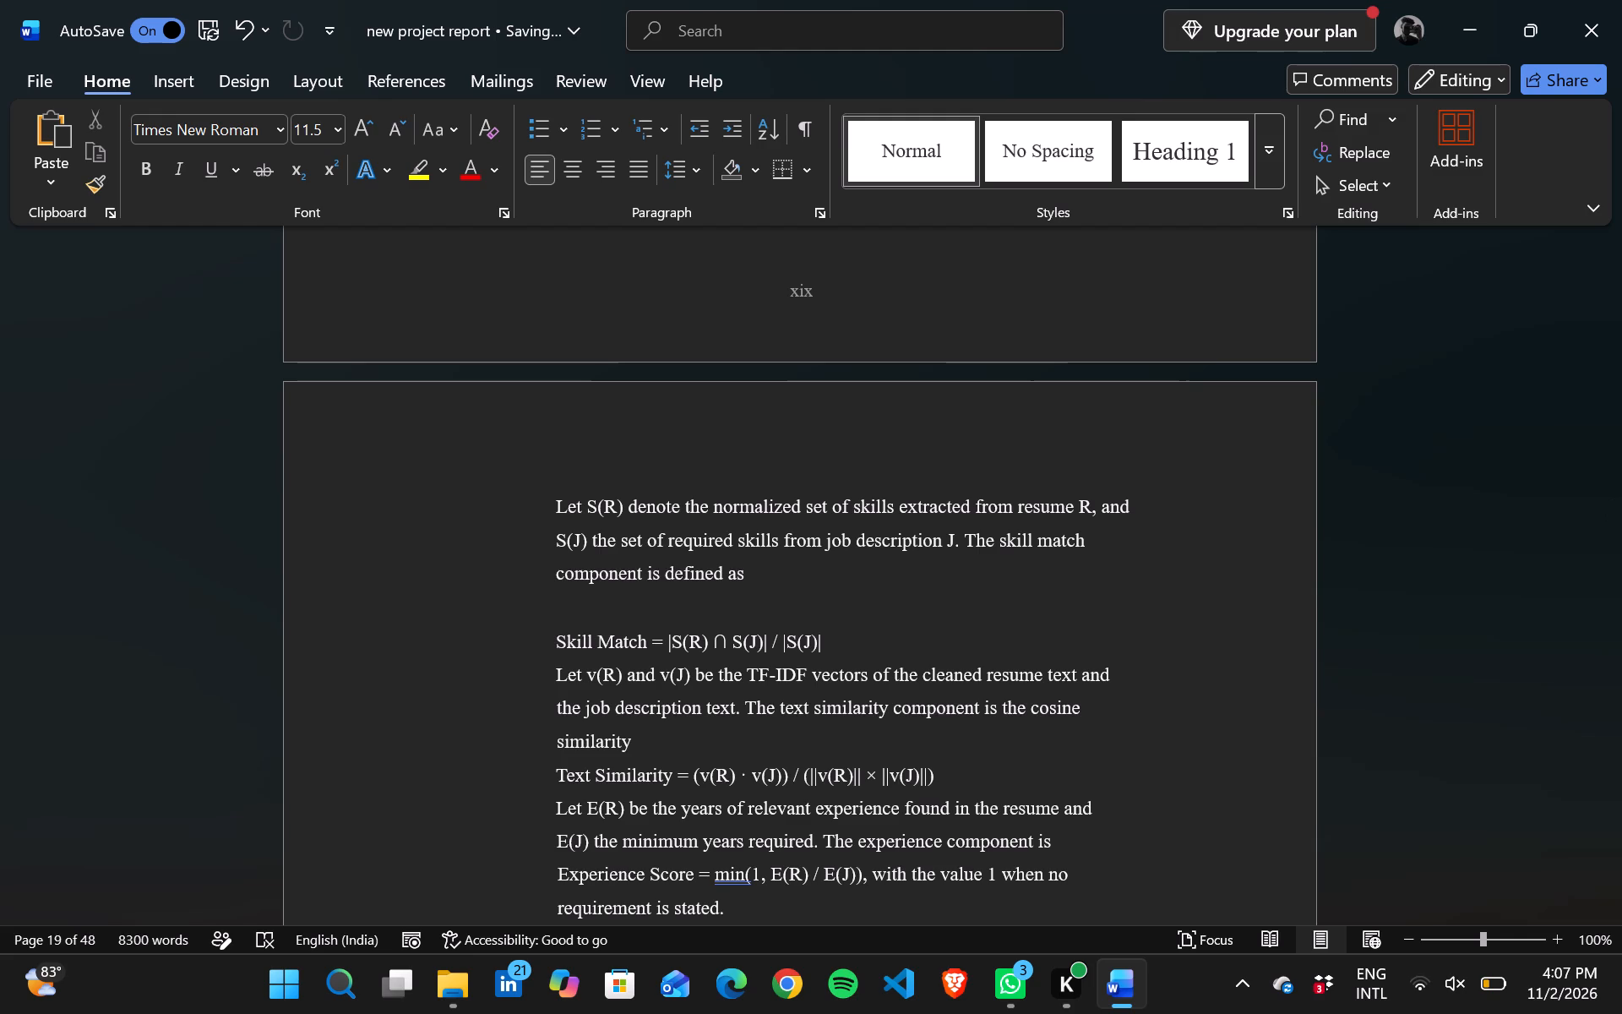
scroll(1044, 581, down, 1)
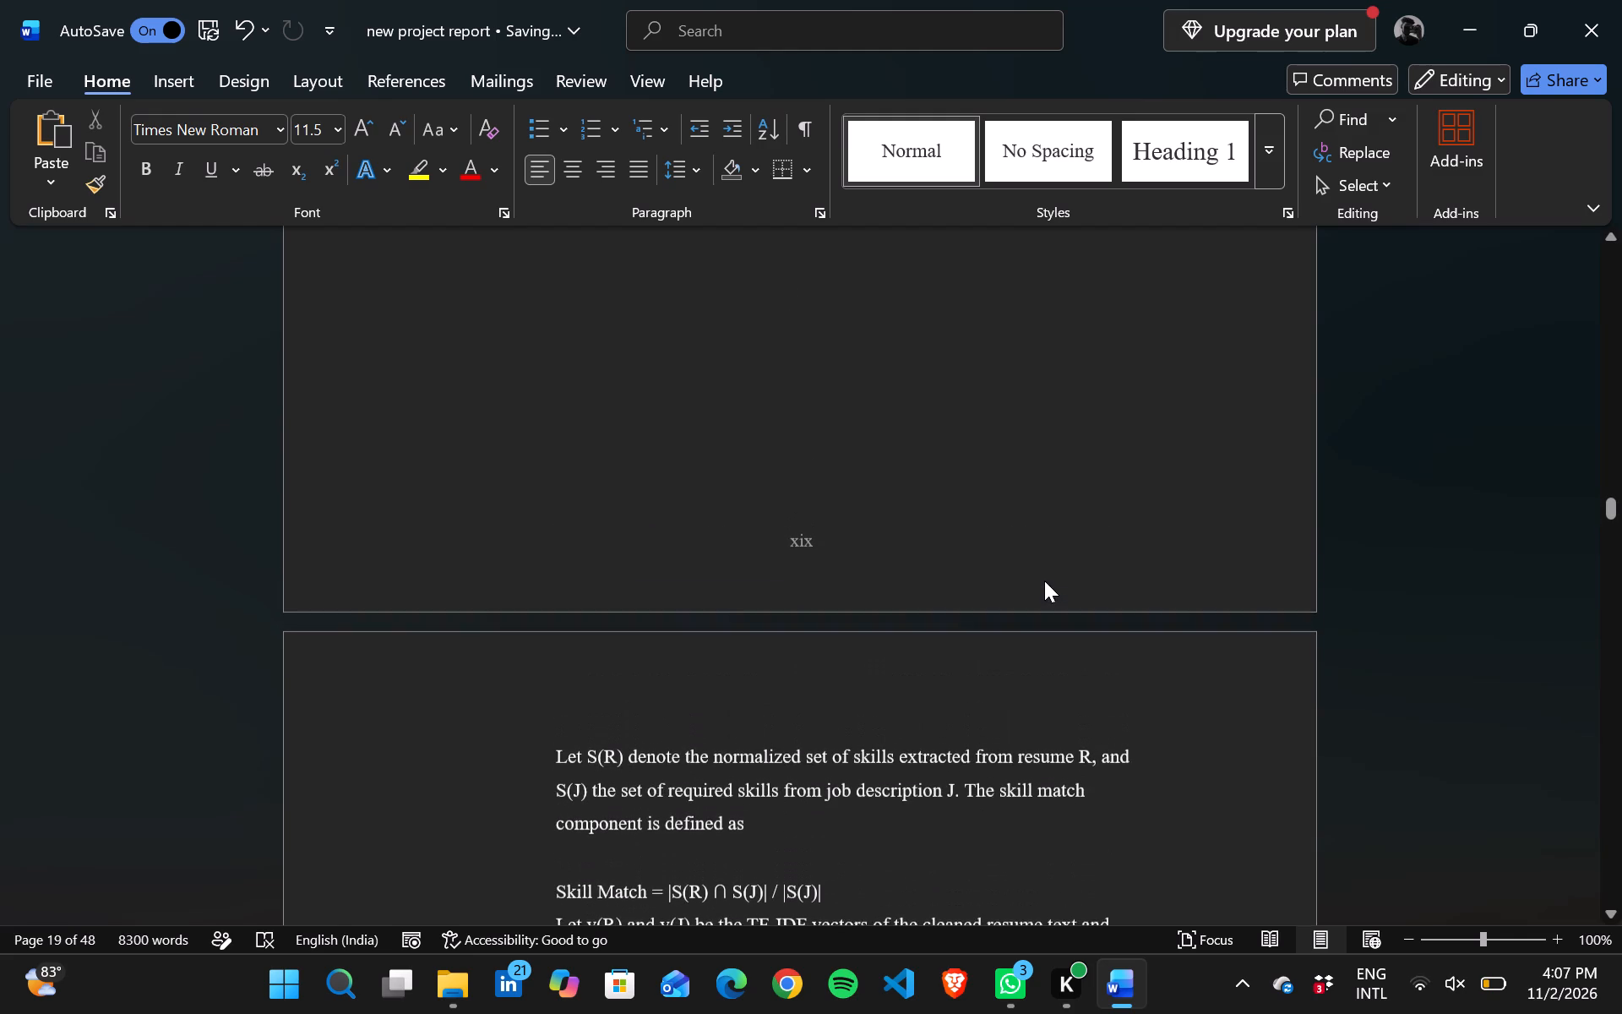
scroll(1044, 581, down, 2)
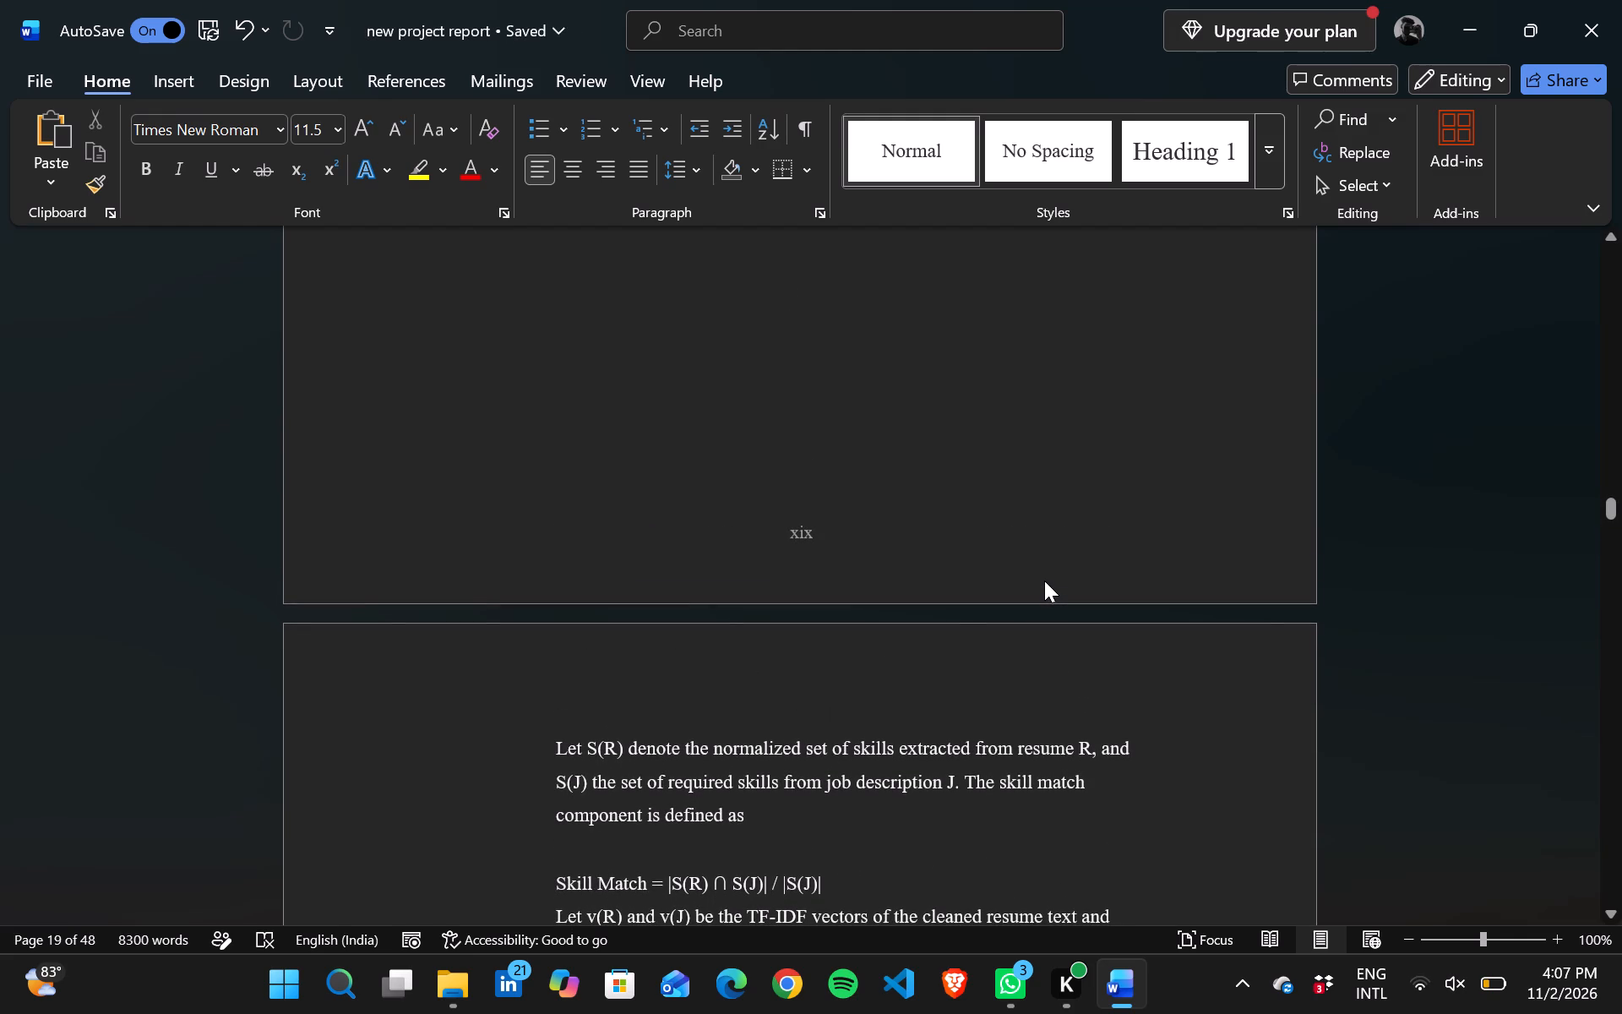
scroll(1044, 581, down, 1)
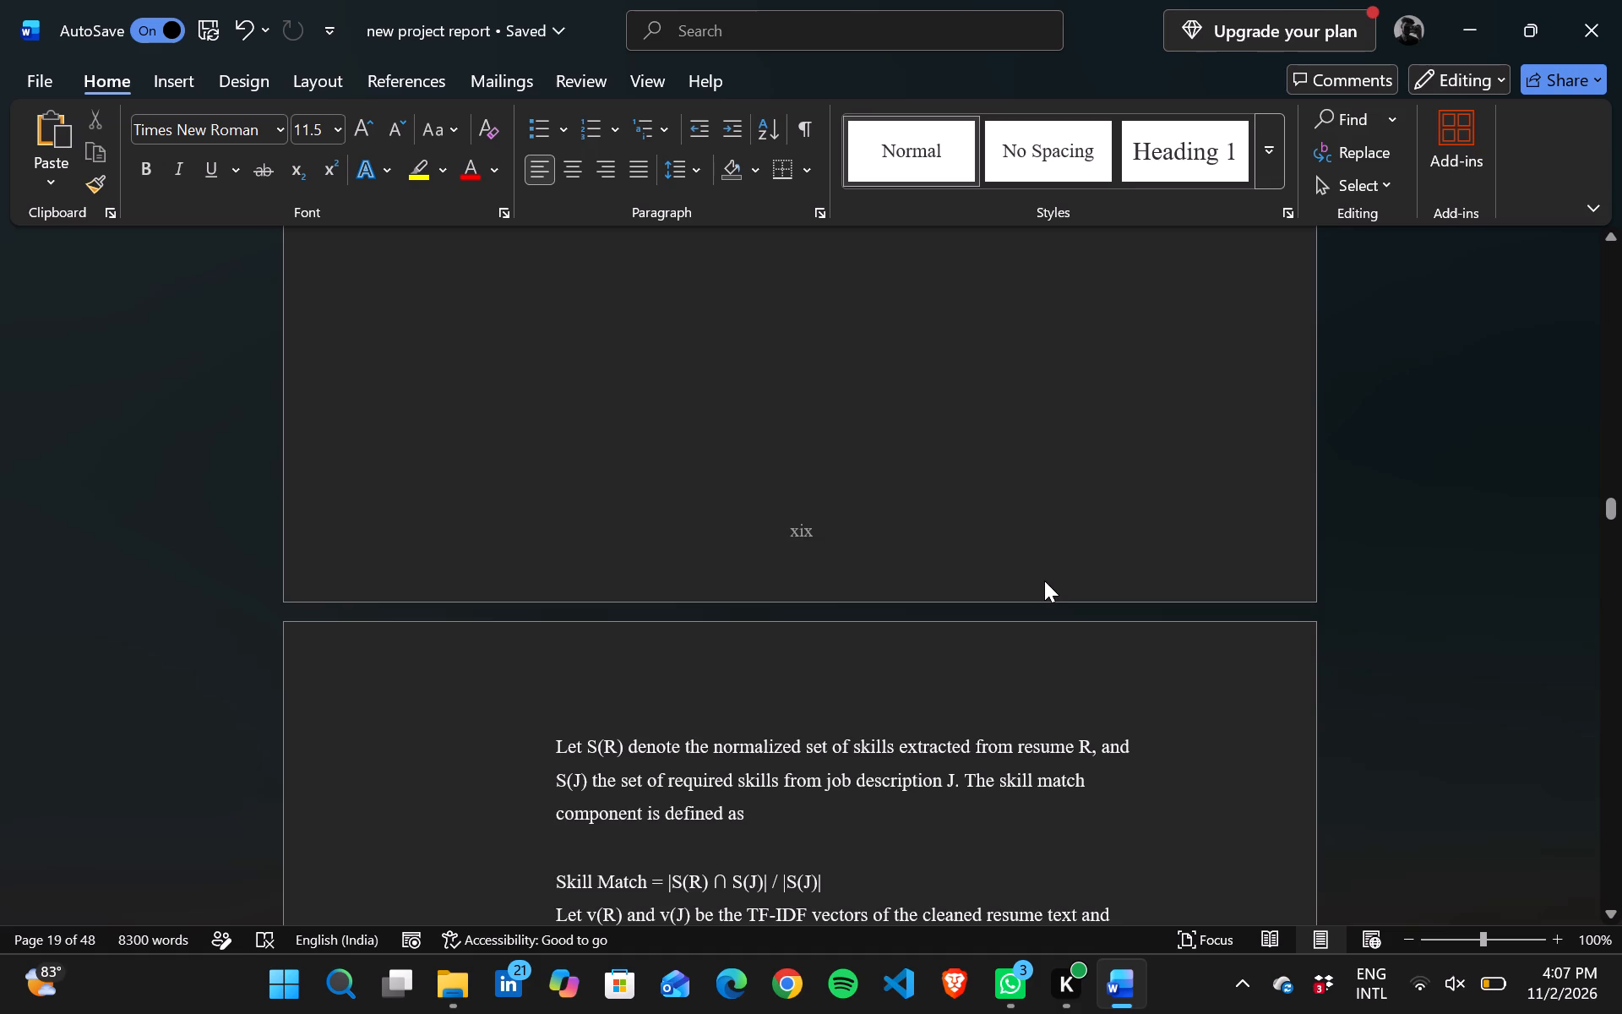
scroll(1044, 581, down, 1)
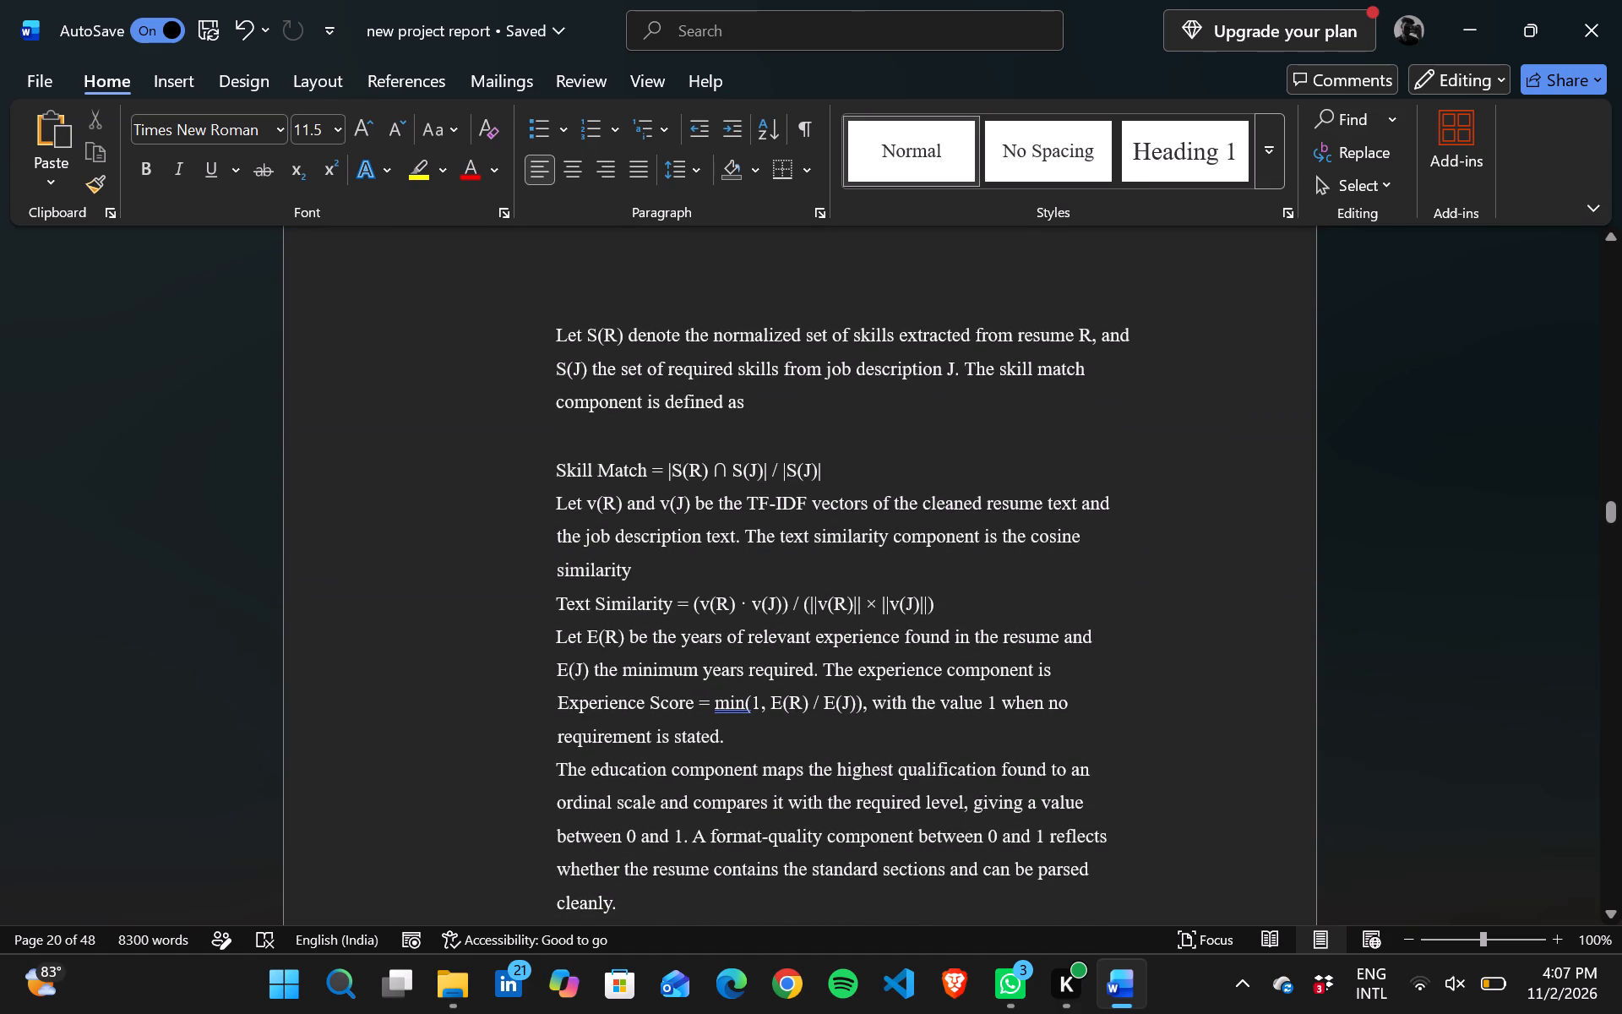
Examine the gap between the Output paragraph and the "Let S(R) denote" paragraph in the Problem Formulation section.
double_click(553, 331)
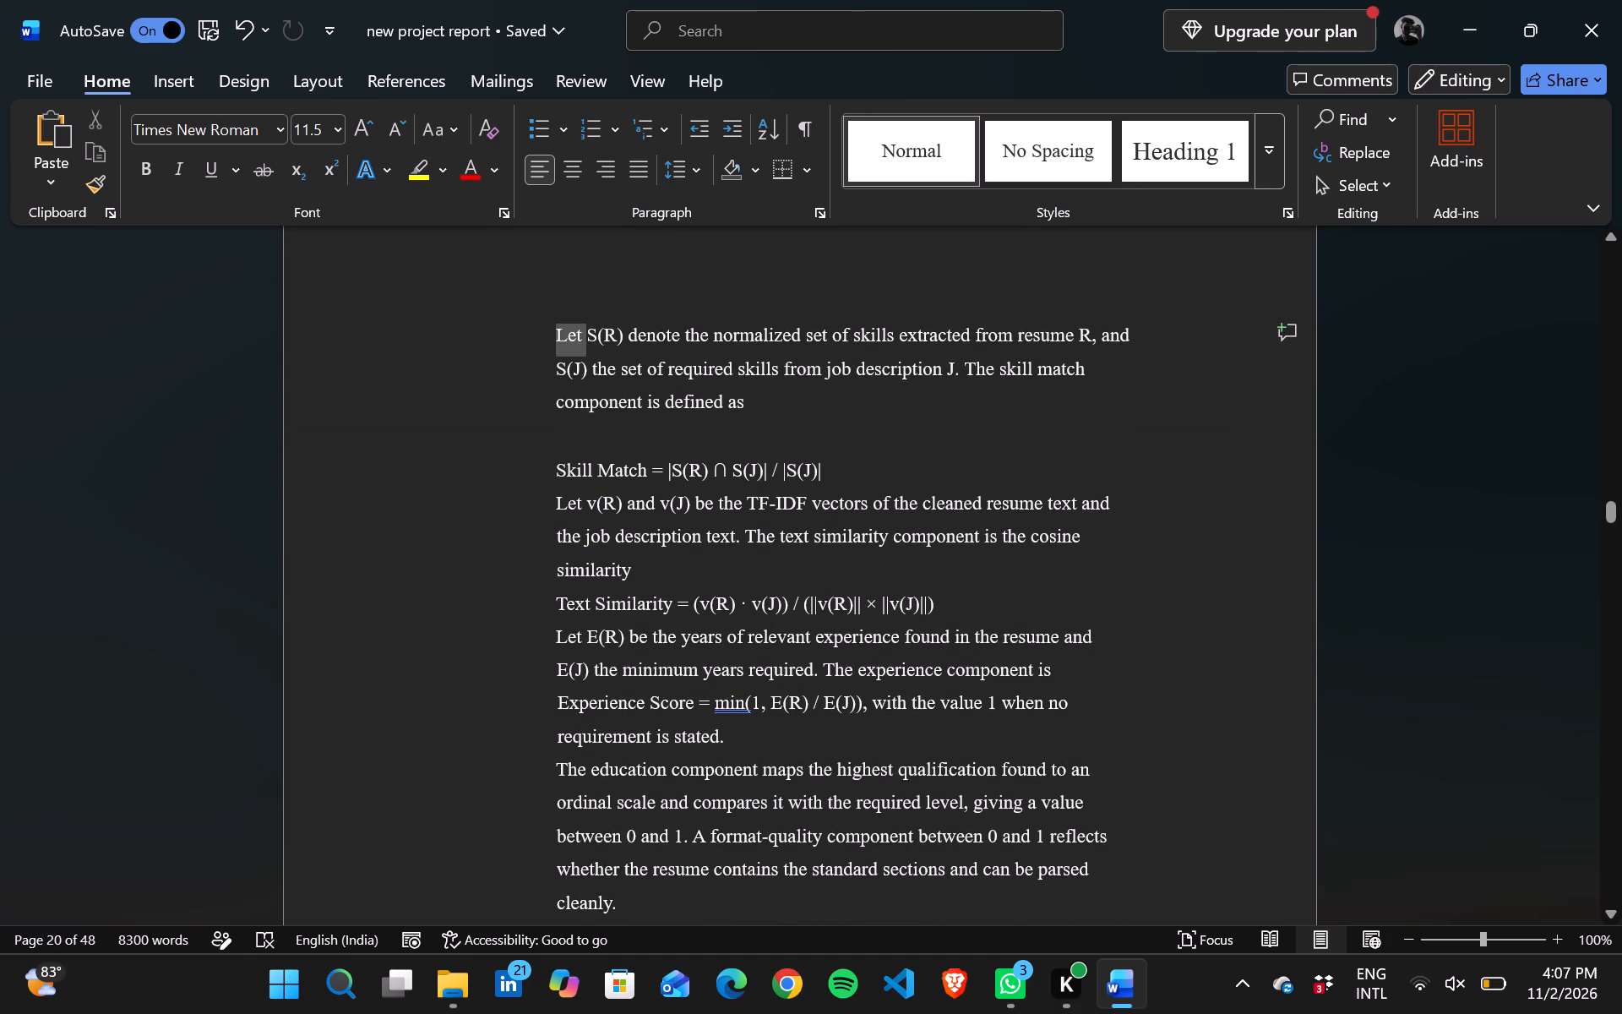
click(551, 330)
drag(540, 342, 495, 342)
scroll(495, 342, up, 2)
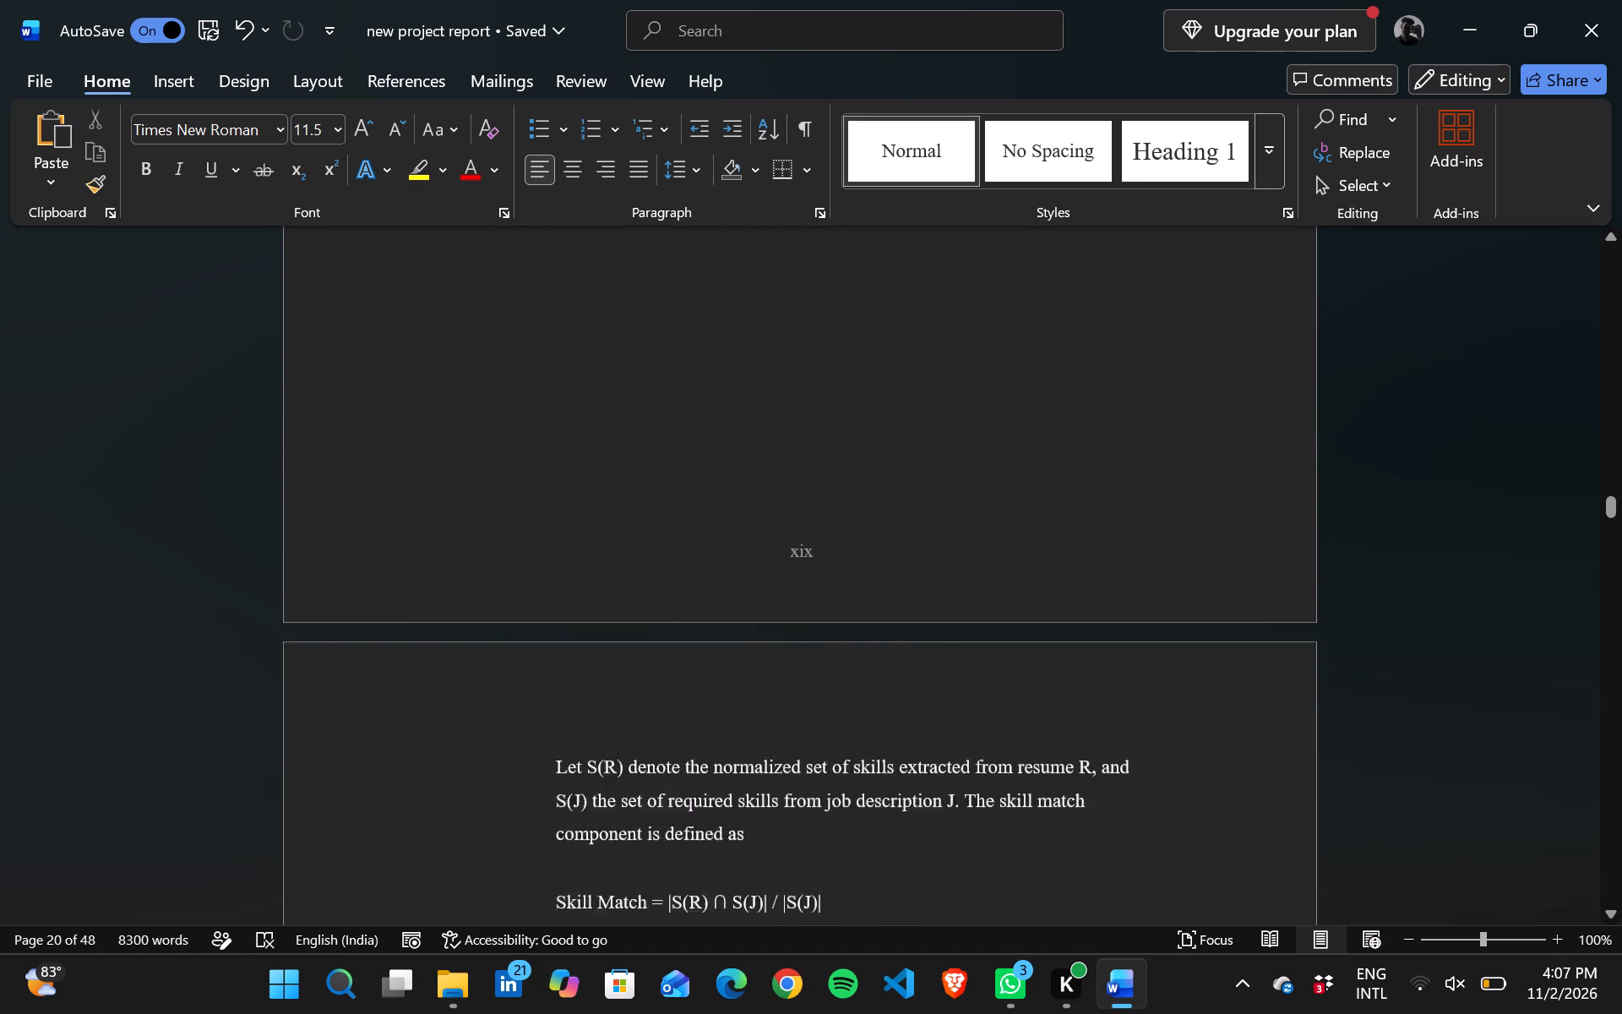
scroll(495, 342, up, 1)
scroll(495, 342, right, 1)
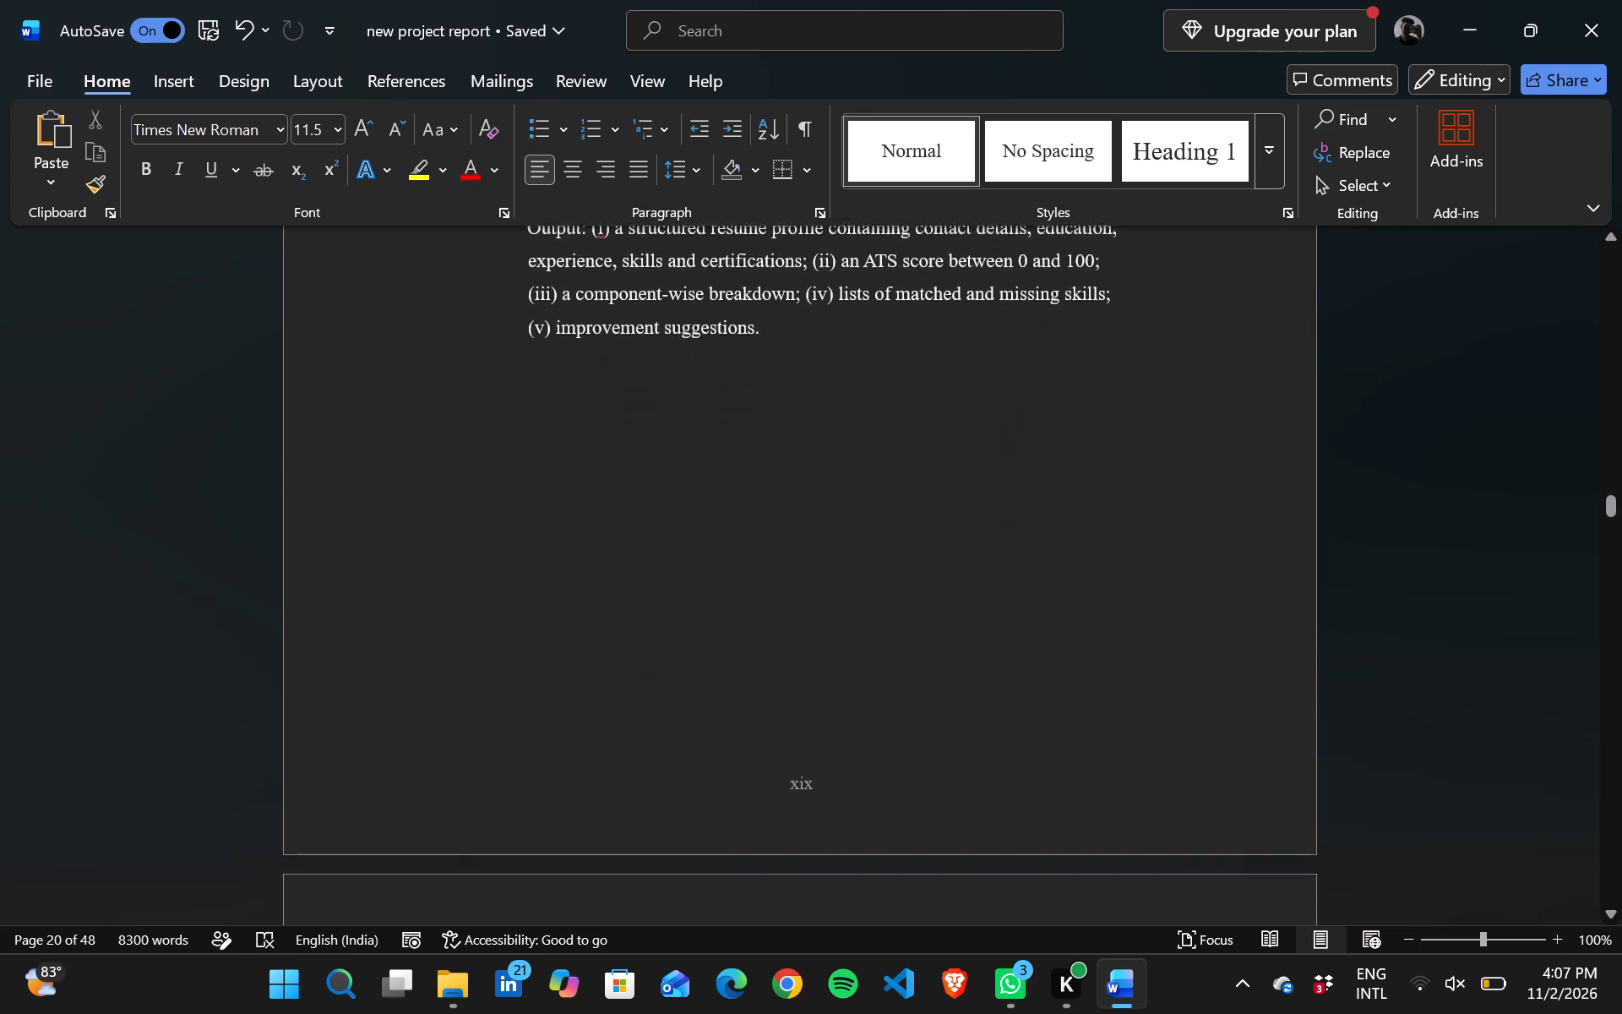
scroll(495, 342, right, 1)
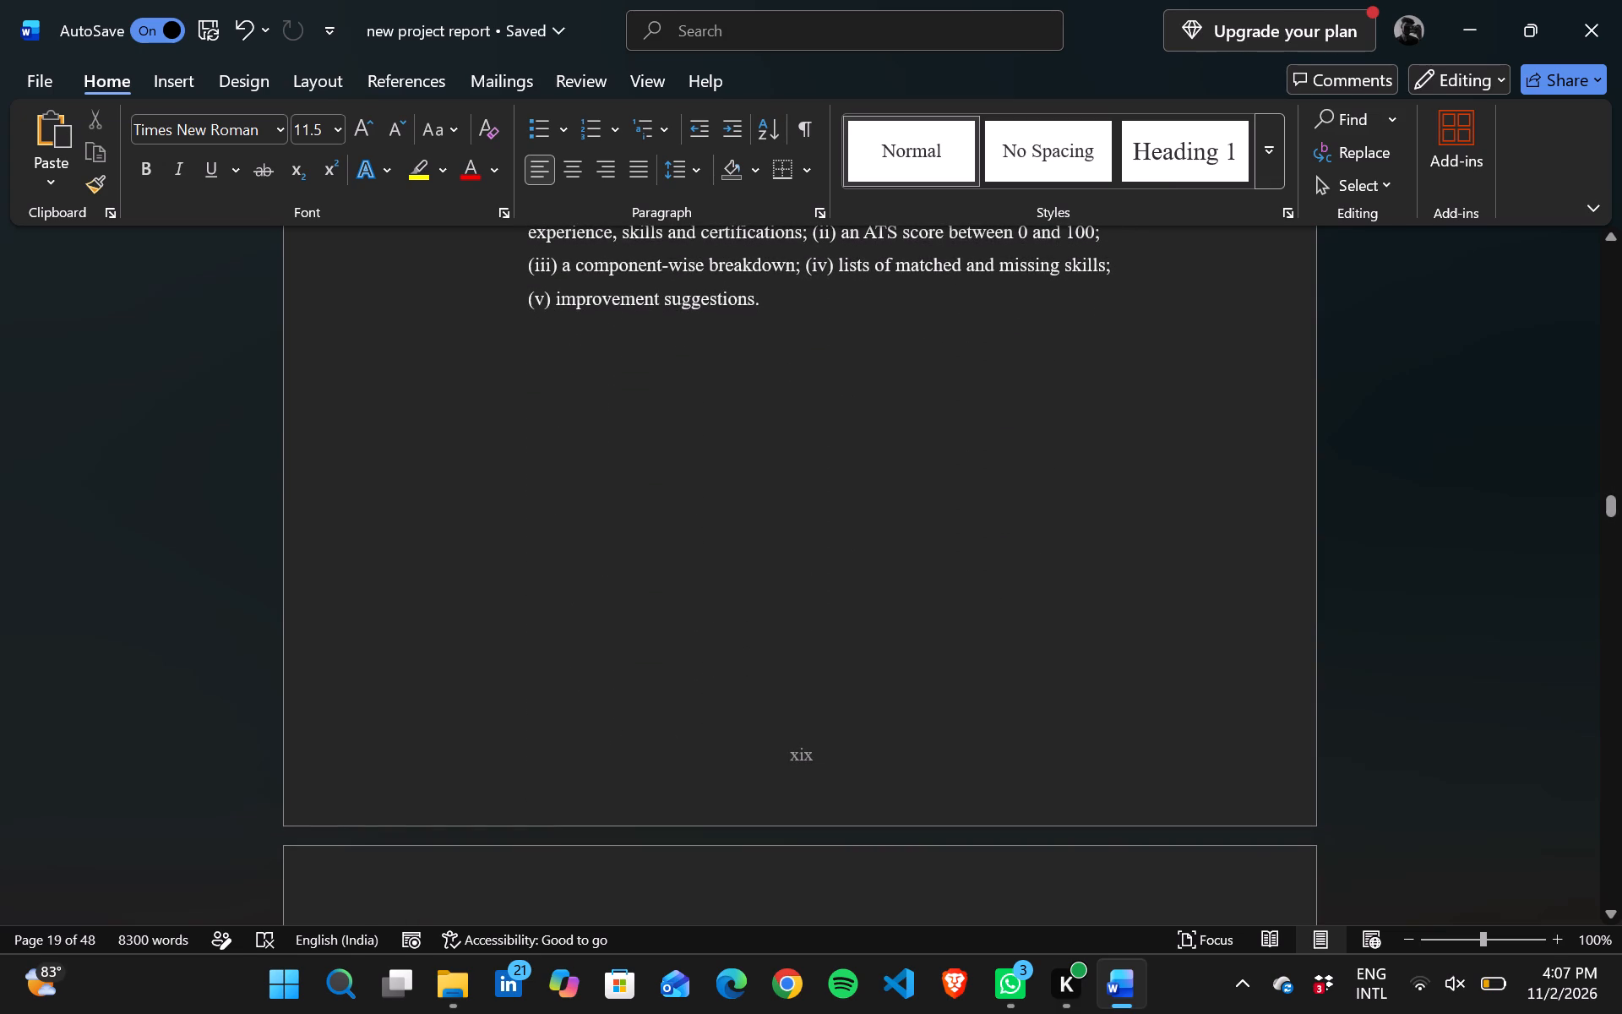
scroll(495, 342, down, 2)
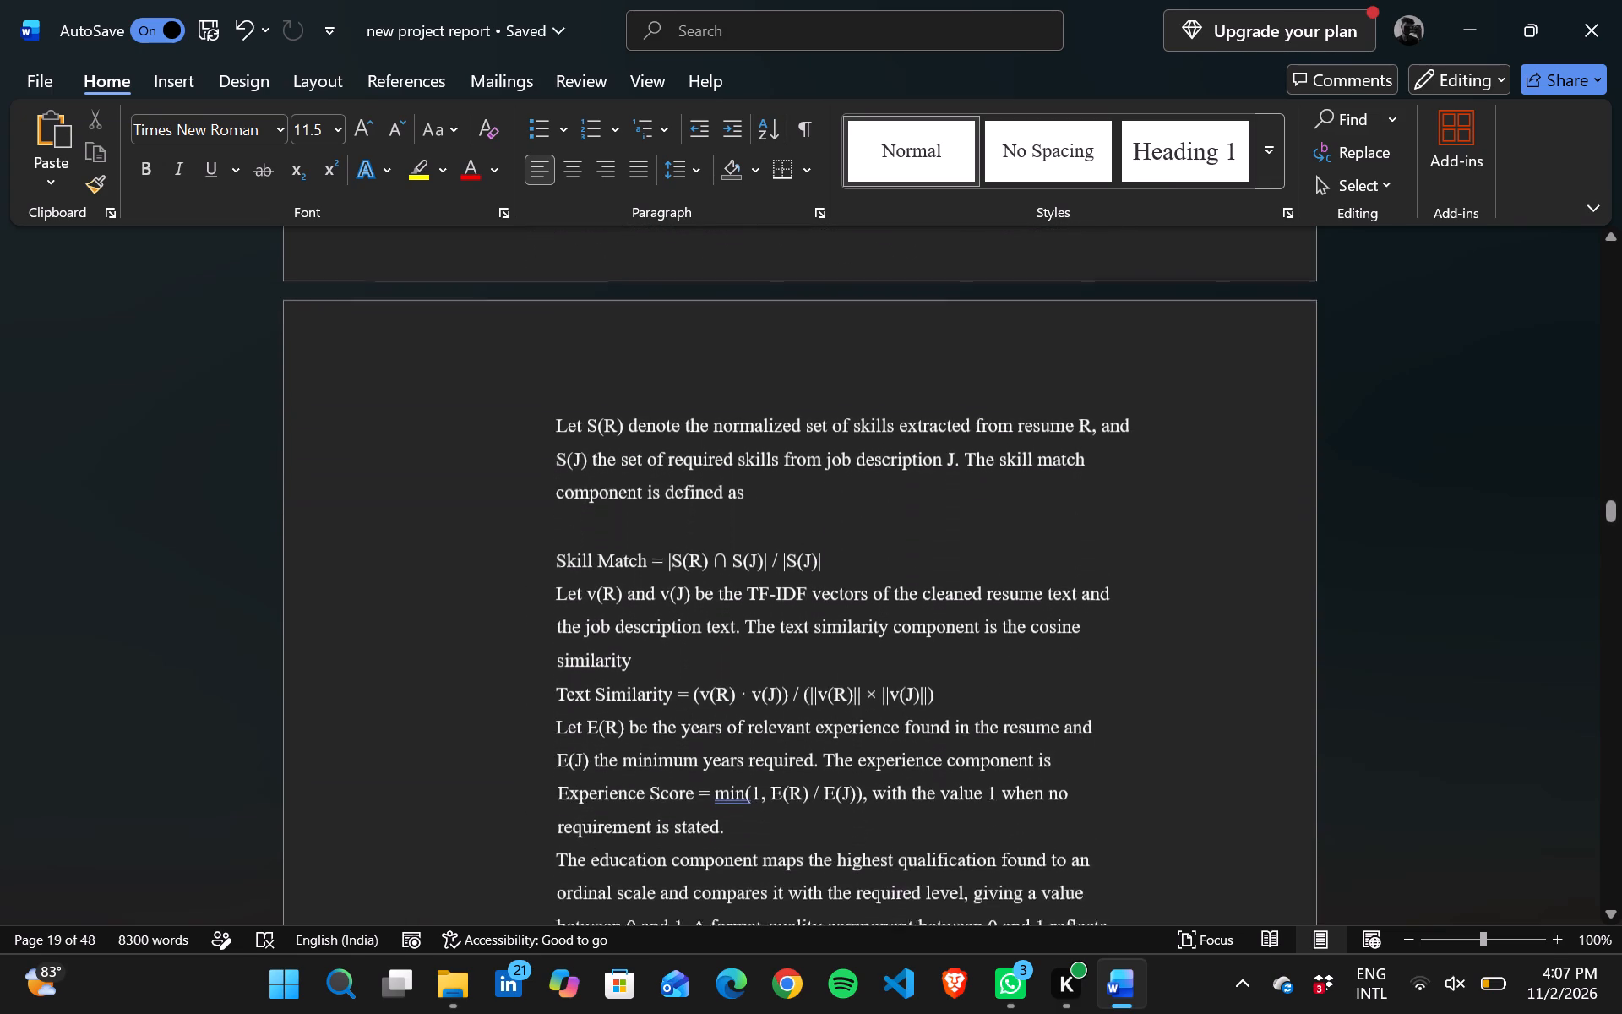
scroll(495, 342, down, 1)
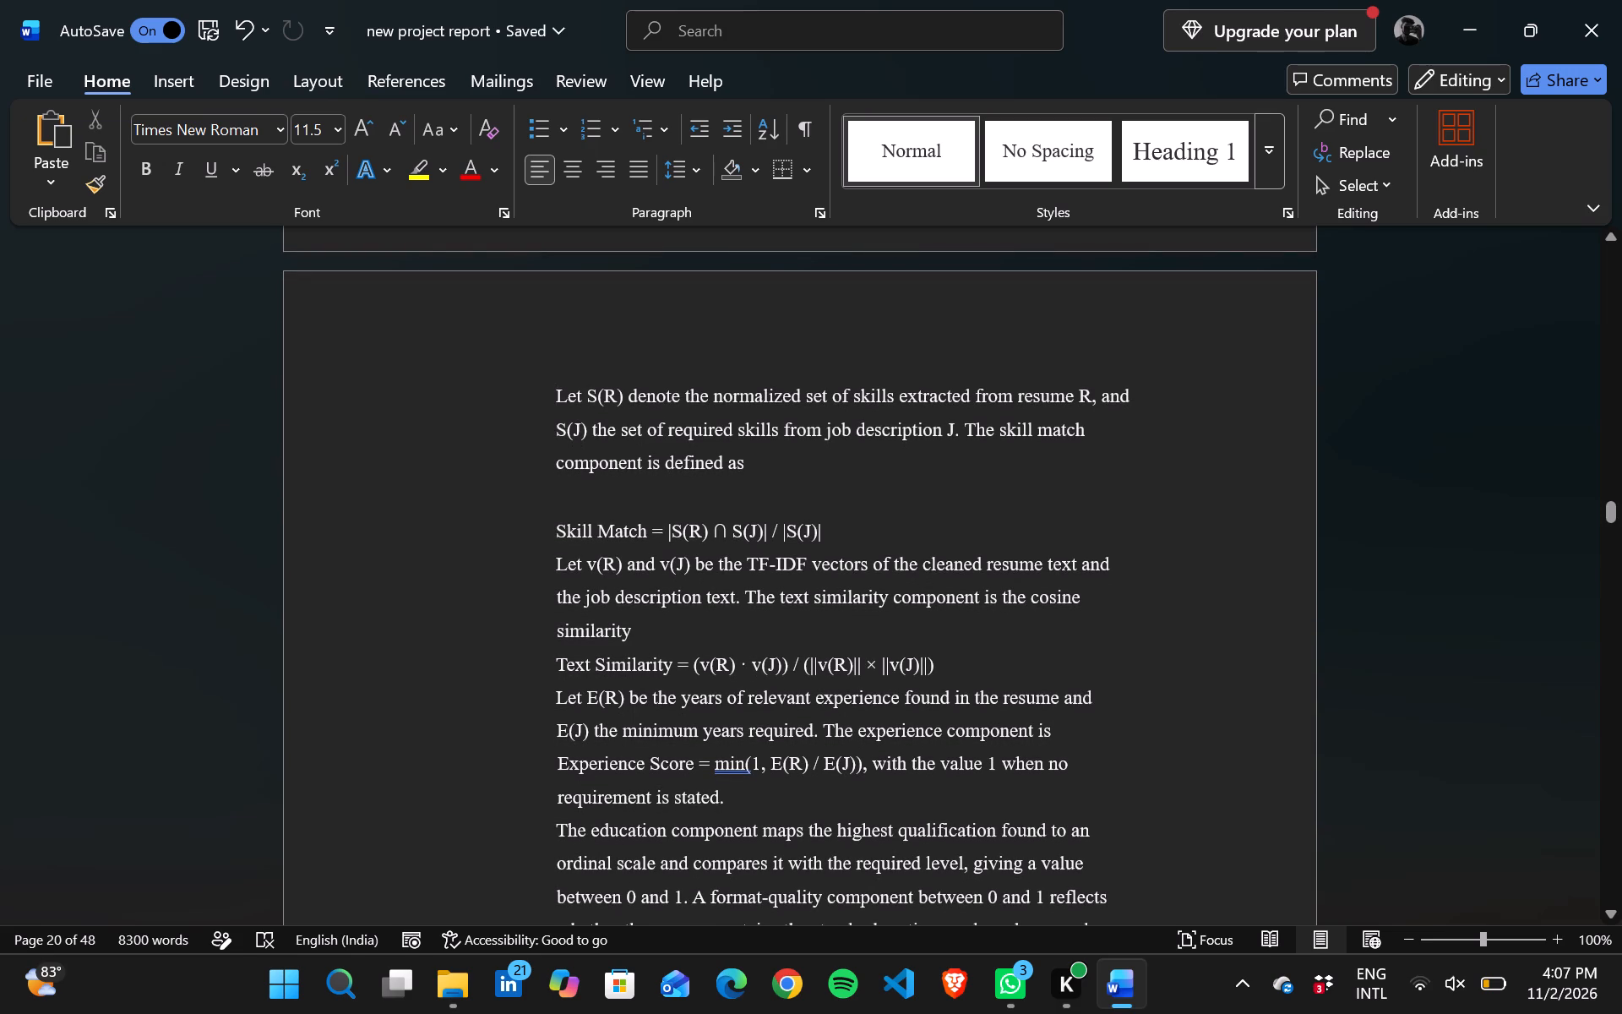
scroll(495, 342, down, 2)
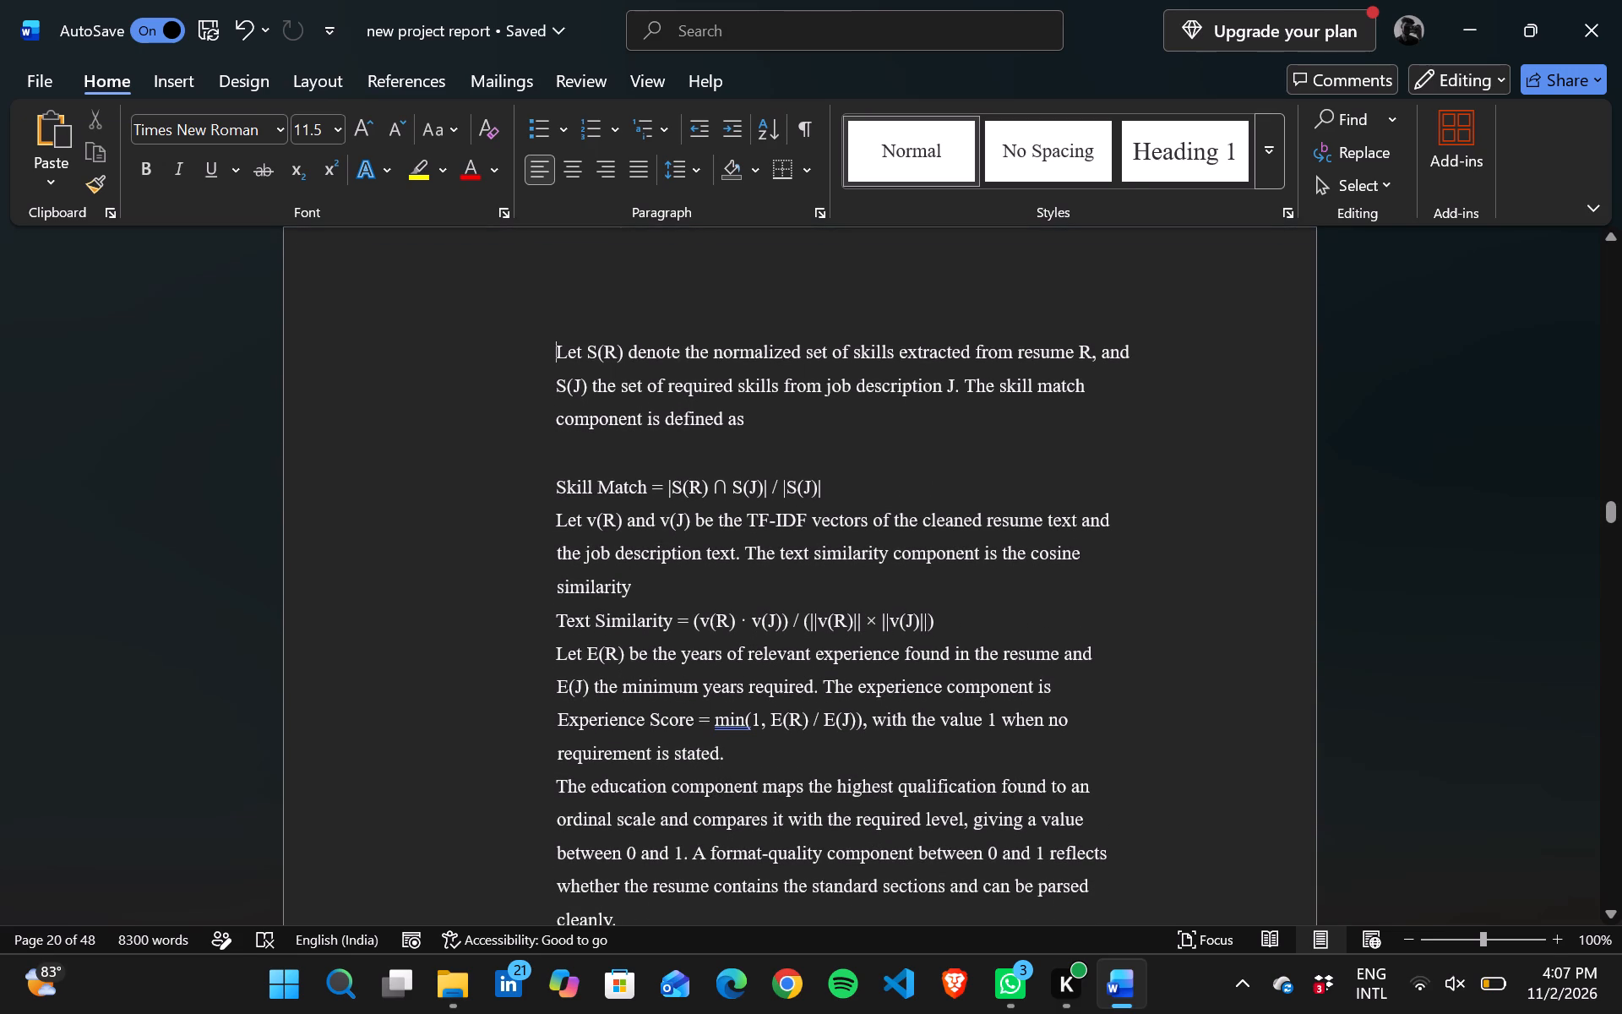
scroll(495, 342, up, 5)
scroll(495, 342, down, 1)
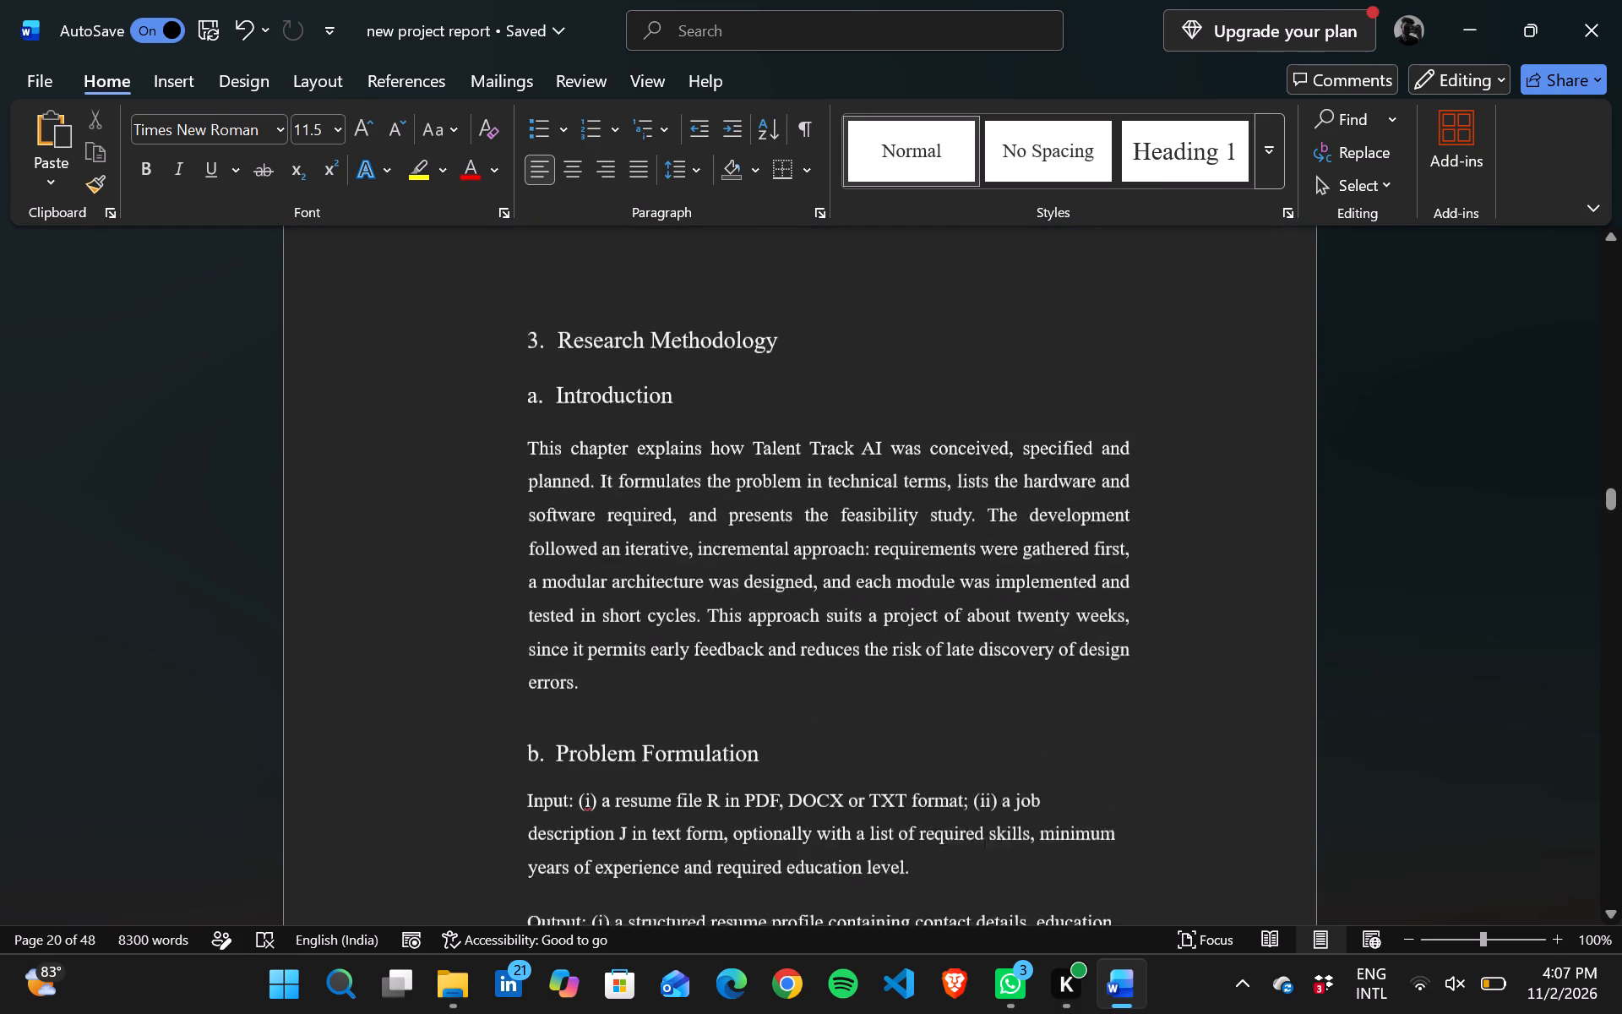
scroll(495, 342, down, 2)
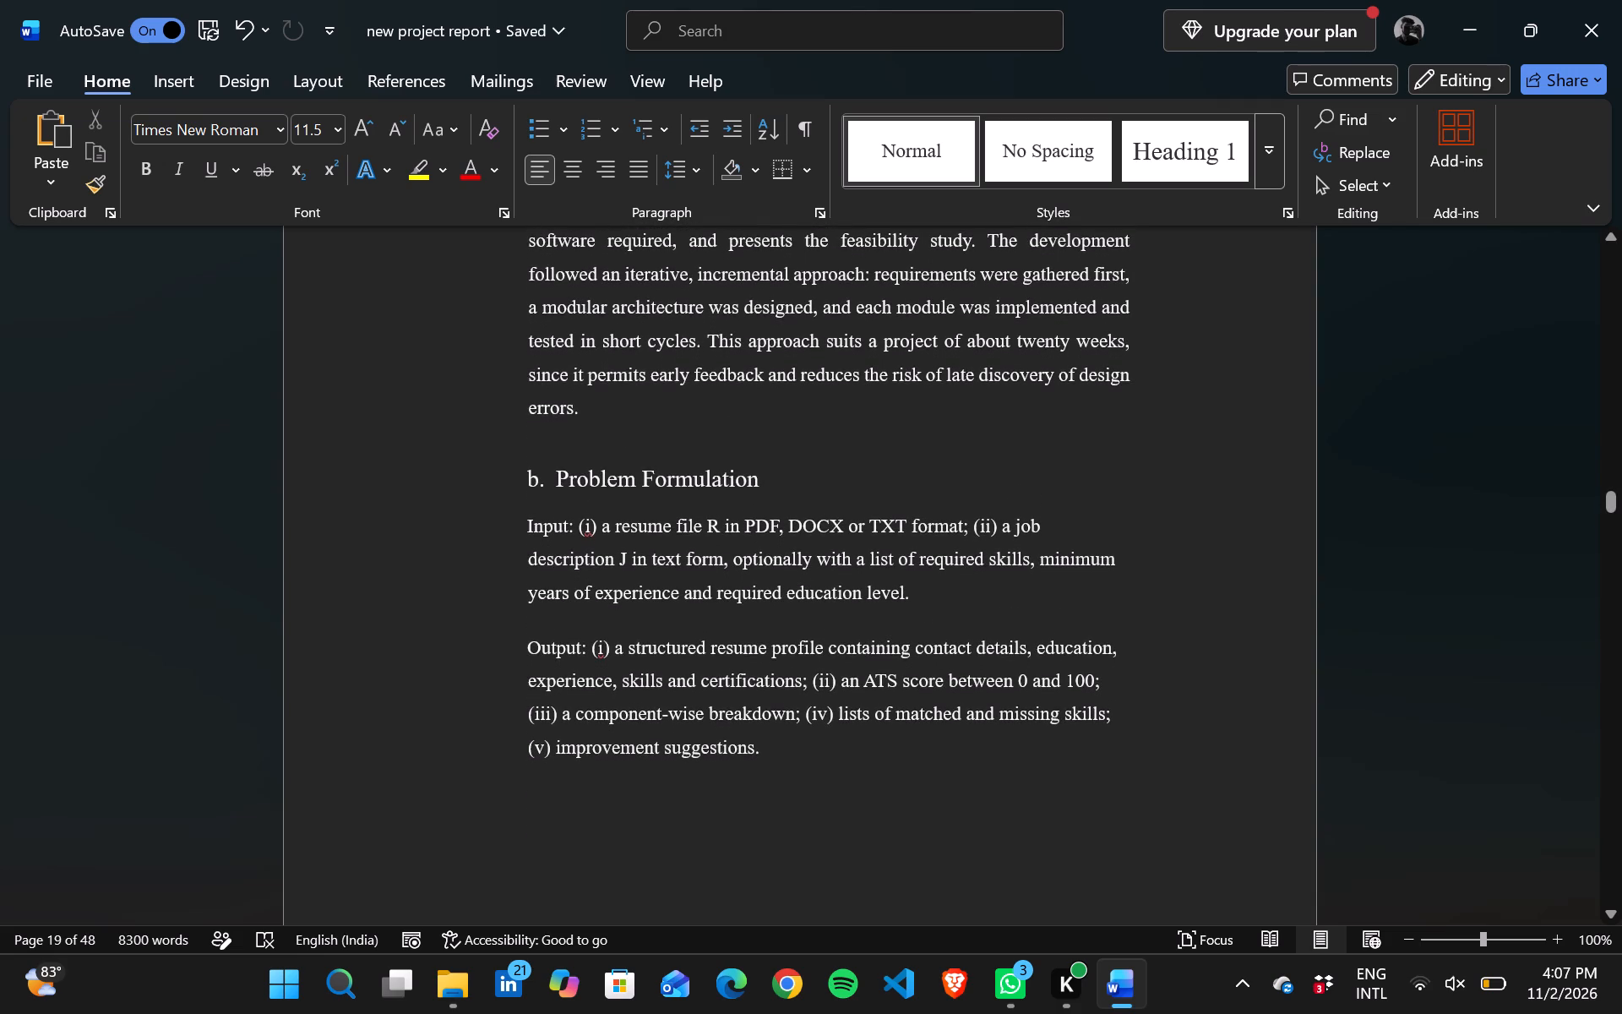
Justify the Input and Output paragraphs under "Problem Formulation" and set their line spacing to 1.5 lines.
drag(525, 527, 837, 761)
right_click(837, 761)
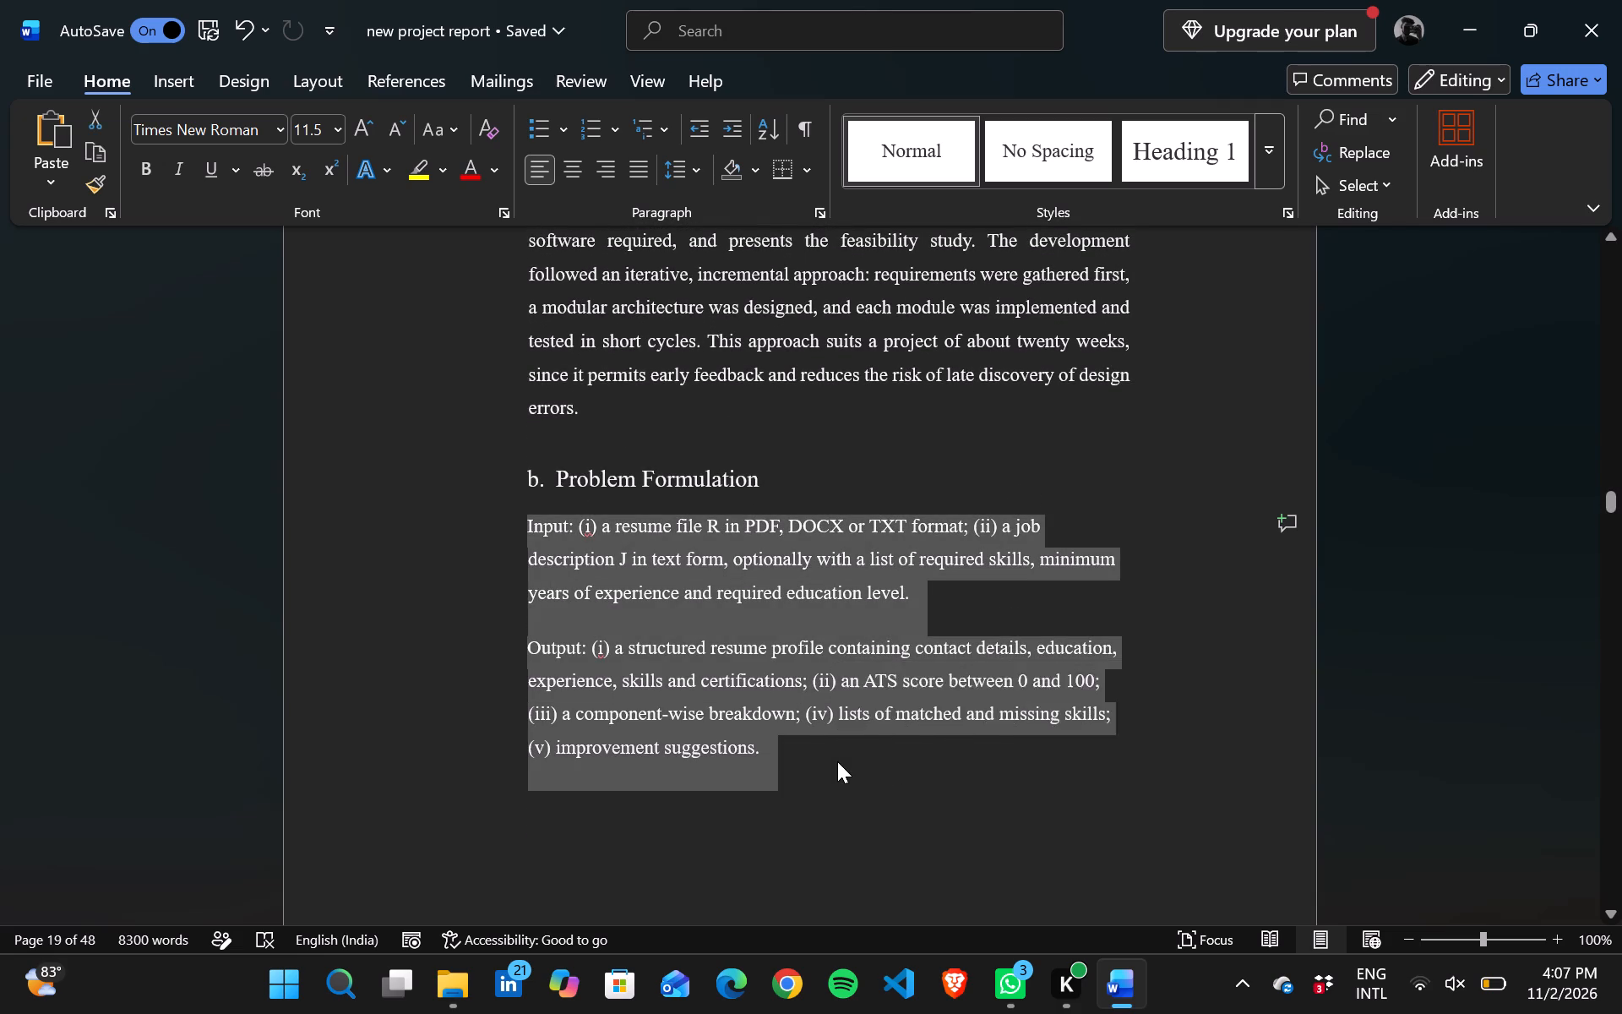
click(965, 513)
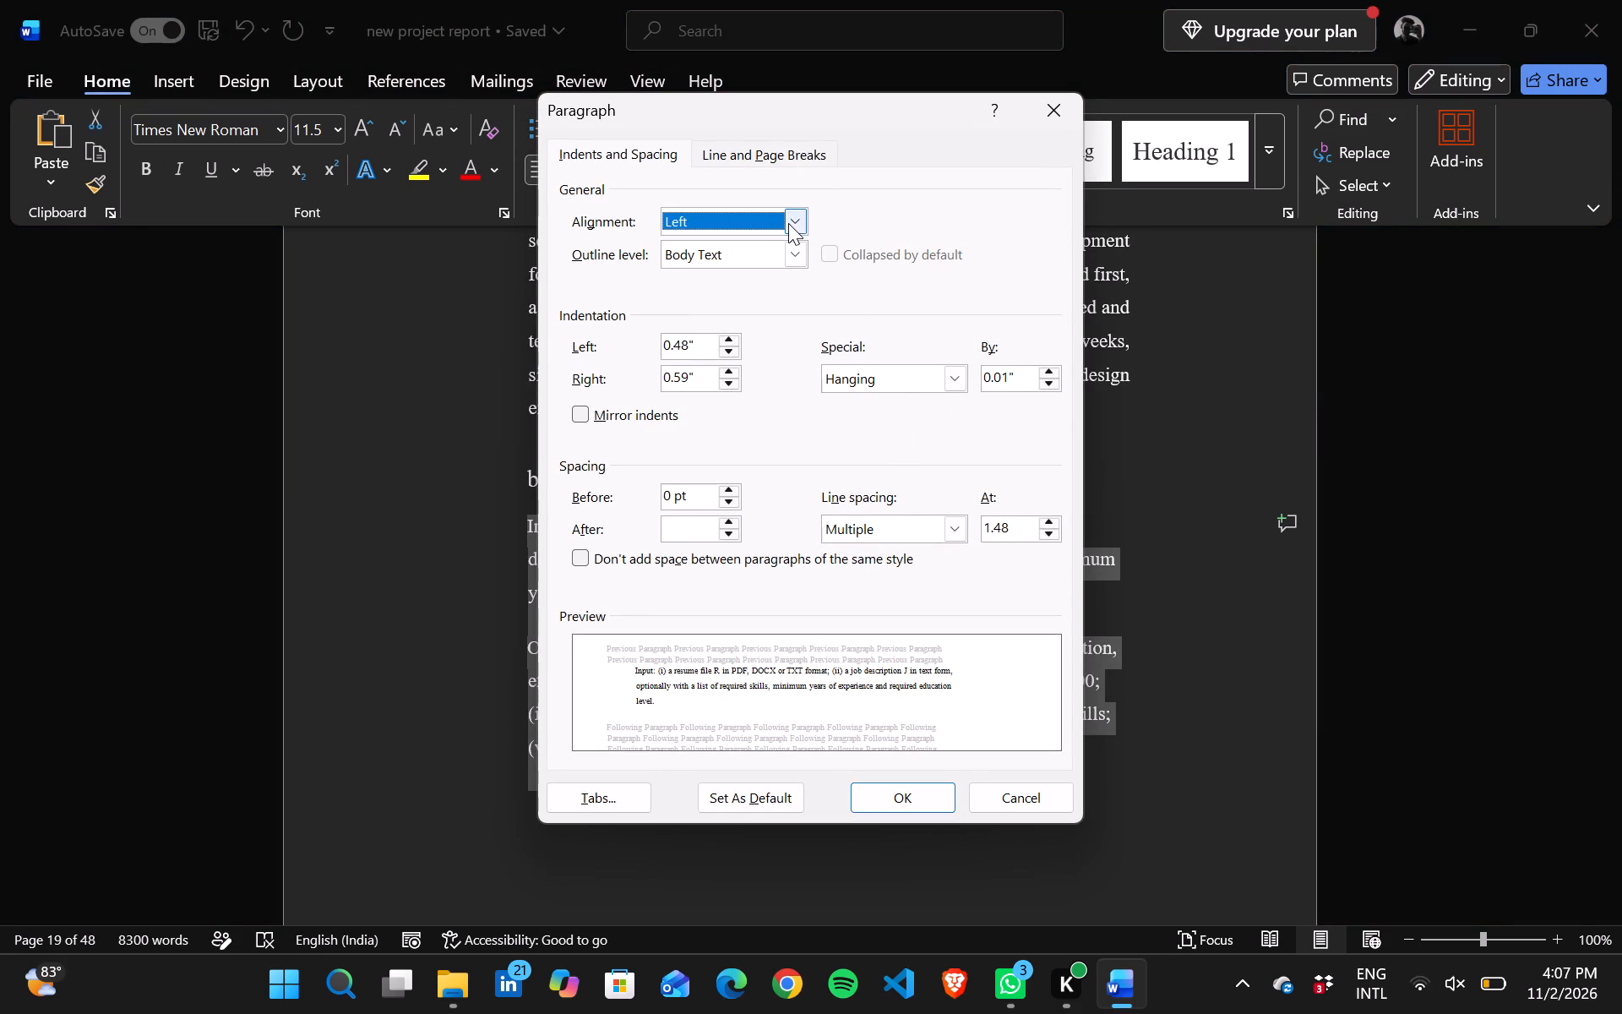
drag(788, 223, 705, 295)
drag(705, 295, 957, 577)
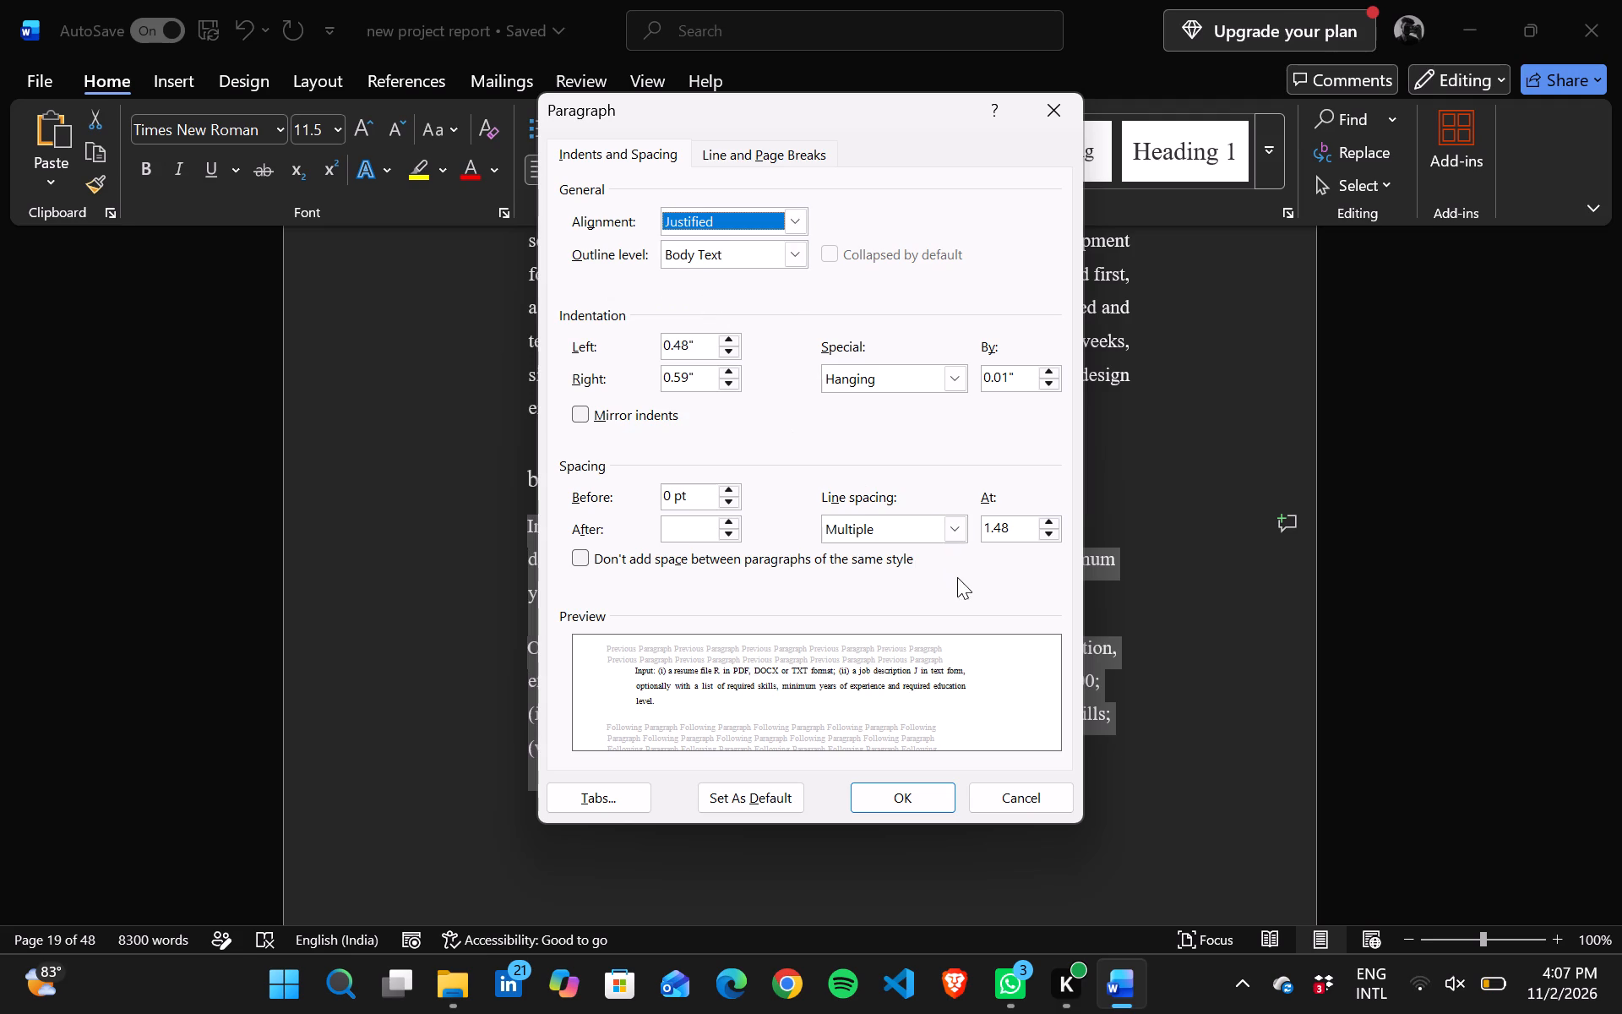
drag(957, 577, 954, 525)
drag(954, 525, 855, 569)
click(902, 793)
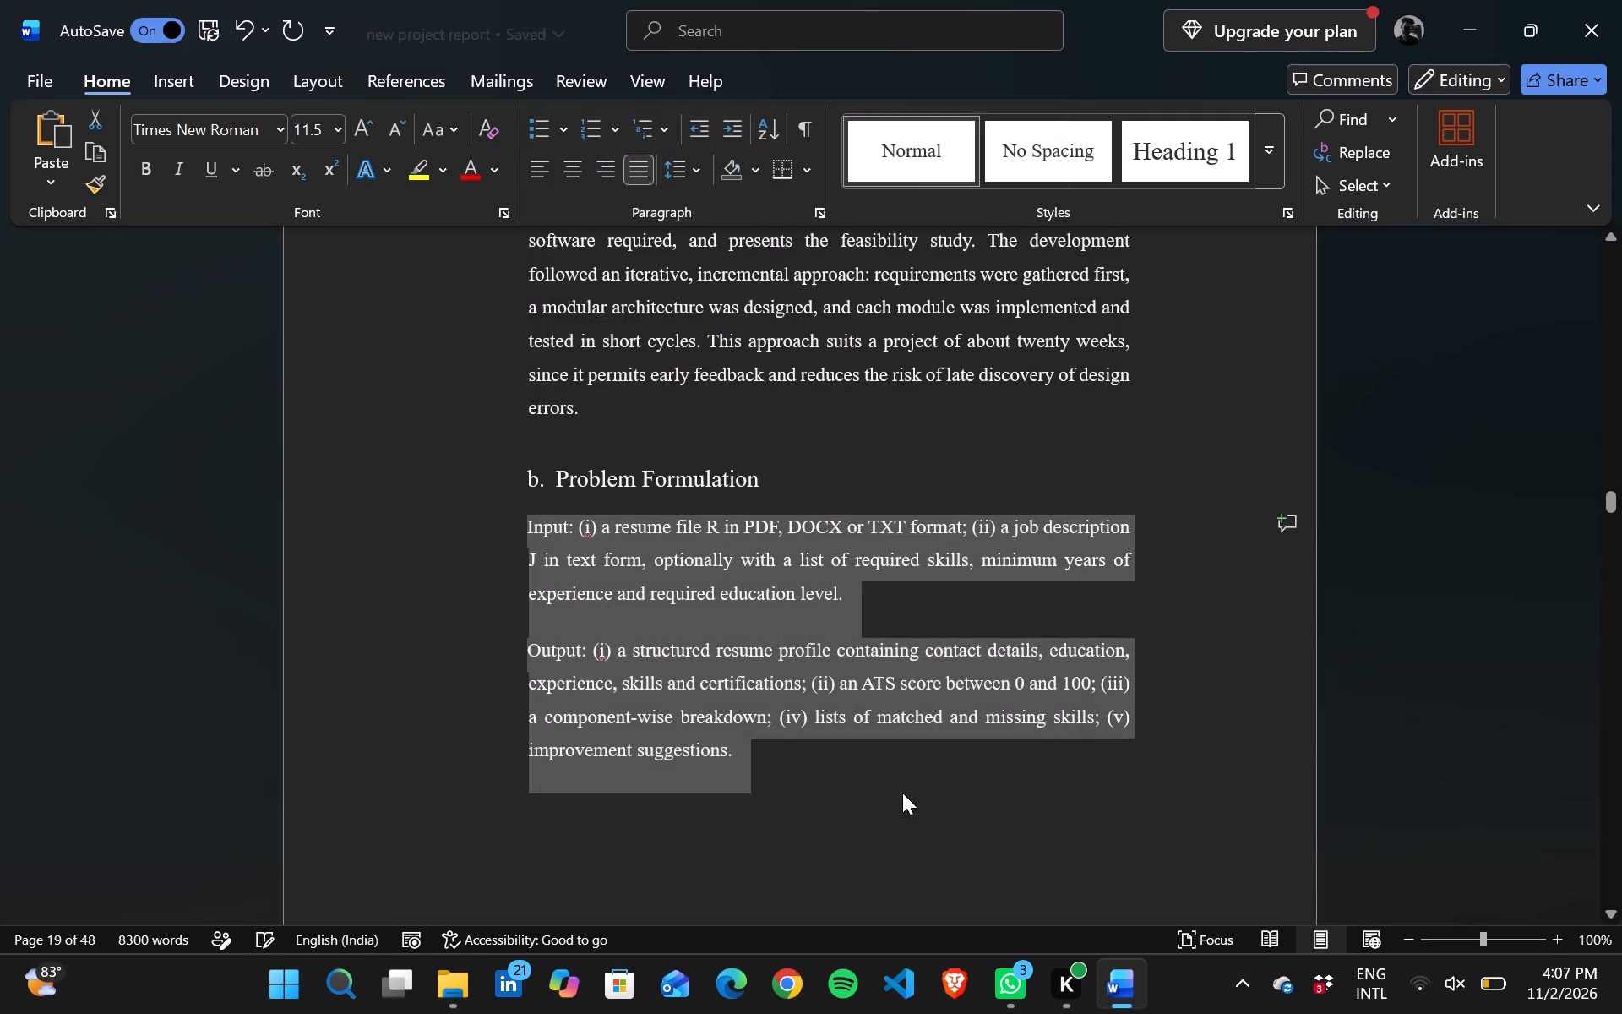
click(839, 816)
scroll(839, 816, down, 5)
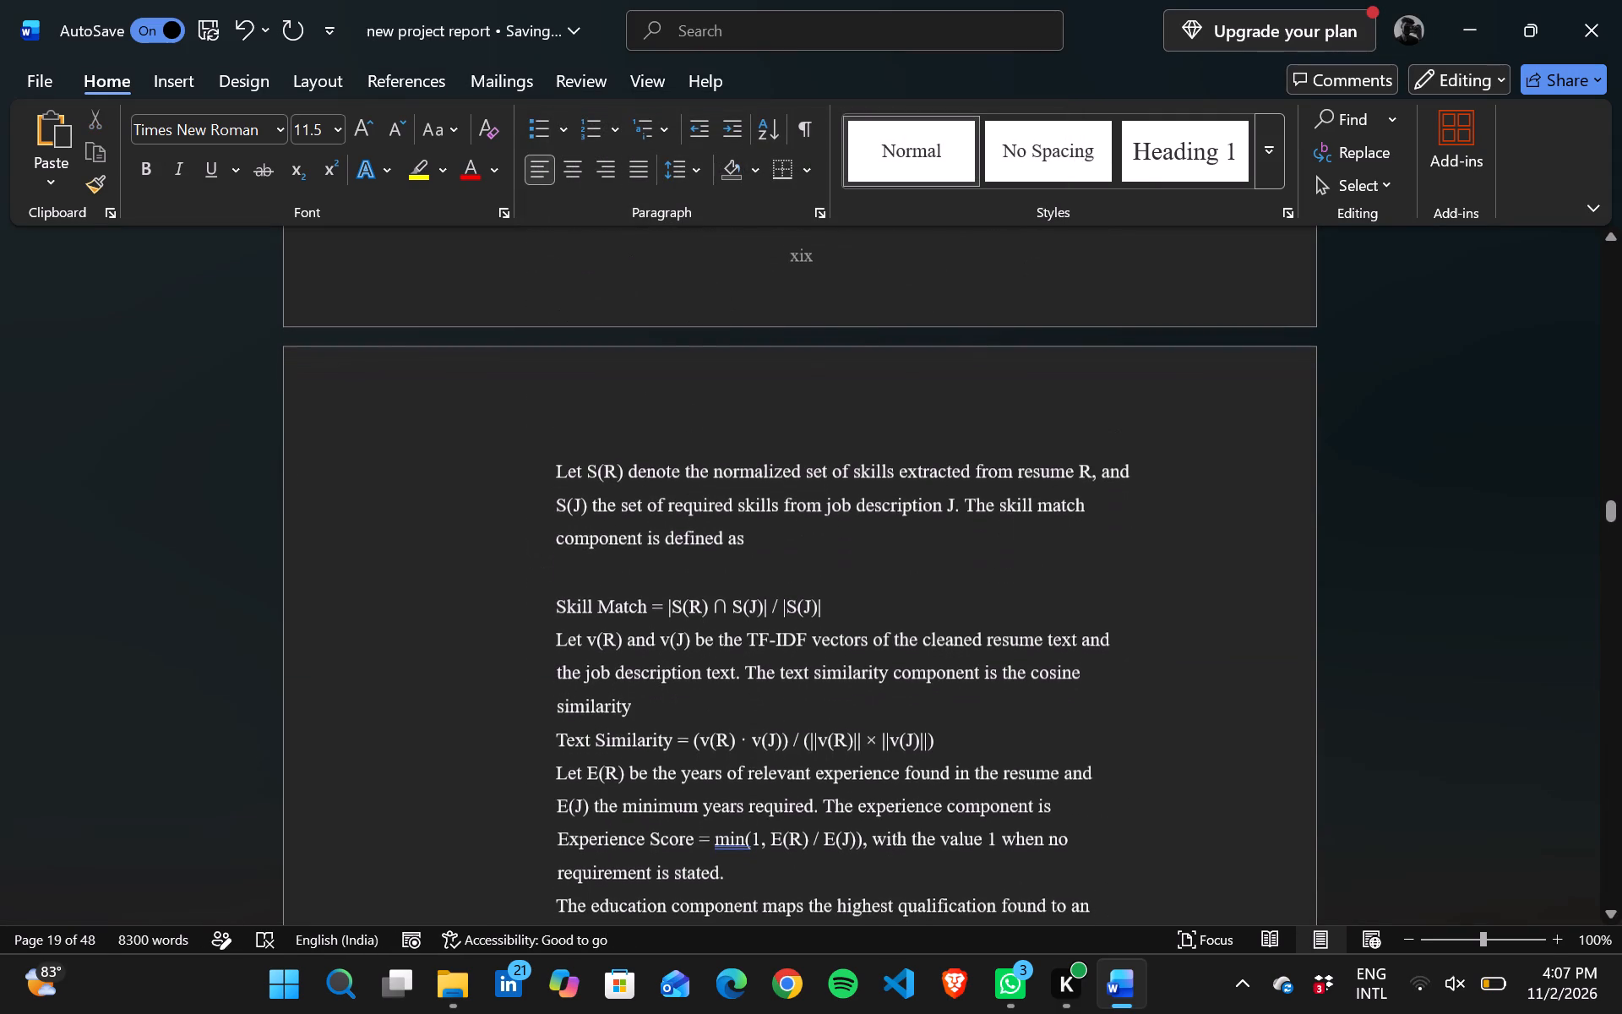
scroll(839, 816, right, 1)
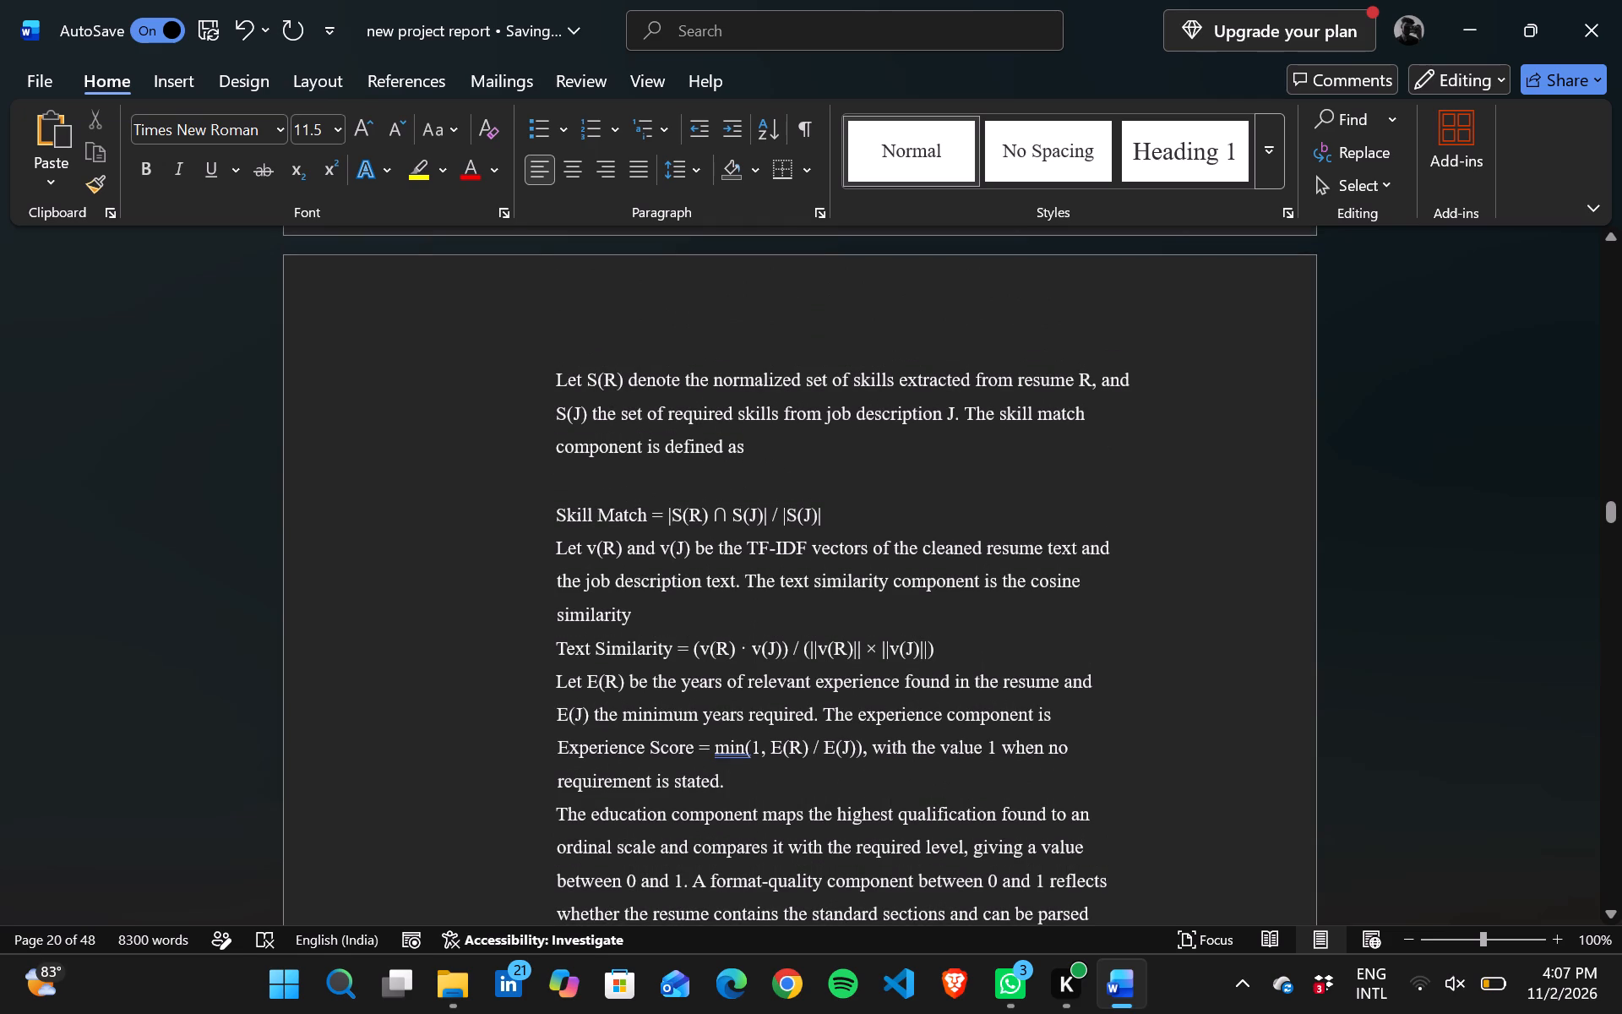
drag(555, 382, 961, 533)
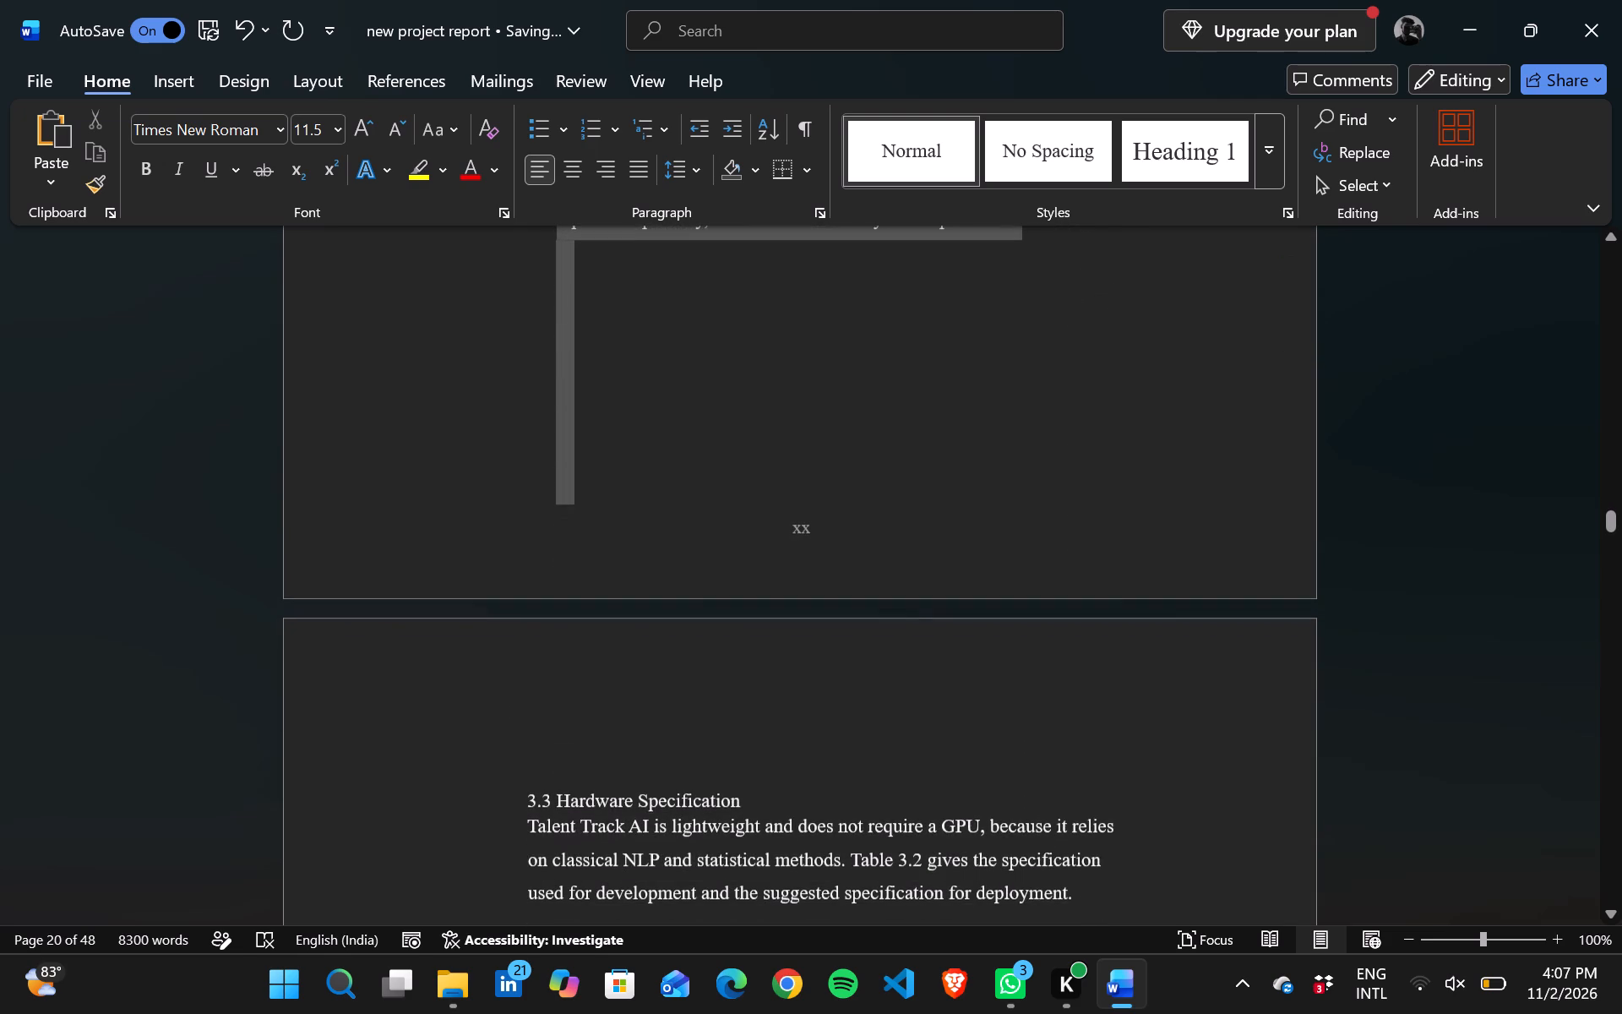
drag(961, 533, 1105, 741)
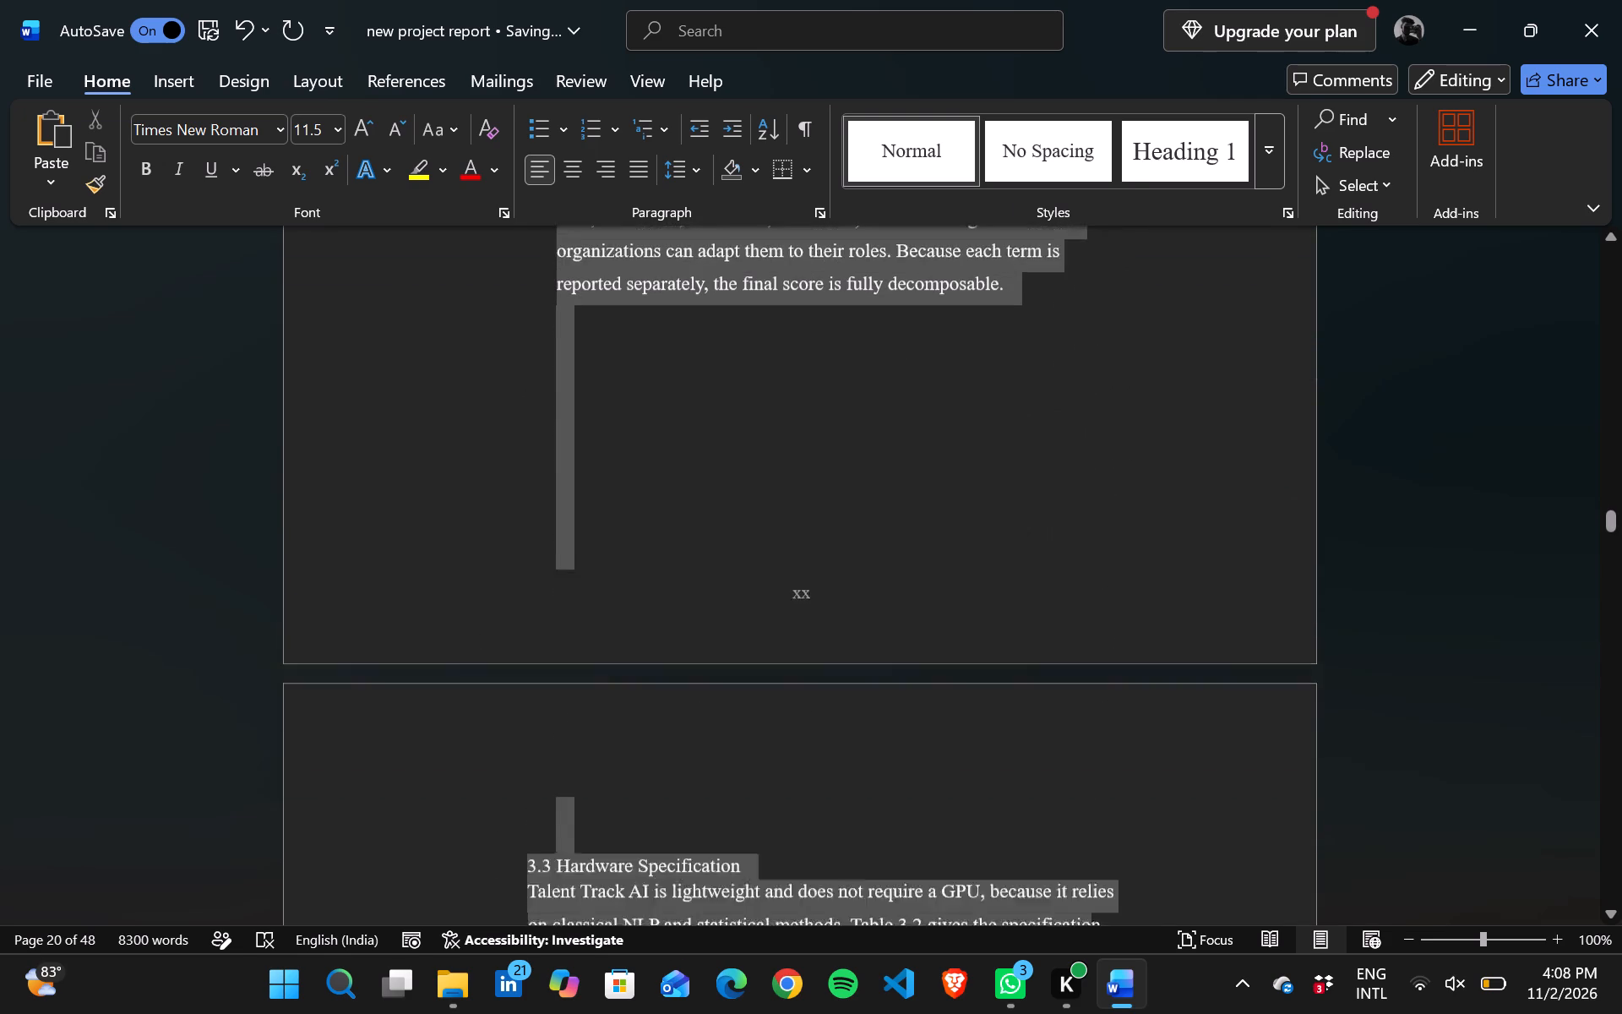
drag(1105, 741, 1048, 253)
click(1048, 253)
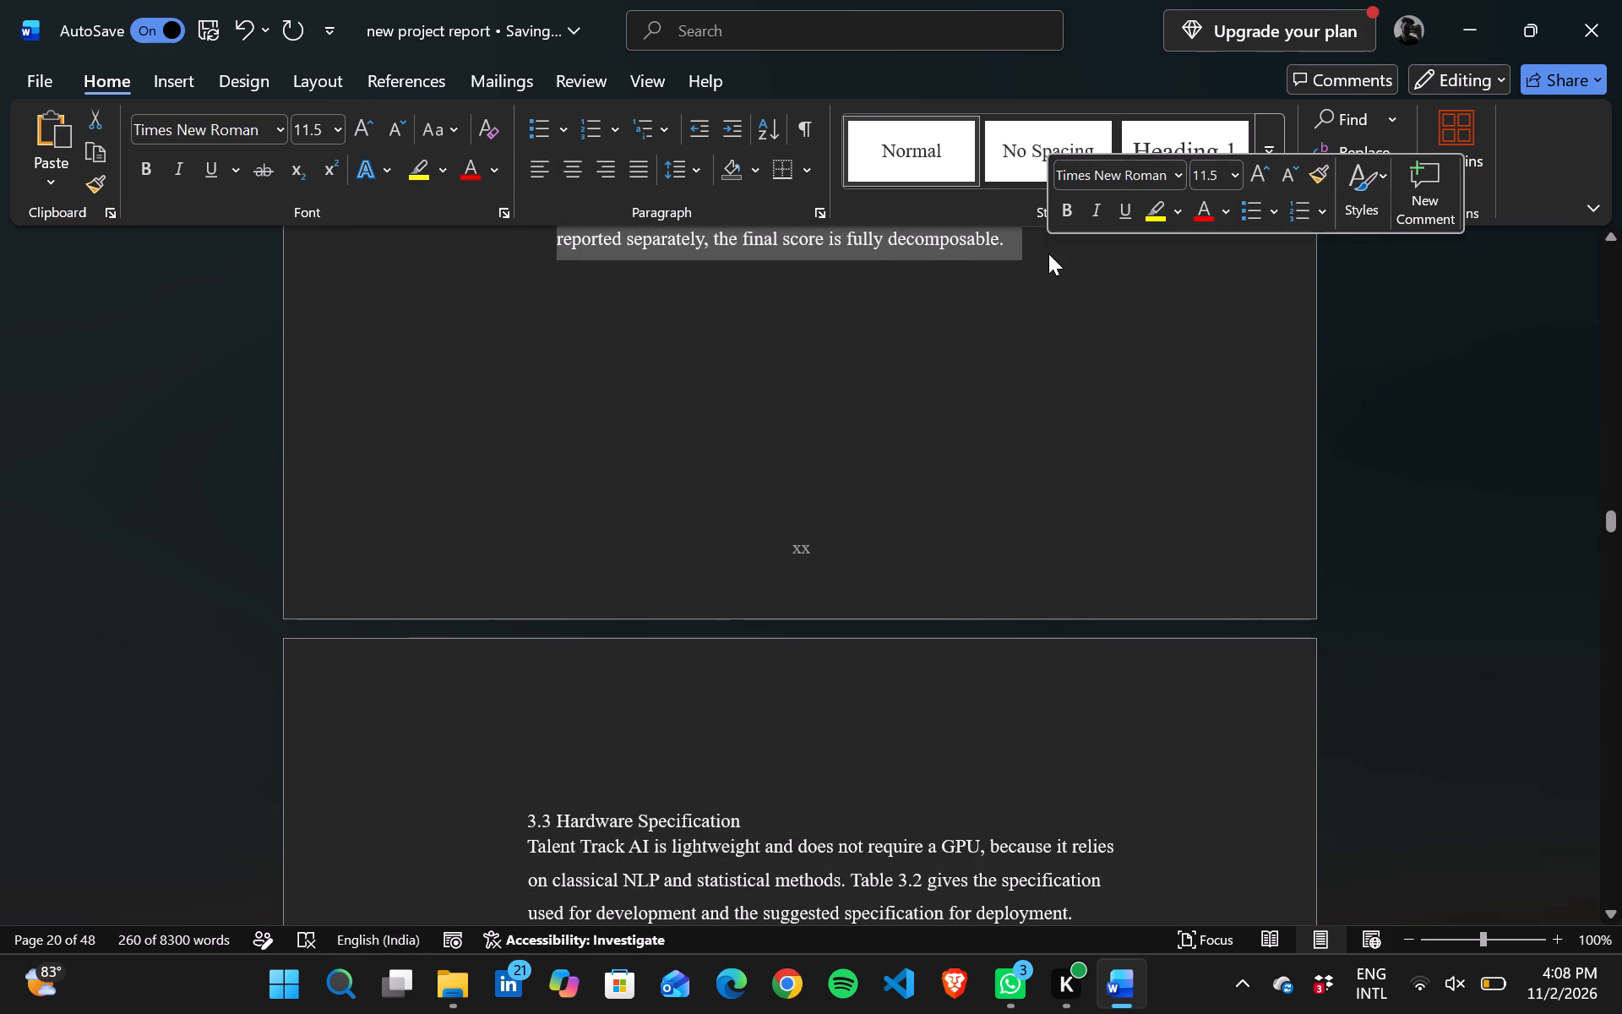
Delete the blank lines before "Let S(R) denote" so that the paragraph runs on directly after "improvement suggestions.".
scroll(864, 330, up, 6)
scroll(864, 330, down, 1)
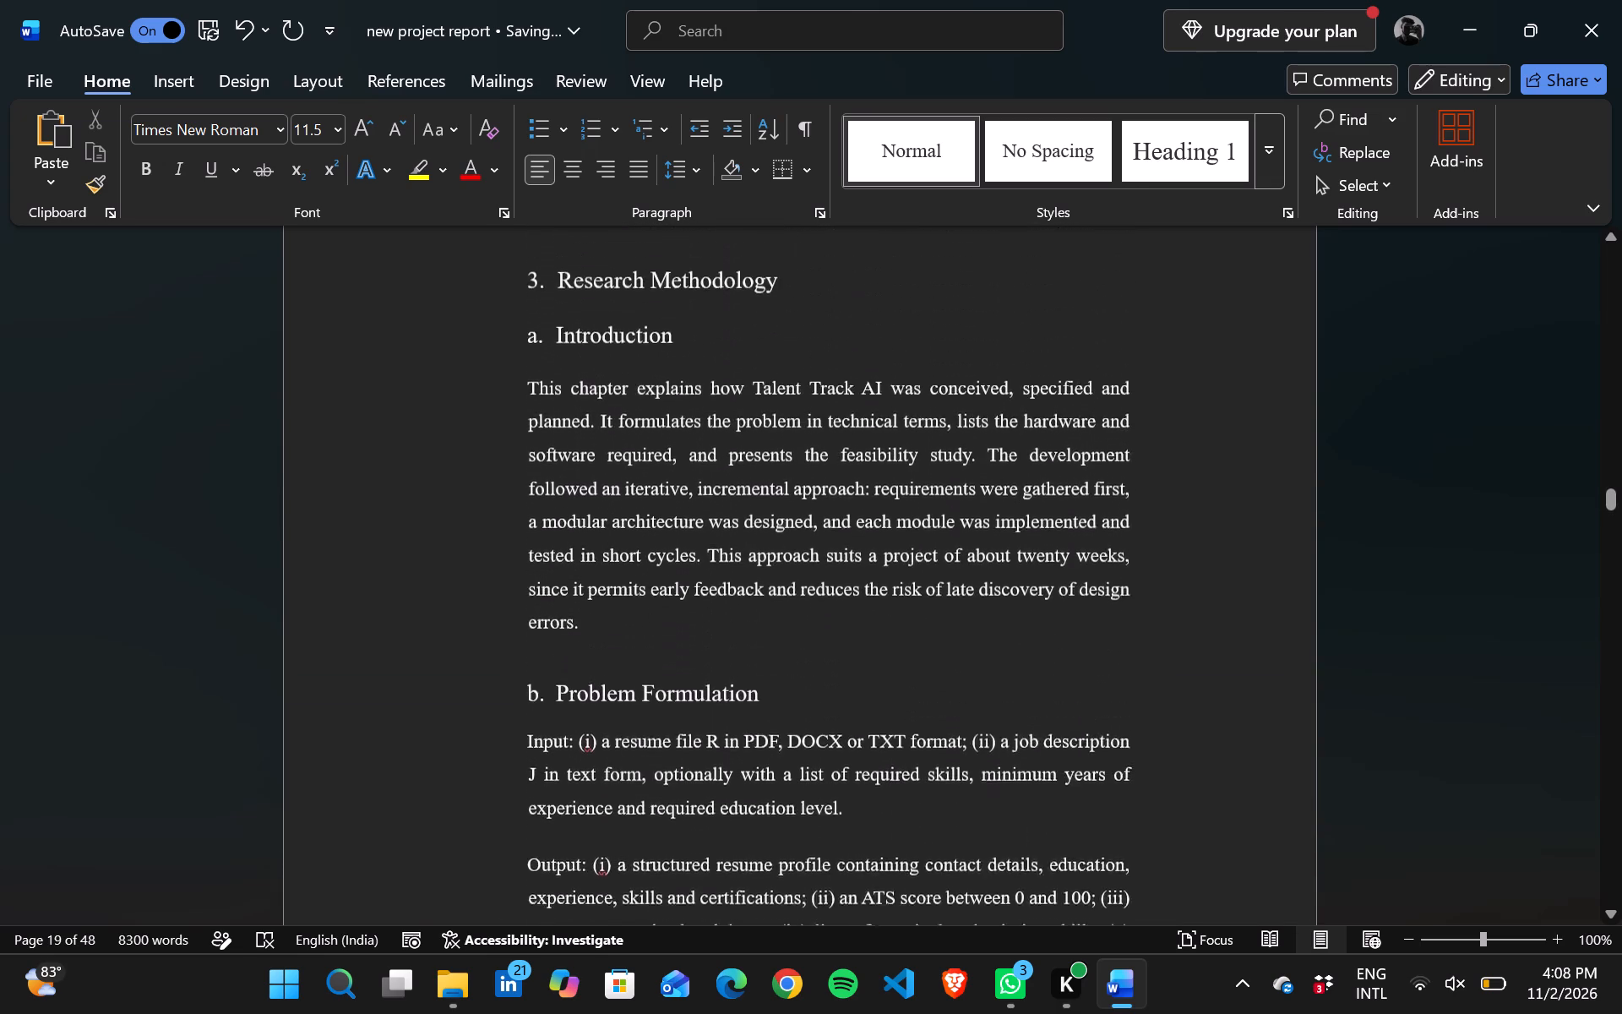
scroll(864, 330, down, 1)
scroll(864, 330, up, 1)
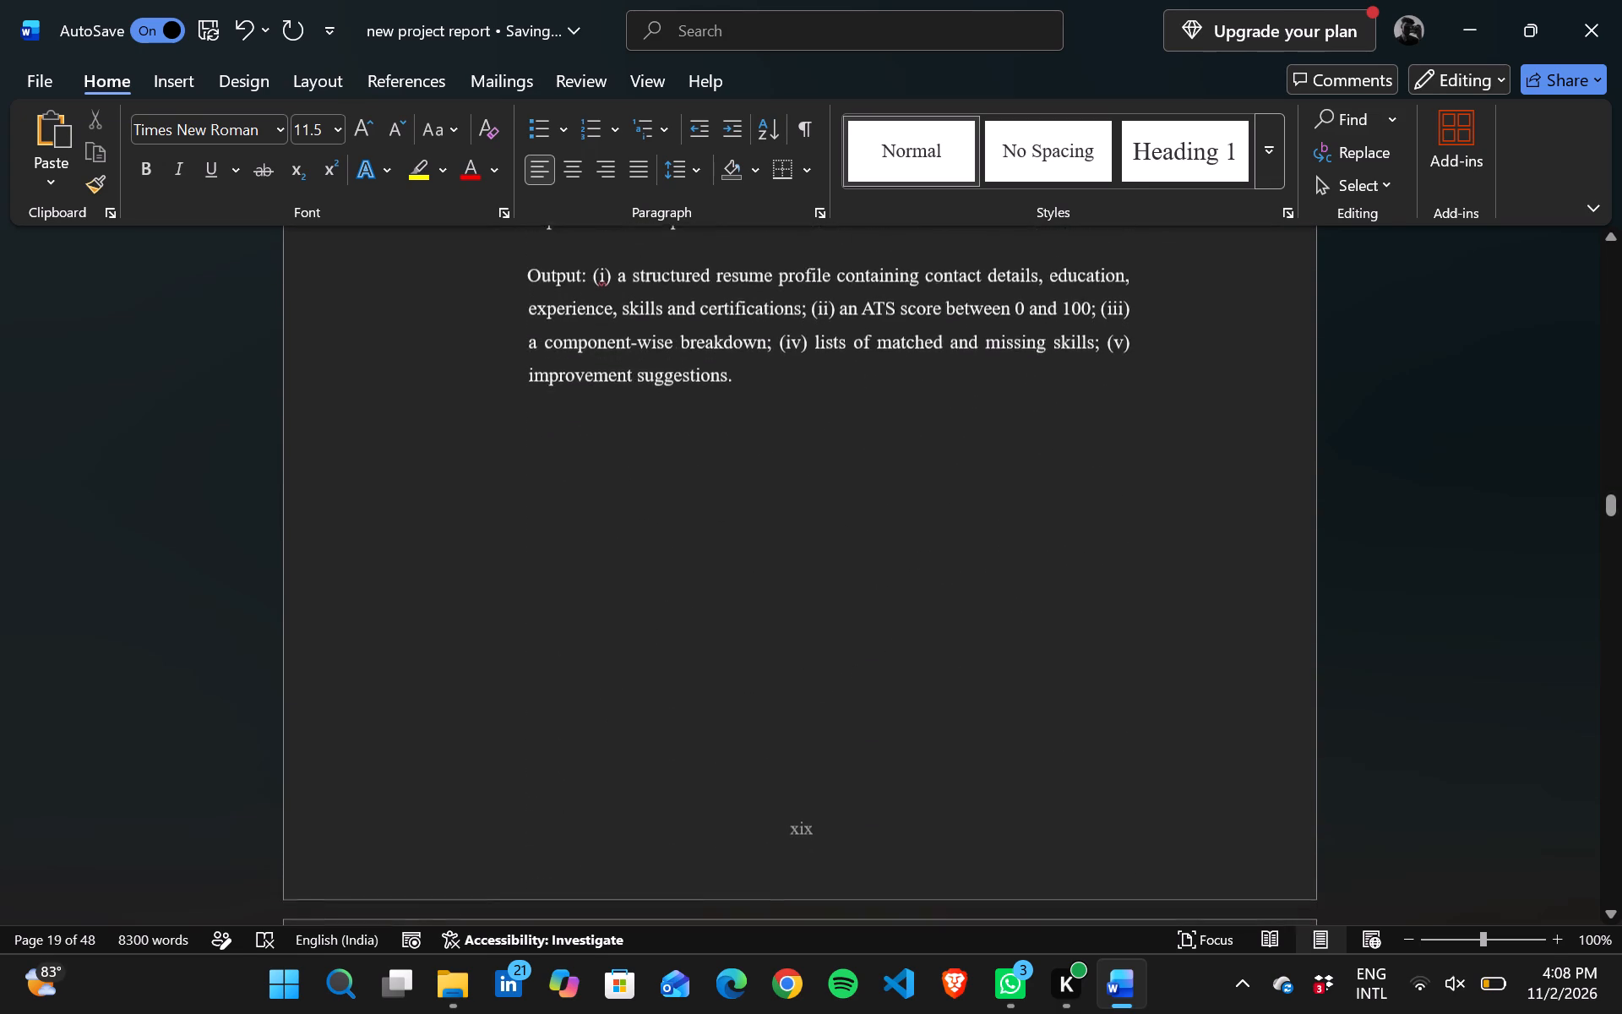
scroll(864, 330, up, 1)
scroll(864, 330, down, 3)
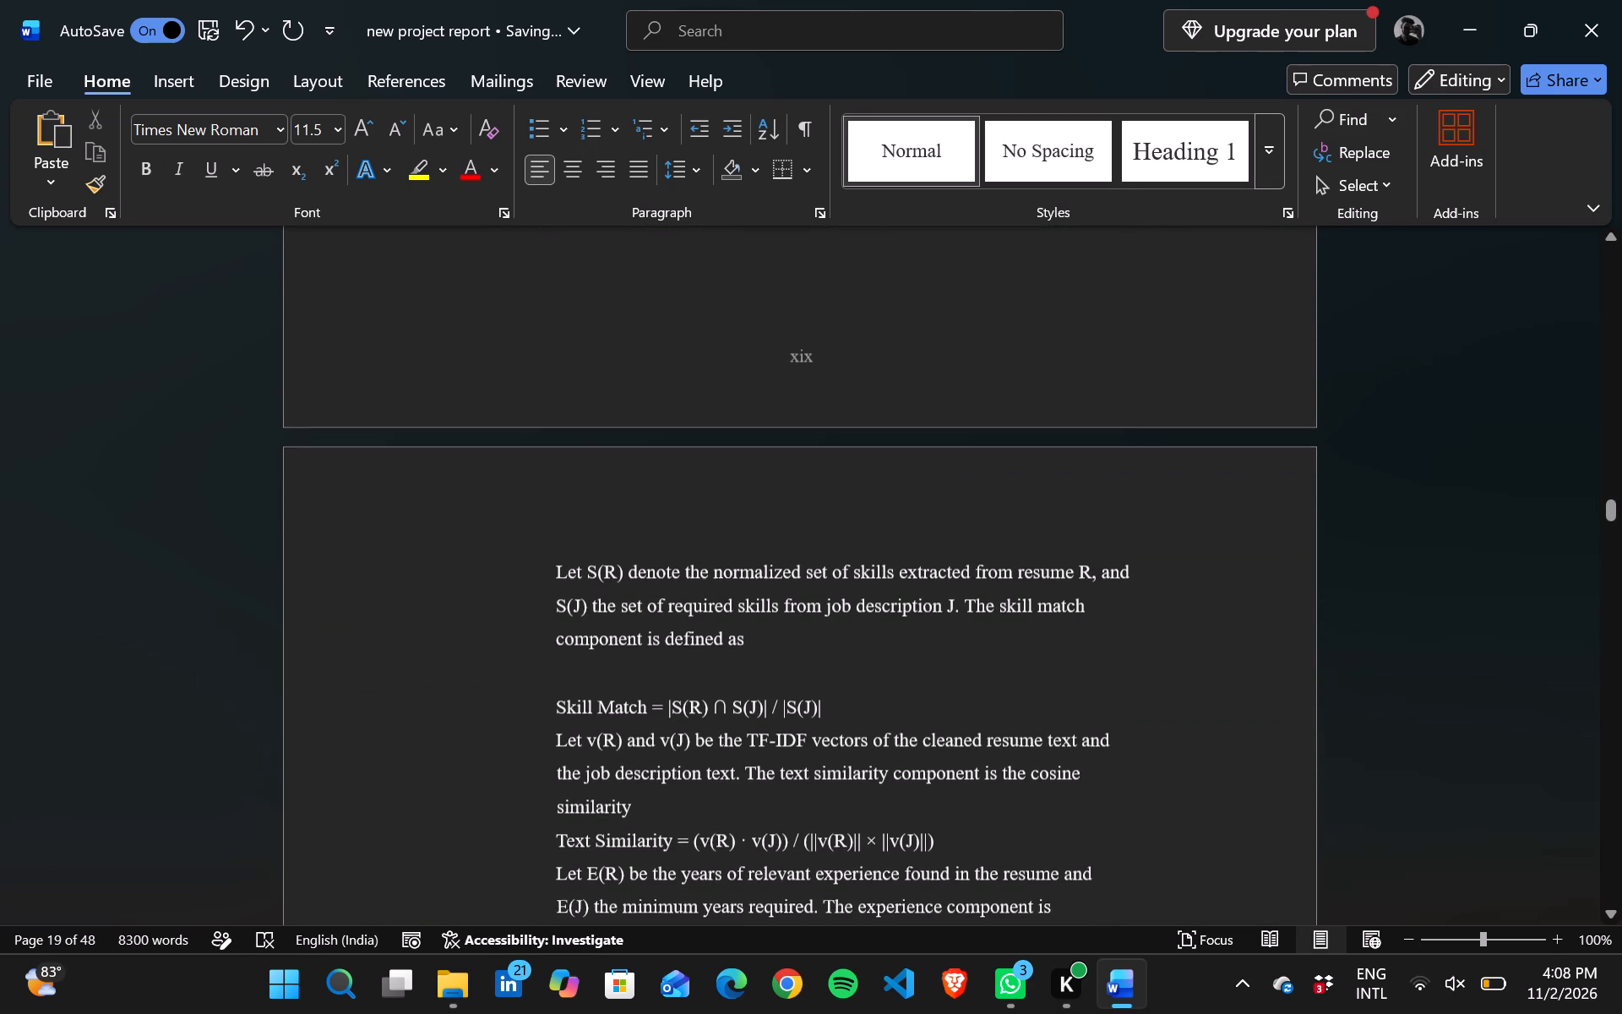
click(557, 576)
key(BackSpace)
key(BackSpace)
key(BackSpace)
key(BackSpace)
key(BackSpace)
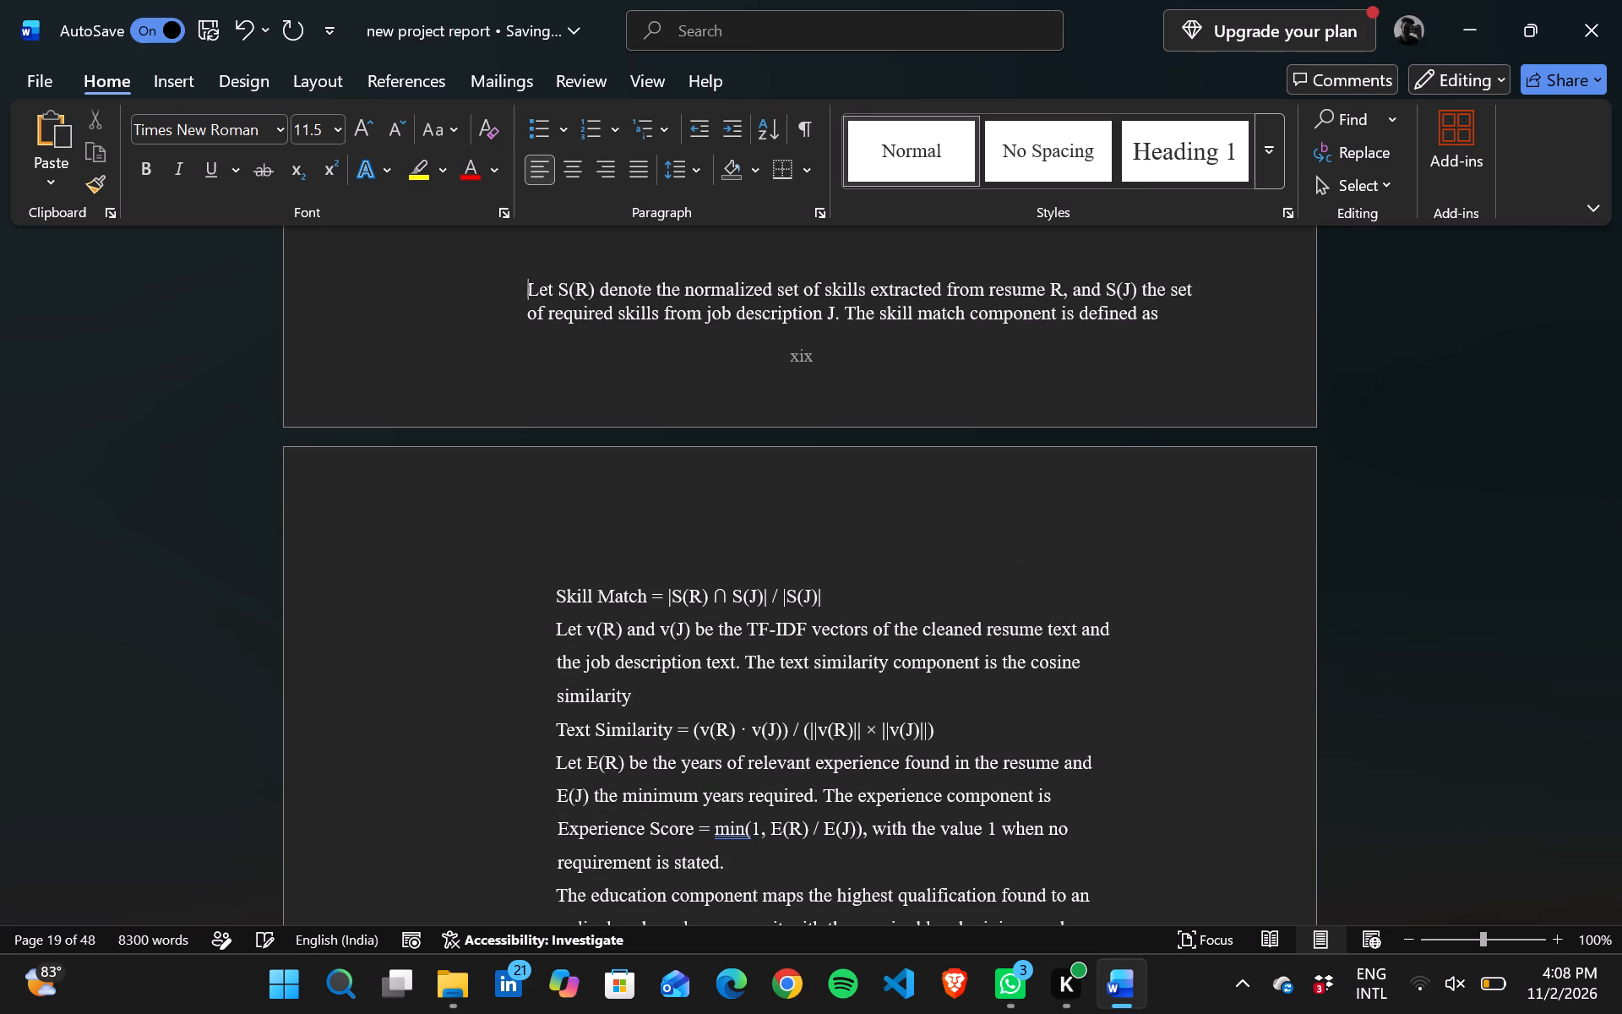
key(BackSpace)
key(BackSpace)
key(BackSpace)
key(BackSpace)
key(BackSpace)
key(BackSpace)
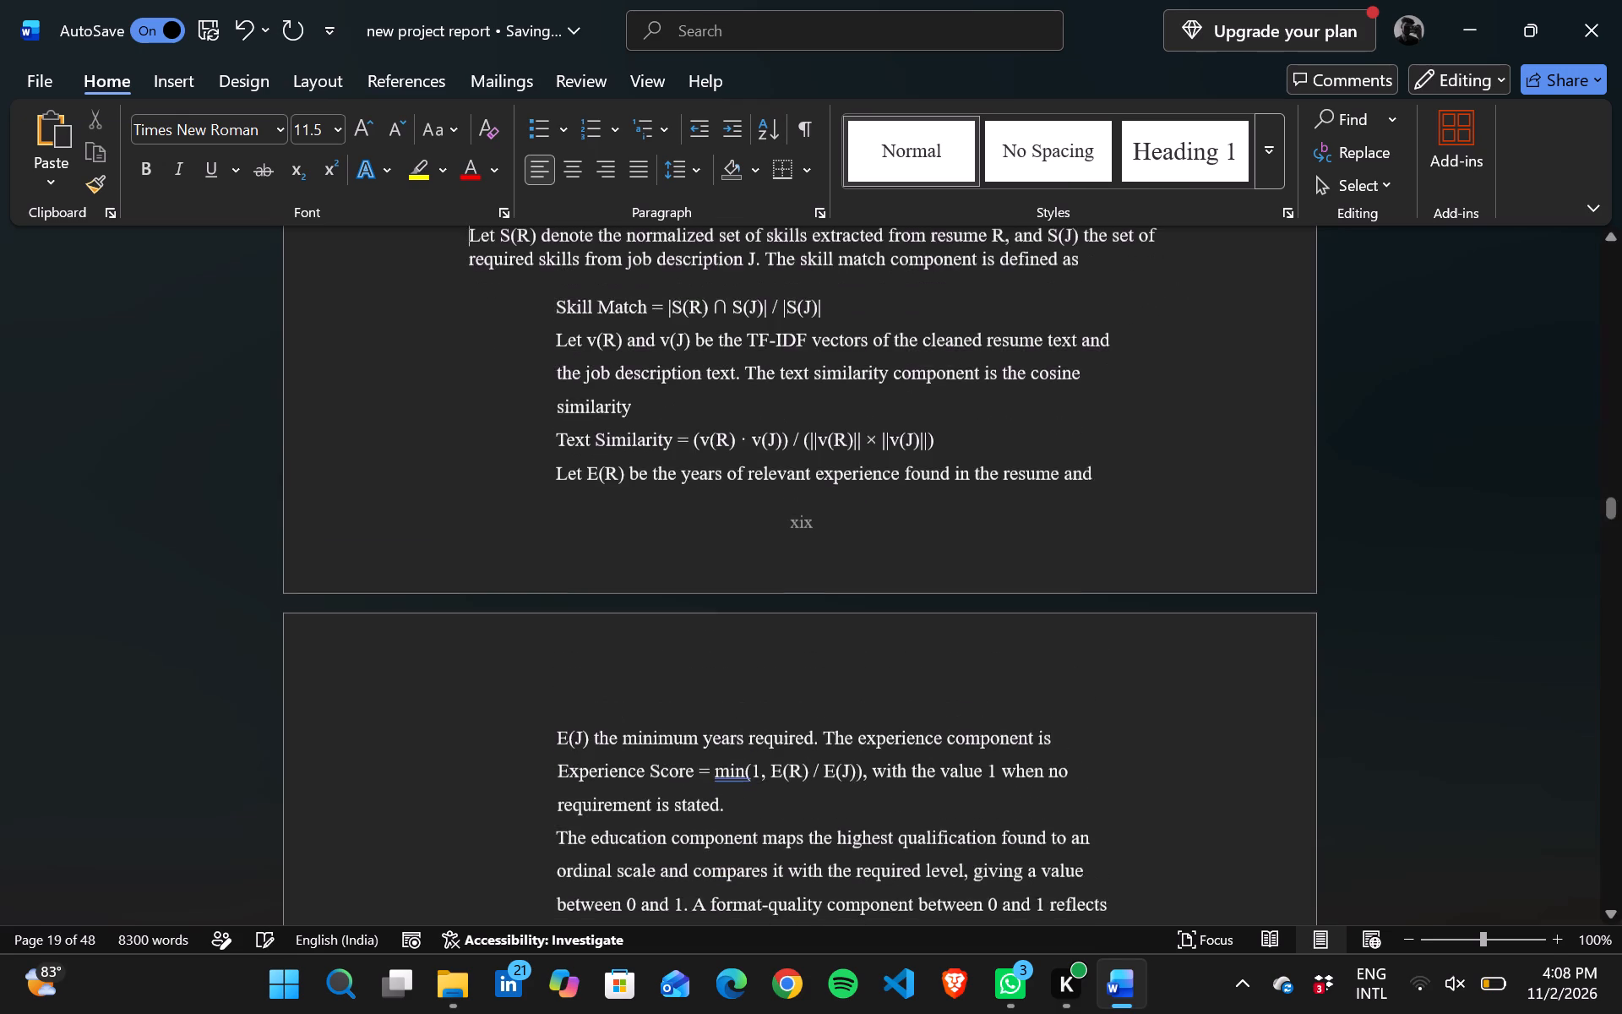
key(BackSpace)
key(BackSpace)
key(BackSpace)
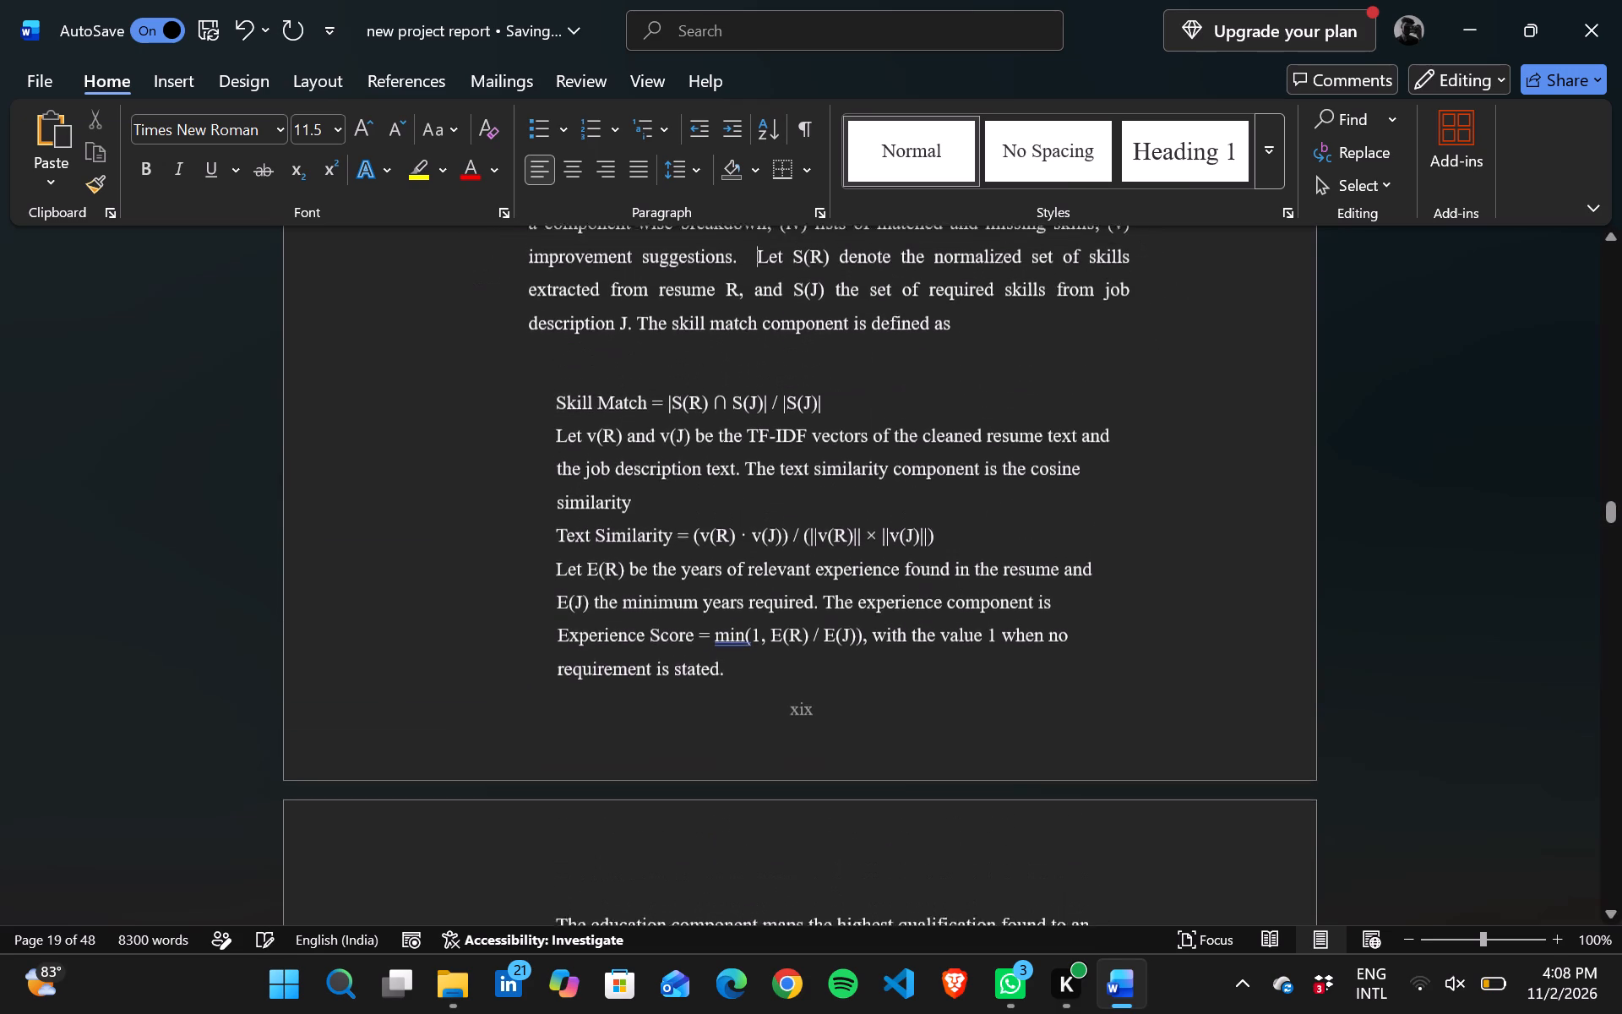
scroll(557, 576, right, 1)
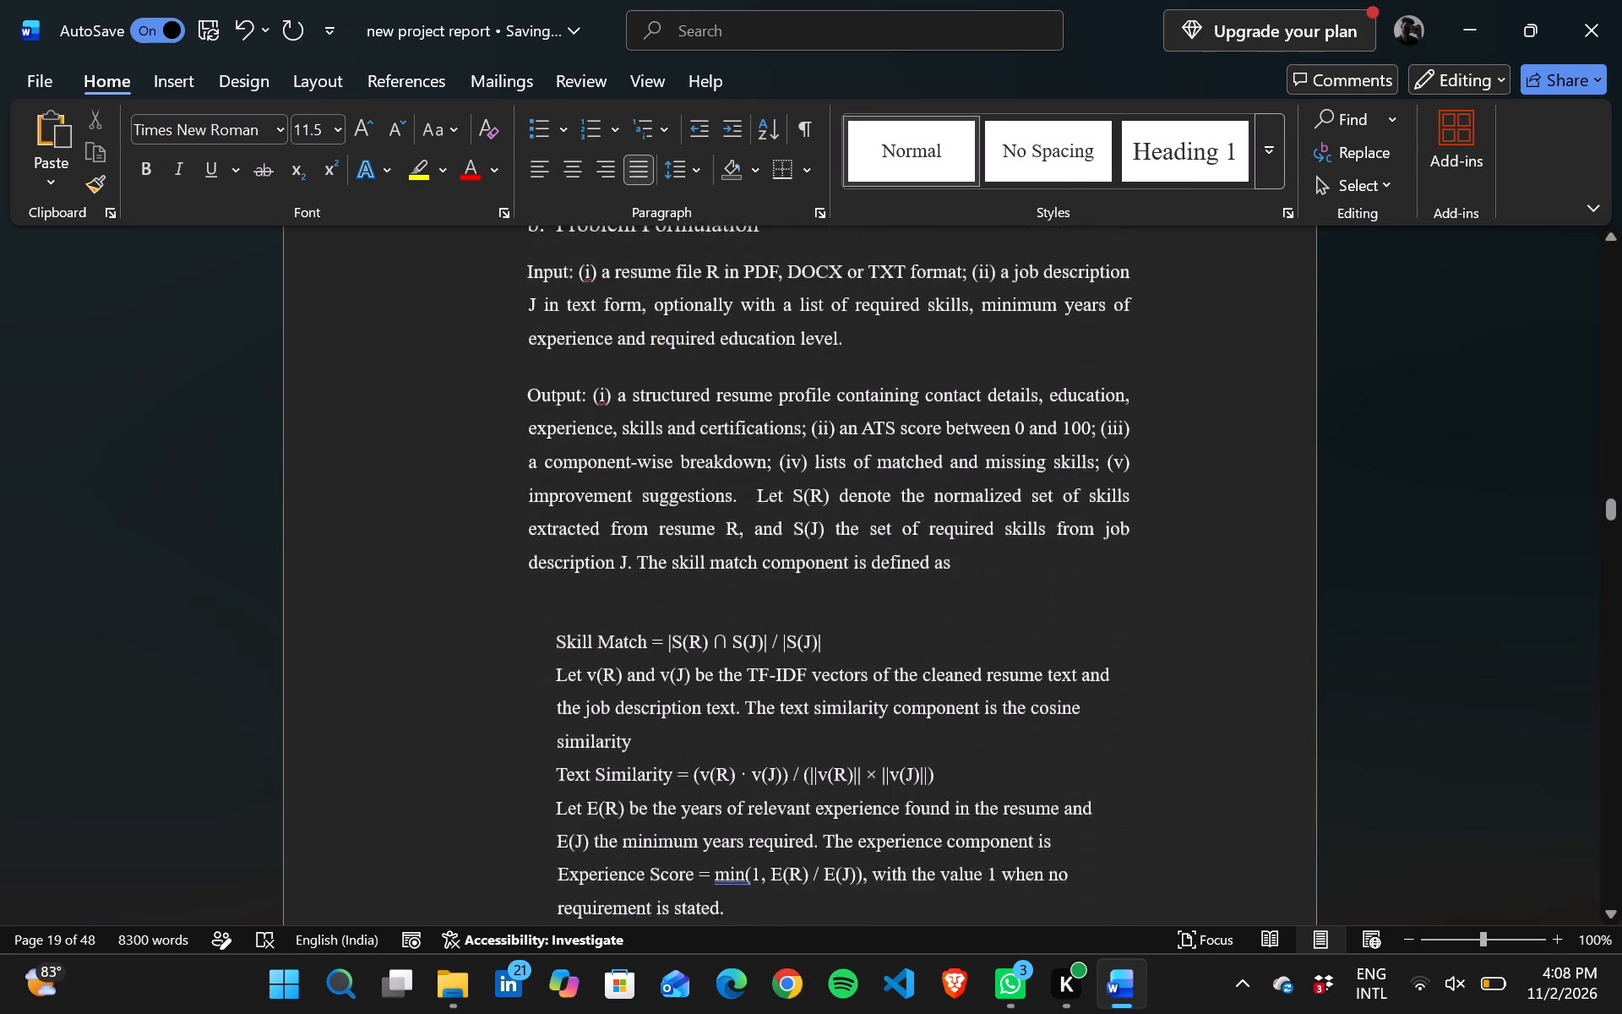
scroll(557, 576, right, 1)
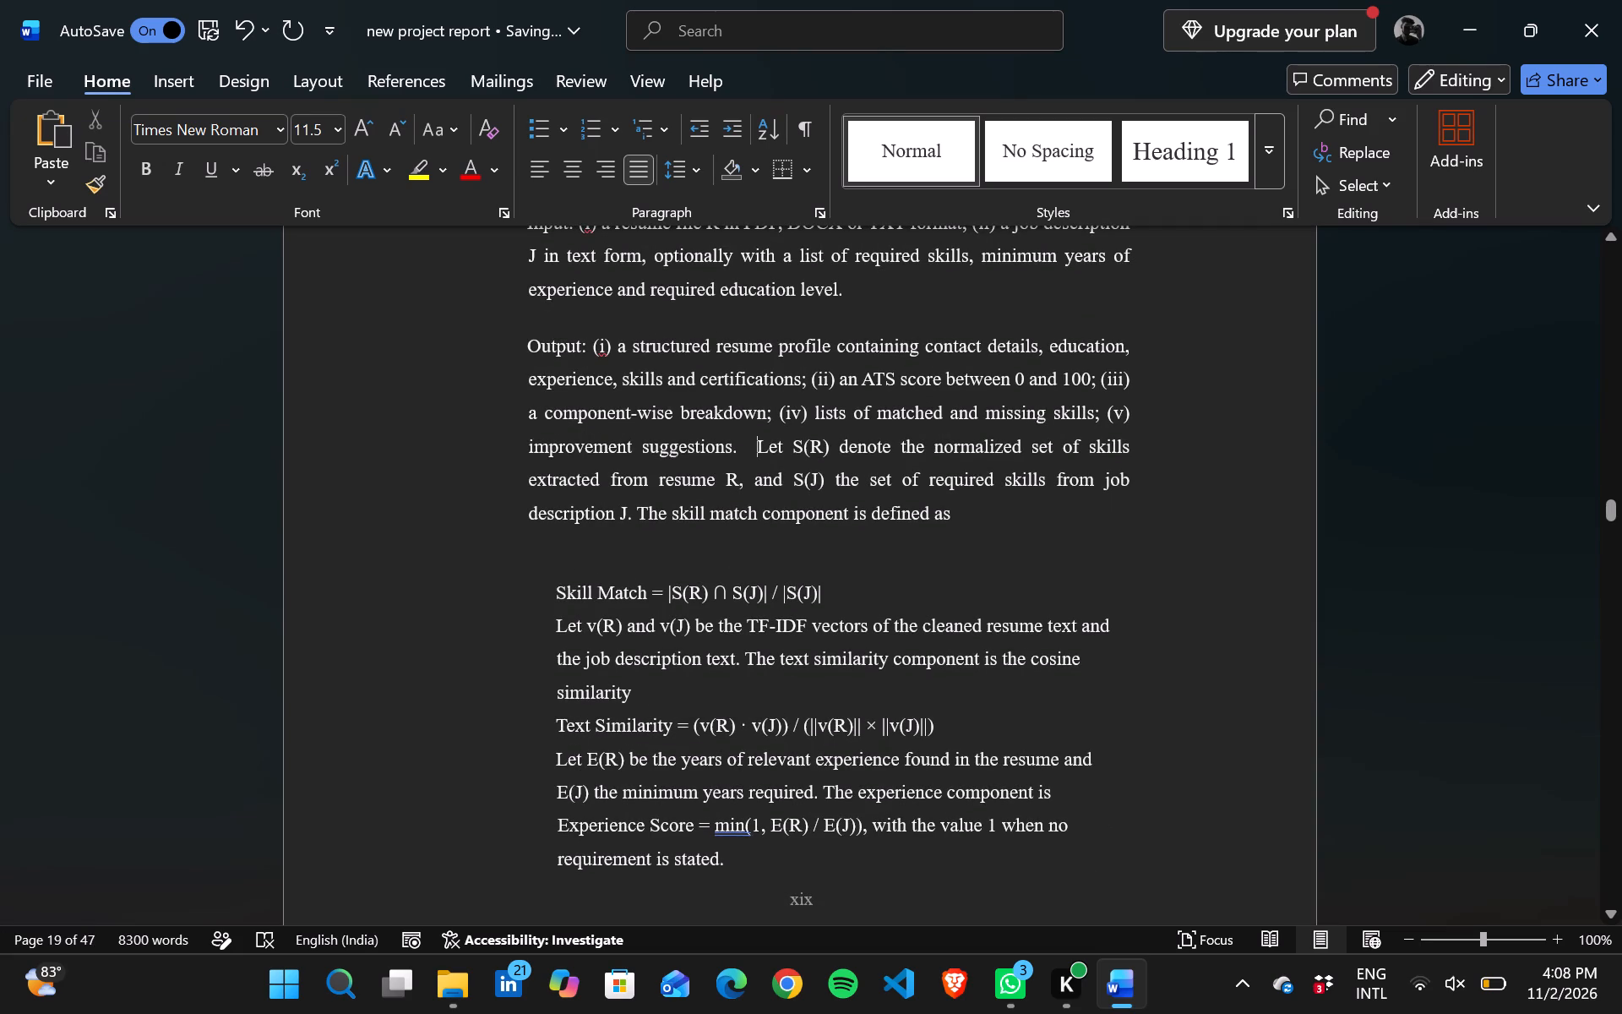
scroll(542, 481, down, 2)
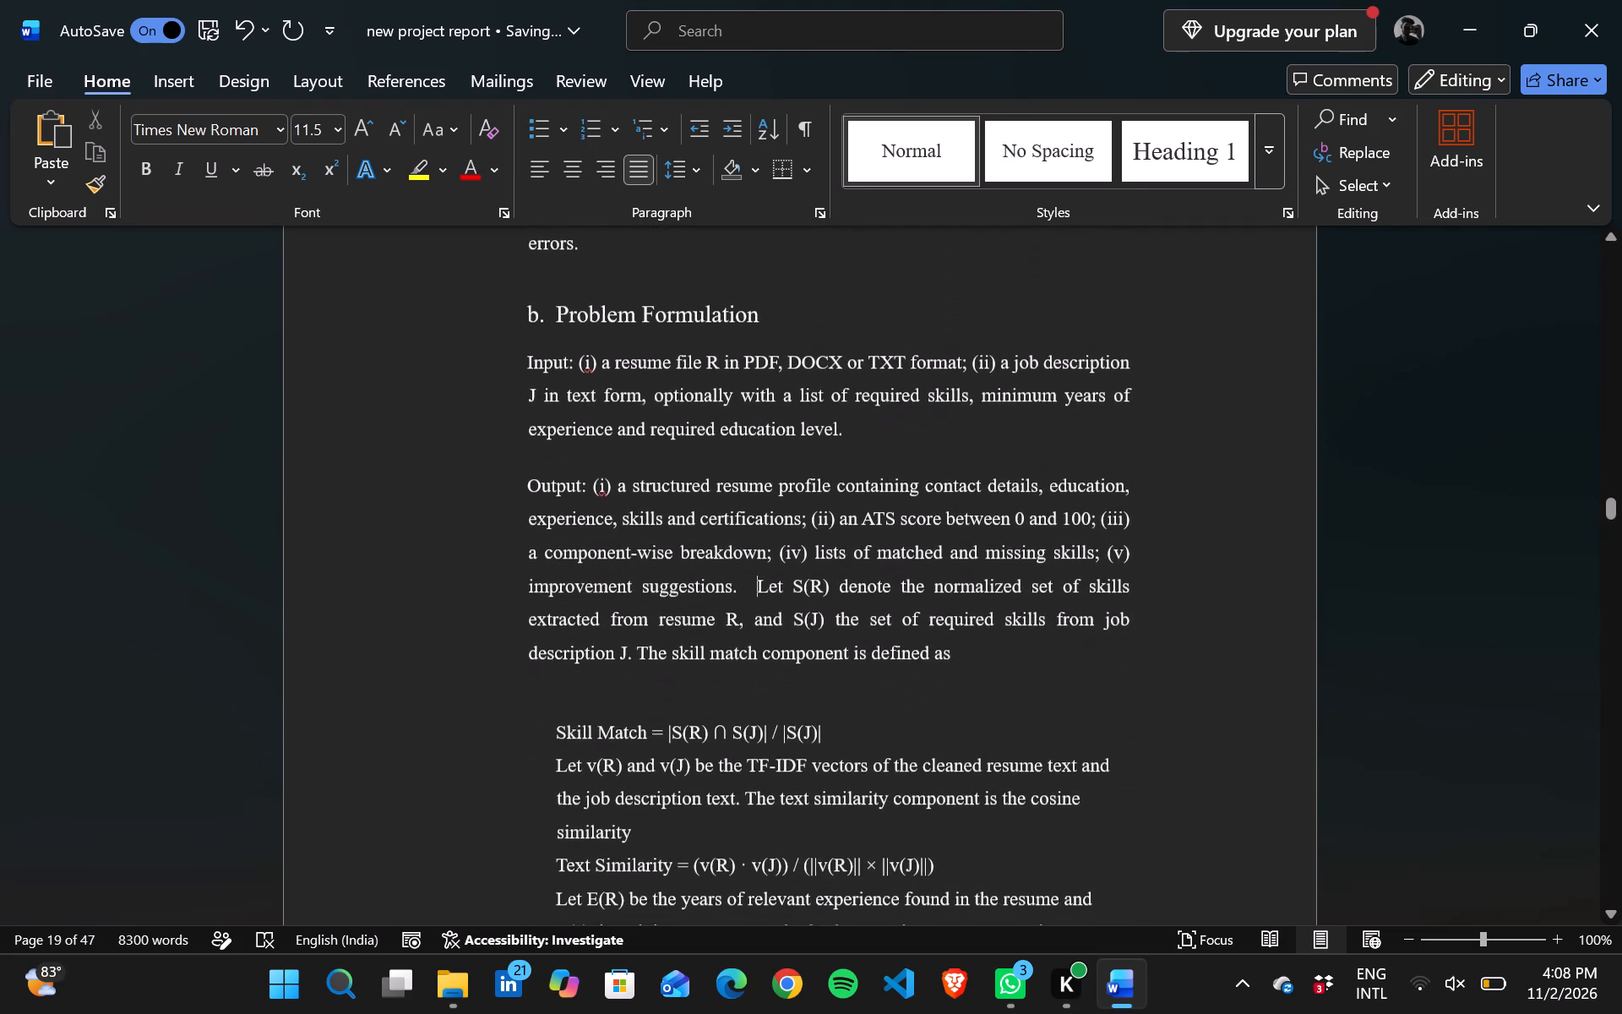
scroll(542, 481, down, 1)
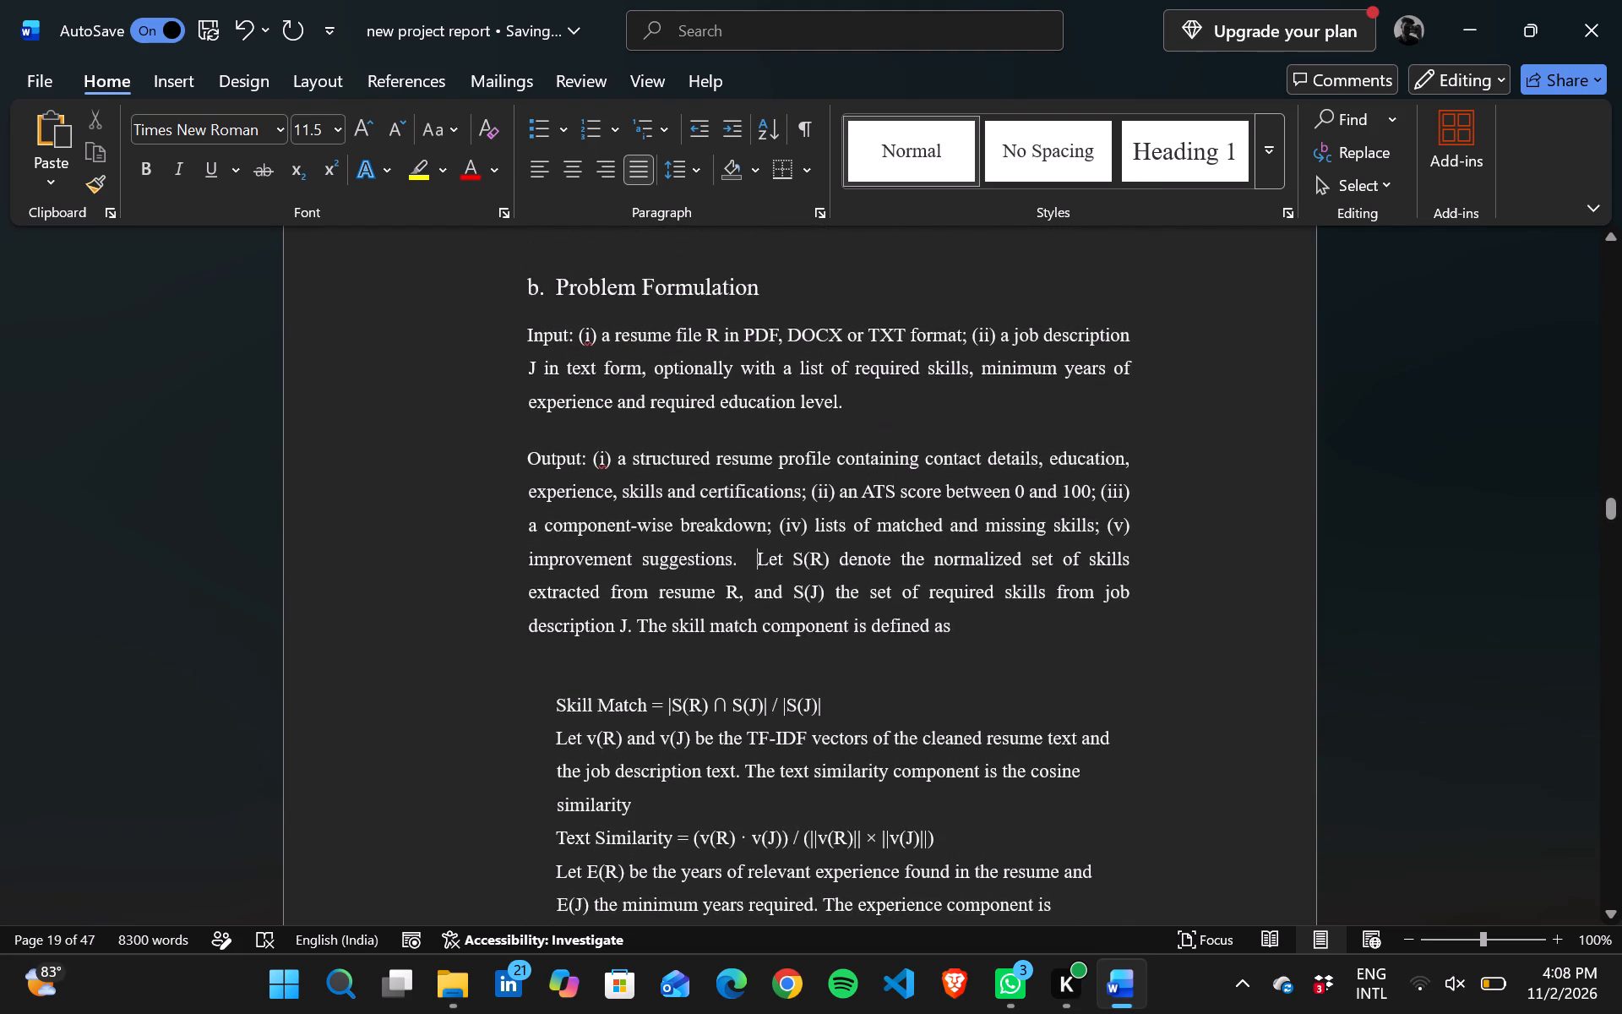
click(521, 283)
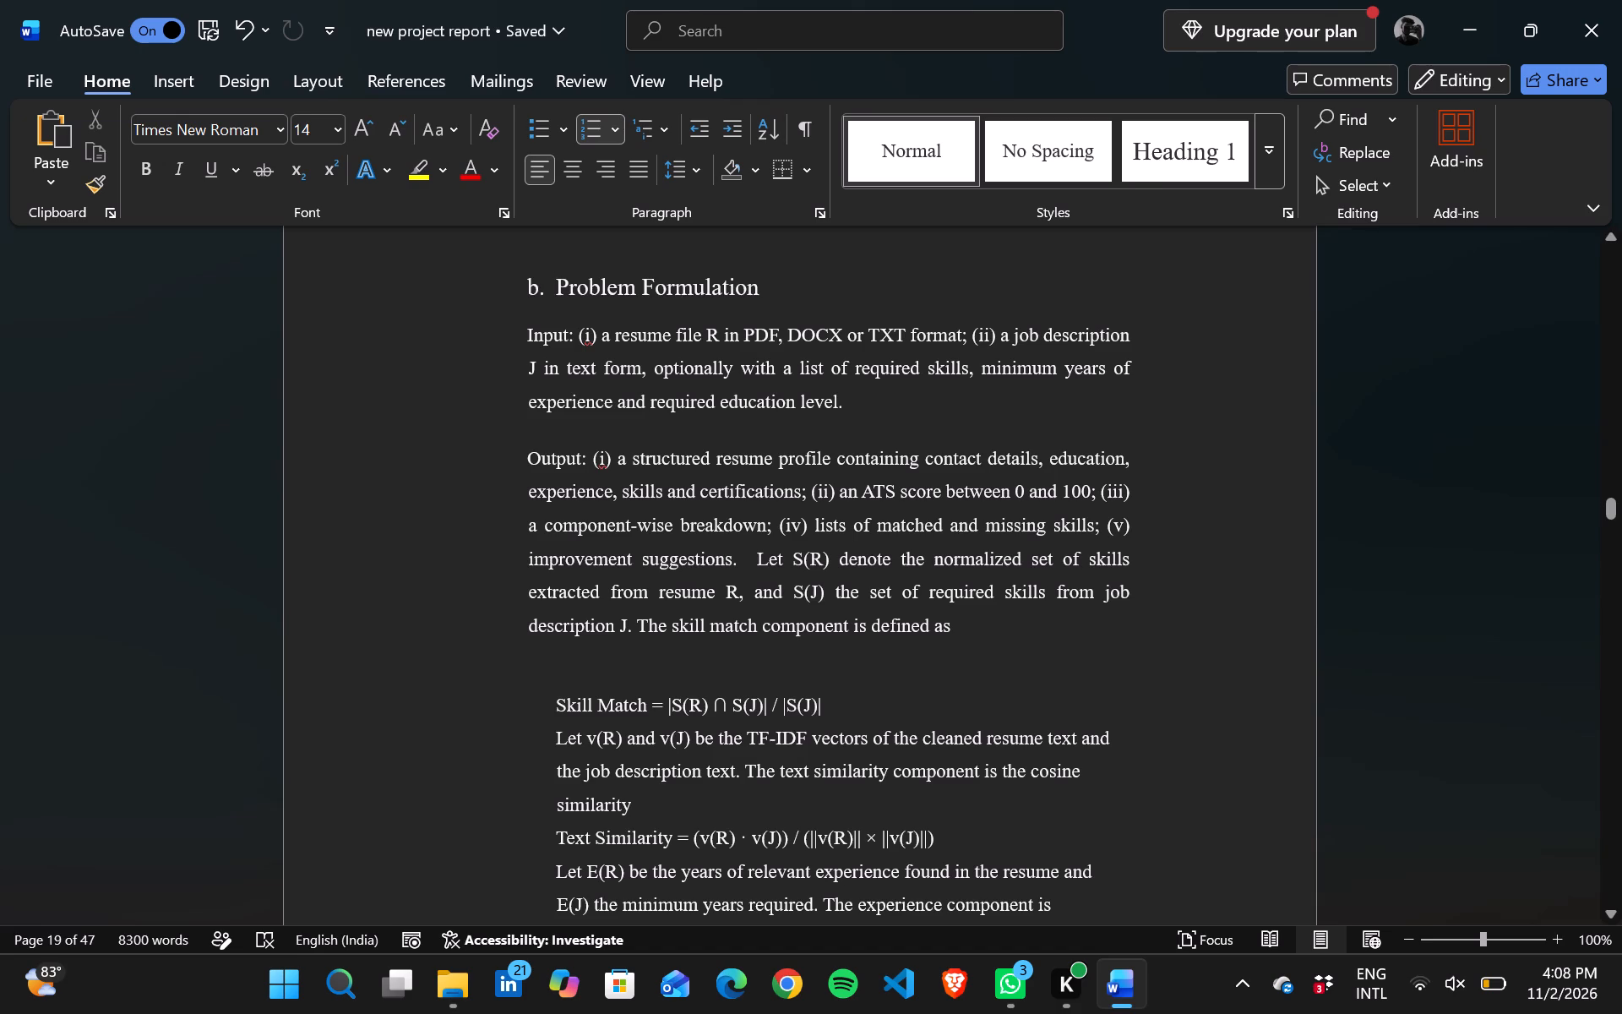
Set the paragraphs from "Skill Match =" through "requirement is stated." to Justified alignment.
scroll(576, 700, right, 1)
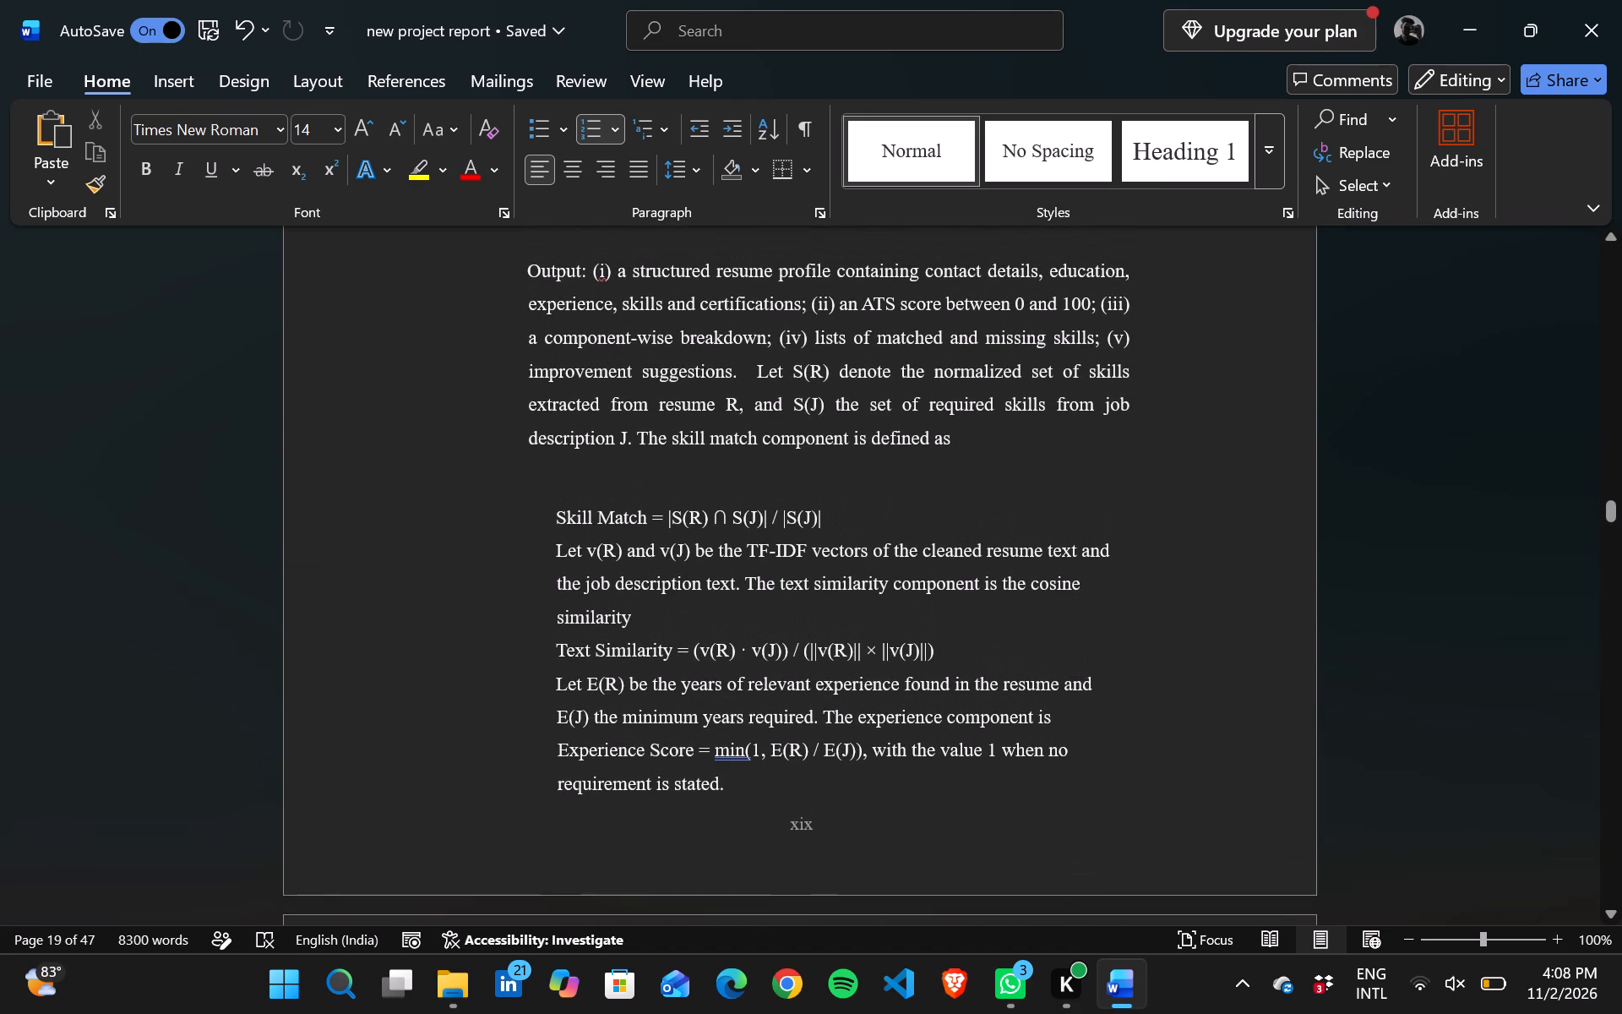
drag(552, 513, 1007, 1013)
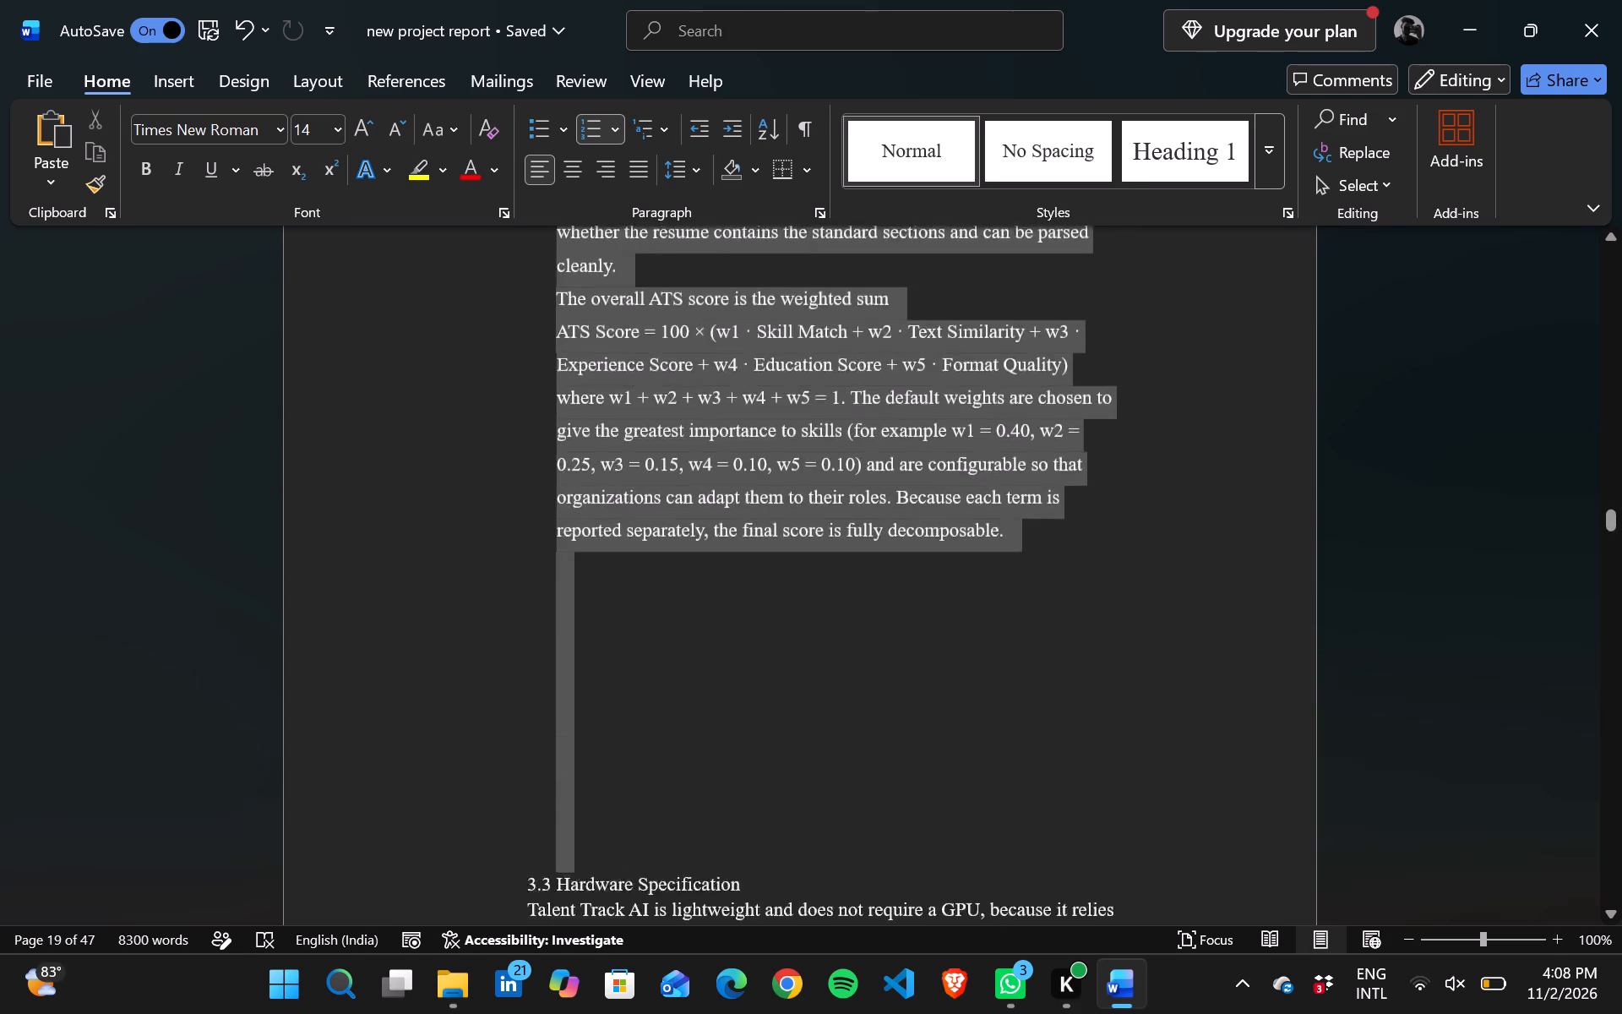
drag(1007, 1013, 1003, 989)
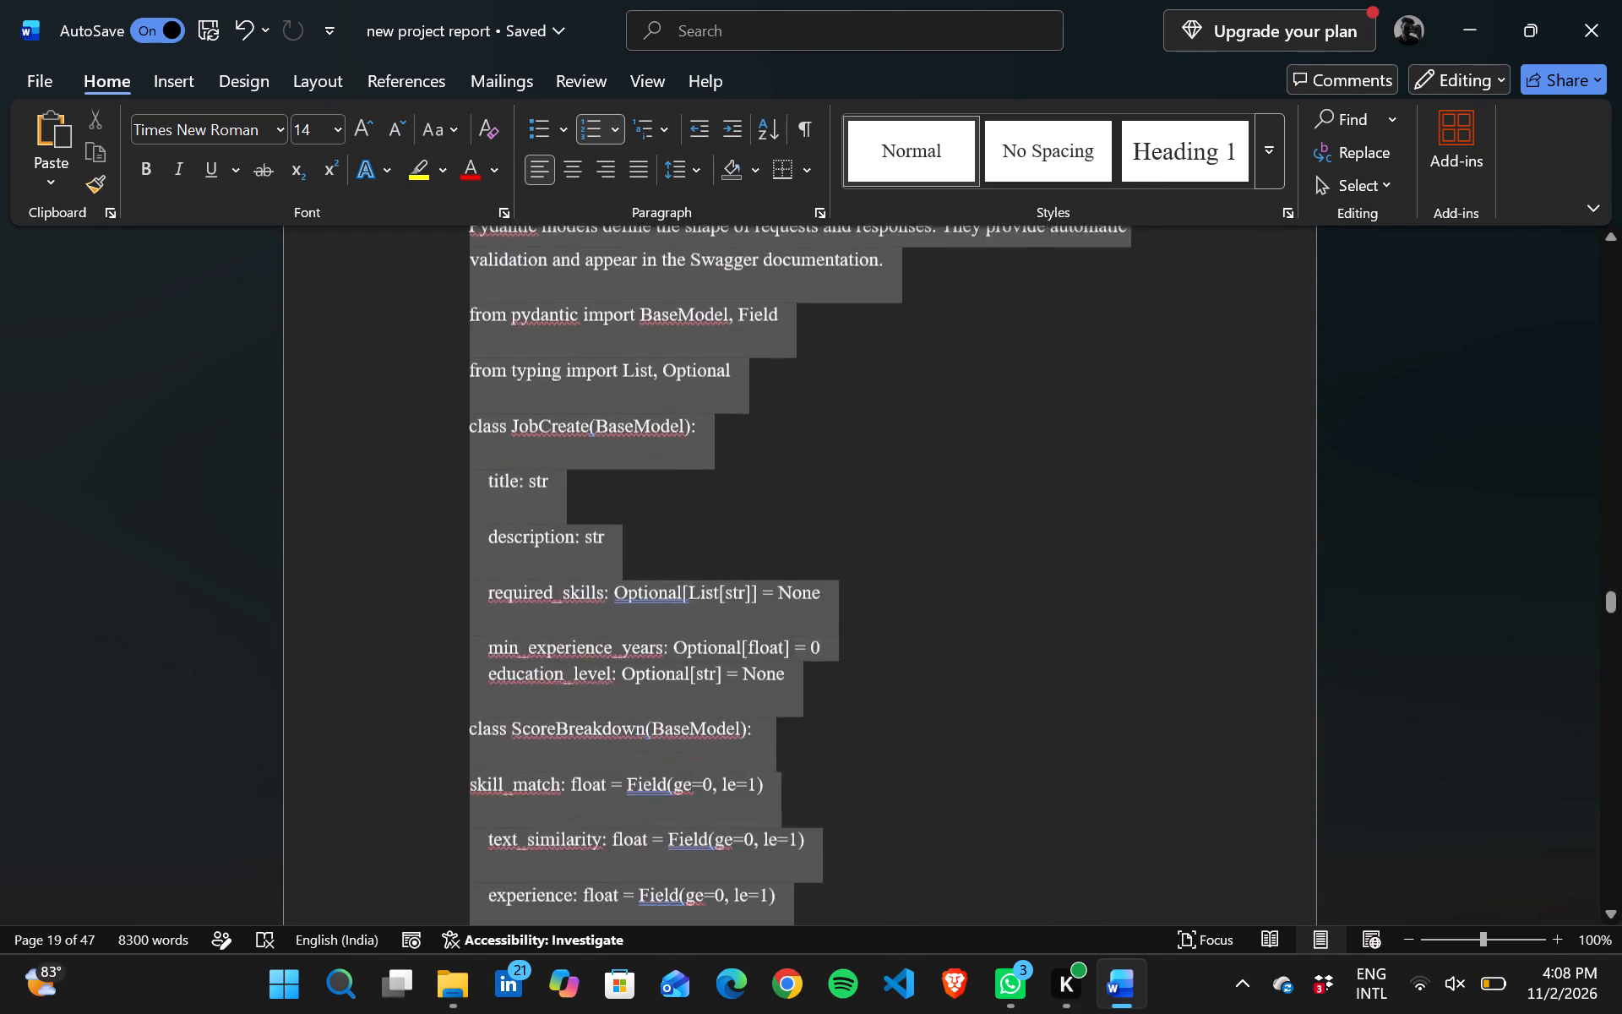
drag(1003, 989, 876, 0)
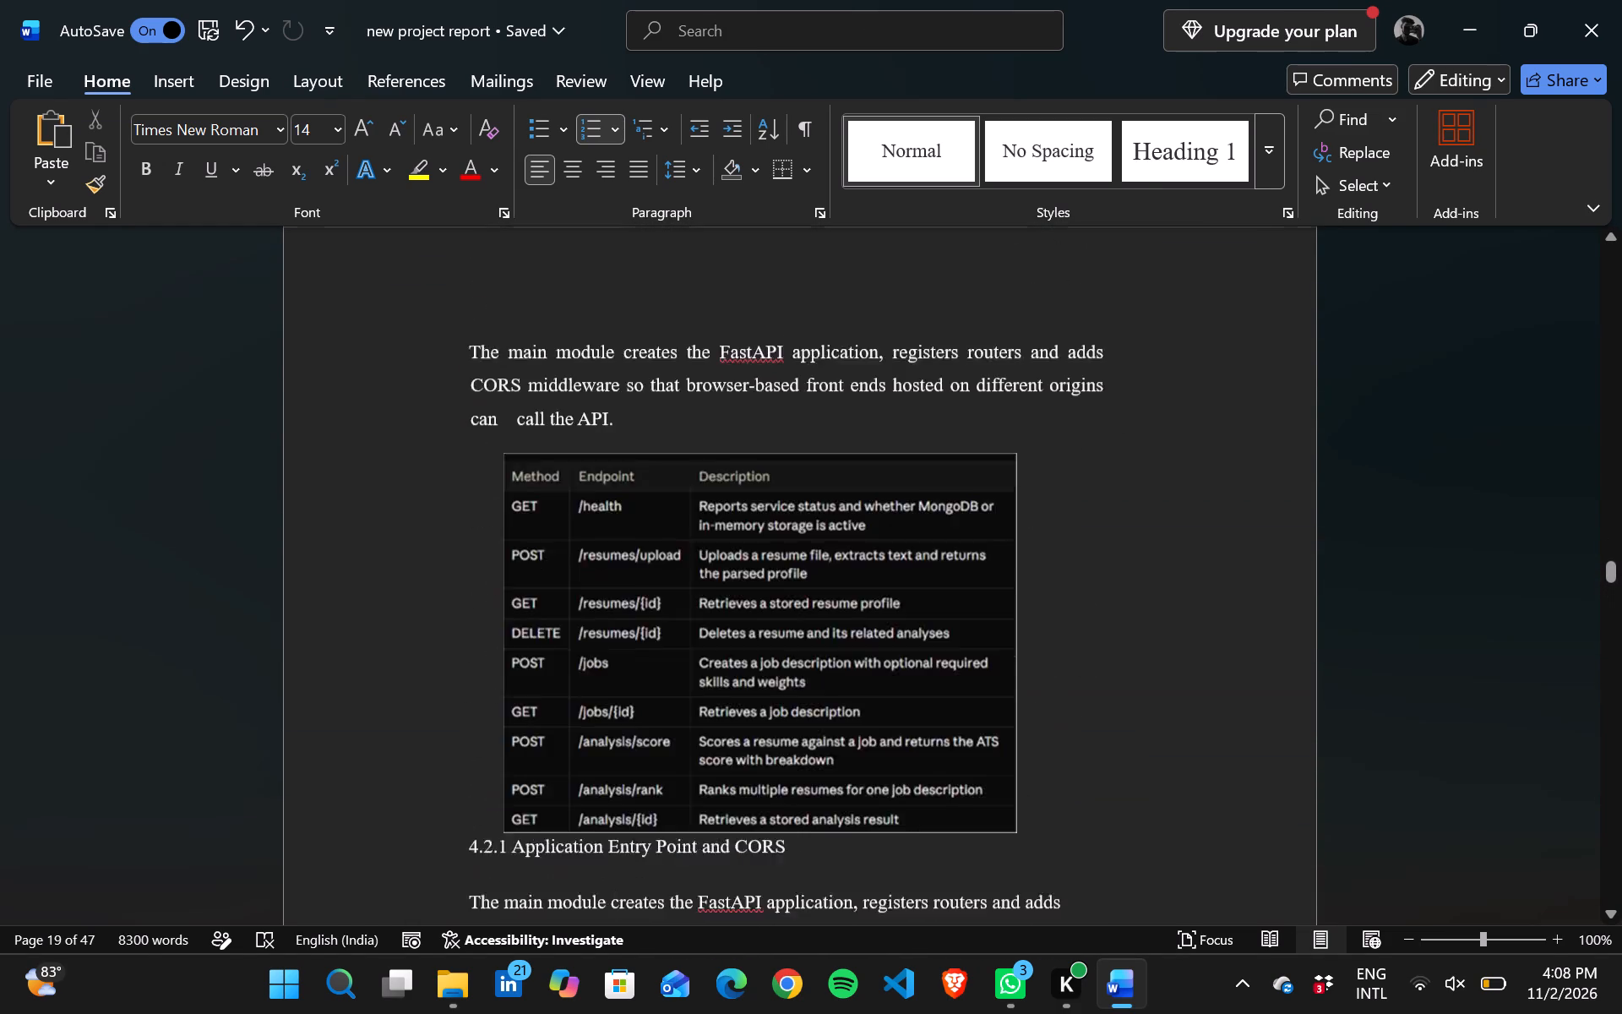
drag(876, 0, 877, 25)
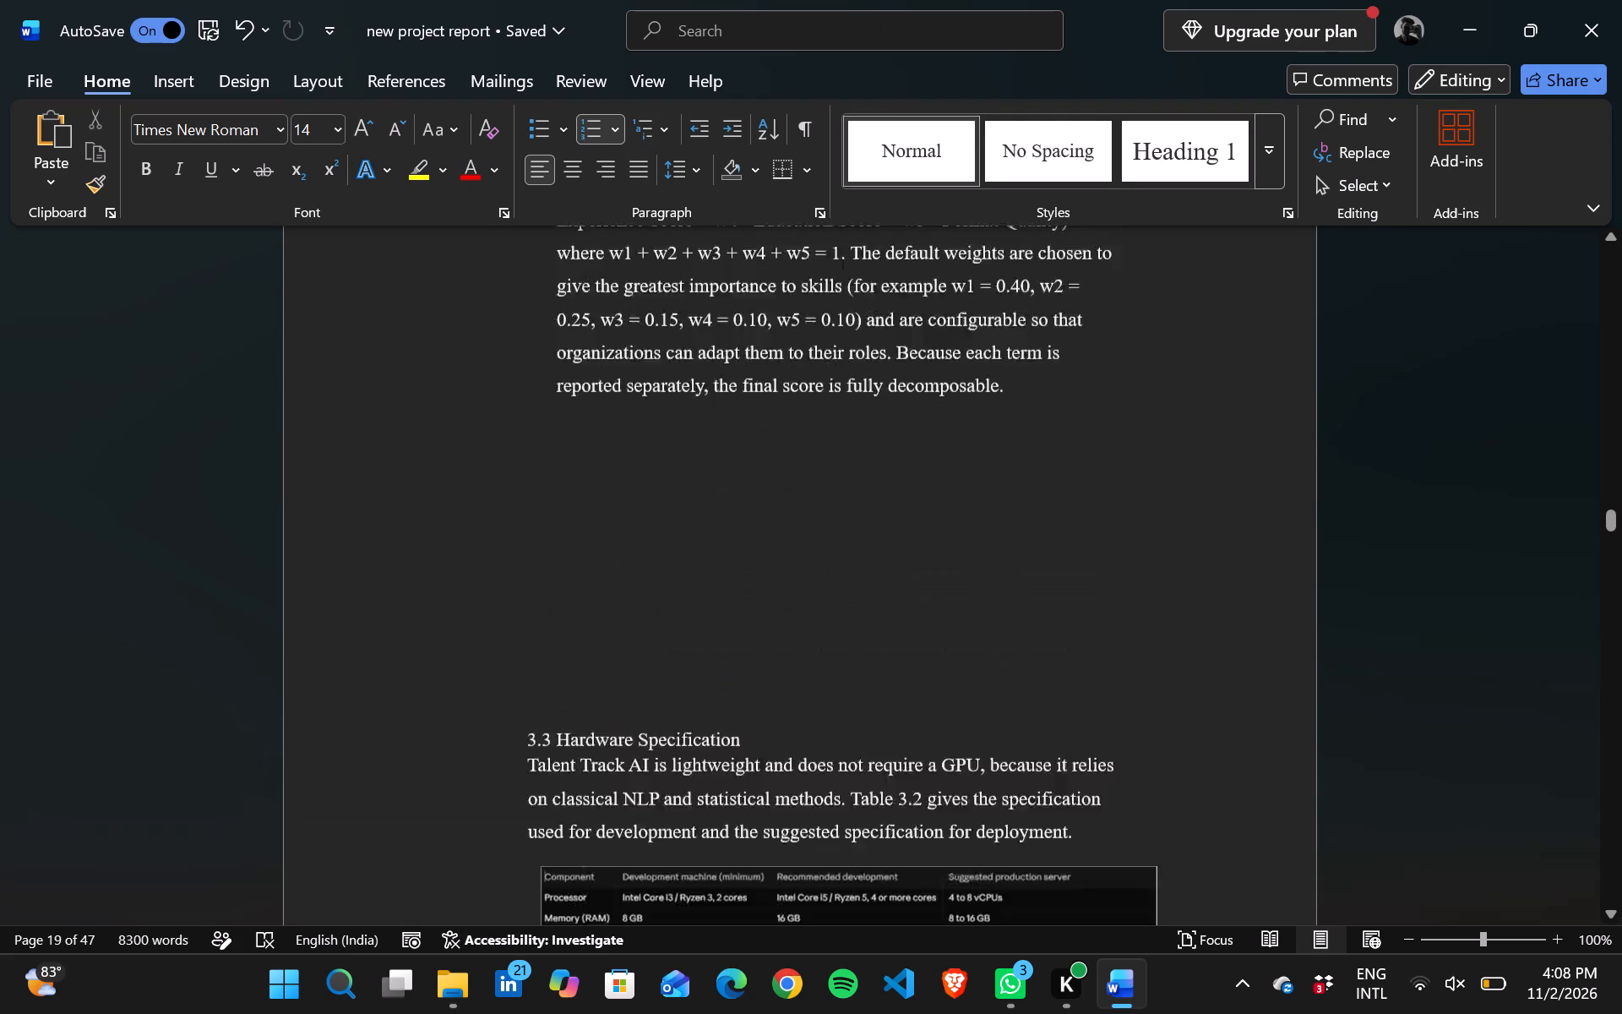
drag(877, 25, 866, 1007)
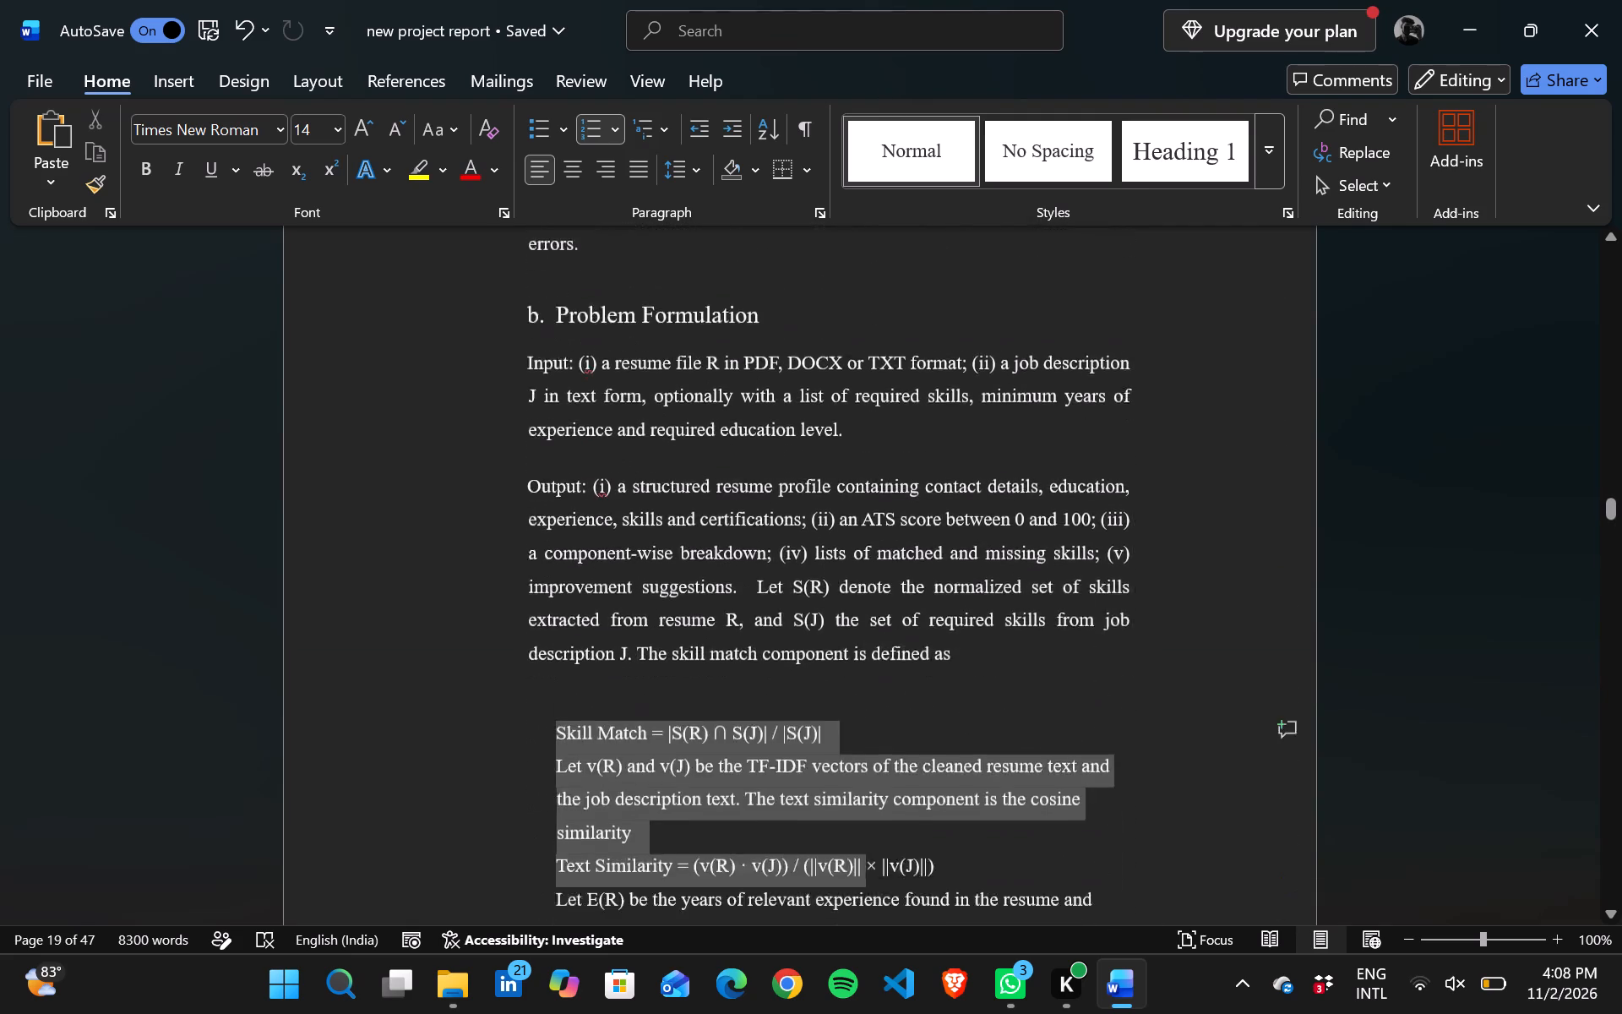
drag(866, 1007, 971, 771)
right_click(971, 771)
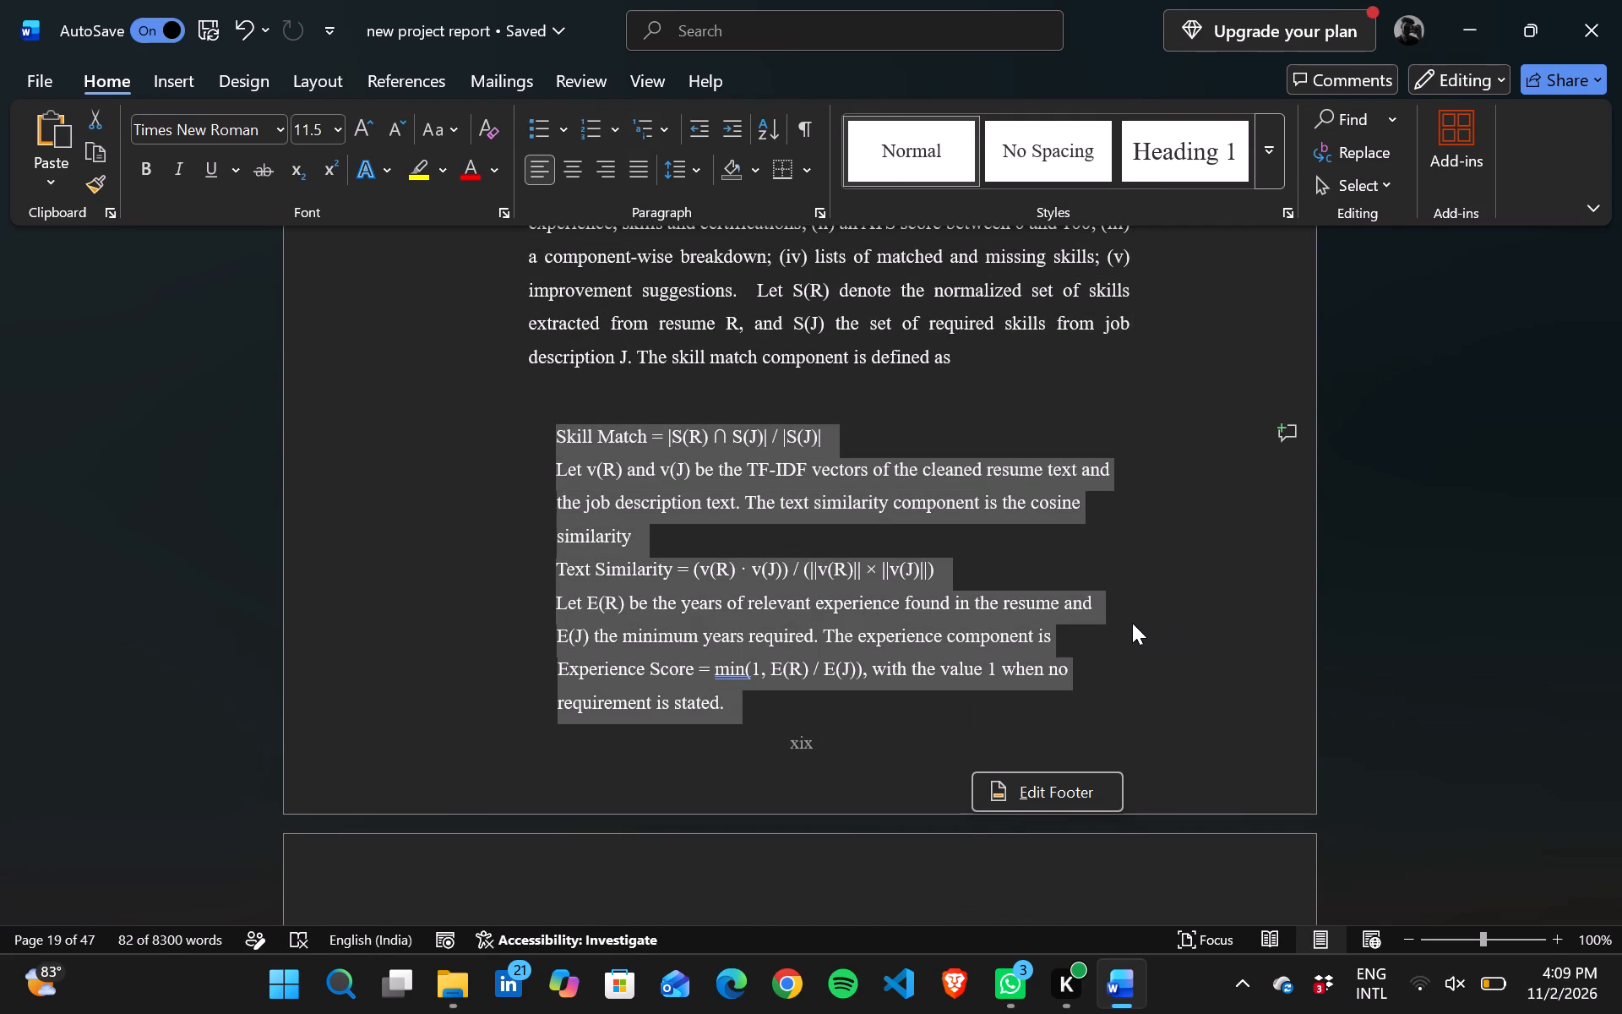
right_click(1126, 624)
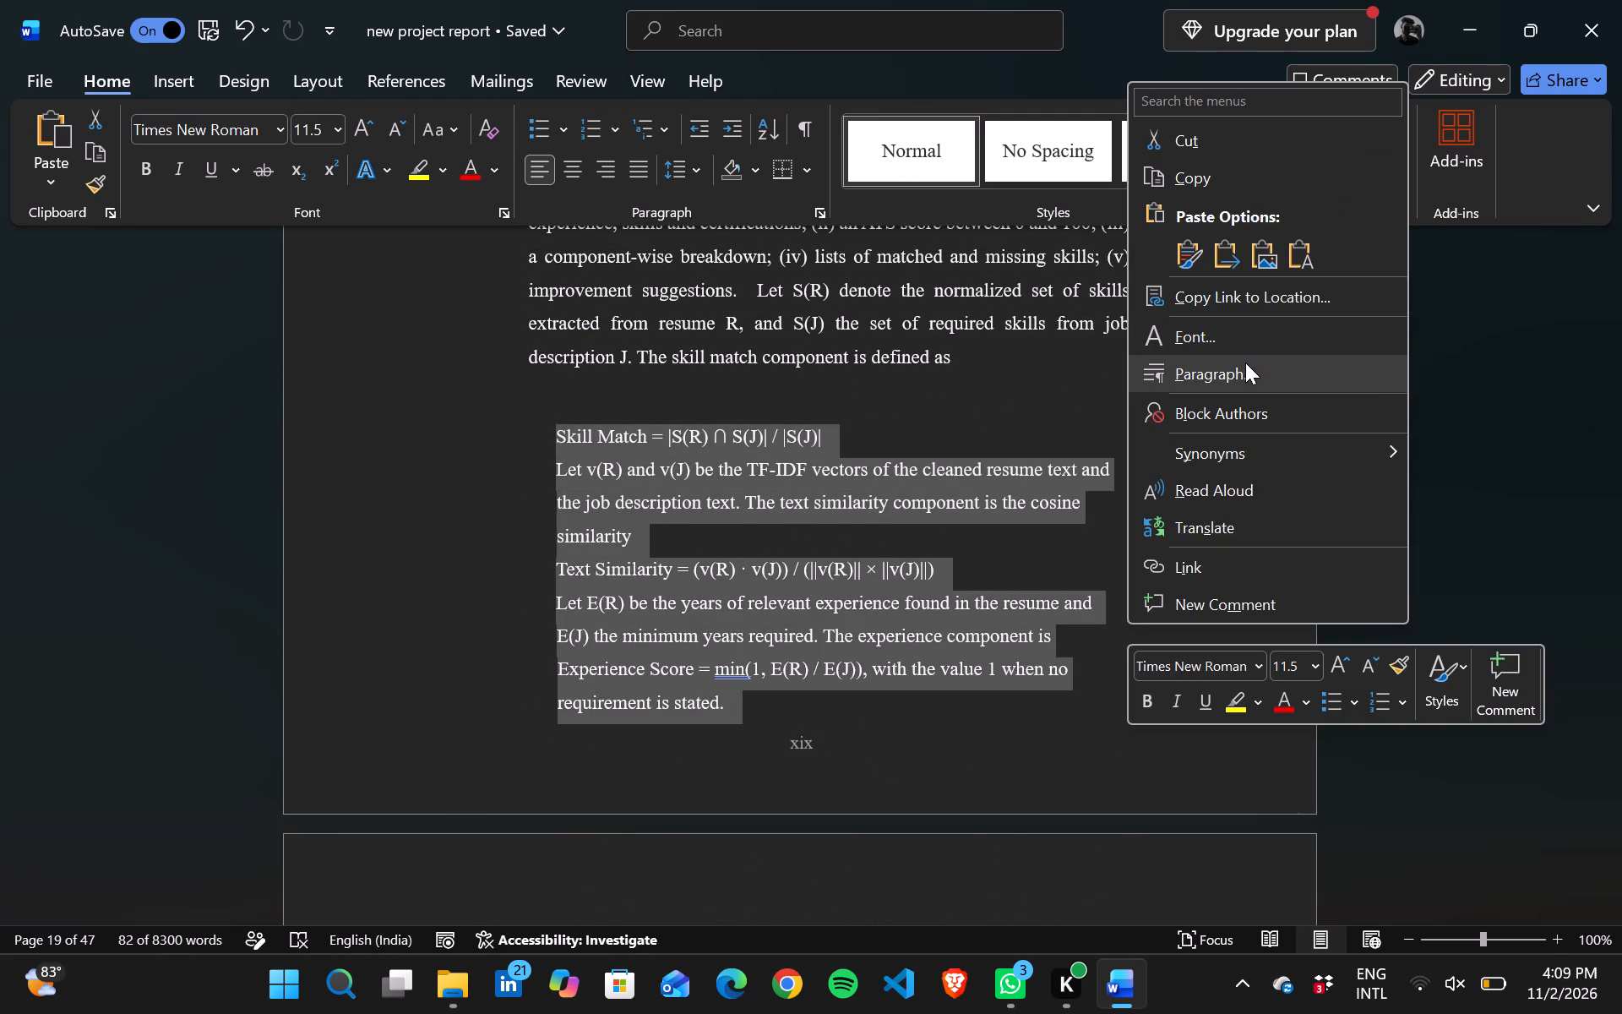
click(1238, 368)
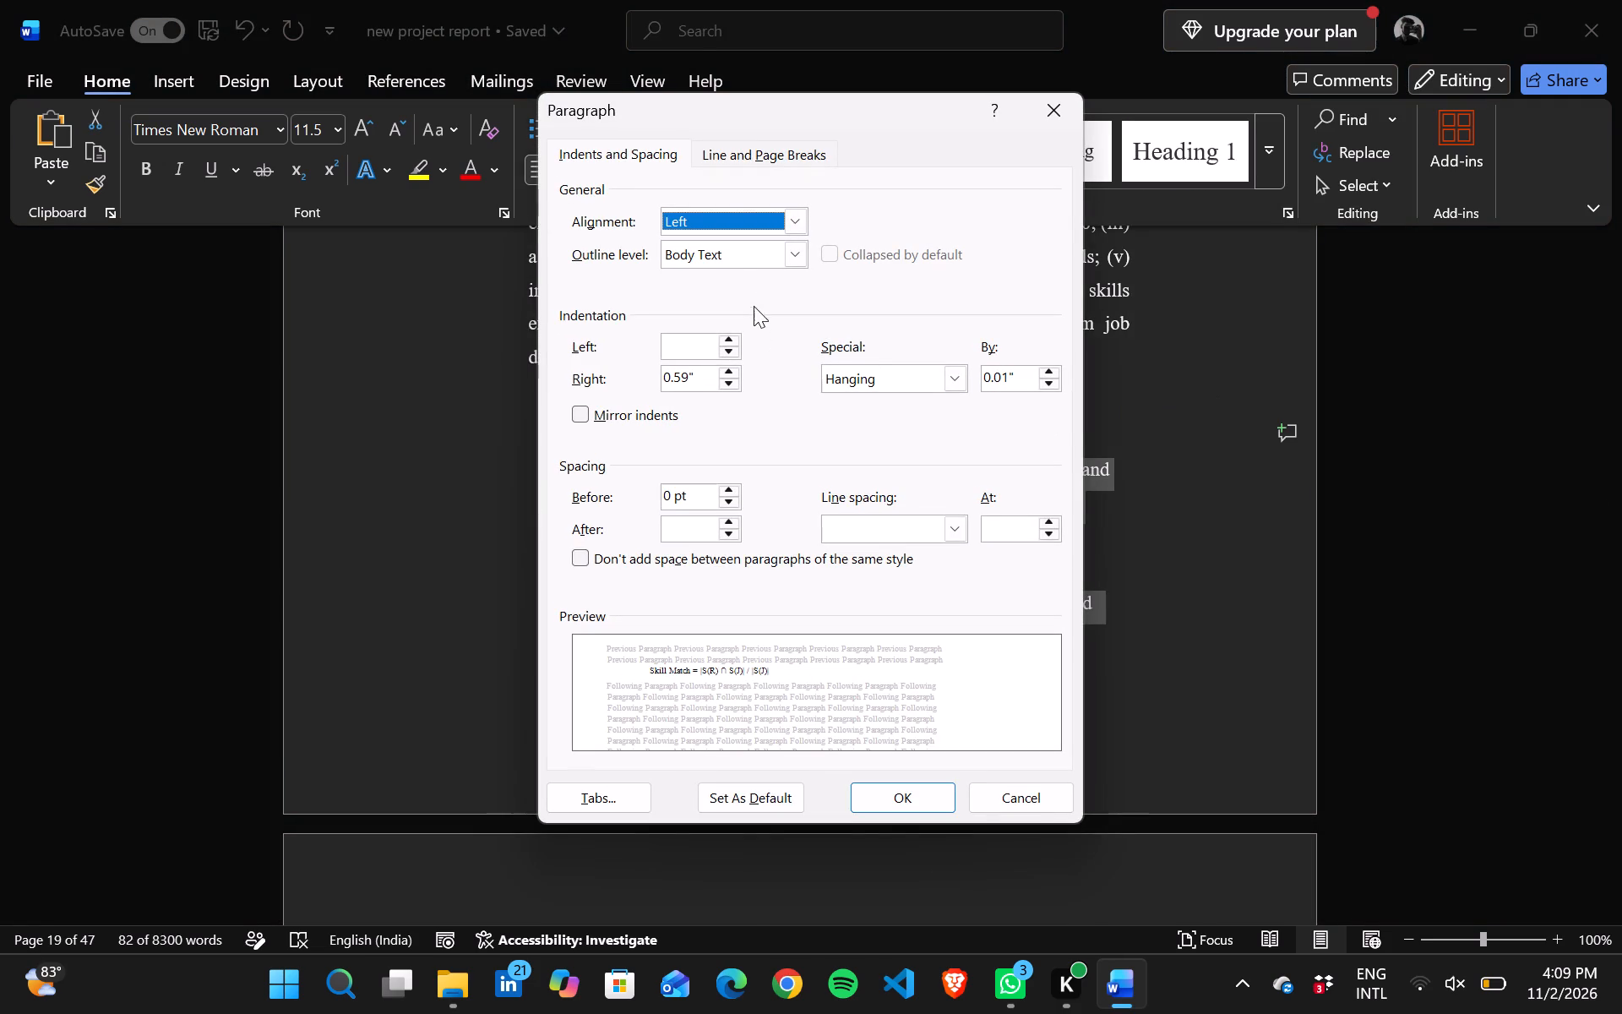
drag(781, 224, 687, 290)
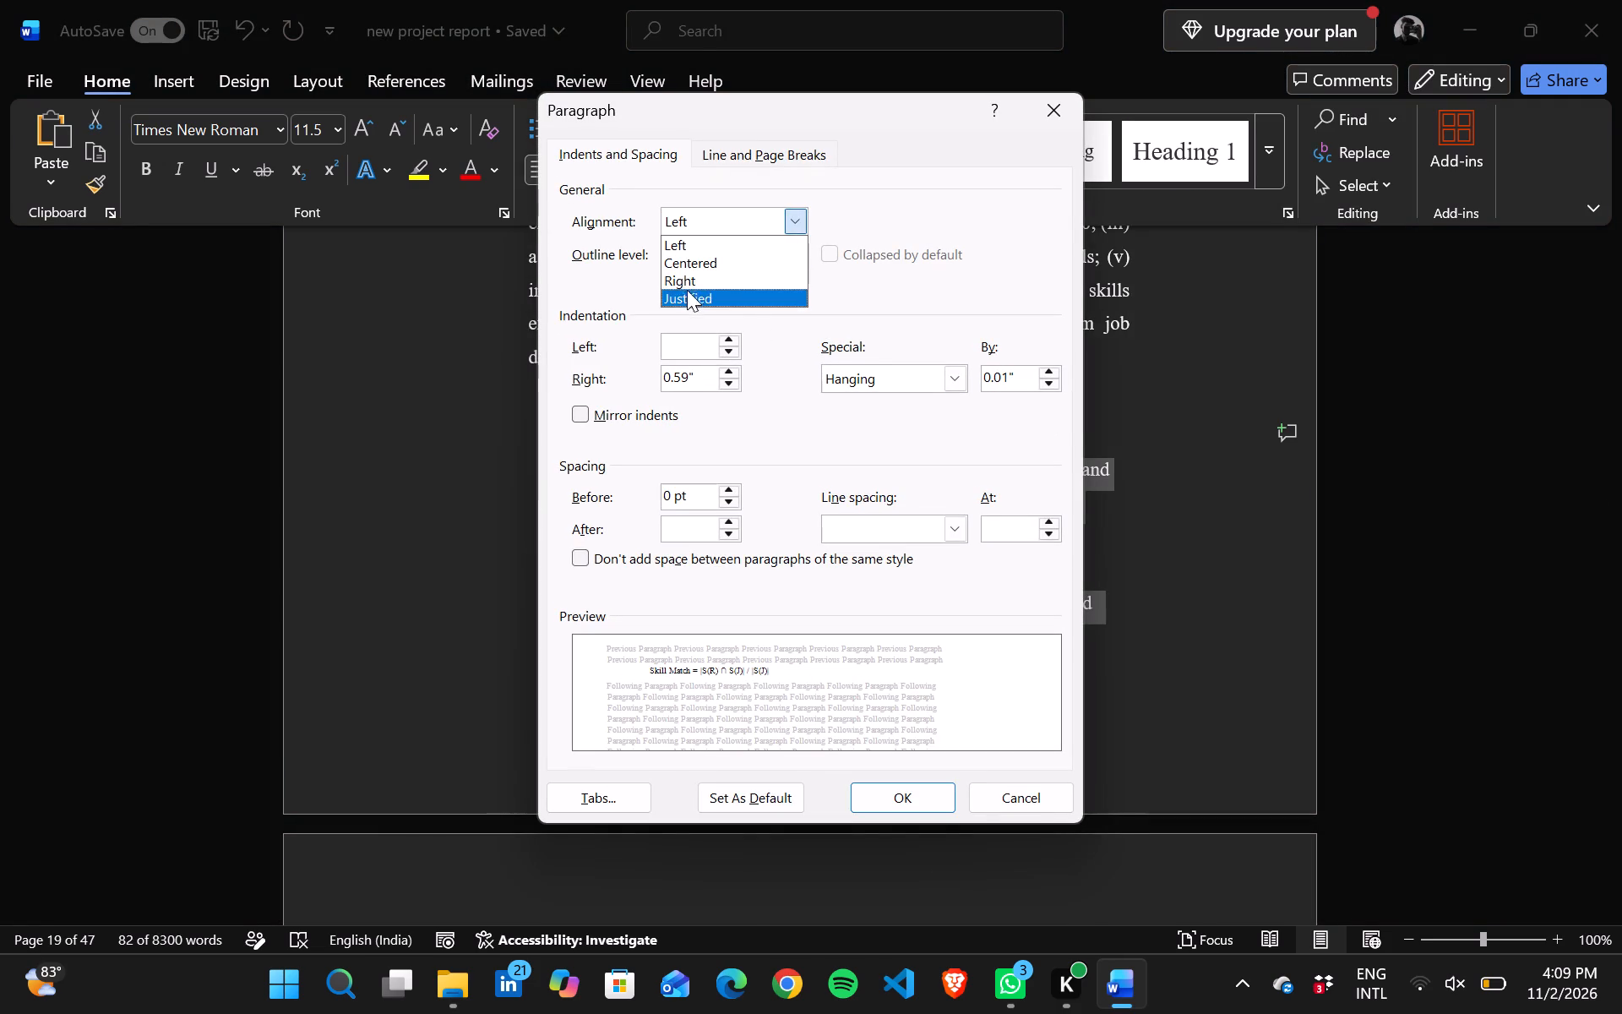
drag(687, 290, 684, 296)
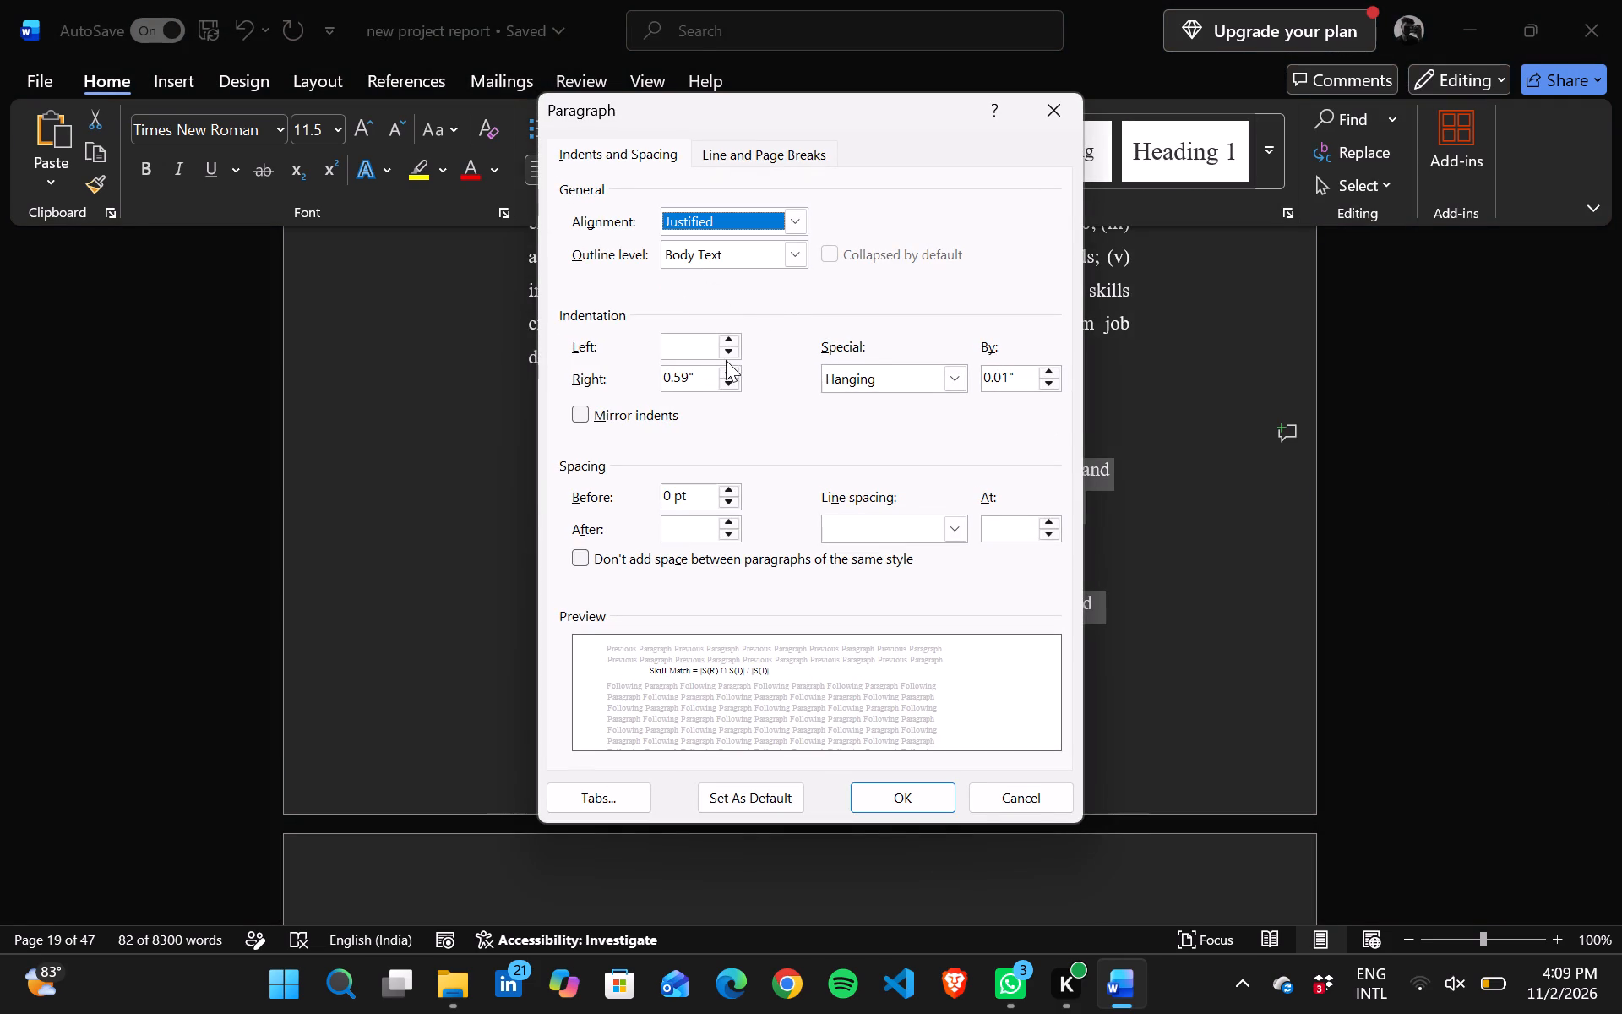
Give the selected formula paragraphs a right indent of 0.9" and a line spacing of 1.5 lines.
click(727, 368)
click(727, 368)
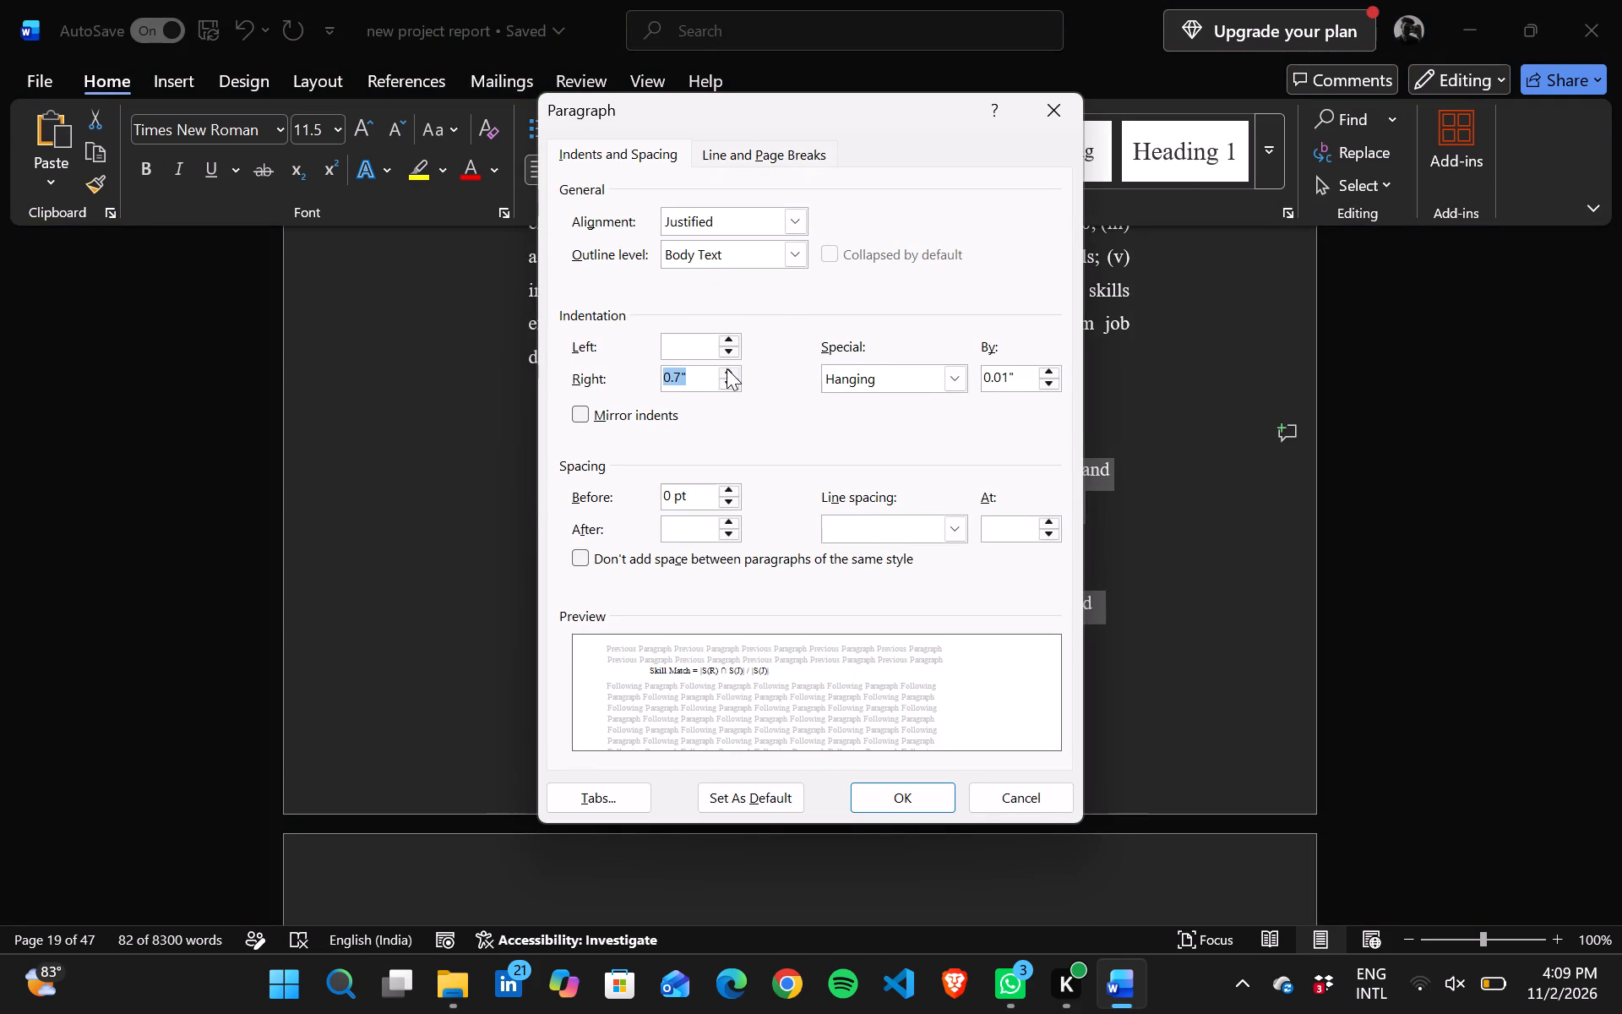
click(727, 381)
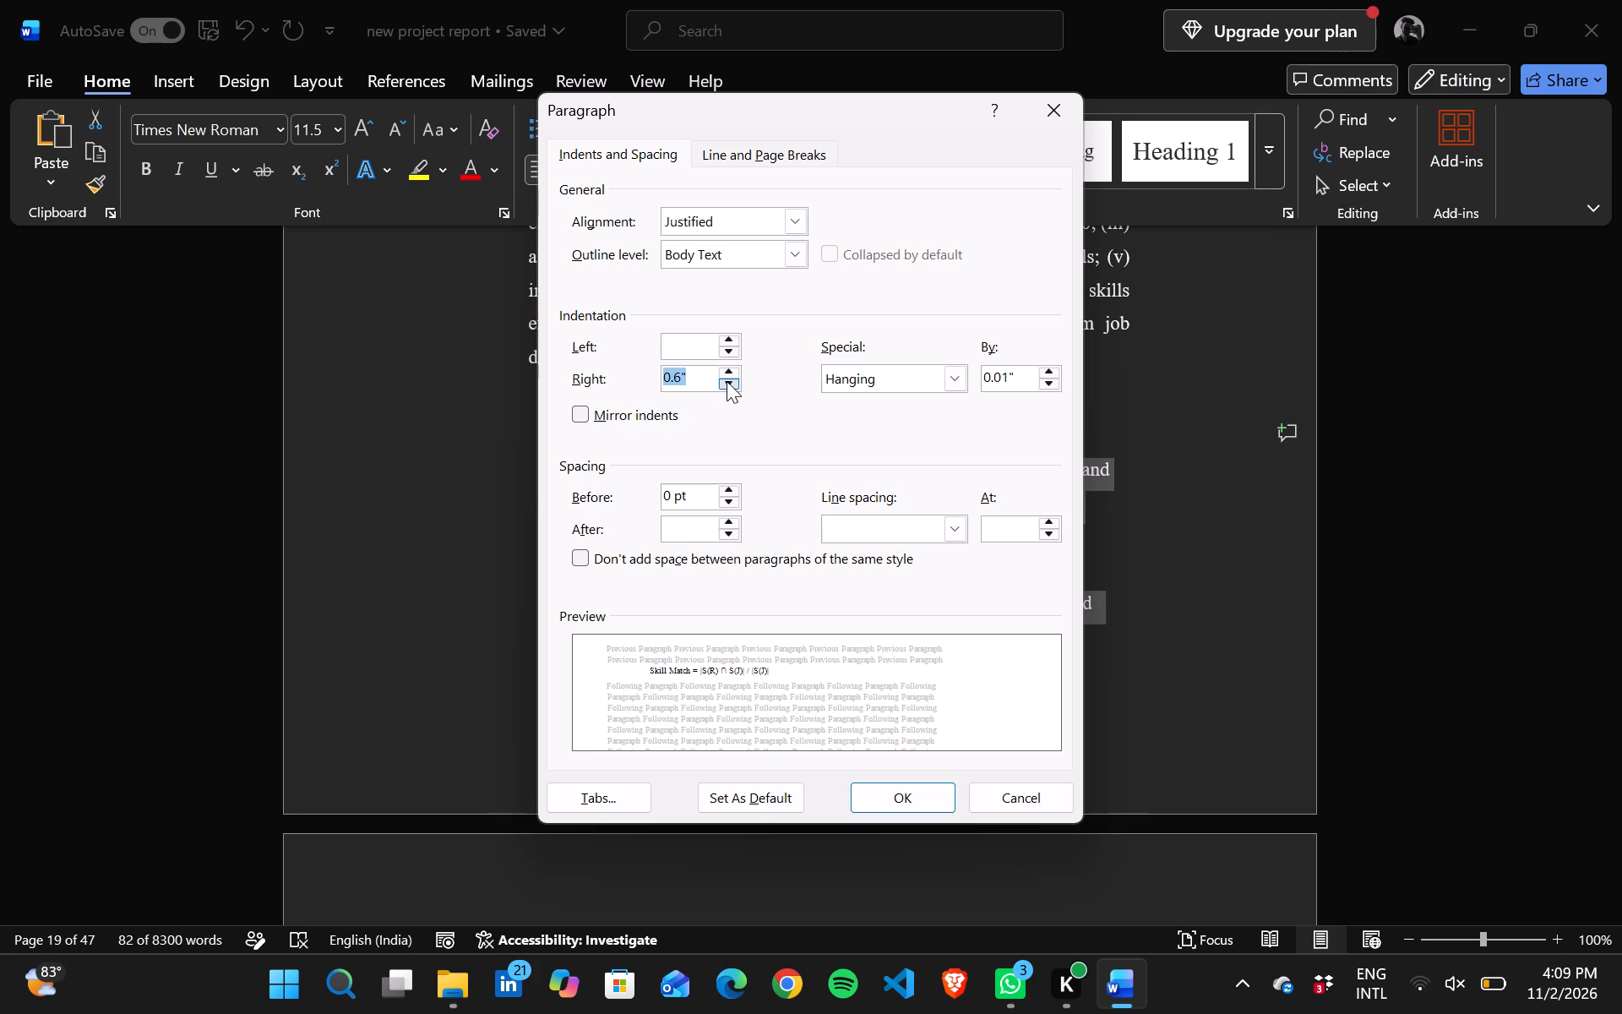
click(727, 373)
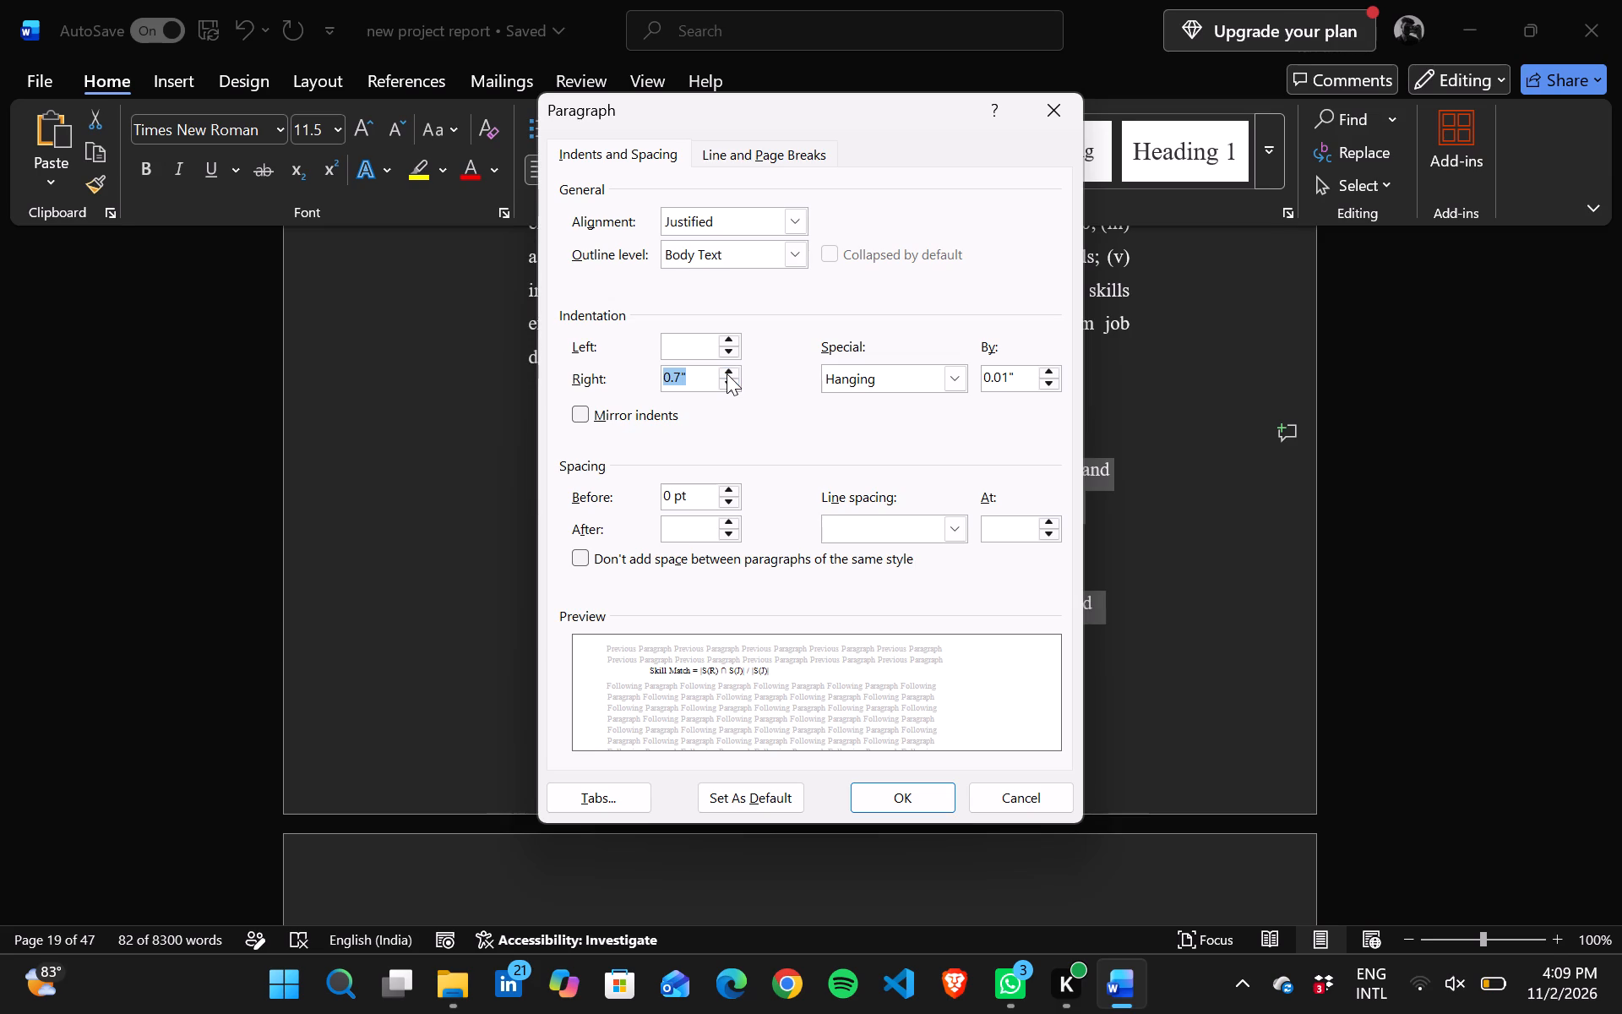
click(727, 373)
click(727, 373)
drag(908, 366, 863, 407)
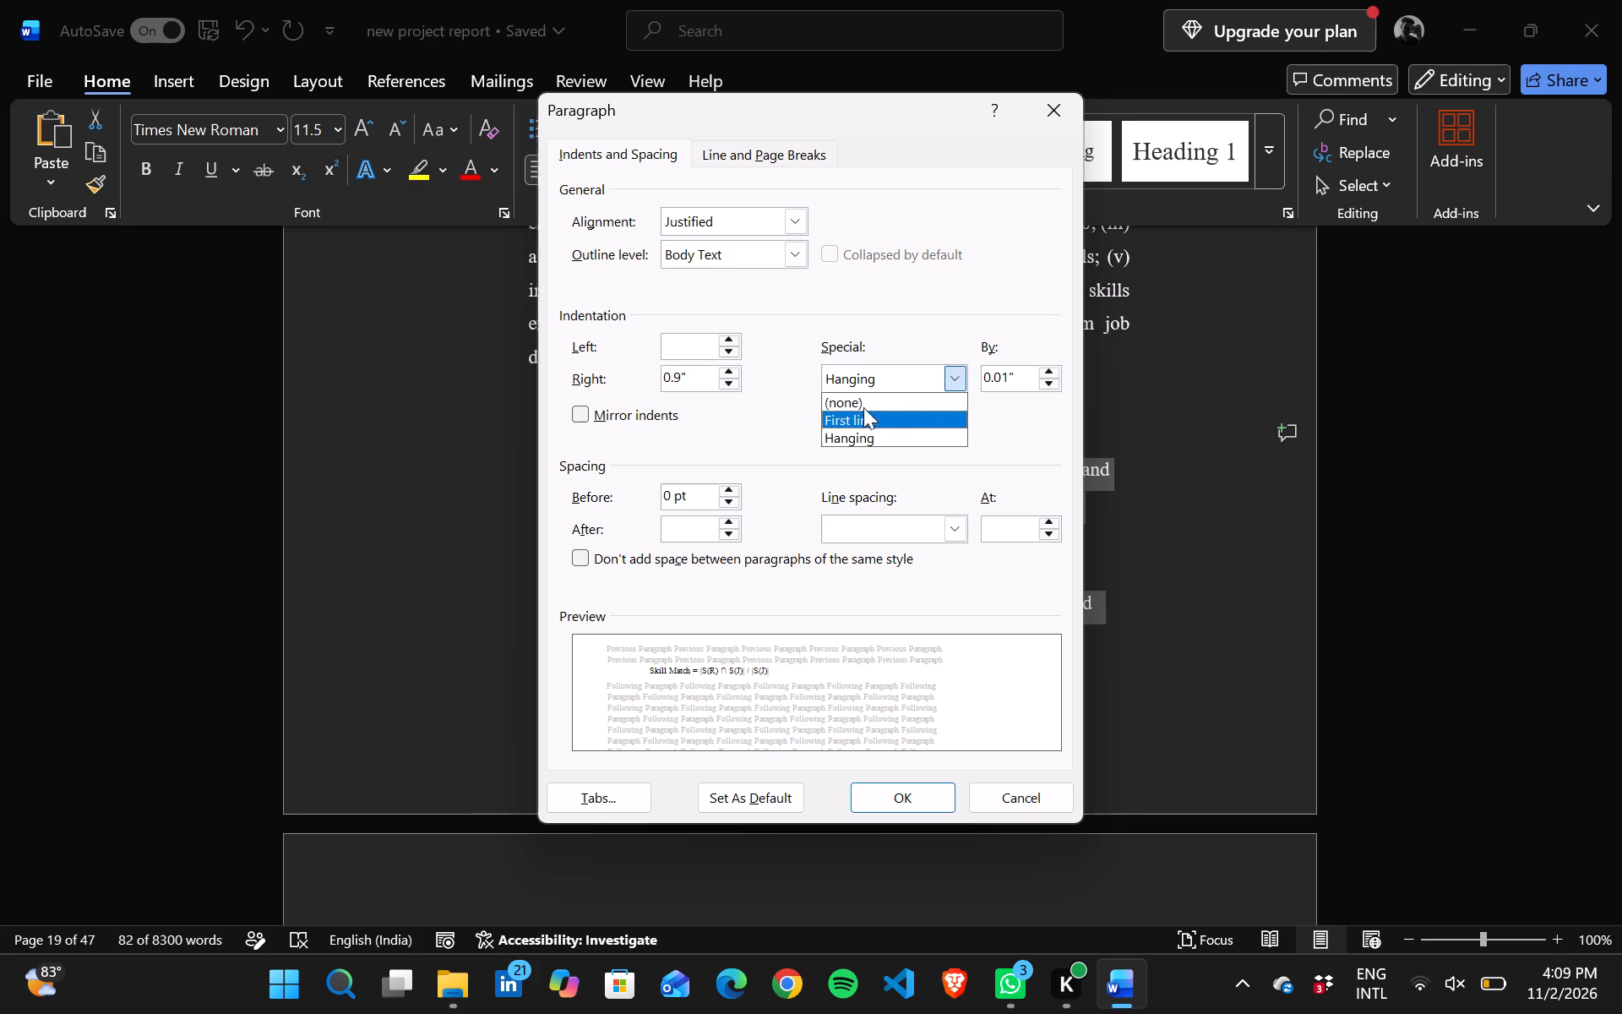
drag(863, 407, 951, 535)
click(951, 535)
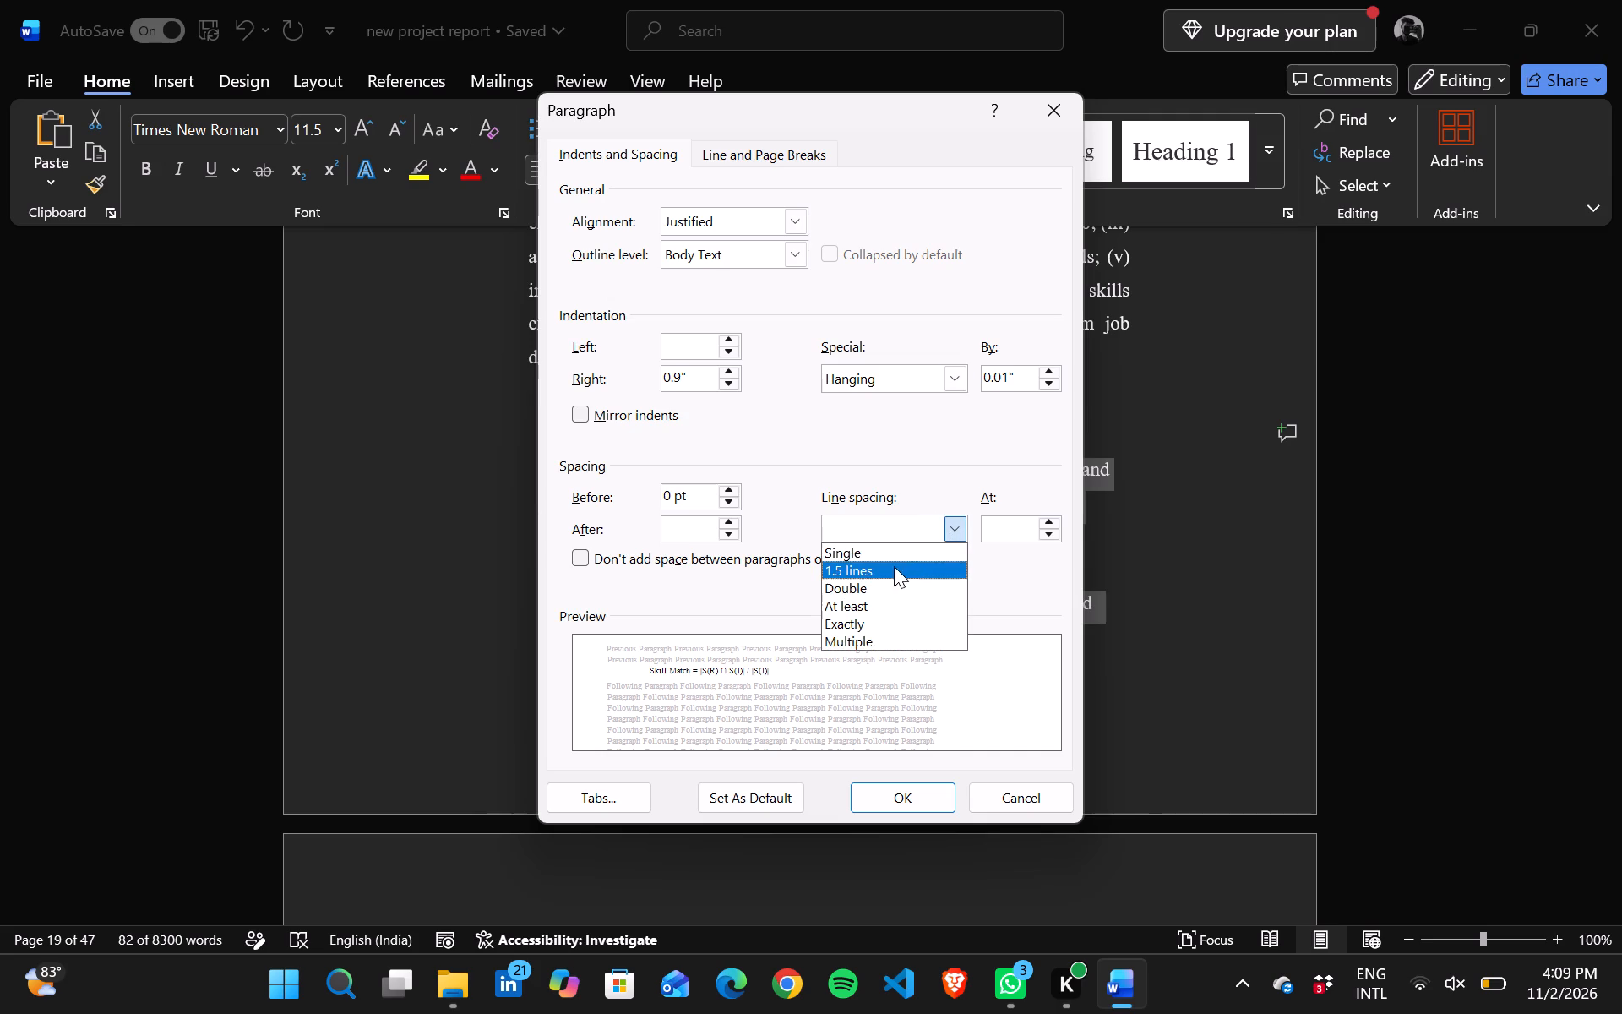
click(890, 570)
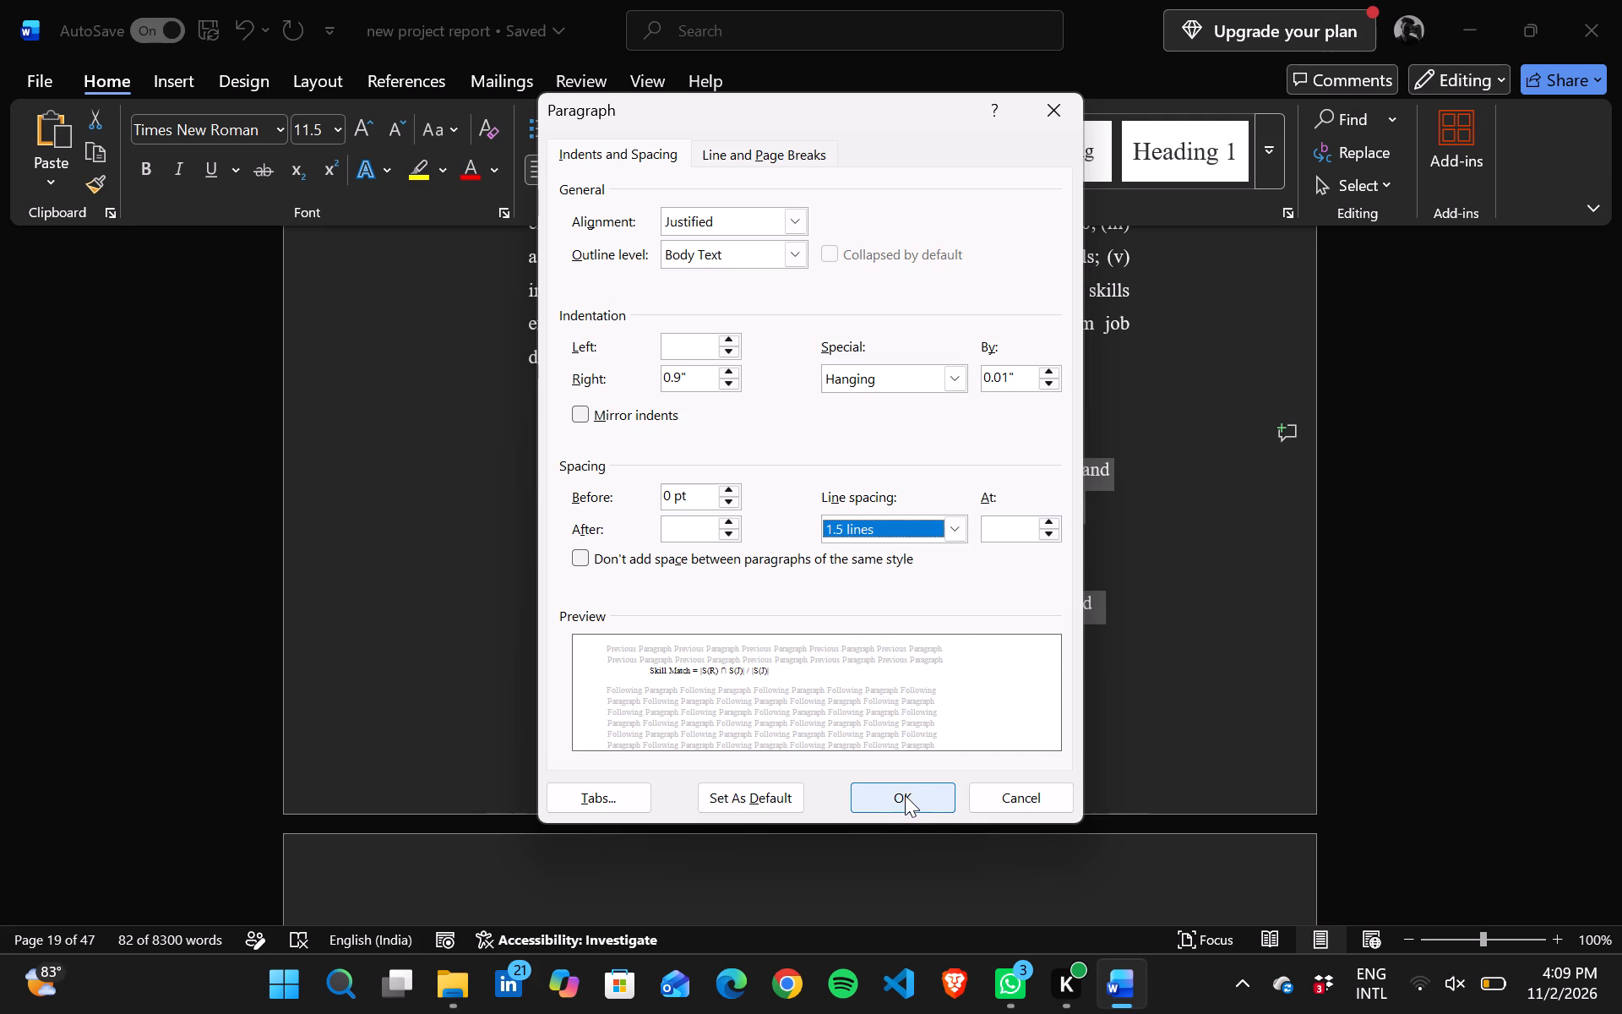
click(905, 795)
click(672, 716)
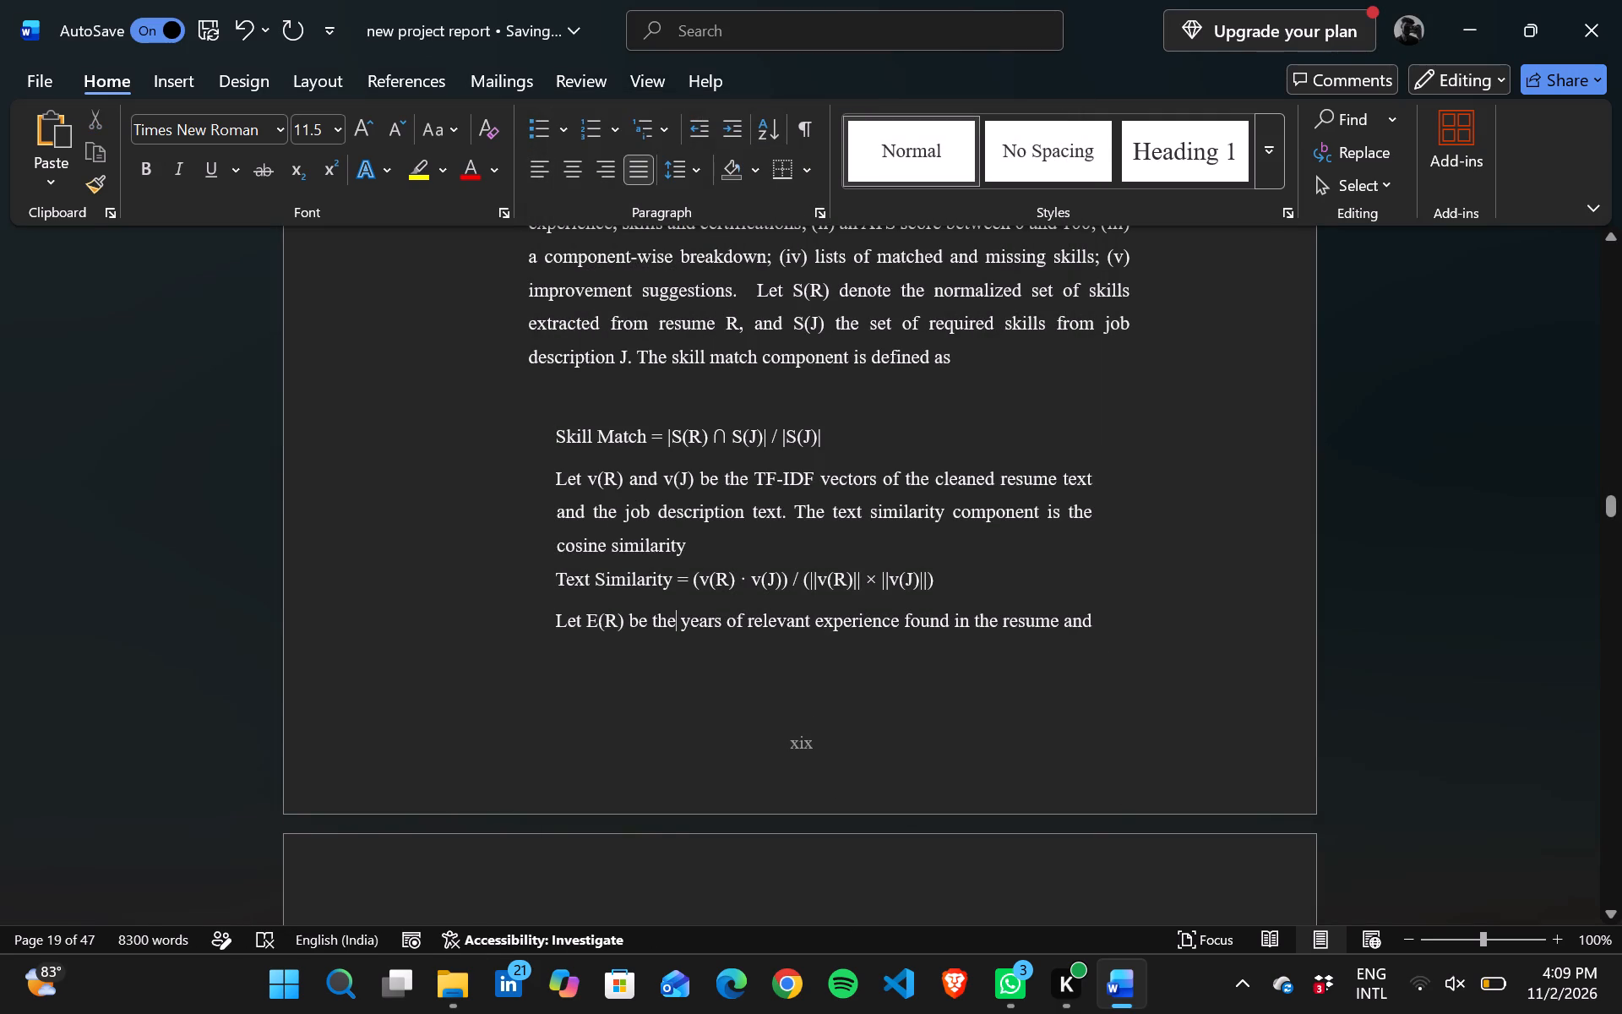
Insert six blank lines after "The skill match component is defined as" so the Skill Match formula starts on the next page.
scroll(730, 680, up, 1)
scroll(730, 680, down, 1)
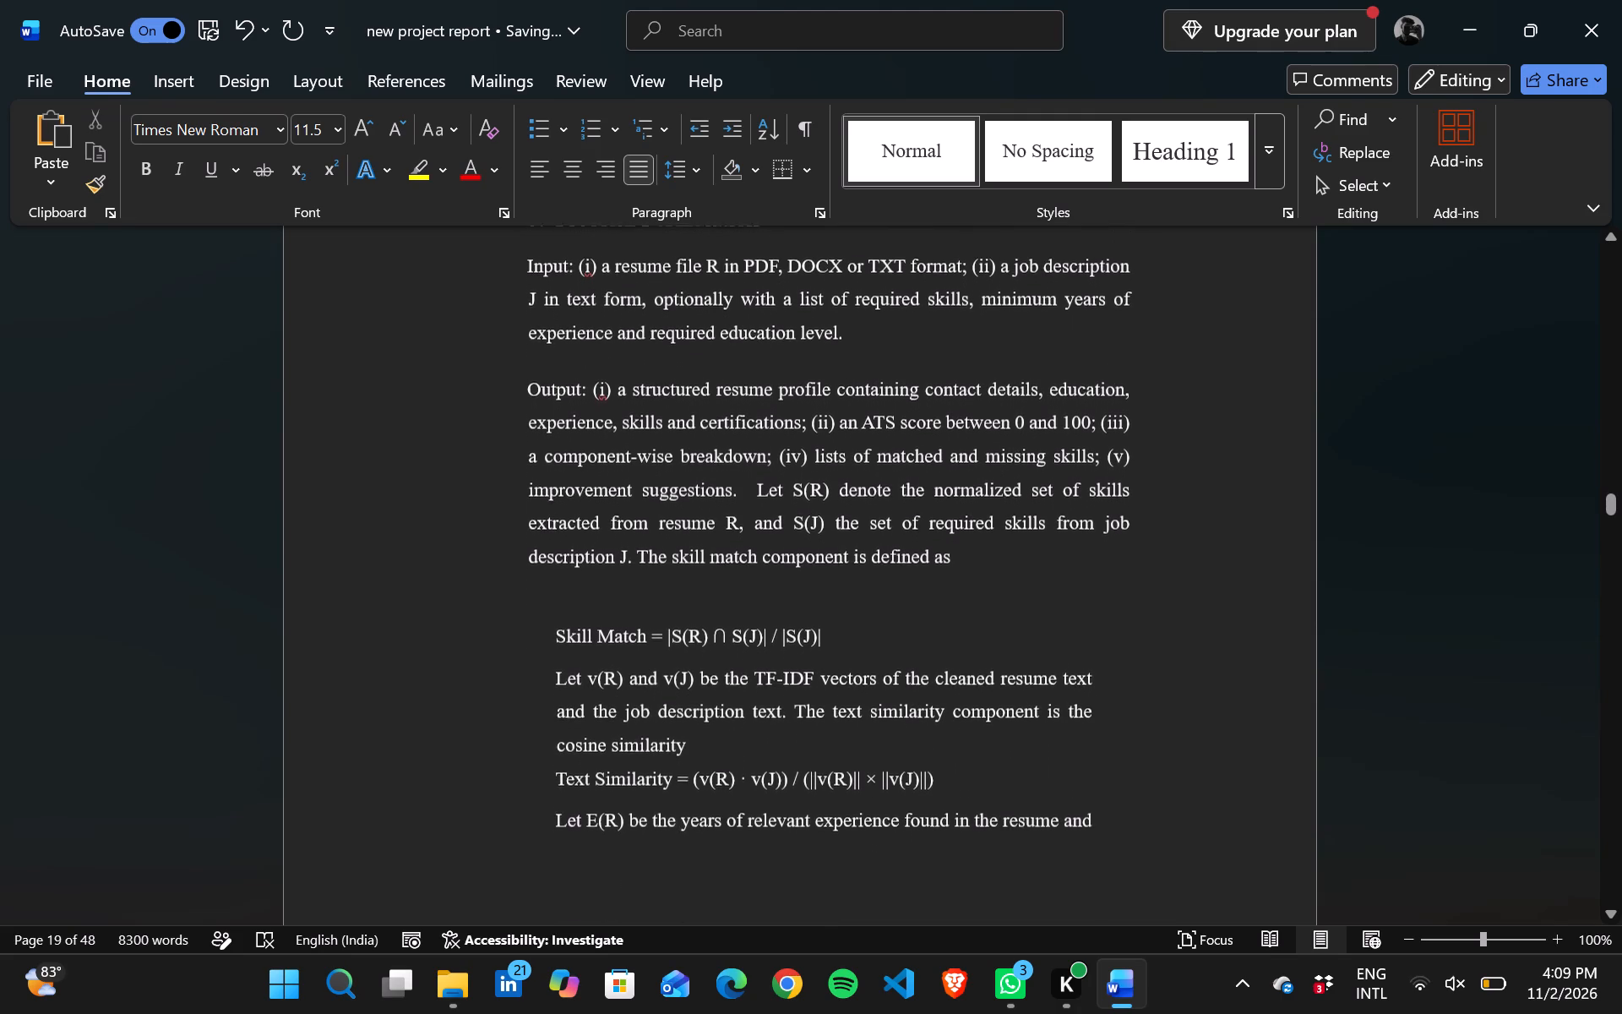
scroll(730, 680, down, 1)
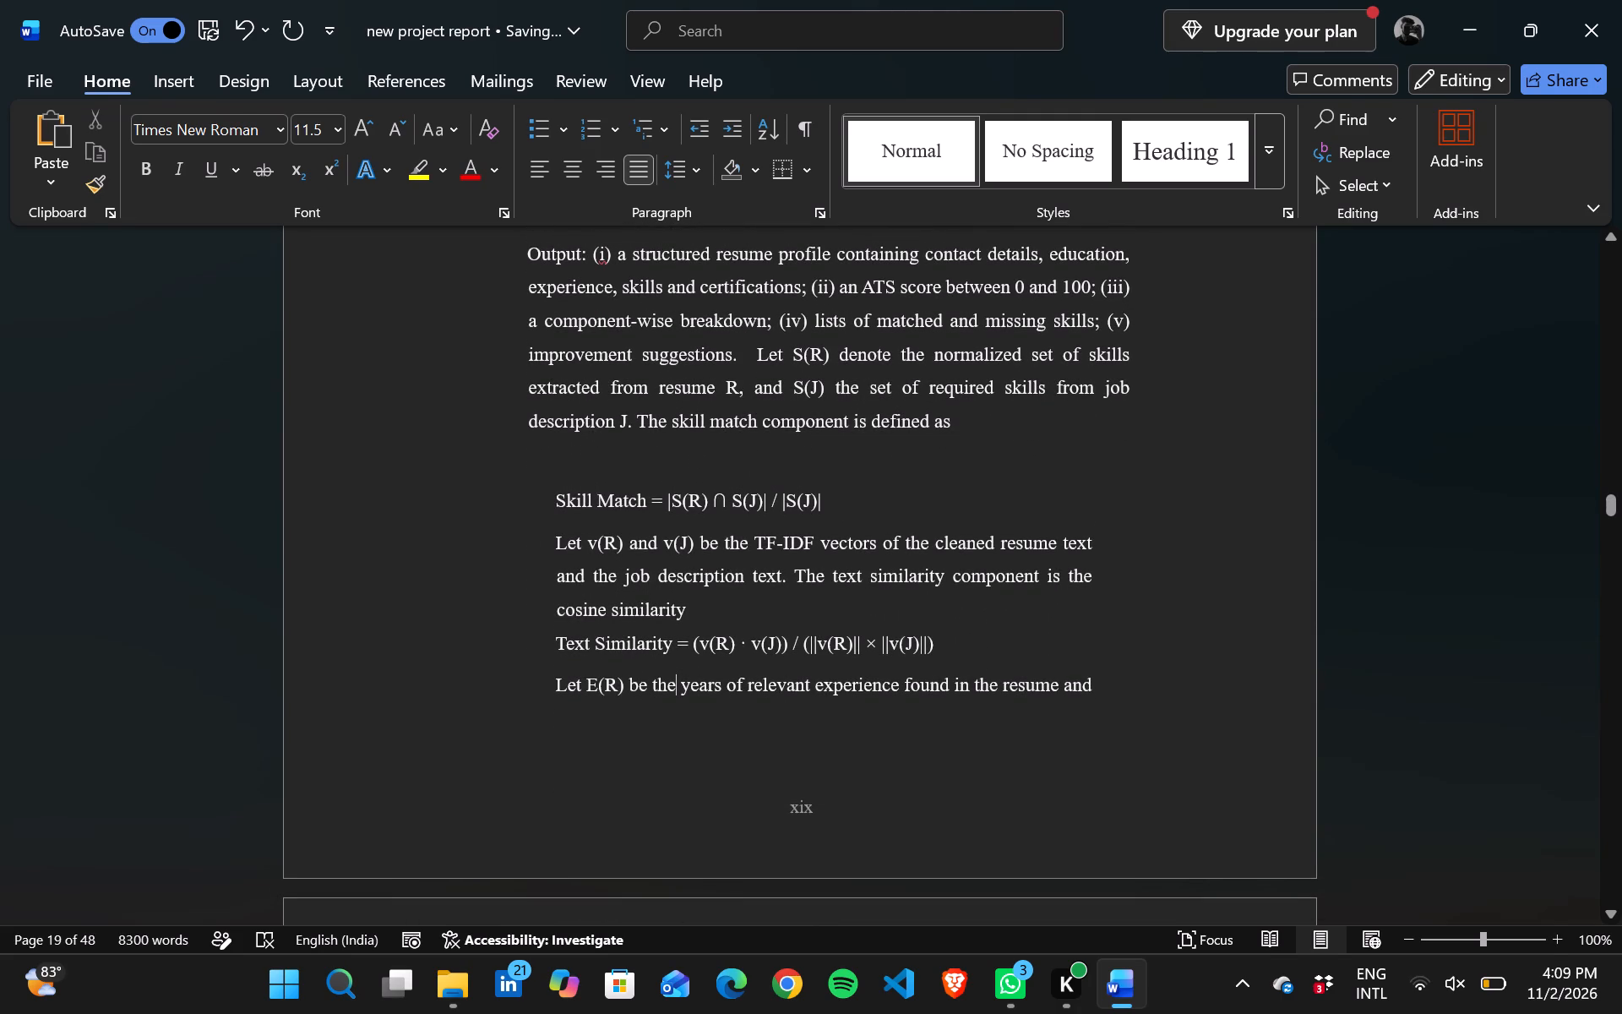
click(967, 424)
key(Return)
key(Return)
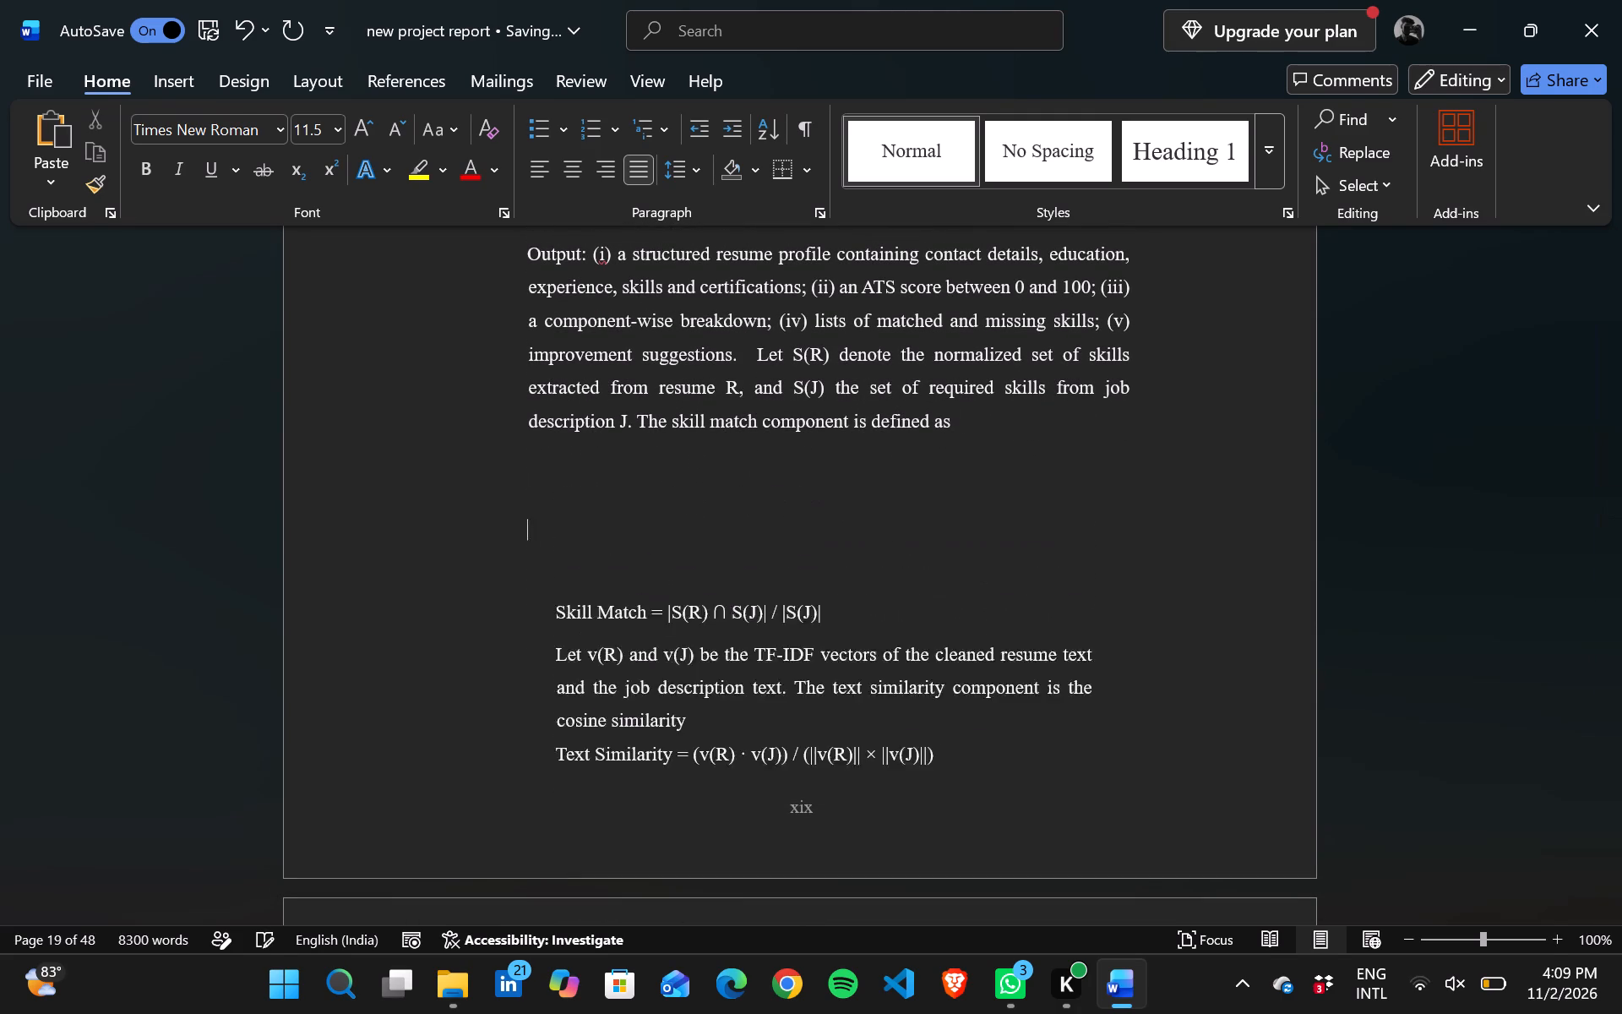
key(Return)
key(Return)
key(Return)
key(Return)
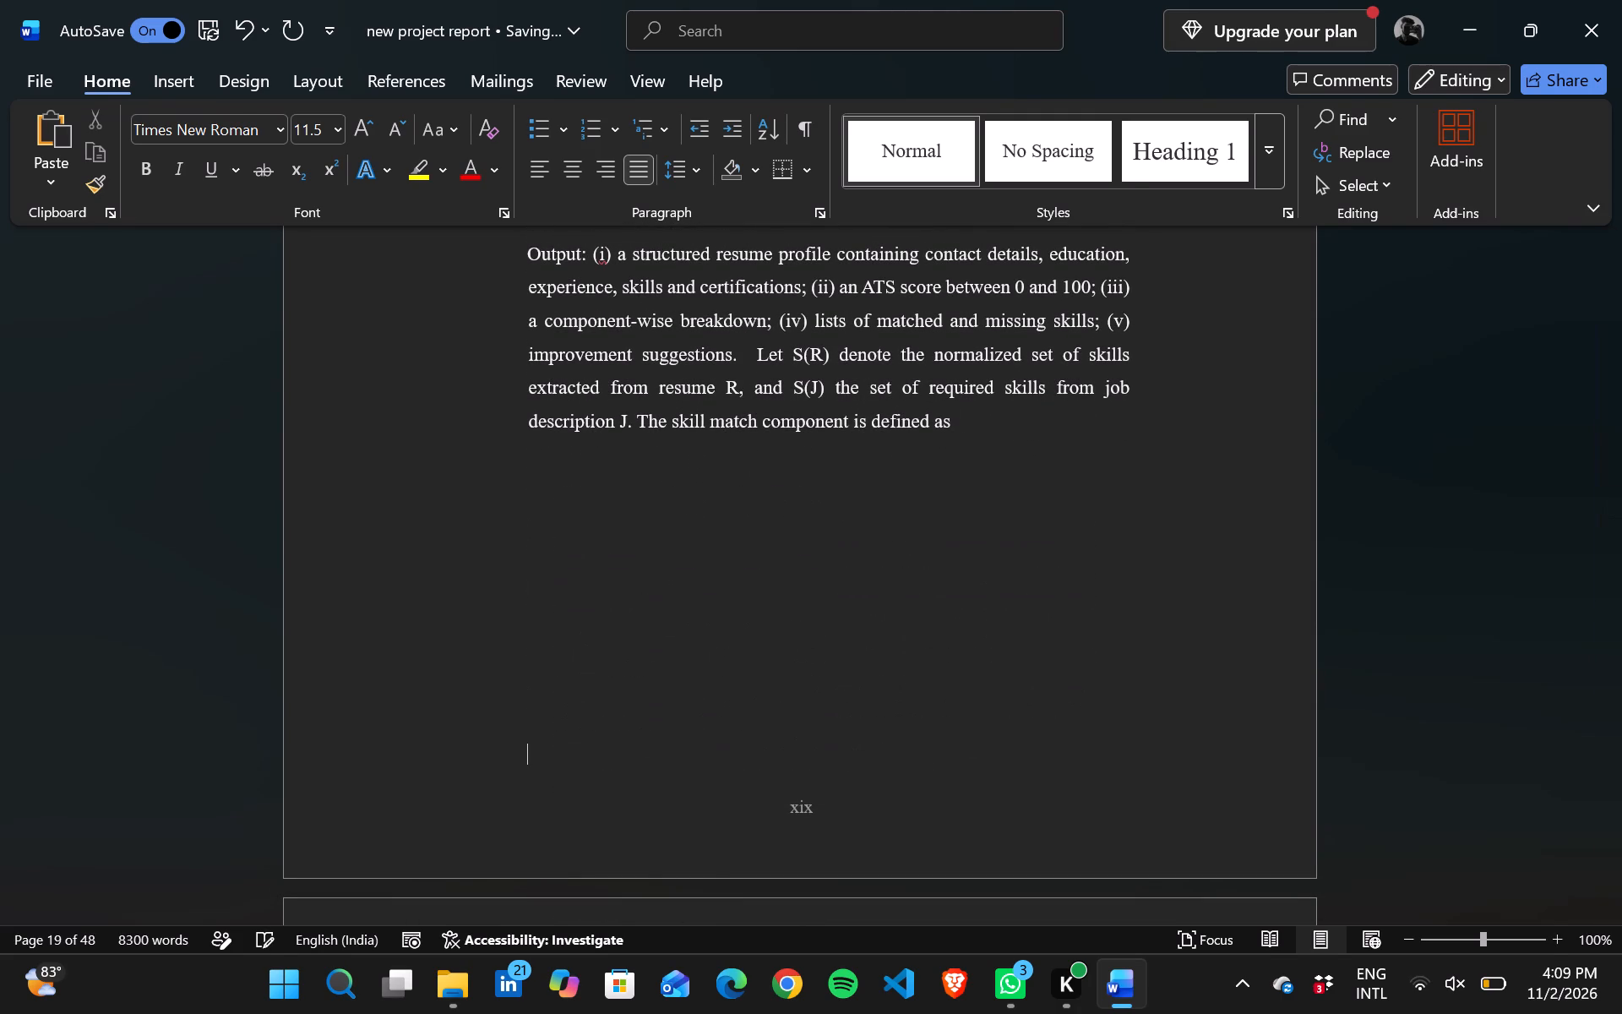
Justify the text from "Skill Match =" through "the final score is fully decomposable.".
scroll(967, 424, down, 3)
scroll(904, 550, down, 1)
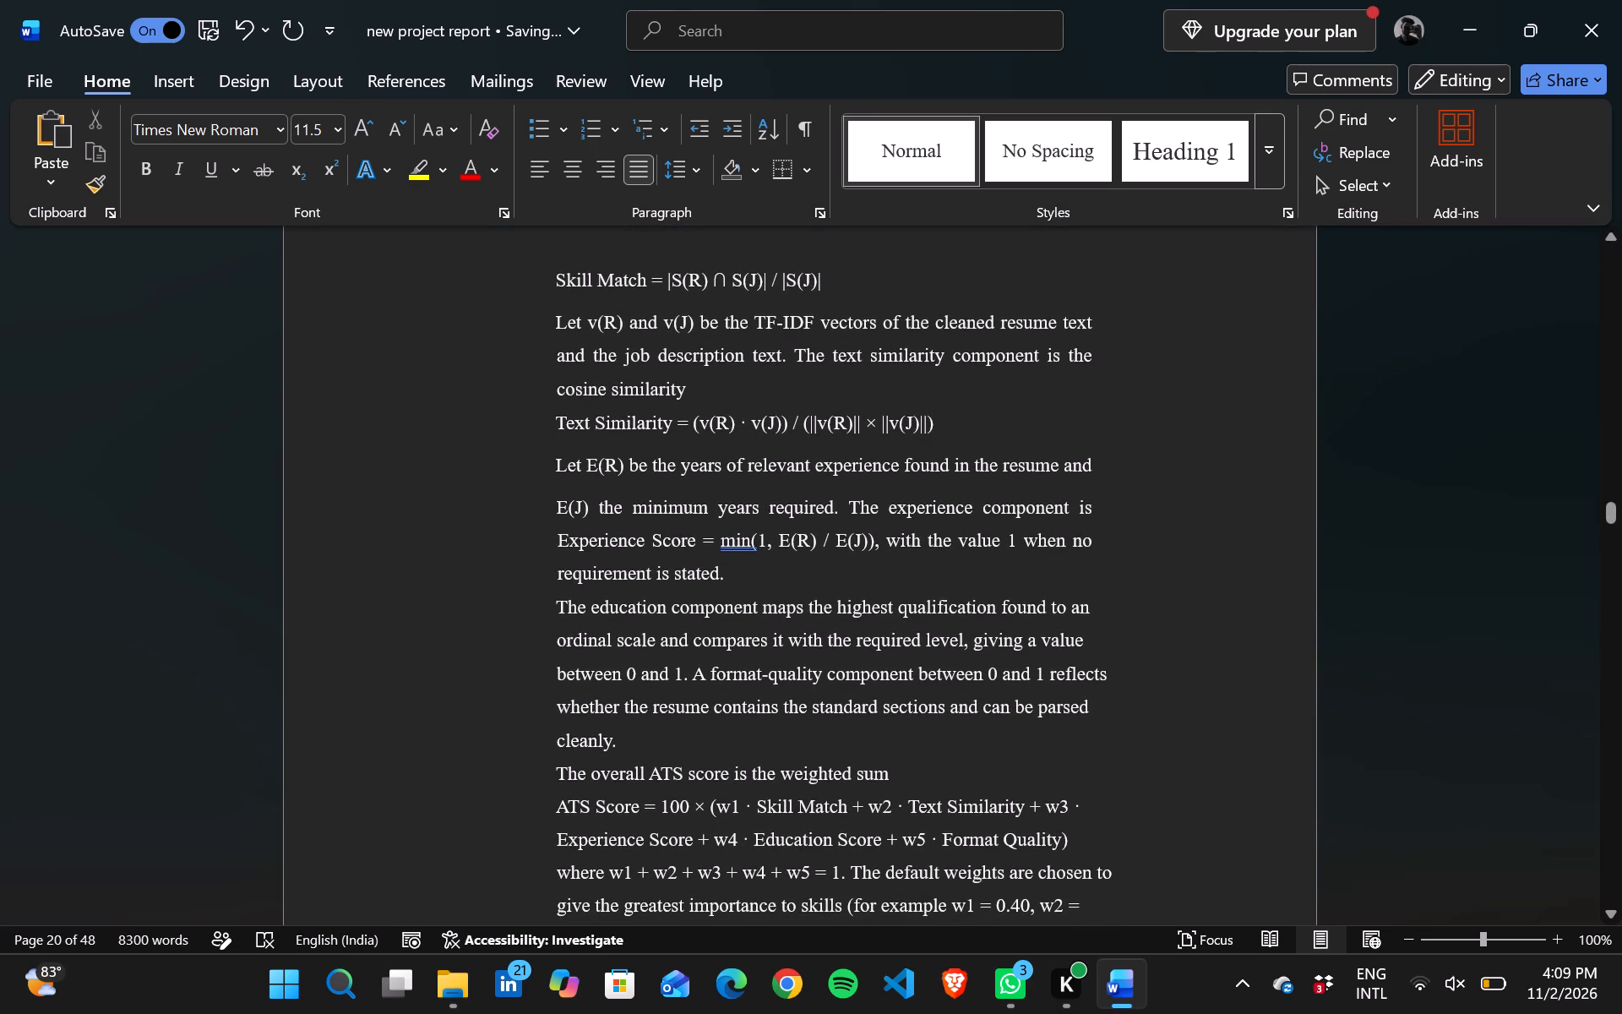
drag(558, 272, 758, 922)
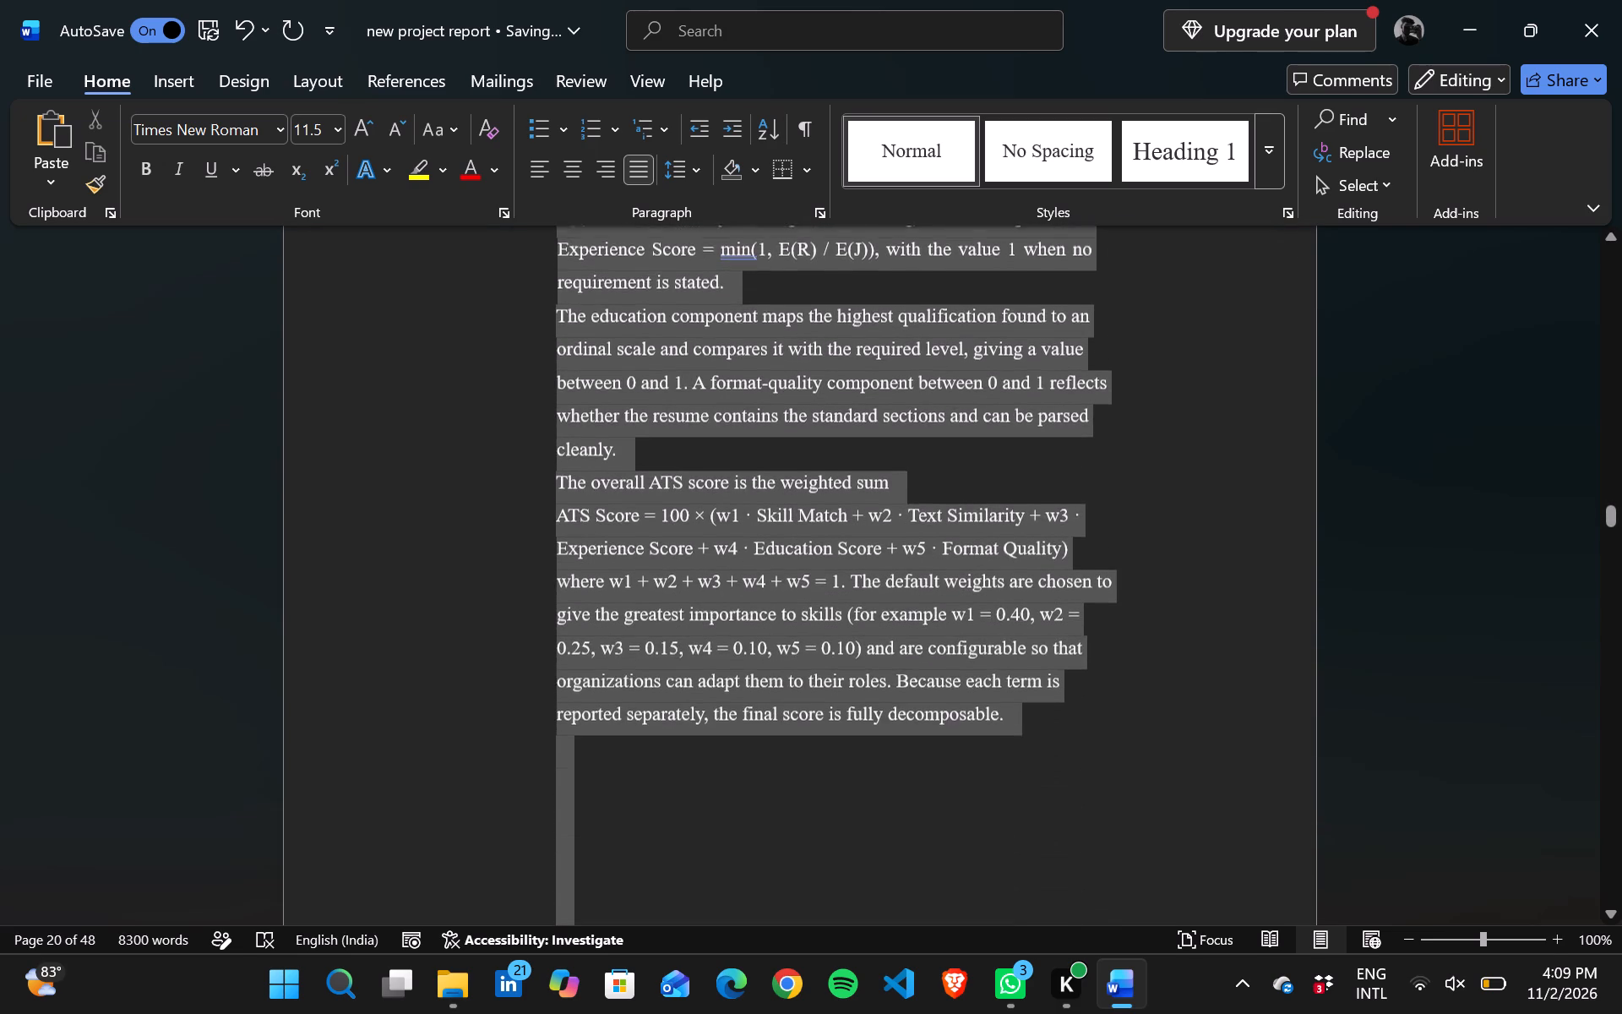
drag(758, 922, 1040, 593)
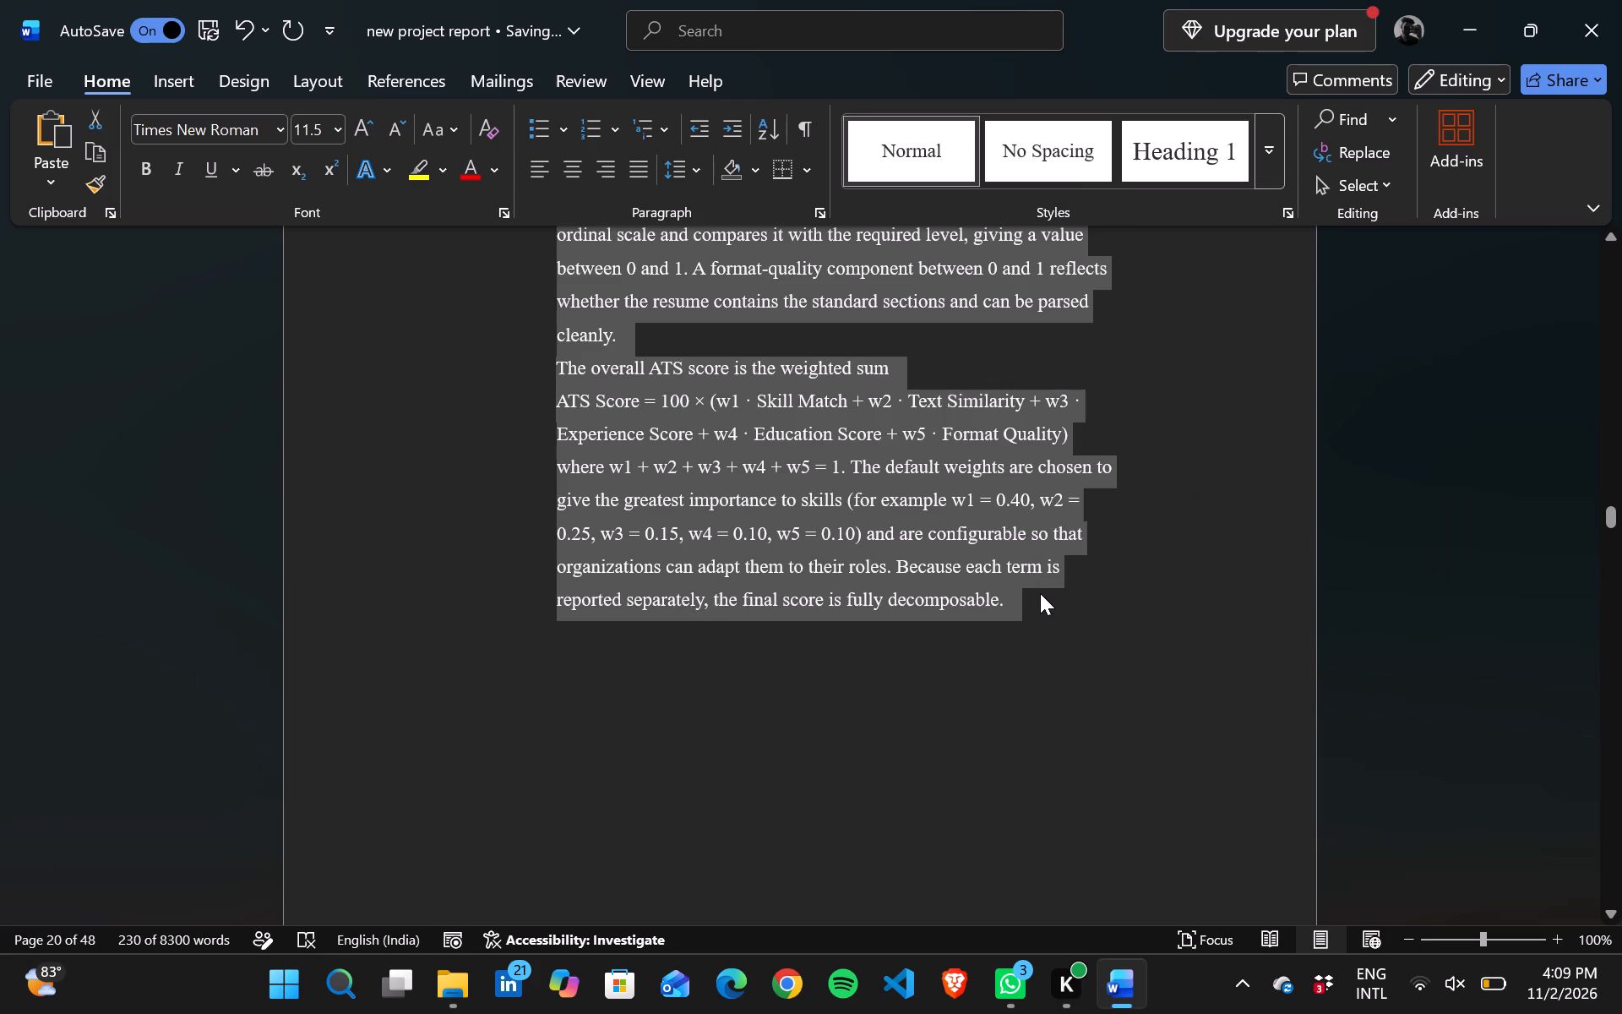
key(ctrl+j)
Set the line spacing of the selected text from "Skill Match =" through "fully decomposable." to 1.5 lines.
scroll(1040, 593, right, 1)
scroll(1040, 593, up, 1)
scroll(1040, 593, right, 1)
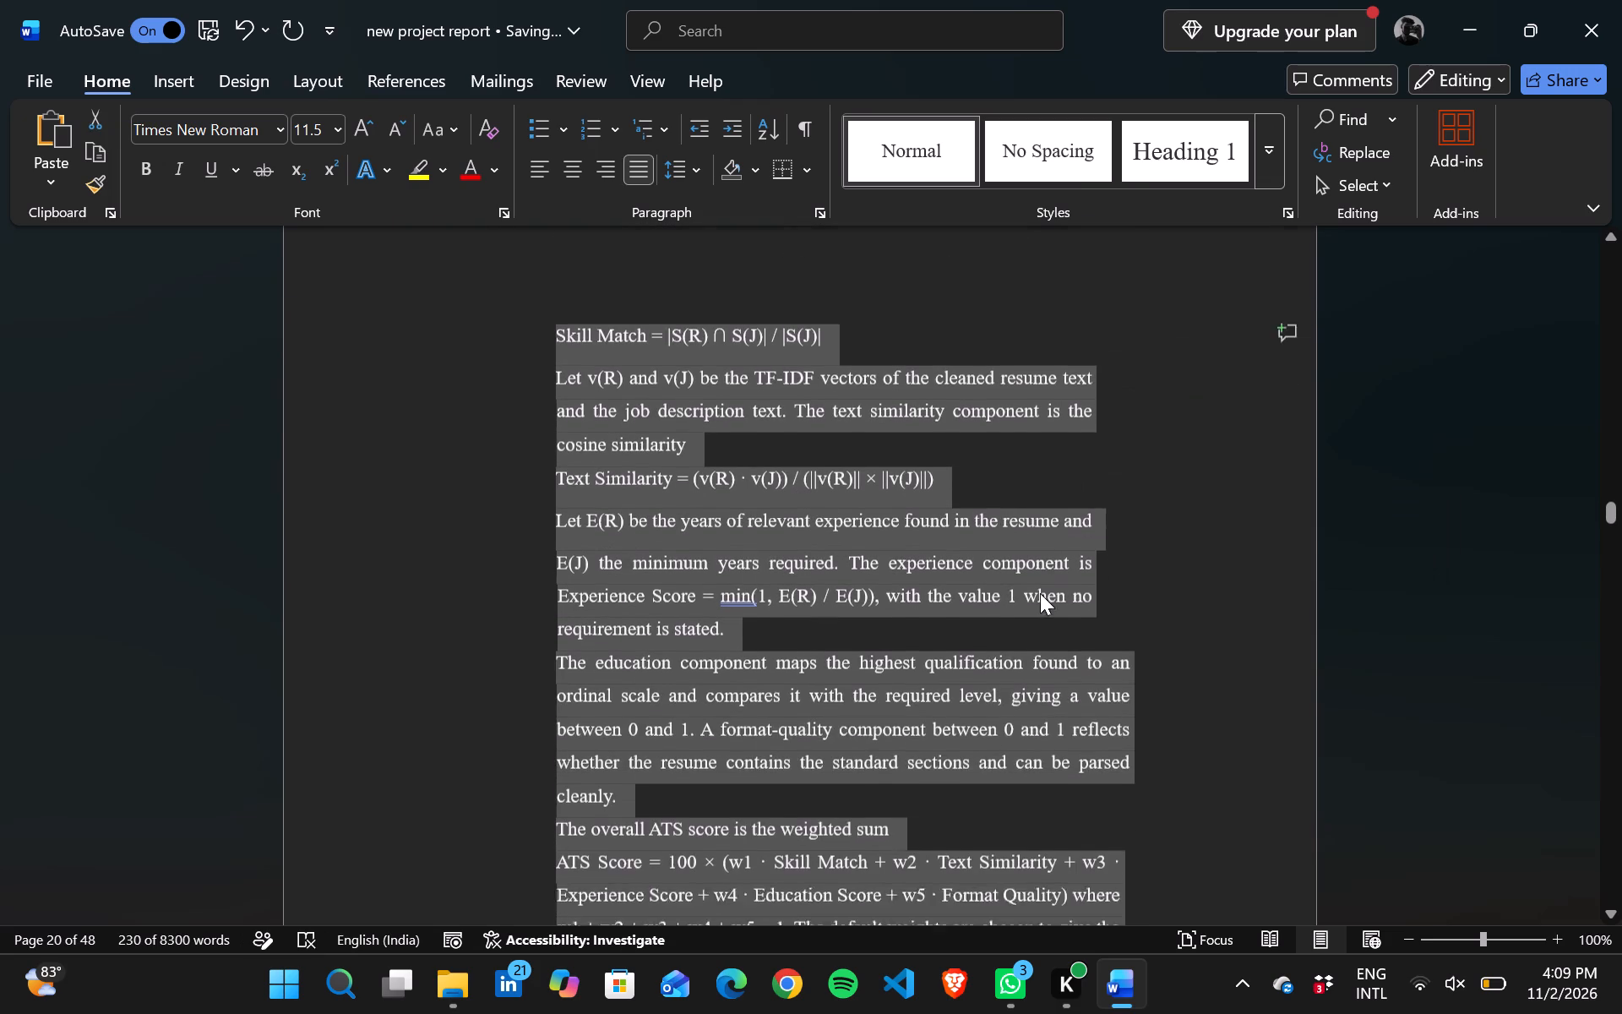
scroll(1040, 593, right, 1)
right_click(1040, 593)
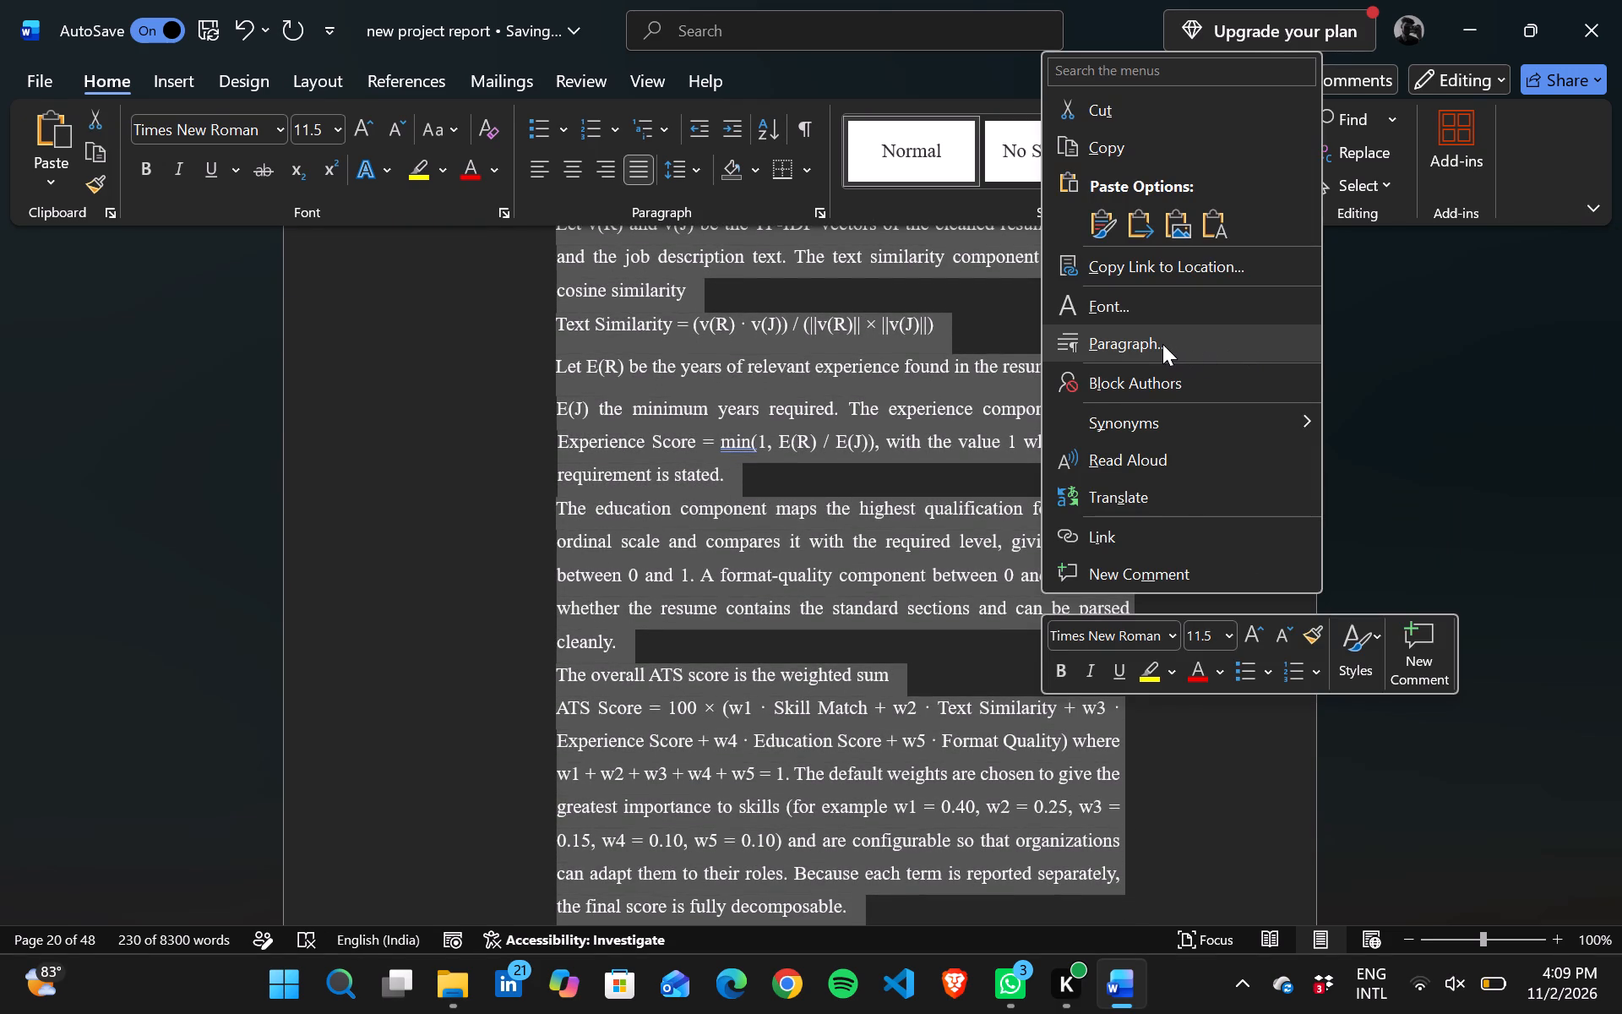
click(1162, 344)
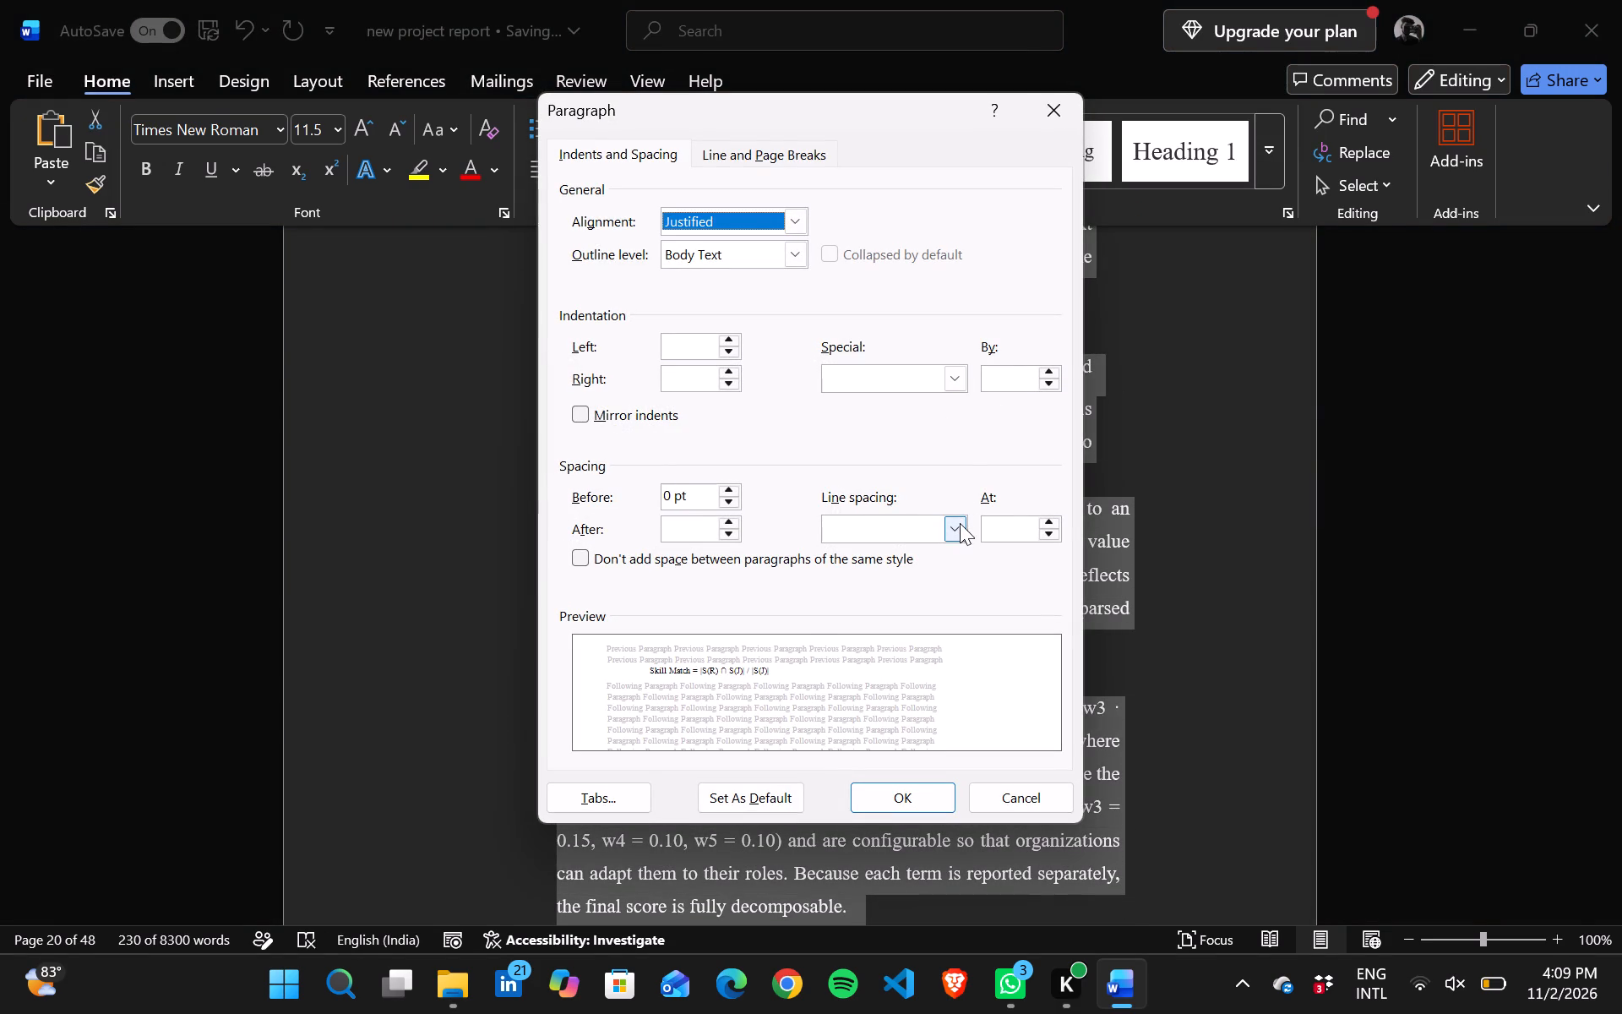
drag(960, 524, 876, 566)
drag(876, 566, 787, 304)
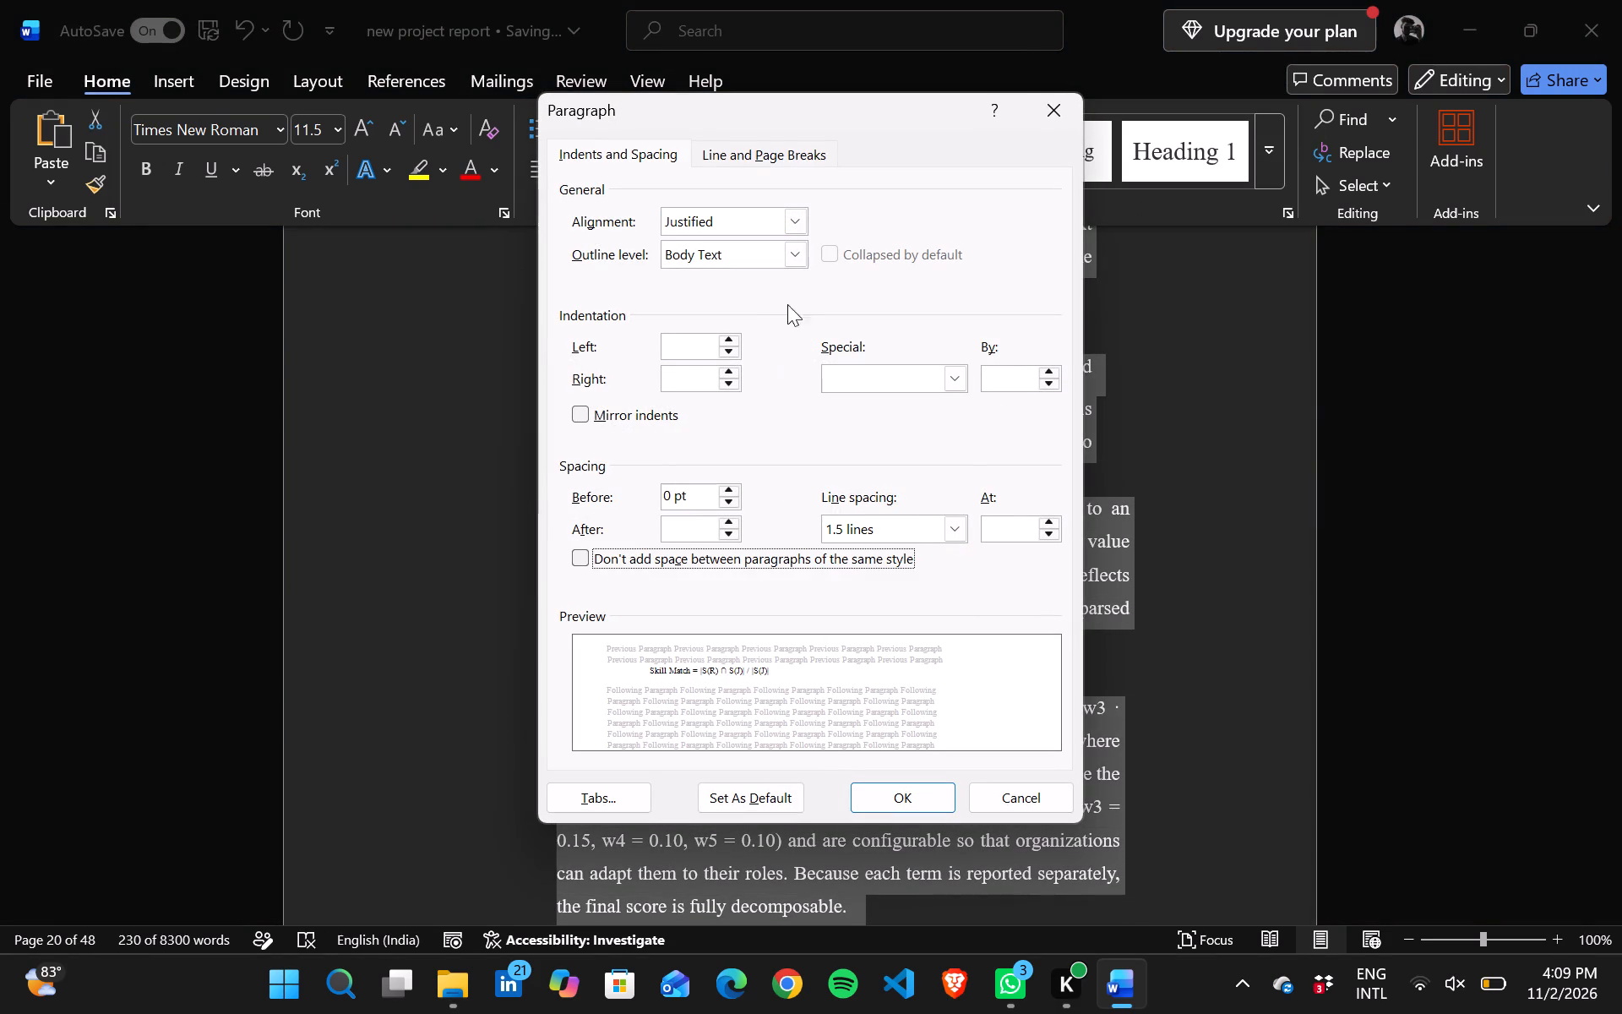
drag(787, 304, 895, 792)
click(895, 792)
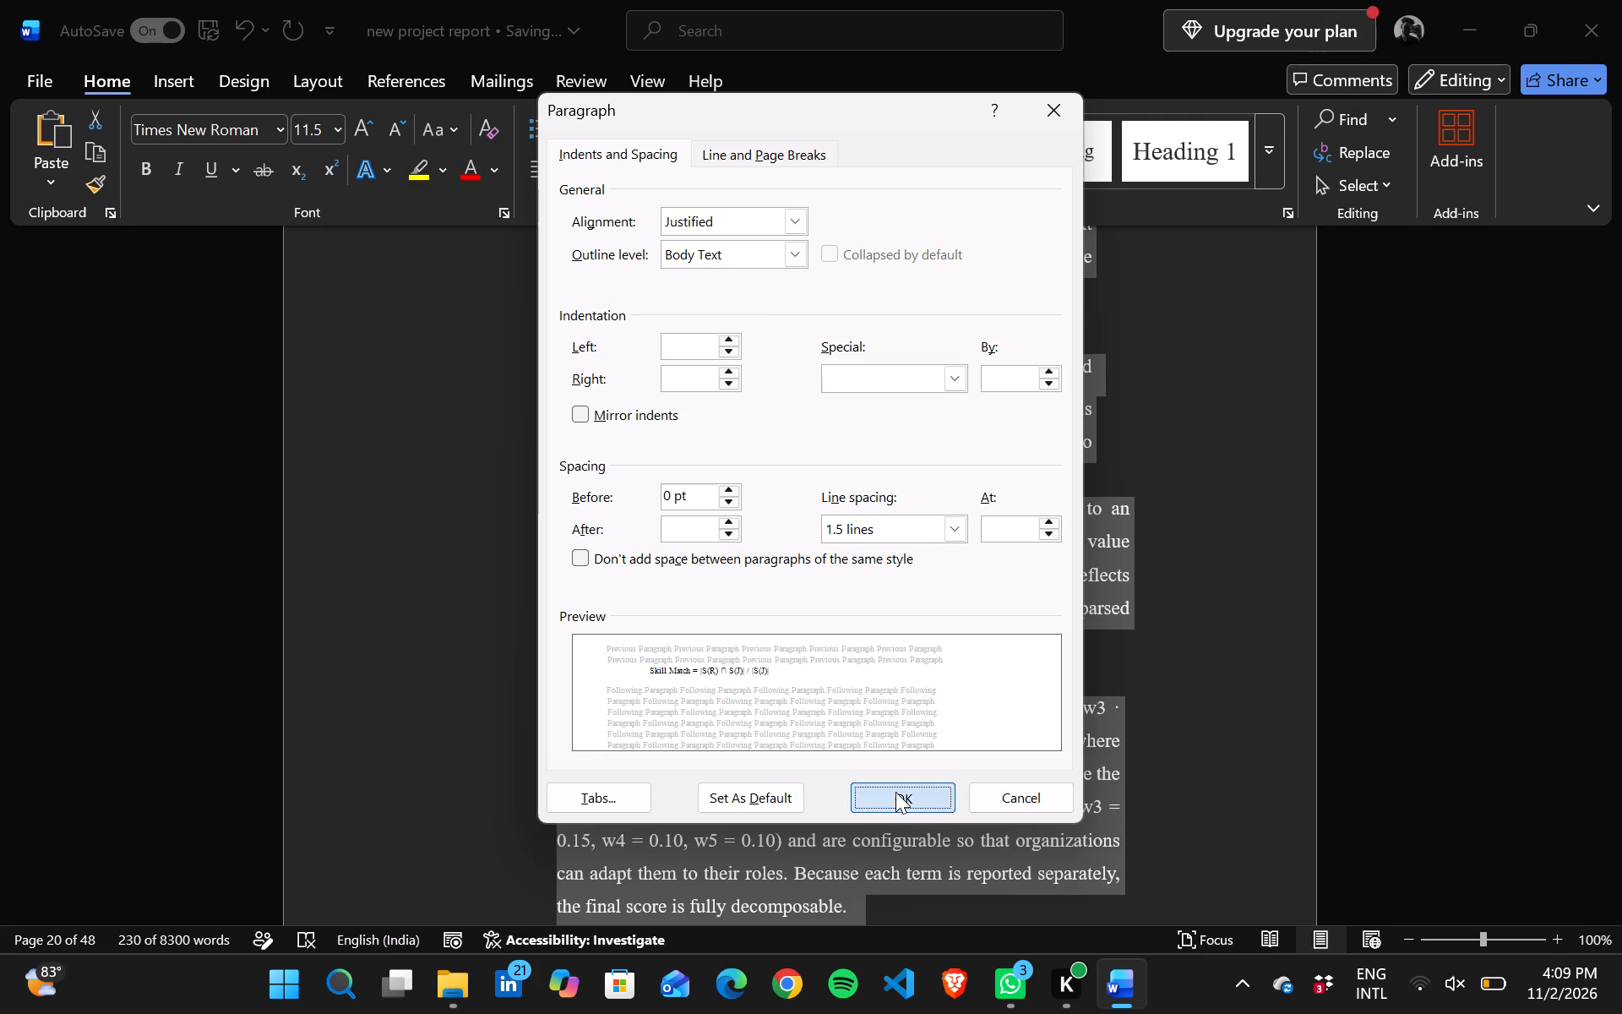
Insert a blank line above "3.3 Hardware Specification" so that the heading starts on the next page.
scroll(889, 826, down, 2)
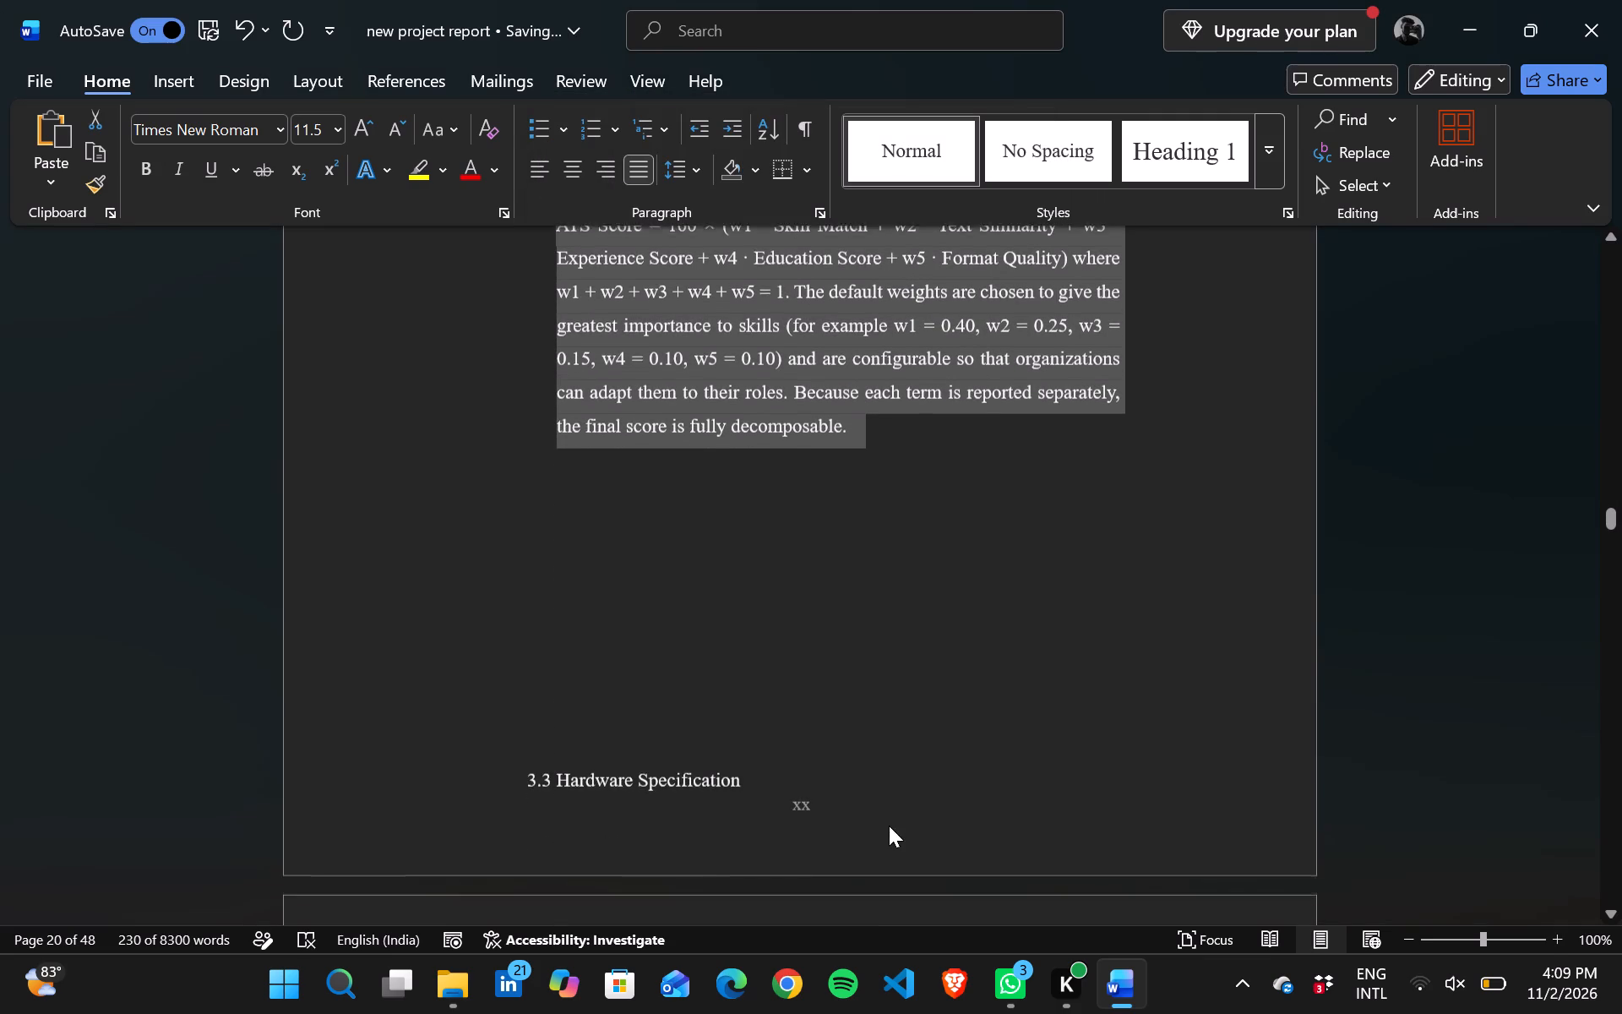
click(982, 591)
key(Return)
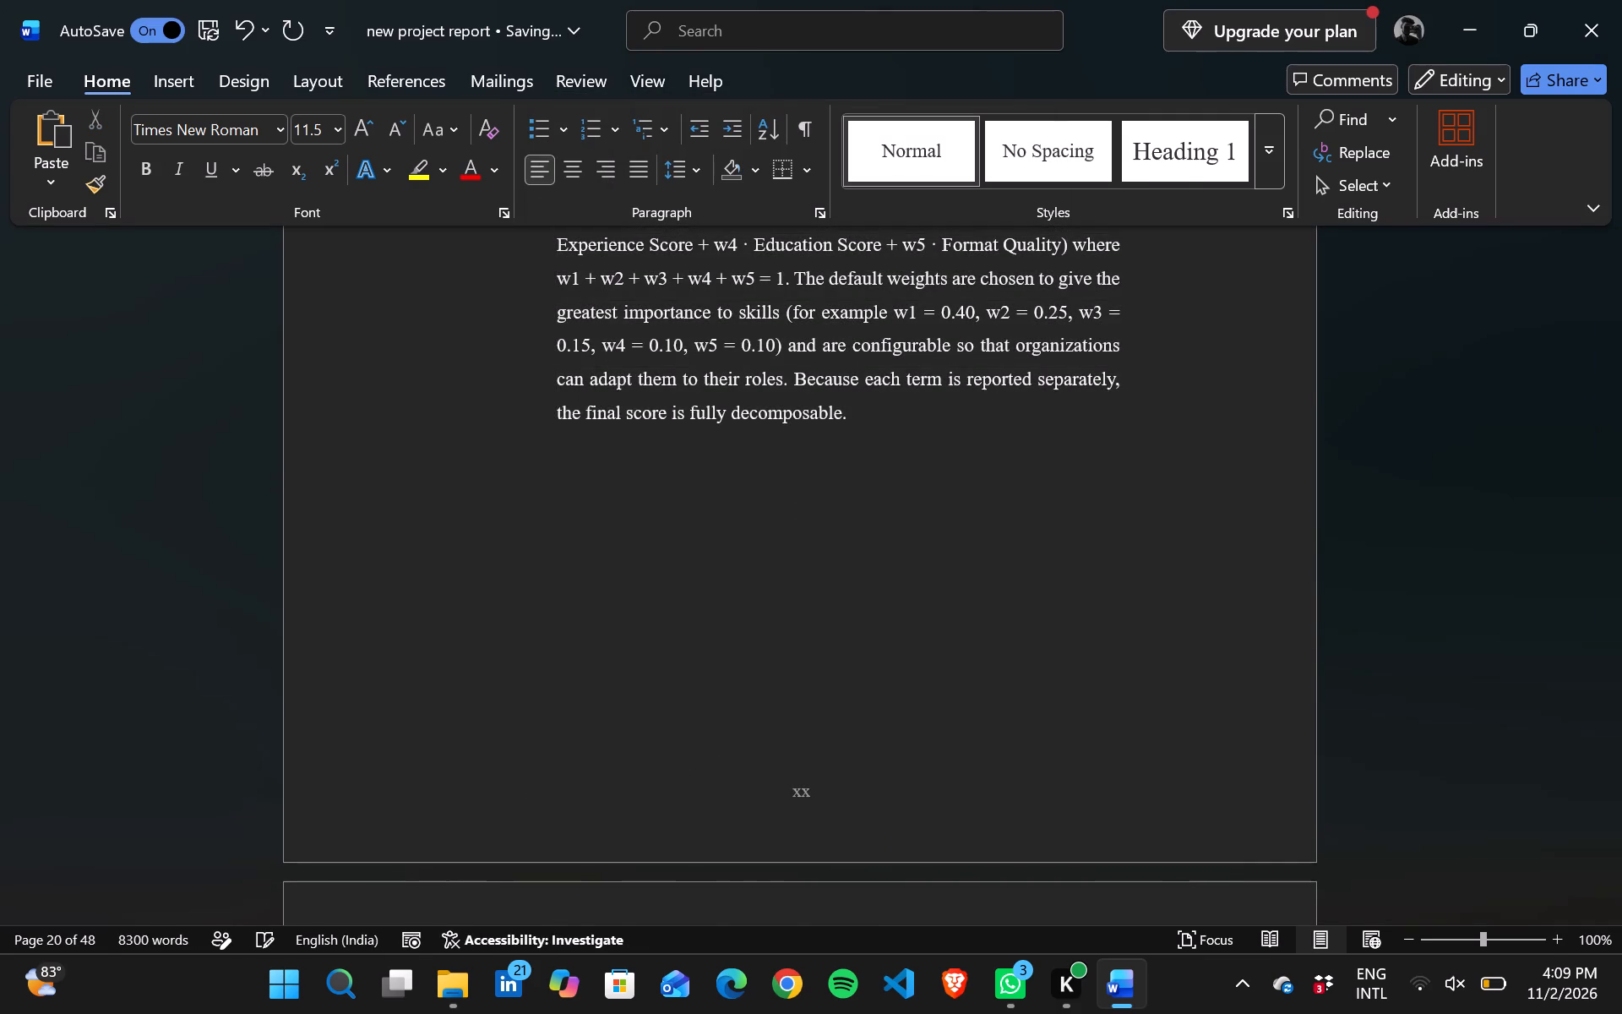
Set the "3.3 Hardware Specification" heading to 14 pt and insert a blank line below it.
scroll(982, 591, down, 2)
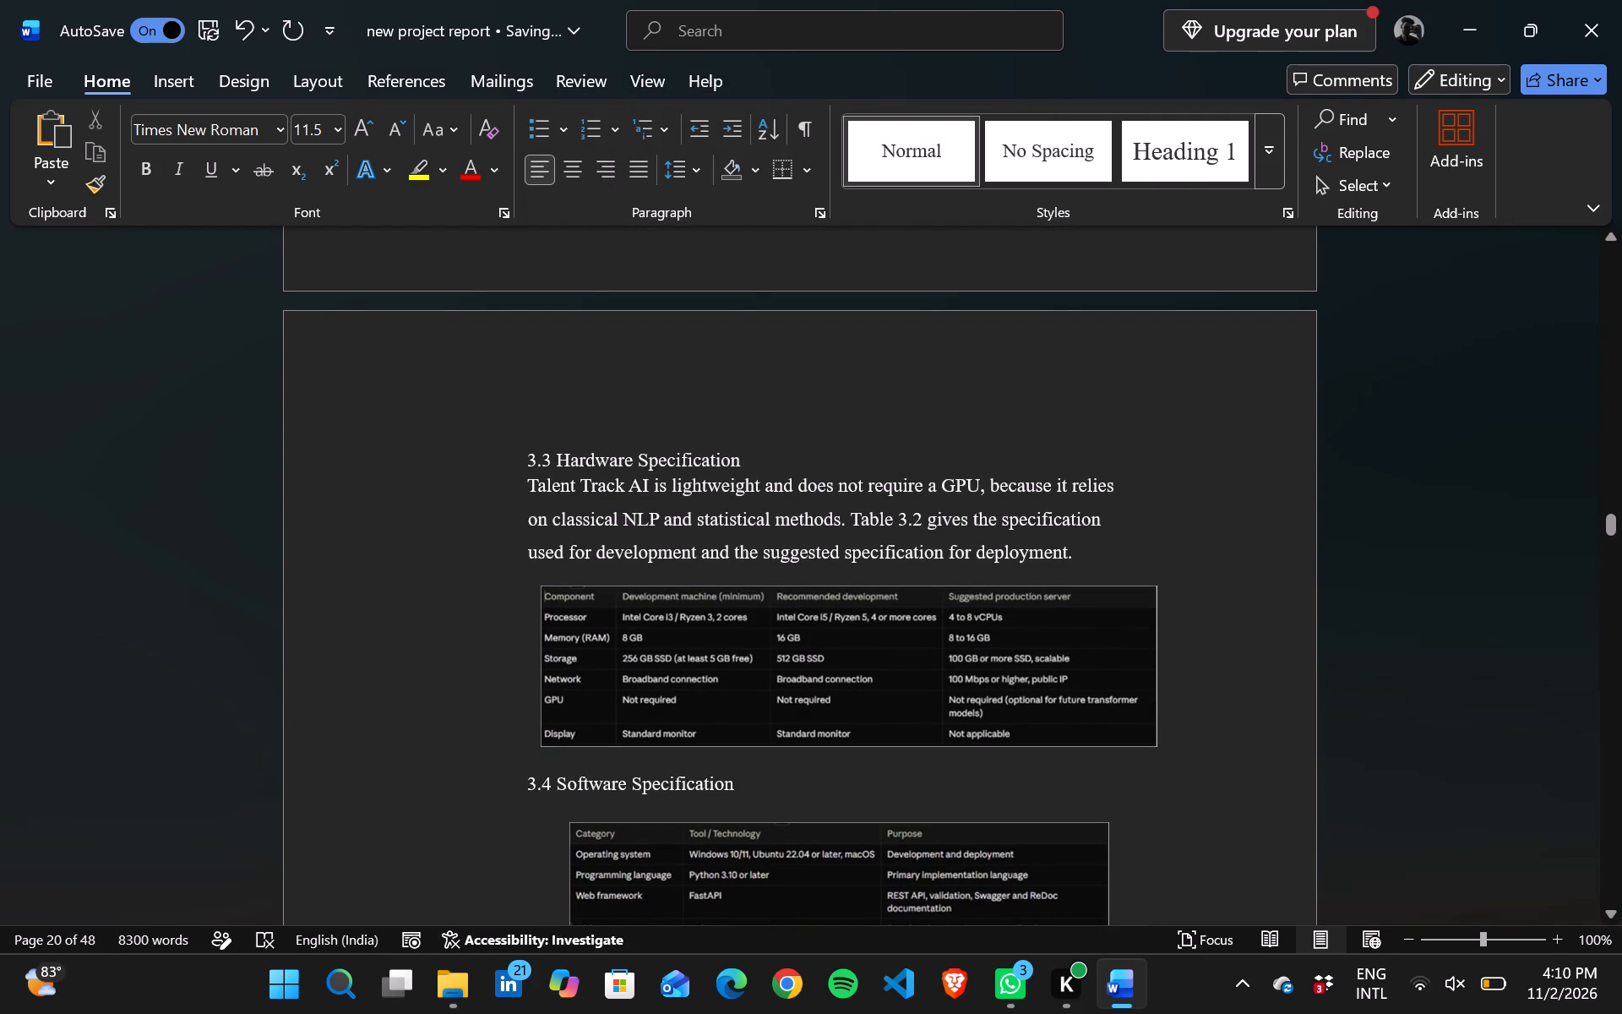
triple_click(583, 461)
click(583, 461)
triple_click(583, 461)
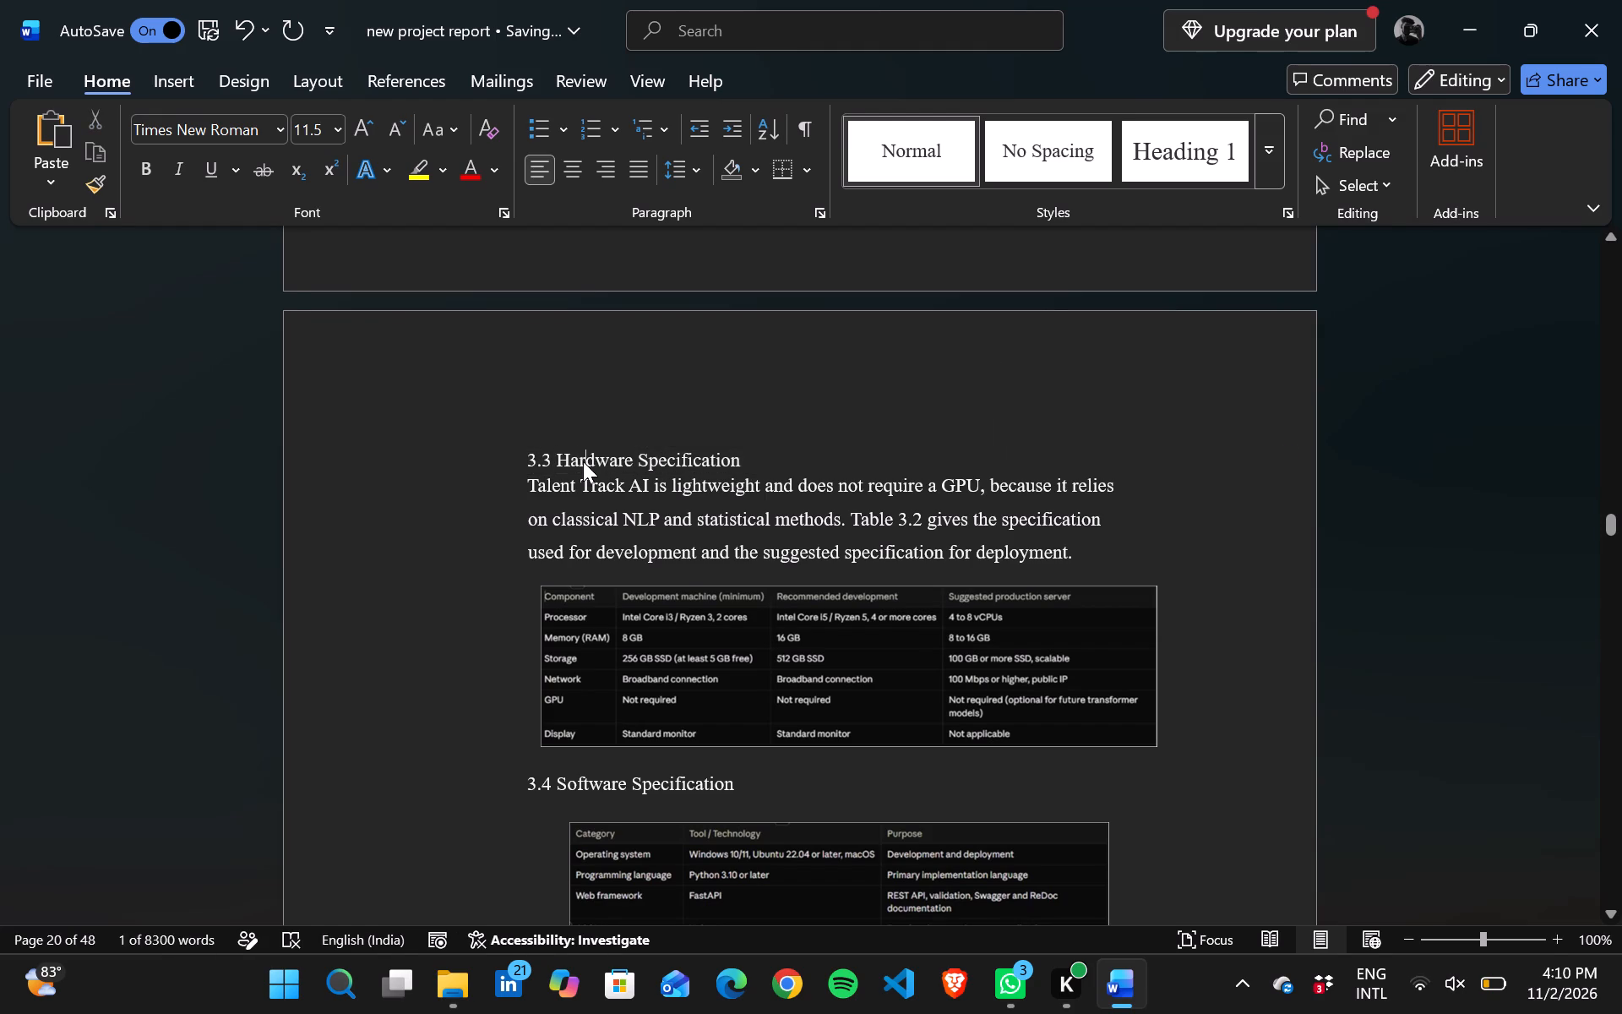
drag(773, 379, 748, 570)
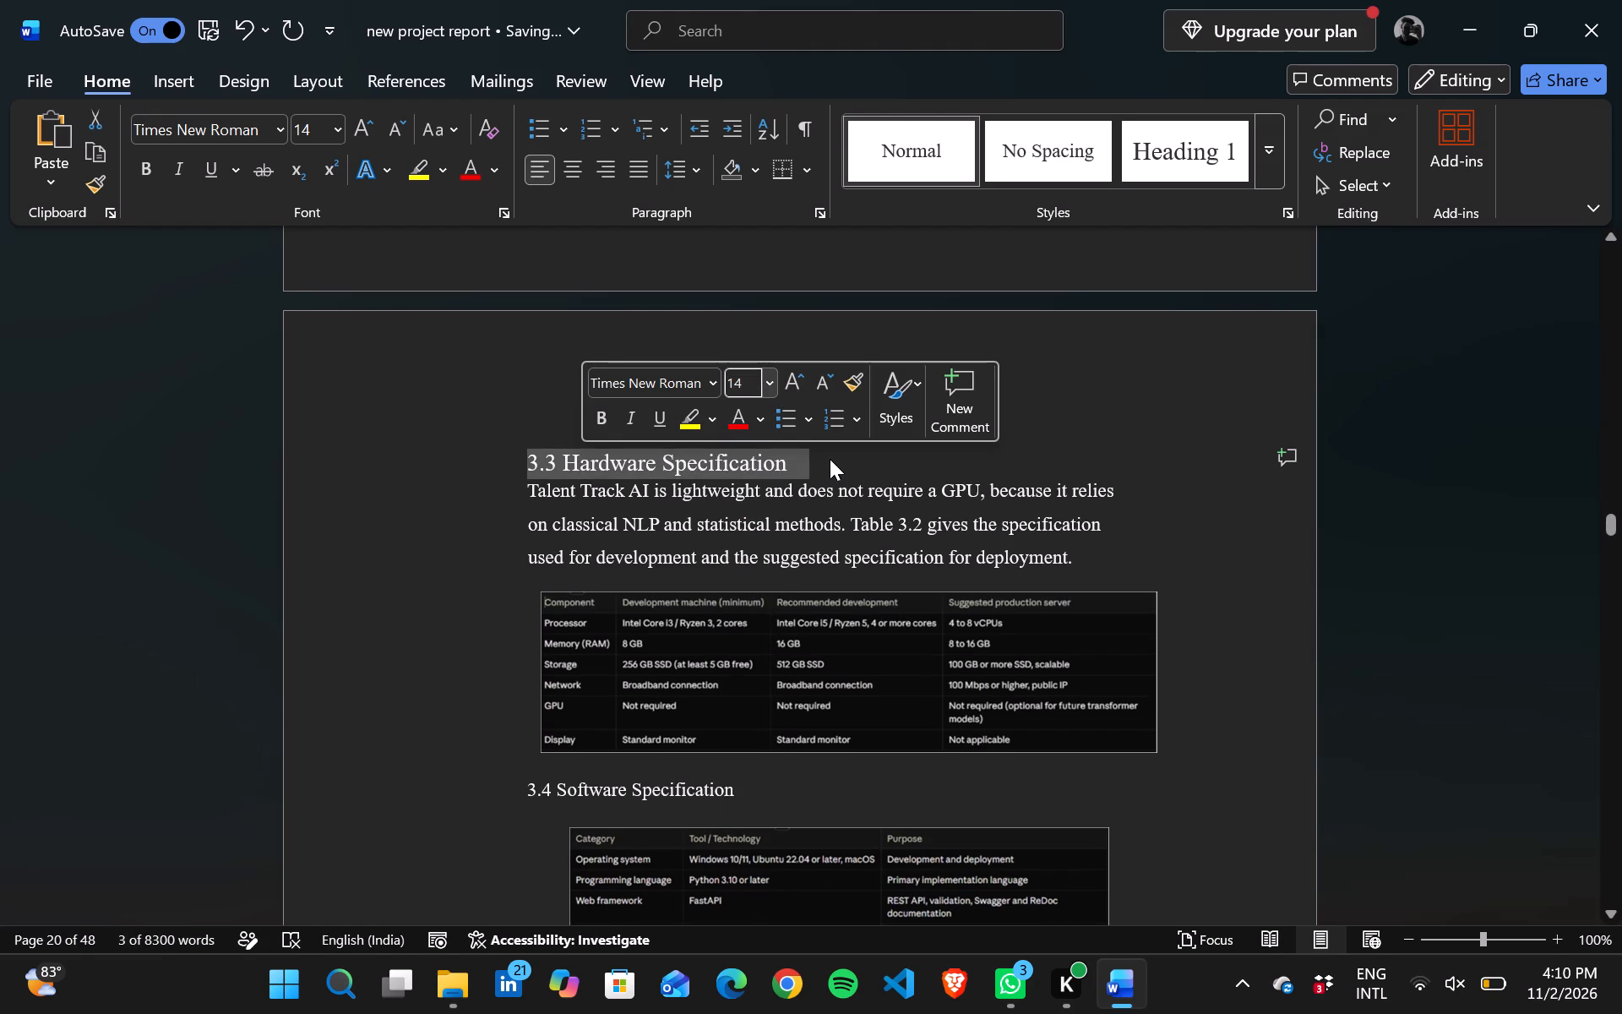
click(832, 459)
key(Return)
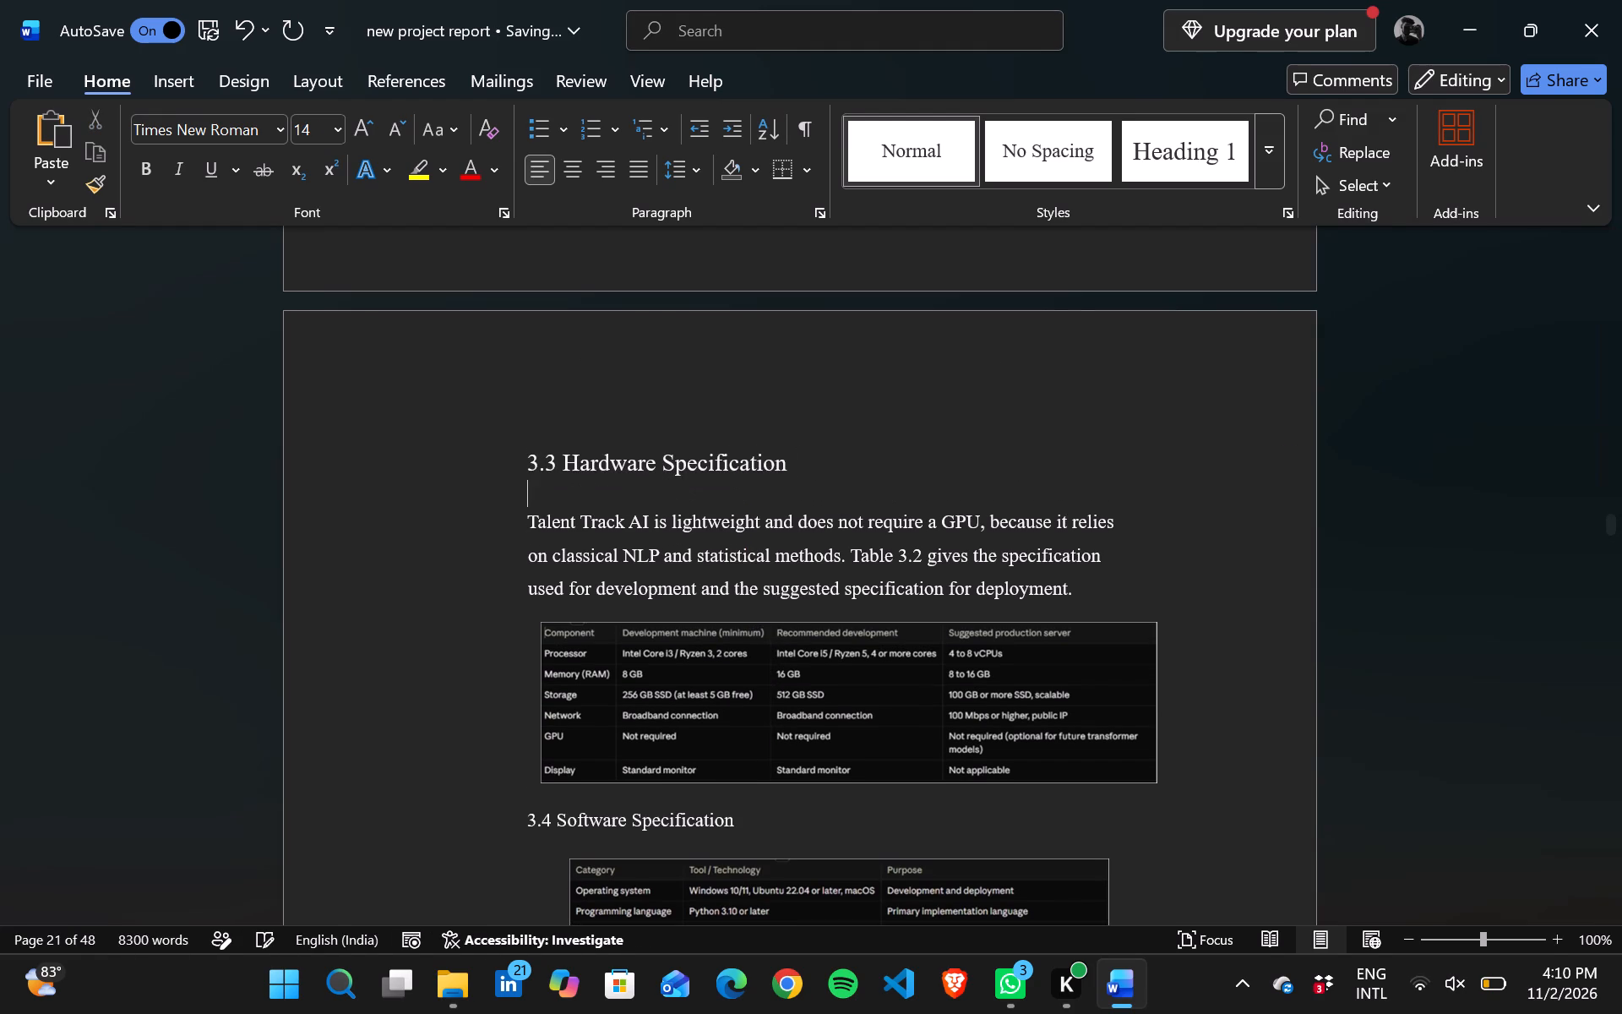
Justify the paragraph beginning "Talent Track AI is lightweight" under the 3.3 Hardware Specification heading.
scroll(832, 459, up, 5)
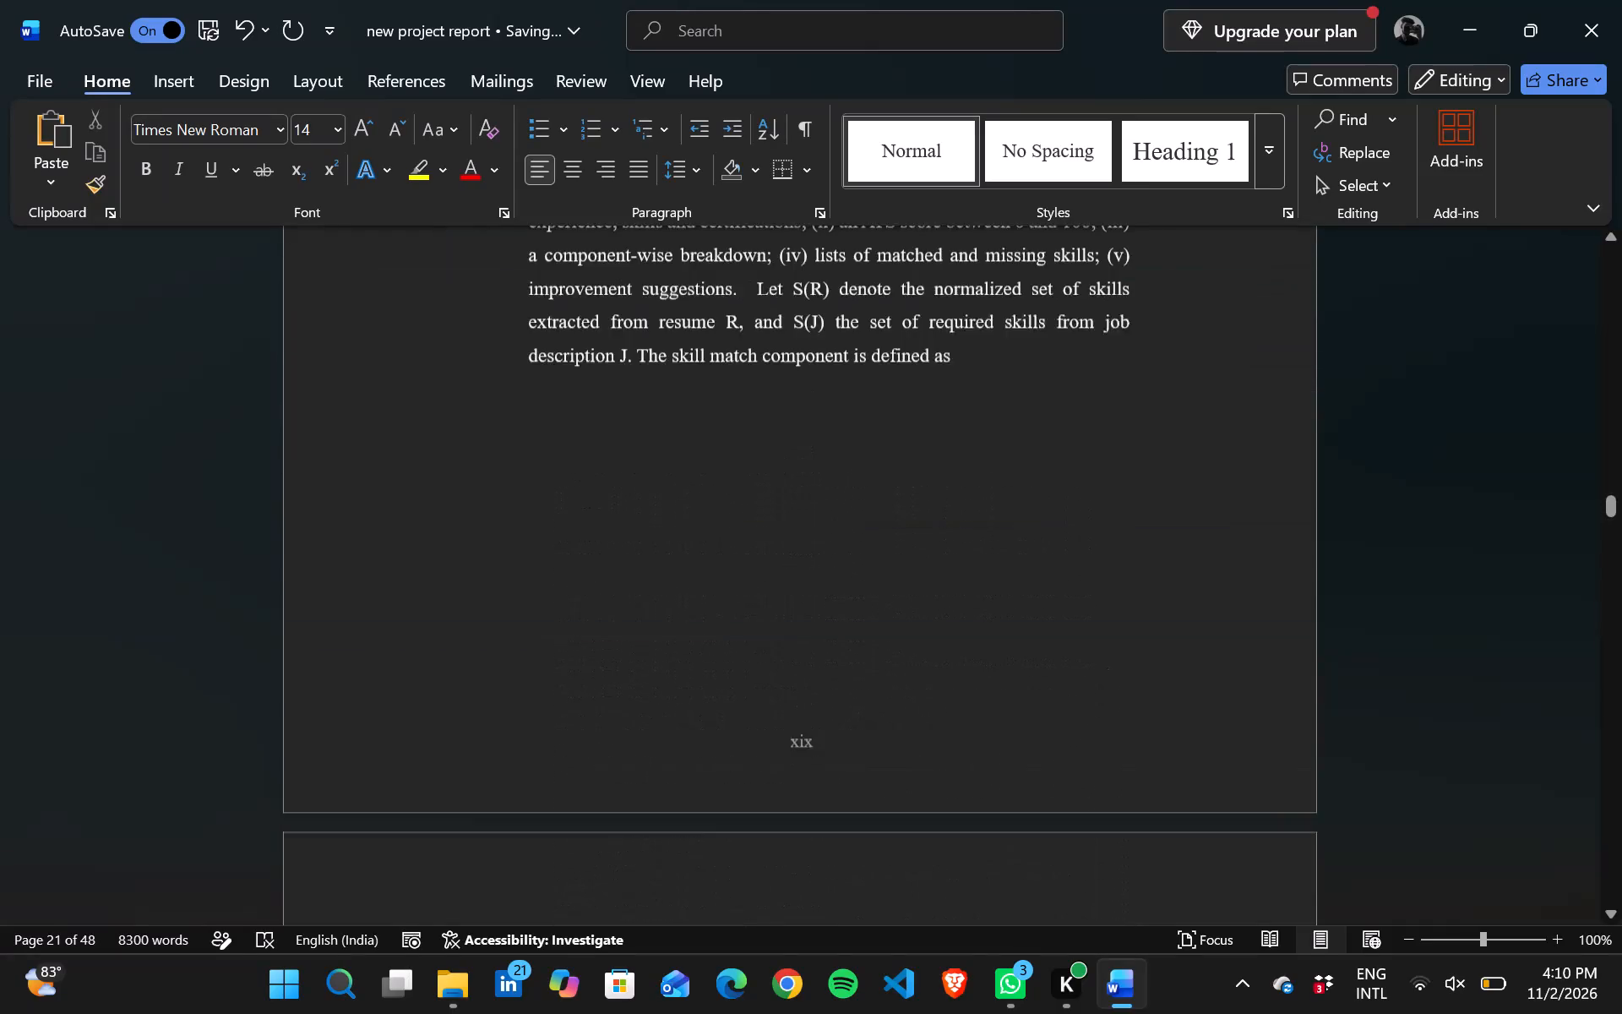
scroll(832, 459, up, 3)
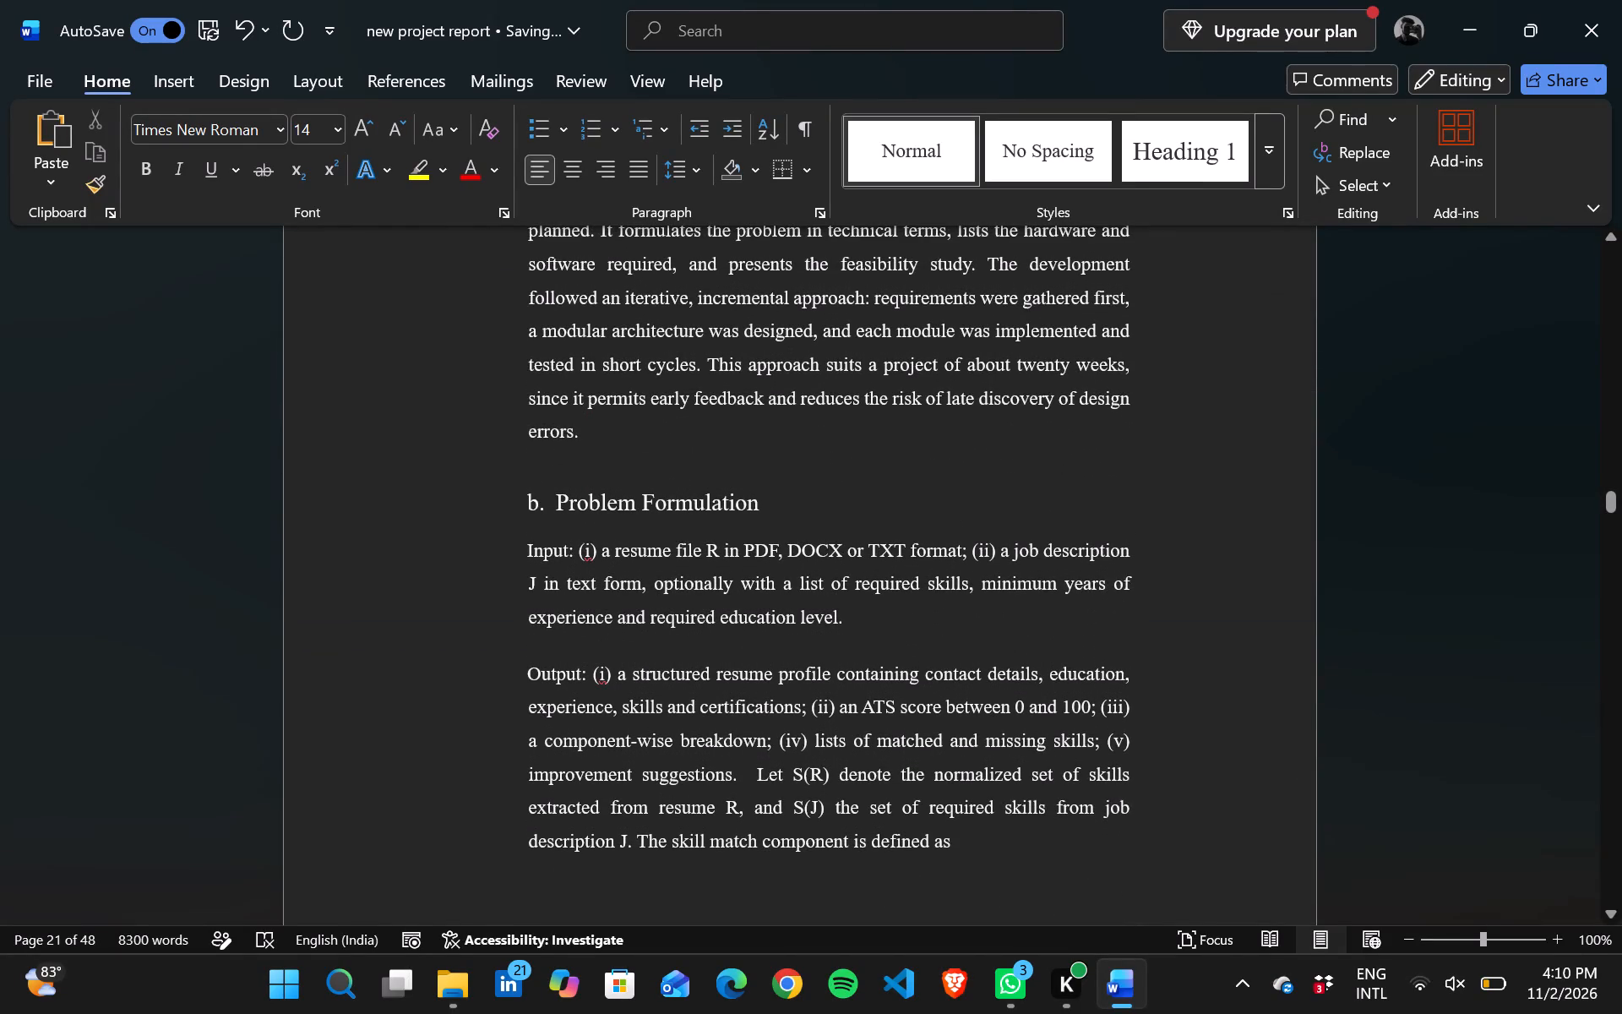
scroll(825, 705, down, 4)
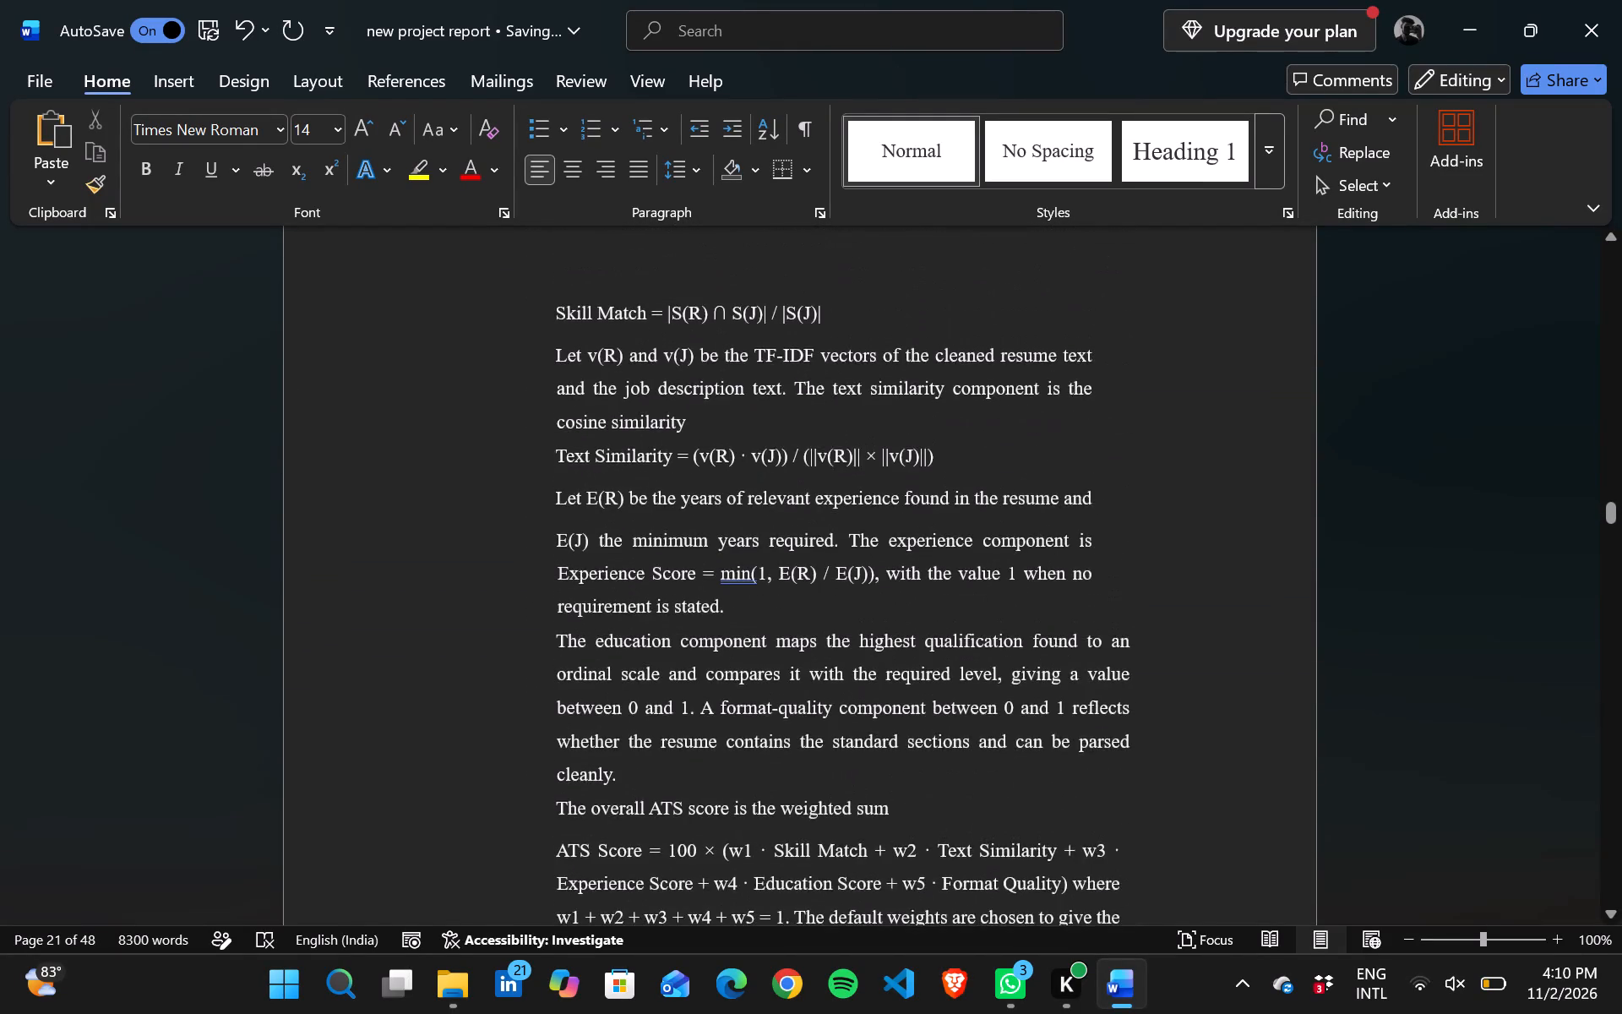
scroll(825, 705, down, 2)
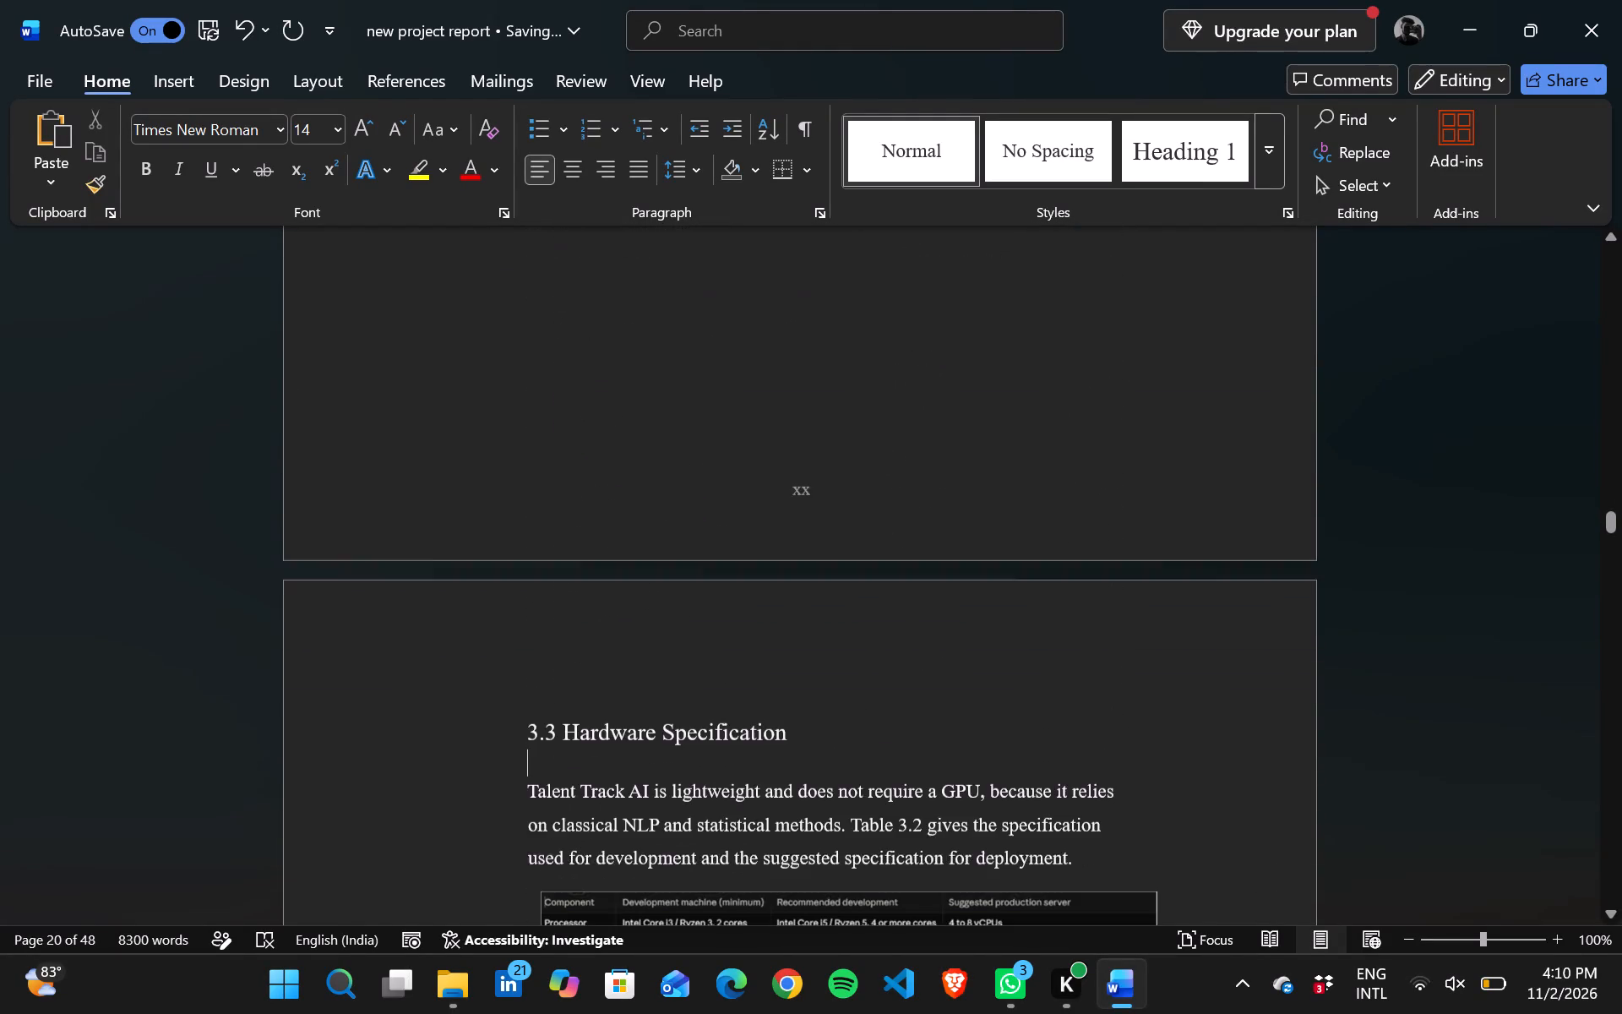
scroll(825, 705, down, 2)
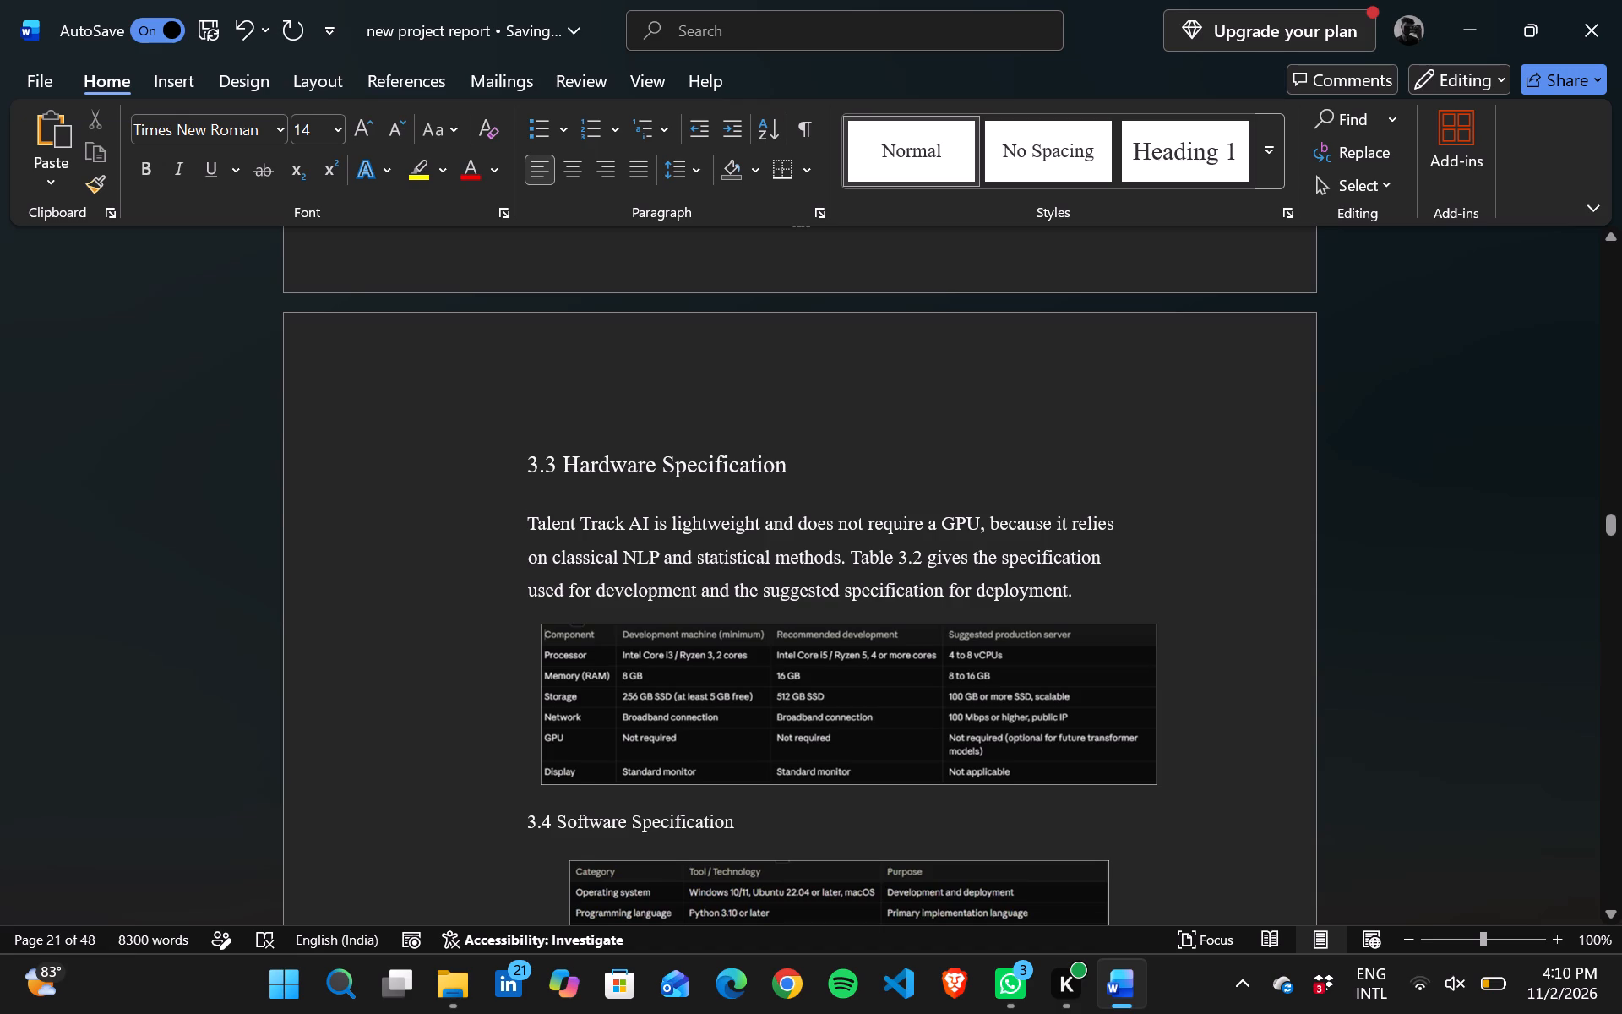
drag(525, 521, 1108, 591)
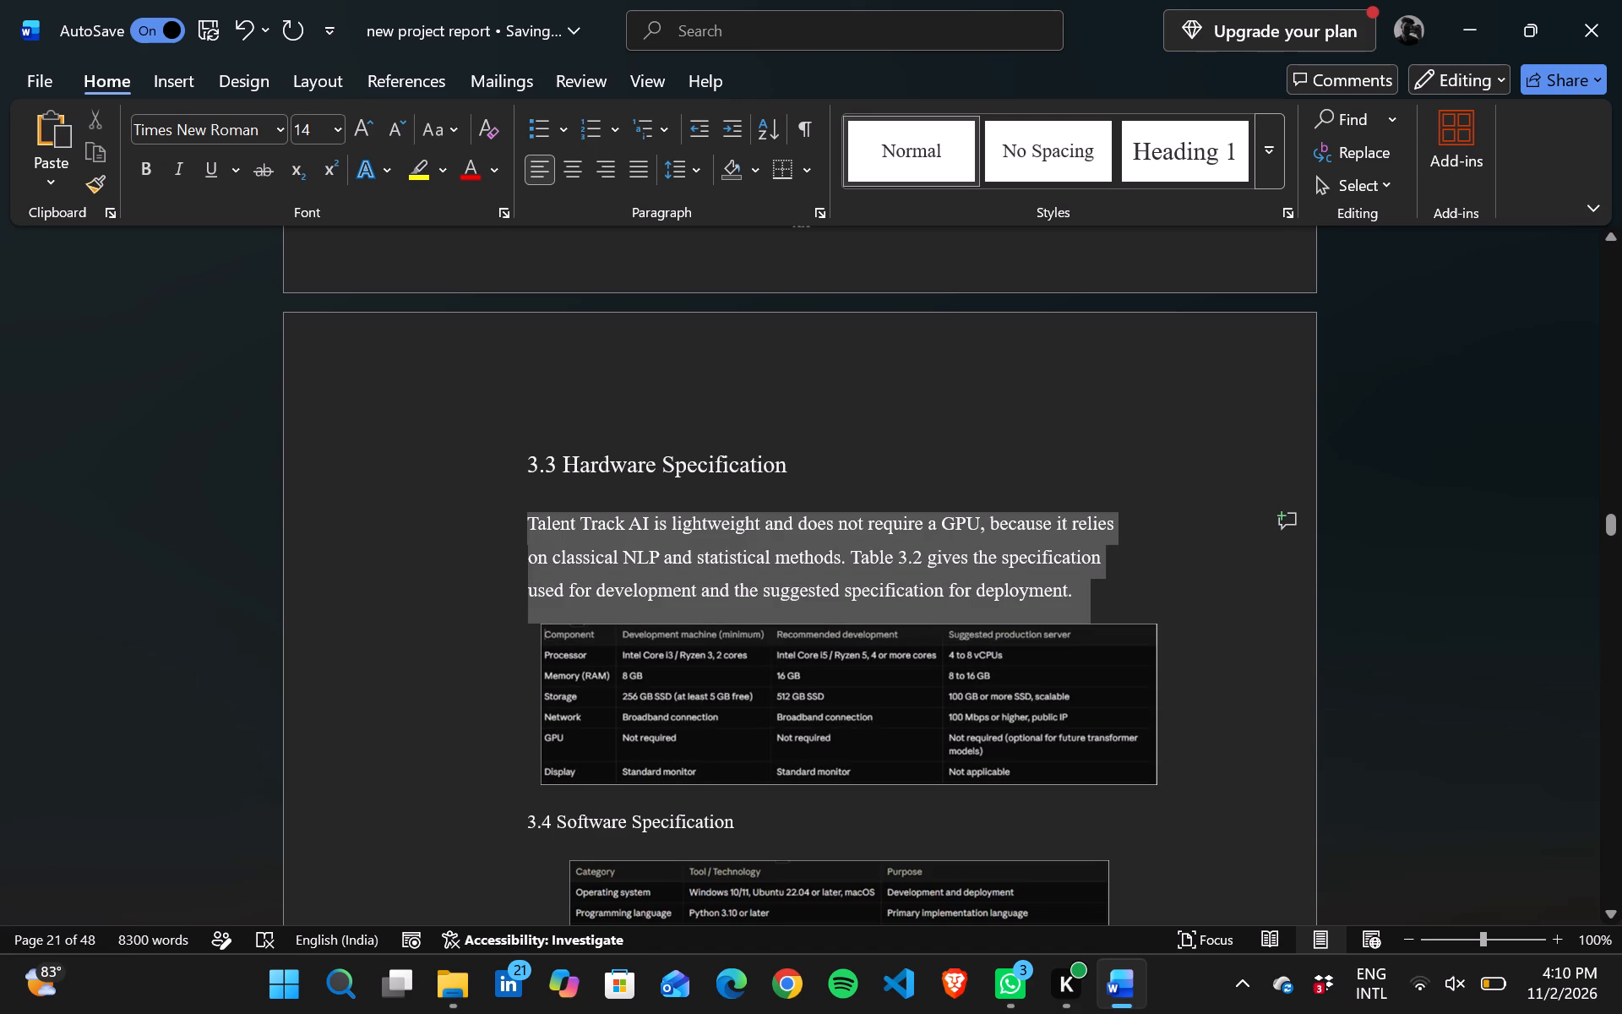
key(ctrl+j)
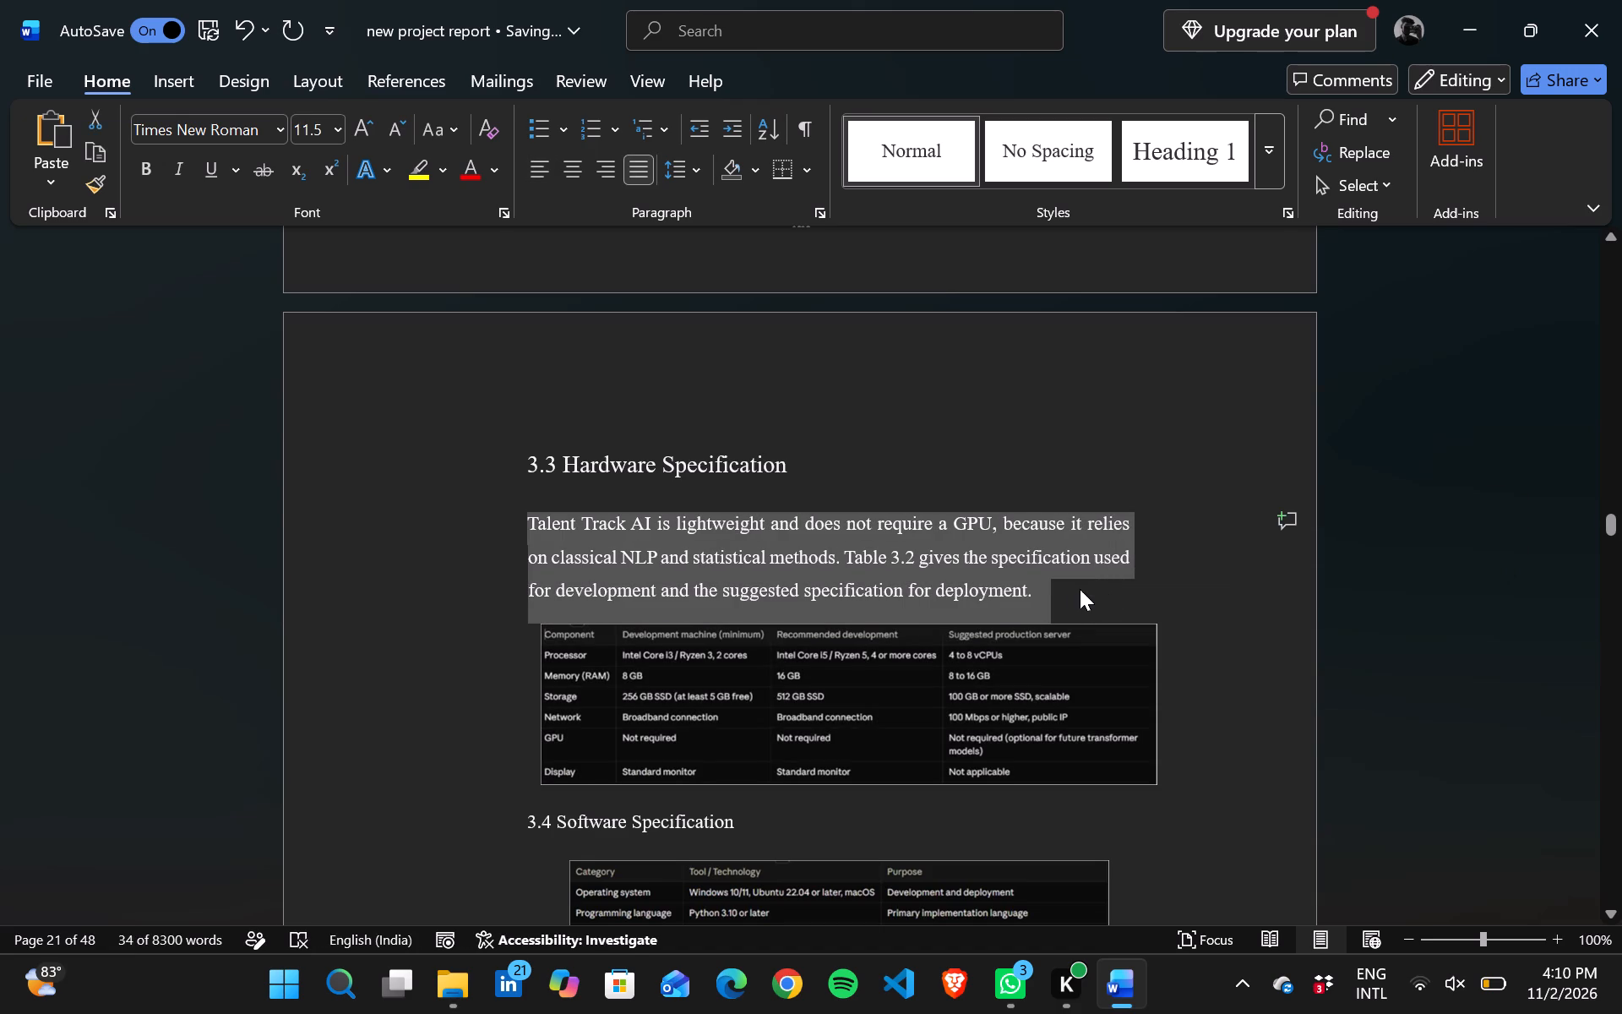
click(1064, 589)
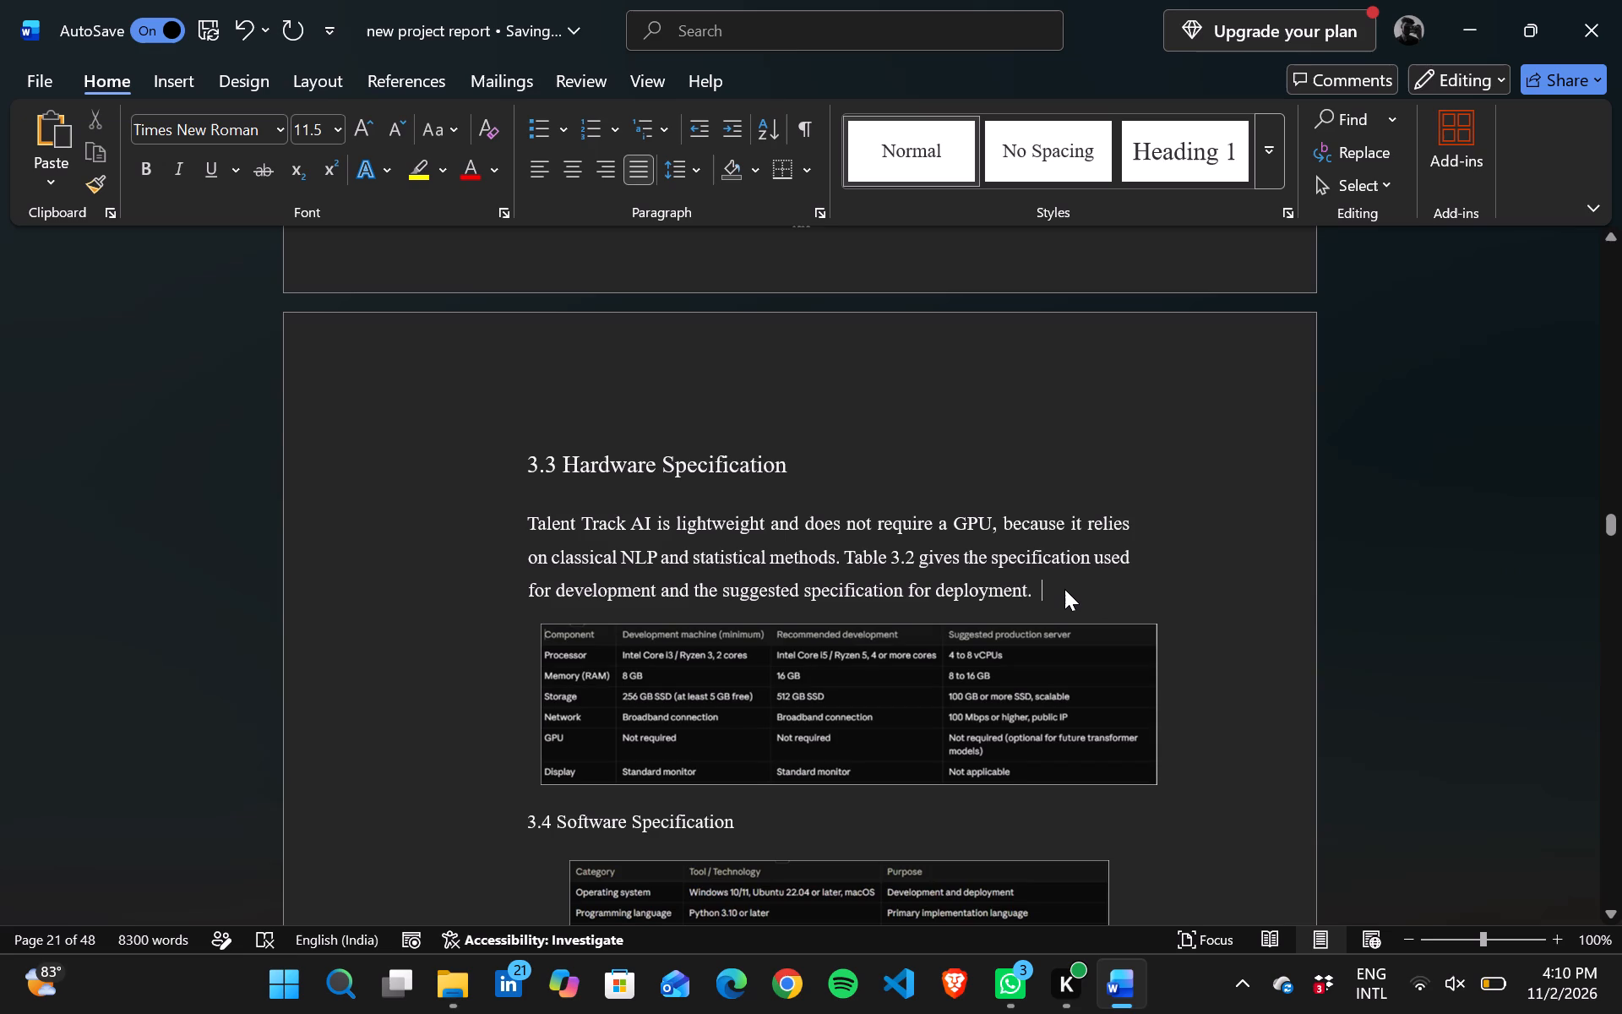
Set the "3.4 Software Specification" heading to 14 pt.
scroll(1064, 589, right, 1)
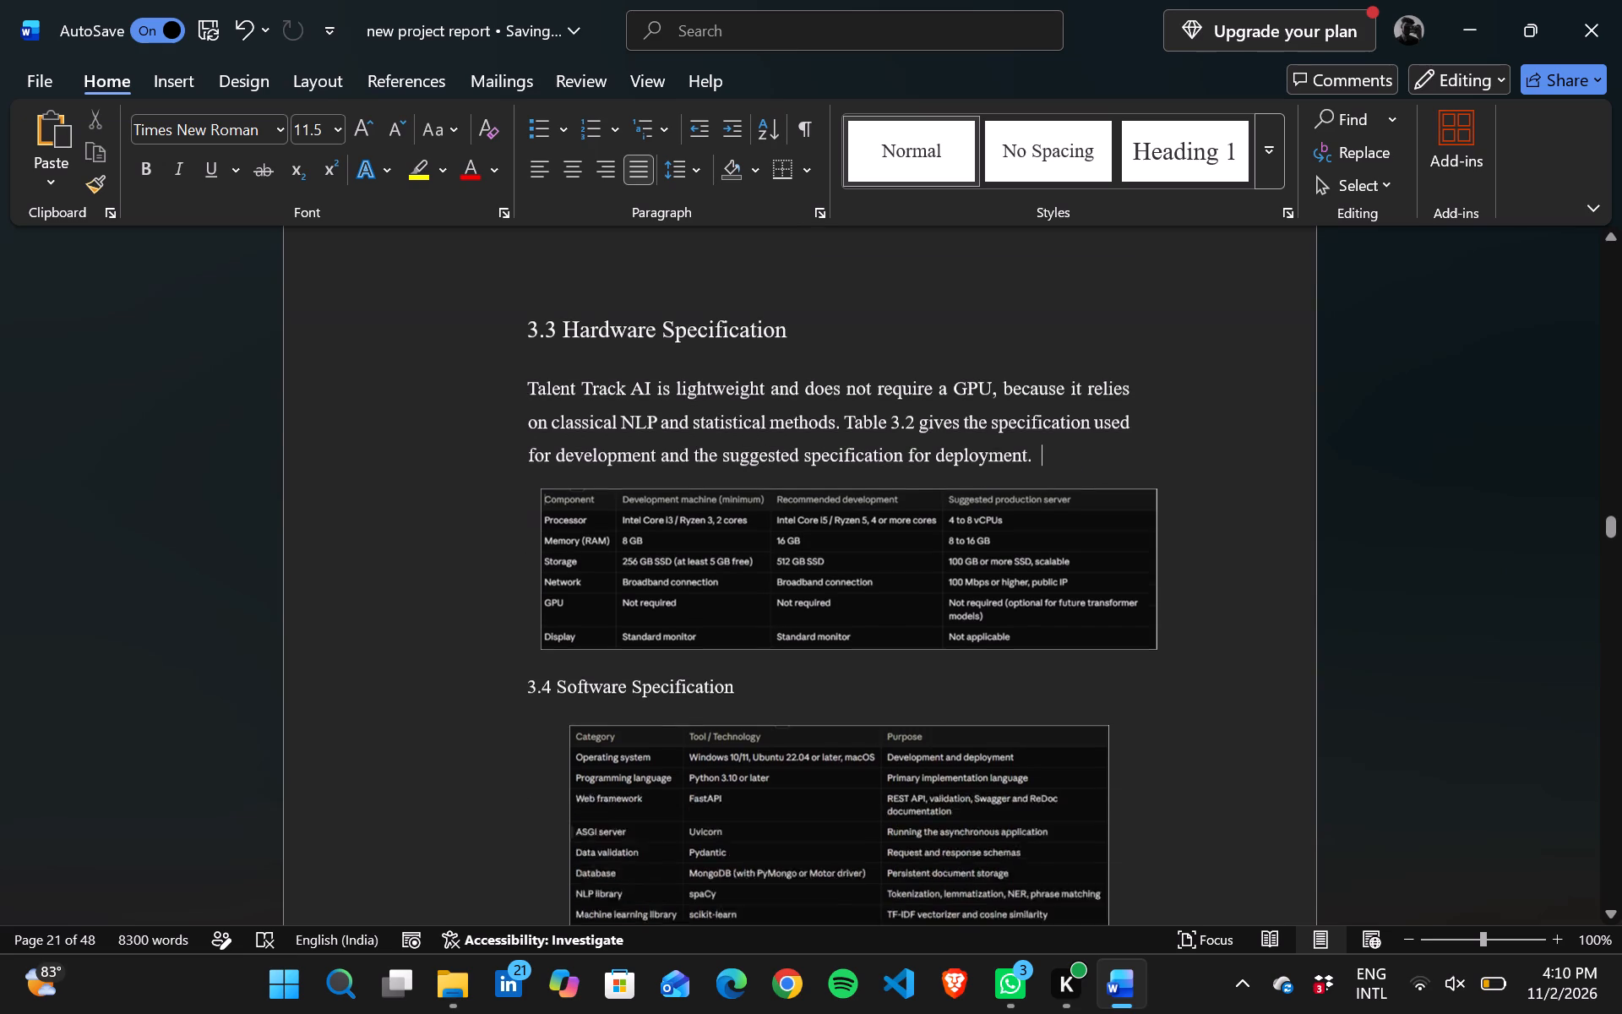
scroll(1064, 589, right, 1)
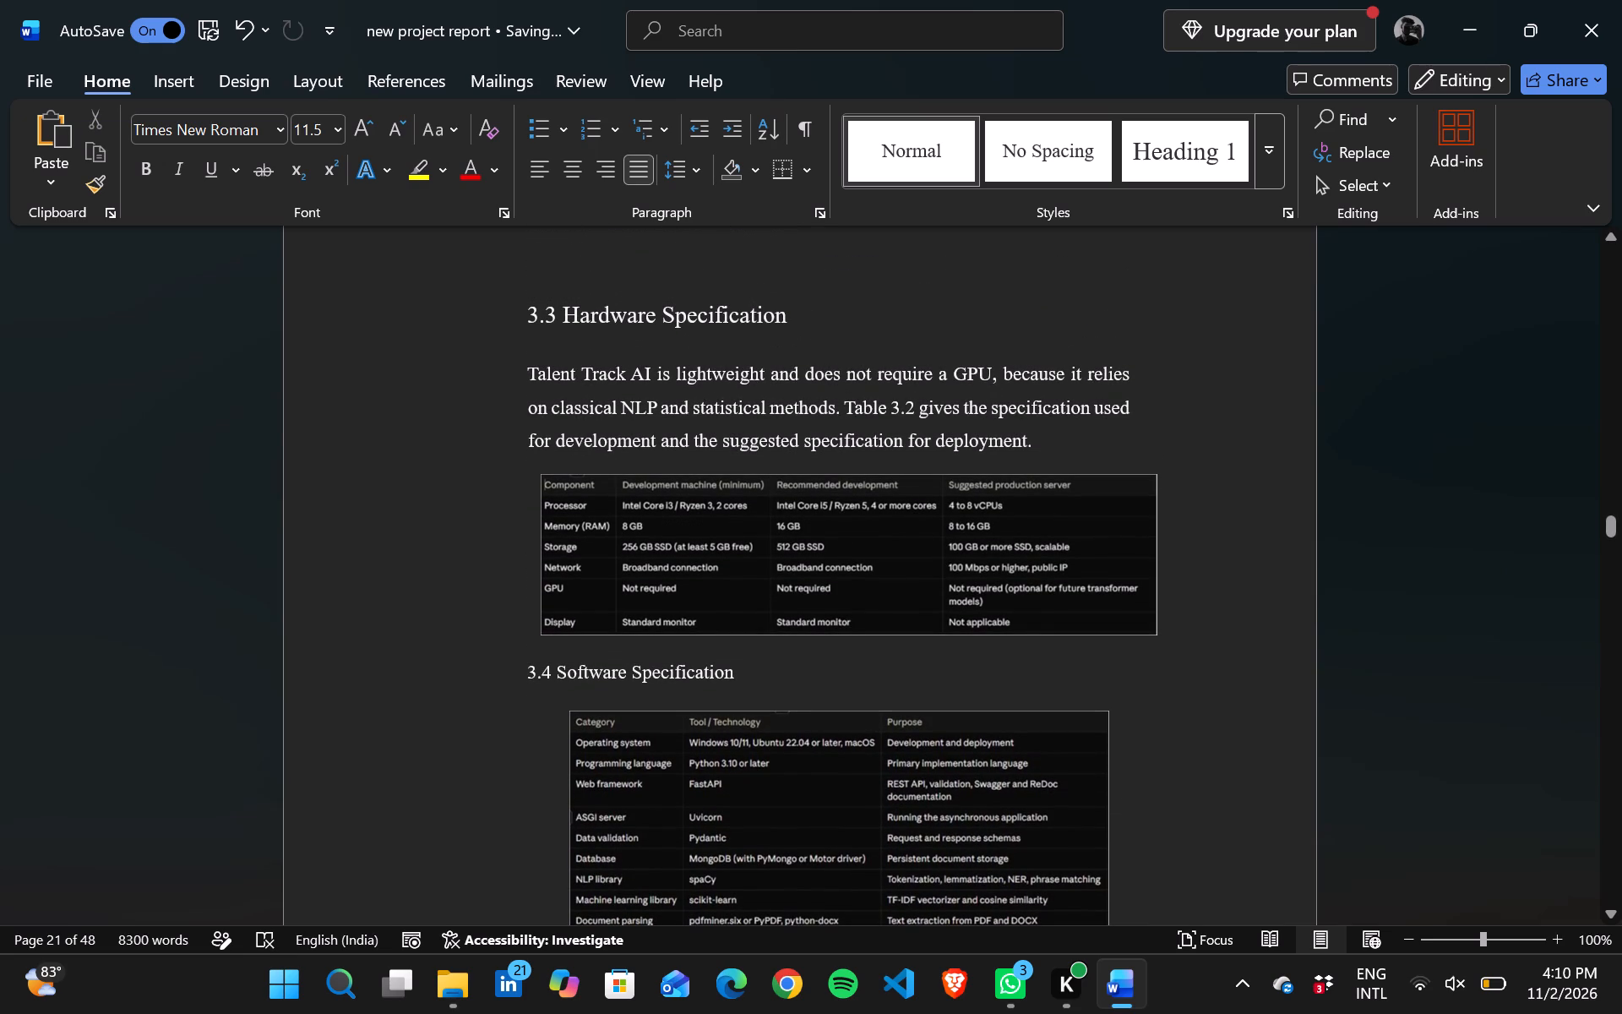
triple_click(634, 668)
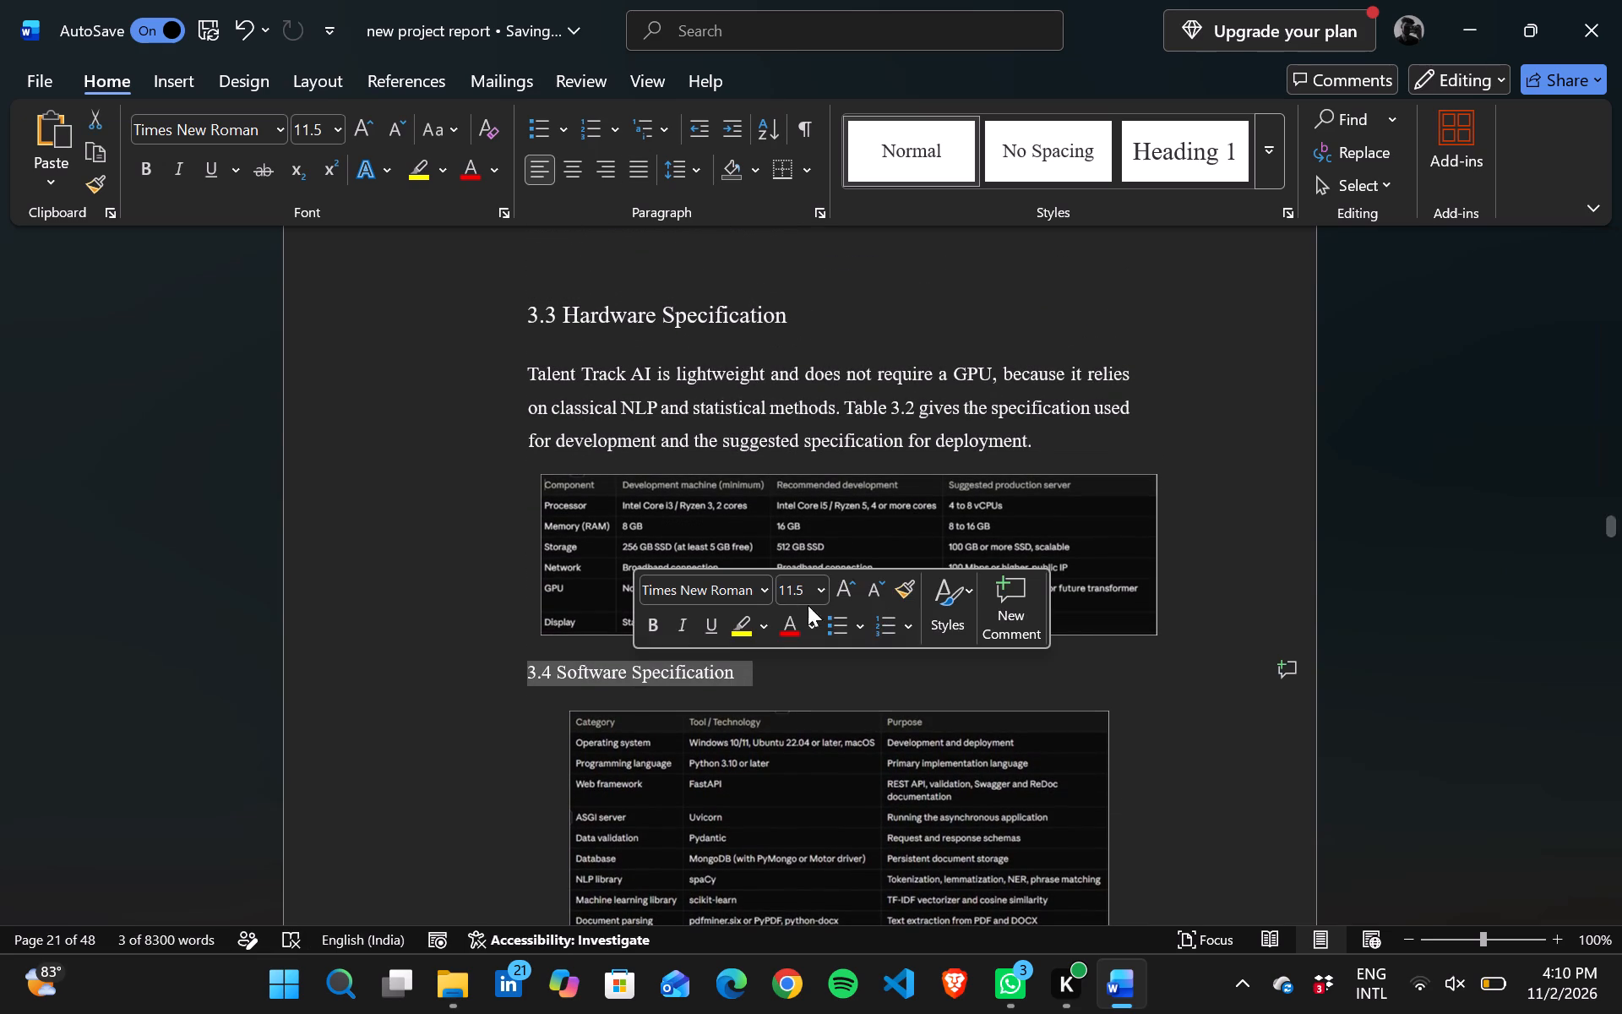
click(819, 596)
click(800, 248)
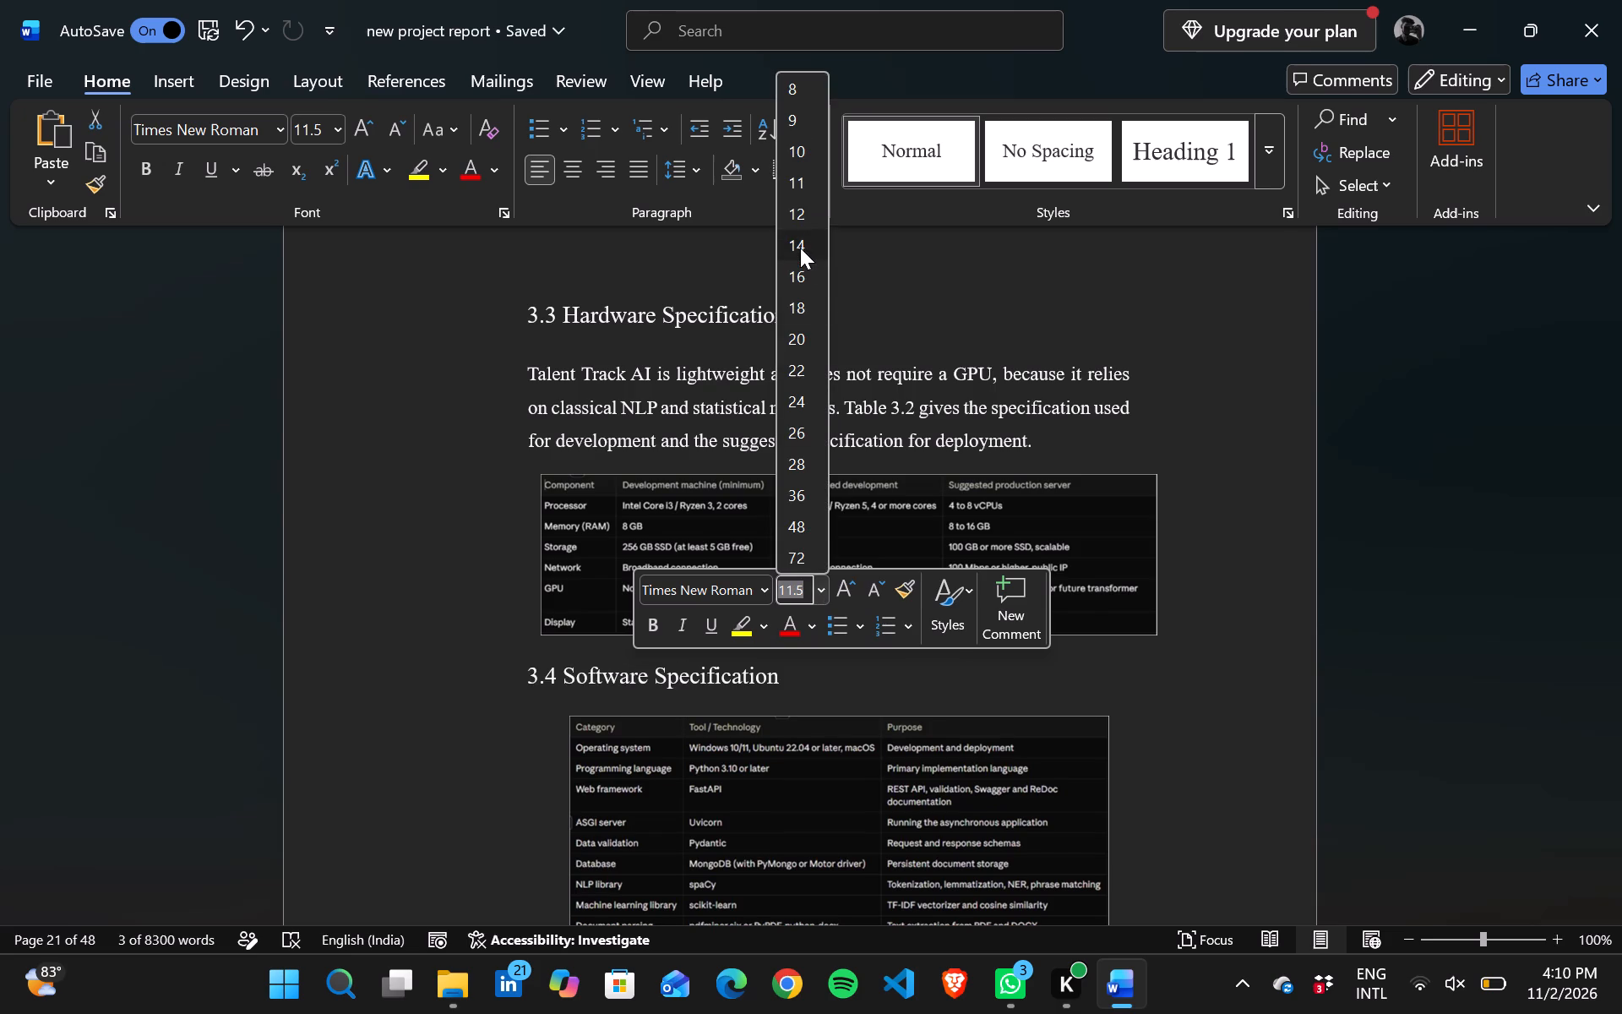
click(862, 342)
Set the font size of the text from "Skill Match =" through "the final score is fully decomposable." to 12 pt.
scroll(792, 352, up, 2)
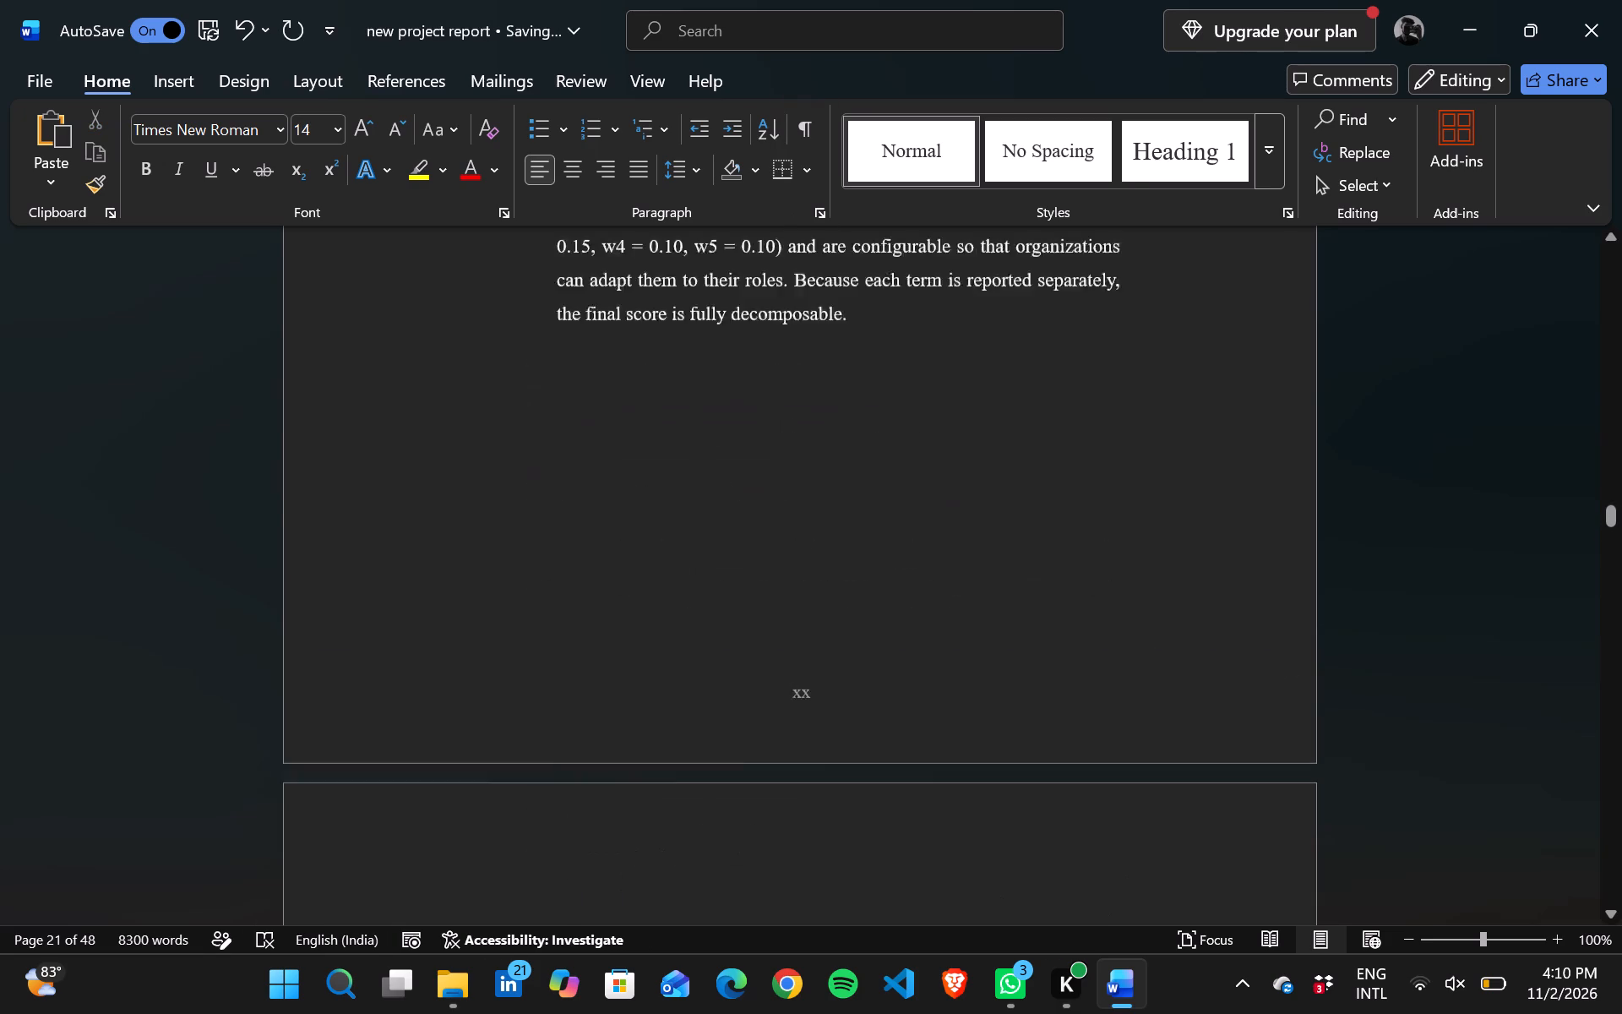
scroll(792, 352, up, 2)
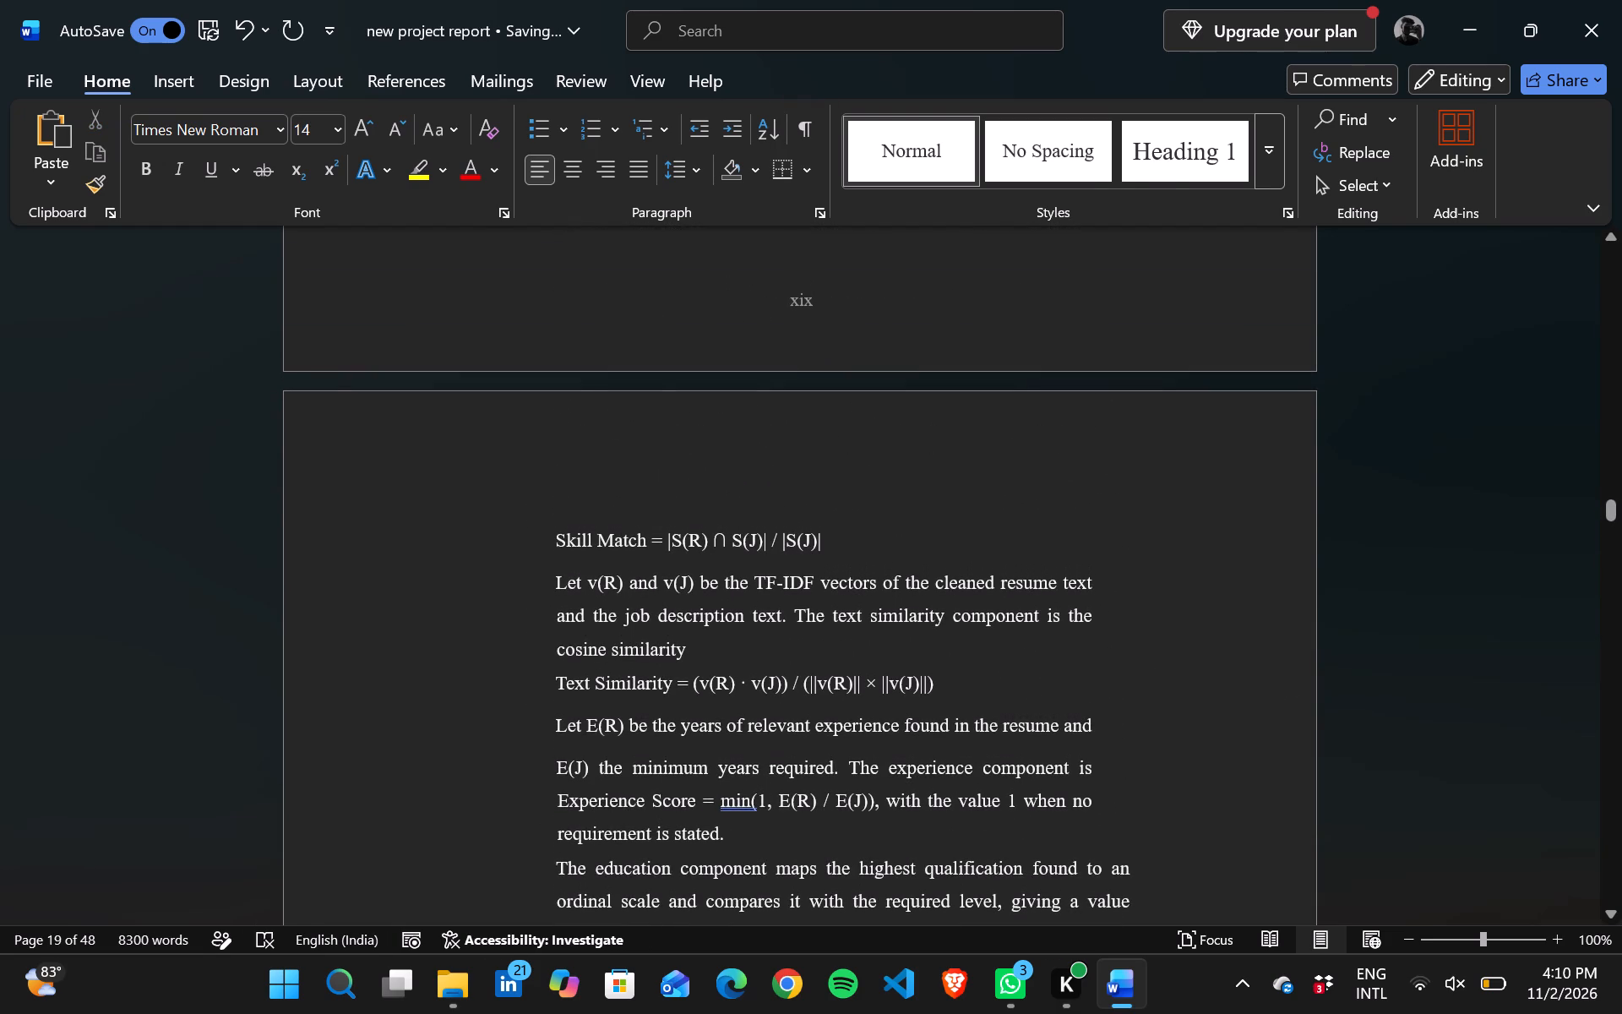
drag(553, 540, 851, 946)
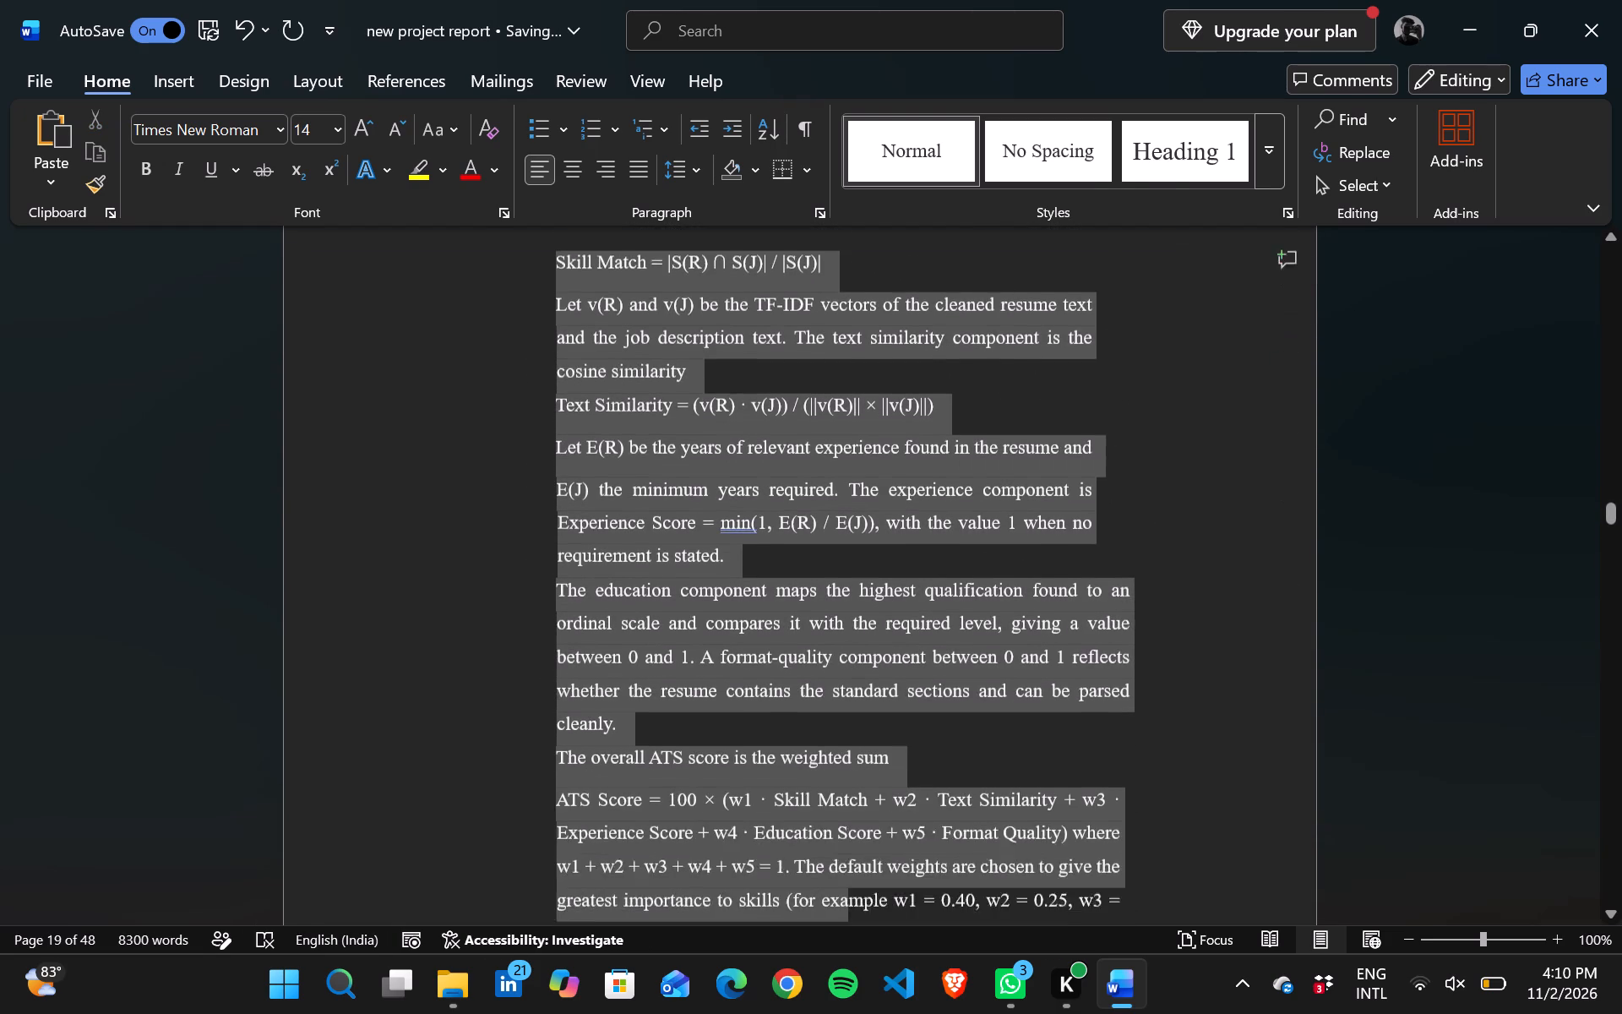
drag(851, 946, 901, 854)
right_click(901, 854)
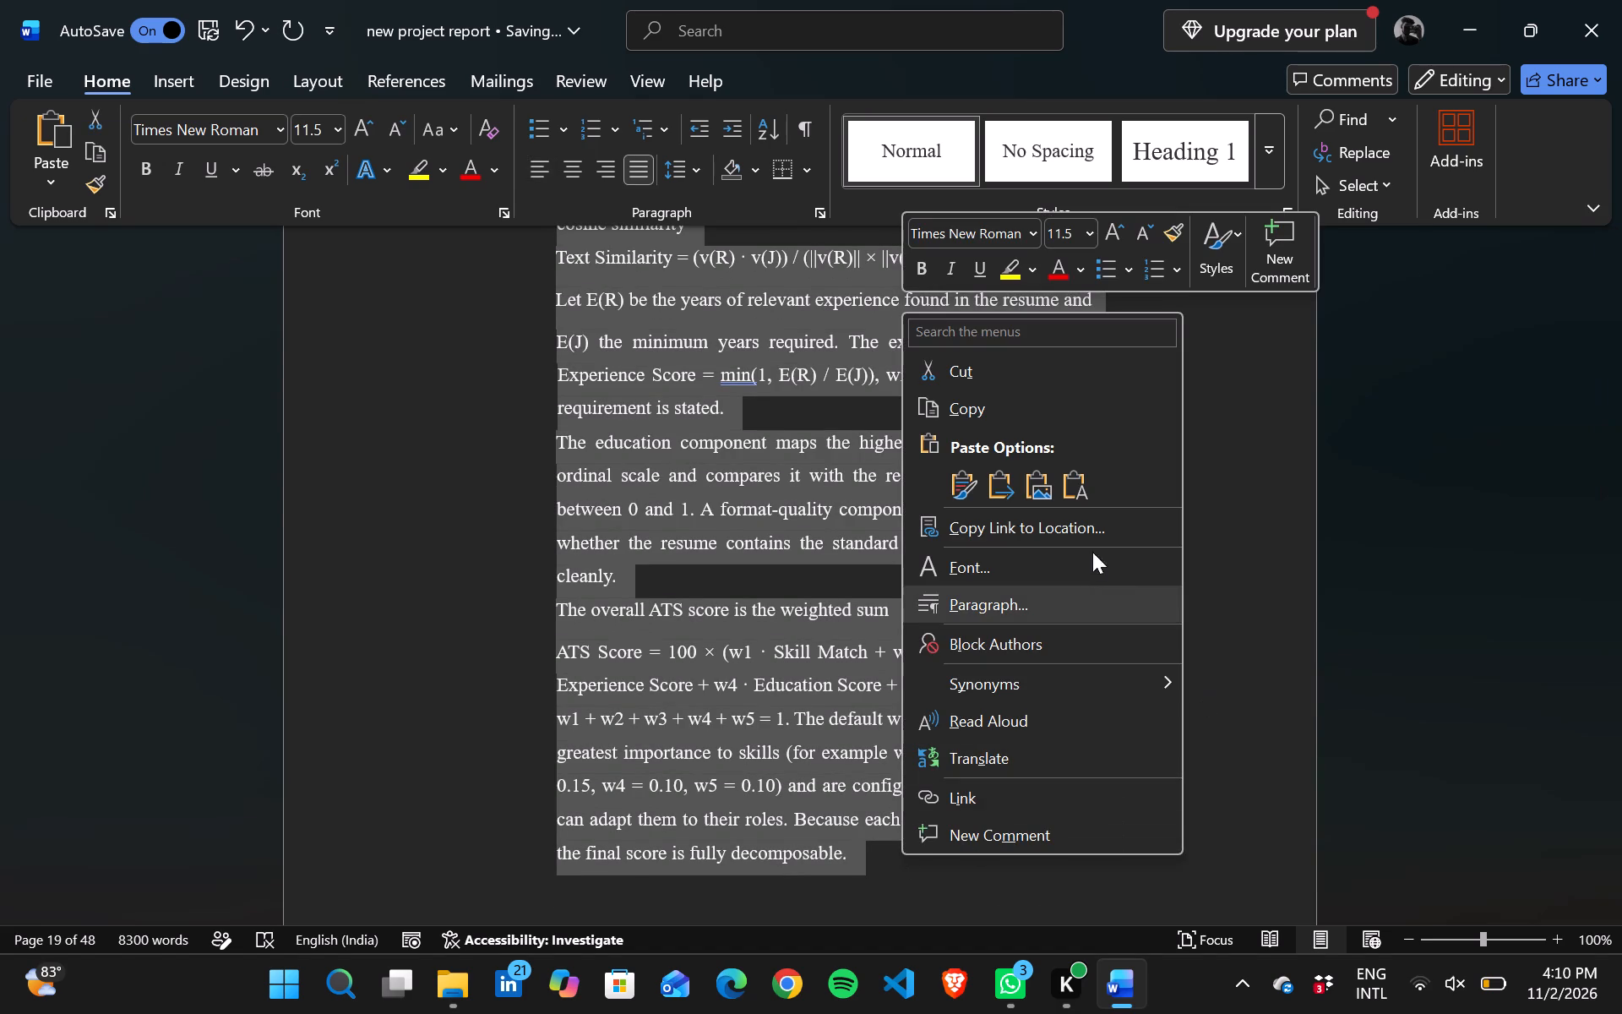
click(334, 127)
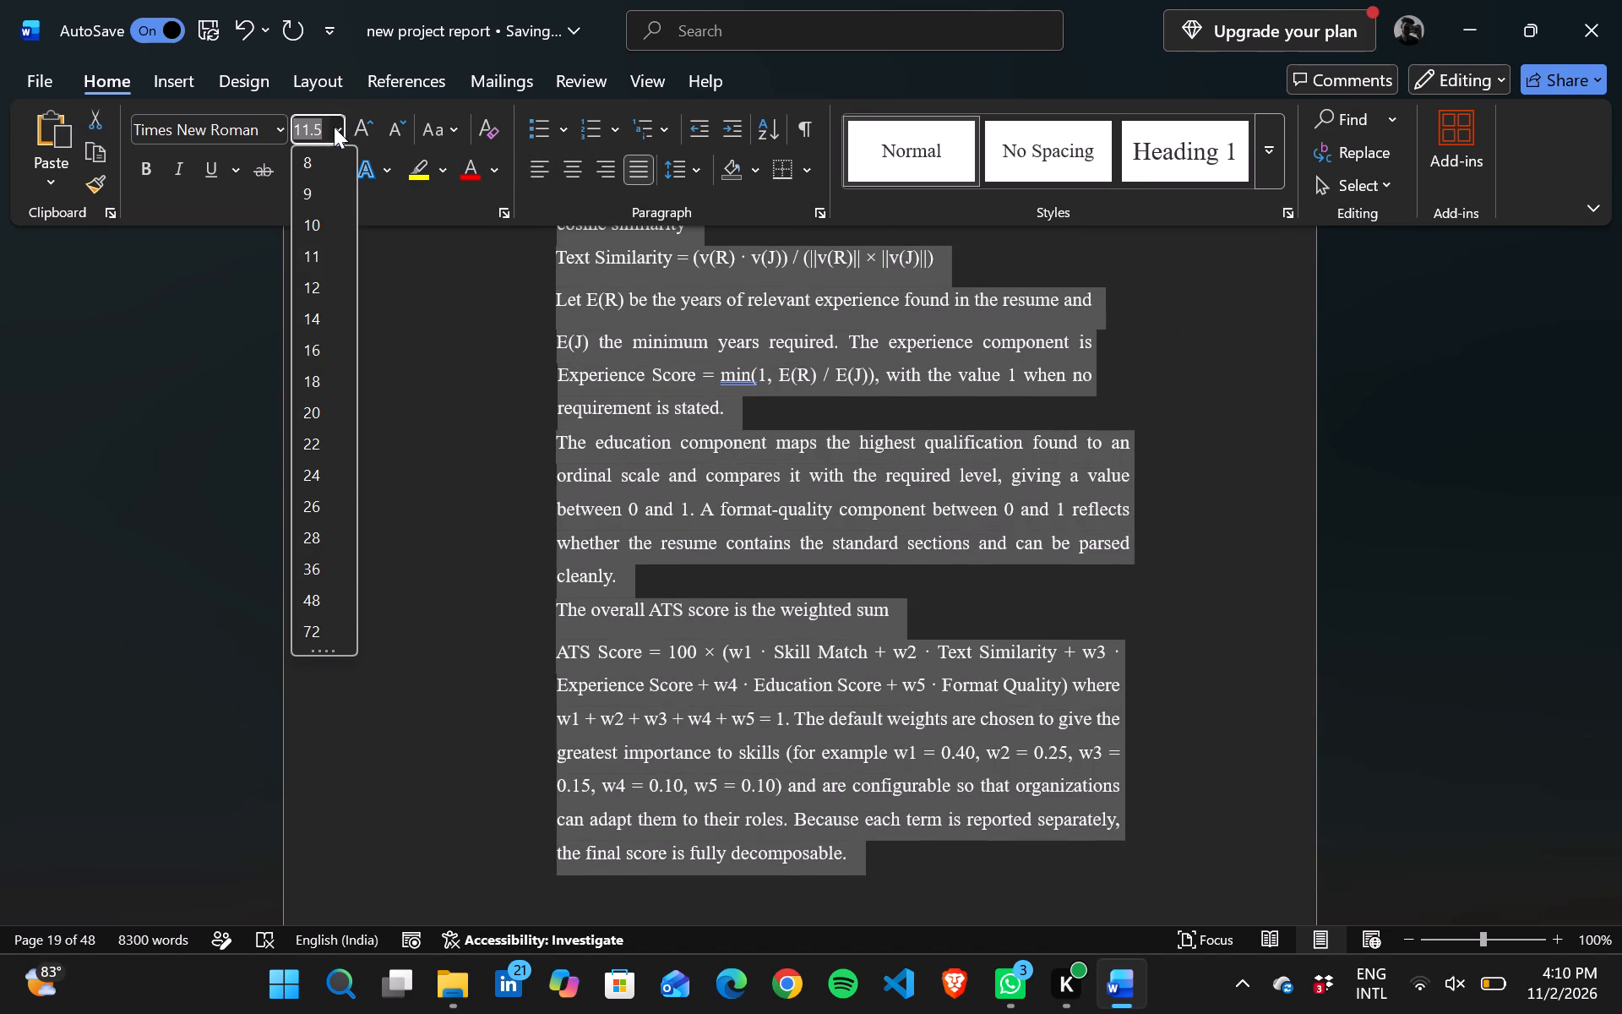
click(319, 287)
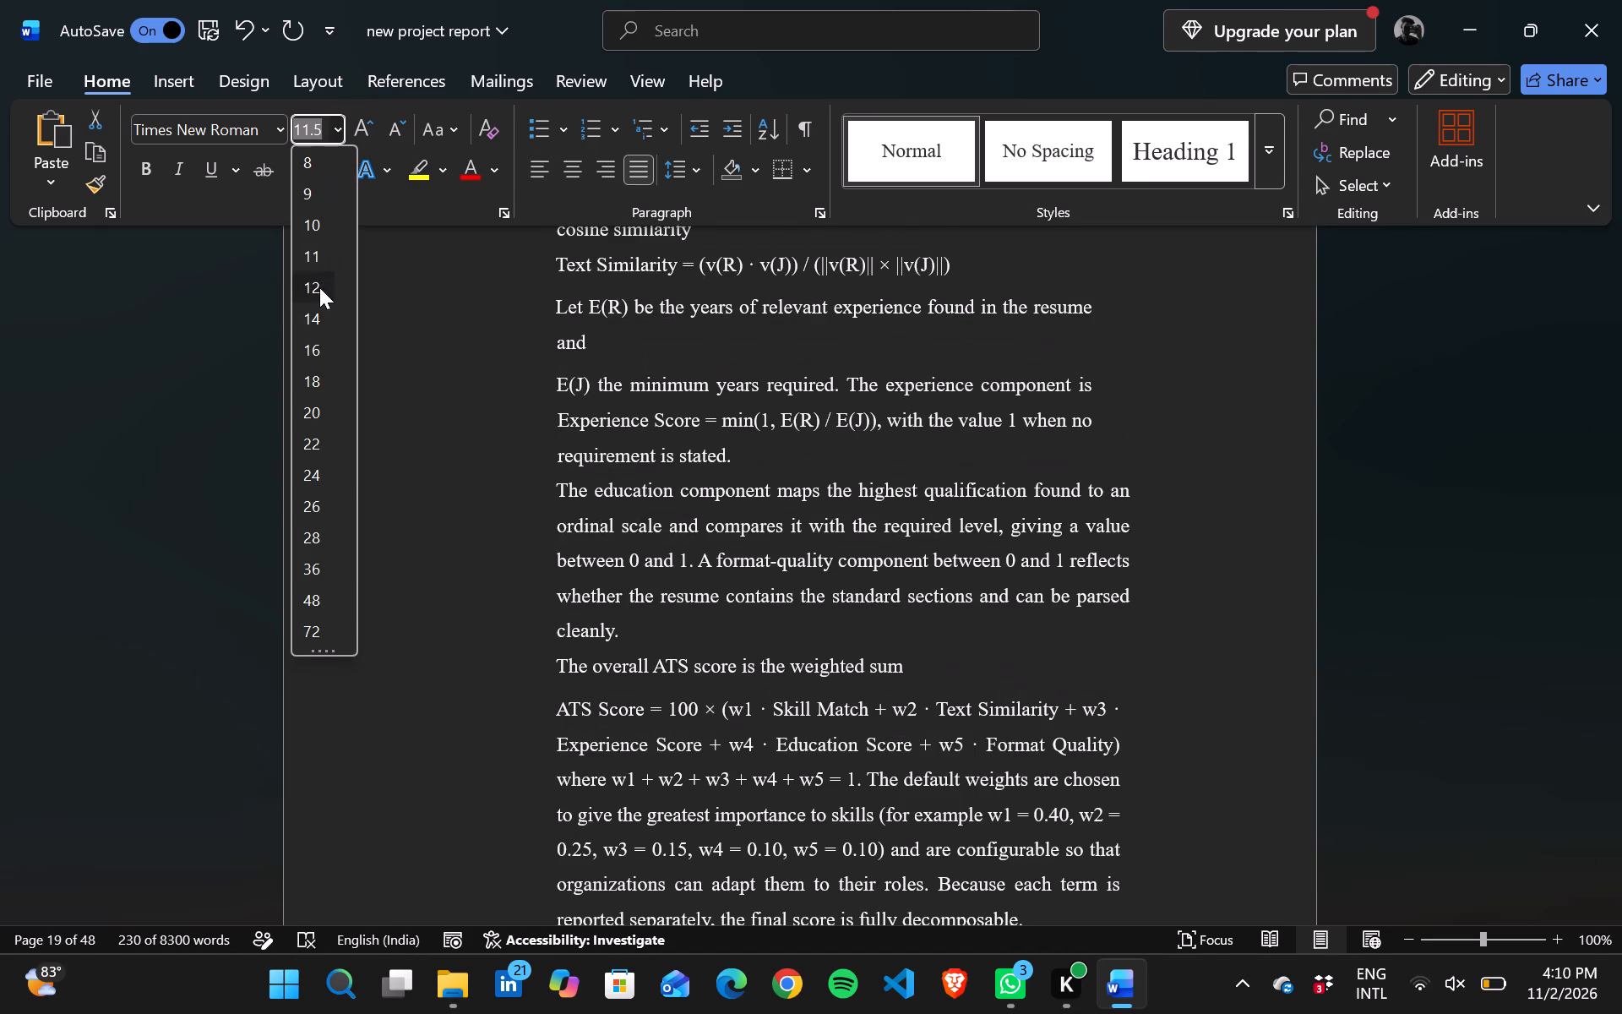
click(471, 534)
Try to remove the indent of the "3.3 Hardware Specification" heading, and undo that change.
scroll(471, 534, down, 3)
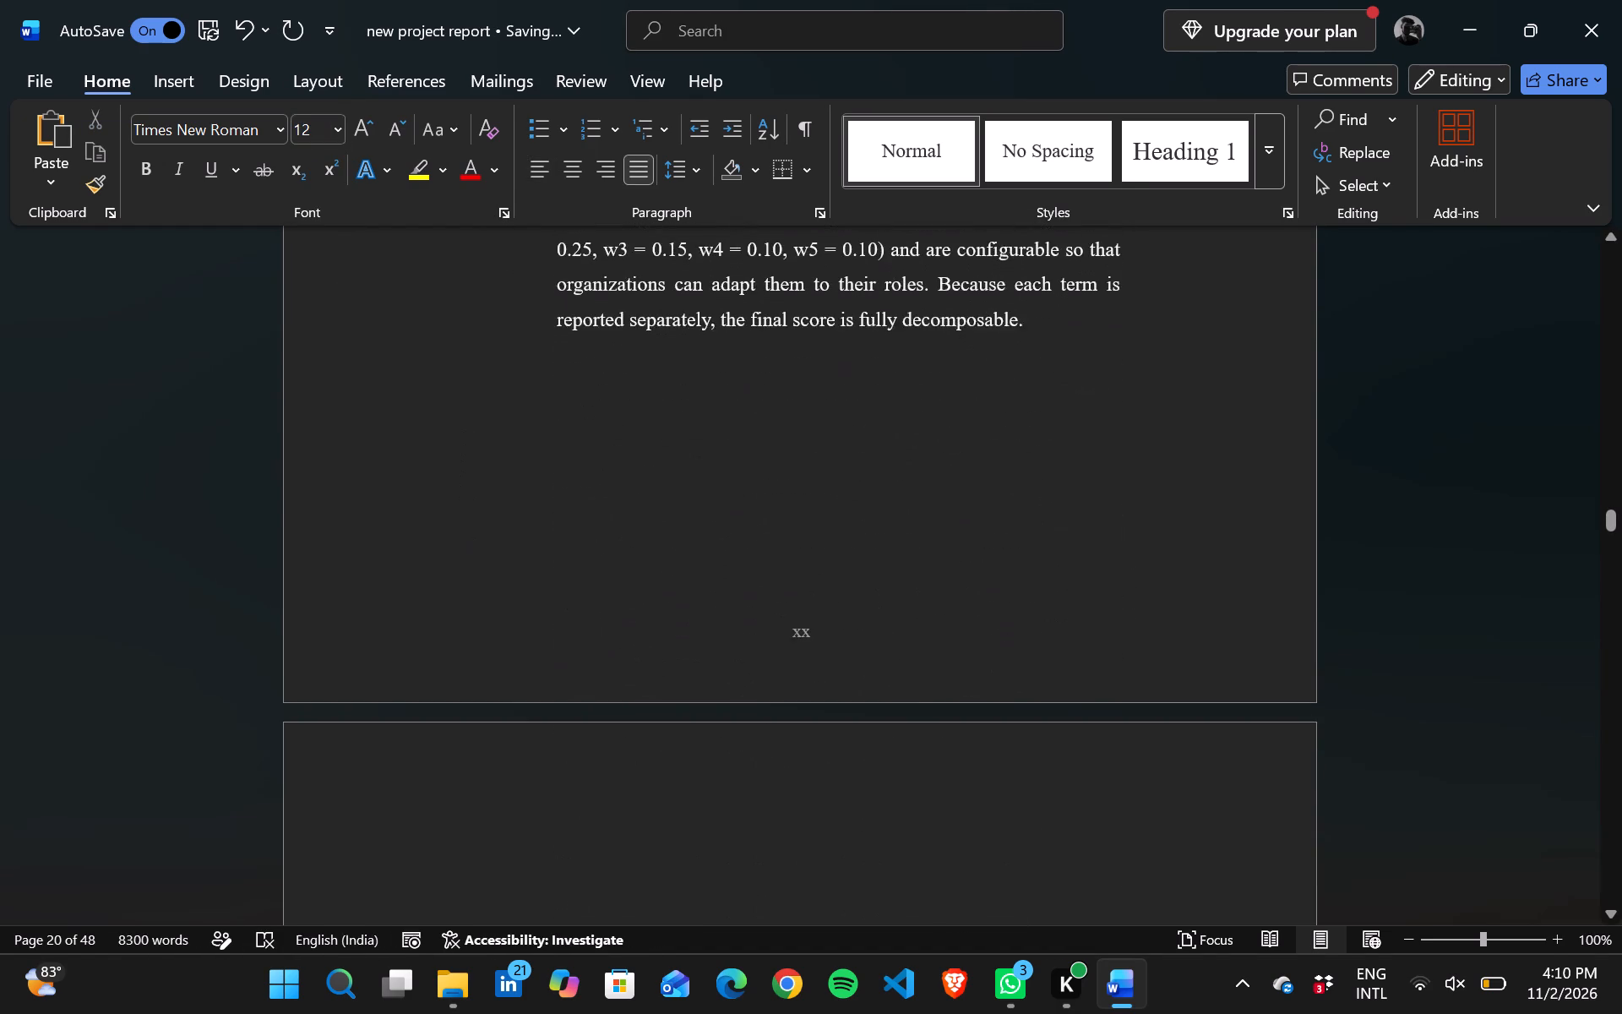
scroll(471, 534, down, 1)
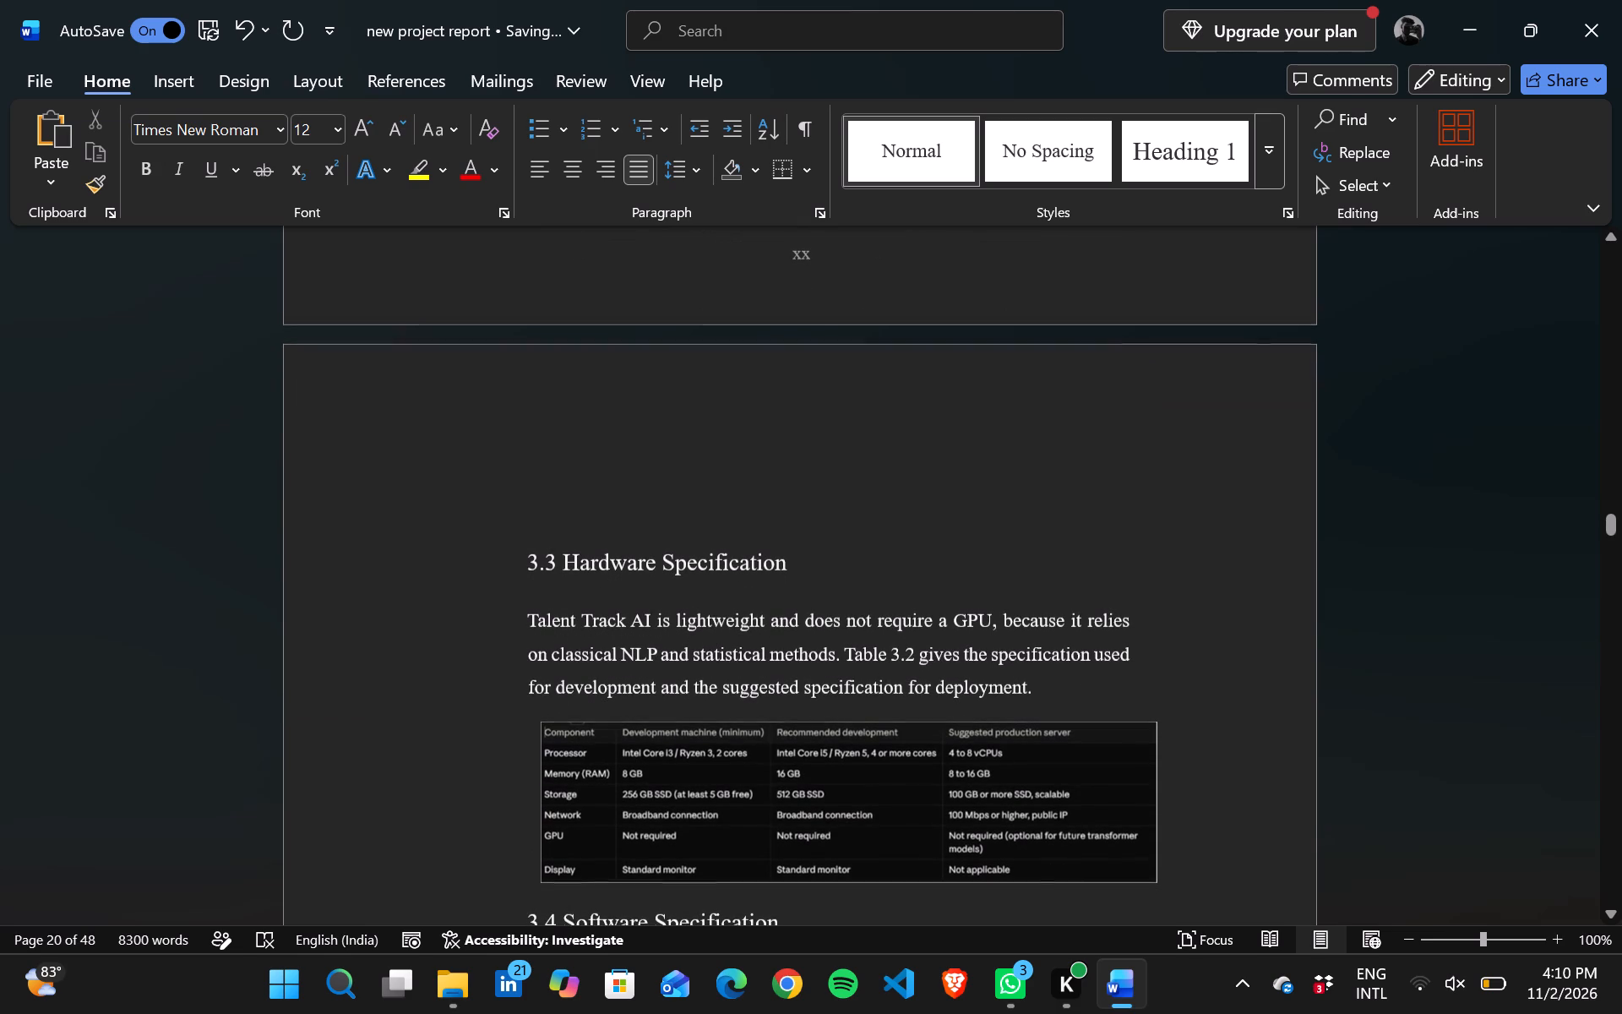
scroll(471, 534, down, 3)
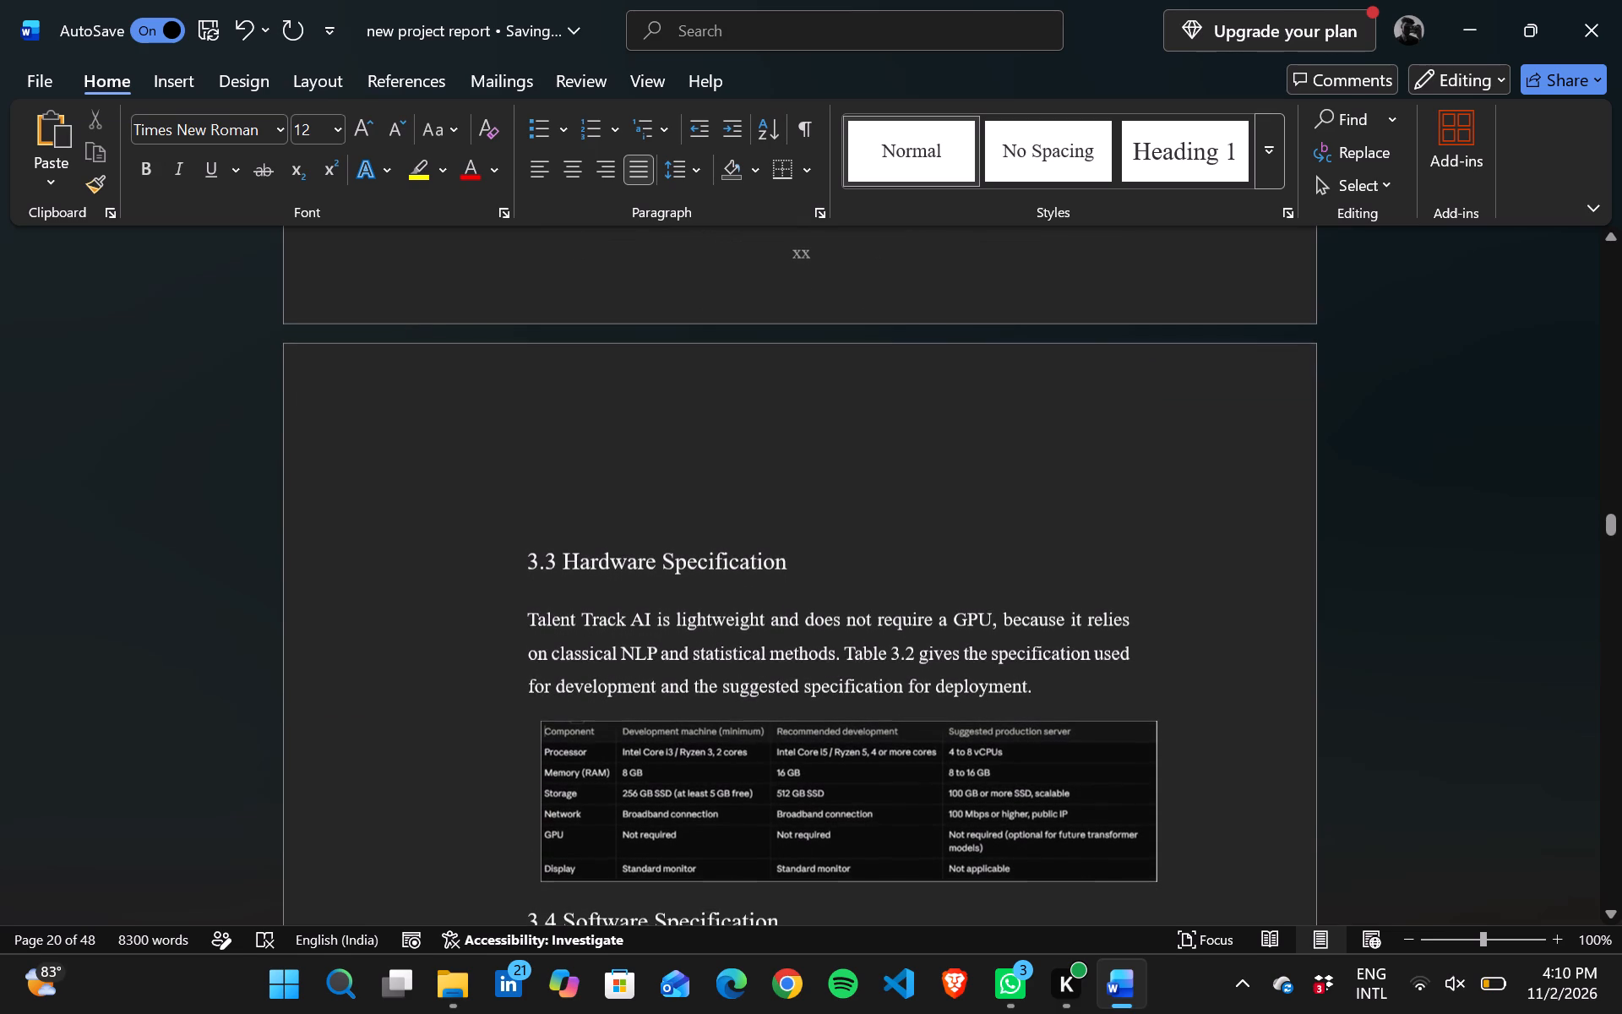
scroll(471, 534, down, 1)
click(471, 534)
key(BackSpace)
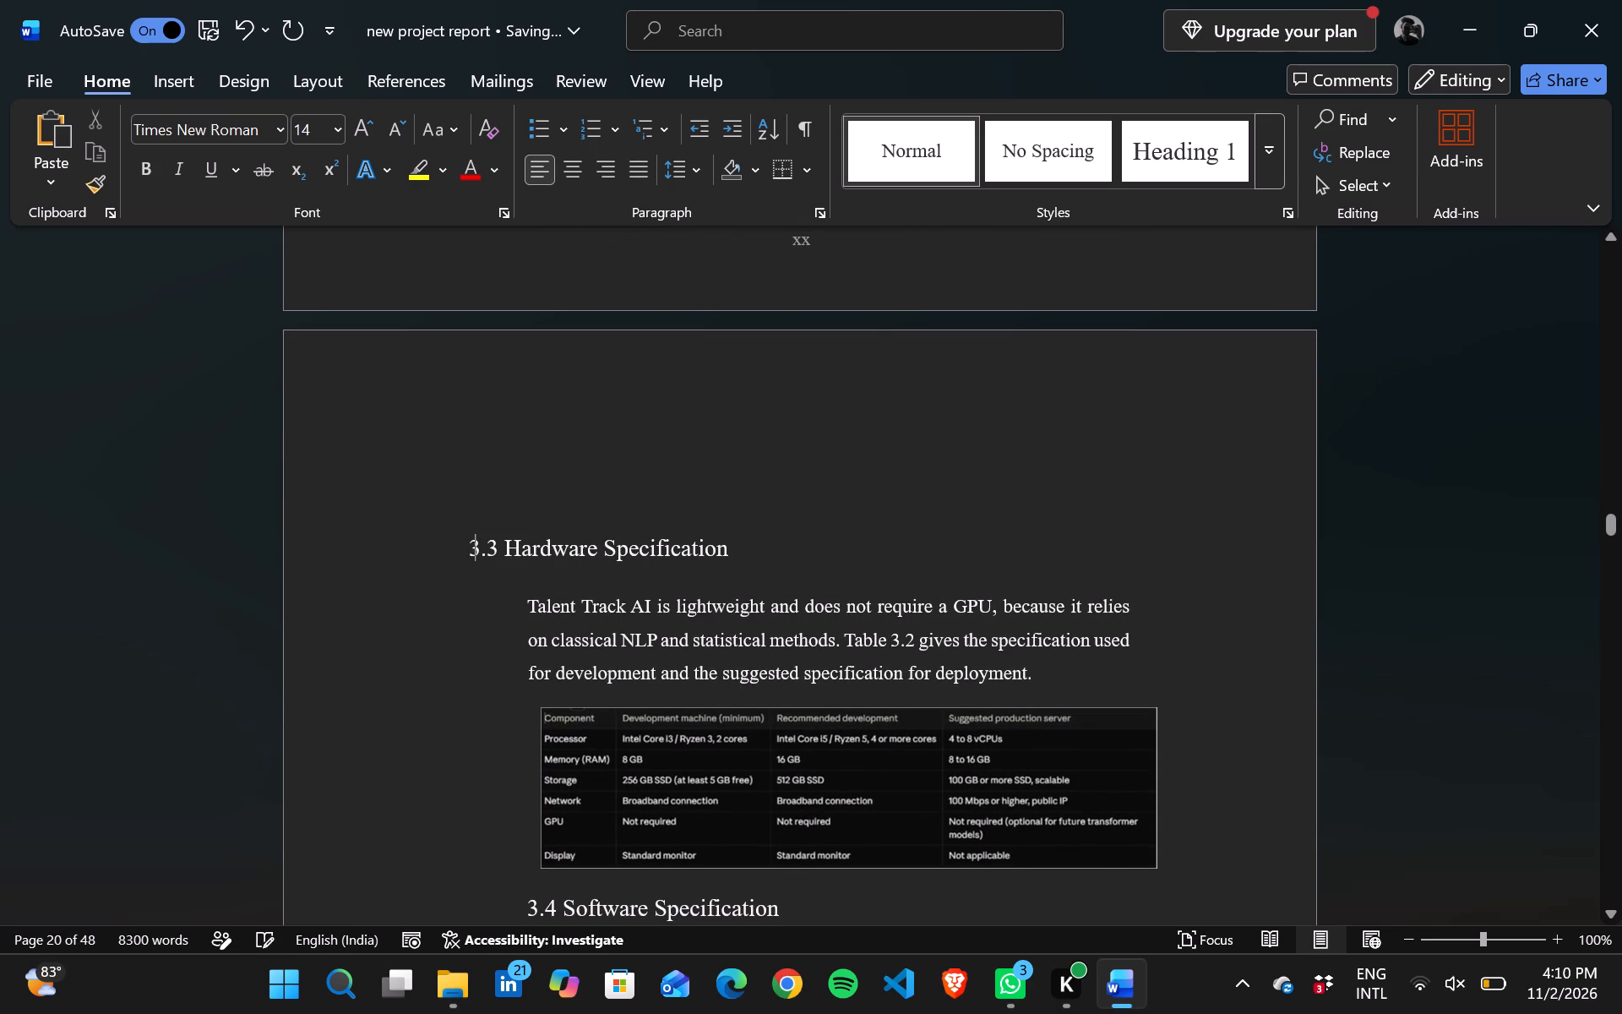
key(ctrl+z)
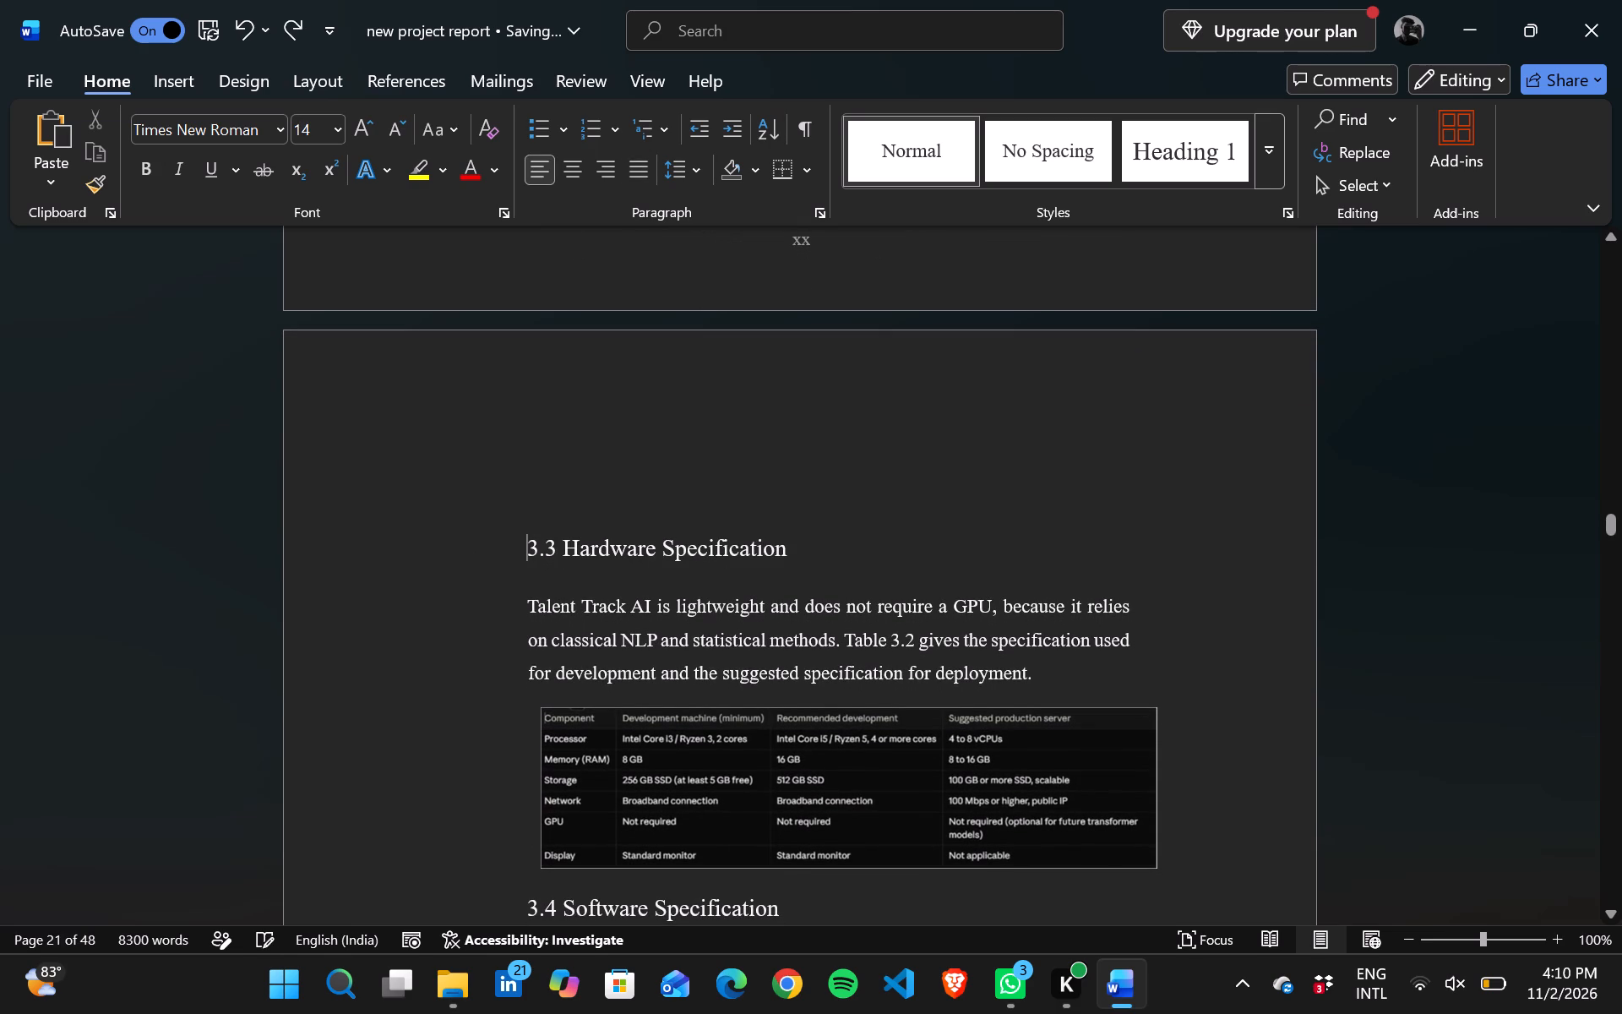
Delete the empty lines above the "3.3 Hardware Specification" heading so it sits at the start of its page.
key(Up)
key(BackSpace)
key(BackSpace)
key(BackSpace)
key(BackSpace)
key(BackSpace)
key(BackSpace)
key(BackSpace)
key(BackSpace)
key(BackSpace)
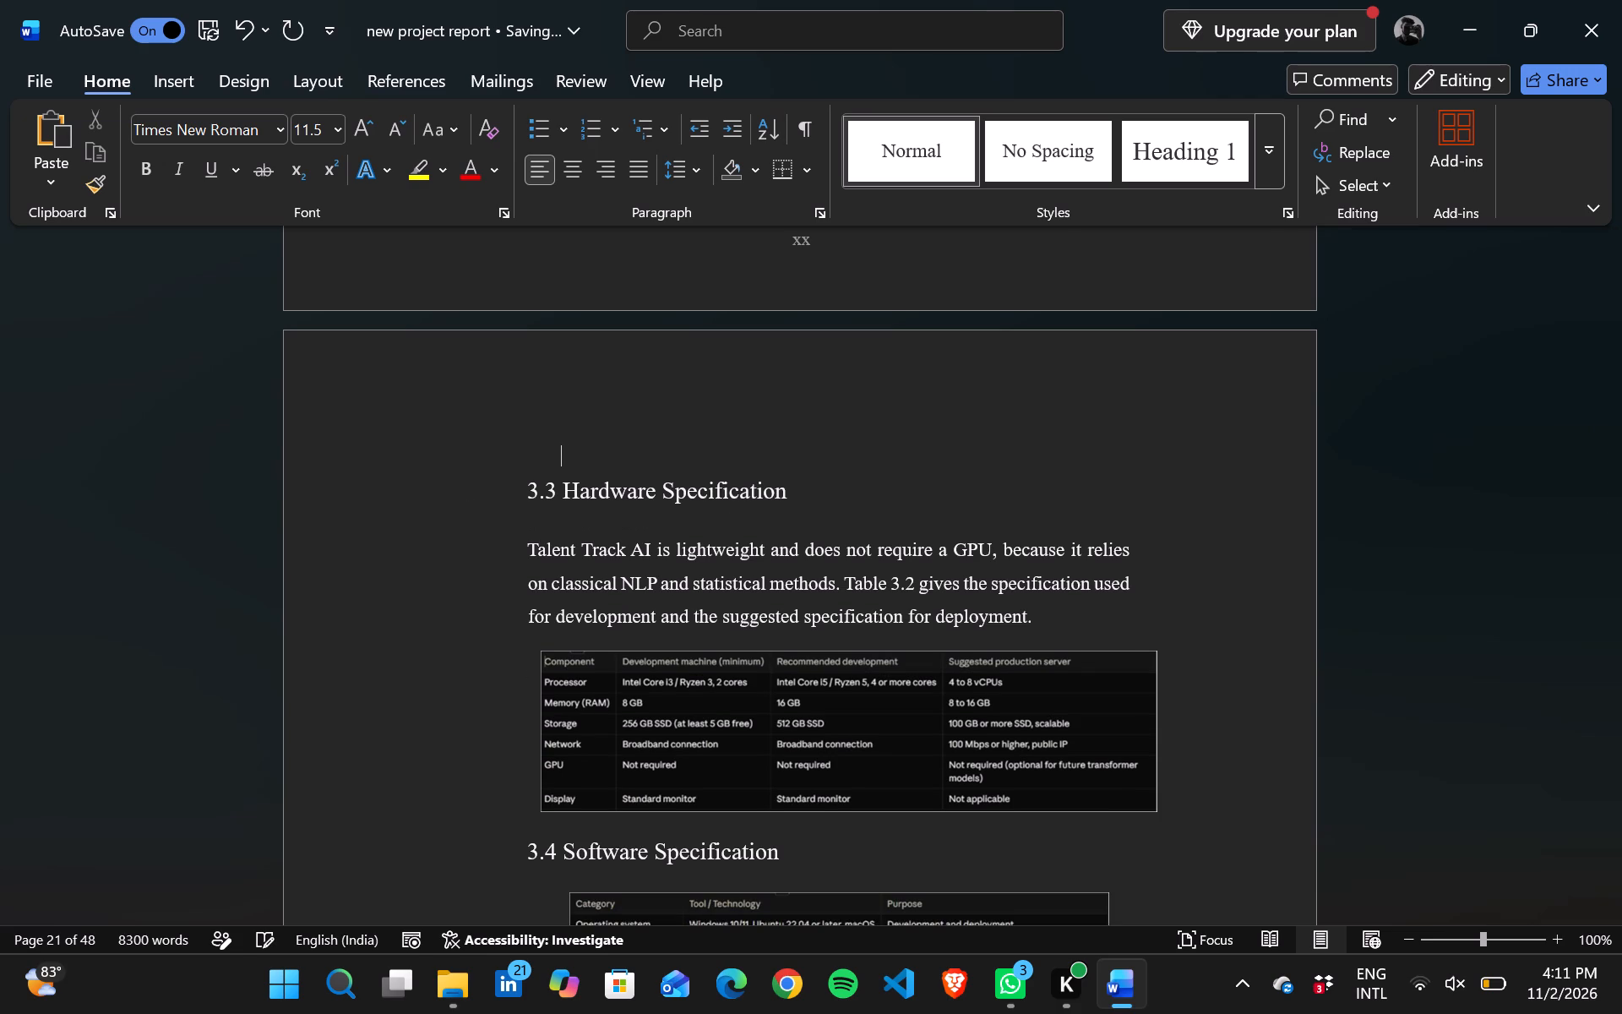
key(BackSpace)
key(BackSpace)
key(BackSpace)
key(BackSpace)
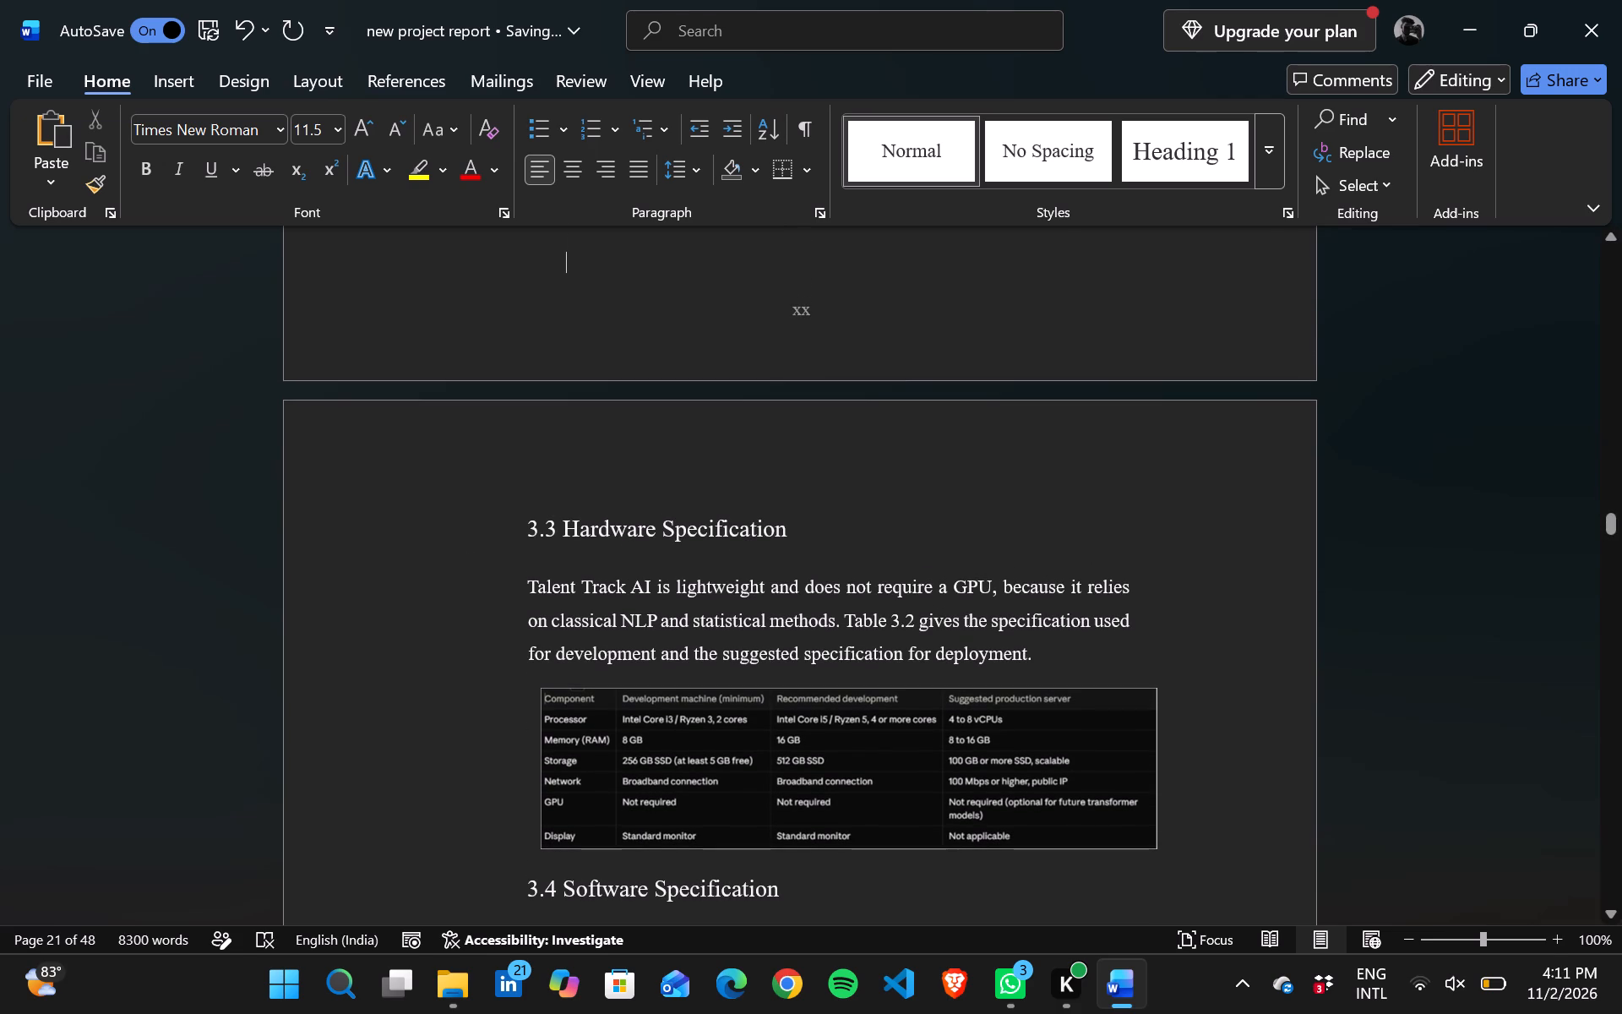
Justify the FastAPI, MongoDB and spaCy paragraphs below the 3.4 Software Specification table.
scroll(732, 791, down, 1)
scroll(792, 600, down, 1)
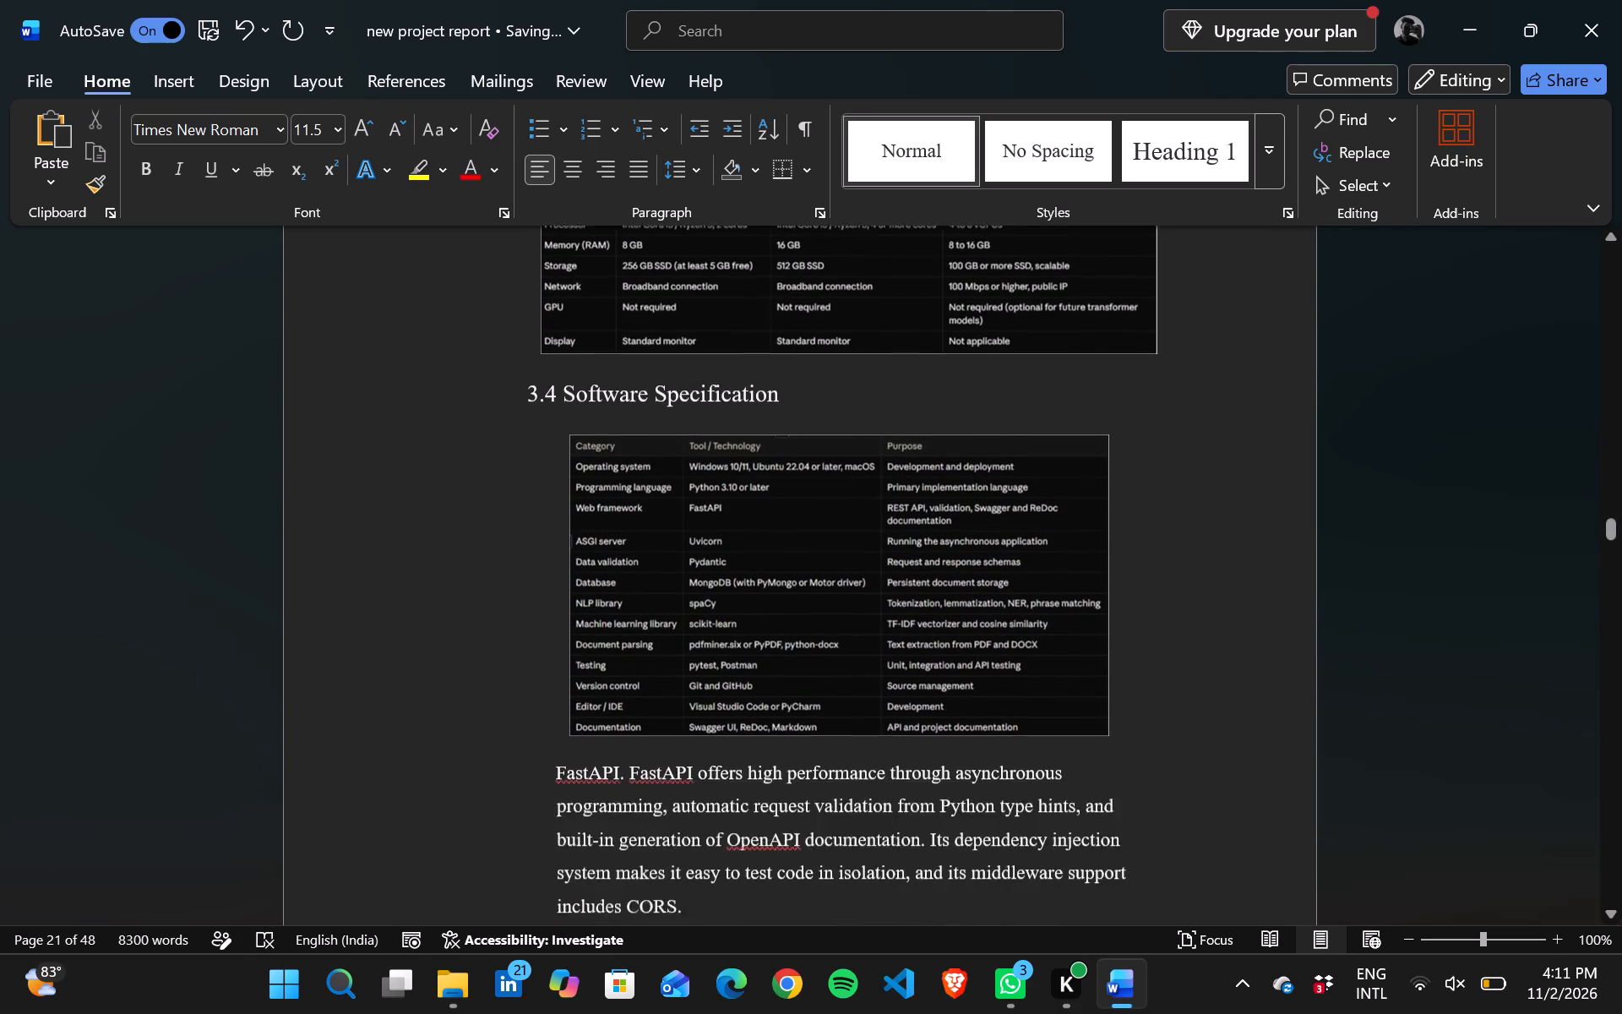
scroll(792, 600, down, 1)
click(558, 509)
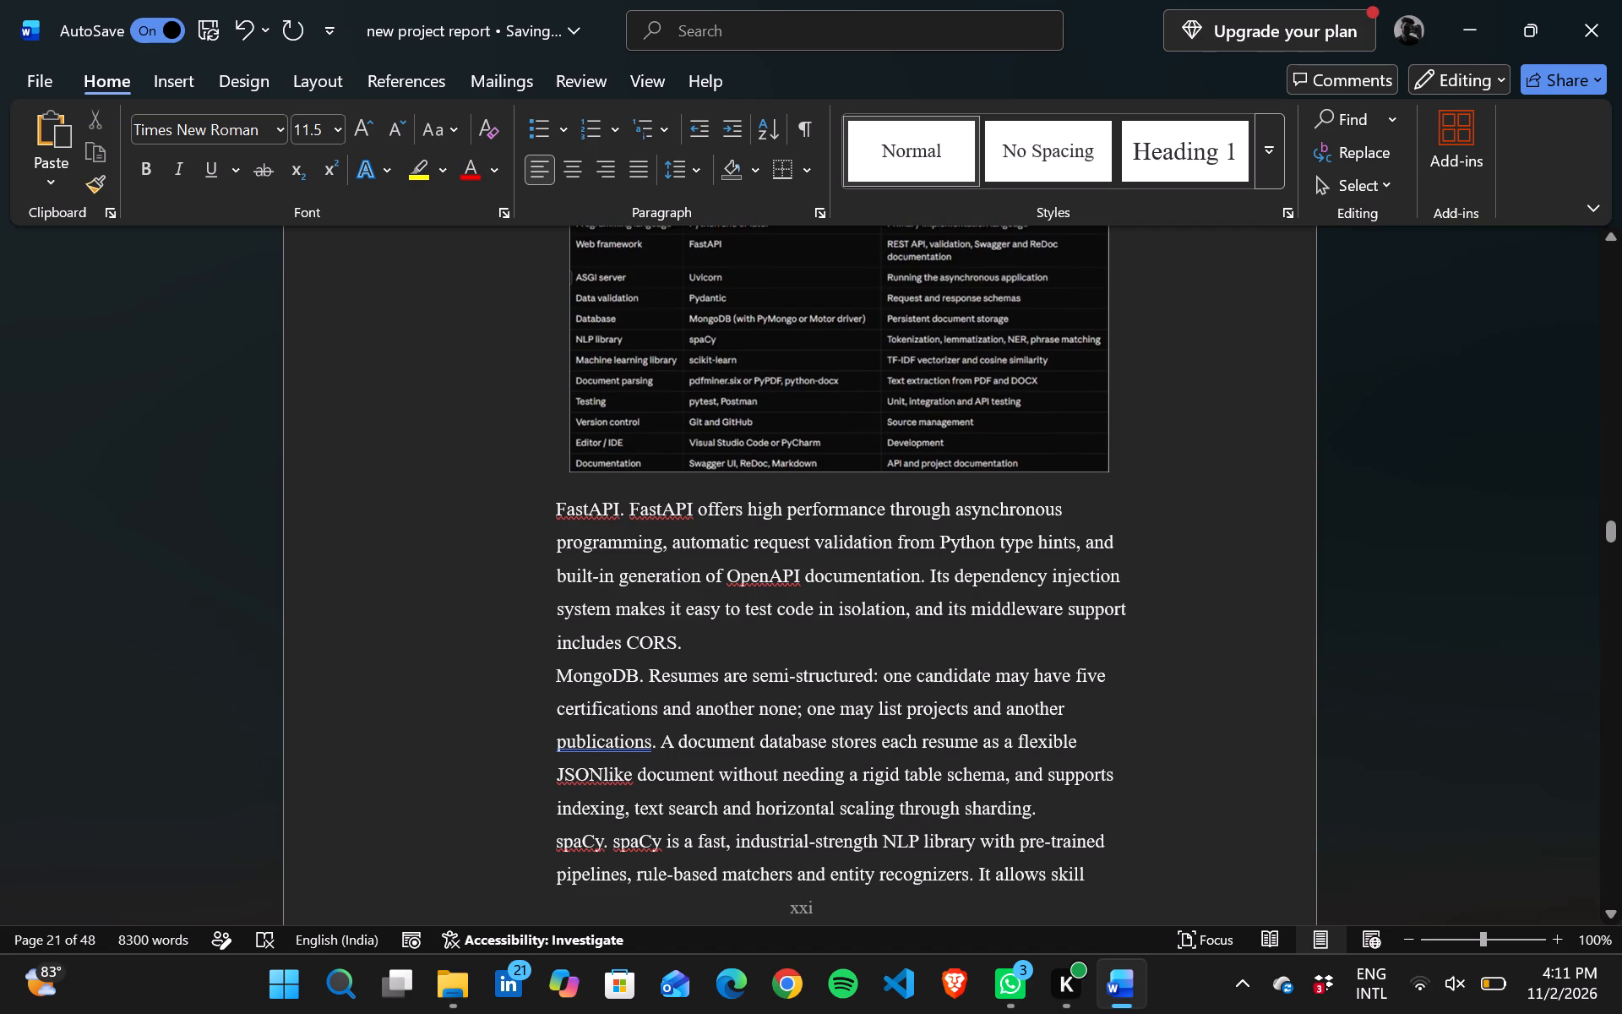
drag(558, 509, 1090, 609)
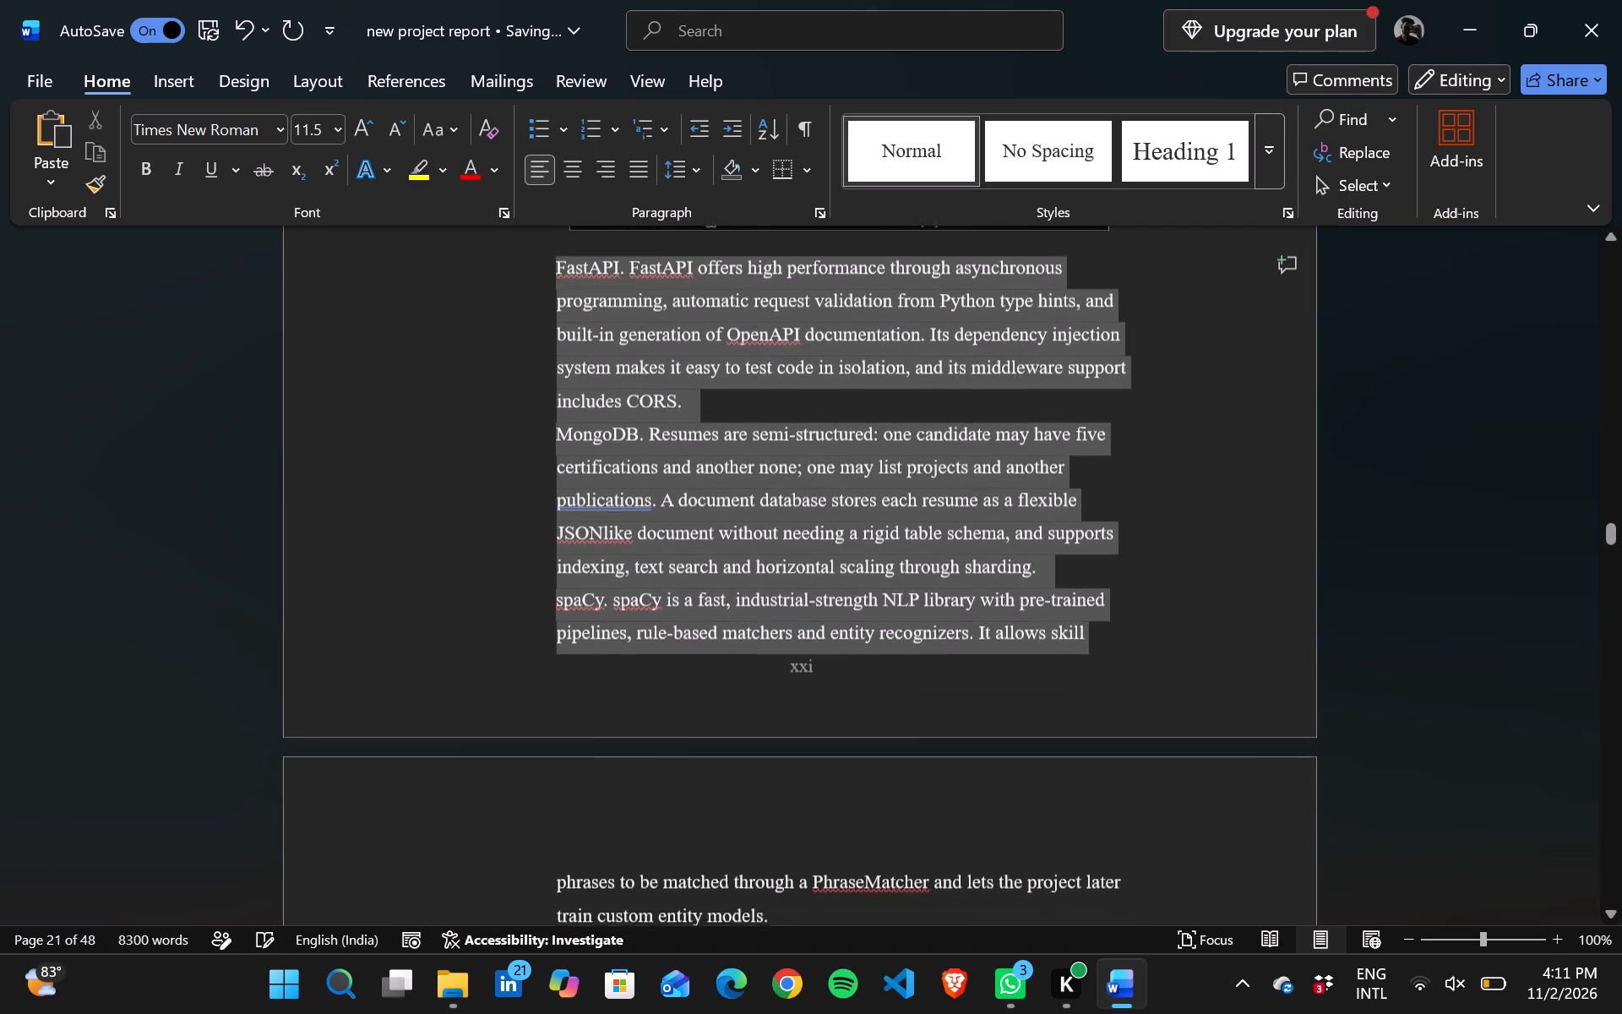
drag(1090, 609, 1113, 651)
right_click(1113, 651)
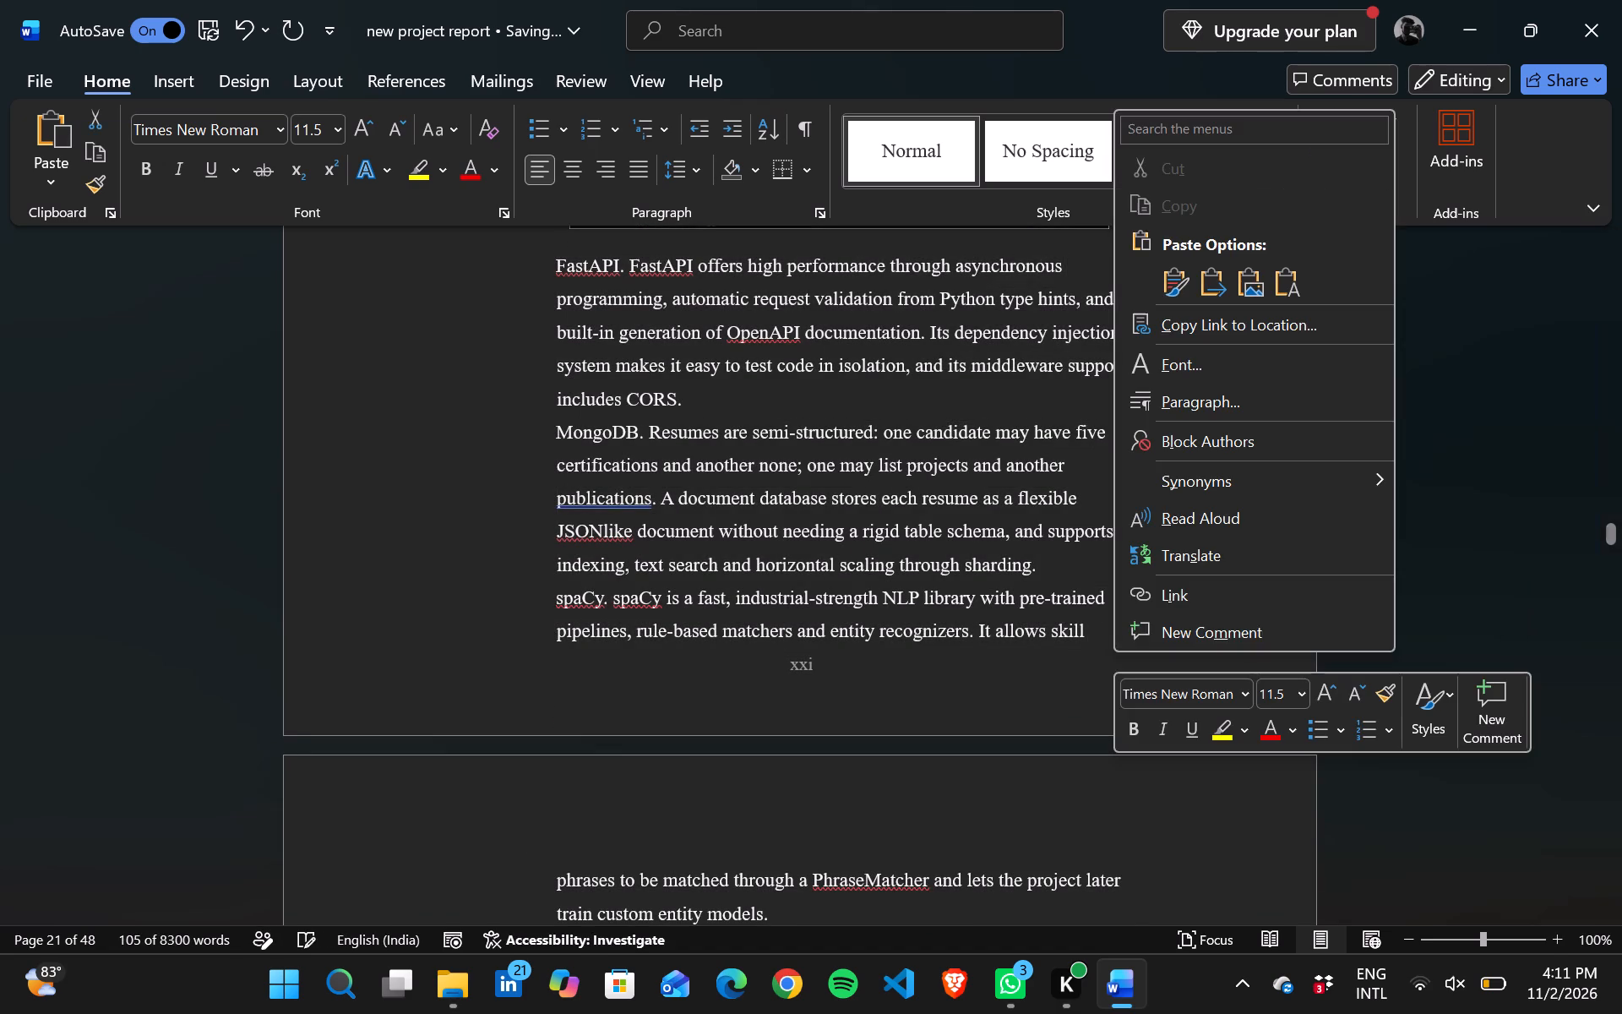
scroll(711, 472, up, 1)
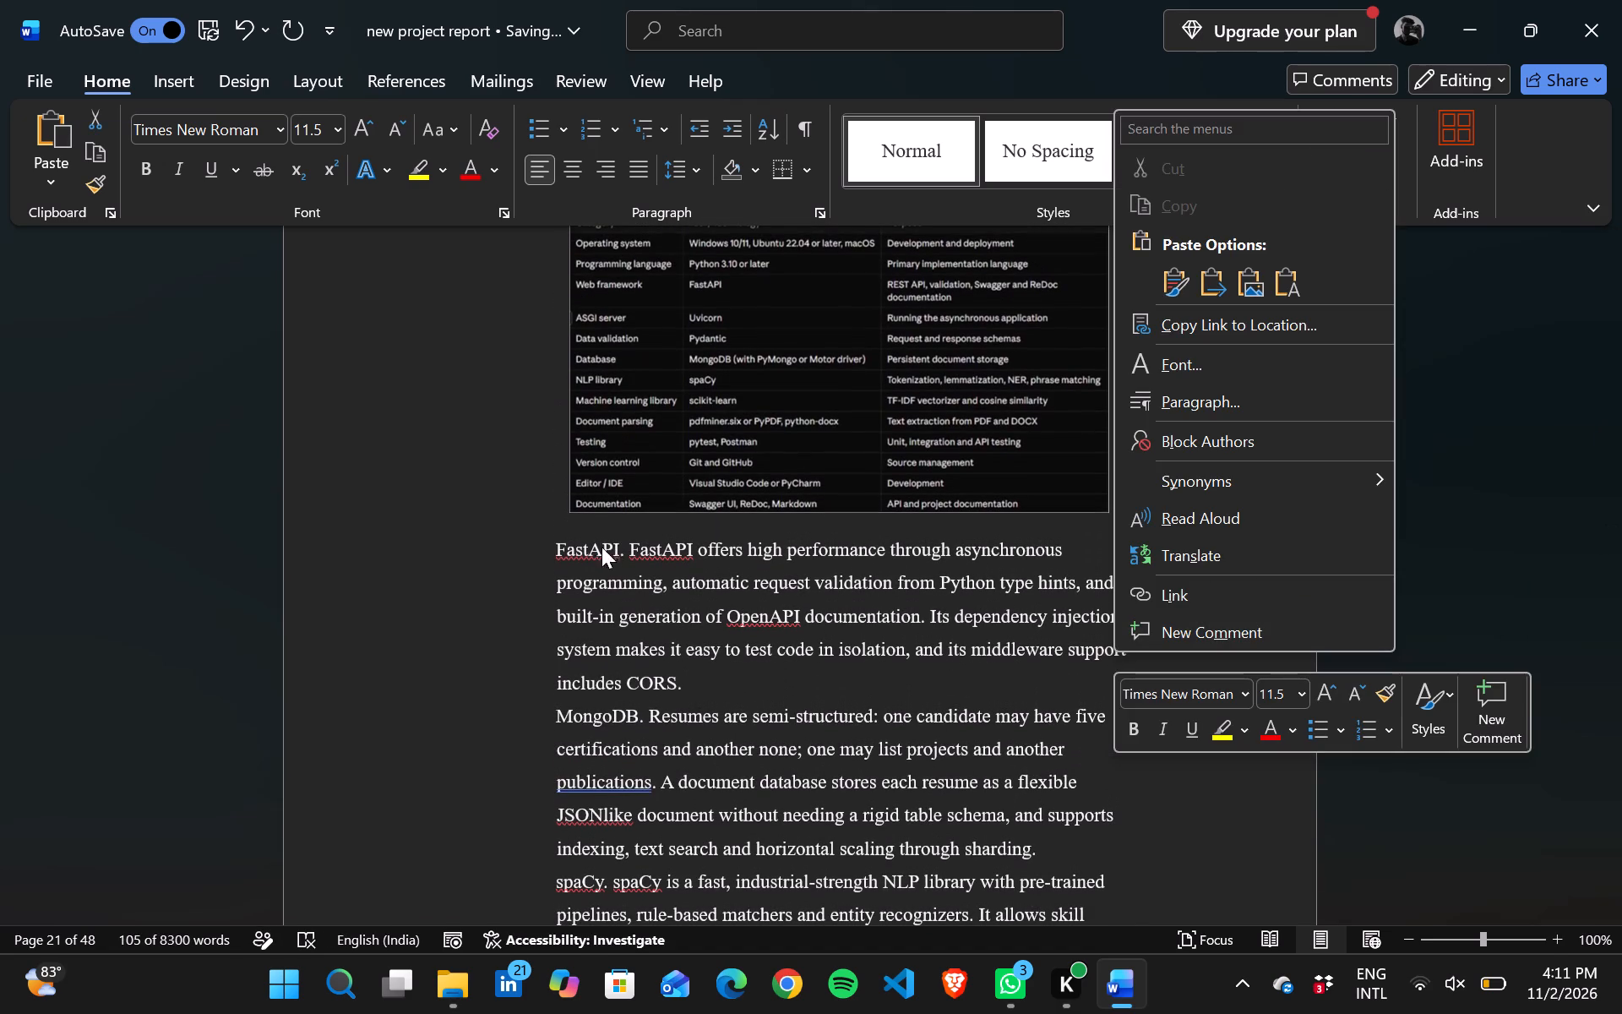
click(550, 543)
drag(550, 543, 1087, 980)
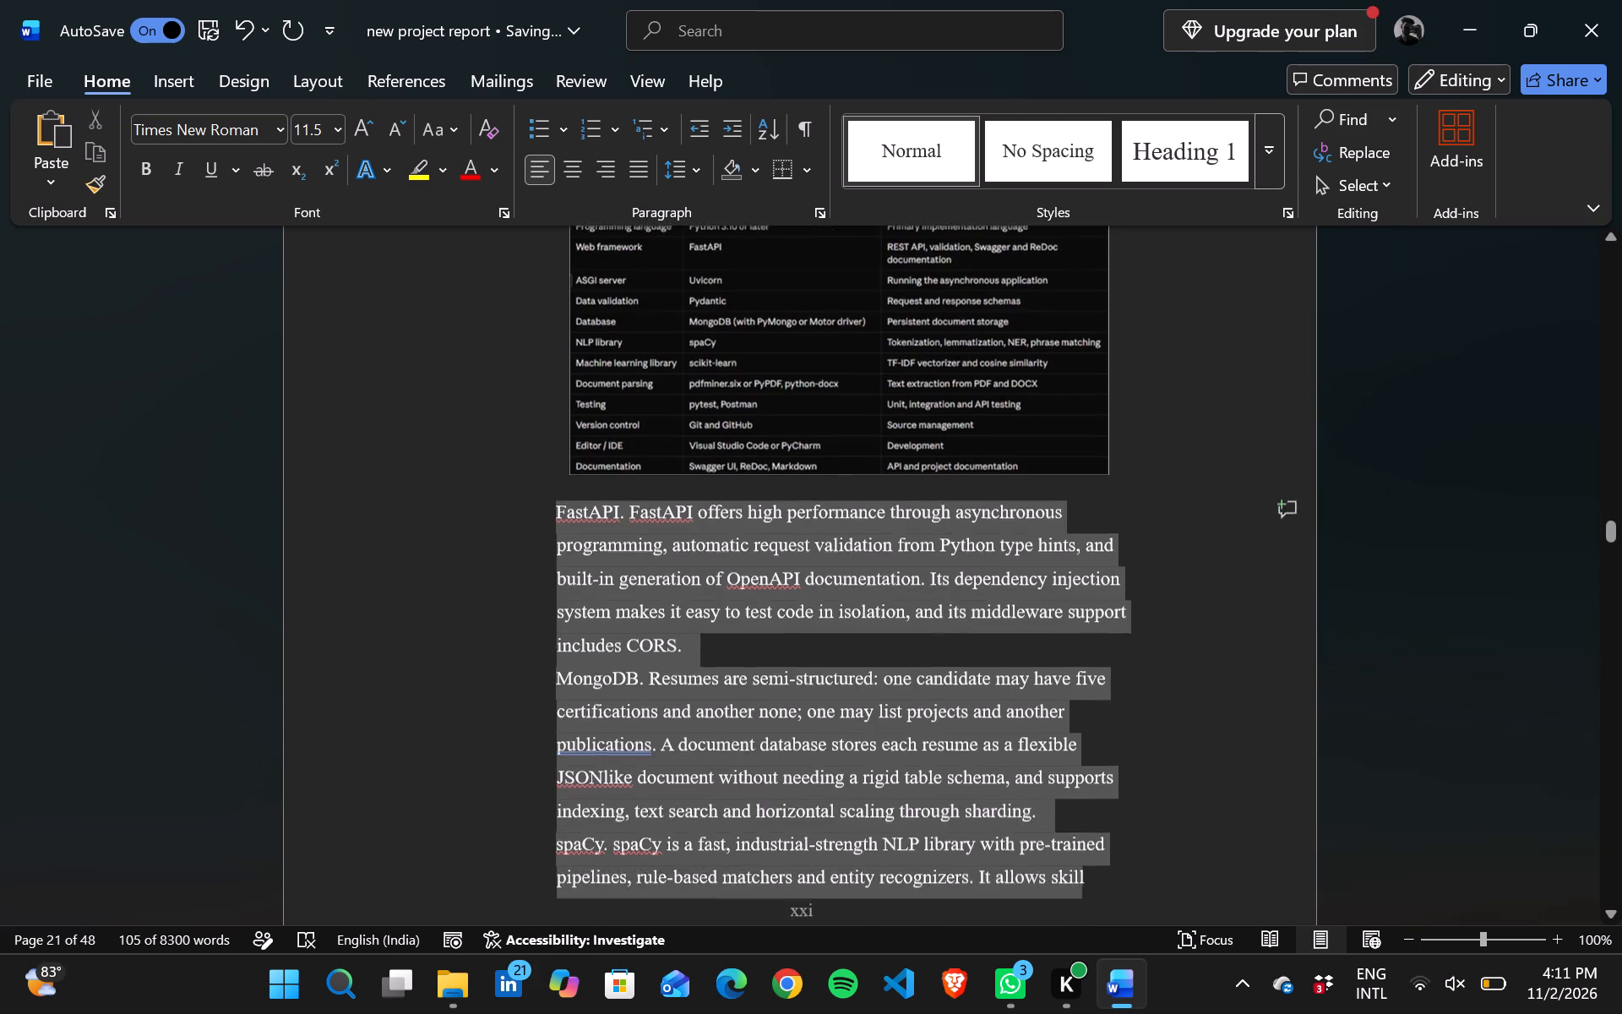
drag(1087, 980, 1102, 236)
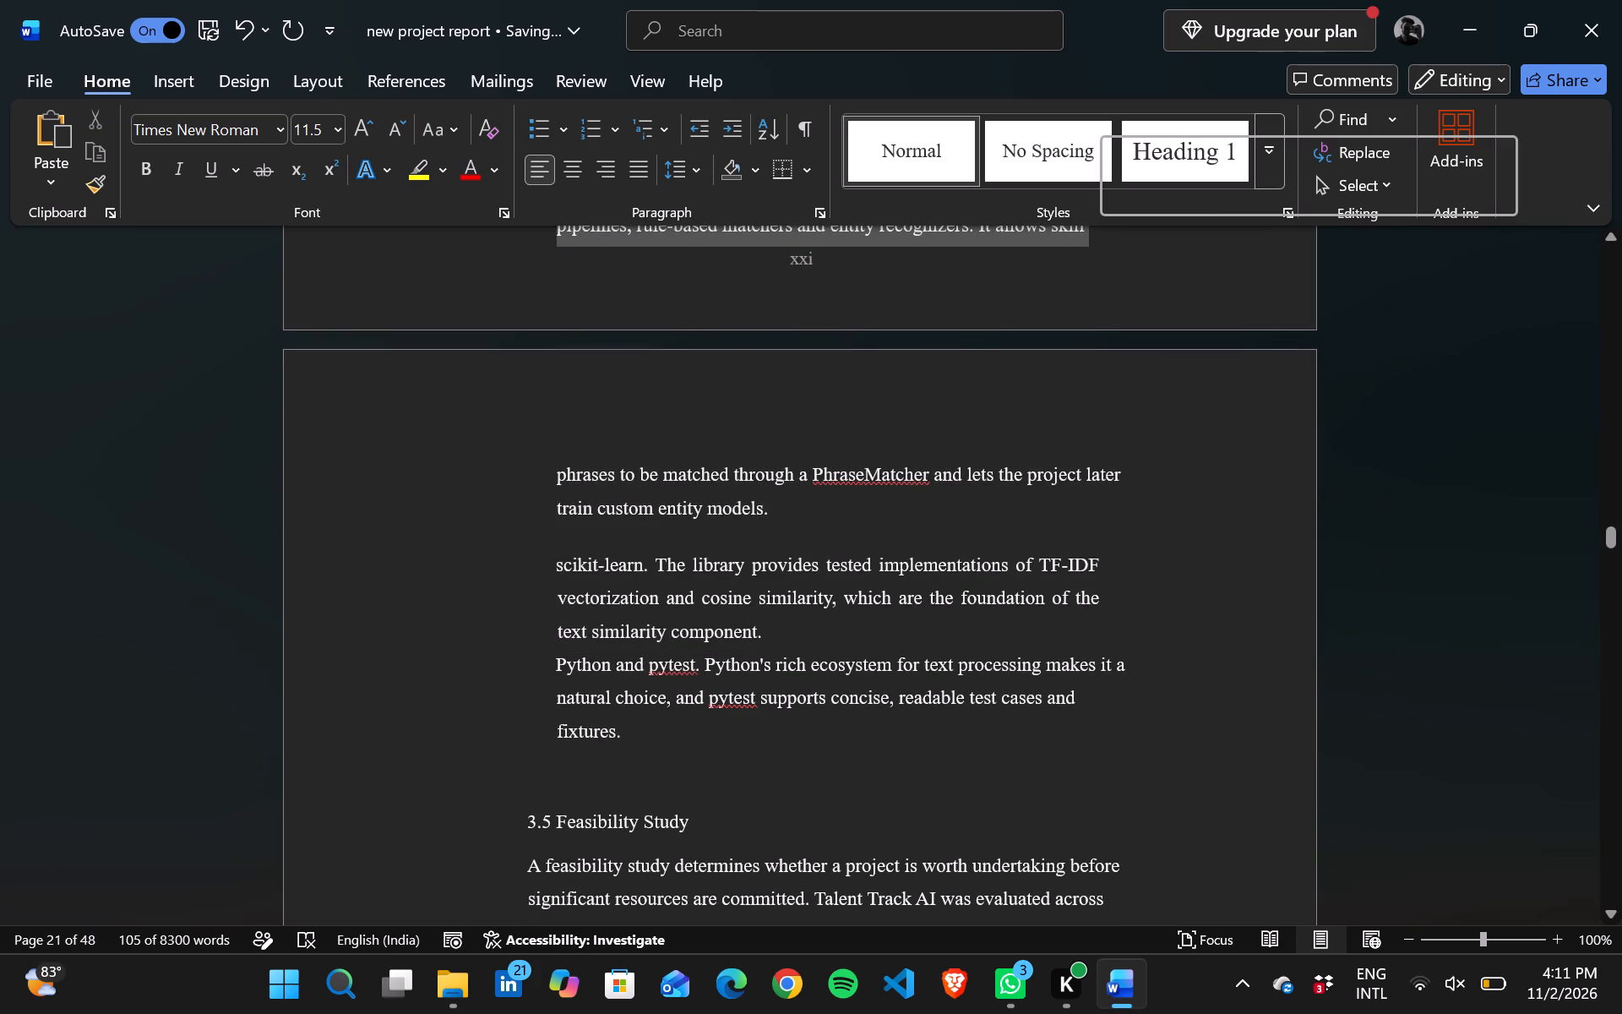
key(ctrl+j)
Set the font size of the selected FastAPI, MongoDB and spaCy text to 12 pt.
scroll(1102, 236, up, 1)
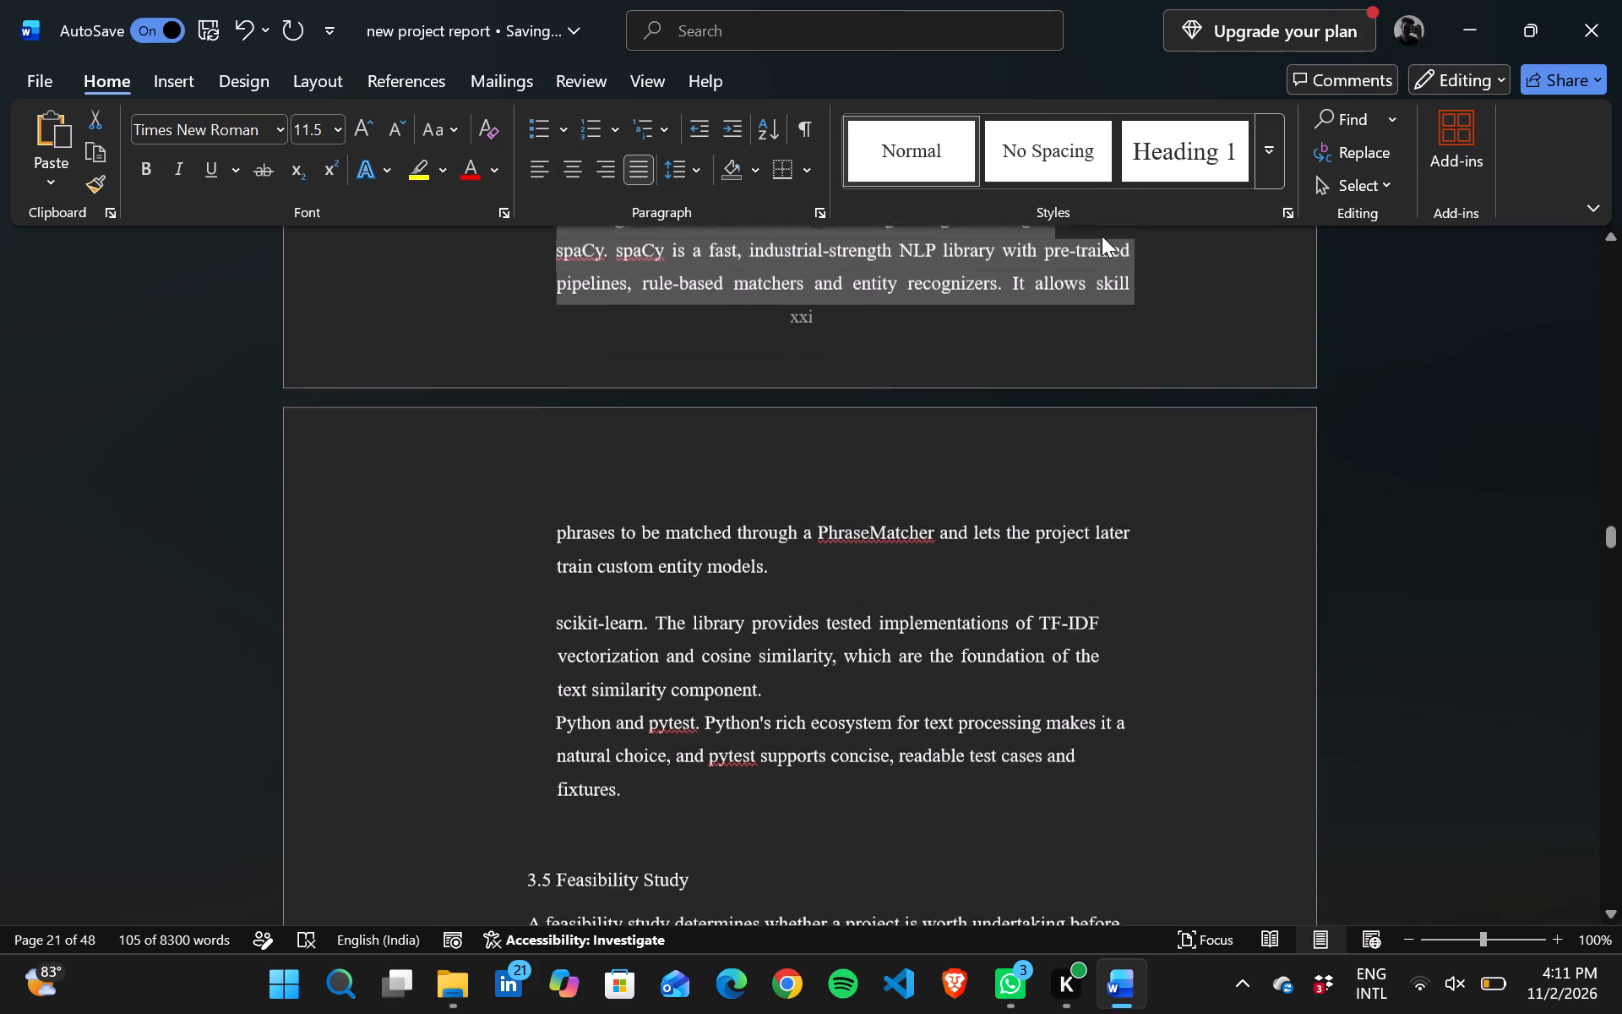
scroll(1102, 236, up, 1)
drag(343, 131, 316, 280)
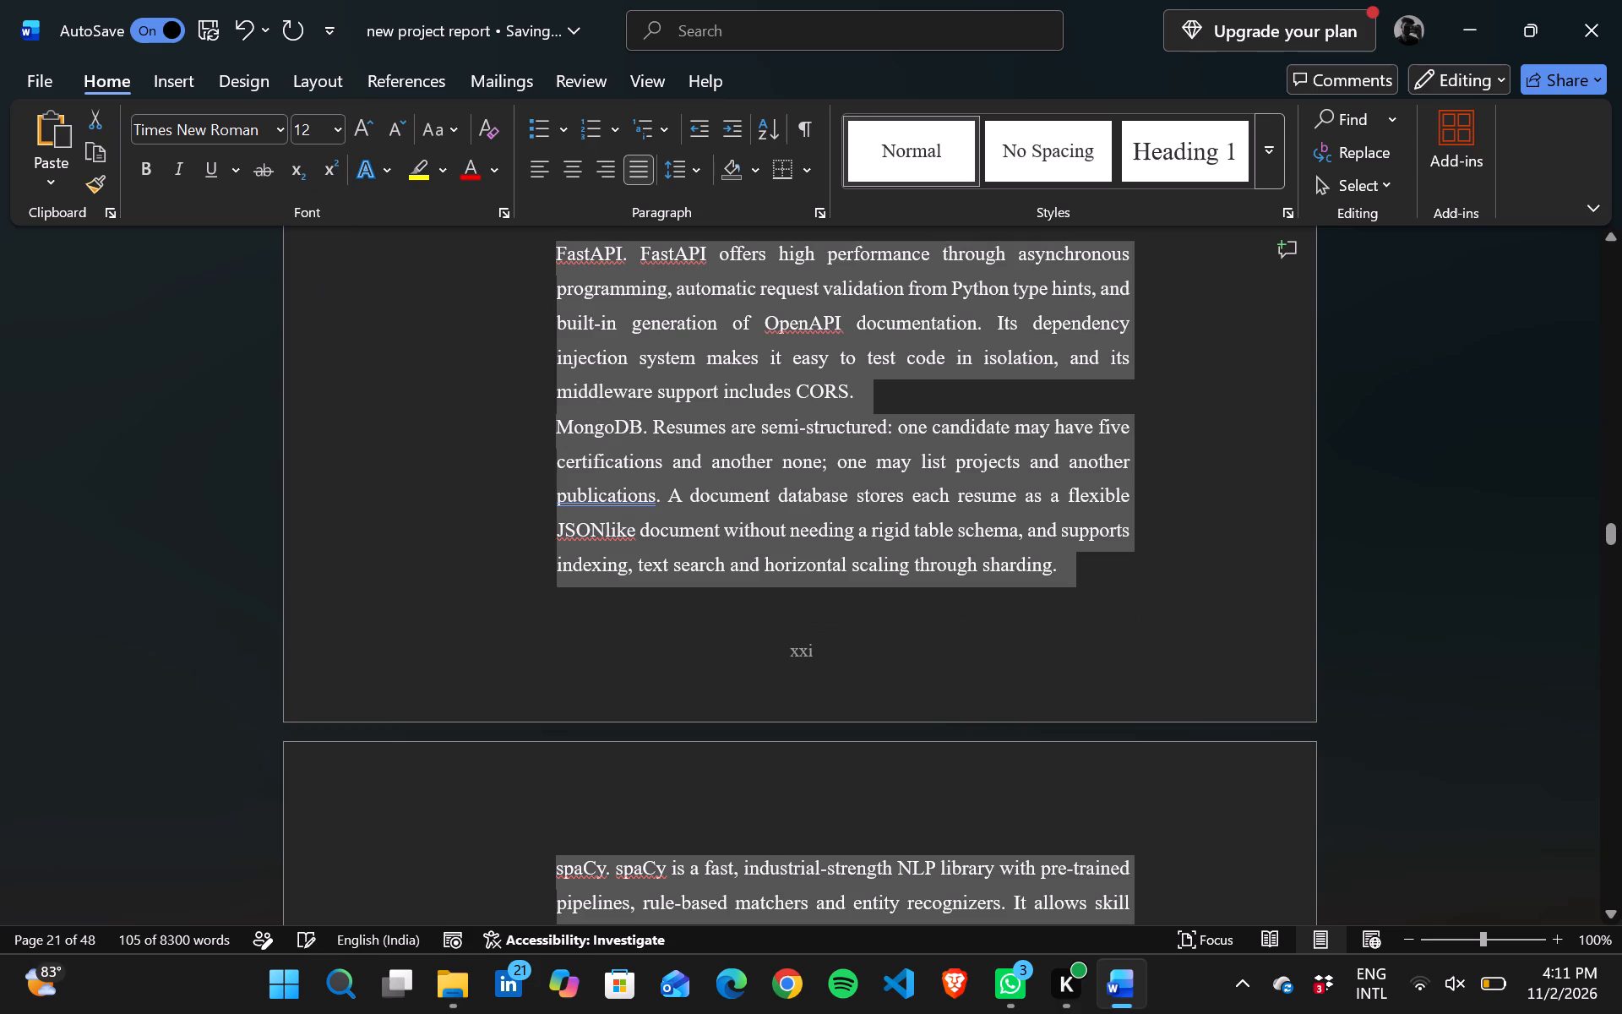
click(478, 540)
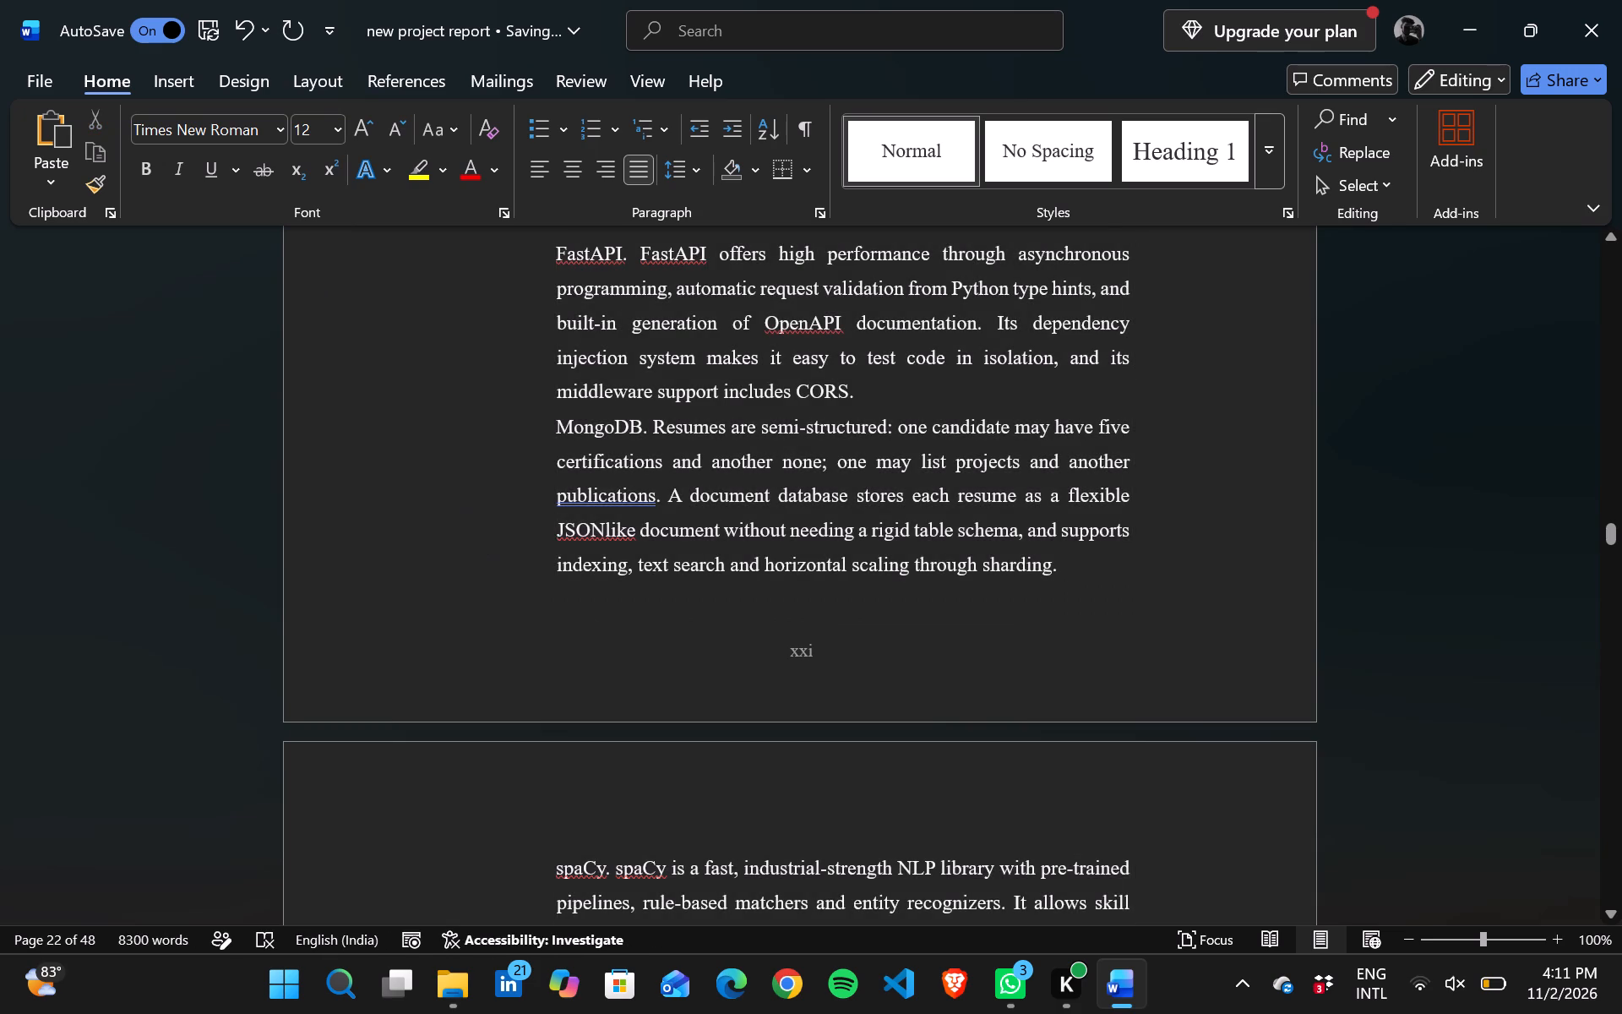
Set the line spacing of the FastAPI and MongoDB paragraphs to 1.5 lines.
scroll(707, 509, up, 1)
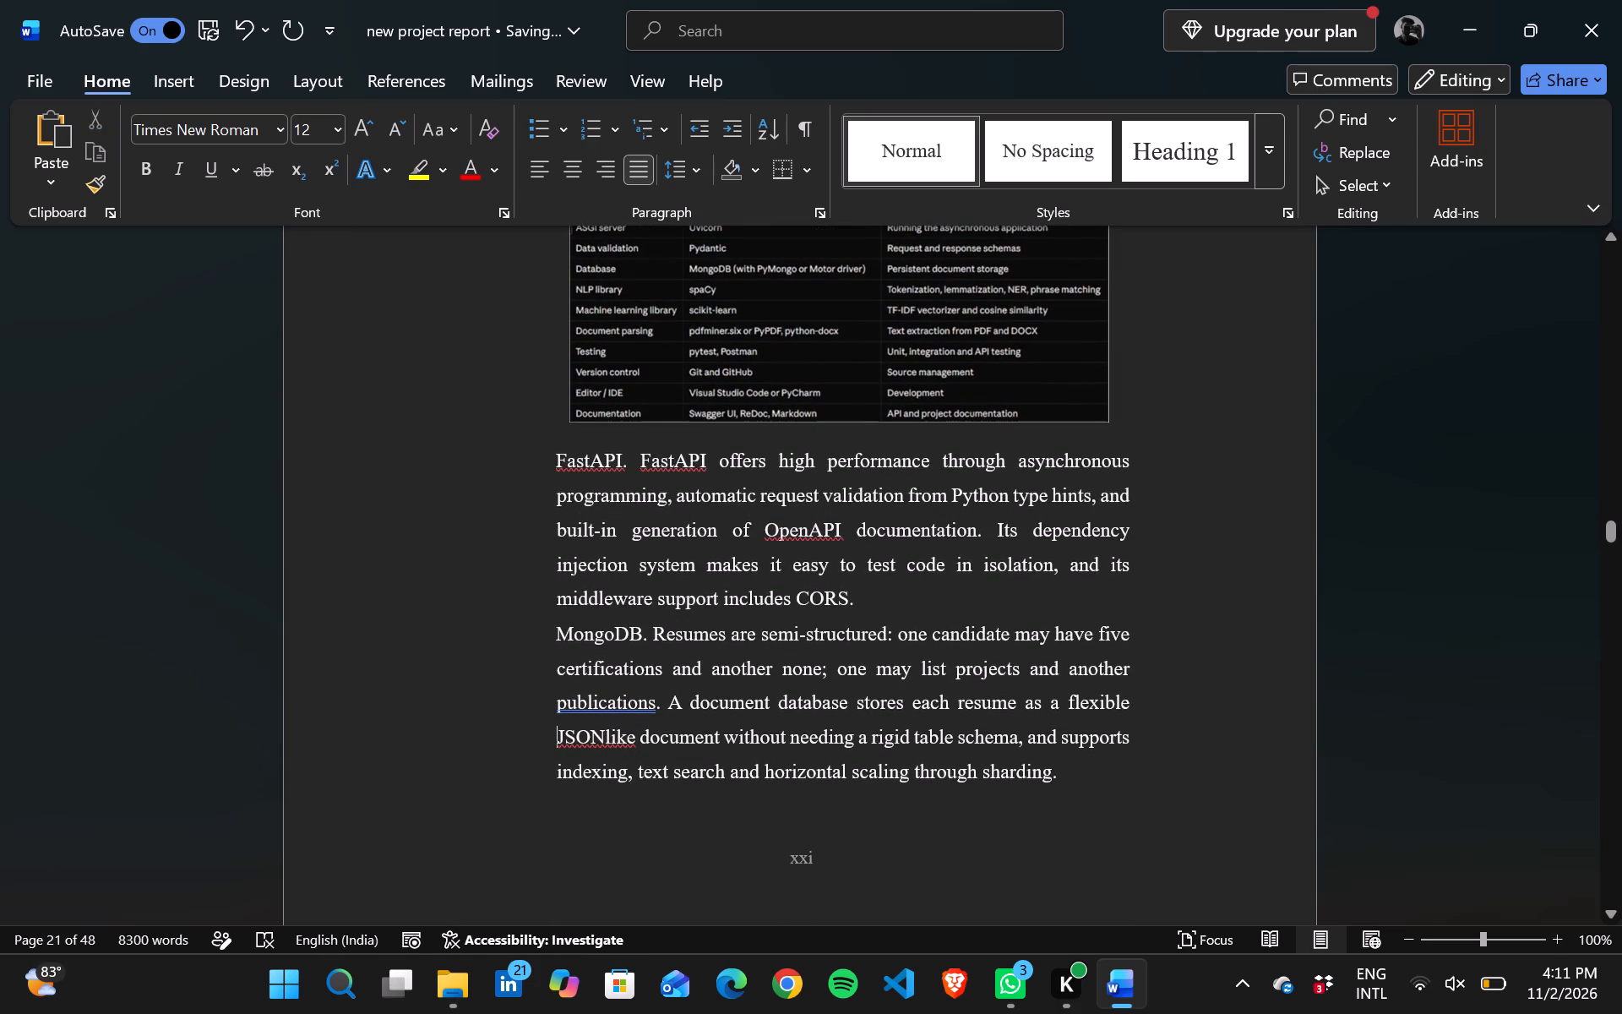
drag(554, 459, 1121, 771)
right_click(1121, 771)
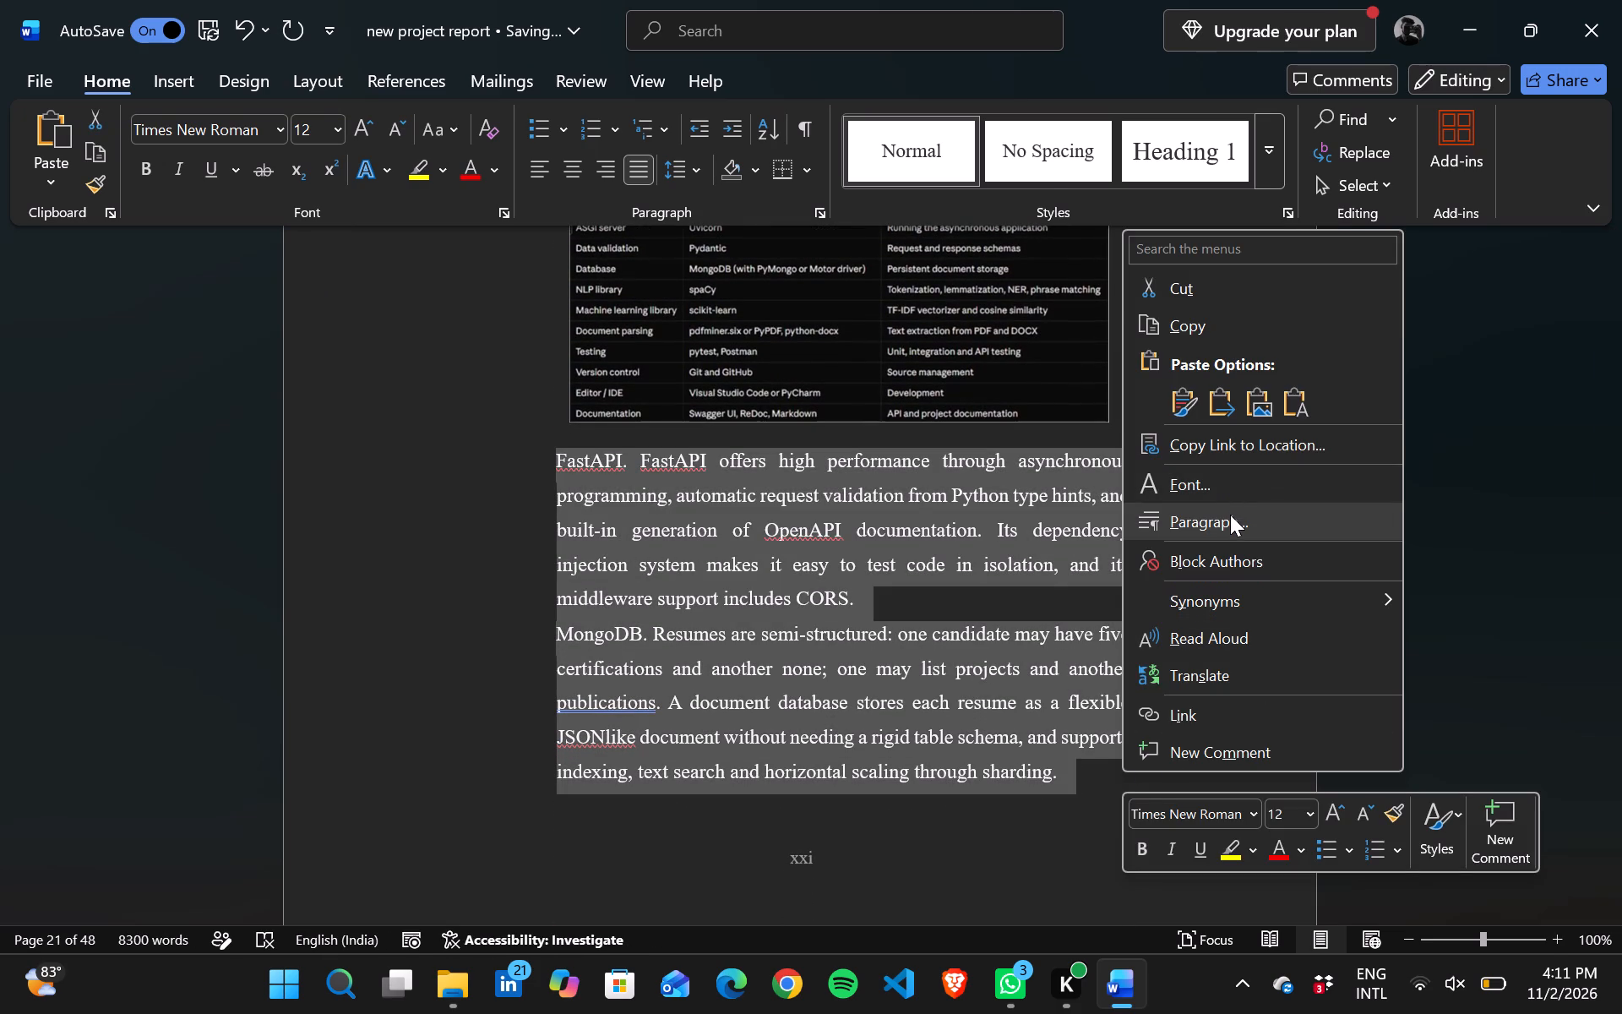
click(1230, 515)
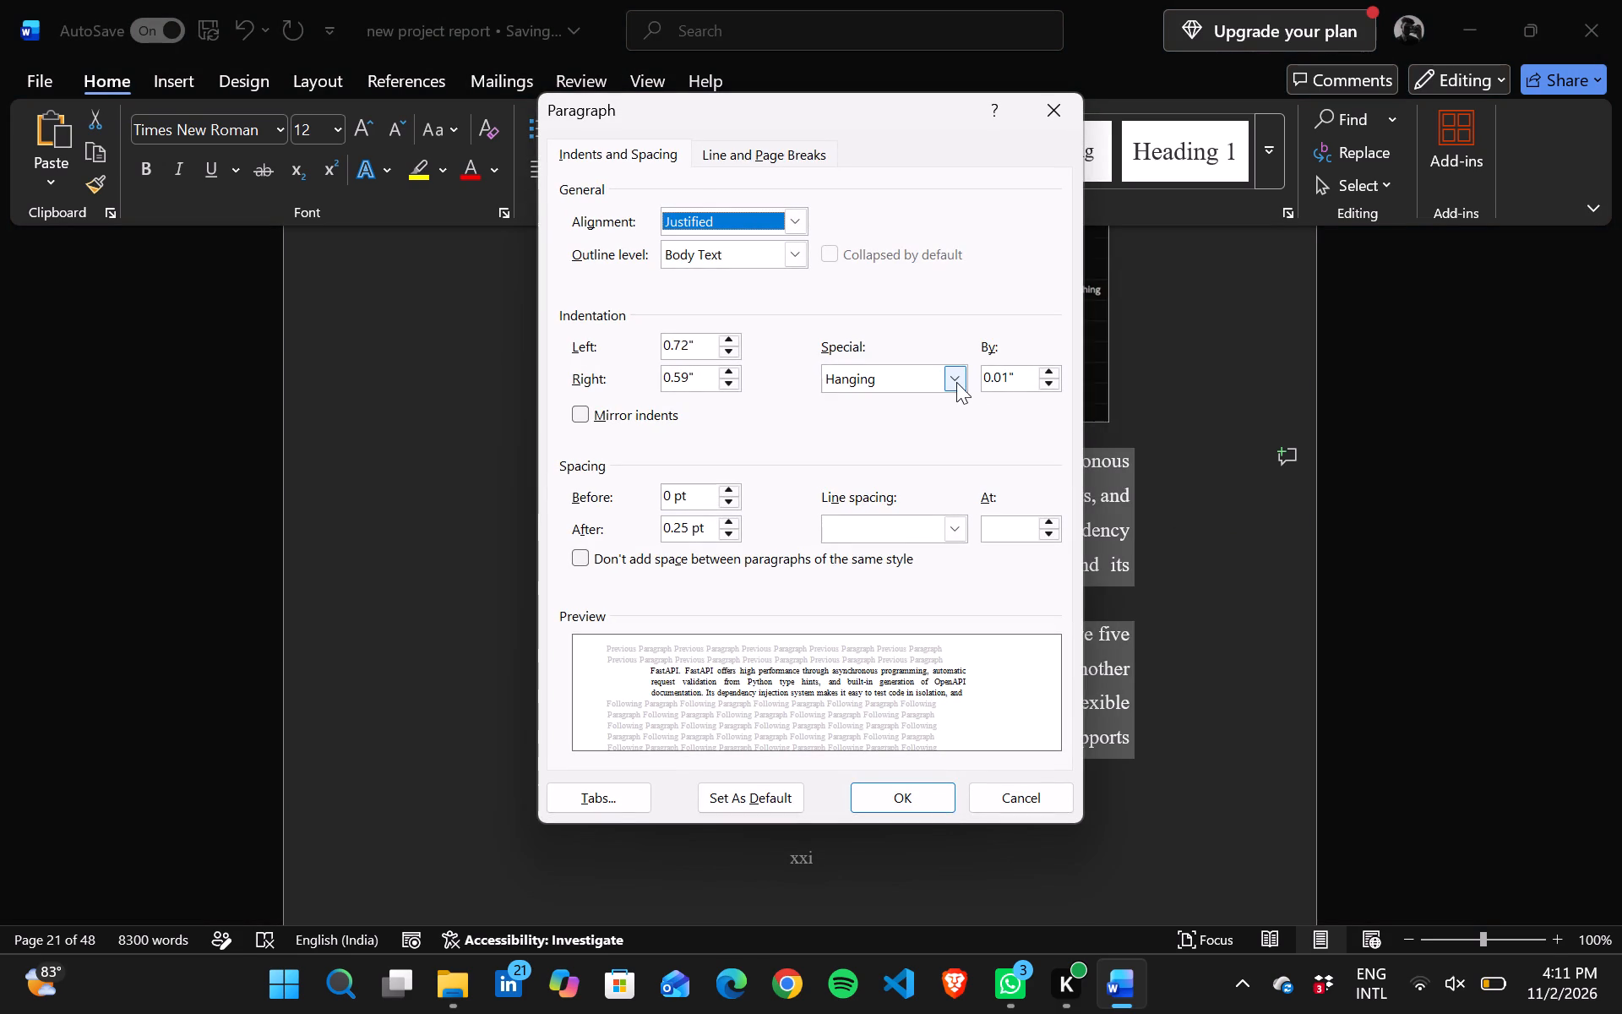
click(956, 382)
click(950, 517)
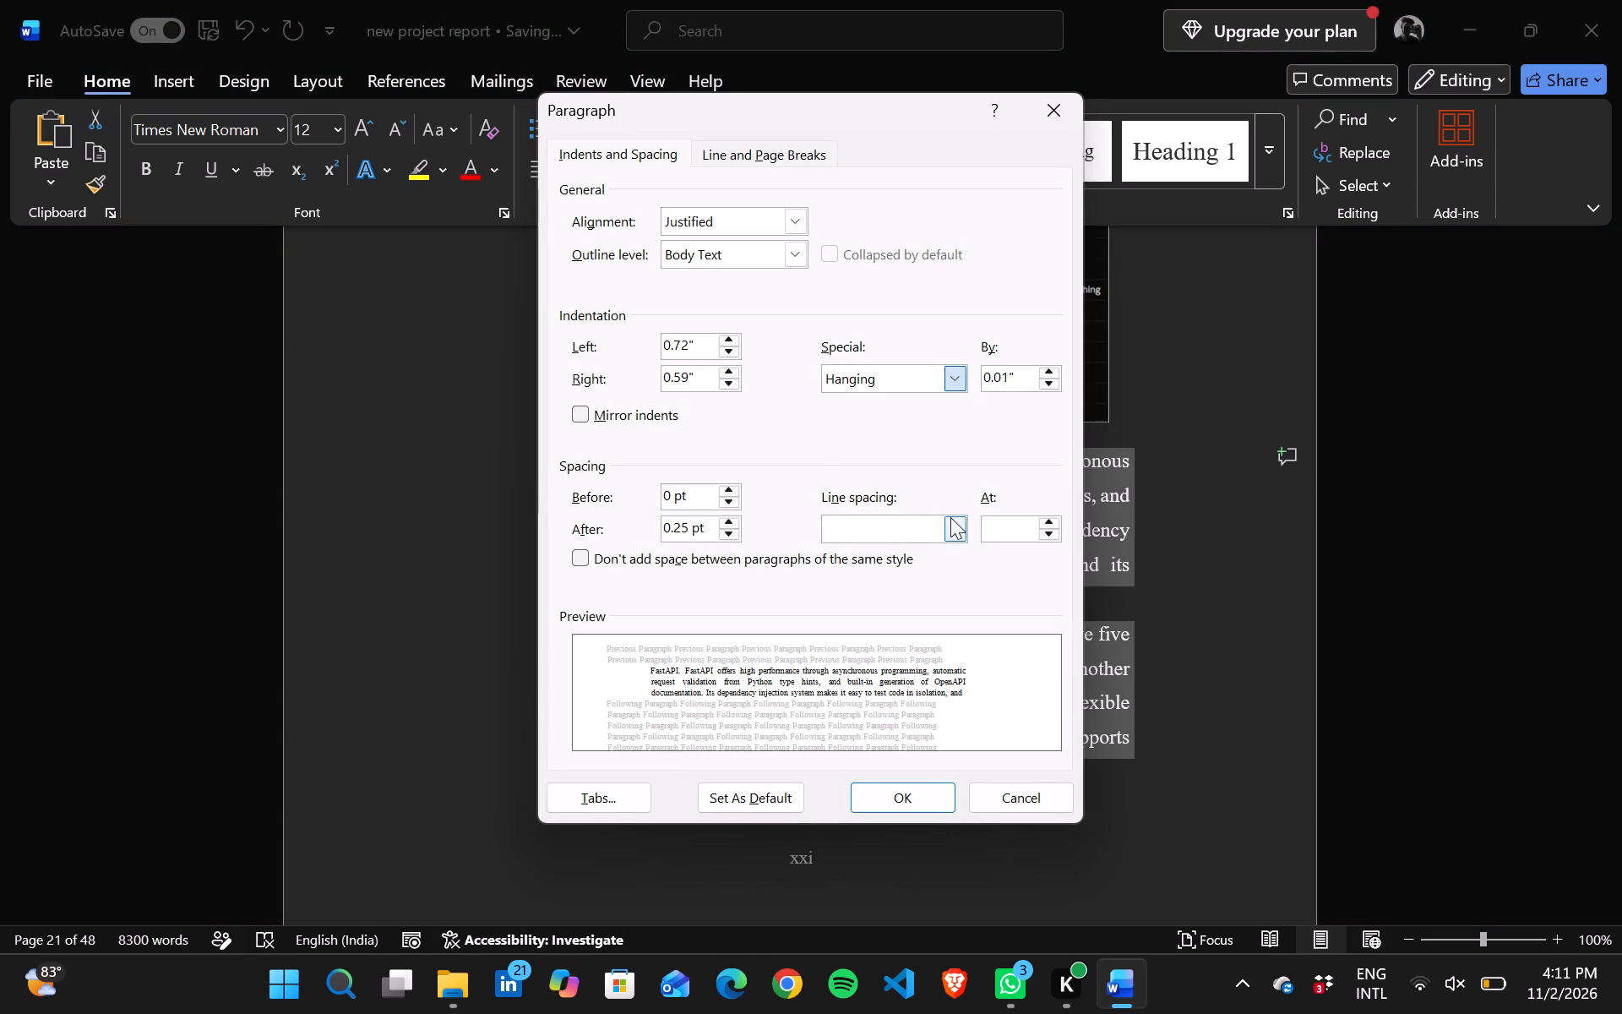
click(955, 531)
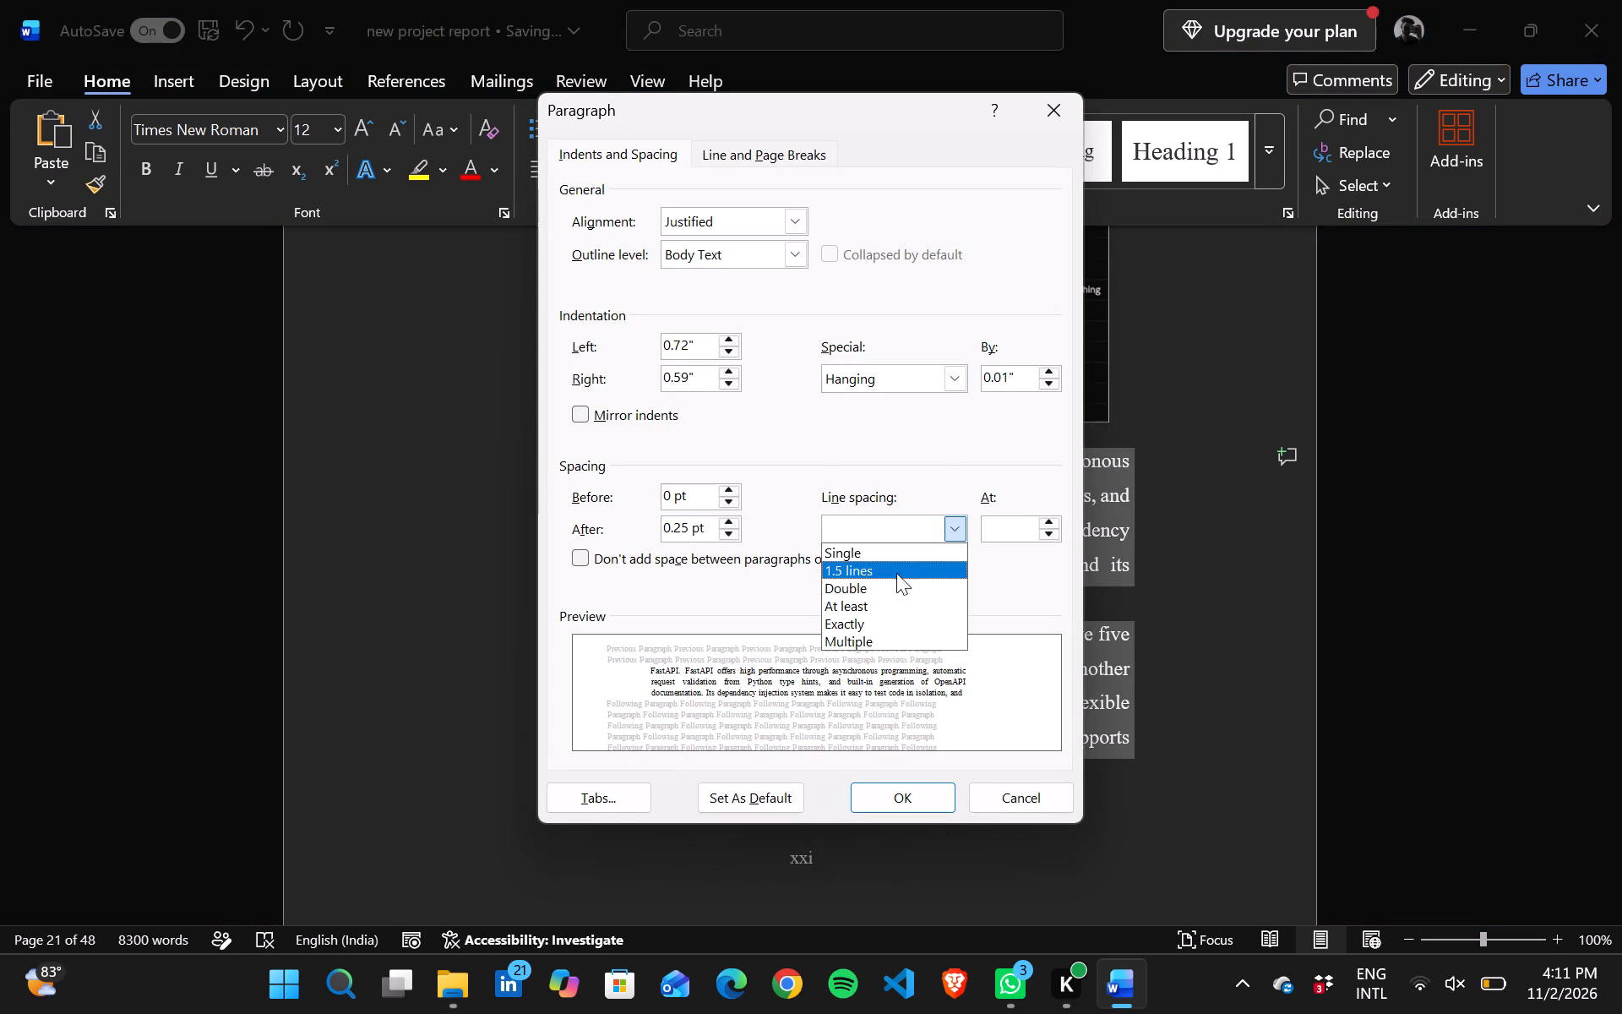
click(860, 570)
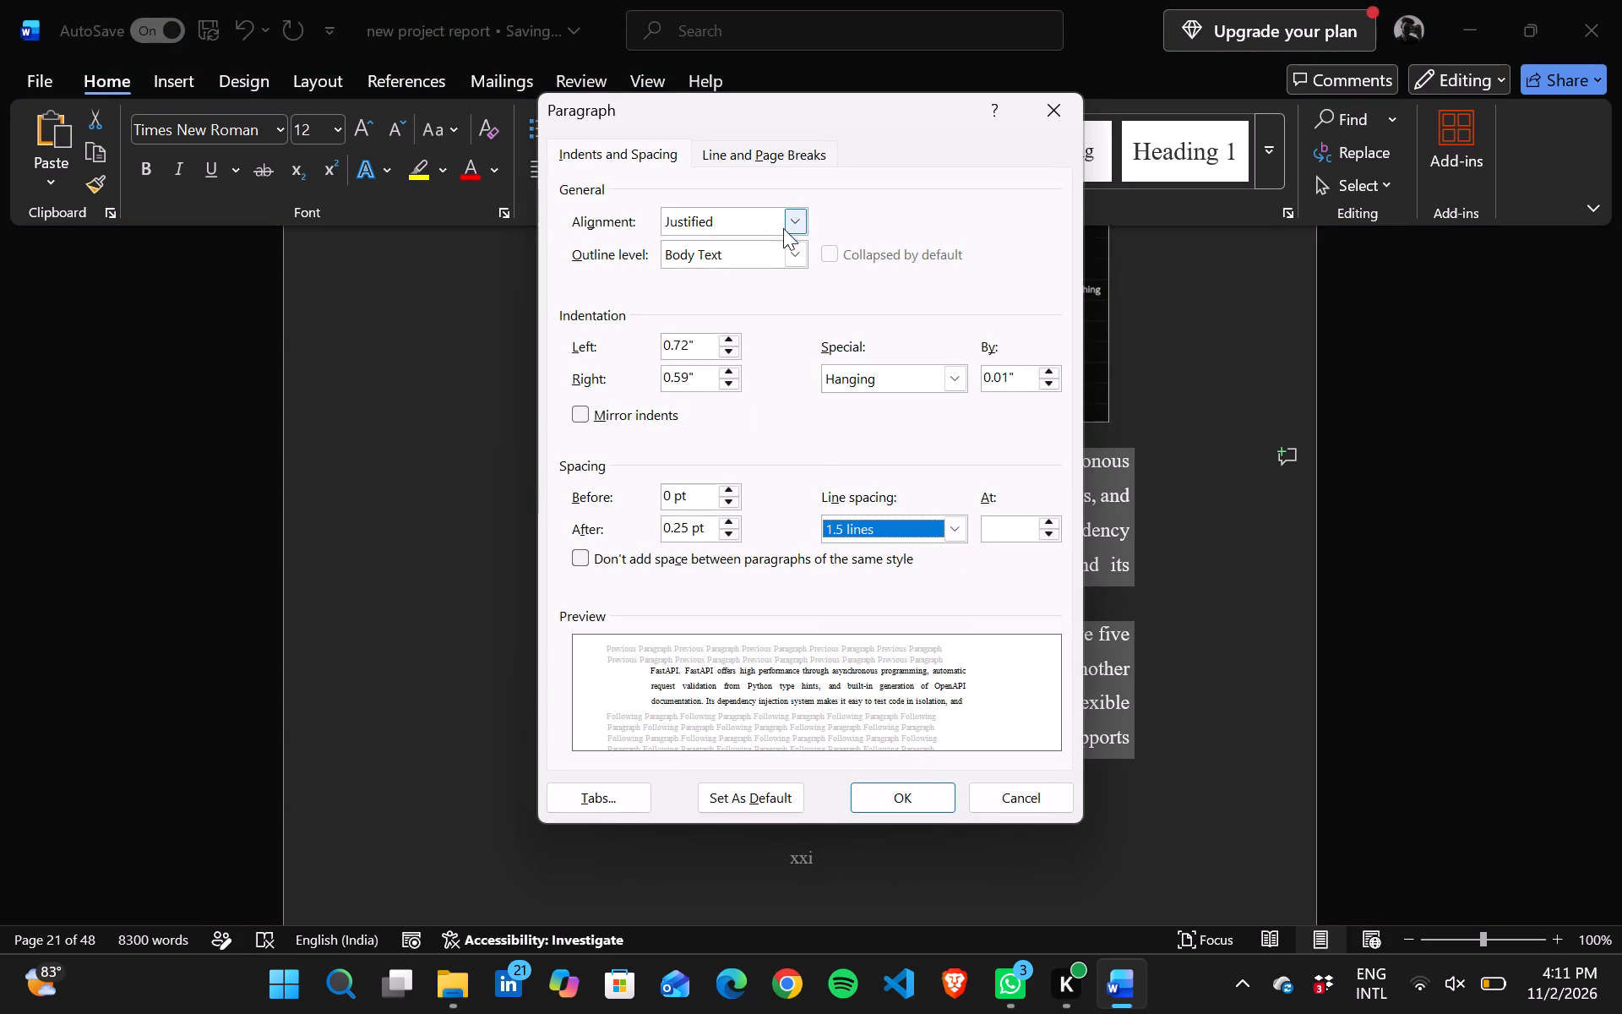
click(902, 792)
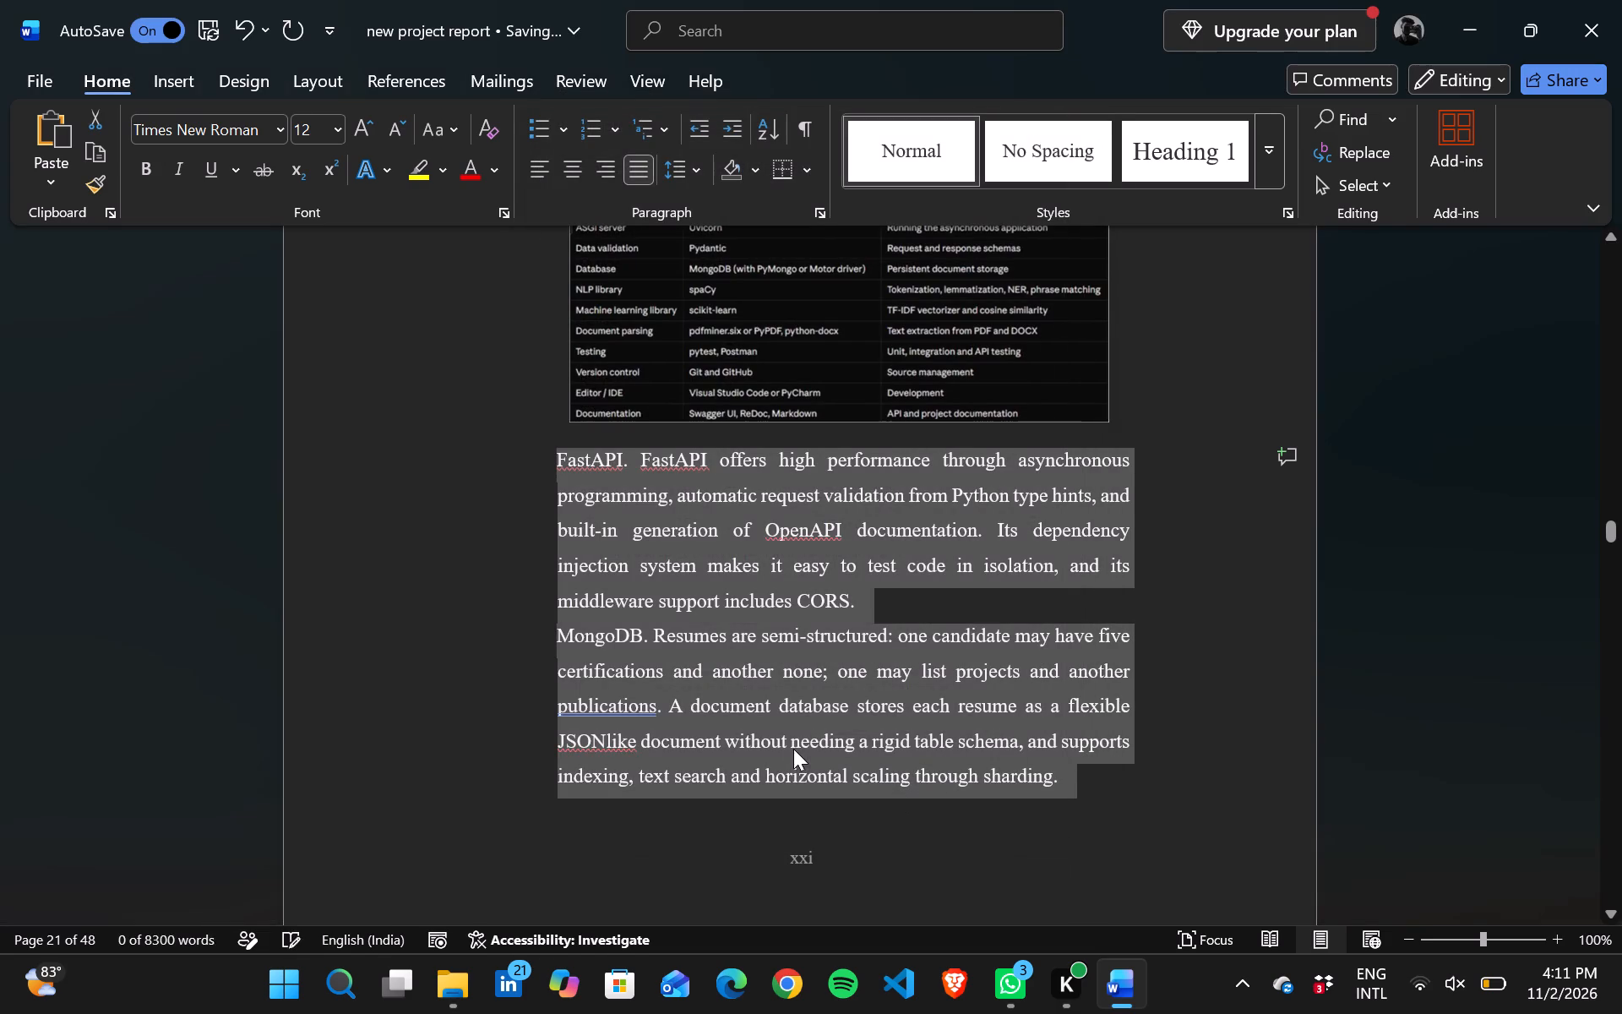
click(835, 853)
Apply justified alignment and 1.5 line spacing to the paragraphs from "spaCy" through "Python and pytest".
scroll(835, 853, down, 3)
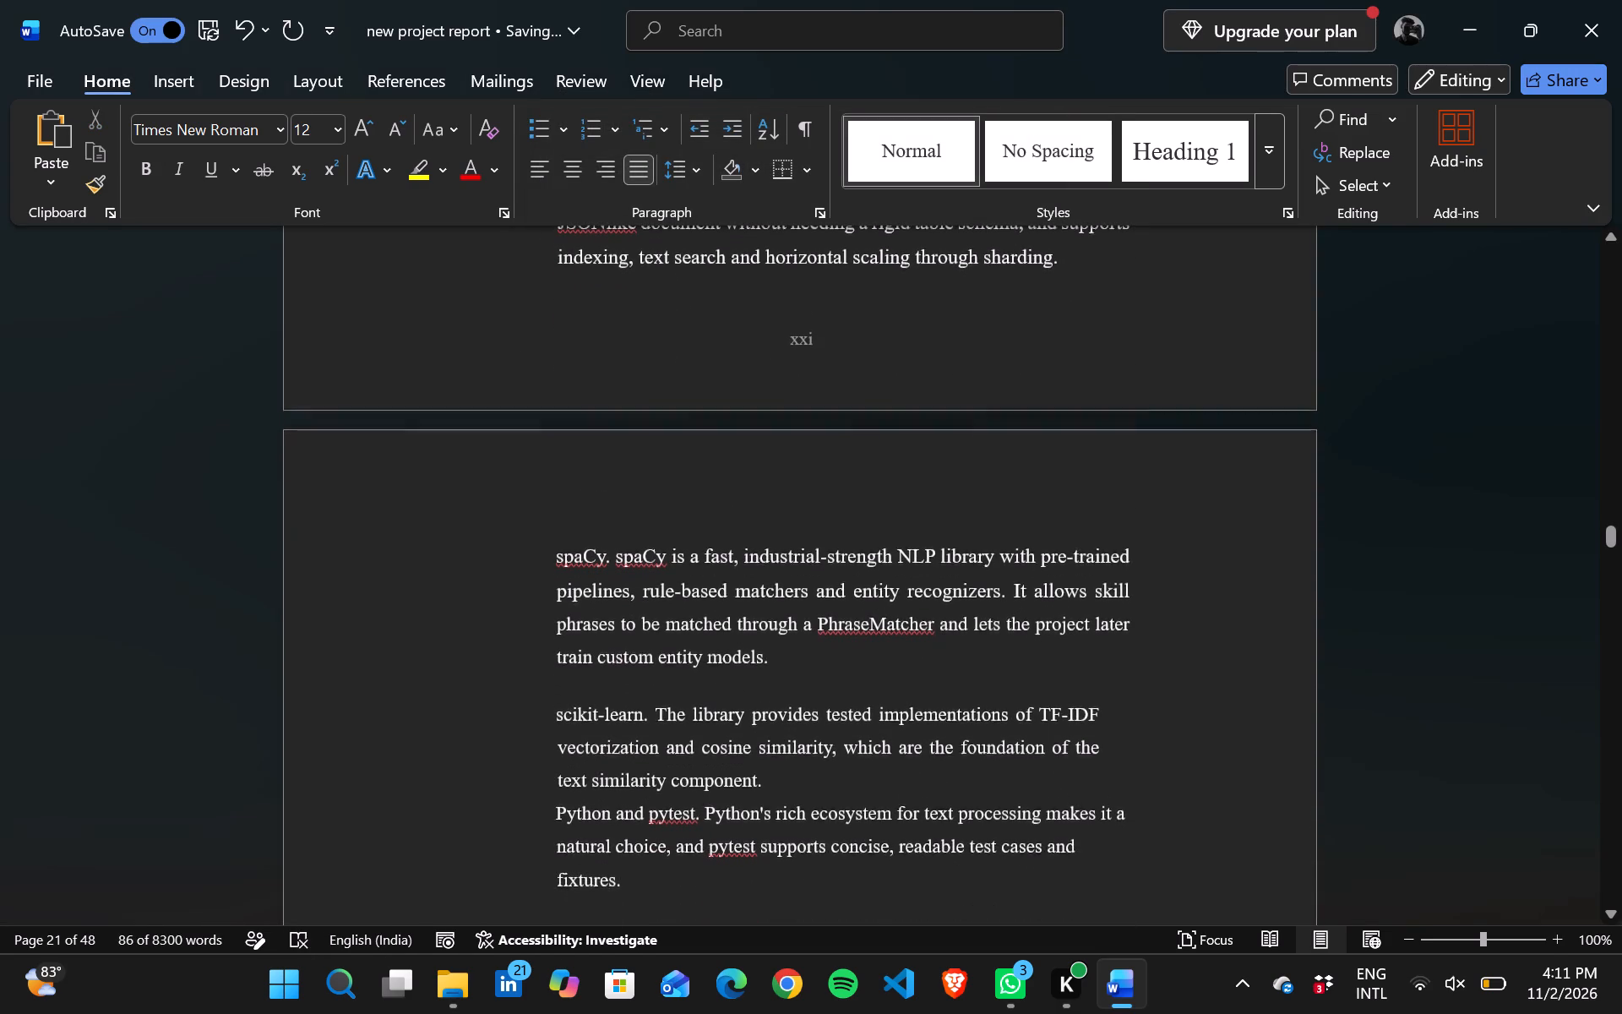
drag(555, 553, 682, 858)
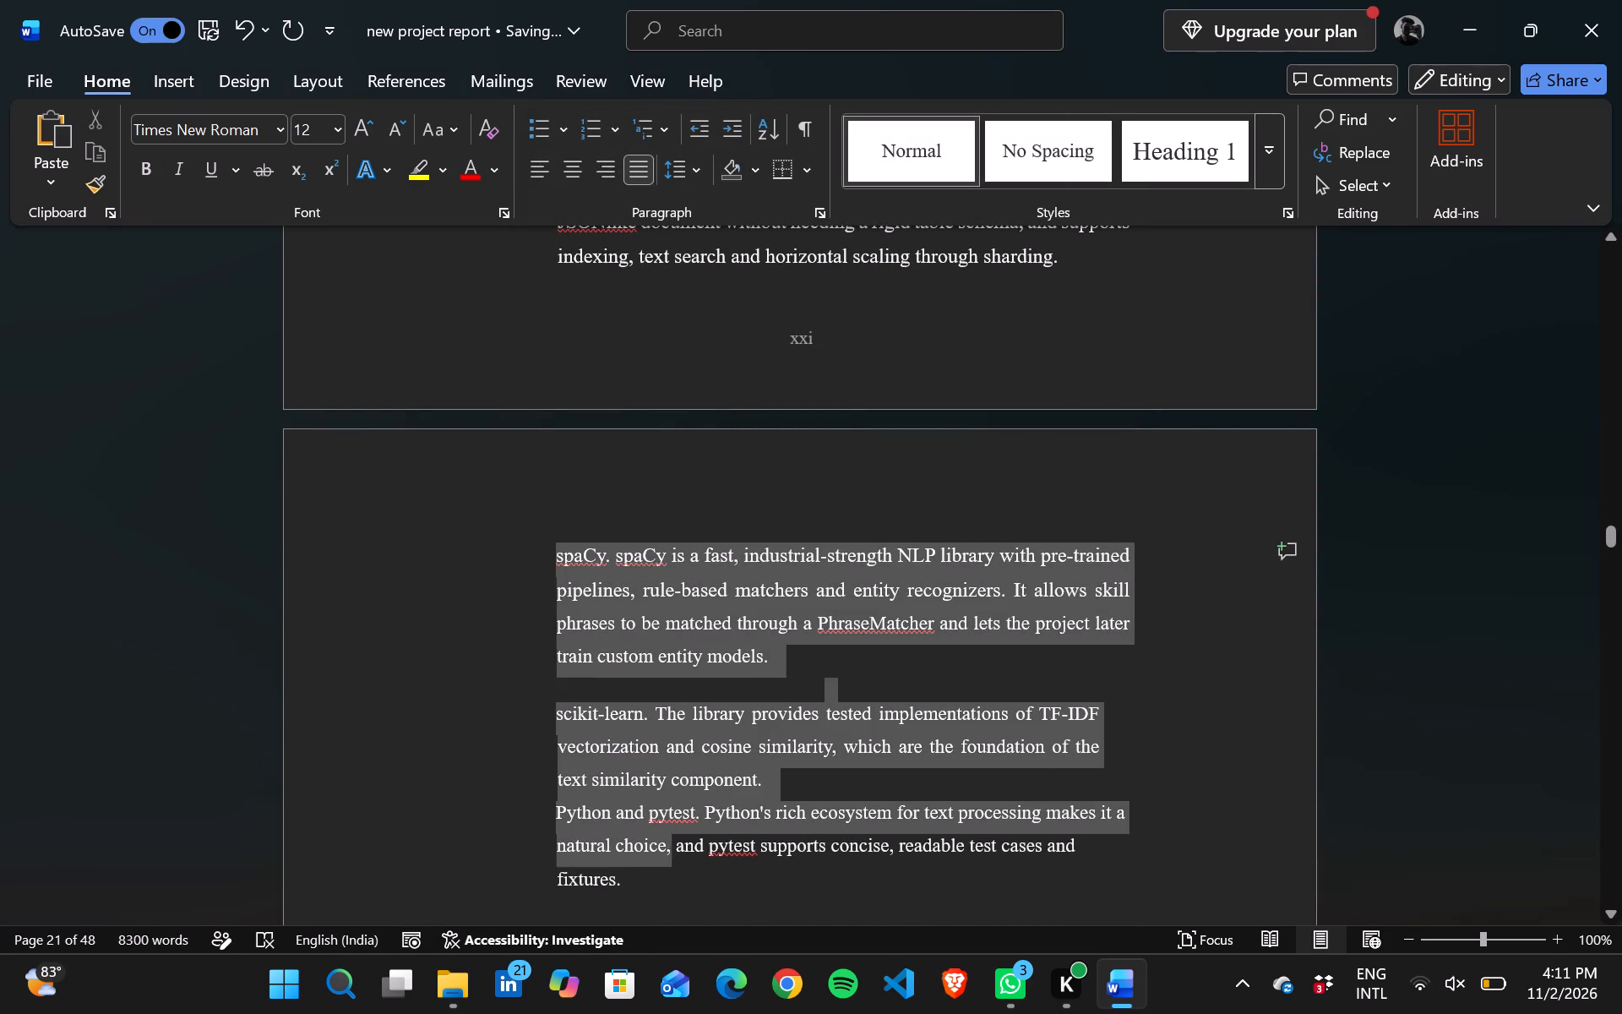
drag(682, 858, 641, 471)
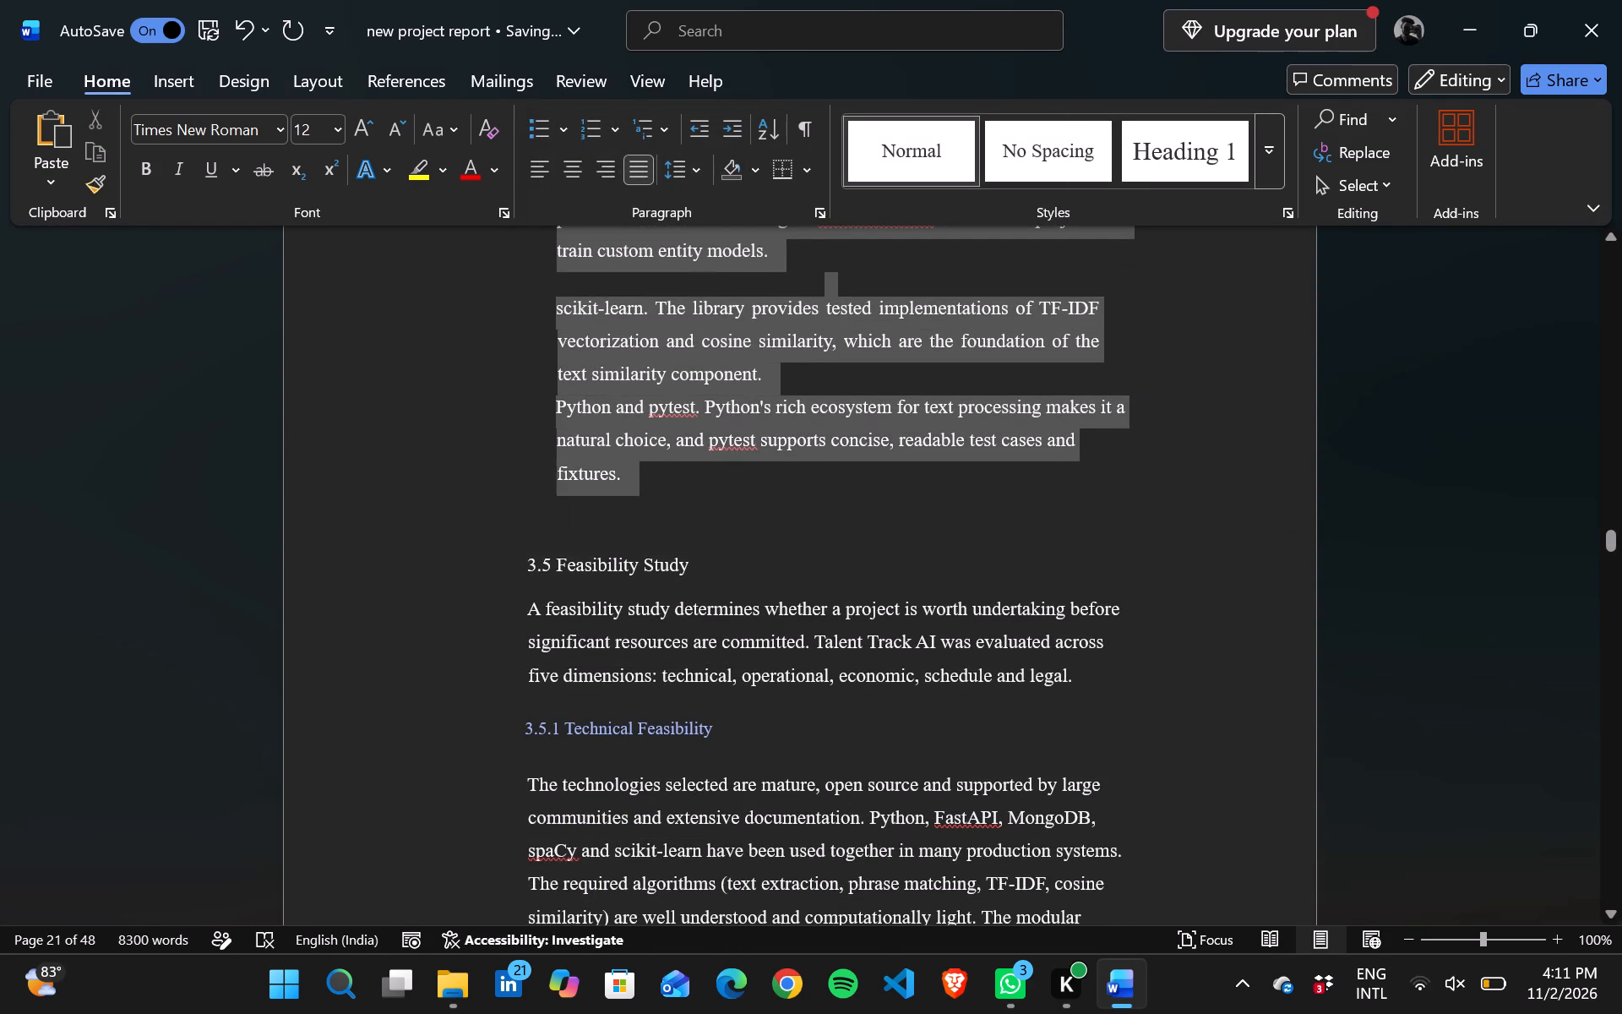
drag(641, 471, 641, 477)
right_click(641, 477)
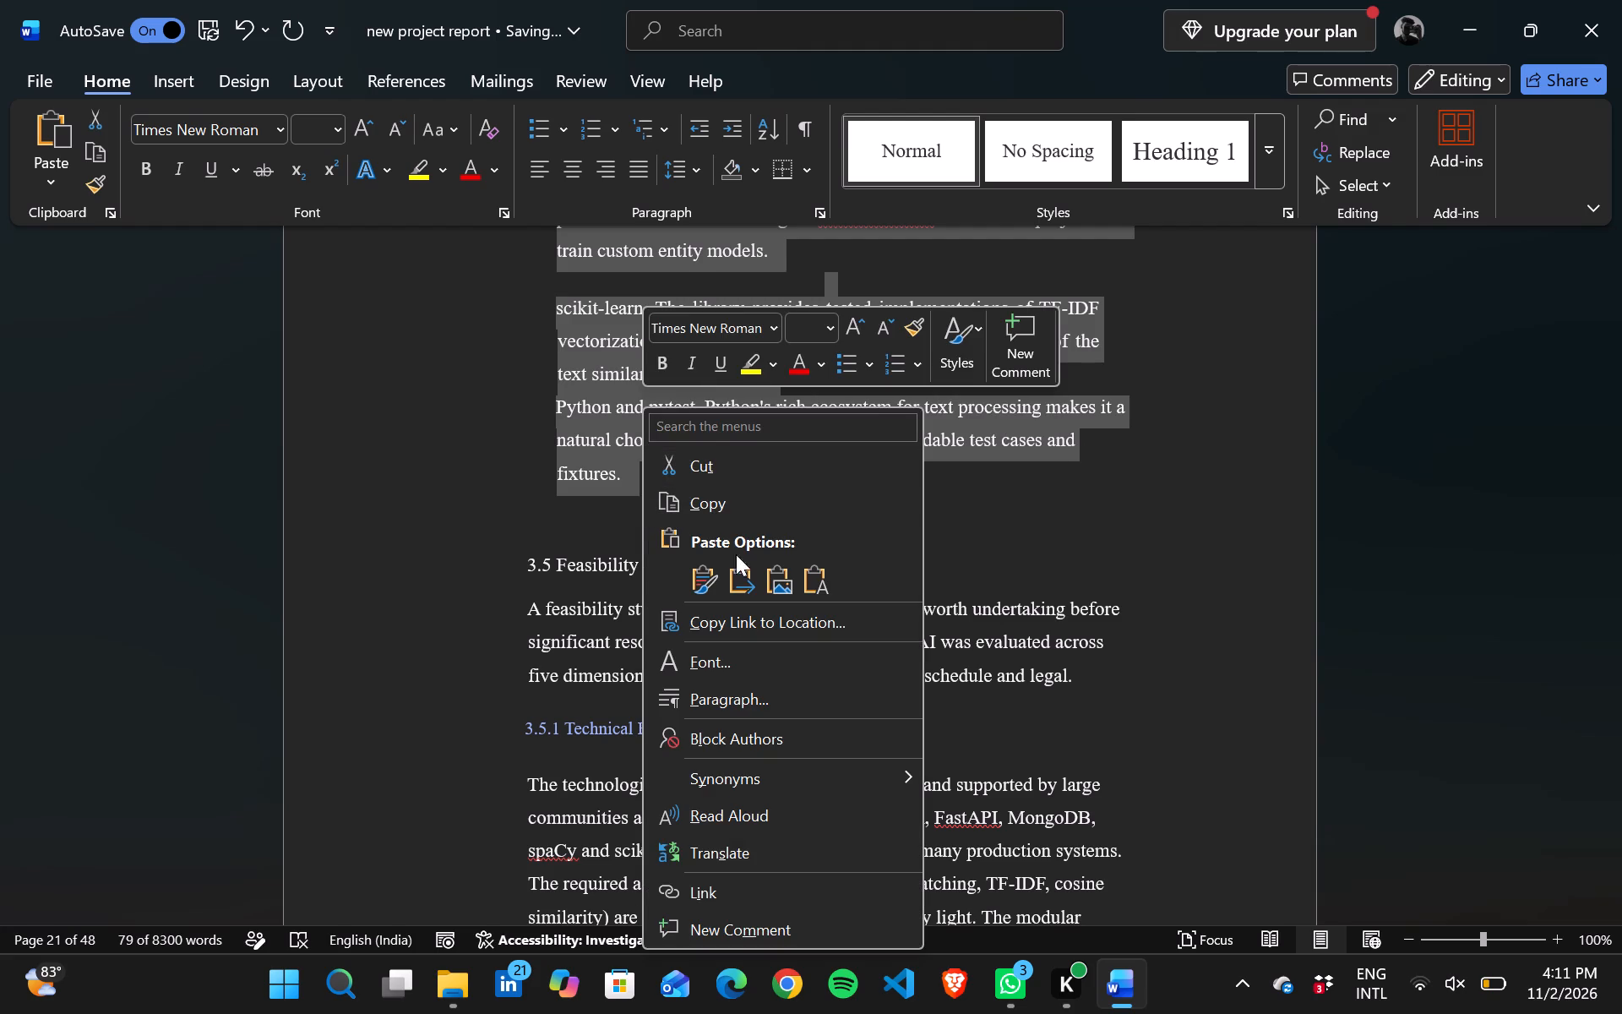
click(748, 704)
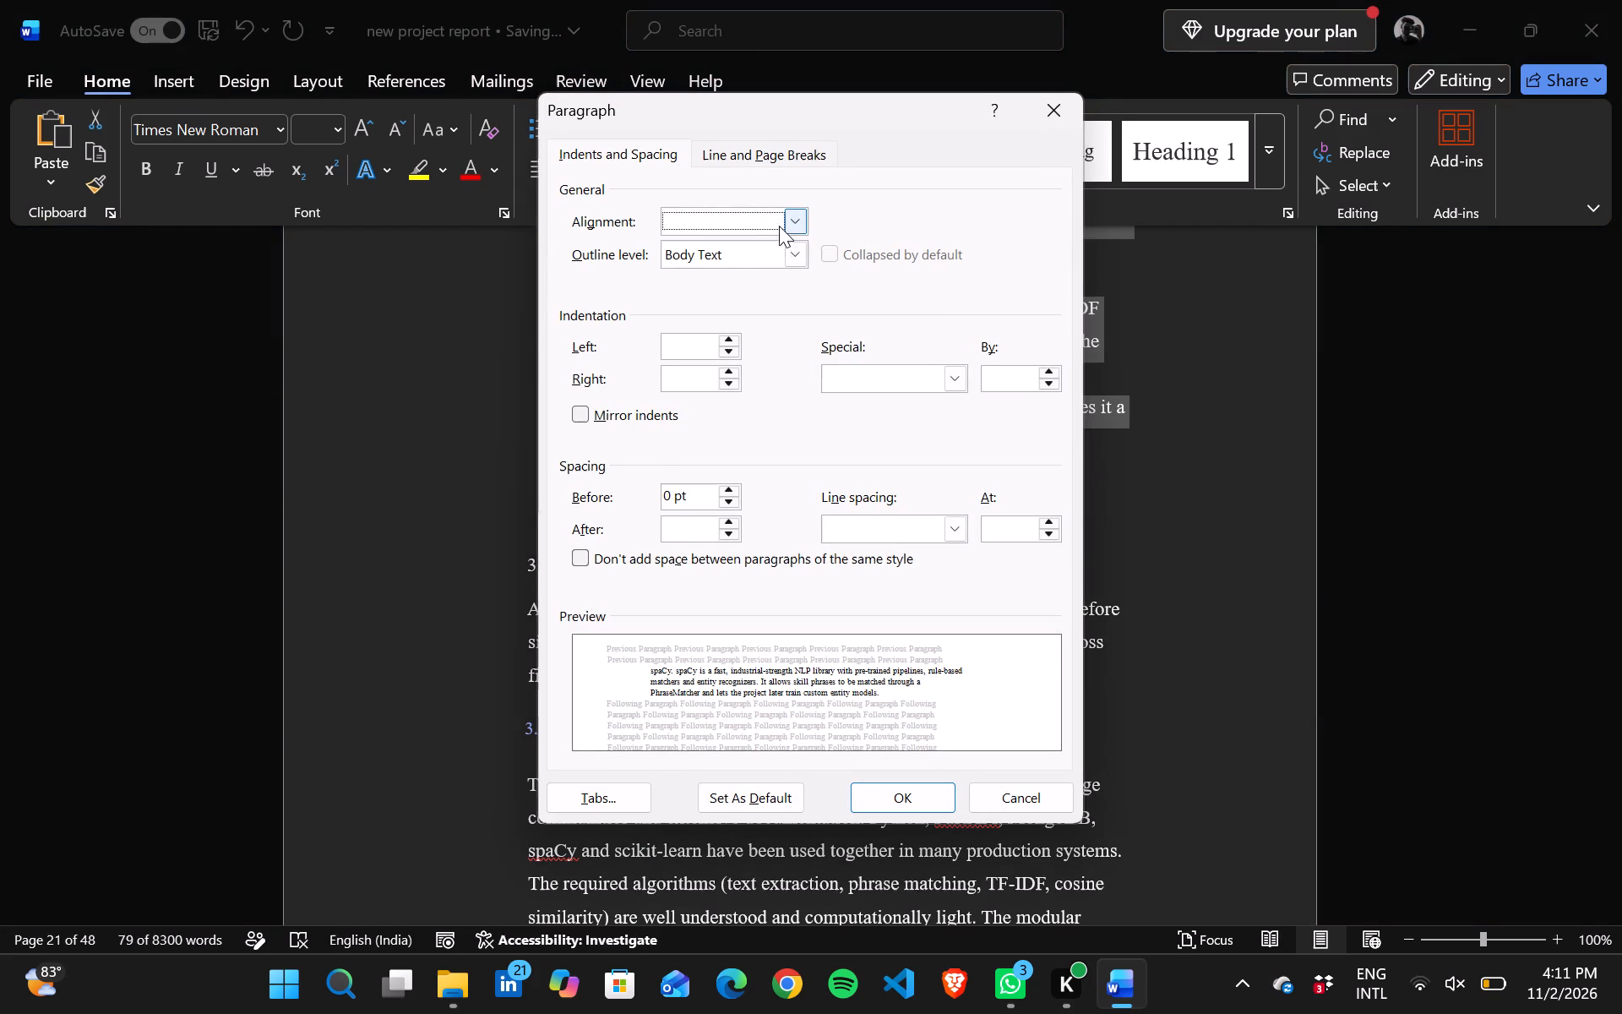
click(781, 210)
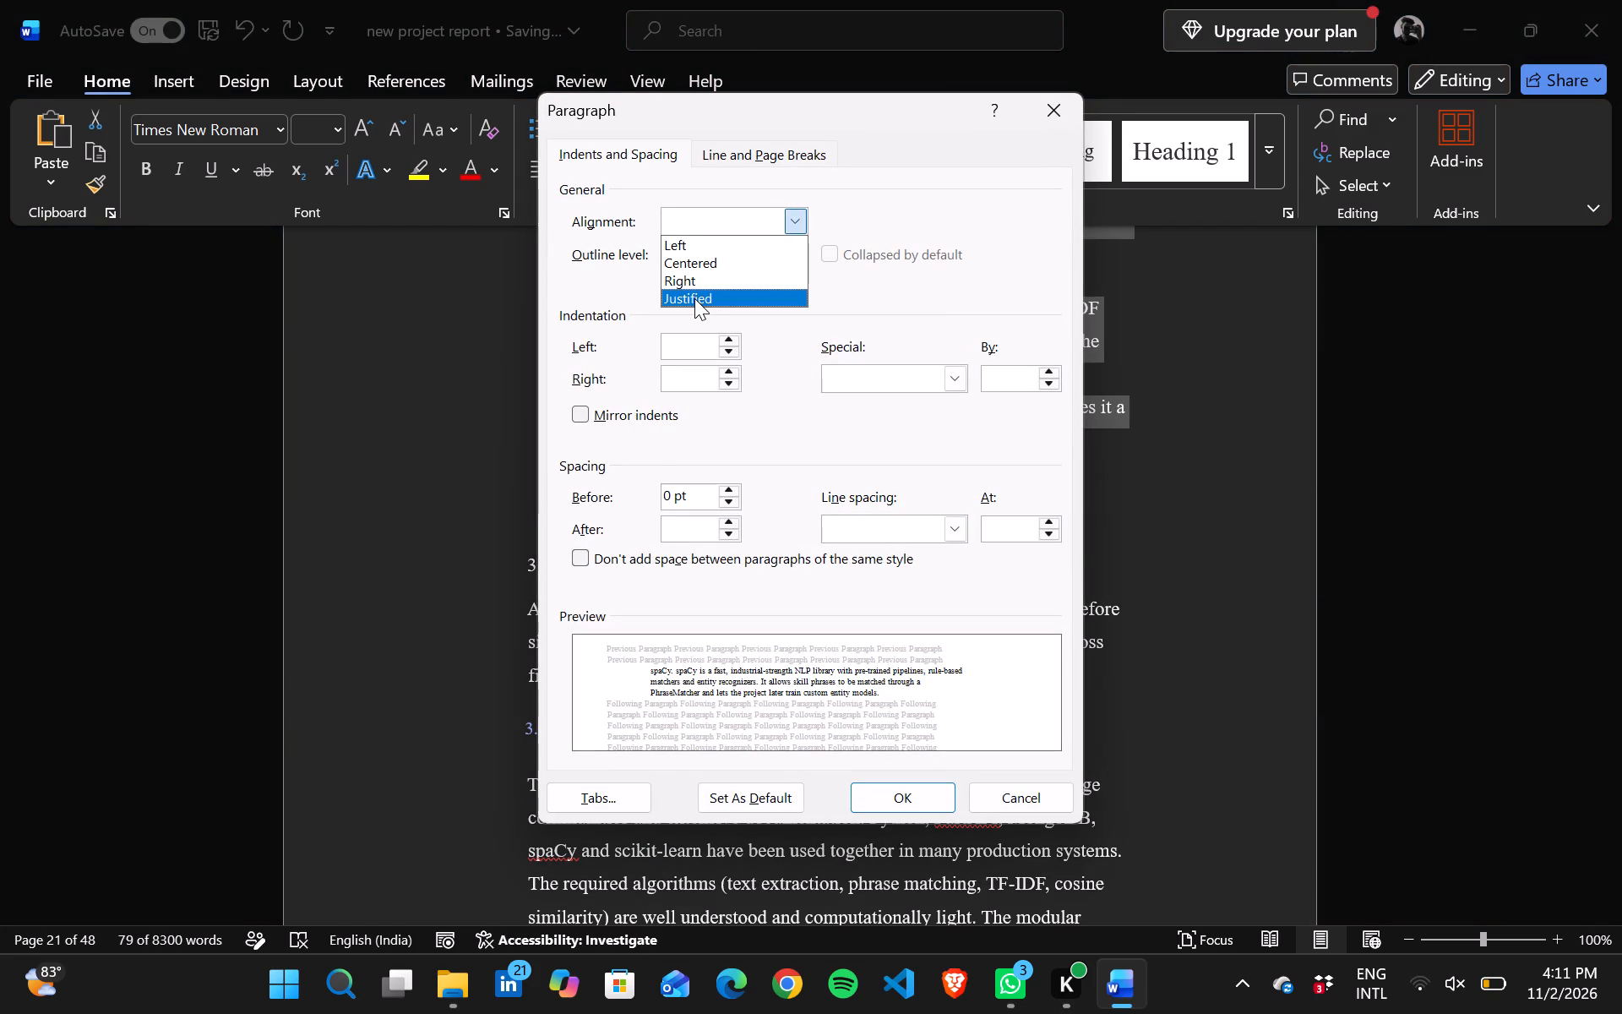
click(694, 298)
click(952, 540)
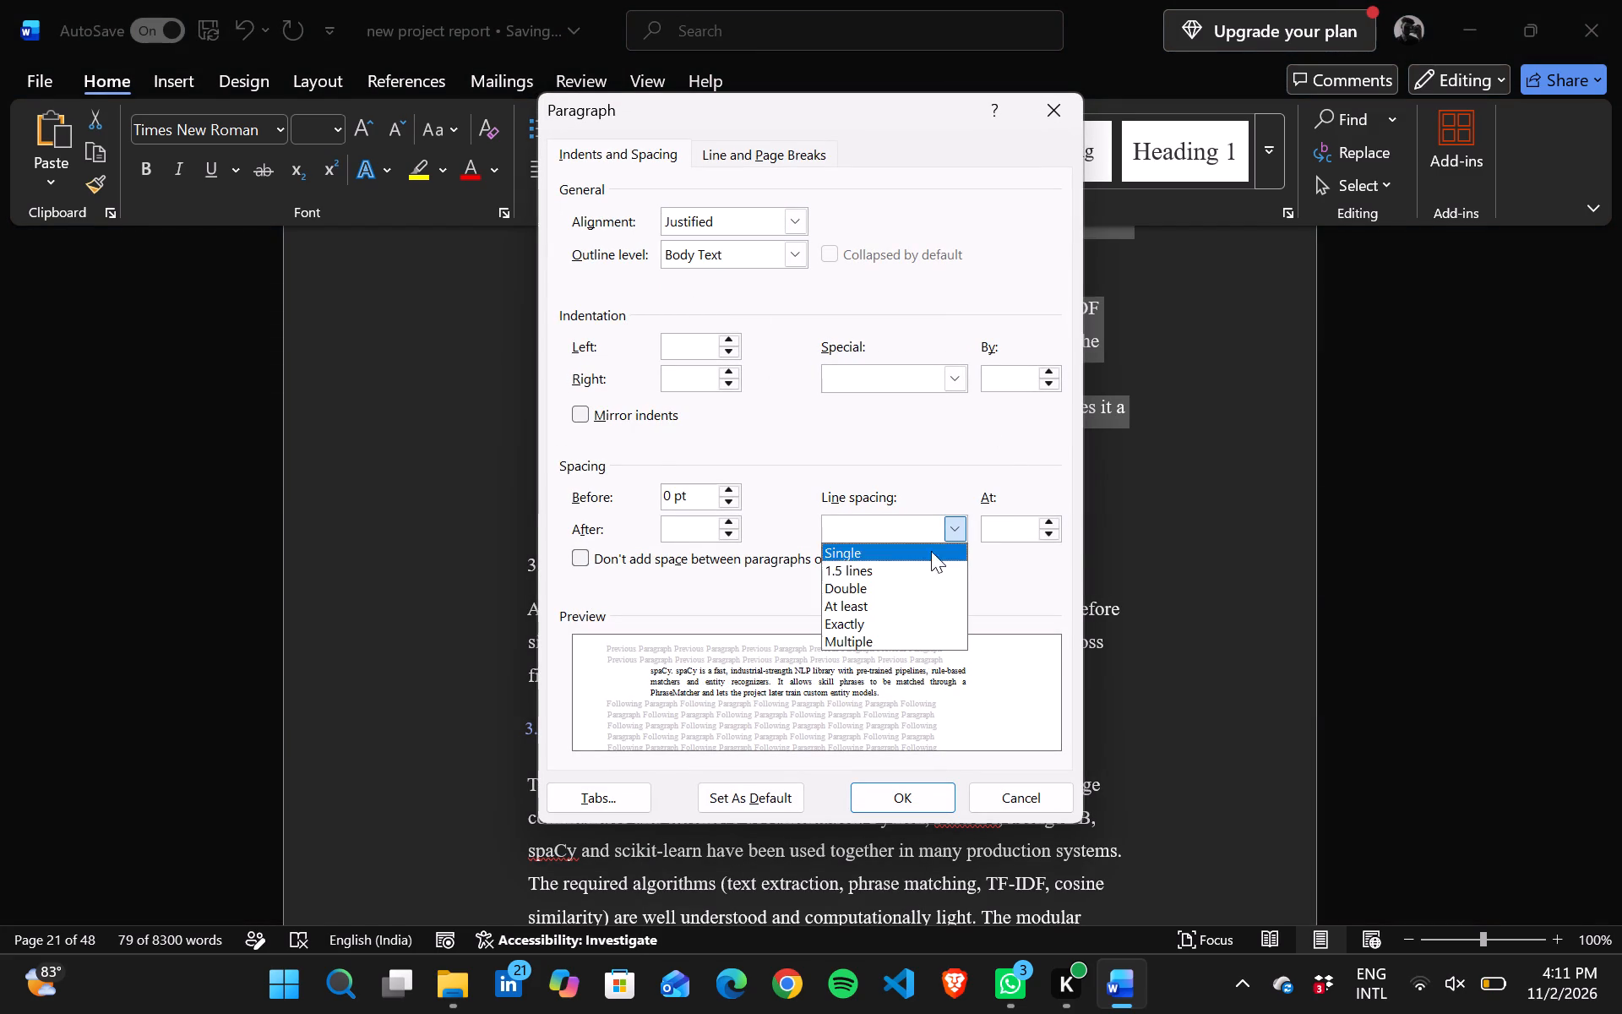
click(868, 570)
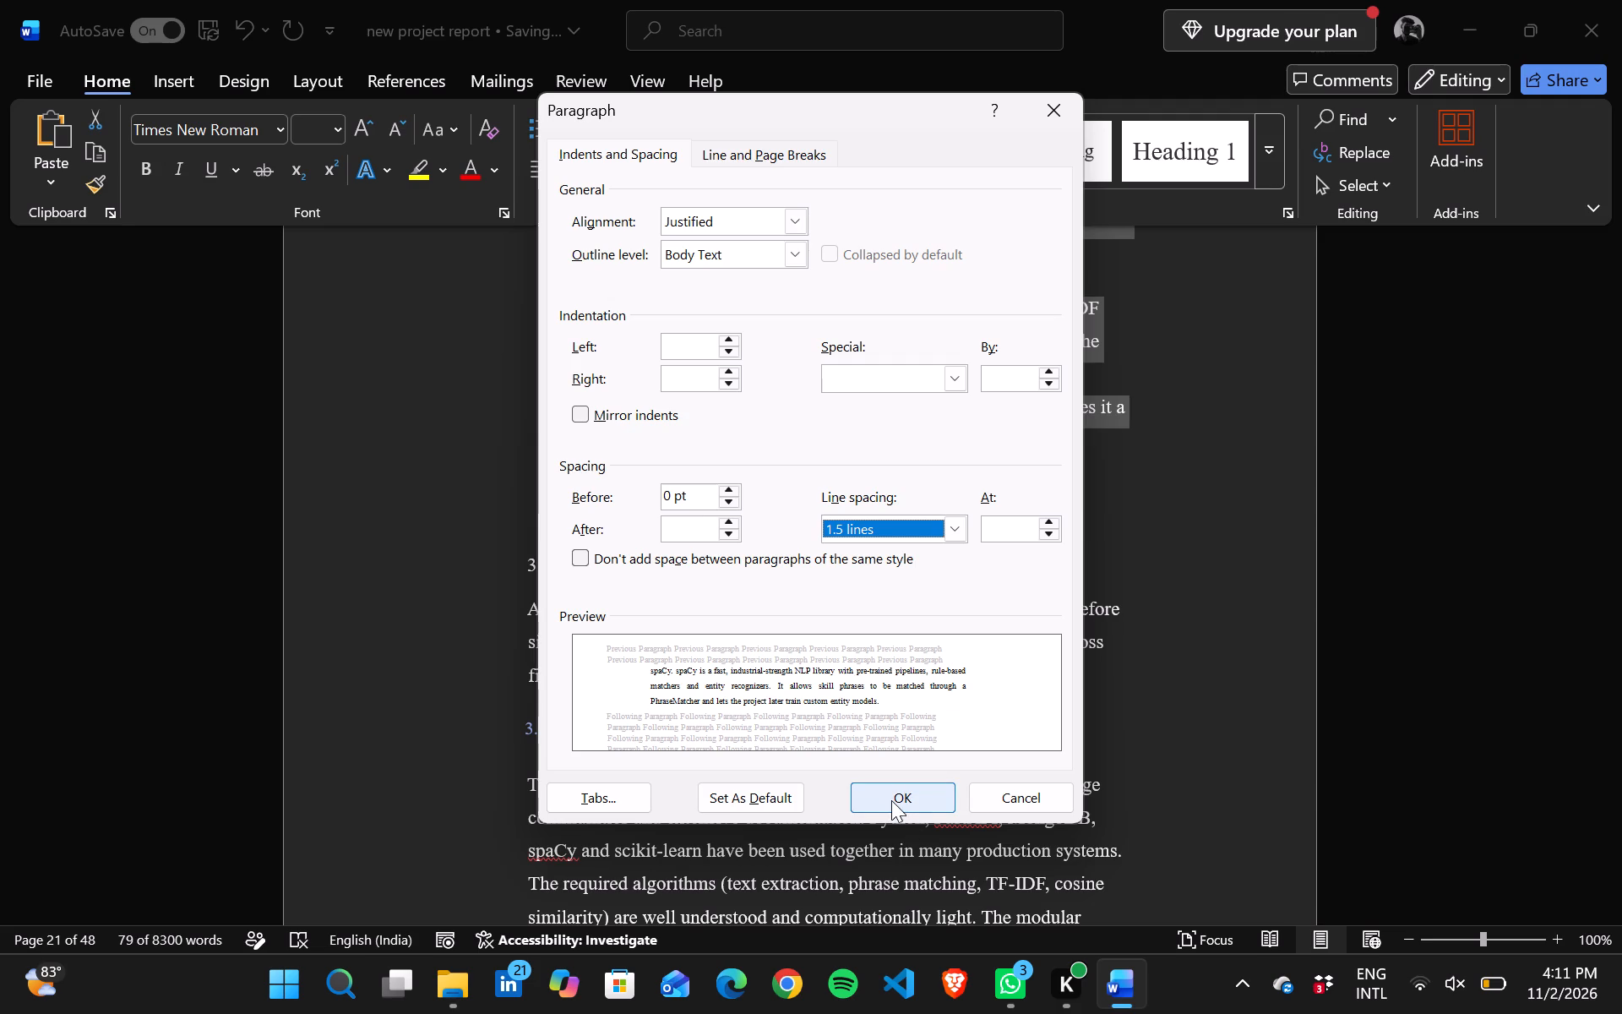
click(891, 800)
click(1115, 746)
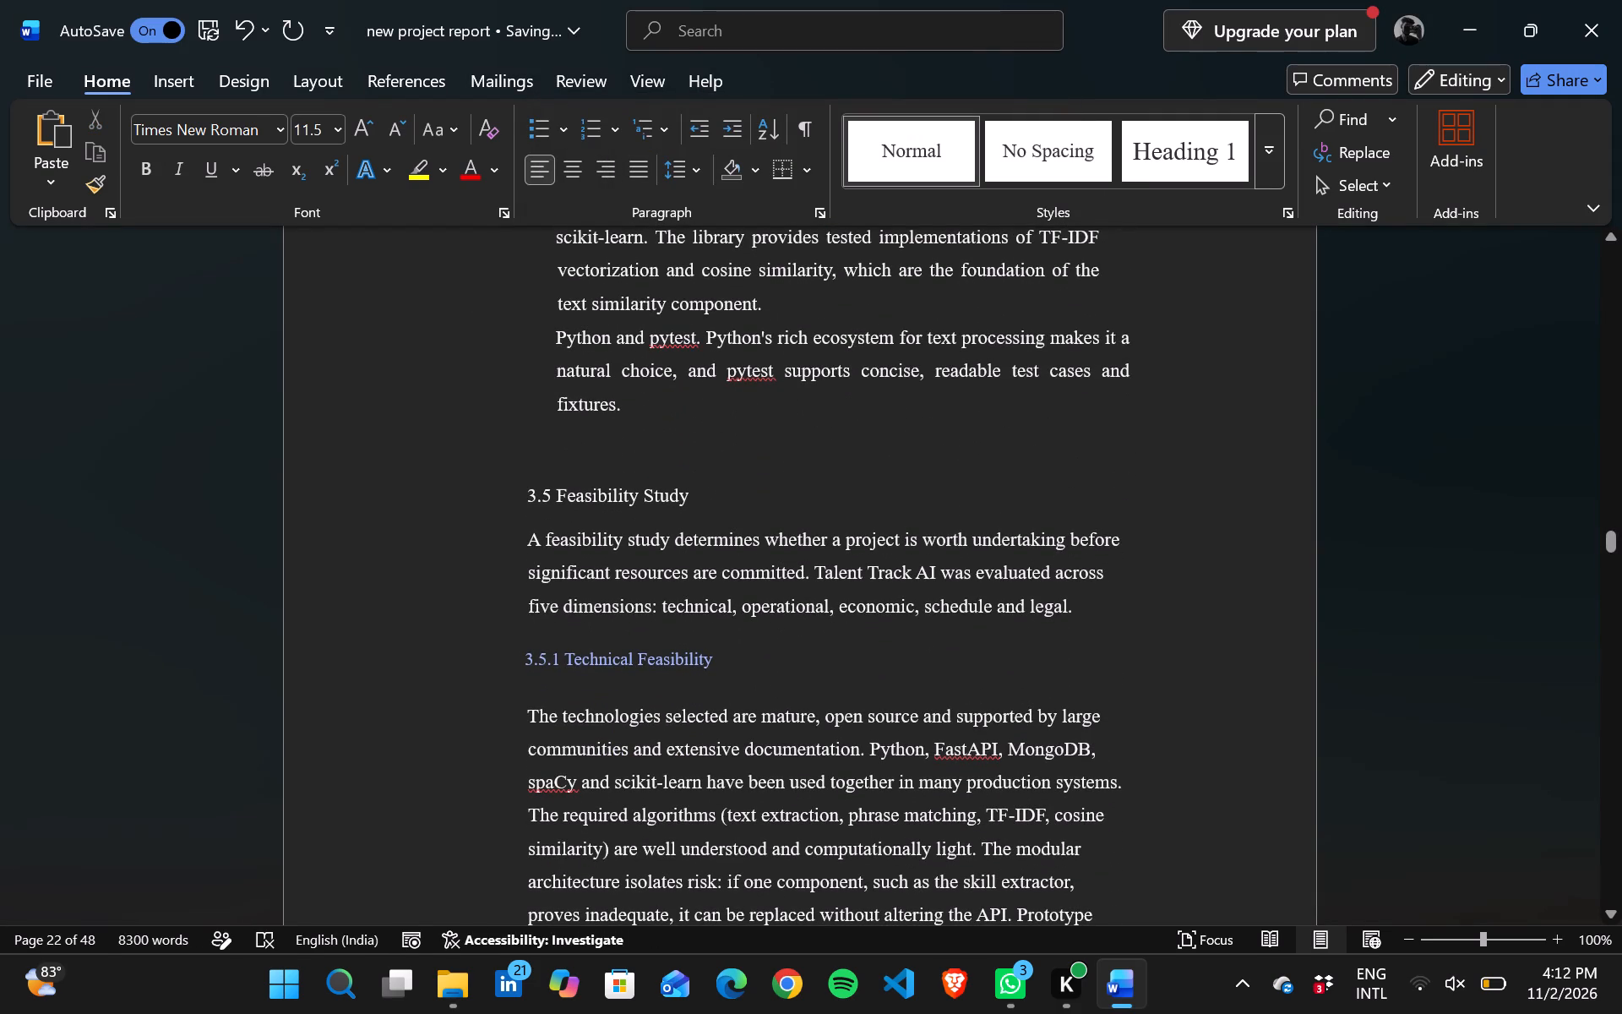
Set the font size of the spaCy, scikit-learn, and Python and pytest paragraphs to 12 pt.
drag(521, 496, 677, 493)
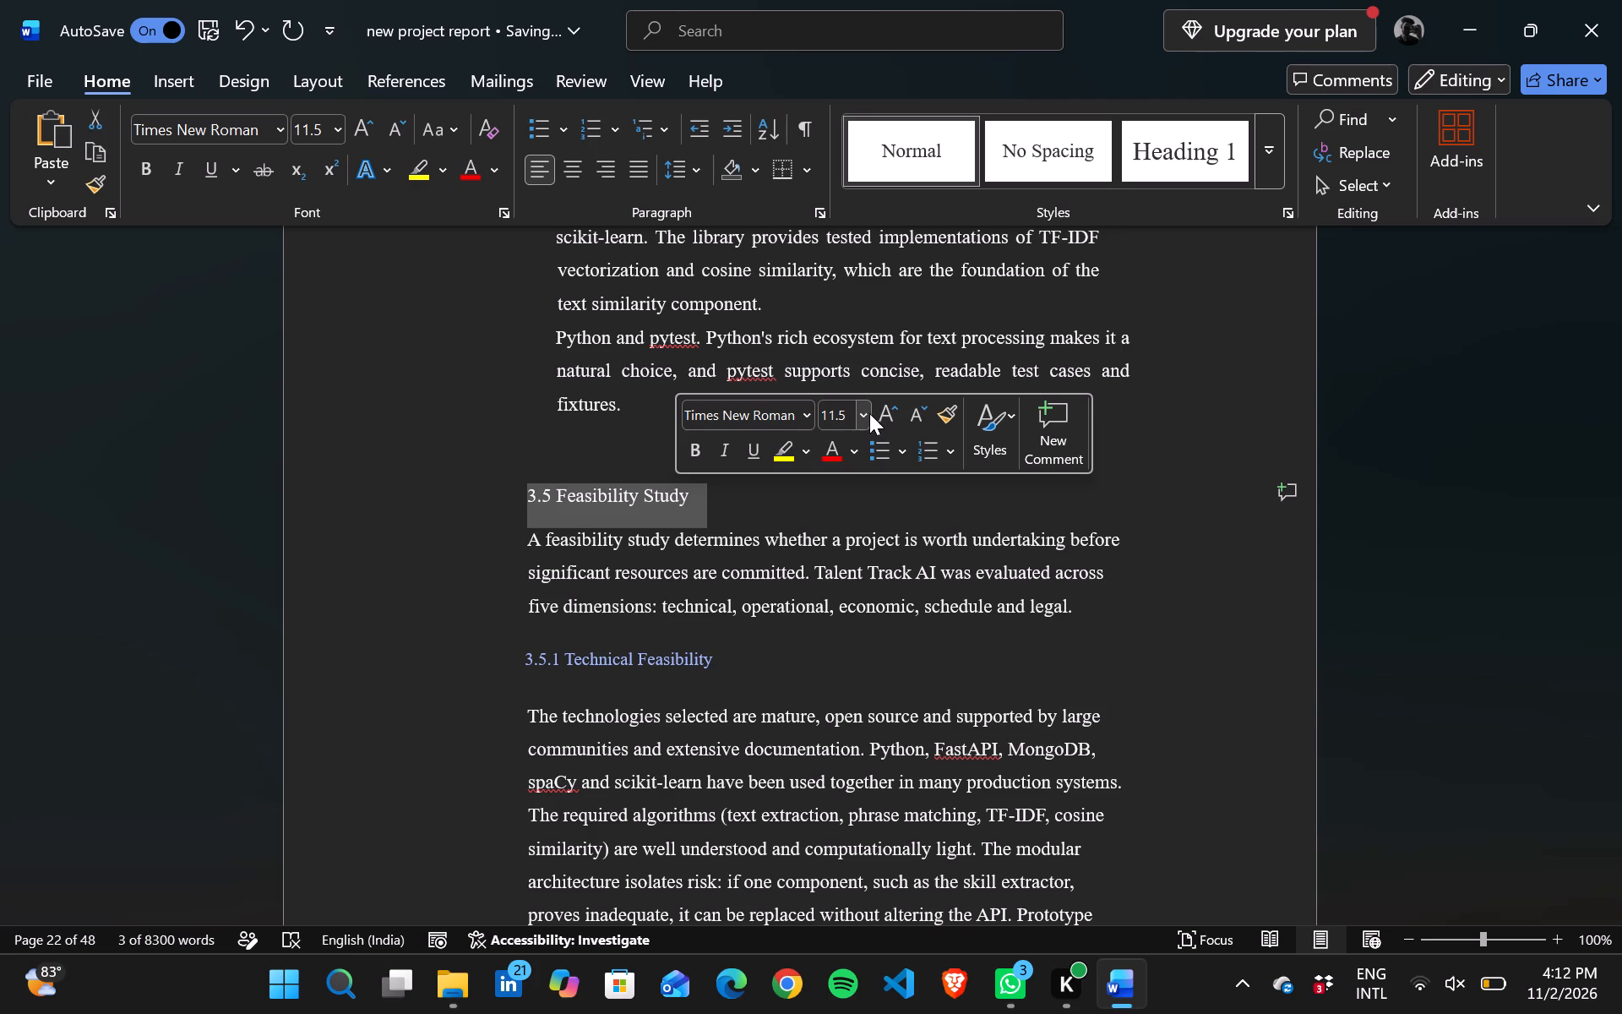
click(535, 416)
scroll(535, 416, up, 2)
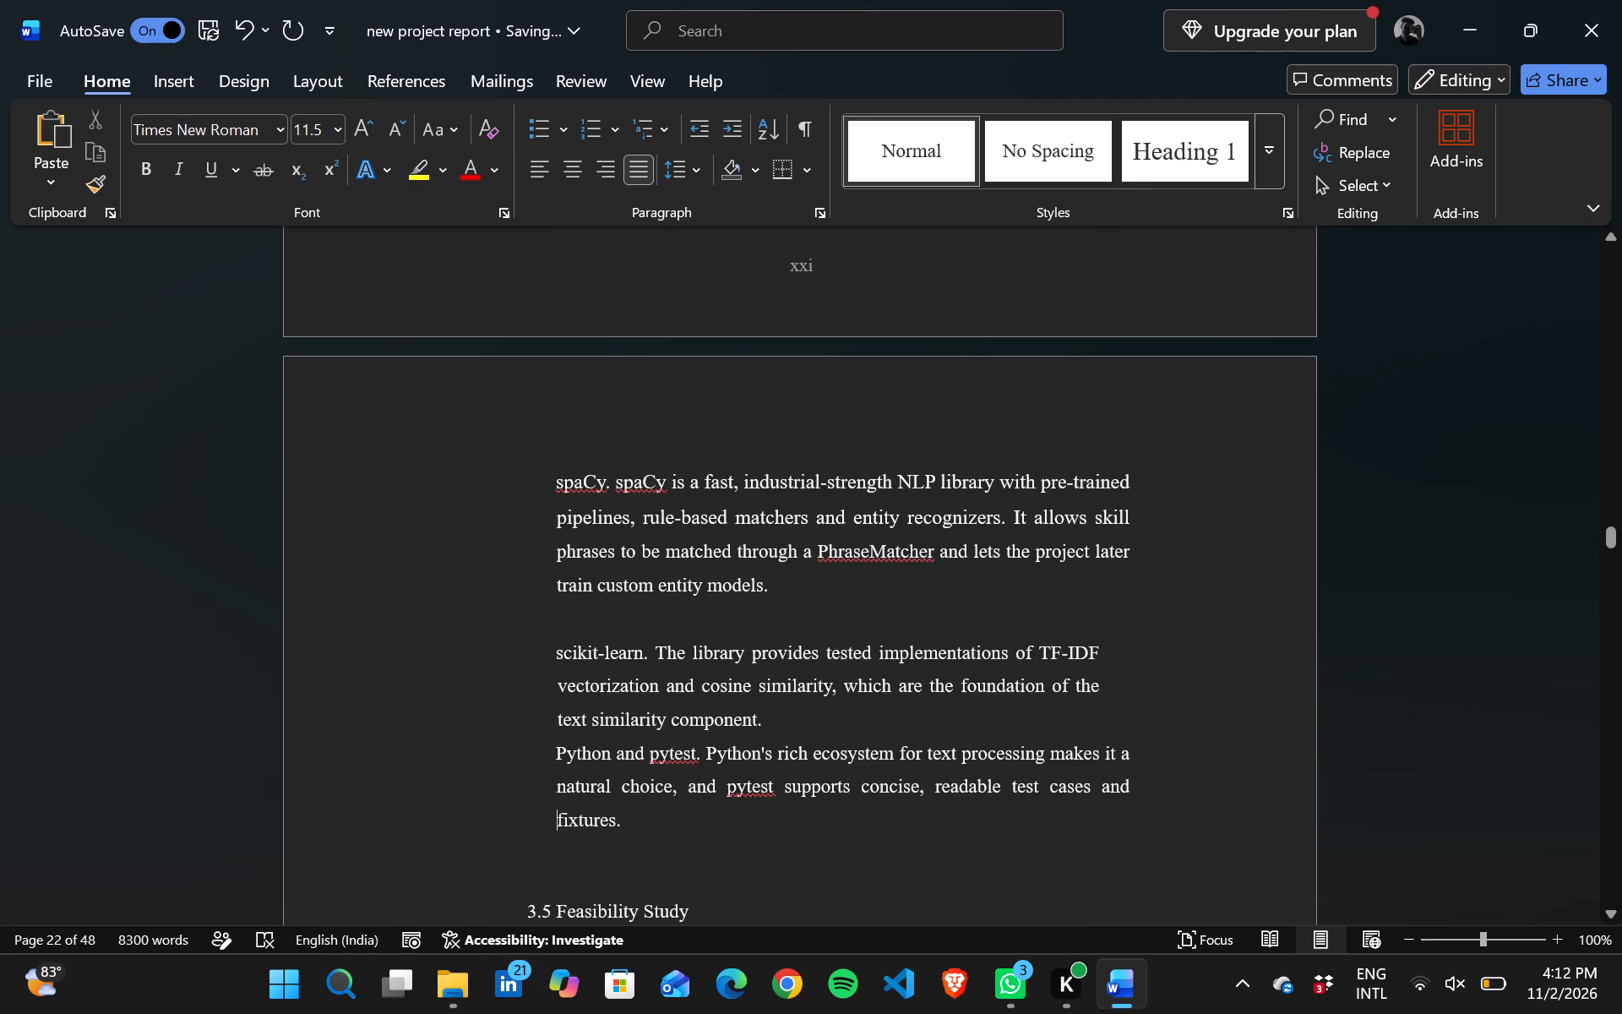
drag(554, 482, 910, 895)
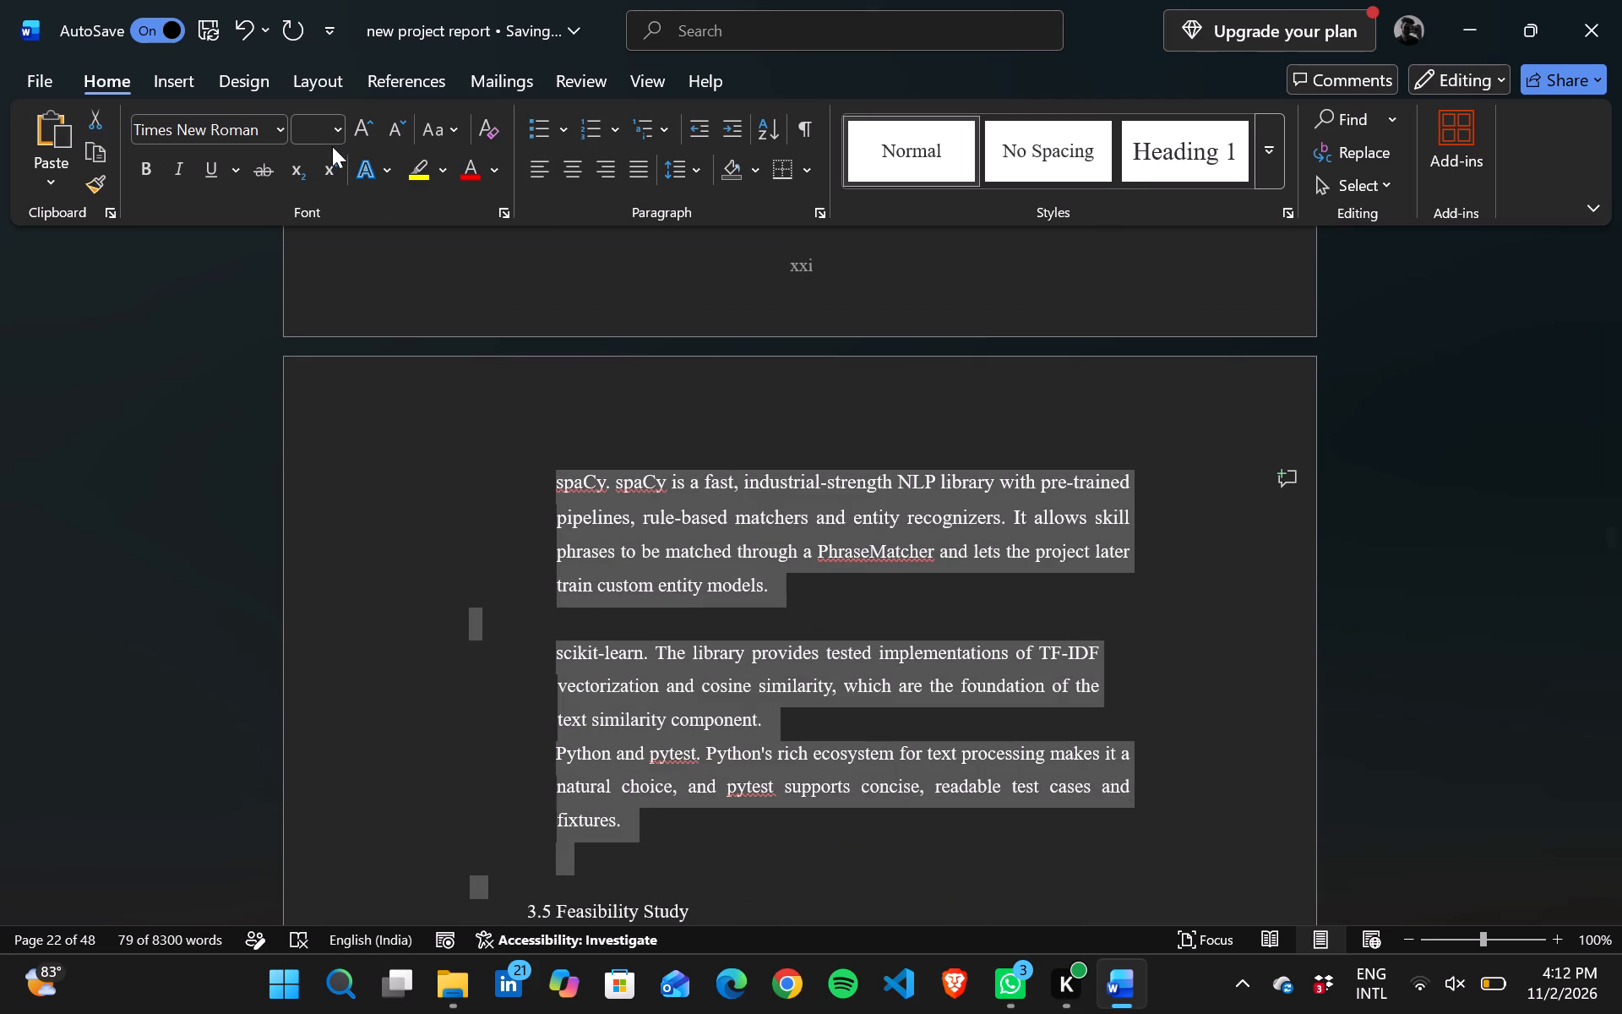
drag(334, 139, 315, 269)
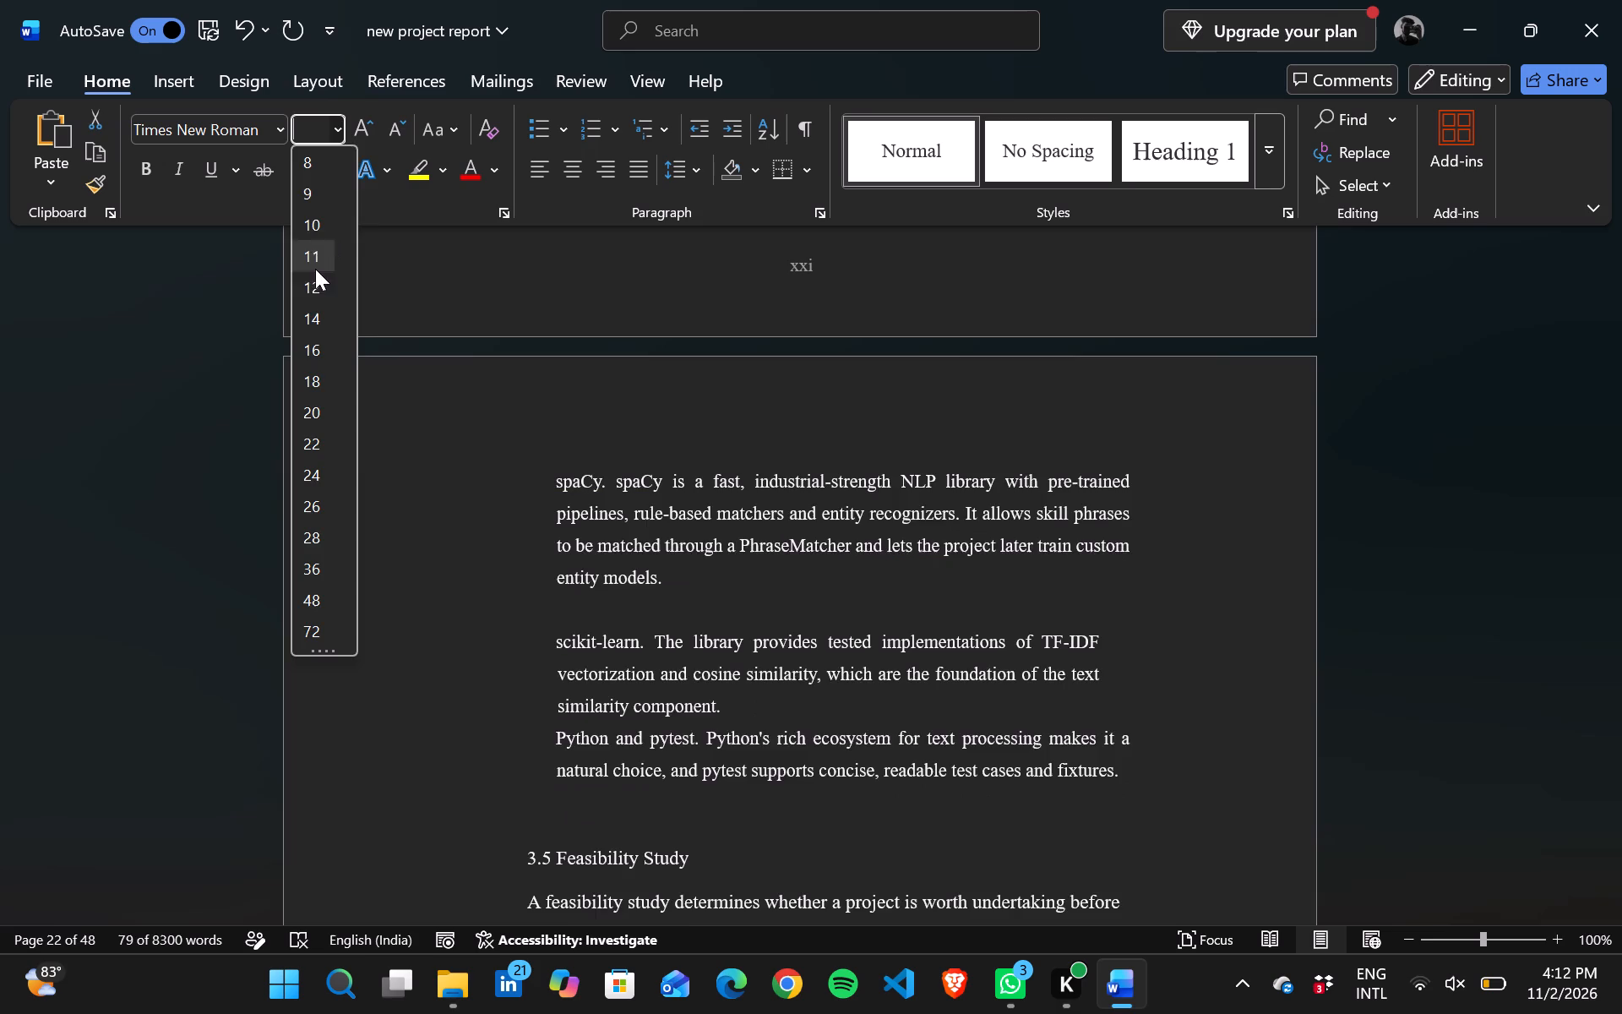
drag(315, 269, 313, 286)
click(471, 504)
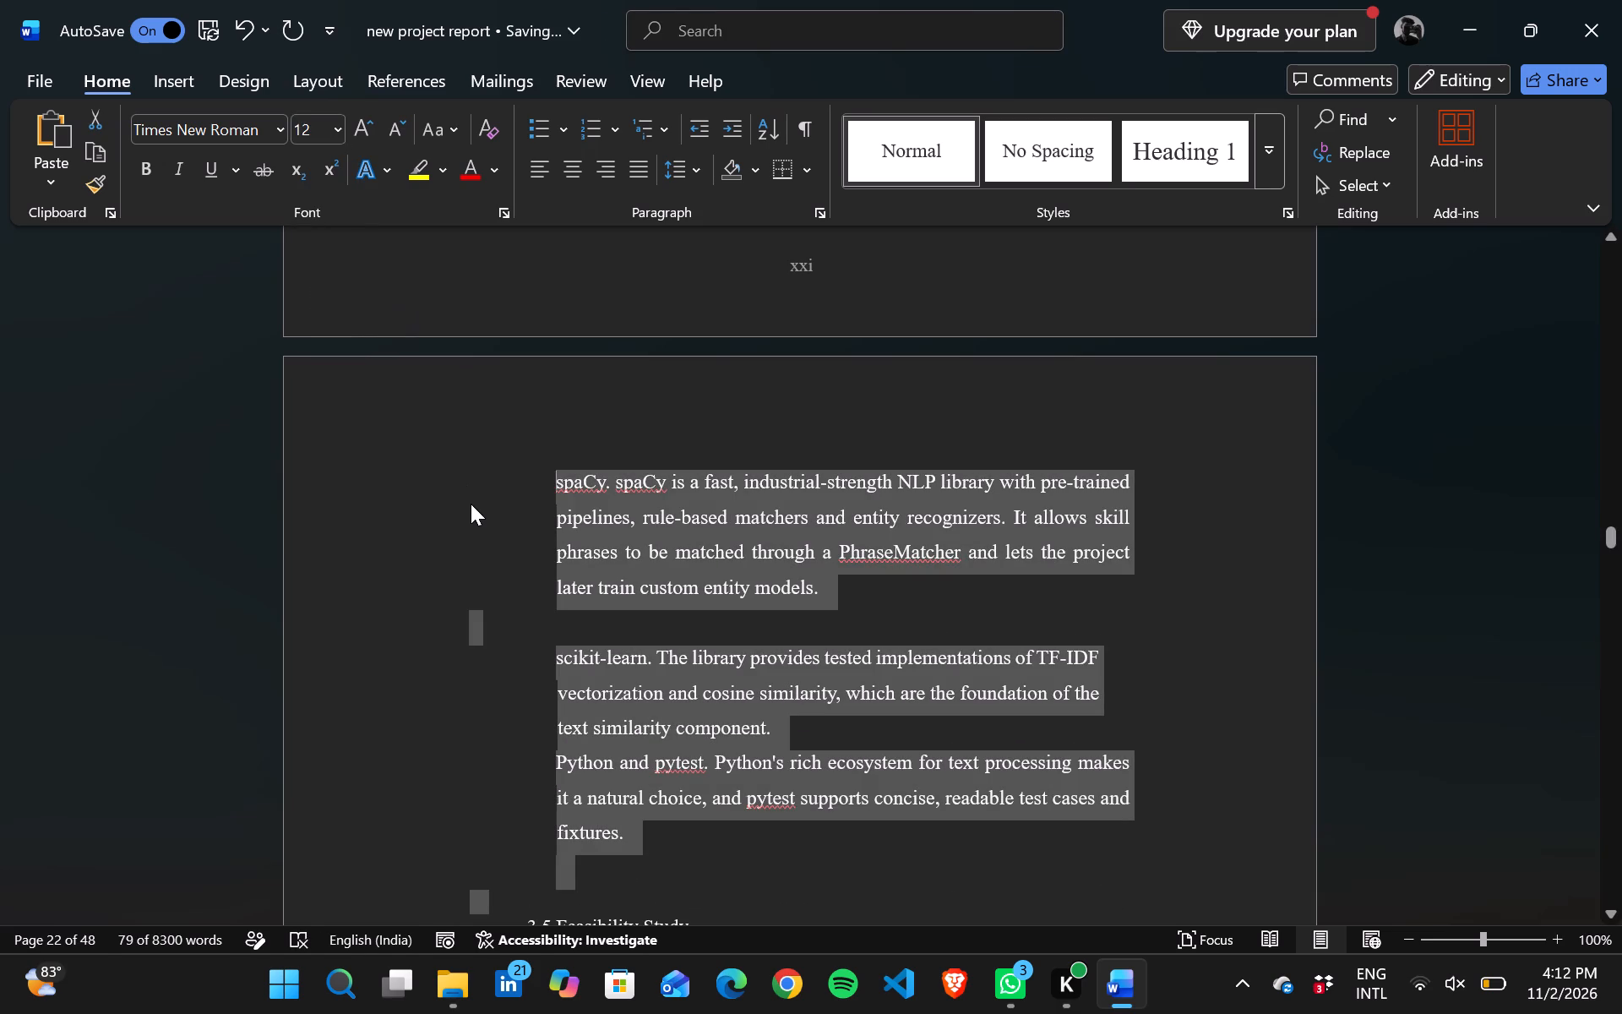
scroll(471, 504, up, 1)
scroll(471, 504, down, 2)
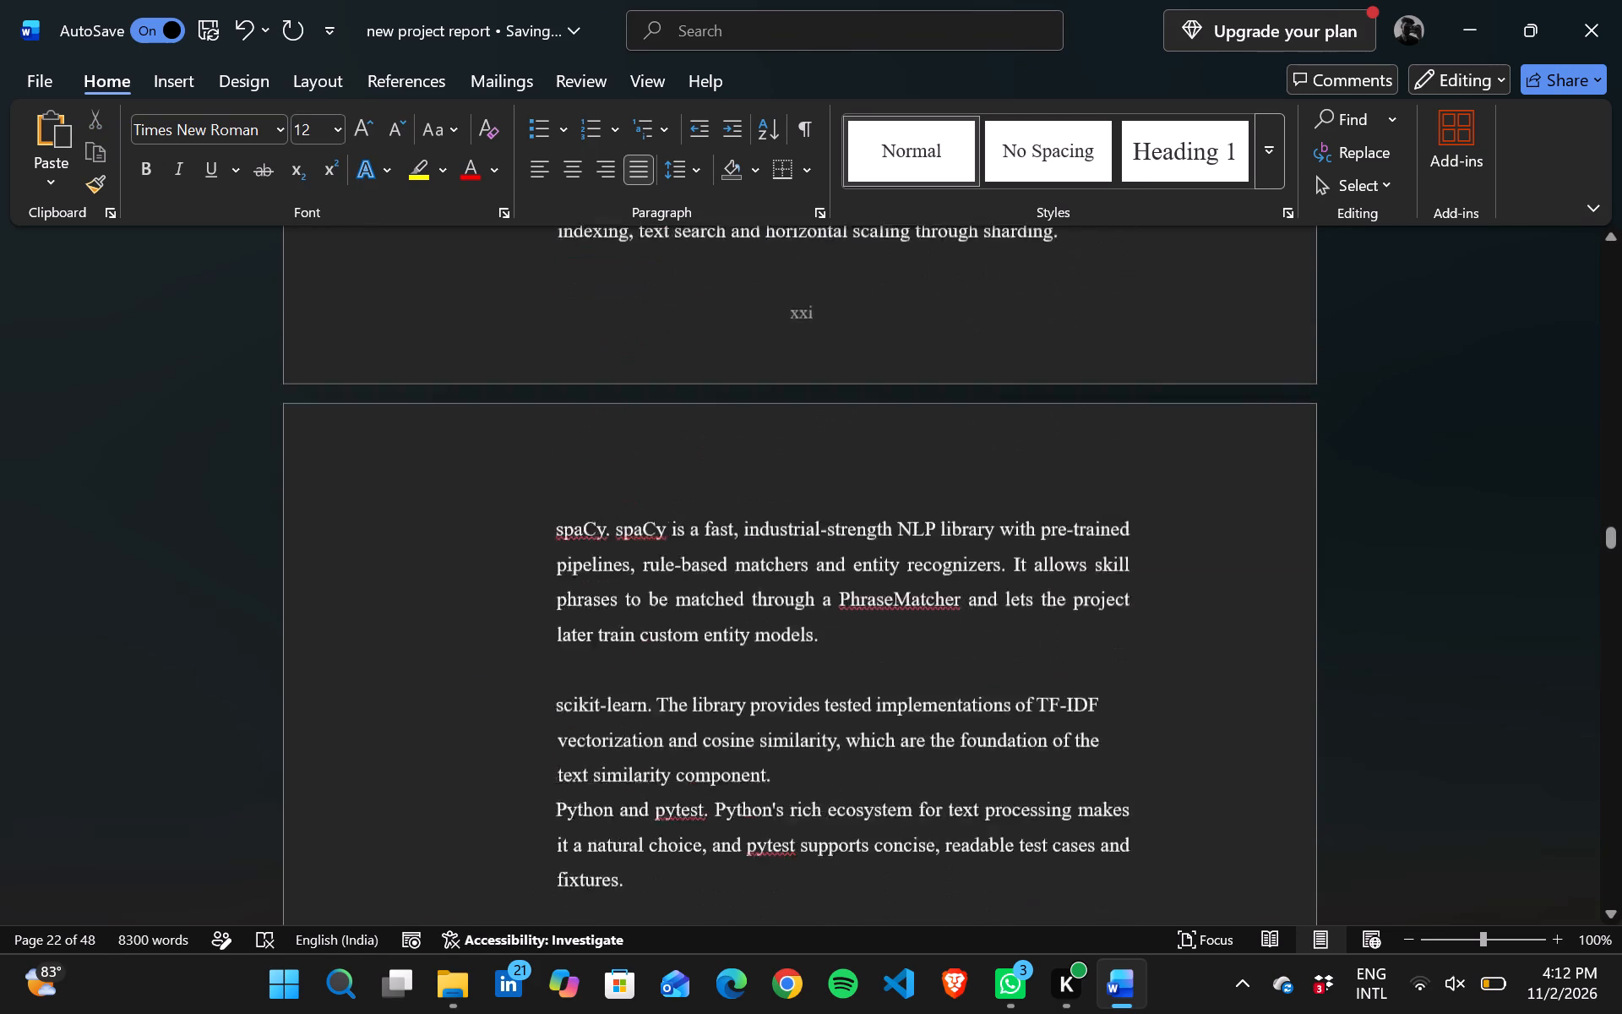
Insert blank lines after the "Python and pytest" paragraph until the "3.5 Feasibility Study" heading starts on a new page.
scroll(471, 504, down, 4)
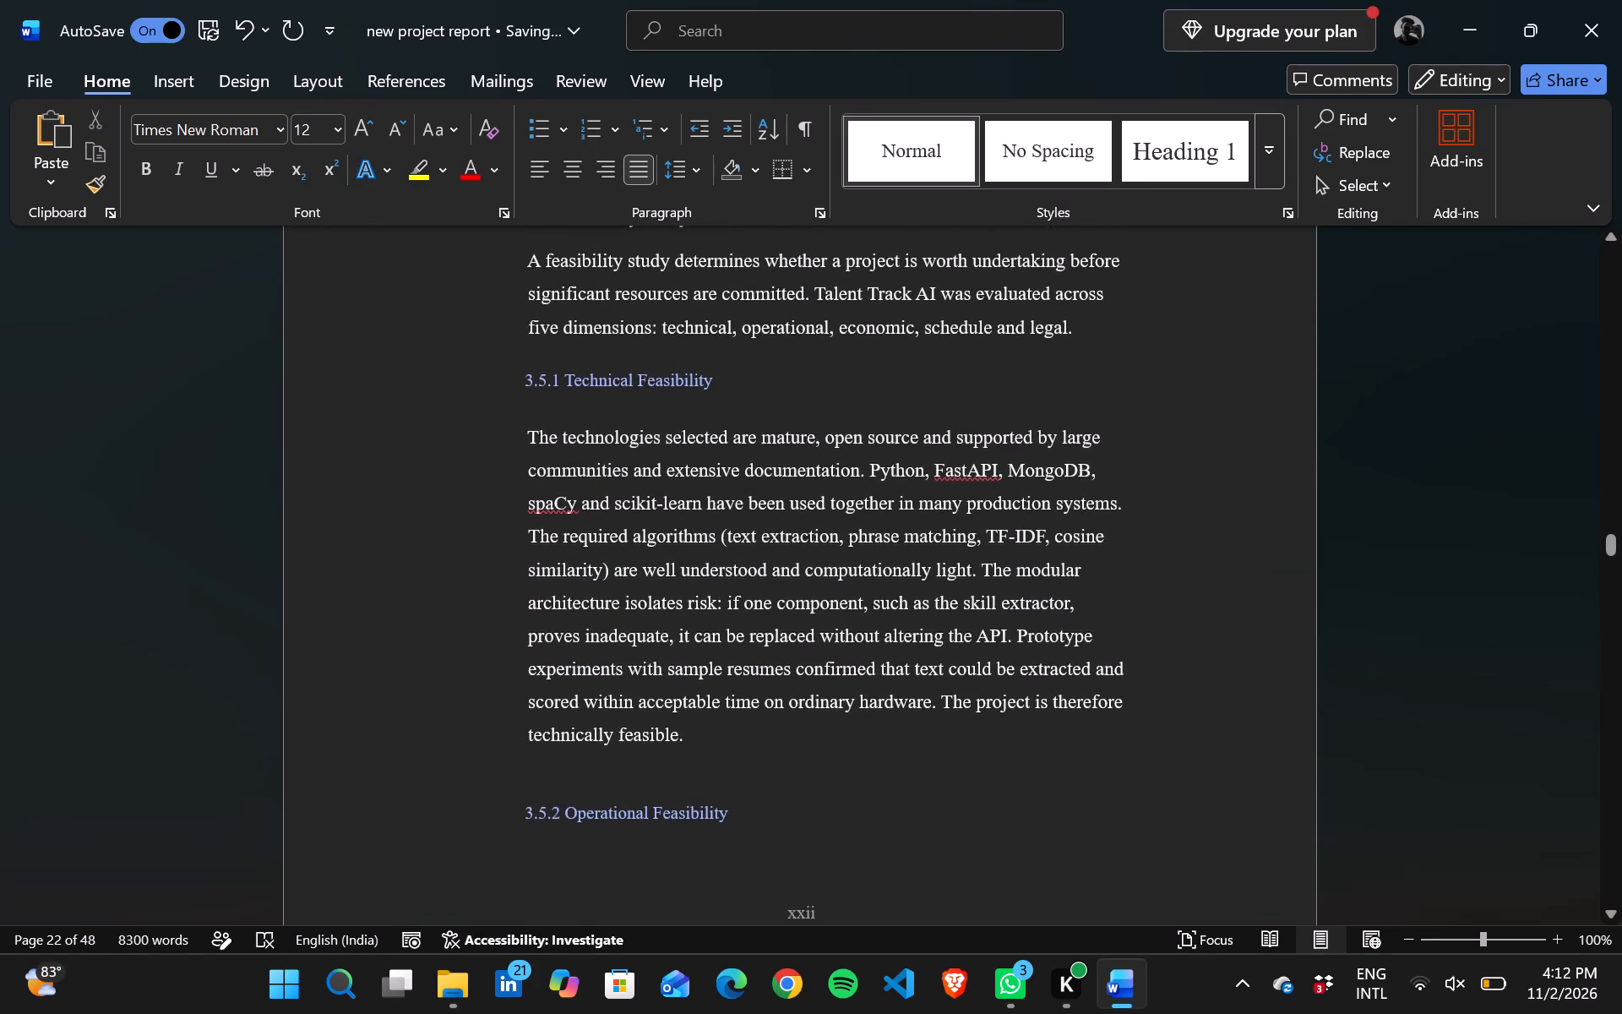
scroll(471, 504, up, 2)
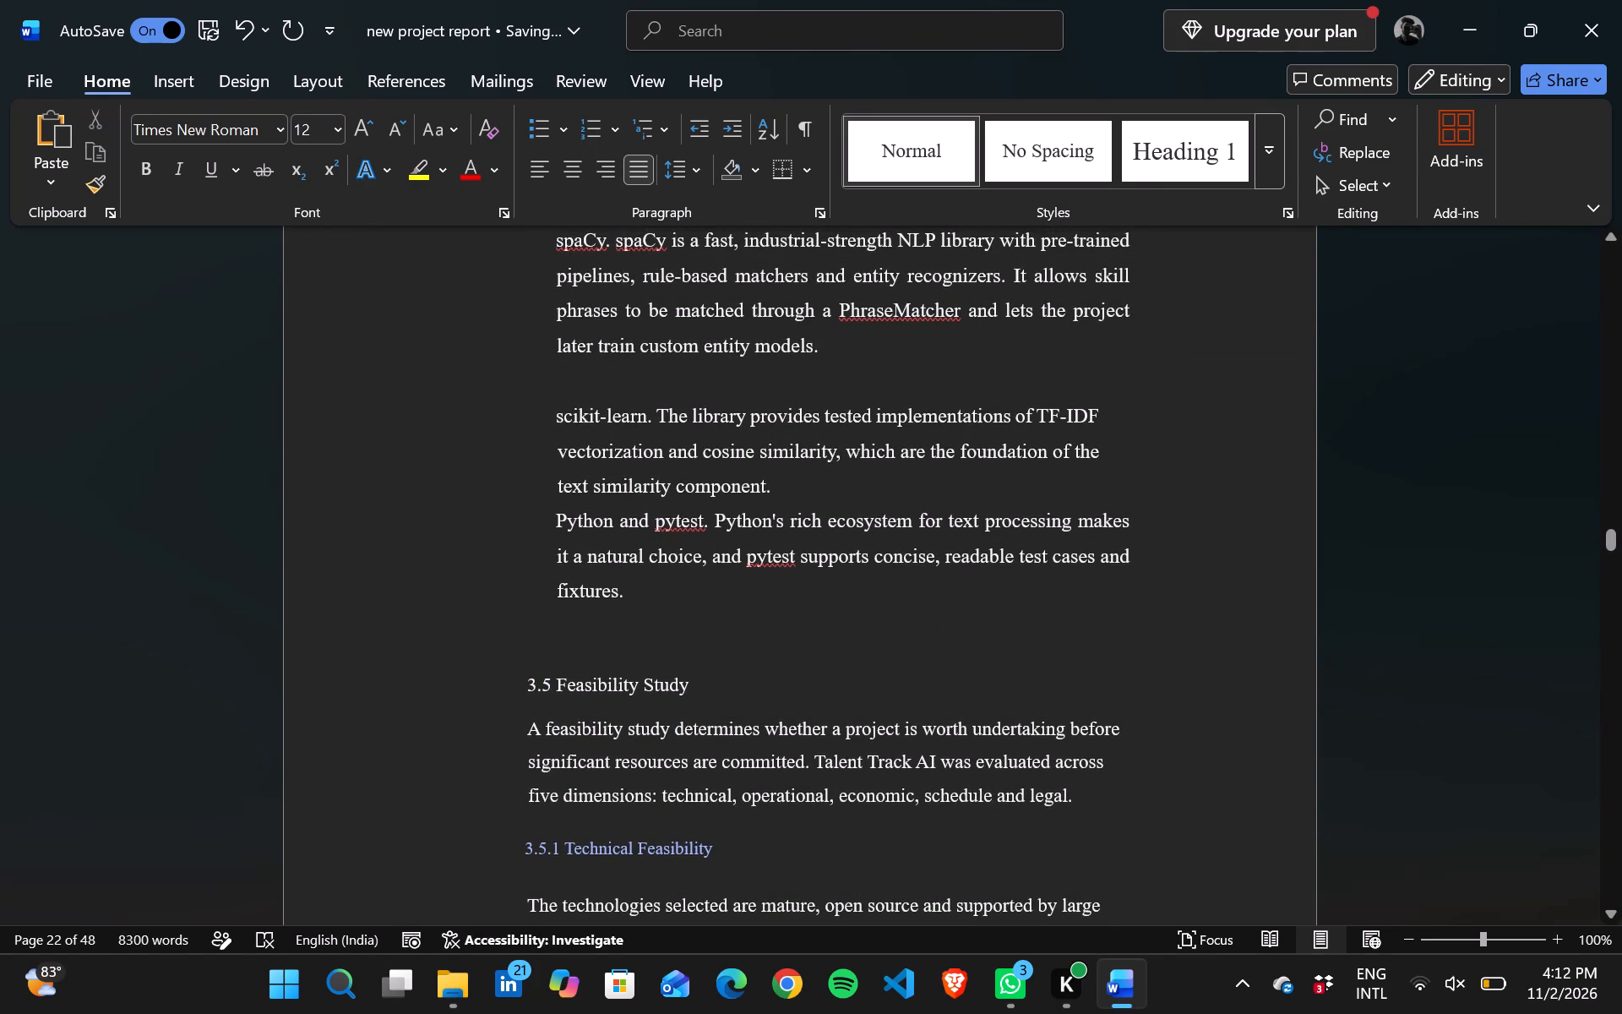
click(650, 600)
key(Return)
key(Return)
key(Return)
key(Return)
key(Return)
key(Return)
key(Return)
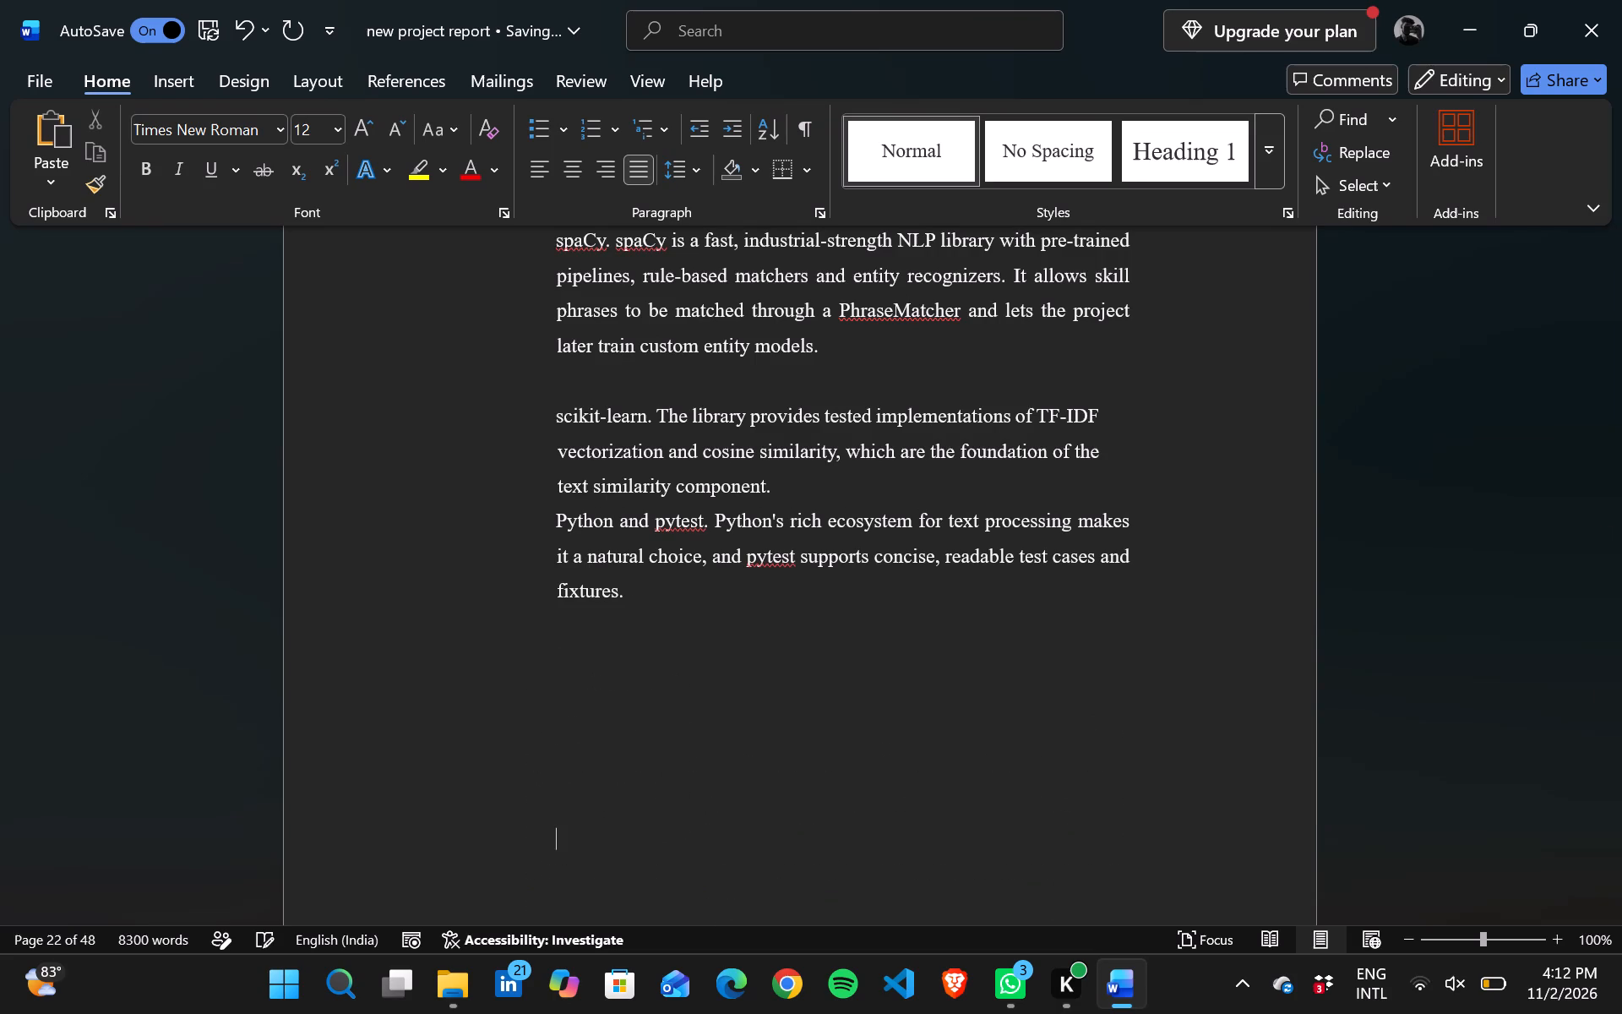
scroll(650, 600, down, 2)
key(Return)
key(Return)
key(Return)
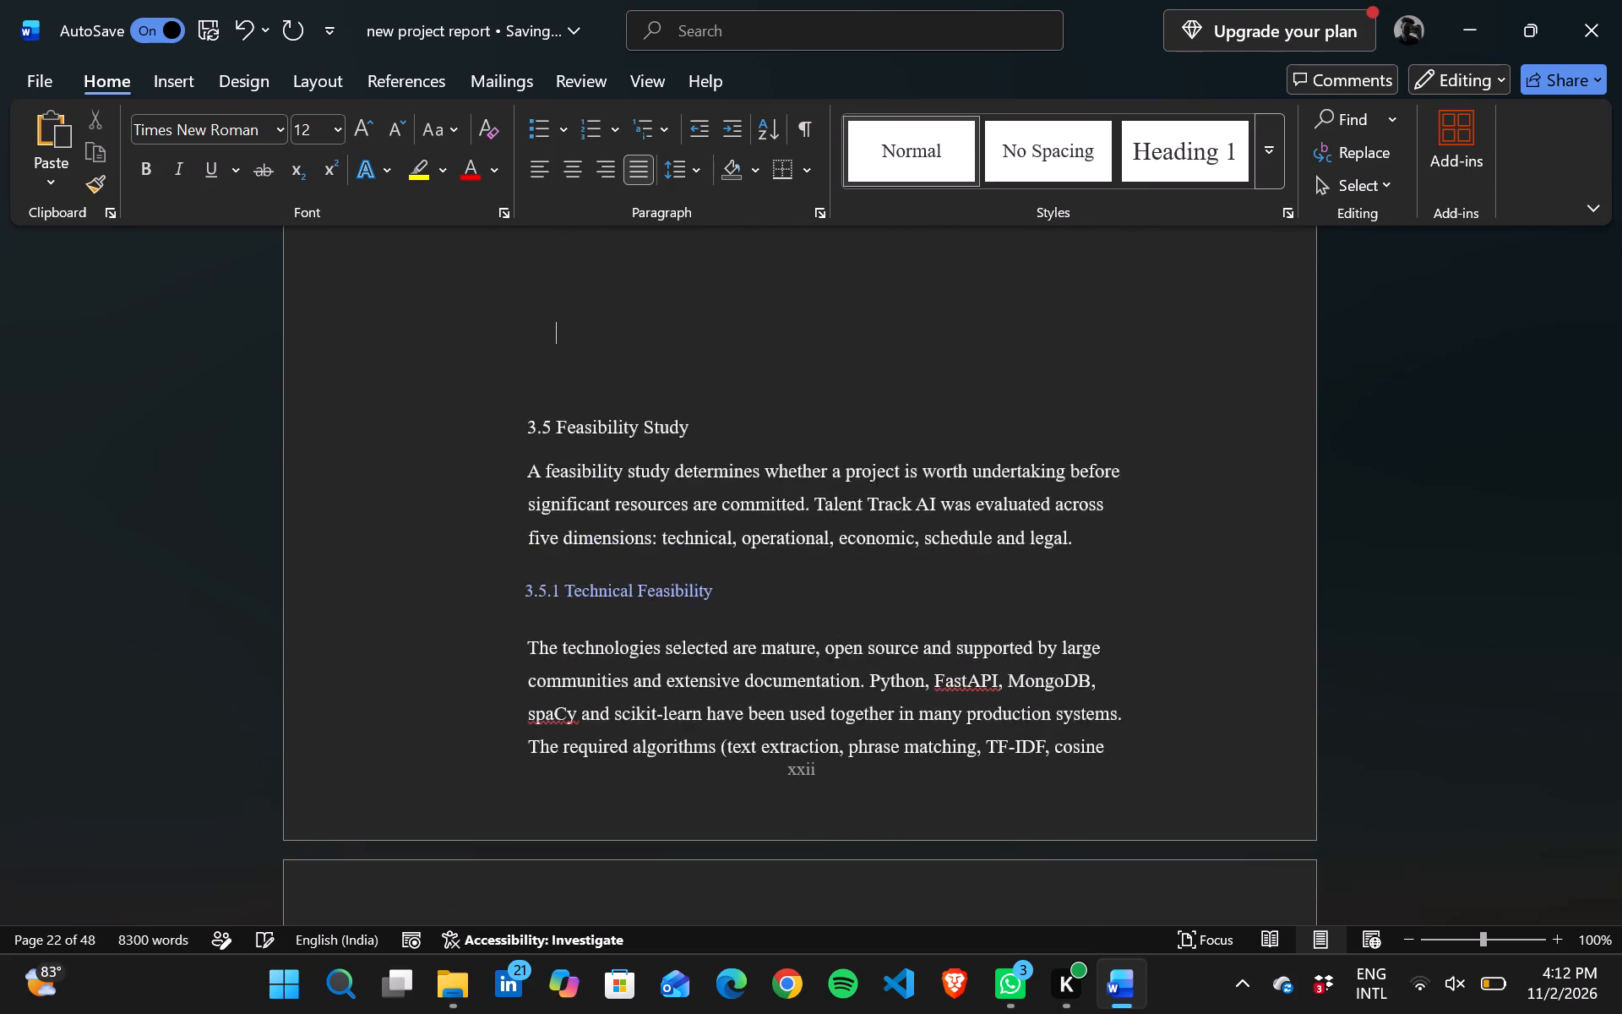
key(Return)
key(Return)
key(Return)
key(Return)
key(Return)
key(Return)
key(Return)
key(Return)
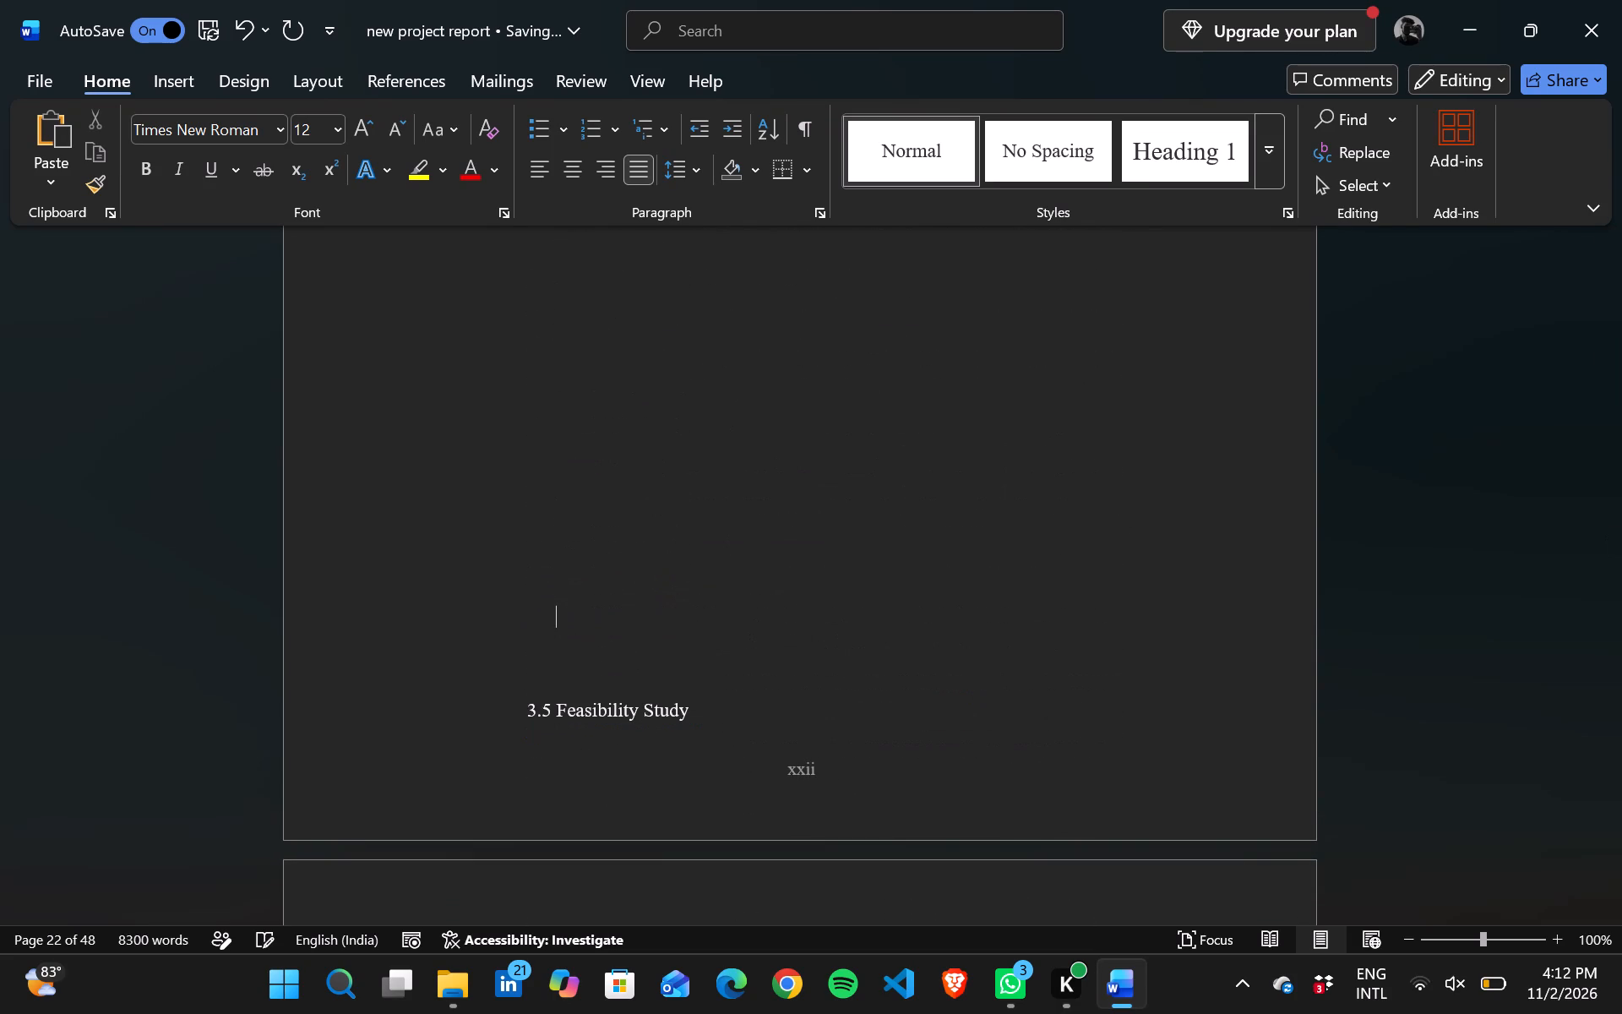
key(Return)
key(Return)
scroll(650, 600, down, 1)
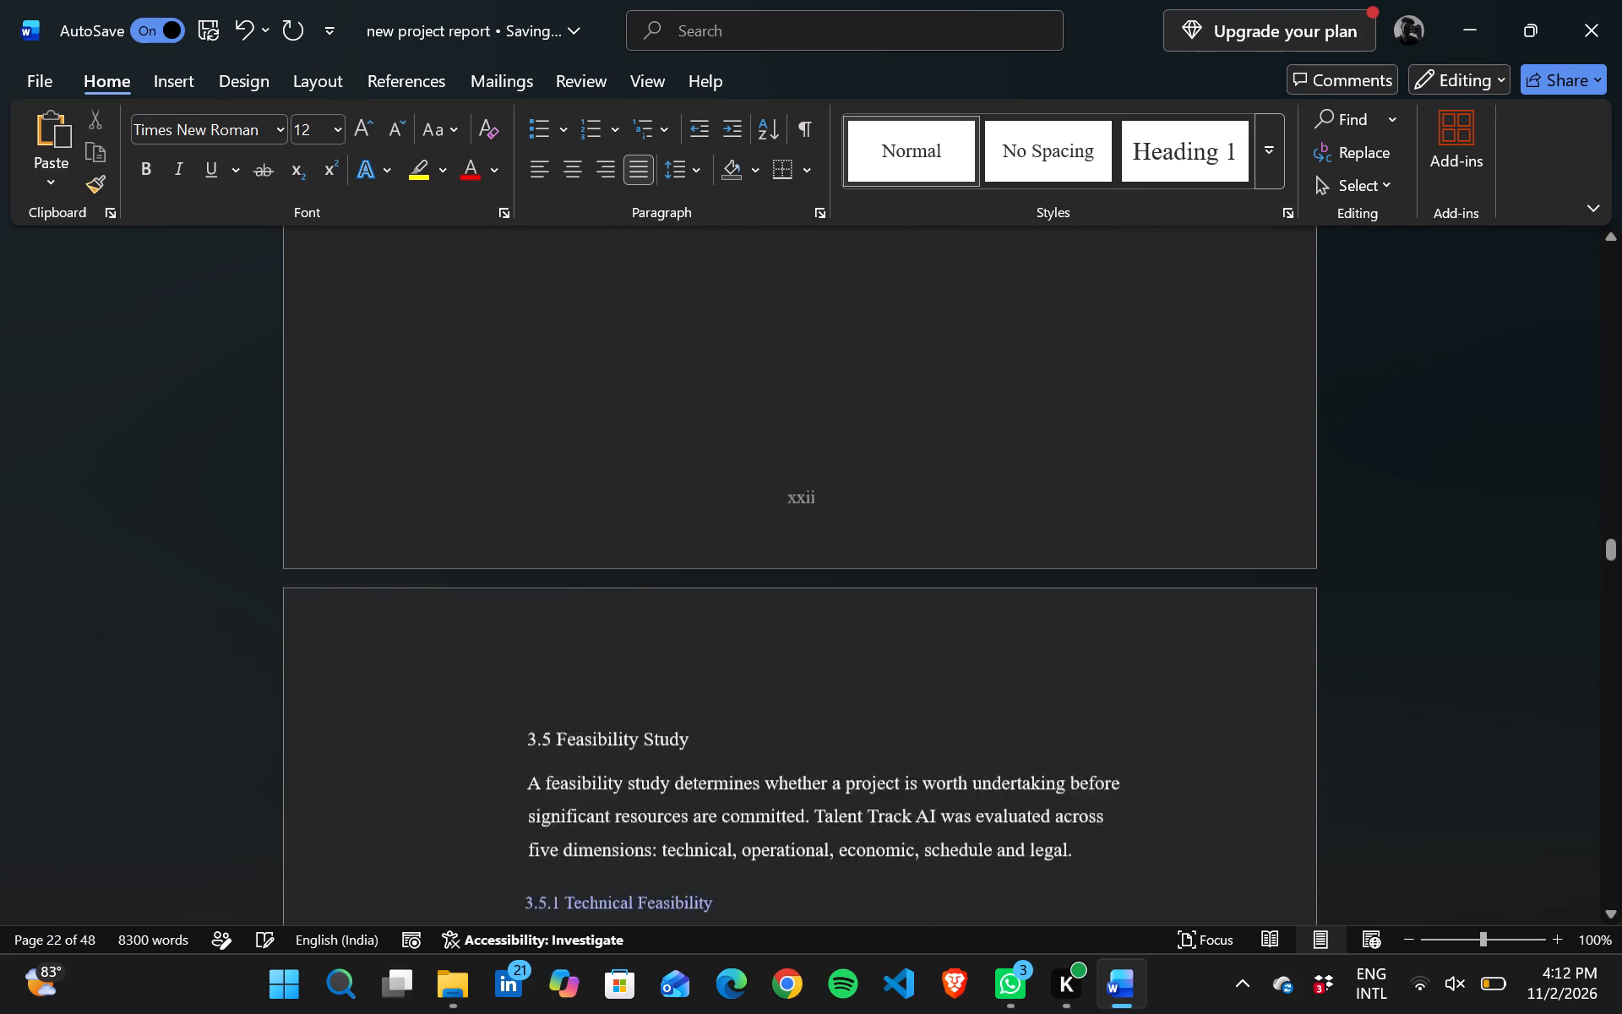
Set the font size of the "3.5 Feasibility Study" heading to 14 pt.
scroll(650, 600, down, 1)
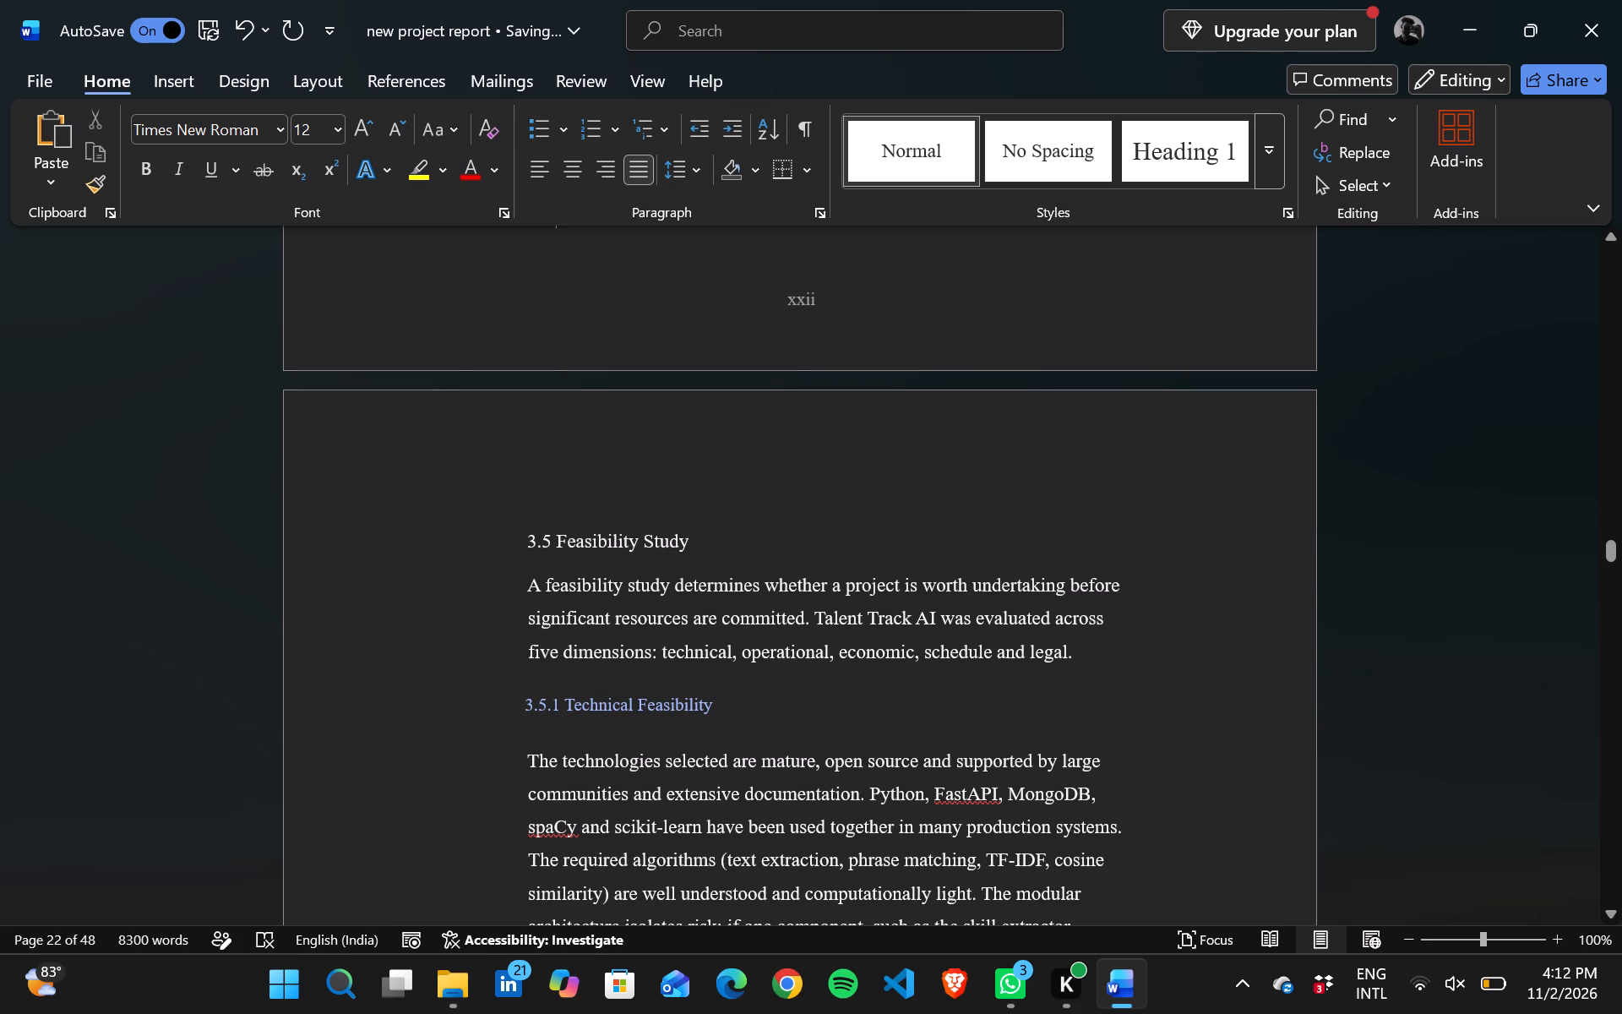
triple_click(574, 548)
click(574, 548)
triple_click(574, 548)
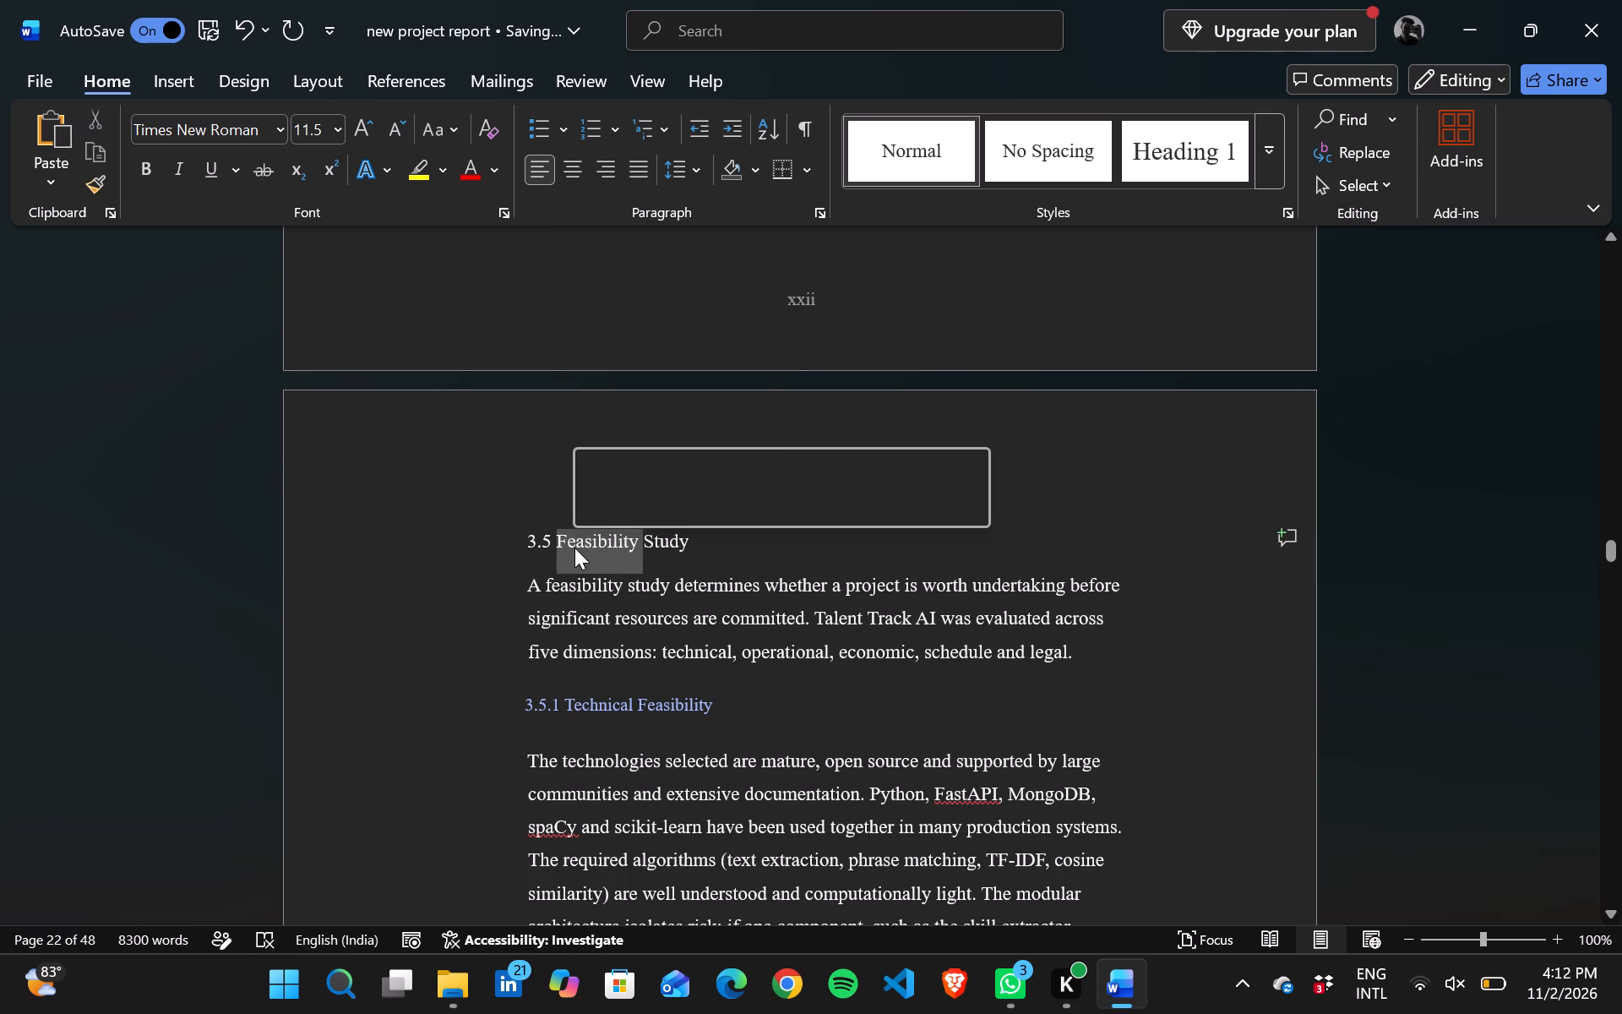
click(760, 471)
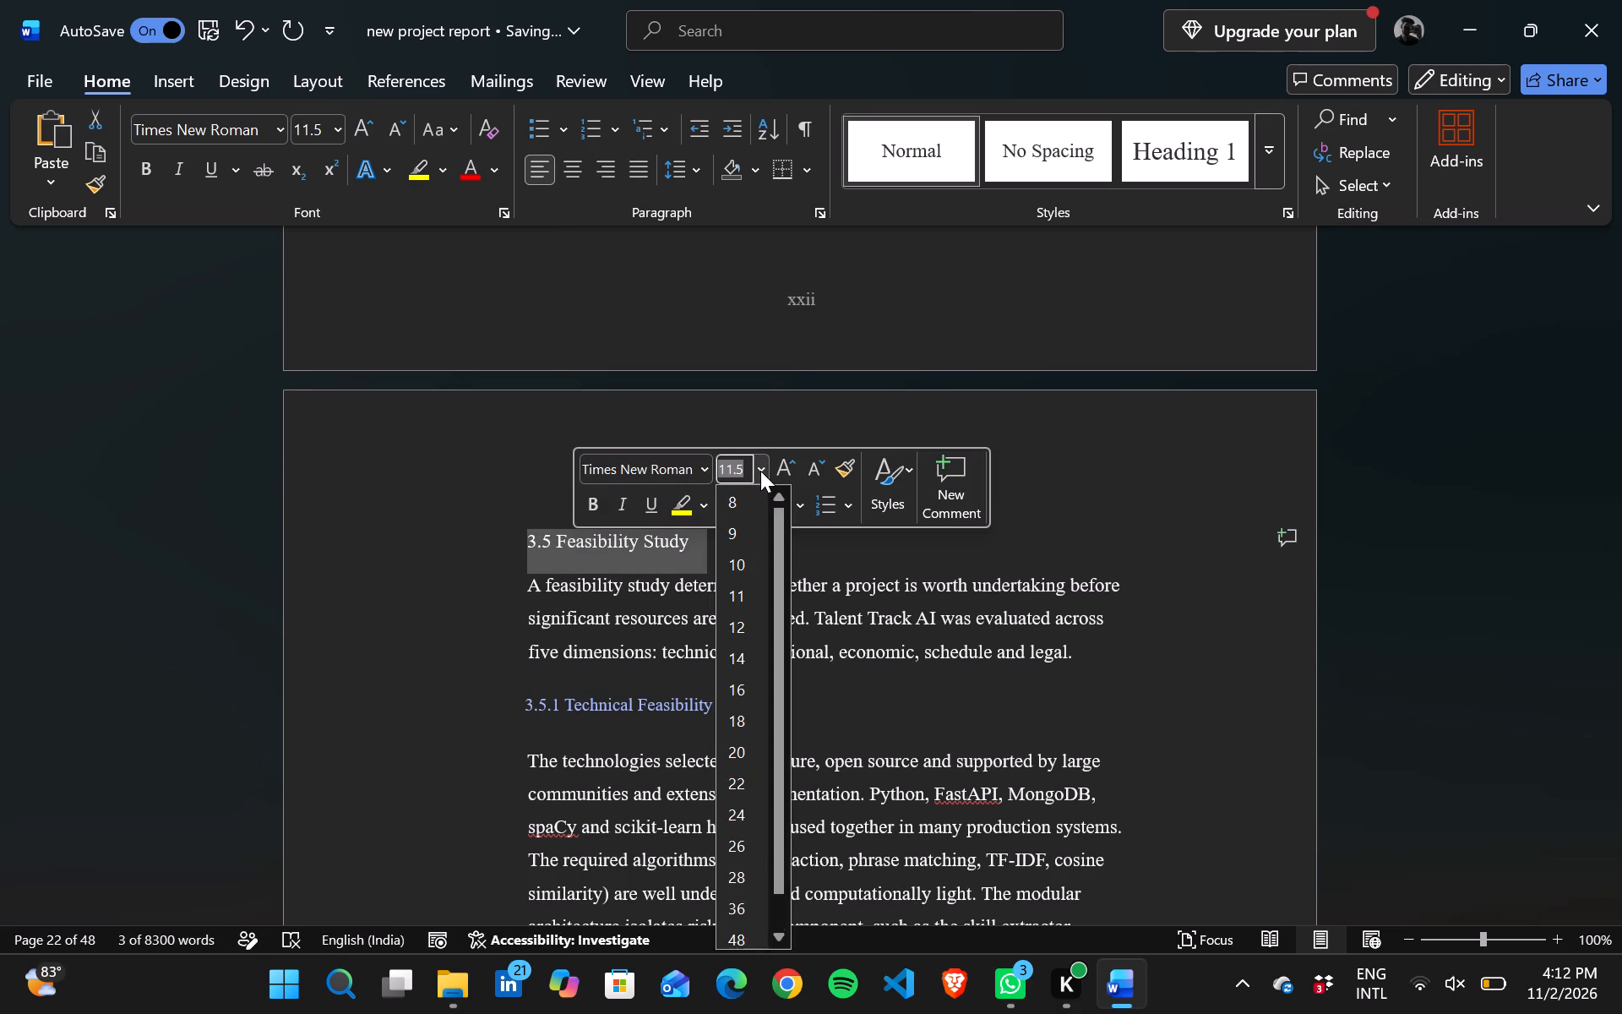
click(749, 655)
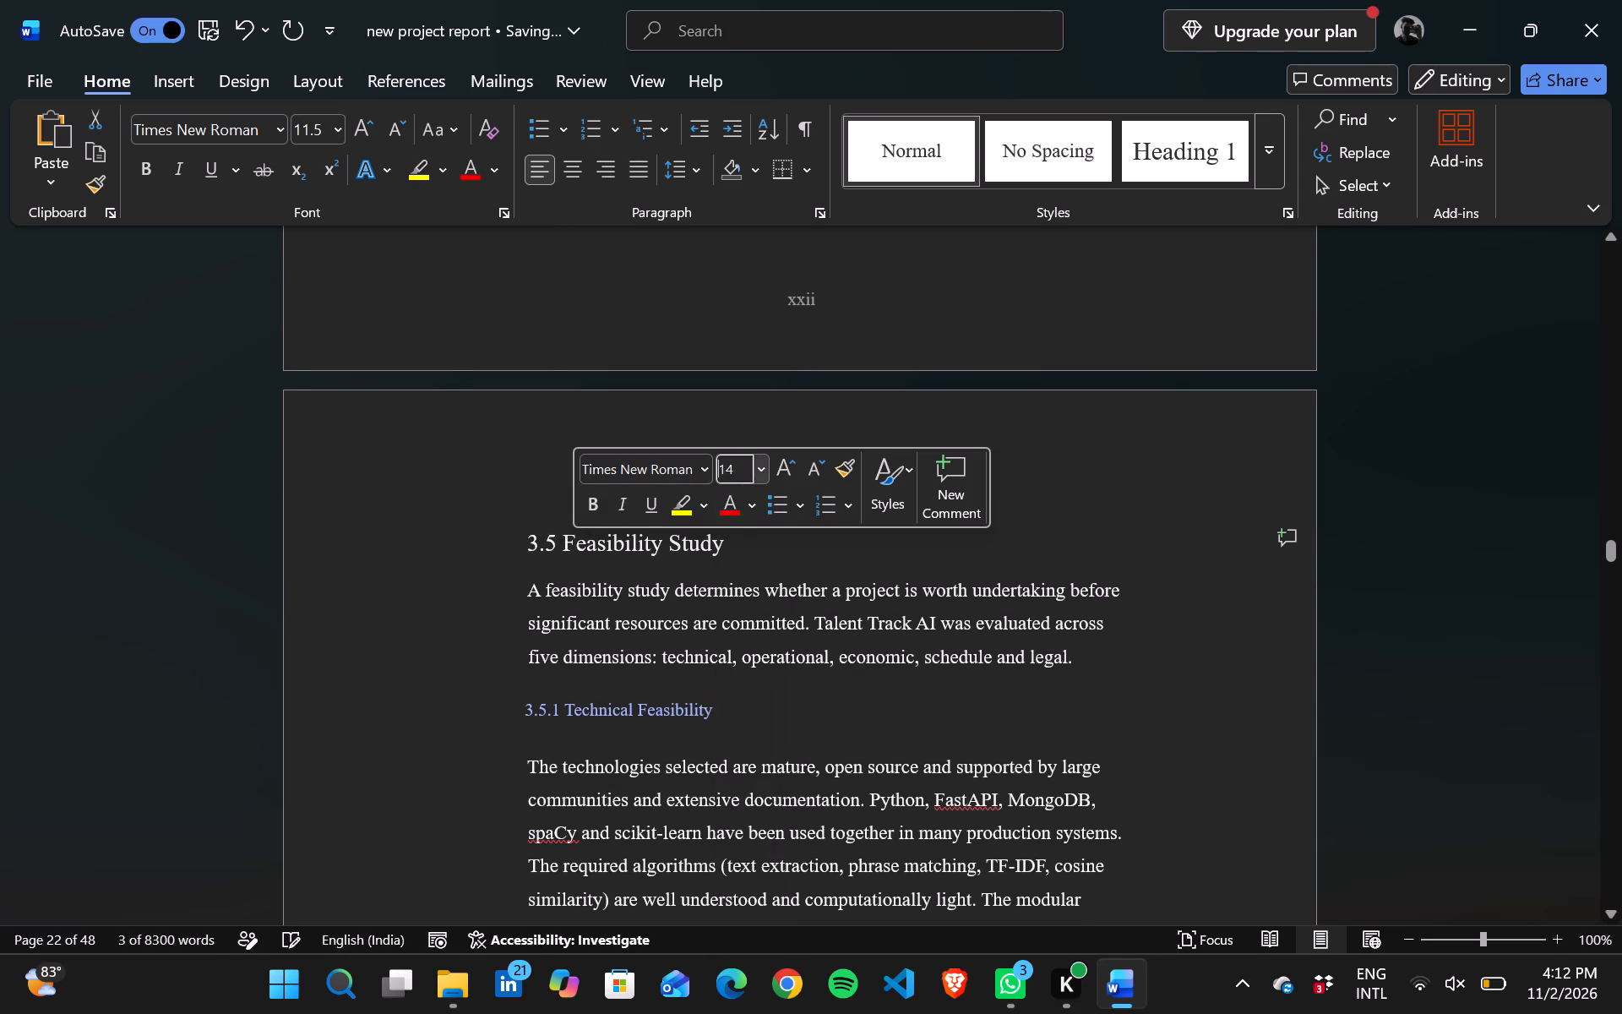
Apply justified alignment and 1.5 line spacing to the introductory paragraph under "3.5 Feasibility Study".
drag(521, 590, 546, 599)
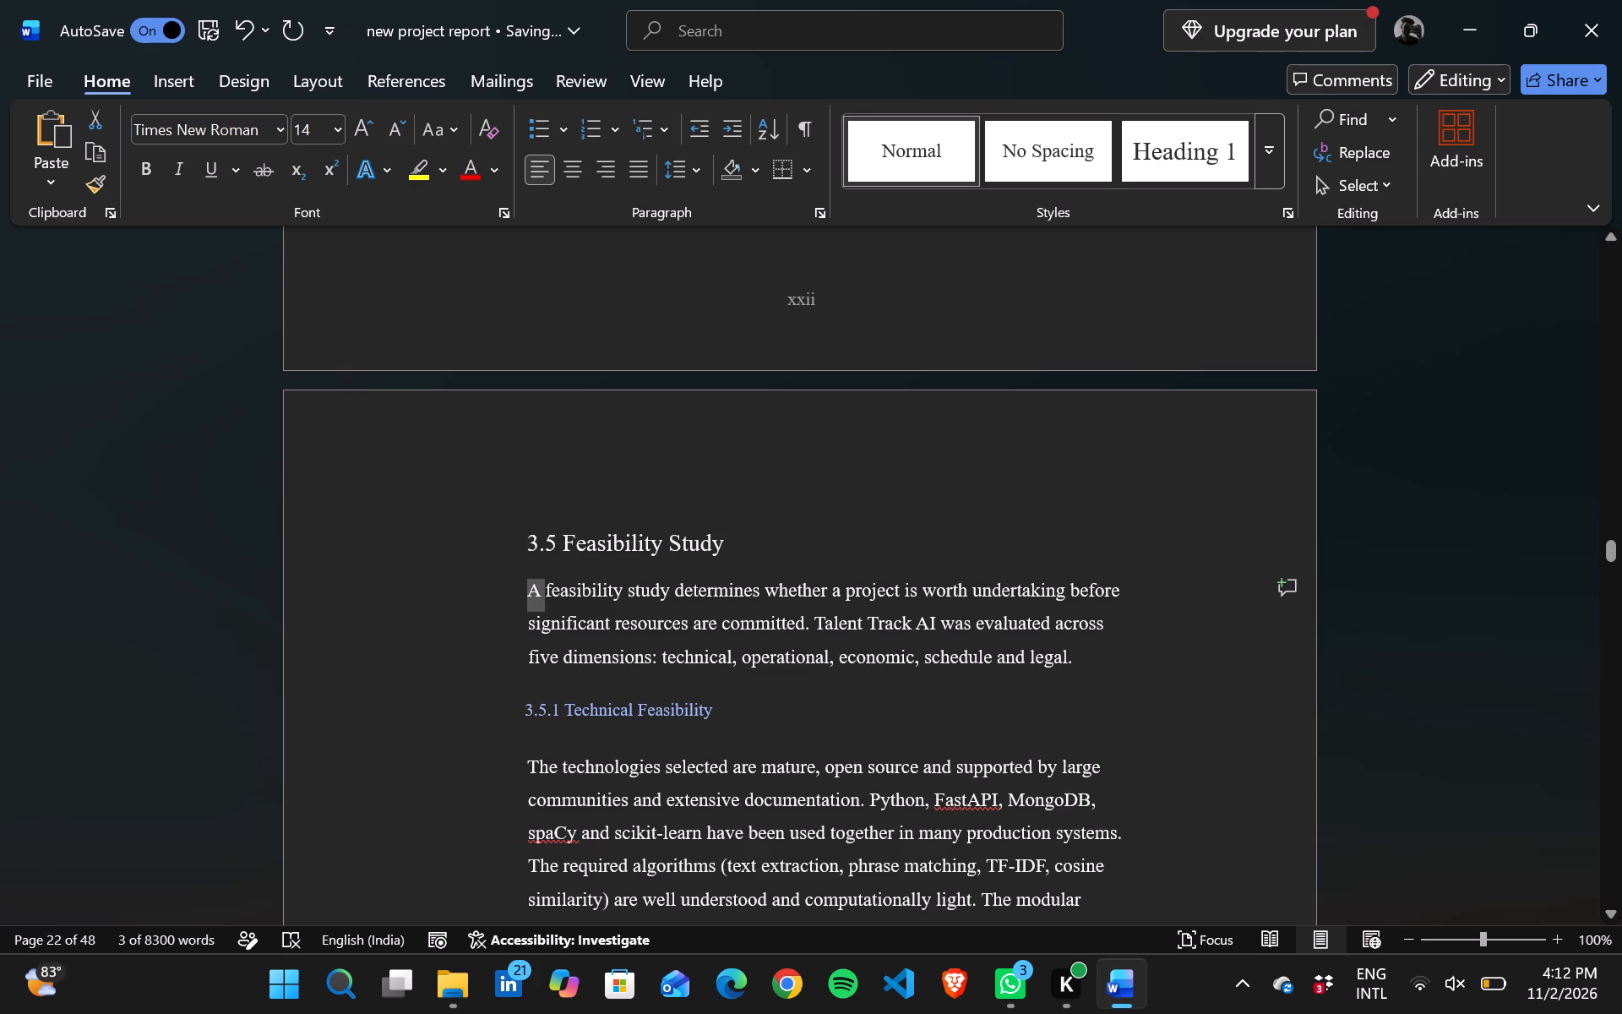
drag(546, 599, 1197, 652)
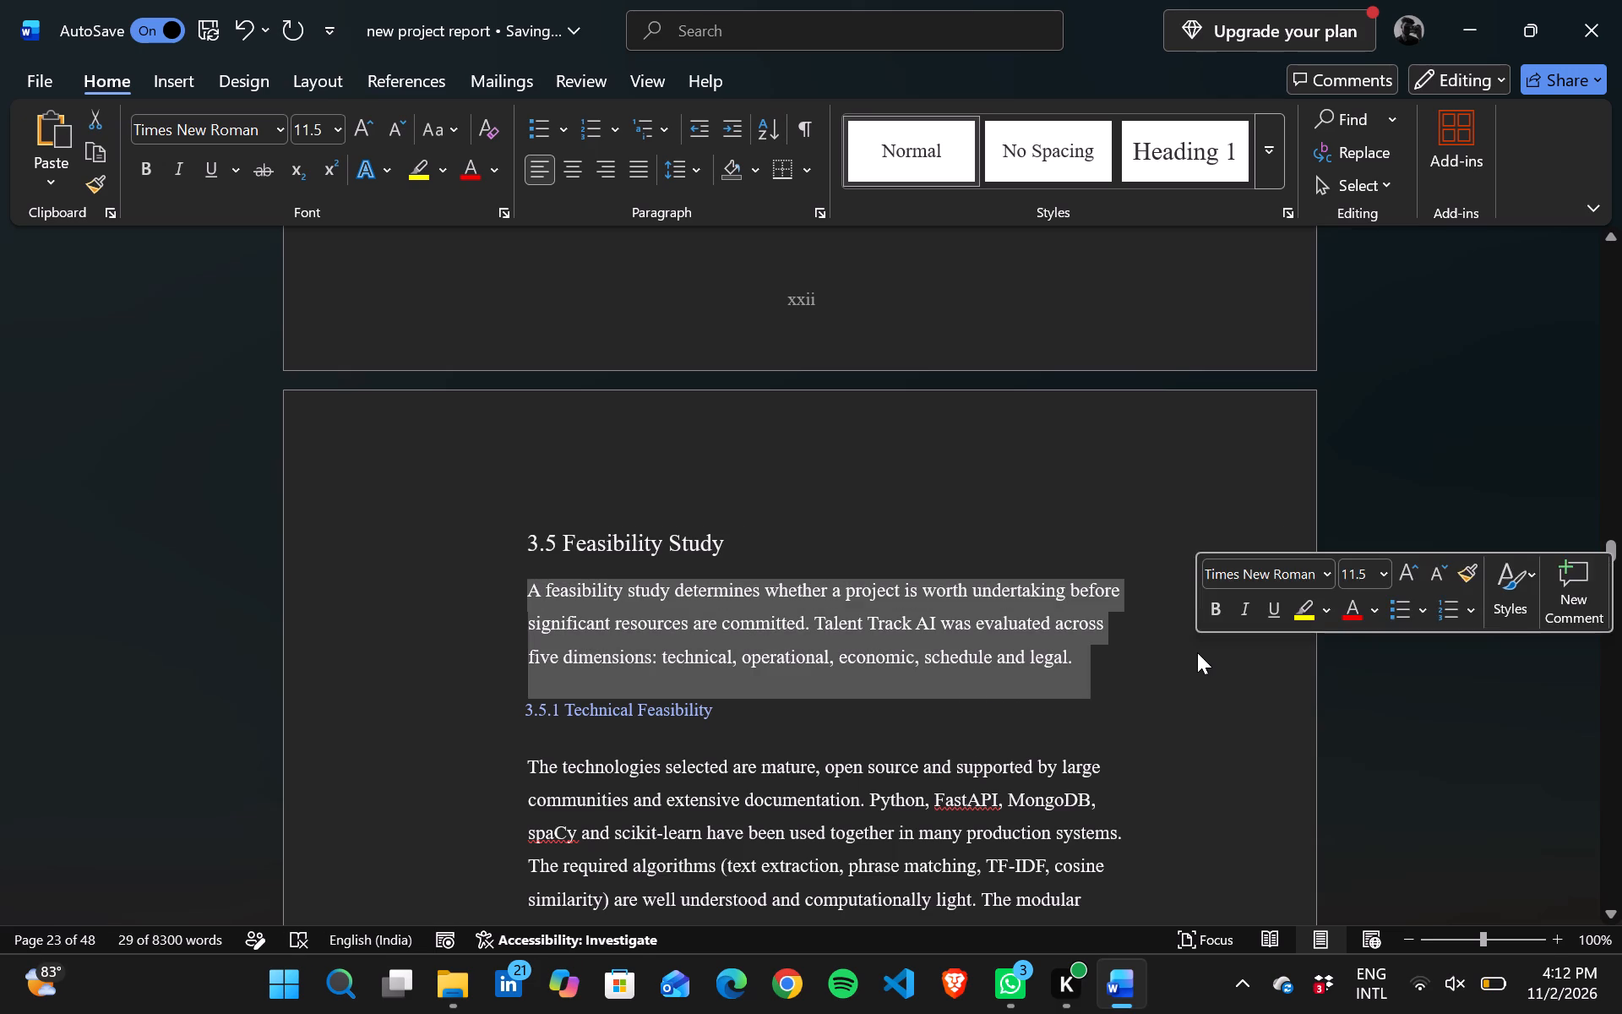
key(ctrl+j)
right_click(1197, 652)
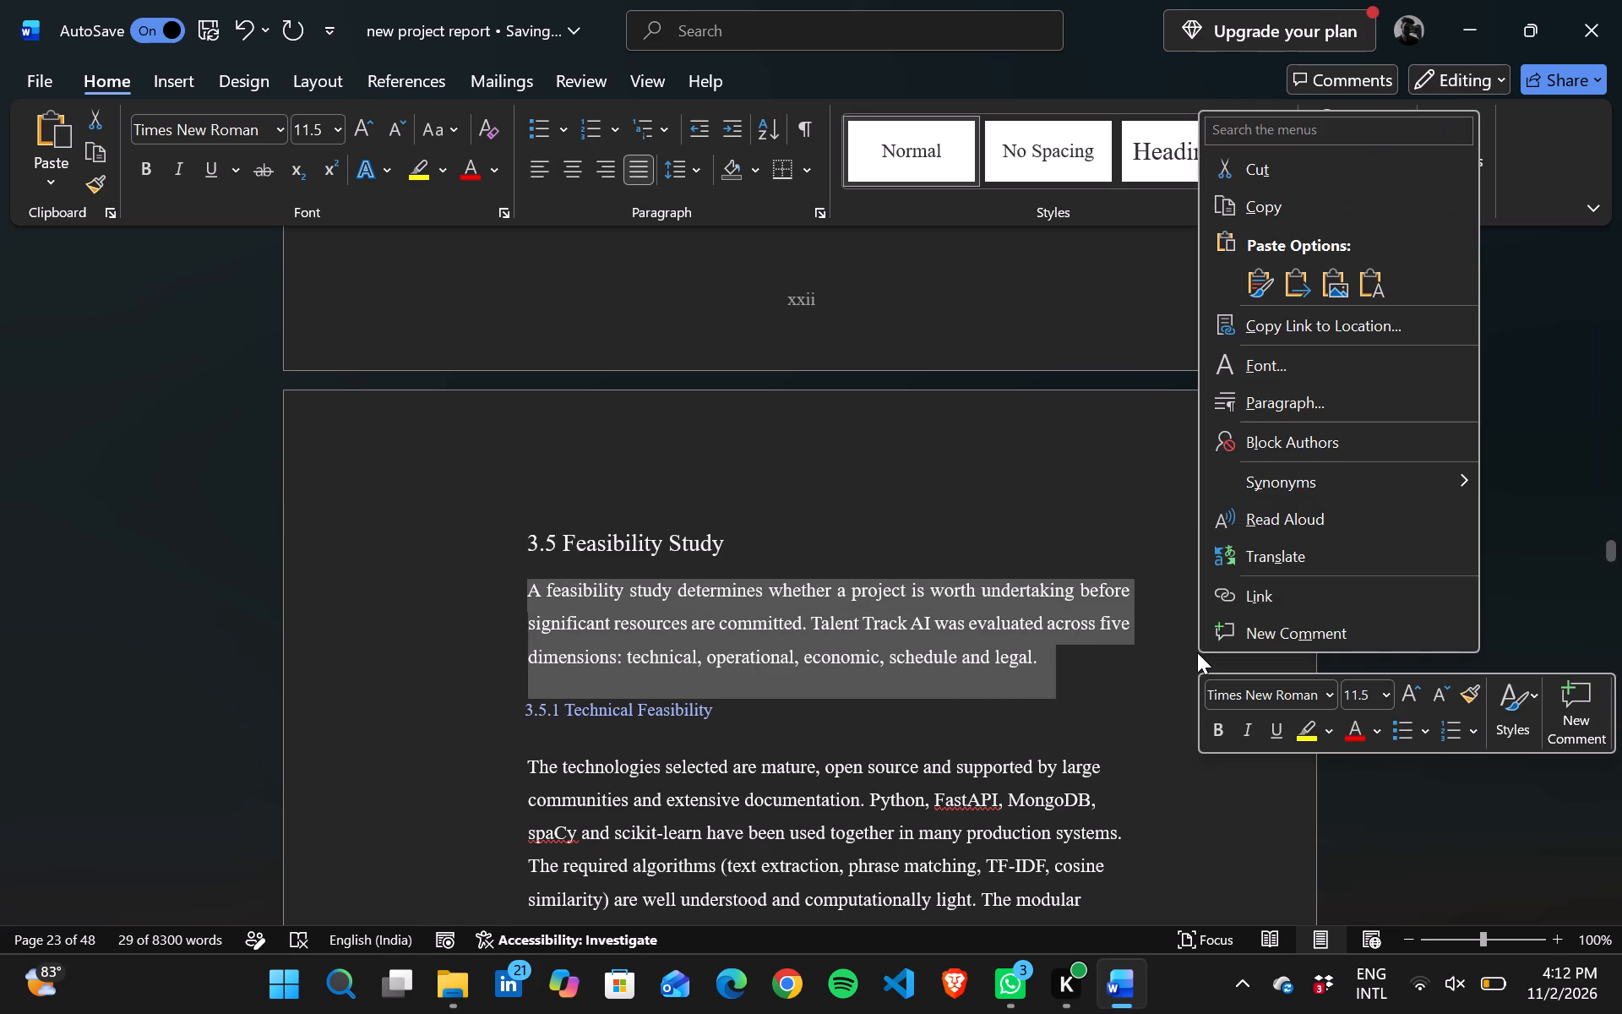
click(1269, 402)
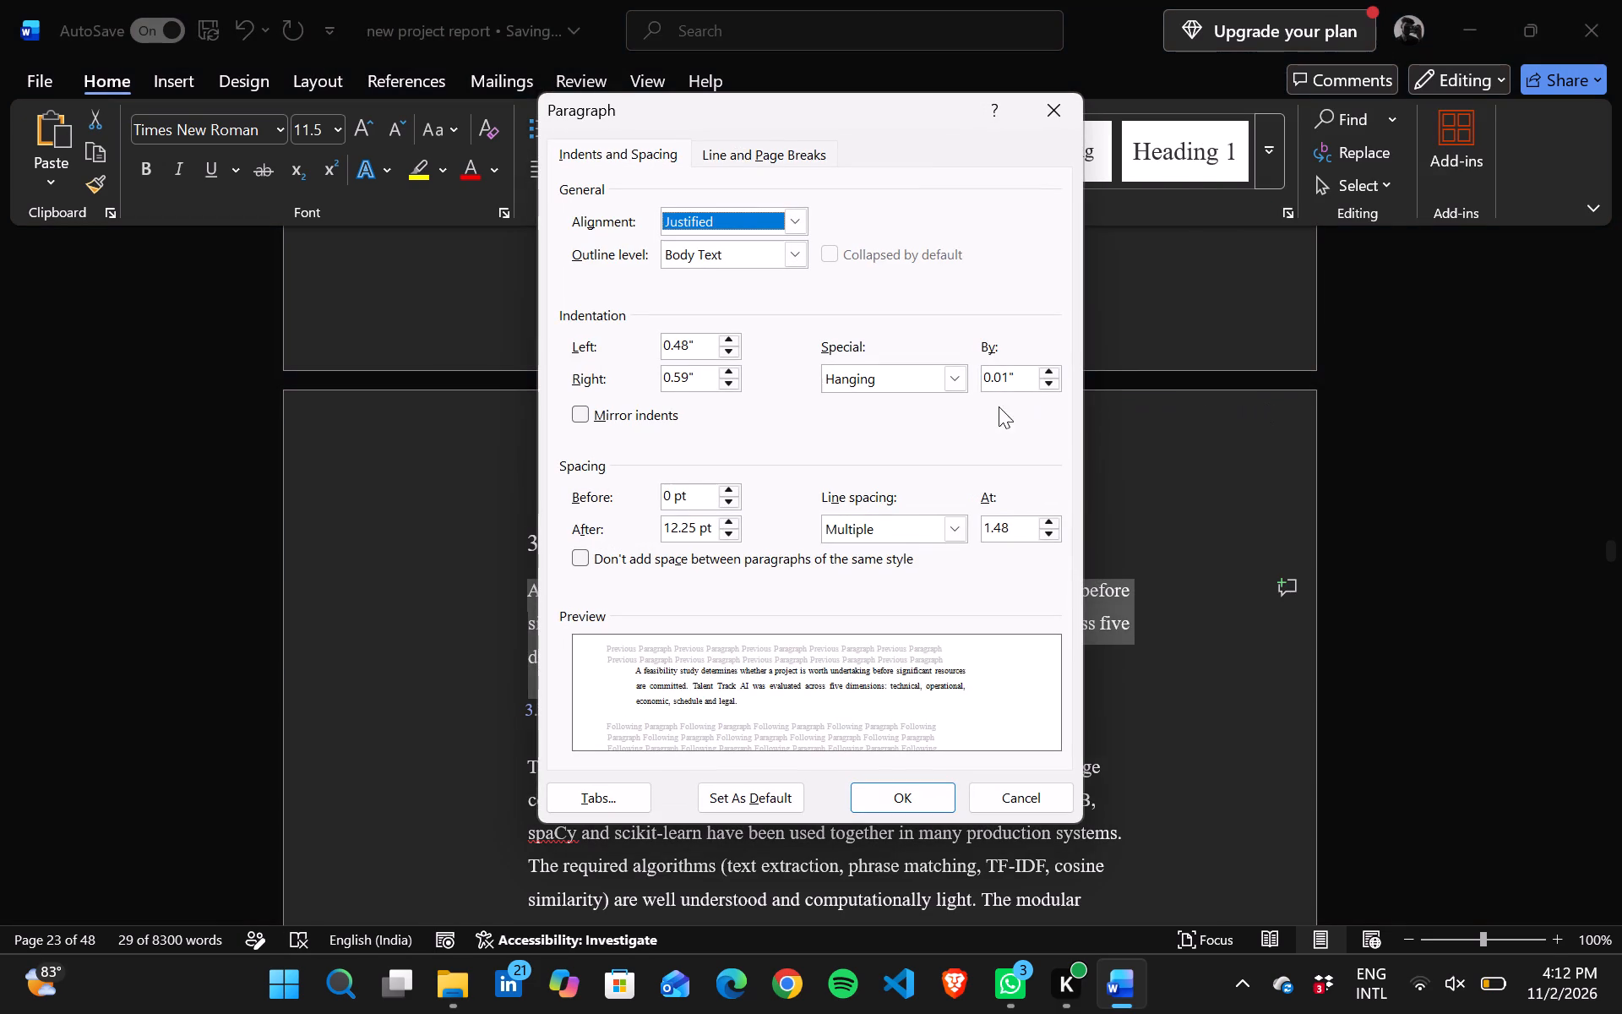
drag(948, 539, 869, 575)
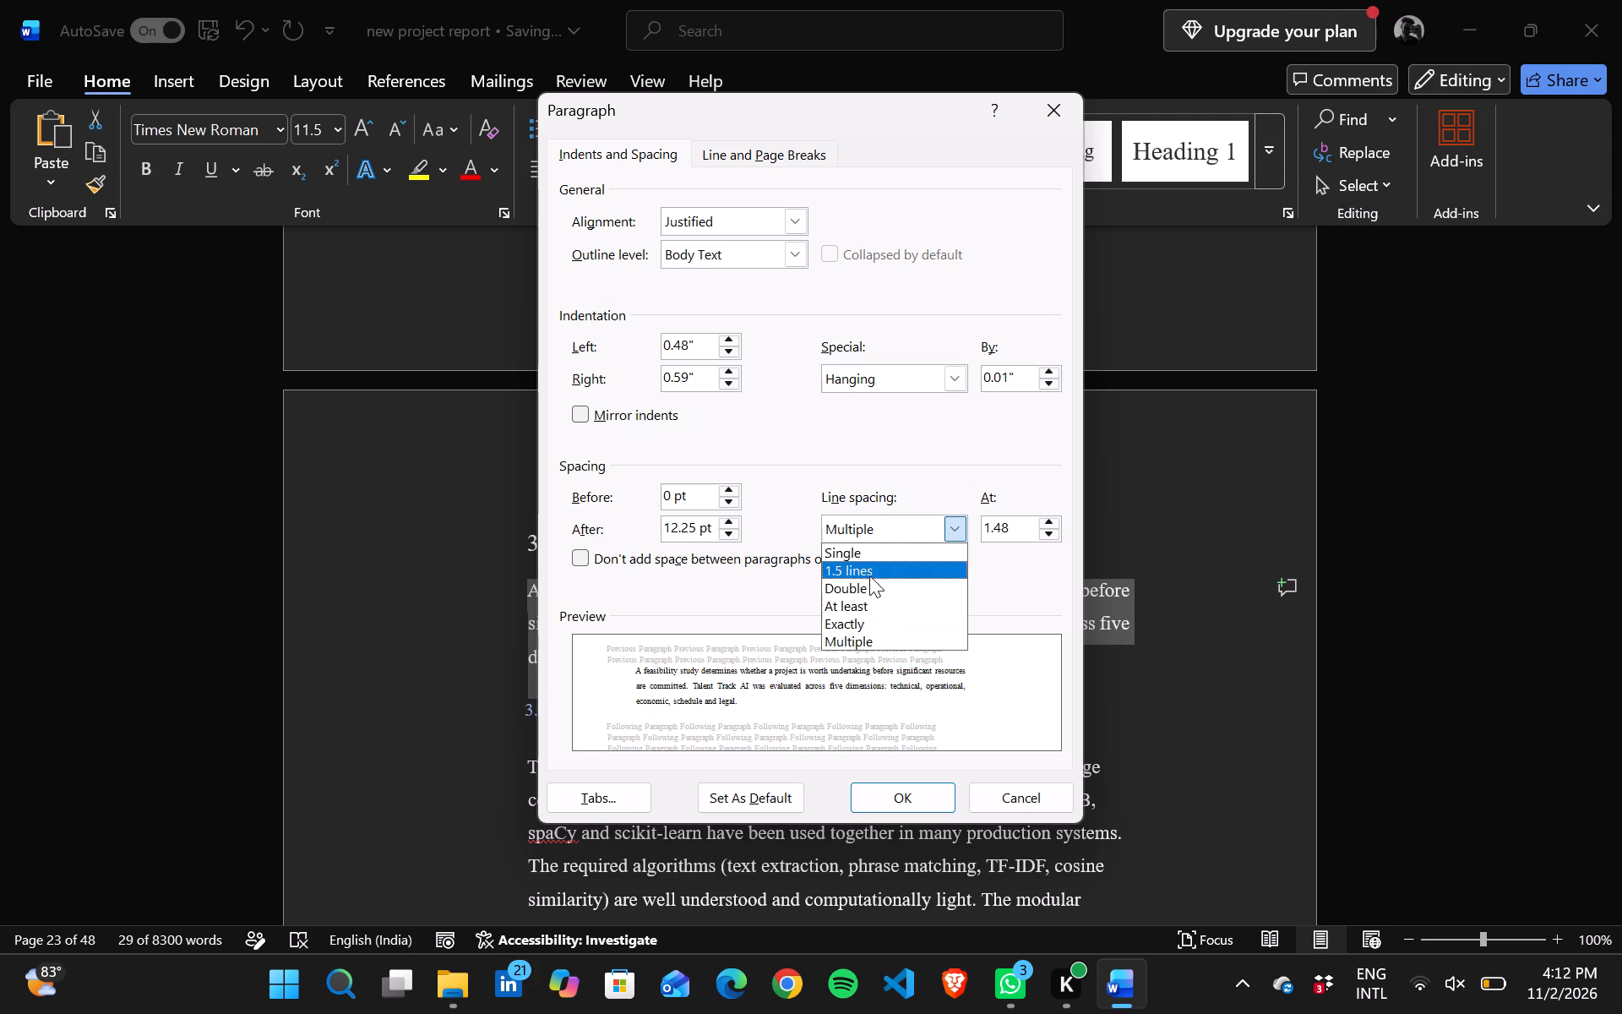
drag(869, 575, 861, 575)
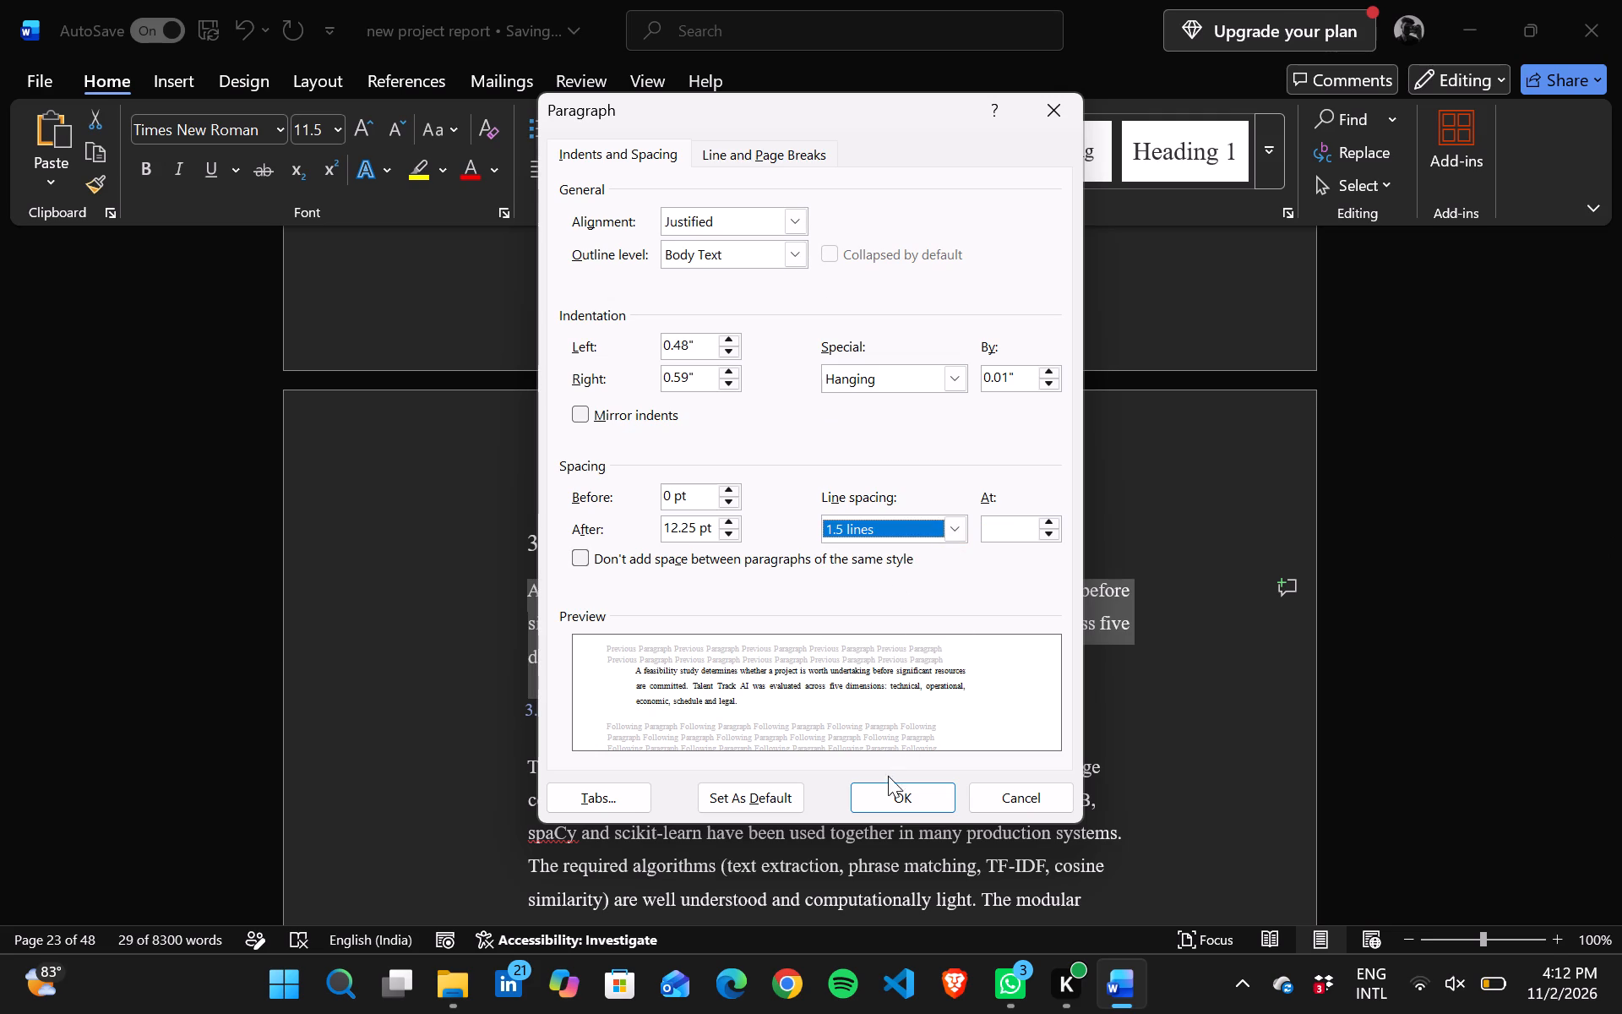
click(883, 797)
click(817, 462)
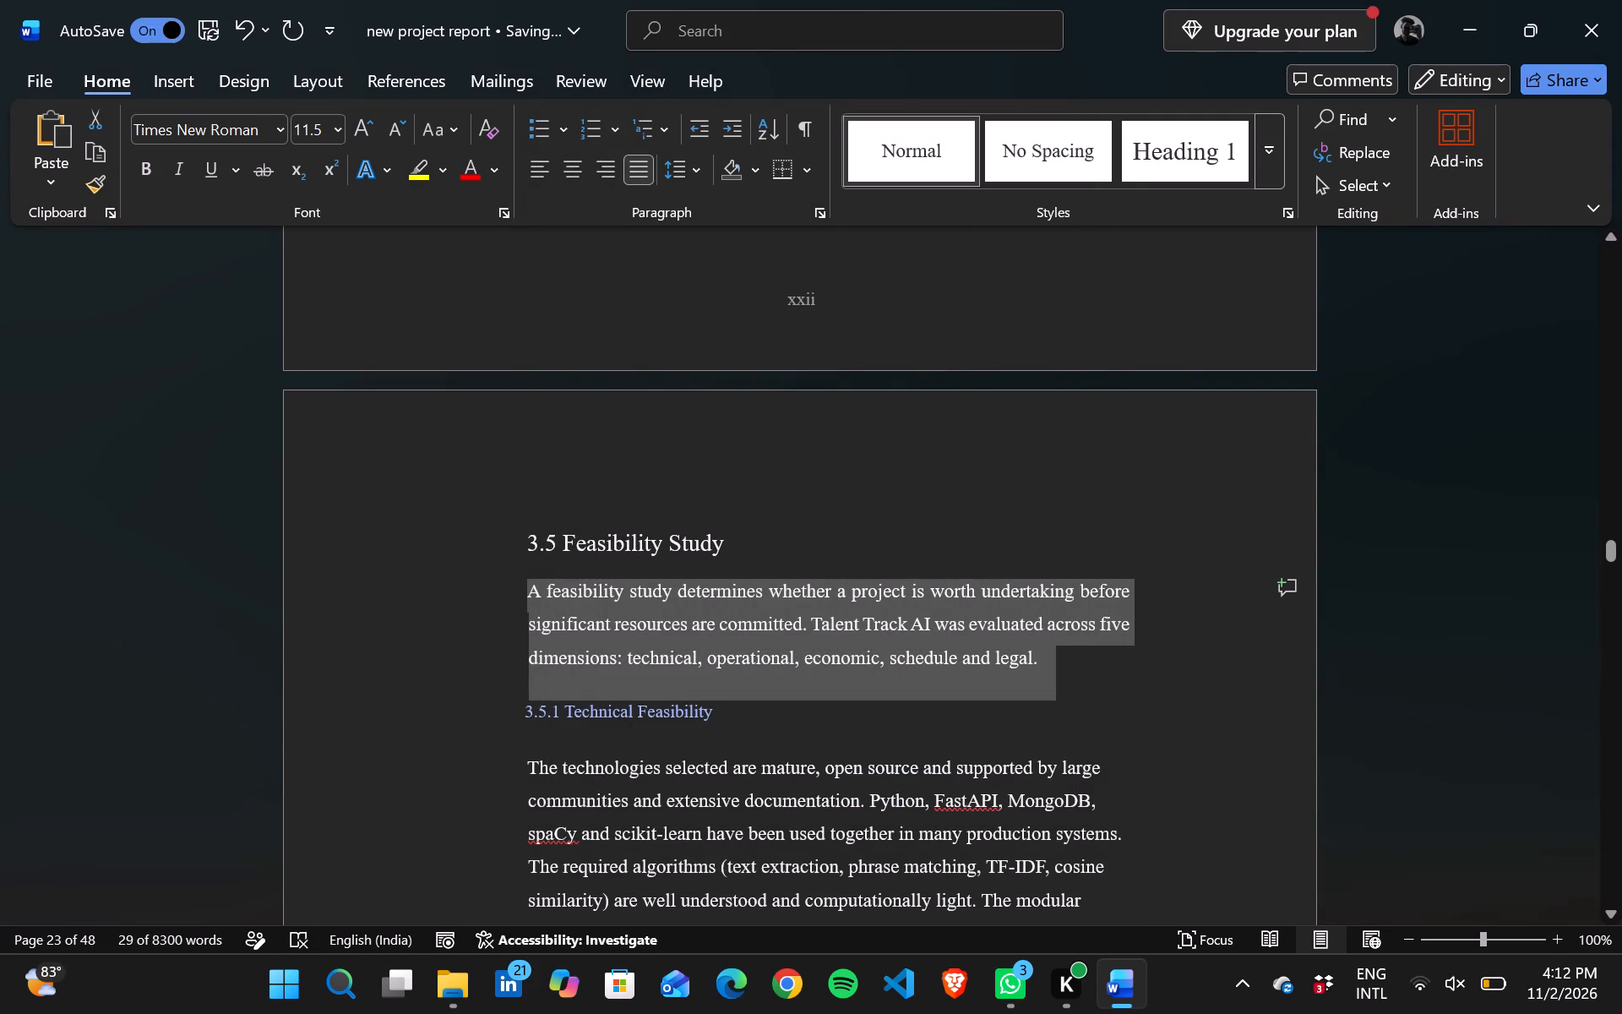
Set the font size of the "3.5.1 Technical Feasibility" heading to 14 pt.
scroll(817, 462, down, 1)
triple_click(634, 500)
click(634, 500)
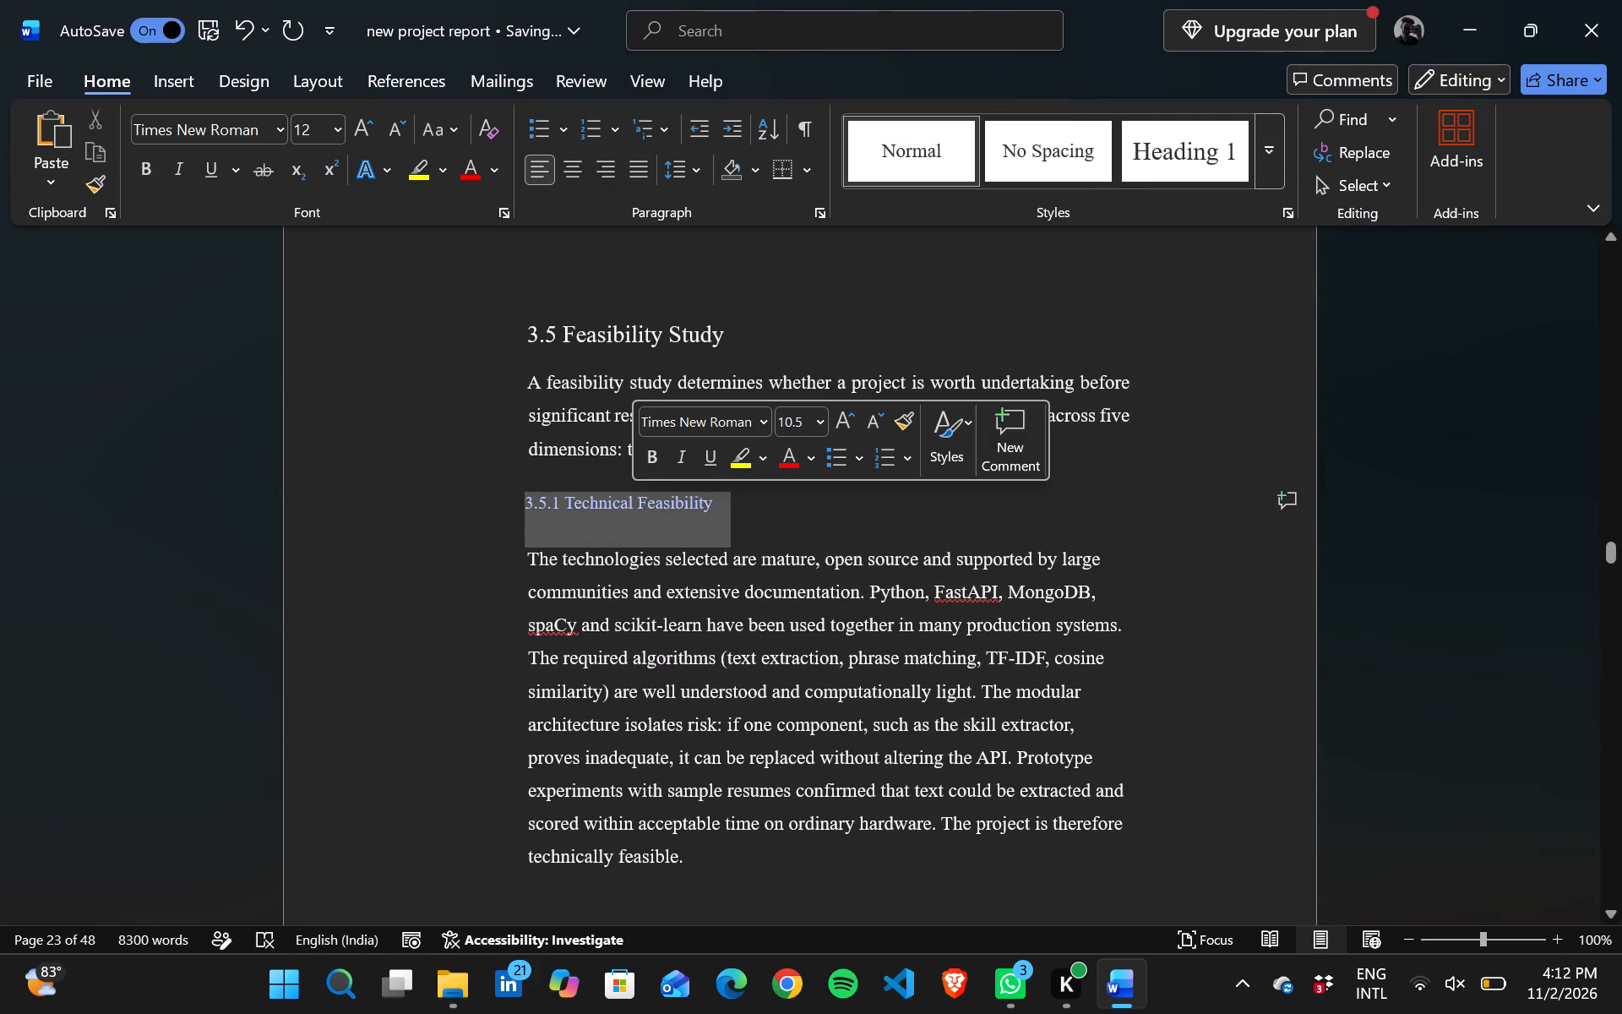
triple_click(634, 500)
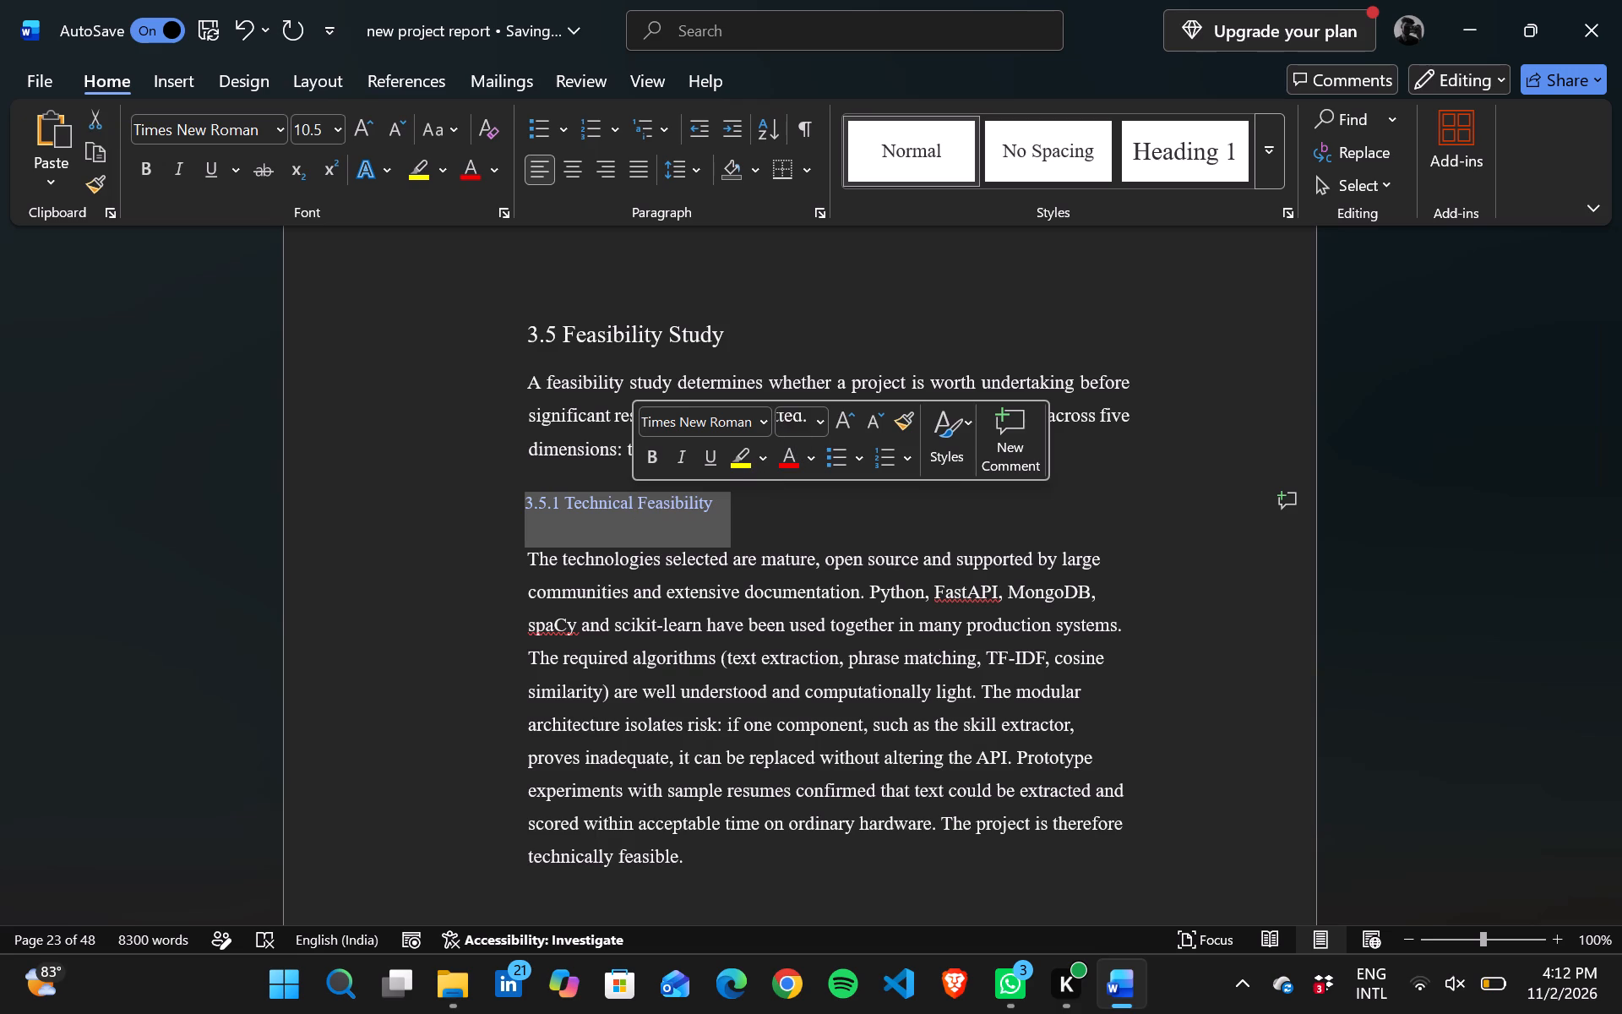
click(819, 417)
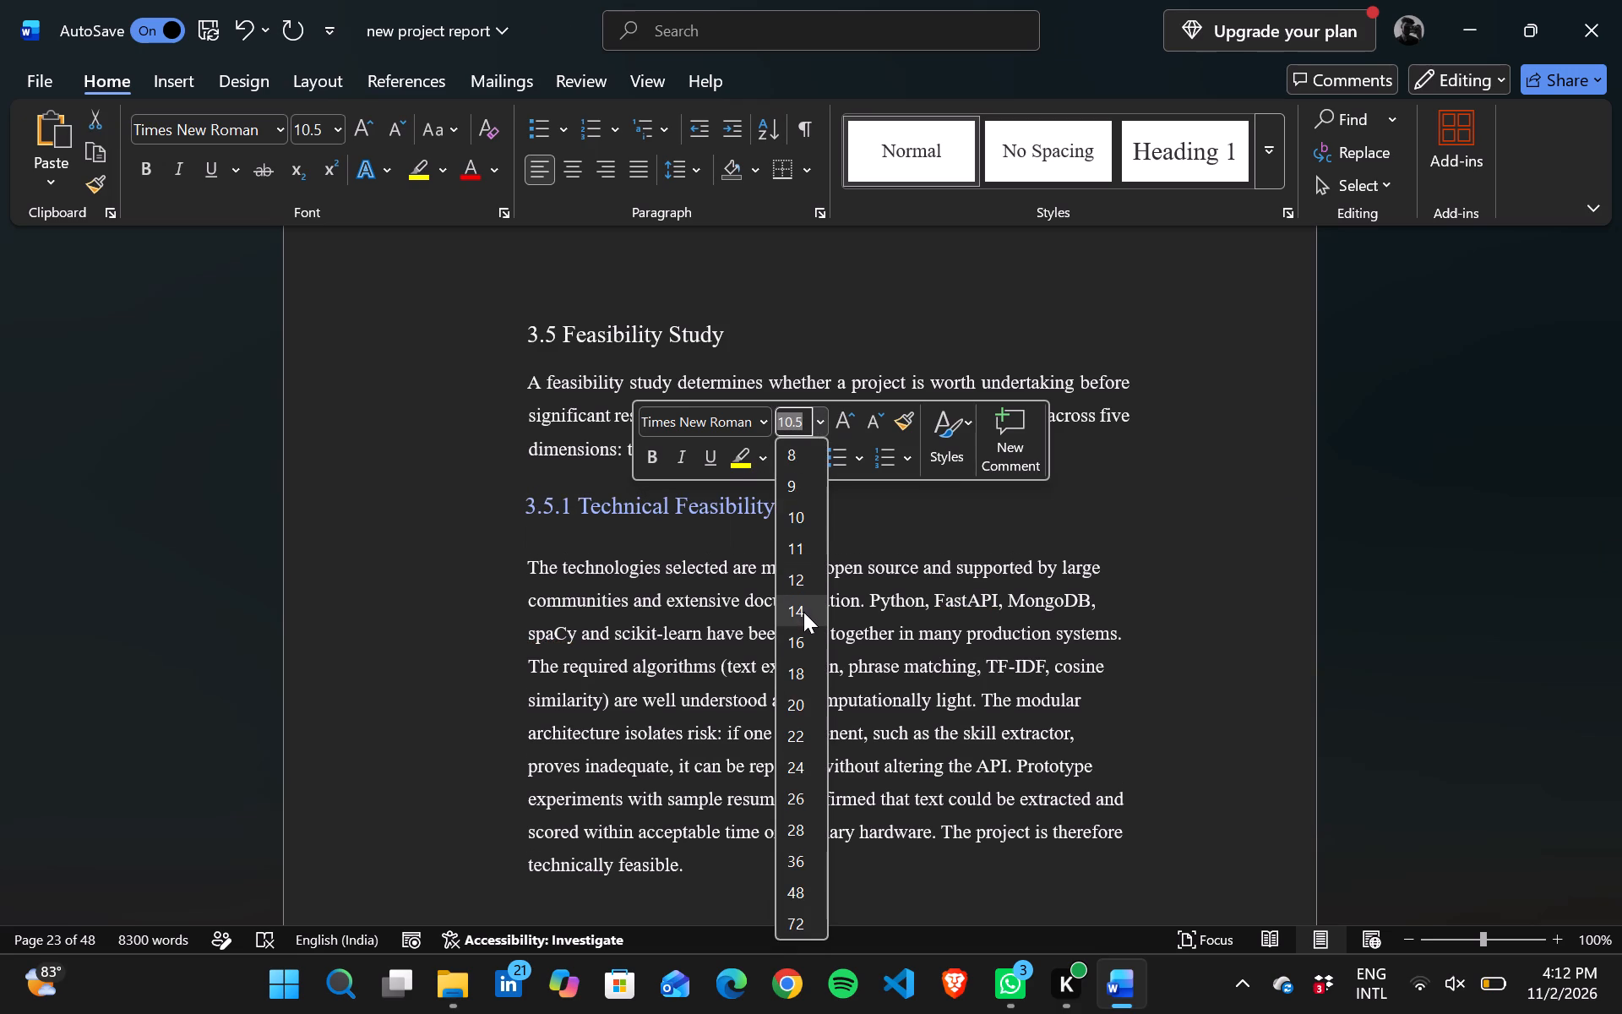
click(803, 612)
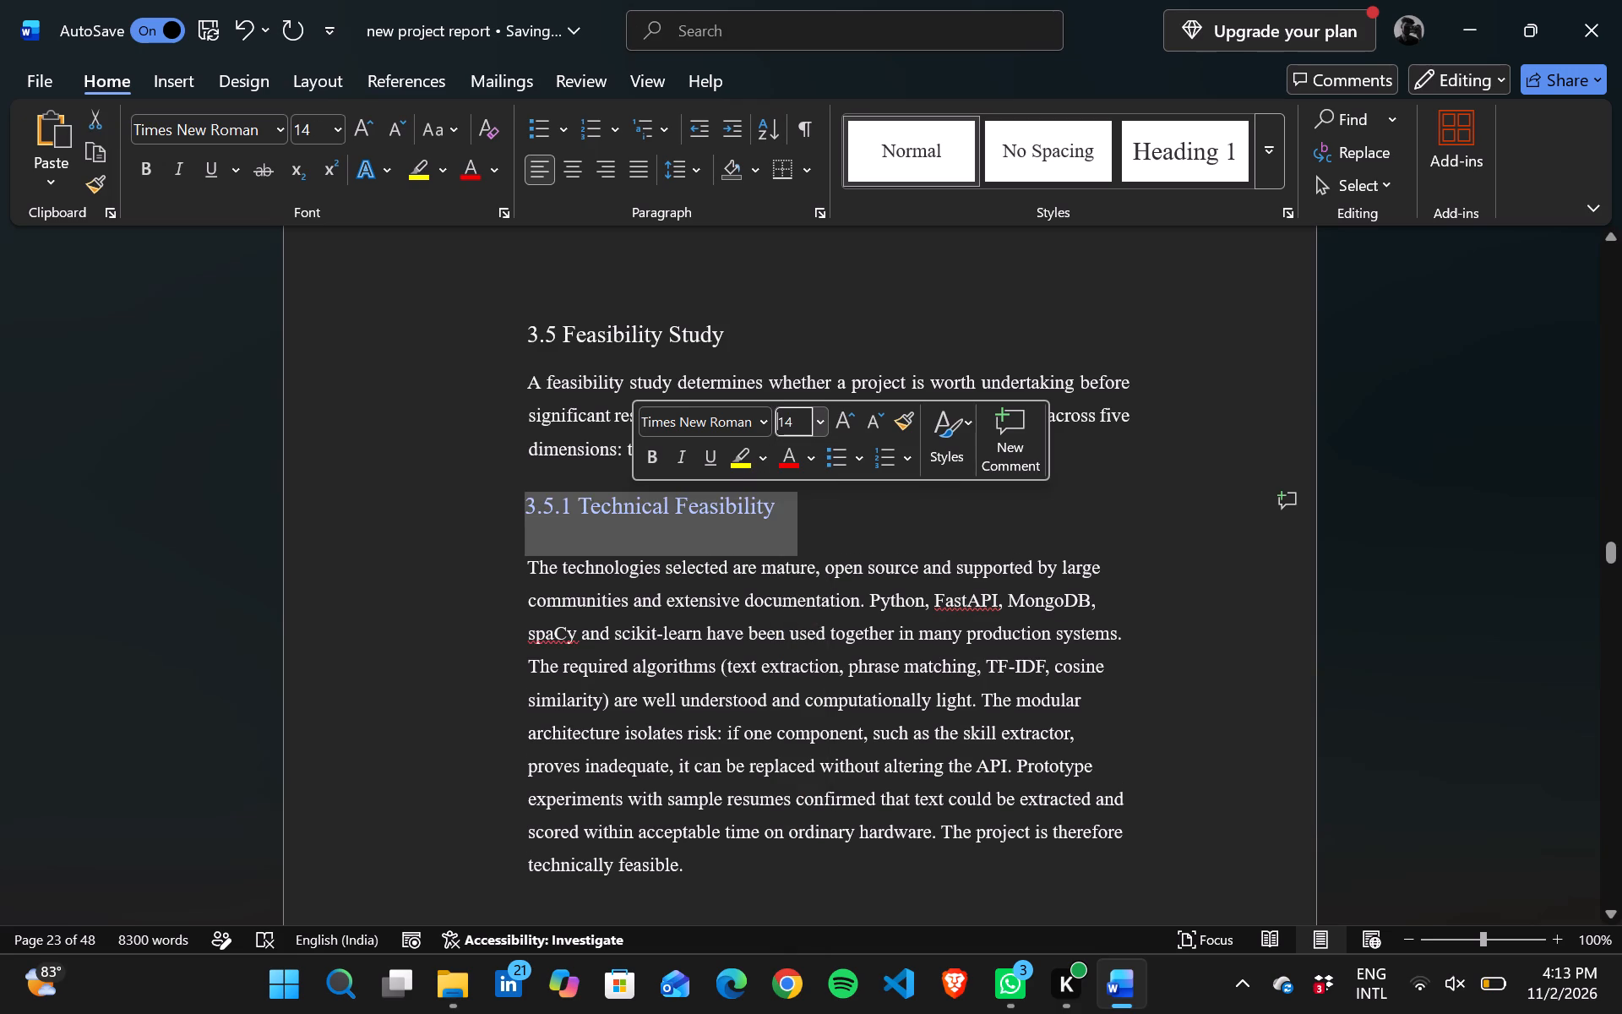
Apply justified alignment and 1.5 line spacing to the paragraph under "3.5.1 Technical Feasibility".
drag(525, 567, 686, 864)
right_click(686, 864)
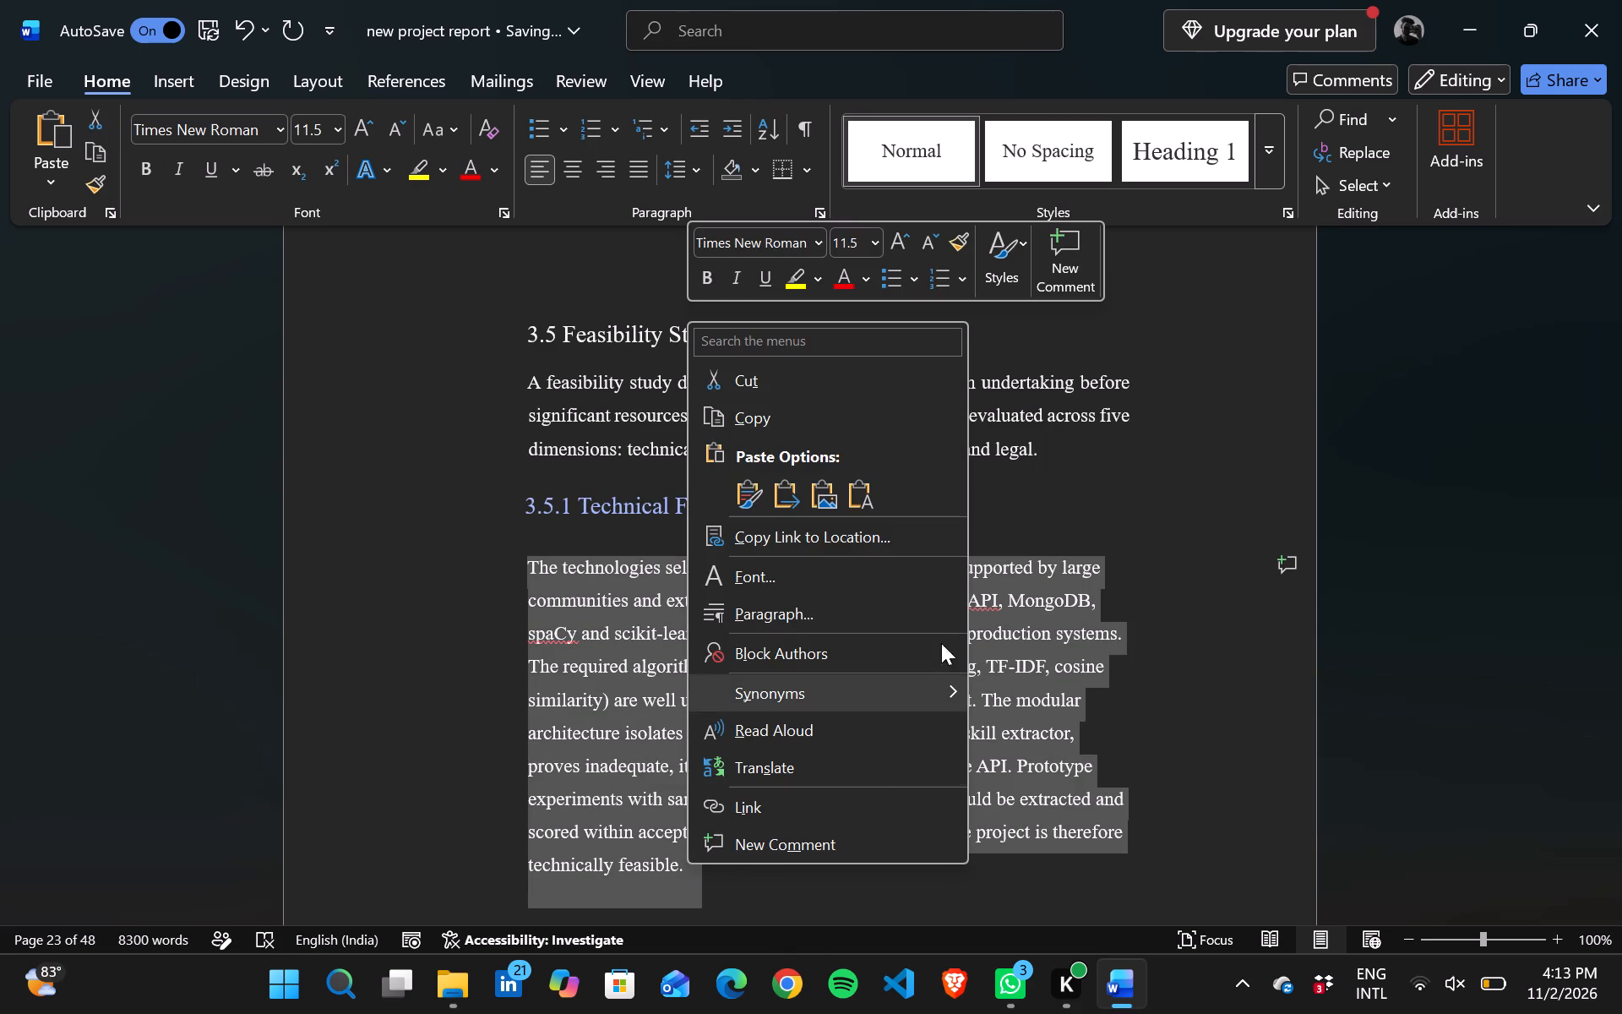
click(776, 625)
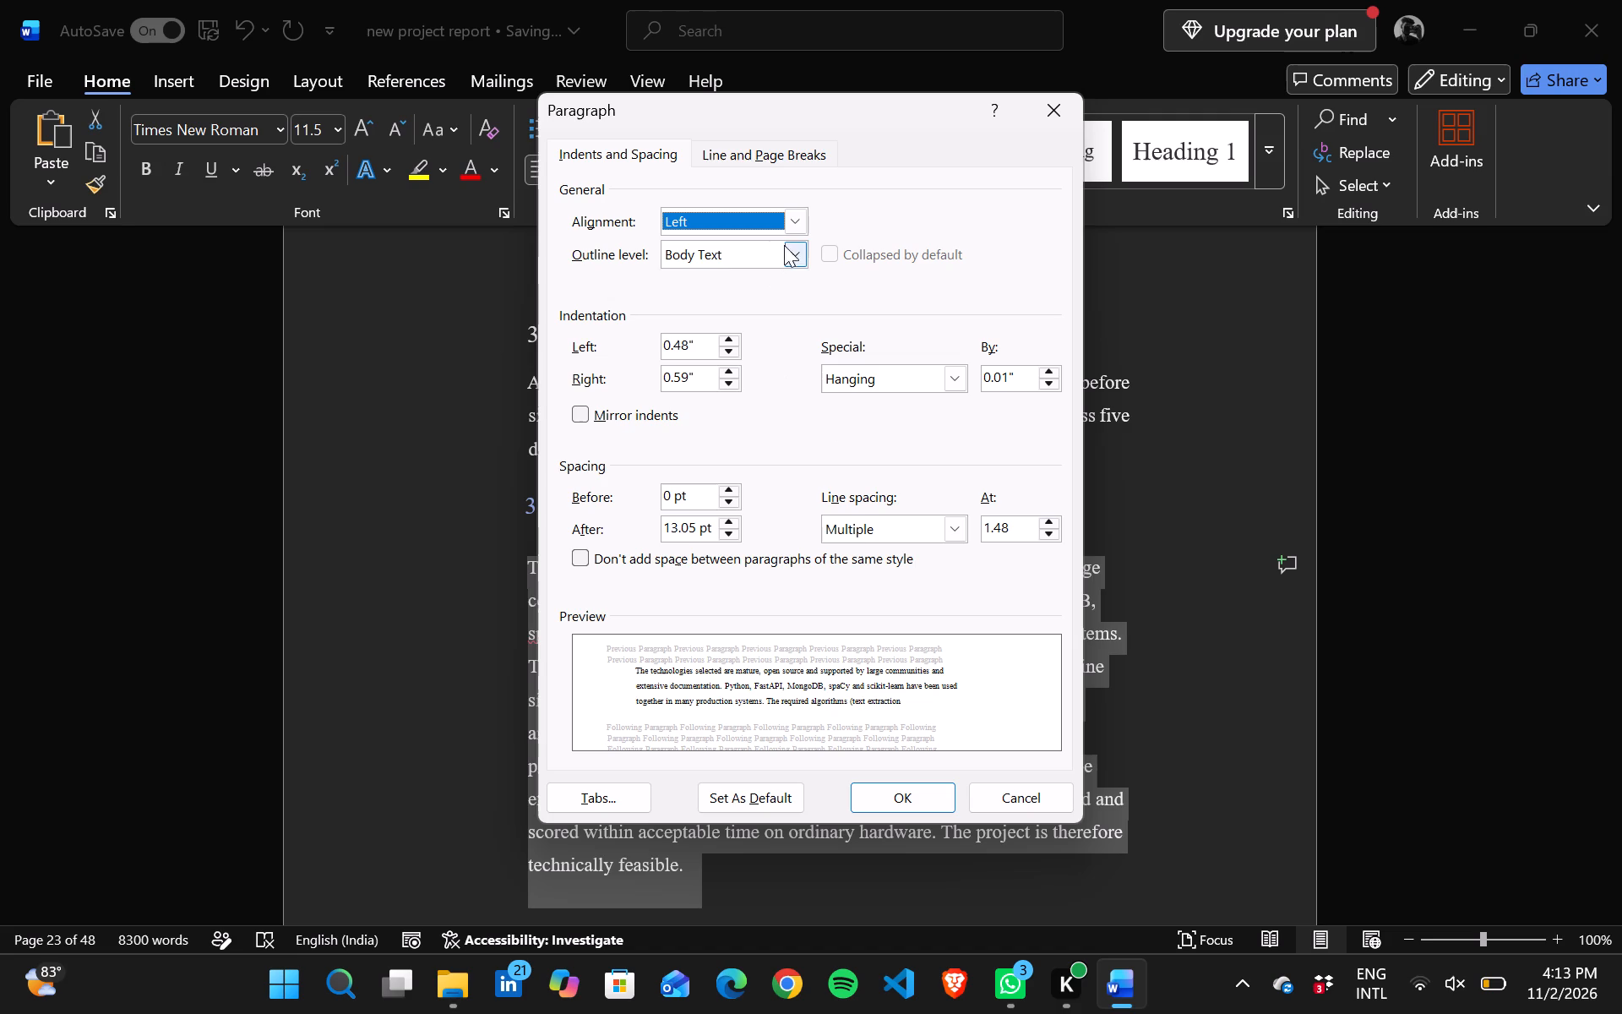
drag(794, 226, 704, 300)
click(704, 300)
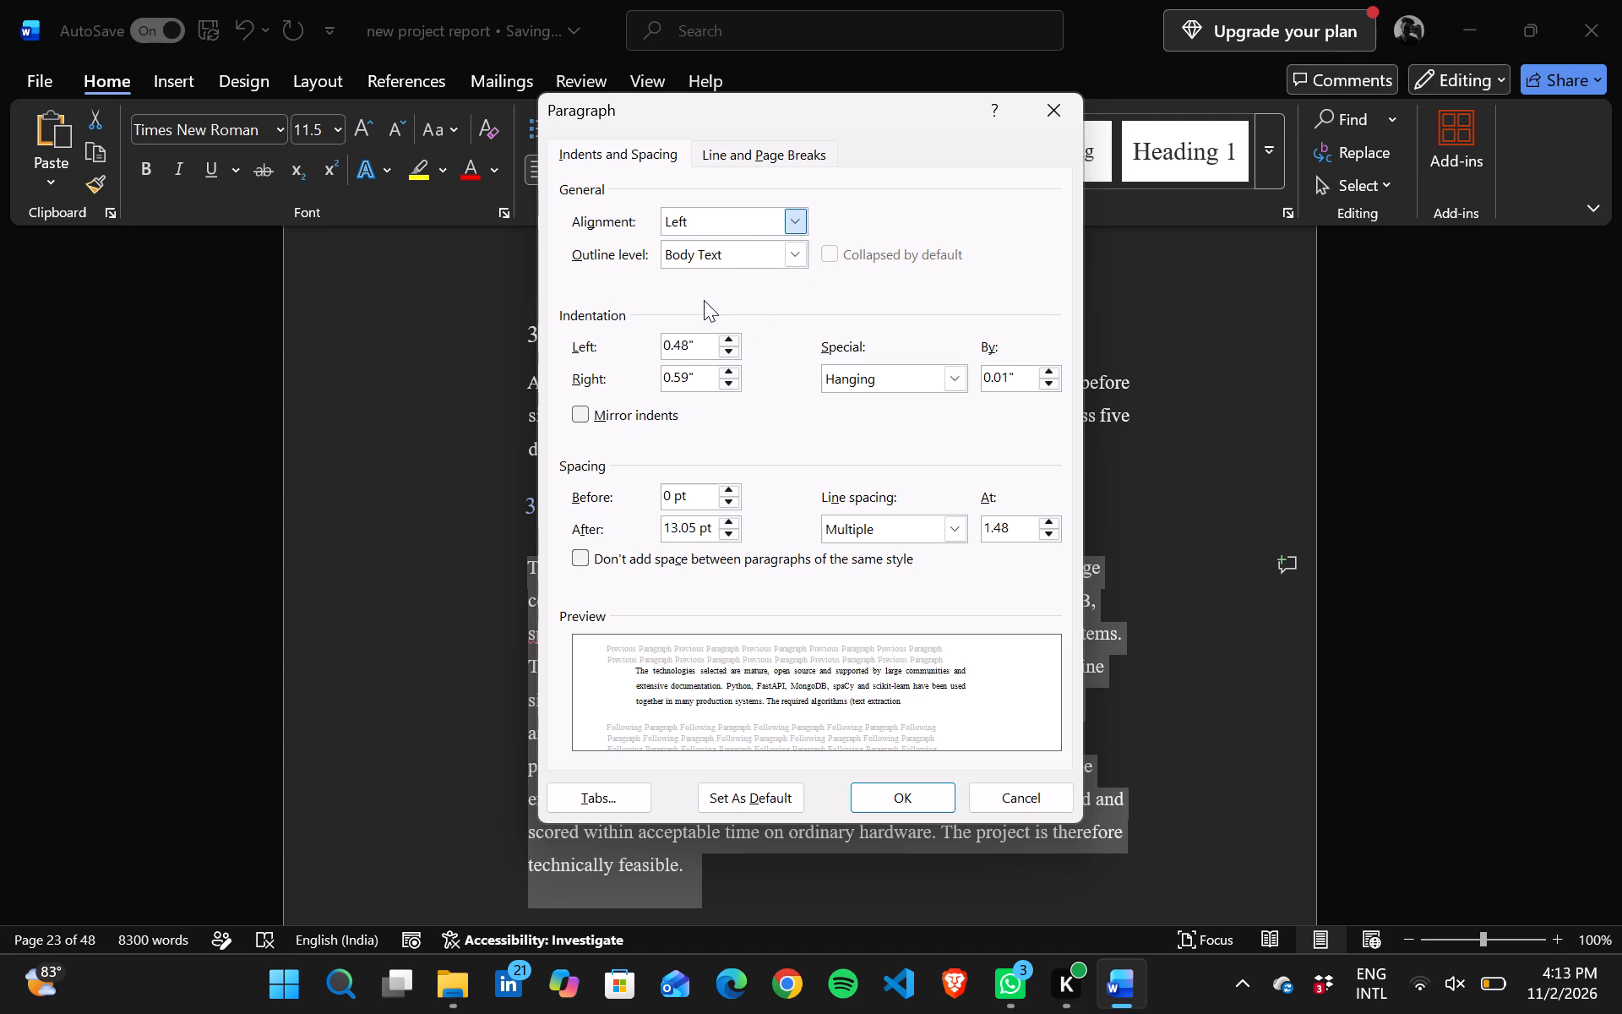
drag(948, 528, 873, 570)
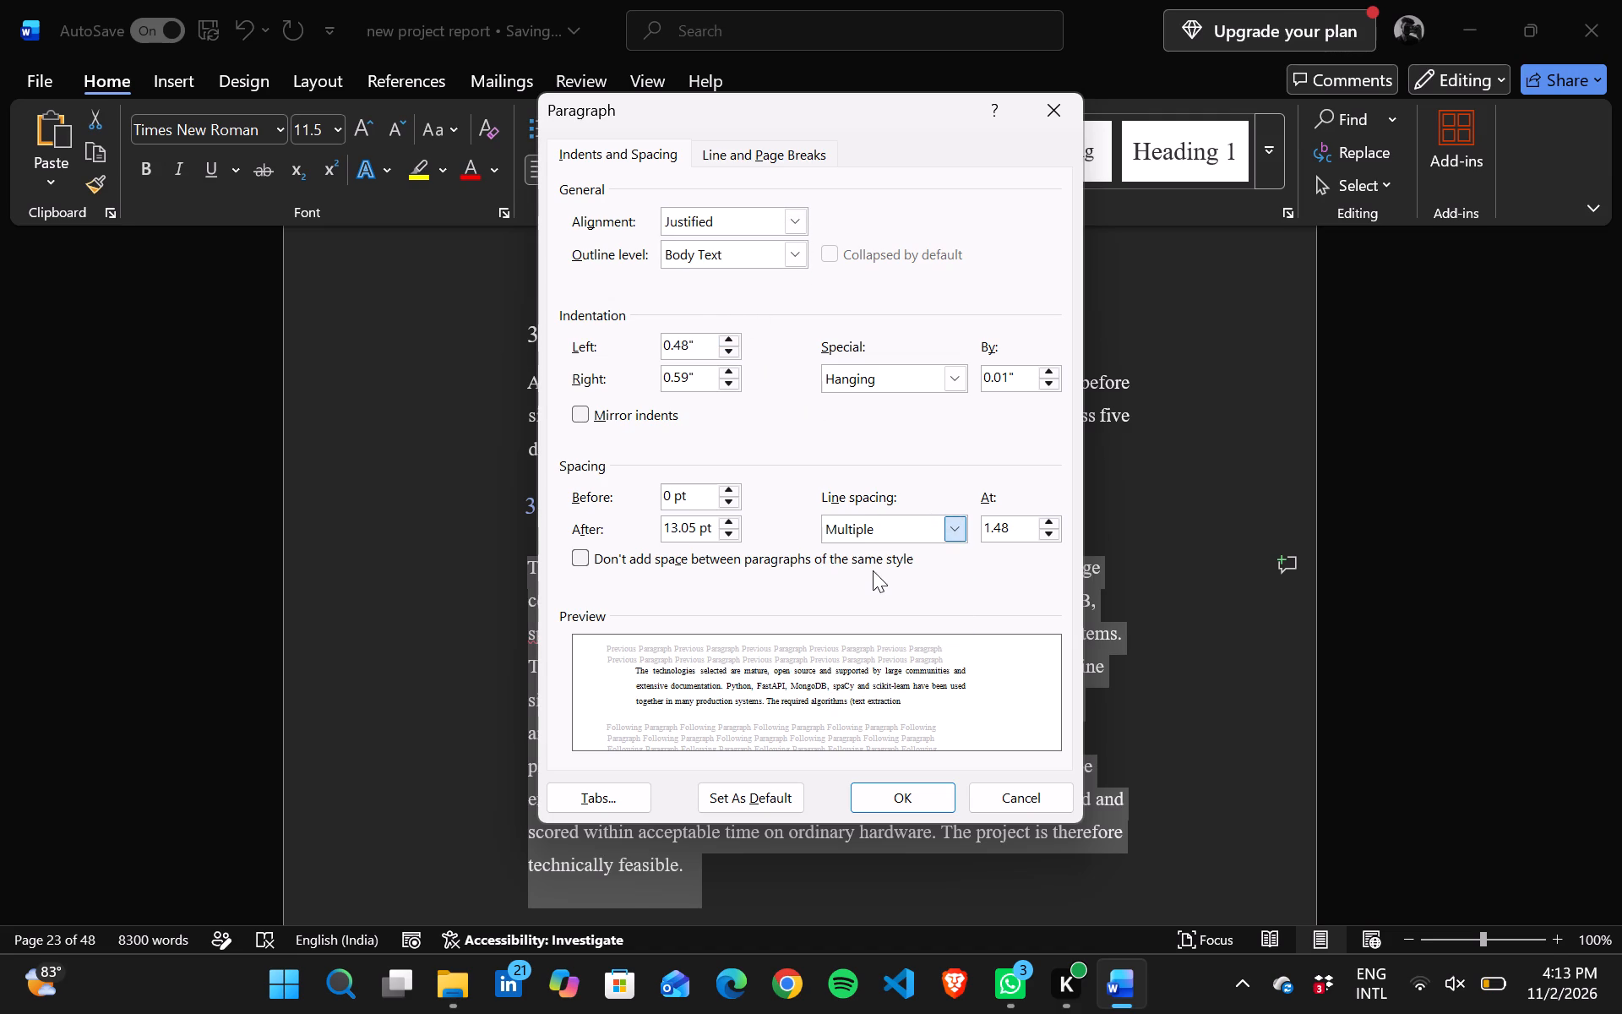
drag(873, 570, 890, 787)
click(890, 787)
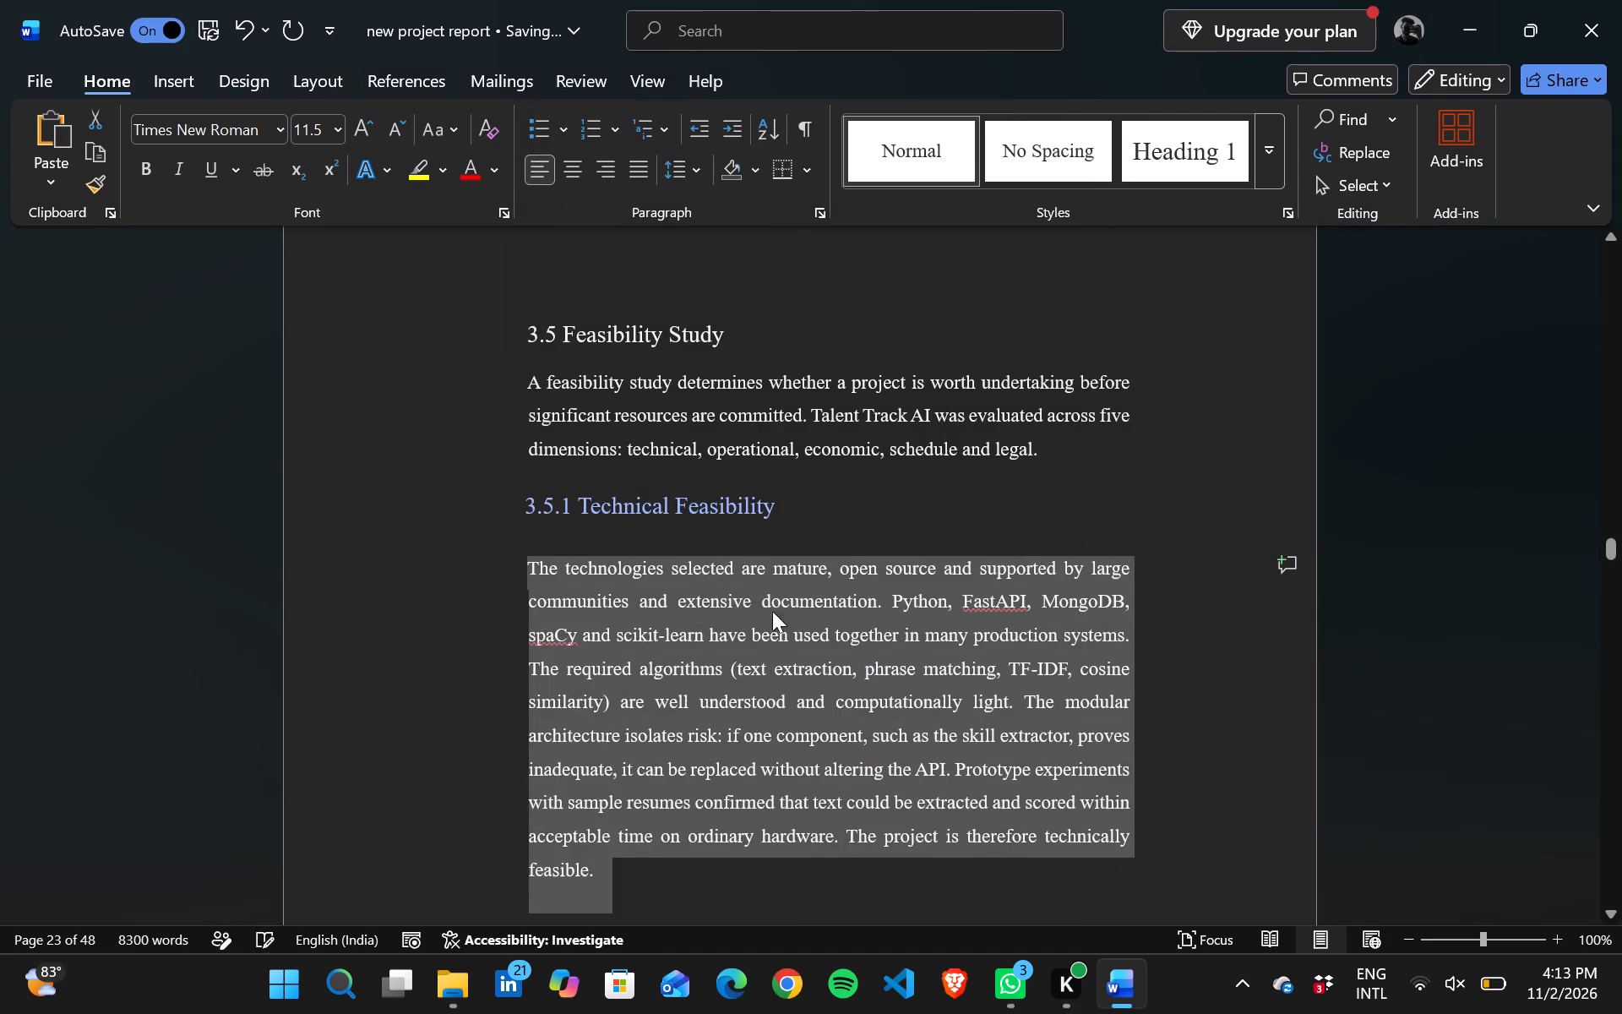
Set the font size of the "3.5.2 Operational Feasibility" heading to 14 pt.
scroll(900, 668, down, 2)
click(792, 469)
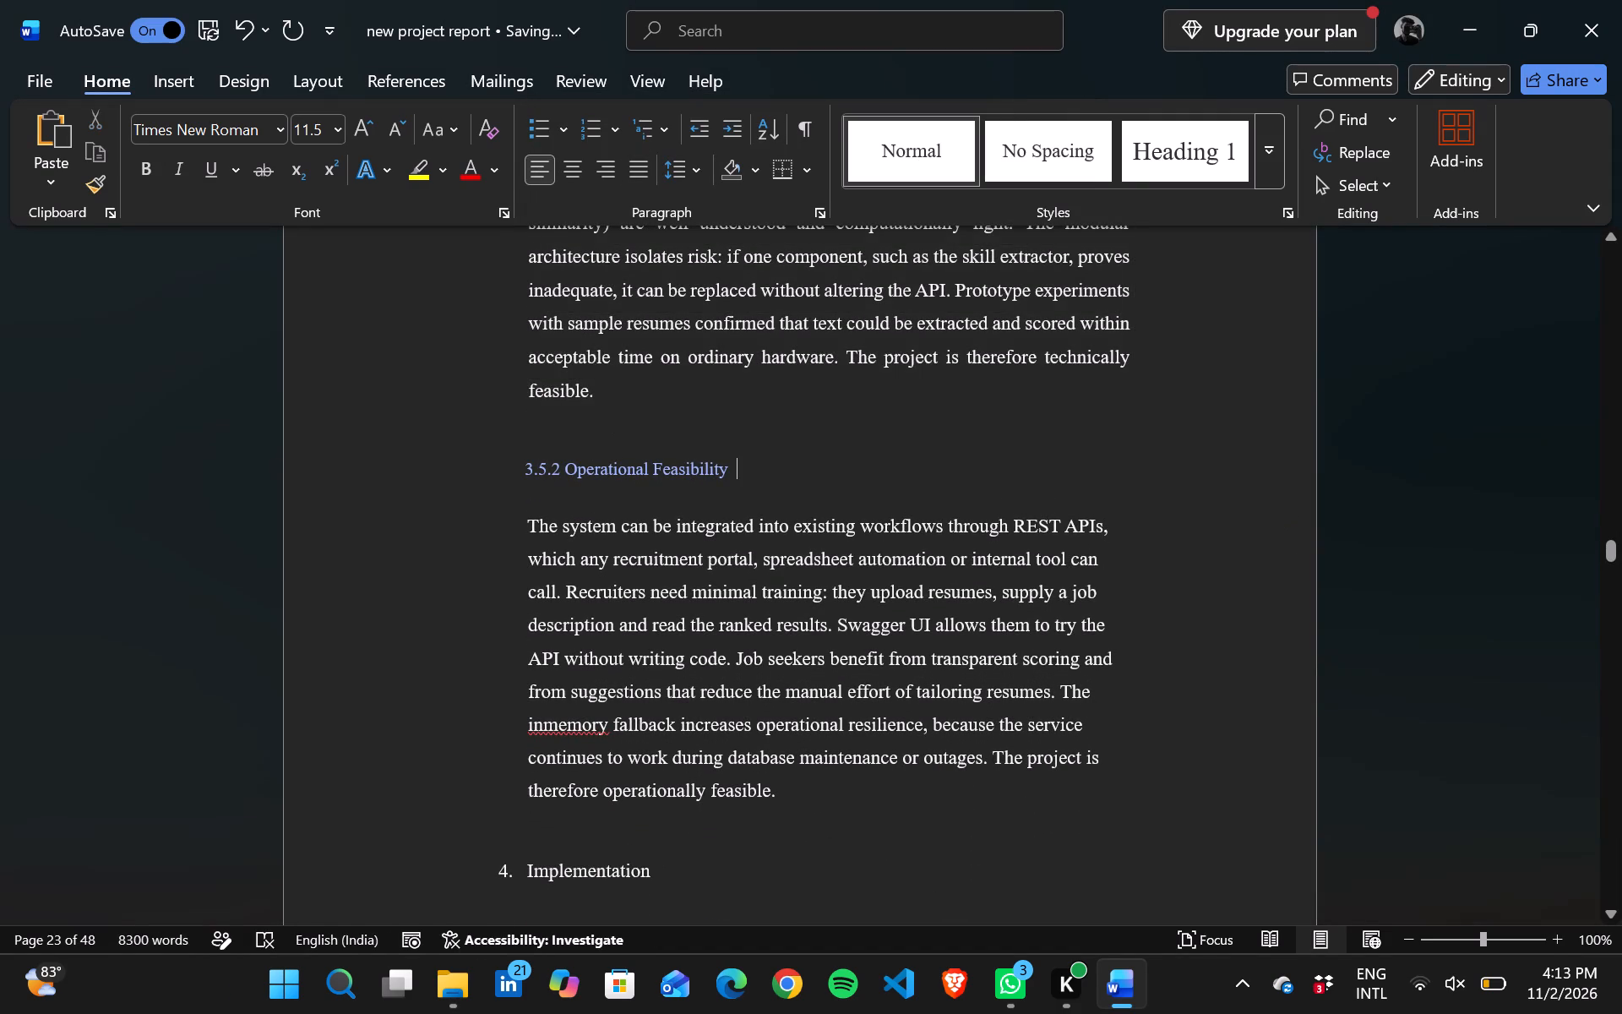
triple_click(696, 466)
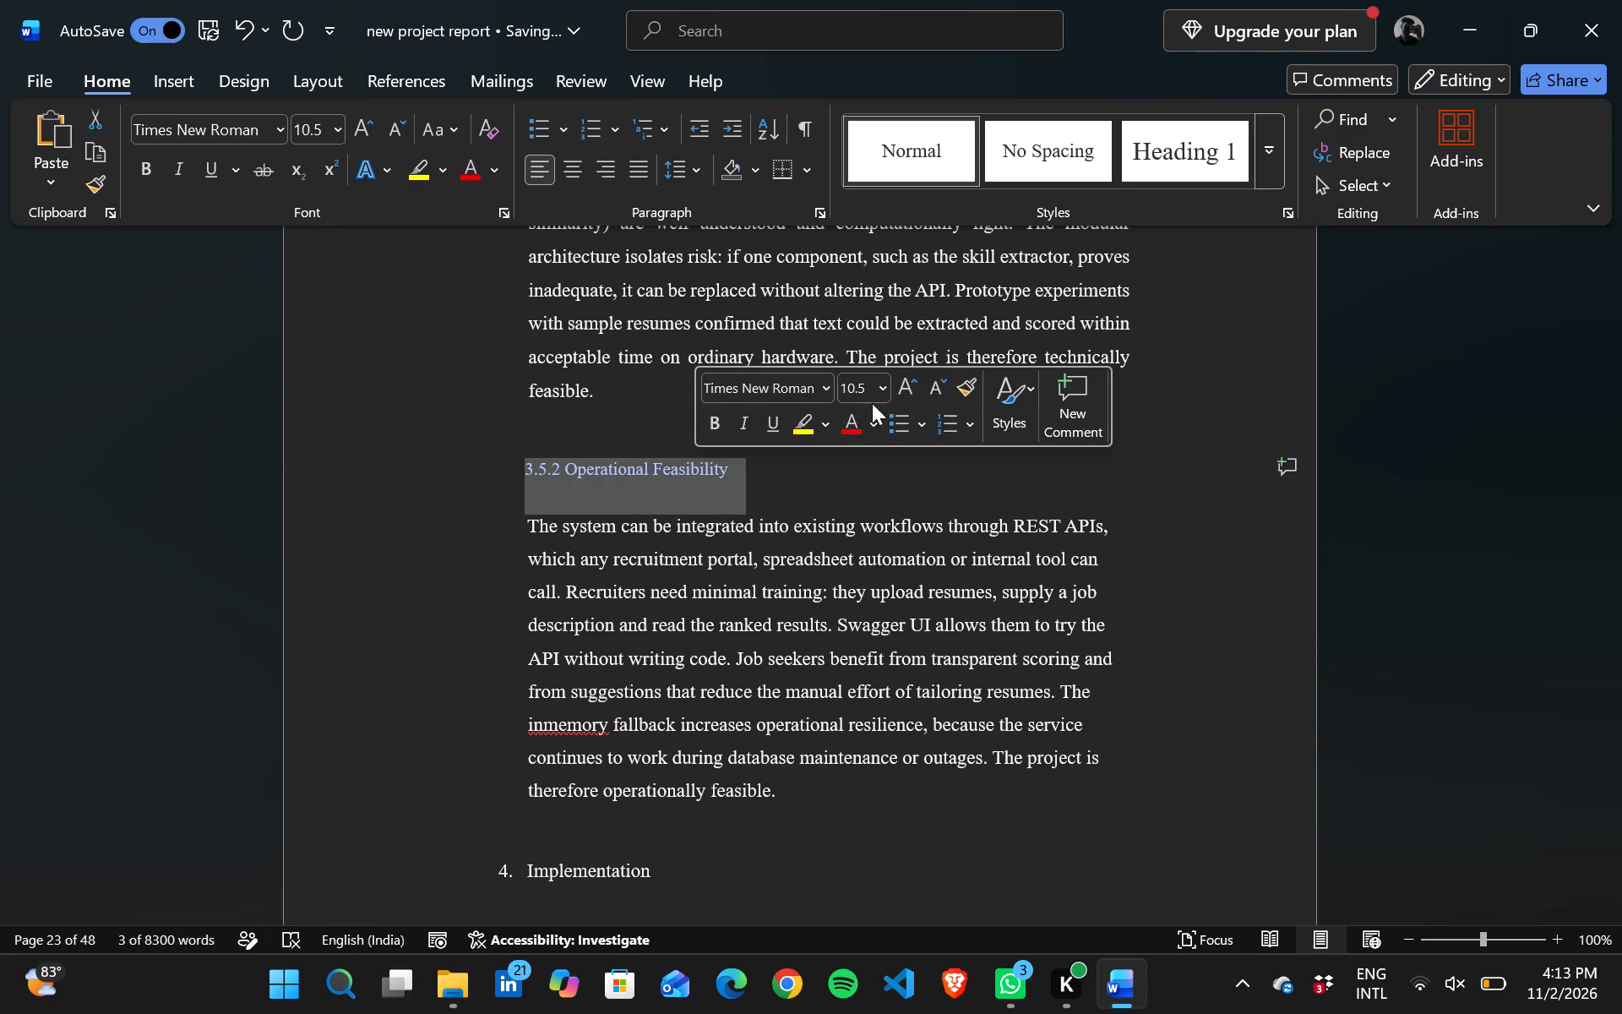
drag(878, 381, 864, 581)
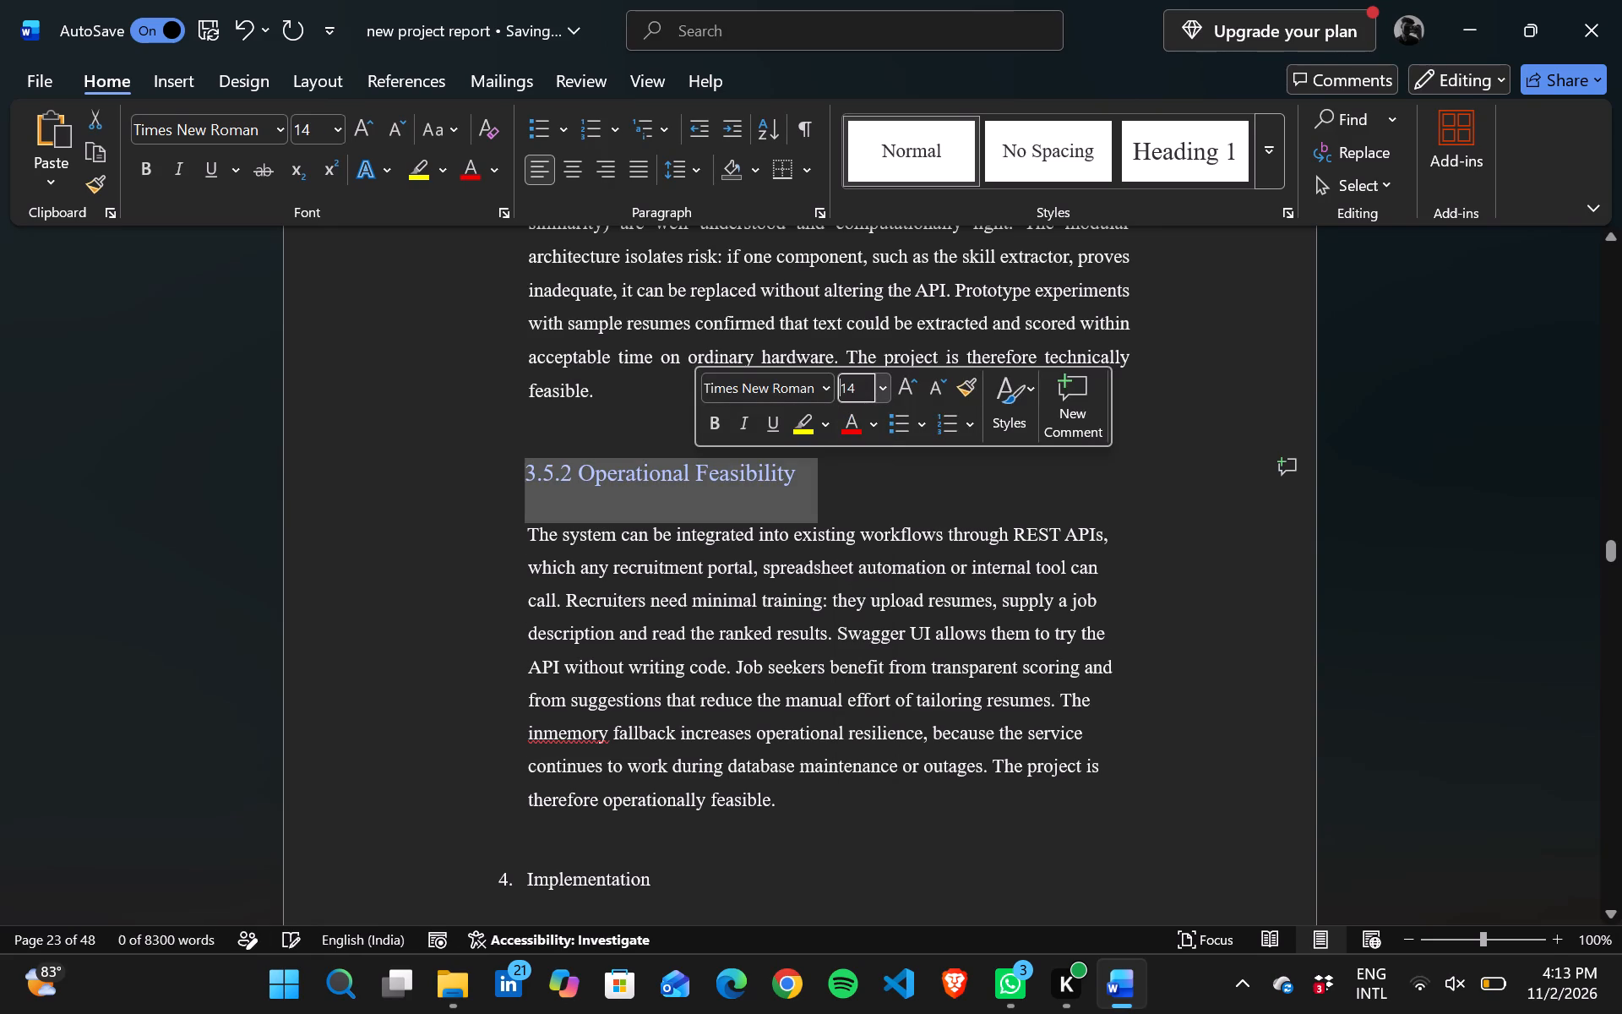
Apply justified alignment and 1.5 line spacing to the paragraph under "3.5.2 Operational Feasibility".
drag(522, 538, 787, 798)
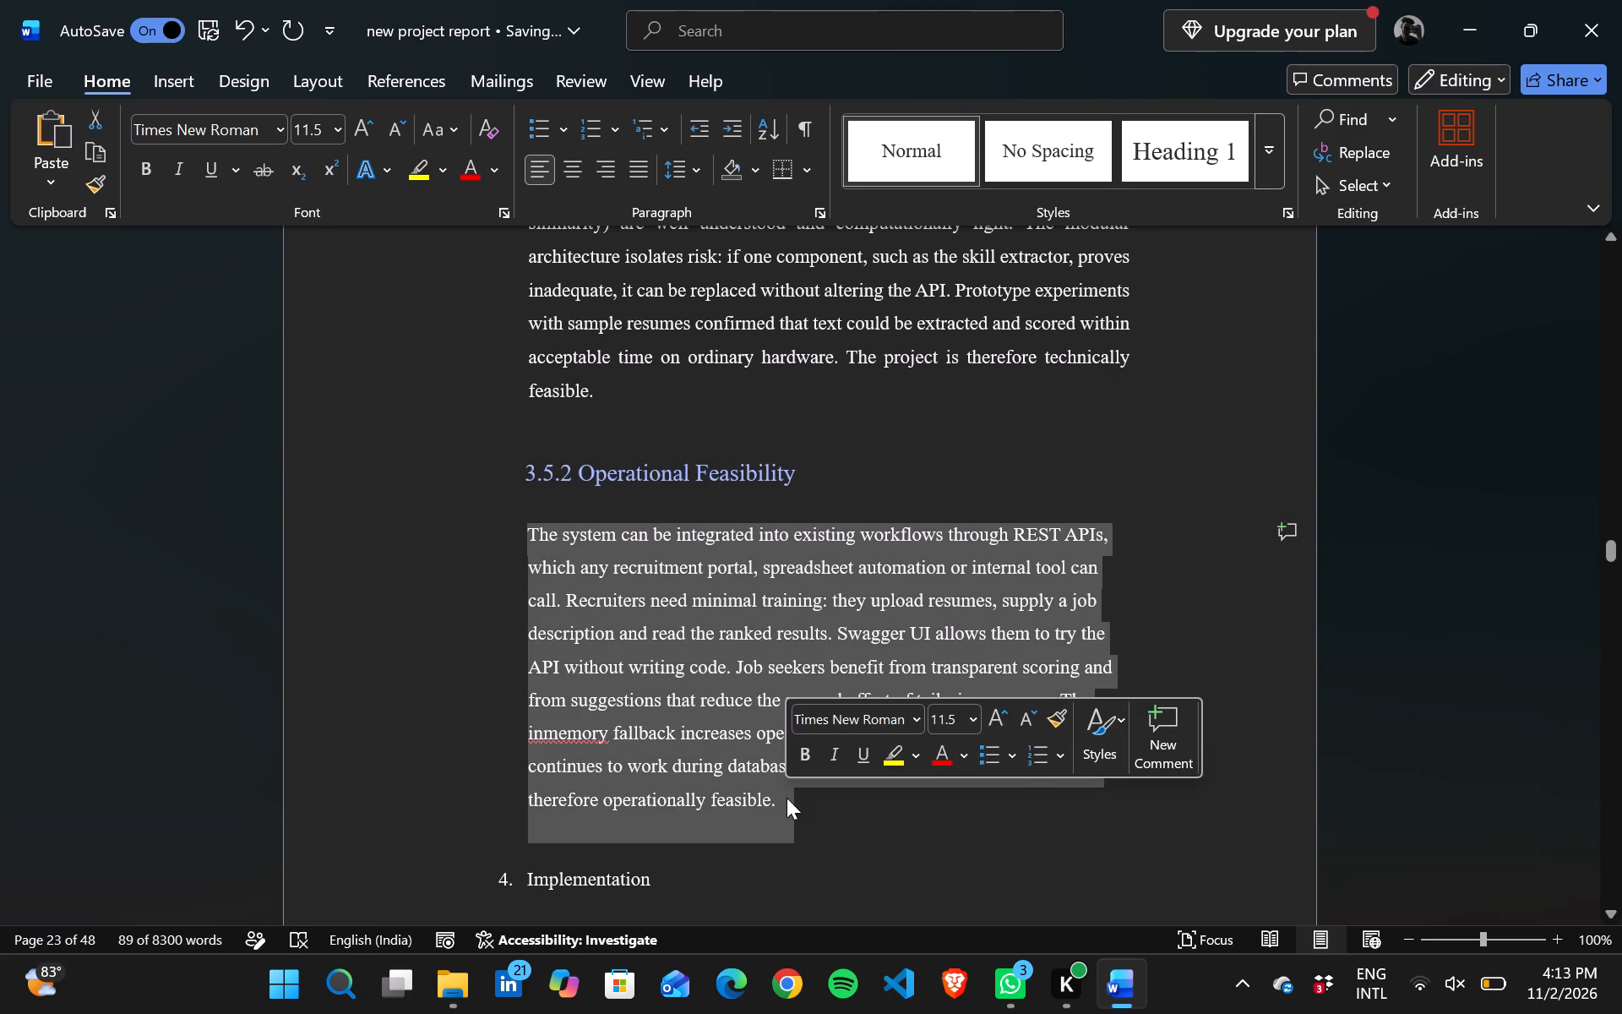
right_click(787, 798)
click(923, 550)
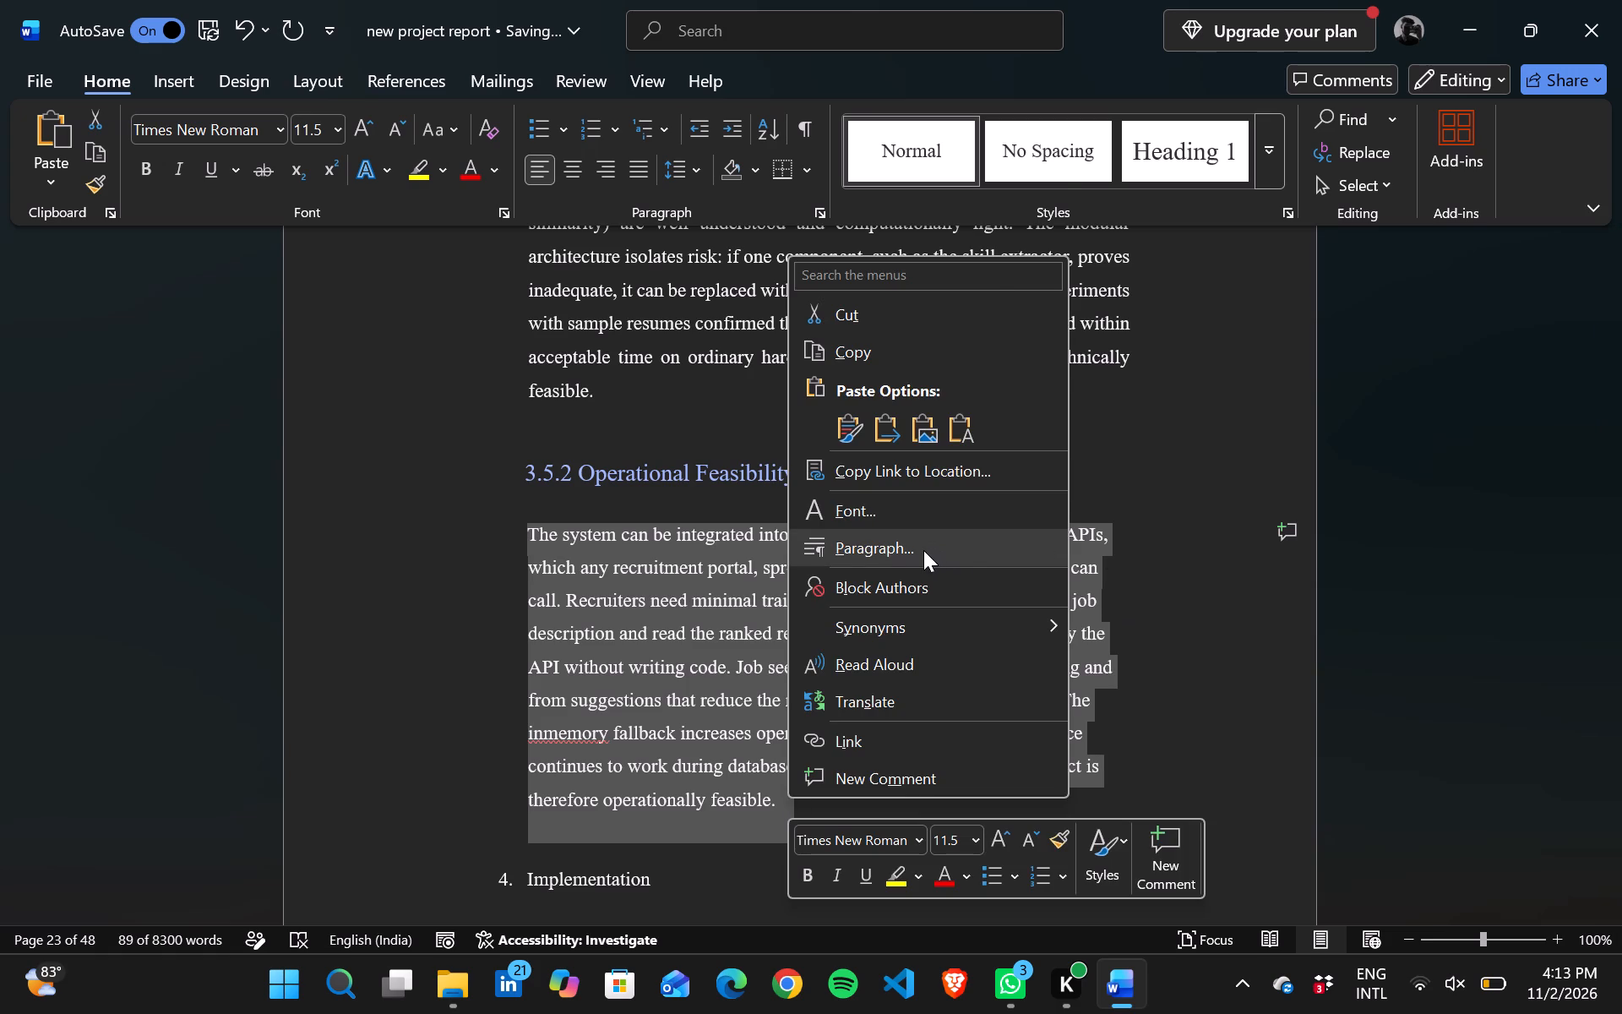
drag(788, 210, 763, 241)
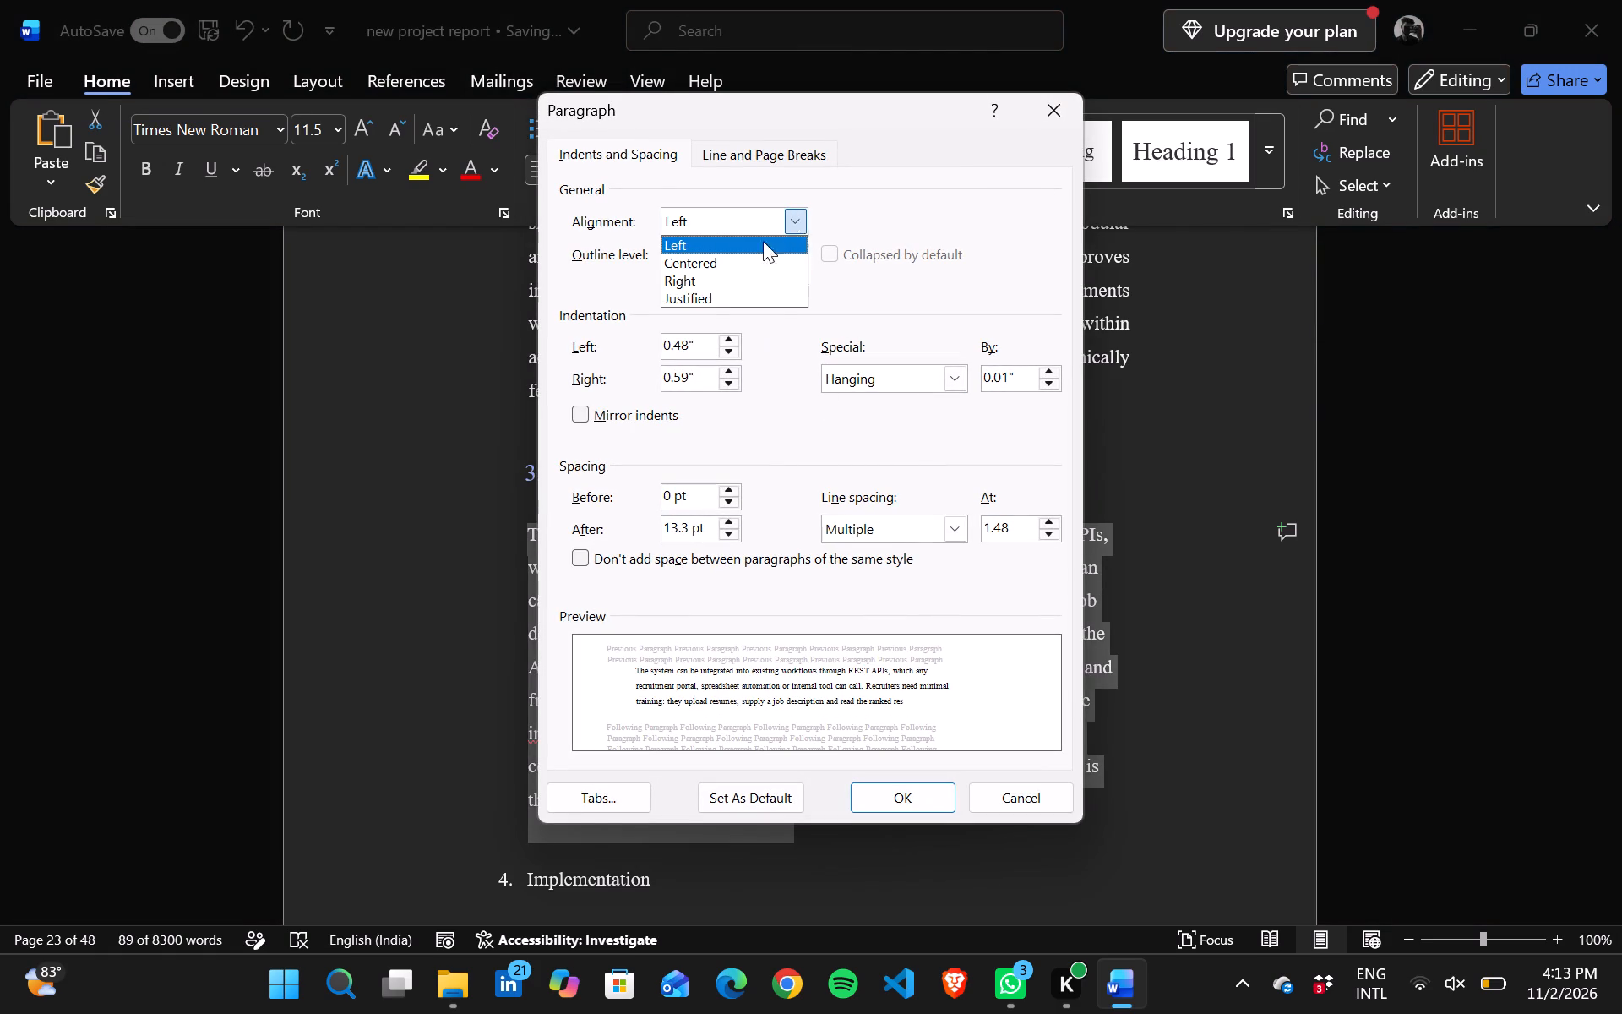
drag(763, 241, 694, 299)
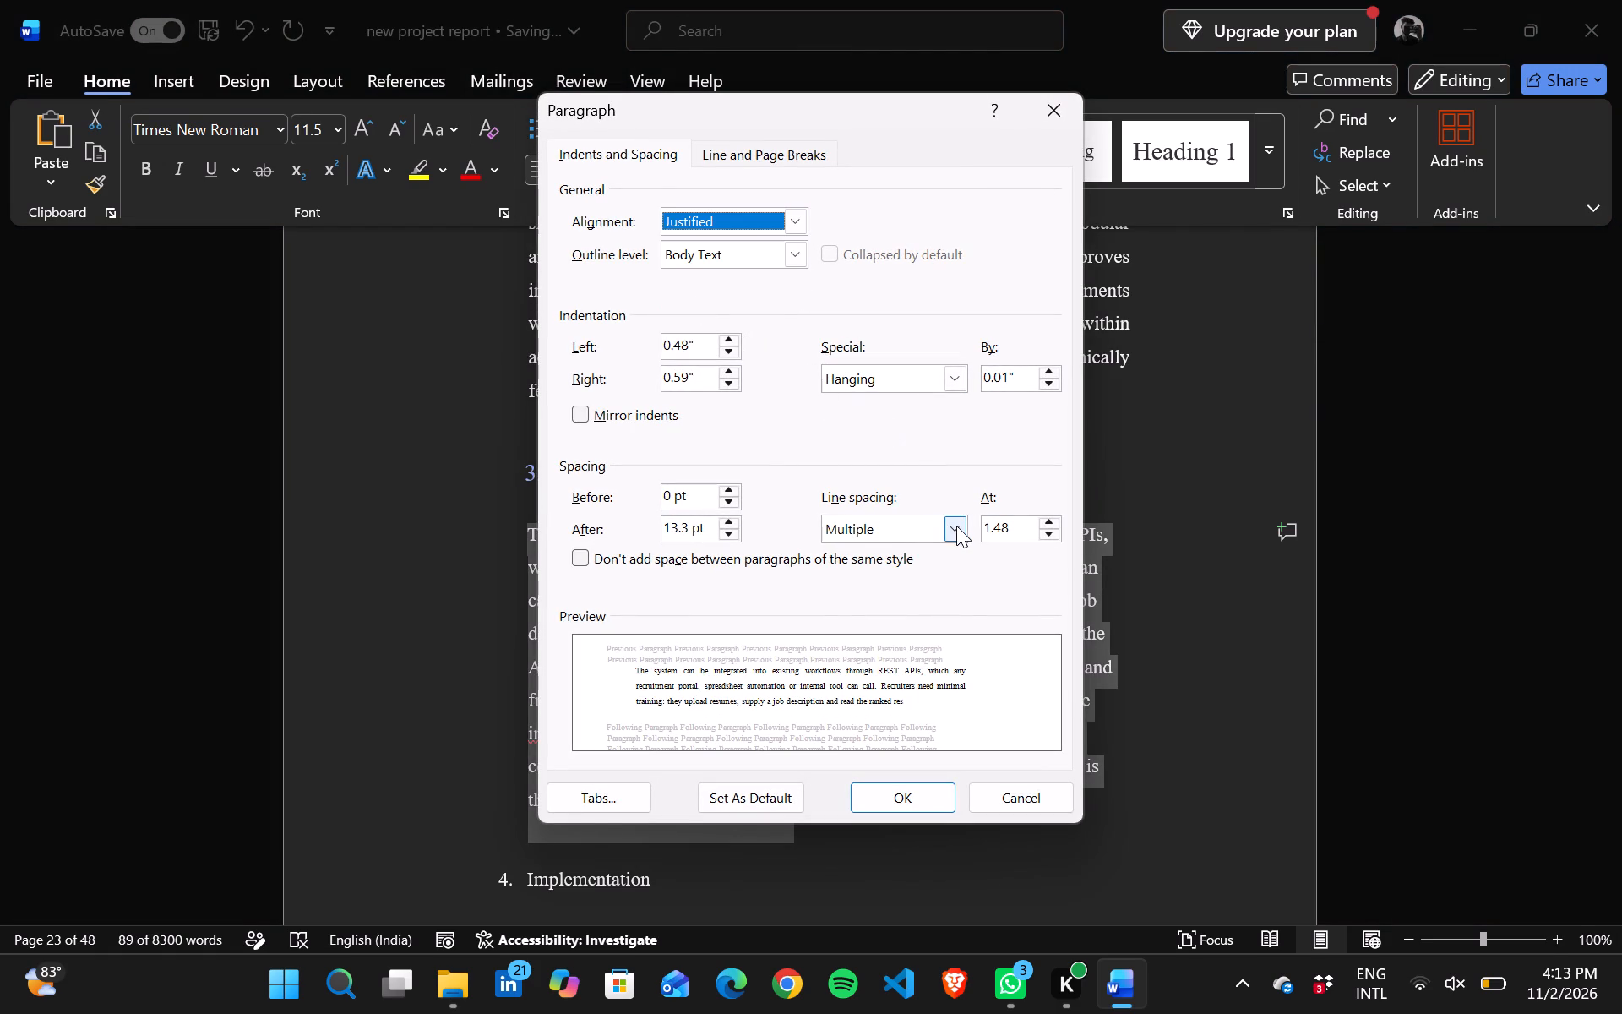
drag(956, 526, 861, 568)
click(861, 568)
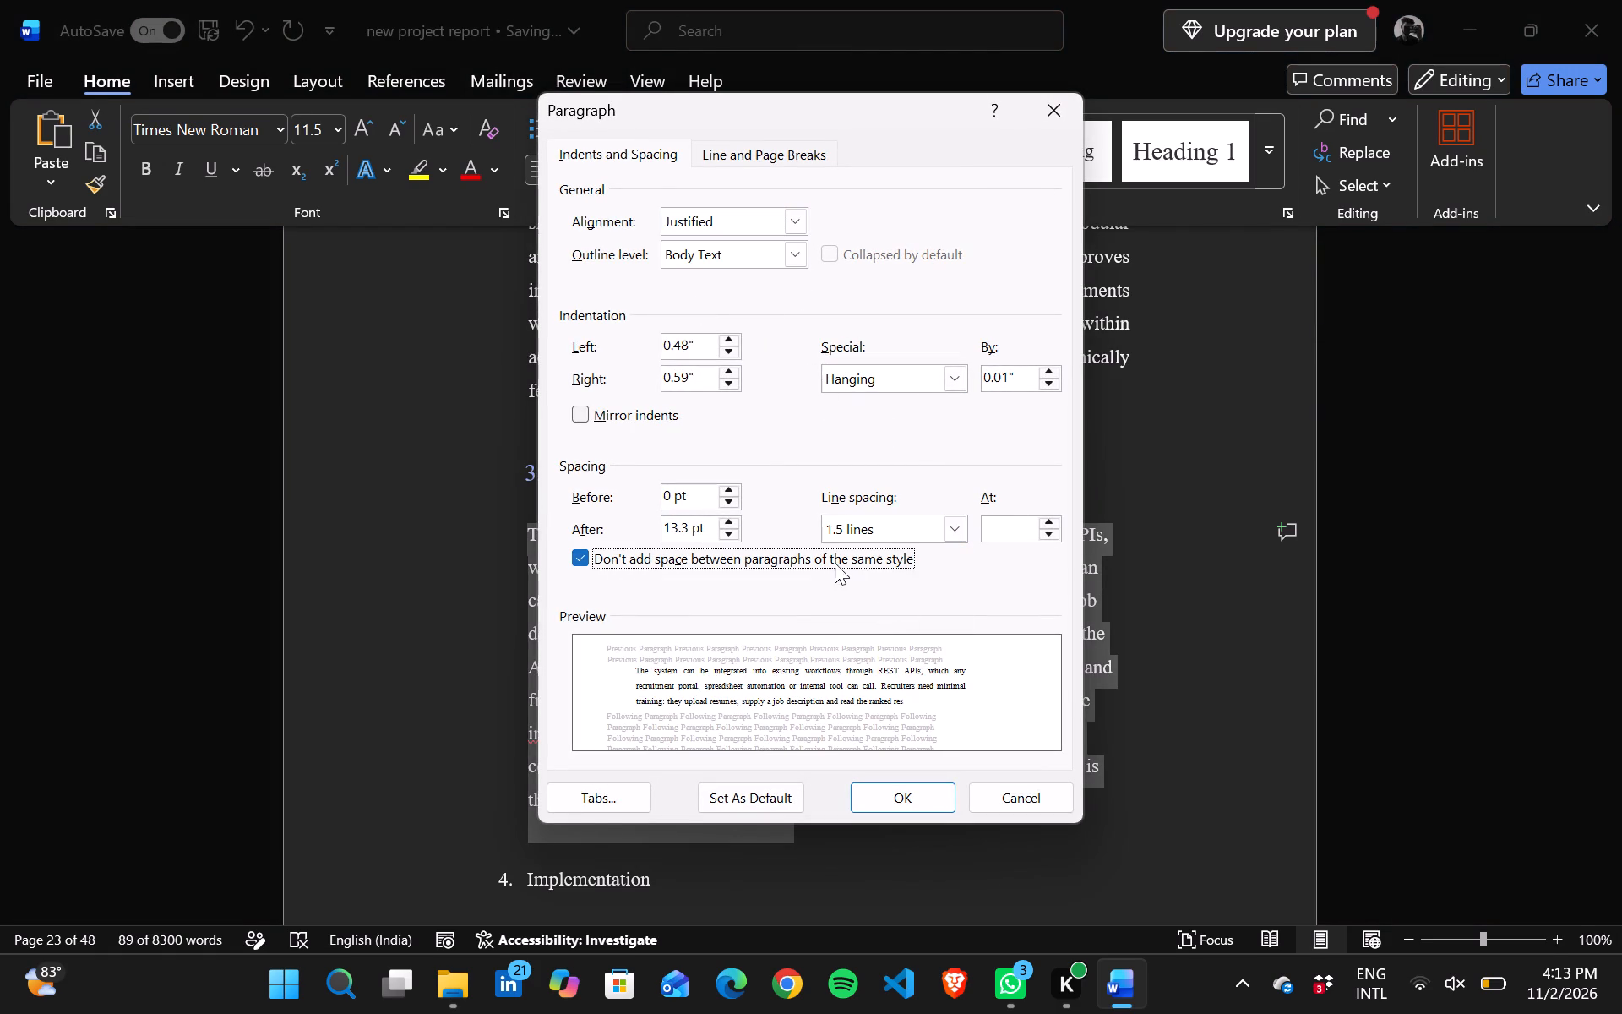
click(817, 563)
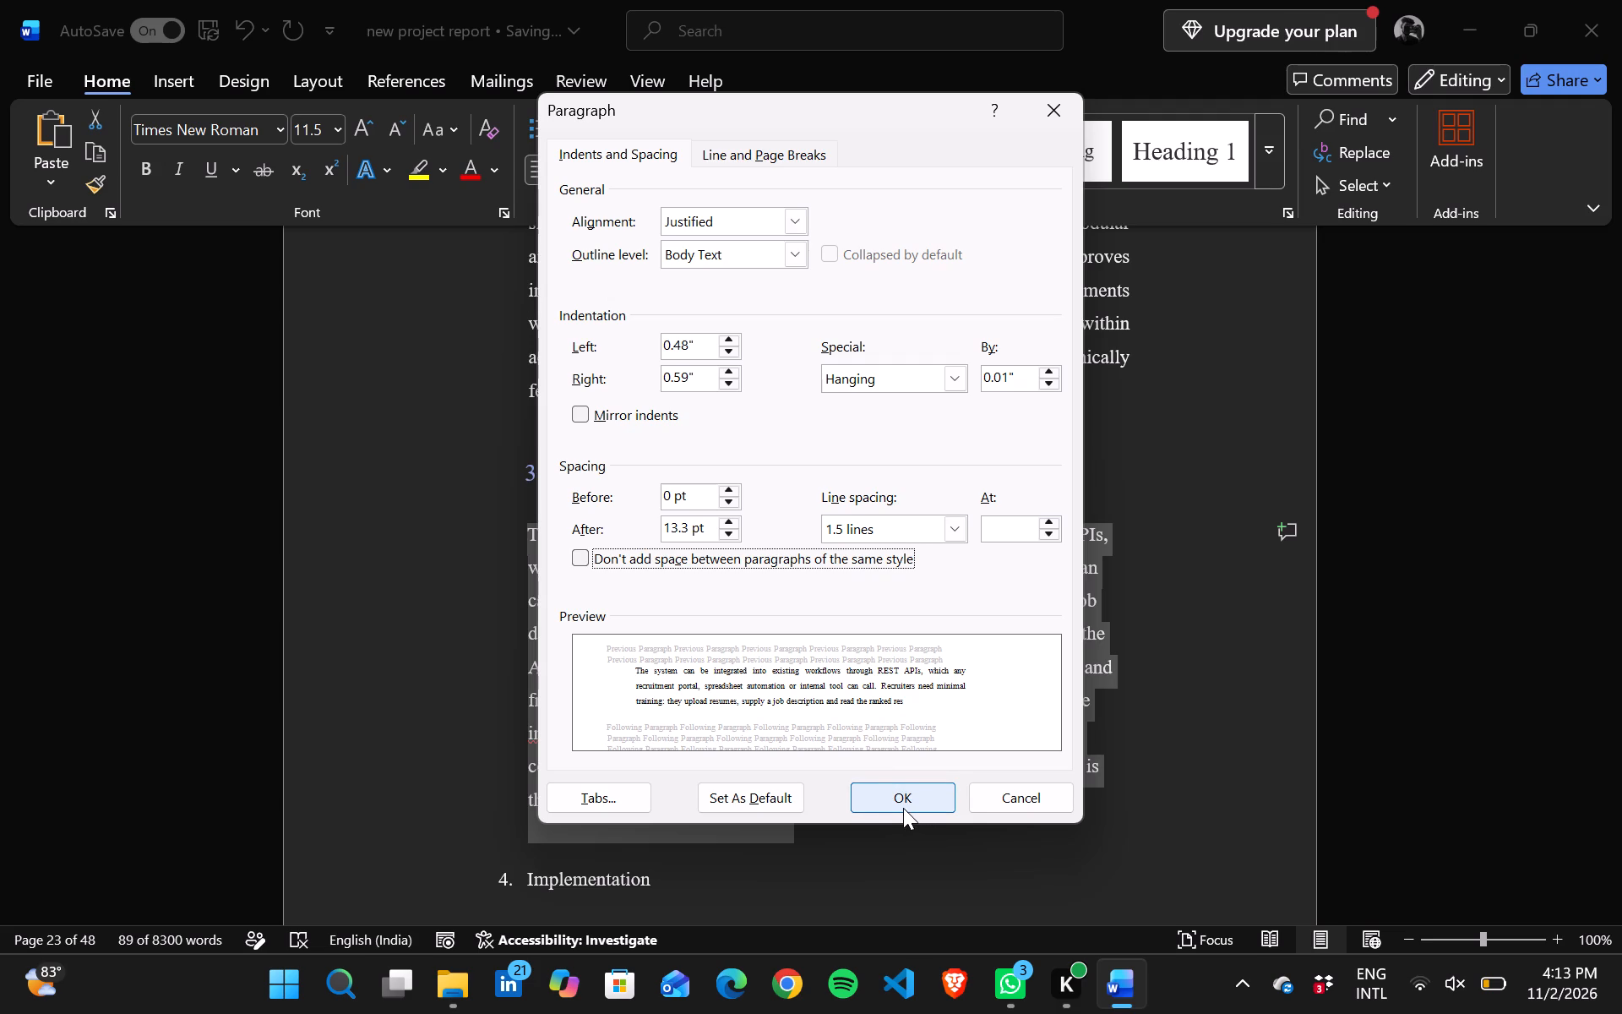
click(903, 808)
Insert blank lines after the "3.5.2 Operational Feasibility" paragraph so the "4. Implementation" heading starts on a new page.
click(817, 818)
key(Return)
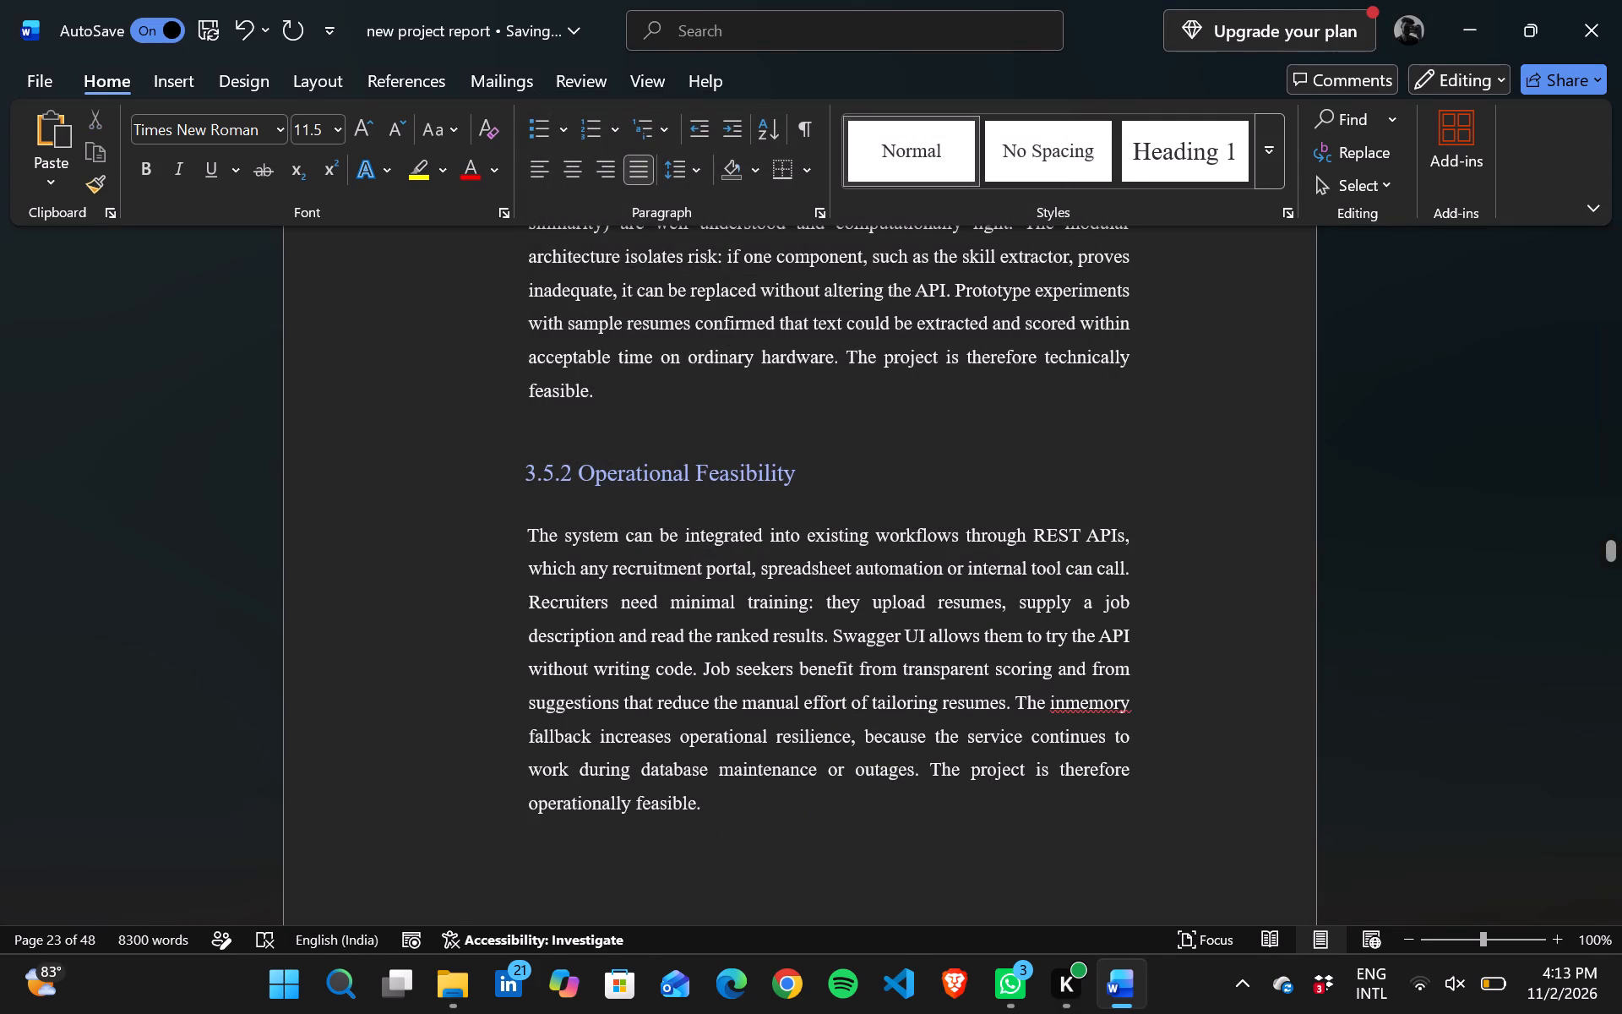
scroll(817, 818, down, 2)
key(Return)
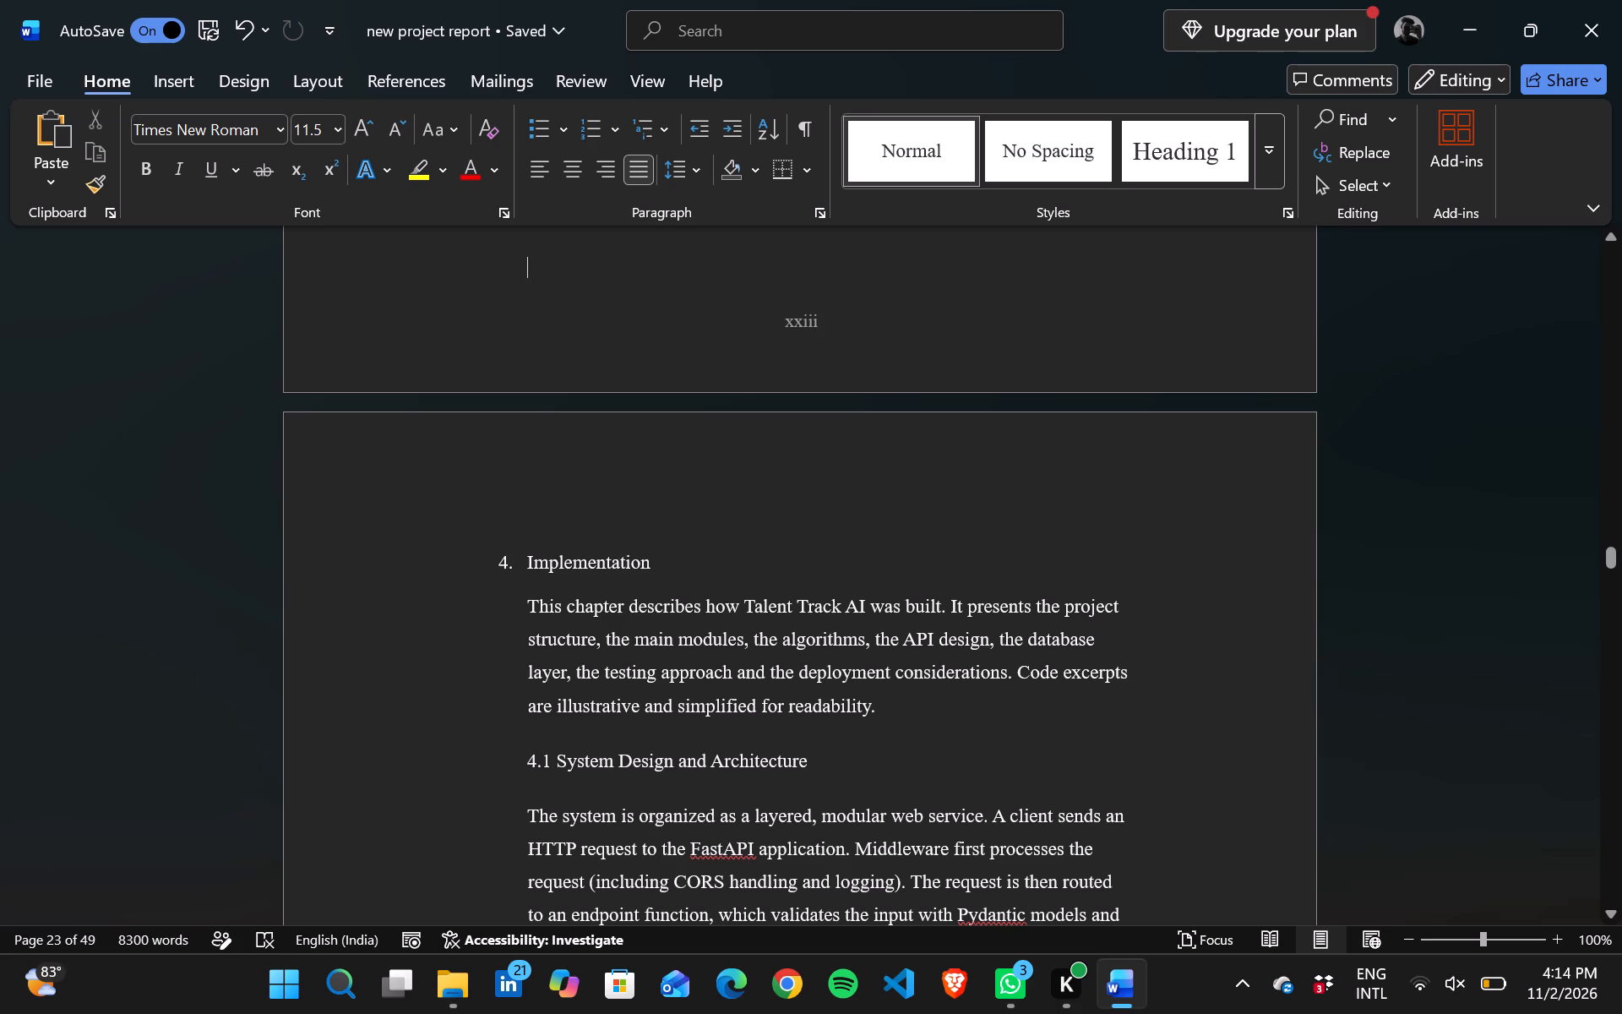
Re-enter the number "4." before the "Implementation" heading so it lines up with the body text's left edge.
scroll(525, 564, up, 6)
scroll(525, 564, down, 4)
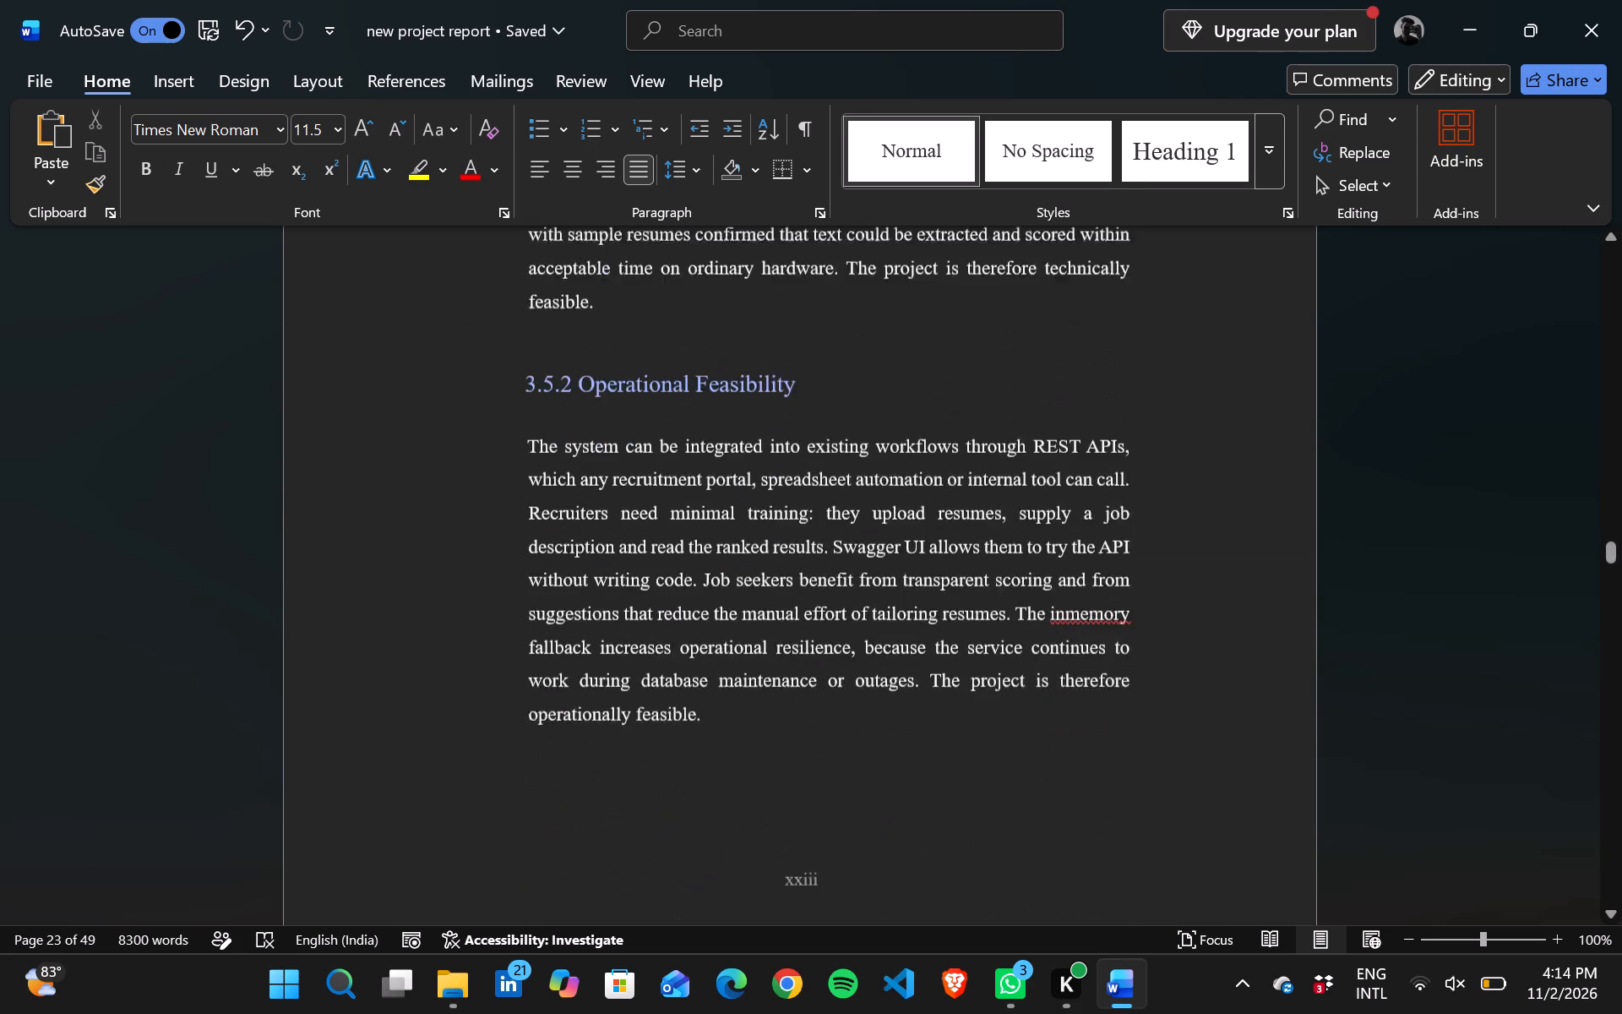
scroll(525, 564, down, 4)
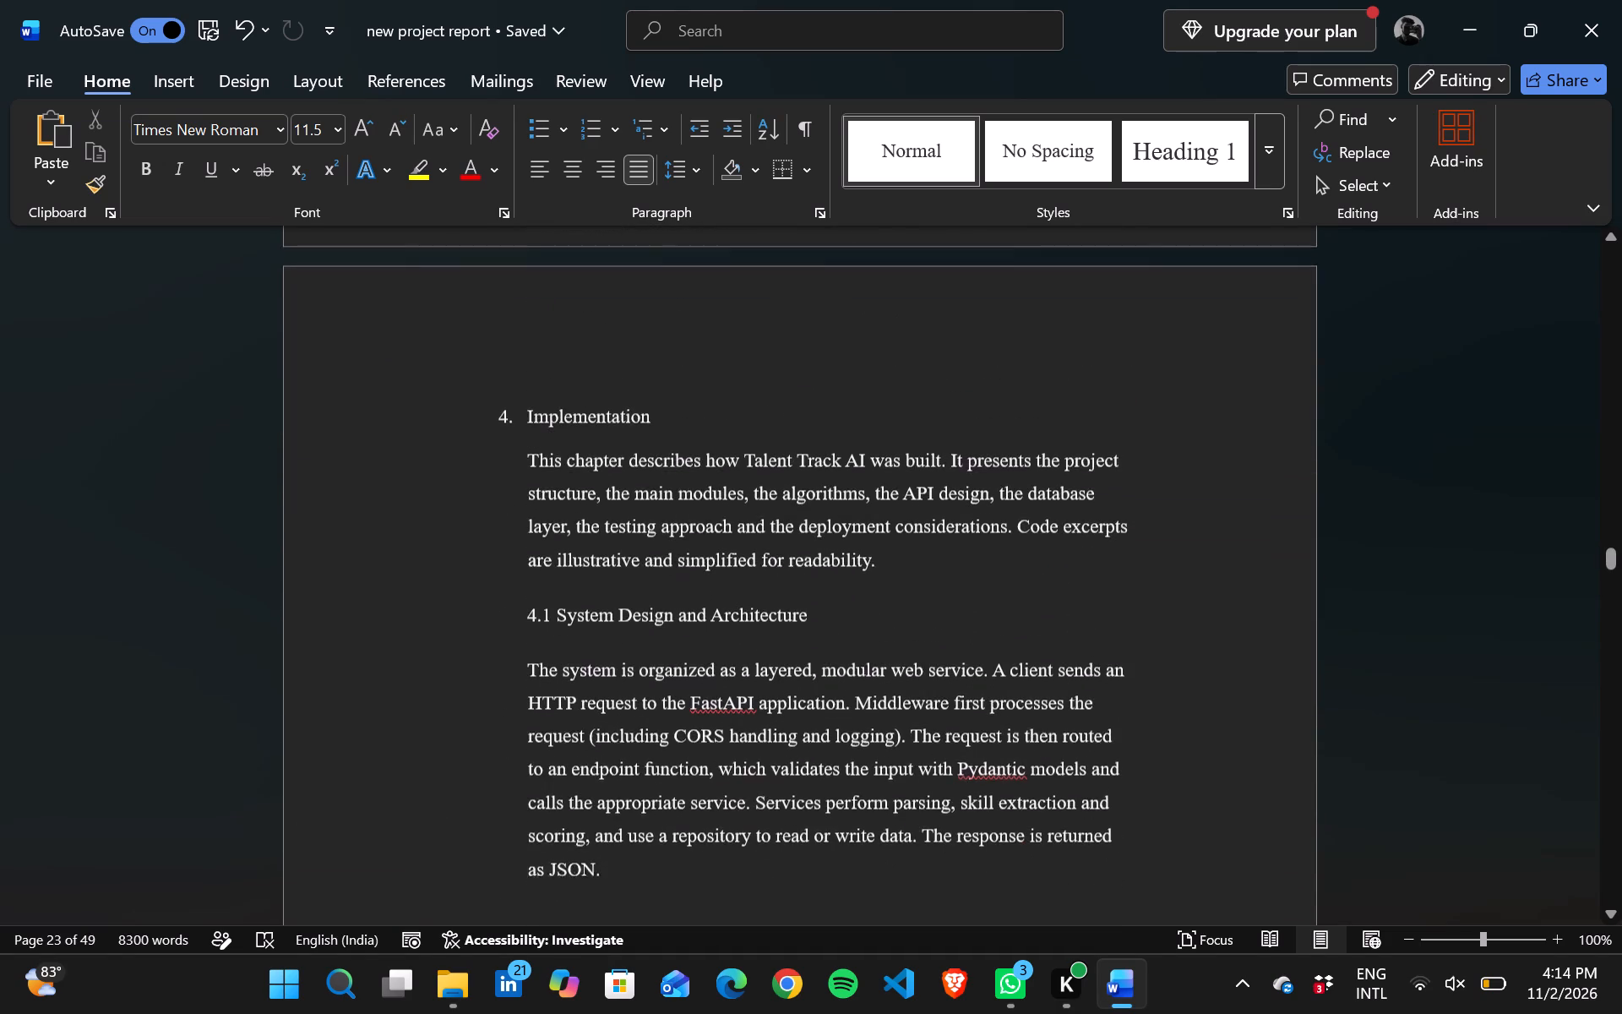
scroll(525, 564, down, 1)
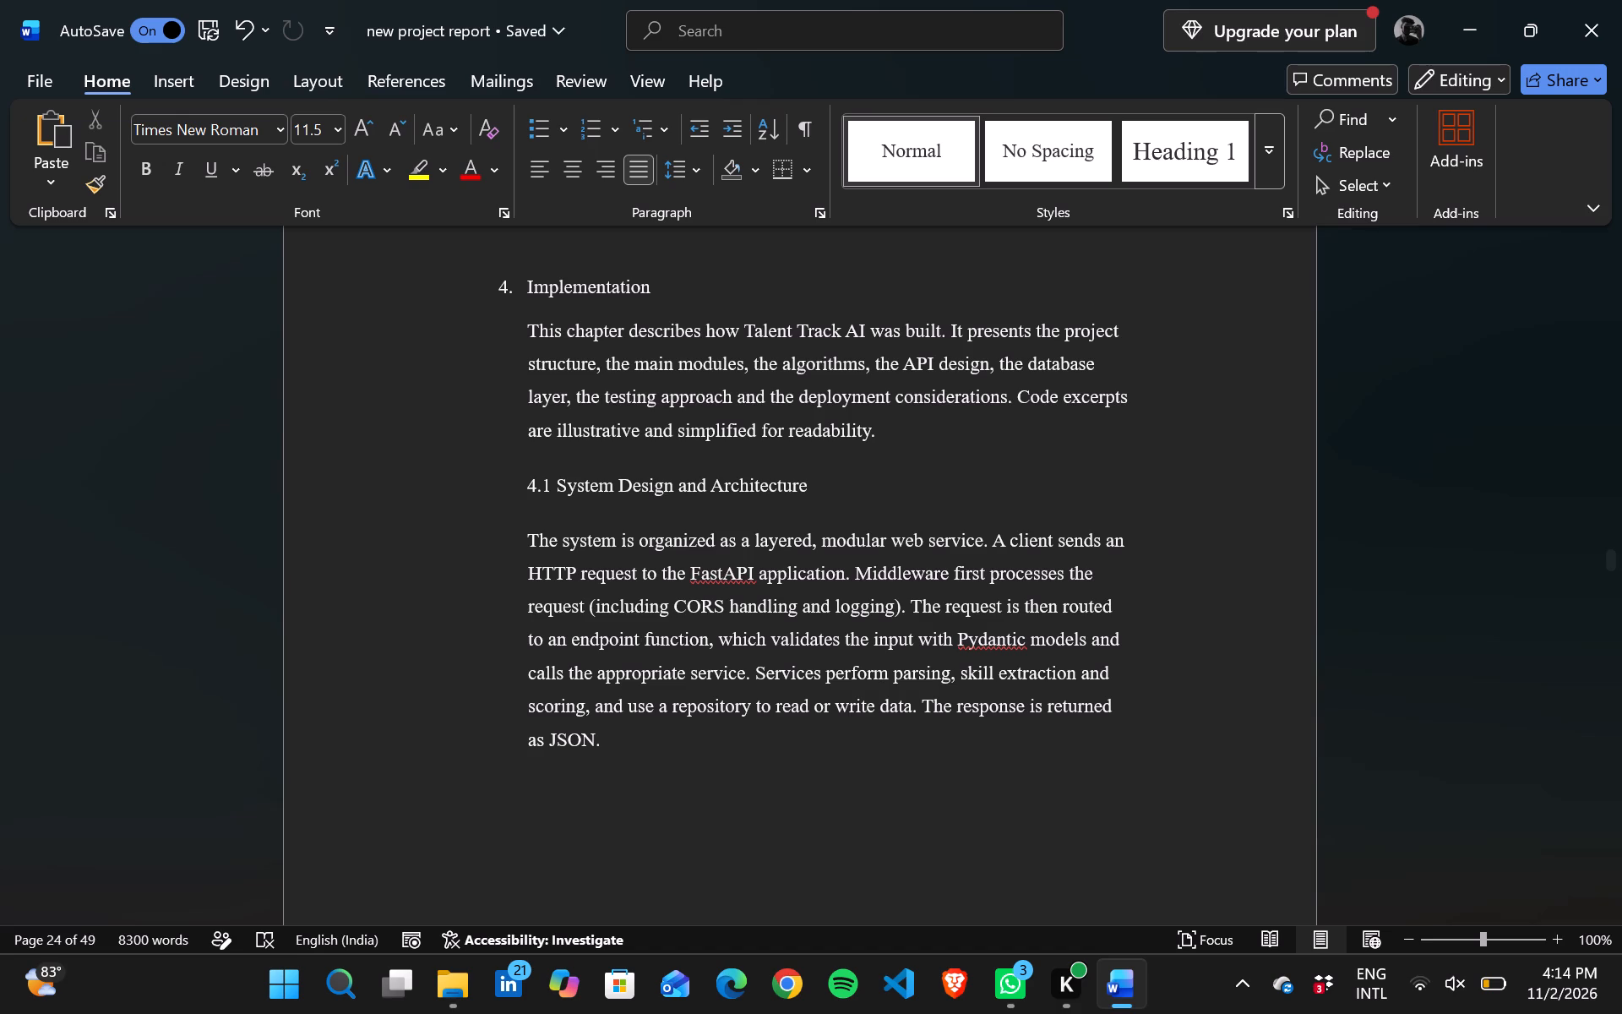
click(529, 281)
key(BackSpace)
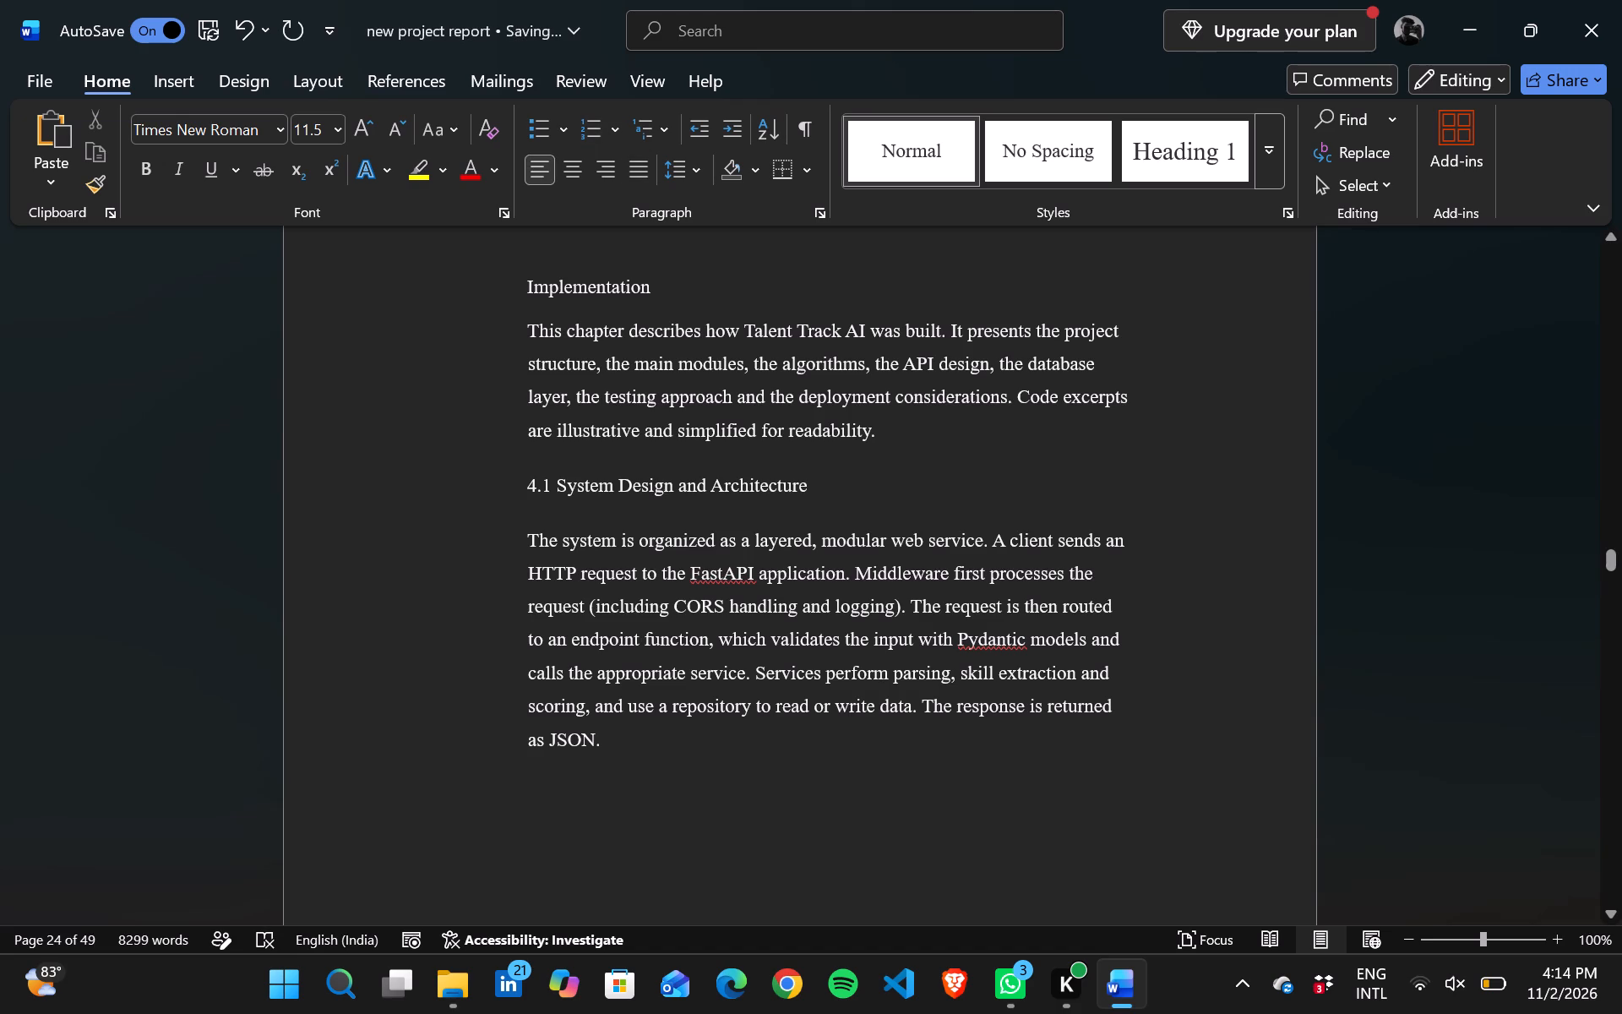
key(4)
text(.)
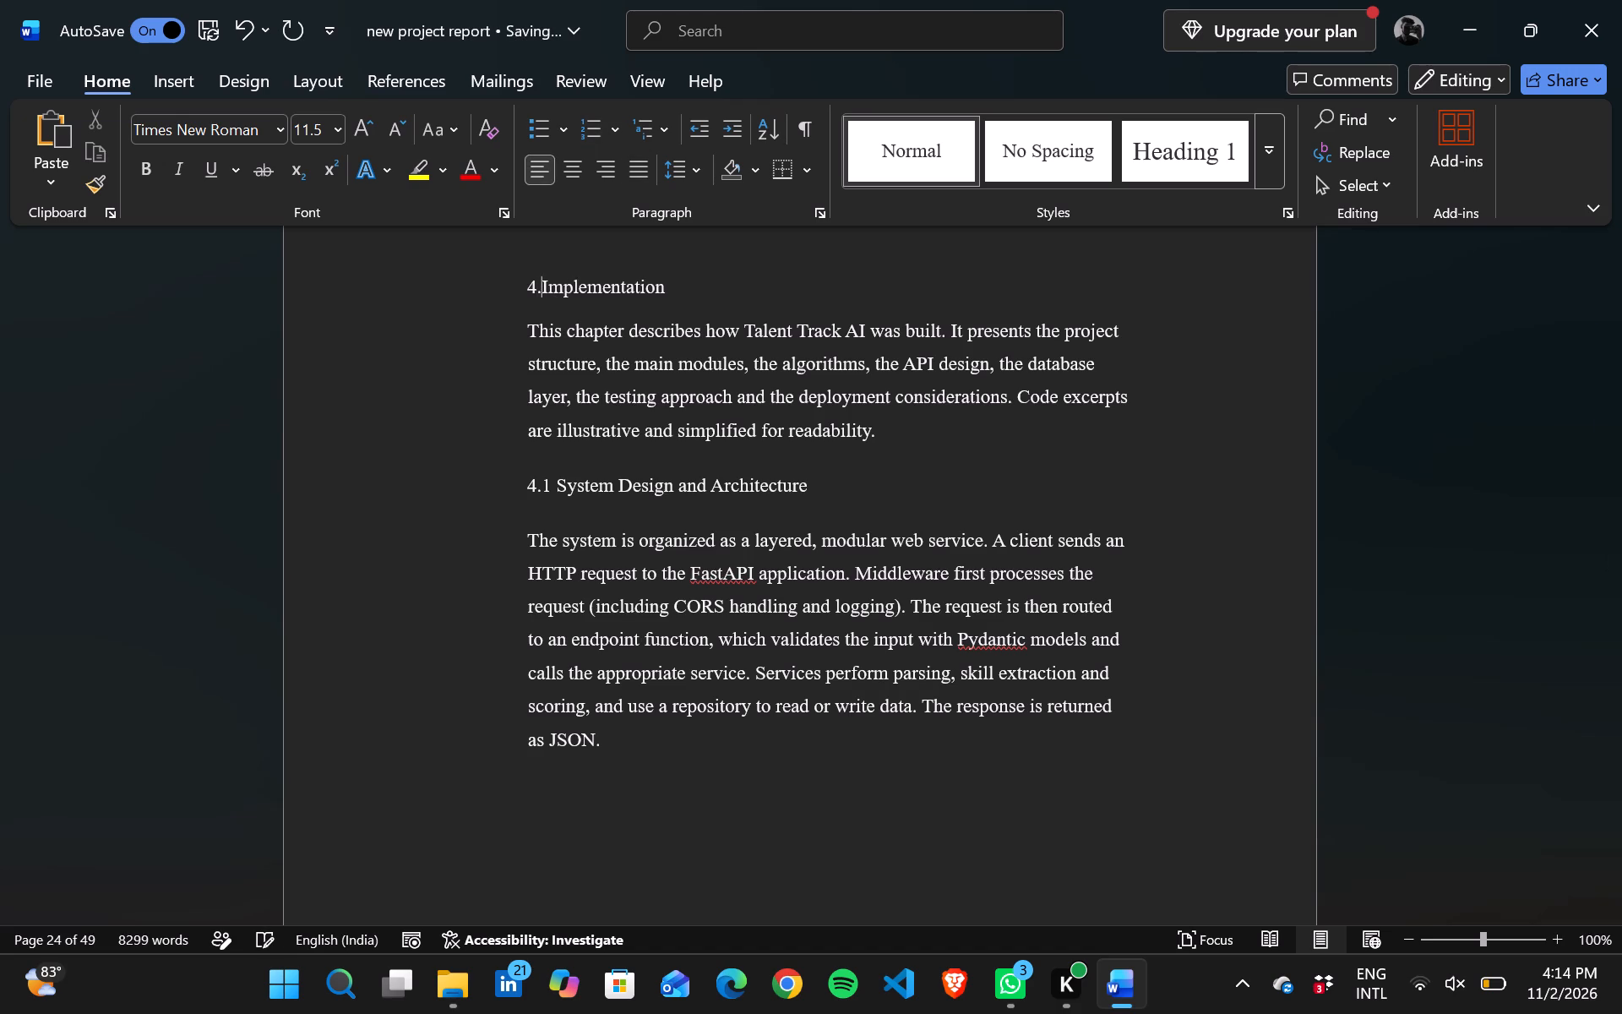
key(space)
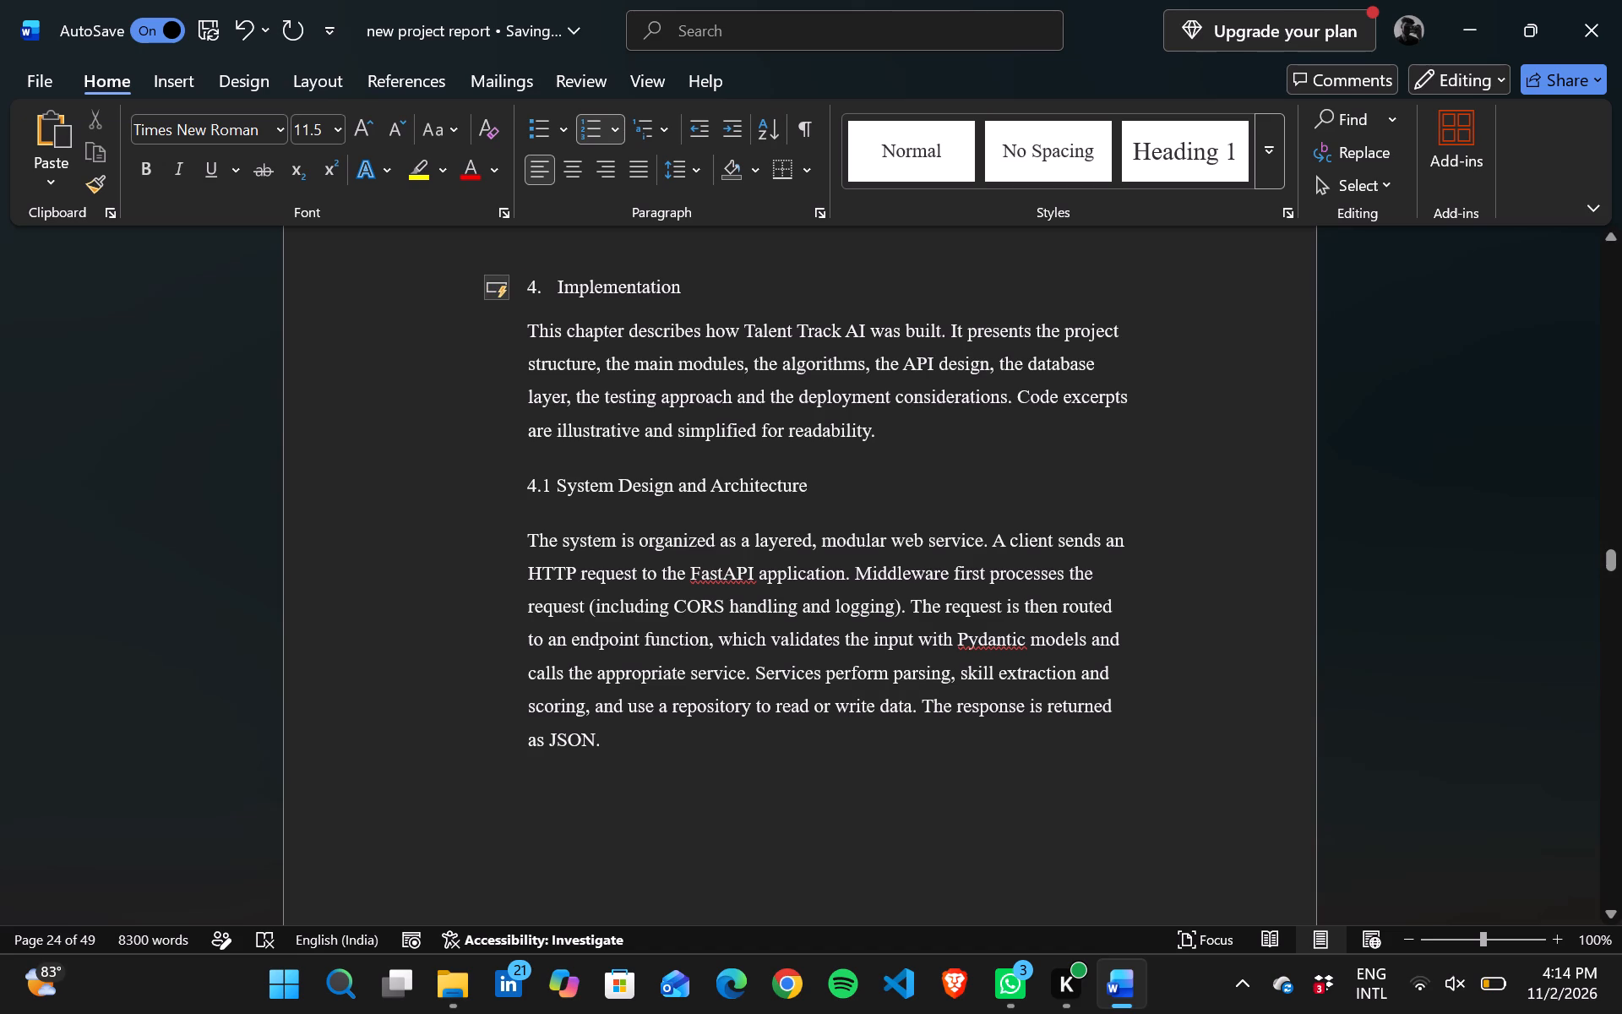
Set the font size of the "4. Implementation" heading to 14 pt.
triple_click(609, 284)
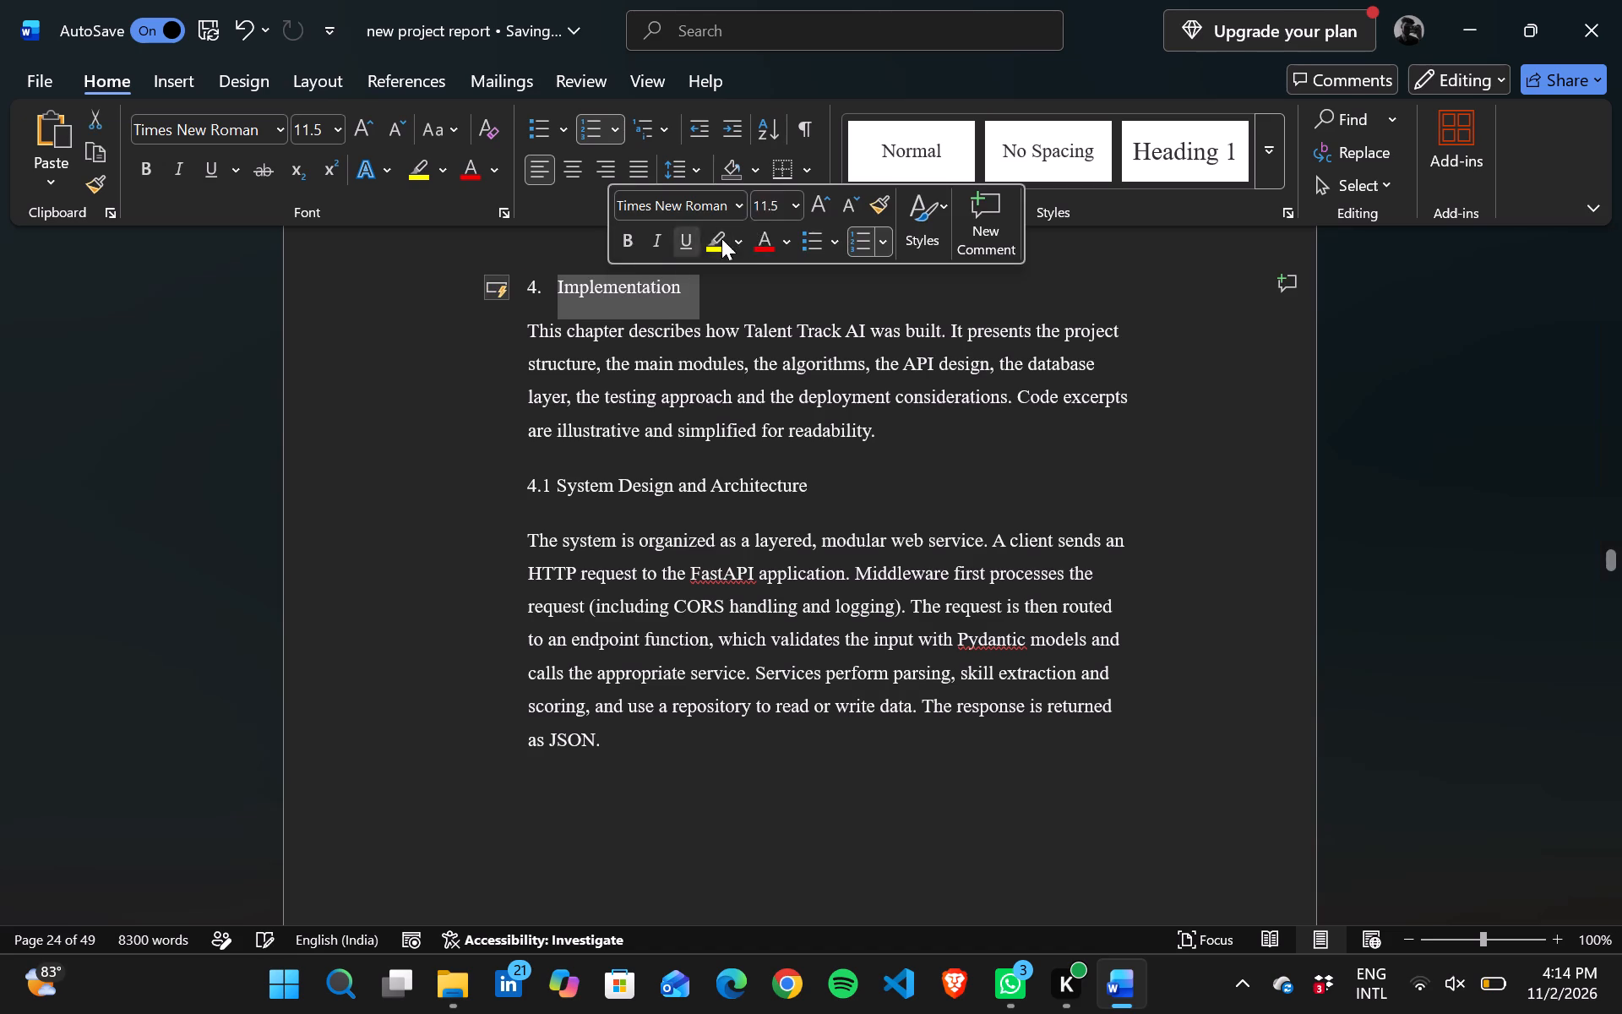
drag(797, 205, 773, 389)
click(773, 389)
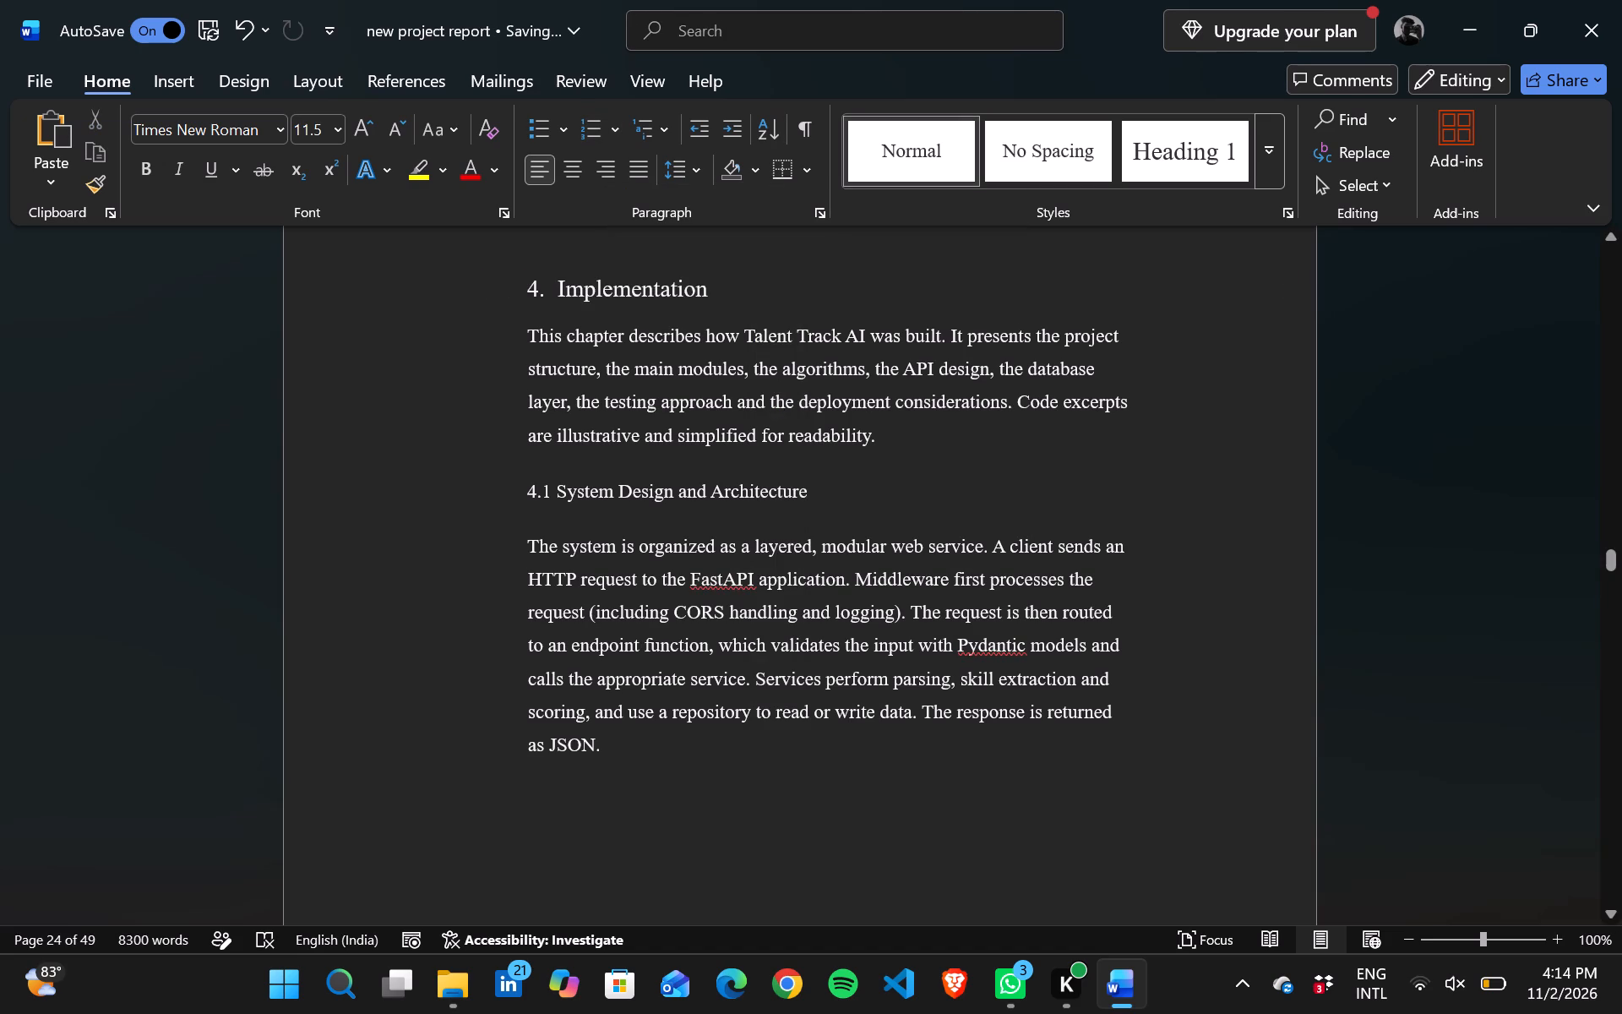
Apply justified alignment and 1.5 line spacing to the introductory paragraph under "4. Implementation".
drag(530, 328, 891, 434)
right_click(891, 434)
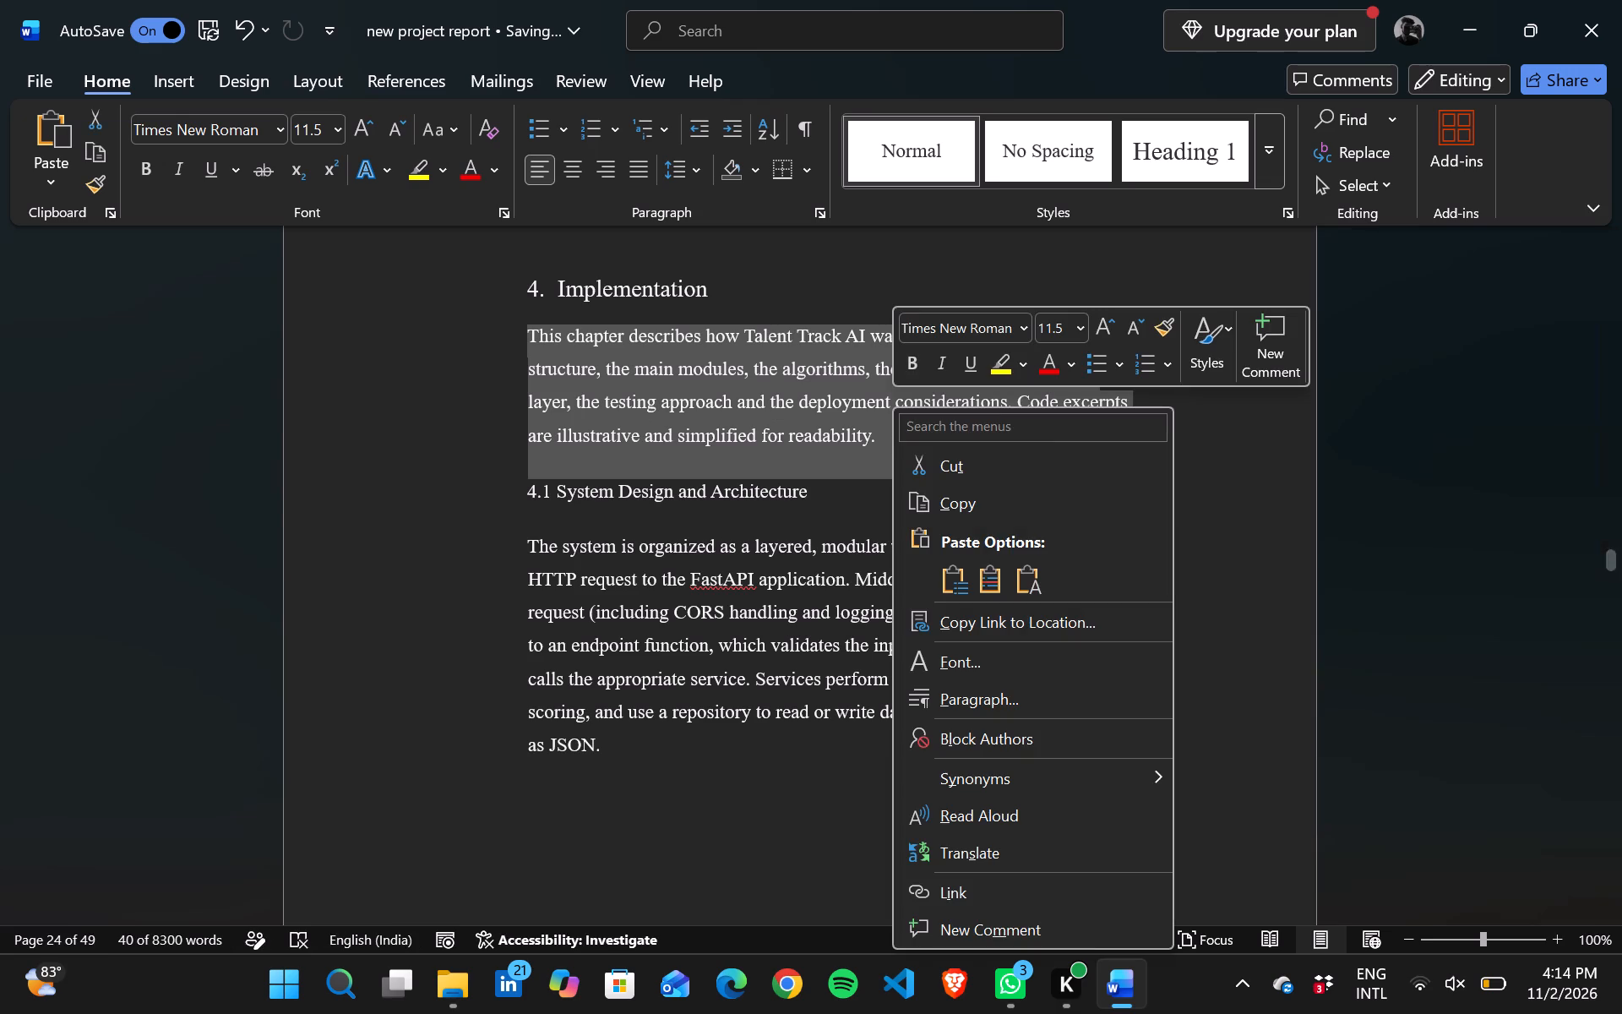
click(993, 703)
drag(797, 211, 722, 288)
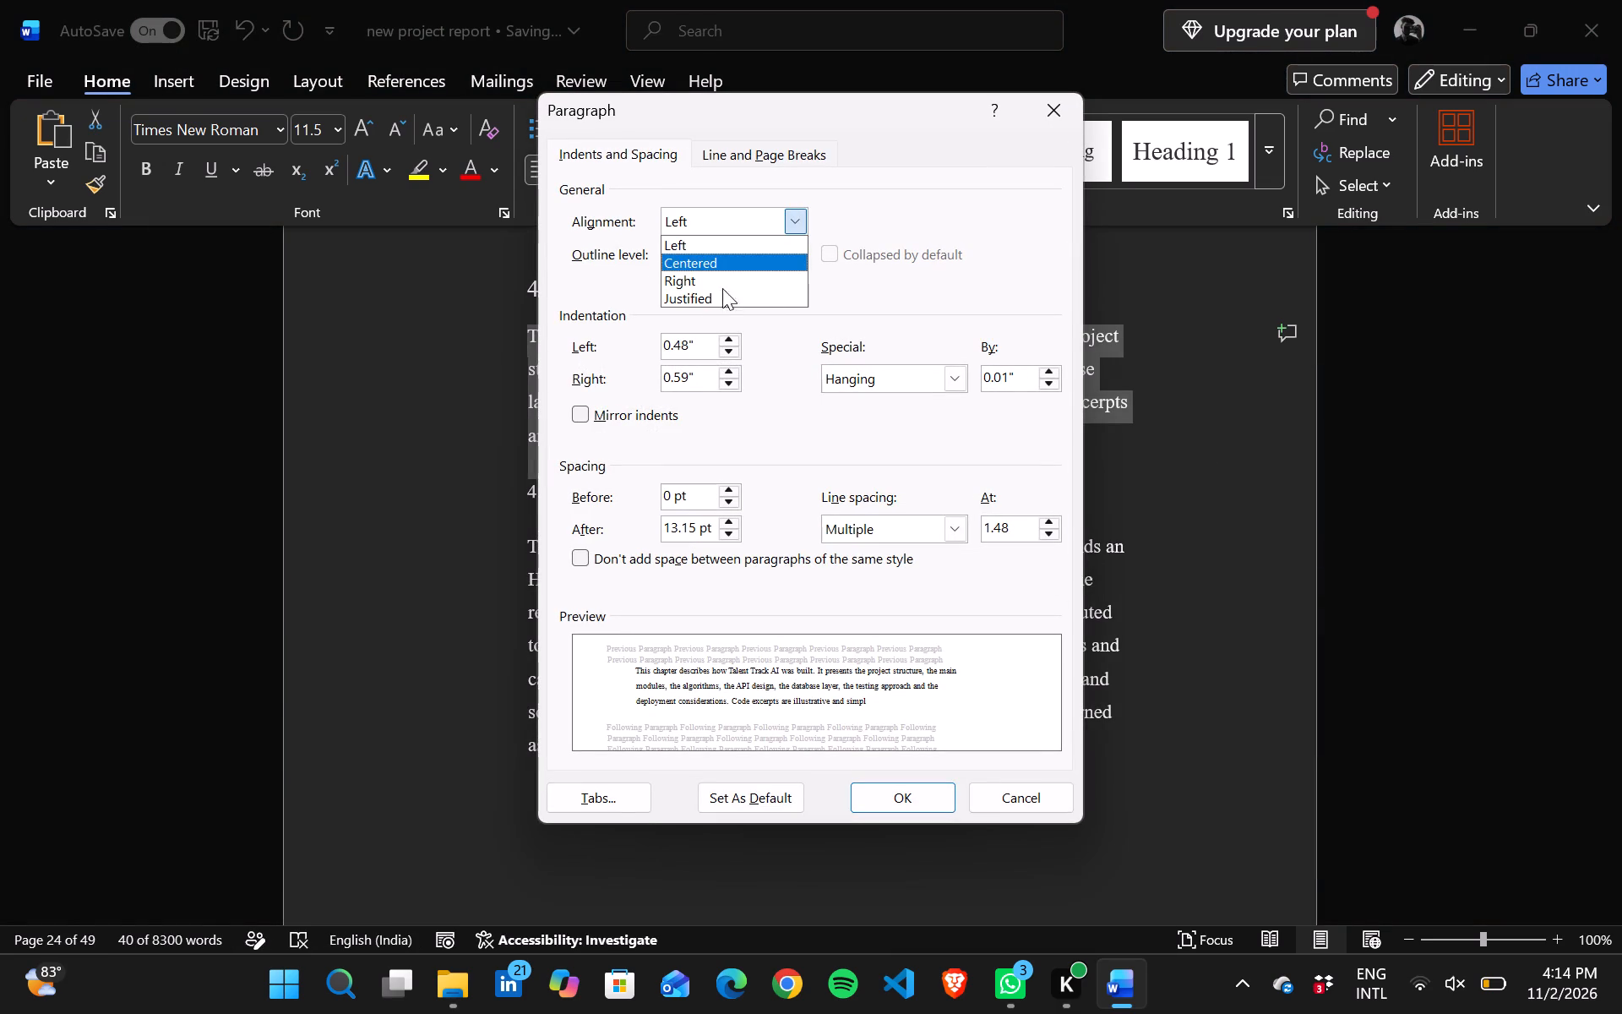
drag(722, 288, 713, 293)
drag(713, 293, 955, 522)
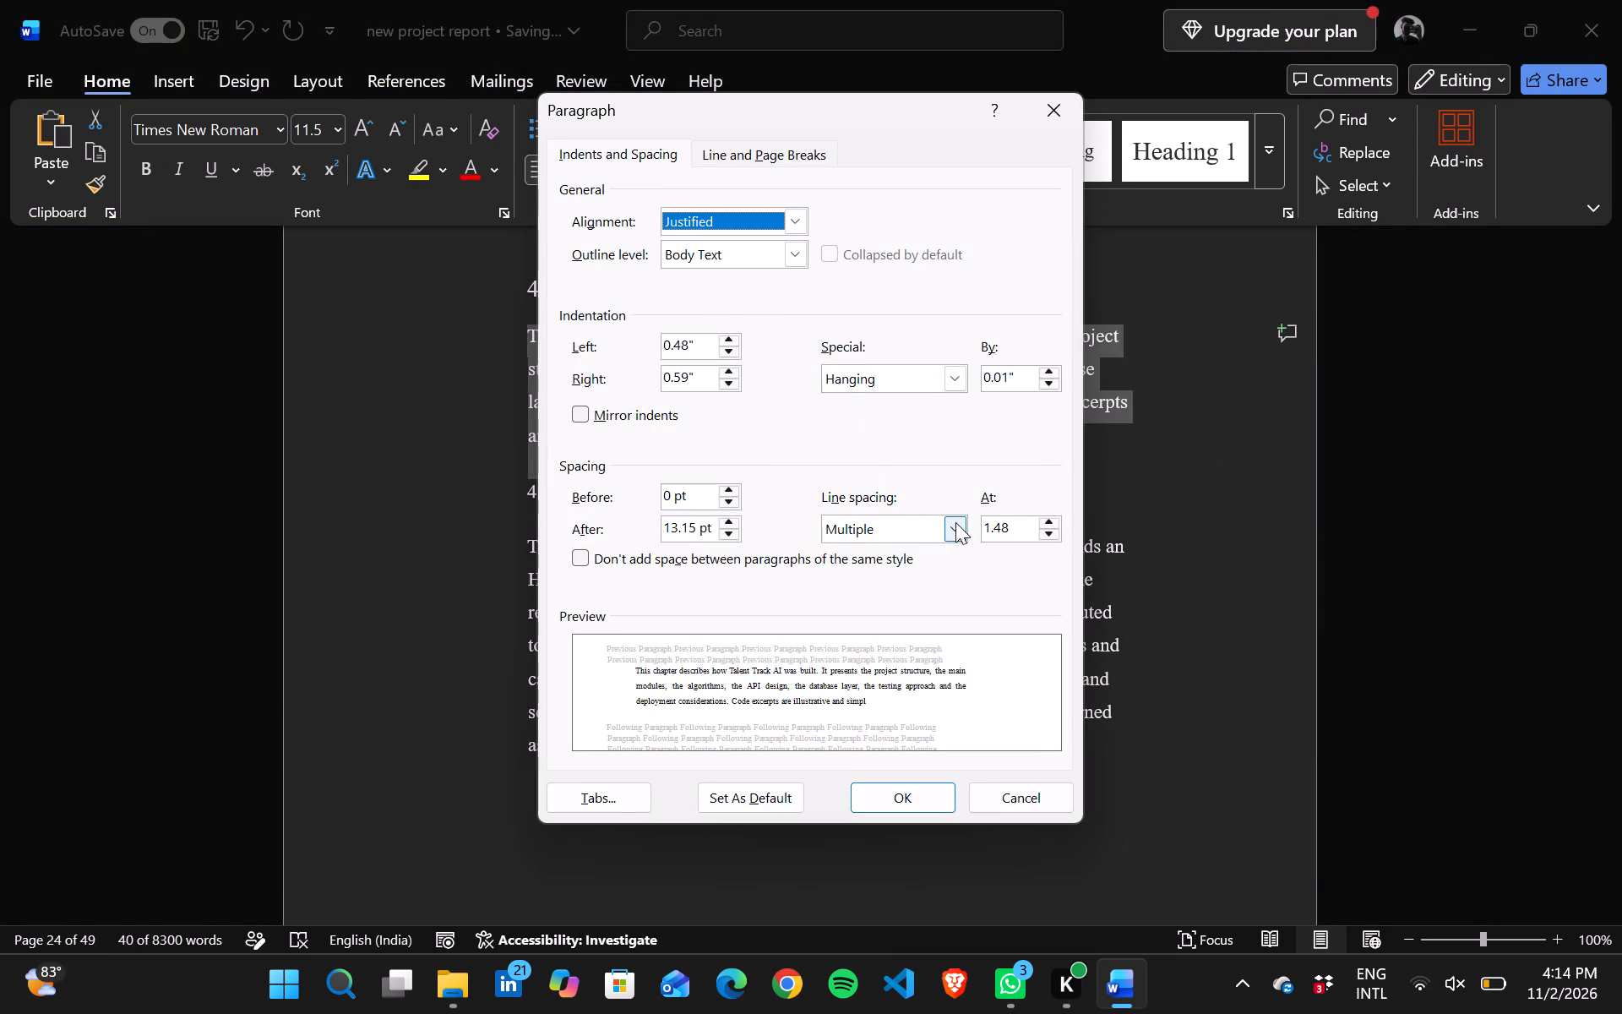
drag(955, 522, 865, 564)
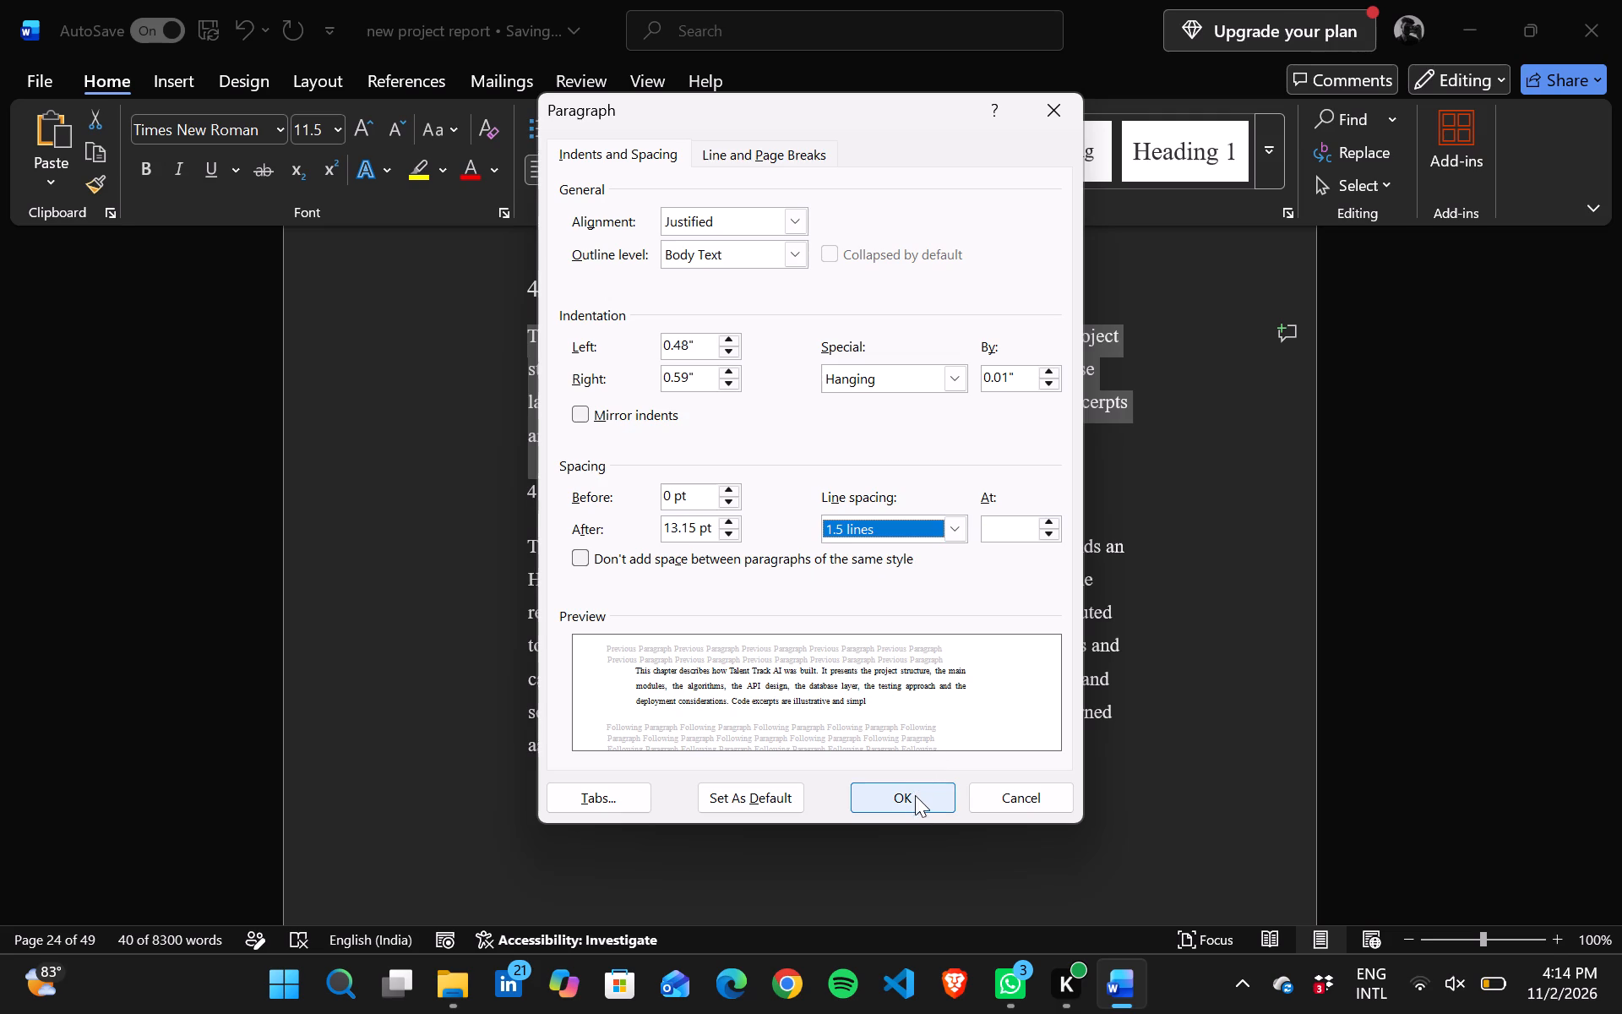
click(913, 796)
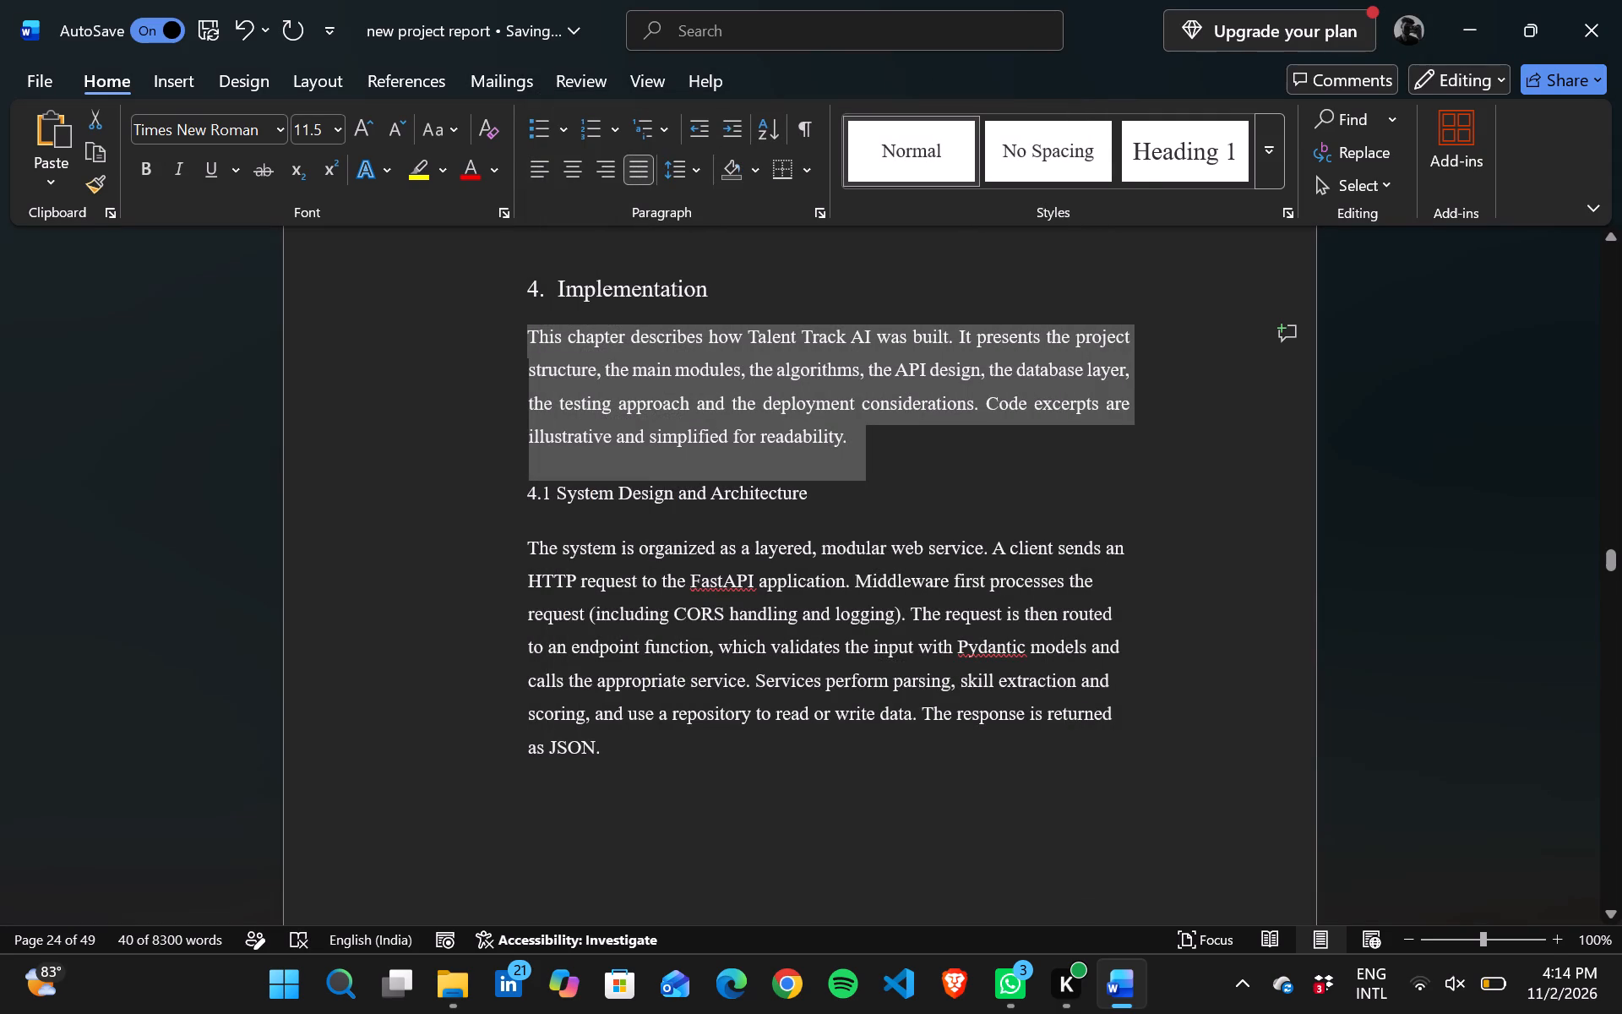
click(911, 801)
Set the font size of the "4.1 System Design and Architecture" heading to 14 pt.
triple_click(605, 494)
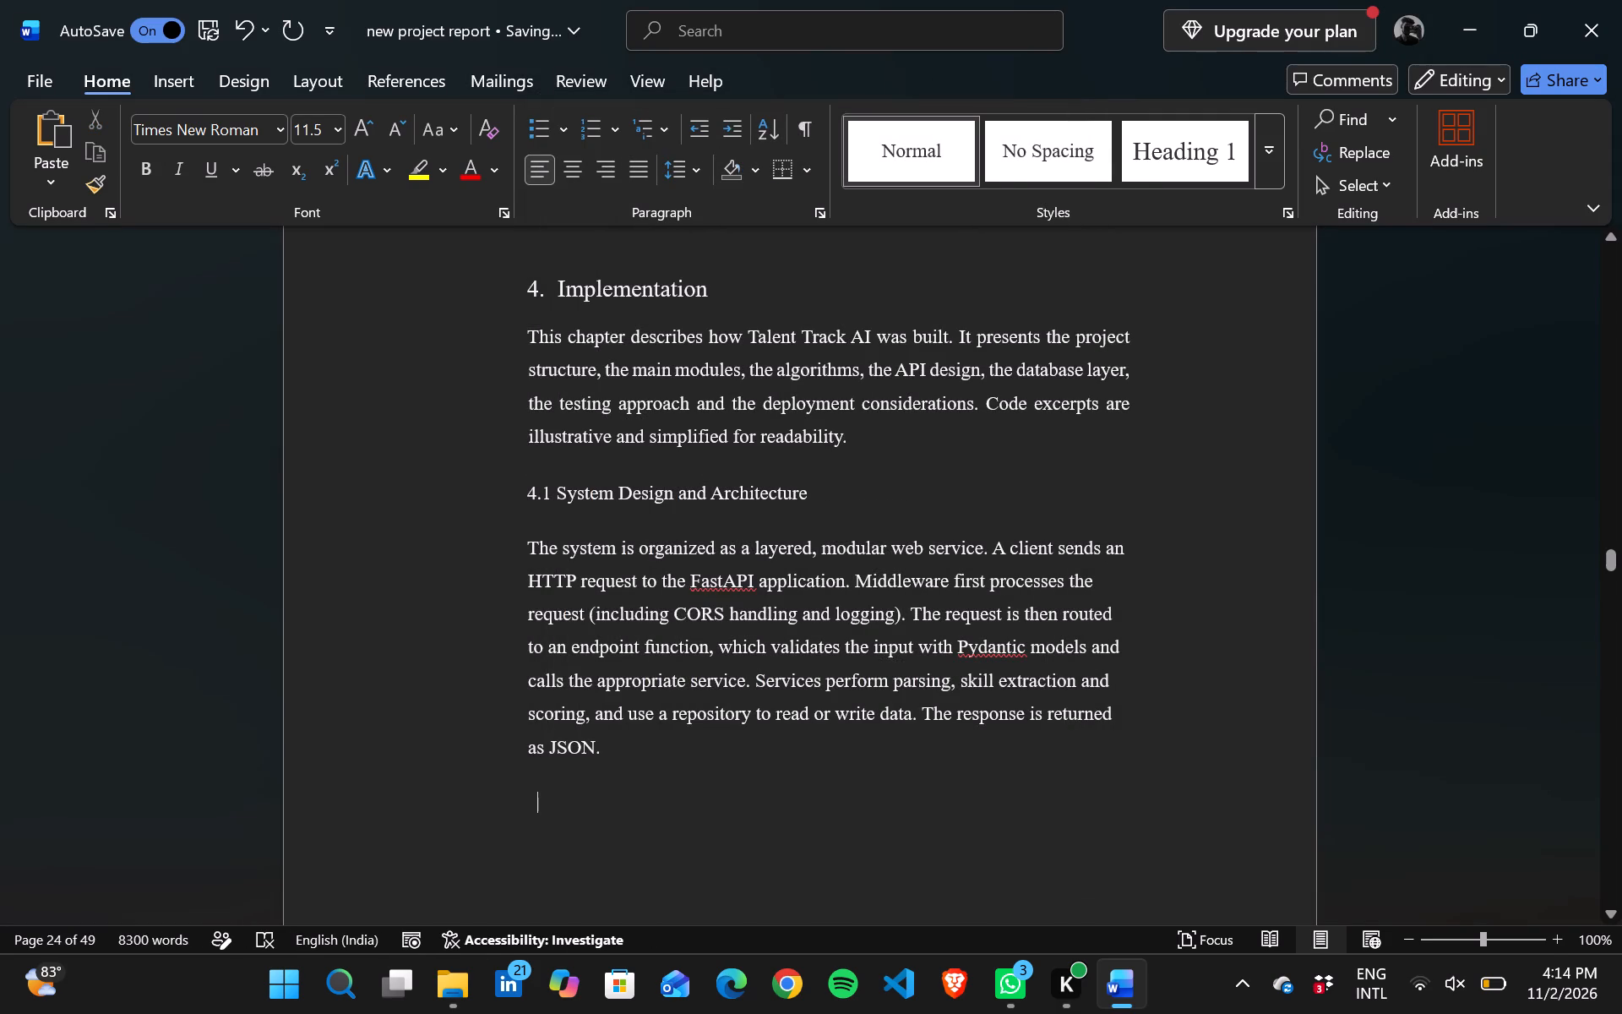
click(605, 494)
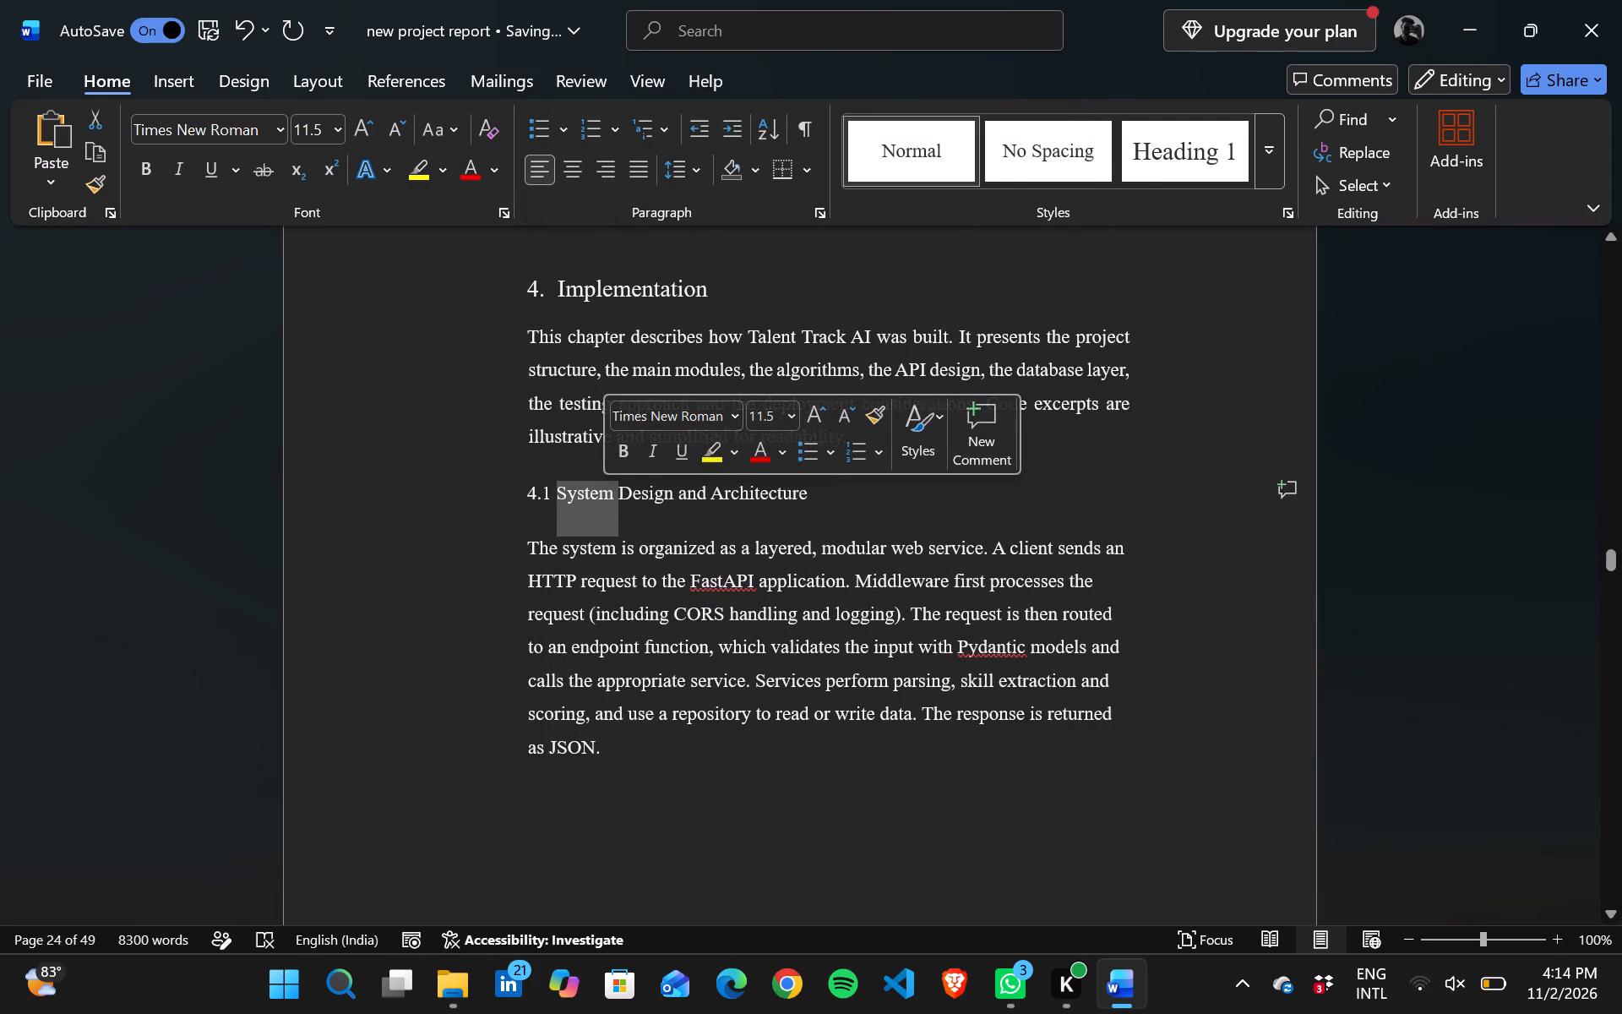
double_click(661, 498)
double_click(661, 498)
triple_click(661, 498)
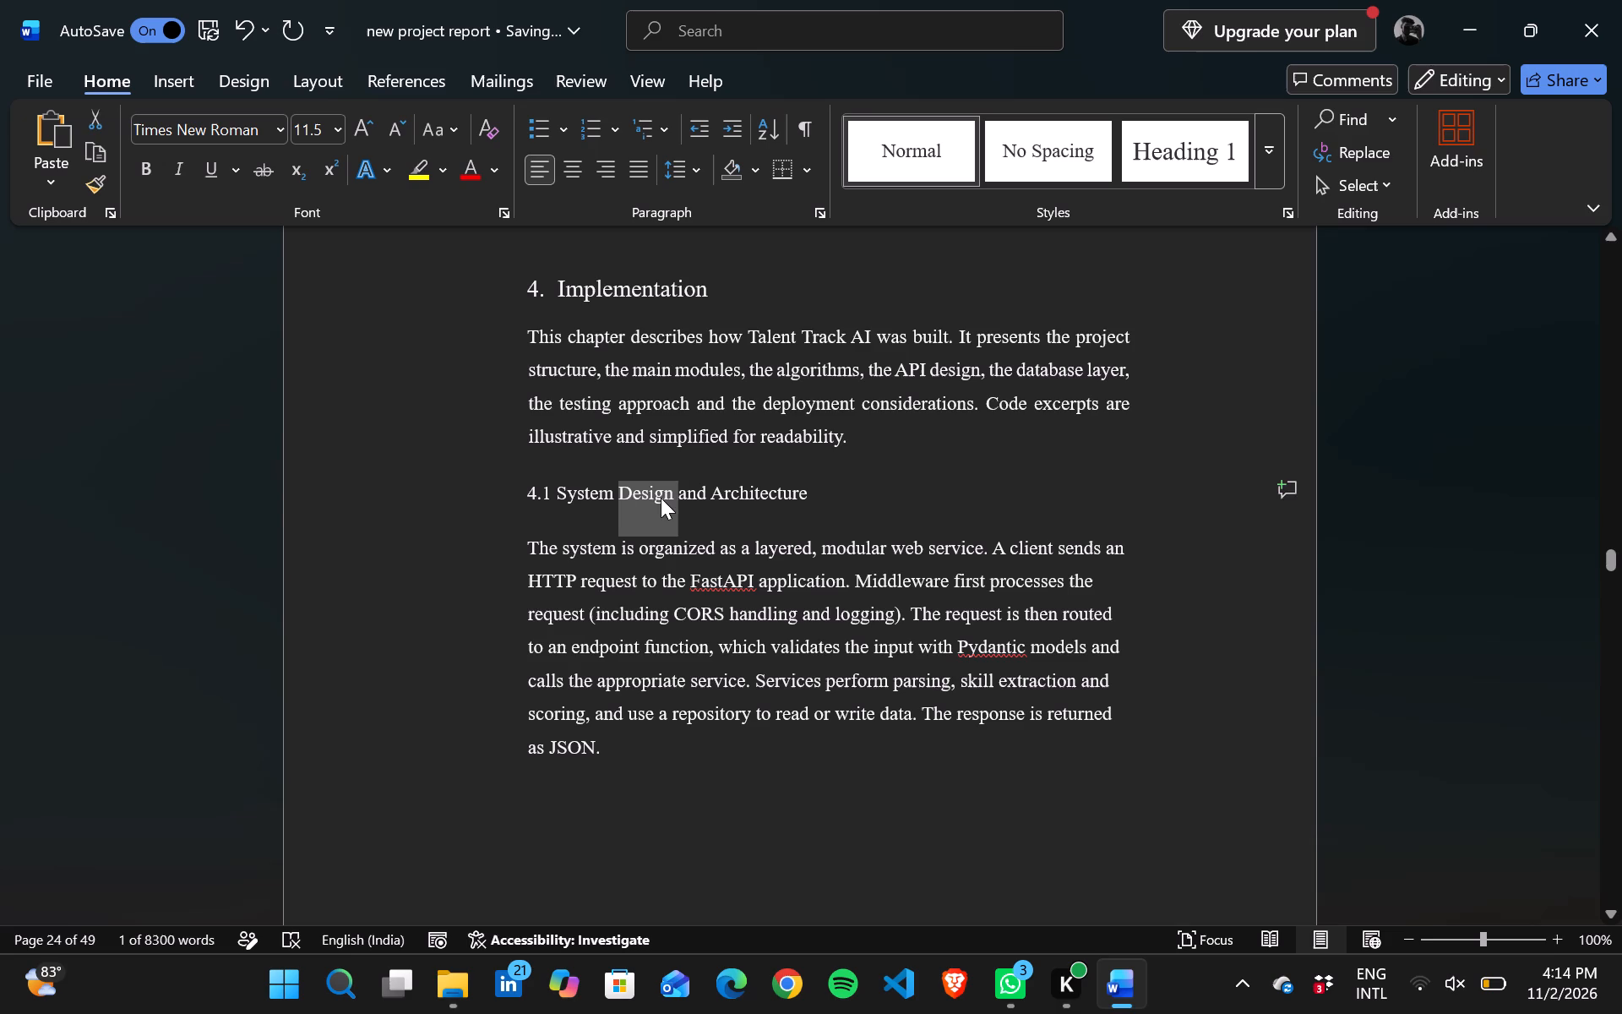
drag(851, 412, 833, 577)
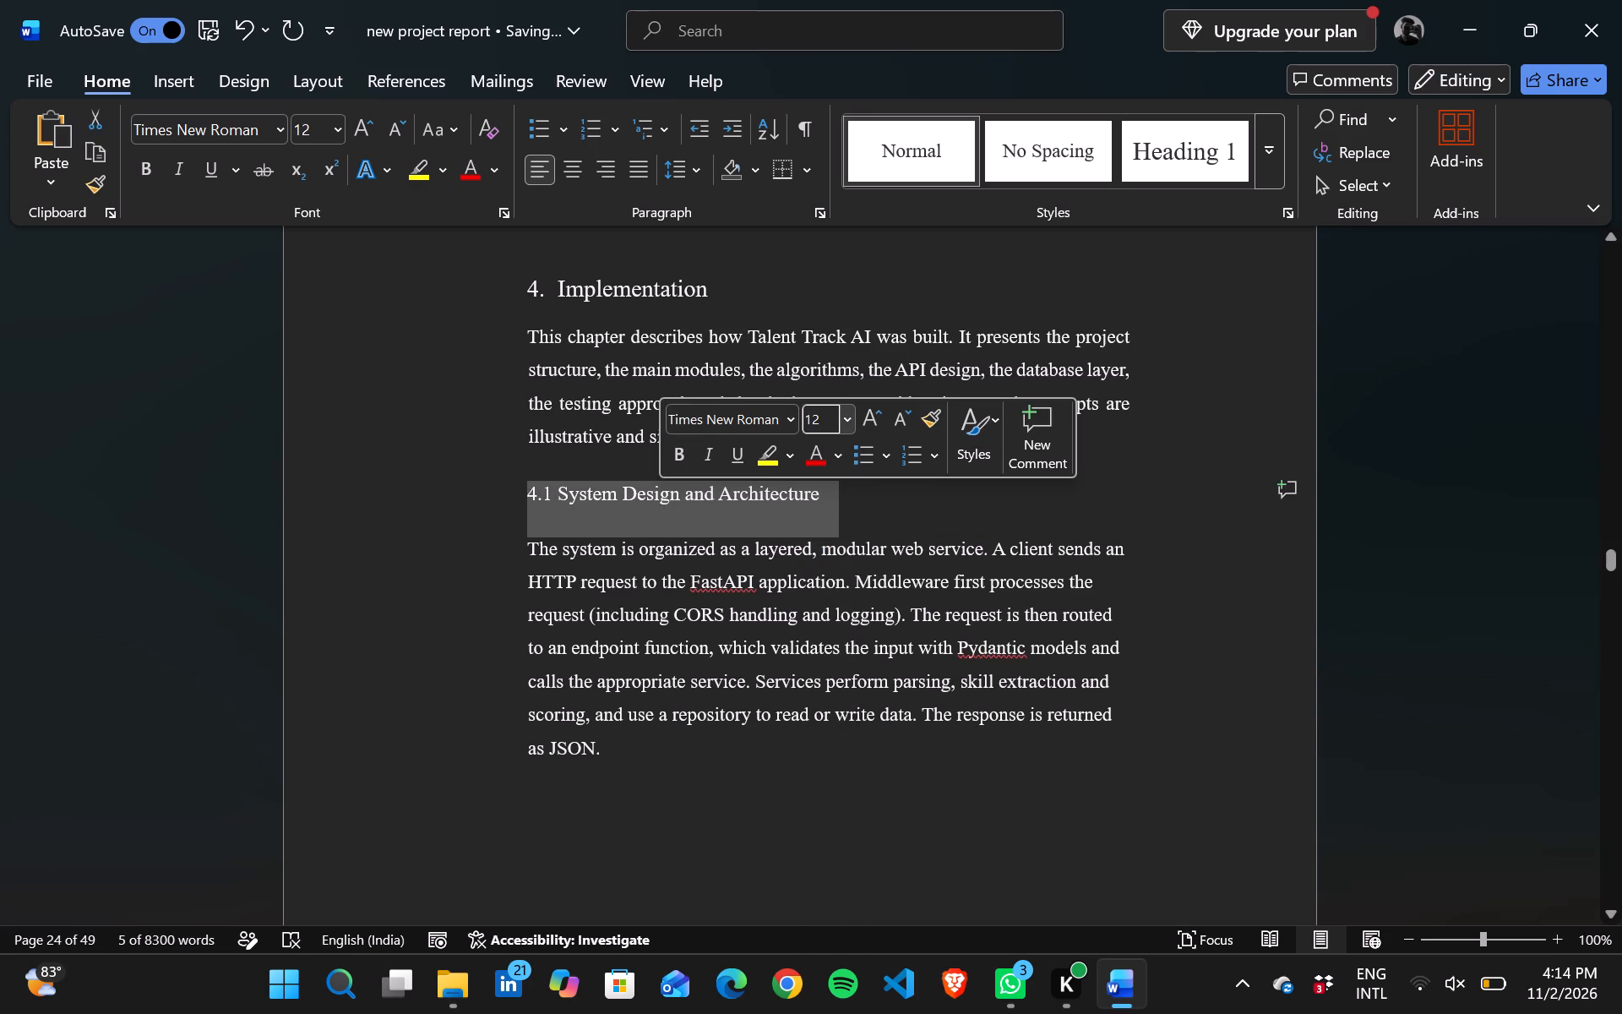
drag(852, 428, 837, 597)
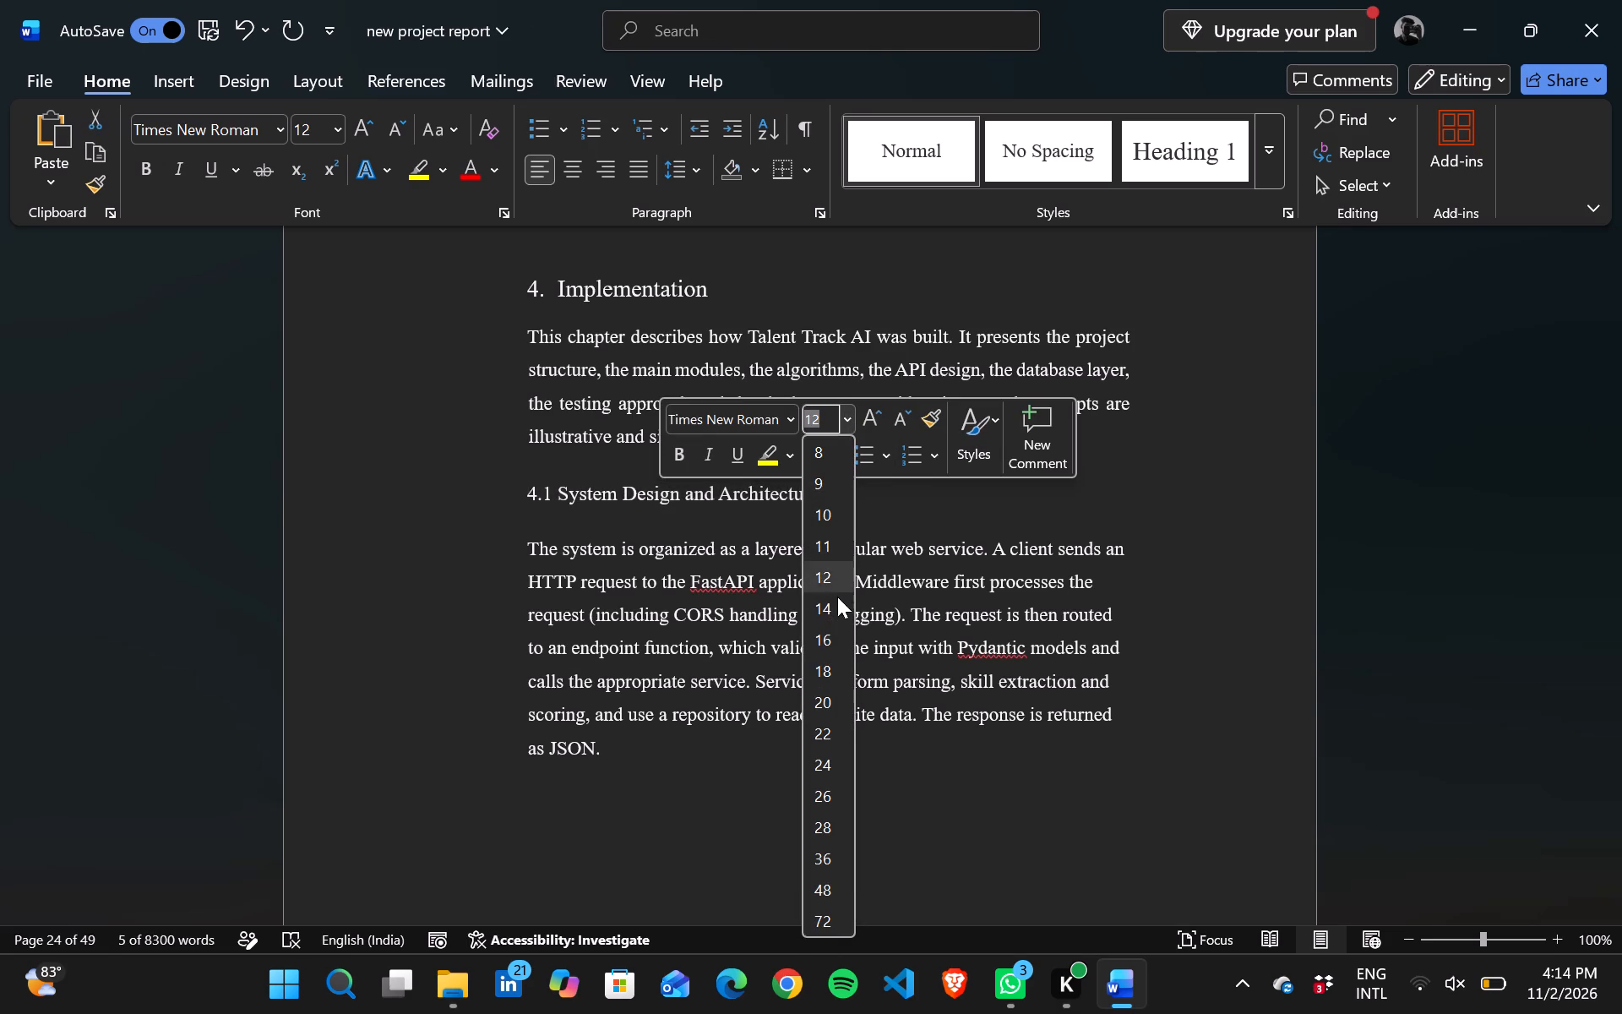
drag(837, 597, 832, 607)
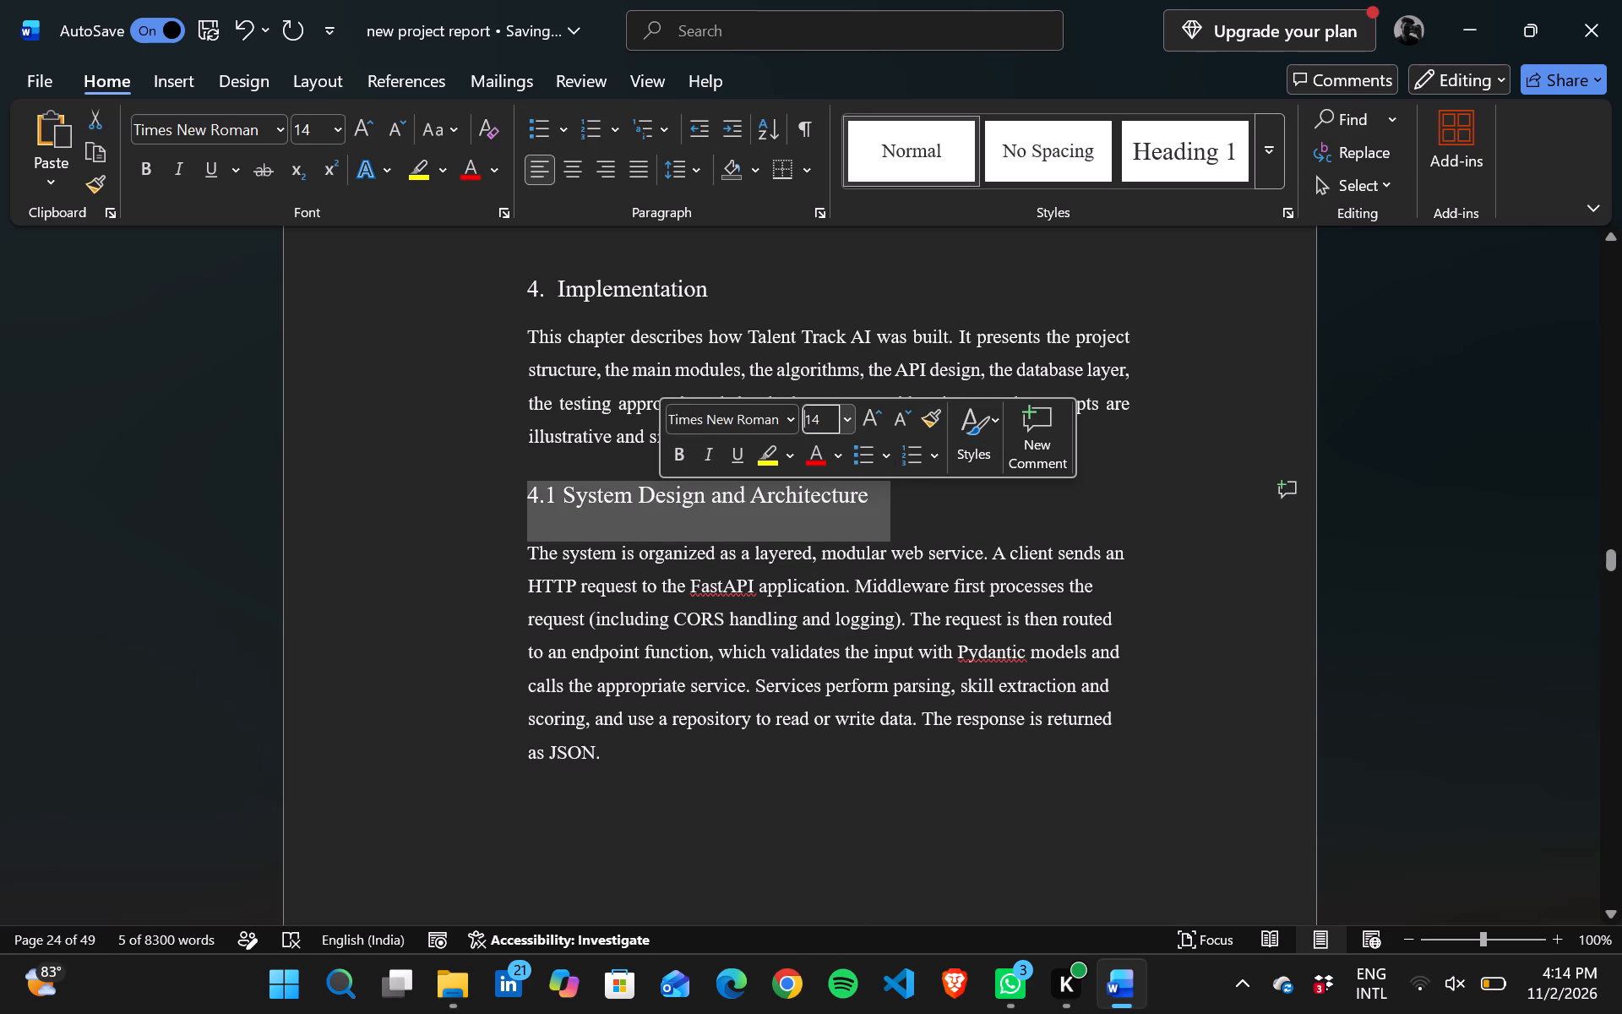
Set the font size of the introductory paragraph under "4. Implementation" to 12 pt.
drag(528, 335, 884, 425)
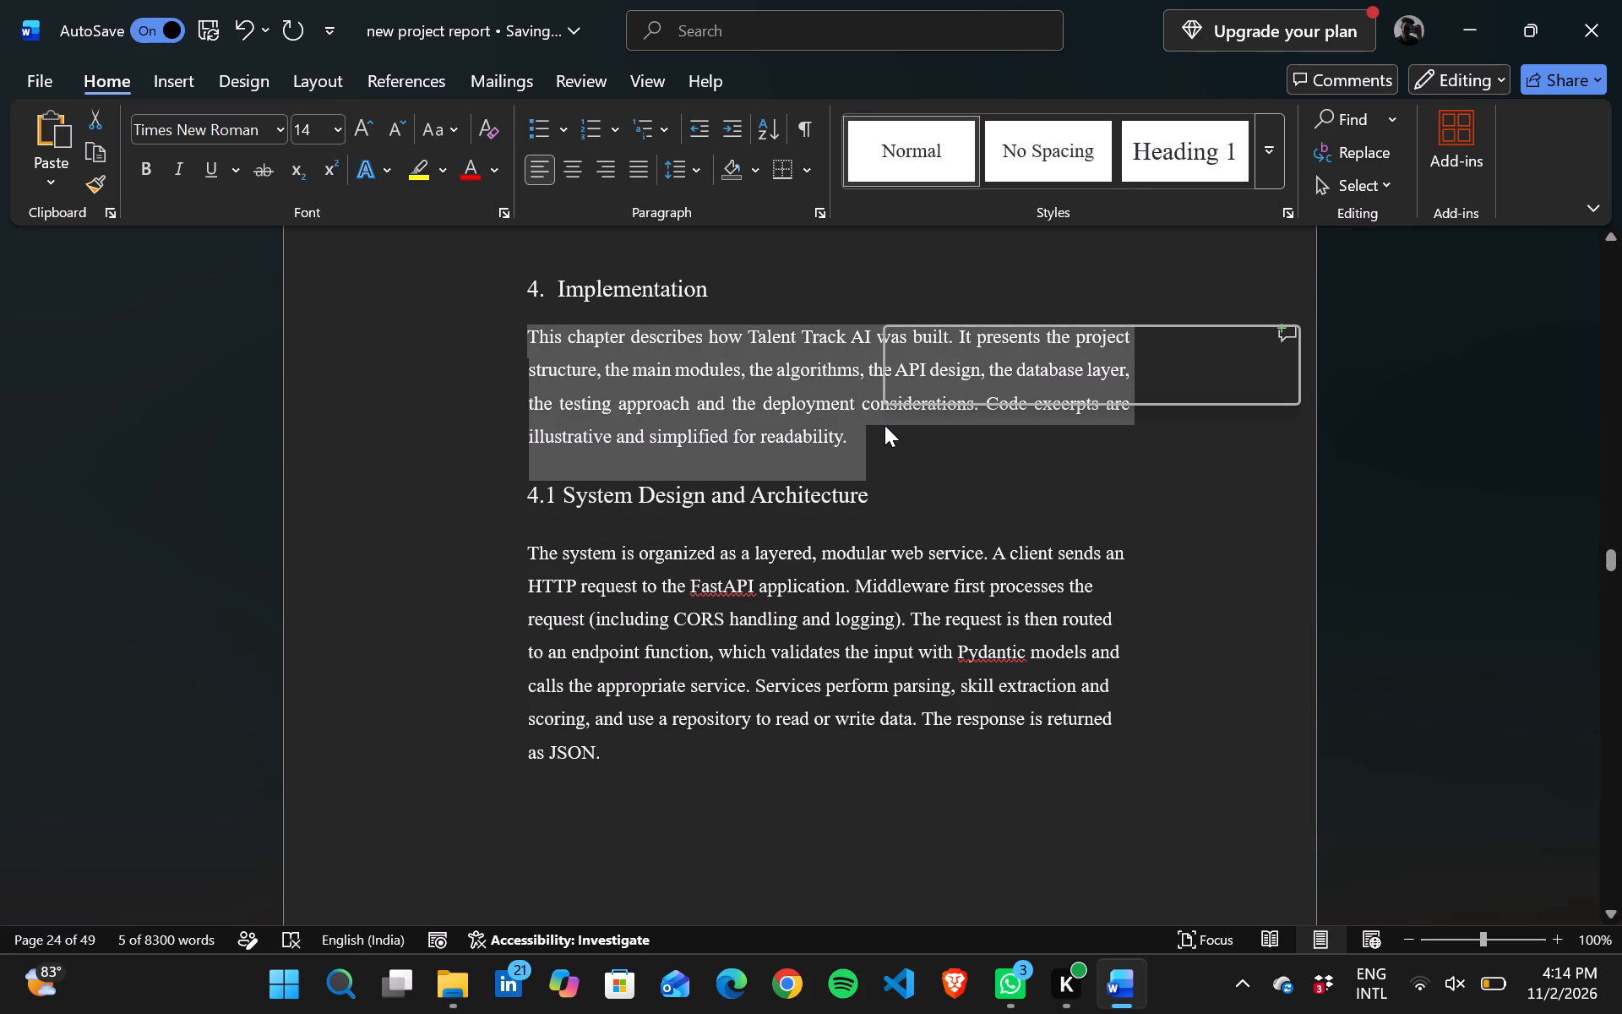
drag(1063, 349, 1076, 346)
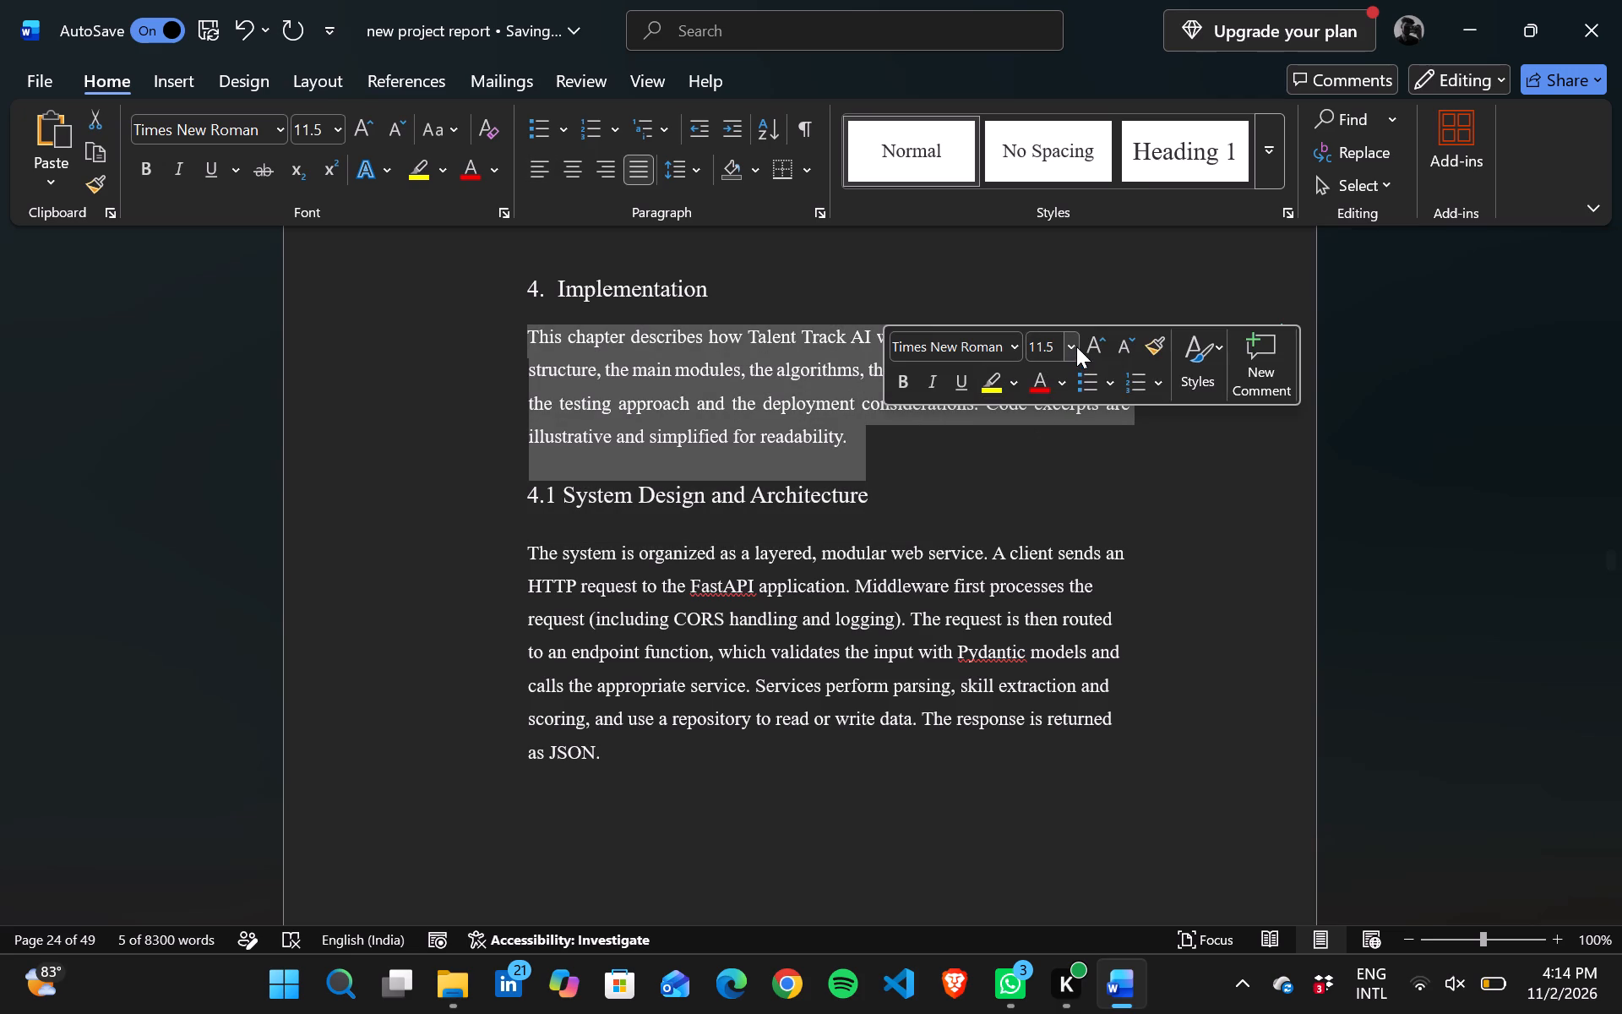
drag(1076, 346, 1051, 508)
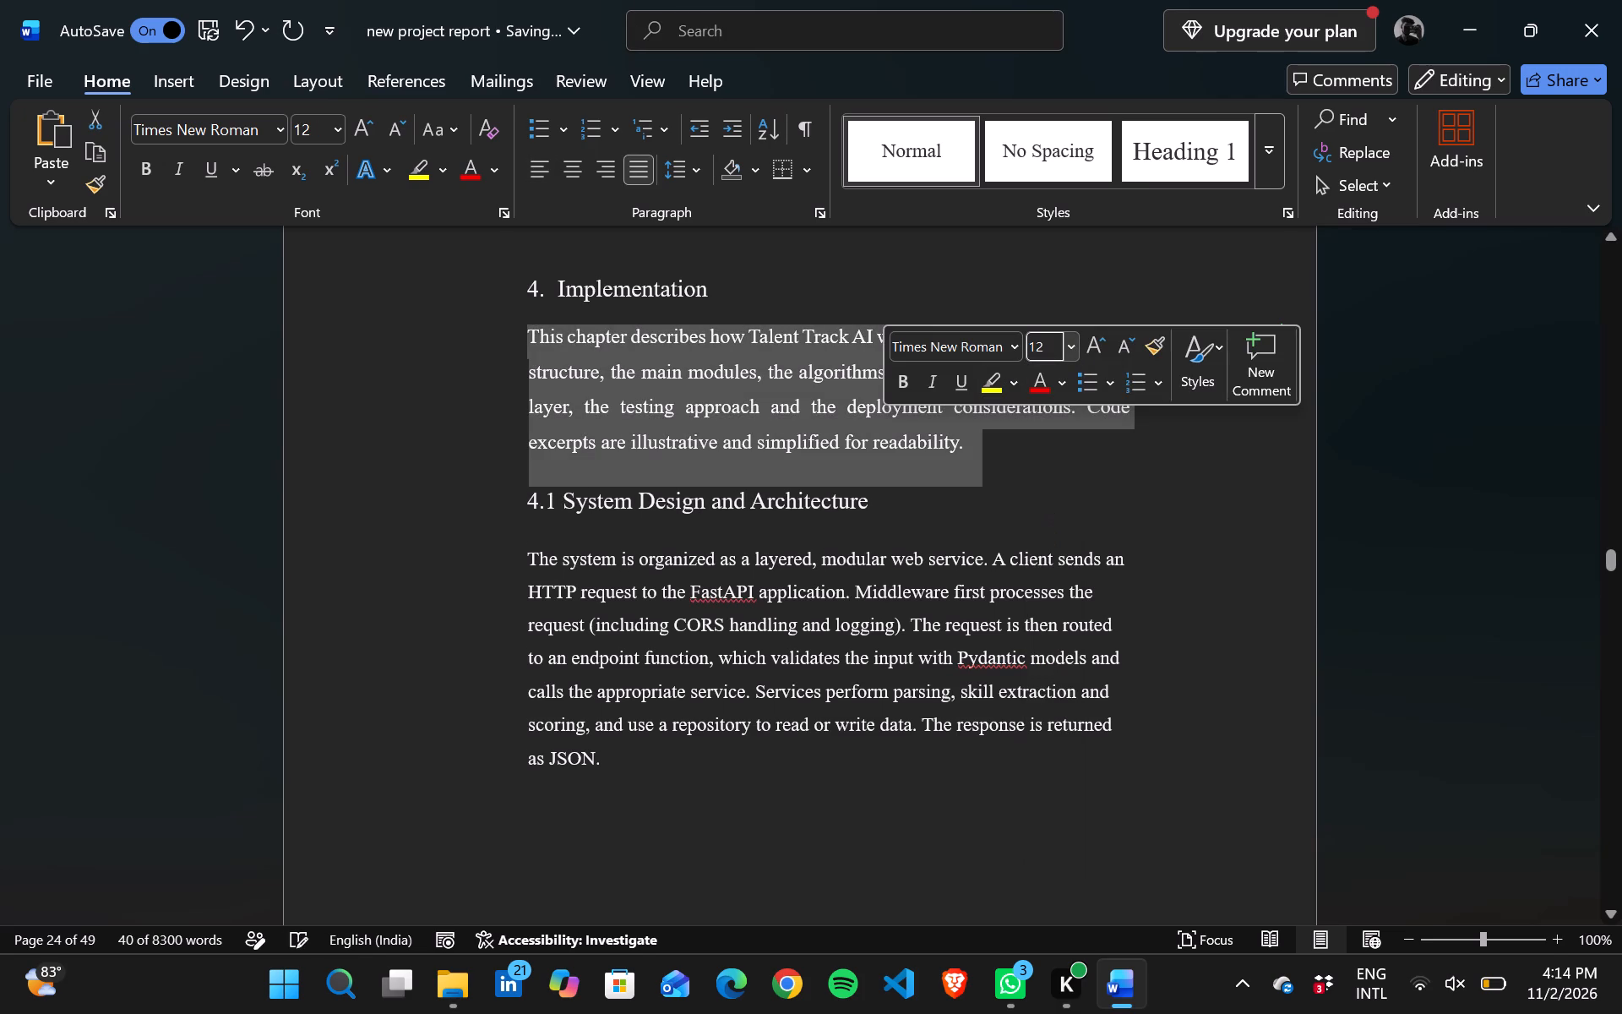
Apply justified alignment and 1.5 line spacing to the paragraph under "4.1 System Design and Architecture".
drag(523, 553, 600, 786)
right_click(600, 786)
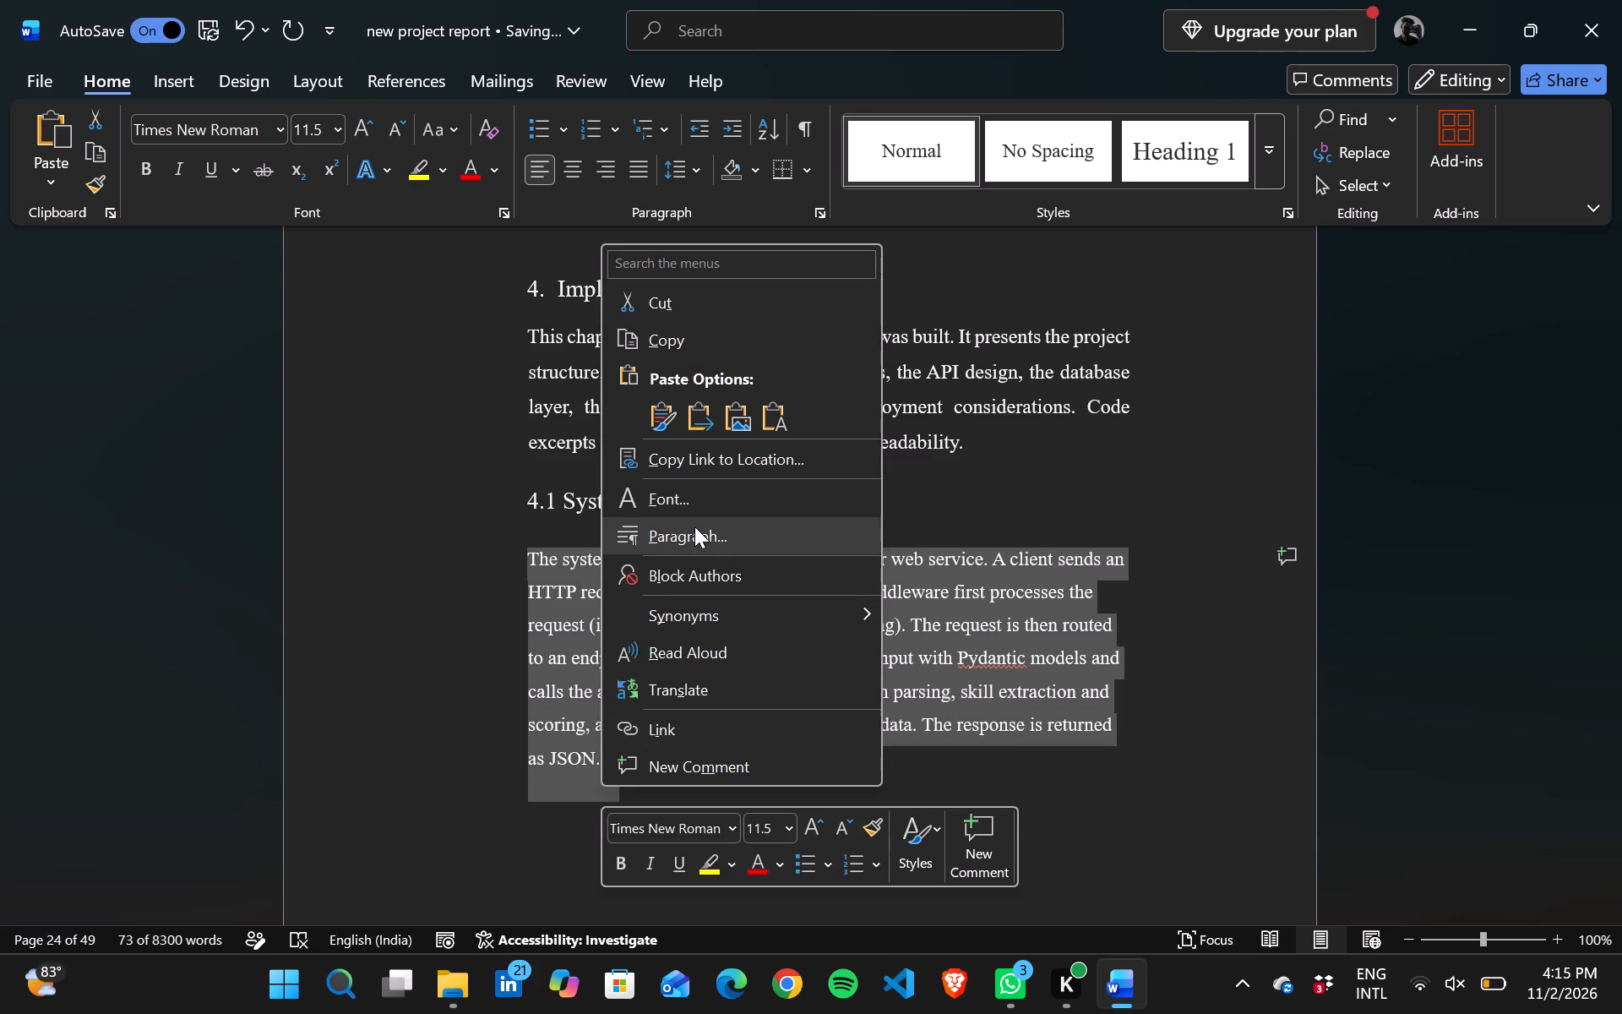
click(694, 526)
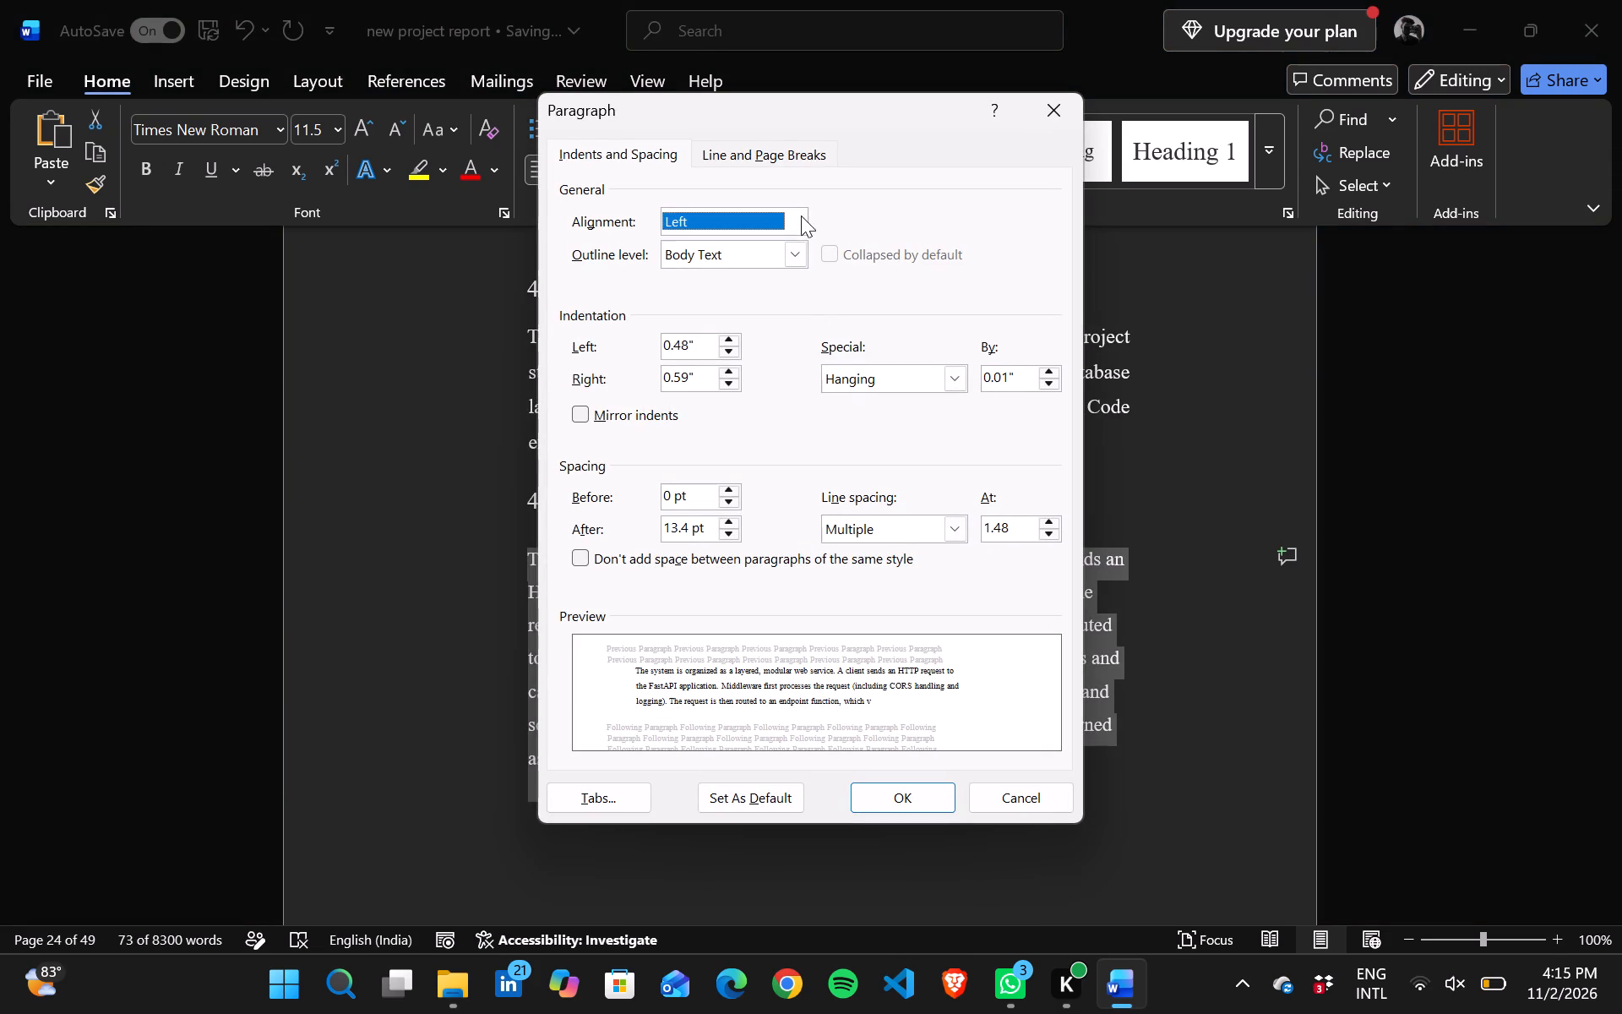
drag(783, 227, 713, 291)
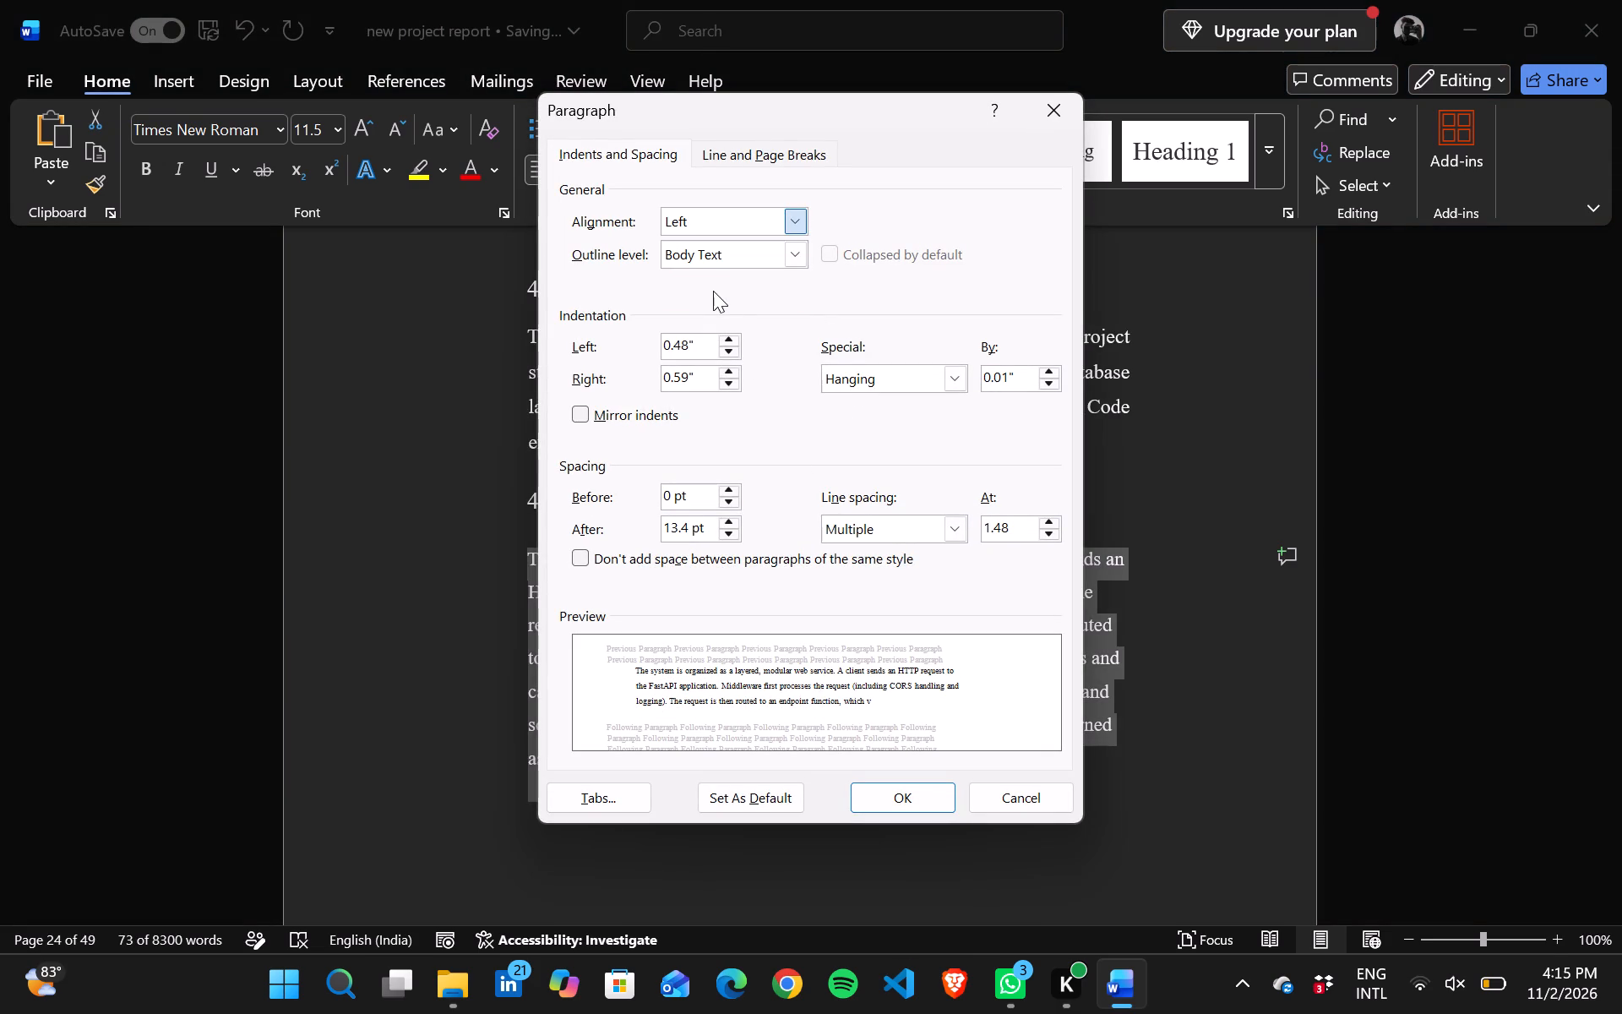
drag(943, 529, 860, 571)
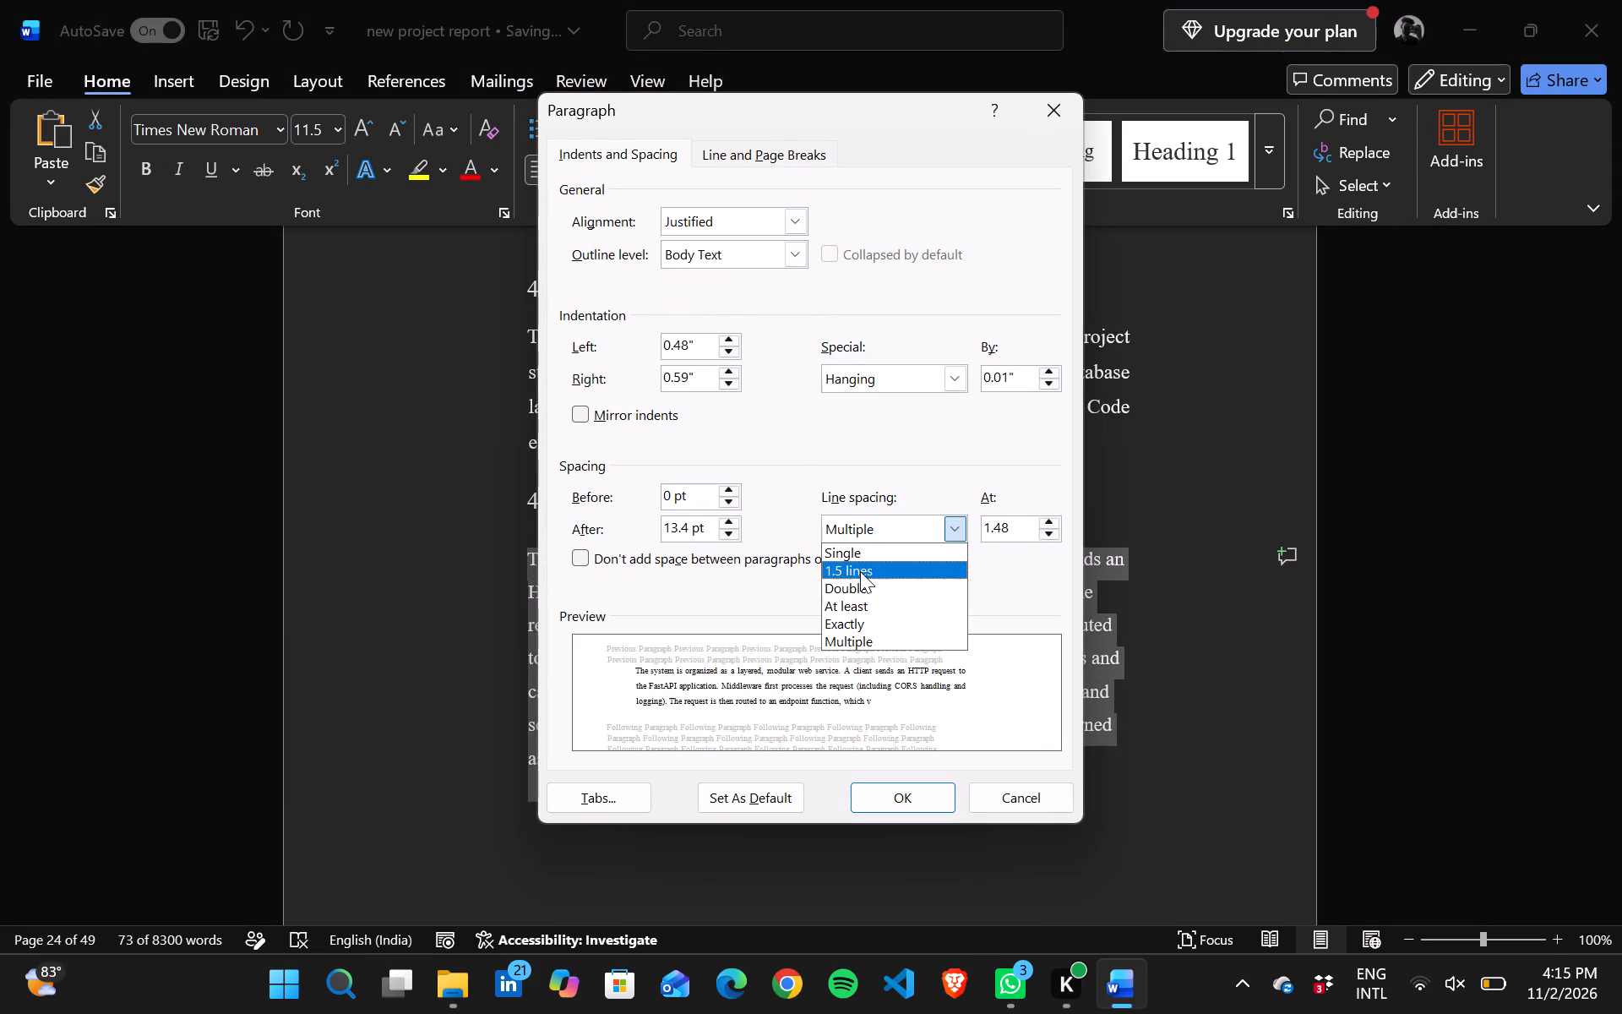
drag(860, 571, 865, 571)
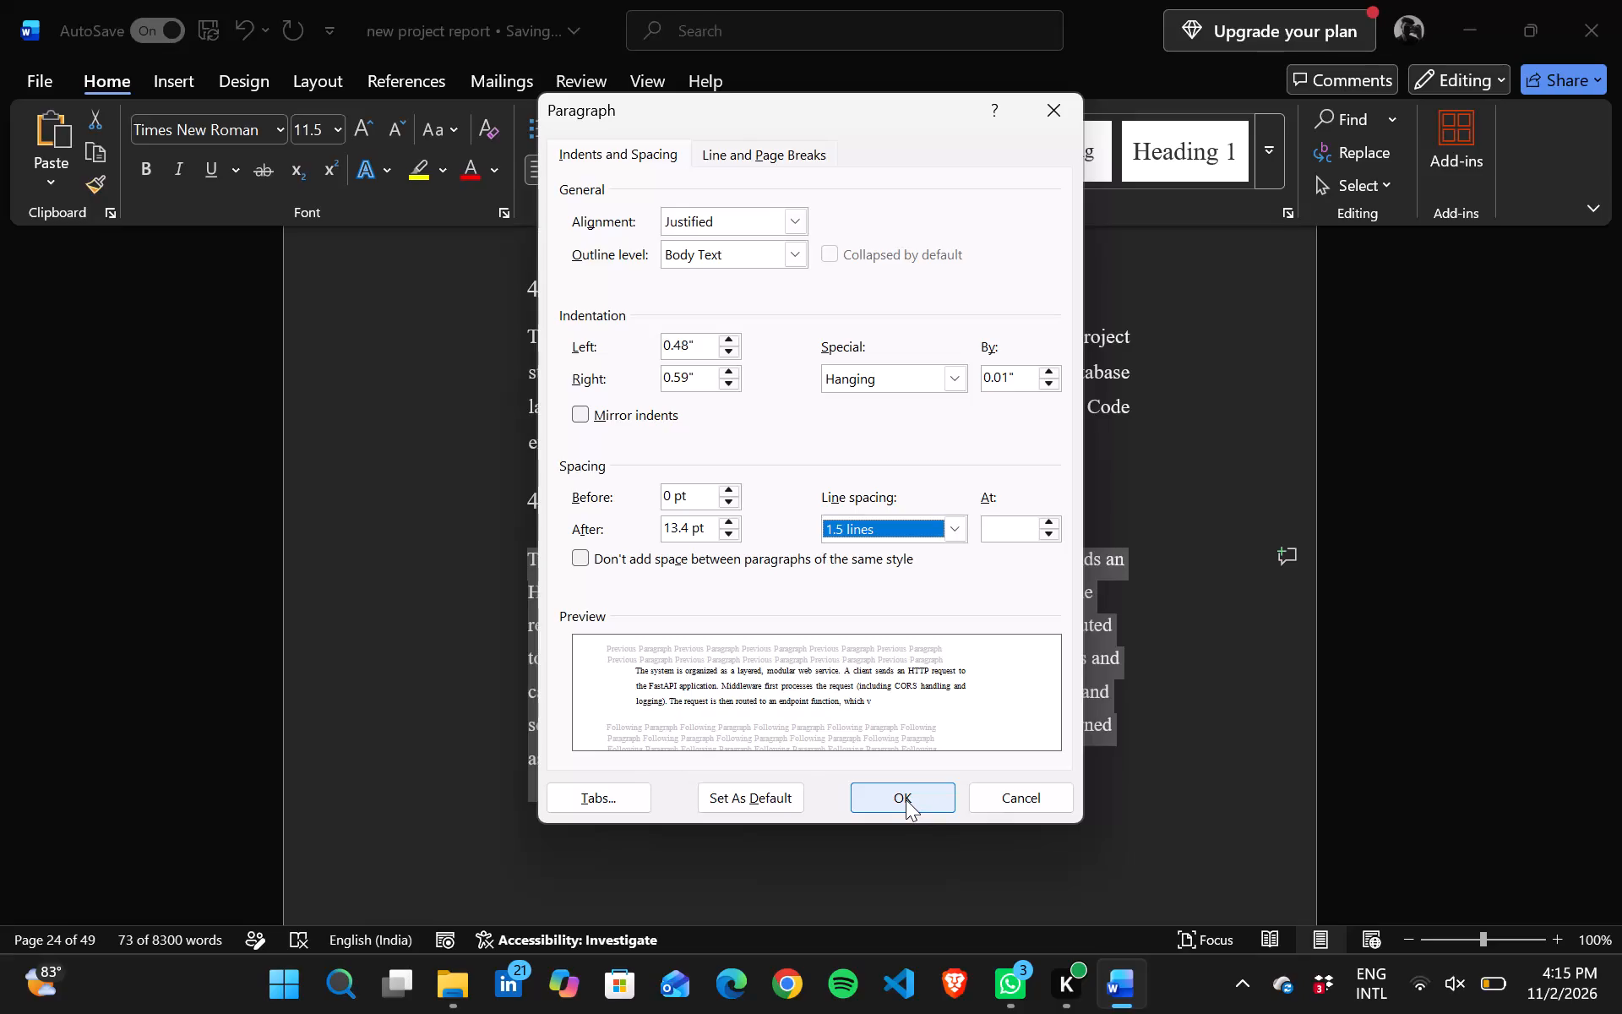
click(906, 799)
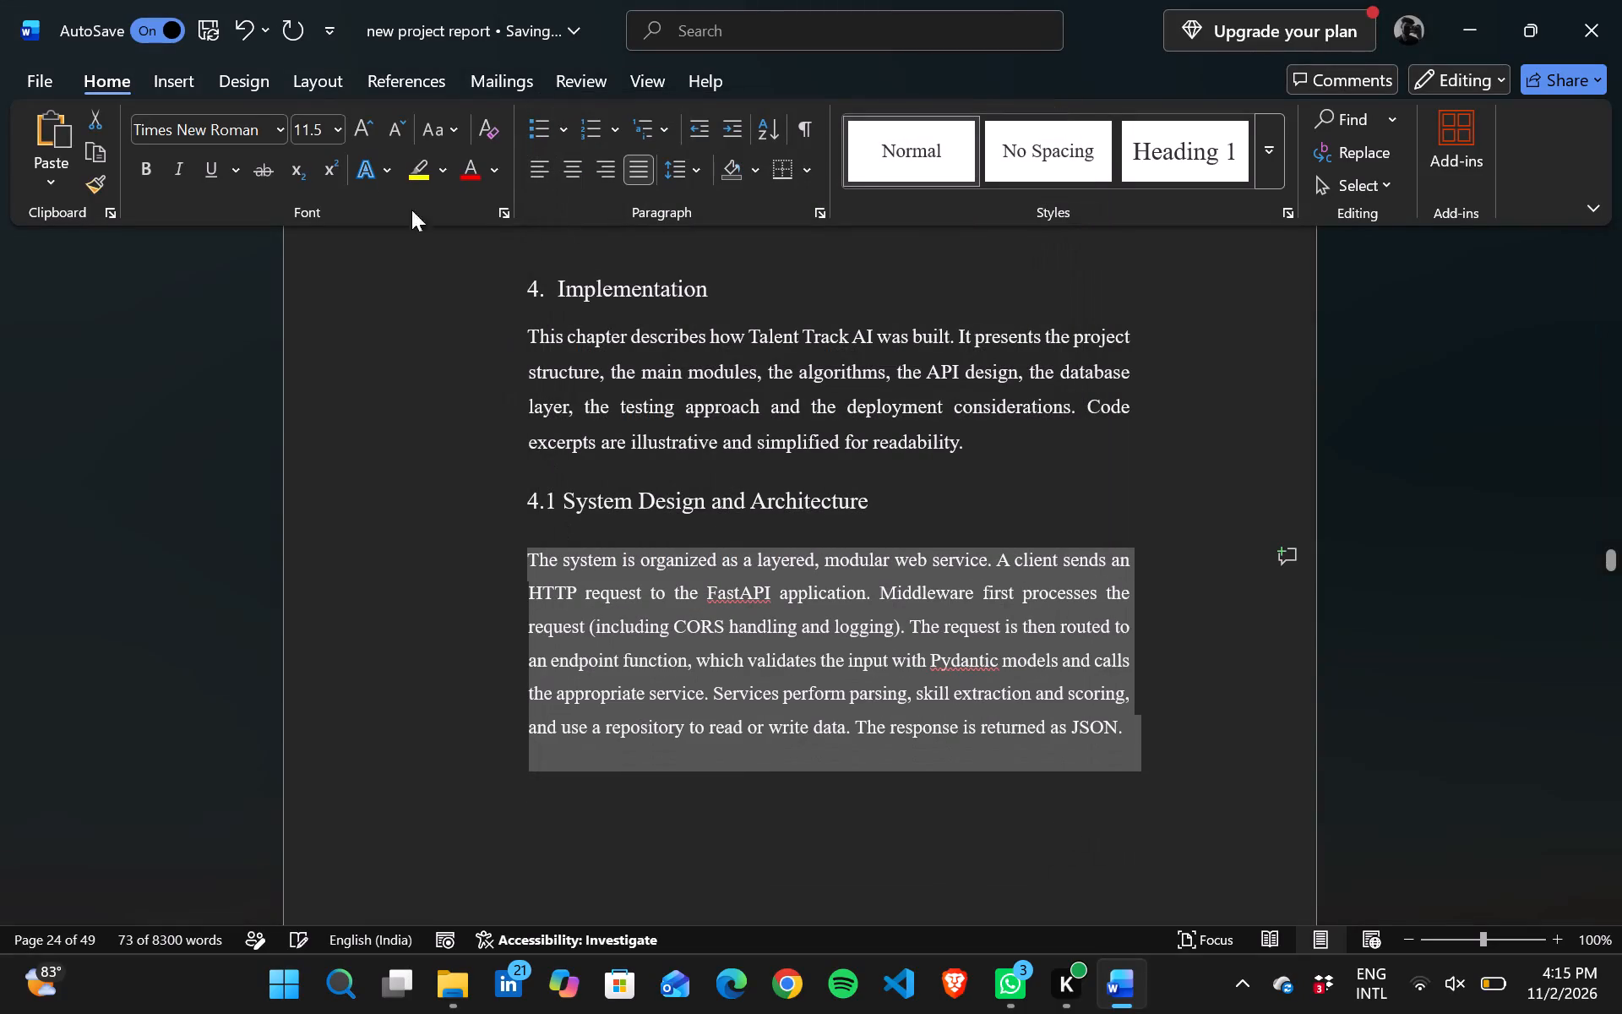
Set the font size of the paragraph under "4.1 System Design and Architecture" to 12 pt.
click(335, 124)
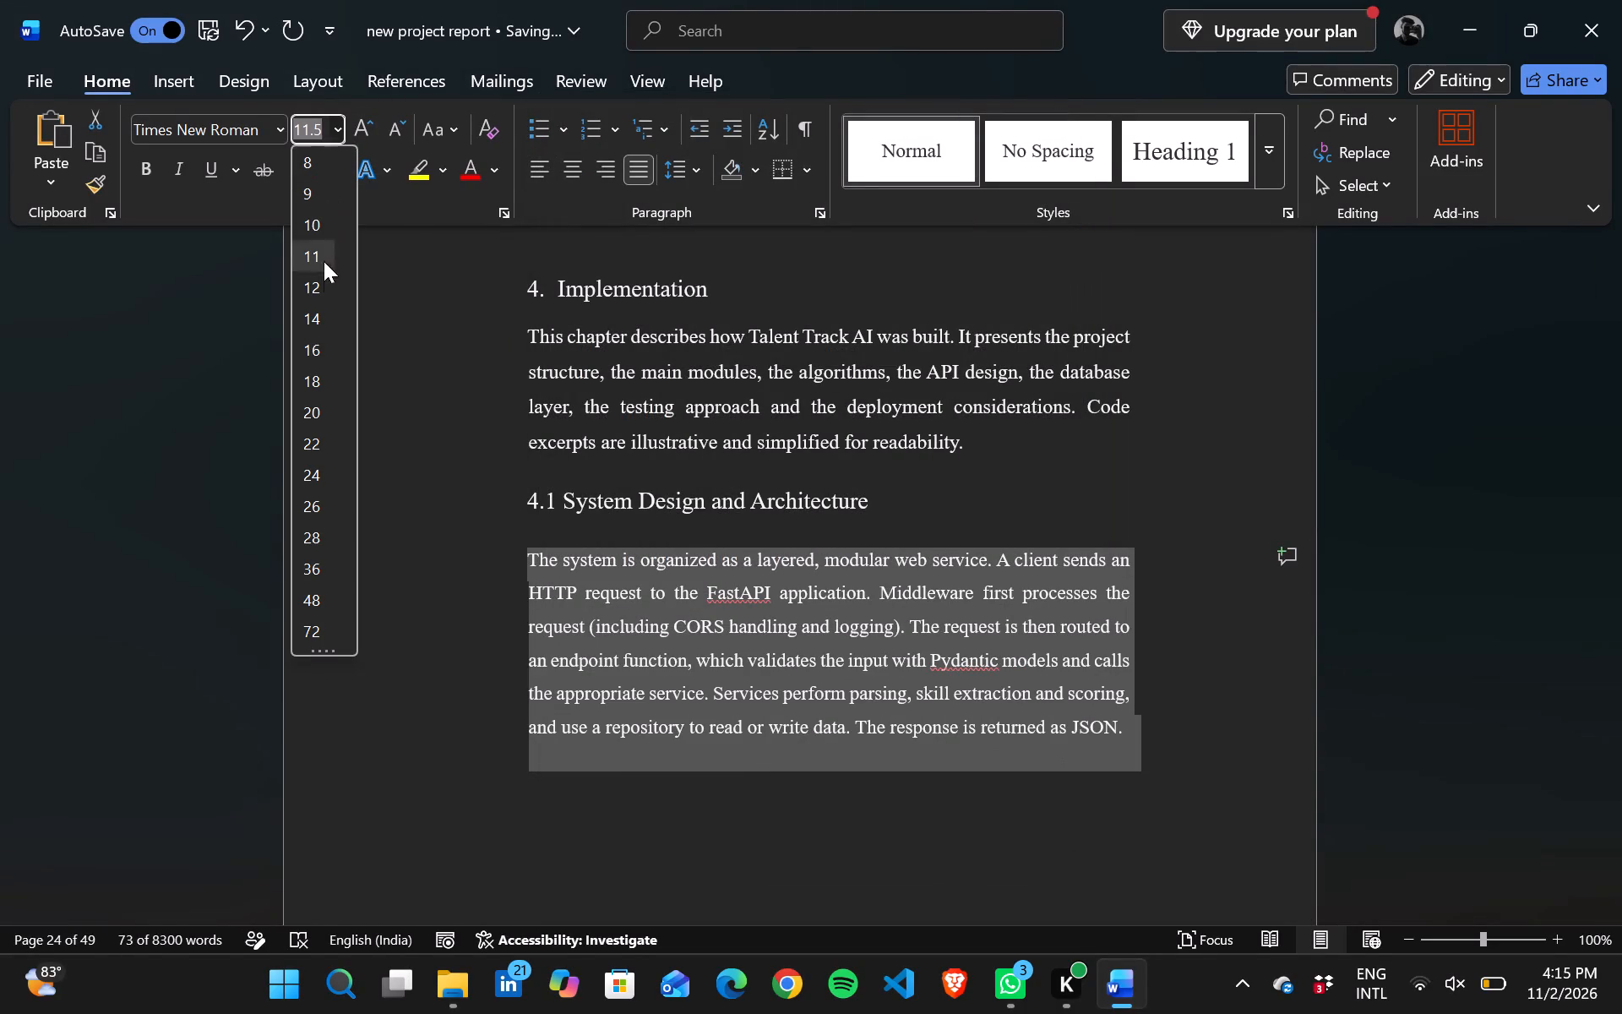
click(321, 291)
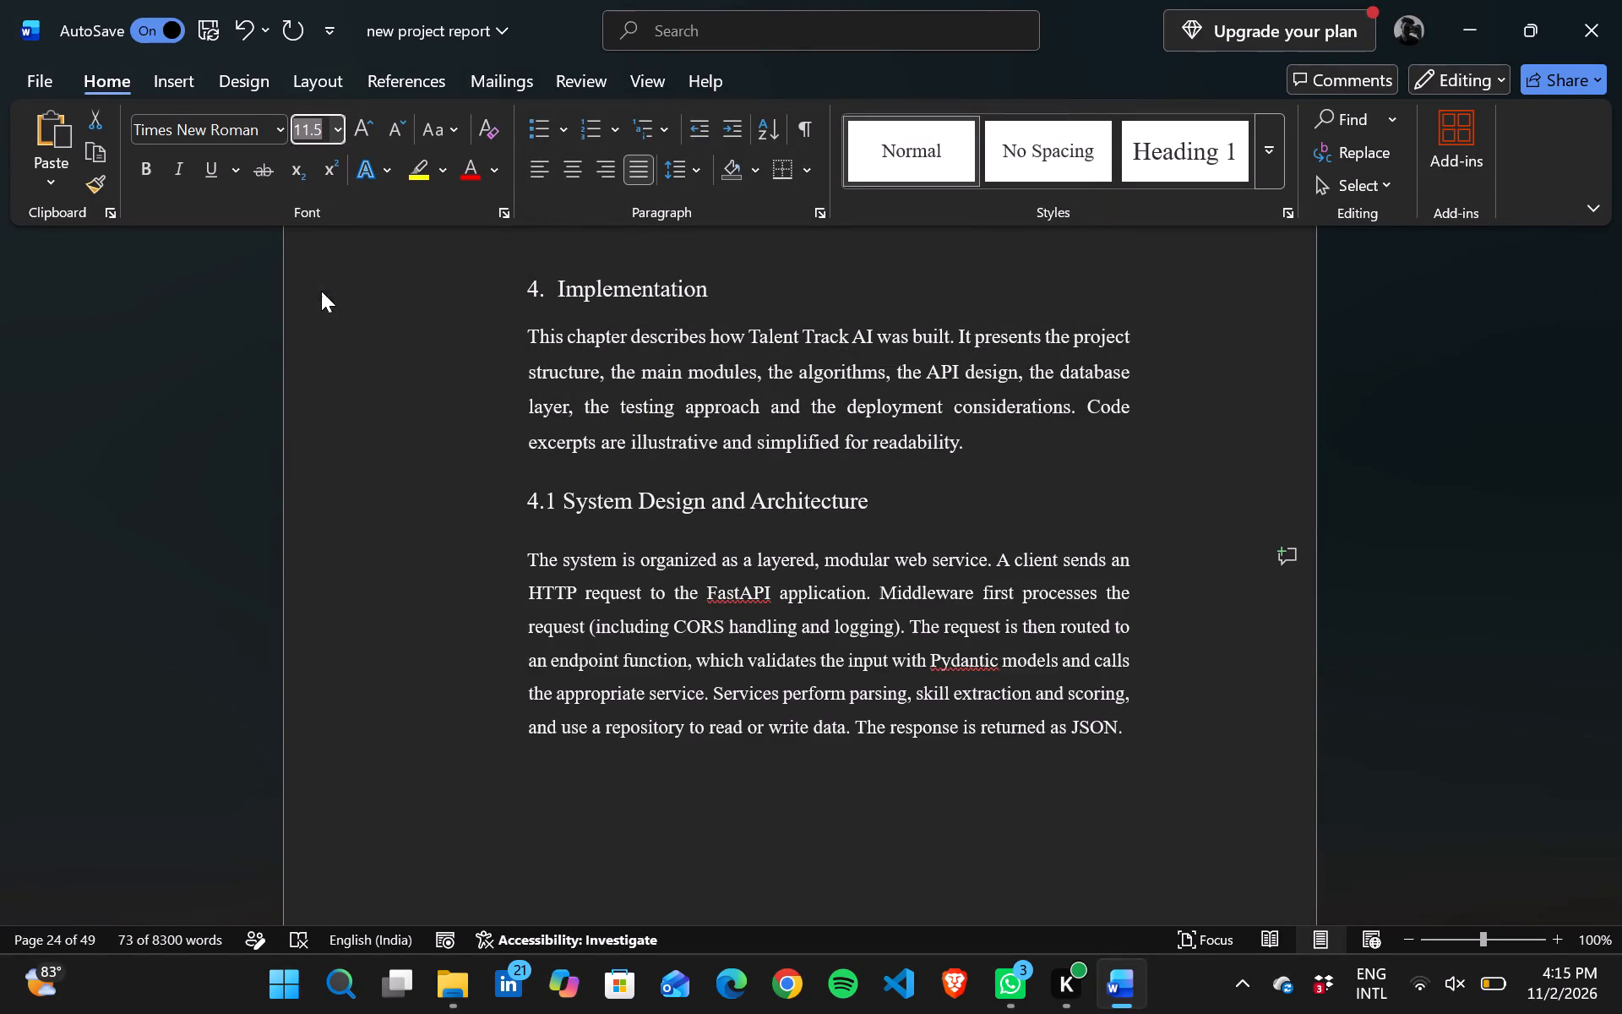
click(416, 650)
Delete the blank lines between the 4.1 paragraph and the sentence starting "The end-to-end flow for analysing a resume".
scroll(416, 650, down, 2)
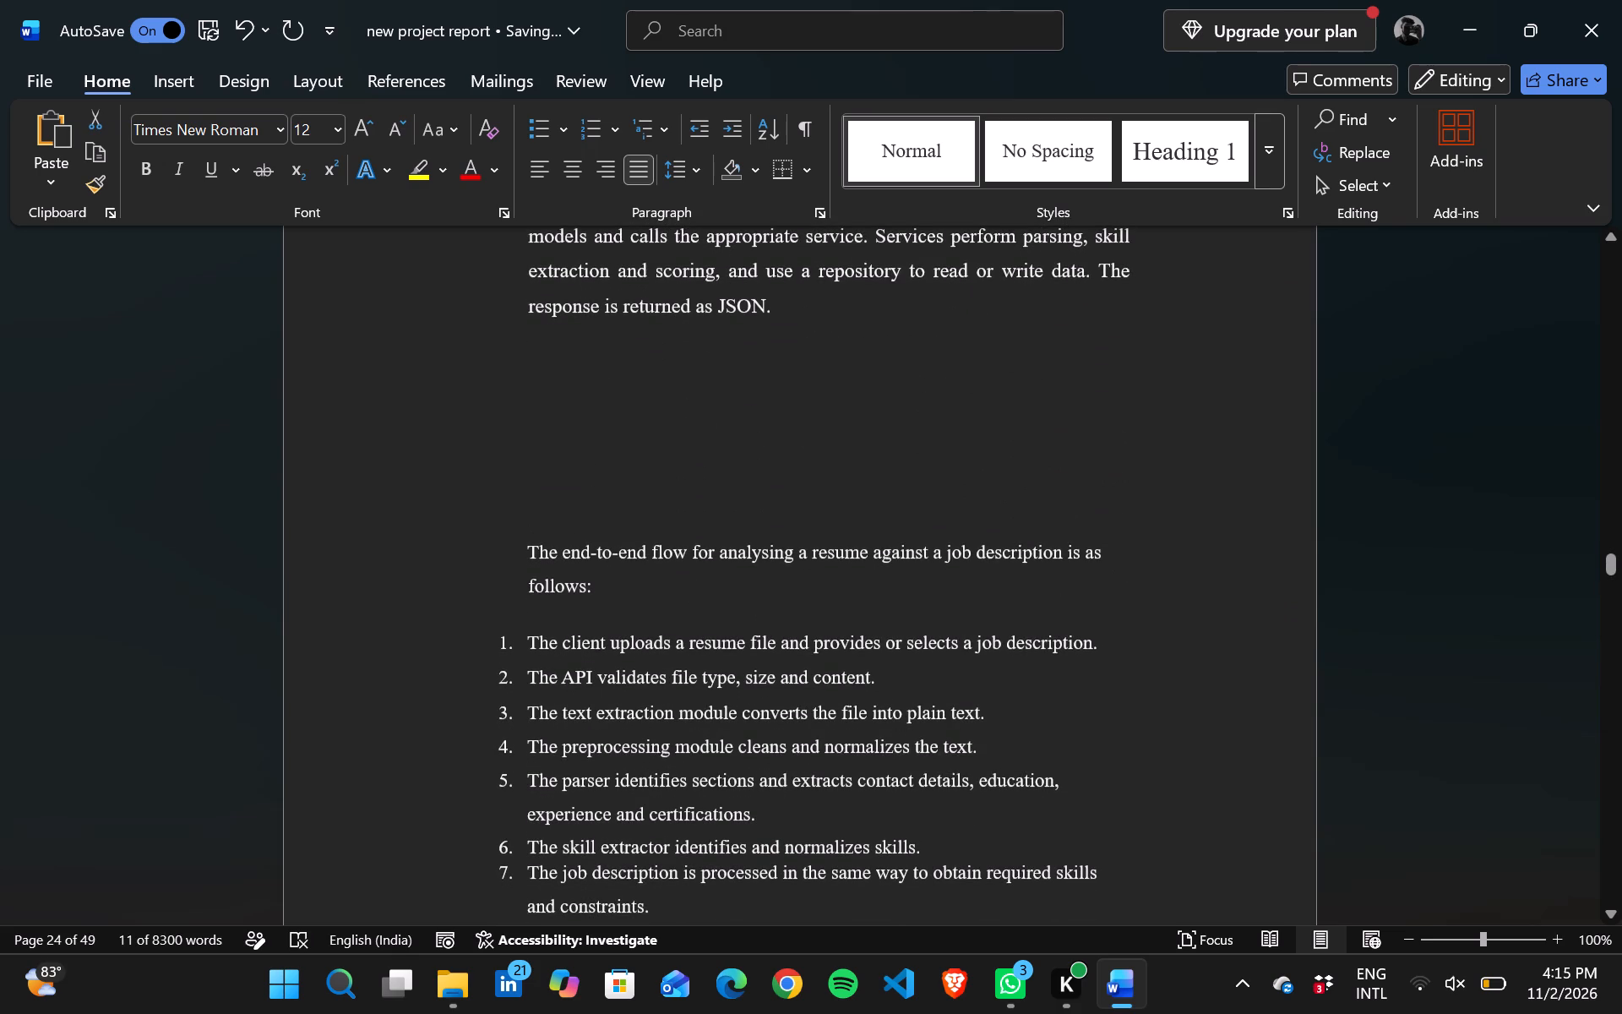
click(567, 482)
key(BackSpace)
key(BackSpace)
key(BackSpace)
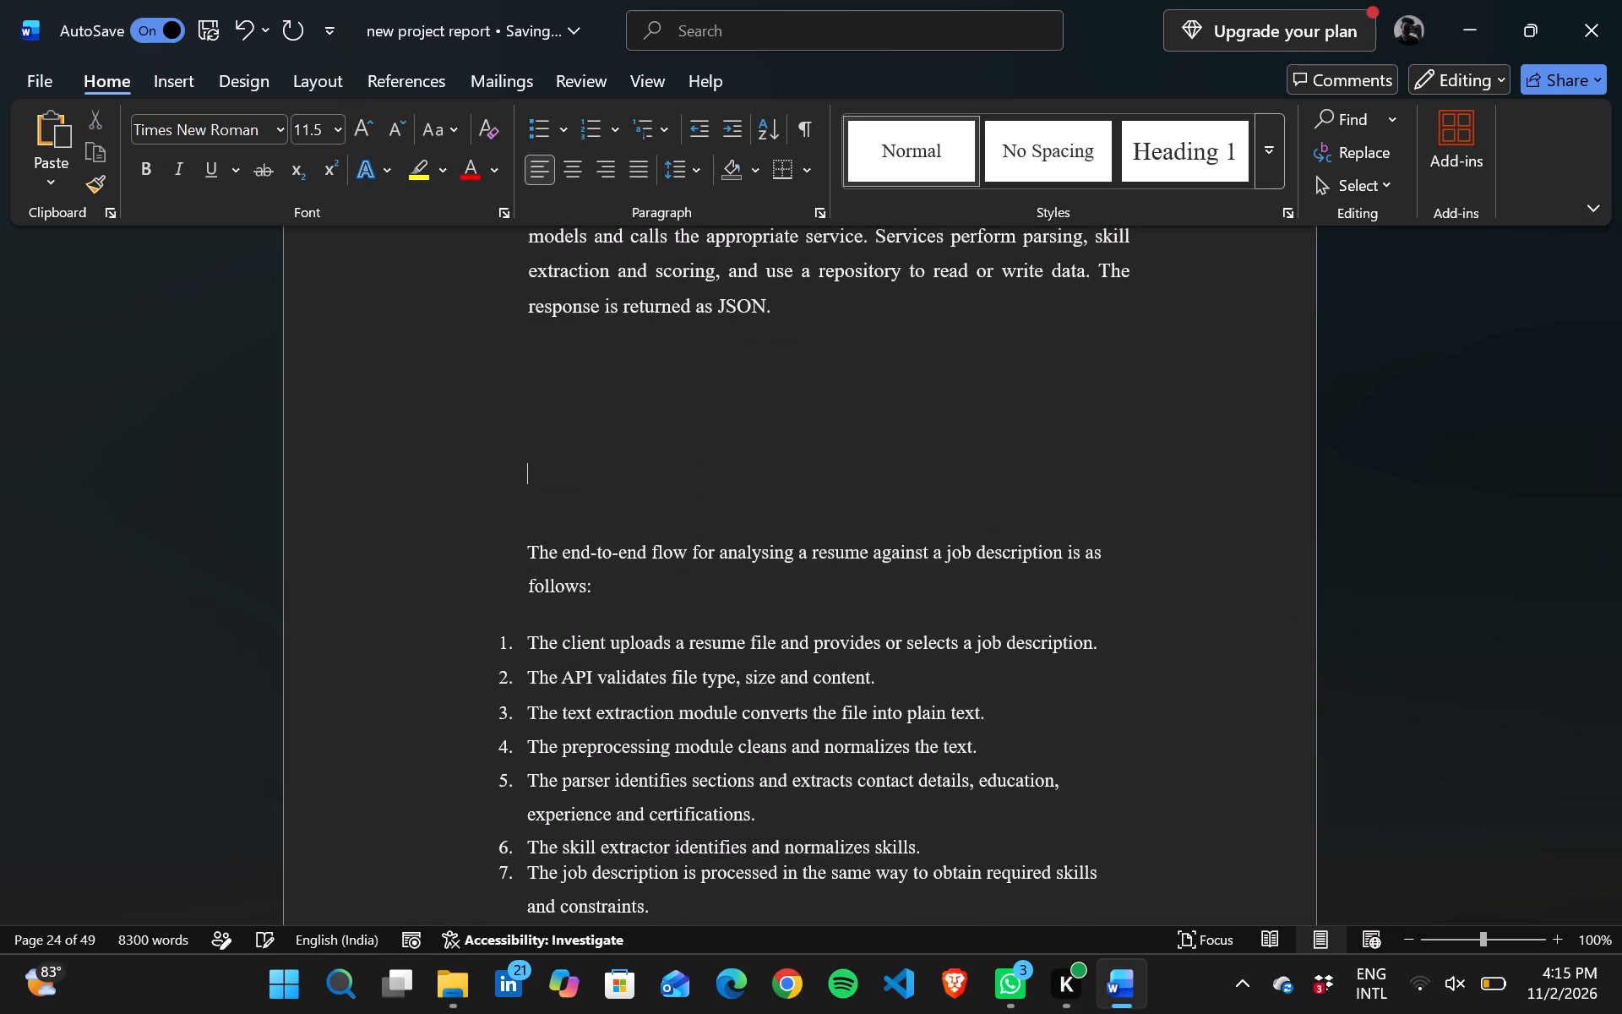
key(BackSpace)
key(BackSpace)
key(BackSpace)
key(BackSpace)
key(BackSpace)
key(BackSpace)
key(BackSpace)
key(BackSpace)
key(BackSpace)
key(BackSpace)
key(BackSpace)
key(BackSpace)
key(BackSpace)
key(BackSpace)
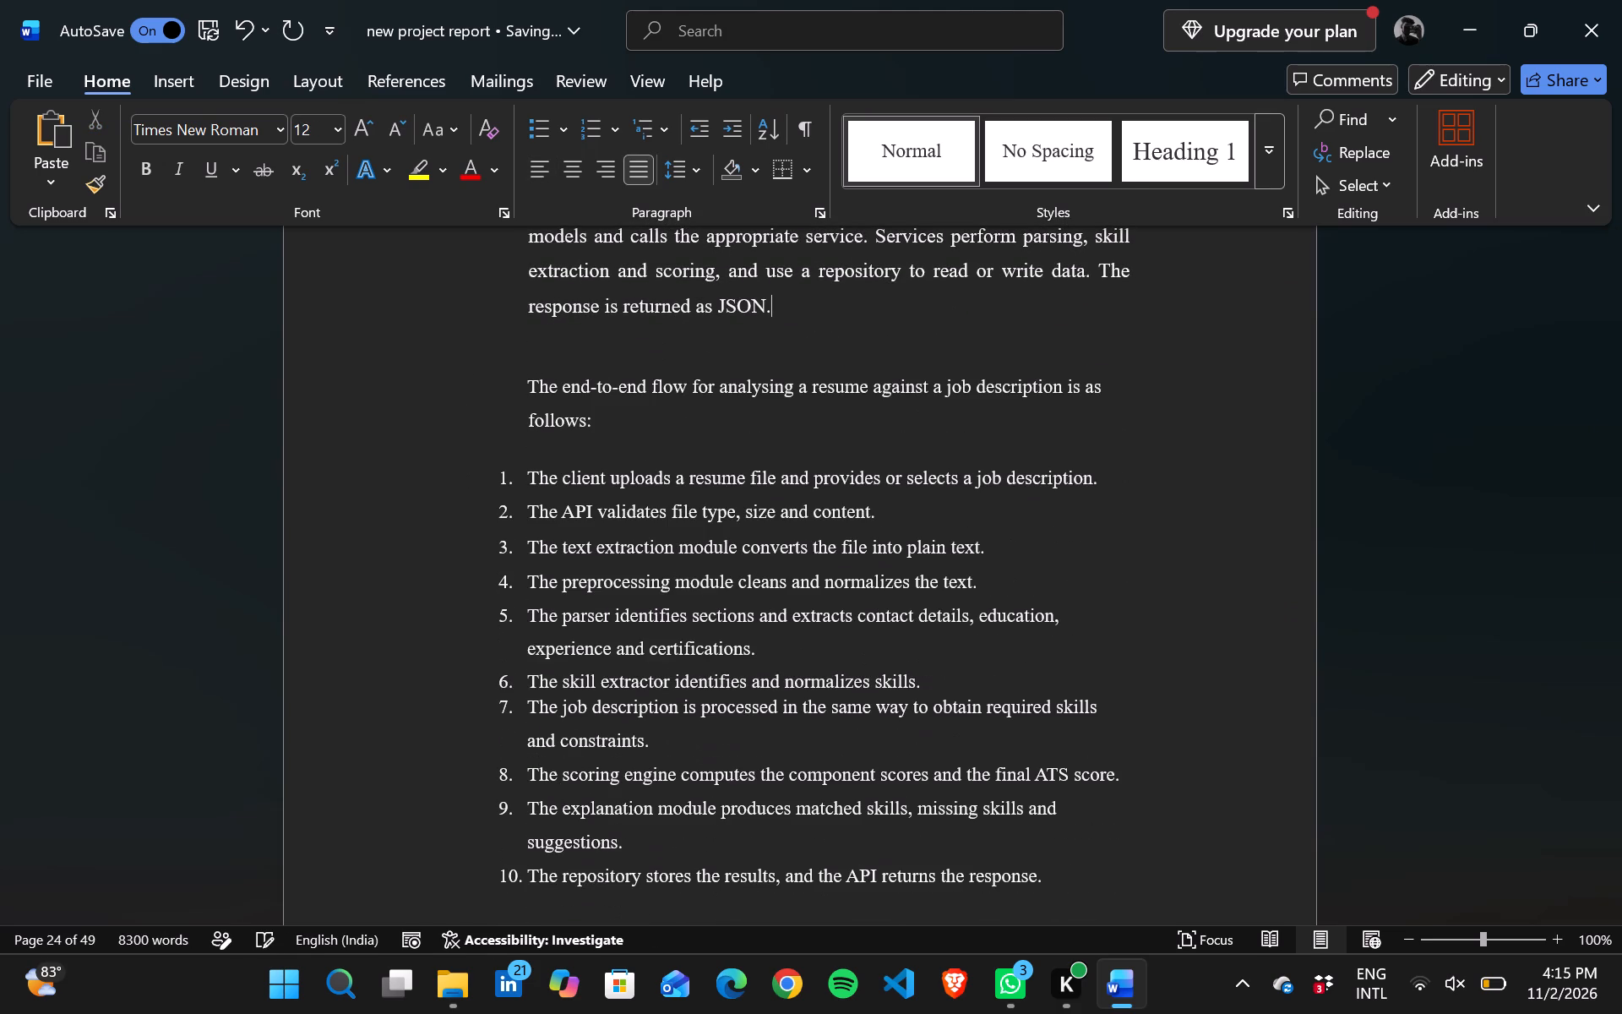
key(Down)
key(Down)
key(Up)
key(BackSpace)
key(BackSpace)
key(BackSpace)
key(BackSpace)
key(BackSpace)
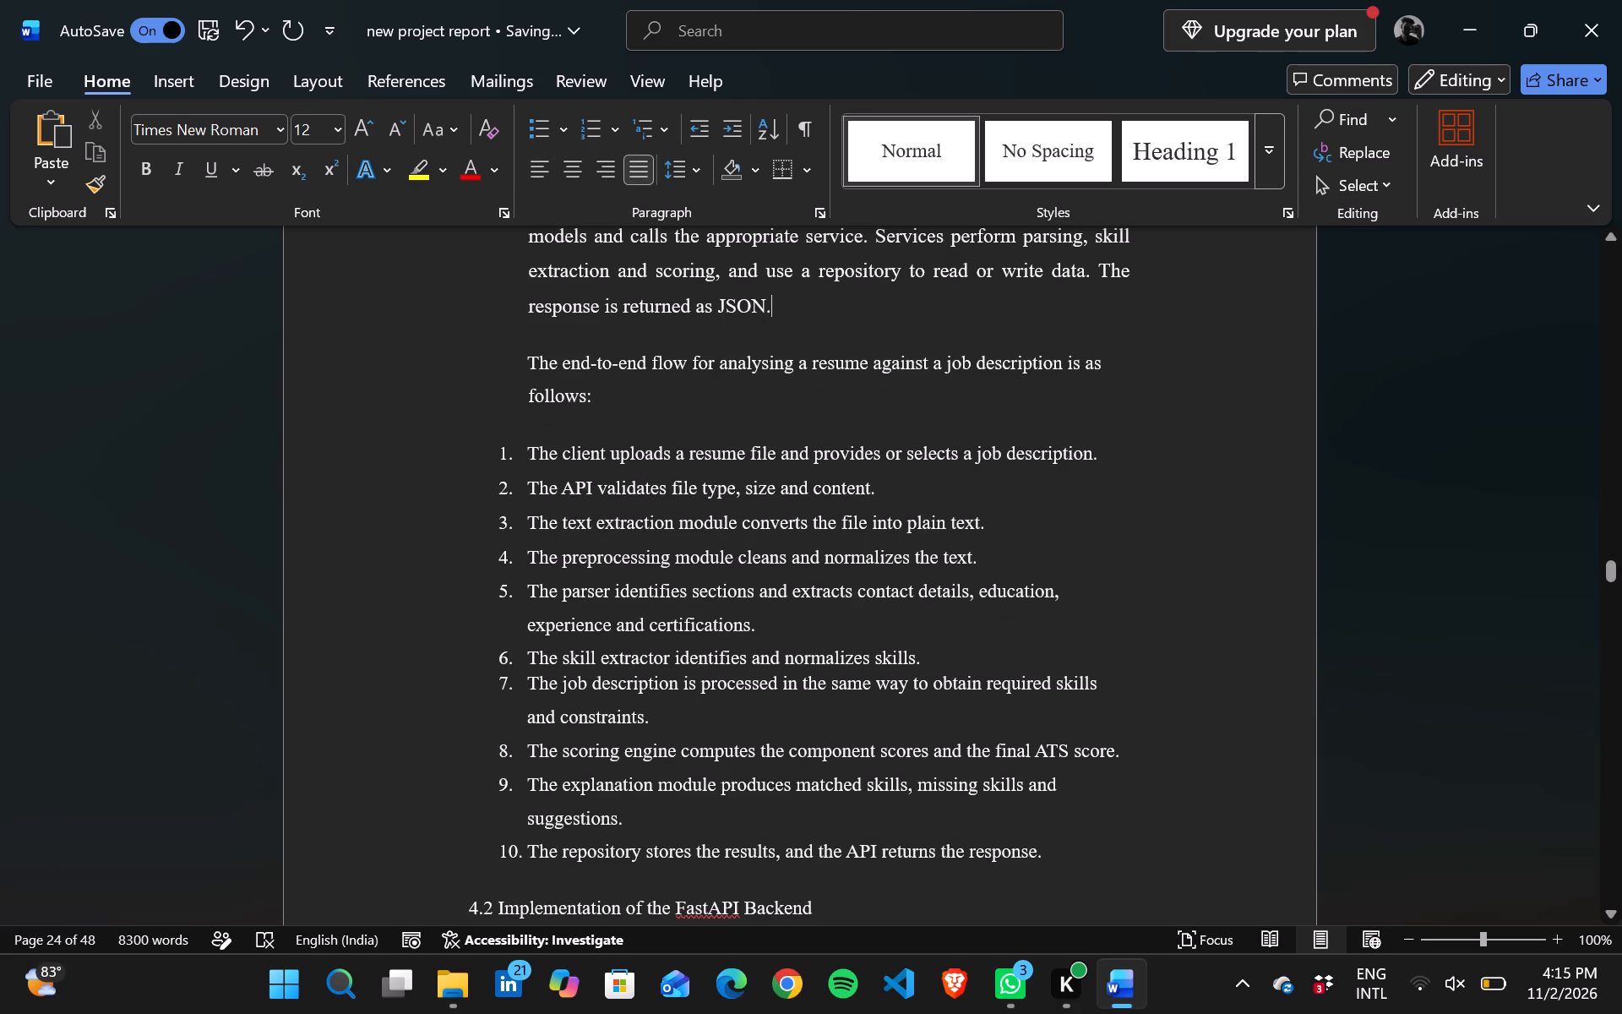
Set the font size of the "The end-to-end flow for analysing a resume" sentence to 12 pt.
drag(530, 359, 587, 393)
right_click(587, 393)
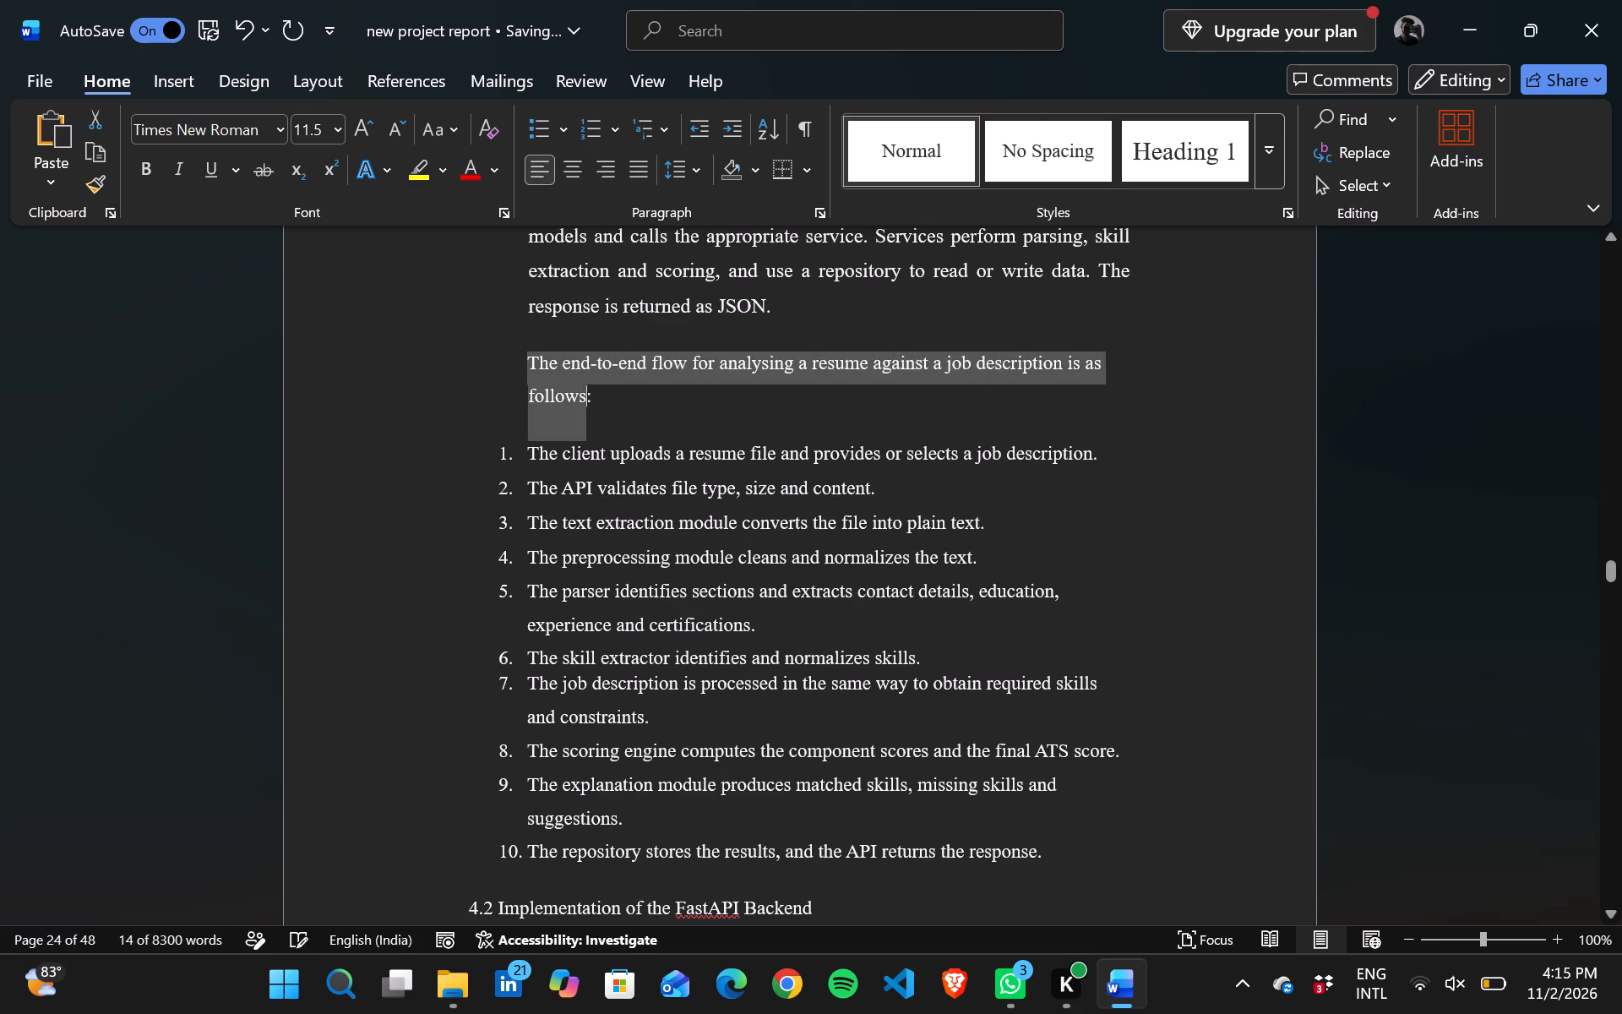
drag(771, 319, 761, 474)
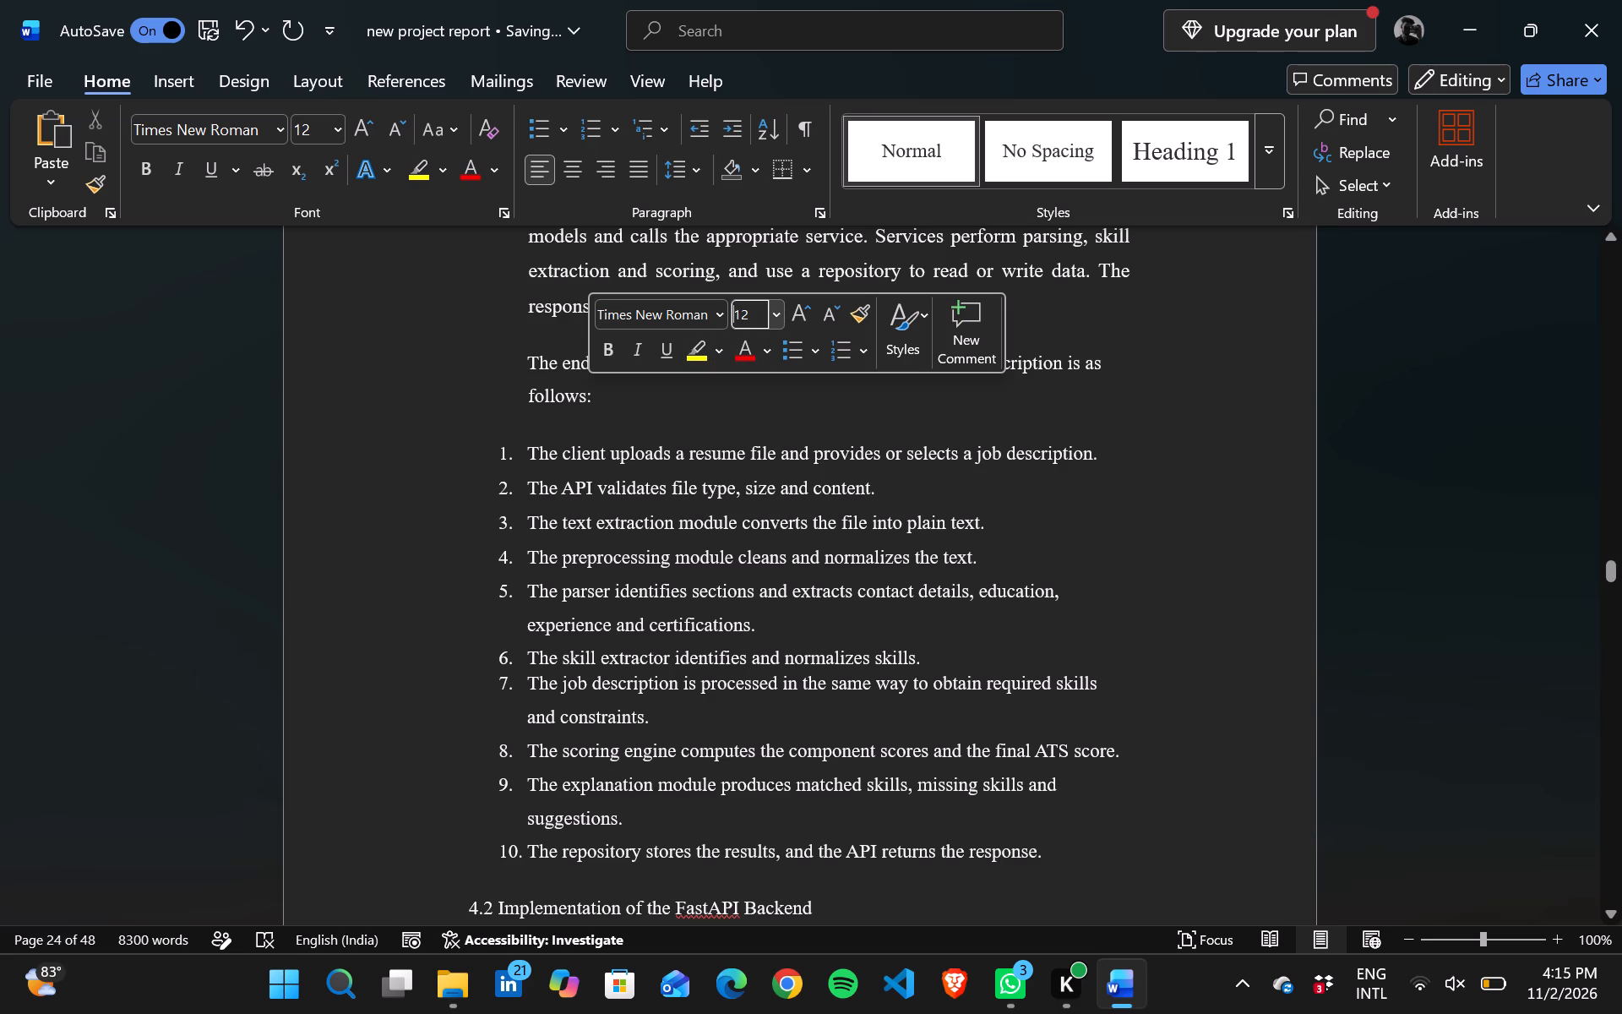
drag(526, 352, 601, 394)
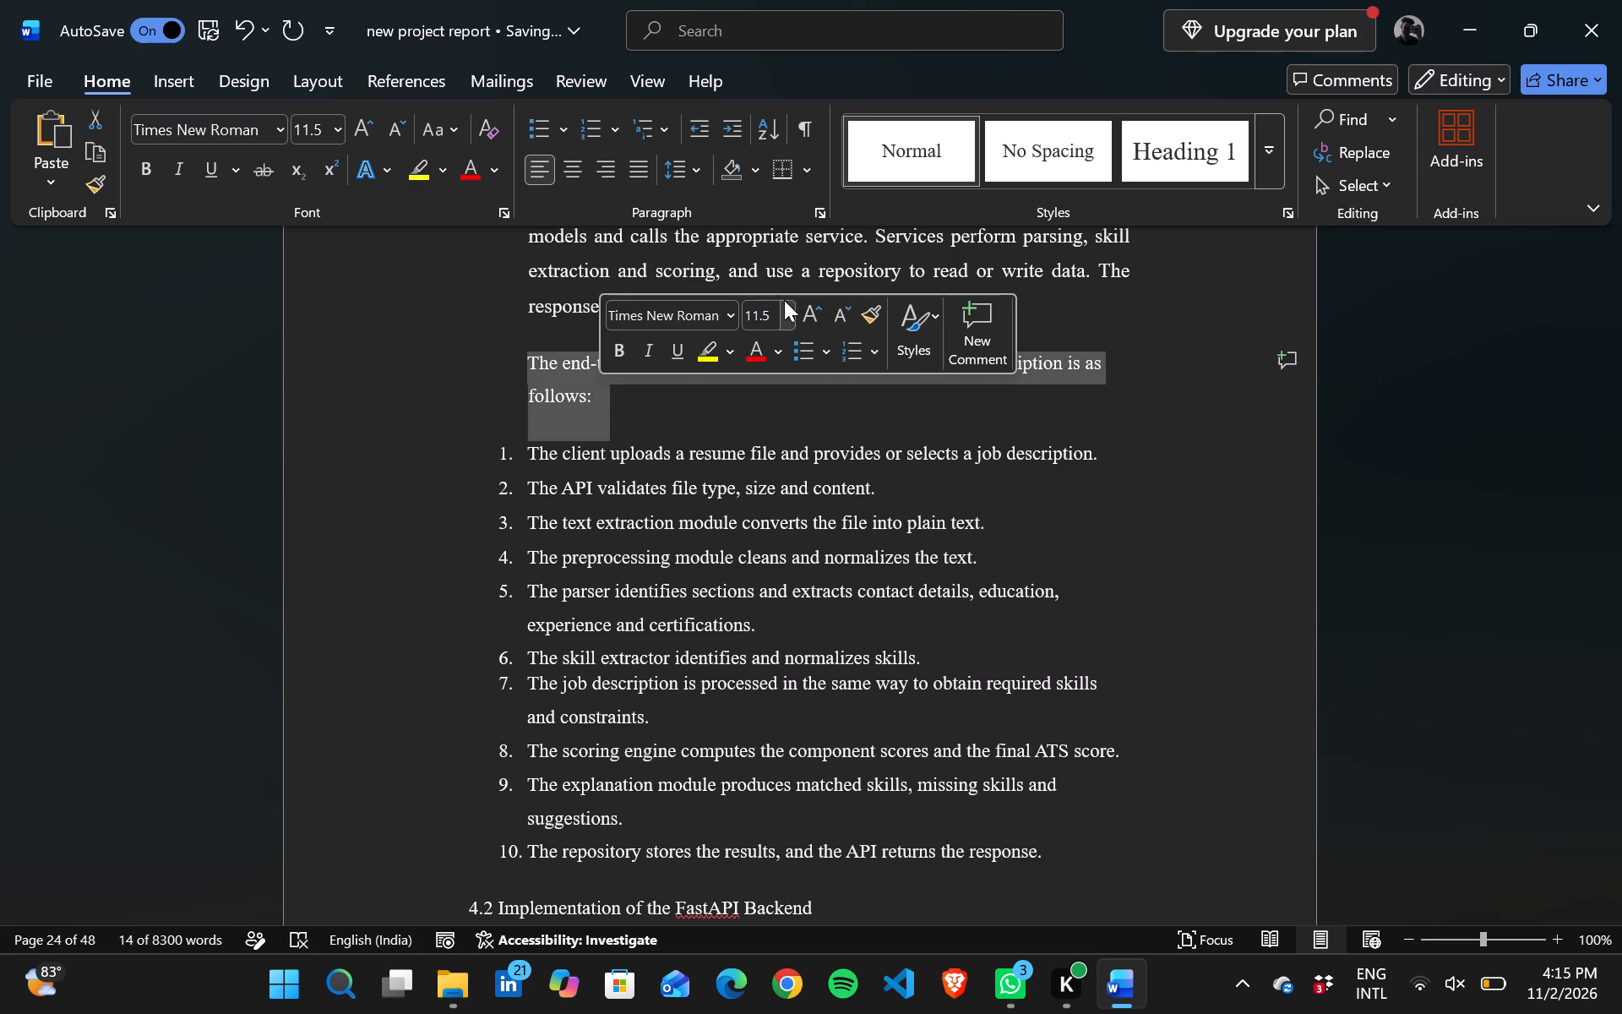
drag(791, 300, 764, 471)
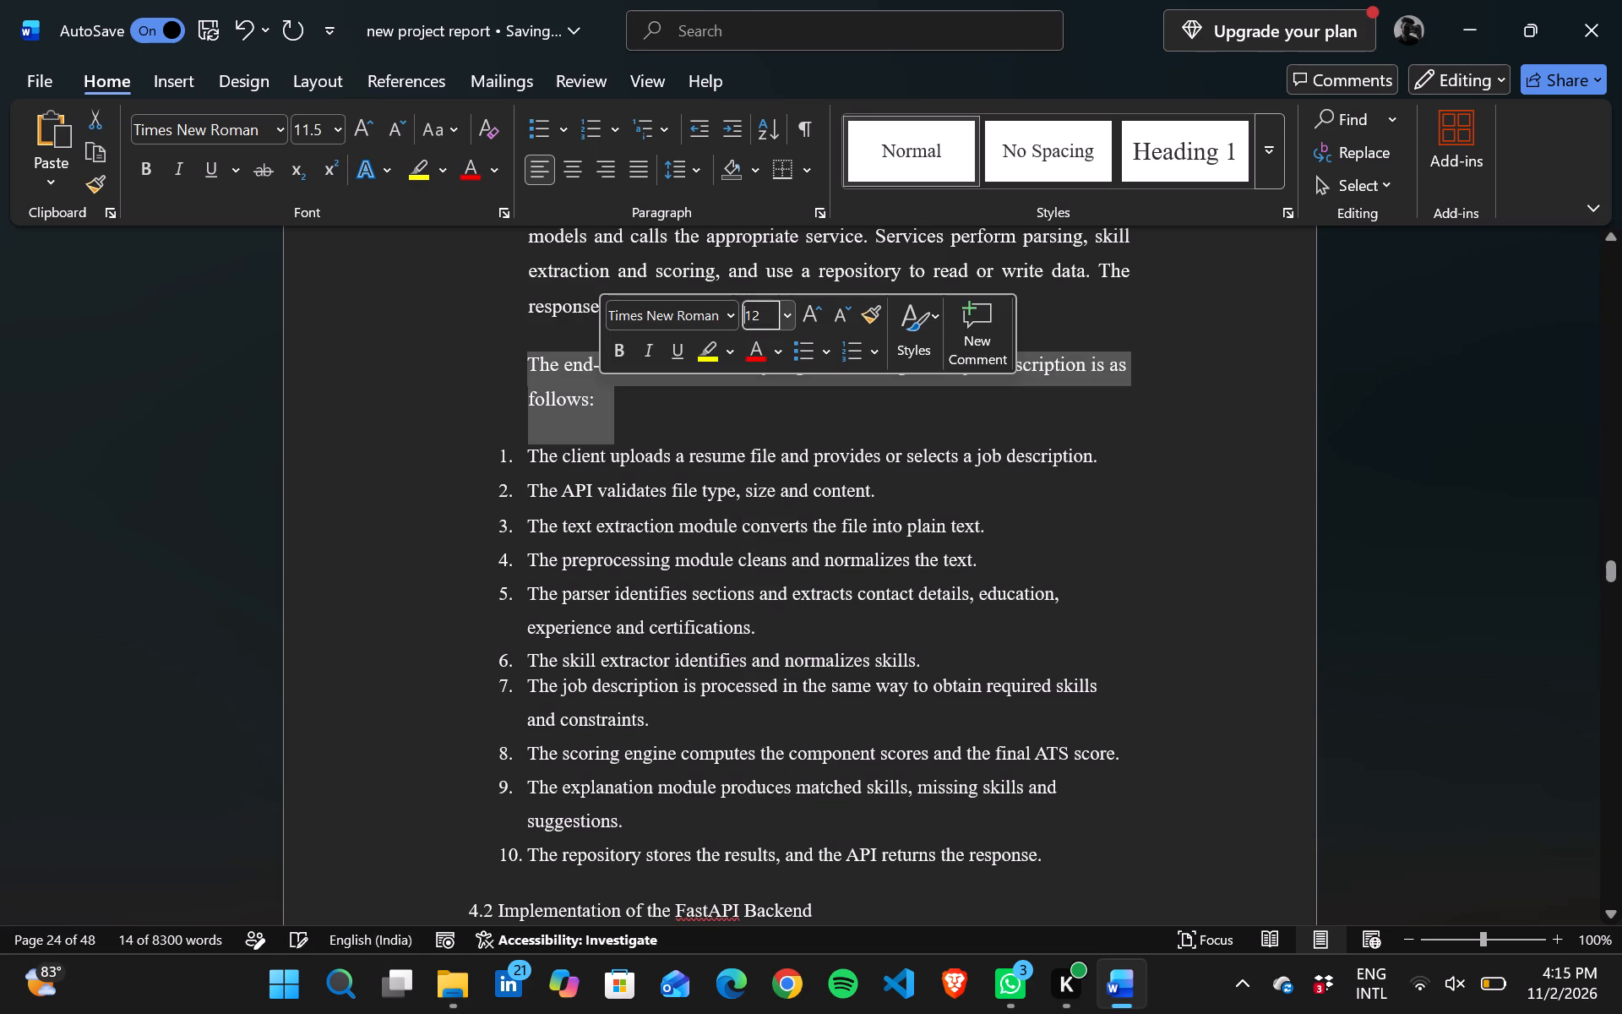
click(678, 415)
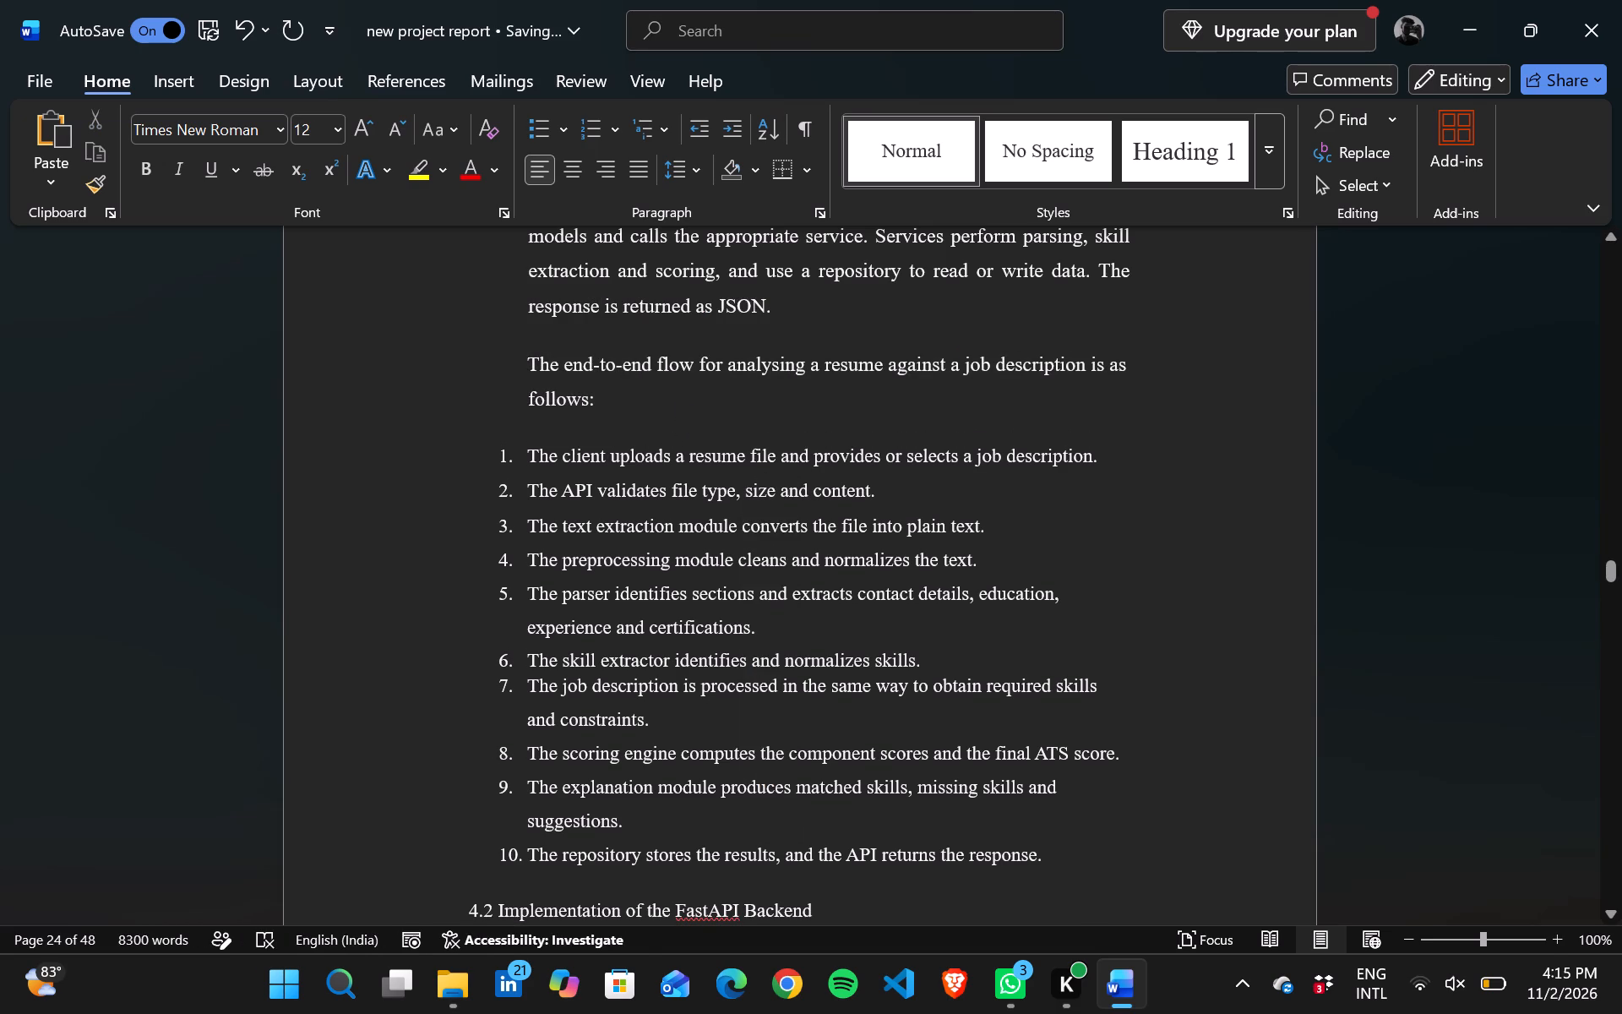
Apply justified alignment and 1.5 line spacing to the ten-item numbered list of the resume analysis flow.
drag(496, 450, 948, 957)
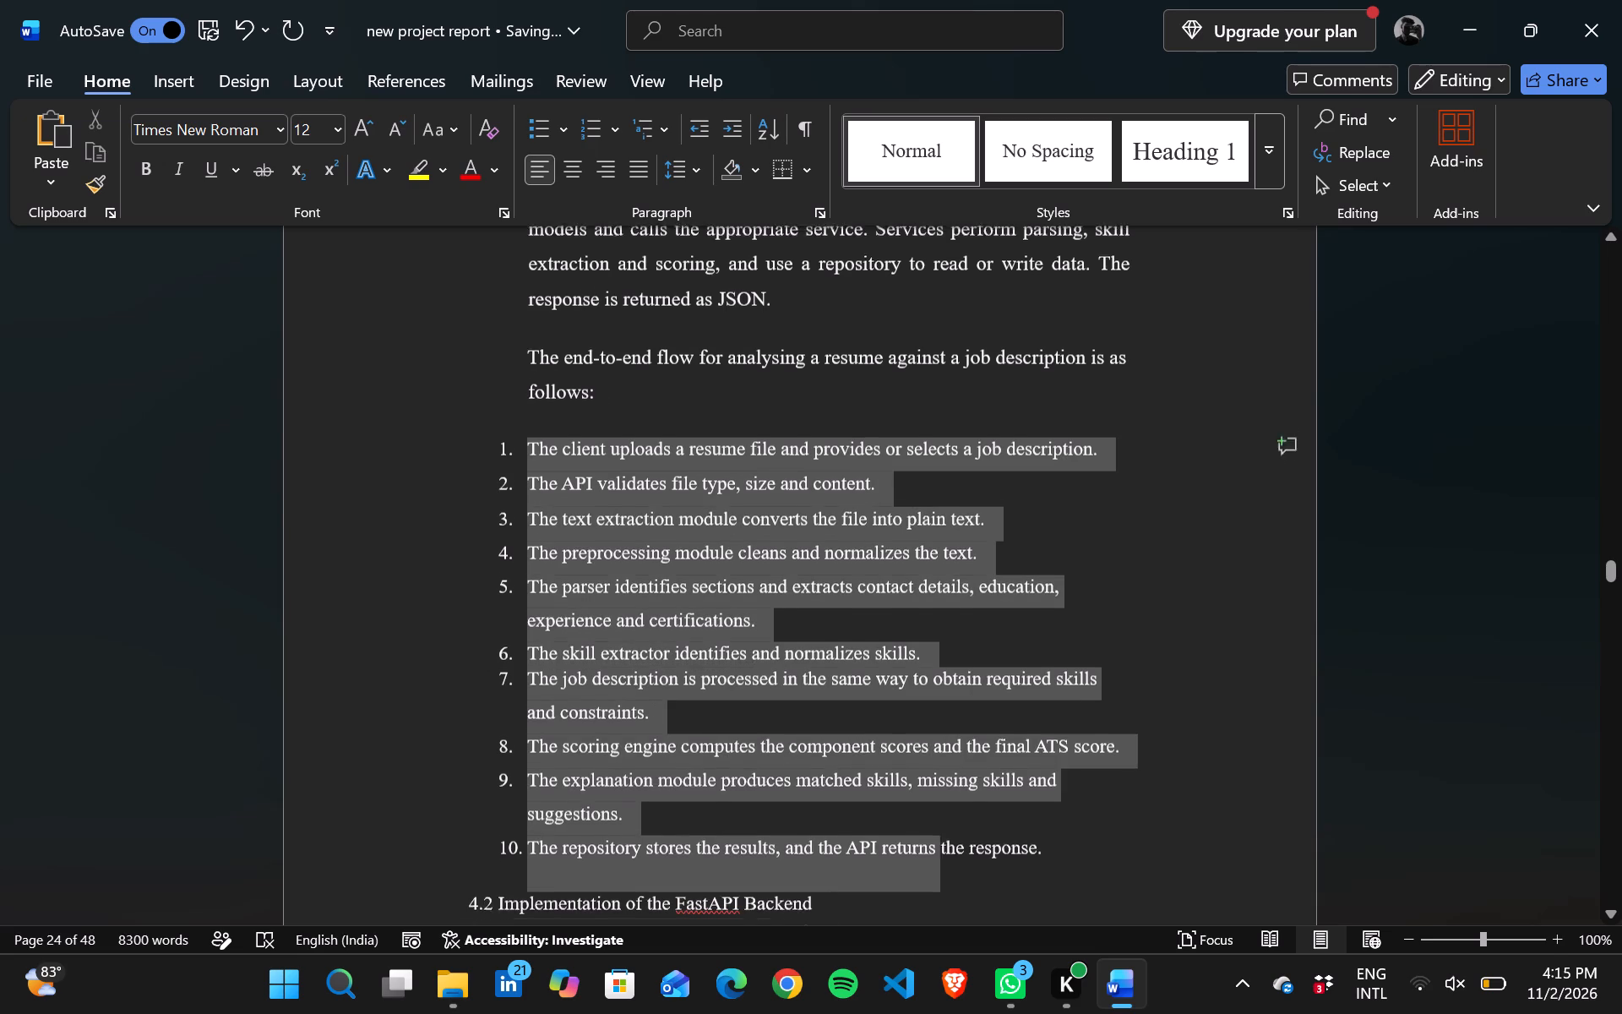
drag(948, 957, 947, 270)
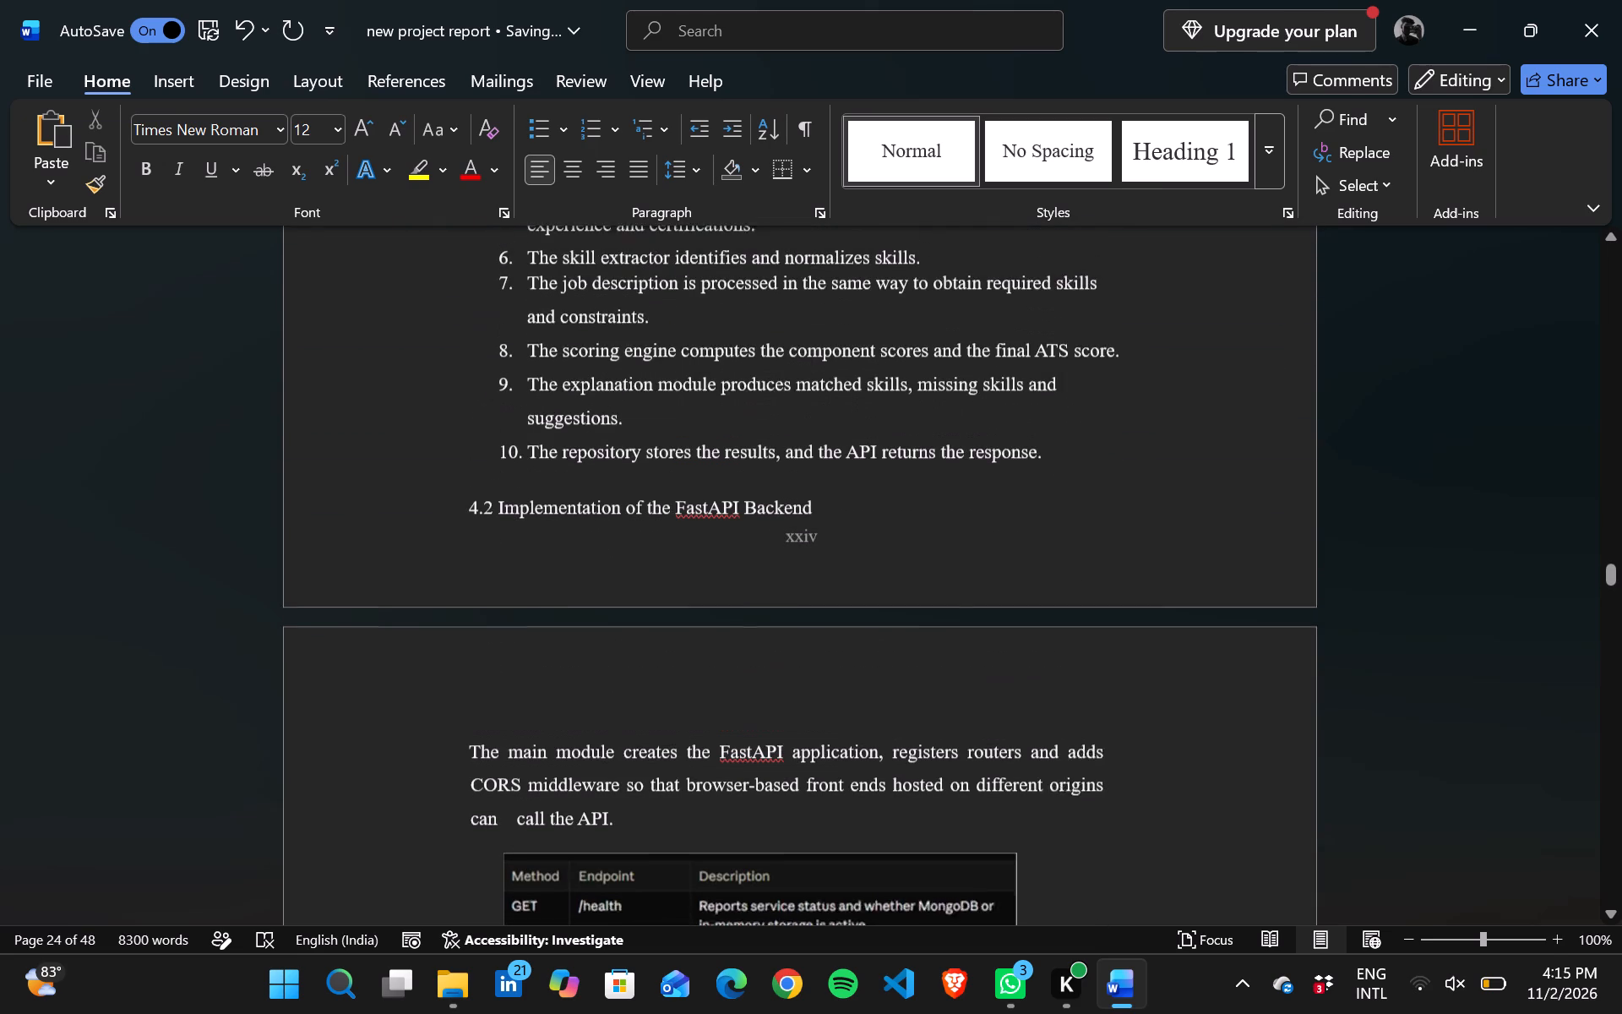
drag(947, 270, 1242, 479)
right_click(1242, 479)
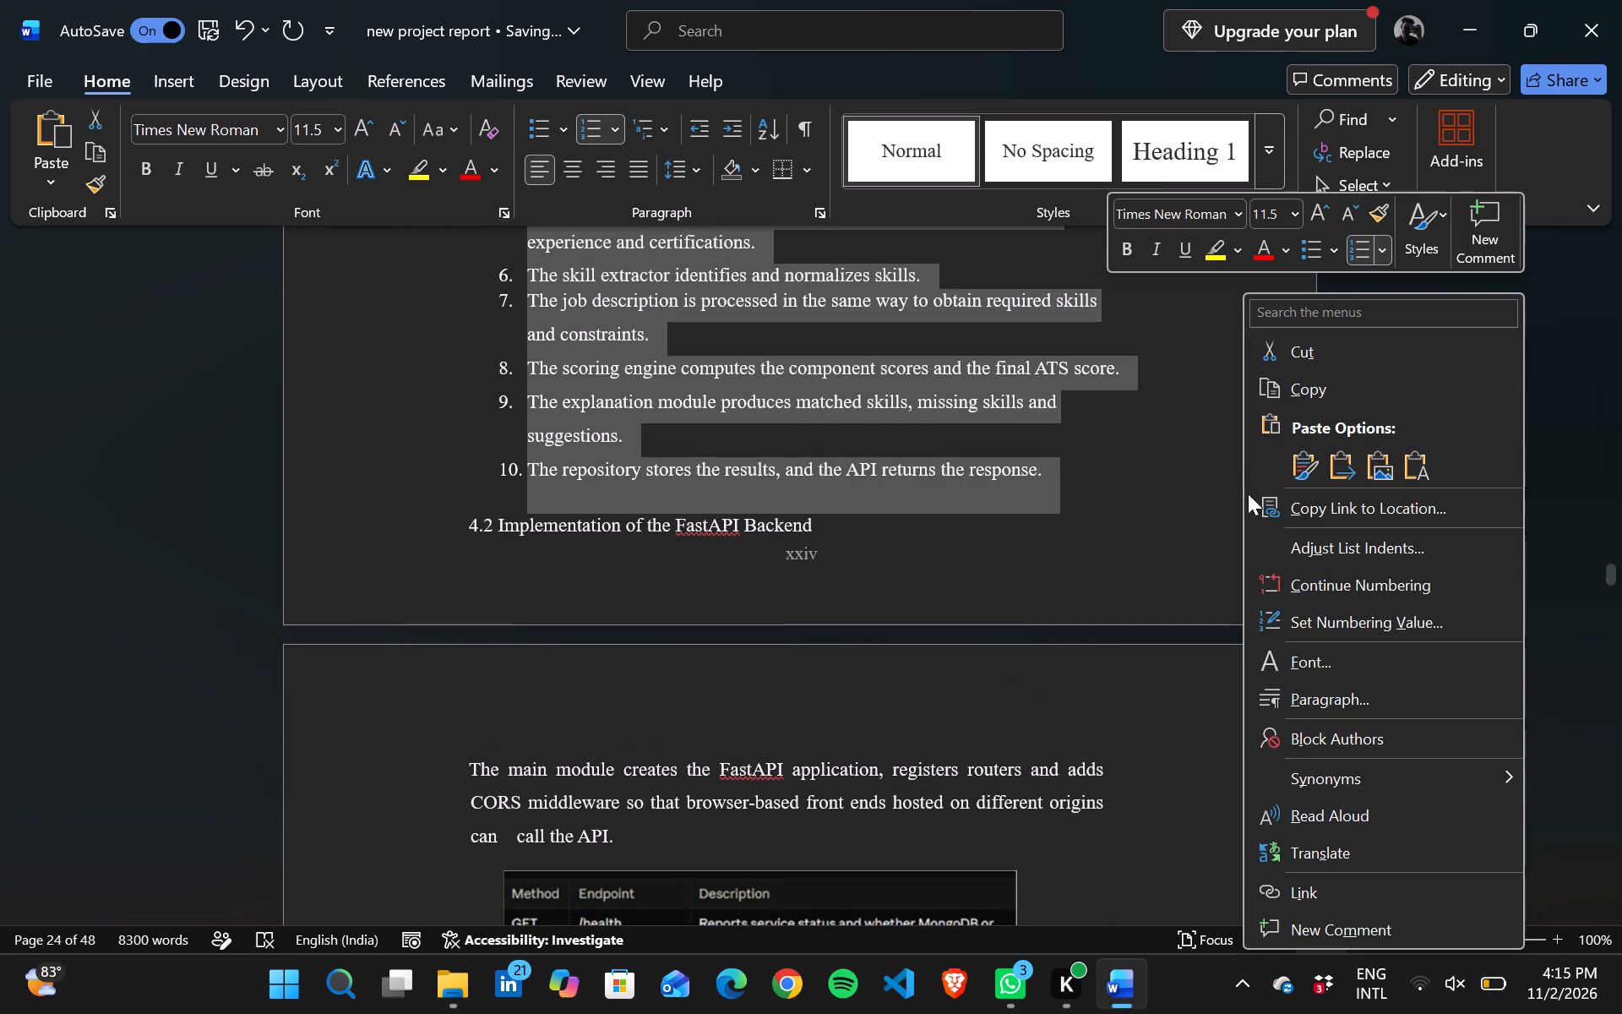
click(1300, 689)
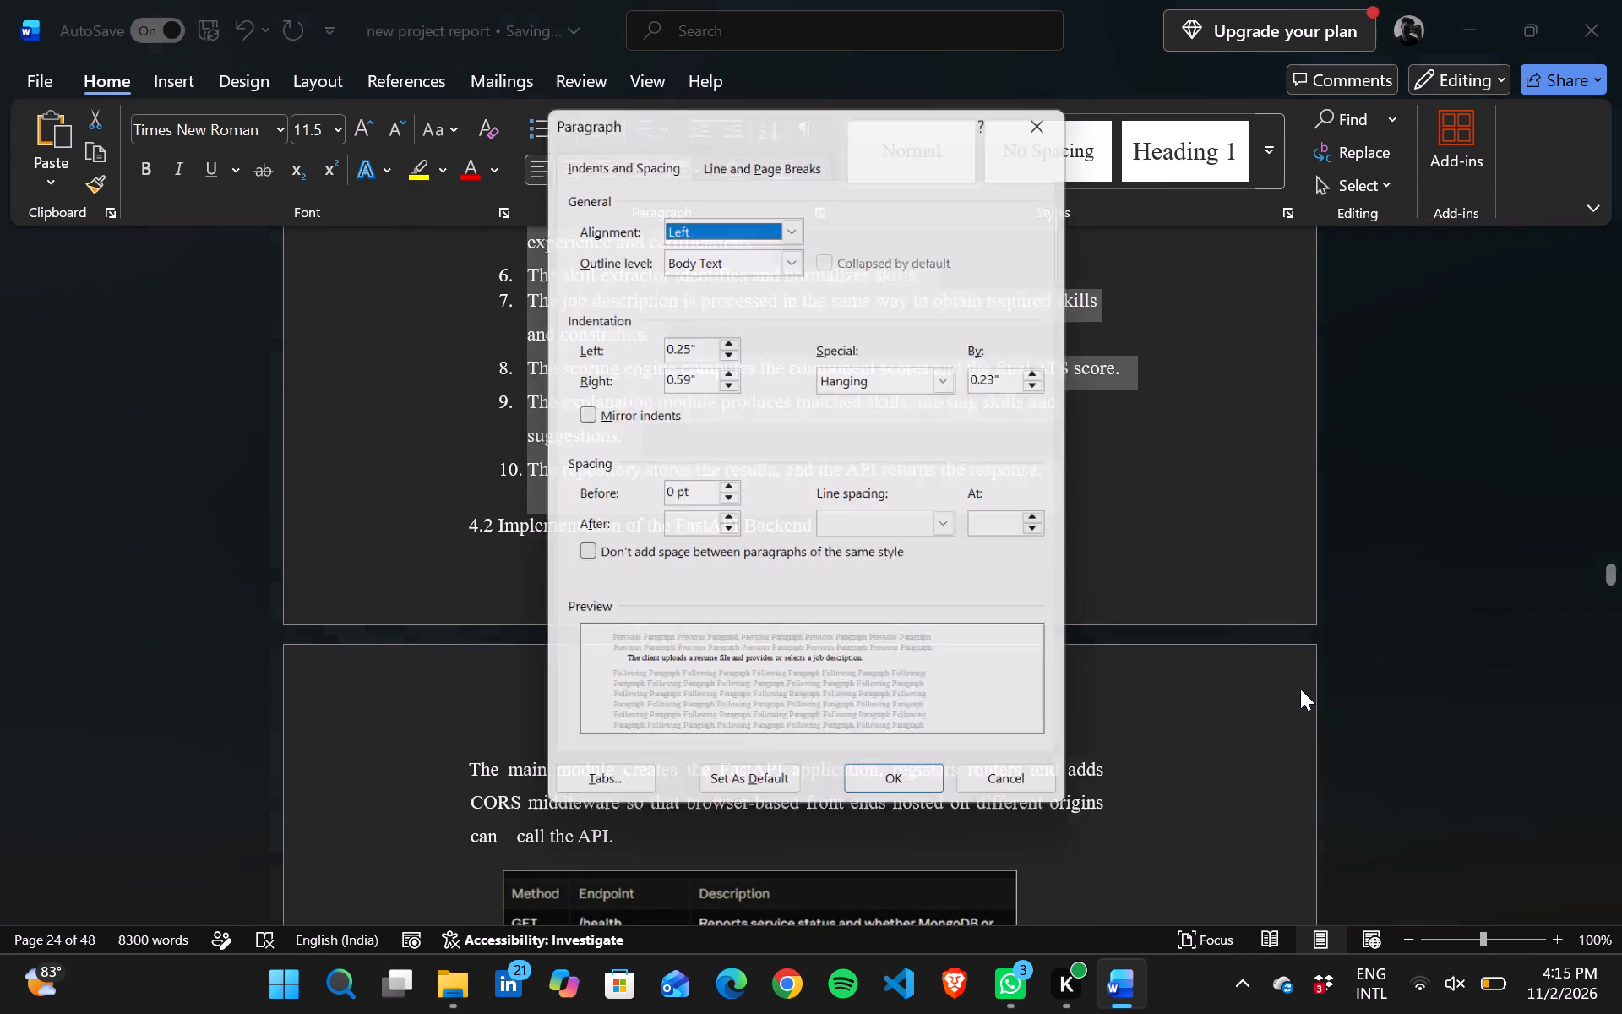
drag(792, 222, 714, 287)
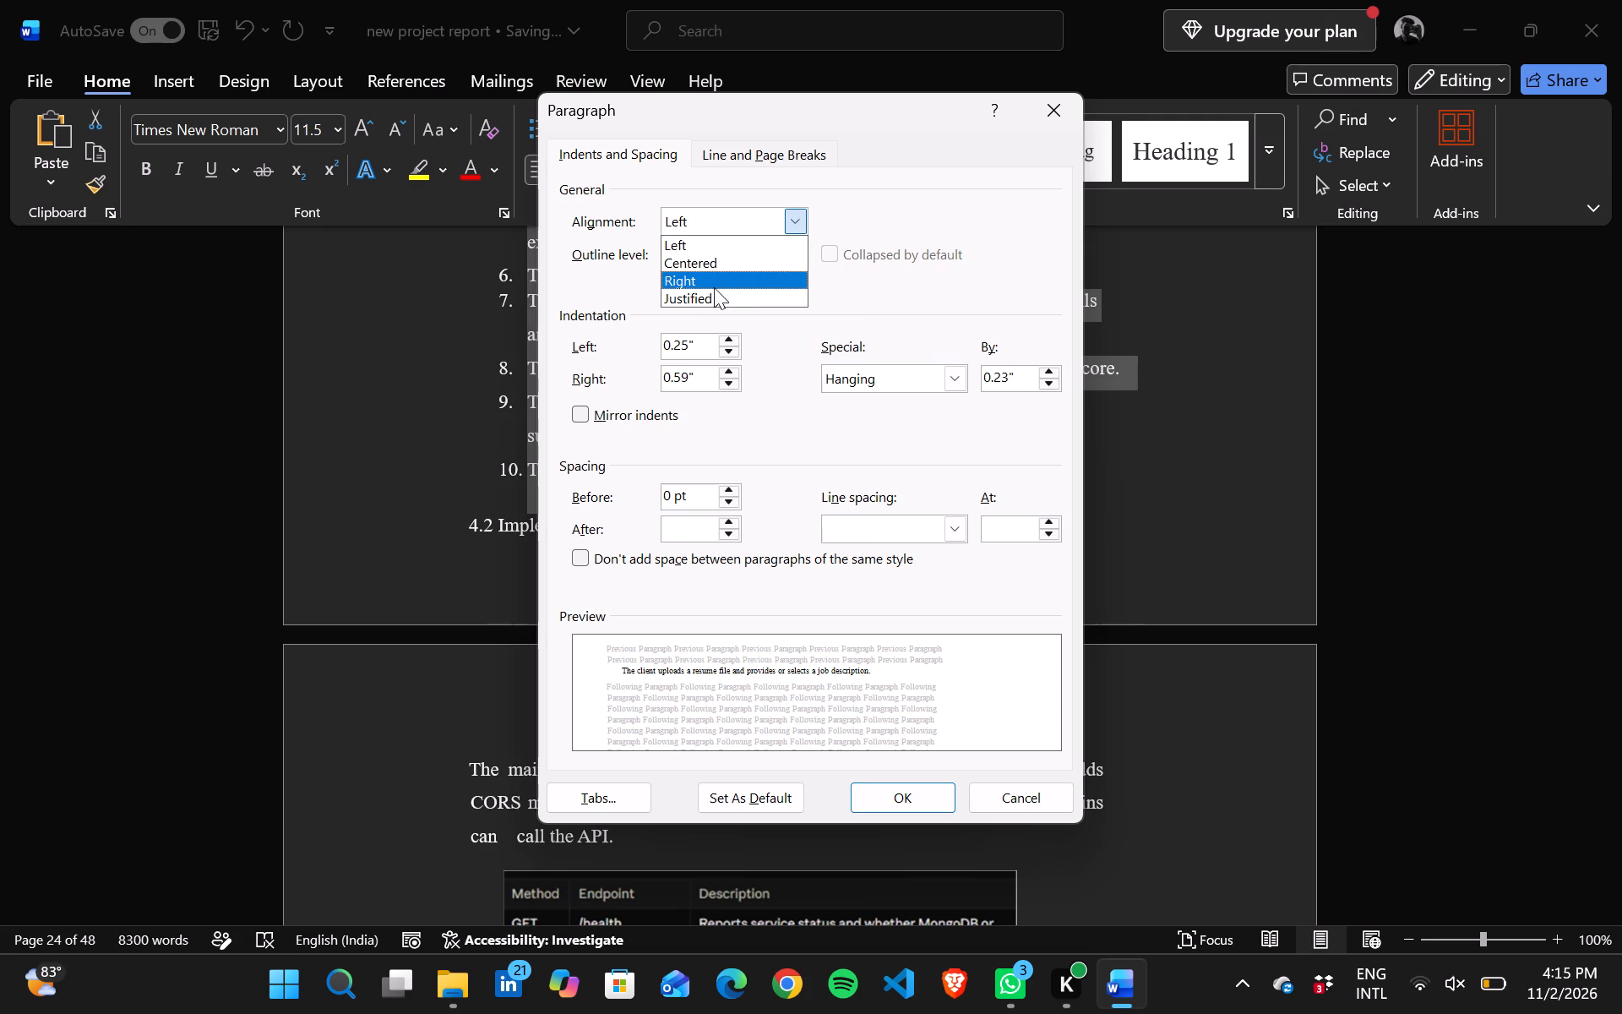
drag(714, 287, 702, 289)
drag(945, 546, 952, 534)
drag(952, 534, 850, 560)
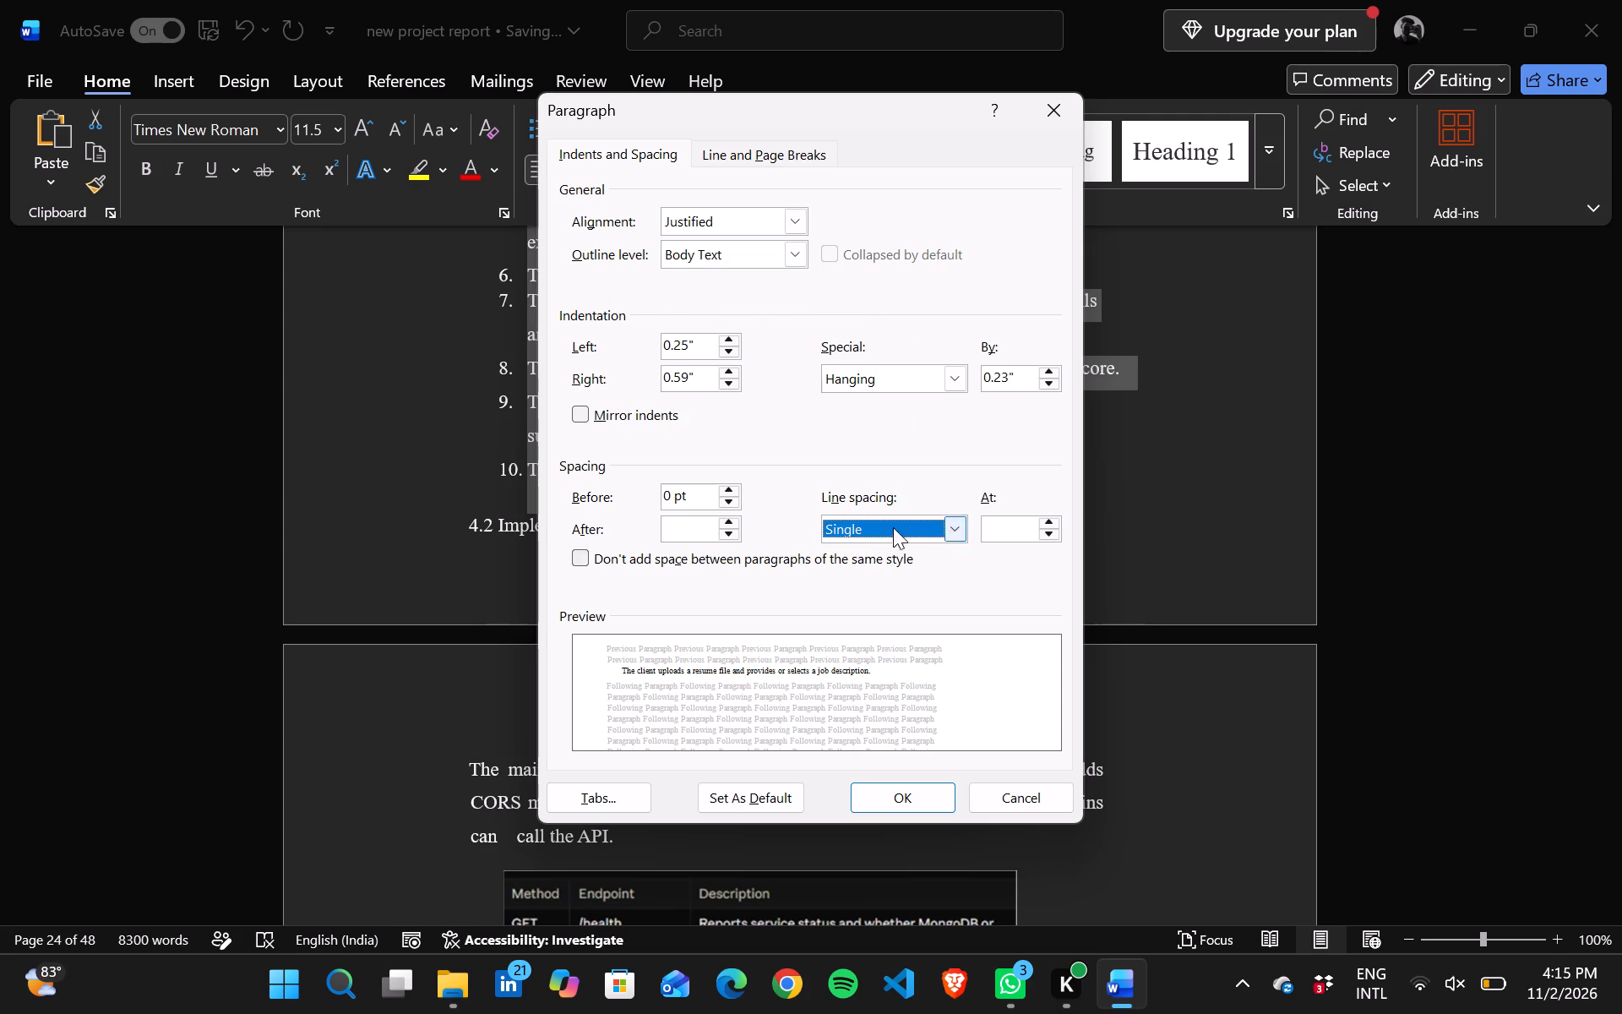
drag(961, 532, 867, 569)
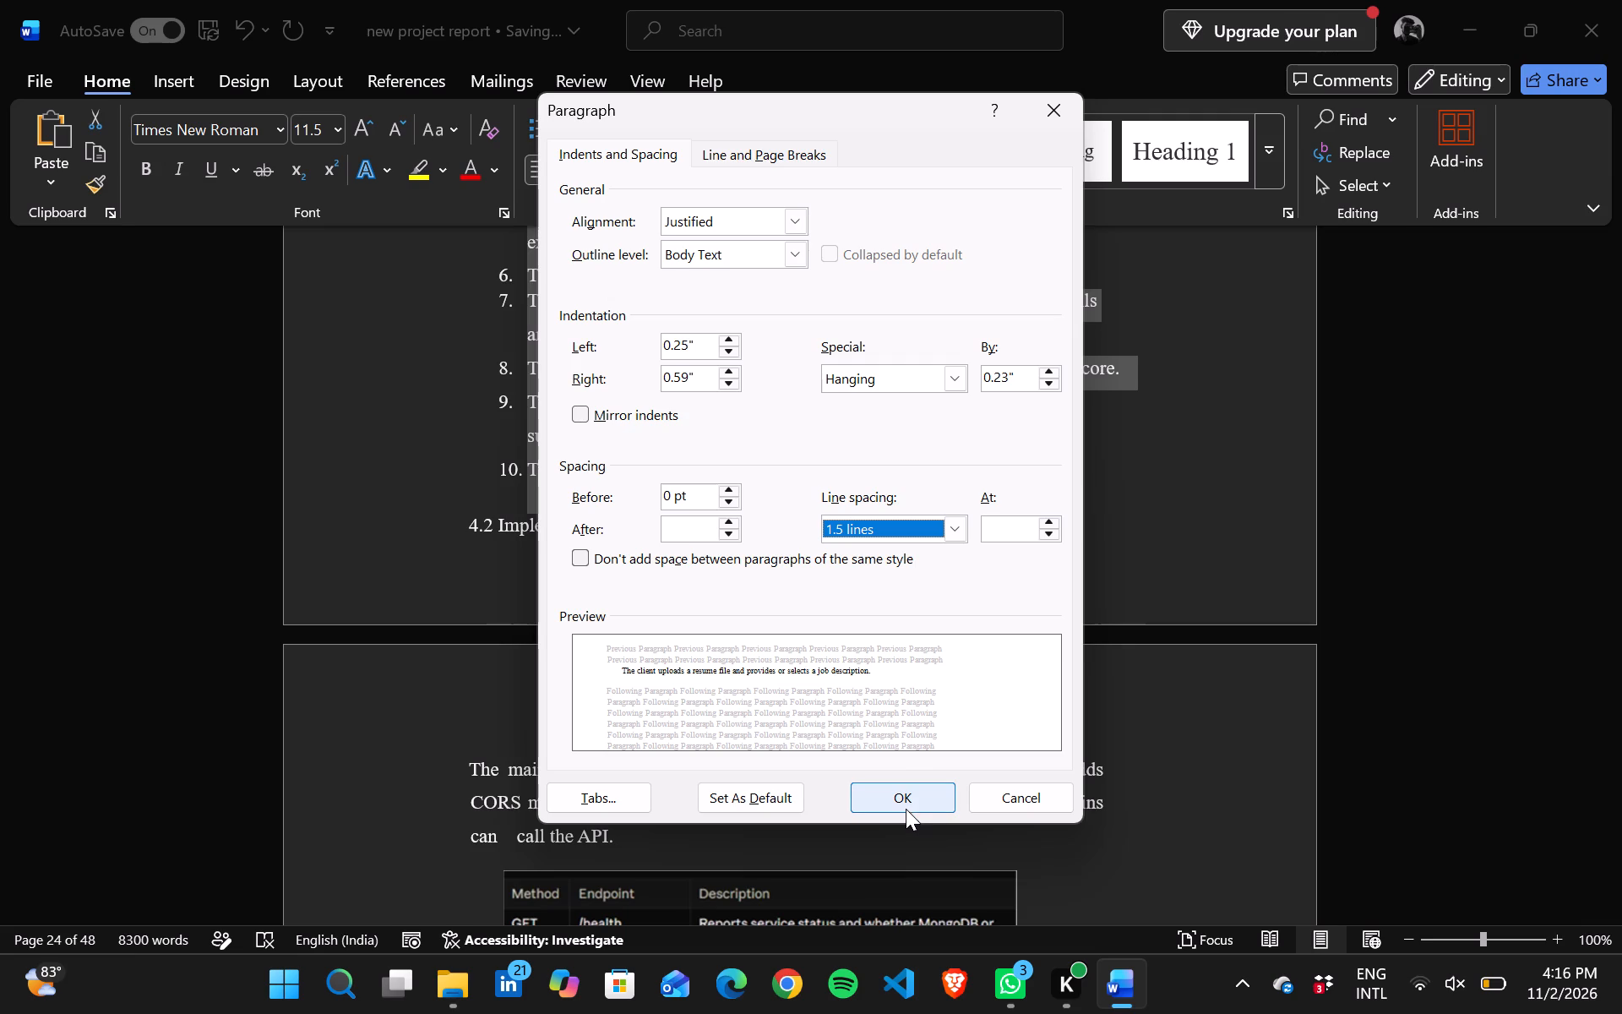
click(906, 802)
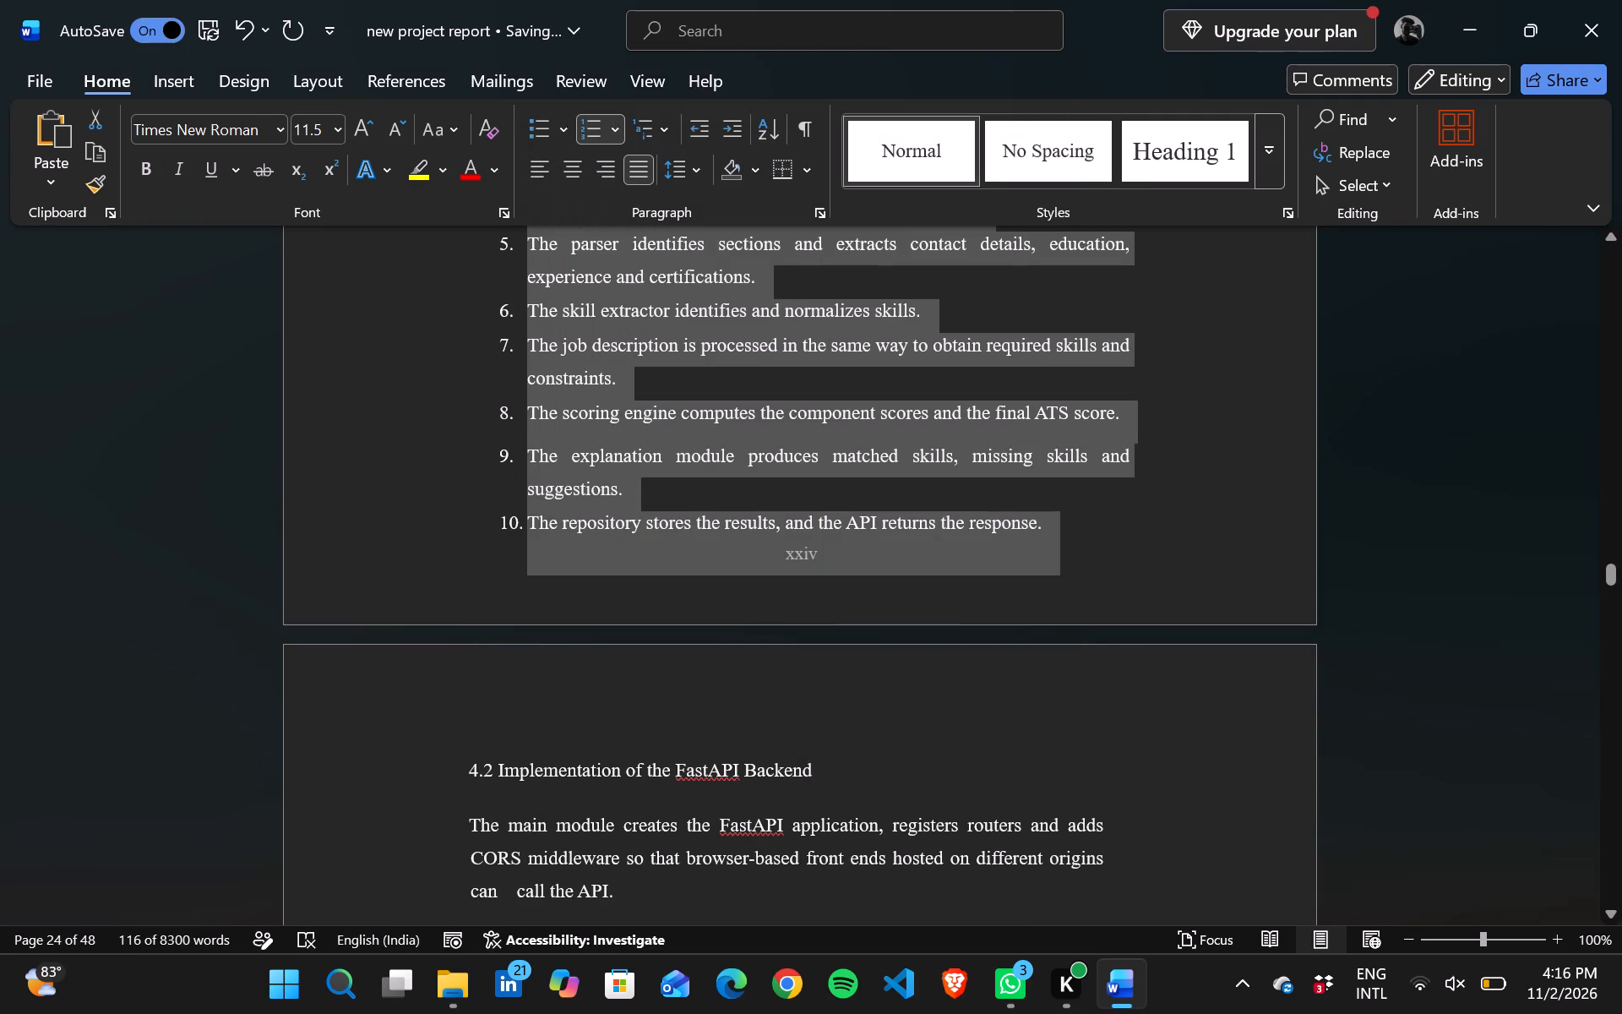
click(838, 690)
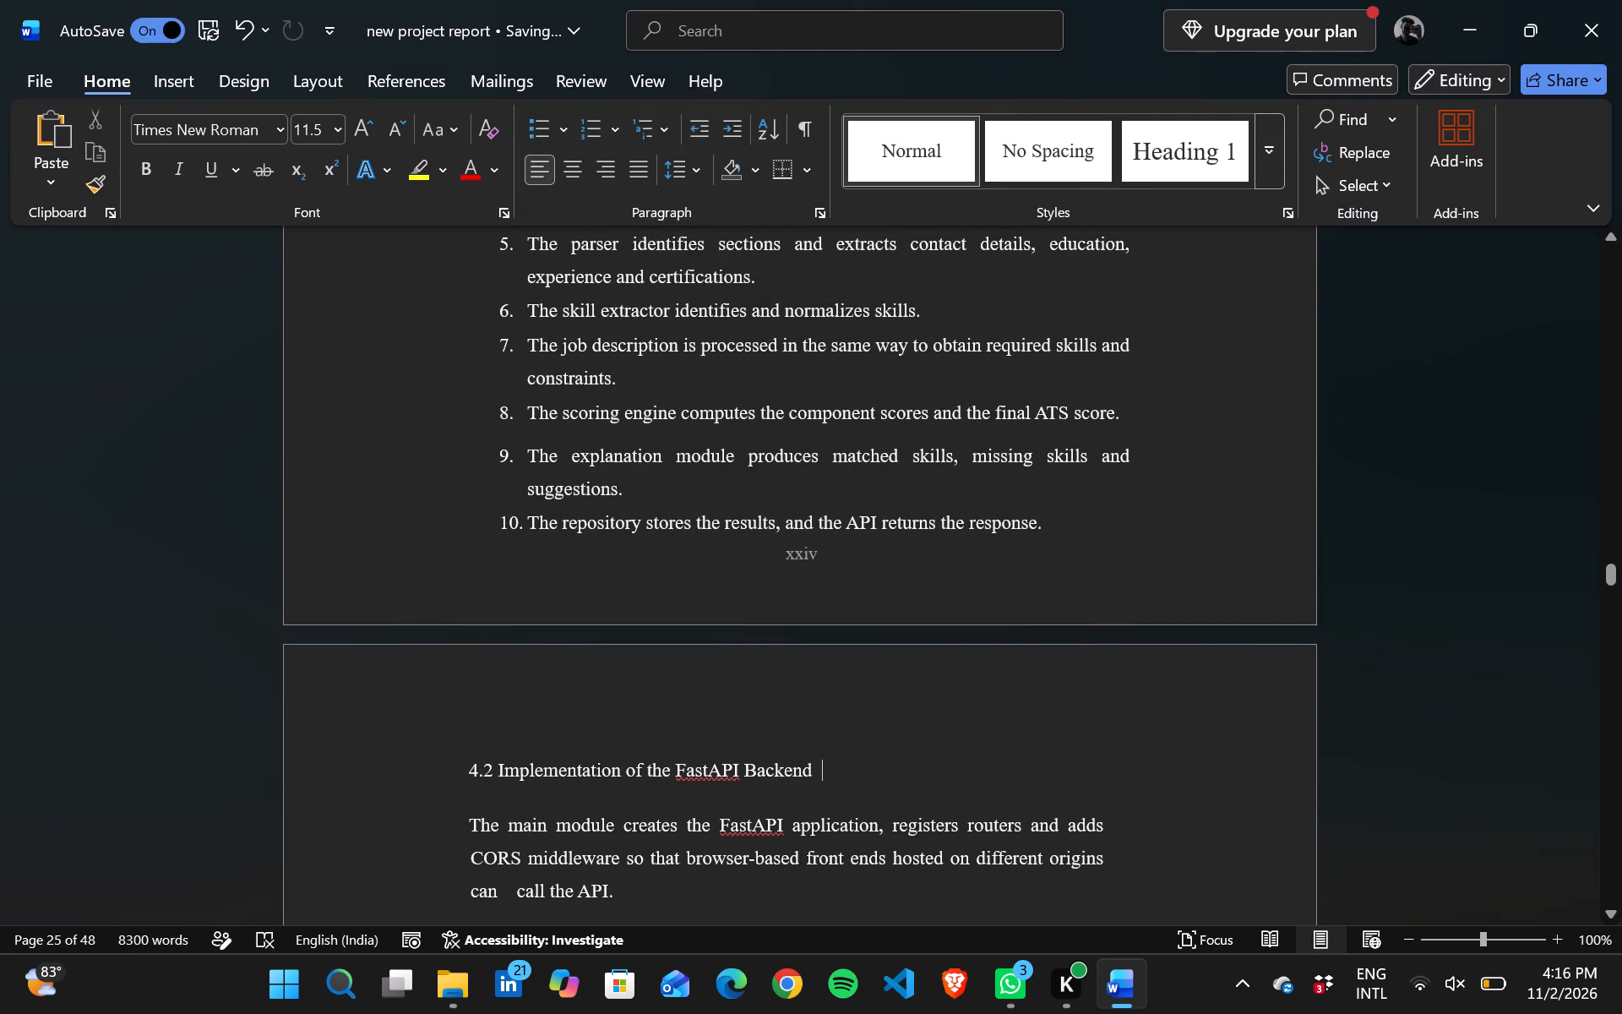
Set the font size of the "4.2 Implementation of the FastAPI Backend" heading to 14 pt.
triple_click(579, 777)
click(579, 777)
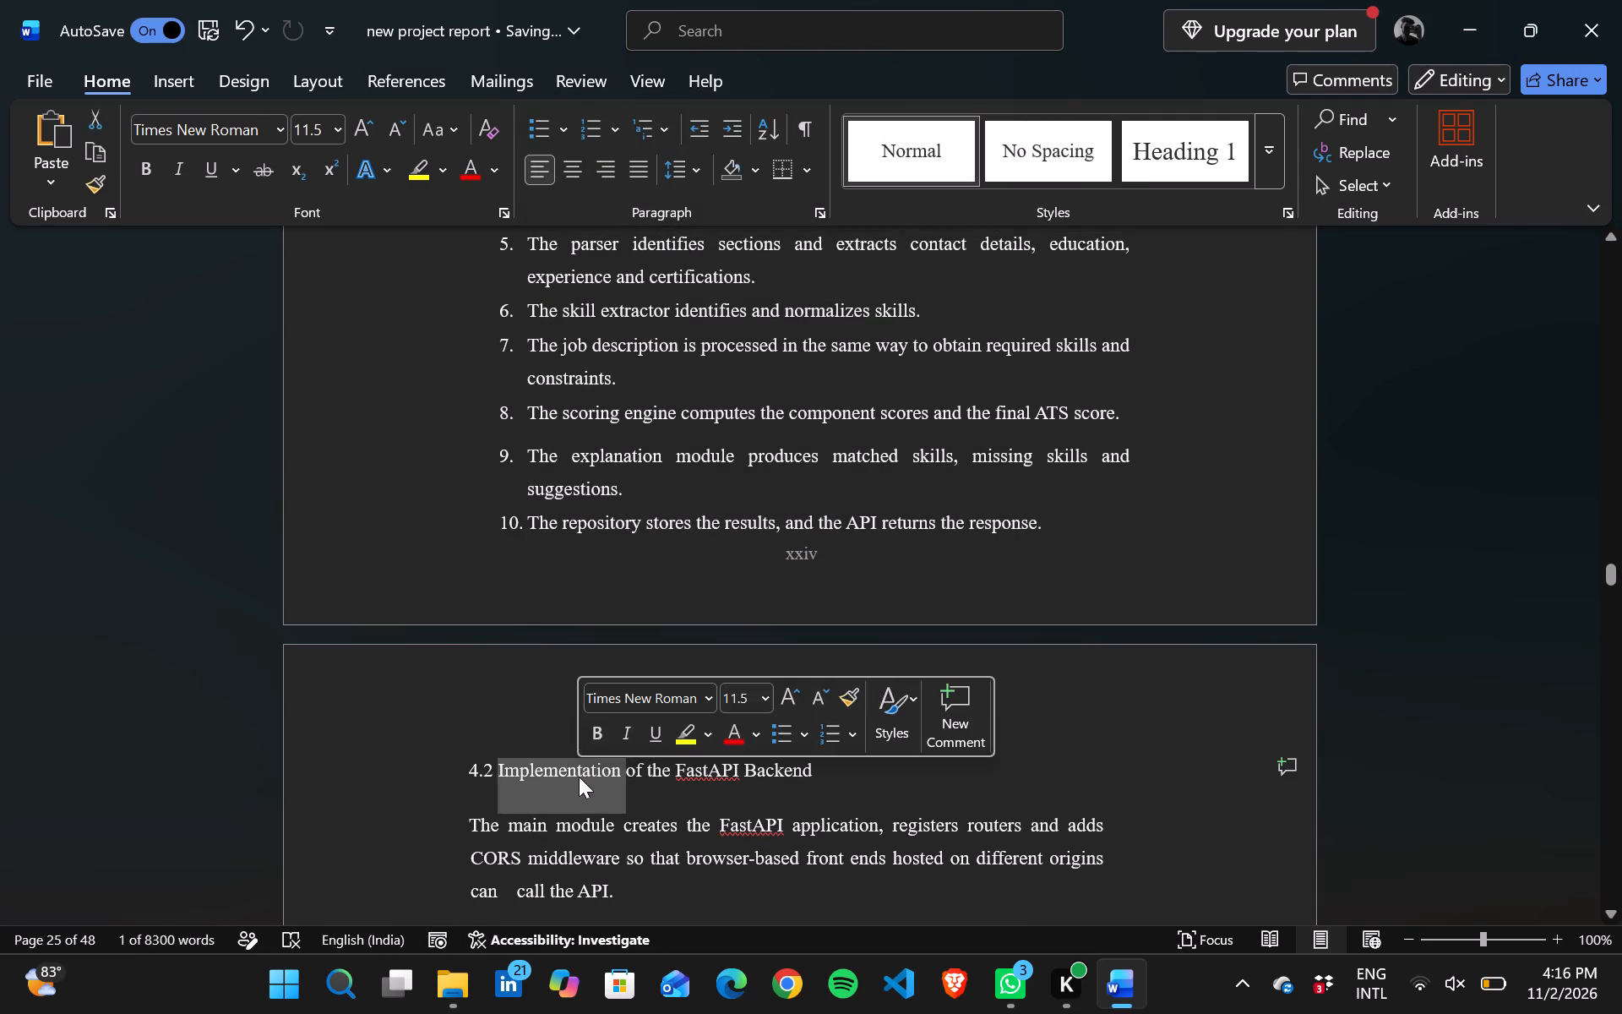
triple_click(579, 777)
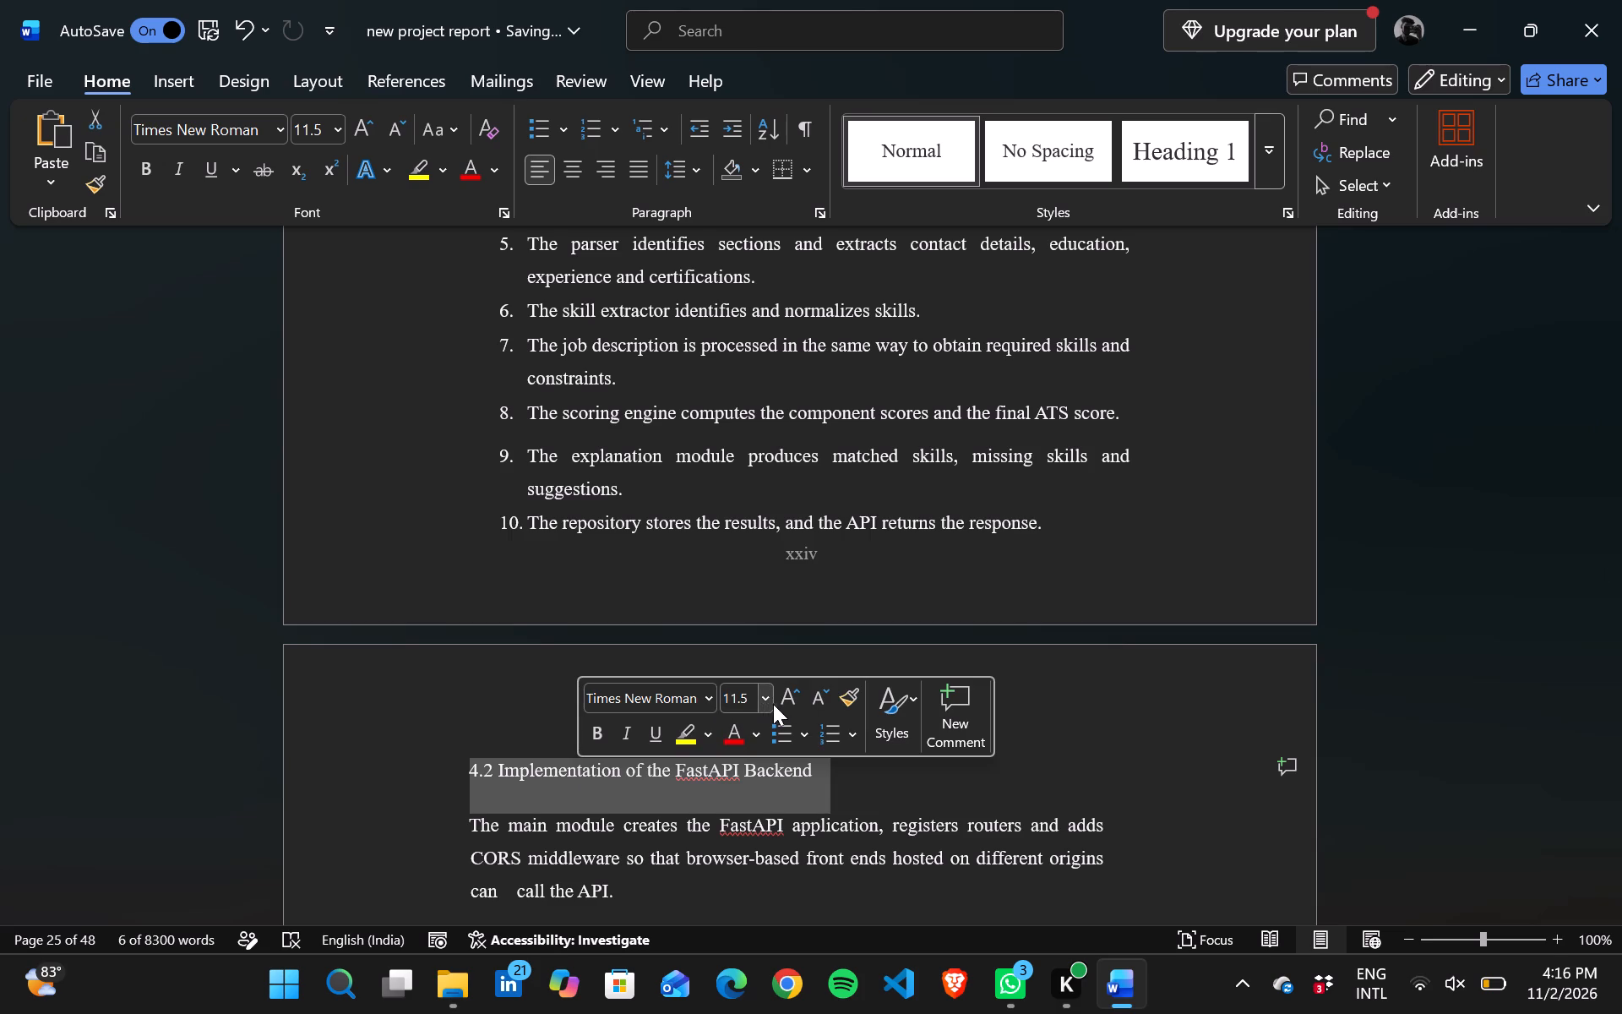
click(774, 704)
click(767, 701)
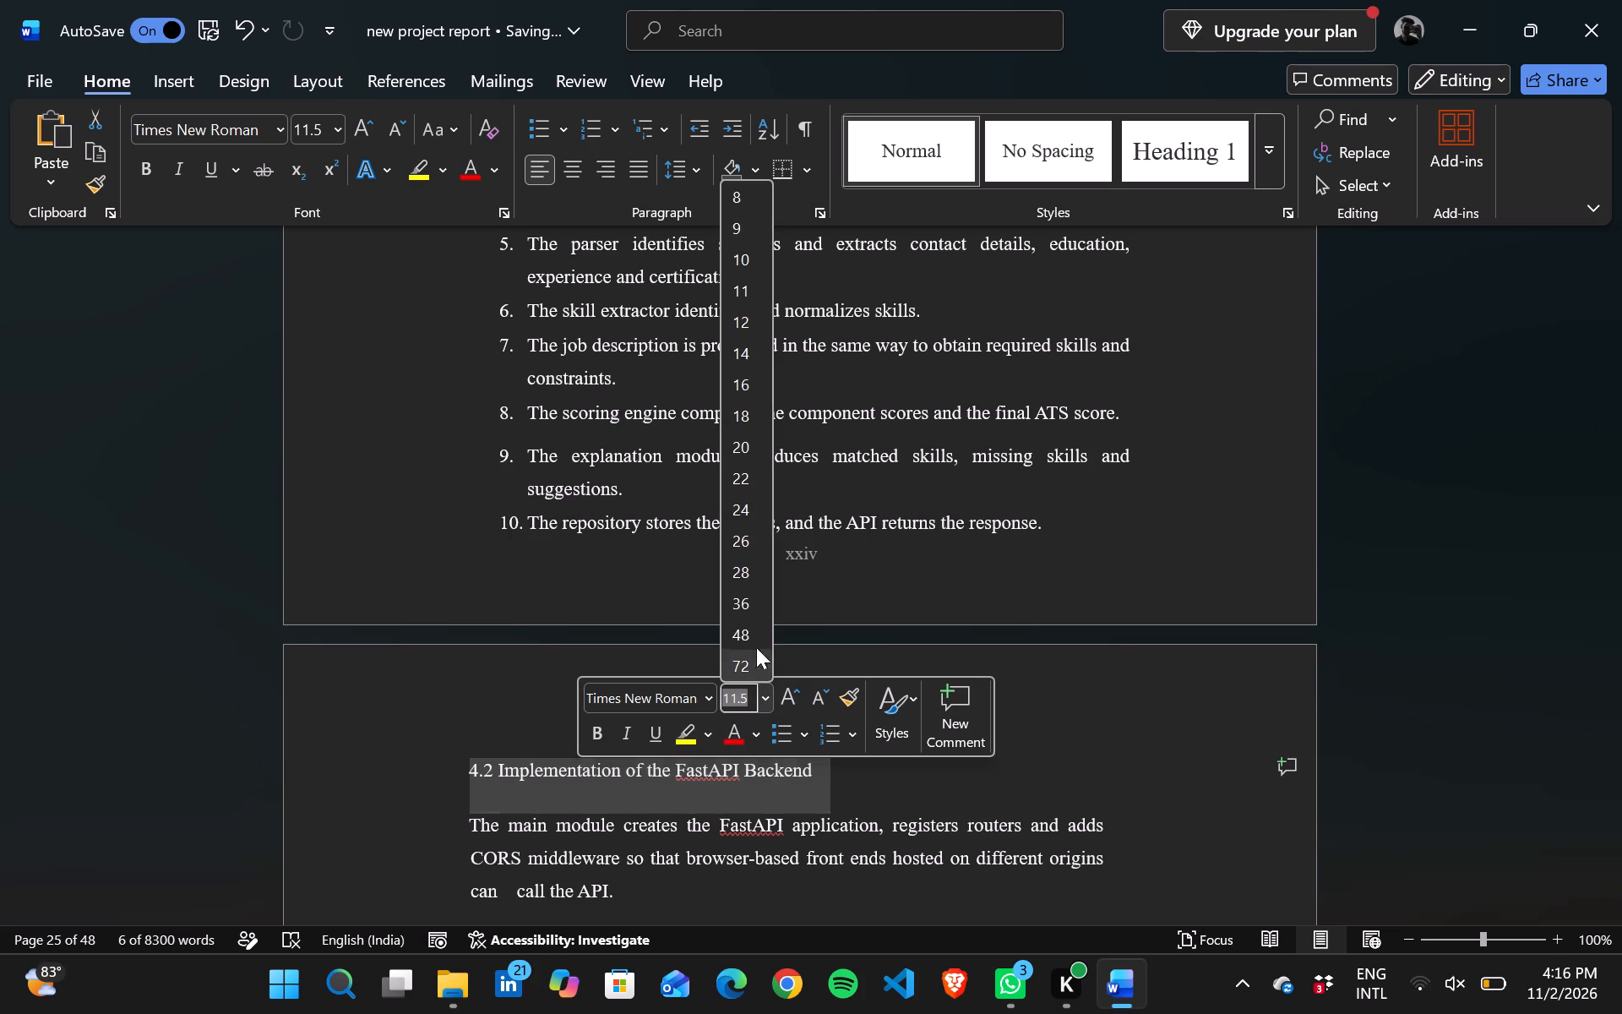
click(738, 347)
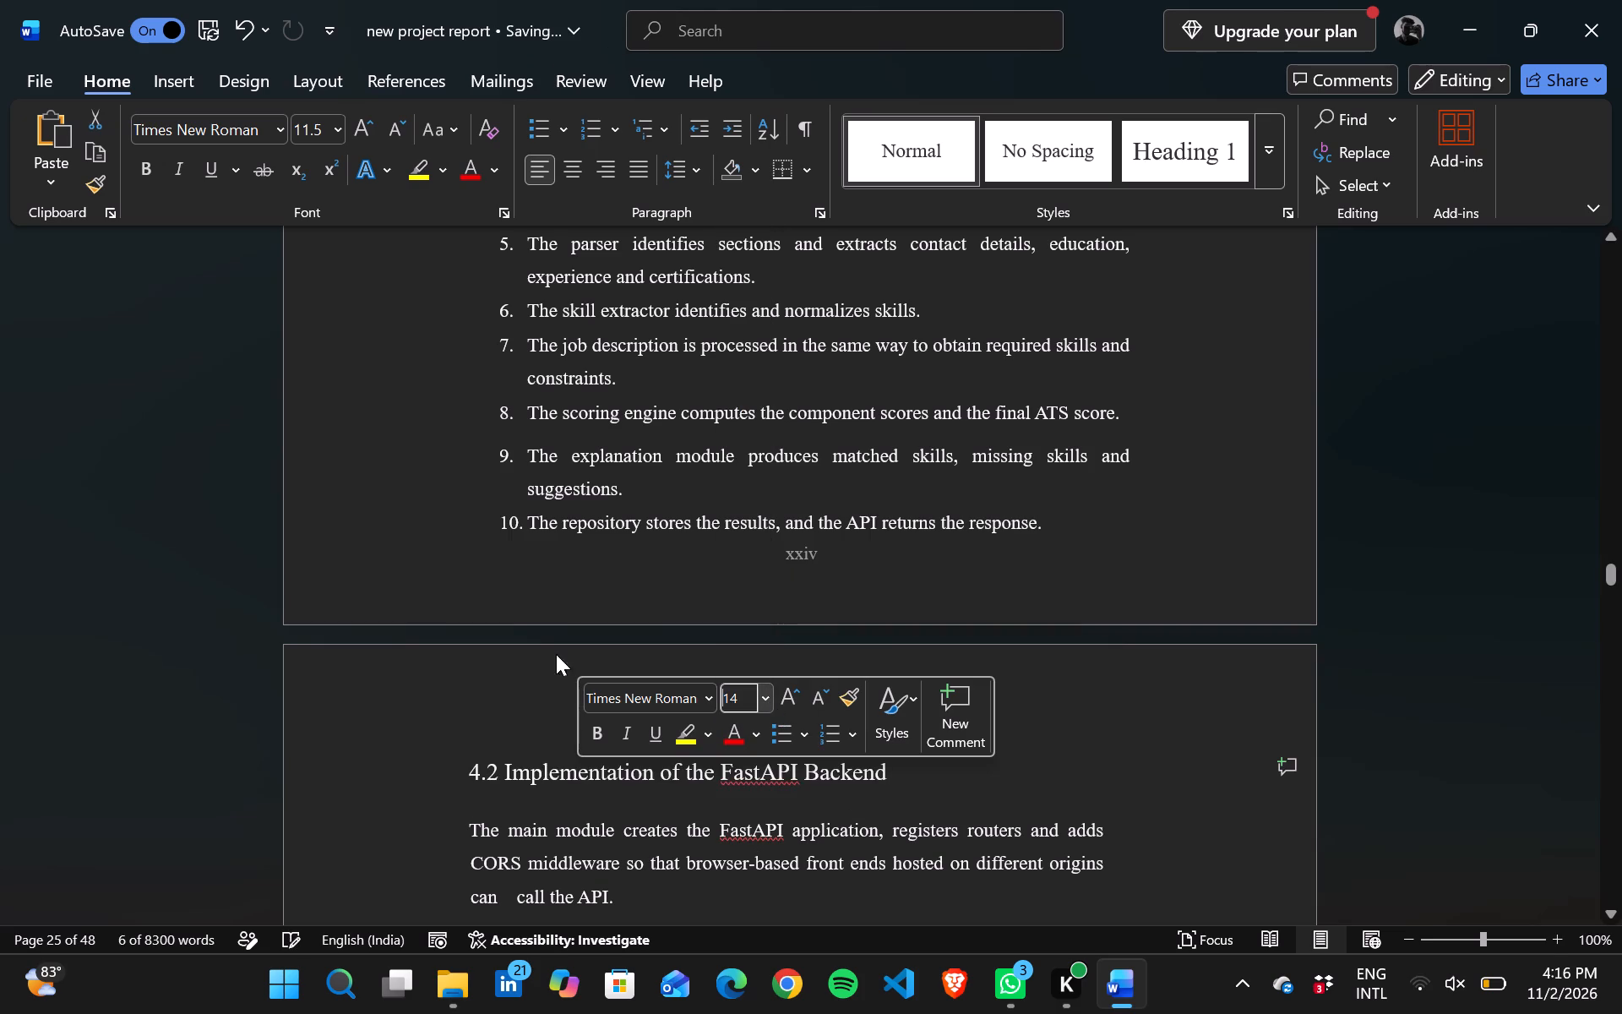
click(476, 750)
Set the font size of the paragraph under "4.2 Implementation of the FastAPI Backend" to 12 pt.
scroll(476, 750, down, 1)
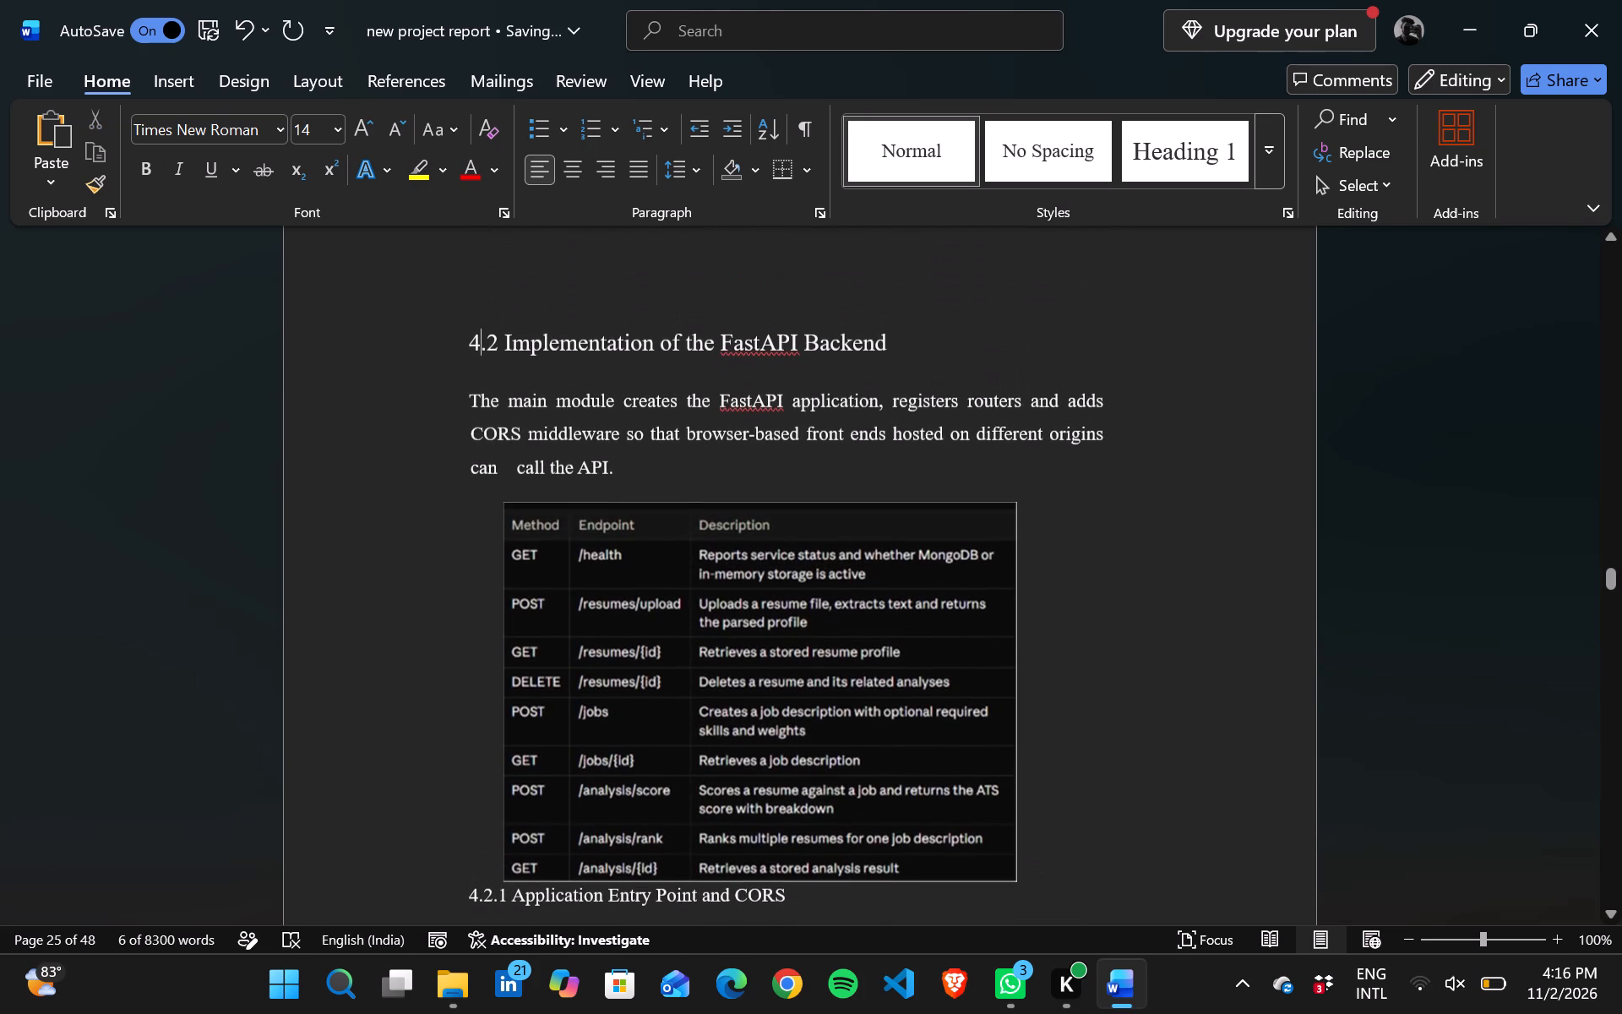
drag(464, 394, 609, 477)
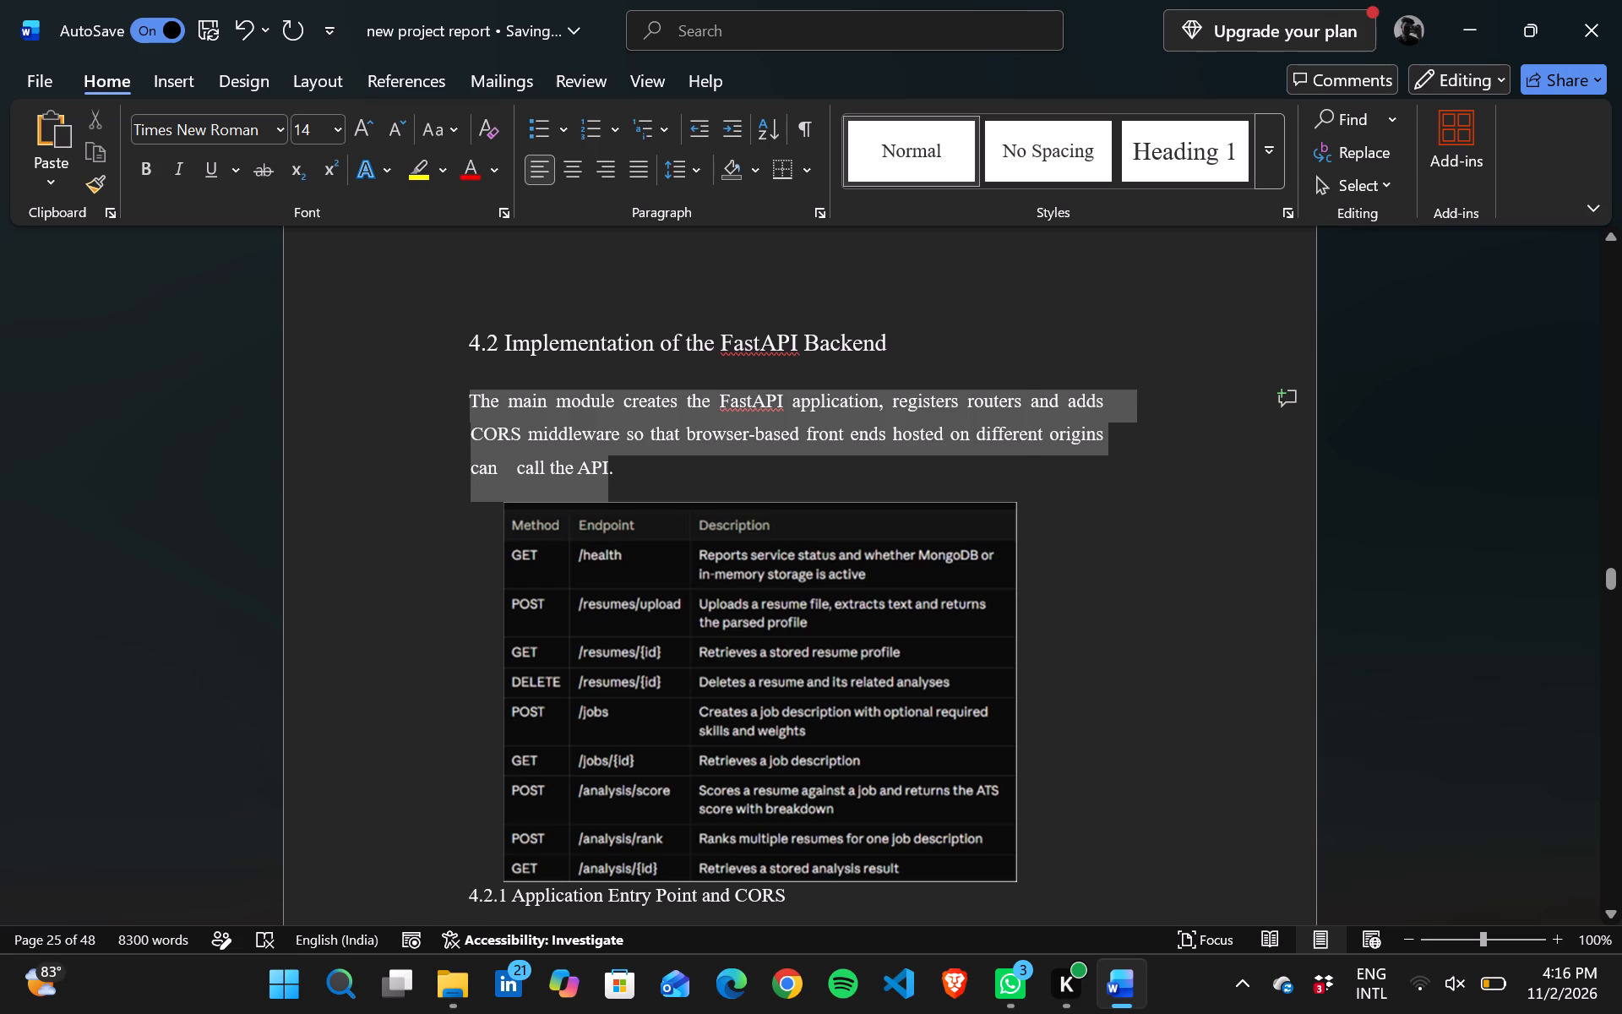
drag(609, 477, 610, 478)
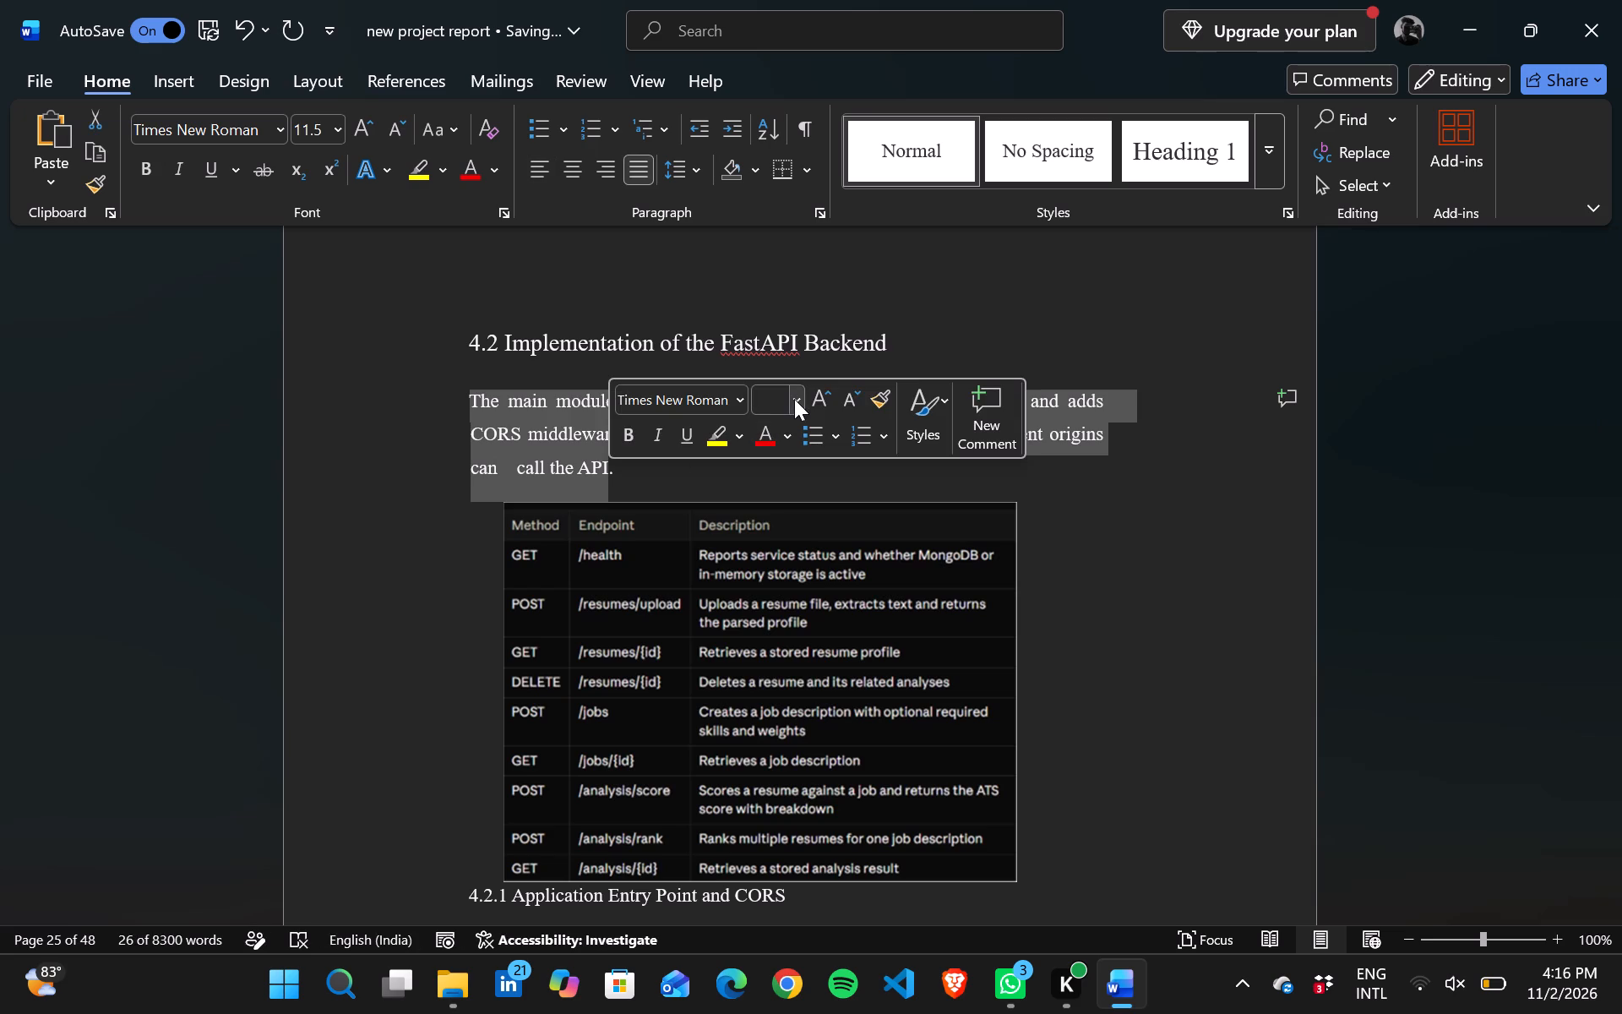
drag(794, 399, 775, 547)
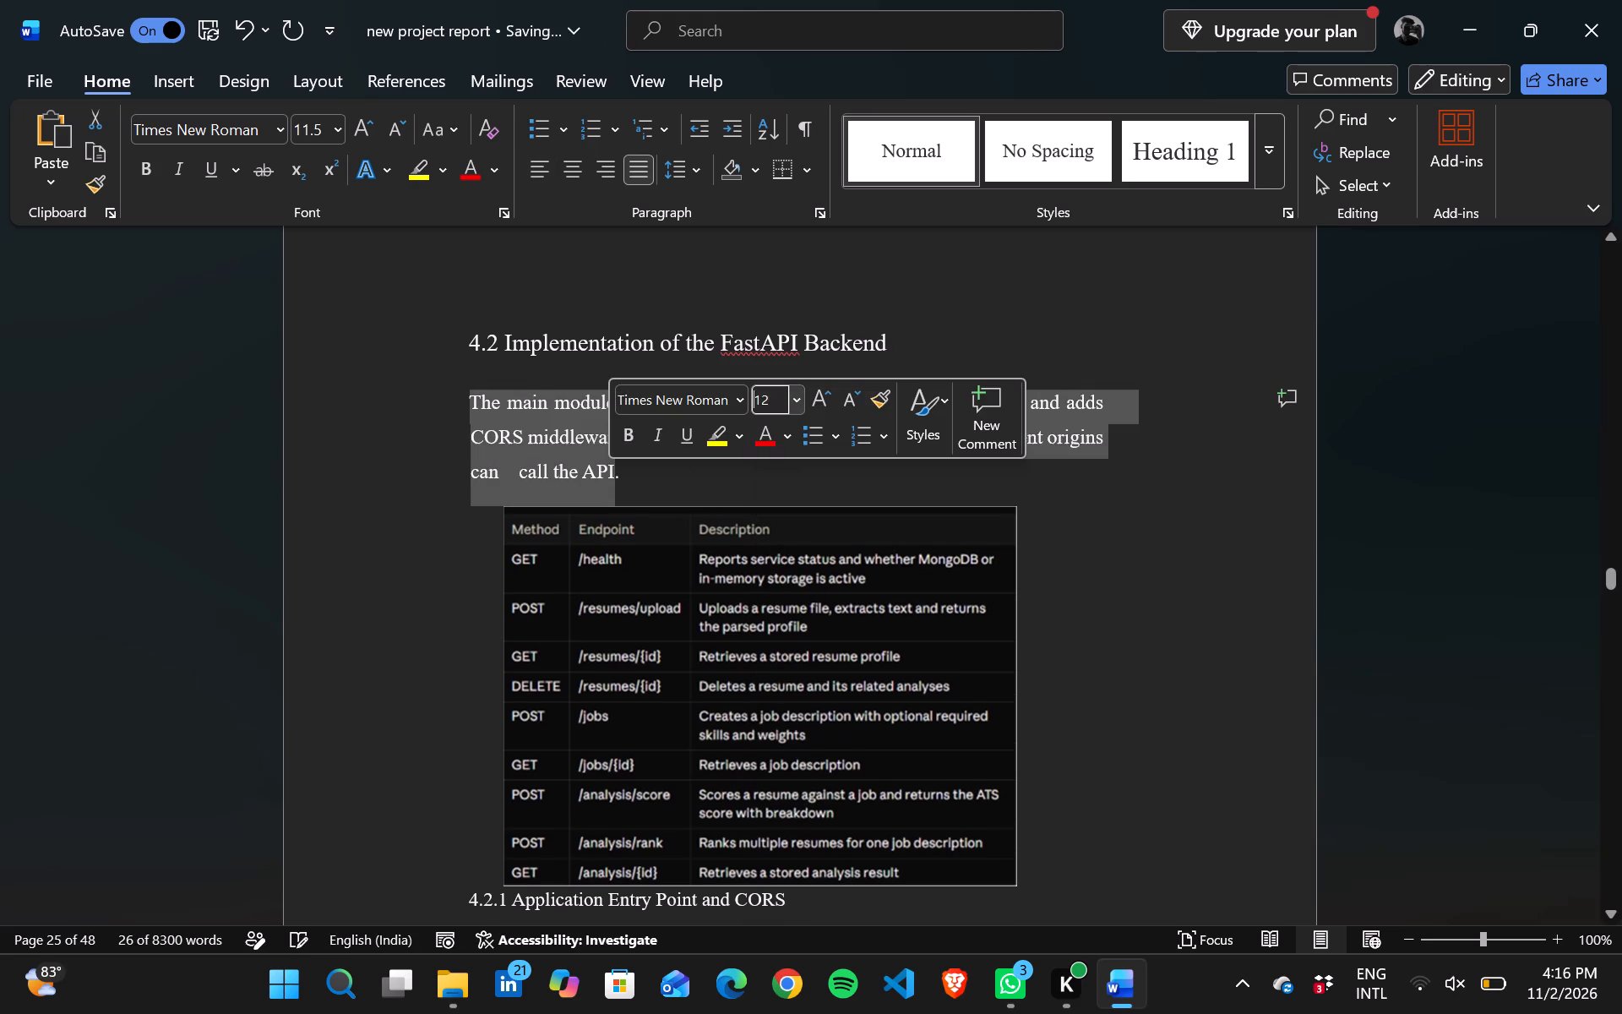
Apply 1.5 line spacing to the paragraph under "4.2 Implementation of the FastAPI Backend".
right_click(775, 547)
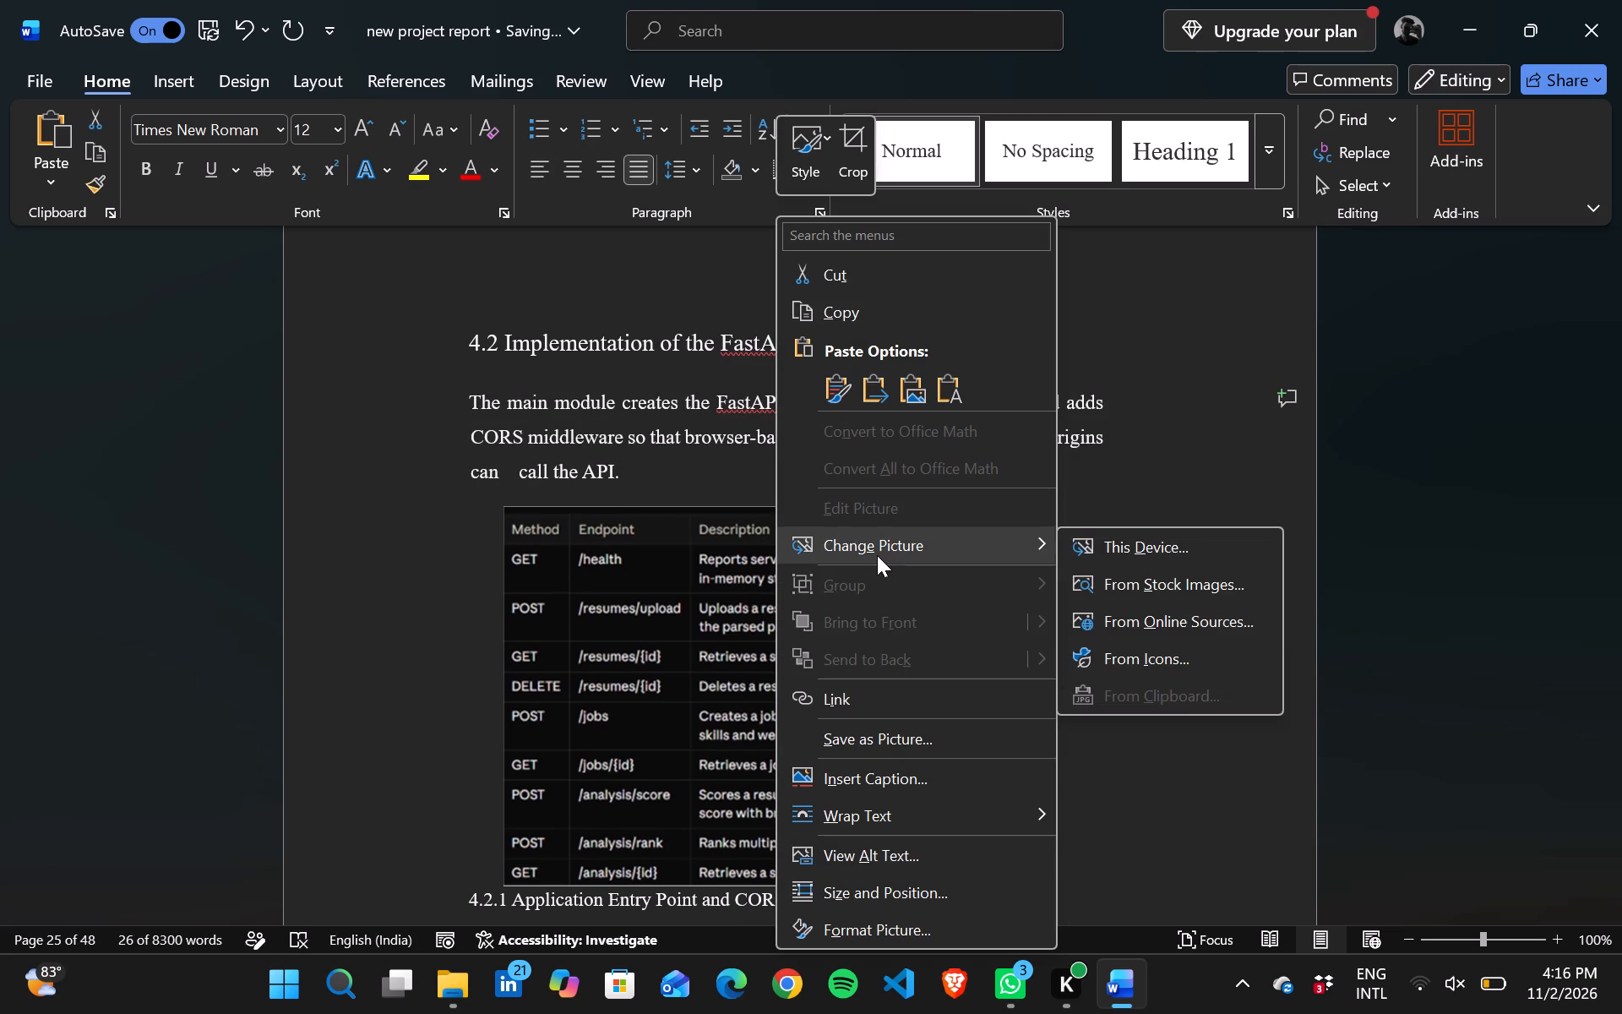
click(462, 392)
drag(462, 392, 615, 465)
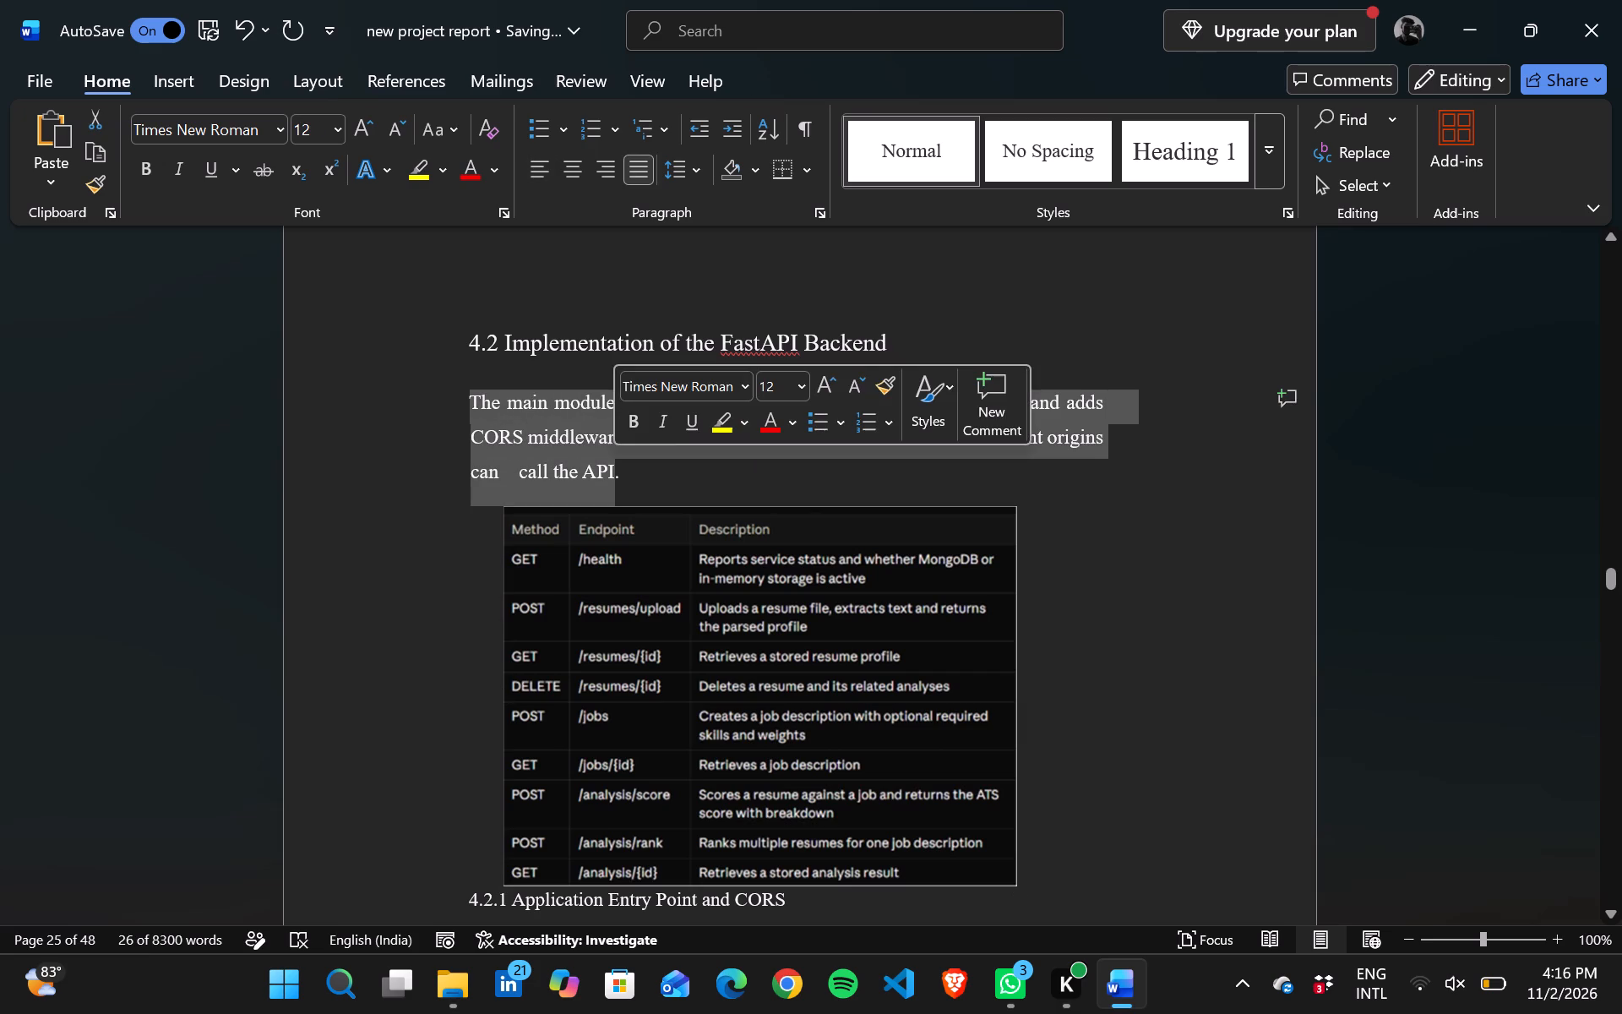
right_click(615, 465)
click(710, 692)
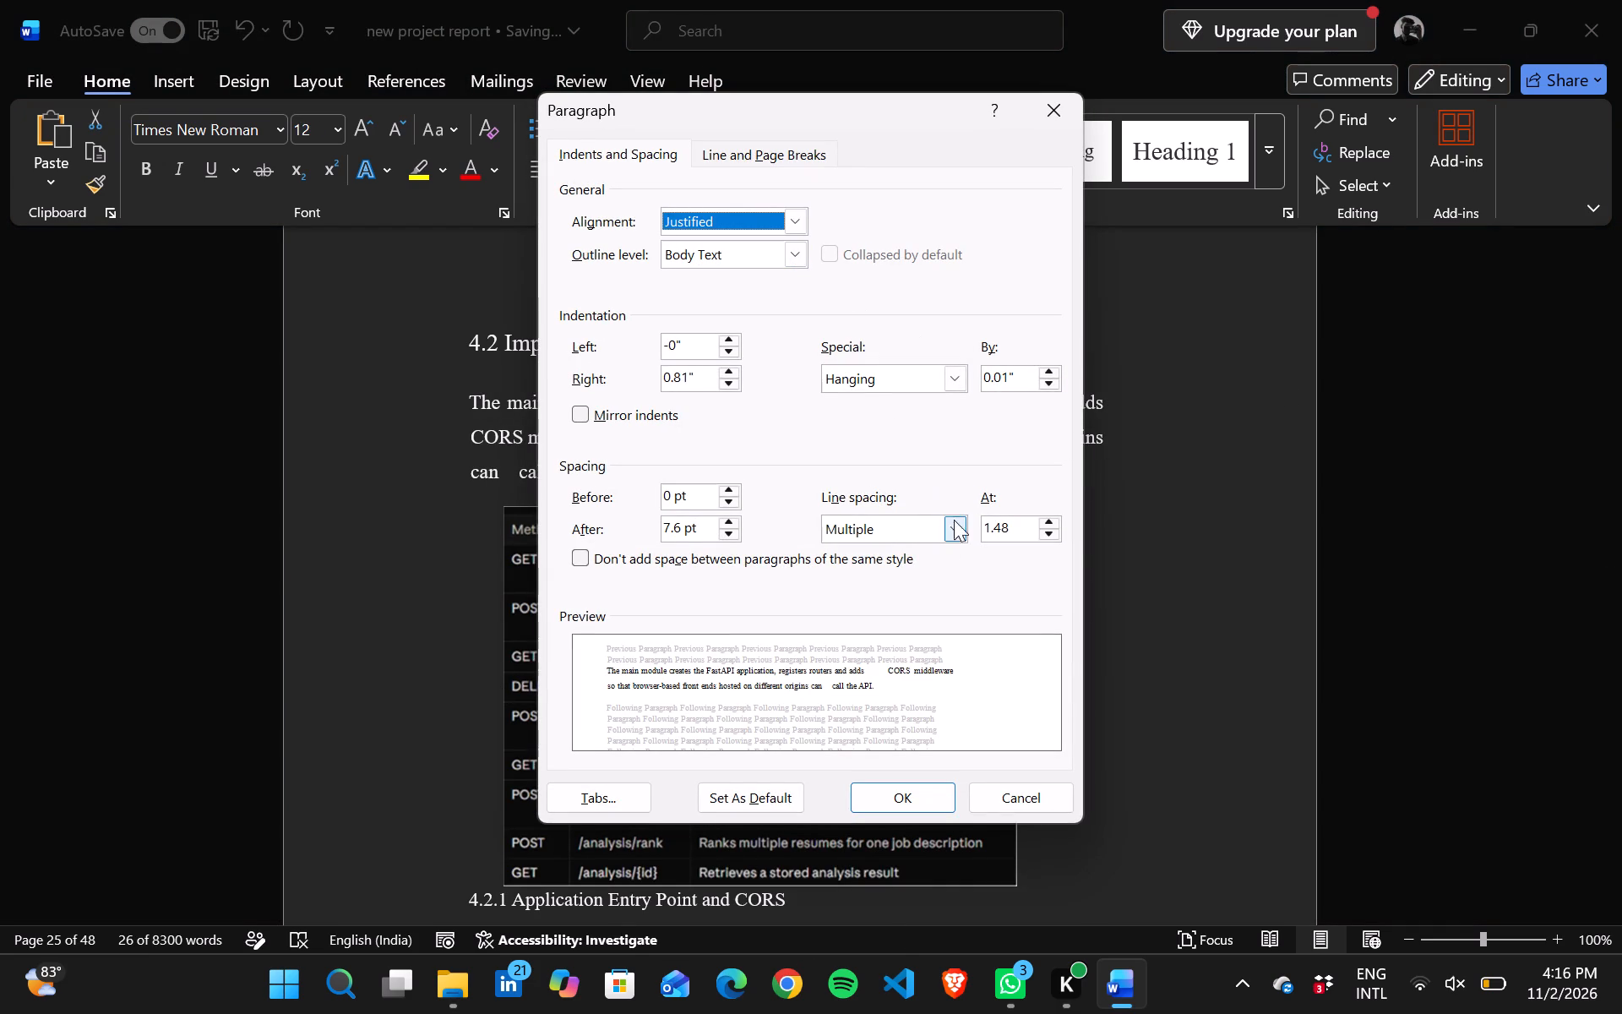
drag(962, 527, 877, 578)
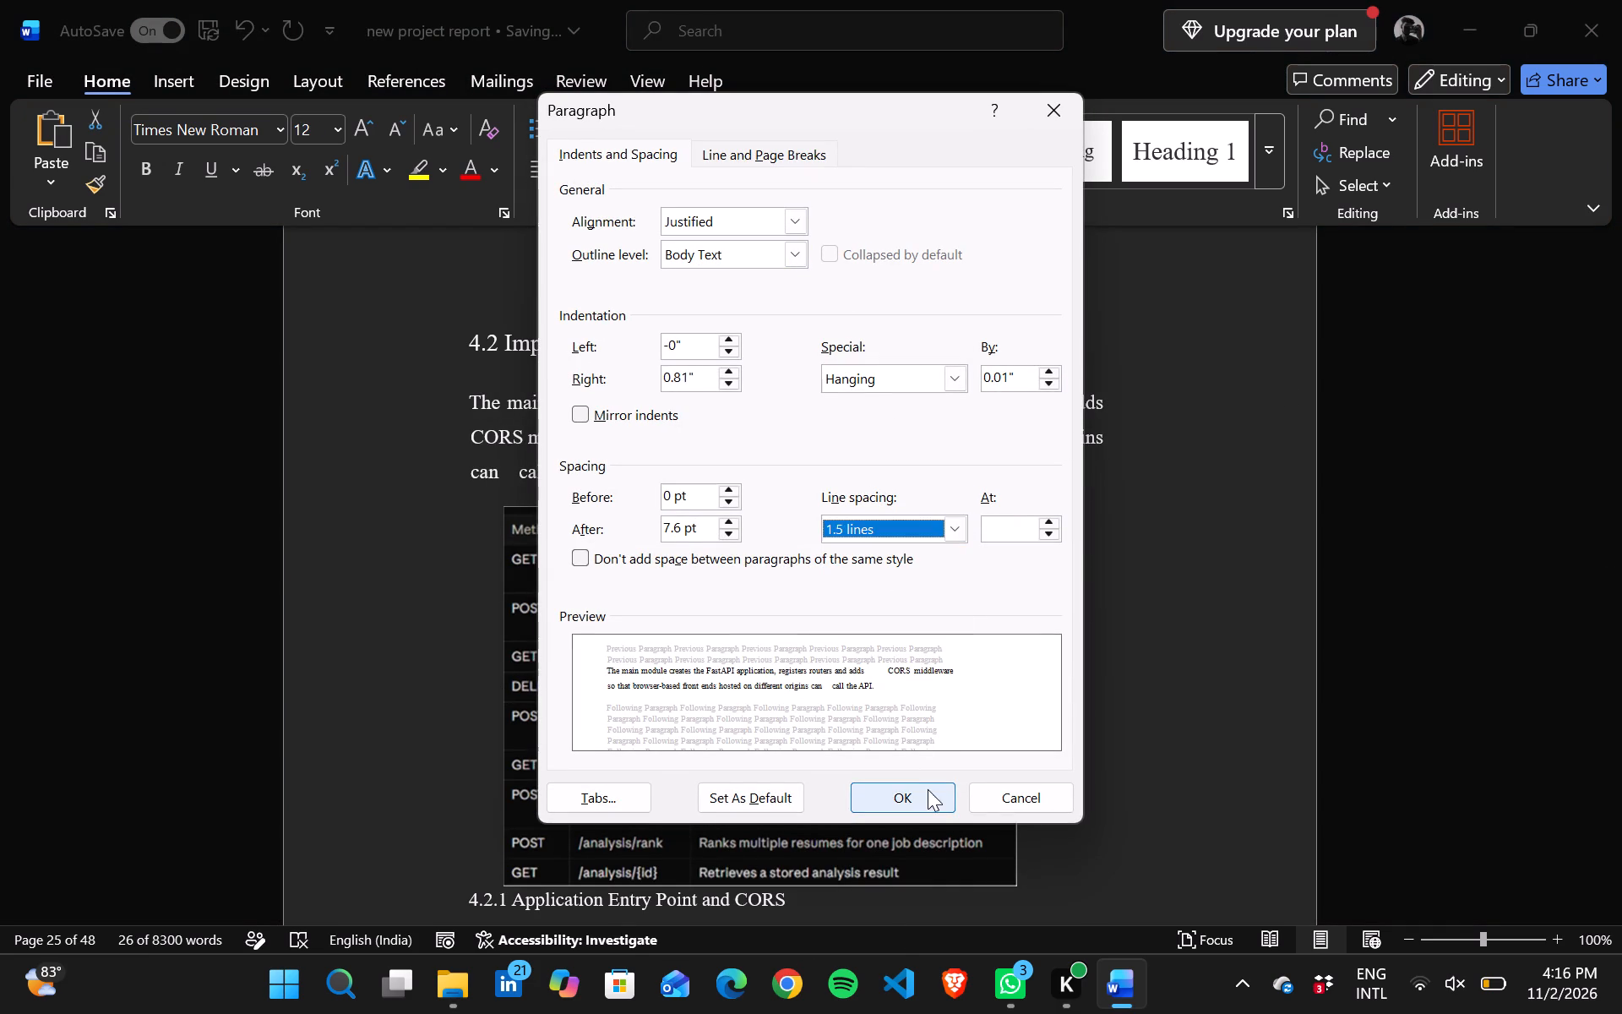
click(922, 793)
Insert a blank line between the API endpoints table image and the "4.2.1 Application Entry Point and CORS" heading.
scroll(504, 586, down, 1)
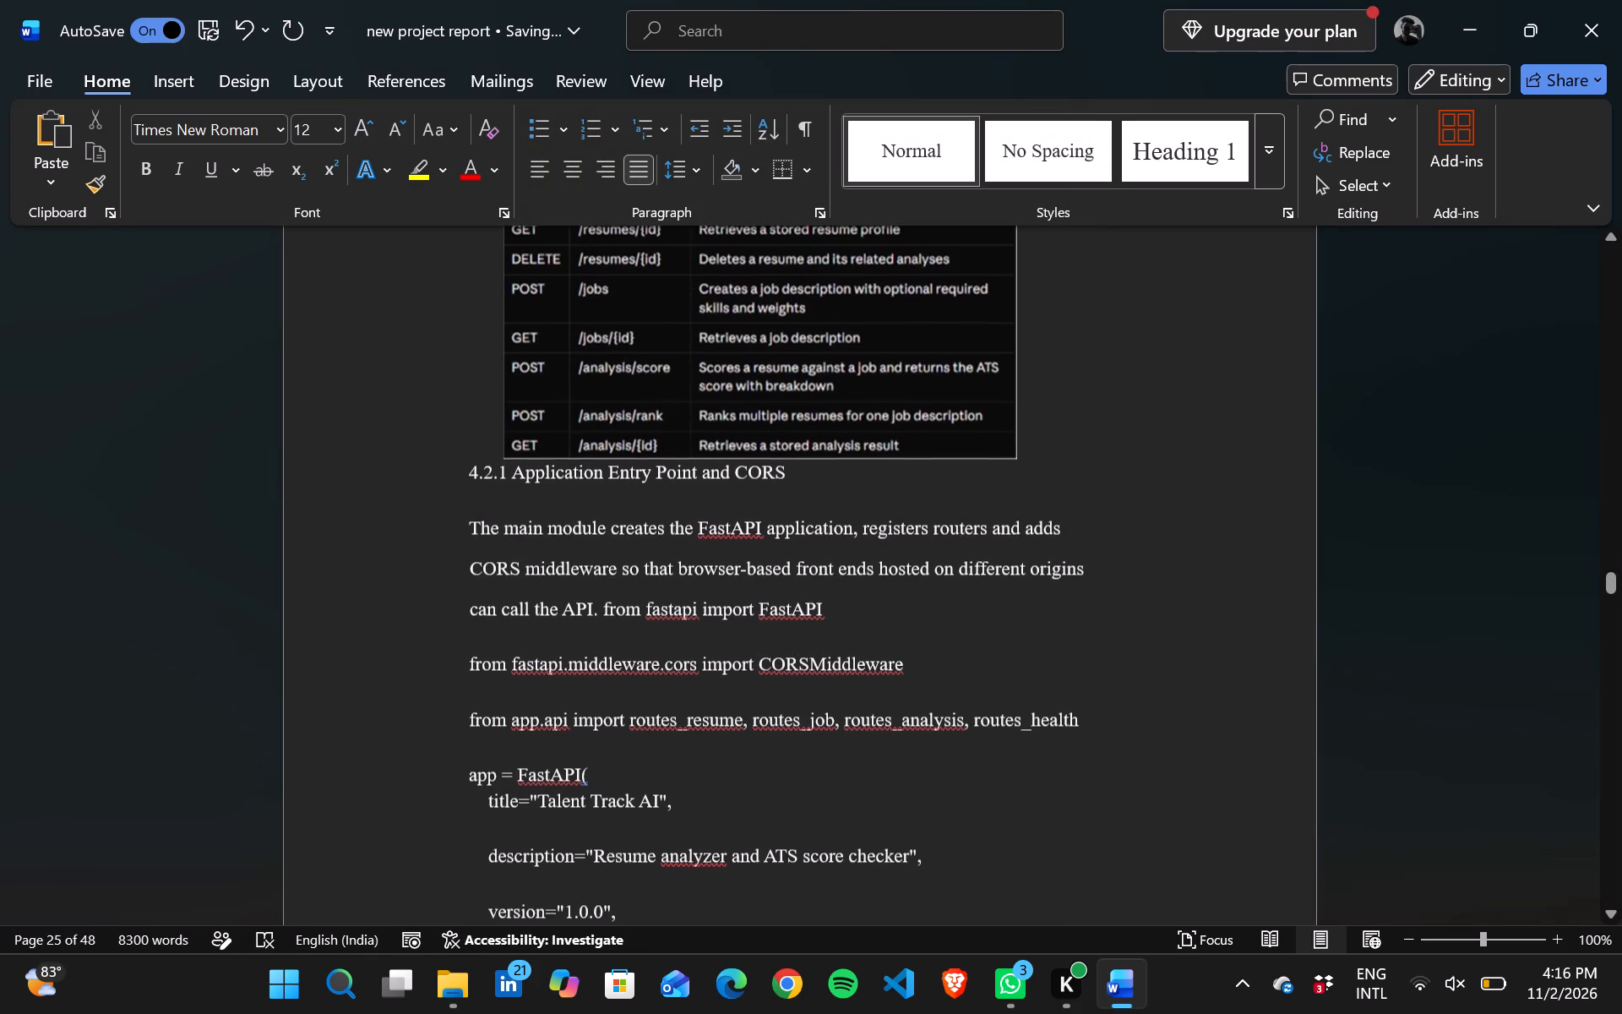
triple_click(464, 466)
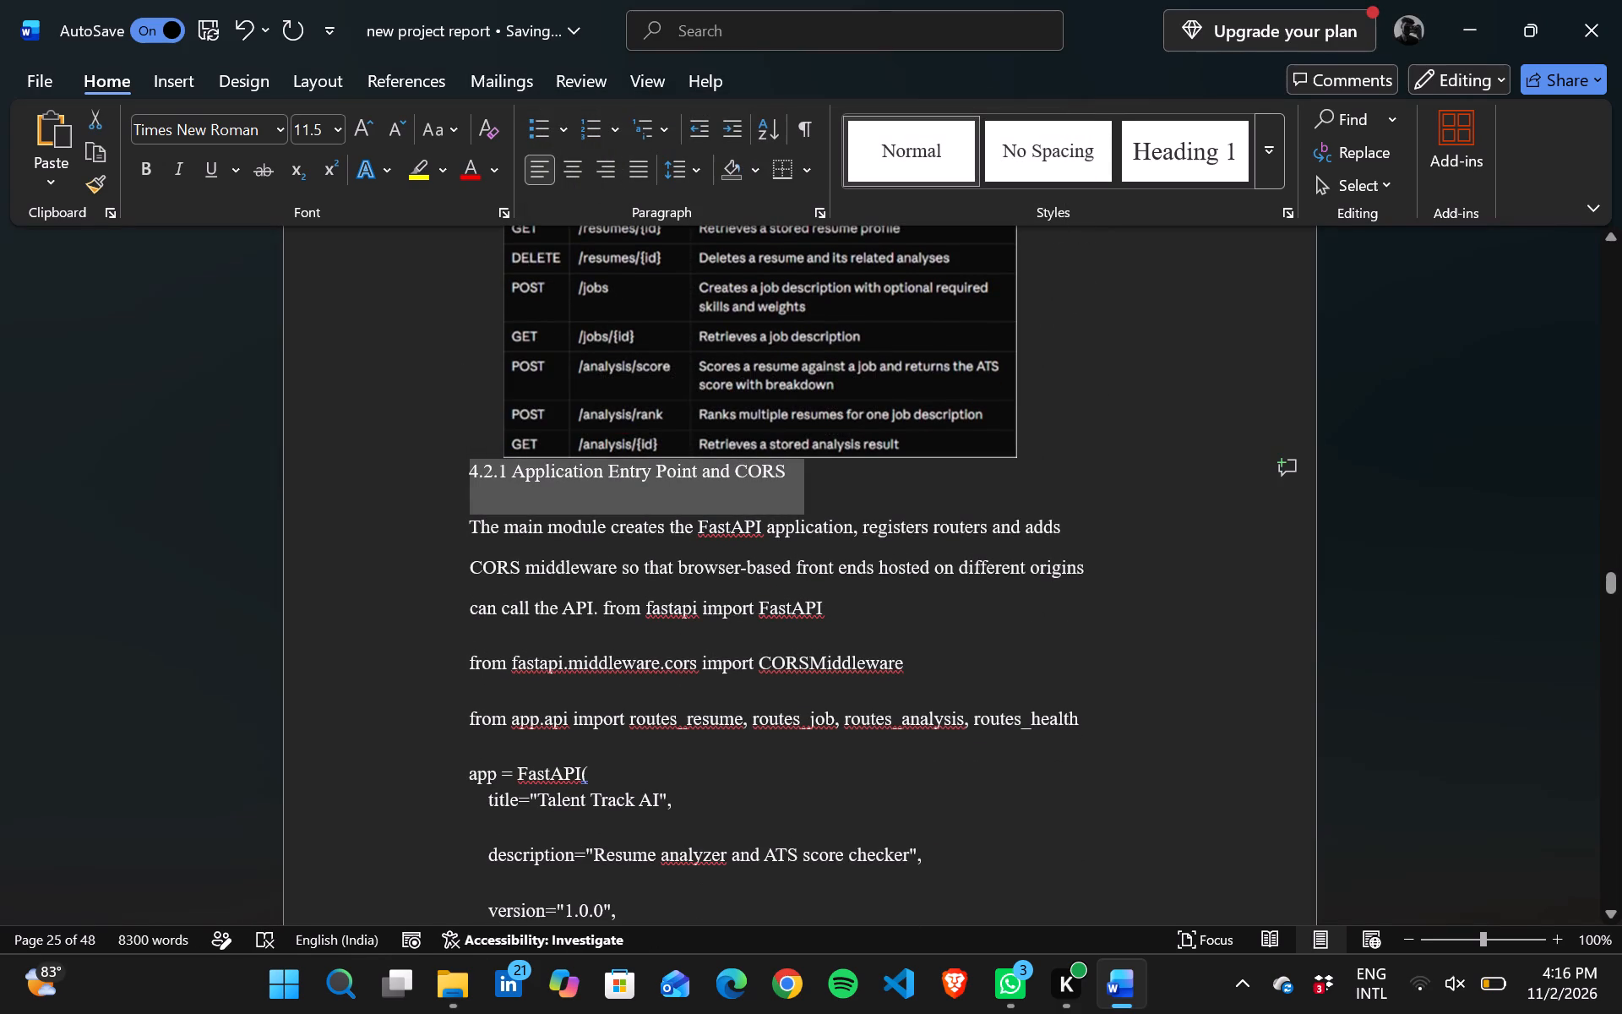
click(1036, 446)
key(Return)
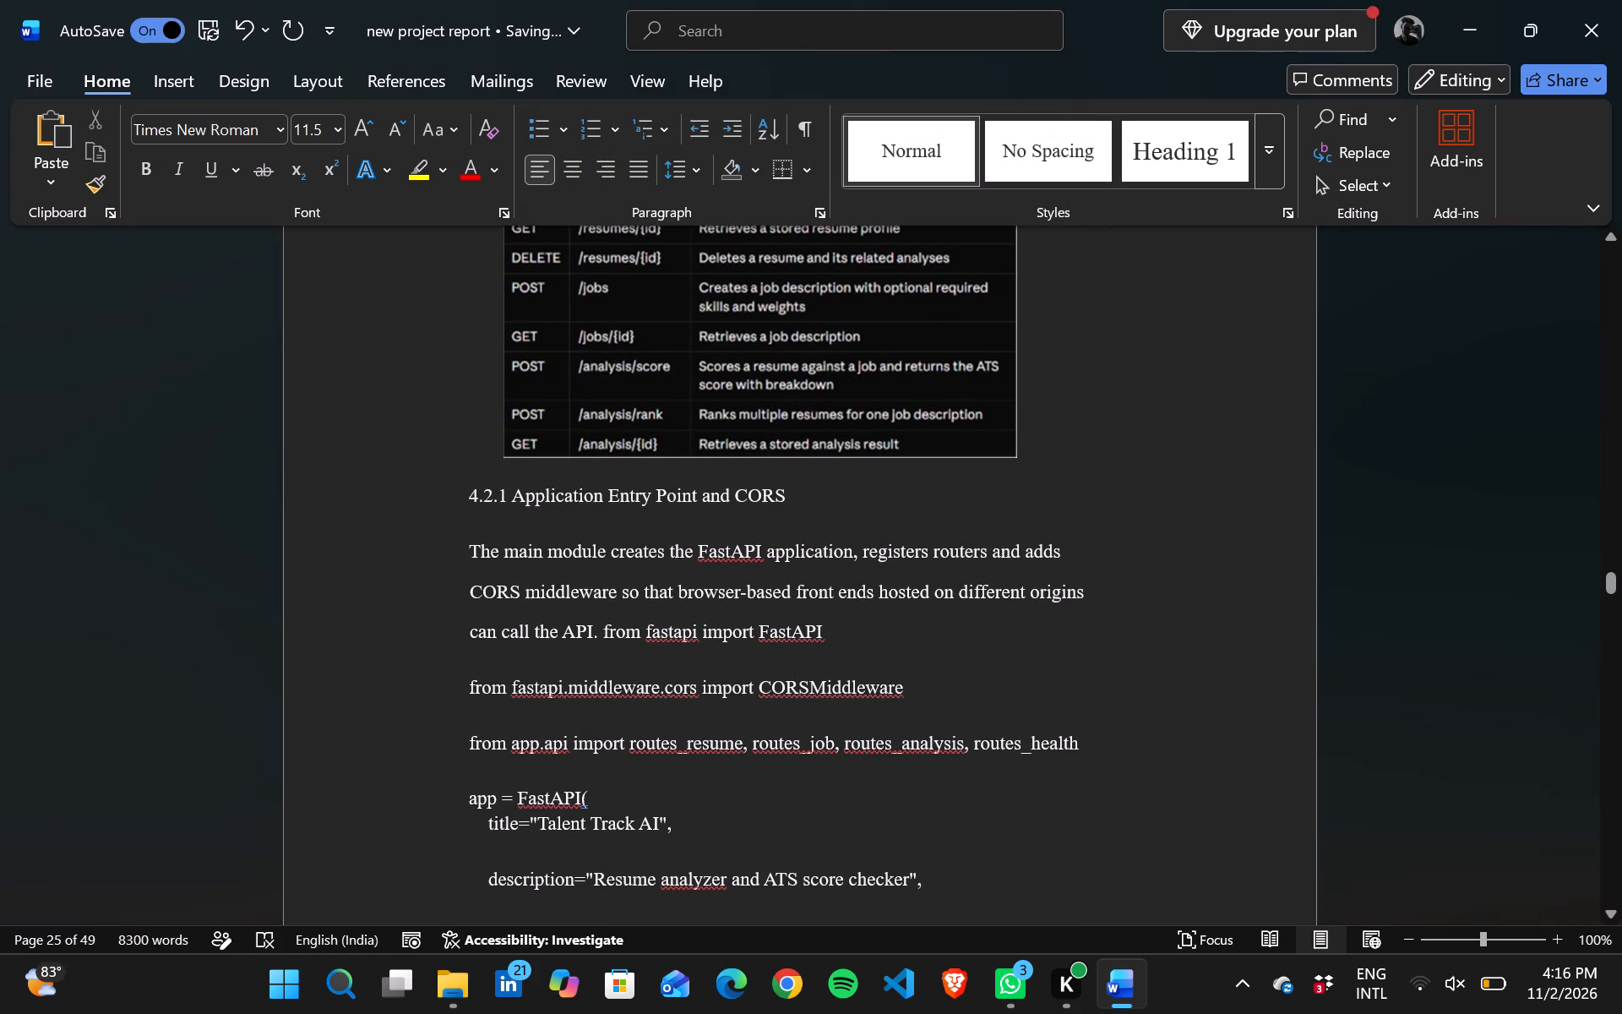
Set the font size of the "4.2.1 Application Entry Point and CORS" heading to 14 pt.
drag(468, 495, 799, 499)
right_click(799, 499)
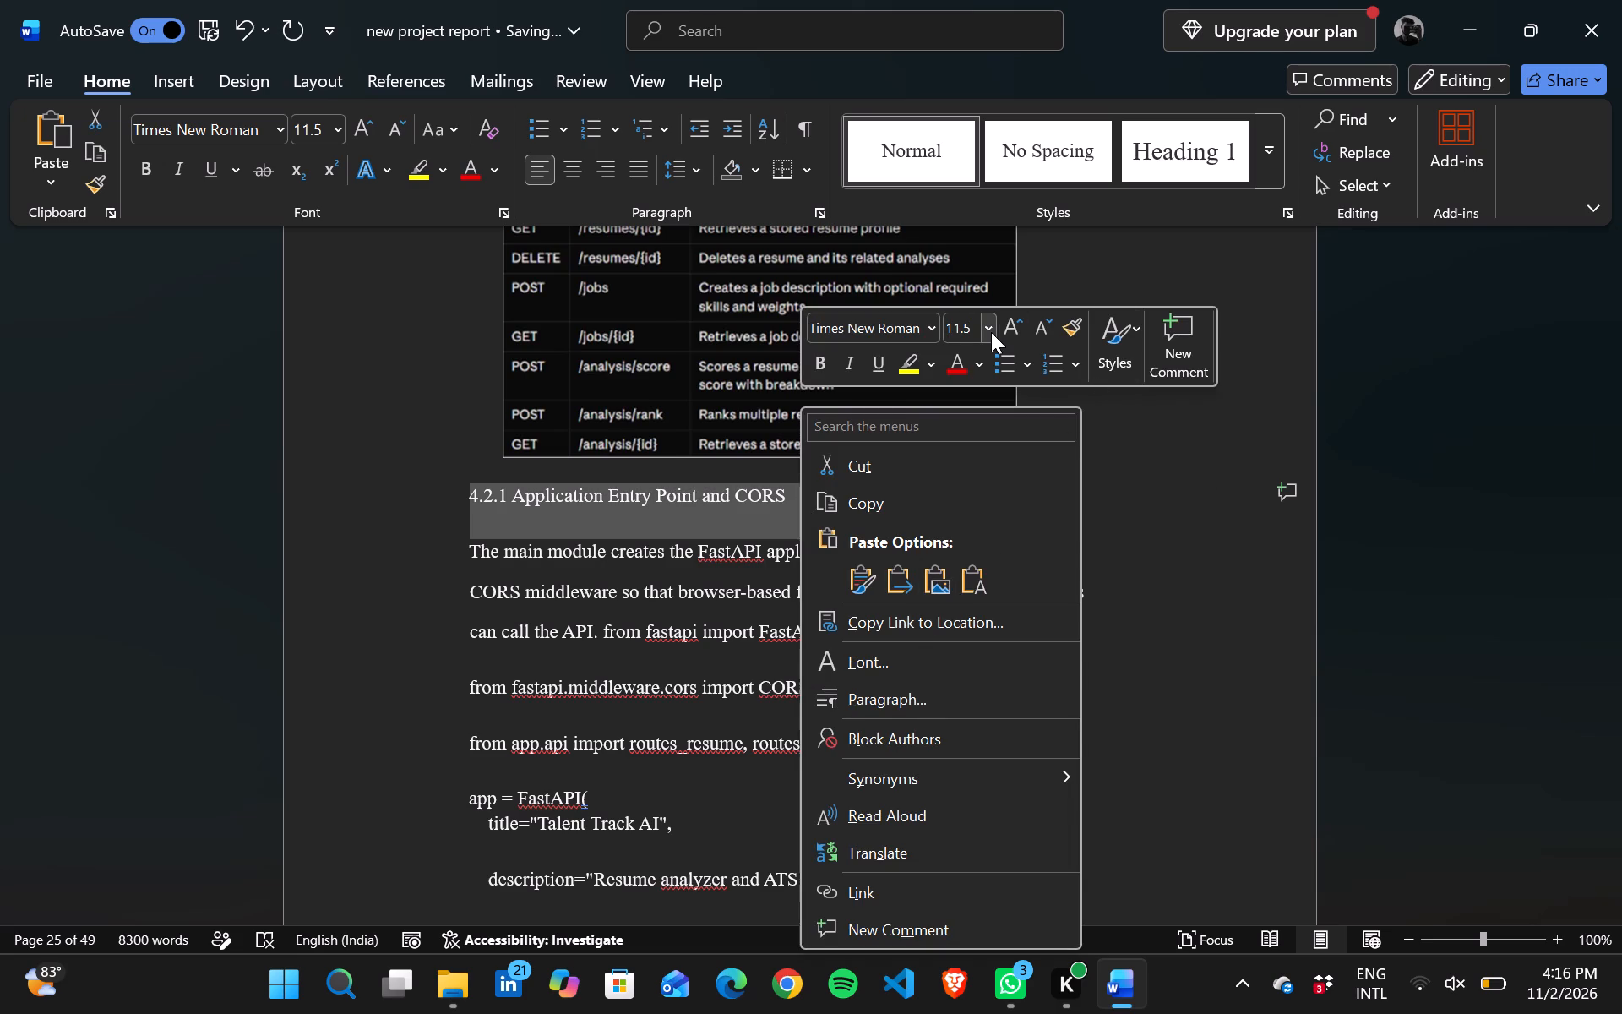
drag(991, 332, 972, 513)
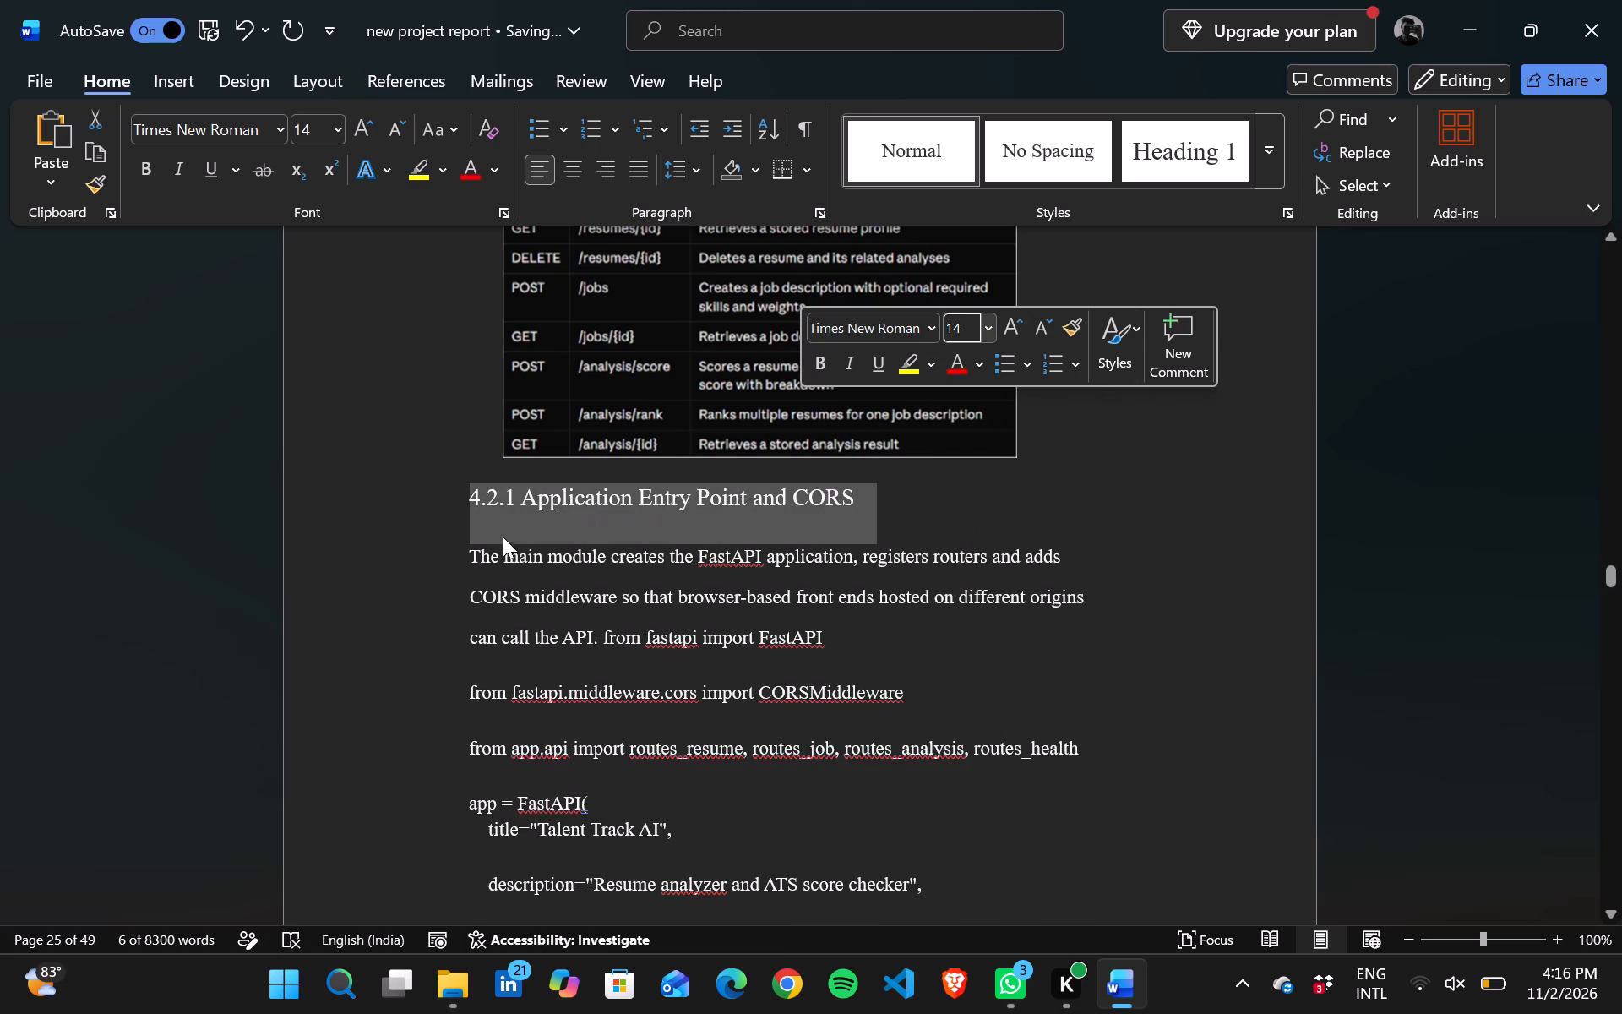
Apply justified alignment and 1.5 line spacing to the 4.2.1 text from "The main module creates" through the closing parenthesis of the FastAPI call.
drag(470, 552, 858, 1013)
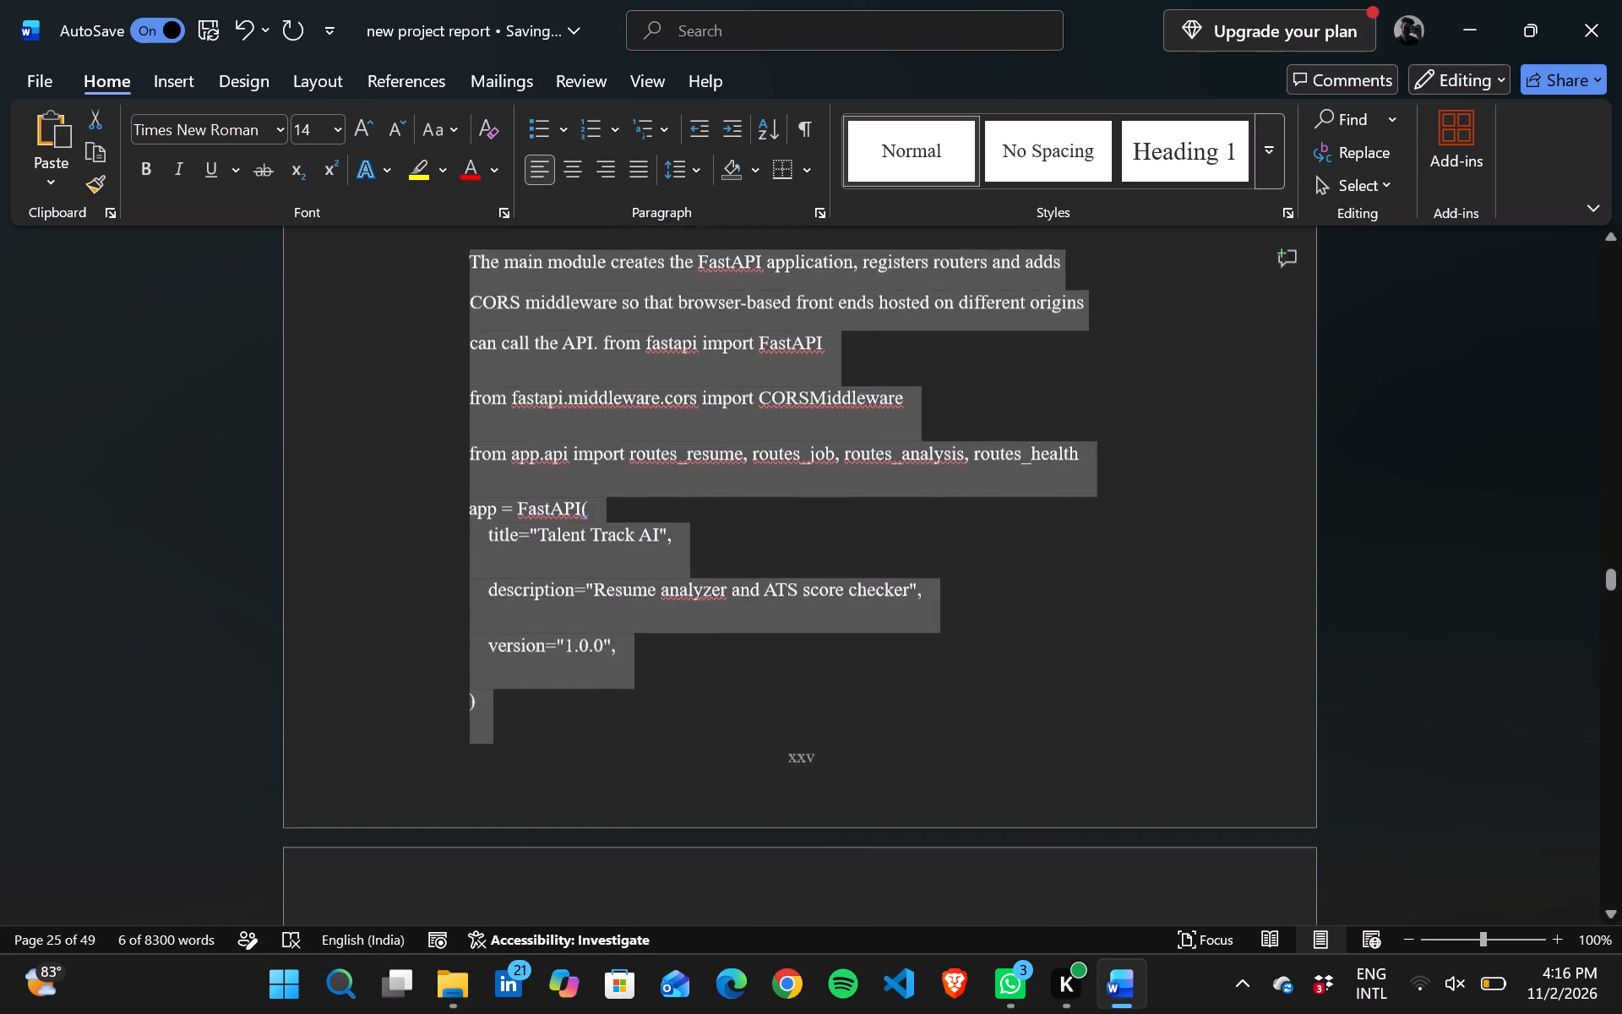
drag(858, 1013, 870, 522)
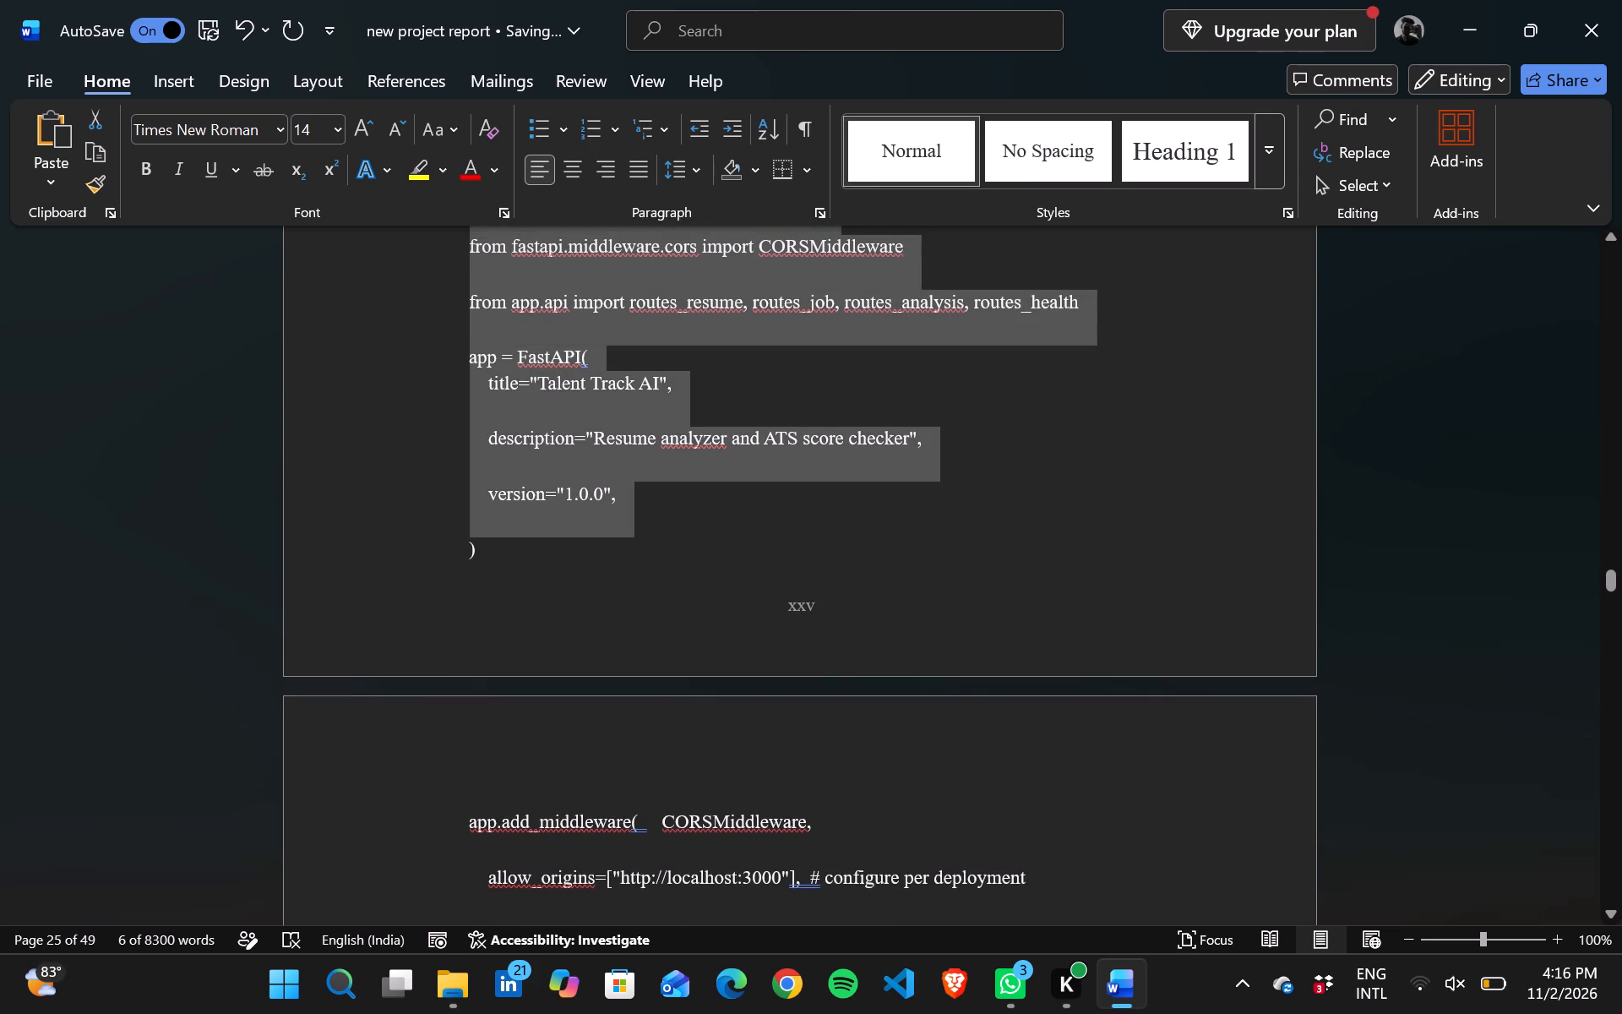
drag(870, 522, 756, 552)
right_click(756, 552)
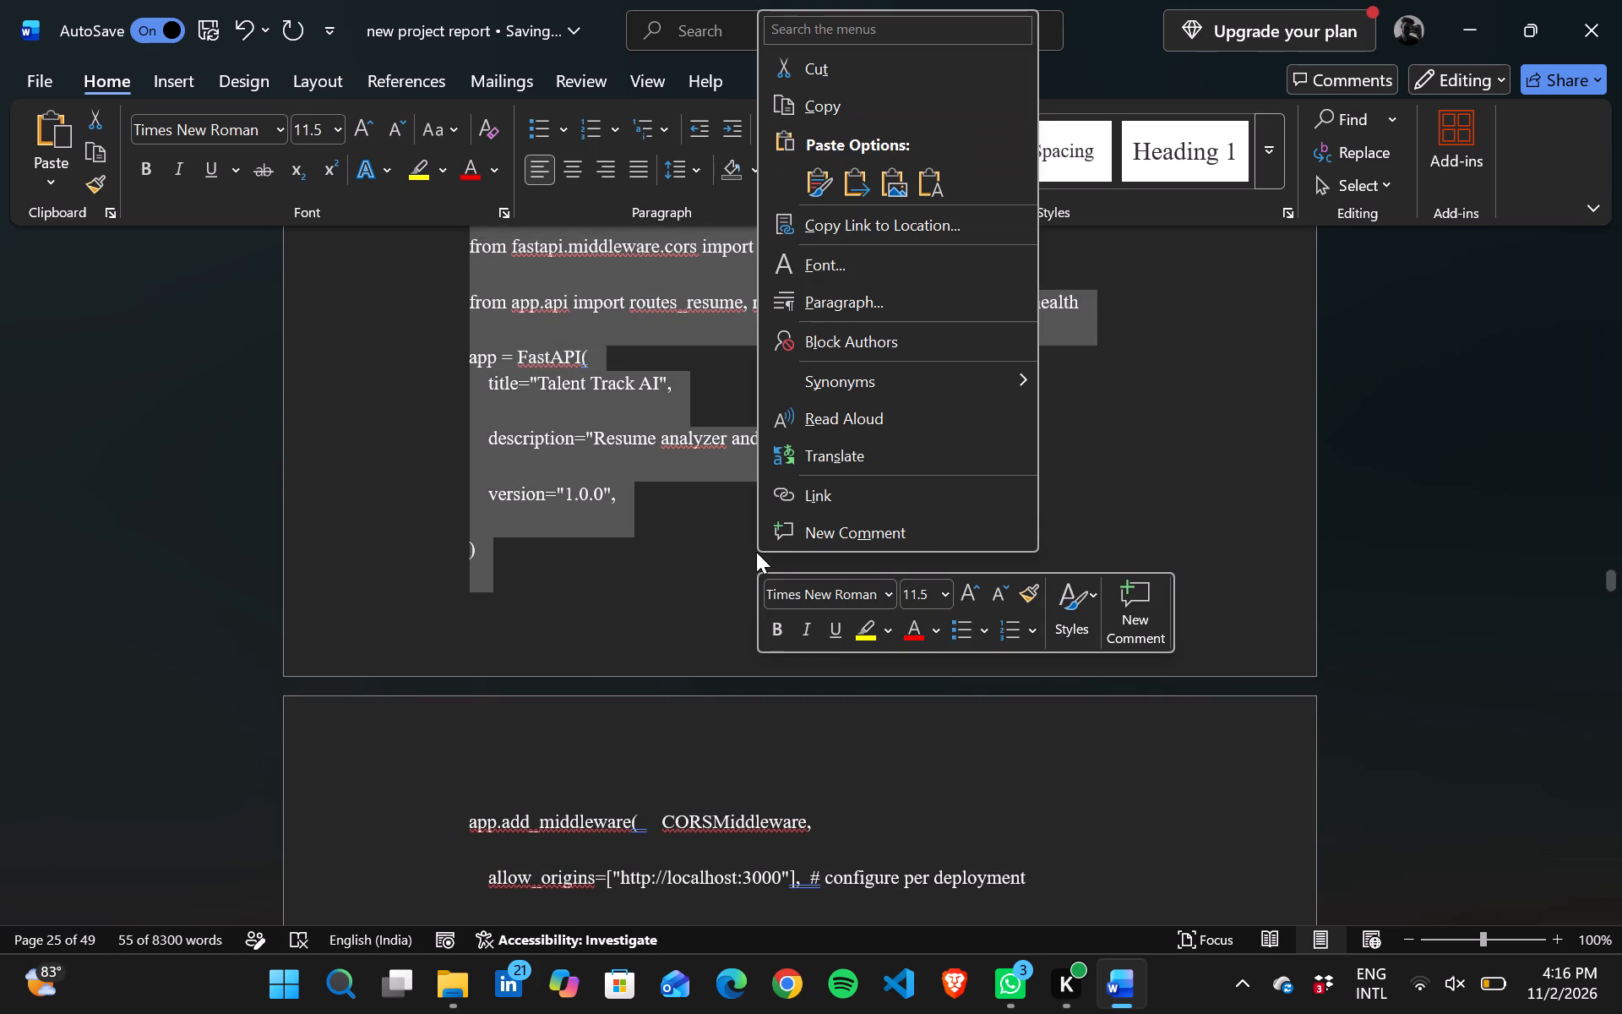
click(859, 297)
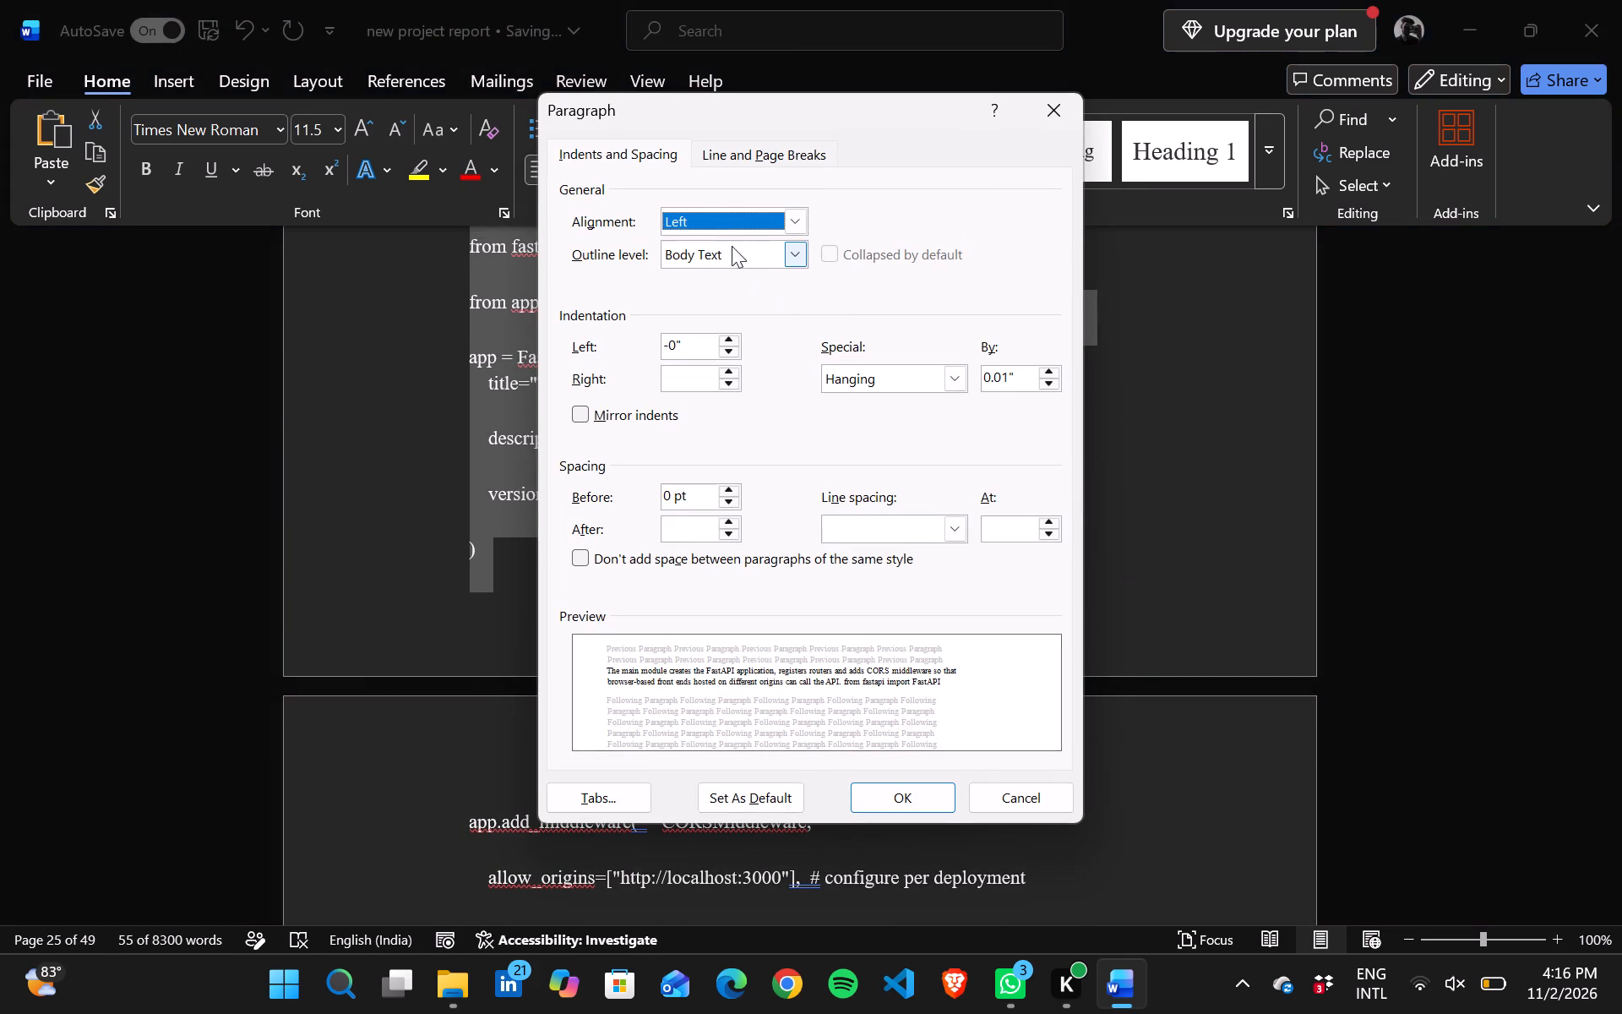
drag(796, 215, 697, 285)
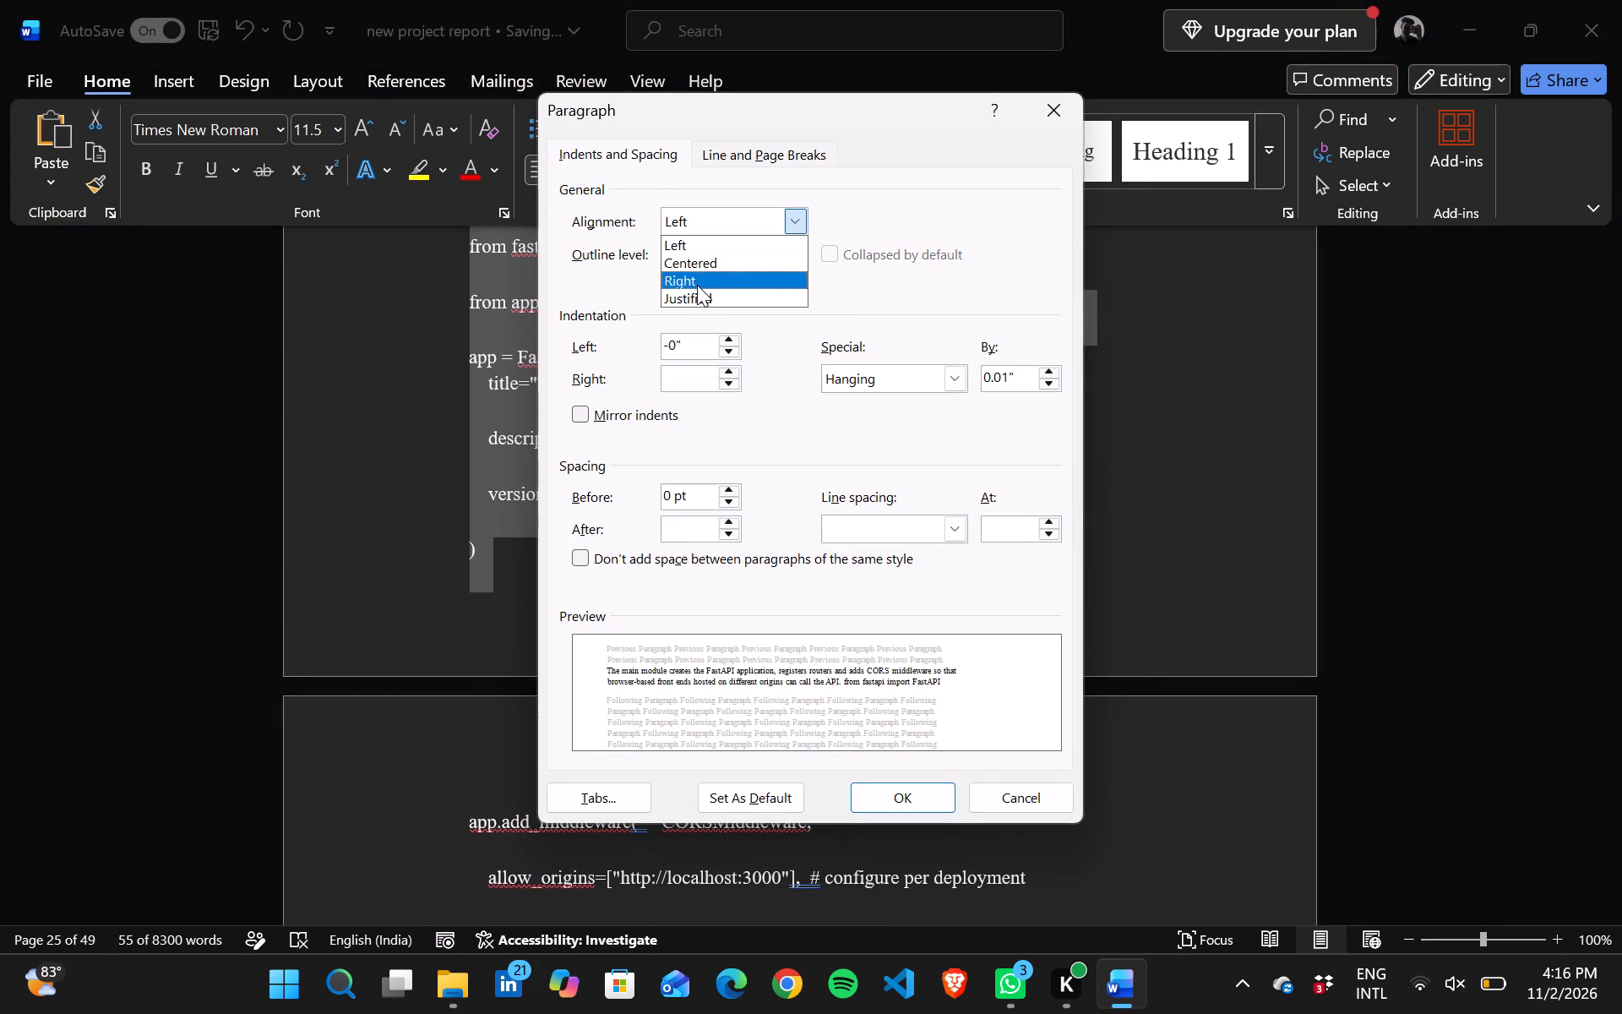
drag(697, 285, 696, 296)
drag(938, 533, 890, 549)
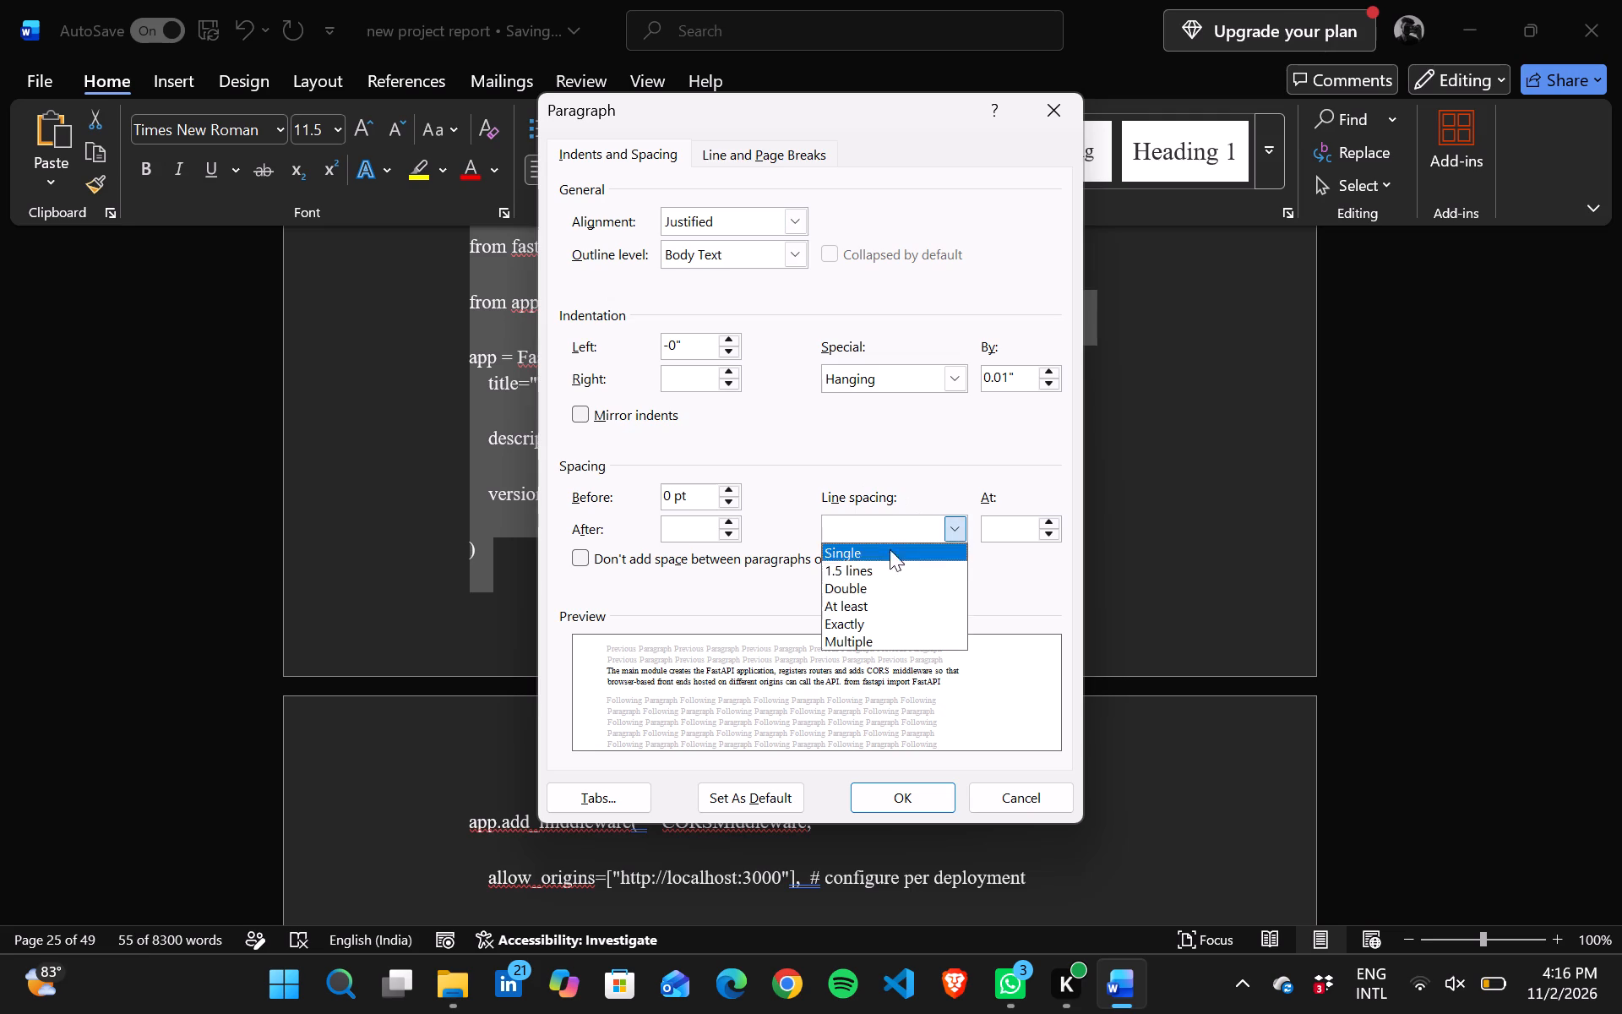
drag(890, 549, 859, 578)
click(879, 791)
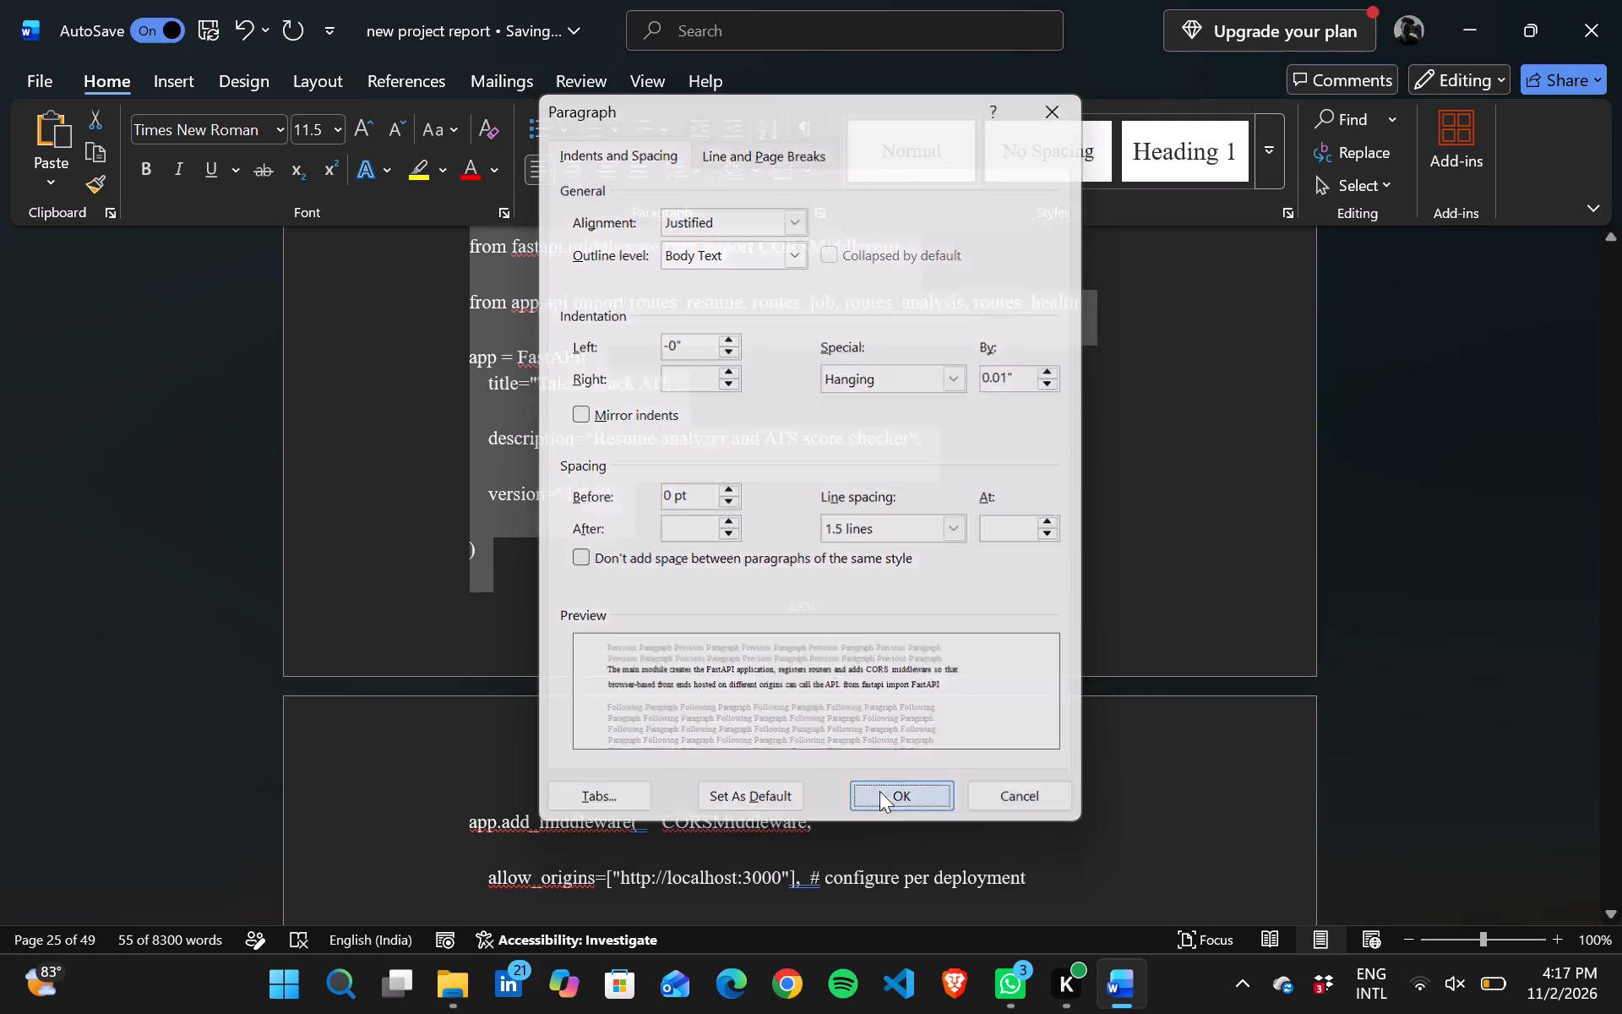
click(1082, 558)
scroll(1082, 558, right, 1)
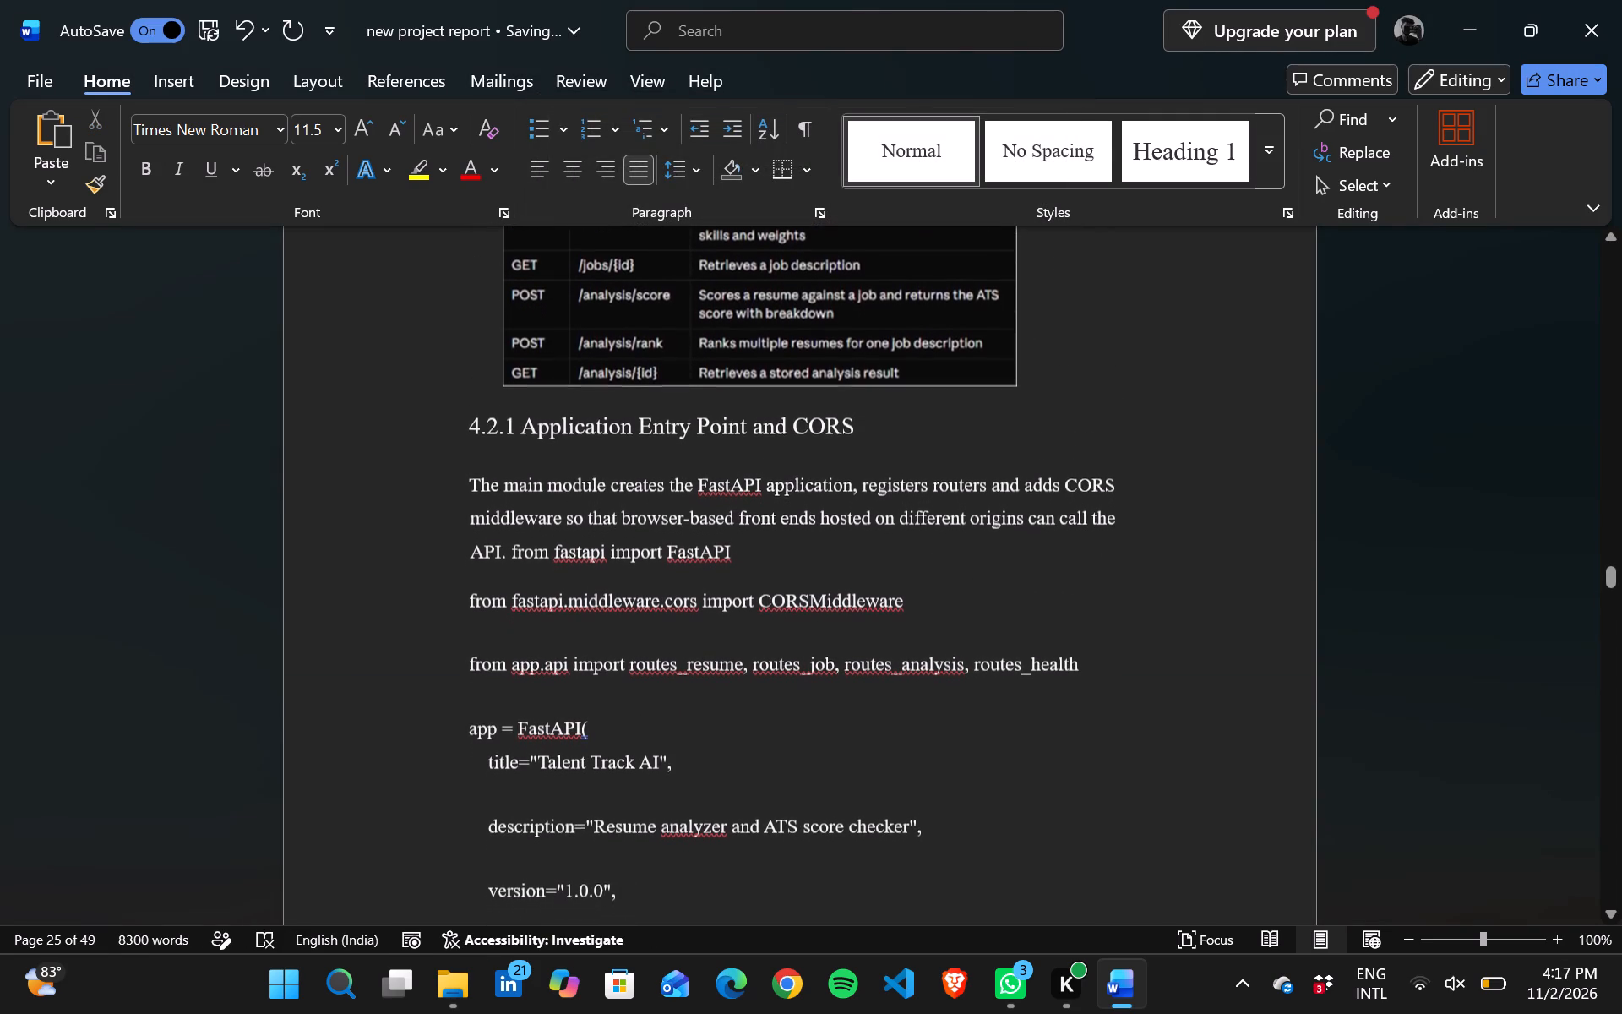
Insert blank lines below the API endpoints table image until the "4.2.1 Application Entry Point and CORS" heading starts a new page.
scroll(1082, 558, down, 1)
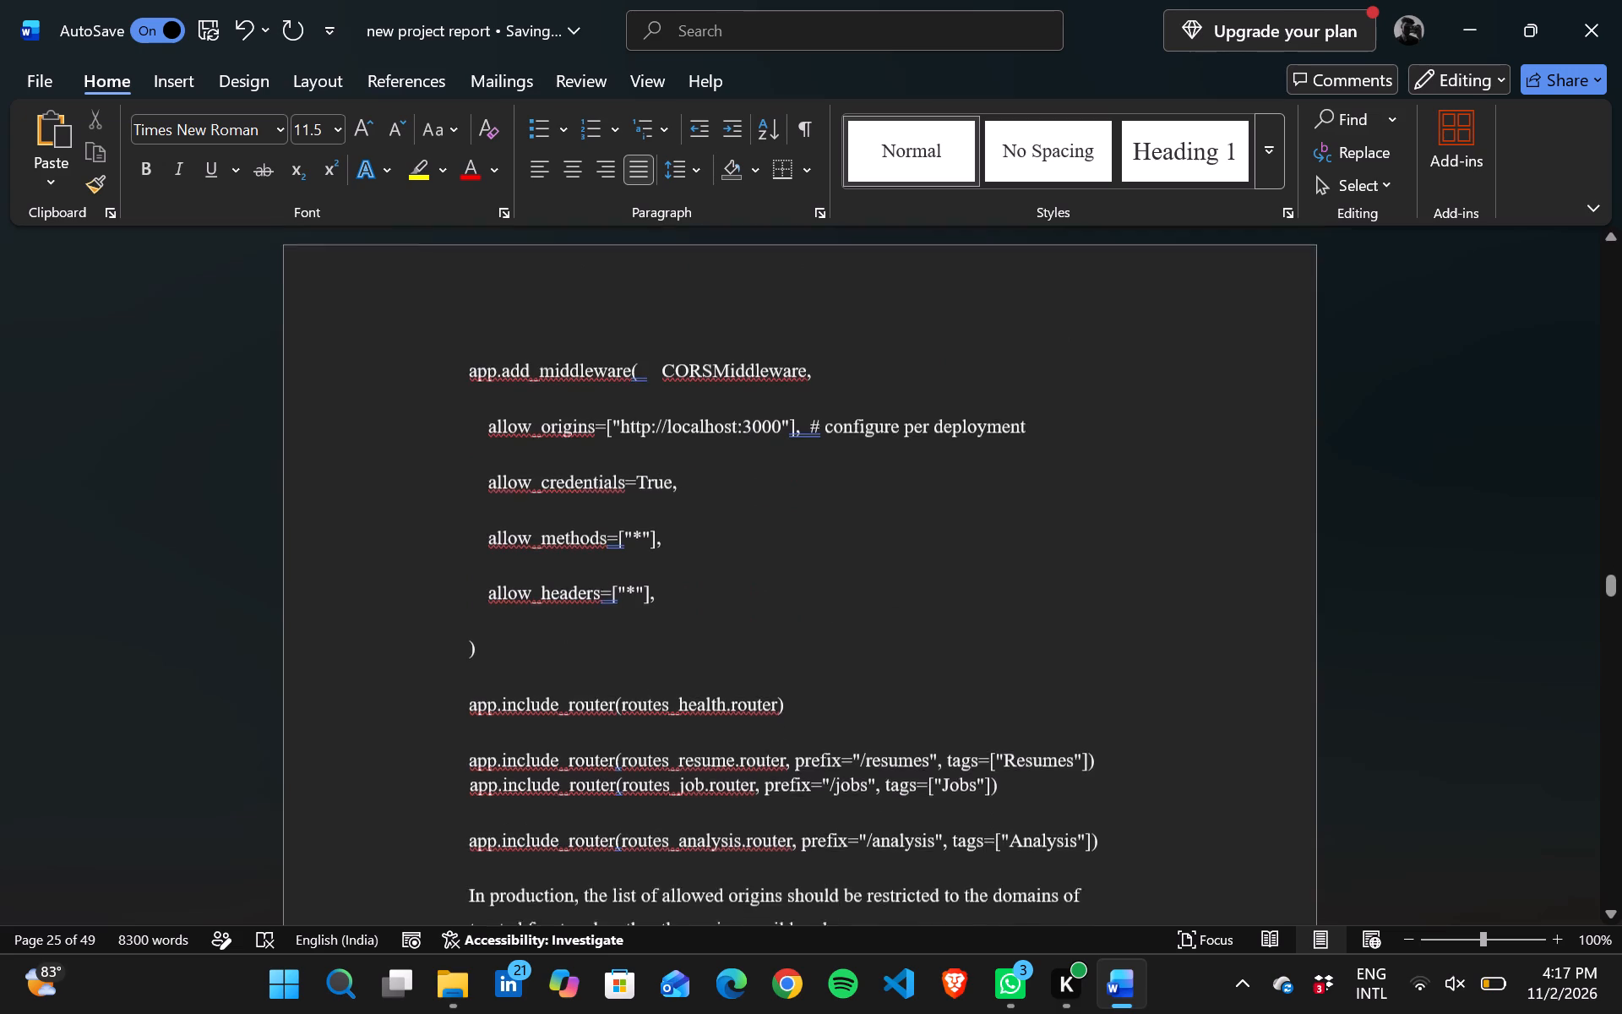
scroll(1082, 558, down, 1)
scroll(1082, 558, up, 2)
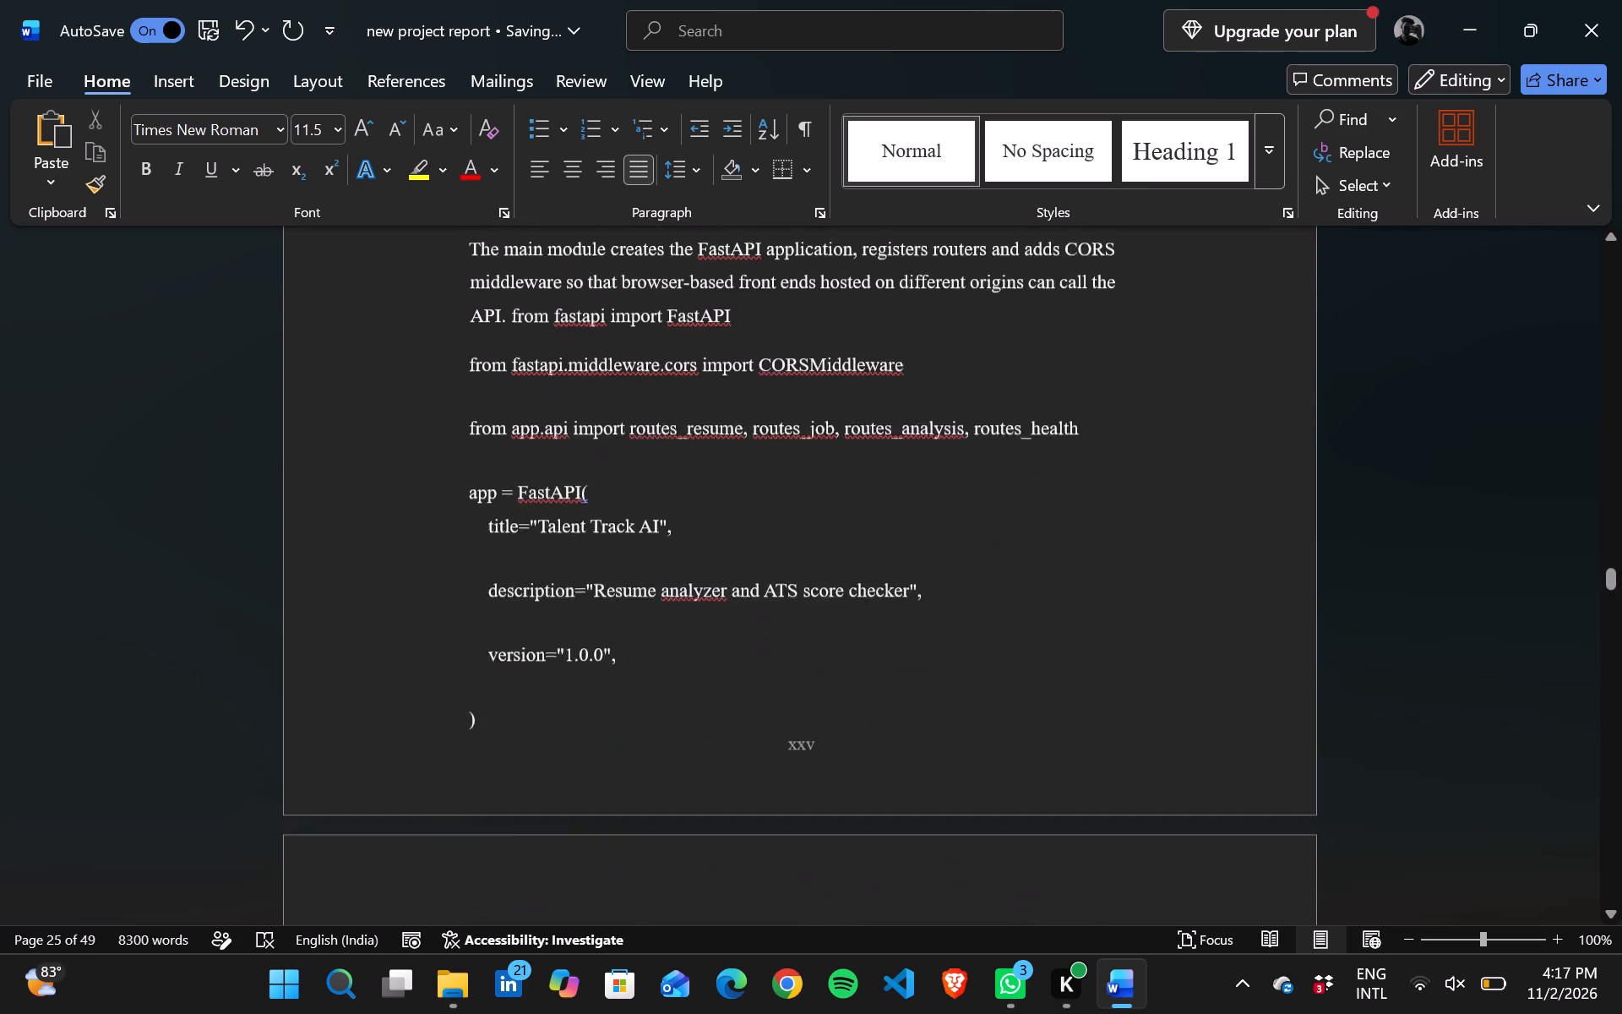
scroll(939, 442, up, 1)
click(1037, 450)
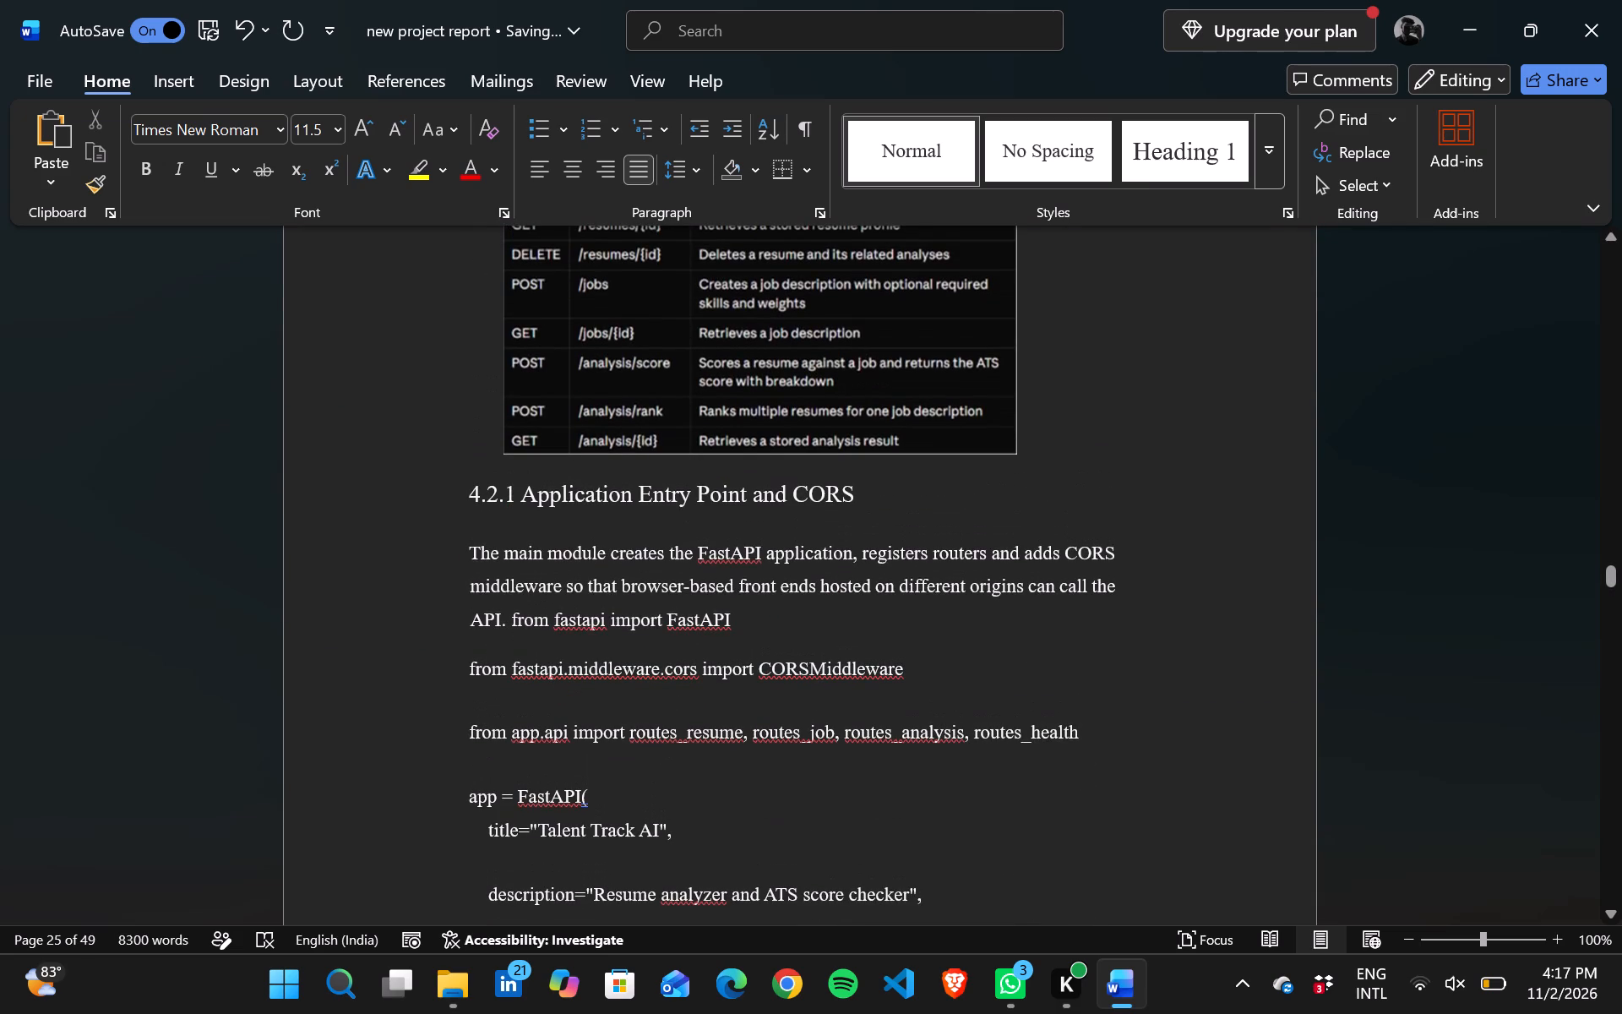
key(Return)
key(Return)
key(Return)
key(Return)
key(Return)
key(Return)
key(Return)
key(Return)
key(Return)
key(Return)
key(Return)
key(Return)
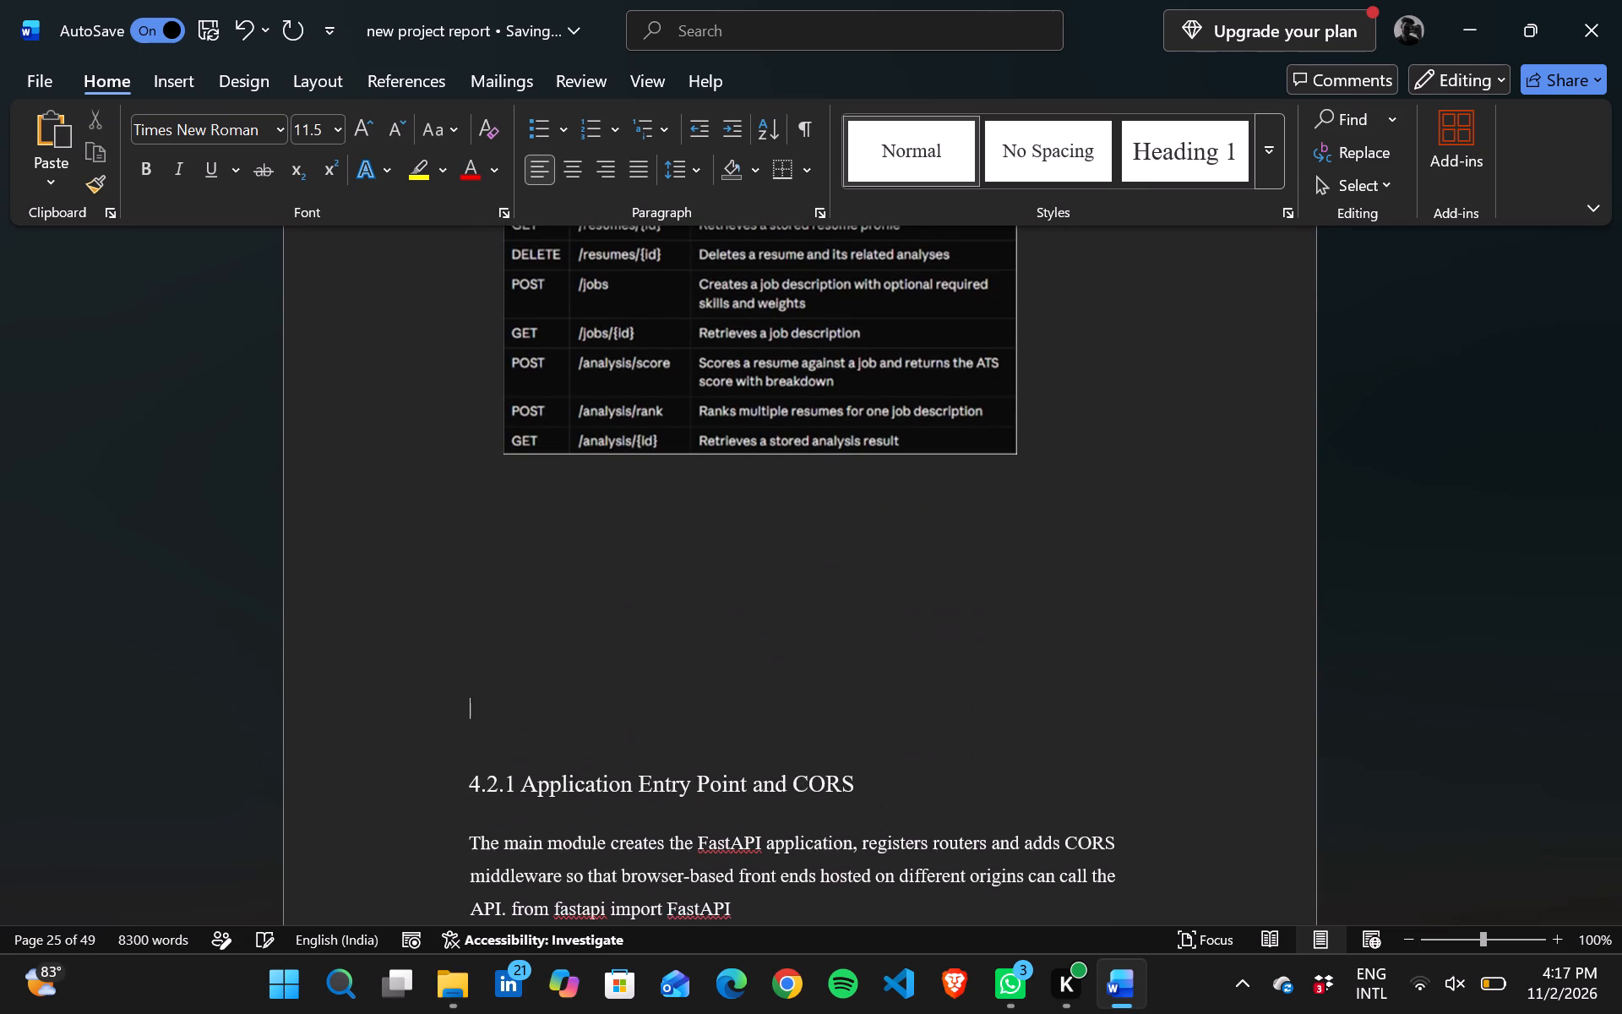
key(Return)
key(Return)
key(Return)
key(Return)
key(Return)
scroll(1037, 450, down, 1)
key(Return)
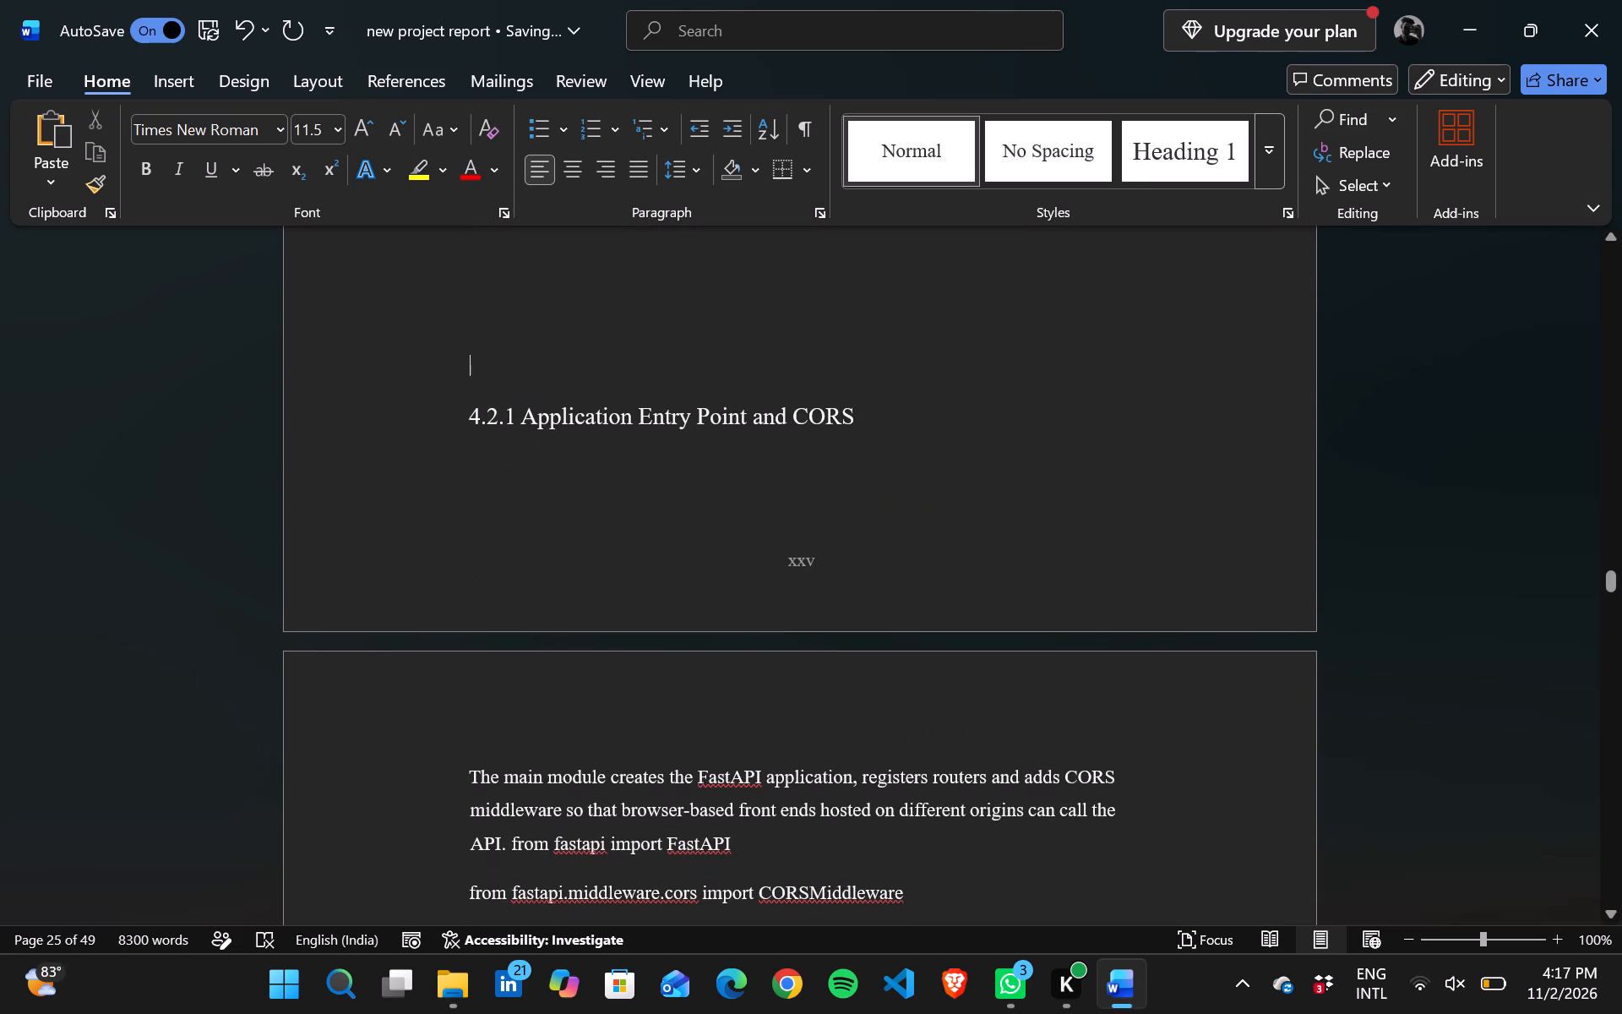
key(Return)
key(Return)
key(Return)
key(Return)
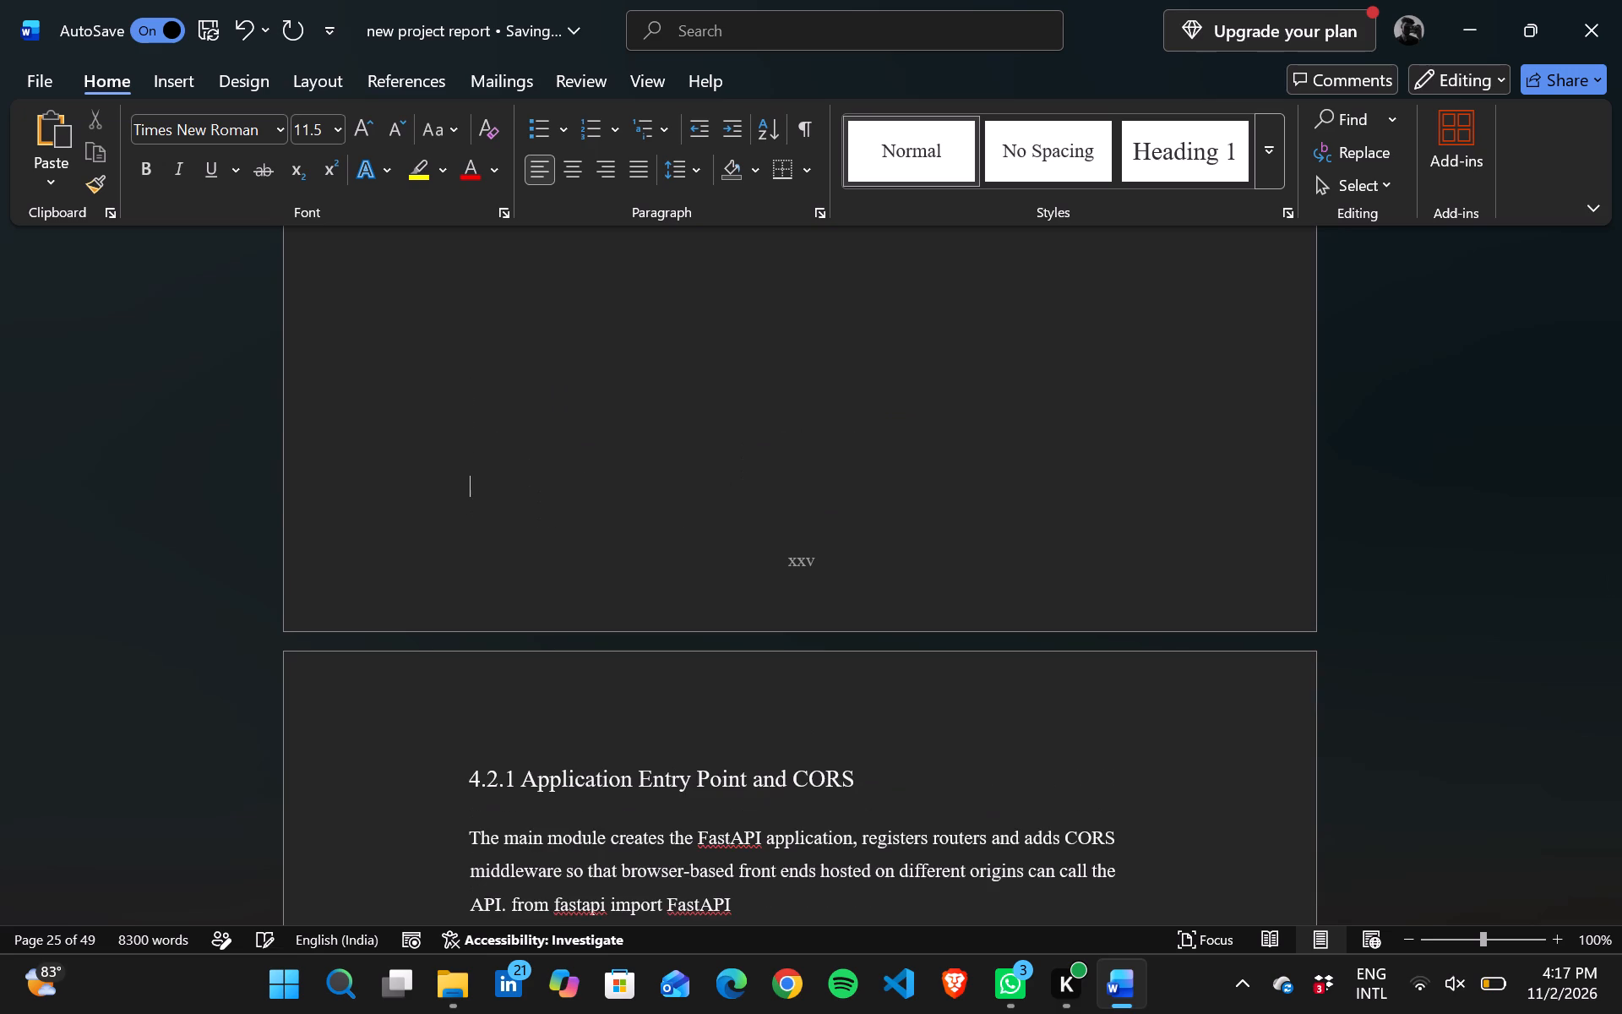
Check the page layout and spacing of the 4.2.1 code listing and the text that follows it.
scroll(1396, 619, down, 2)
scroll(896, 680, down, 2)
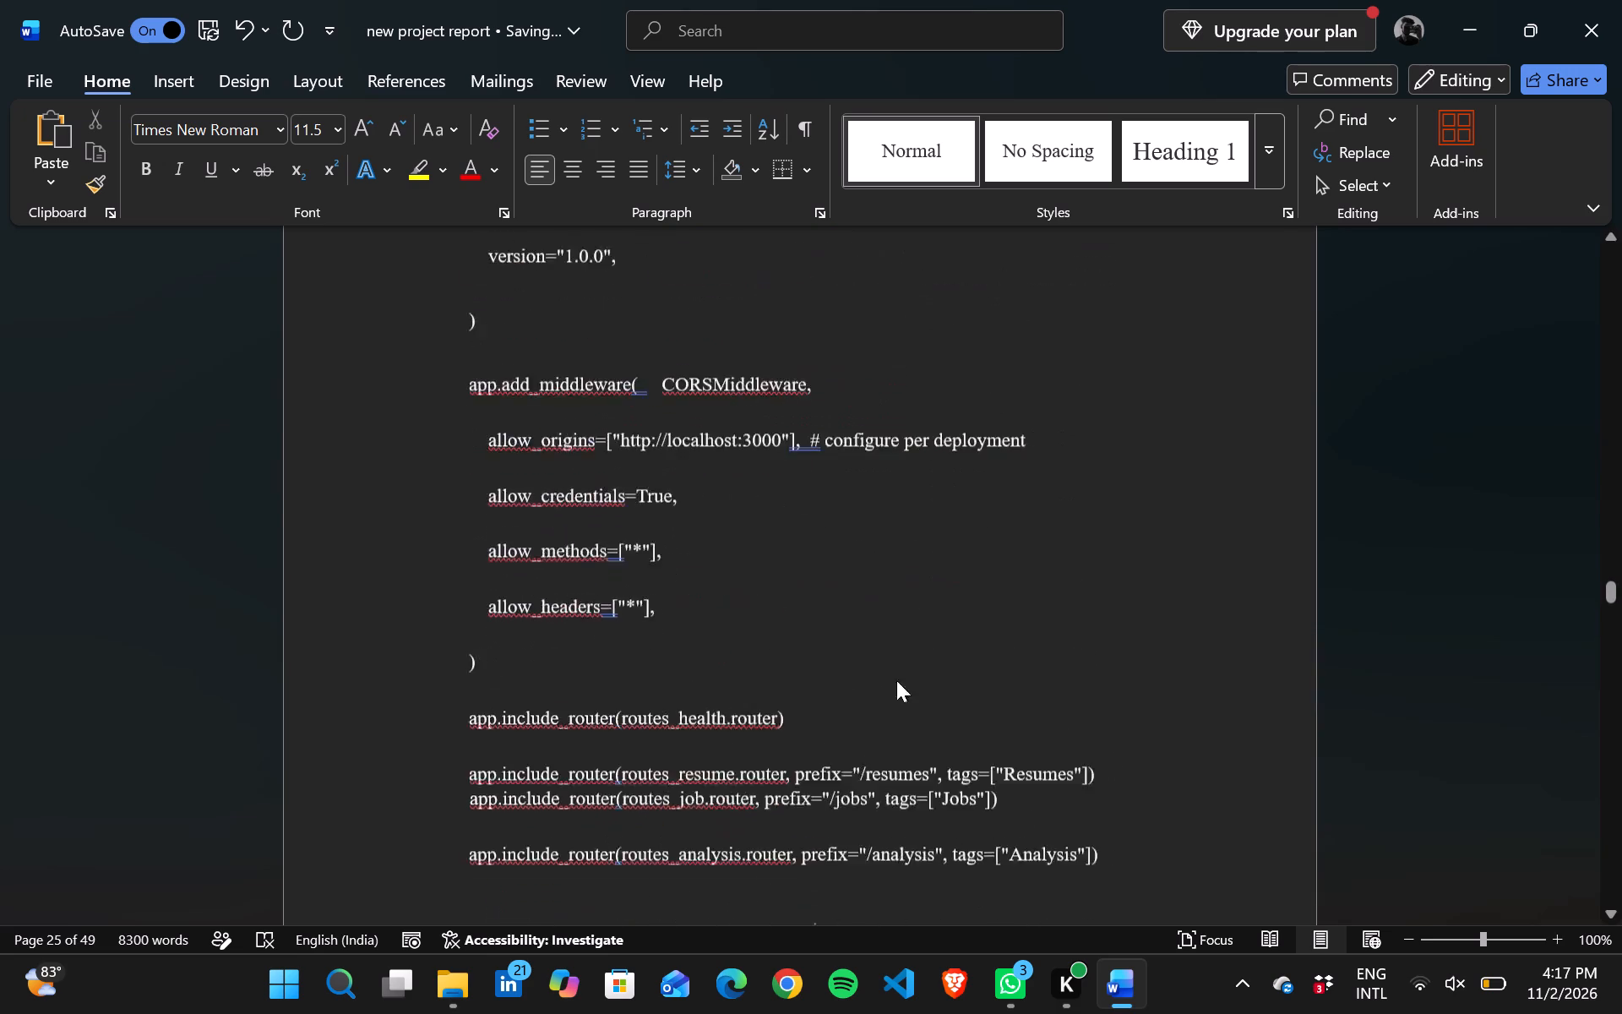
scroll(896, 680, down, 1)
scroll(896, 680, up, 1)
scroll(896, 680, down, 1)
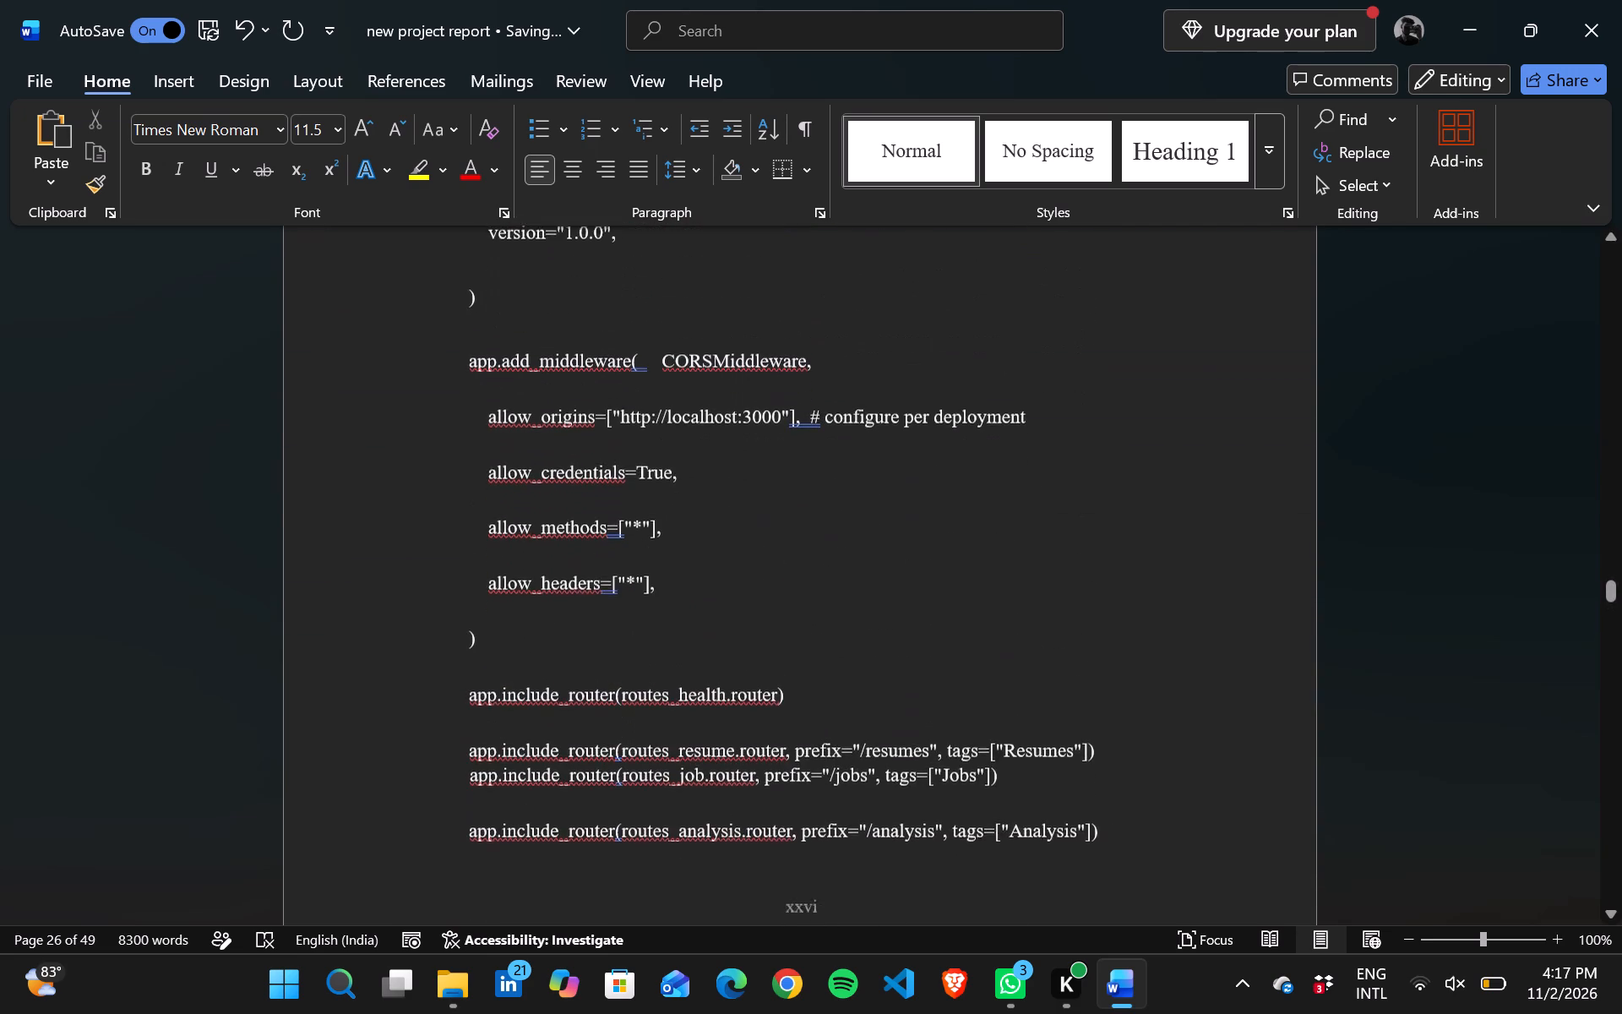
scroll(896, 680, down, 2)
scroll(781, 475, up, 2)
scroll(654, 410, up, 1)
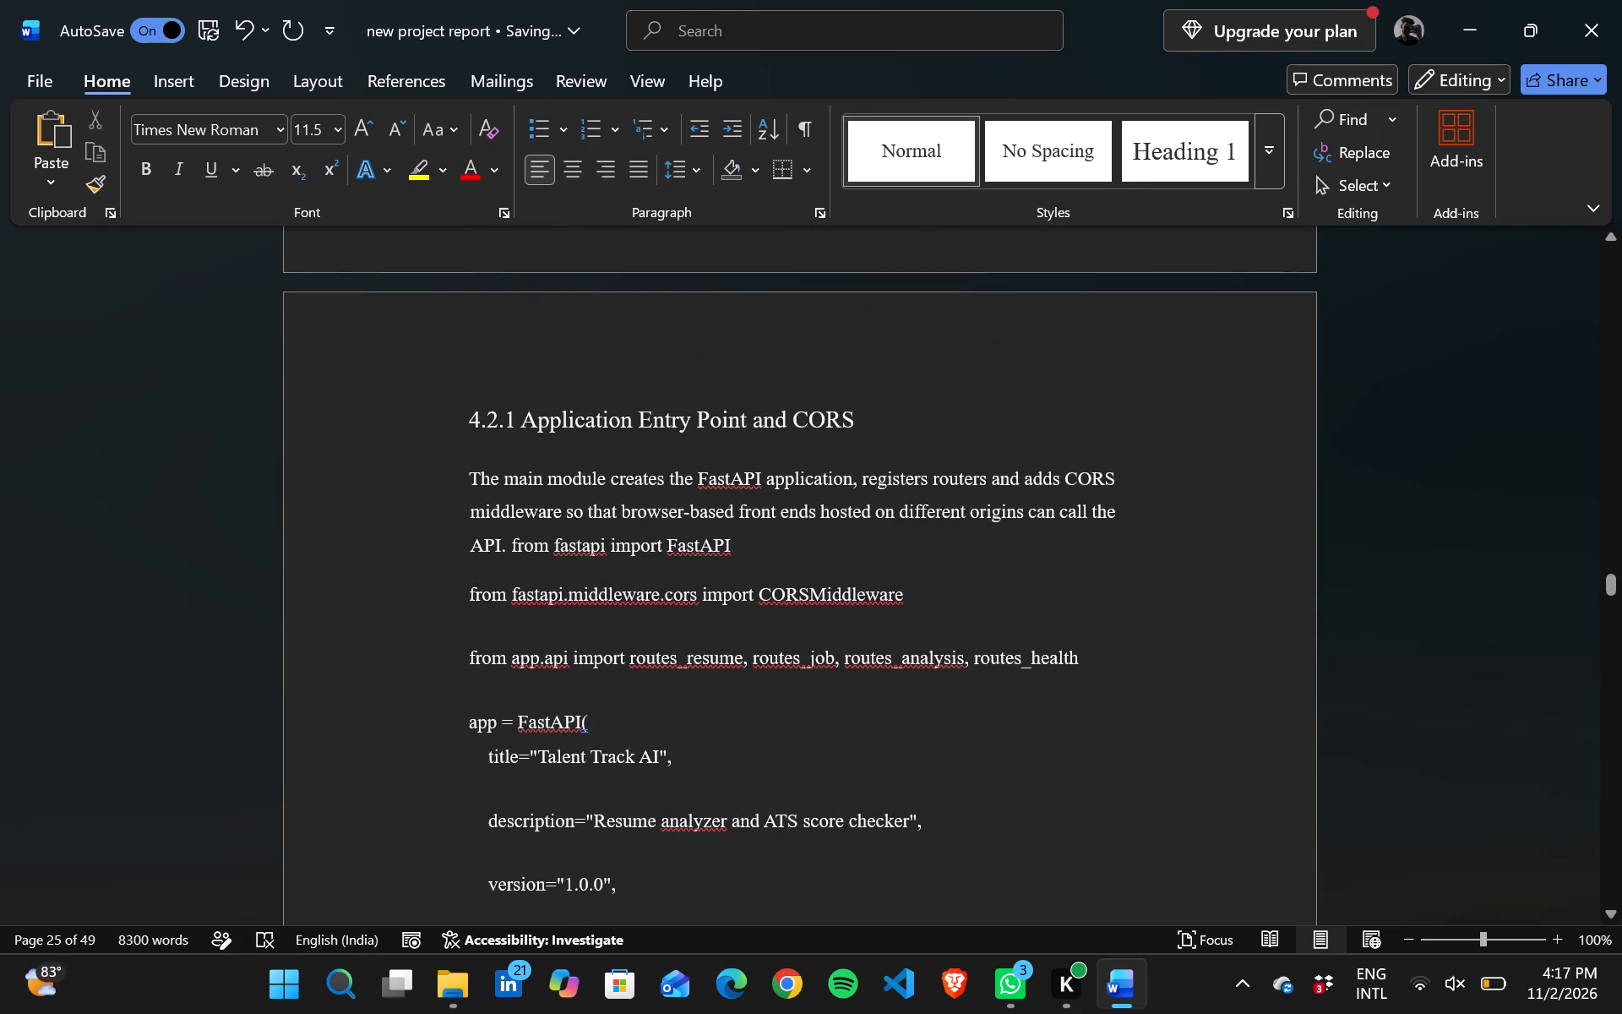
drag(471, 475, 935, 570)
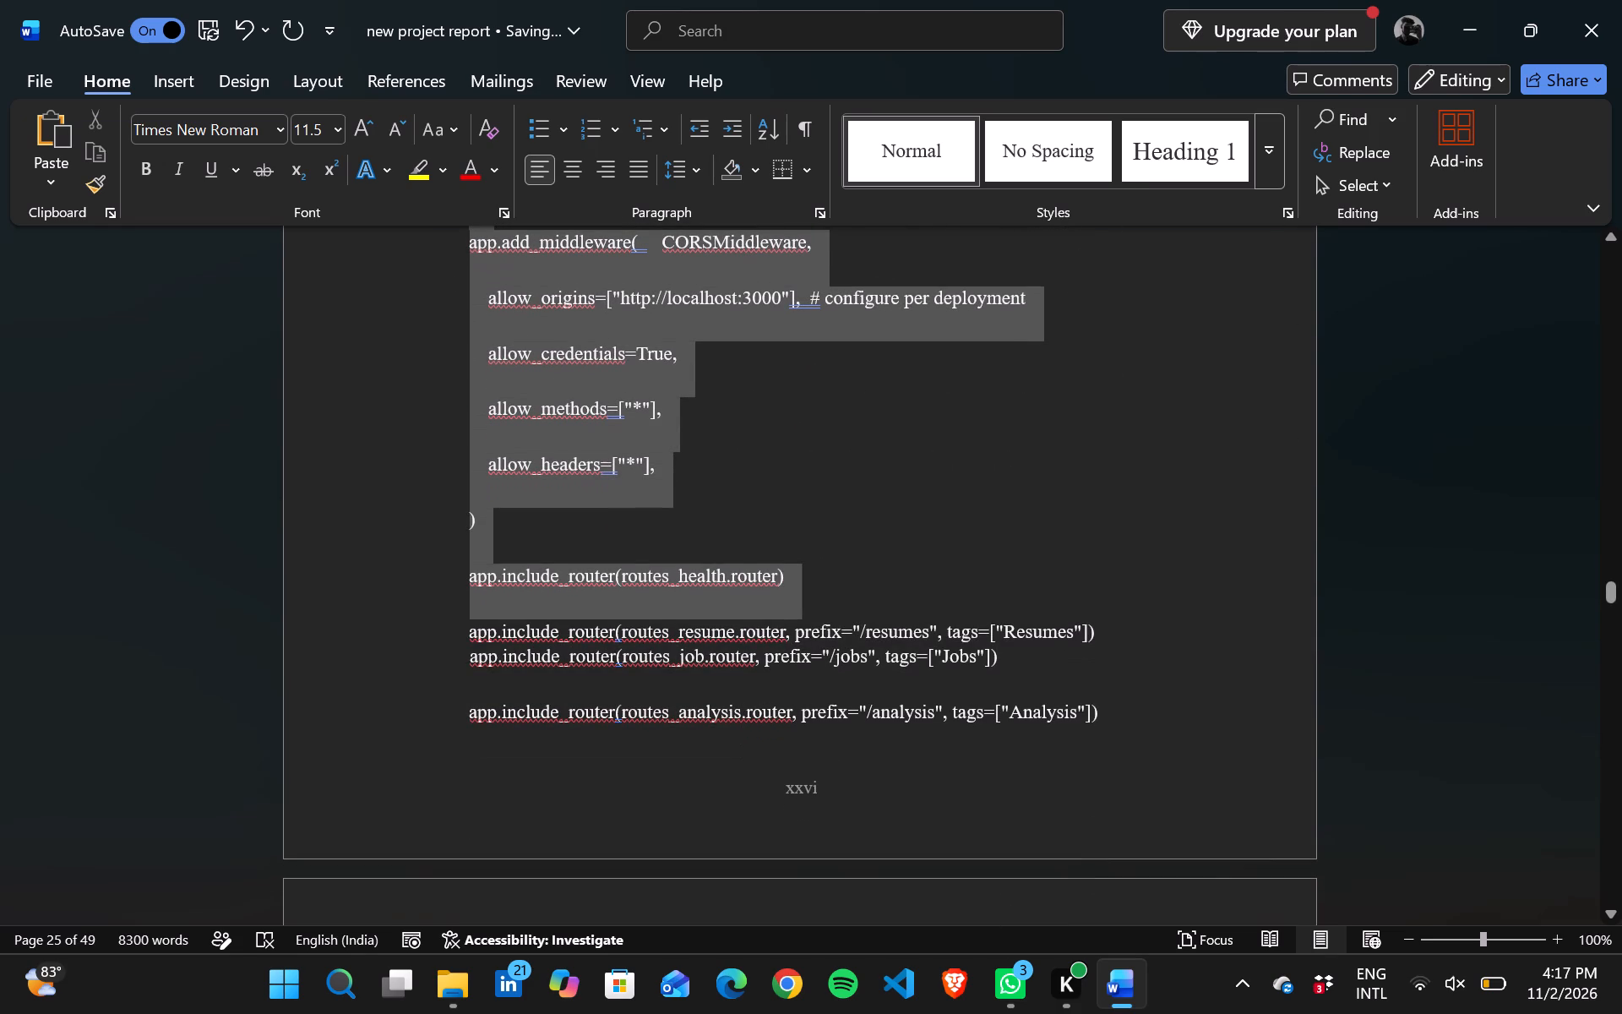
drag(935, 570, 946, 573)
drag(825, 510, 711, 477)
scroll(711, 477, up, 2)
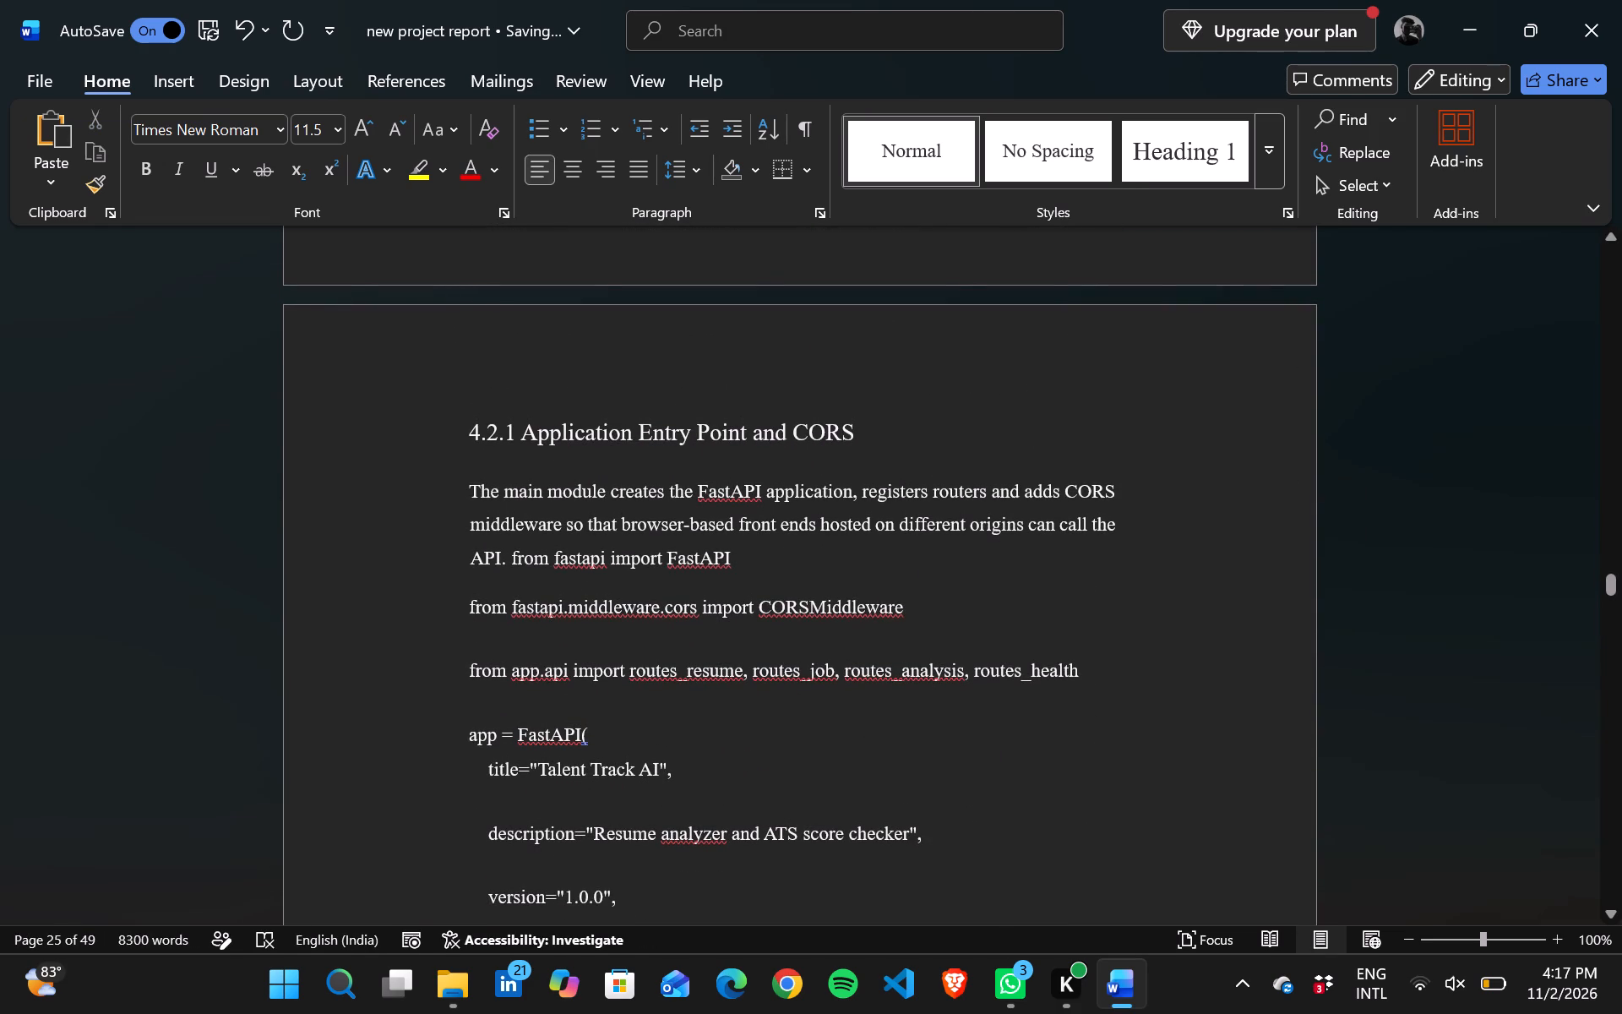
Apply justified alignment and 1.5 line spacing to all 4.2.1 content from "The main module creates" through the routes_analysis.router line.
drag(465, 488, 1074, 521)
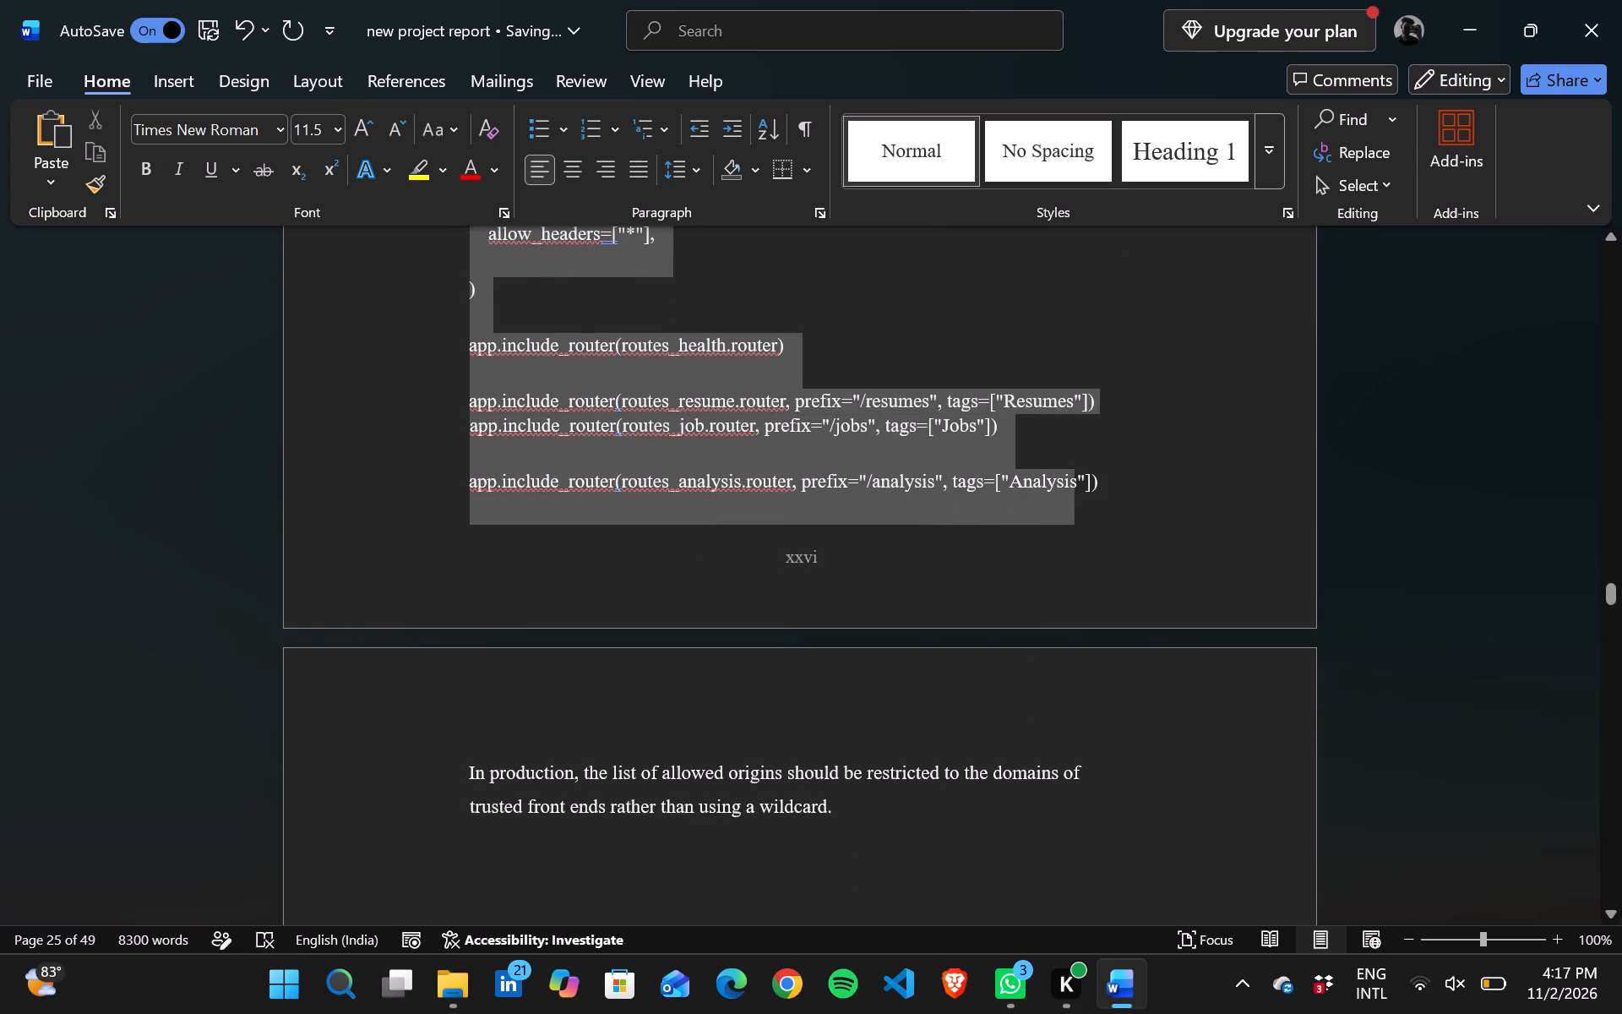
drag(1074, 521, 1140, 499)
right_click(1140, 499)
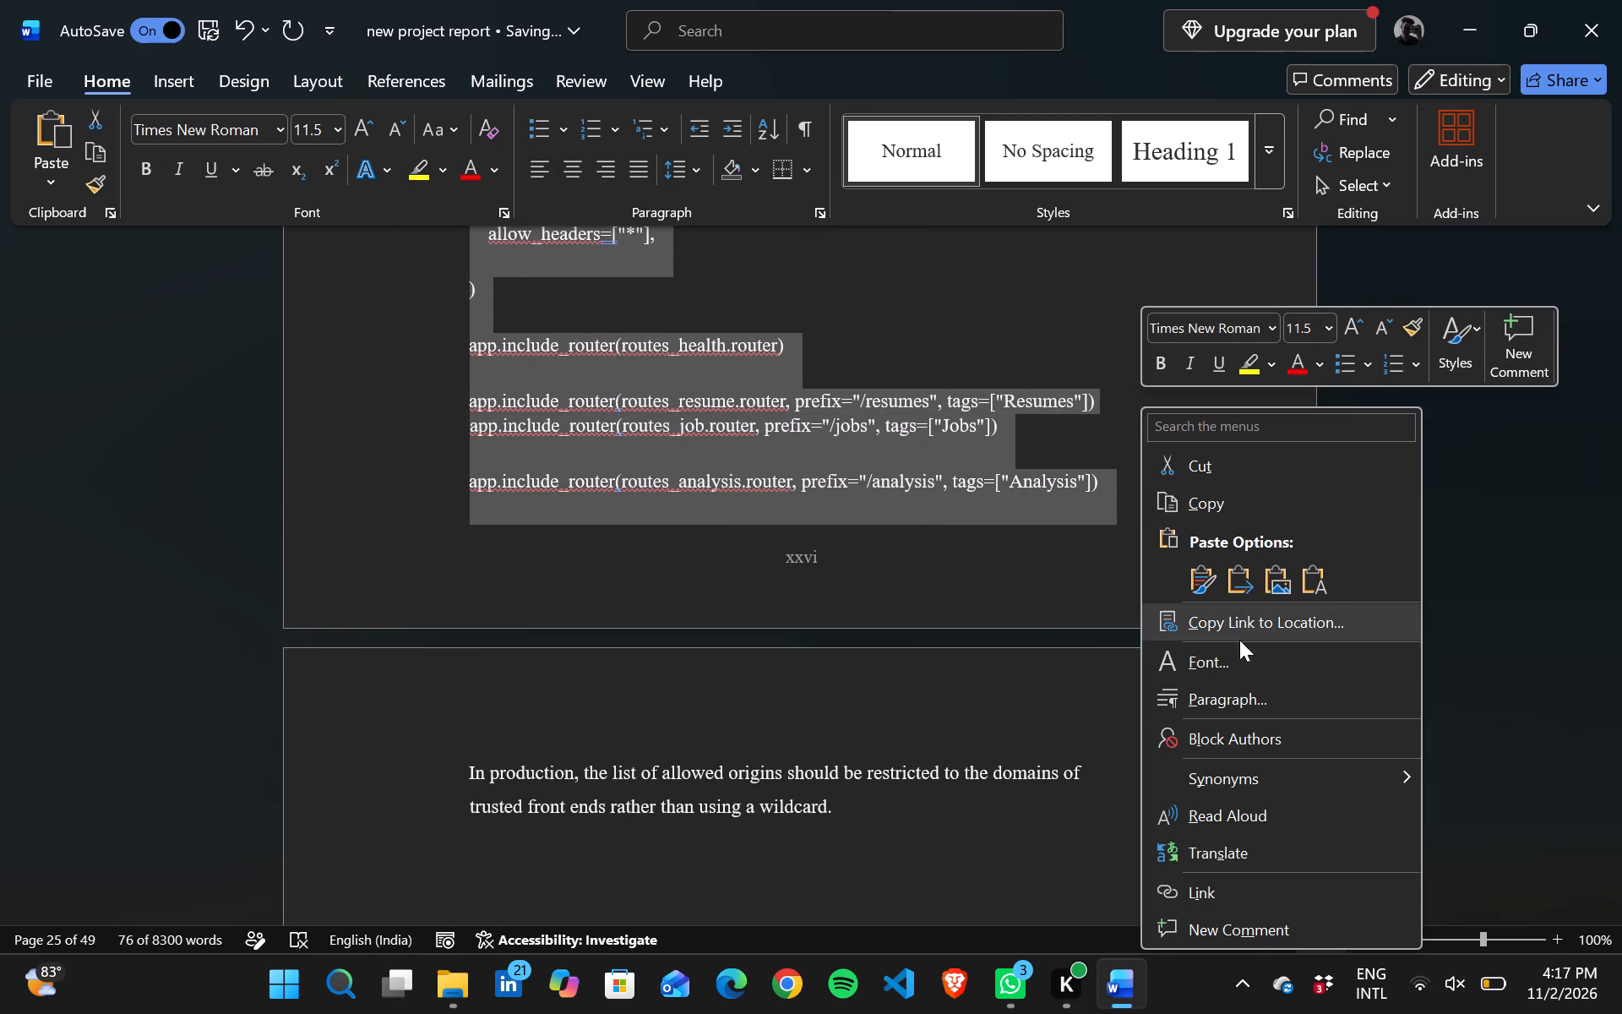
click(1214, 700)
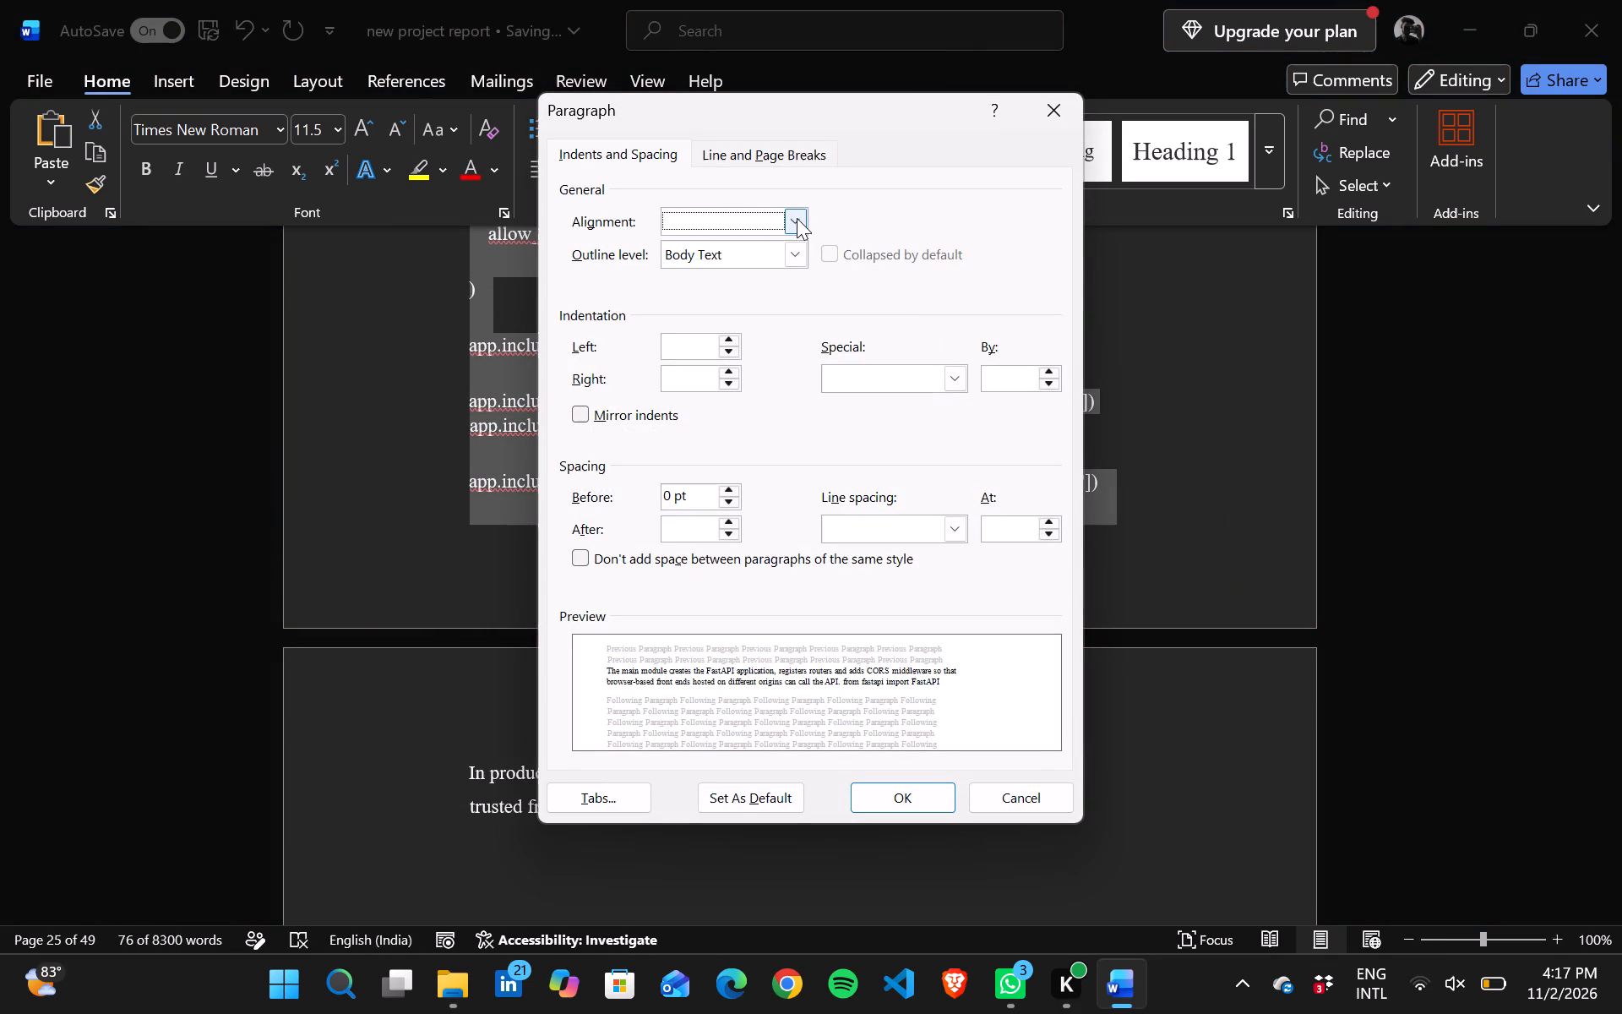
drag(797, 218, 705, 293)
drag(944, 524, 864, 578)
click(901, 800)
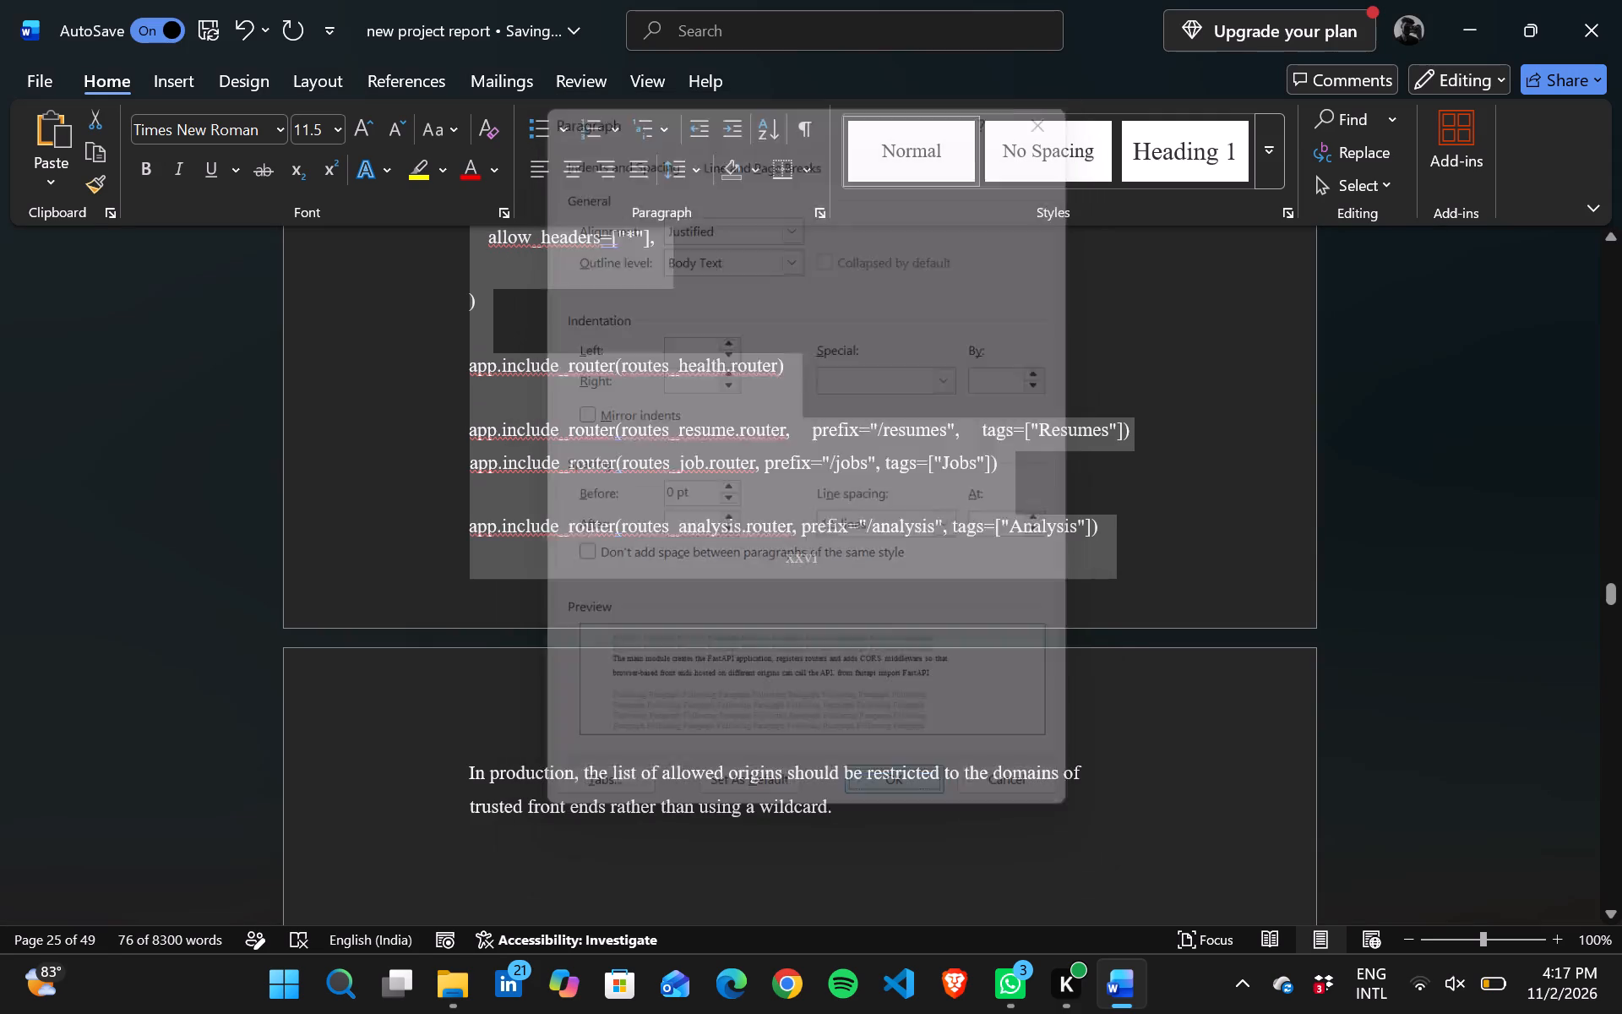
click(1043, 618)
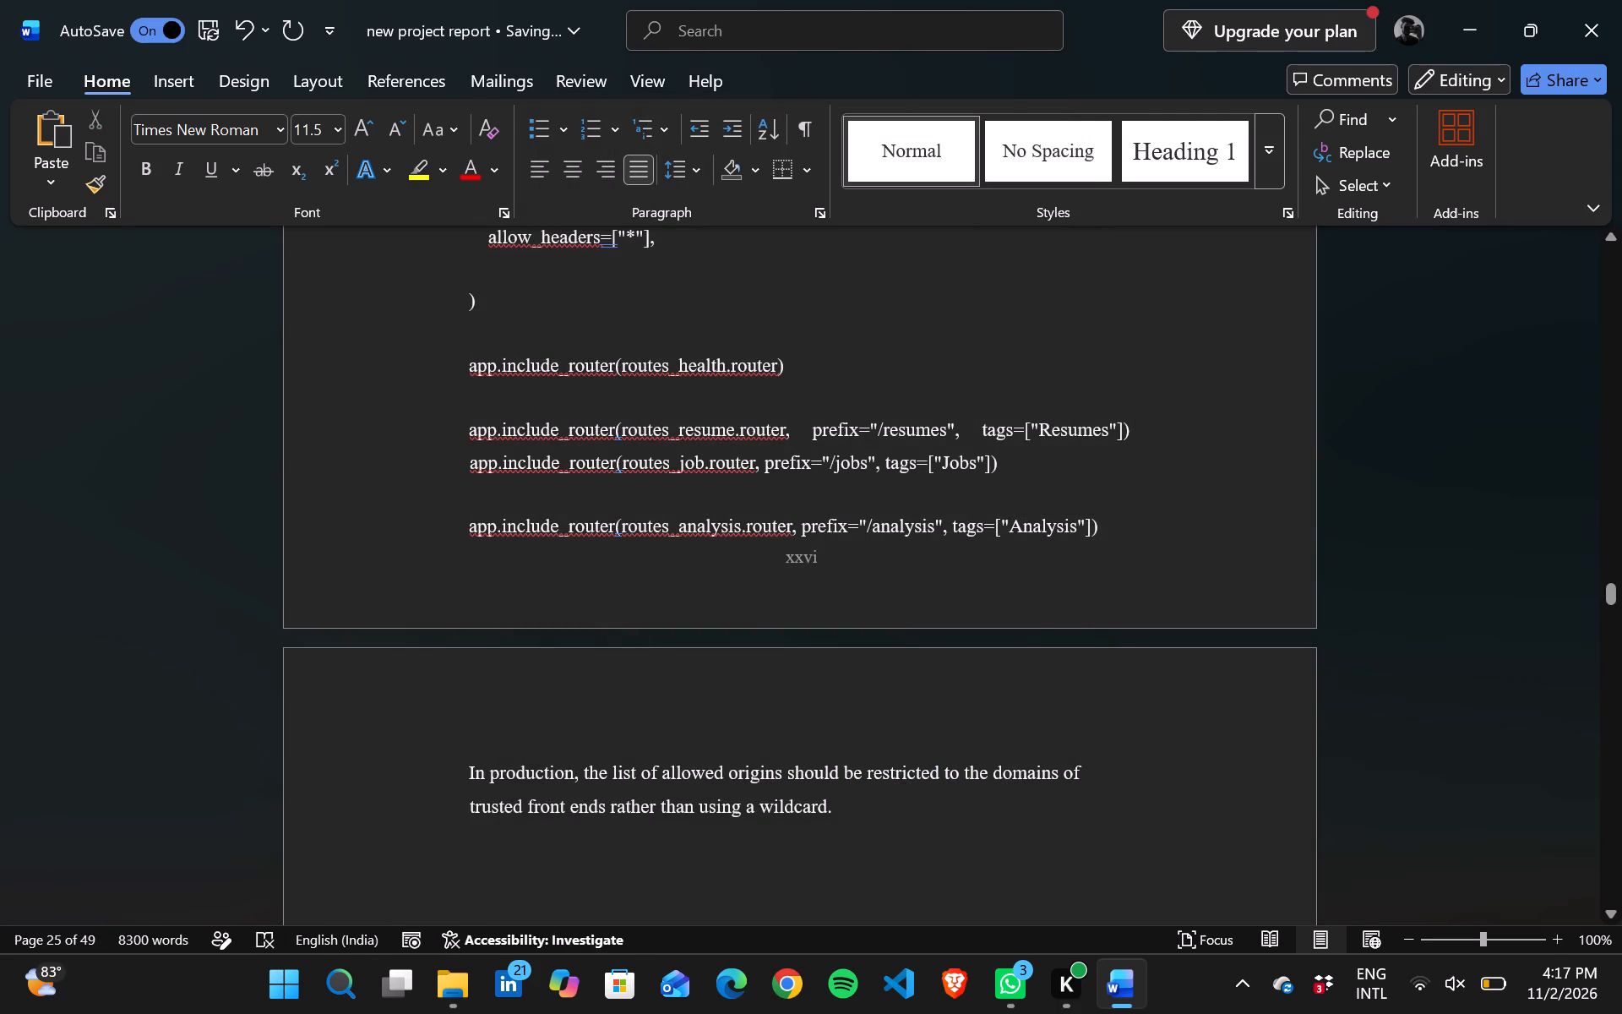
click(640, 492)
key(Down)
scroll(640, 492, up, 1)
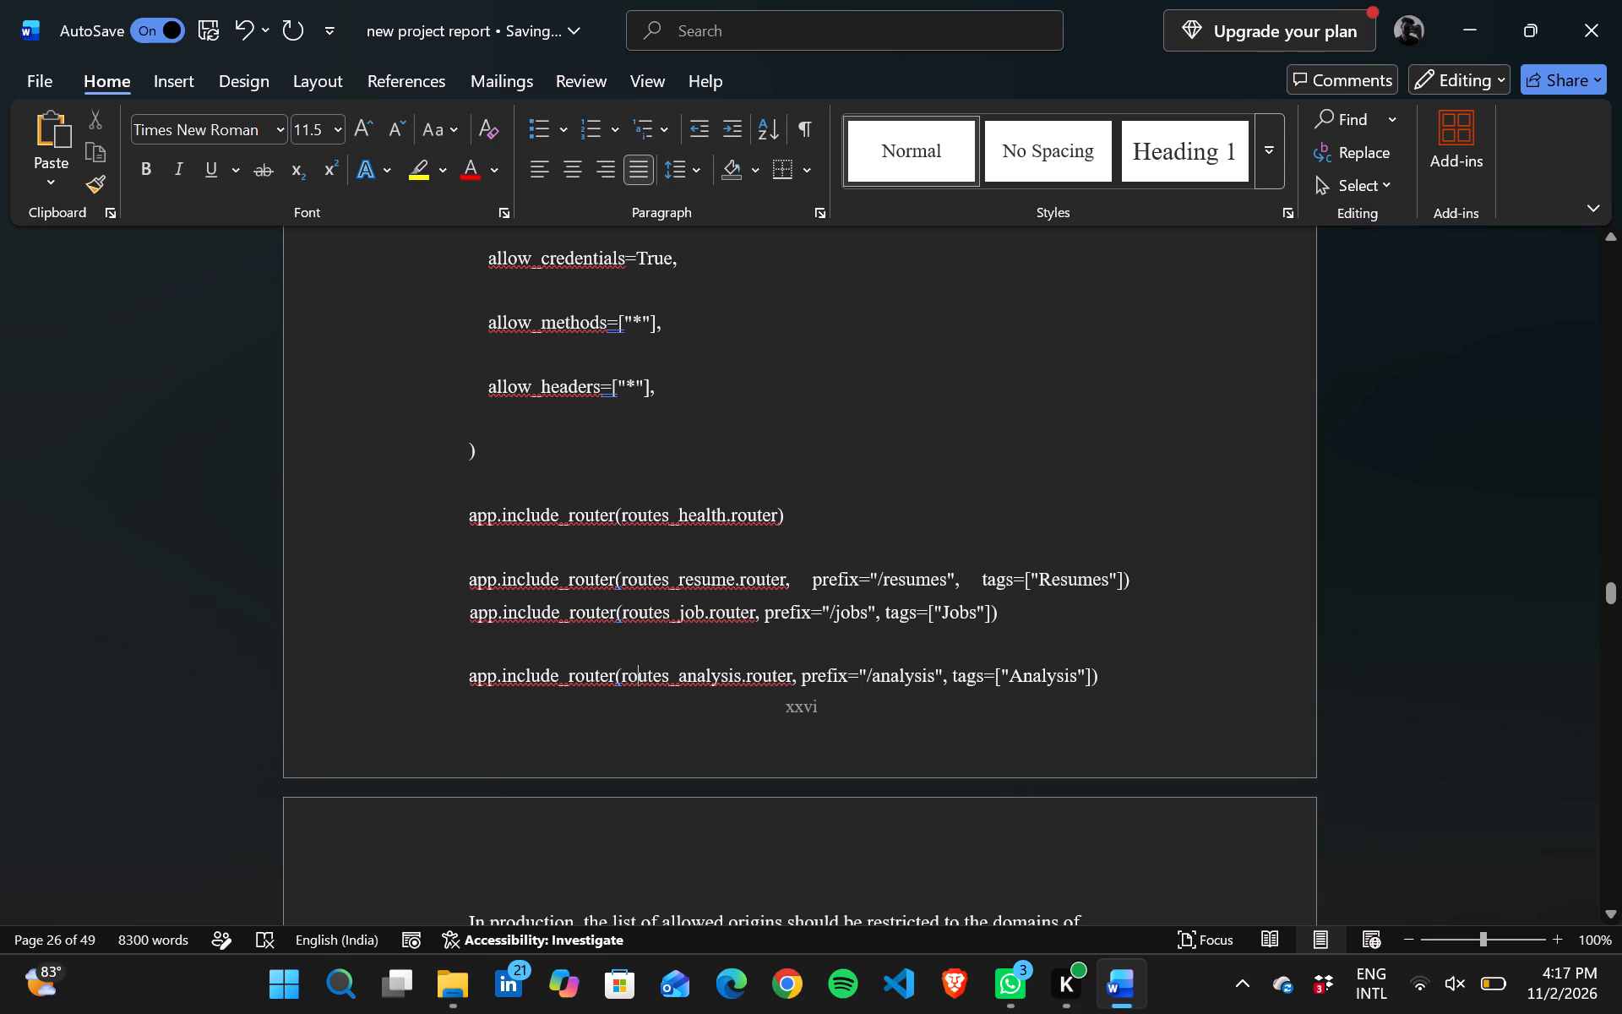
Check the spacing of the 4.2.1 code listing, from the router lines back up to the section heading.
click(634, 559)
click(472, 480)
key(Down)
scroll(472, 480, up, 1)
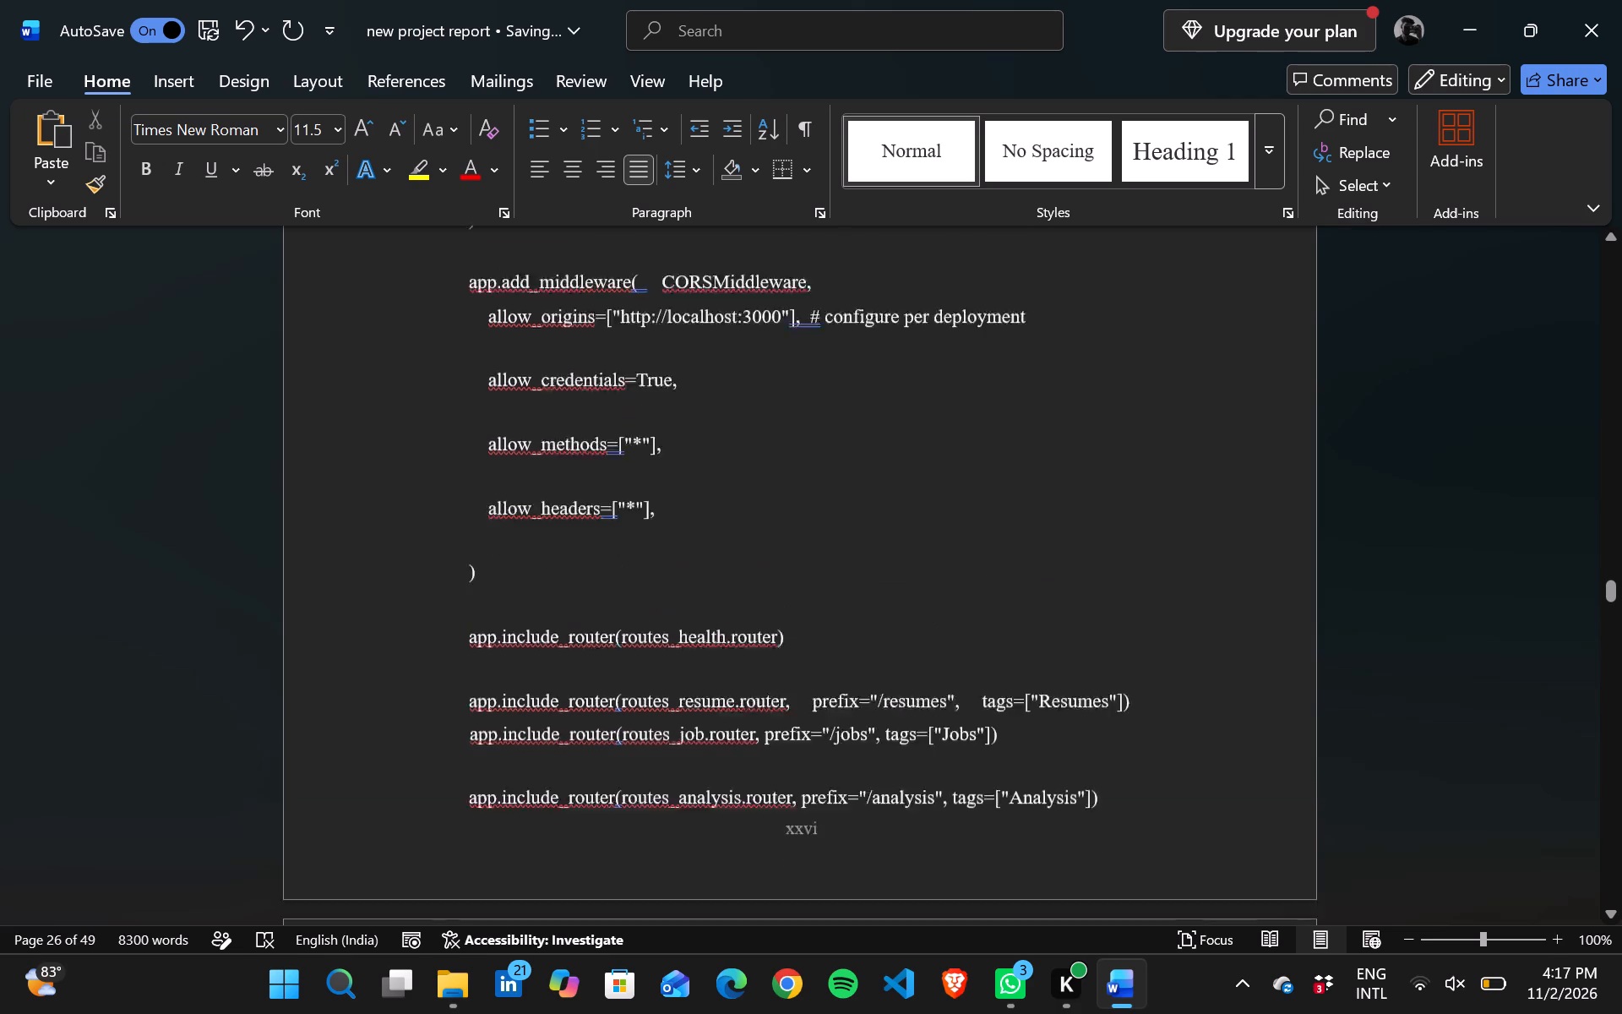
scroll(472, 480, up, 1)
click(464, 573)
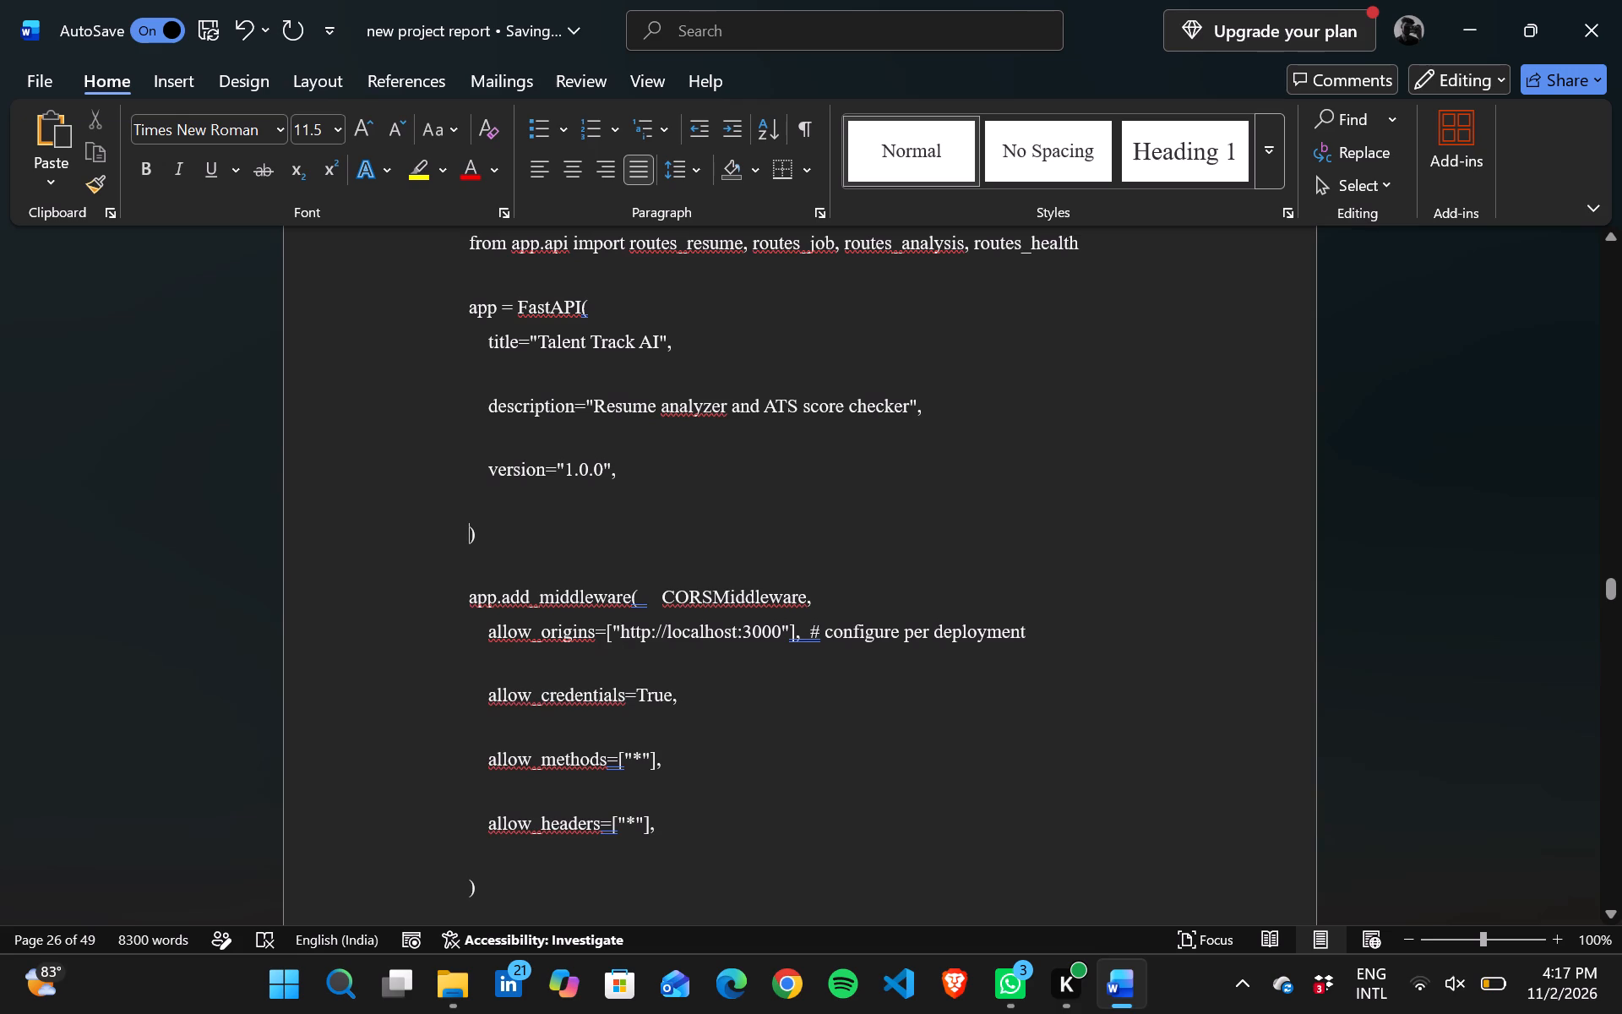
scroll(614, 508, up, 1)
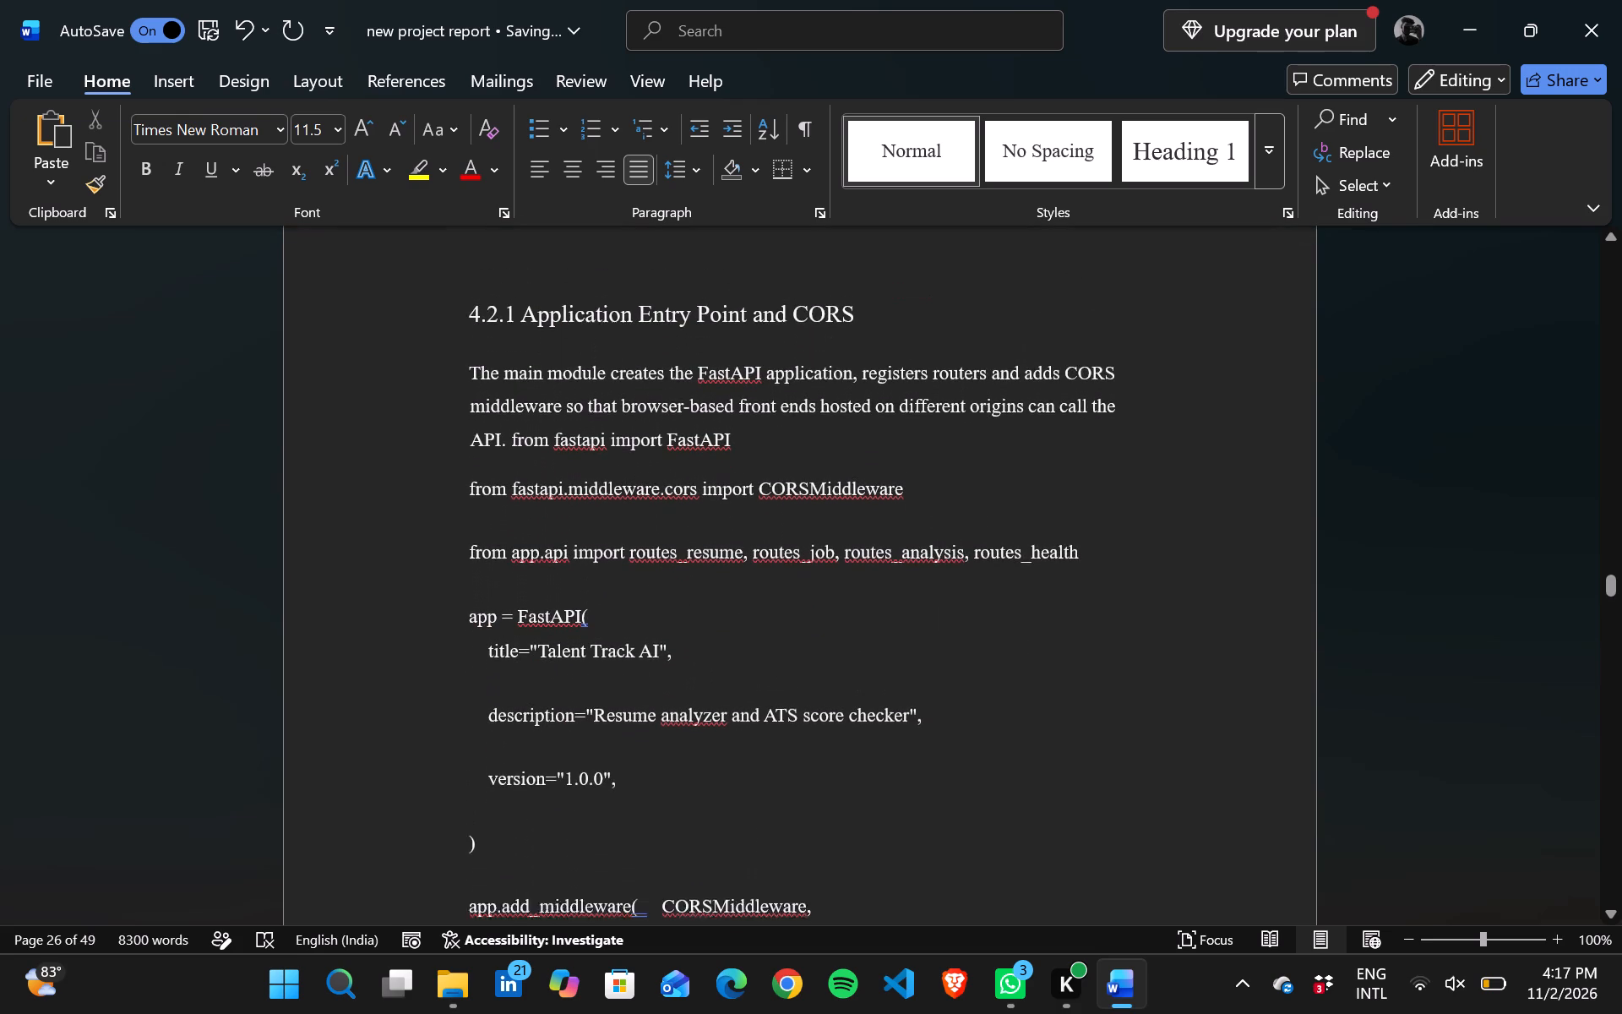
scroll(614, 508, up, 1)
Delete the paragraph starting "In production, the list of allowed origins" that follows the 4.2.1 code listing.
scroll(854, 519, down, 2)
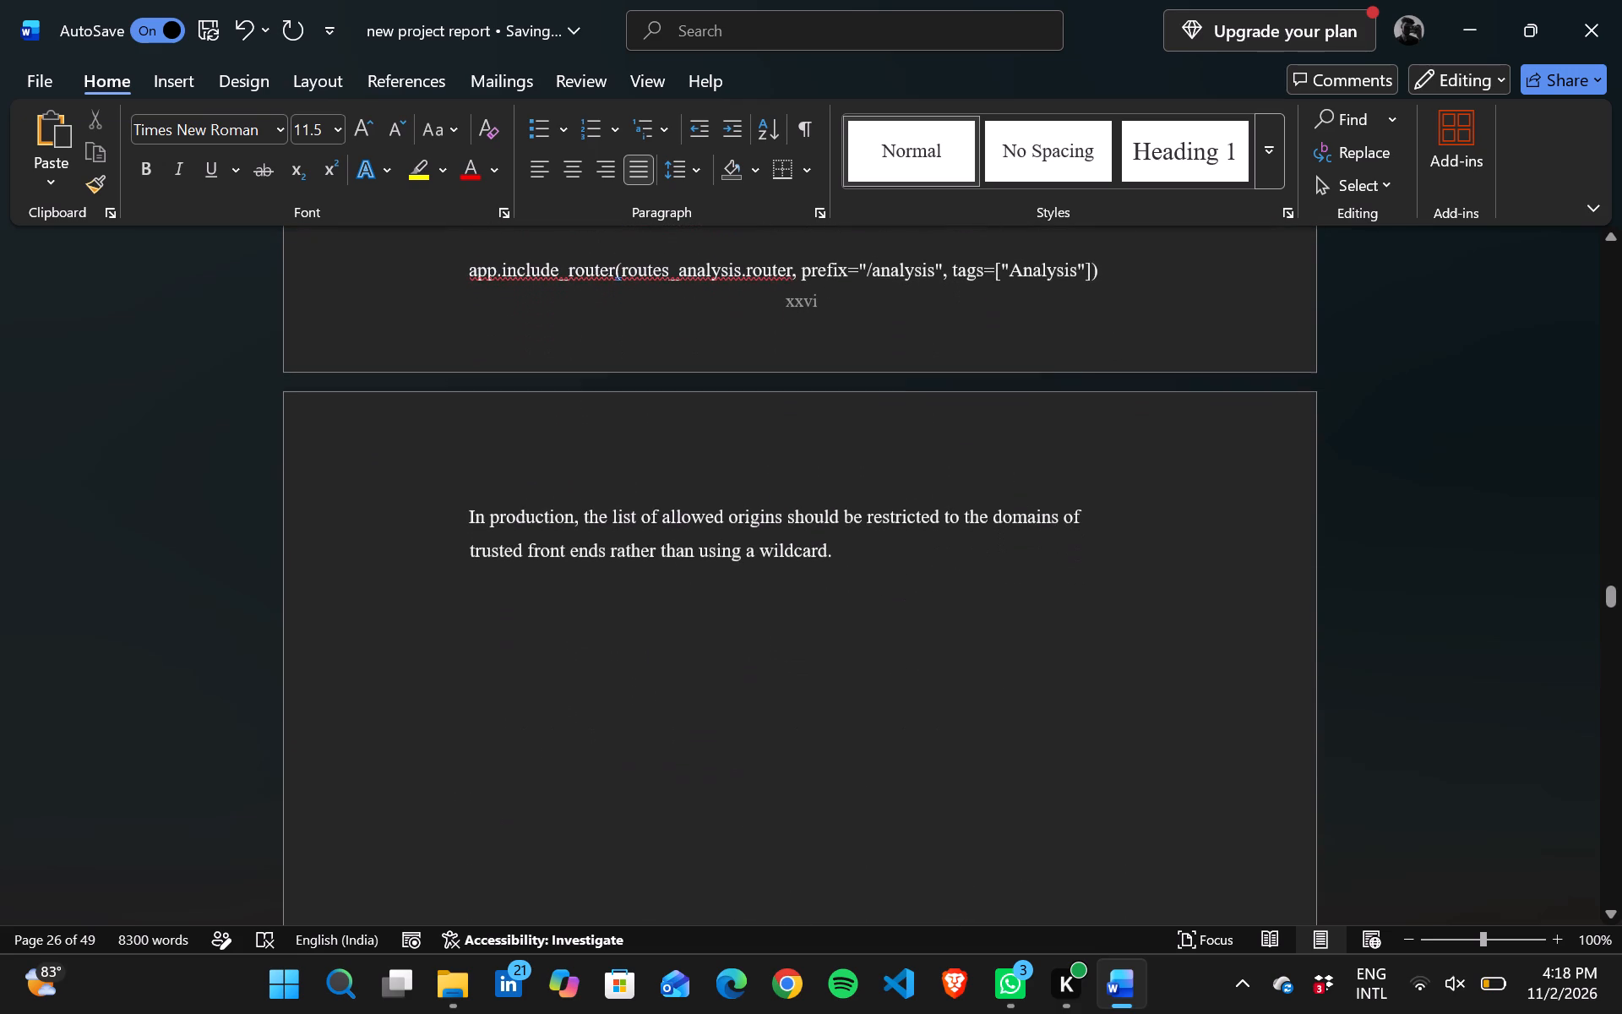
scroll(854, 519, down, 1)
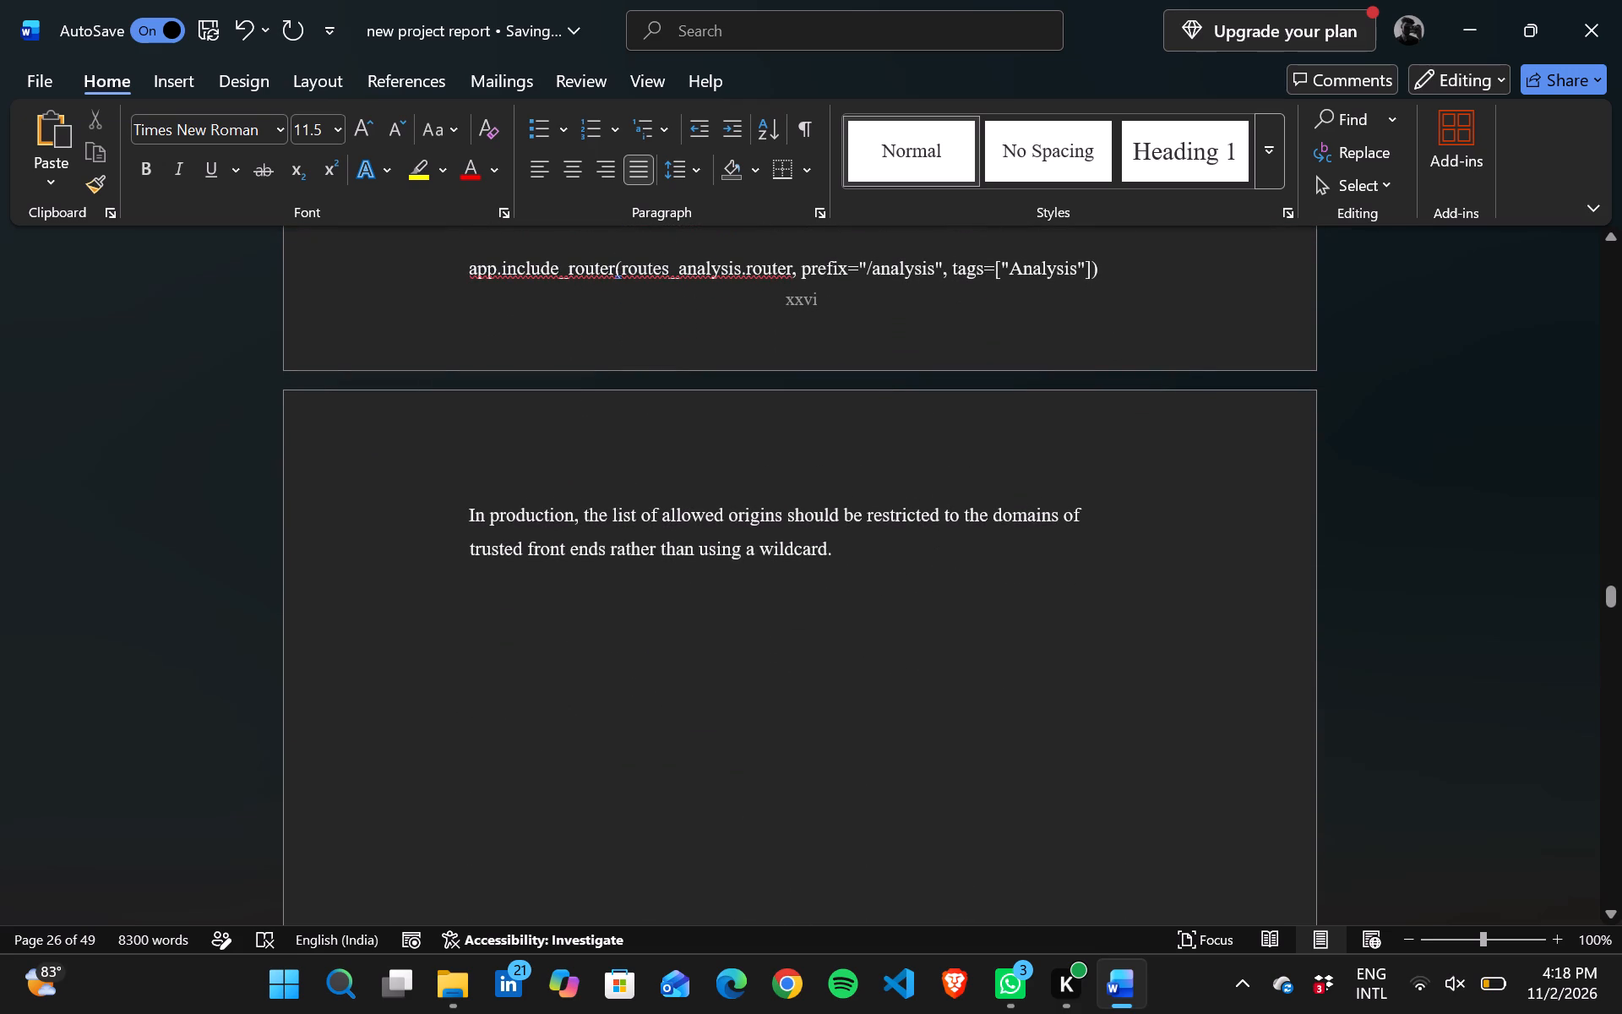
drag(463, 515, 849, 542)
key(space)
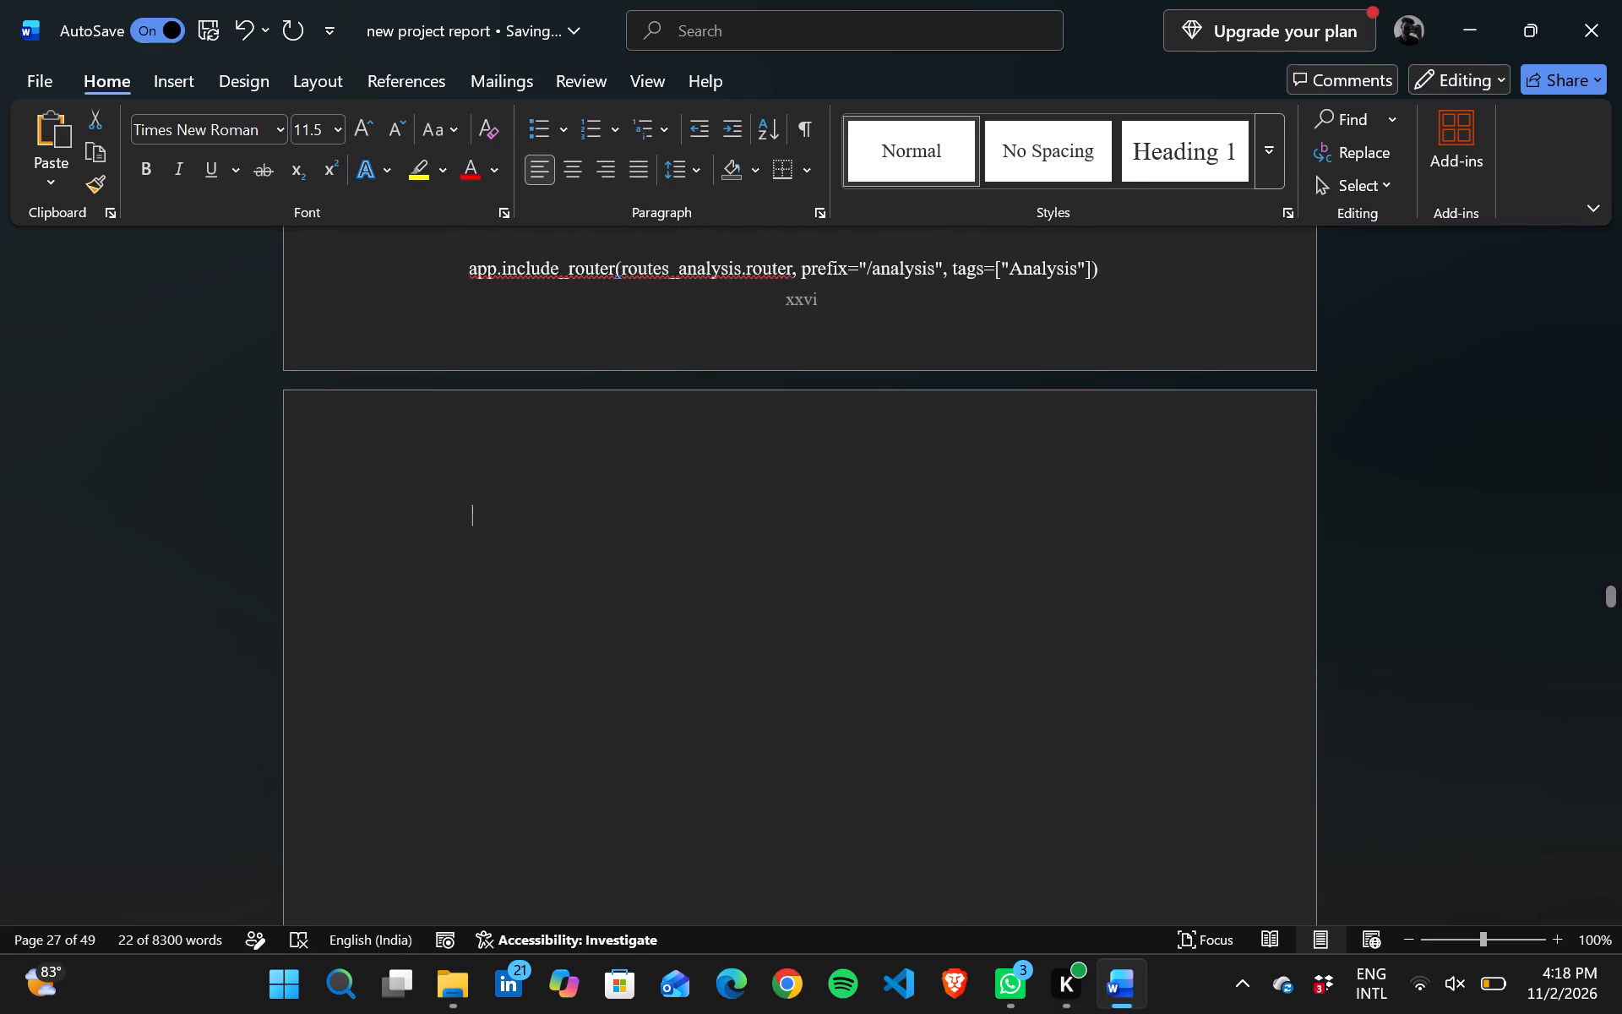
Set the 4.2.1 text from "The main module creates" through the routes_analysis.router line to 12 pt.
scroll(849, 542, up, 2)
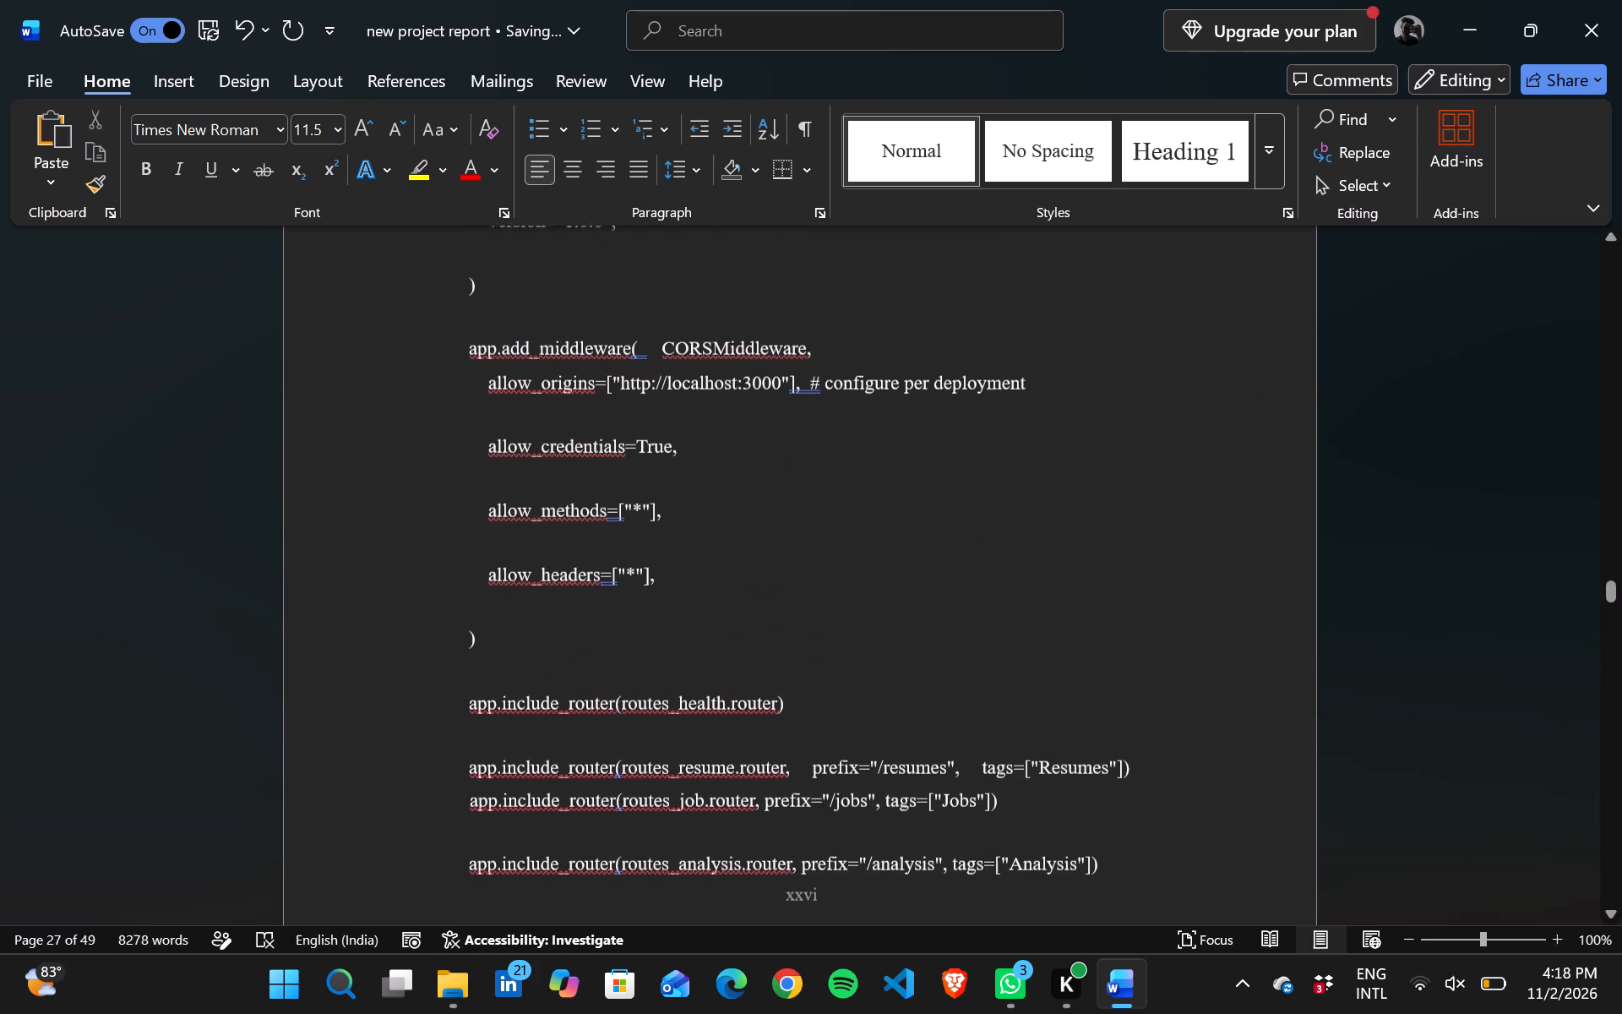
click(593, 450)
scroll(593, 450, up, 1)
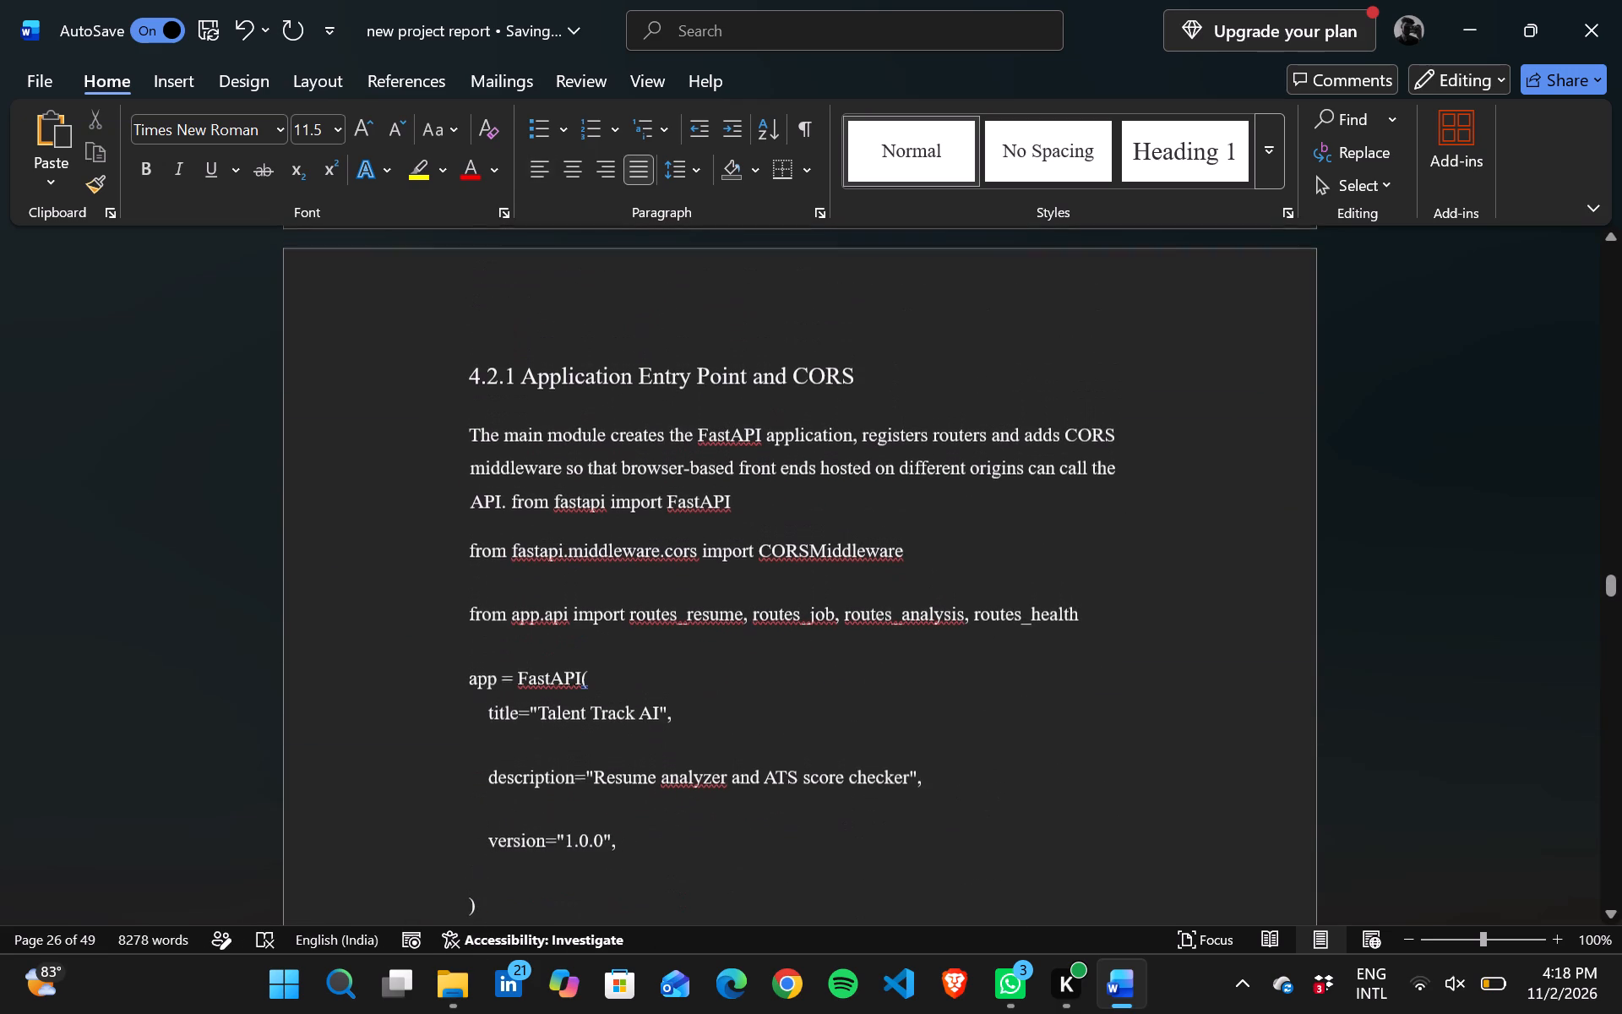
drag(471, 436, 768, 1013)
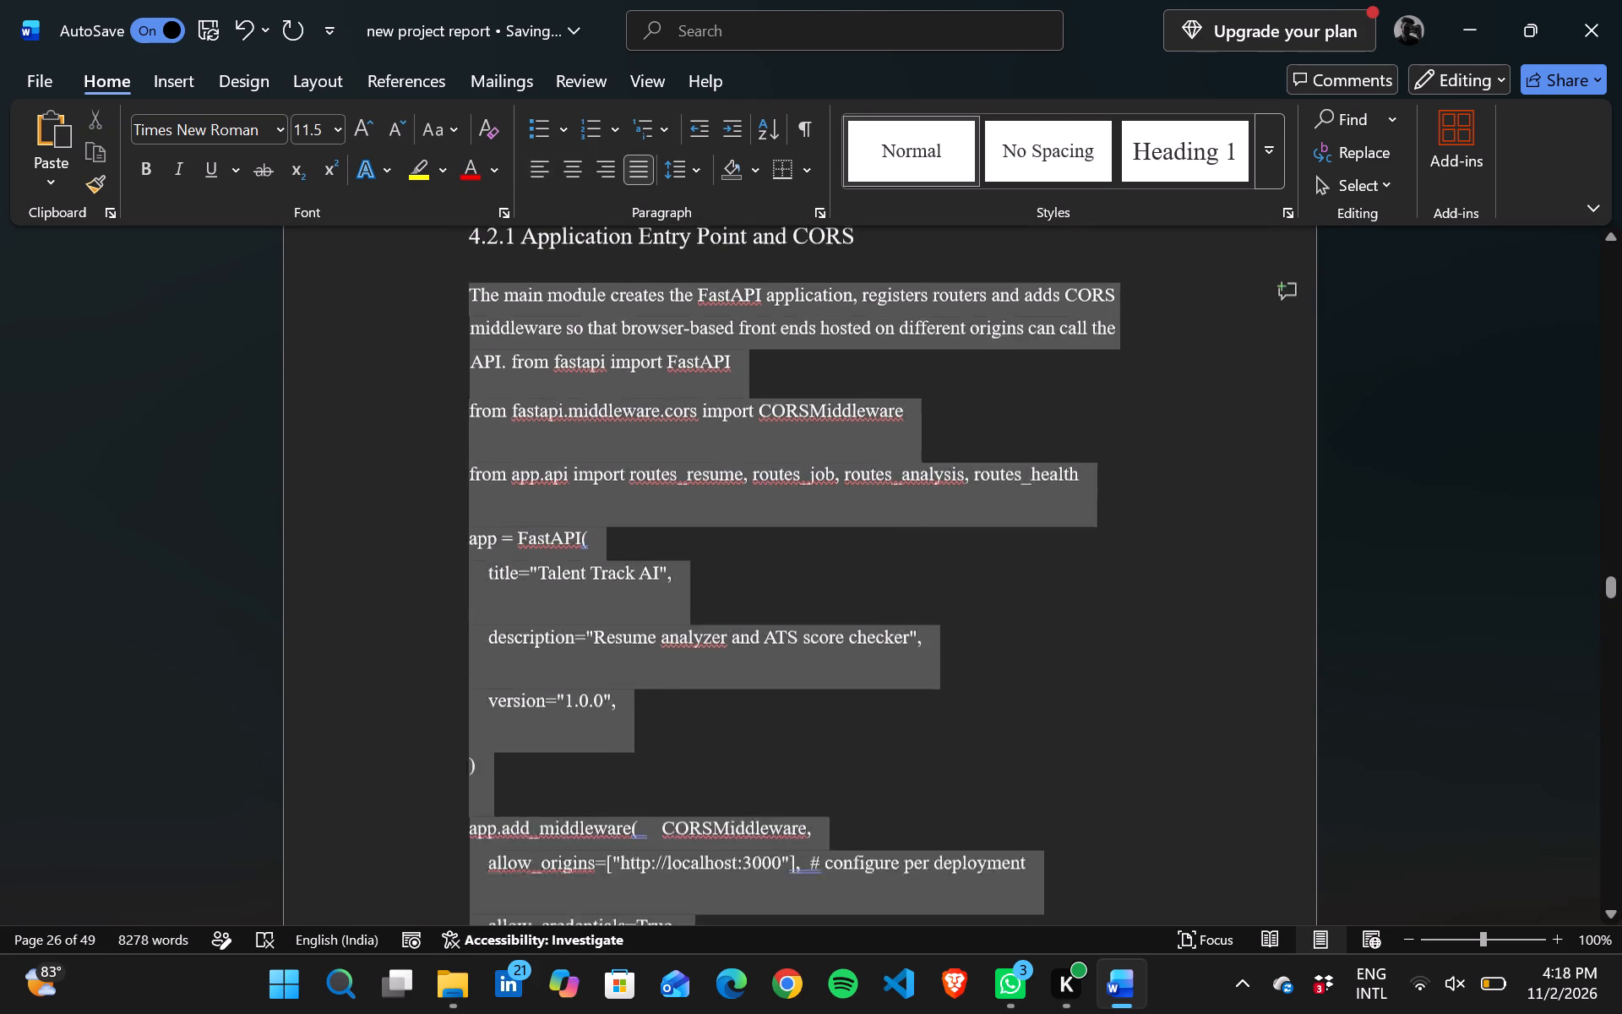
drag(768, 1013, 1248, 439)
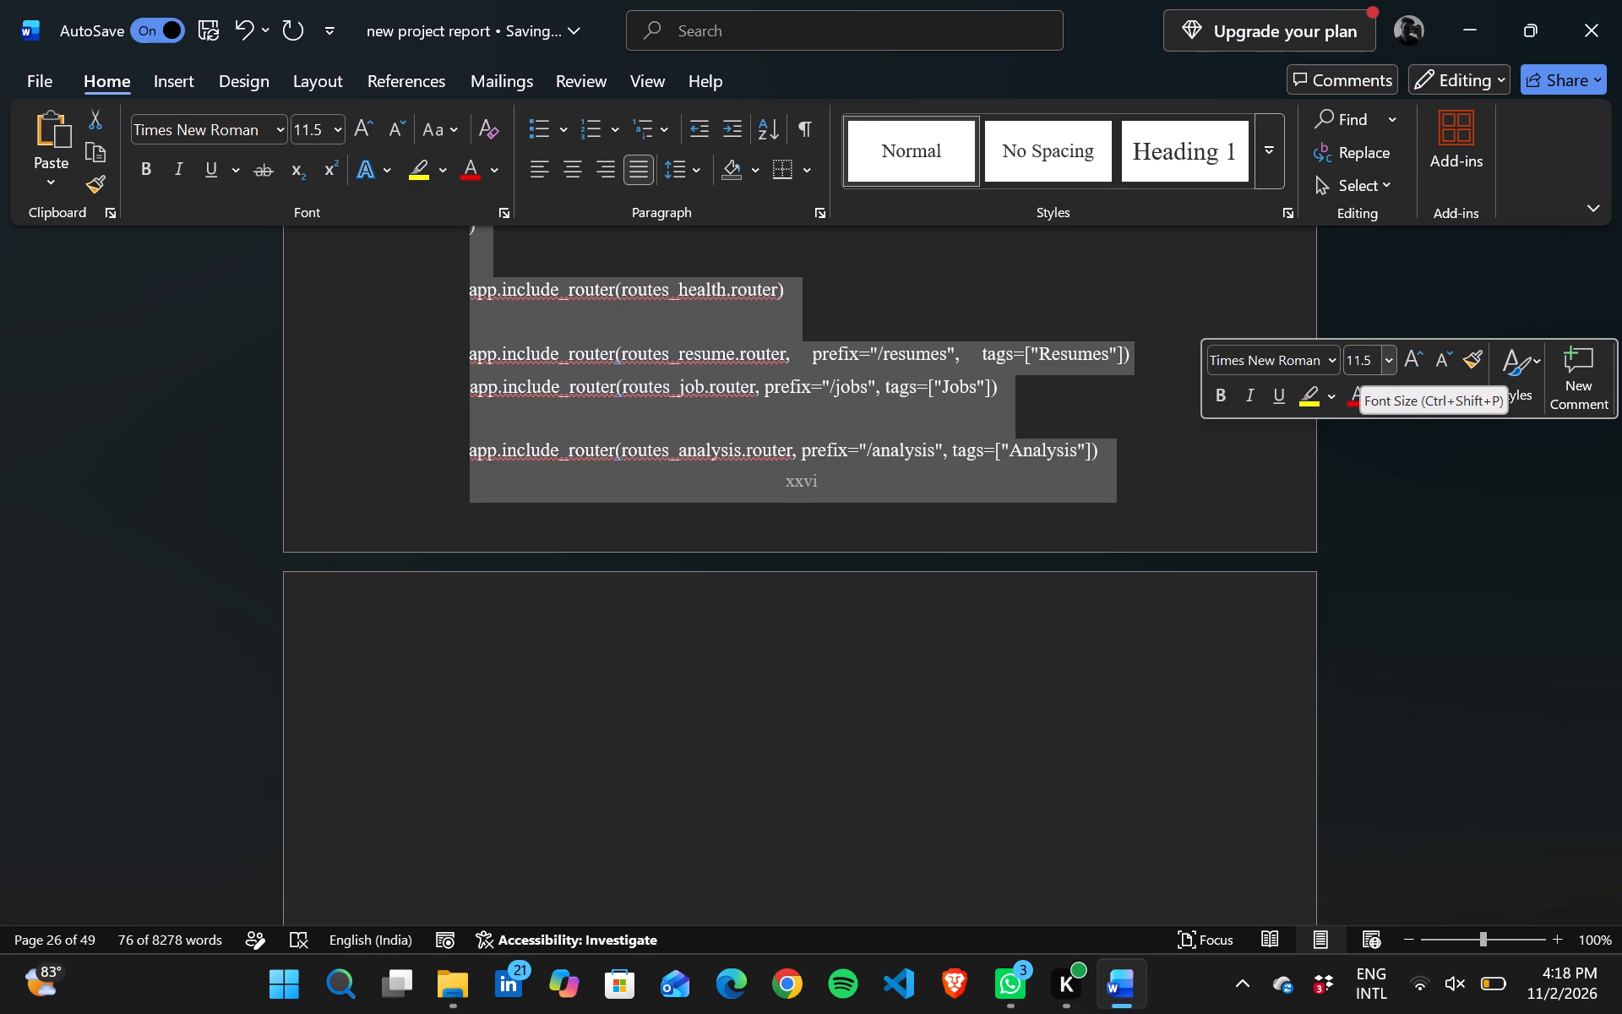
drag(1384, 360, 1363, 513)
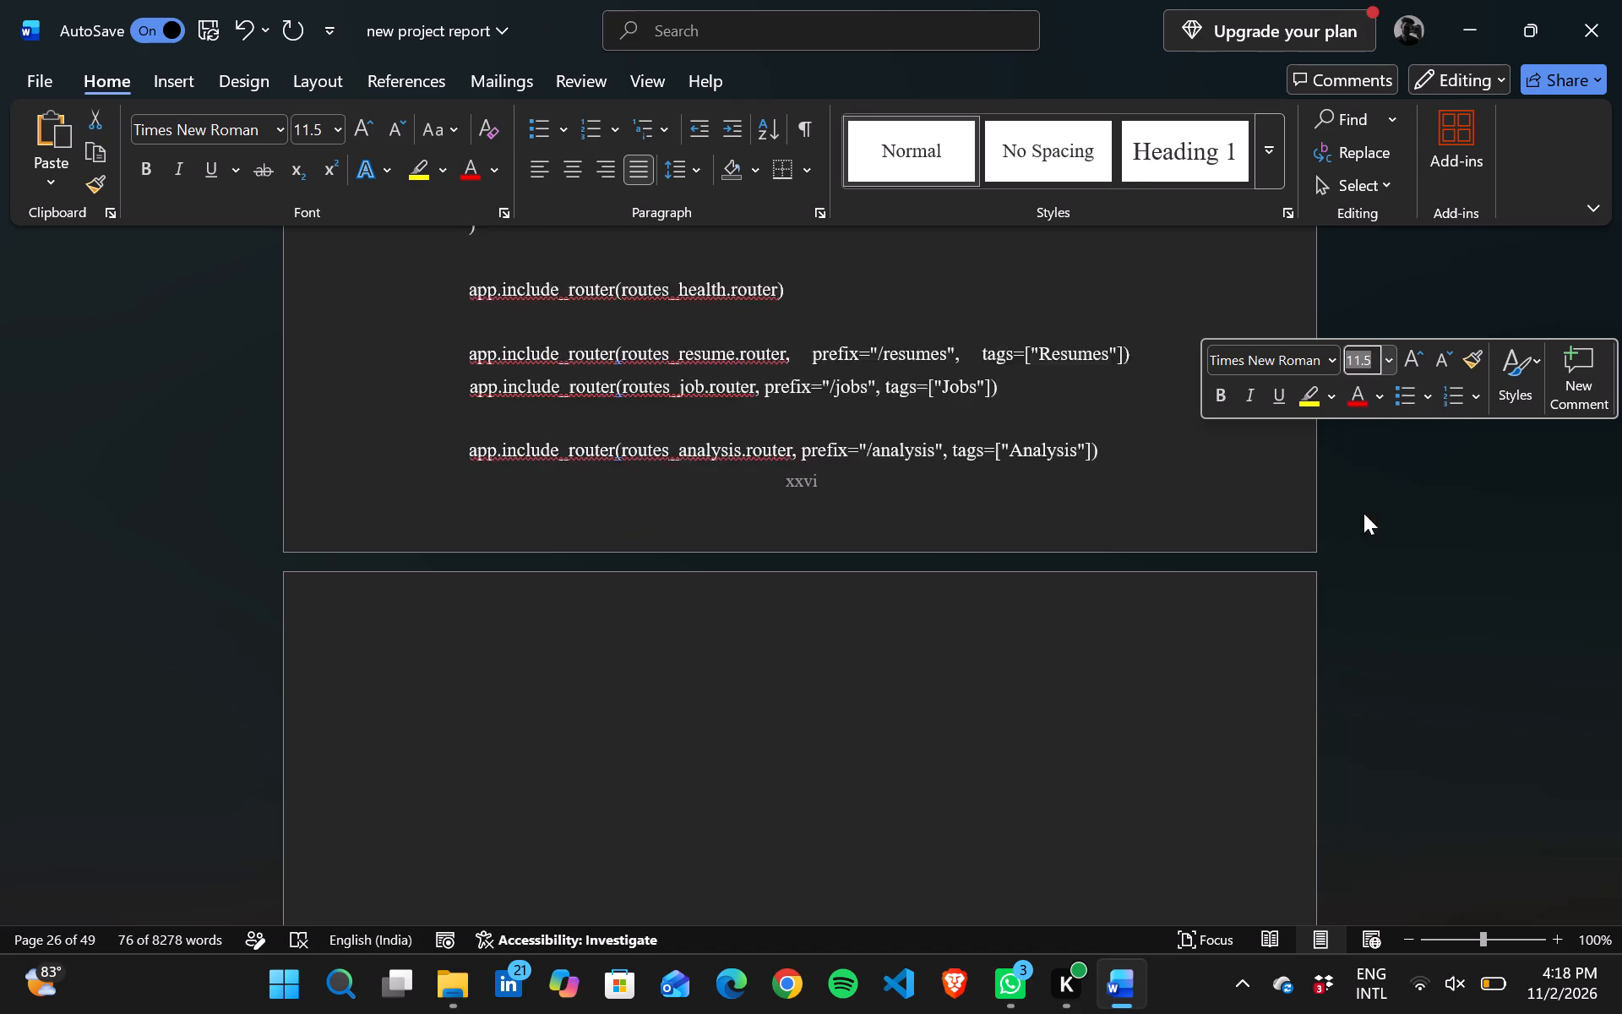
click(1303, 638)
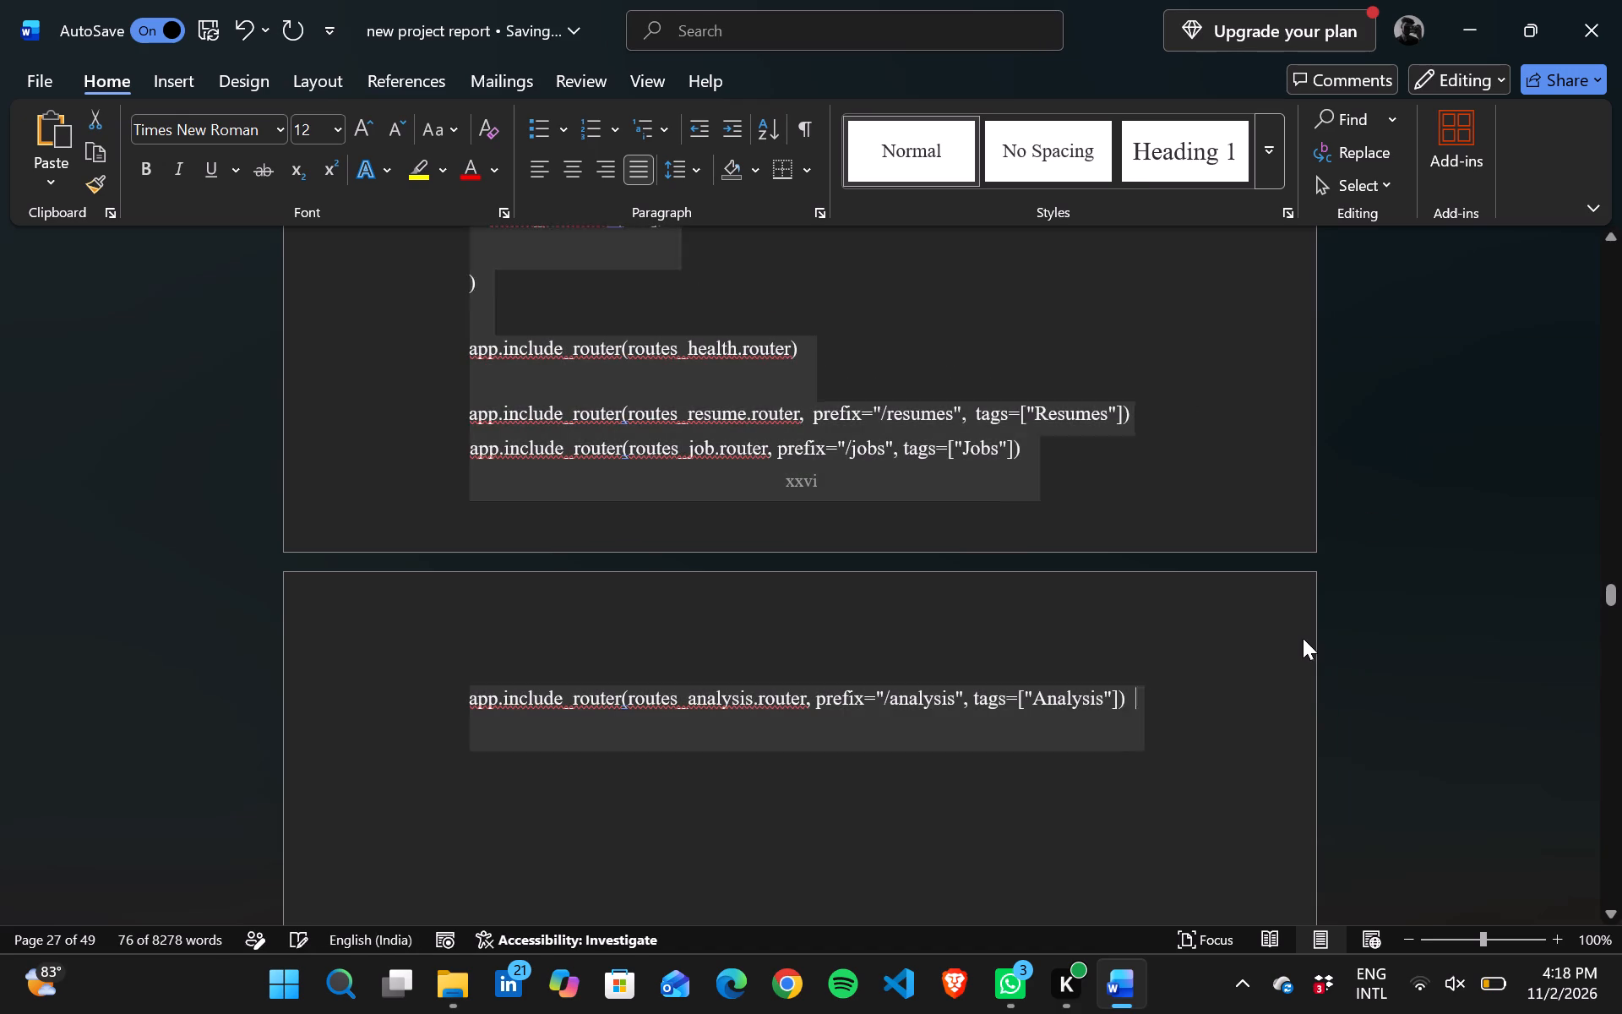
Delete the app.include_router line for routes_analysis.router that spilled onto the page after the rest of the 4.2.1 listing.
scroll(1077, 622, down, 1)
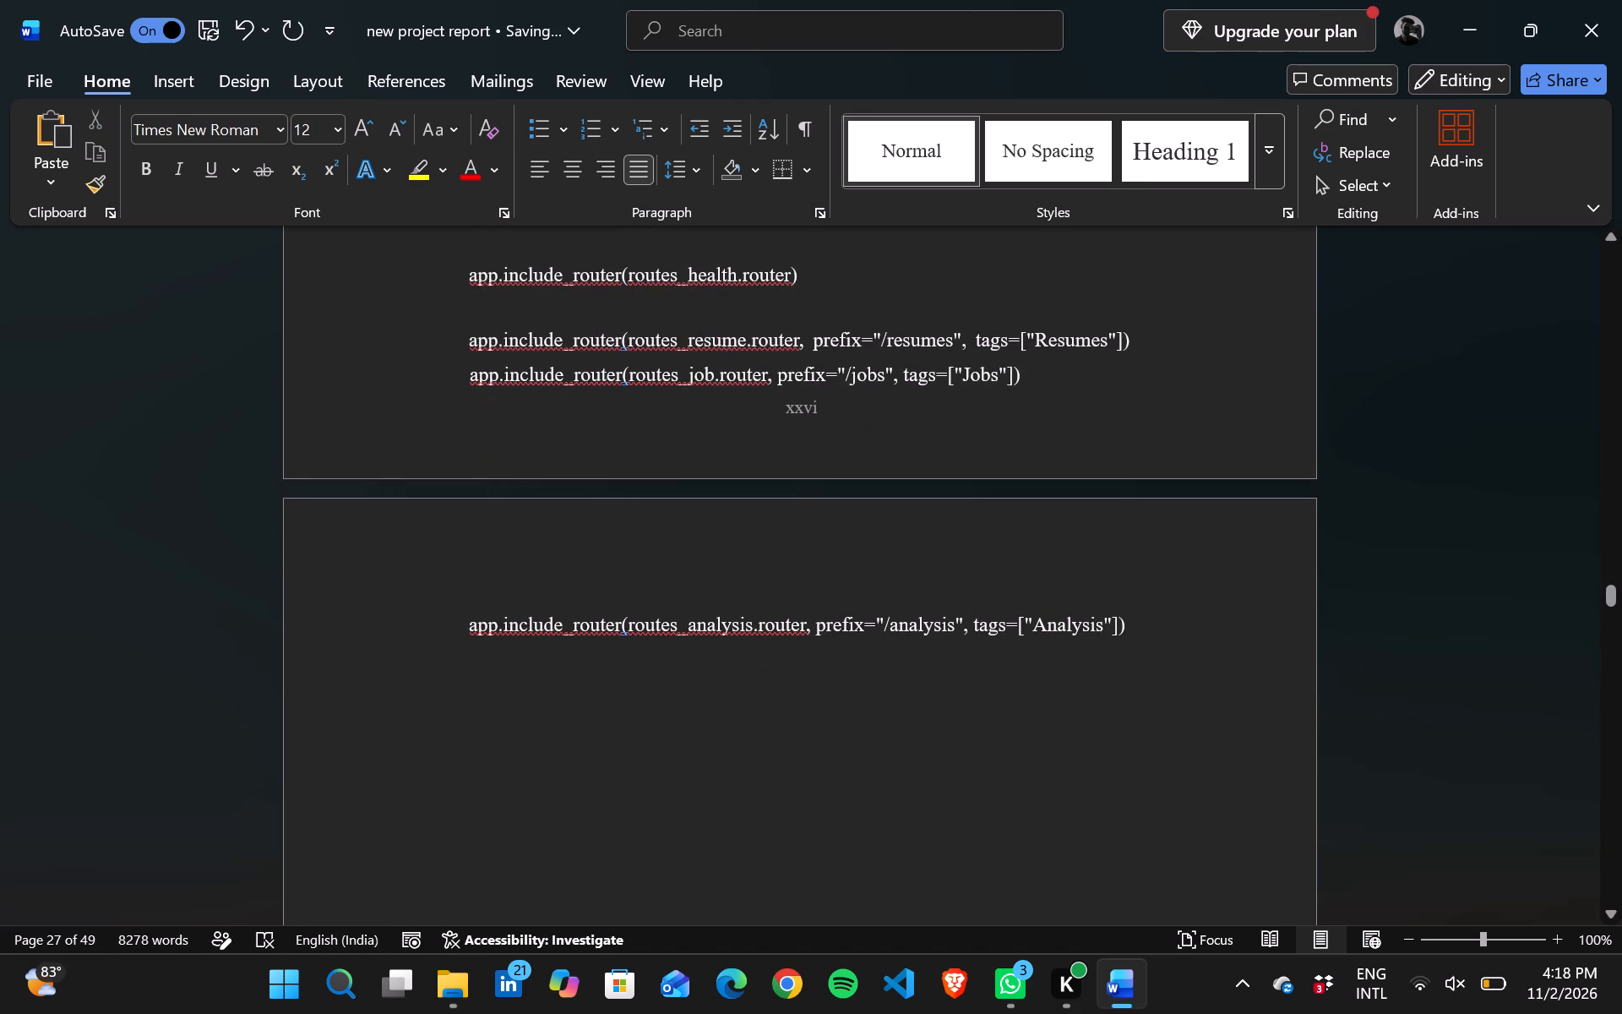
scroll(1077, 622, right, 1)
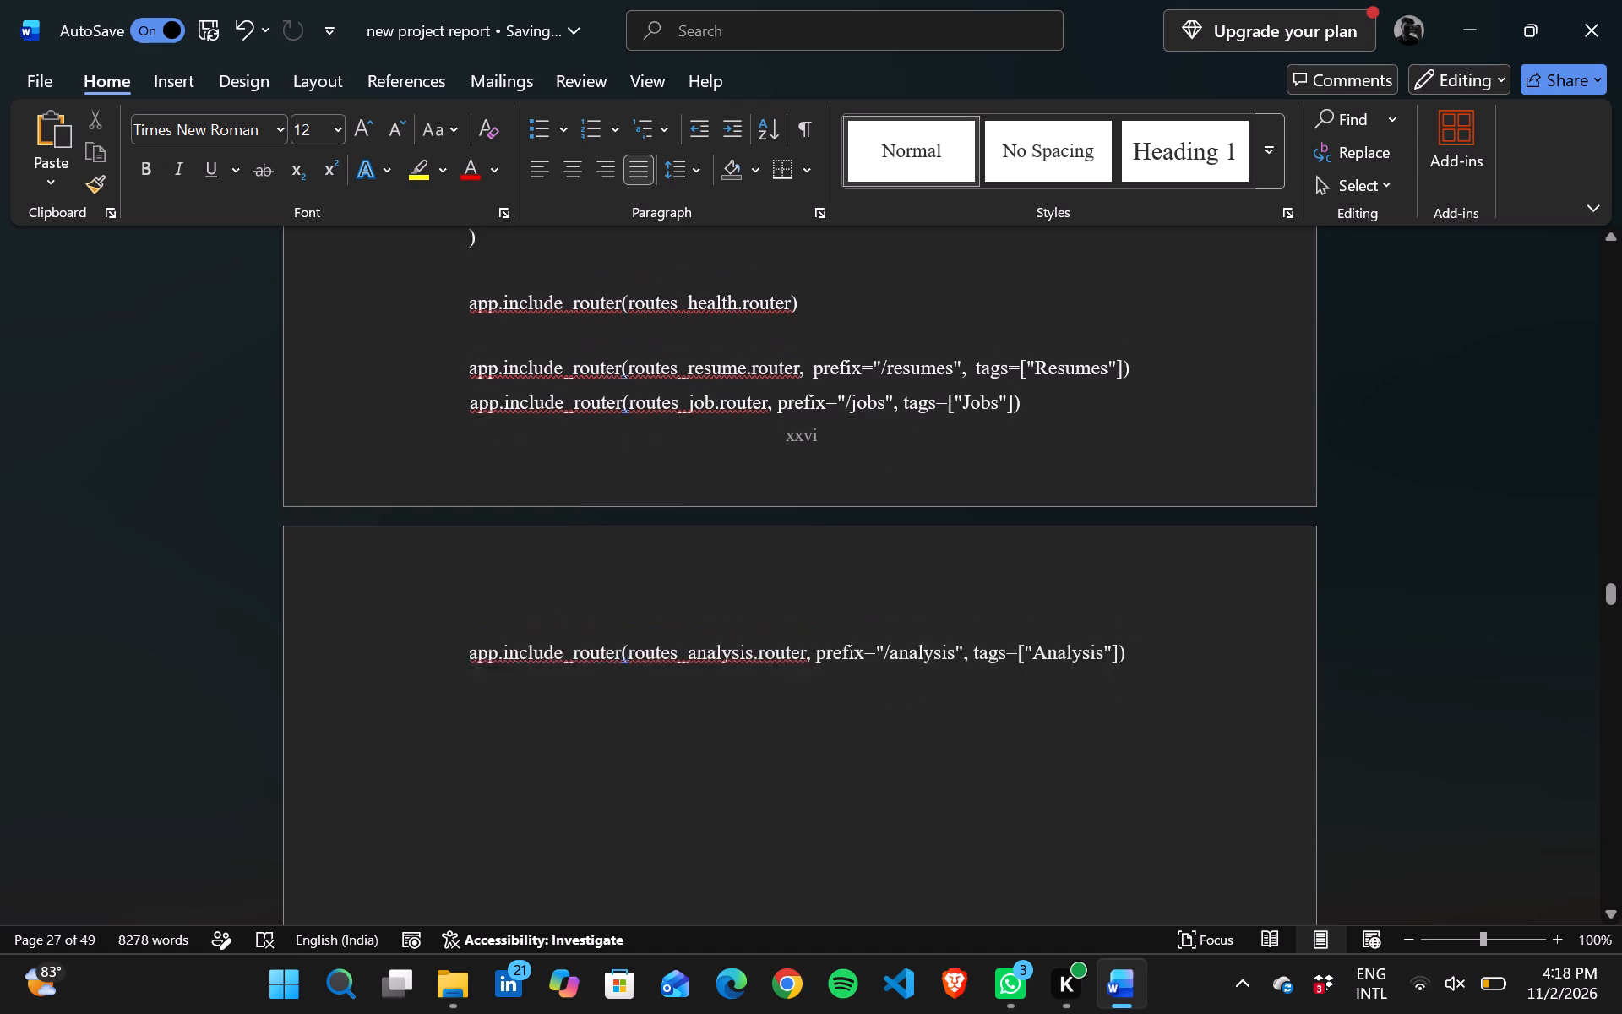
scroll(1077, 622, right, 1)
scroll(963, 721, down, 1)
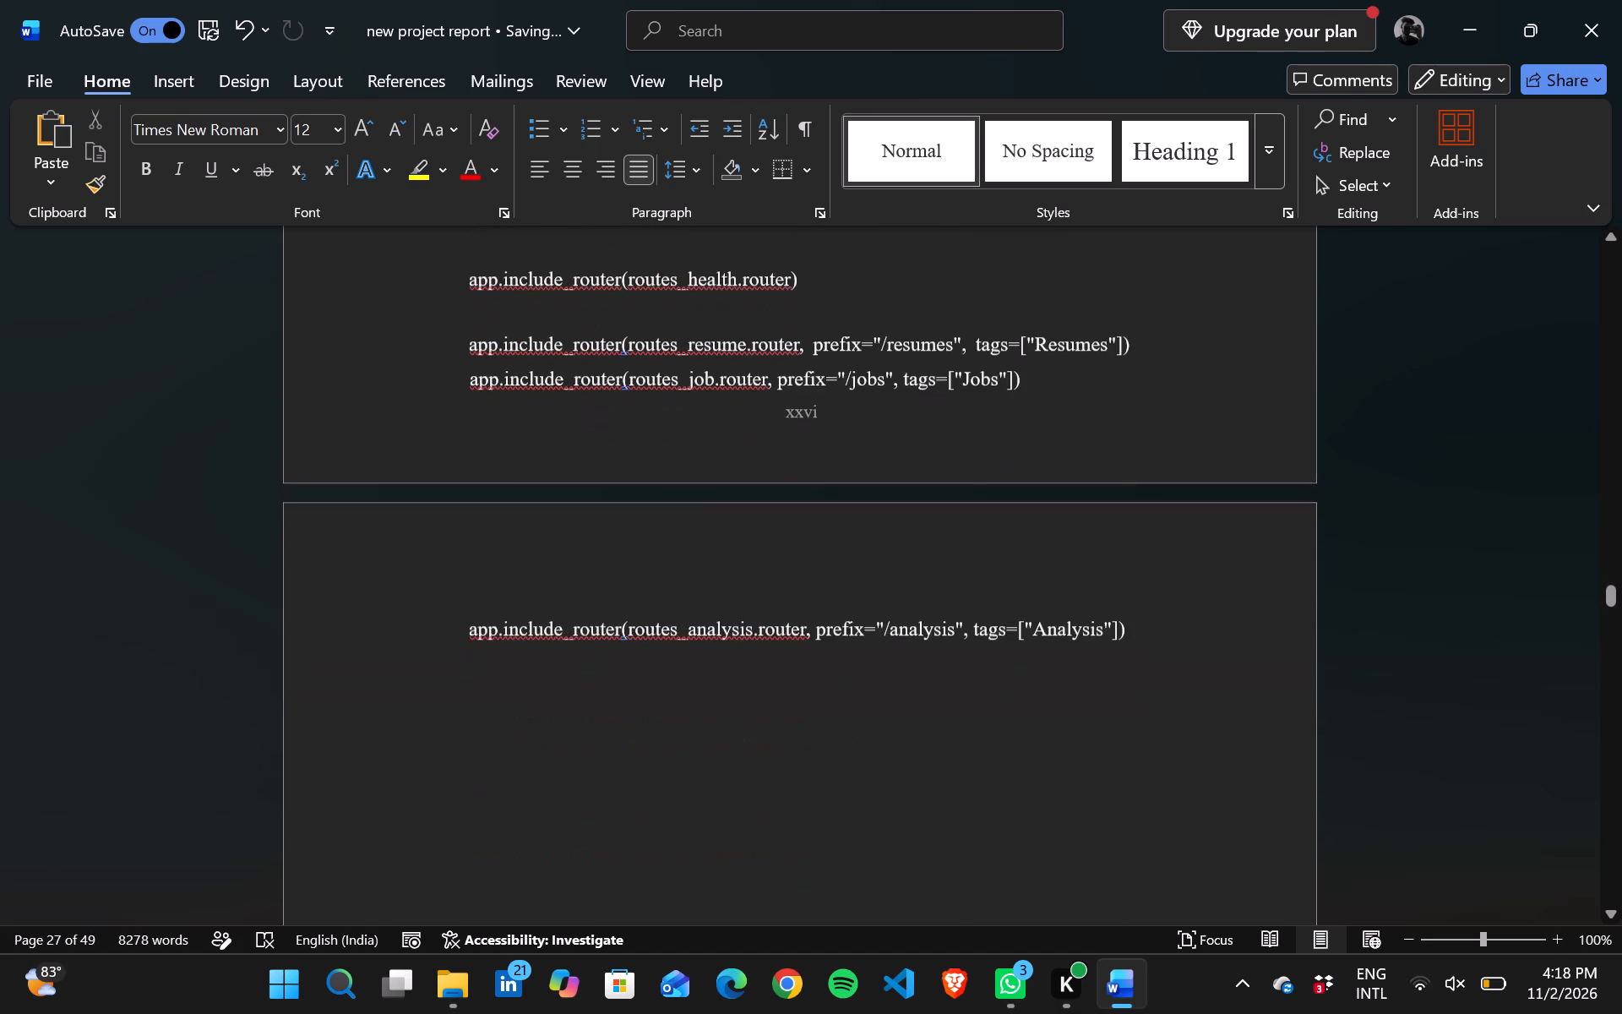
scroll(963, 721, down, 1)
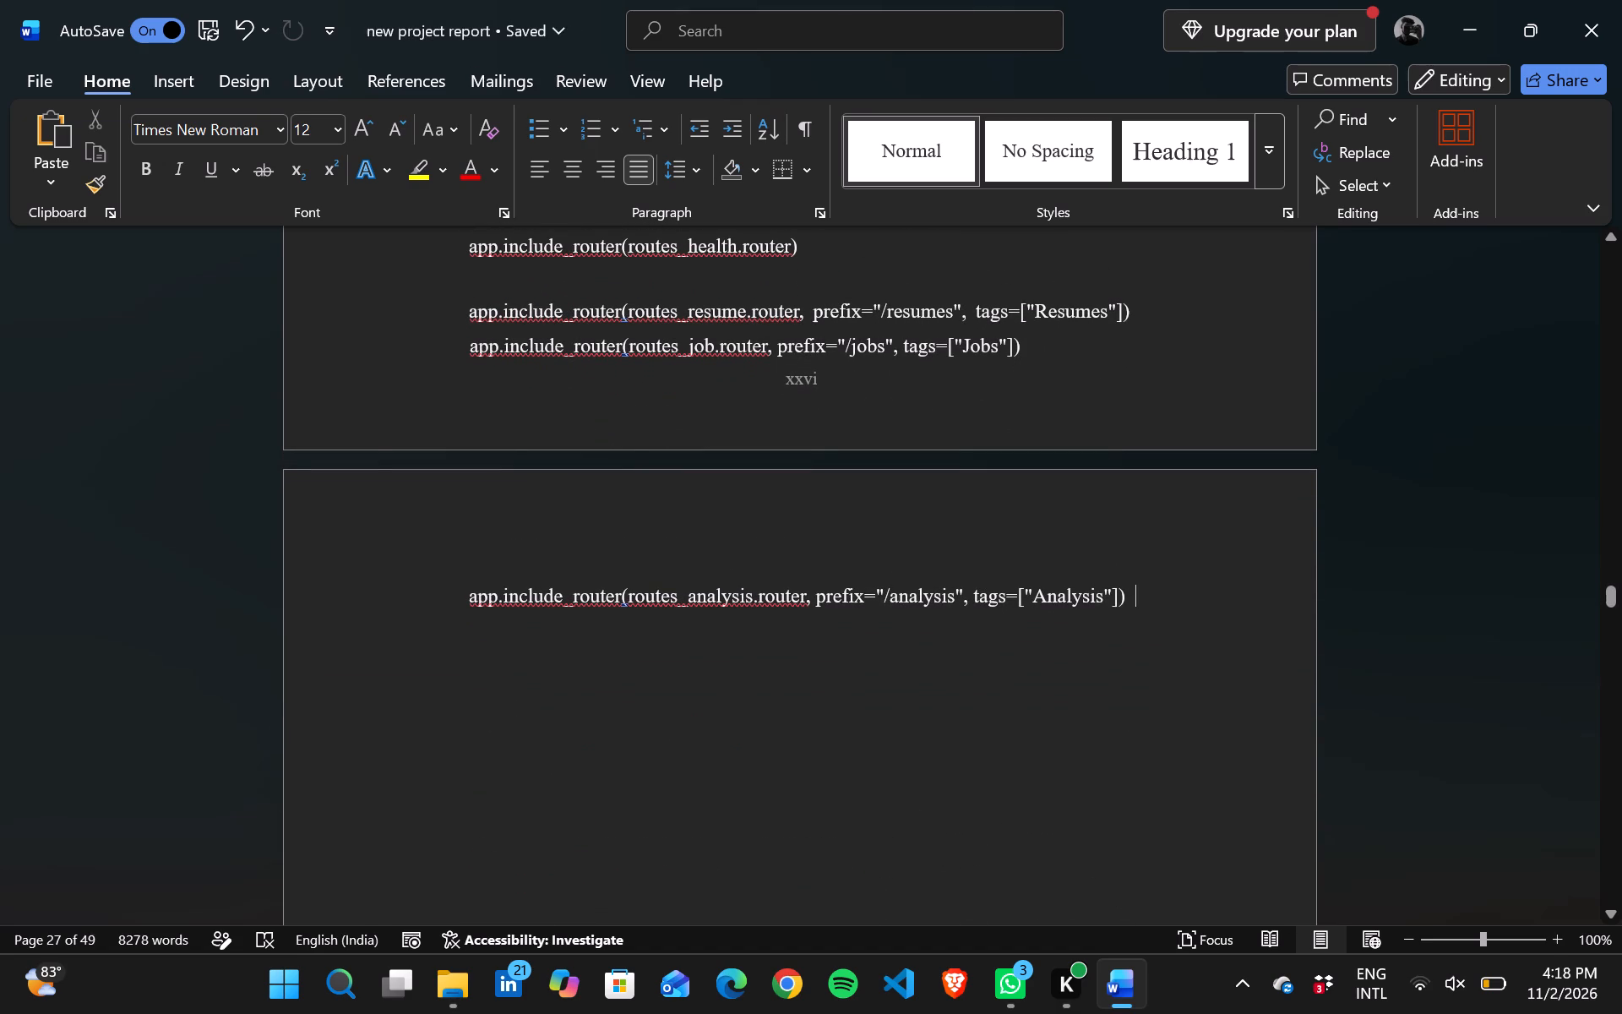
triple_click(826, 597)
click(826, 597)
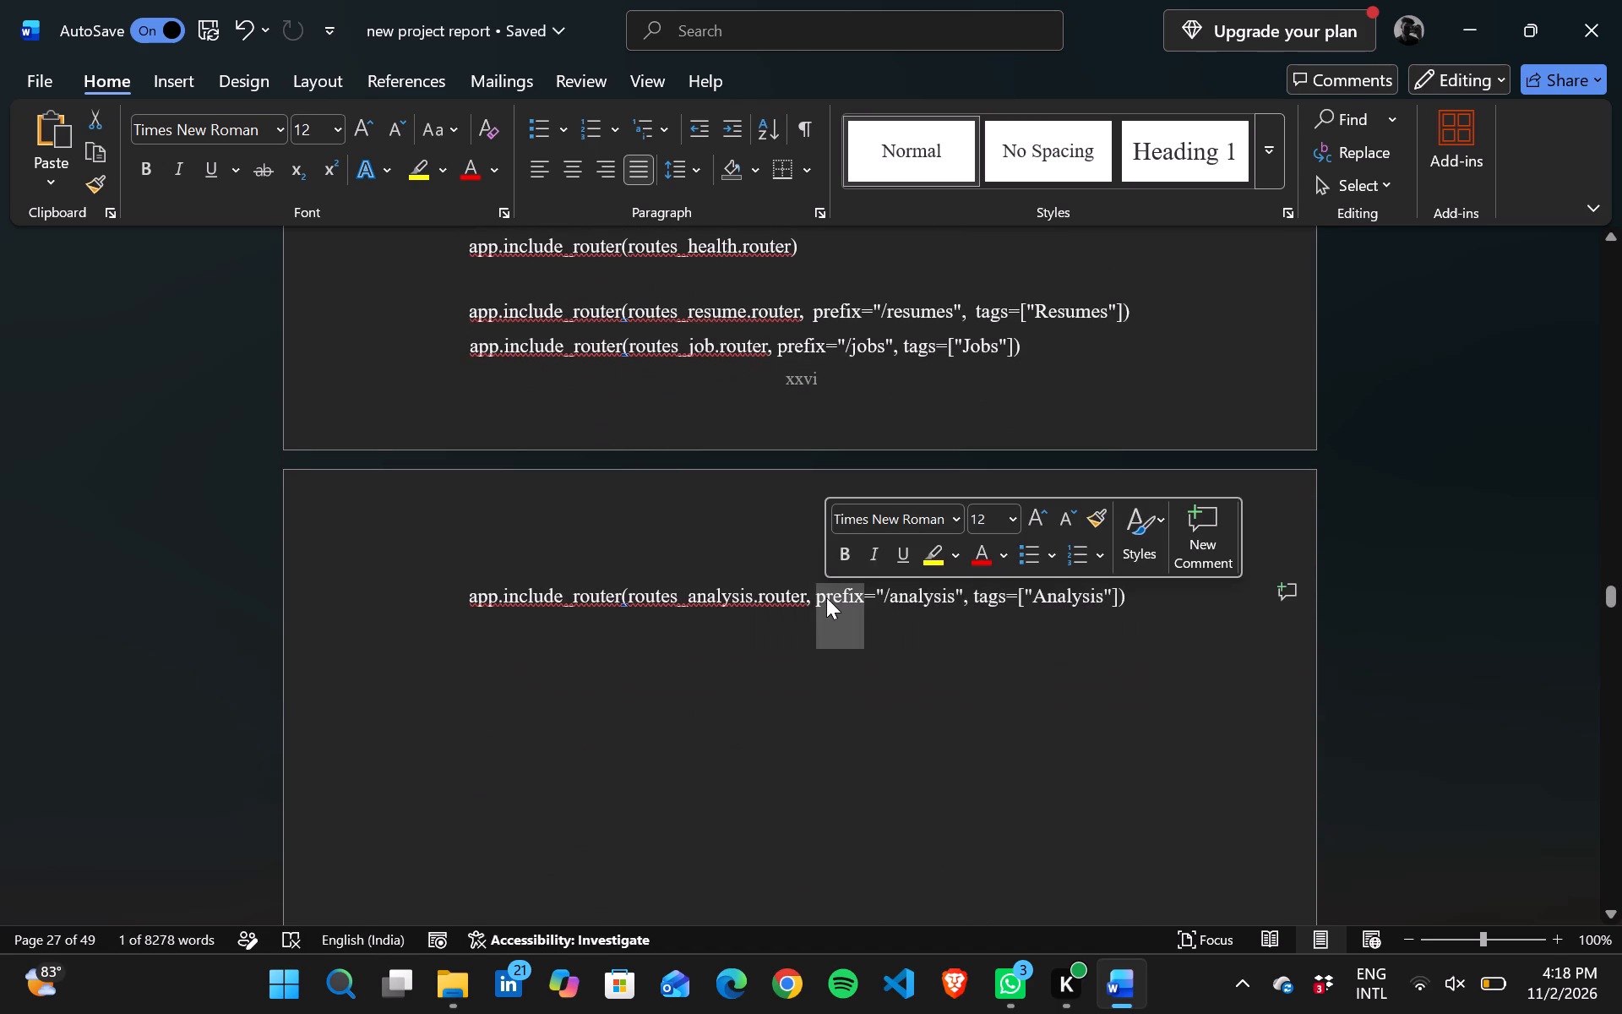
triple_click(826, 597)
key(space)
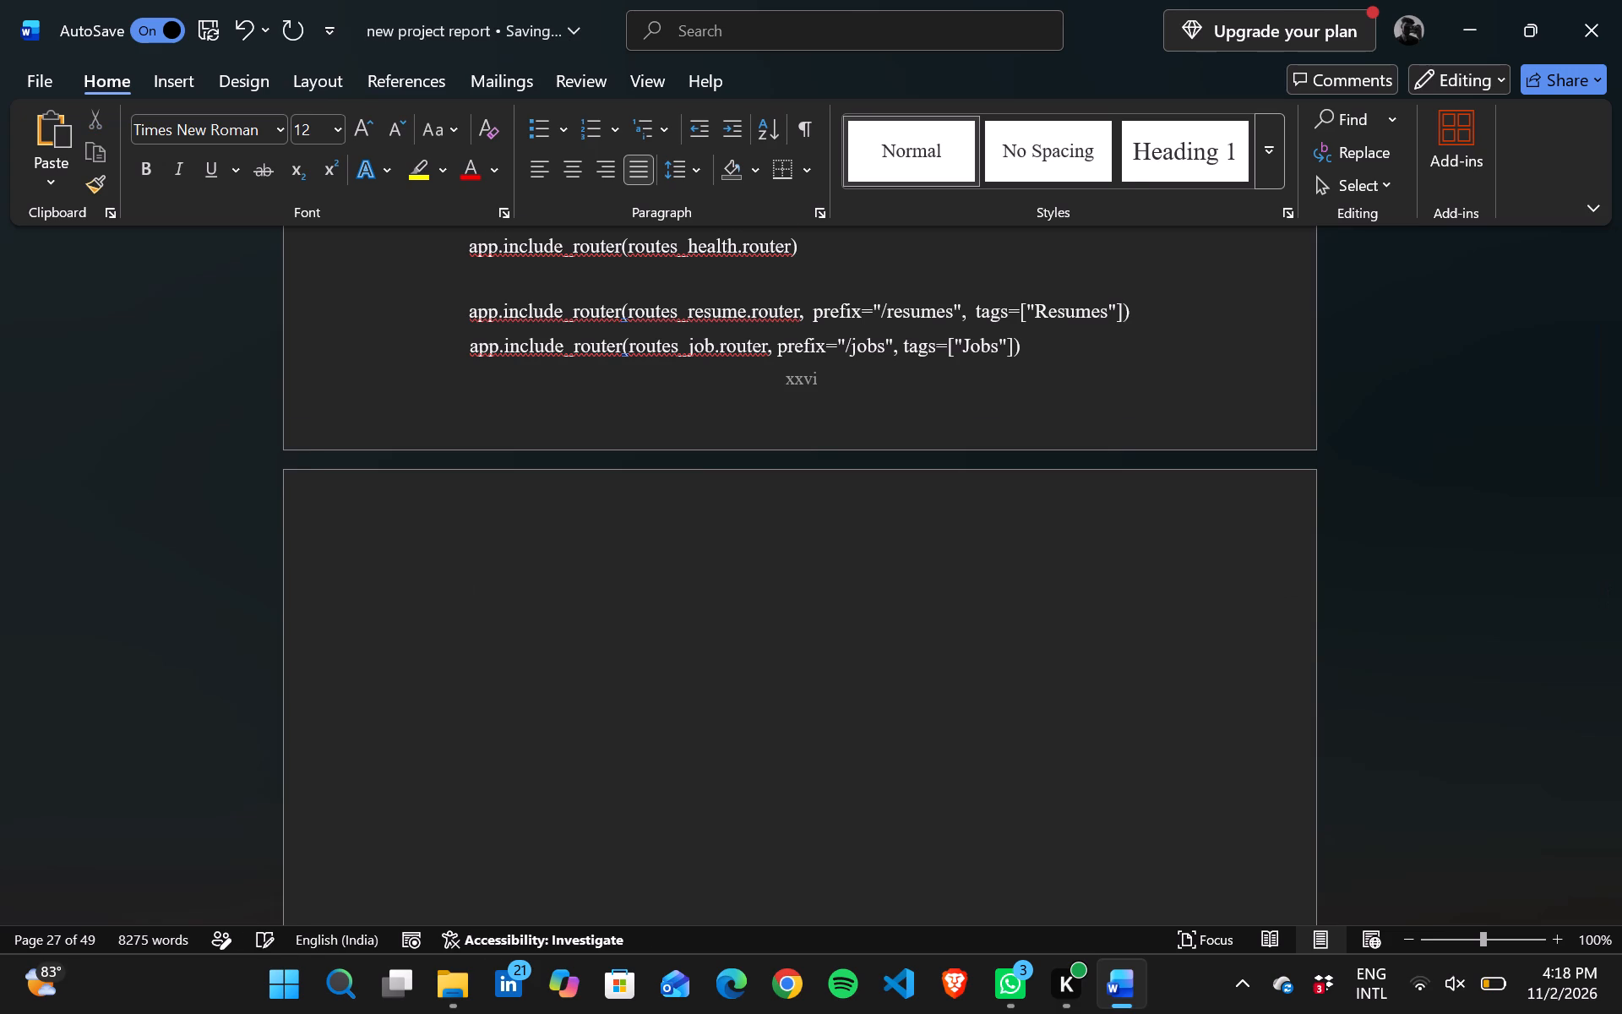
Remove the blank lines between the routes_job.router line and the "4.2.2 Data Models with Pydantic" heading so the heading starts its page.
scroll(826, 597, down, 3)
click(511, 379)
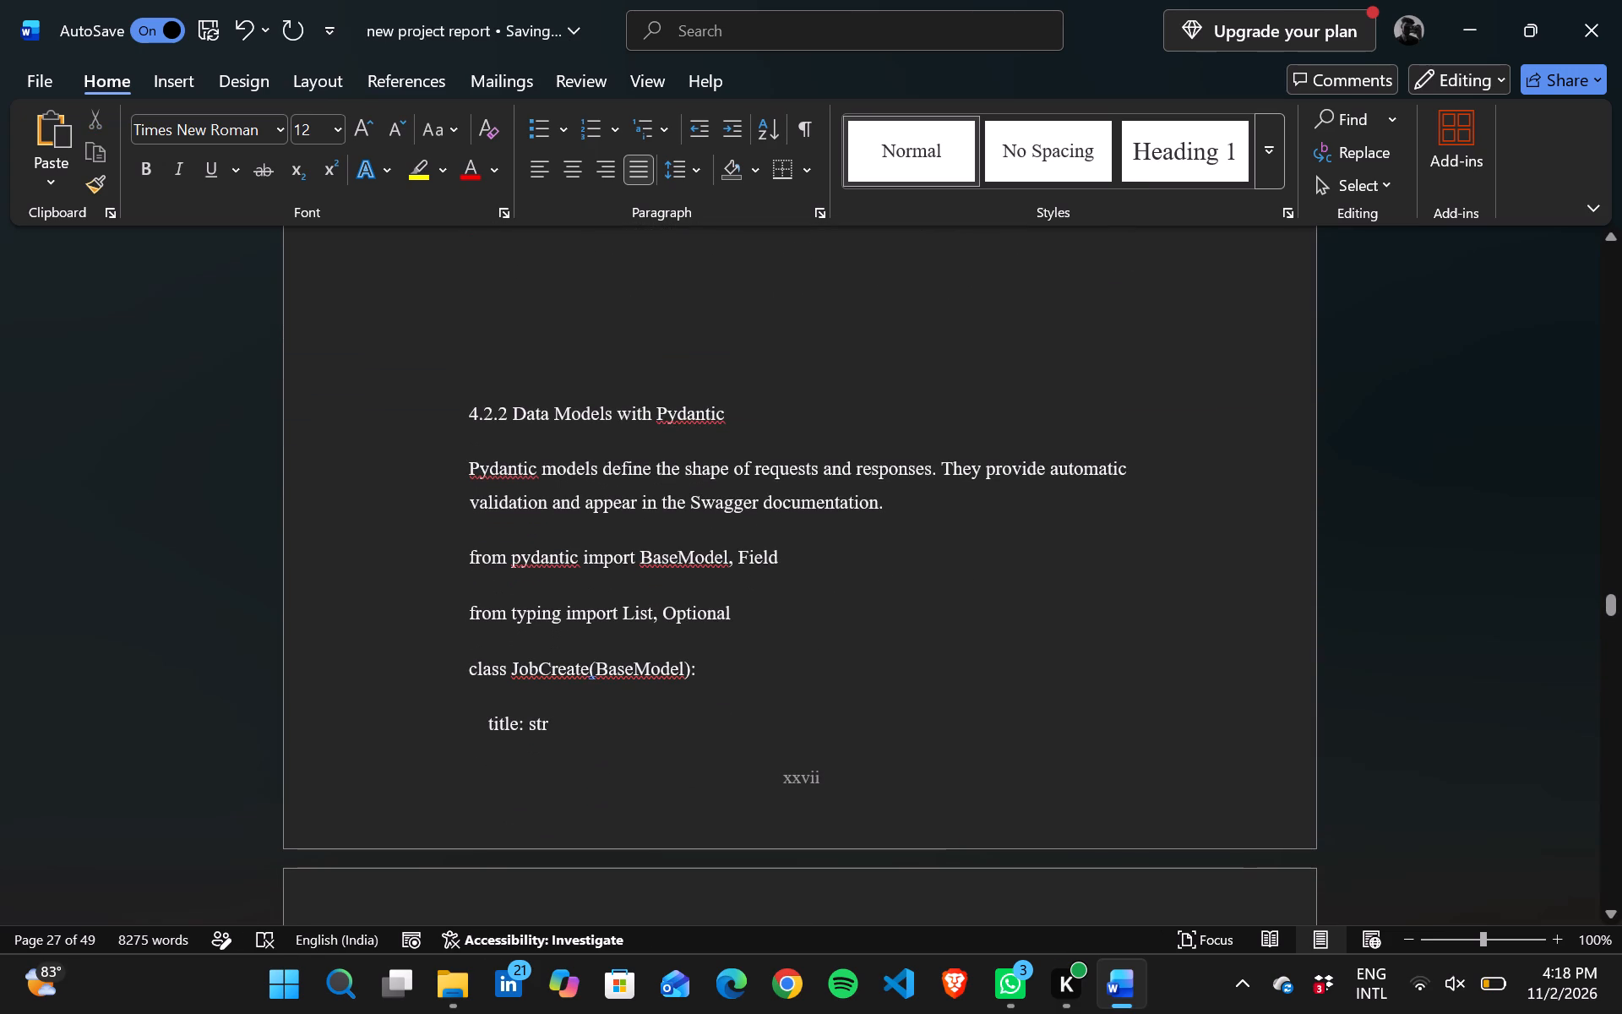
key(BackSpace)
key(BackSpace)
key(BackSpace)
key(BackSpace)
key(BackSpace)
key(BackSpace)
key(BackSpace)
key(BackSpace)
key(BackSpace)
key(BackSpace)
key(BackSpace)
key(BackSpace)
key(BackSpace)
key(BackSpace)
key(BackSpace)
key(BackSpace)
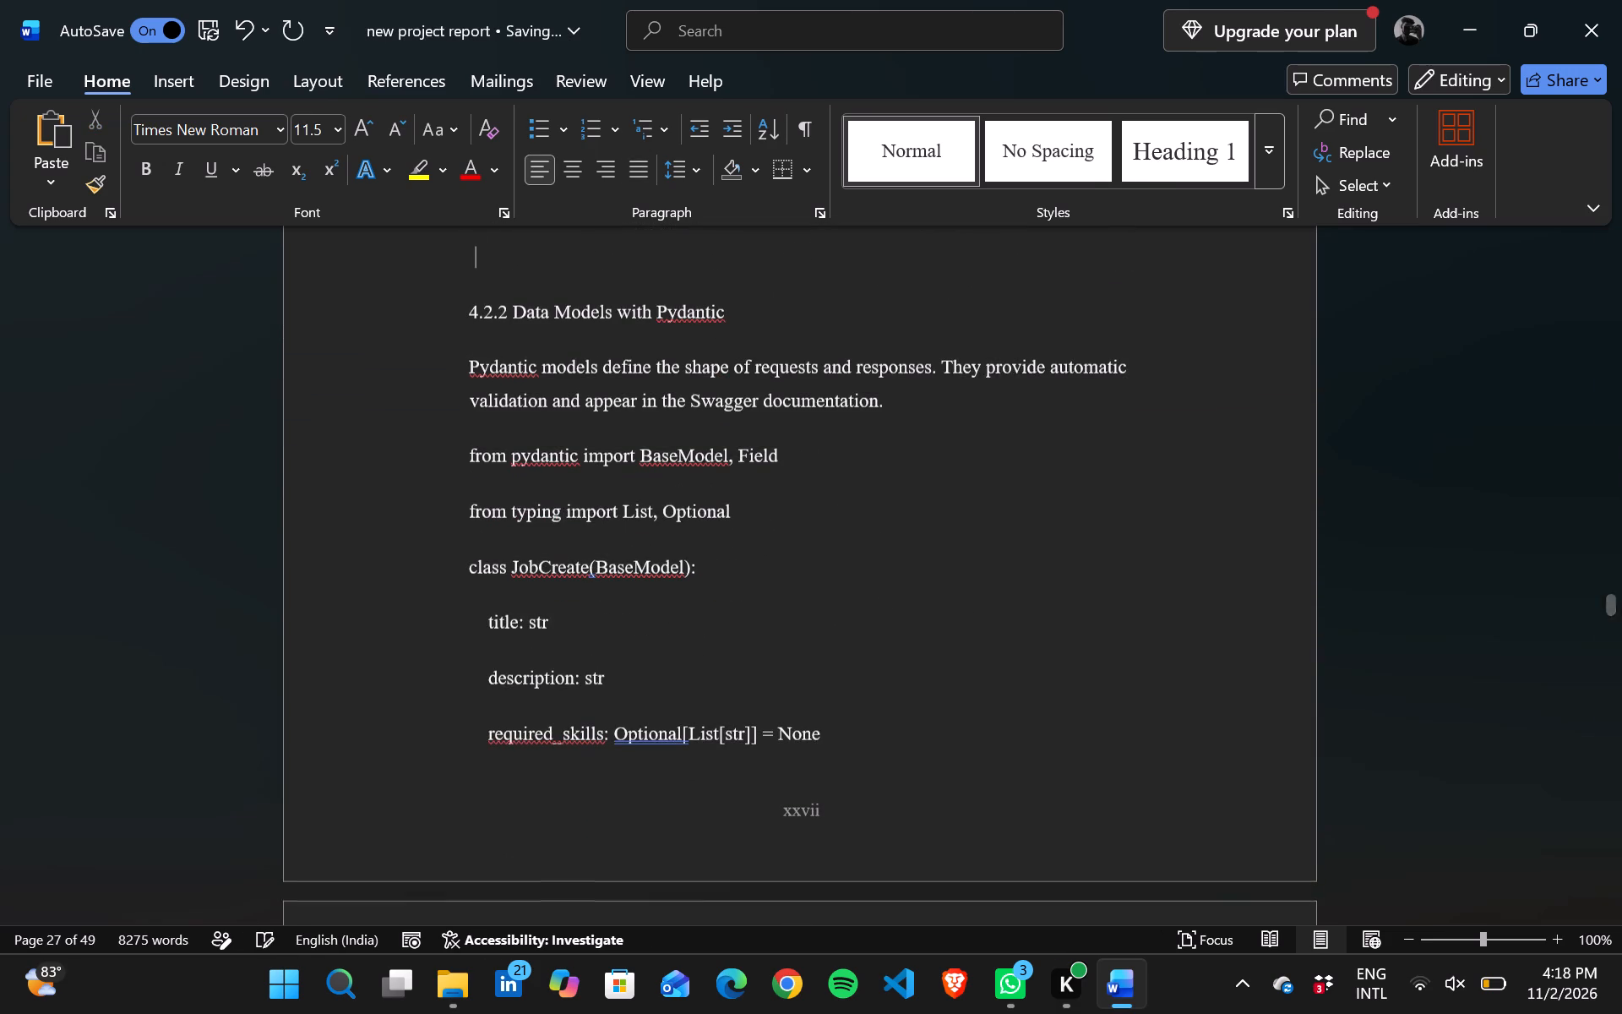
key(BackSpace)
key(BackSpace)
key(BackSpace)
key(BackSpace)
key(BackSpace)
key(BackSpace)
key(BackSpace)
key(BackSpace)
scroll(511, 379, up, 1)
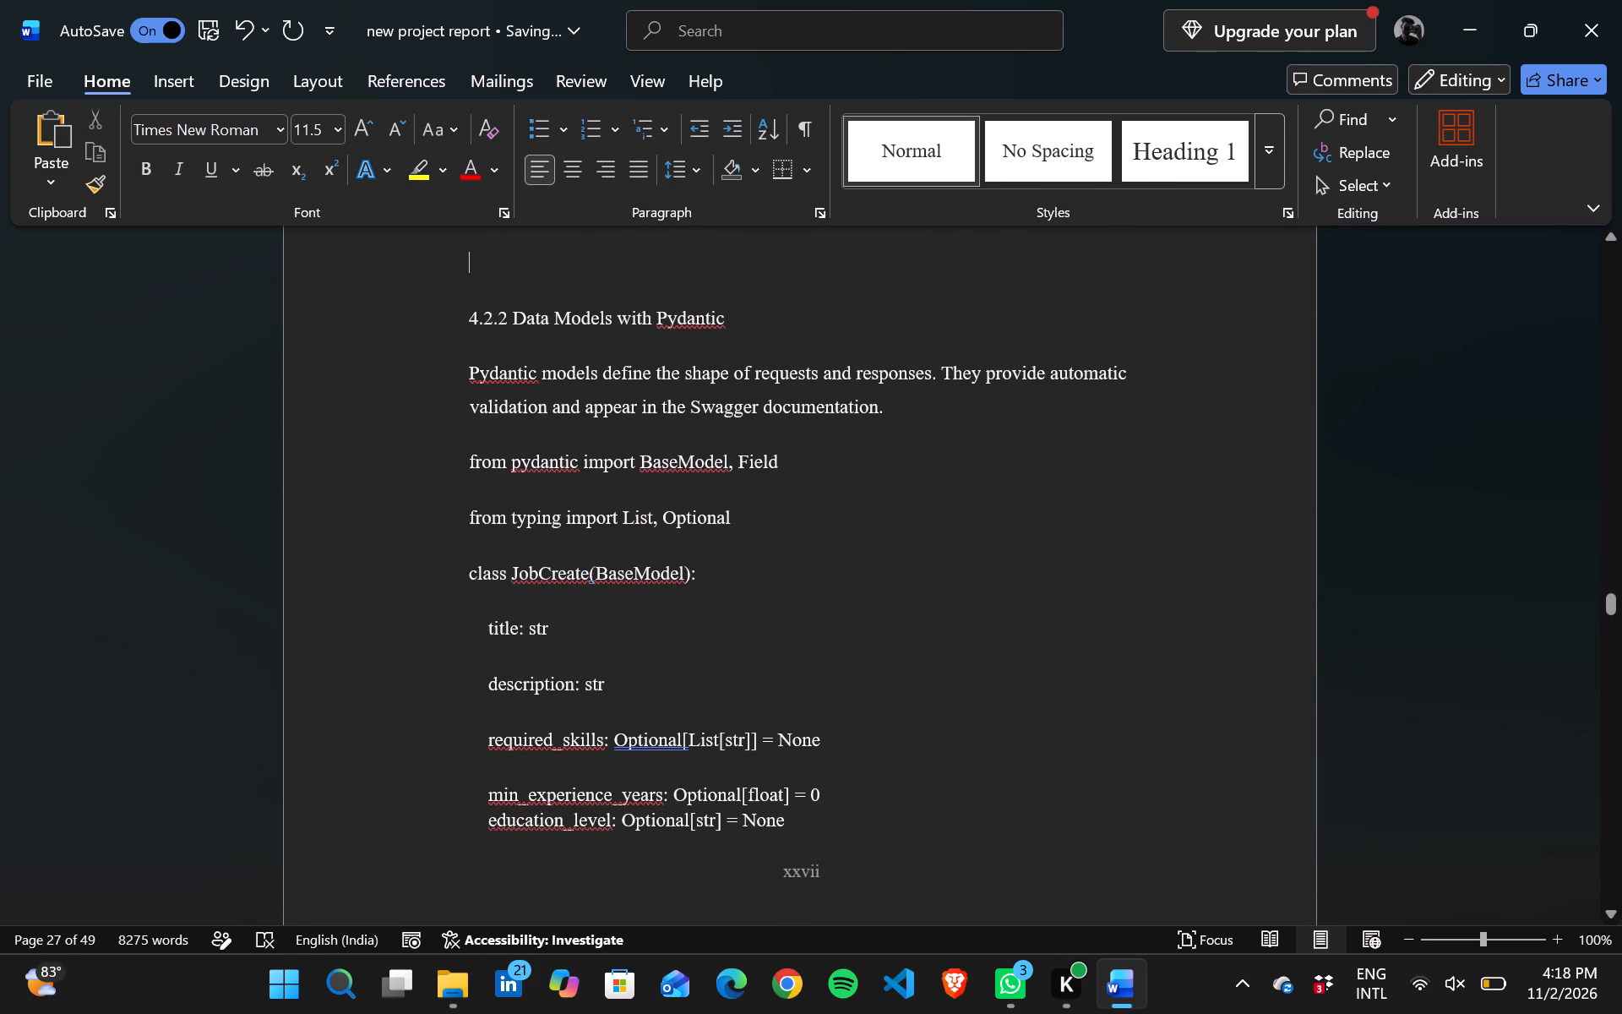
scroll(511, 379, up, 1)
key(BackSpace)
key(BackSpace)
key(BackSpace)
key(BackSpace)
key(BackSpace)
key(BackSpace)
key(BackSpace)
key(BackSpace)
key(BackSpace)
key(BackSpace)
key(BackSpace)
key(BackSpace)
key(BackSpace)
key(BackSpace)
key(BackSpace)
key(BackSpace)
key(BackSpace)
key(BackSpace)
key(BackSpace)
key(BackSpace)
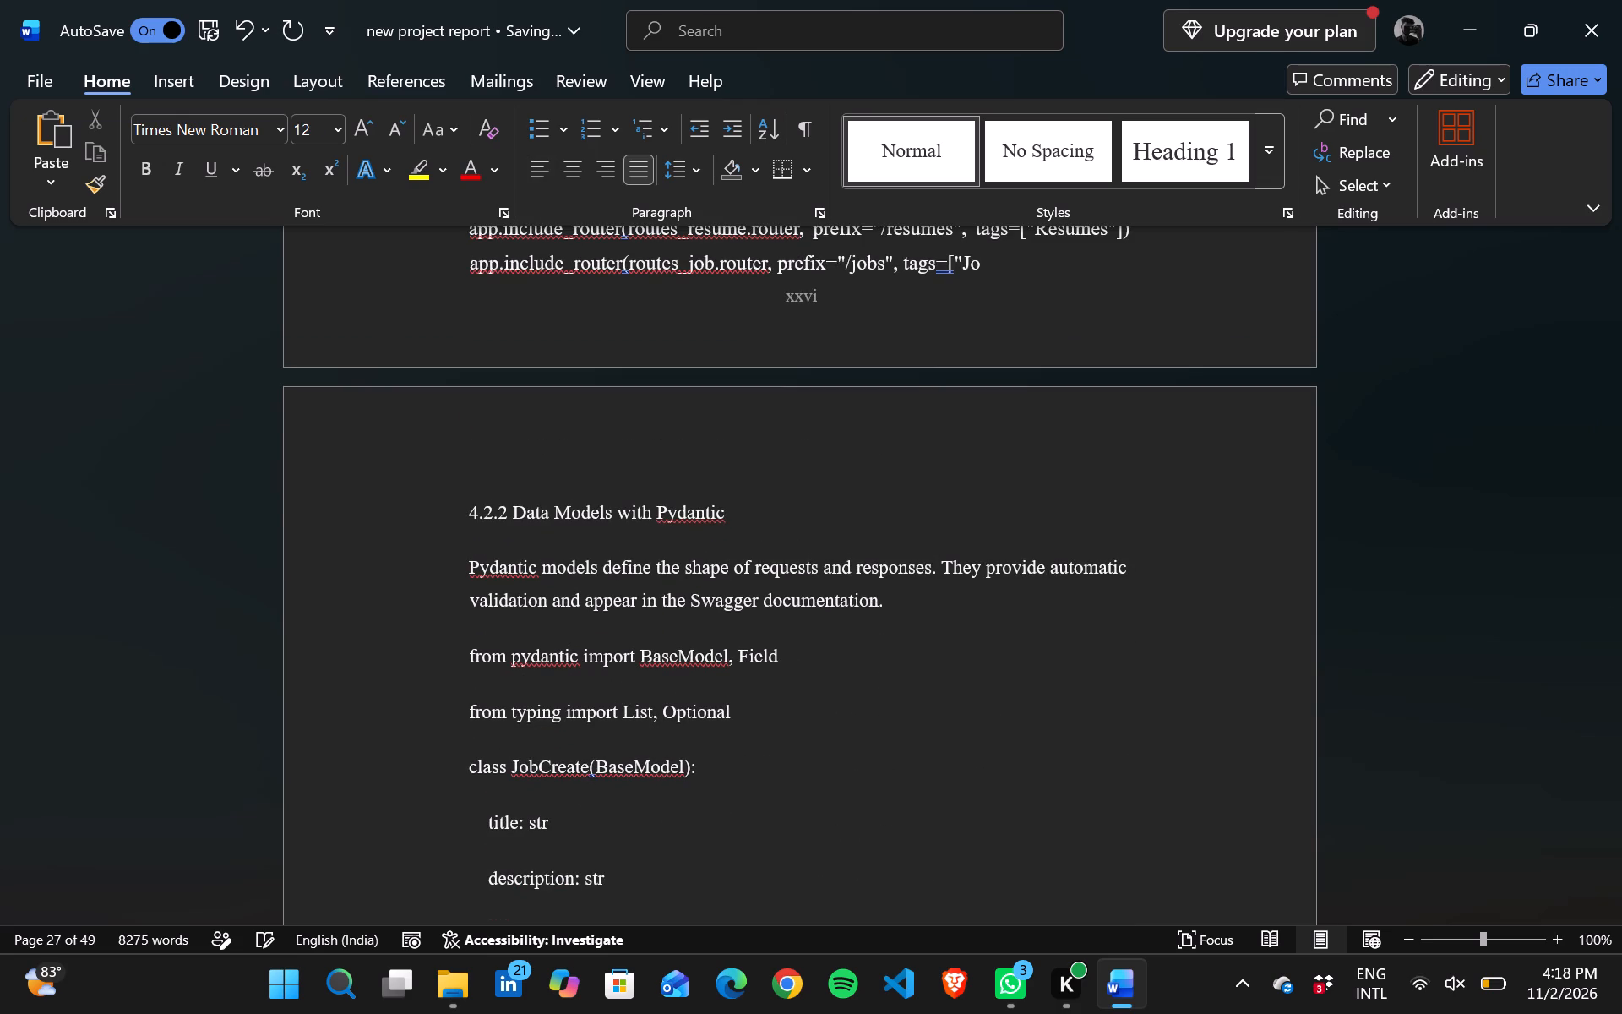
Undo the last character deletions in the routes_job.router line, restoring its text through "Jobs".
key(ctrl+z)
key(ctrl+z)
key(ctrl+z)
ctrl+drag(511, 379, 504, 356)
key(ctrl+z)
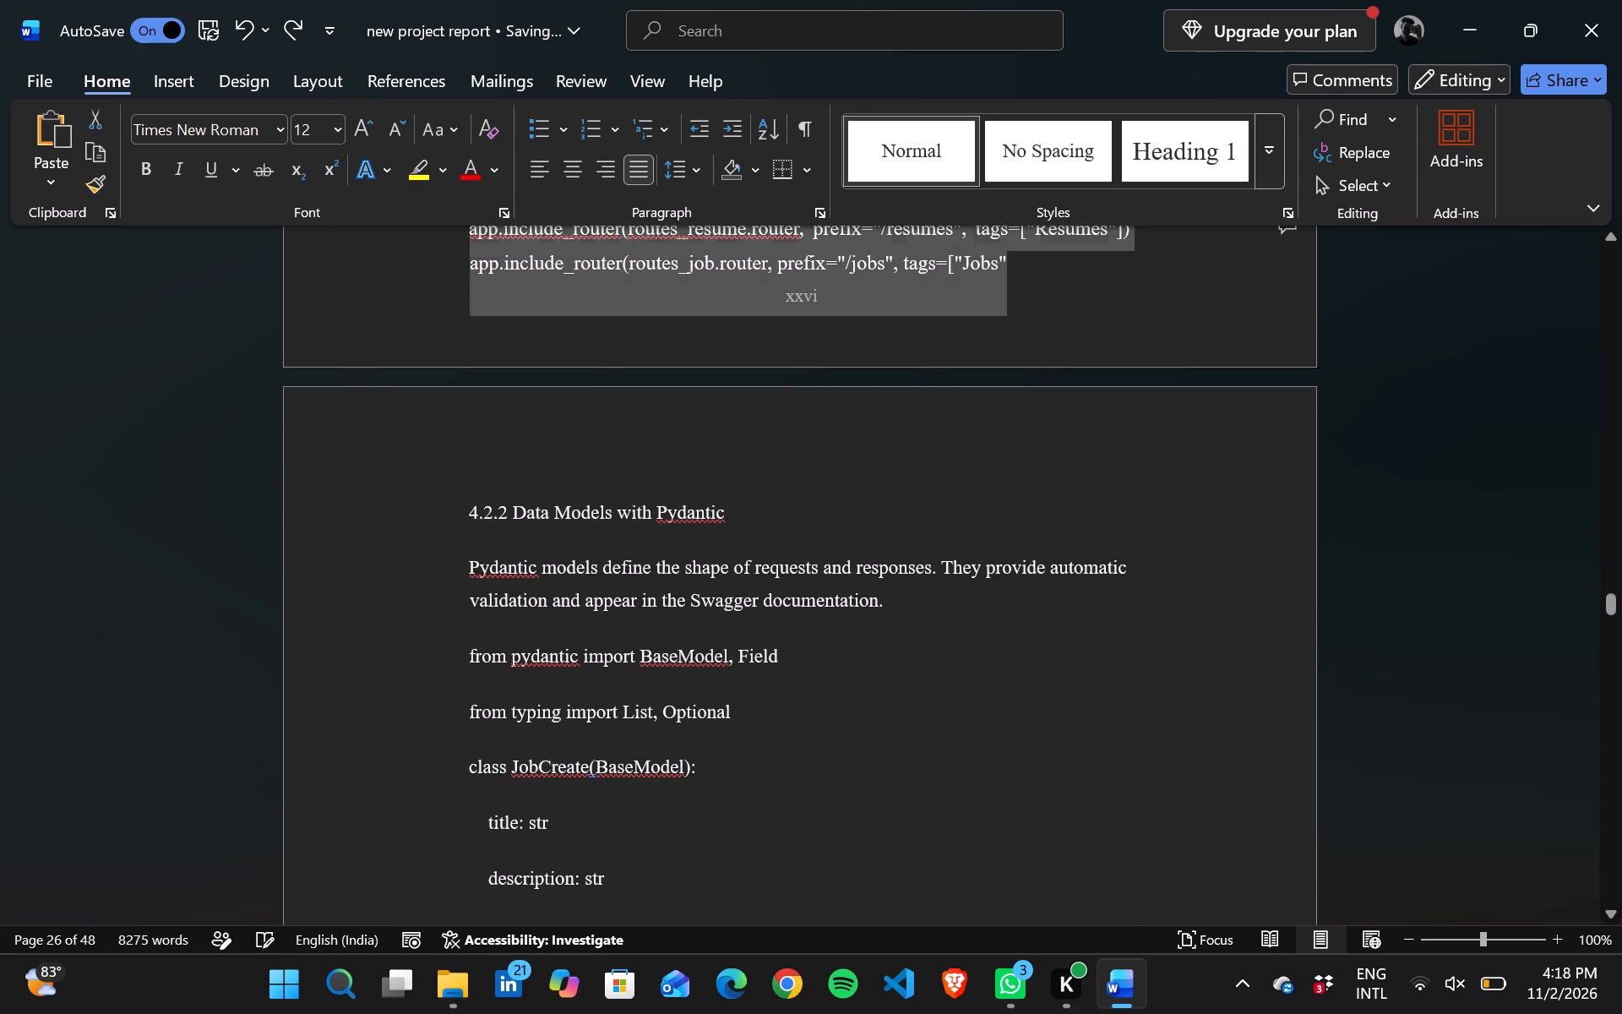
click(882, 456)
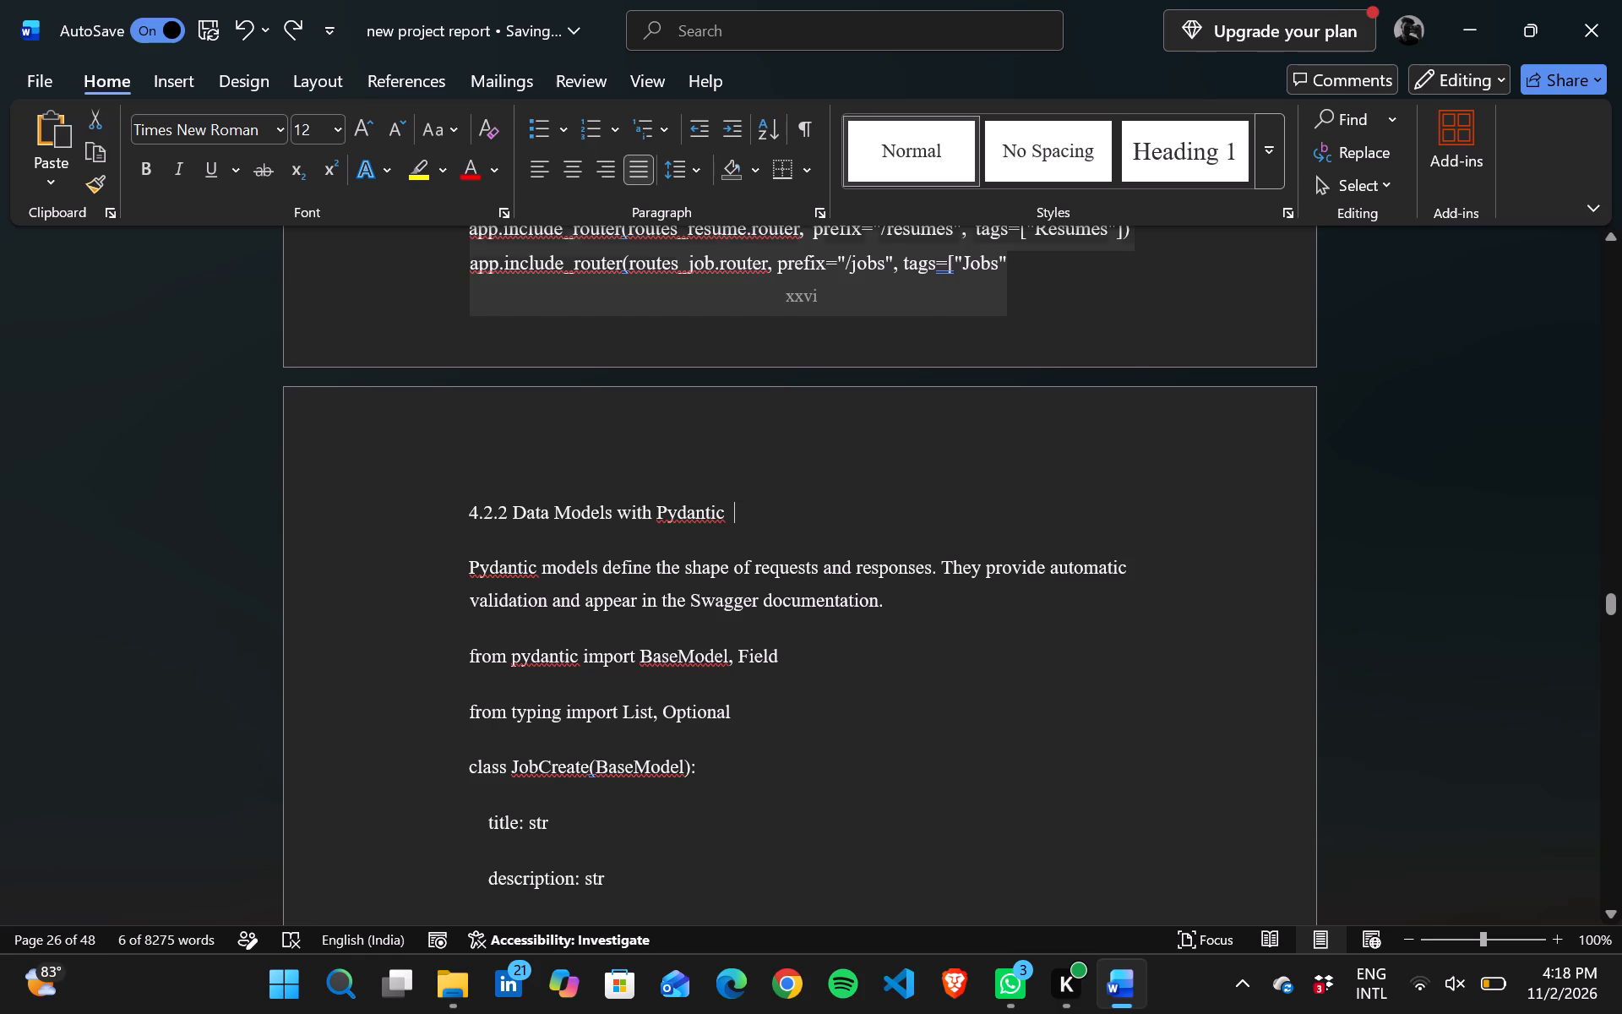
Set the "4.2.2 Data Models with Pydantic" heading to 14 pt.
triple_click(557, 509)
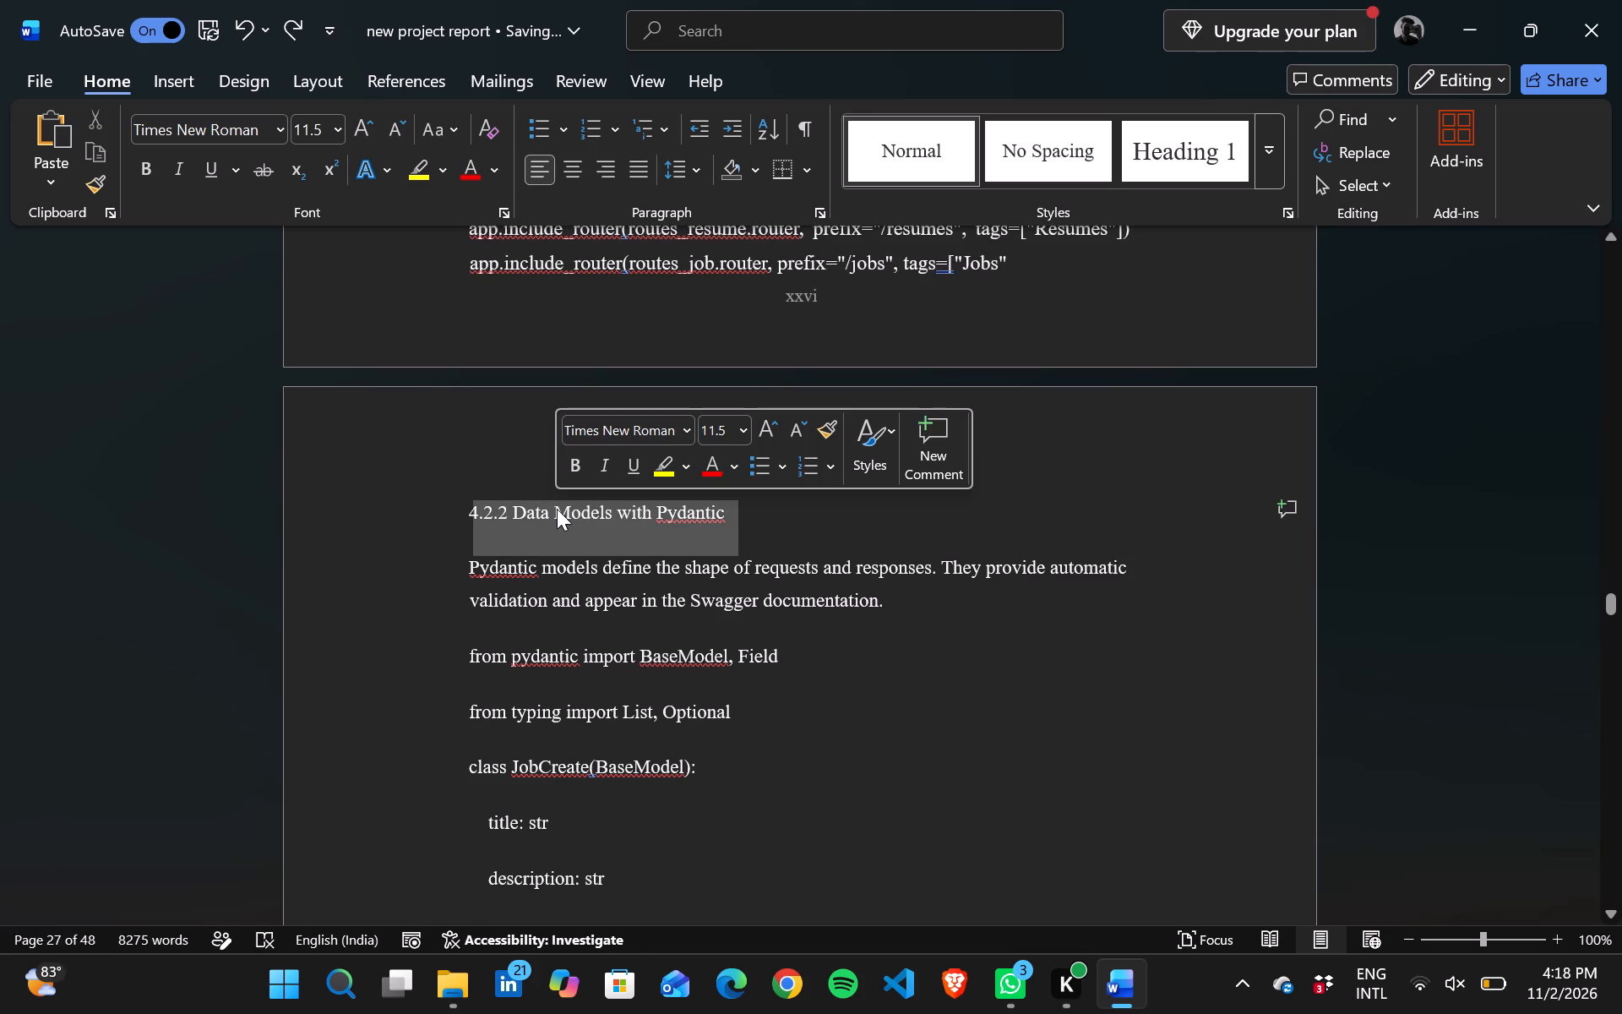
click(735, 429)
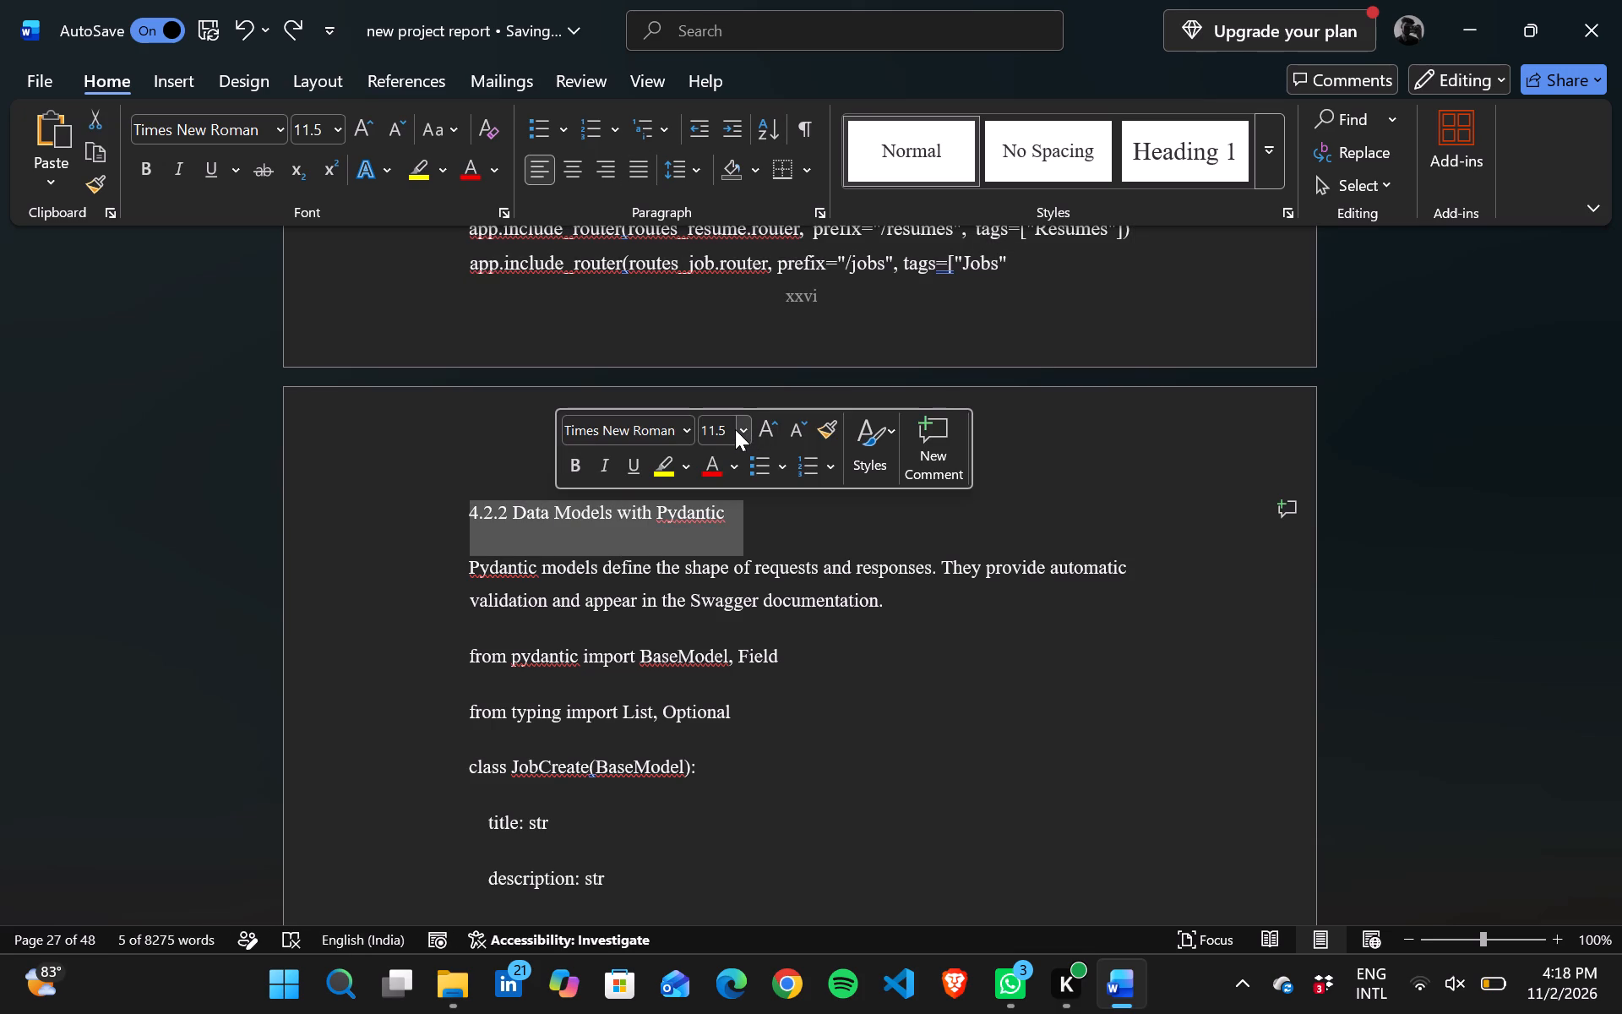
click(741, 433)
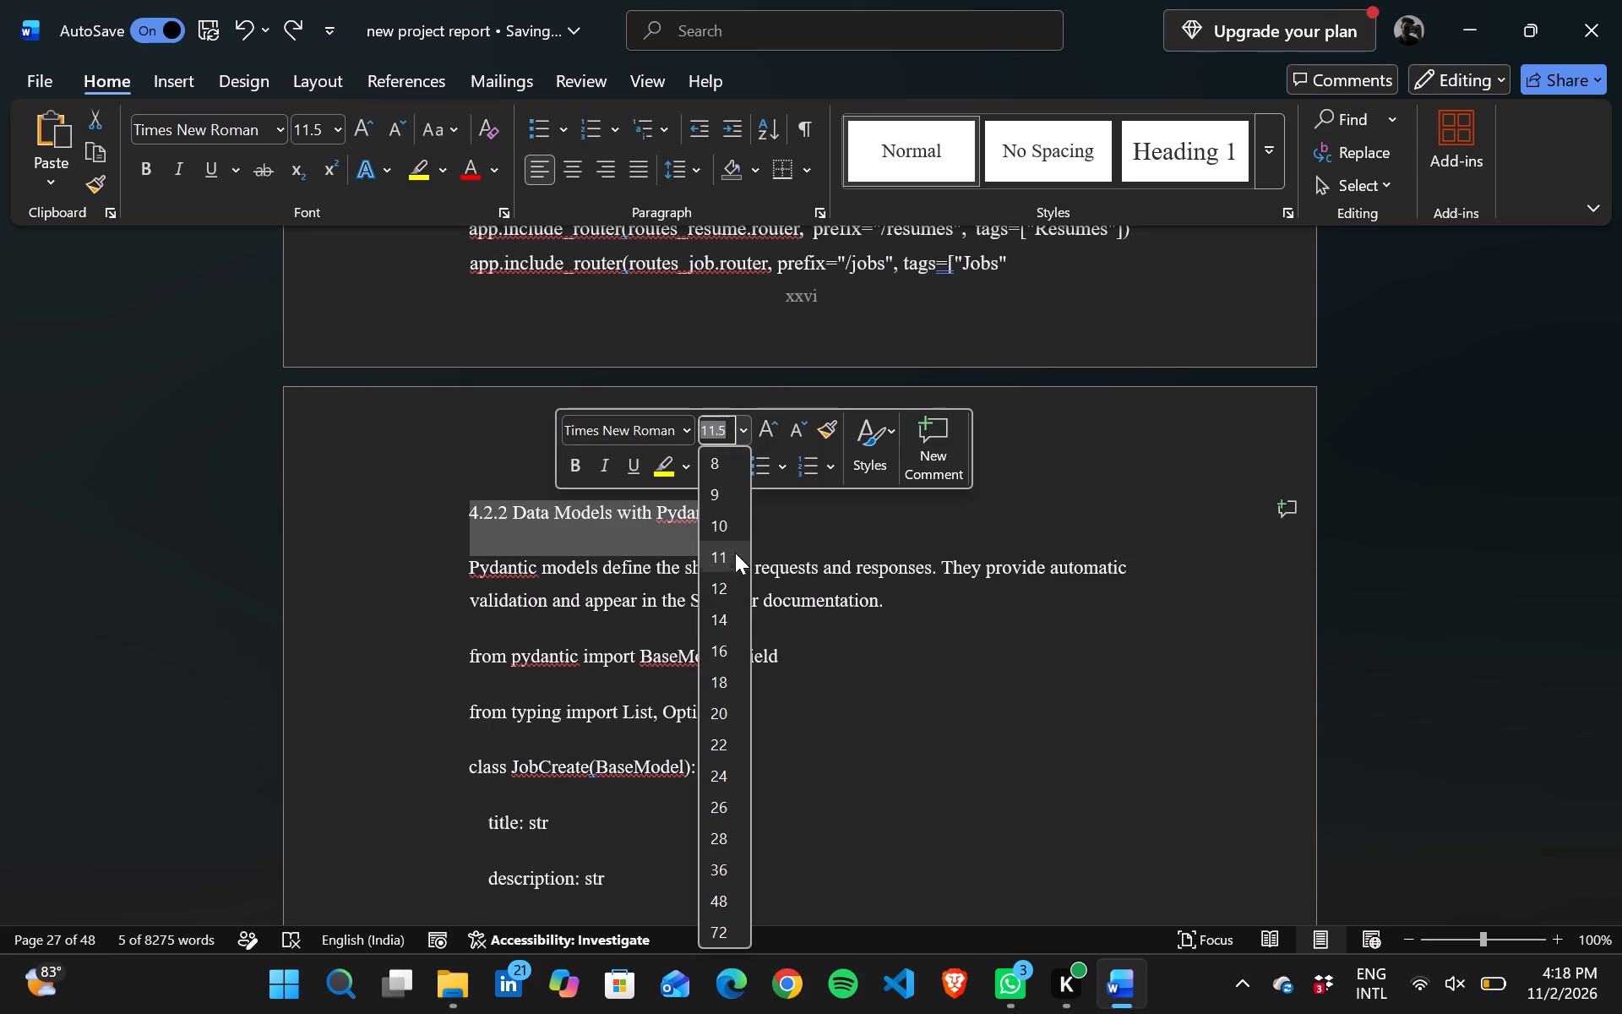
click(729, 622)
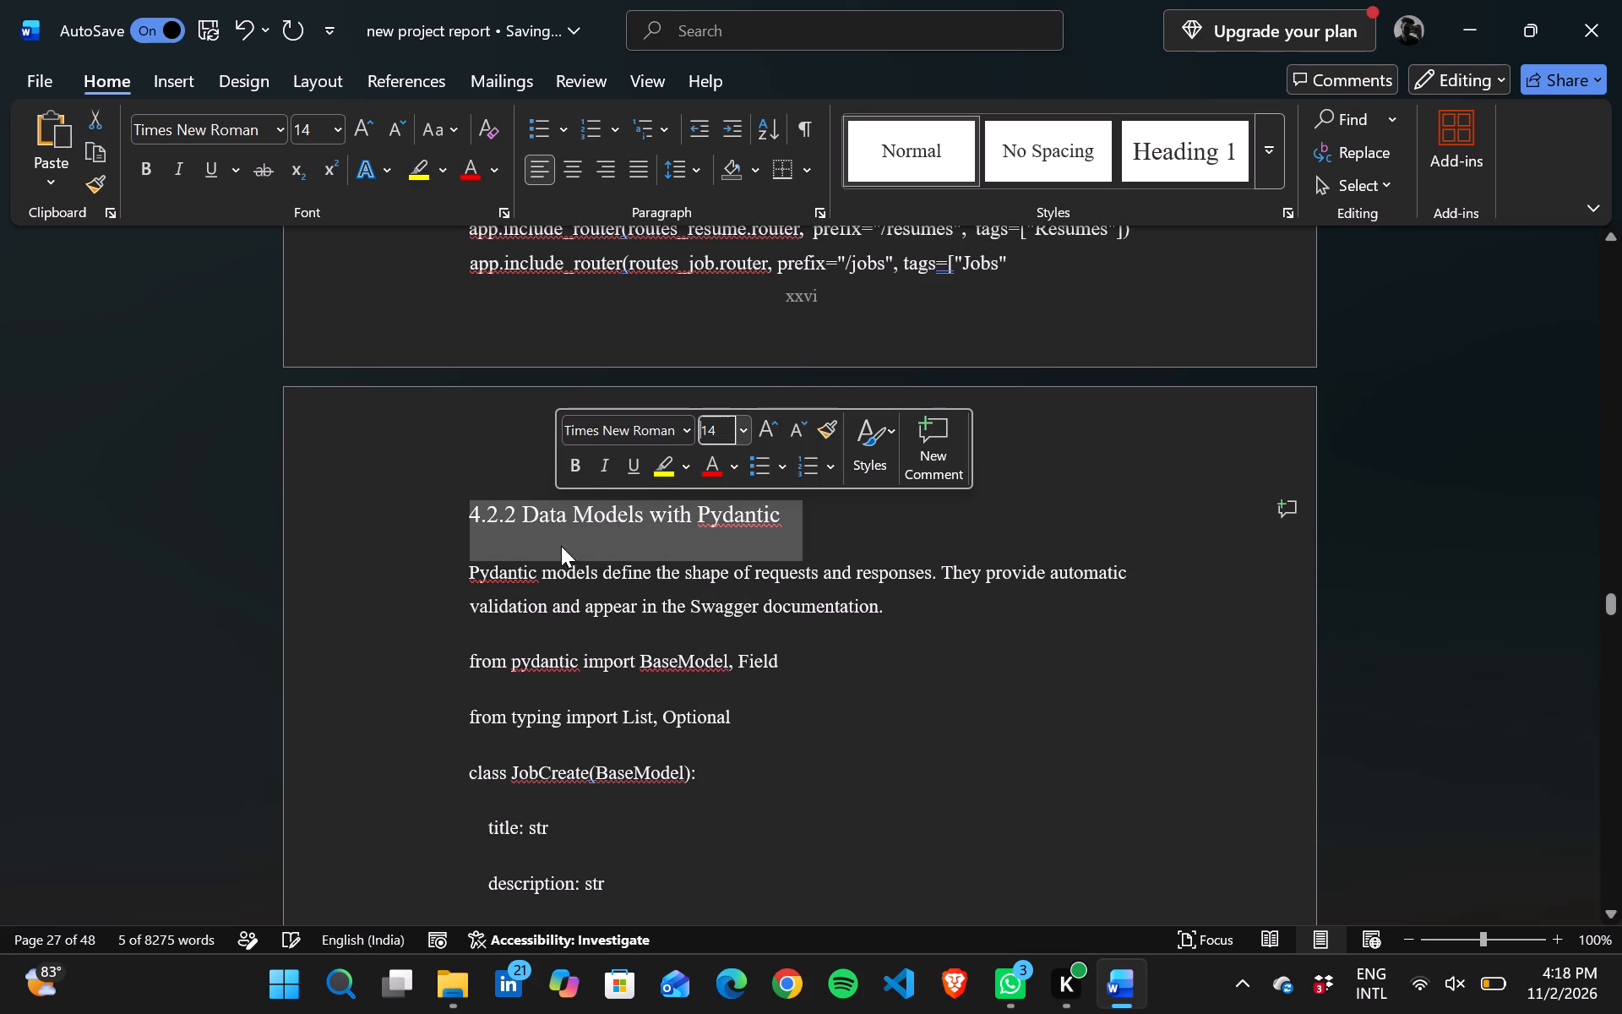
Select the section 4.2.2 text from "Pydantic models define the shape" through the "matched_skills: List[str]" line at the page's end.
click(427, 561)
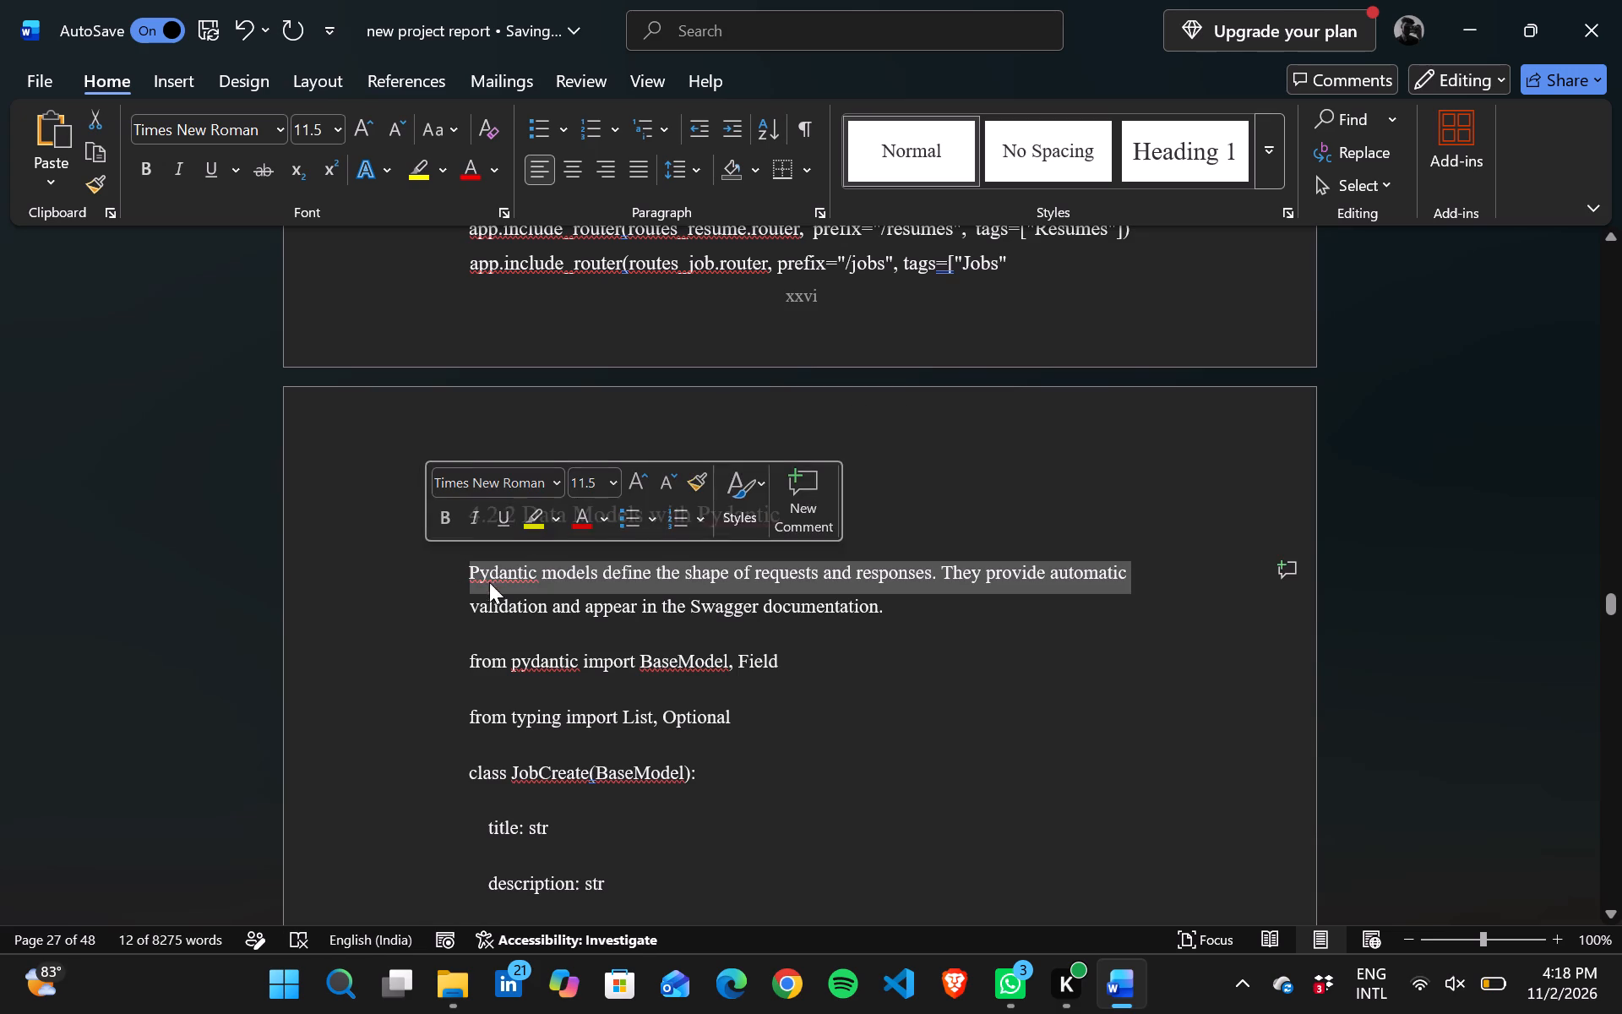
click(471, 570)
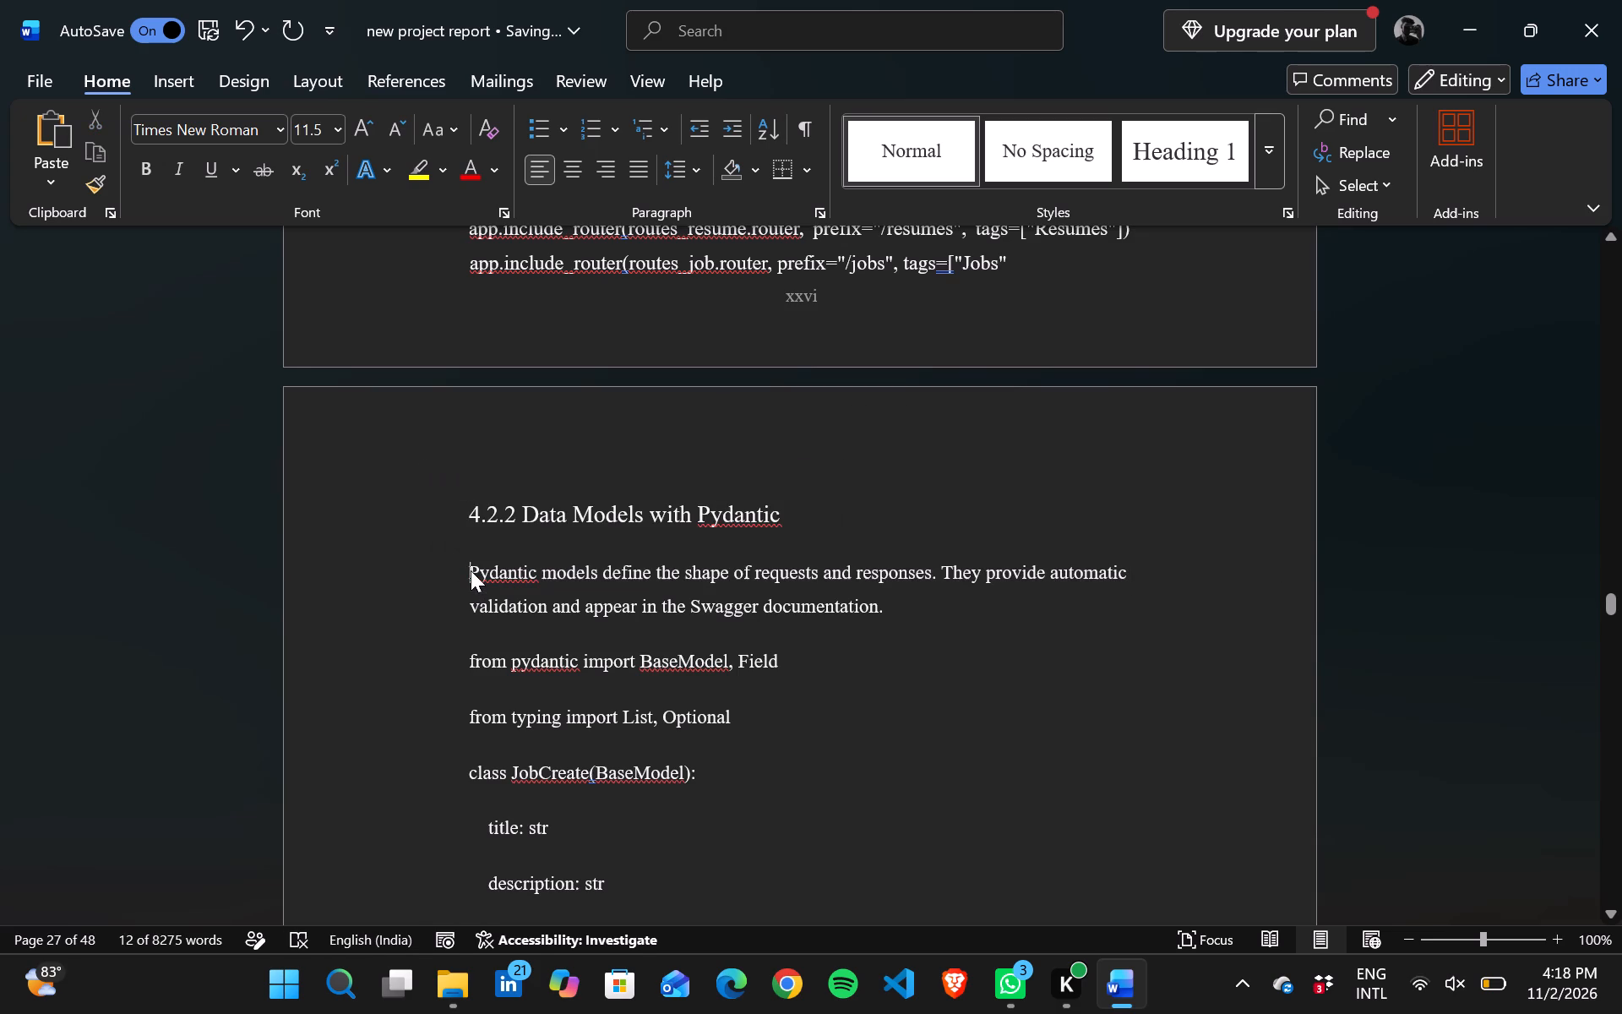
drag(471, 570, 659, 926)
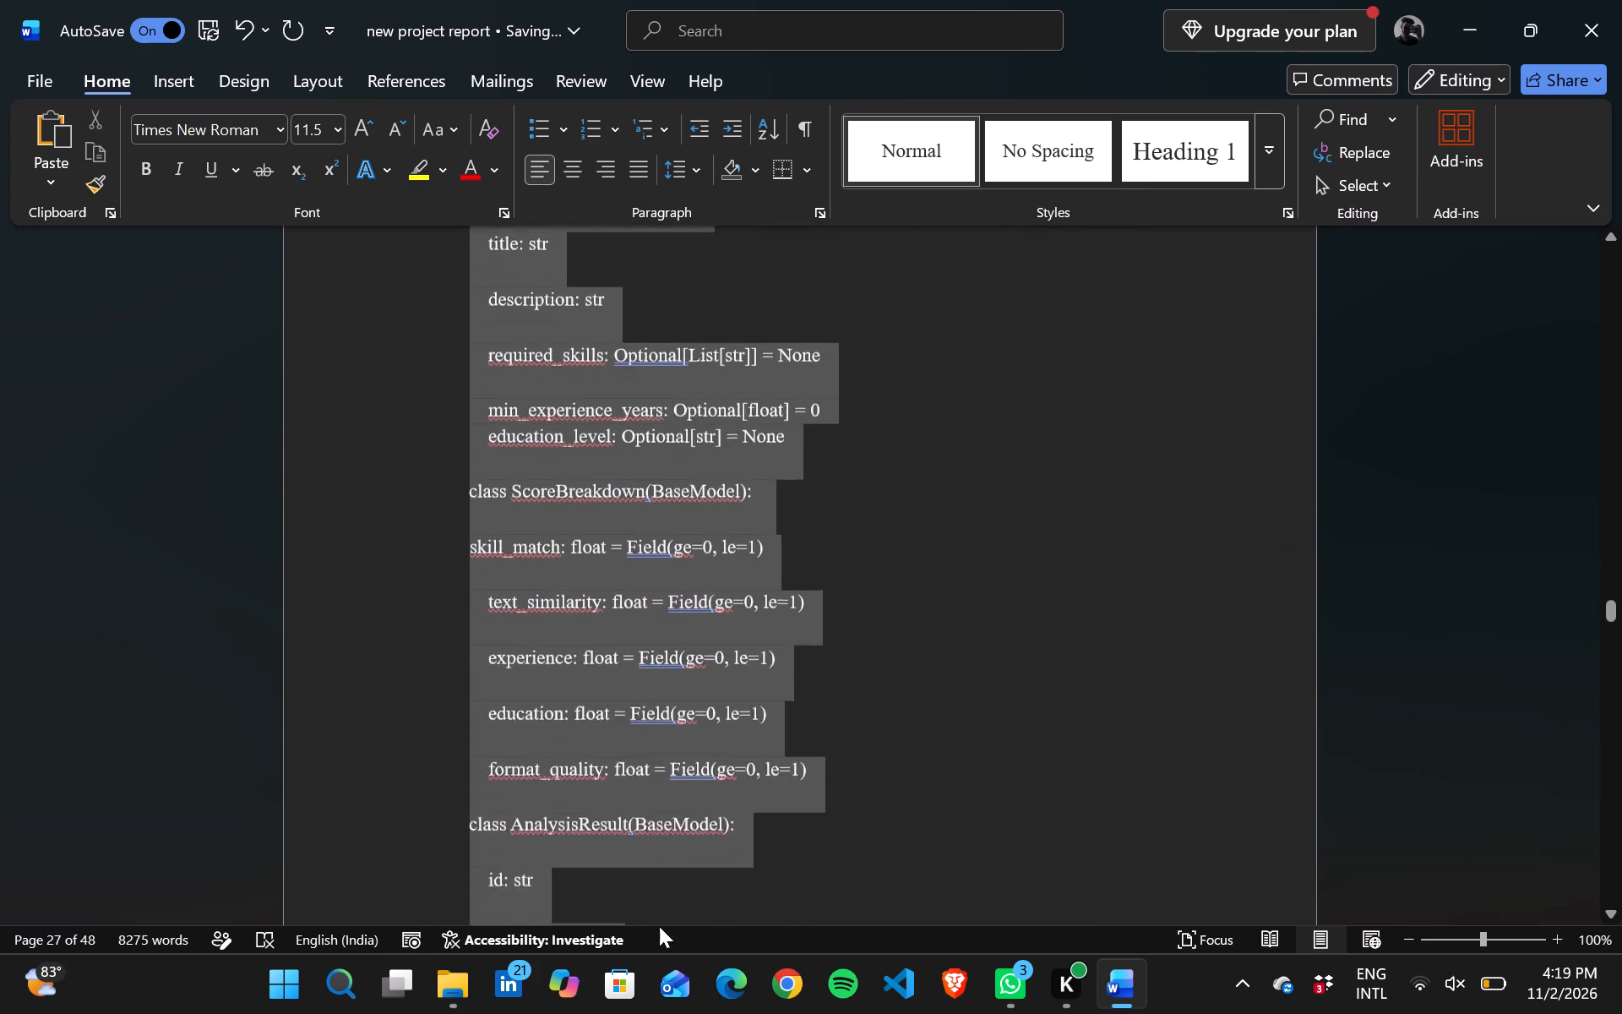
drag(659, 926, 770, 717)
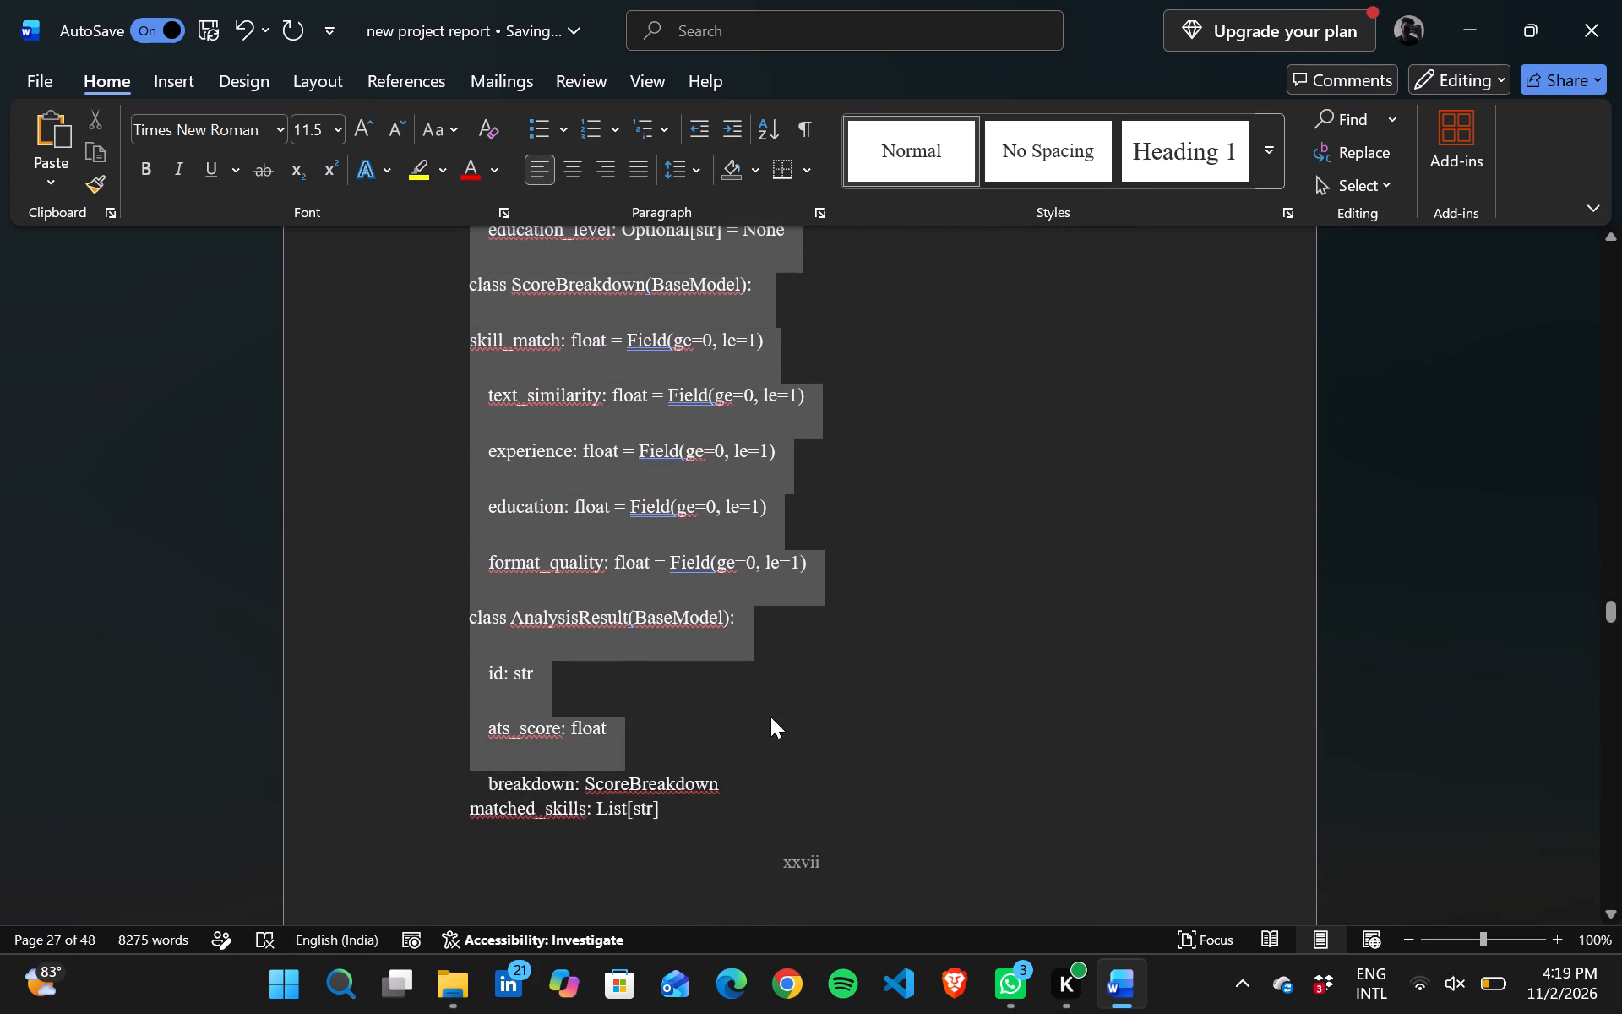
drag(770, 717, 824, 863)
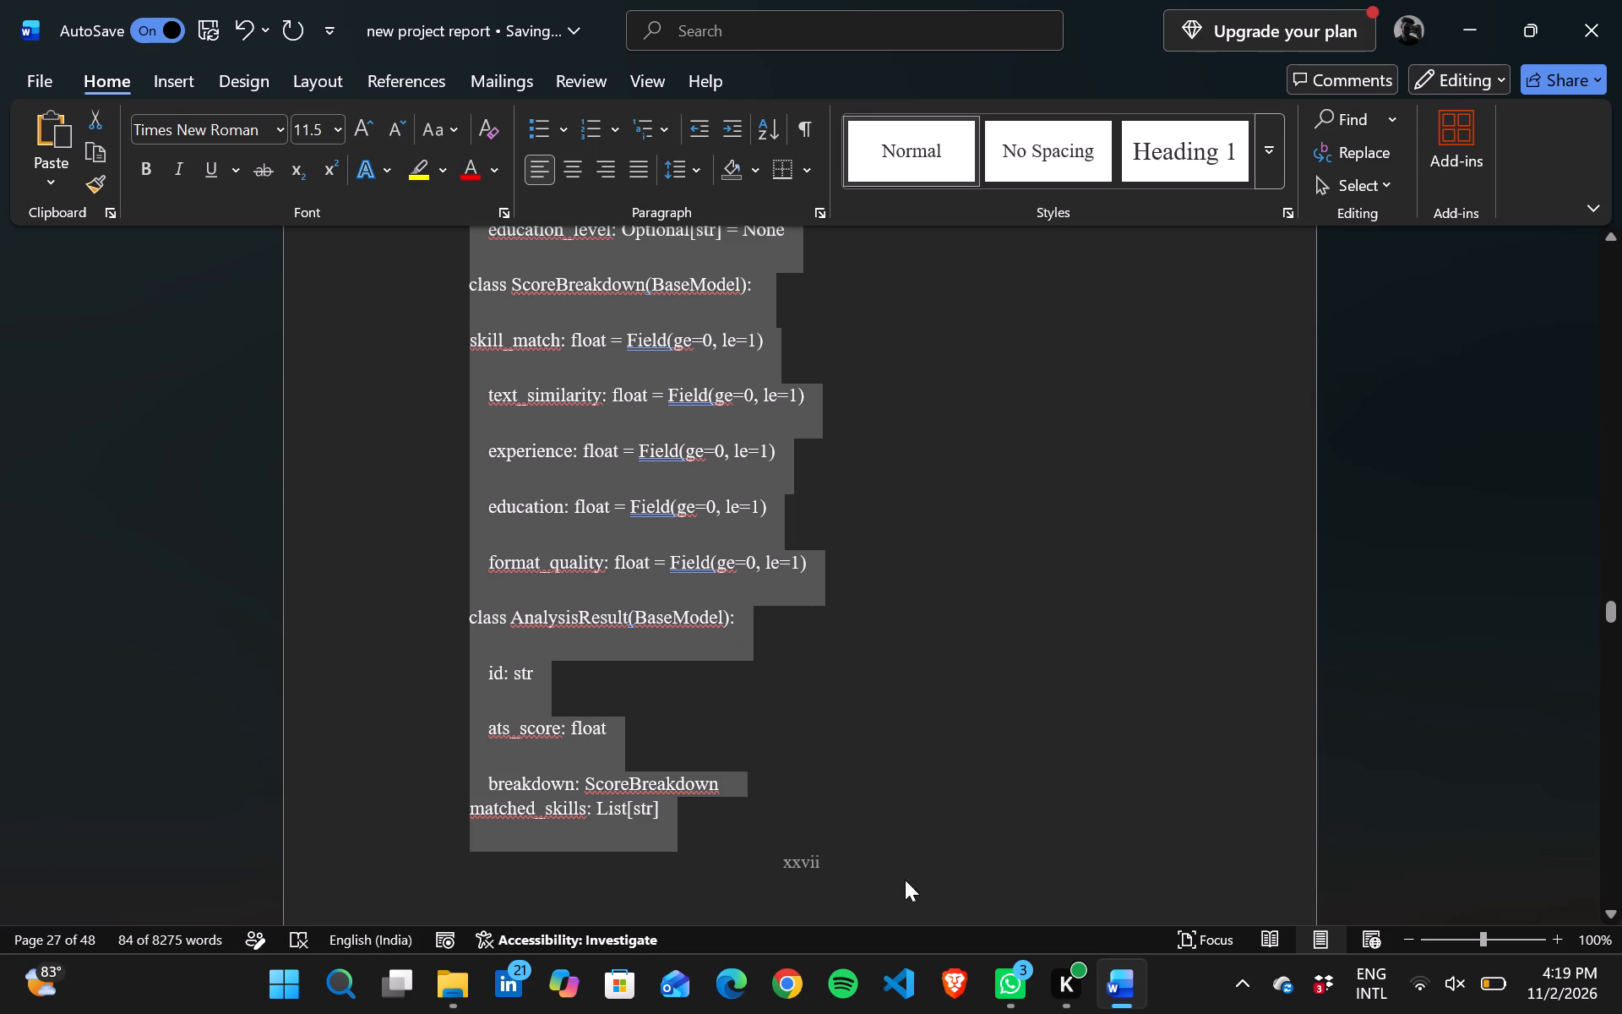
click(710, 989)
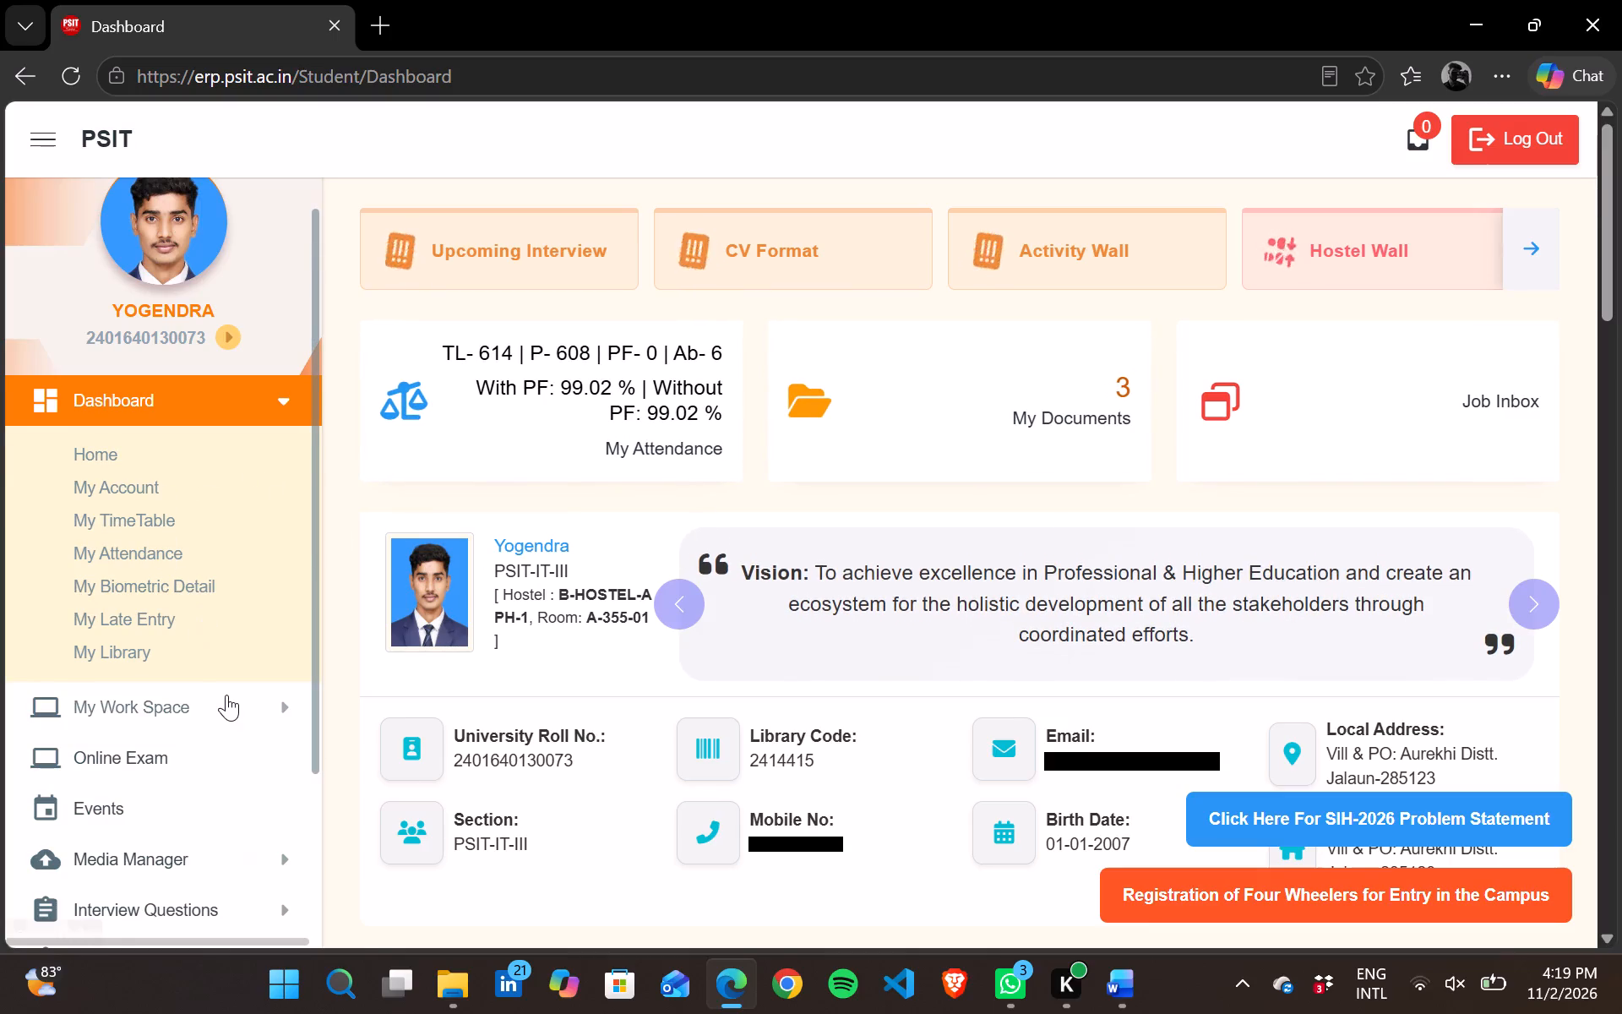
scroll(226, 695, down, 3)
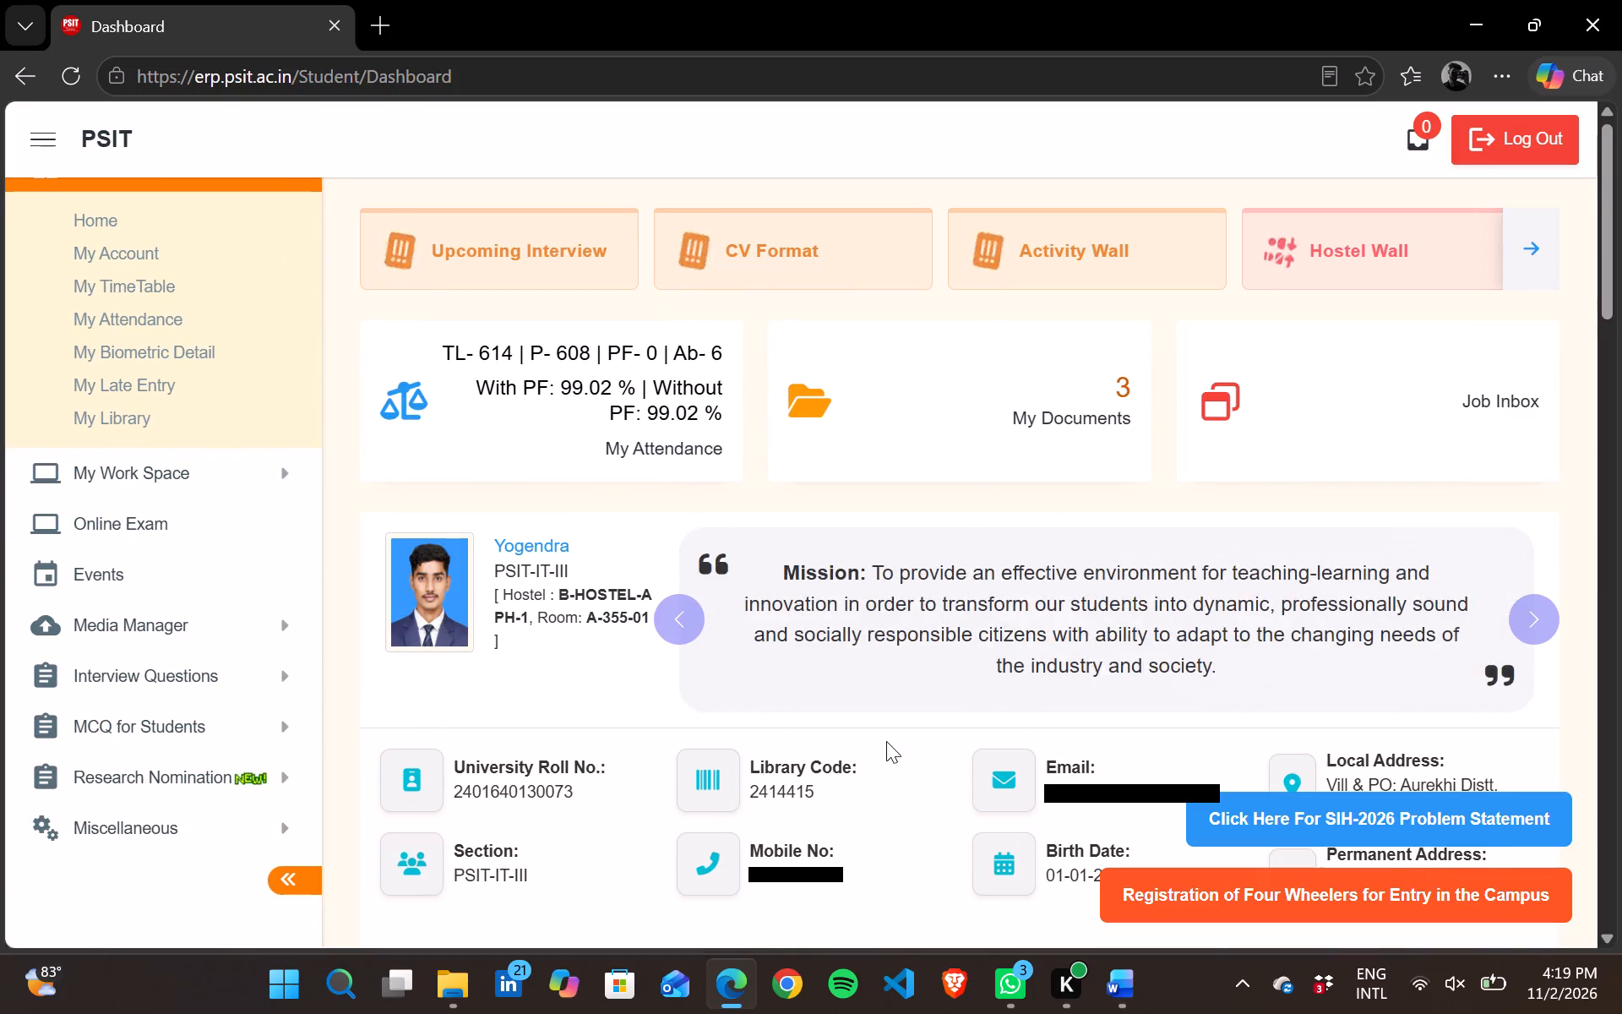
scroll(886, 741, down, 4)
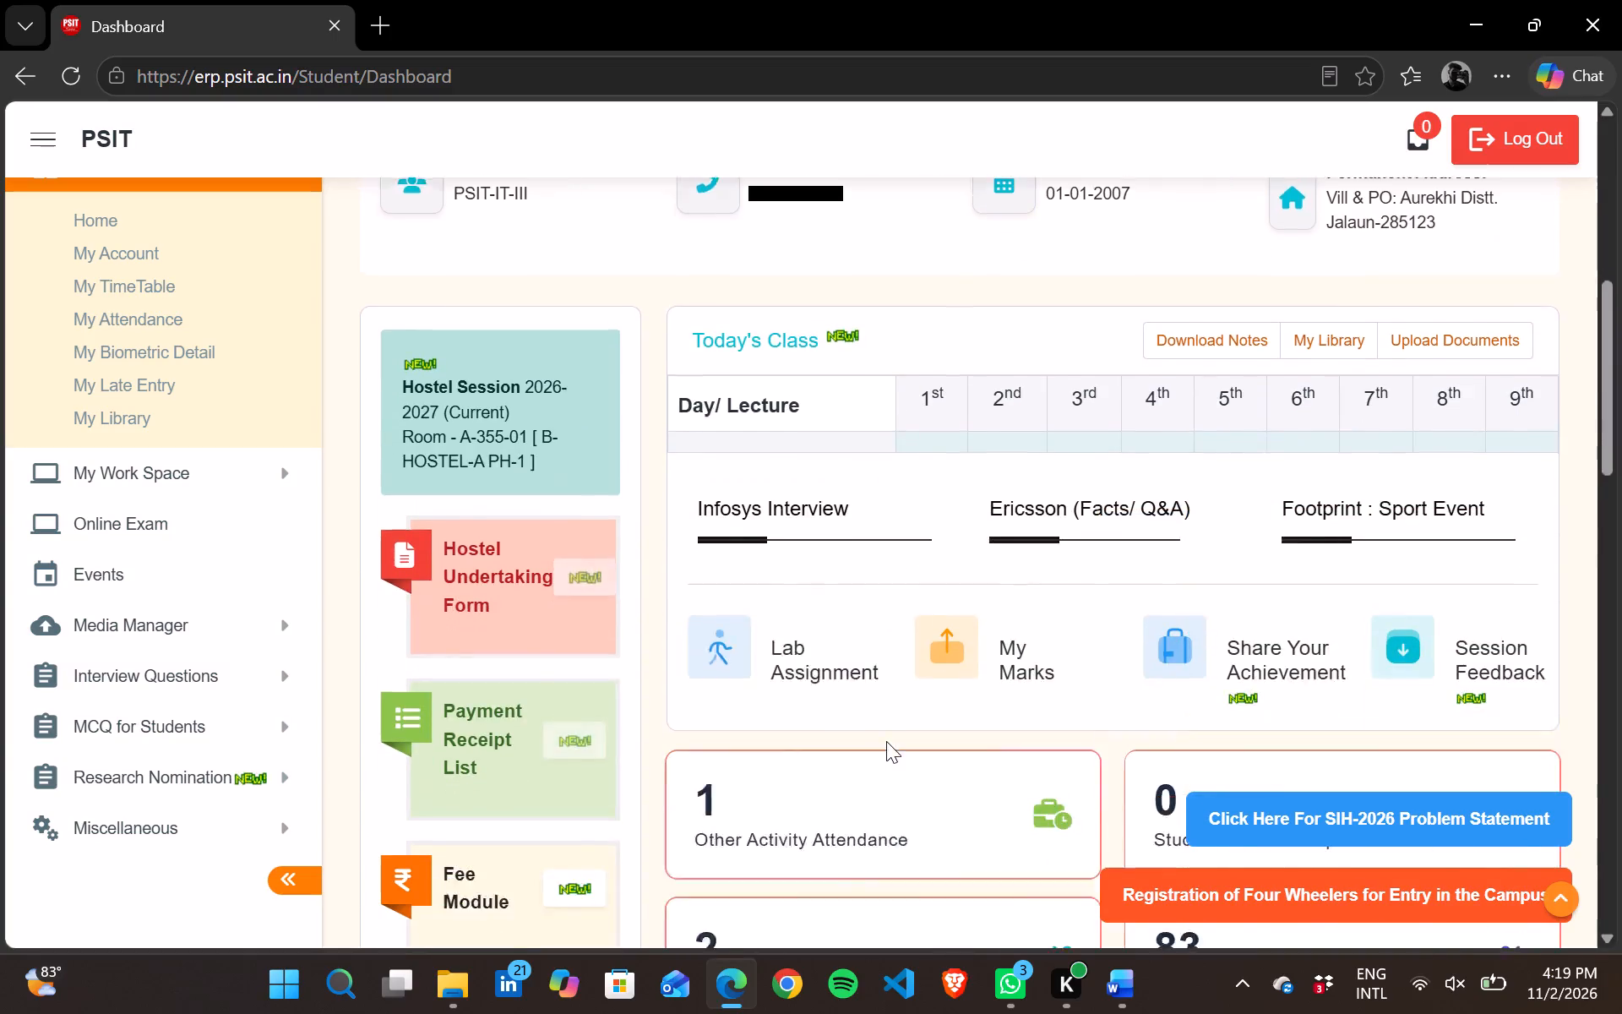
scroll(886, 741, down, 1)
scroll(869, 561, down, 3)
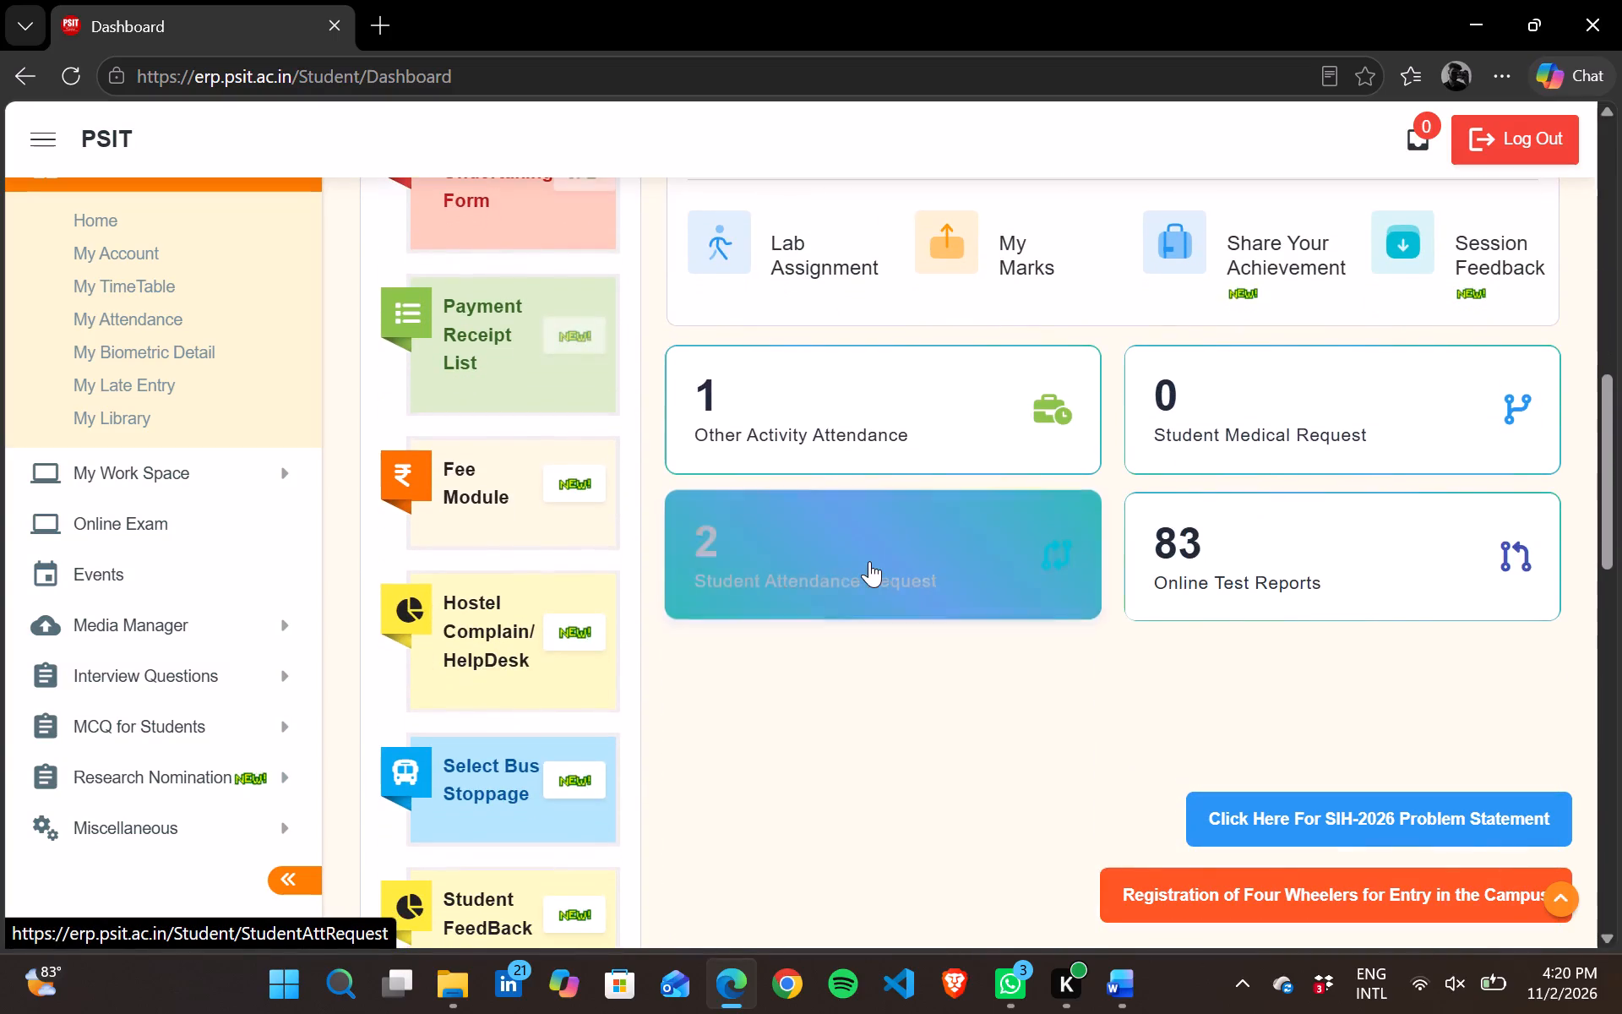
scroll(847, 831, down, 1)
click(571, 667)
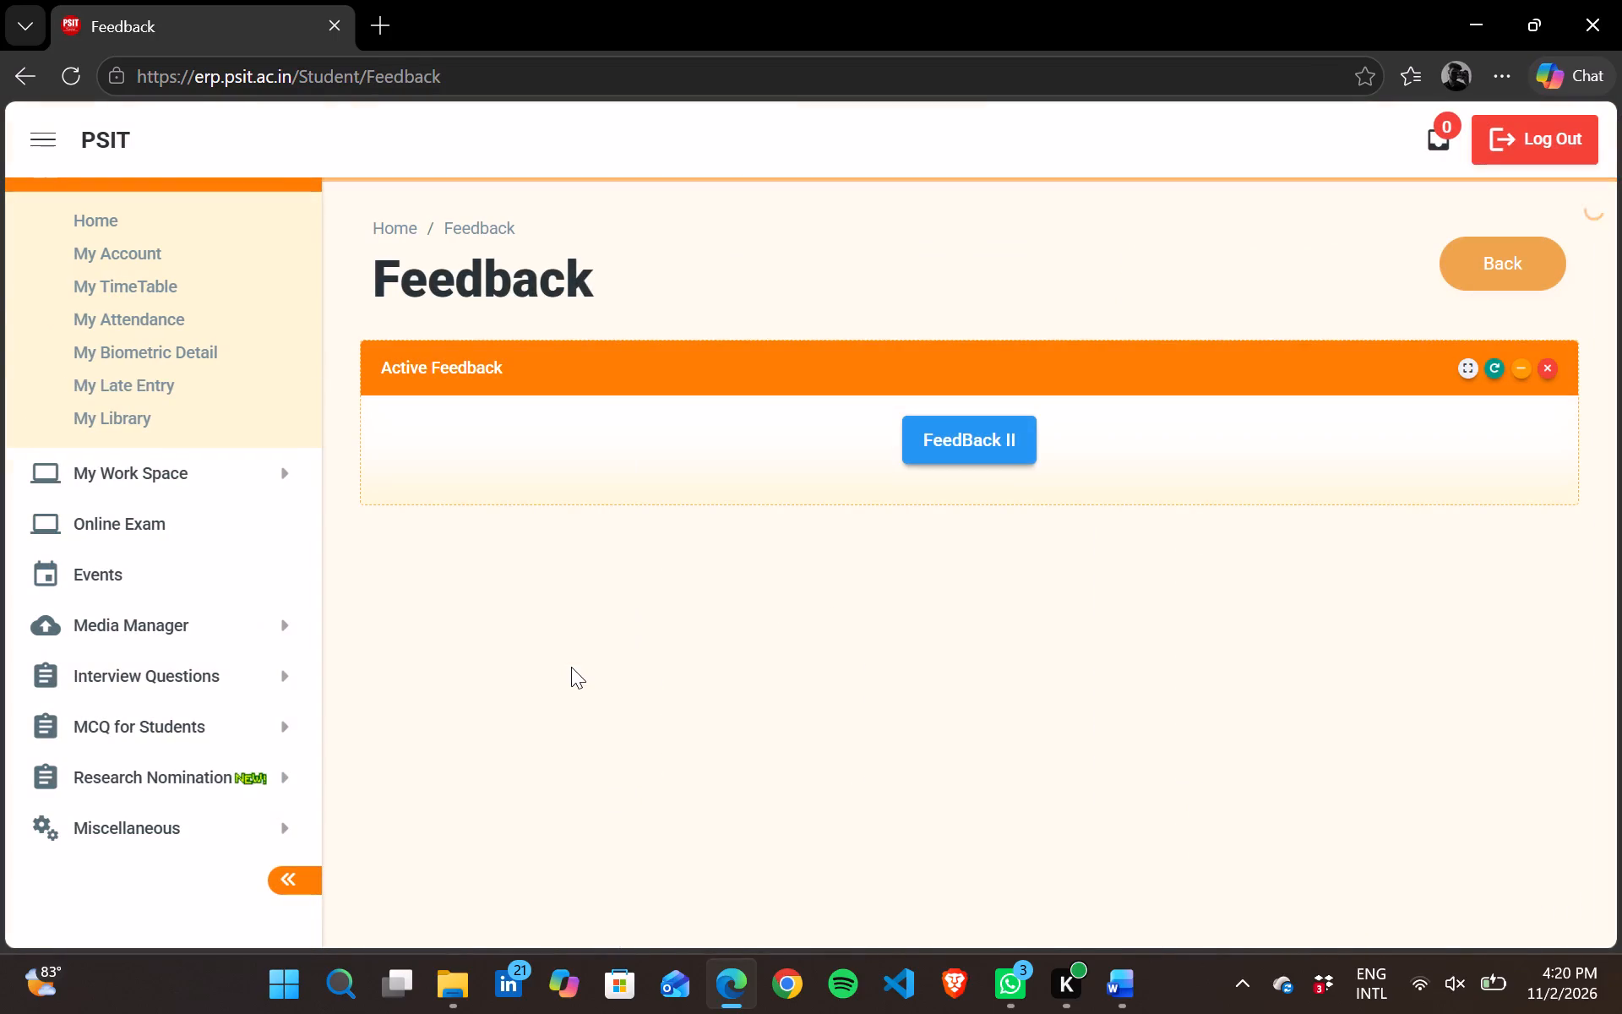
click(994, 429)
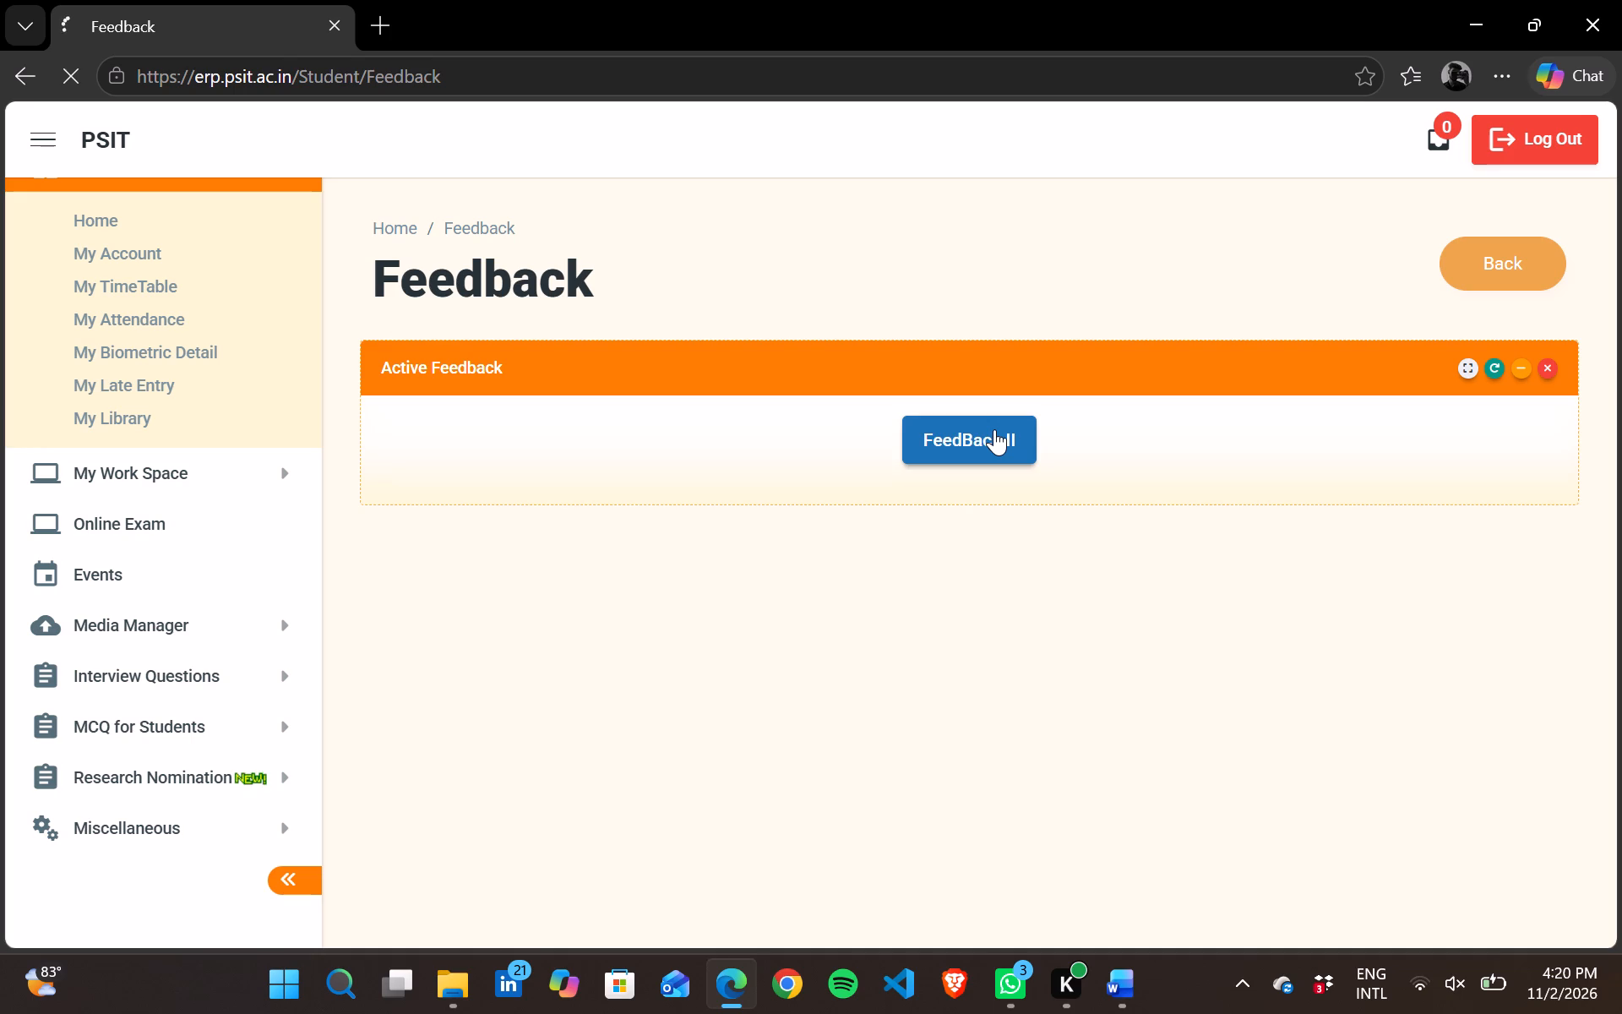